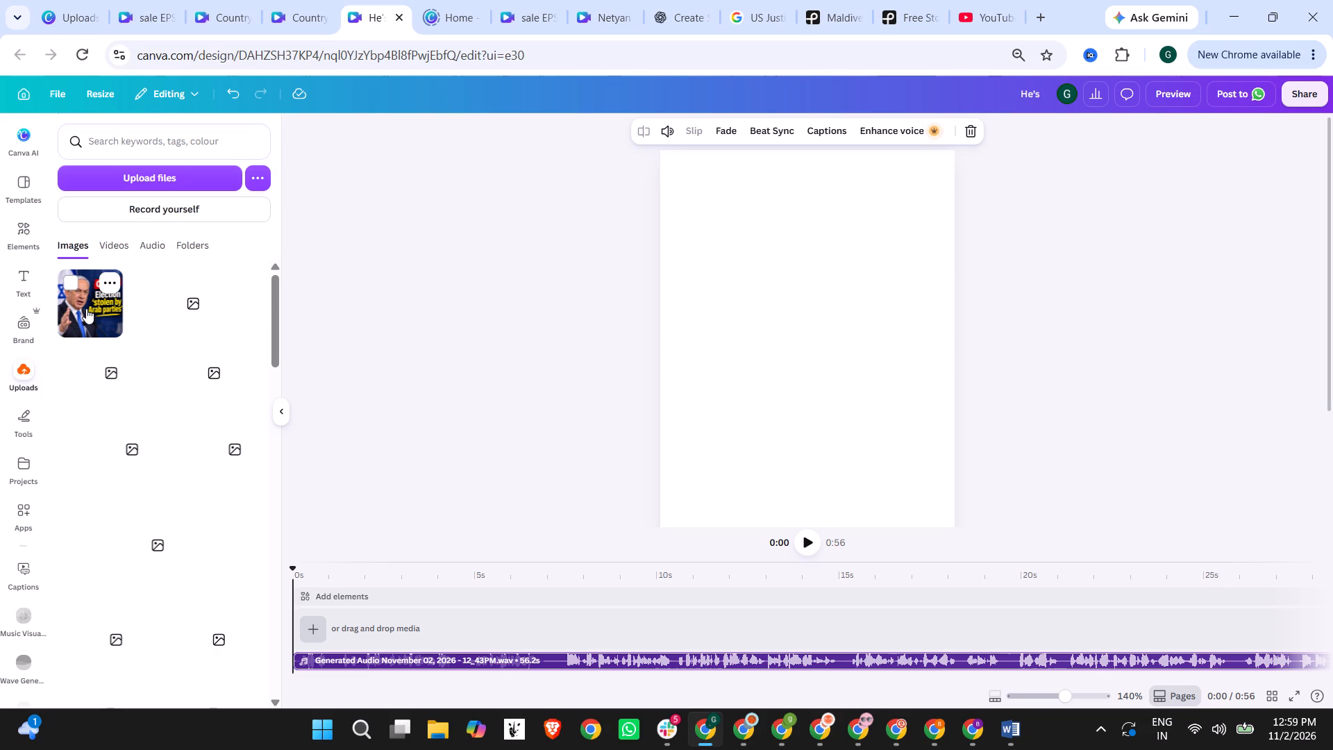
Add the uploaded "CLAIM: Election 'stolen by Arab parties'" image to the blank page and position it in the page's upper-left corner.
drag(86, 308, 710, 326)
drag(822, 408, 803, 271)
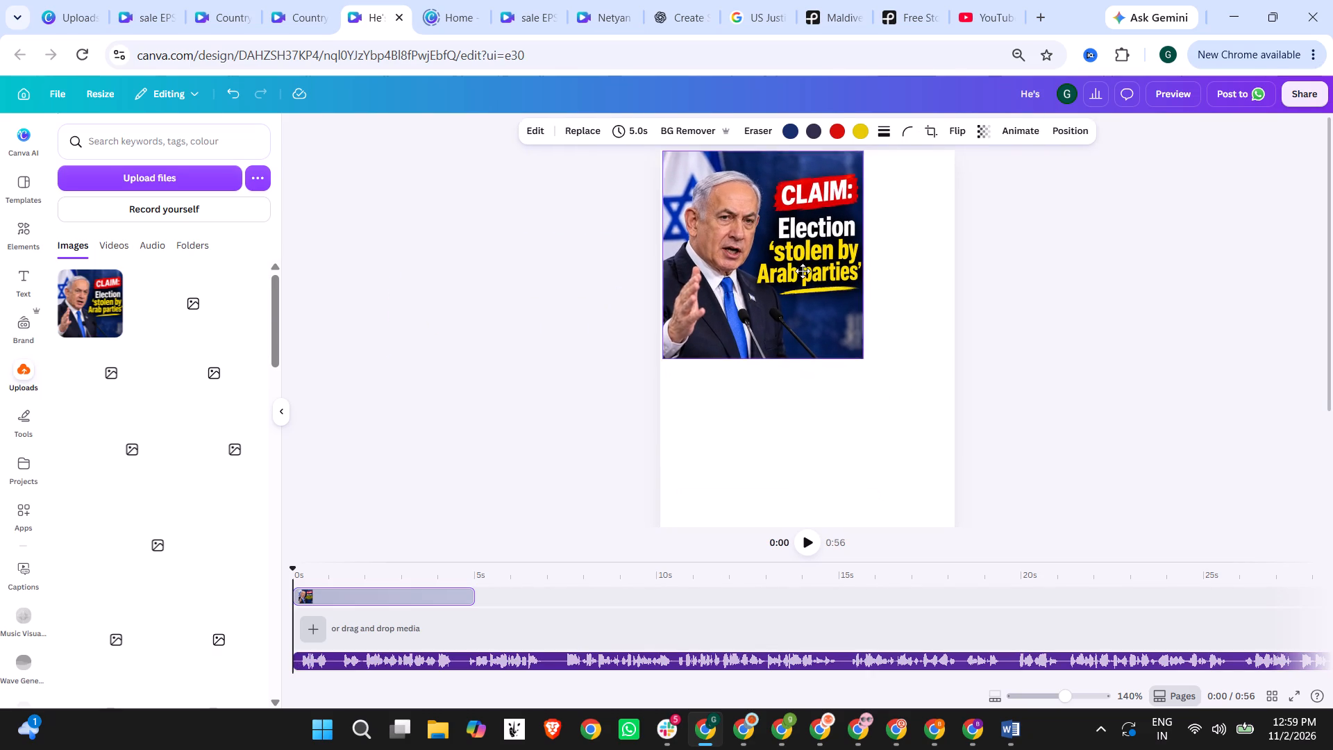
Enlarge the "CLAIM: Election 'stolen by Arab parties'" image from the page's top-left corner until it extends past the page width.
drag(803, 271, 800, 270)
drag(863, 356, 965, 533)
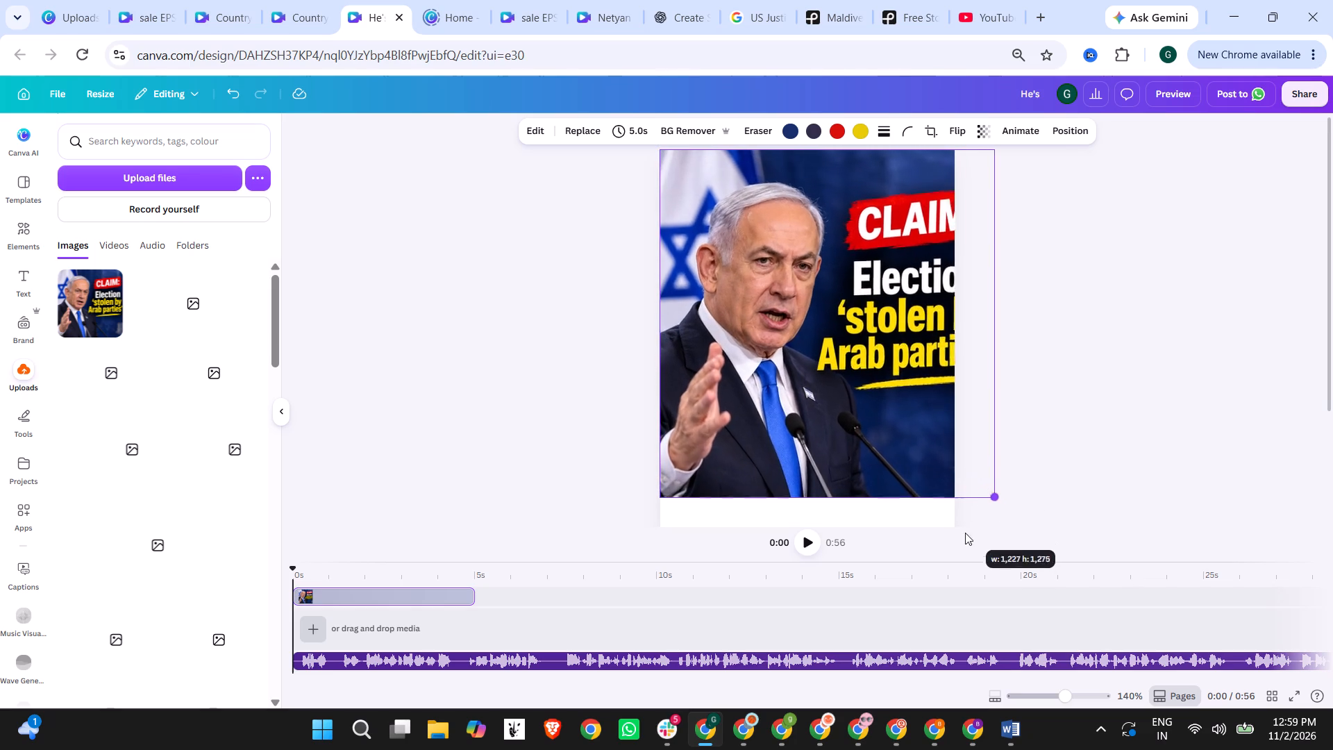
drag(965, 533, 958, 567)
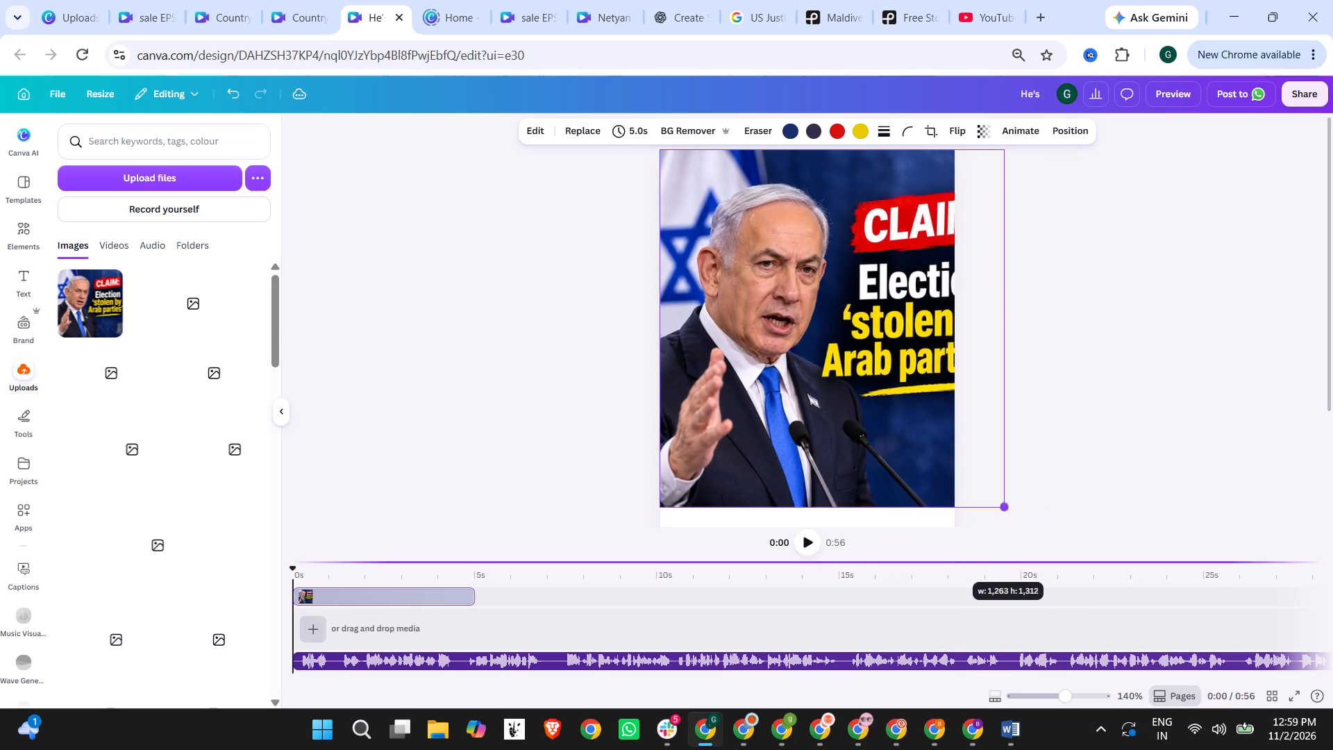
drag(958, 567, 966, 579)
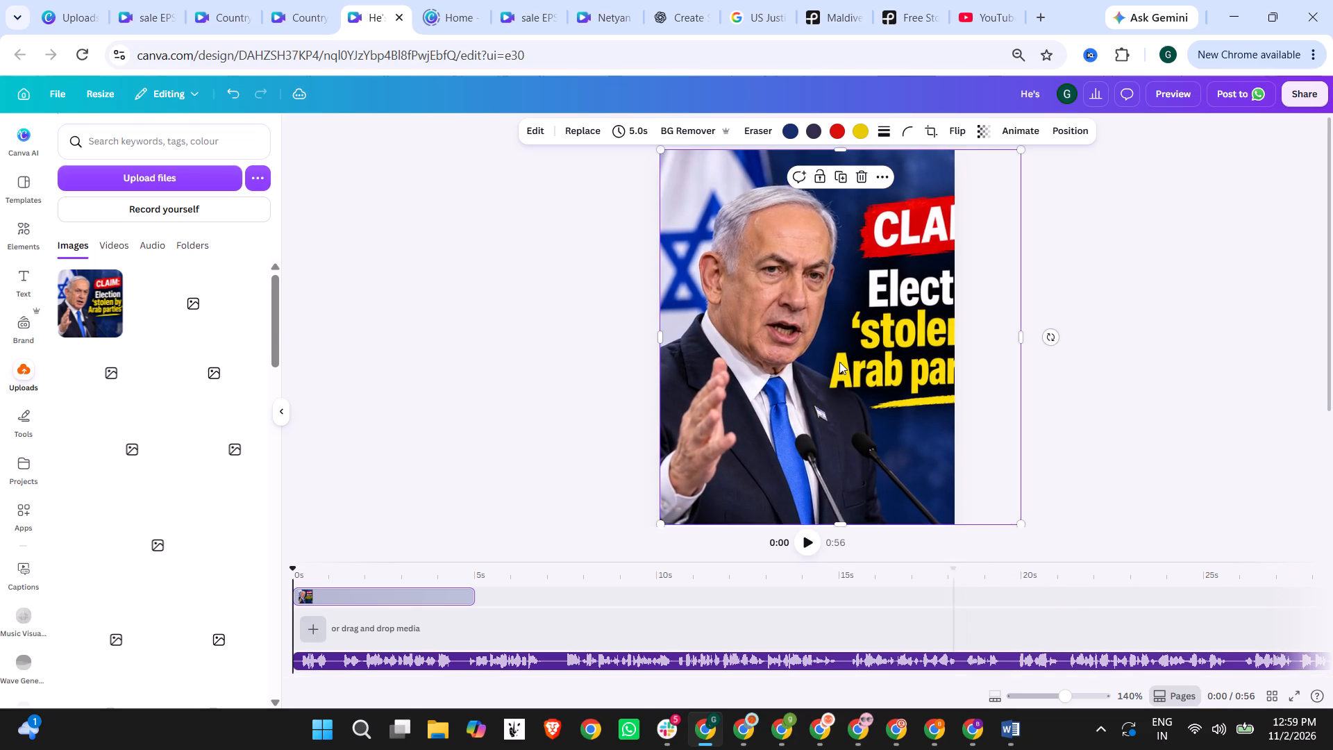
Shift the enlarged image left and align its right edge with the page so the whole headline fits inside.
drag(839, 361, 766, 357)
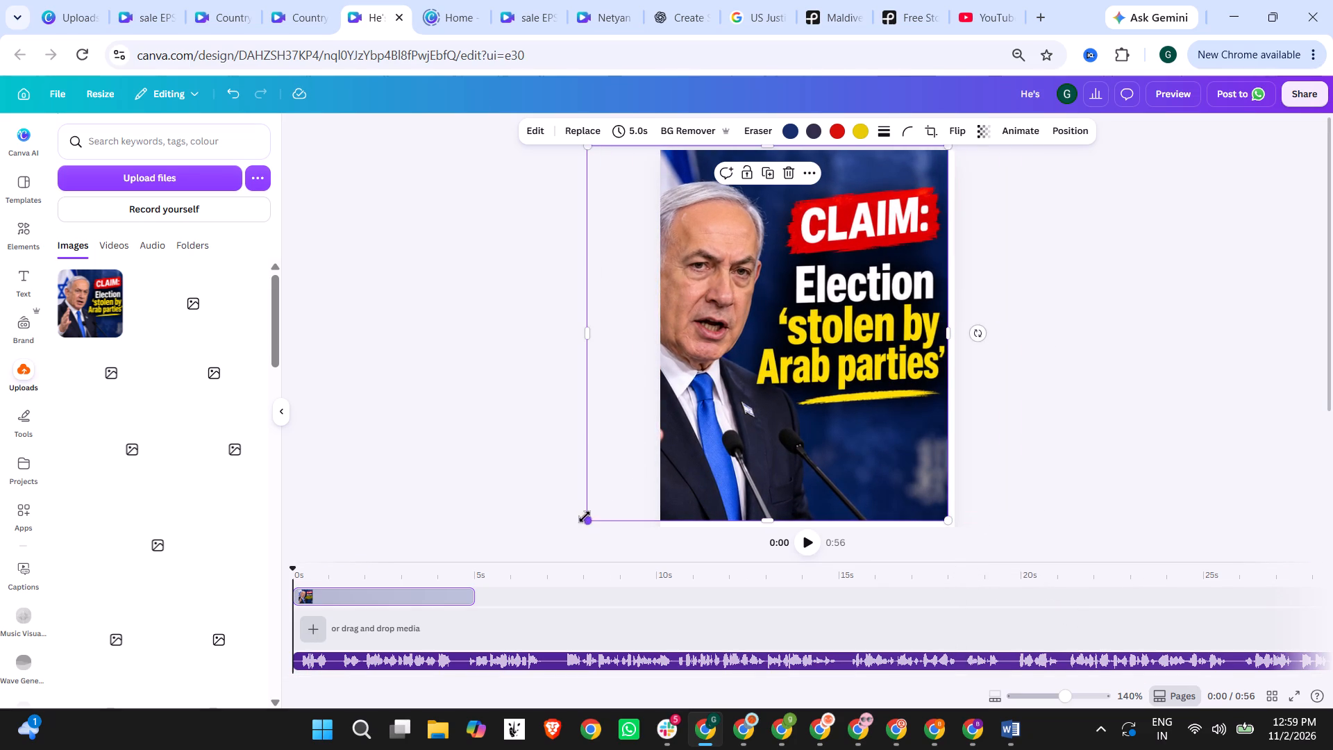
drag(588, 147, 587, 147)
drag(587, 147, 592, 156)
click(1271, 364)
click(850, 313)
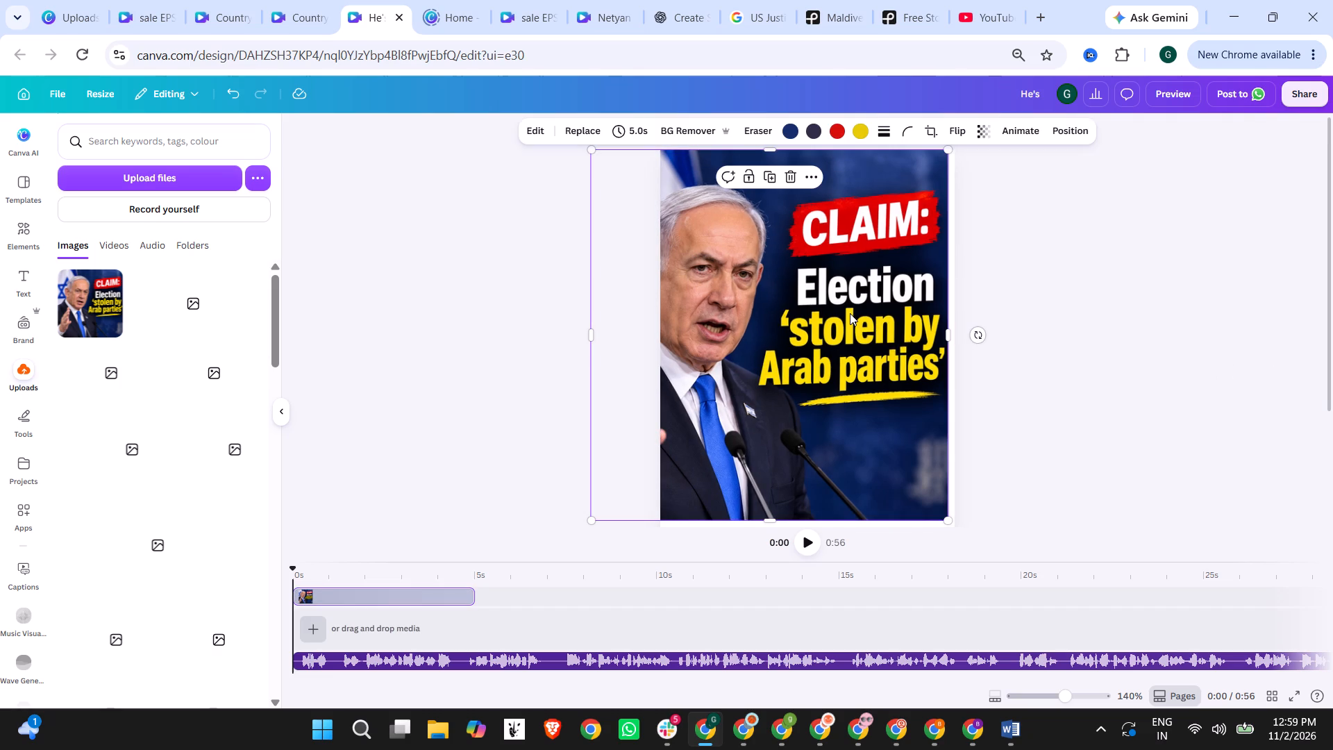
click(437, 249)
click(692, 240)
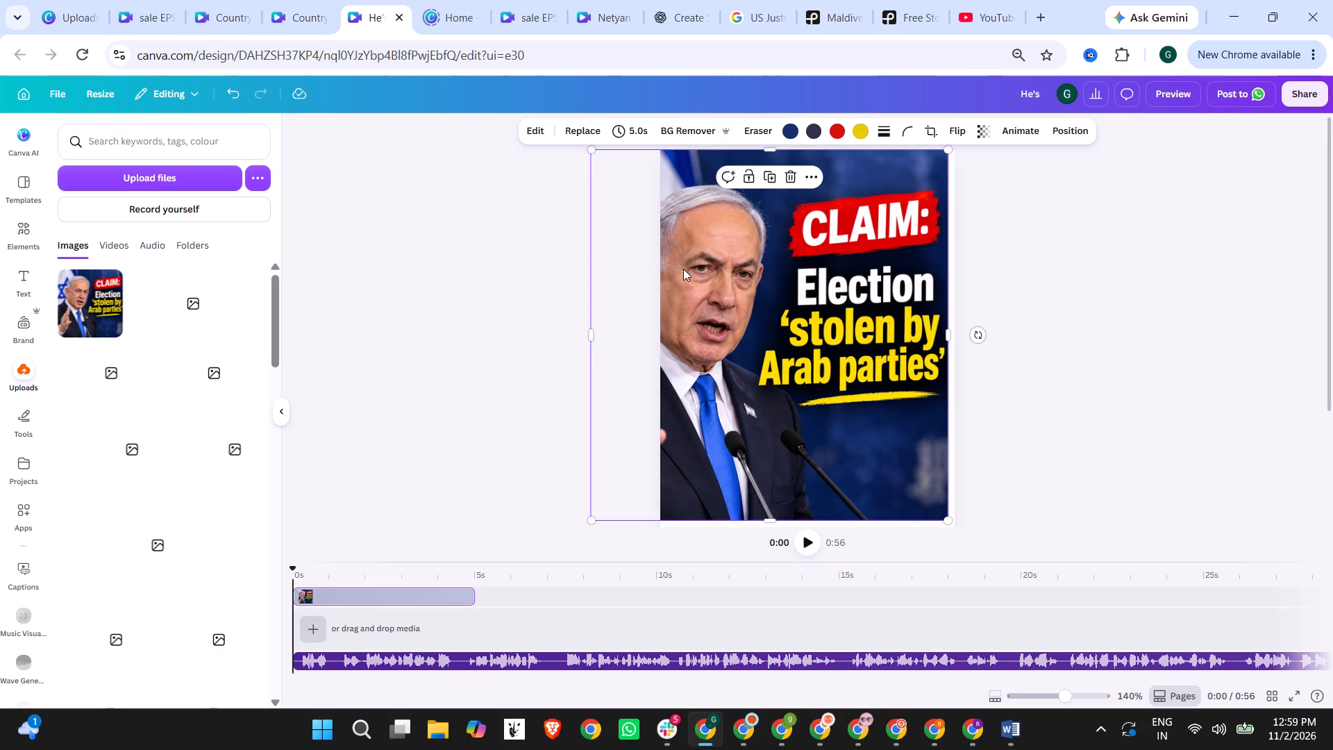
click(683, 269)
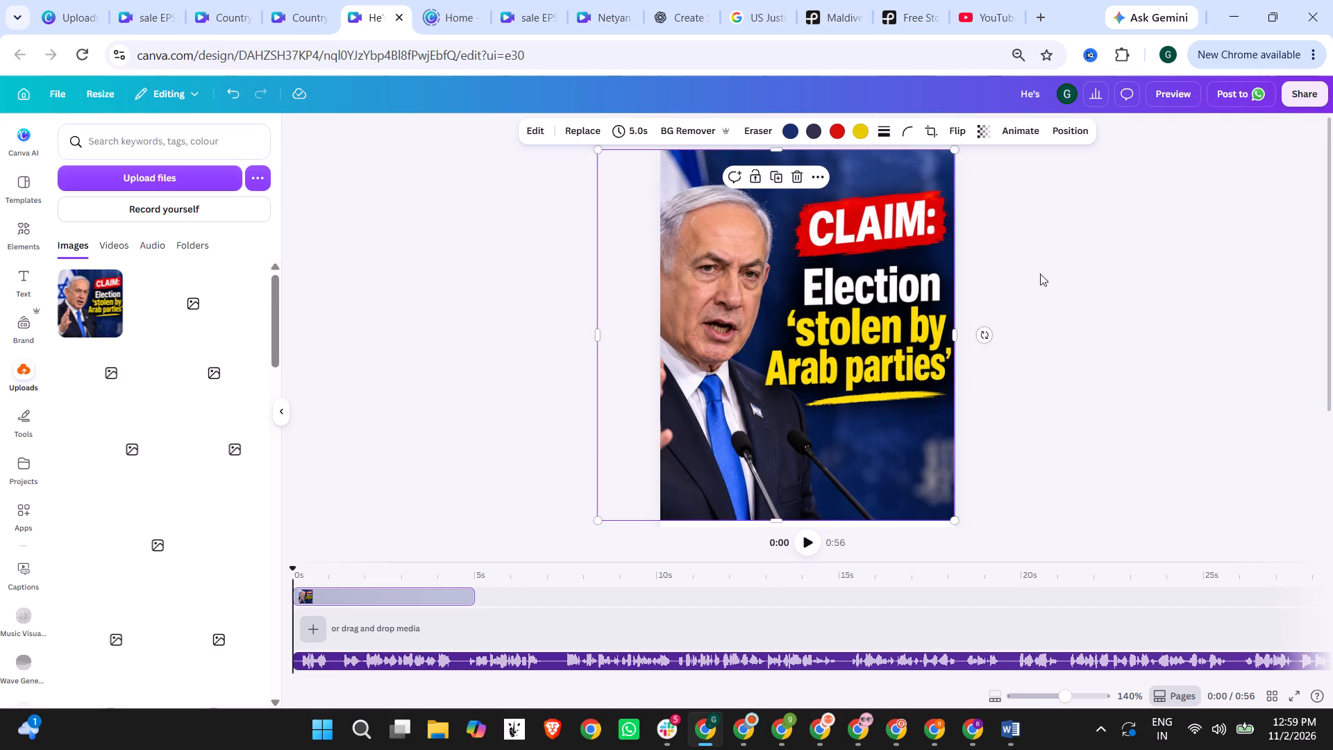
click(1078, 274)
Move the claim image down the page, leaving an empty band above it.
scroll(420, 367, down, 2)
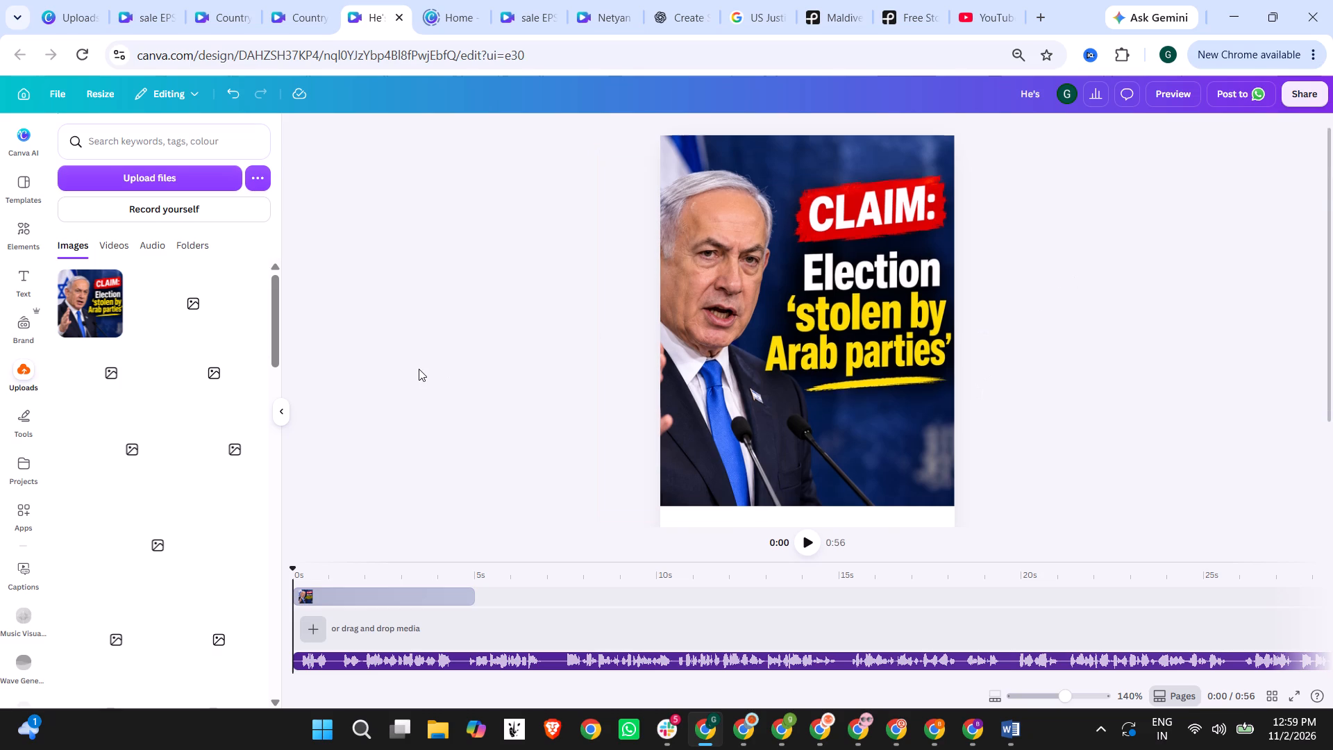
scroll(419, 369, down, 1)
drag(841, 297, 842, 397)
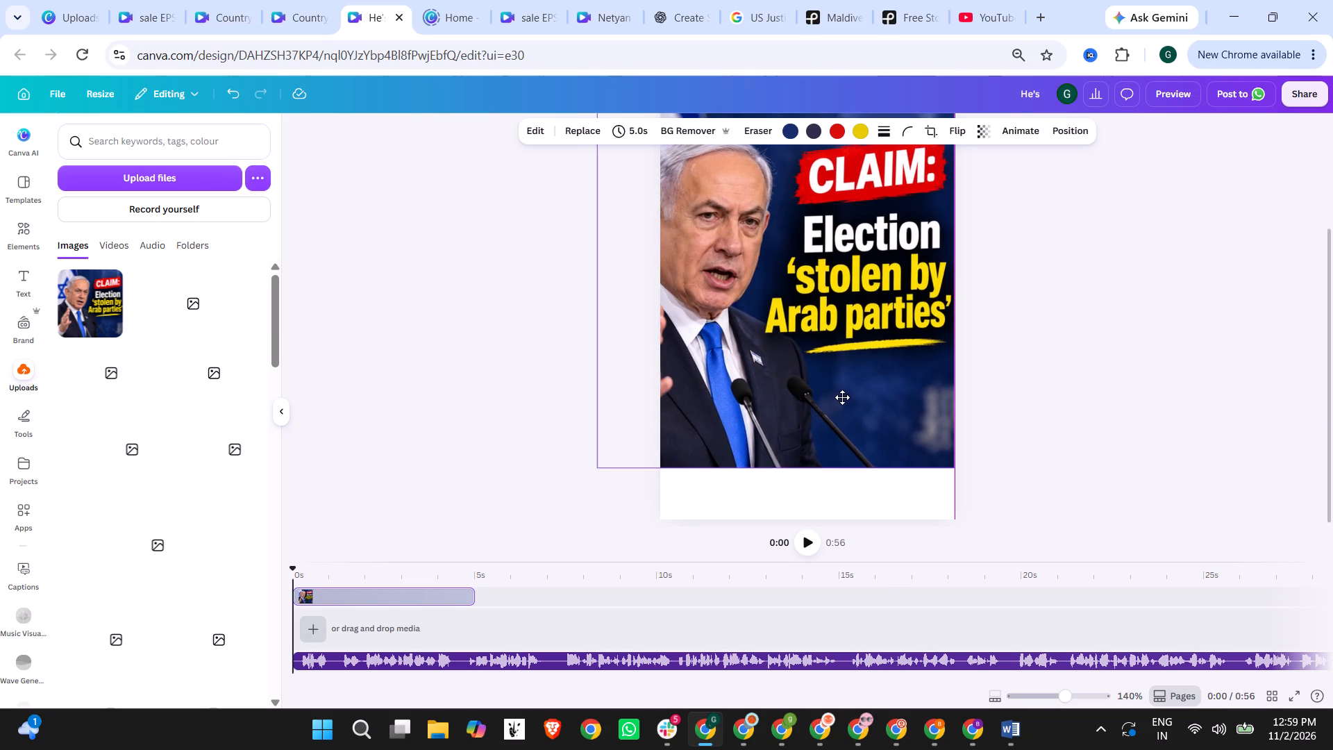
drag(842, 397, 844, 397)
click(1139, 386)
scroll(984, 353, up, 4)
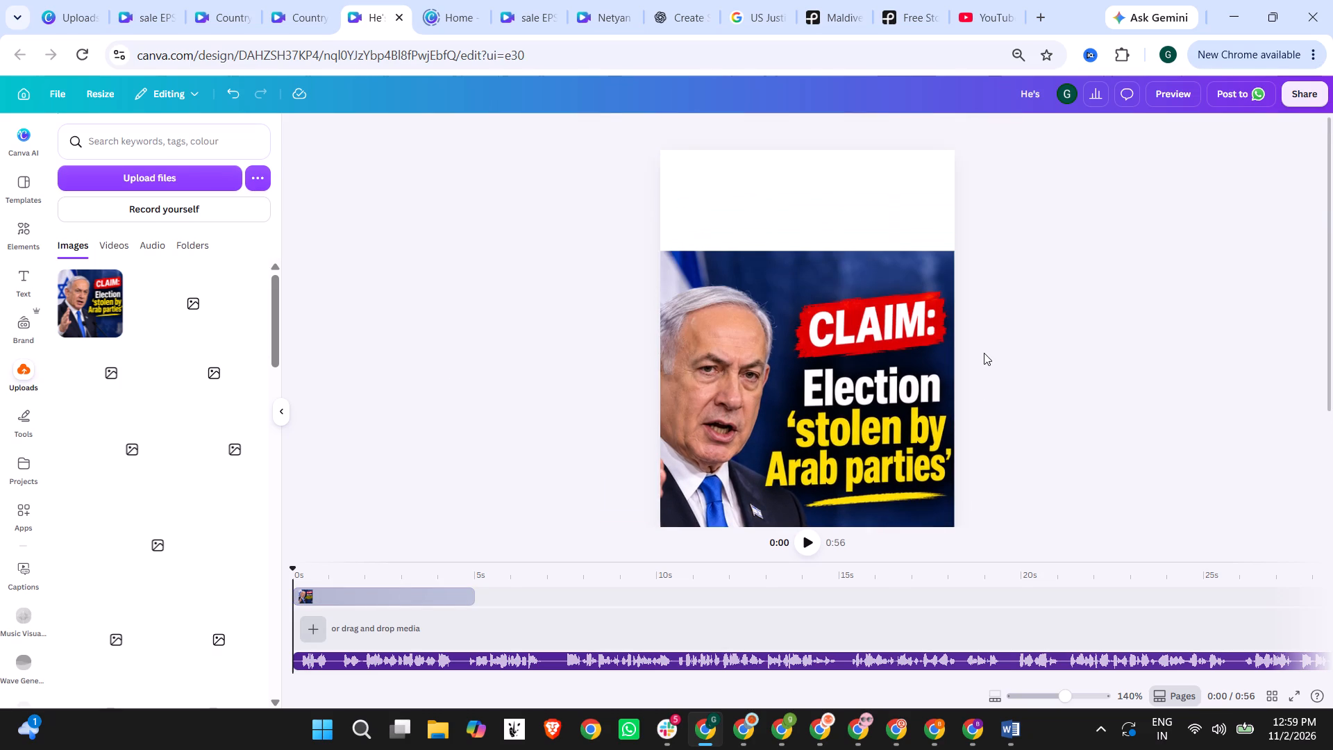
Split the claim image into separate editable text and picture layers with Magic Layers.
click(751, 259)
right_click(799, 291)
click(533, 130)
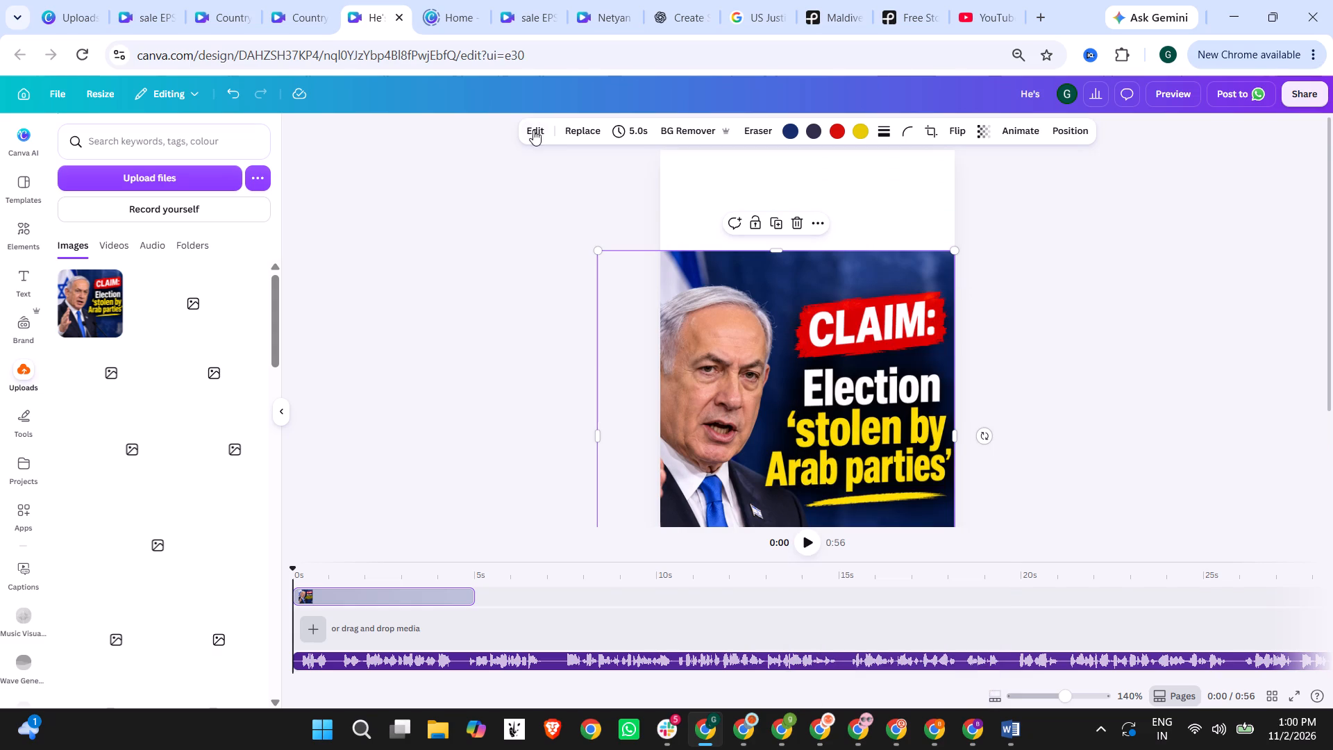
click(533, 133)
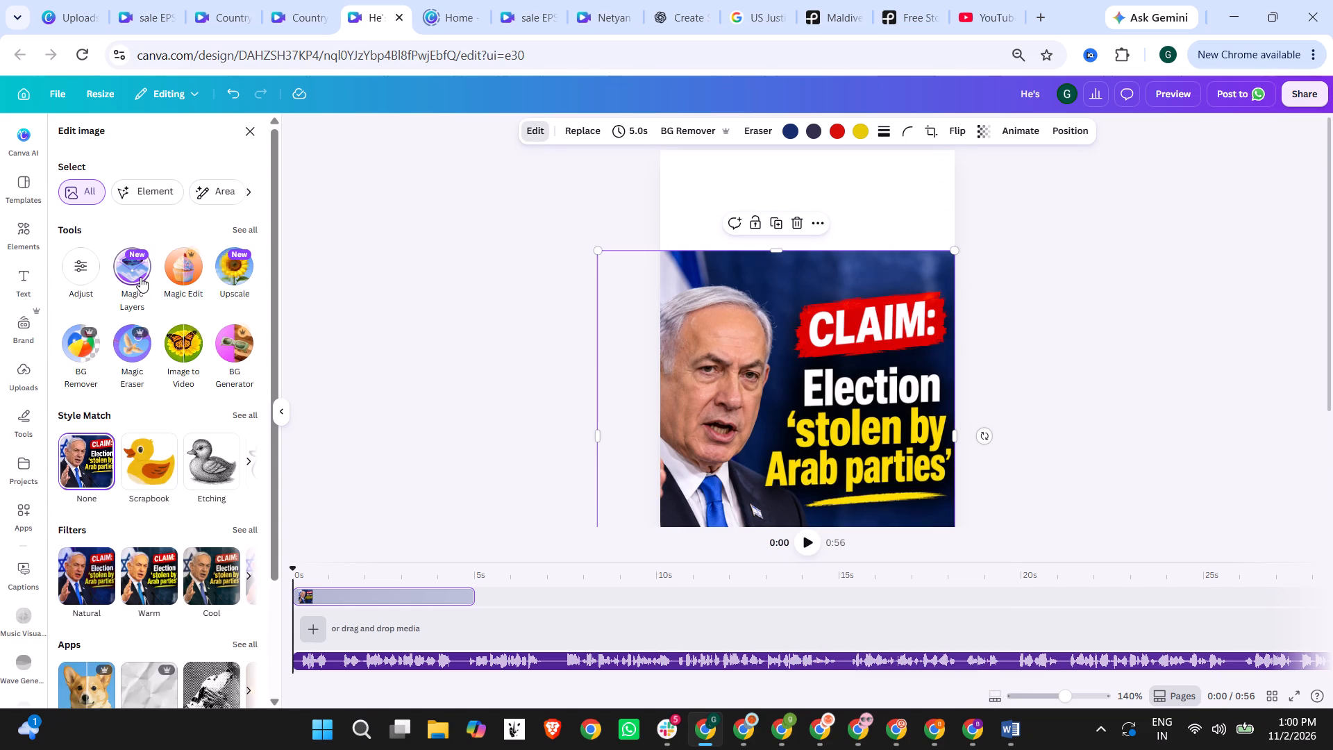
click(140, 277)
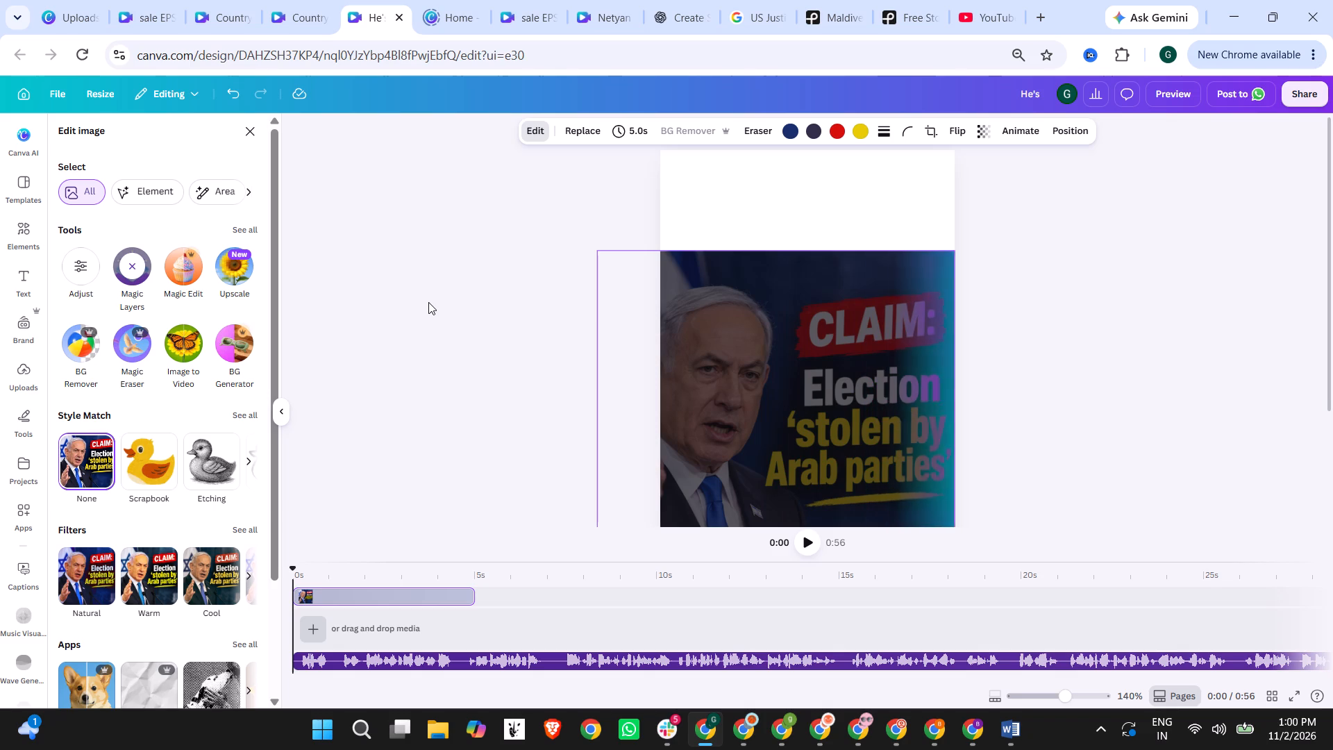
scroll(167, 423, down, 4)
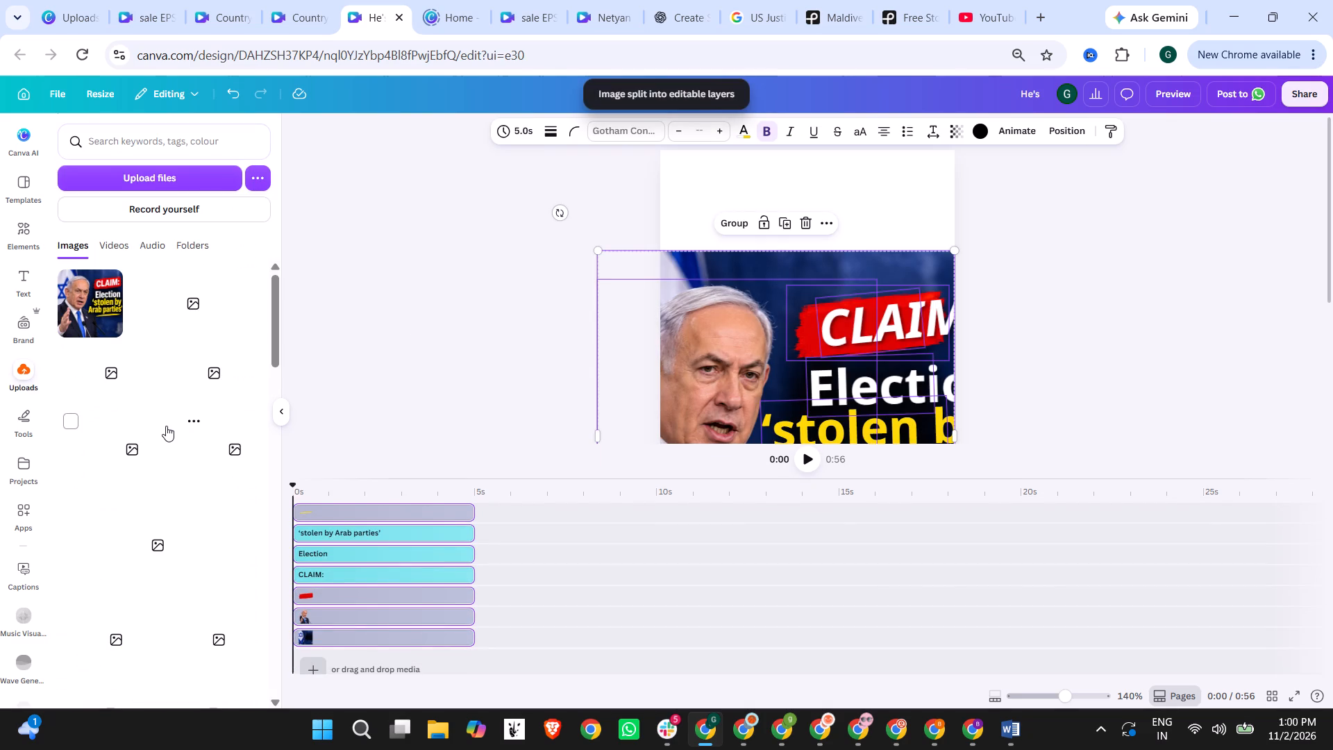
scroll(522, 344, down, 4)
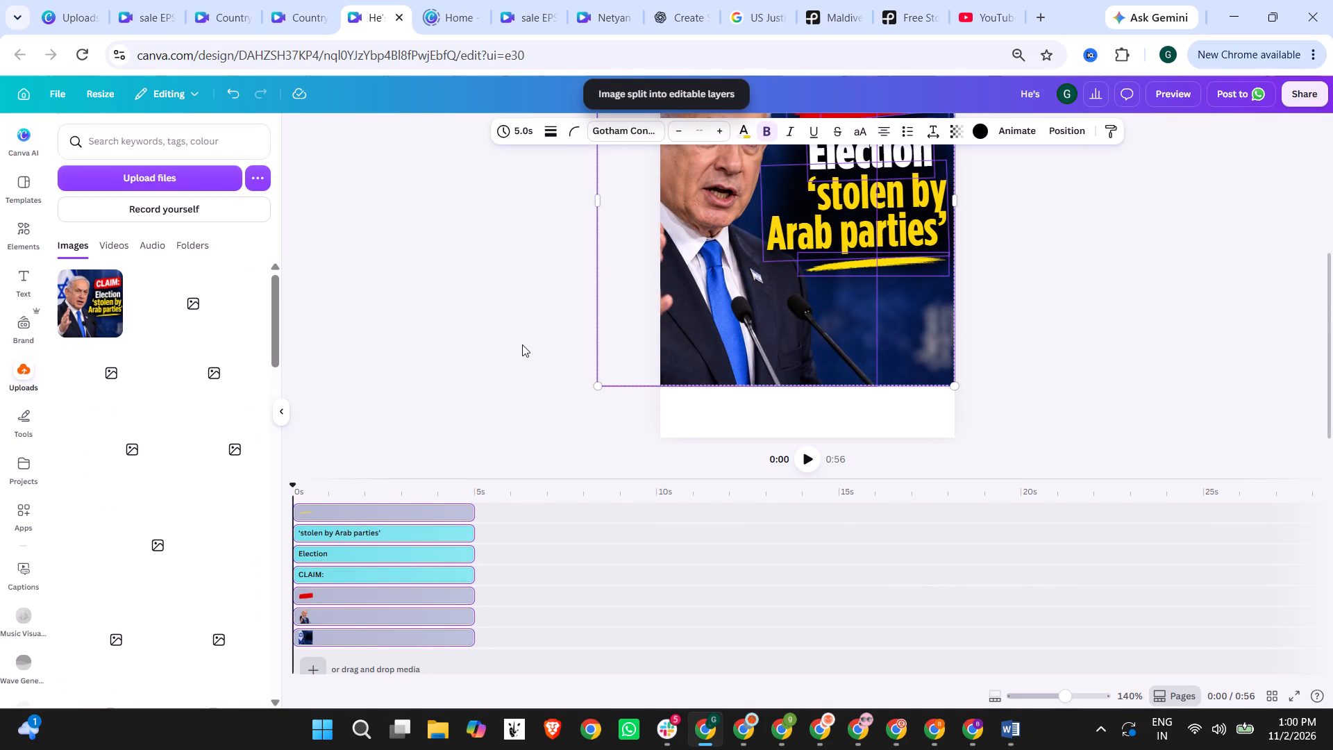
click(531, 308)
scroll(1314, 285, up, 4)
scroll(1144, 334, down, 3)
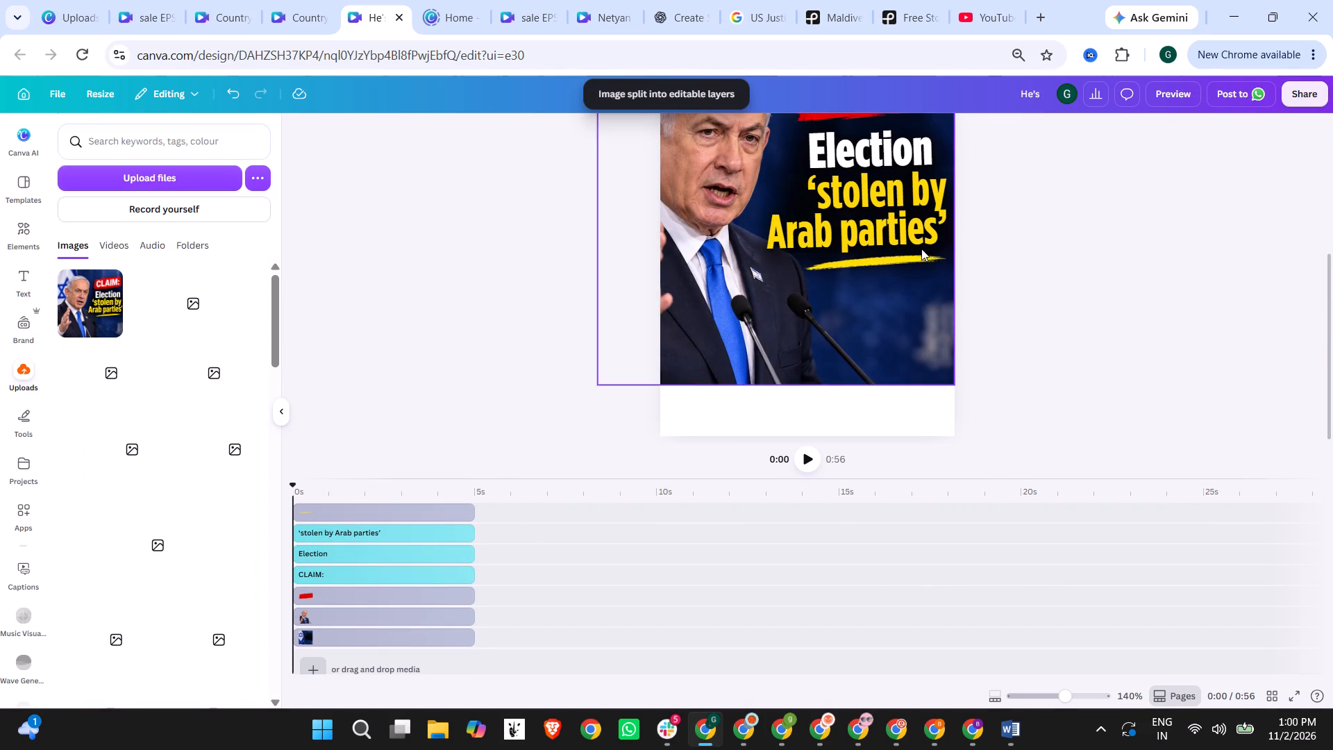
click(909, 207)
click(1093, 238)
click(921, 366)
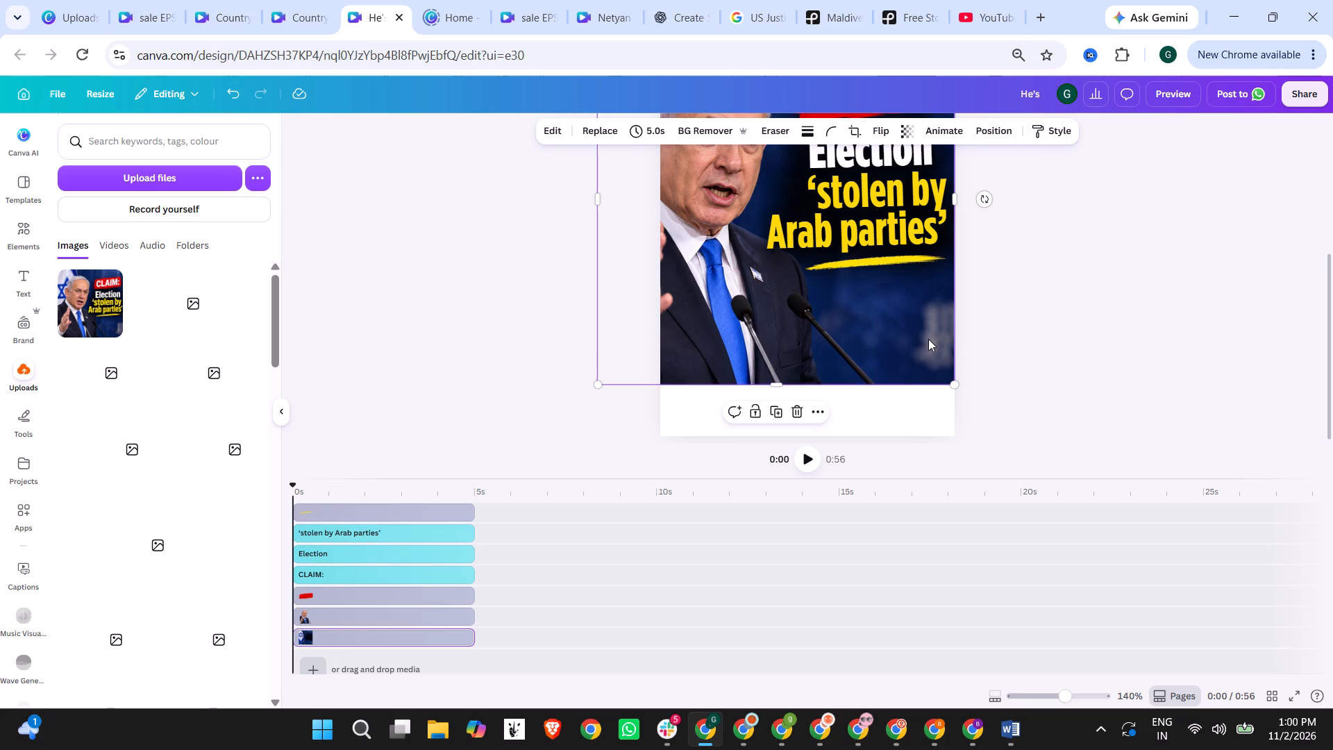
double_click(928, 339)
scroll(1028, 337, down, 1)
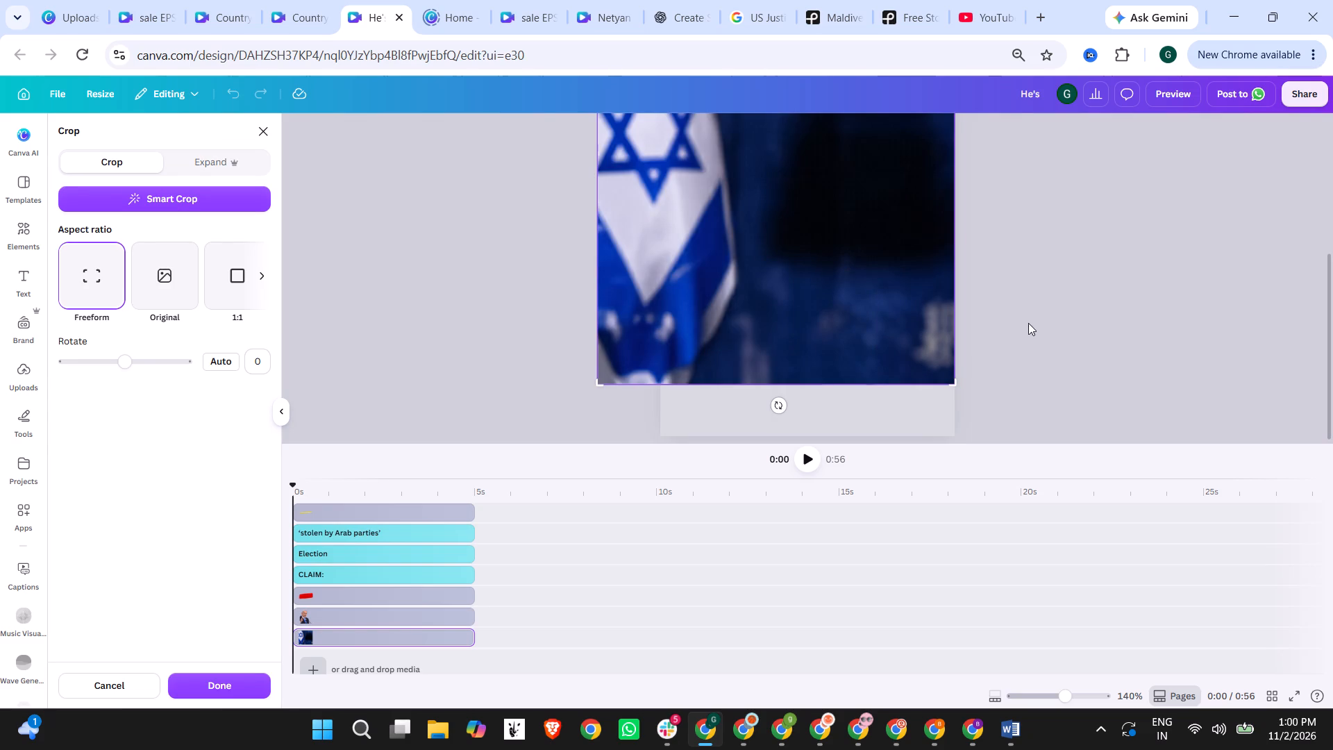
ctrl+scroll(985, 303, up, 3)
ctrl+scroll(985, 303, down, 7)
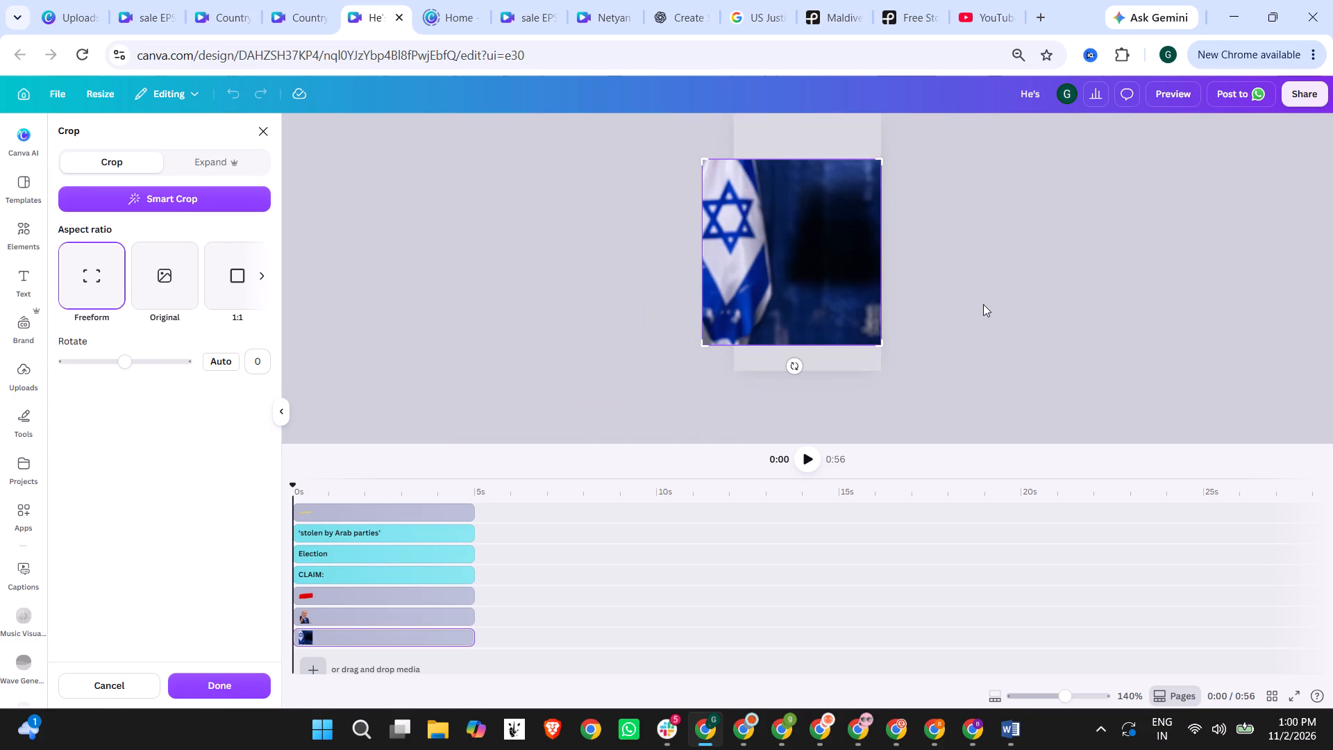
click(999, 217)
Move the cut-out of the speaking politician down and slightly right so it rests on the page's bottom edge.
click(741, 275)
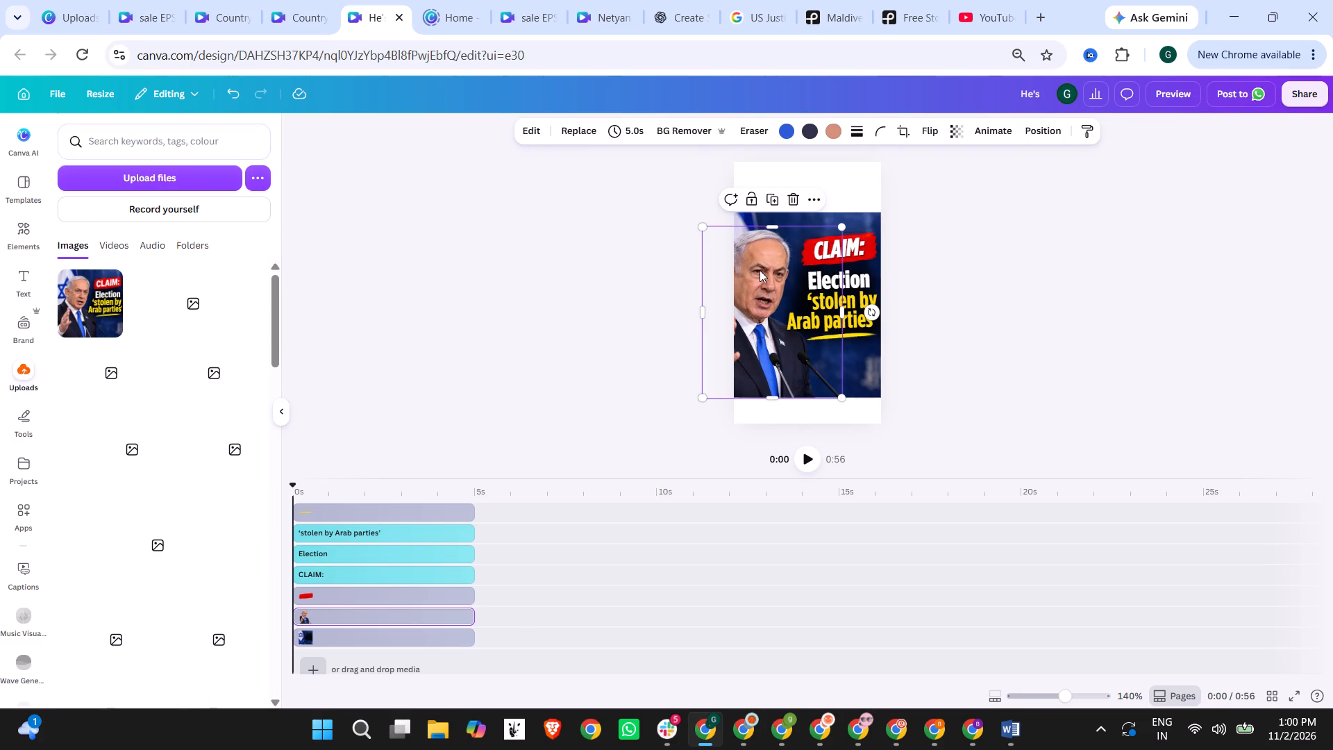
drag(760, 270, 805, 276)
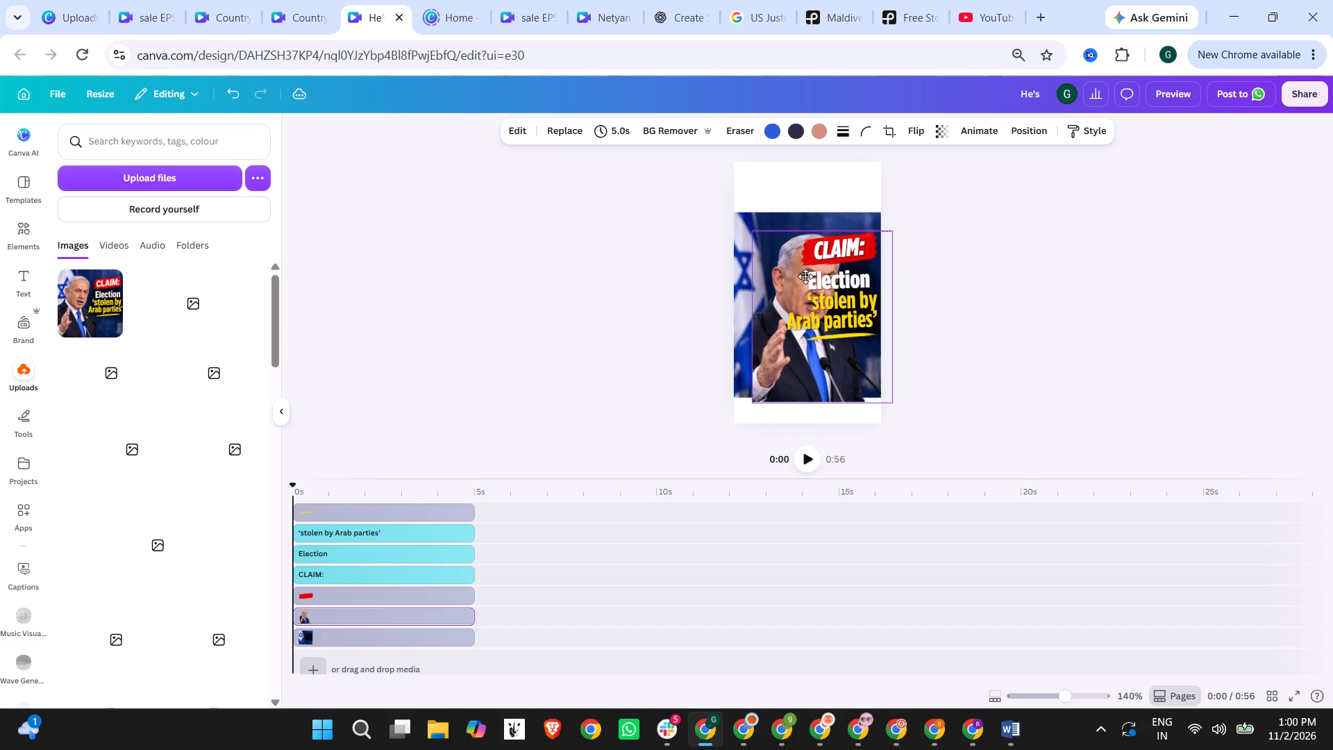
drag(805, 276, 780, 297)
click(973, 272)
Move the blue flag background to the top of the page and enlarge it to cover the full page height.
drag(789, 222, 787, 178)
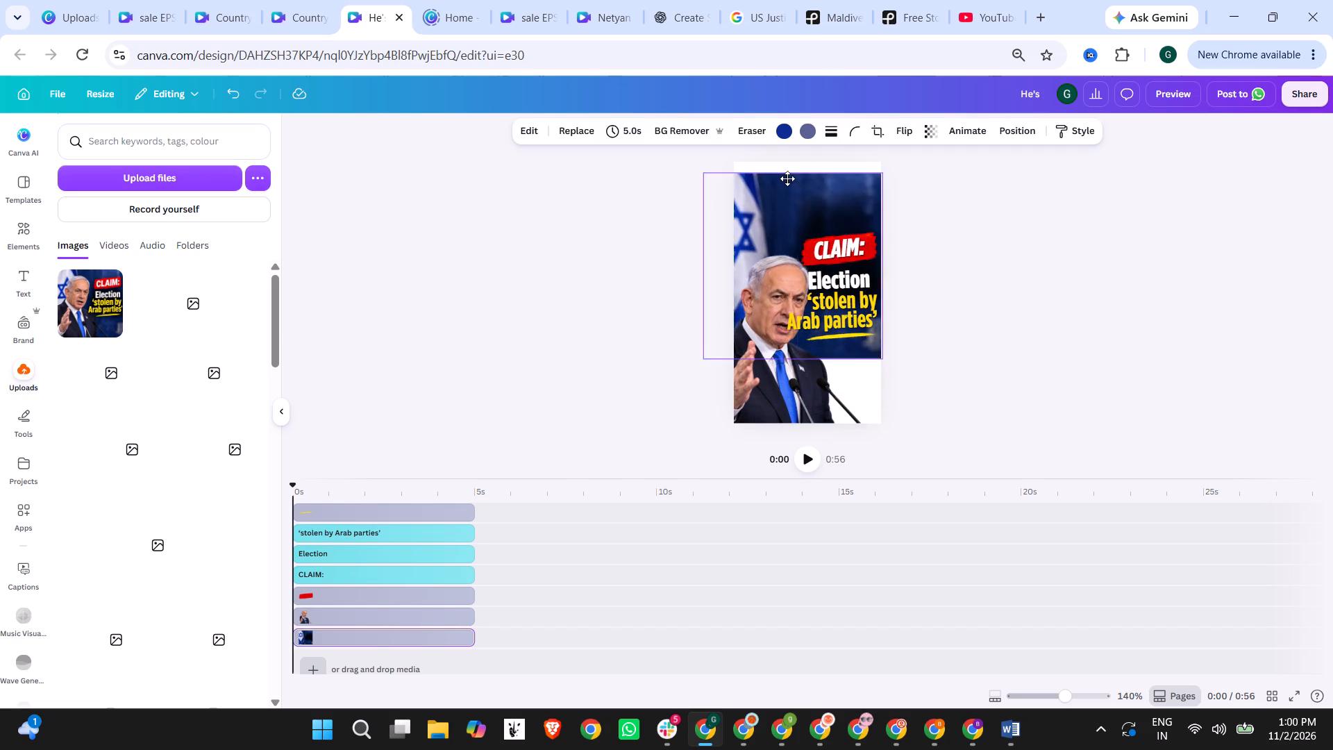
drag(787, 178, 784, 168)
drag(873, 342, 962, 470)
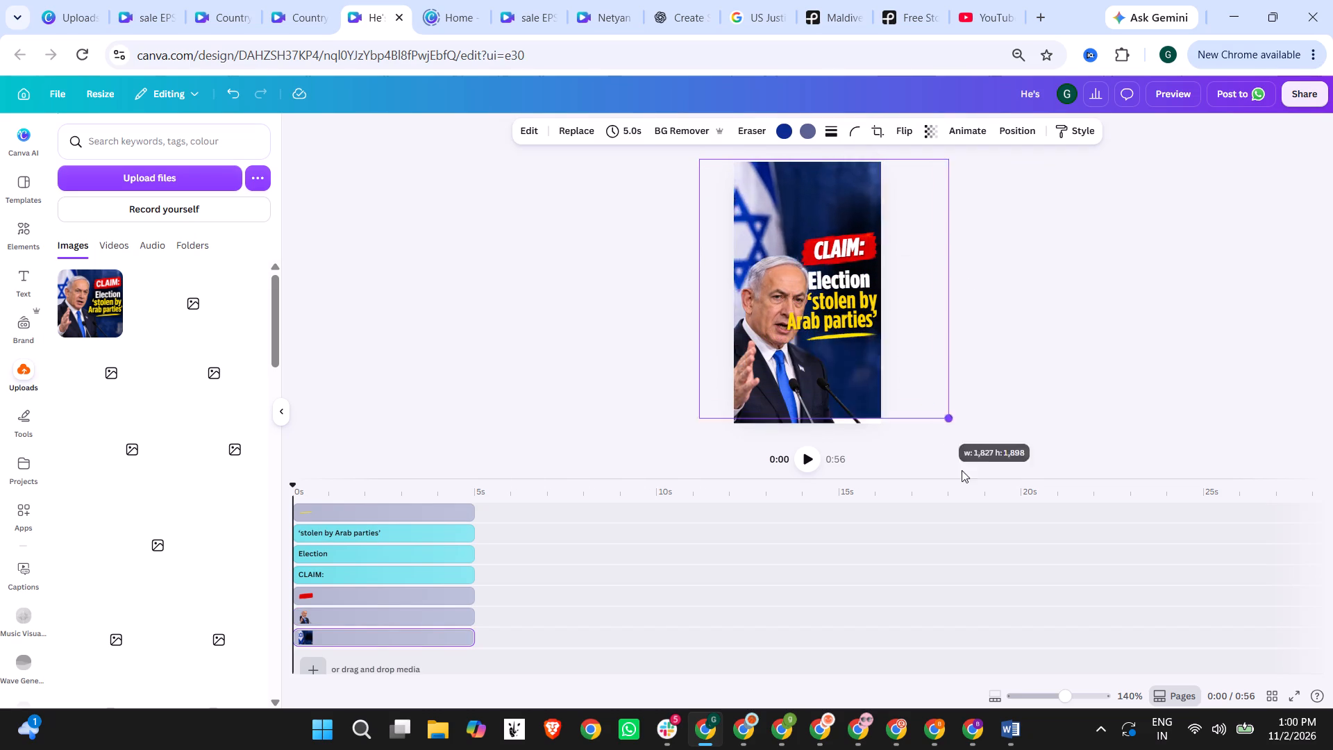
drag(962, 470, 914, 460)
click(865, 372)
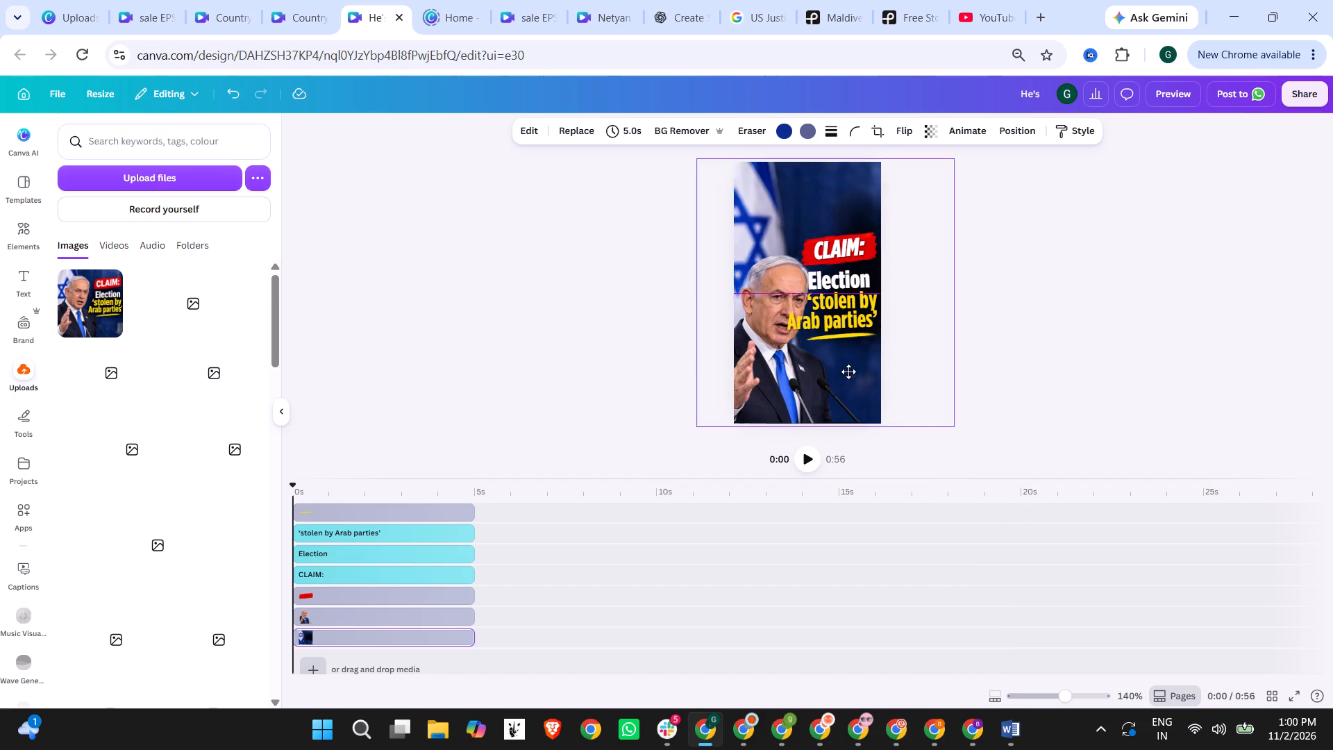
click(1019, 342)
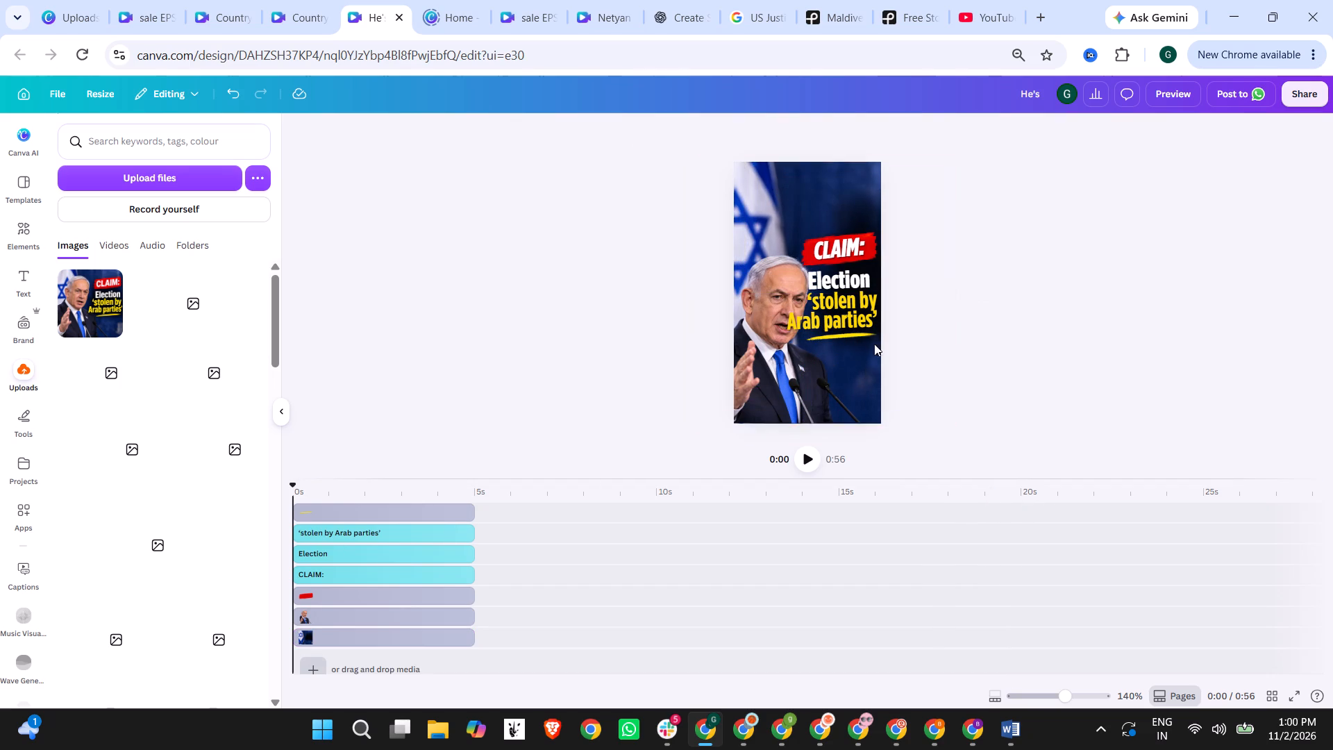
Move the red banner and its "CLAIM:" text up near the top of the page, above the politician's head.
click(839, 251)
ctrl+click(803, 252)
drag(844, 251, 836, 194)
drag(843, 261, 828, 198)
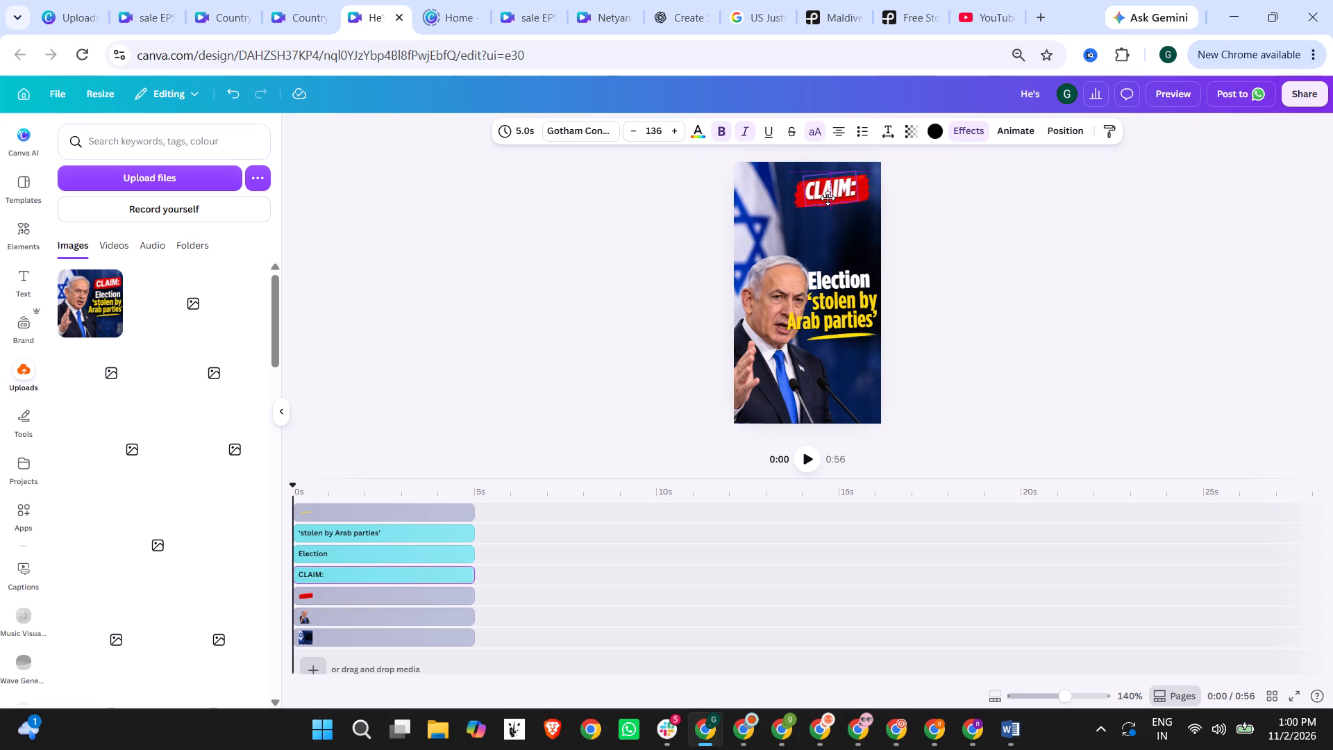
drag(828, 198, 827, 200)
Move the "'stolen by Arab parties'" and "Election" texts up beneath the red "CLAIM:" banner.
drag(840, 290, 844, 230)
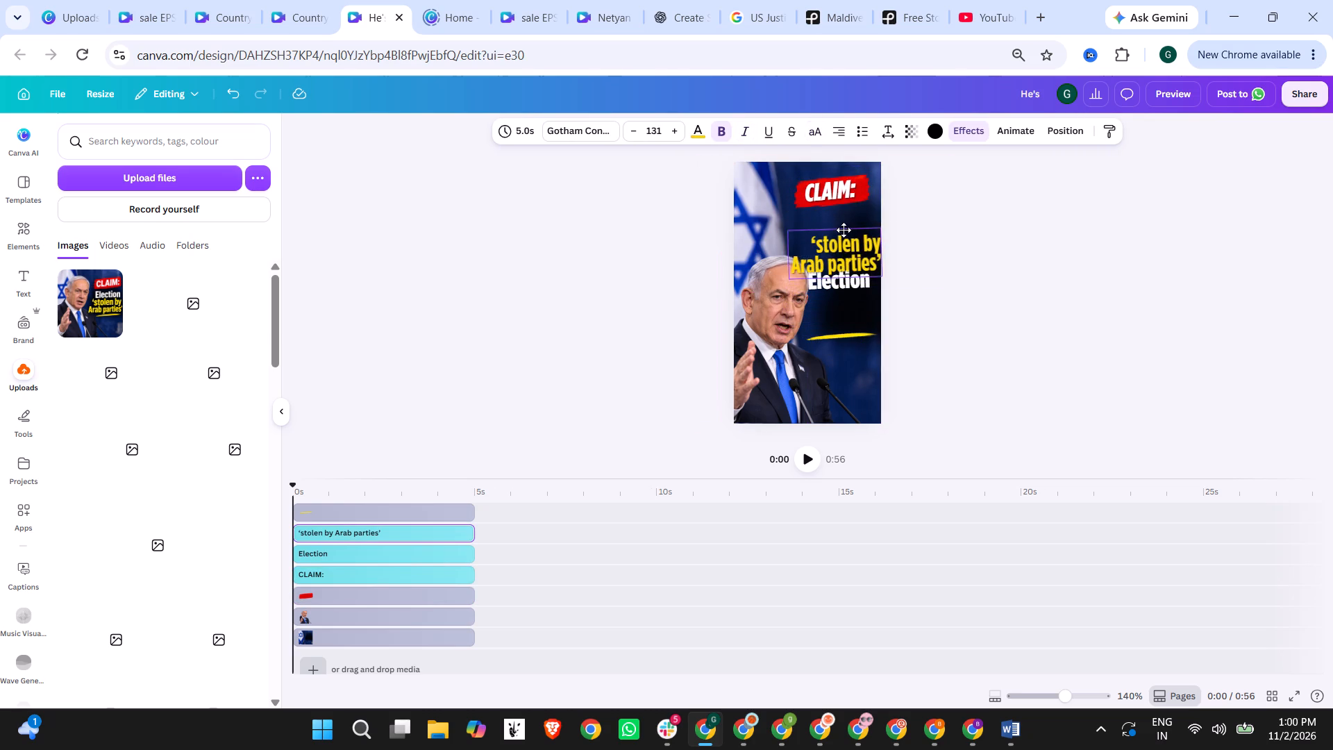
drag(844, 230, 844, 222)
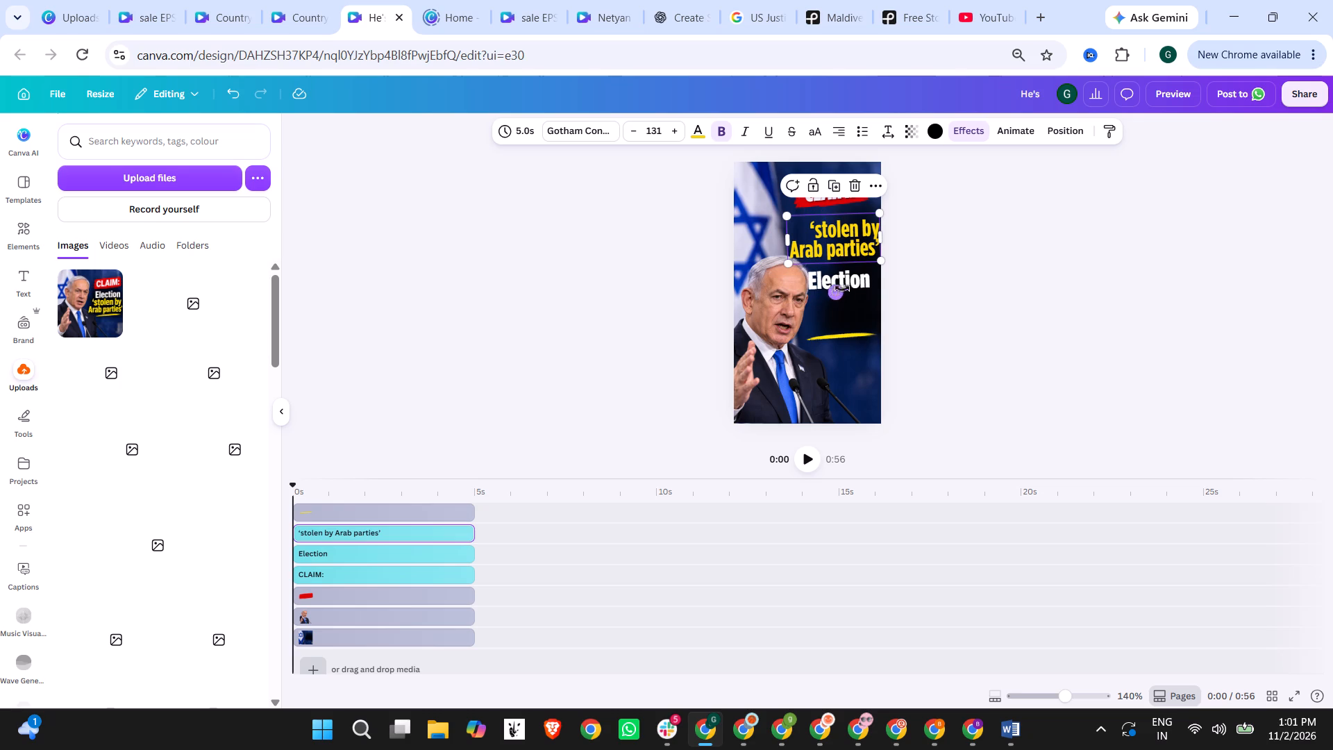
drag(848, 281, 850, 212)
Nudge the "CLAIM:" text and its red banner further up to make room above "Election".
click(810, 188)
drag(817, 188, 819, 178)
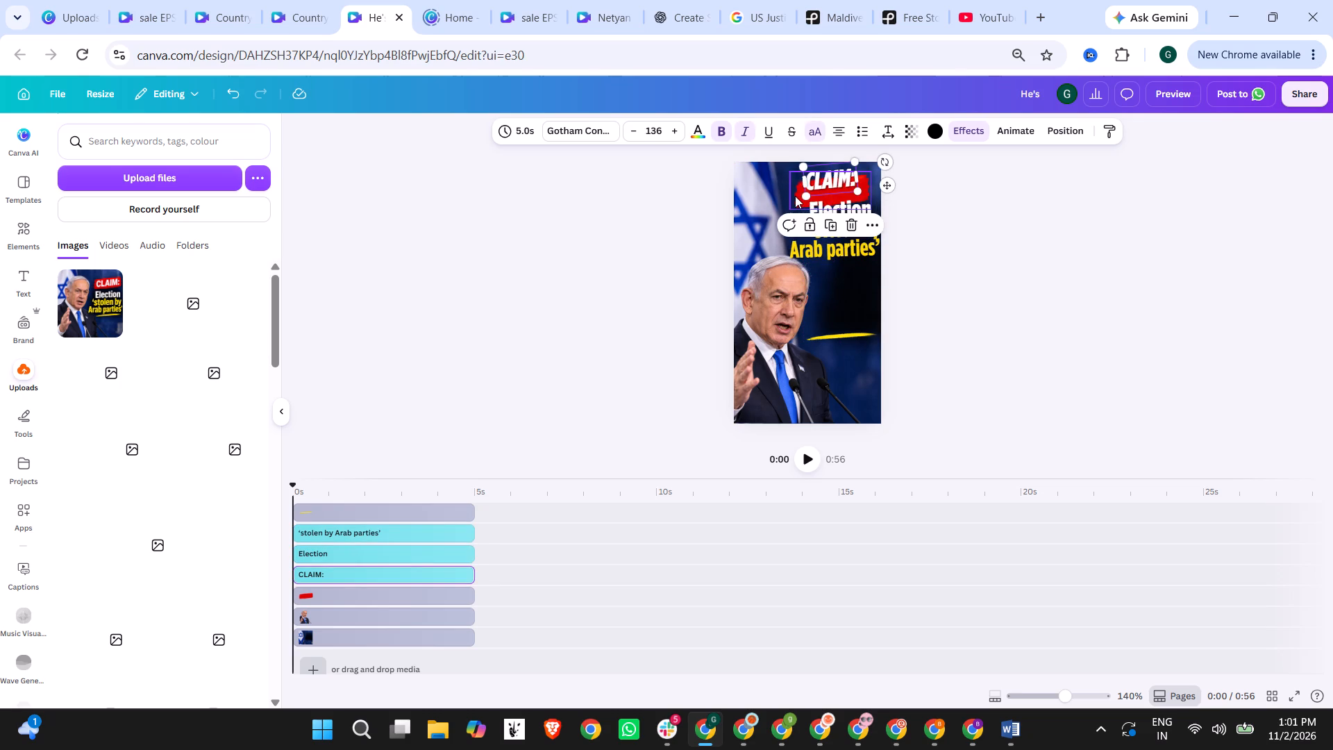
drag(796, 194, 792, 183)
click(741, 196)
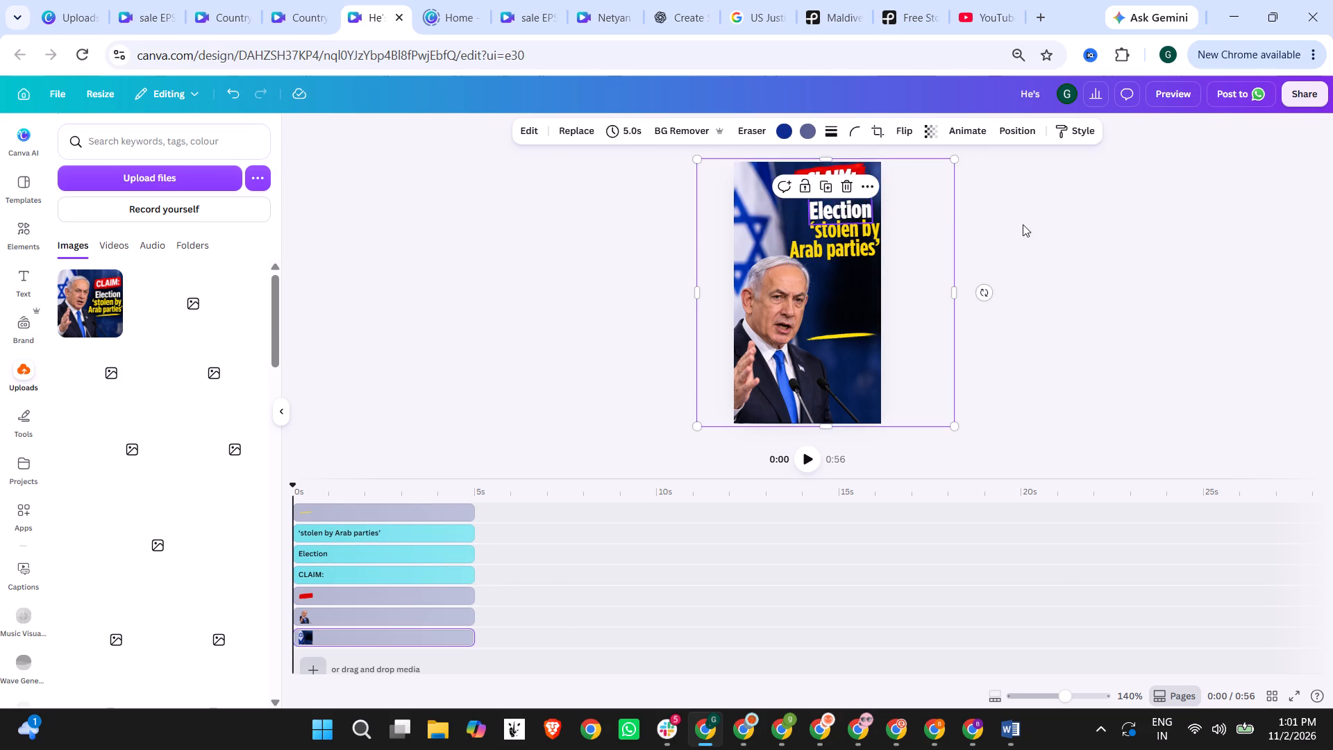
click(1023, 224)
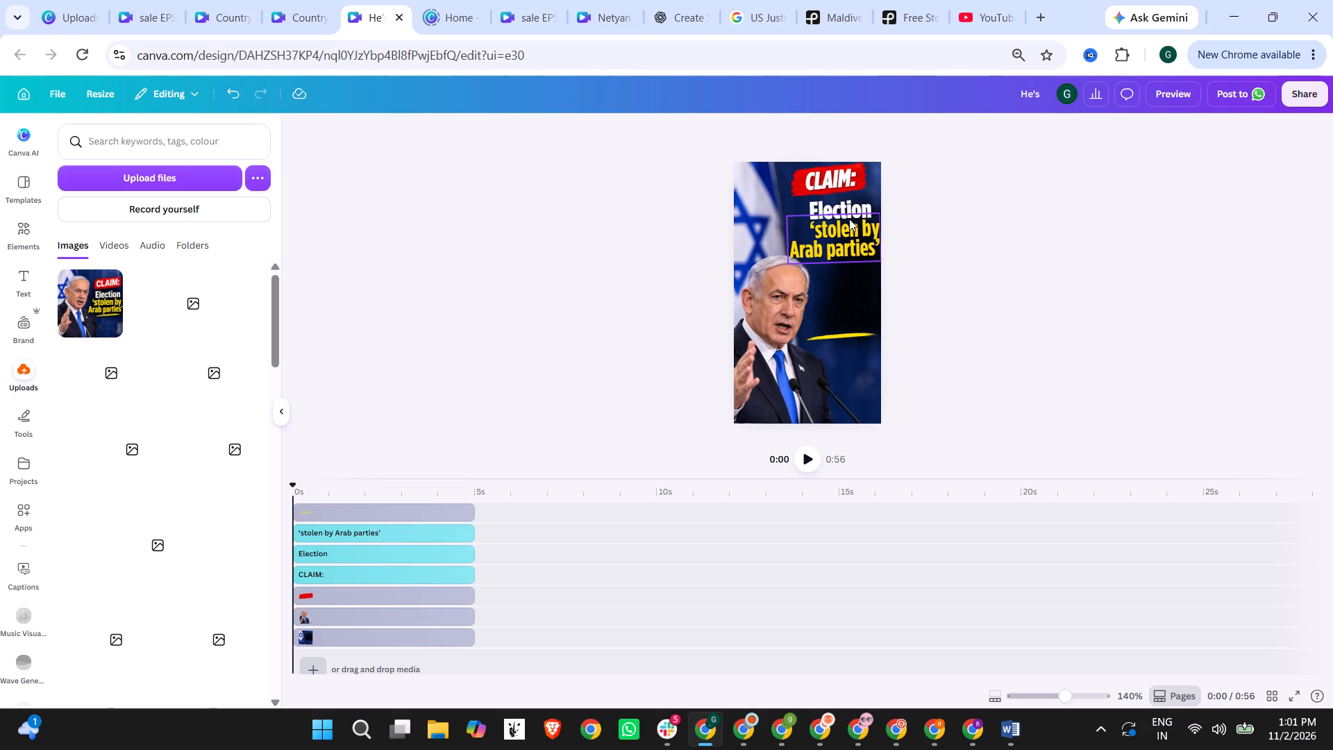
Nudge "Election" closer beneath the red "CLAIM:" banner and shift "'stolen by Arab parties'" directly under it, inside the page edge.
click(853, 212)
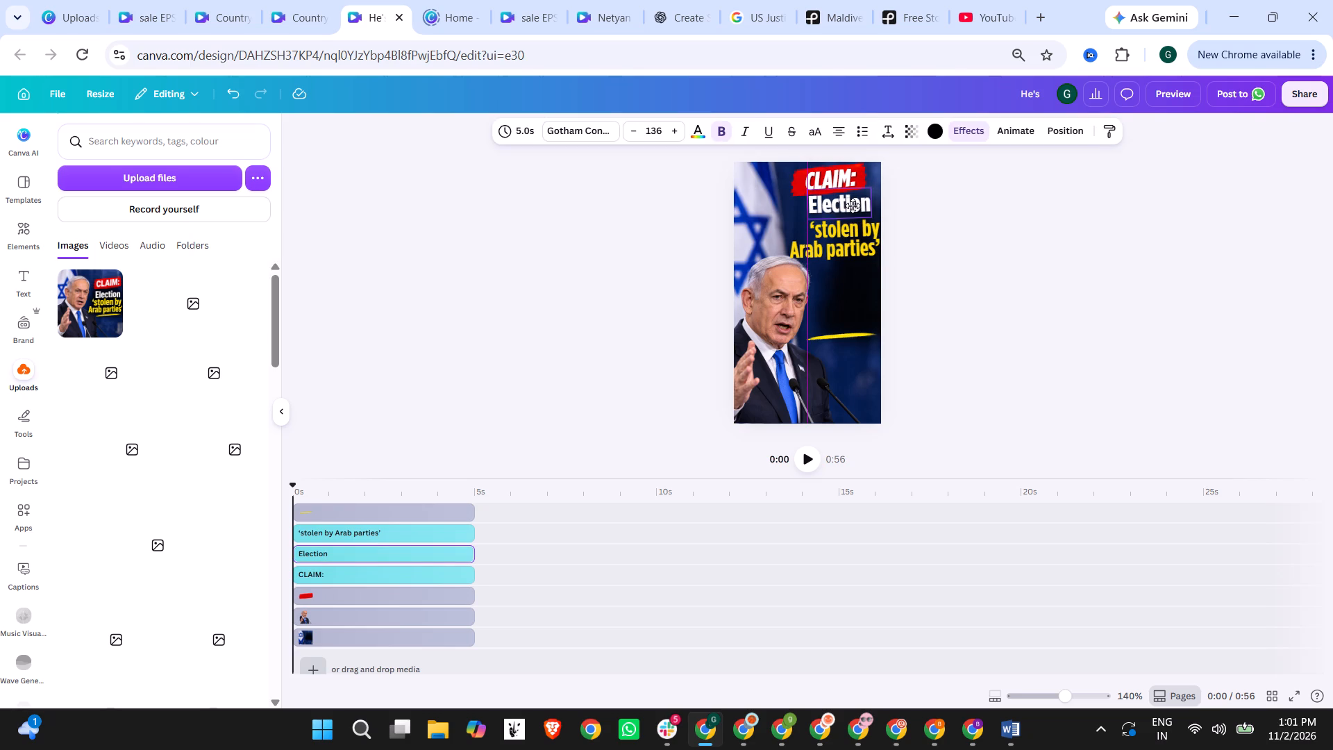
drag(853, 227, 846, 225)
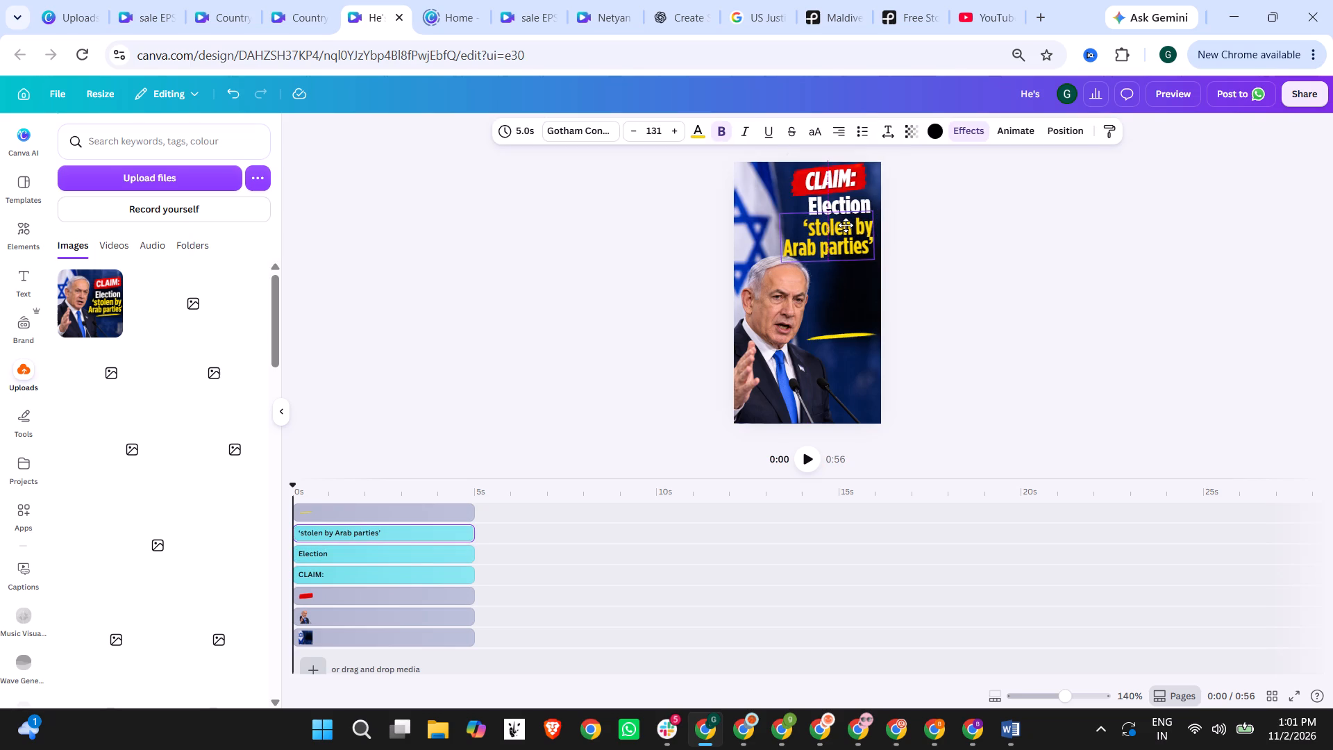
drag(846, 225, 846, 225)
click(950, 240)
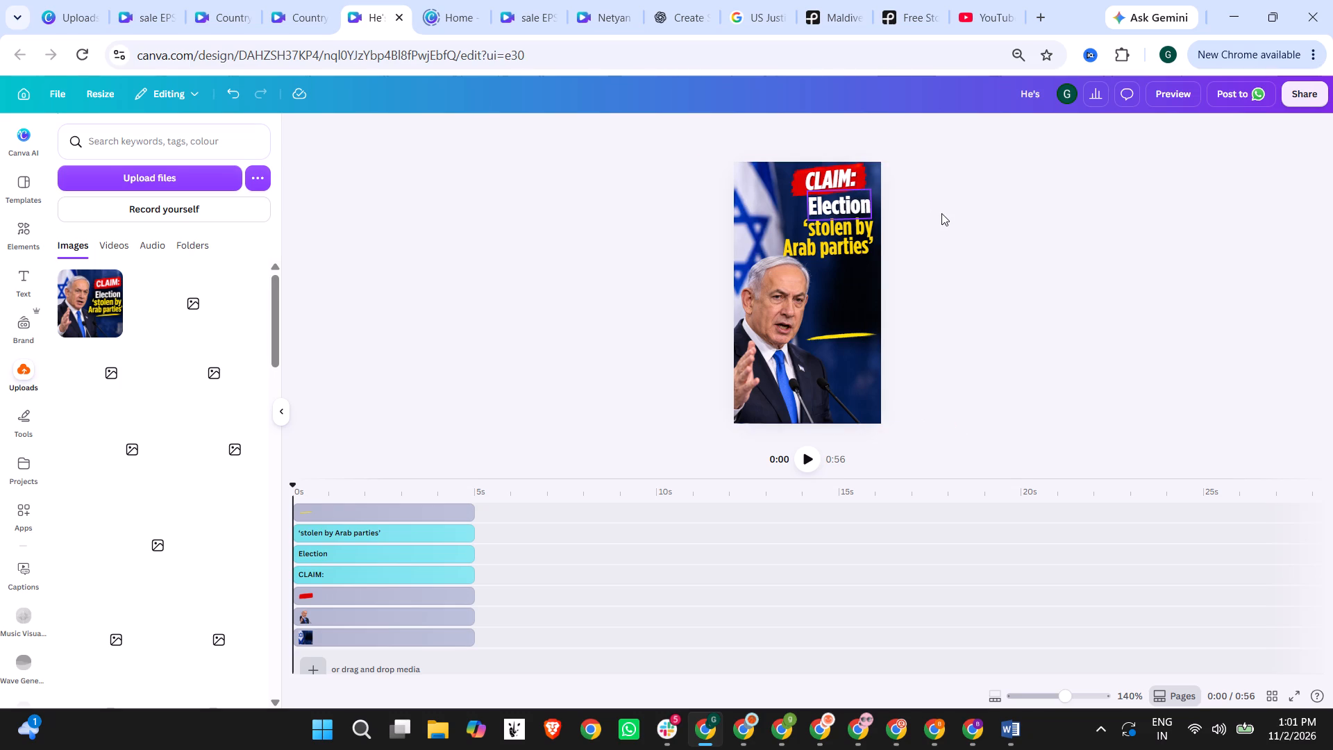
Undo the headline moves until the red banner and its texts are back in their original grouped positions beside the politician.
key(ctrl+z)
key(ctrl+z)
key(ctrl+z)
key(ctrl+z)
key(ctrl+z)
key(ctrl+z)
key(ctrl+z)
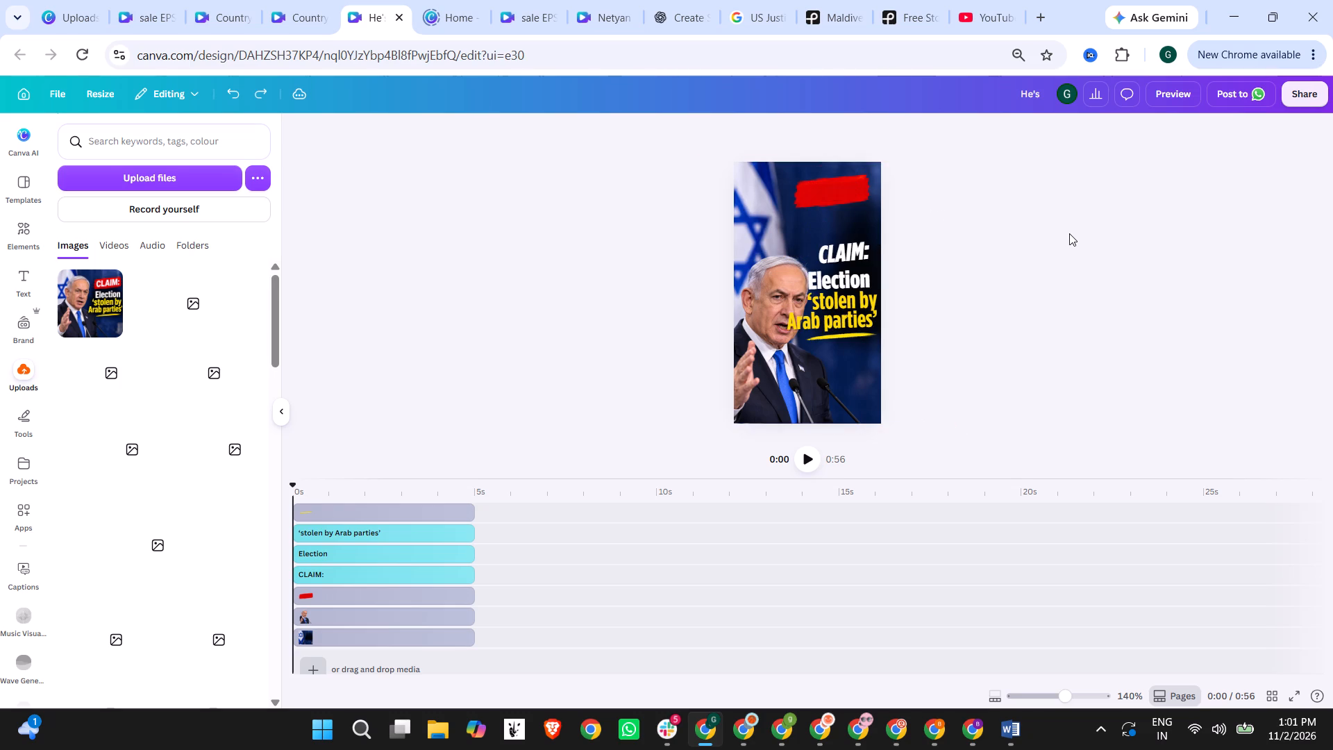
key(ctrl+z)
key(ctrl+z)
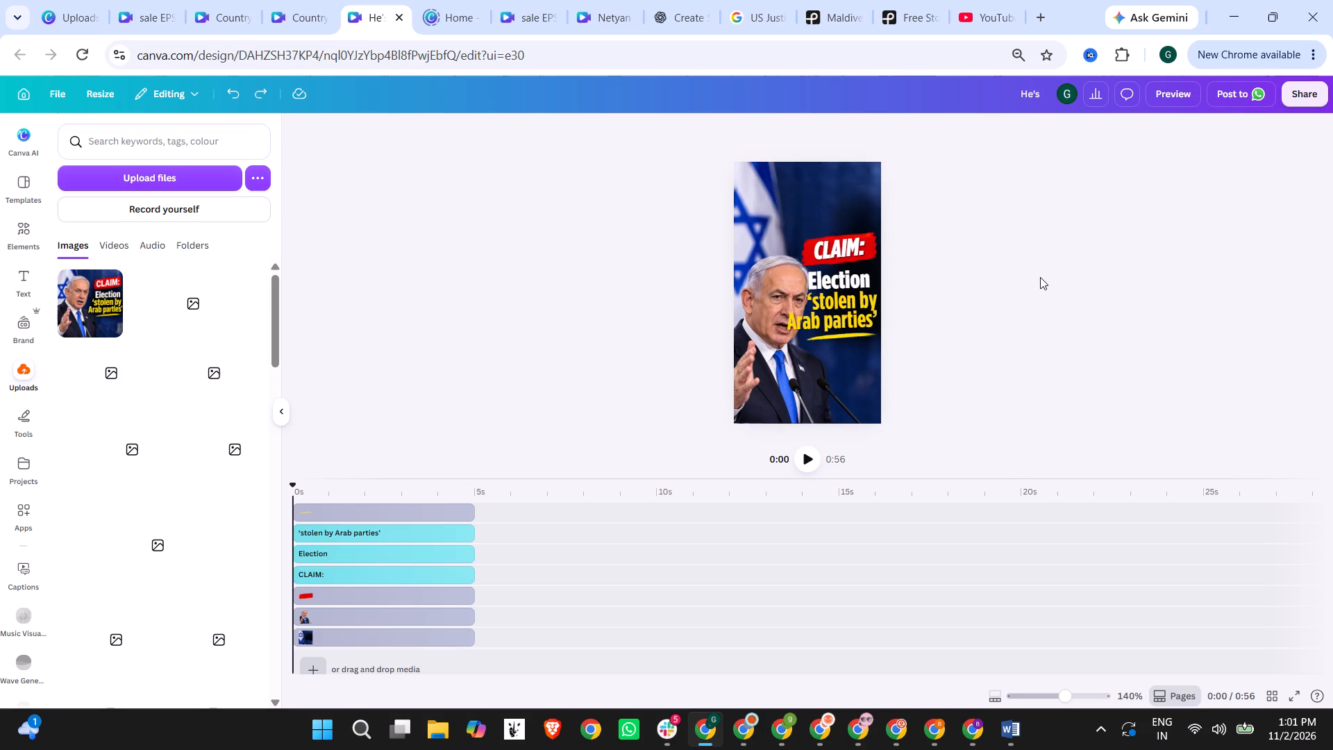
click(1040, 277)
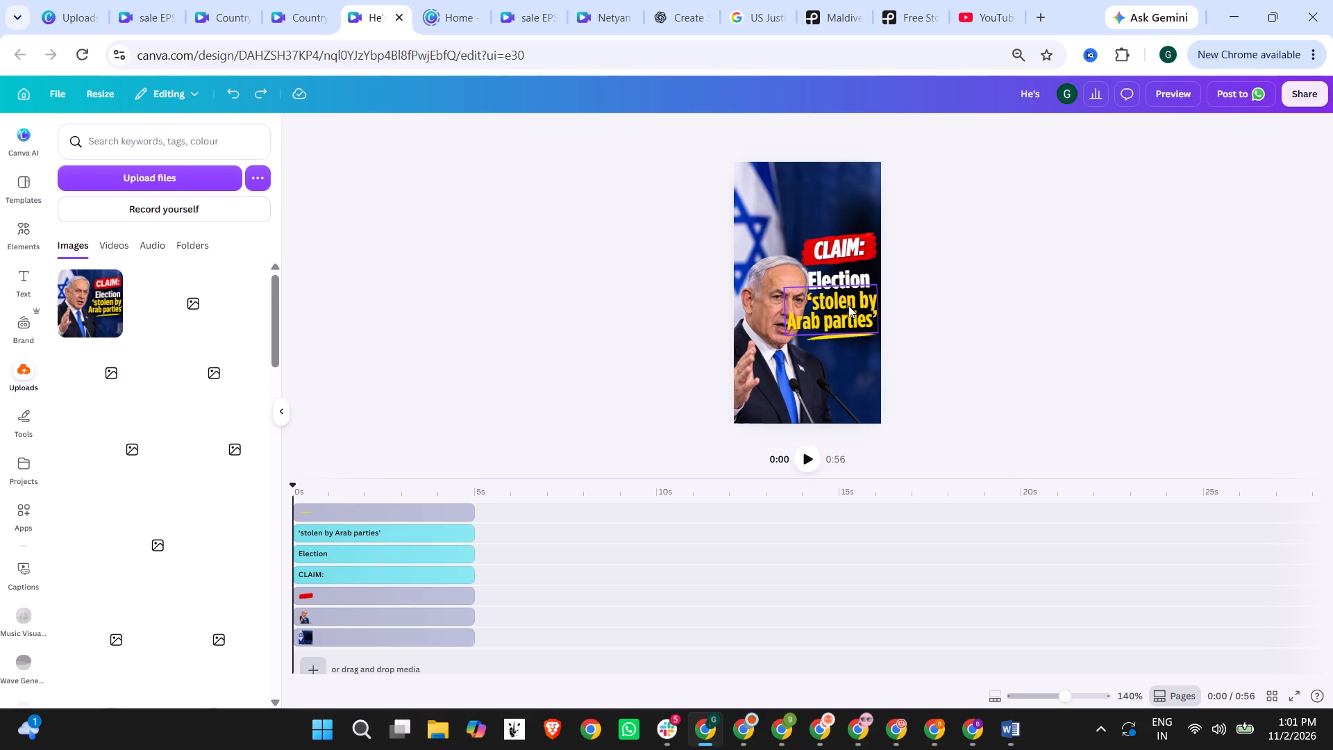
Shrink the politician cutout and place it in the page's lower-left corner, with its base on the bottom edge.
drag(779, 372, 764, 335)
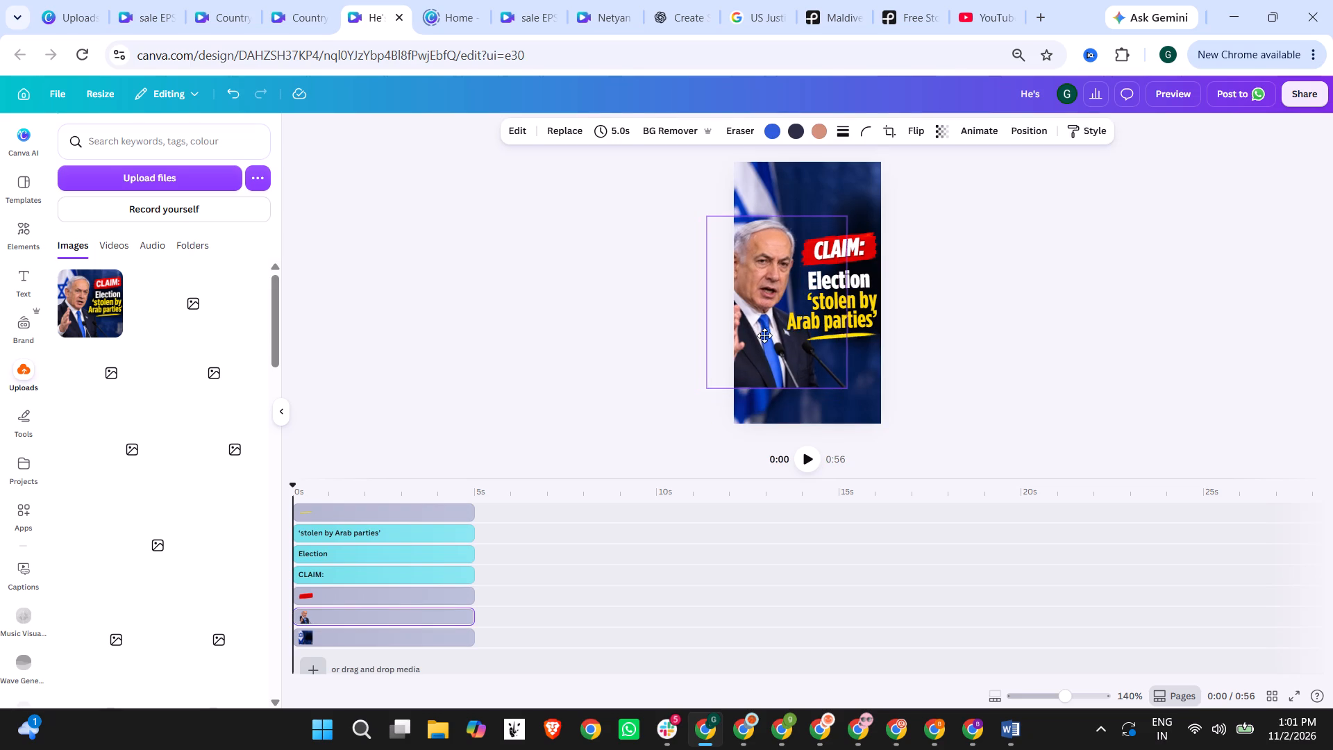
drag(764, 335, 758, 377)
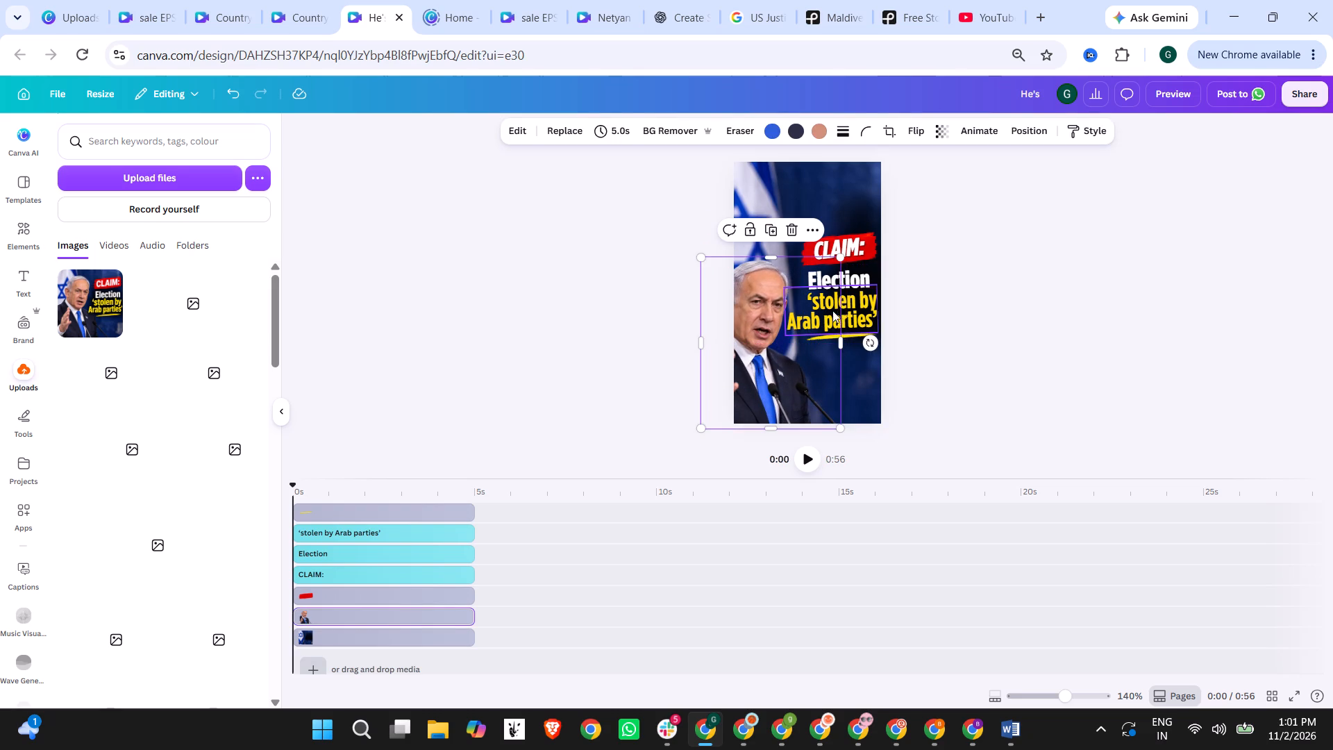
drag(844, 258, 806, 297)
drag(746, 370, 760, 367)
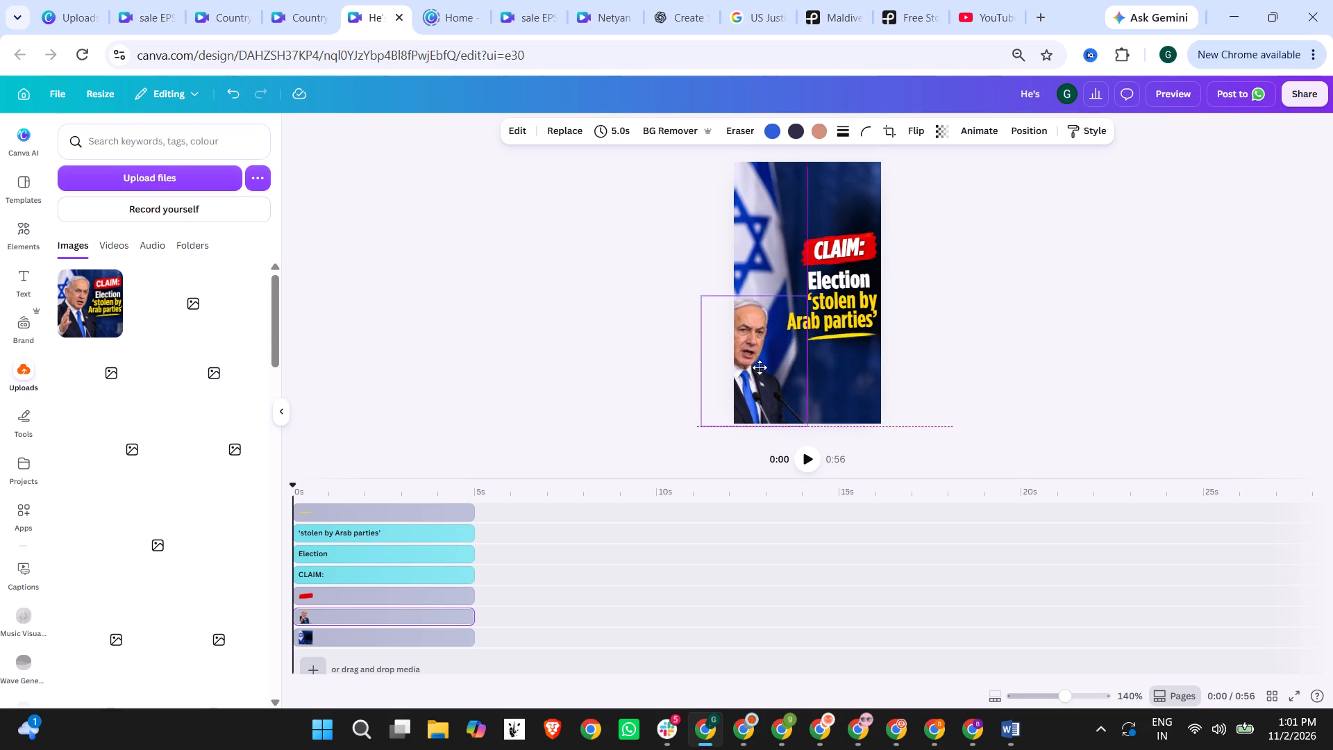
drag(760, 367, 763, 365)
click(964, 344)
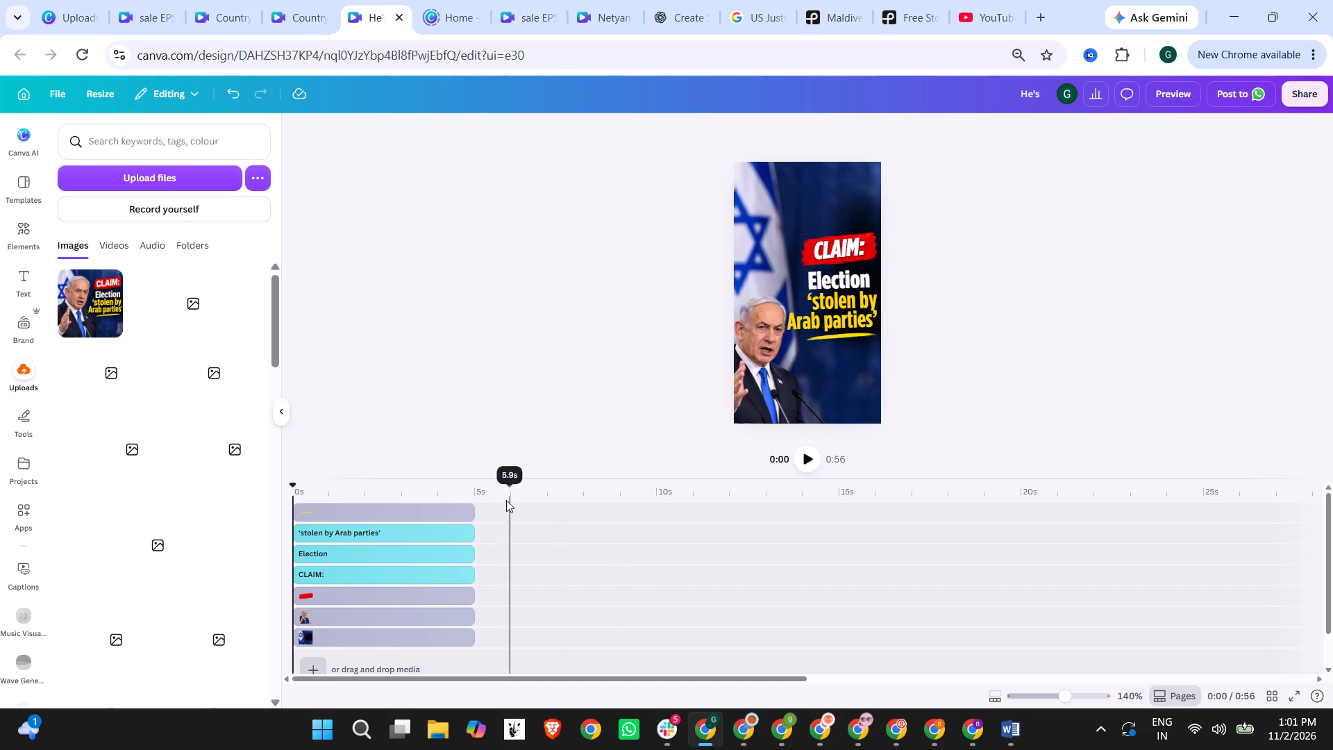
Play the opening seconds to locate the cut point, and split the generated voiceover audio at about 1.2 seconds.
scroll(606, 619, down, 11)
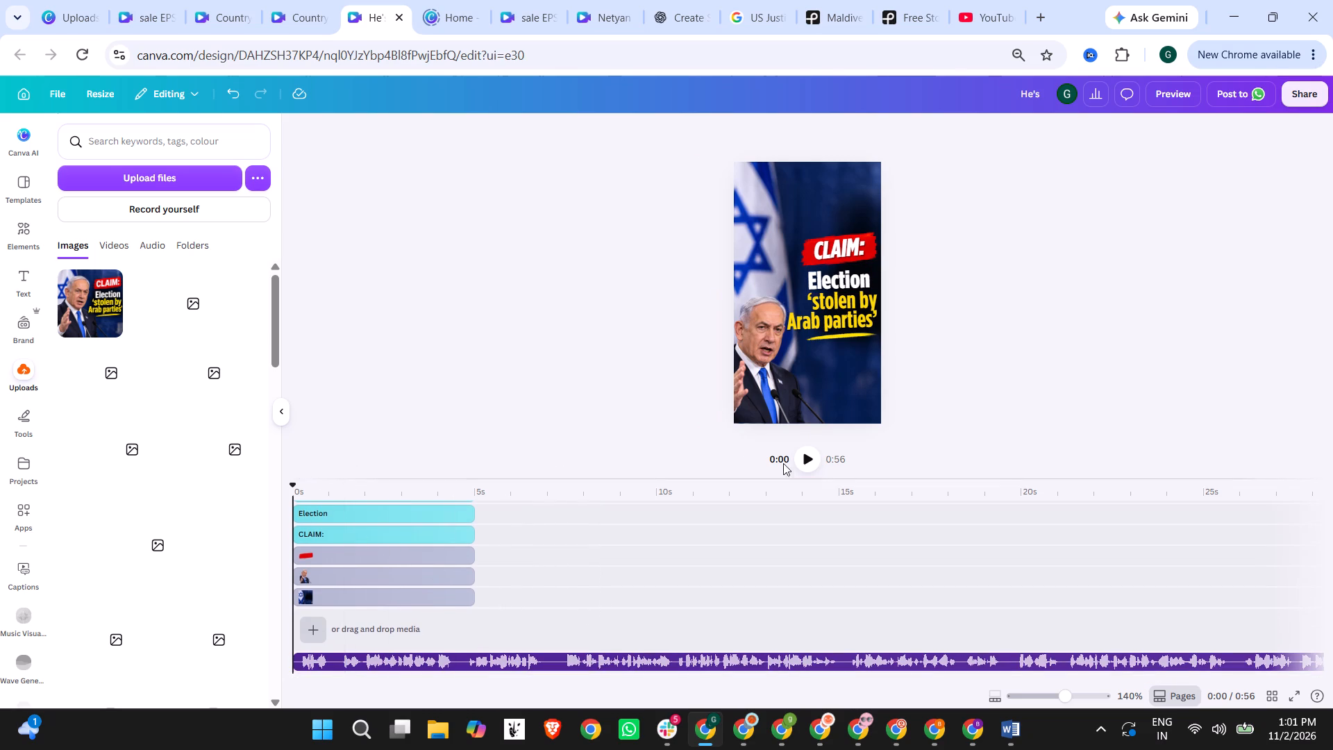
click(814, 456)
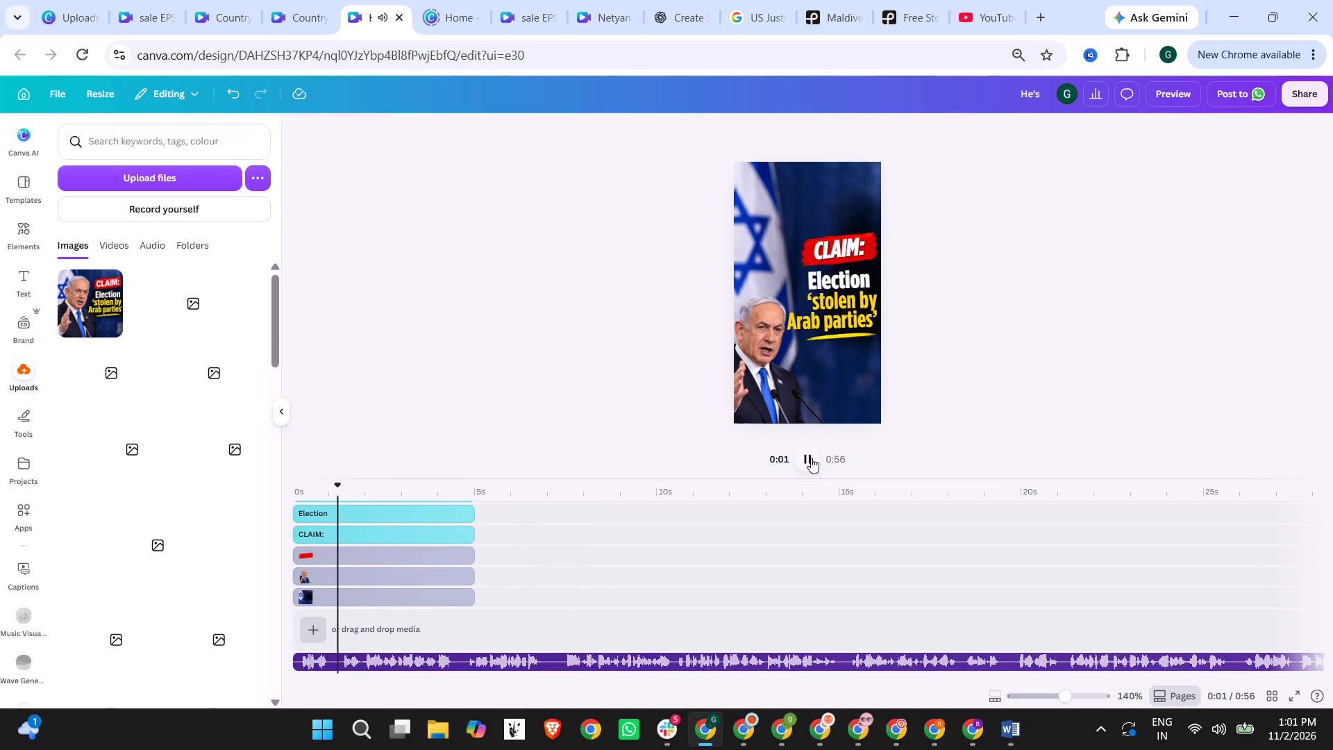
click(811, 458)
drag(319, 493, 266, 491)
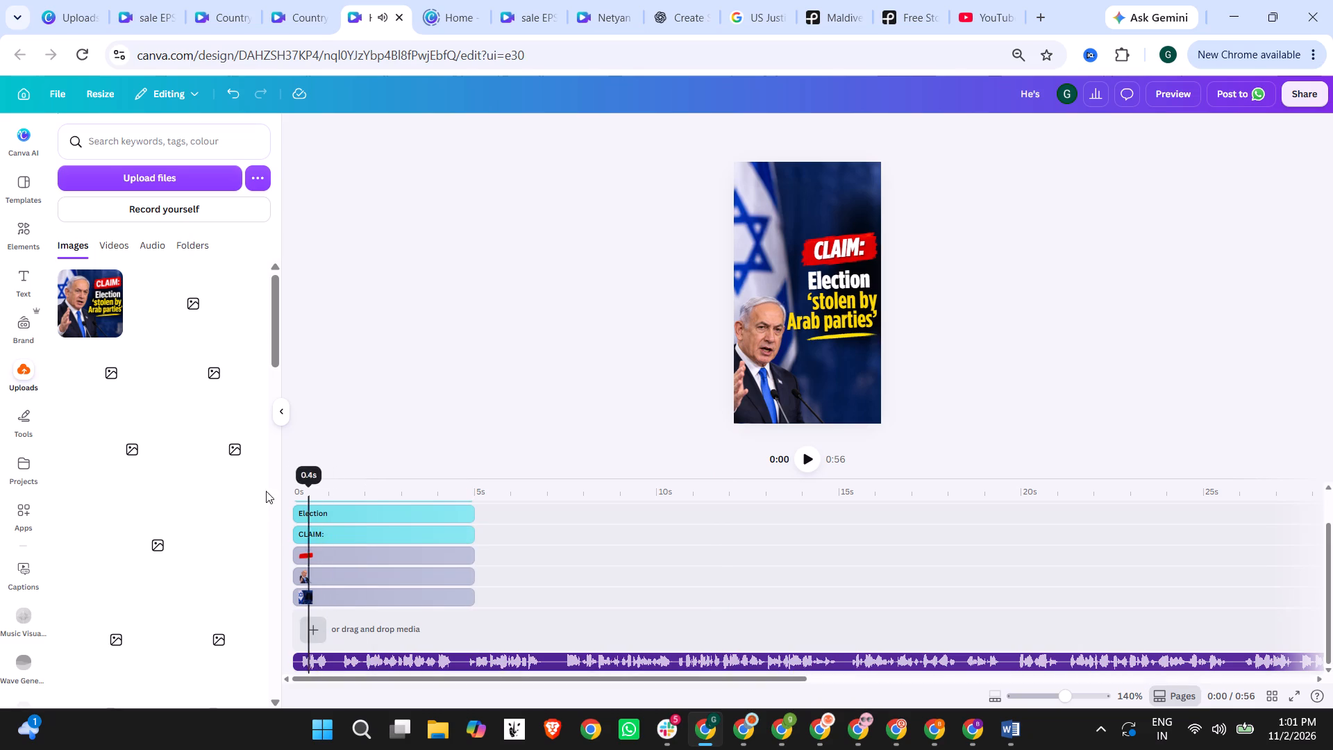
drag(266, 491, 240, 487)
click(808, 455)
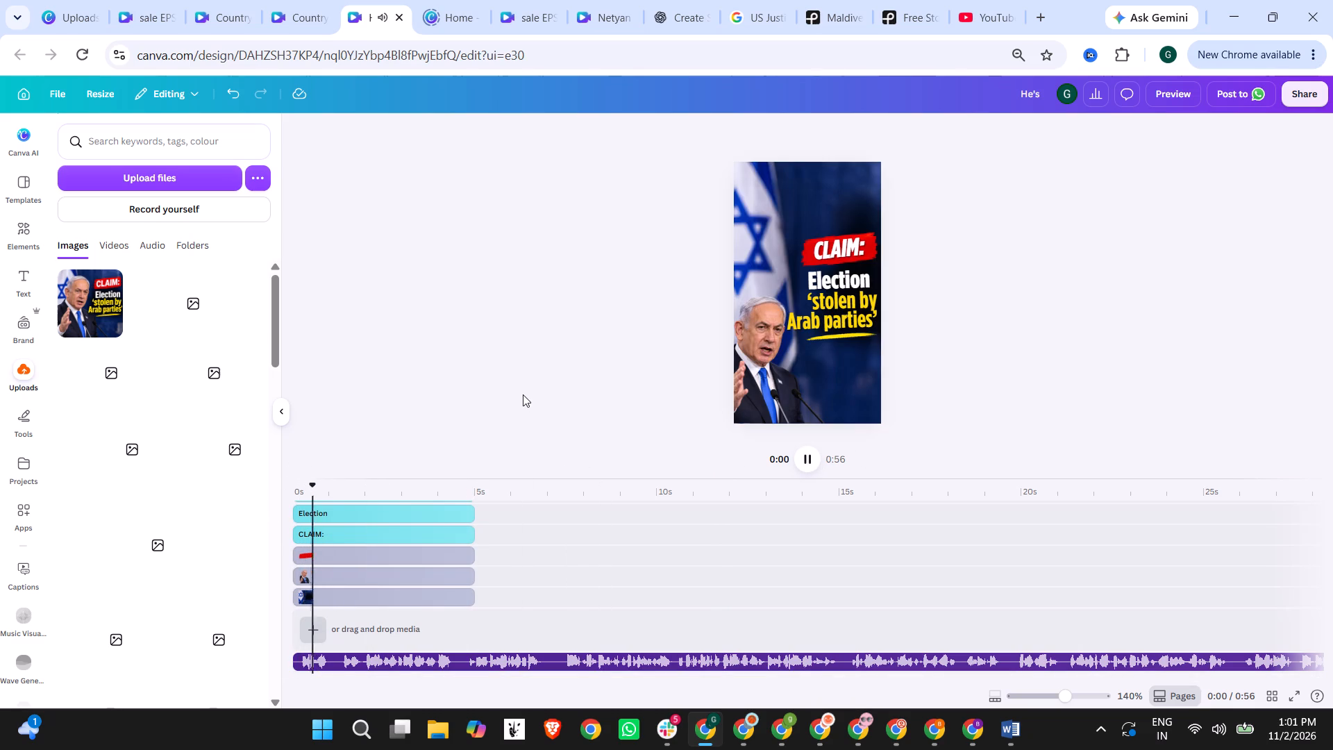
click(813, 457)
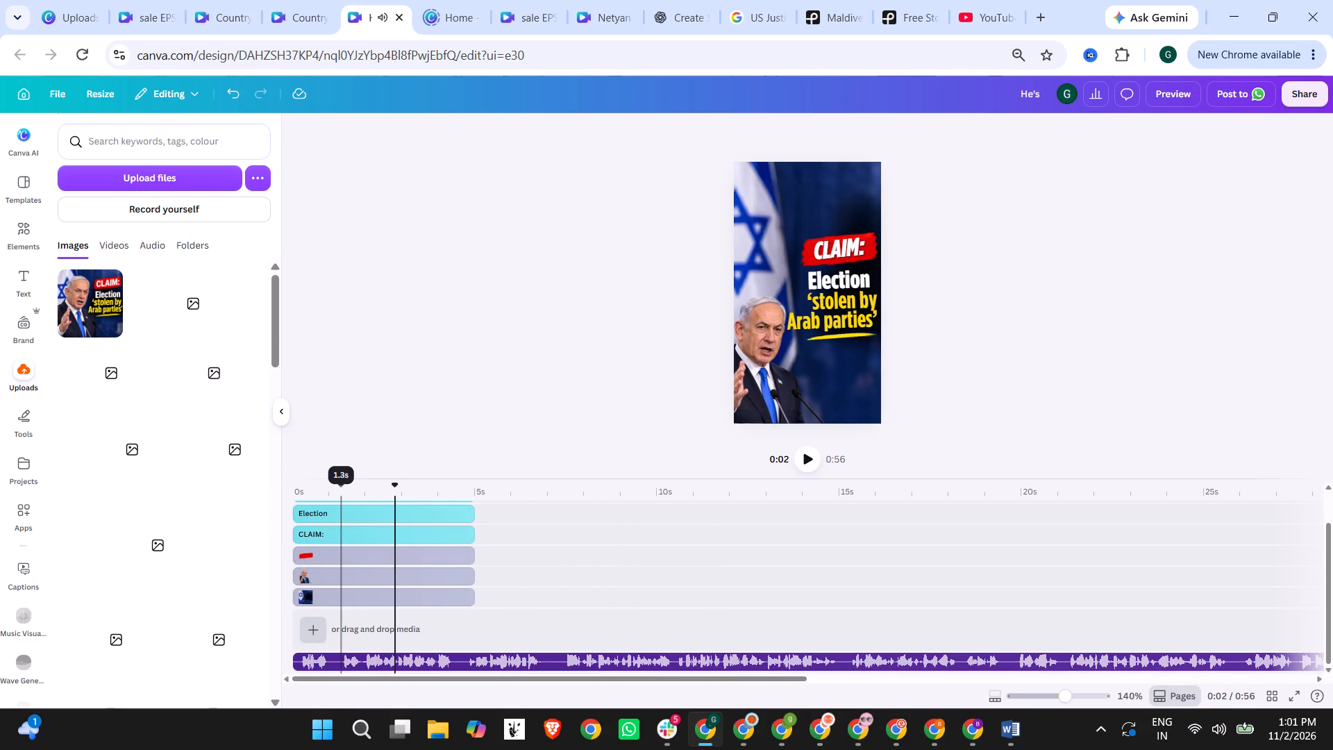
click(333, 485)
click(337, 485)
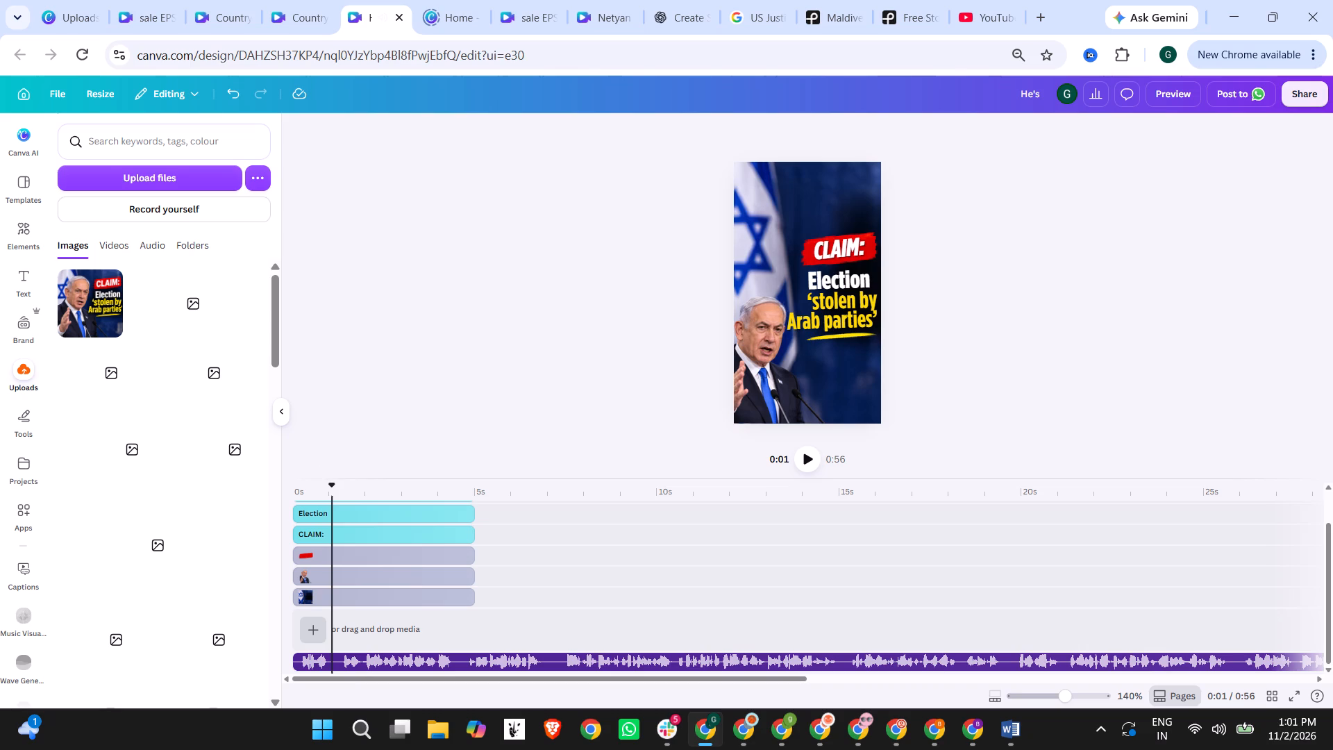
click(337, 489)
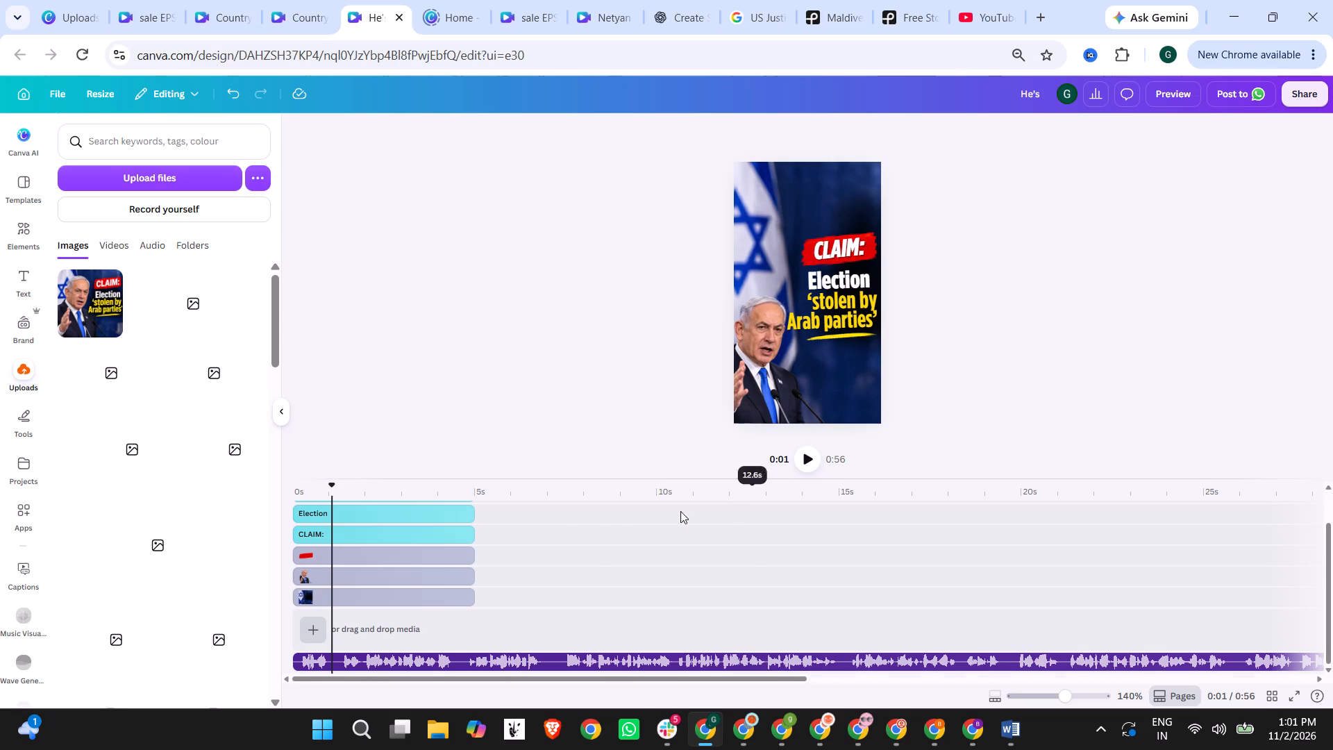
scroll(739, 474, up, 12)
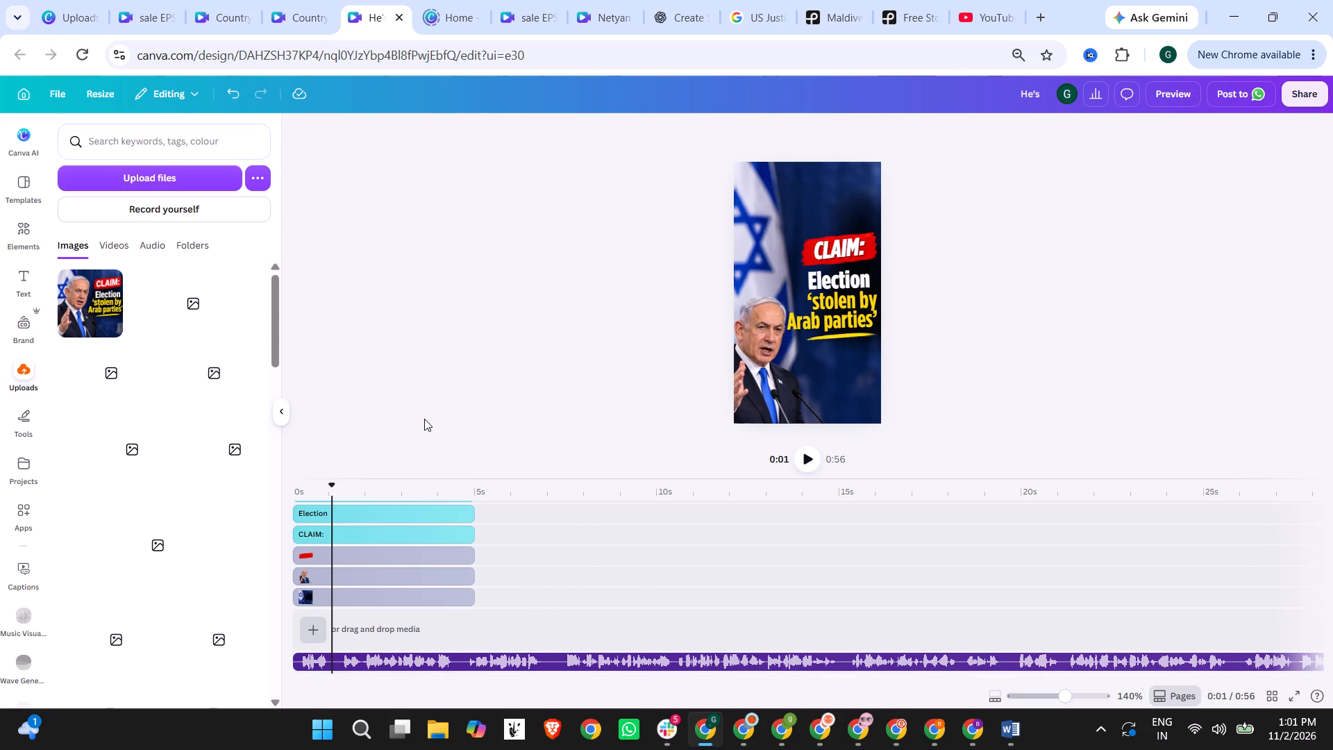
click(335, 662)
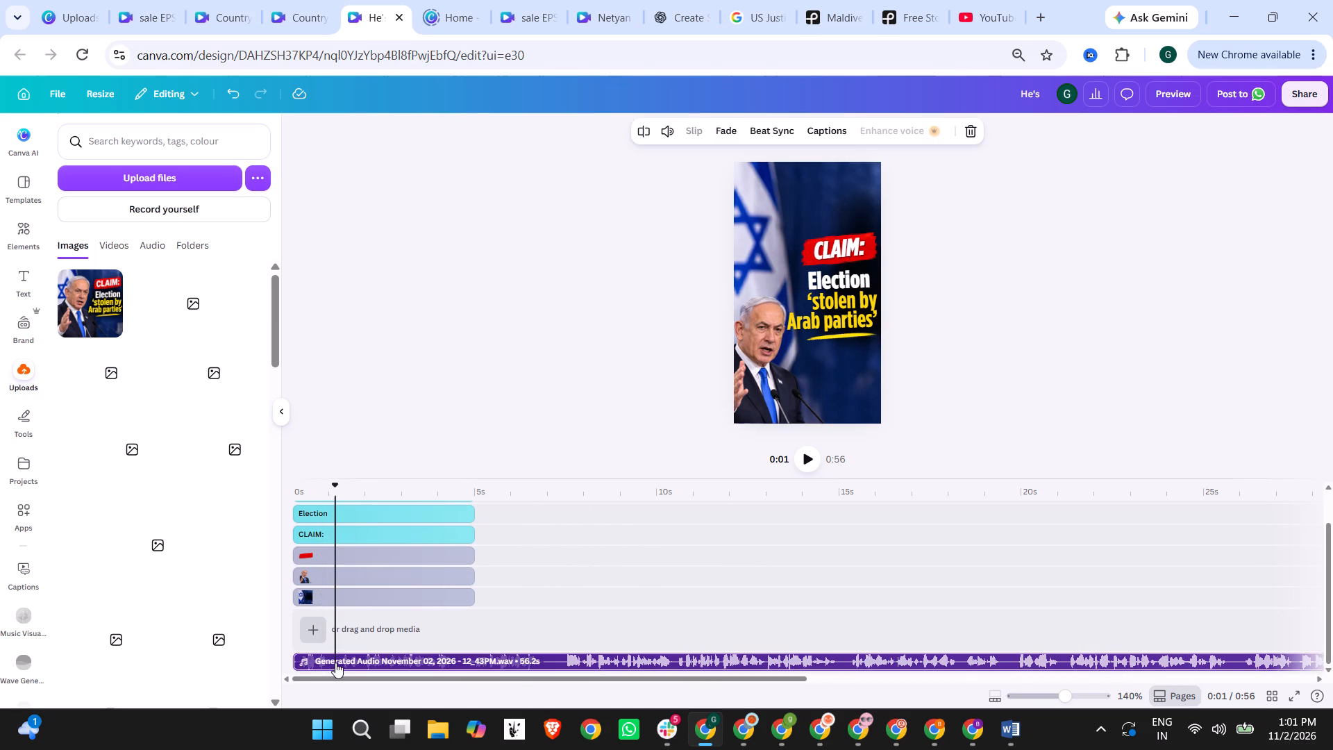
click(645, 131)
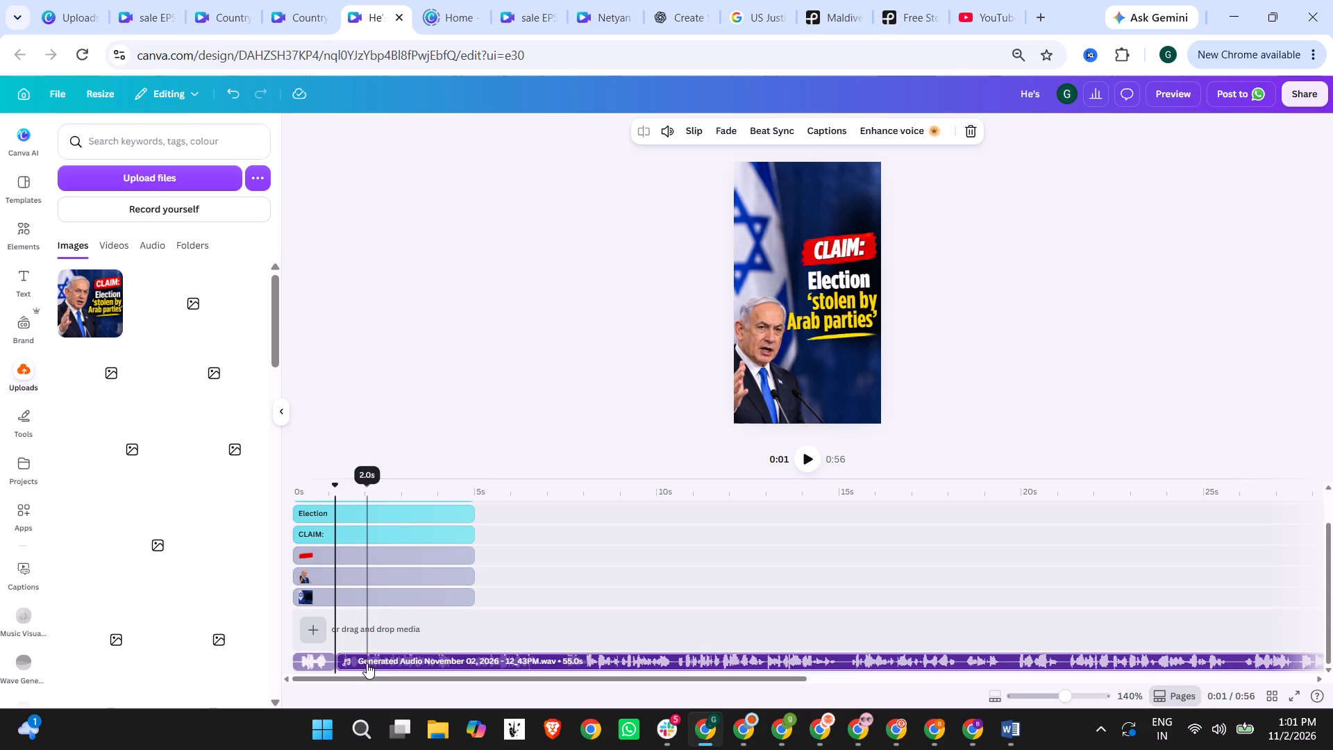
Move the longer voiceover segment to start at about 2 seconds and shift the short opening segment slightly later, leaving a gap between them.
drag(367, 663, 396, 662)
scroll(427, 592, up, 5)
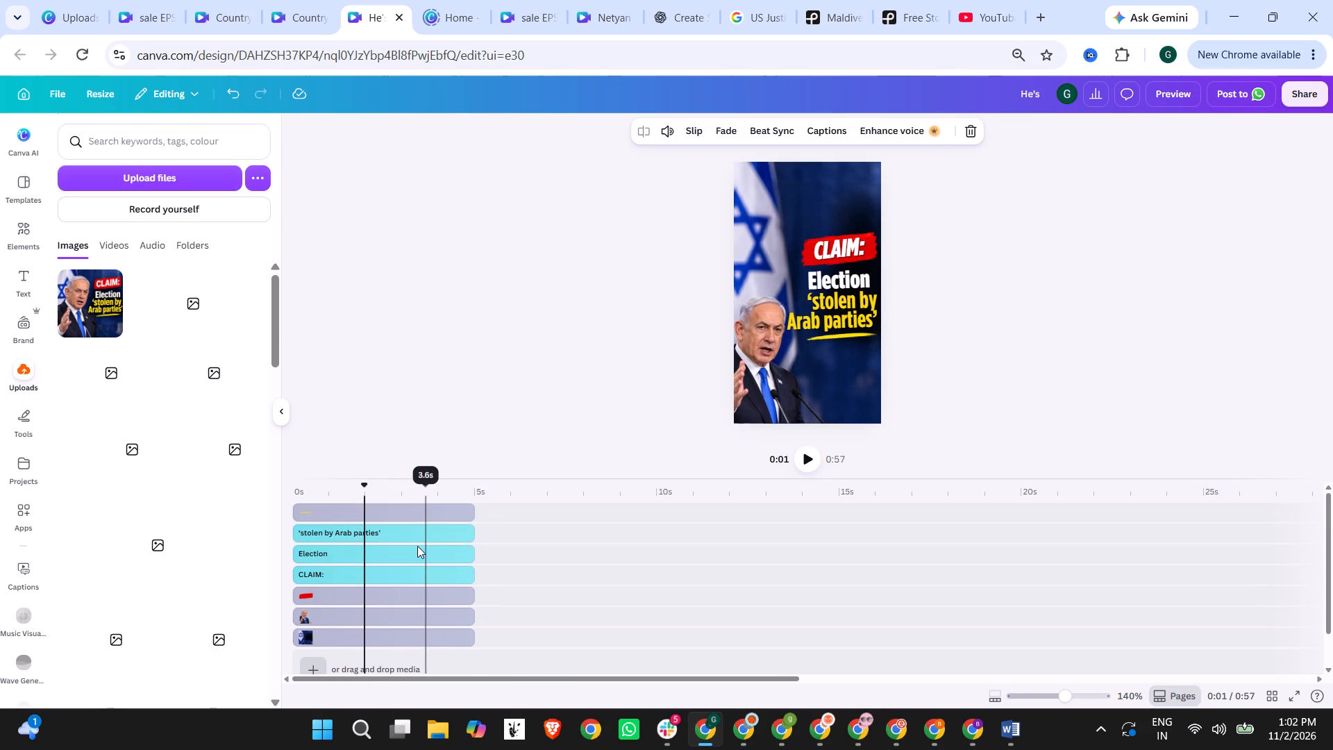
click(426, 512)
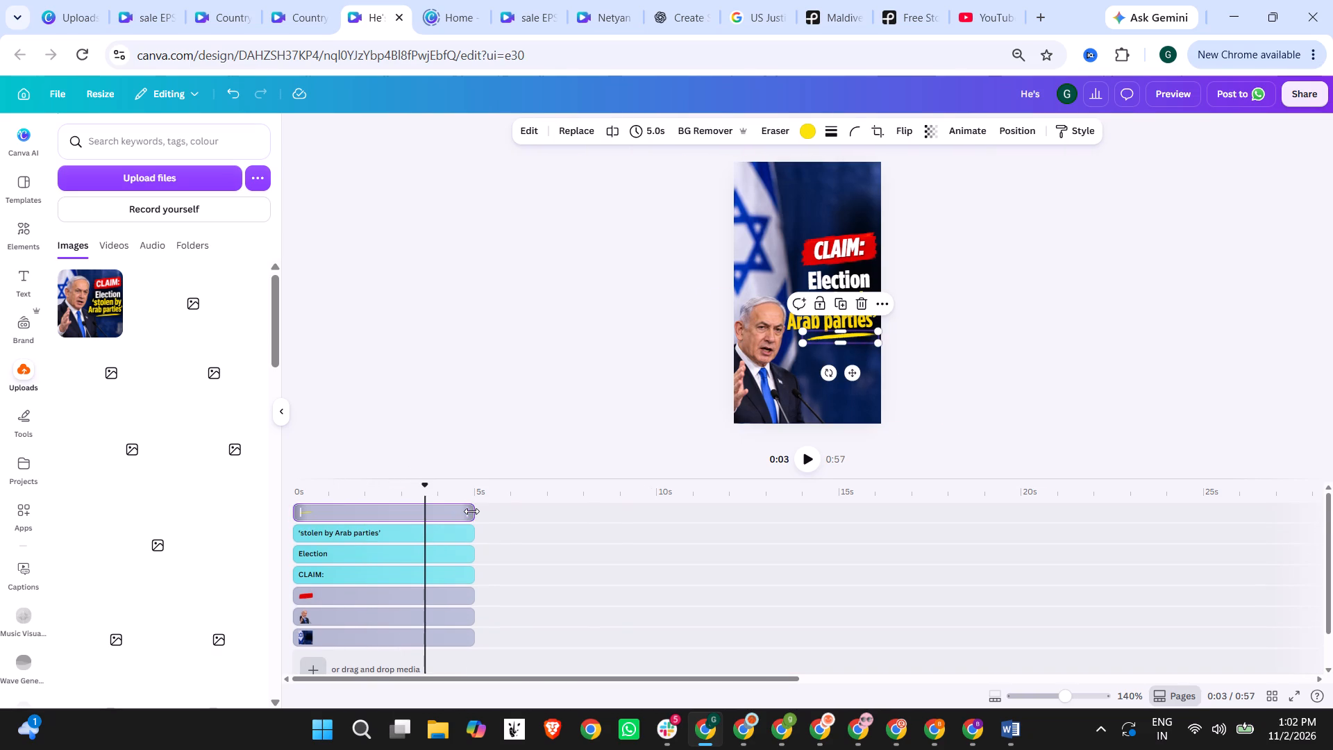
scroll(484, 568, down, 3)
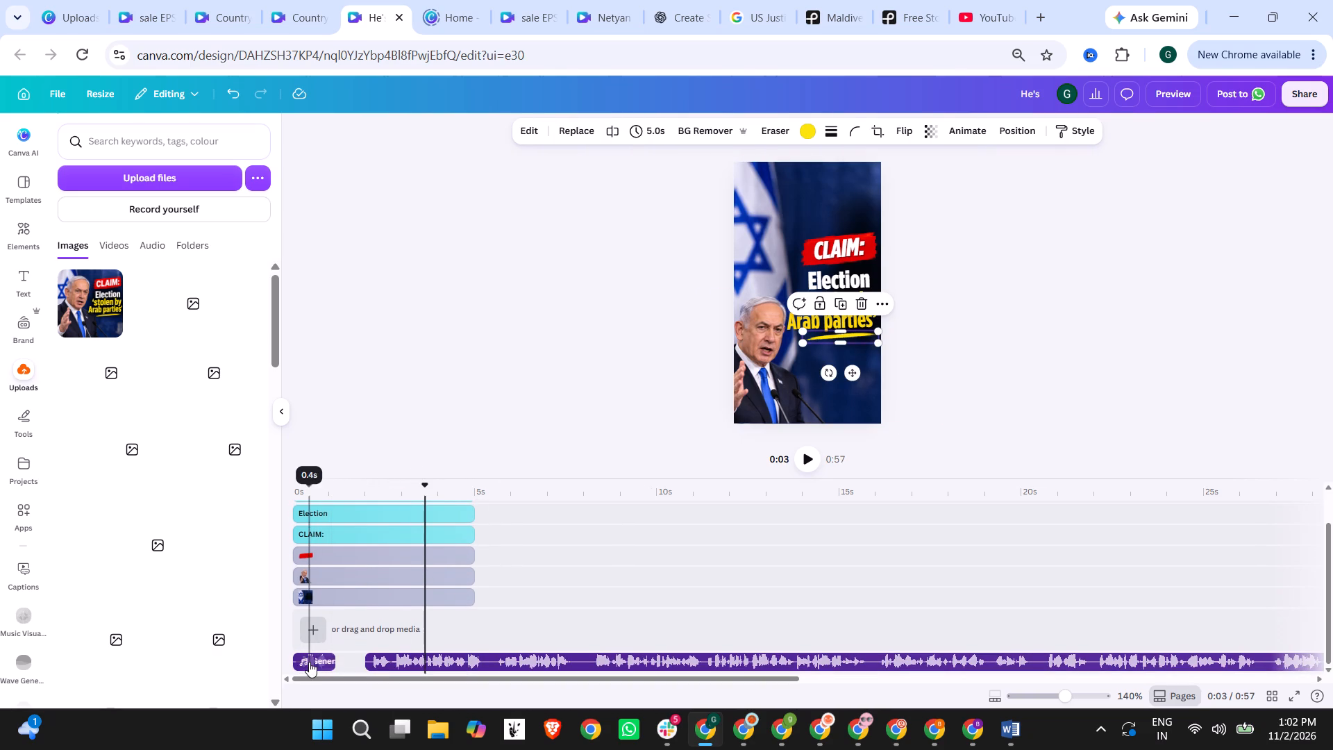
drag(312, 662, 321, 662)
Apply the Blur animation to the politician cutout.
scroll(533, 573, up, 2)
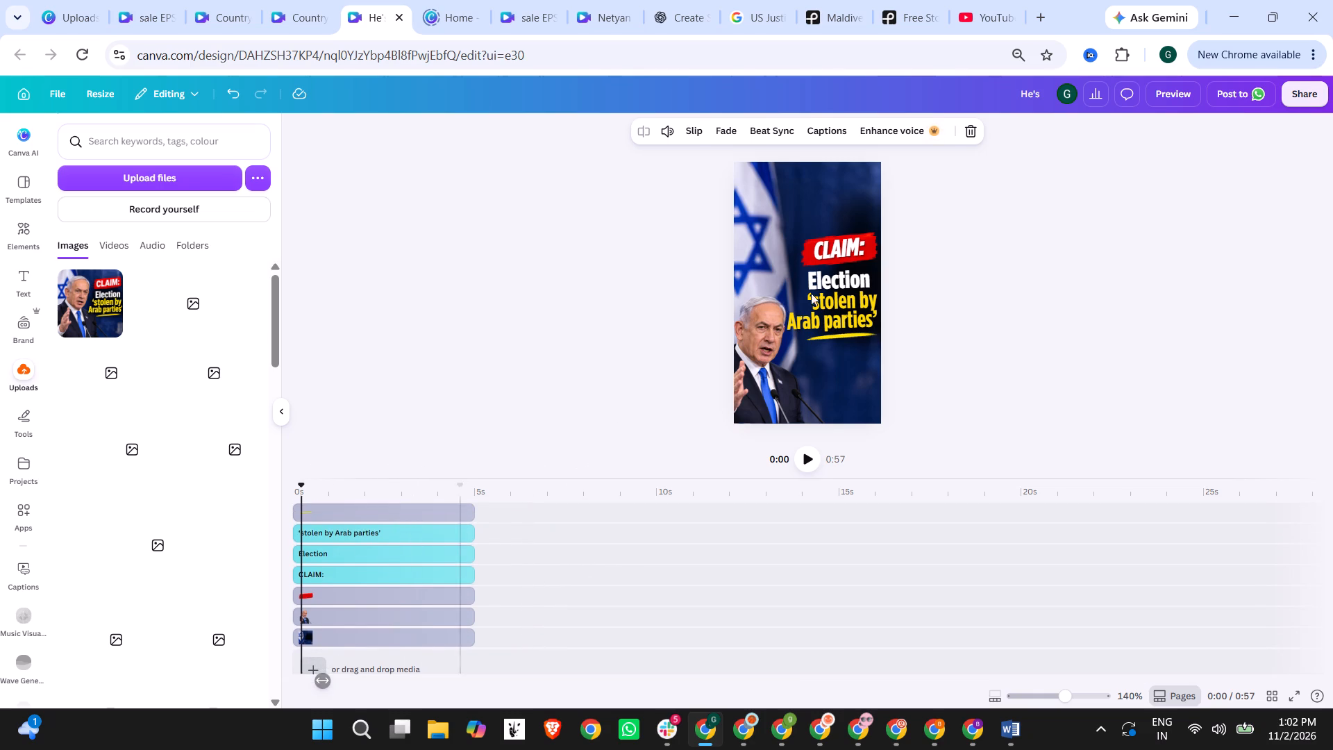
click(759, 206)
click(319, 619)
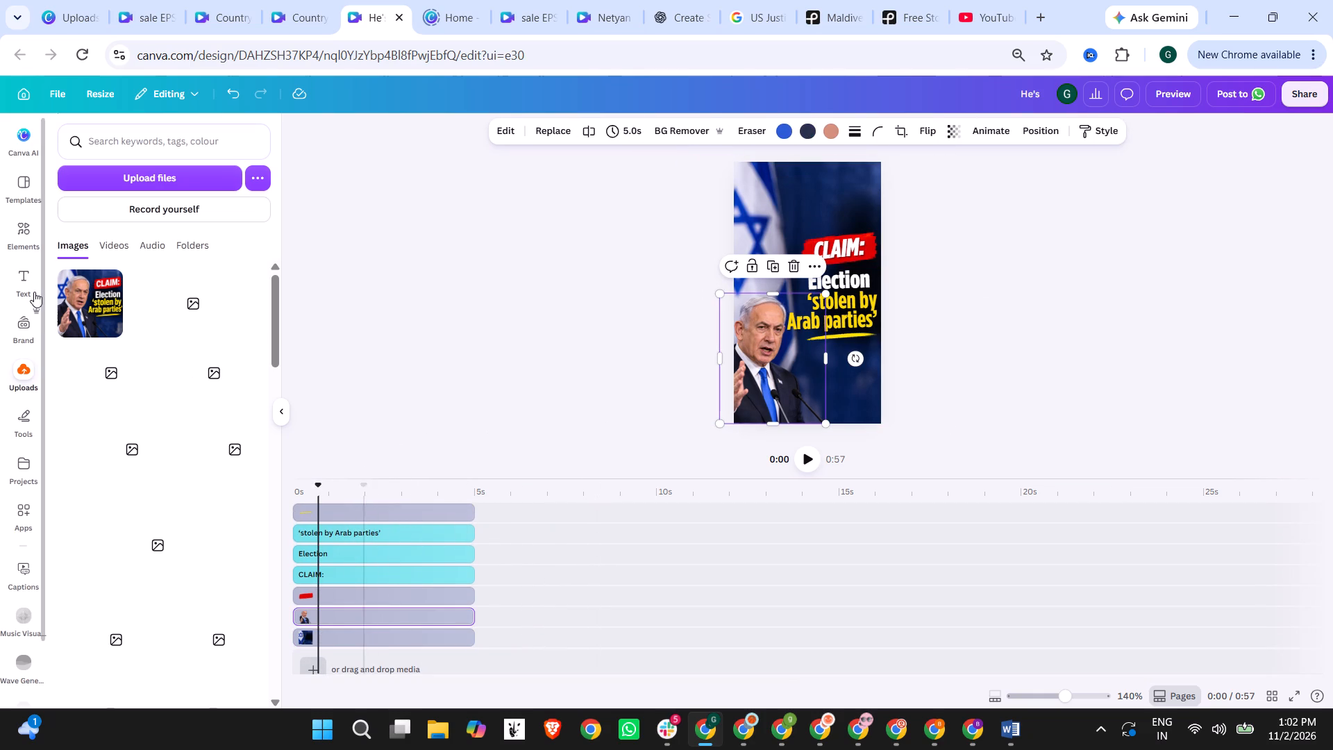
click(1001, 130)
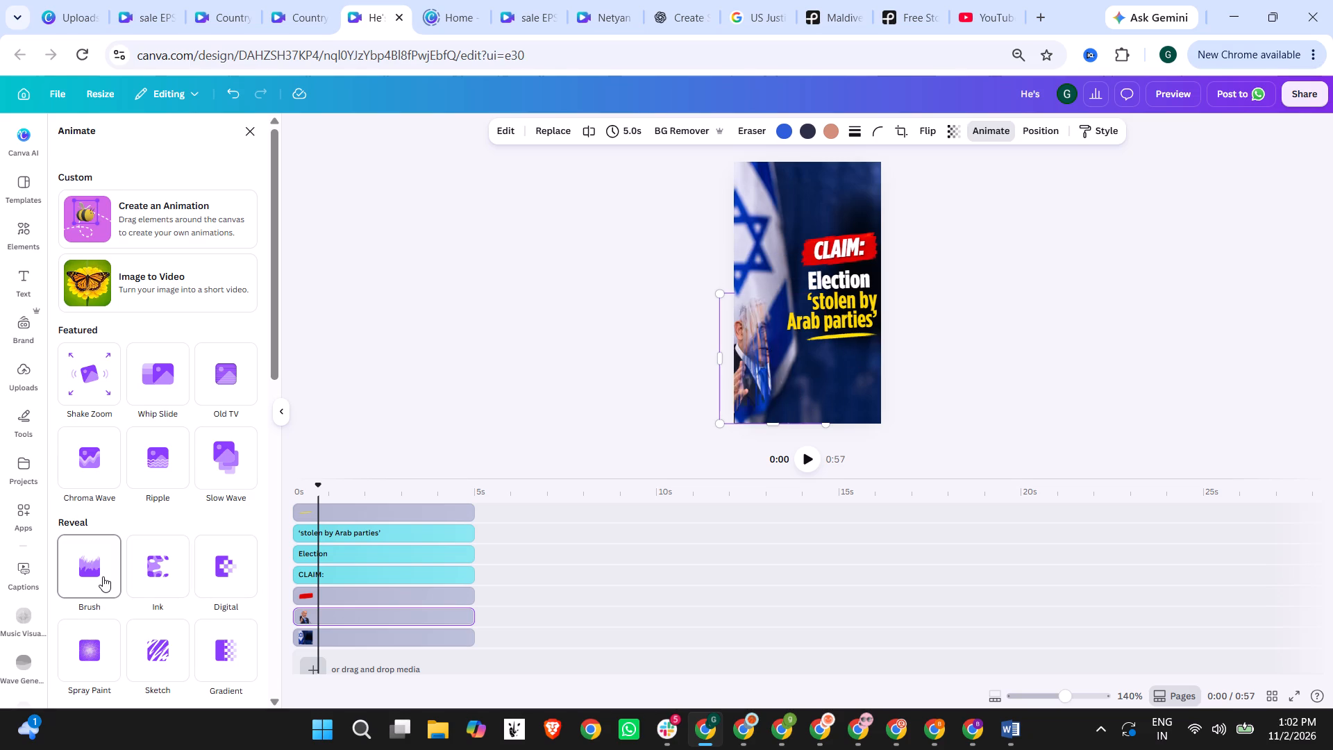
scroll(103, 576, down, 2)
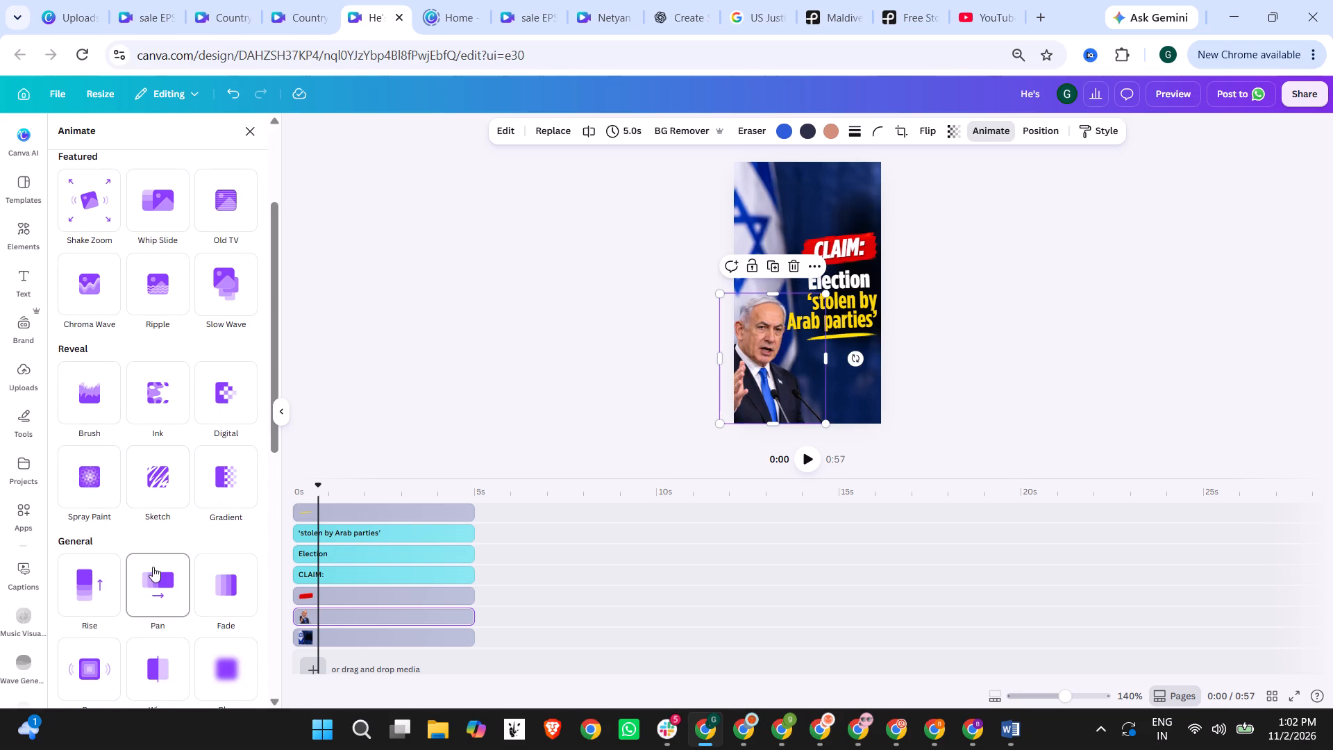
scroll(144, 612, down, 6)
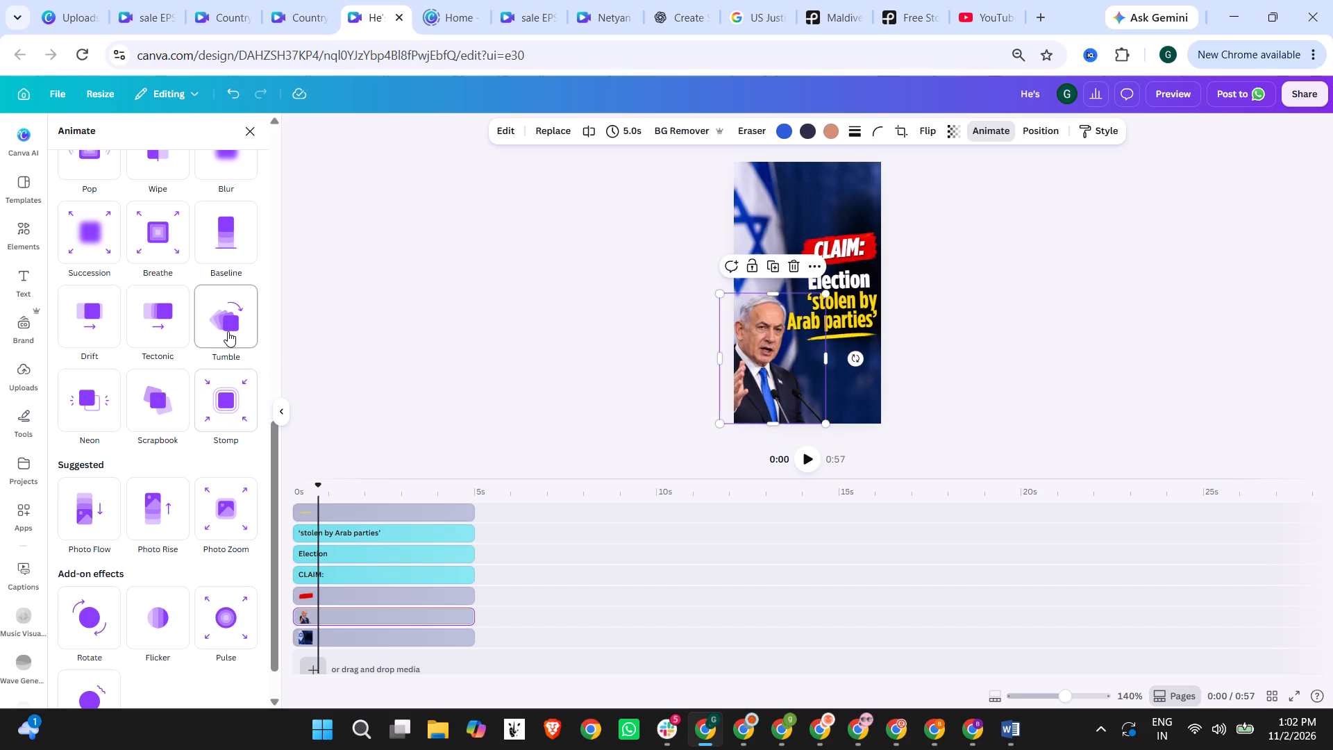
scroll(85, 506, down, 5)
scroll(131, 565, up, 5)
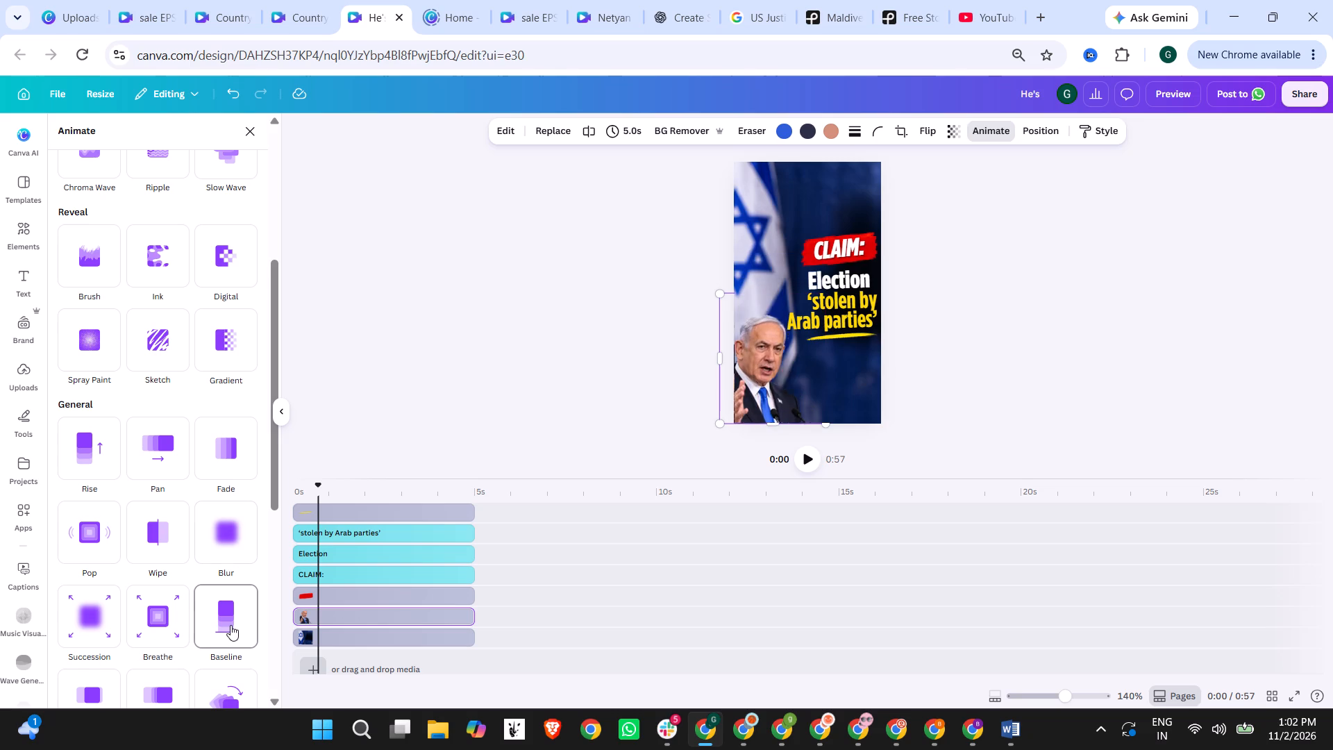
click(224, 541)
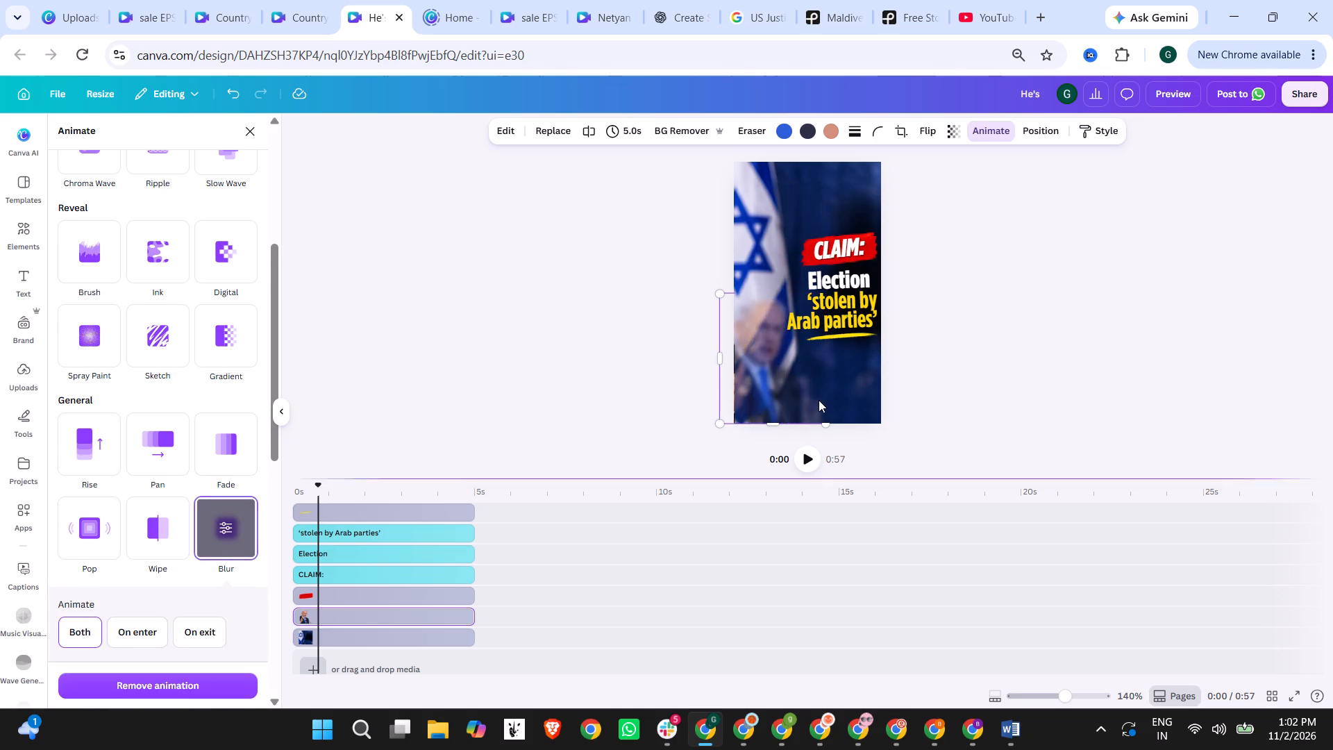
click(958, 360)
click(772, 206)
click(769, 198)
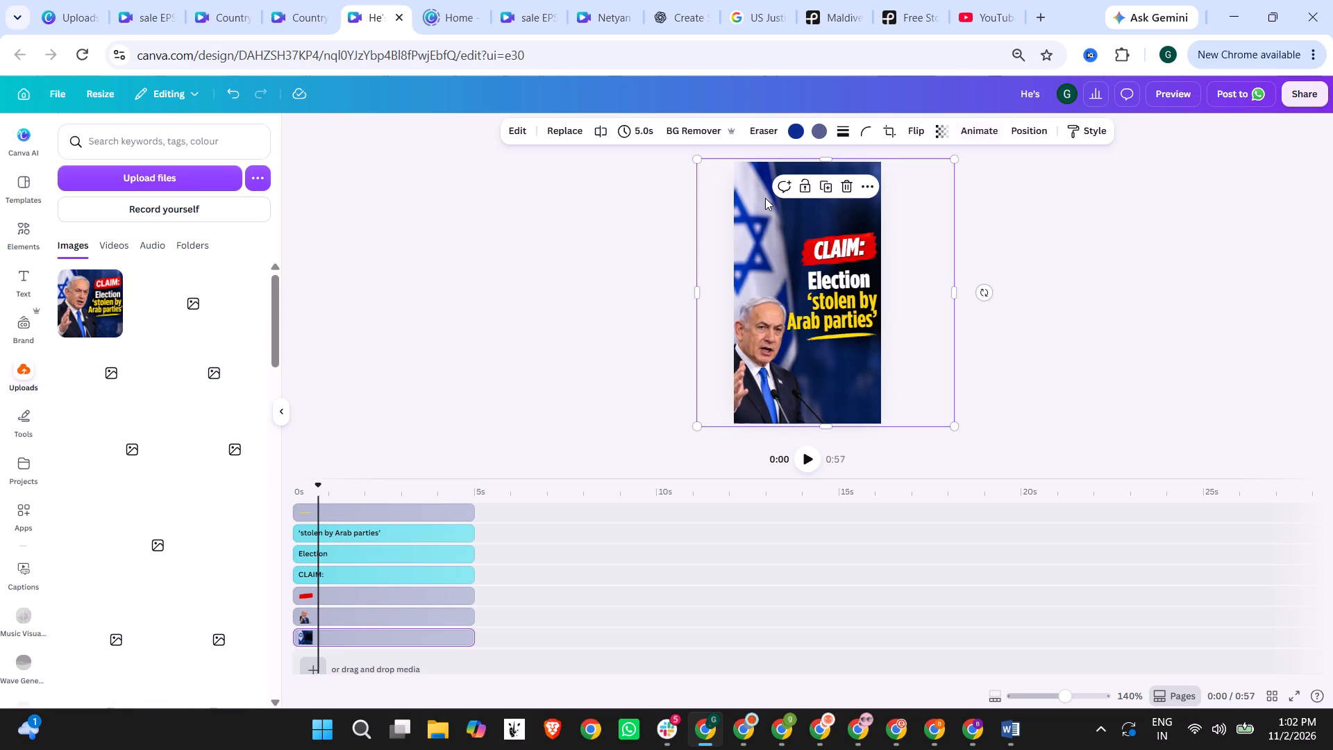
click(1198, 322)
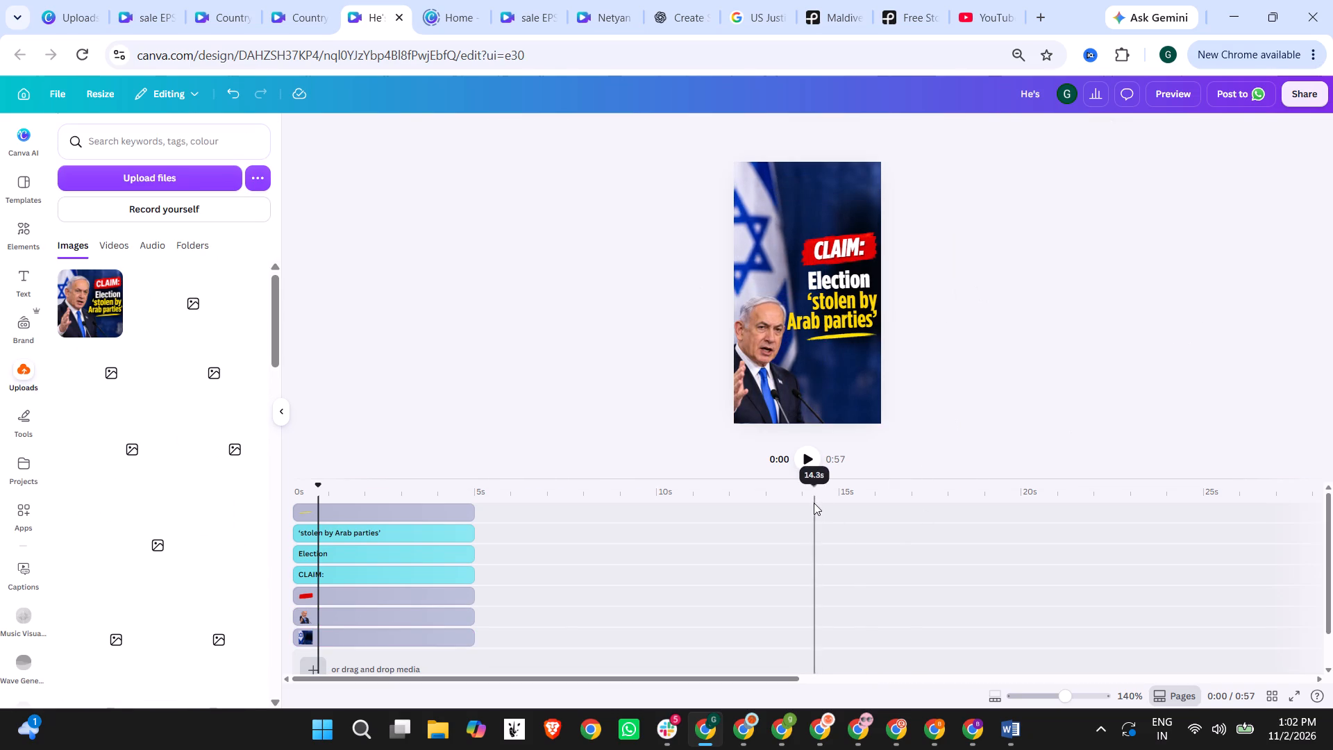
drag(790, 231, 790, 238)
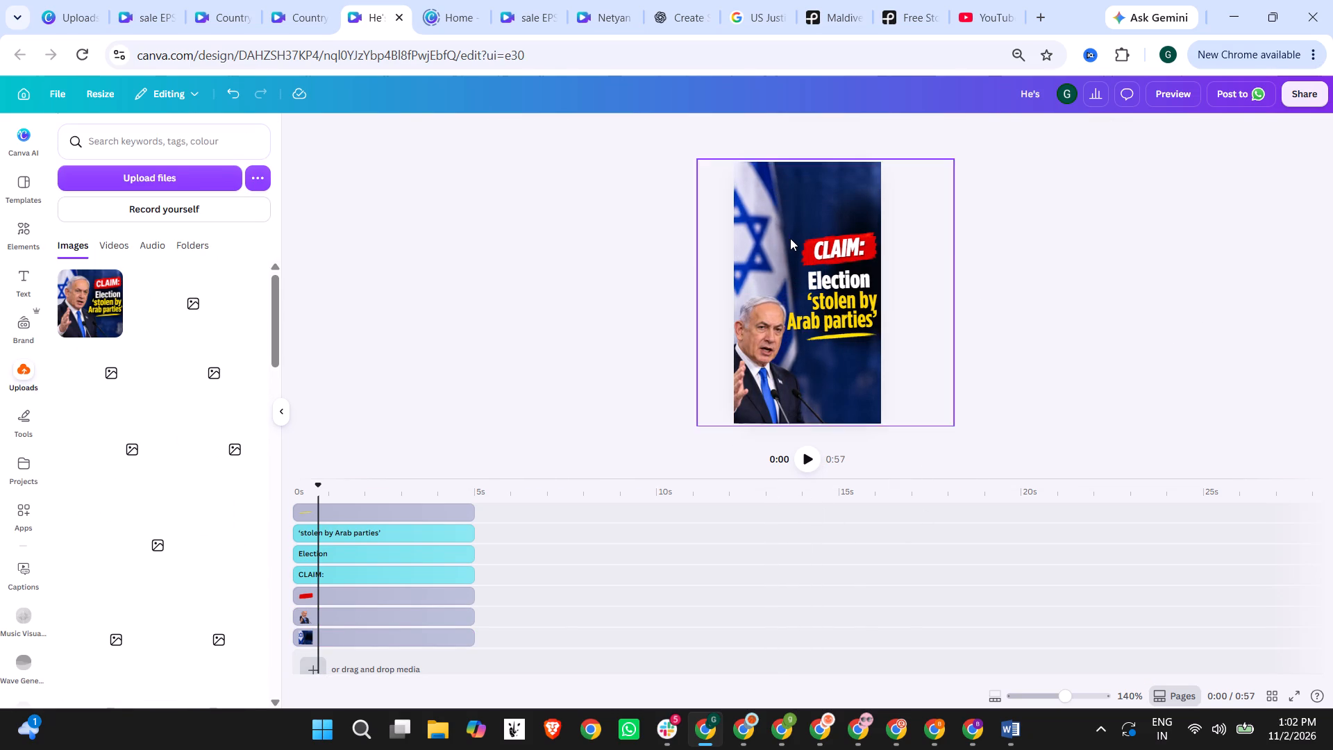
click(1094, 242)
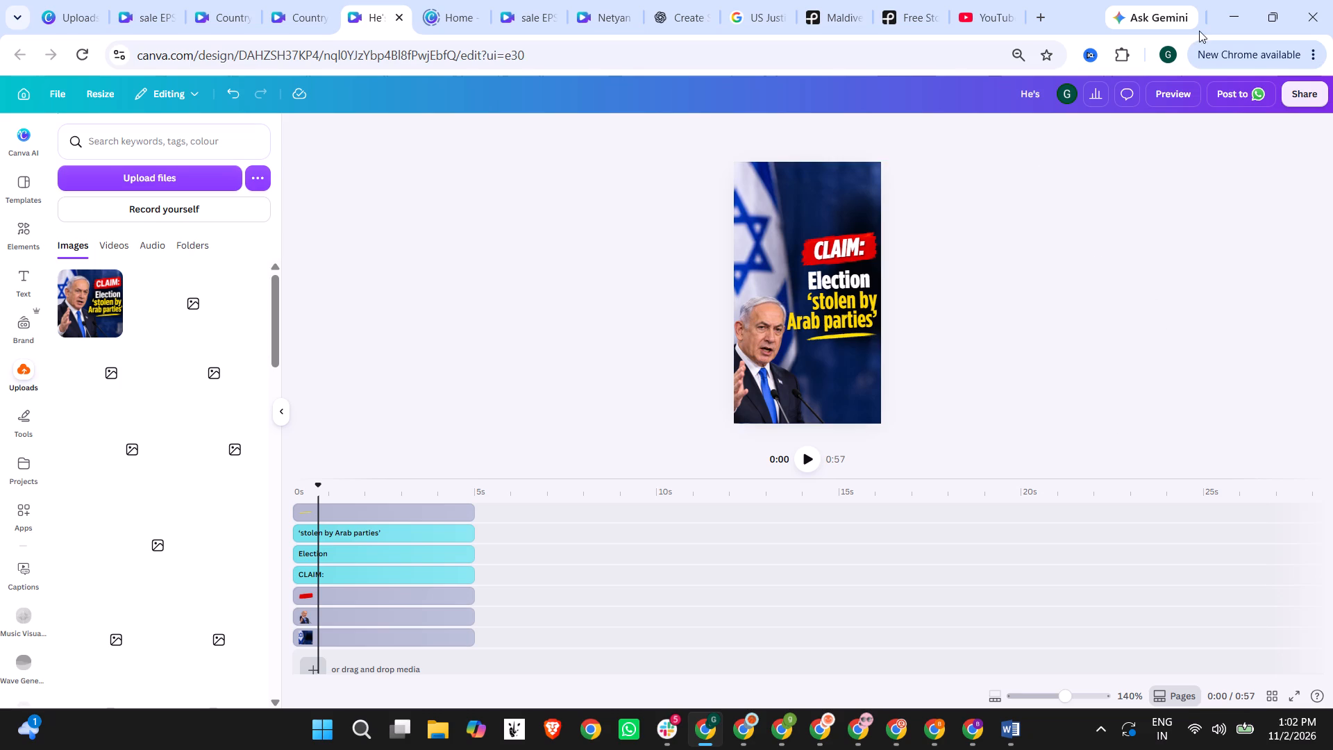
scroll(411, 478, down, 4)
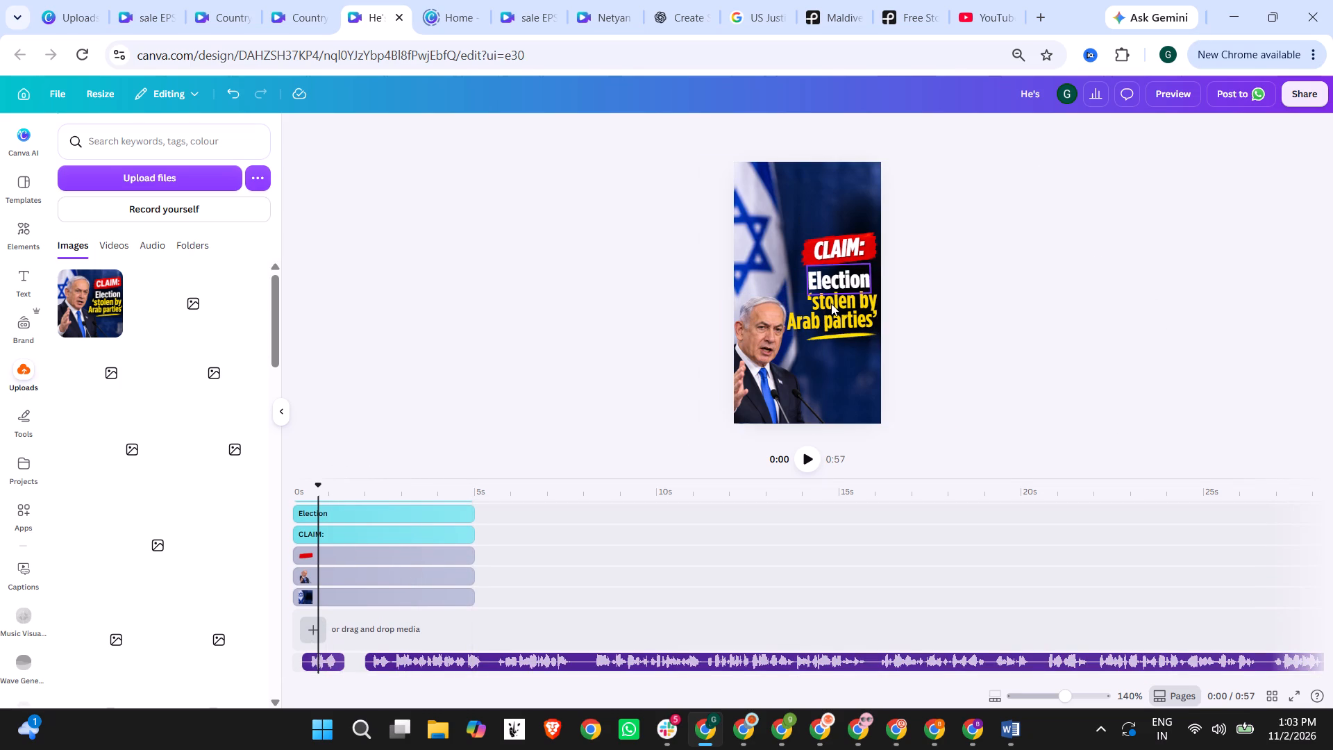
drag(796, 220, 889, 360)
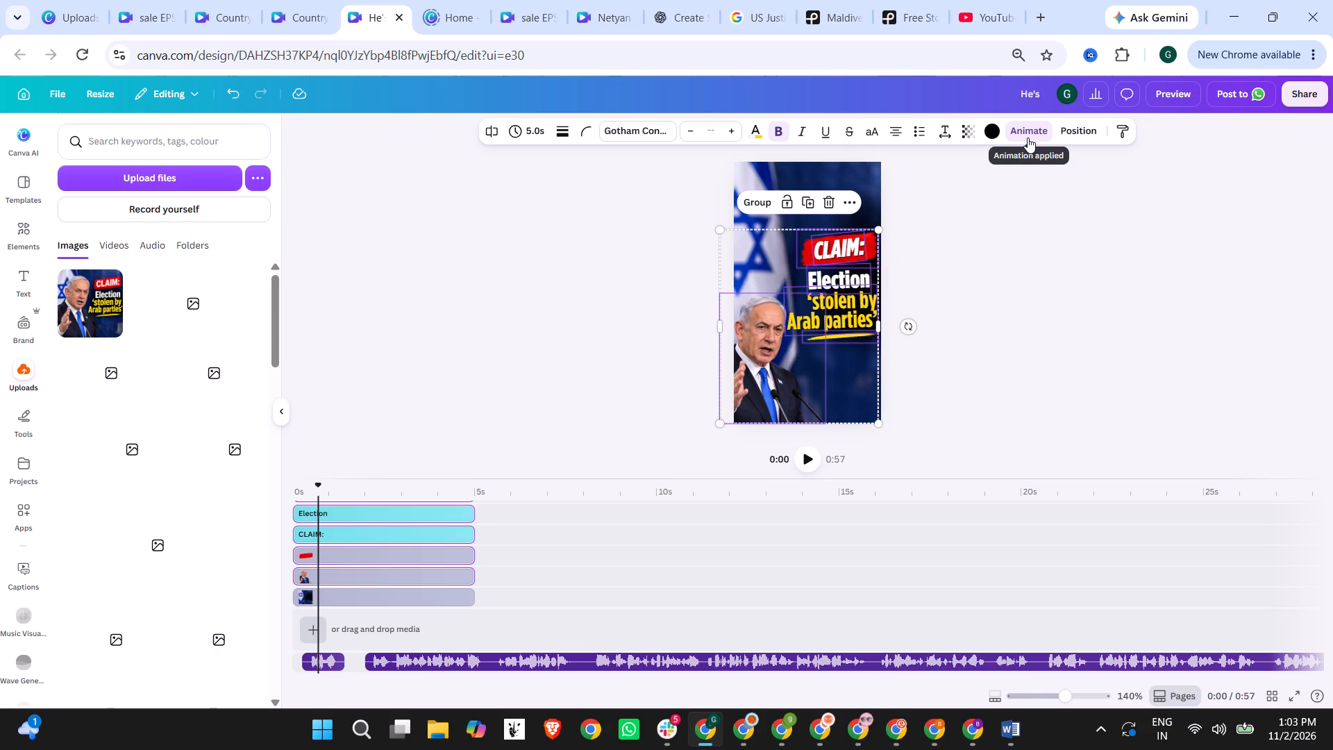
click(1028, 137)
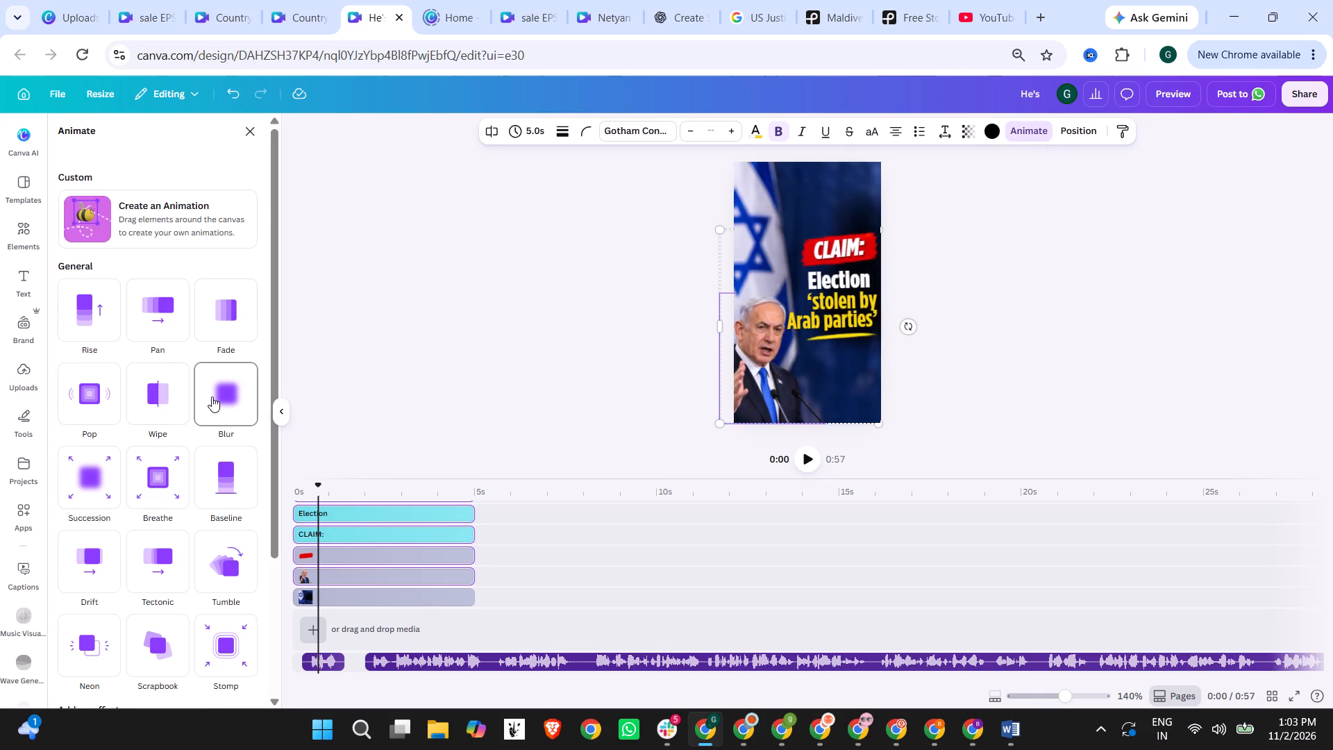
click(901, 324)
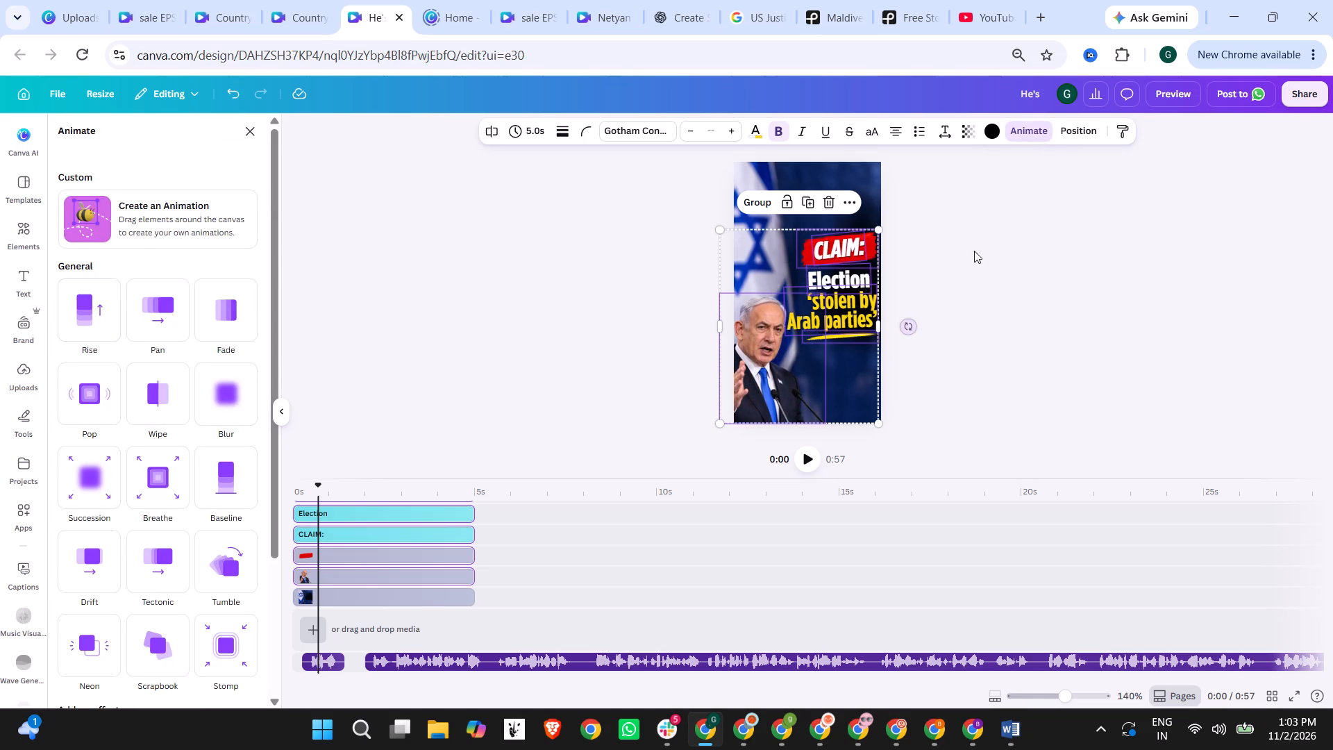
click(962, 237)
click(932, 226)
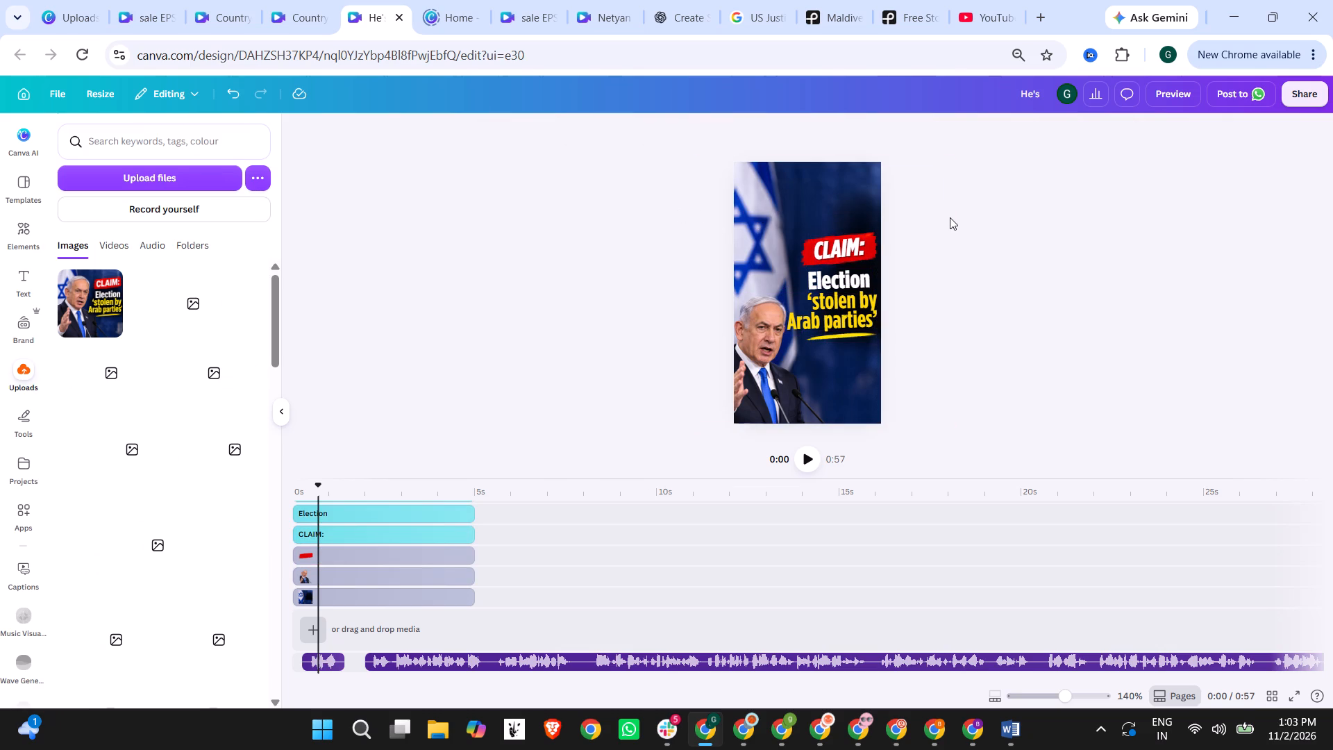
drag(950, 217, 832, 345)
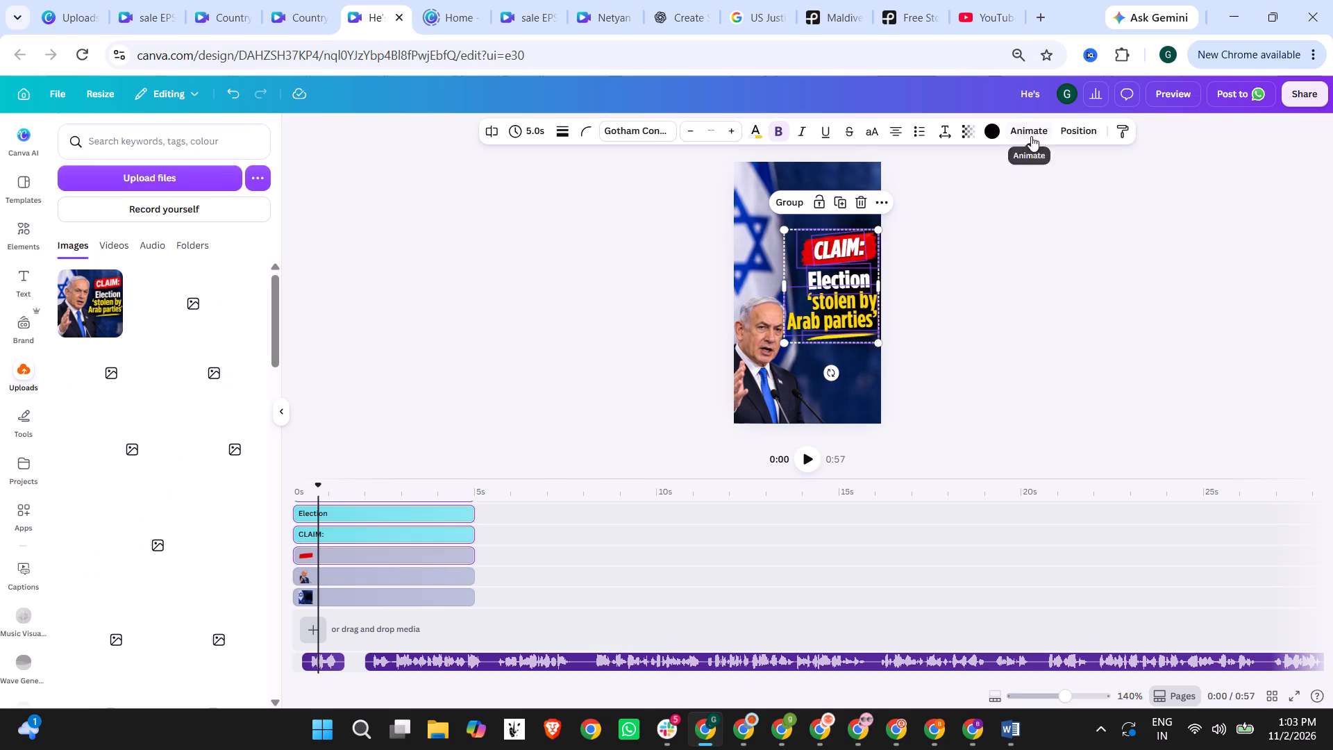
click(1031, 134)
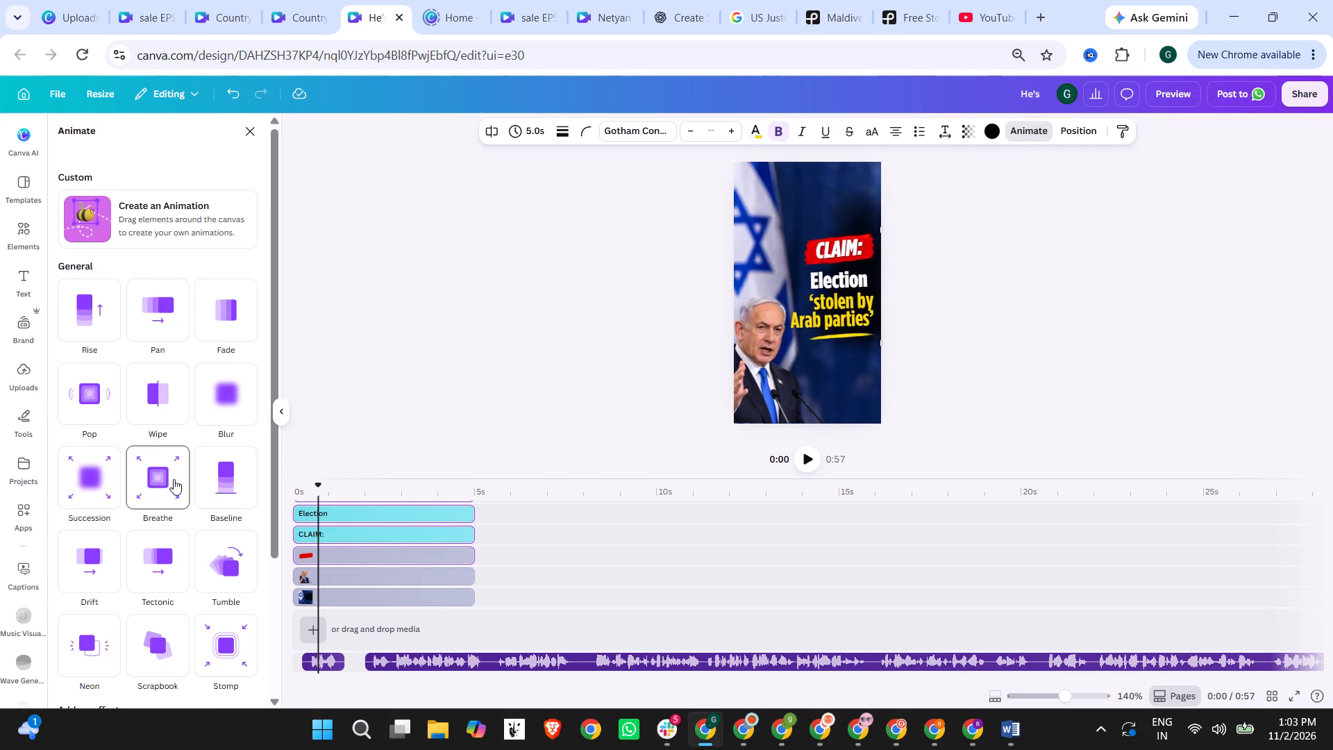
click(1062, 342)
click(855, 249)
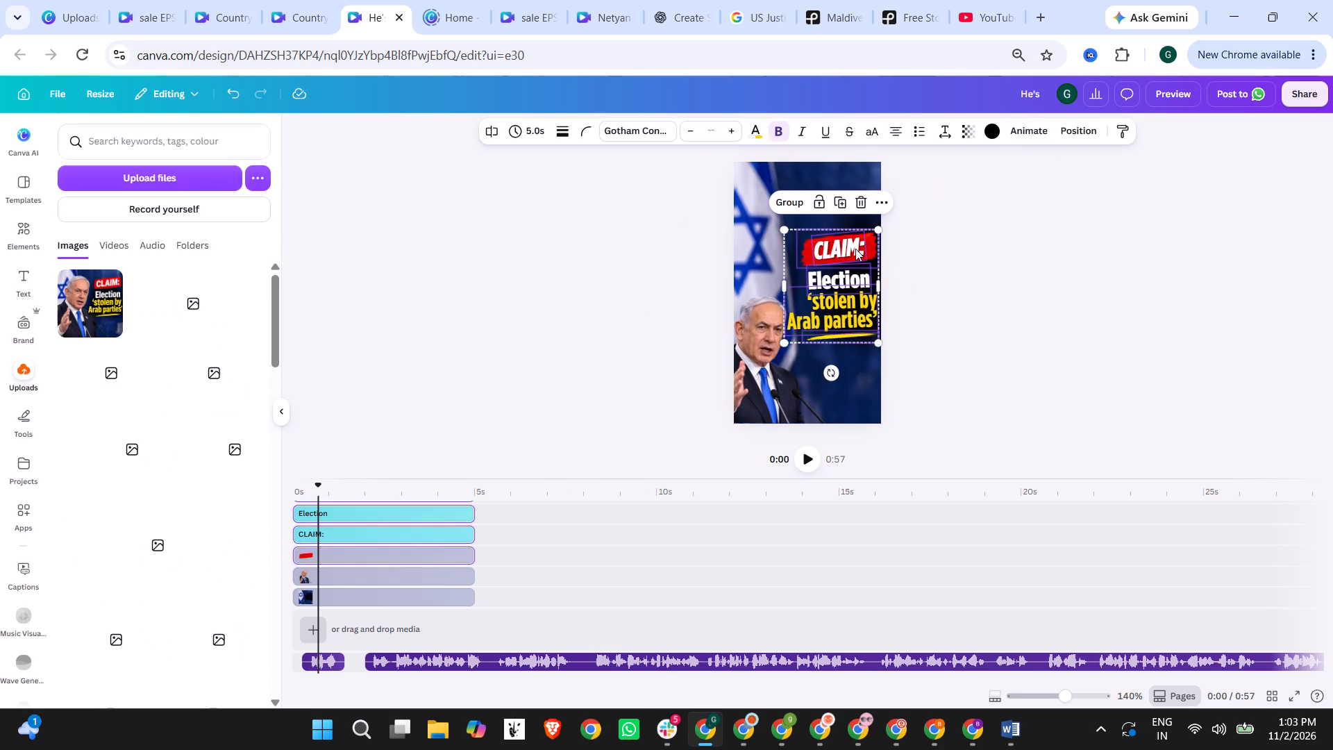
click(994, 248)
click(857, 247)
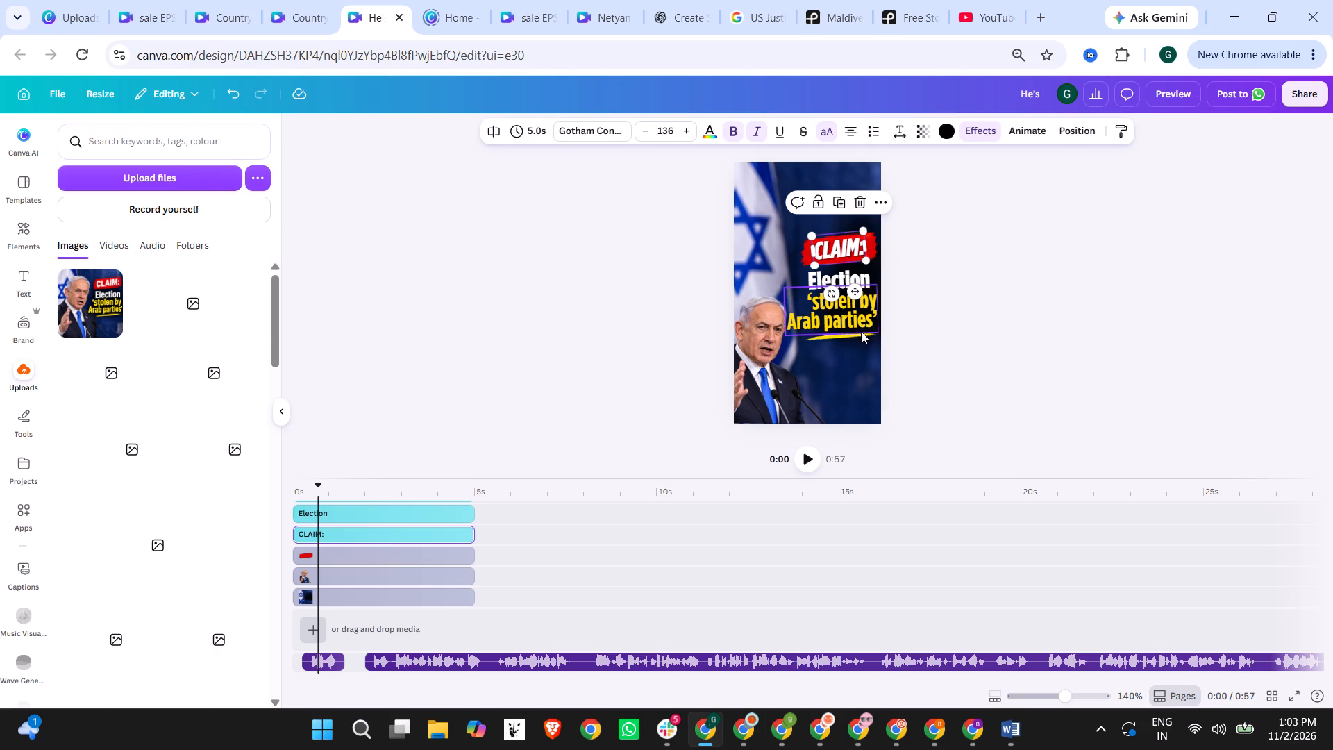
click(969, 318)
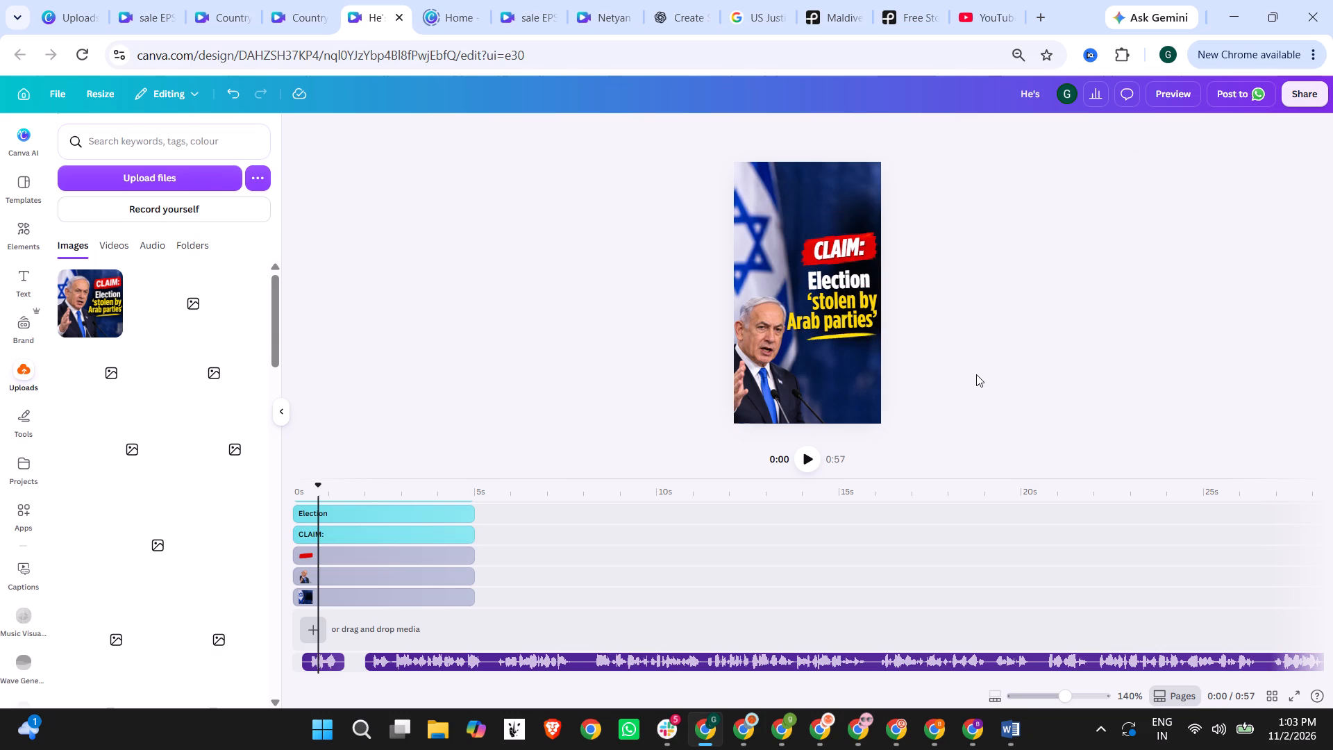
Preview the video, replaying it from the start to check how the politician cutout animates in, and close the preview.
click(1150, 100)
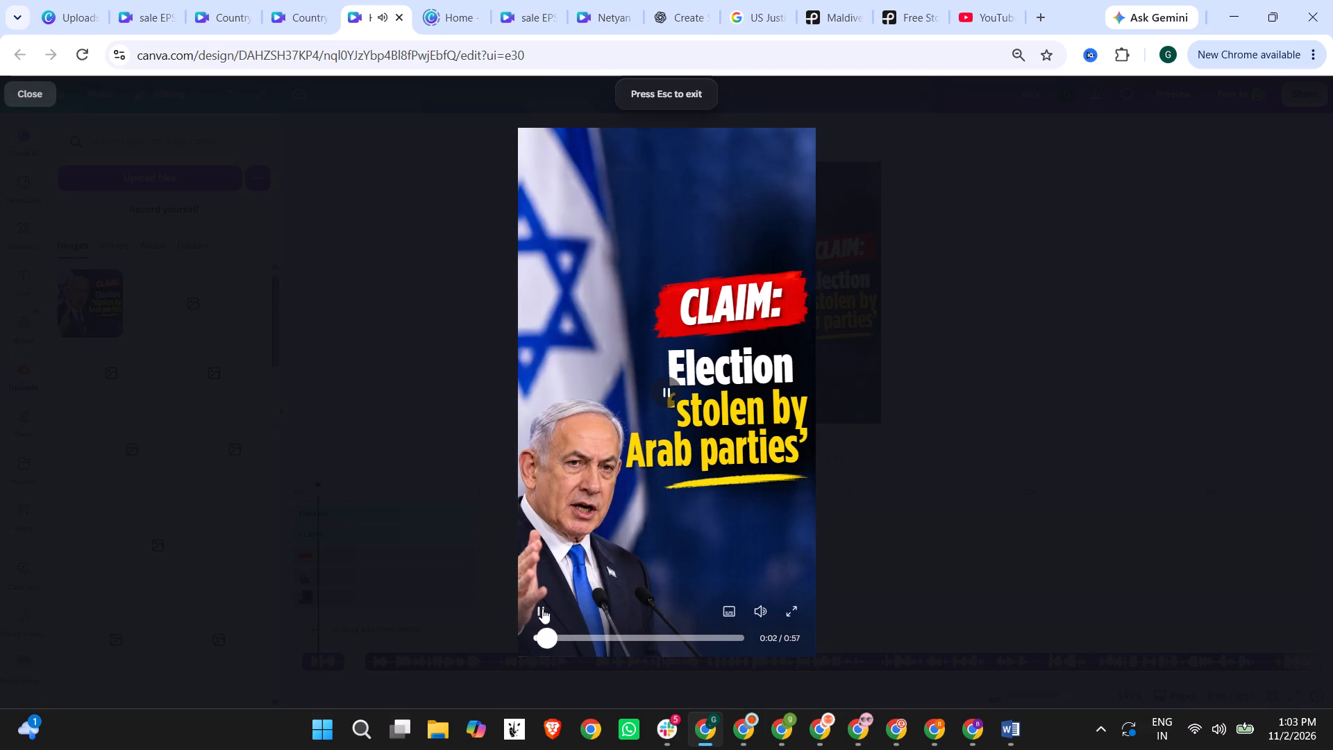
drag(547, 635, 521, 636)
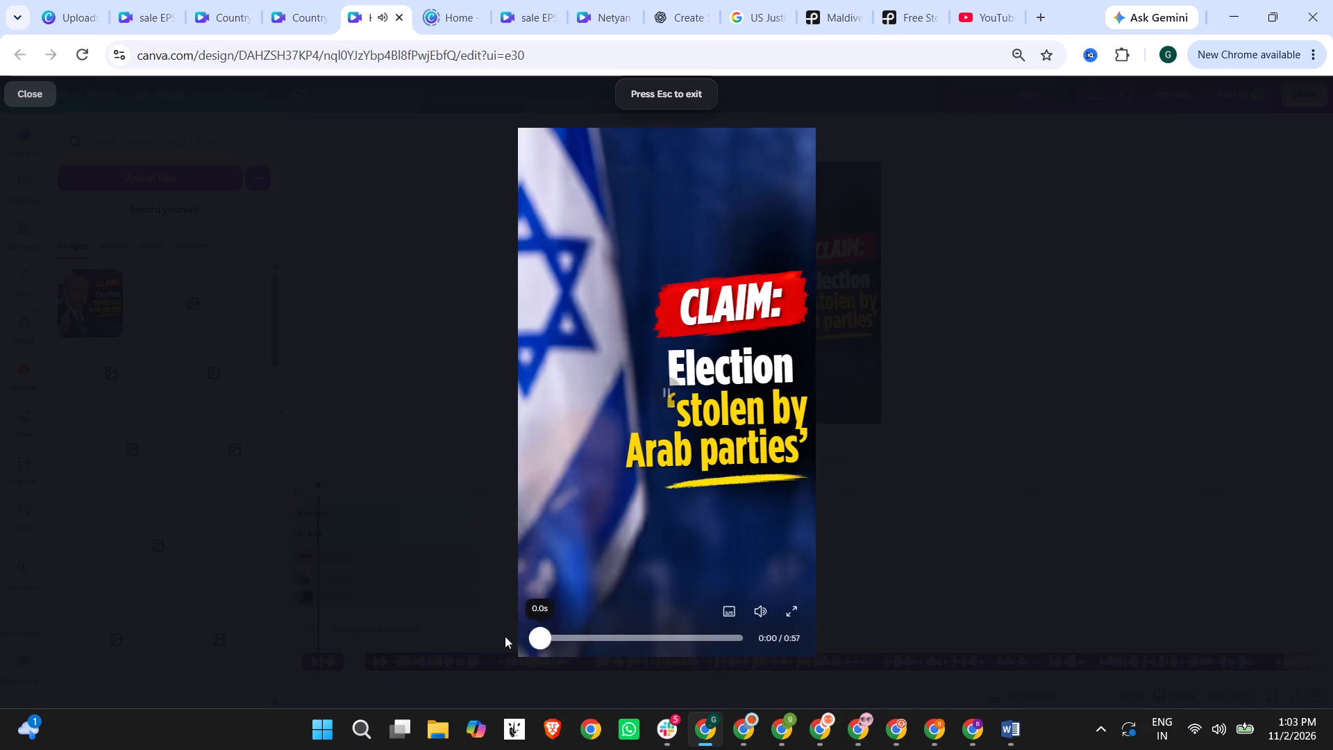
click(542, 619)
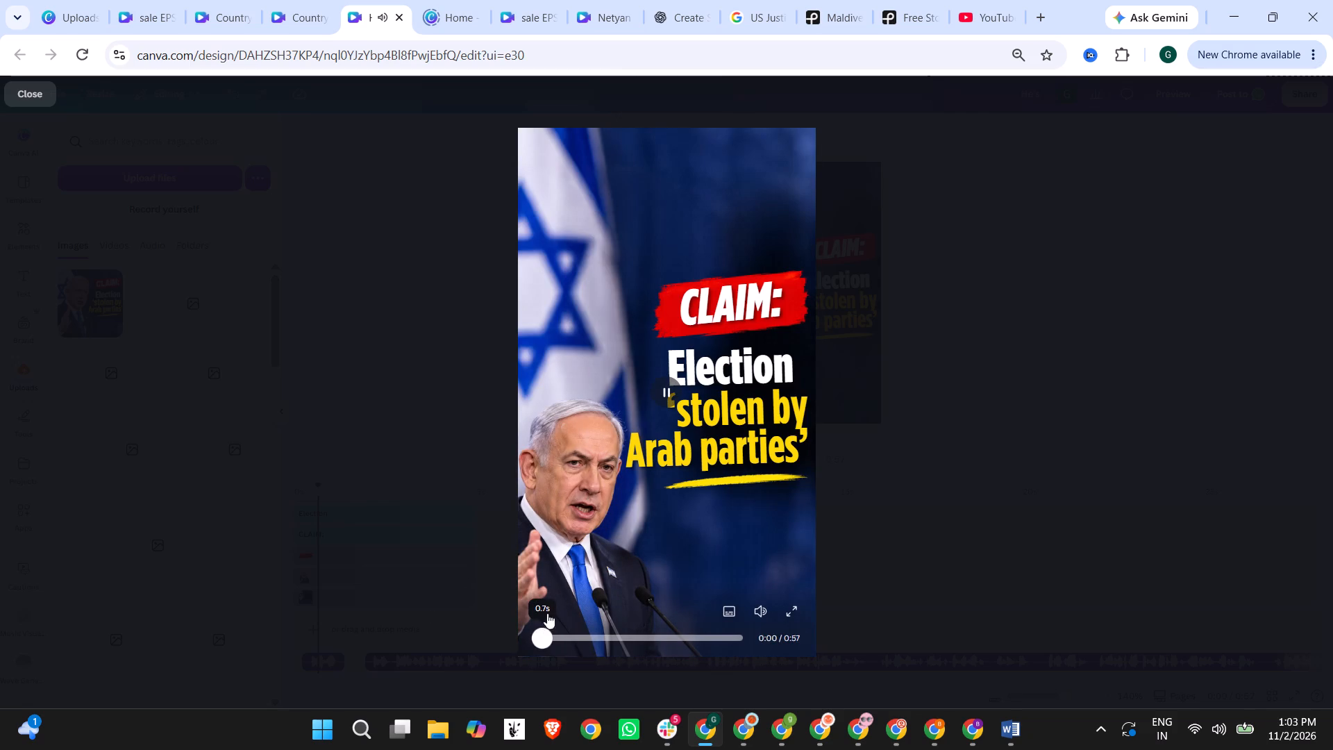
click(1041, 408)
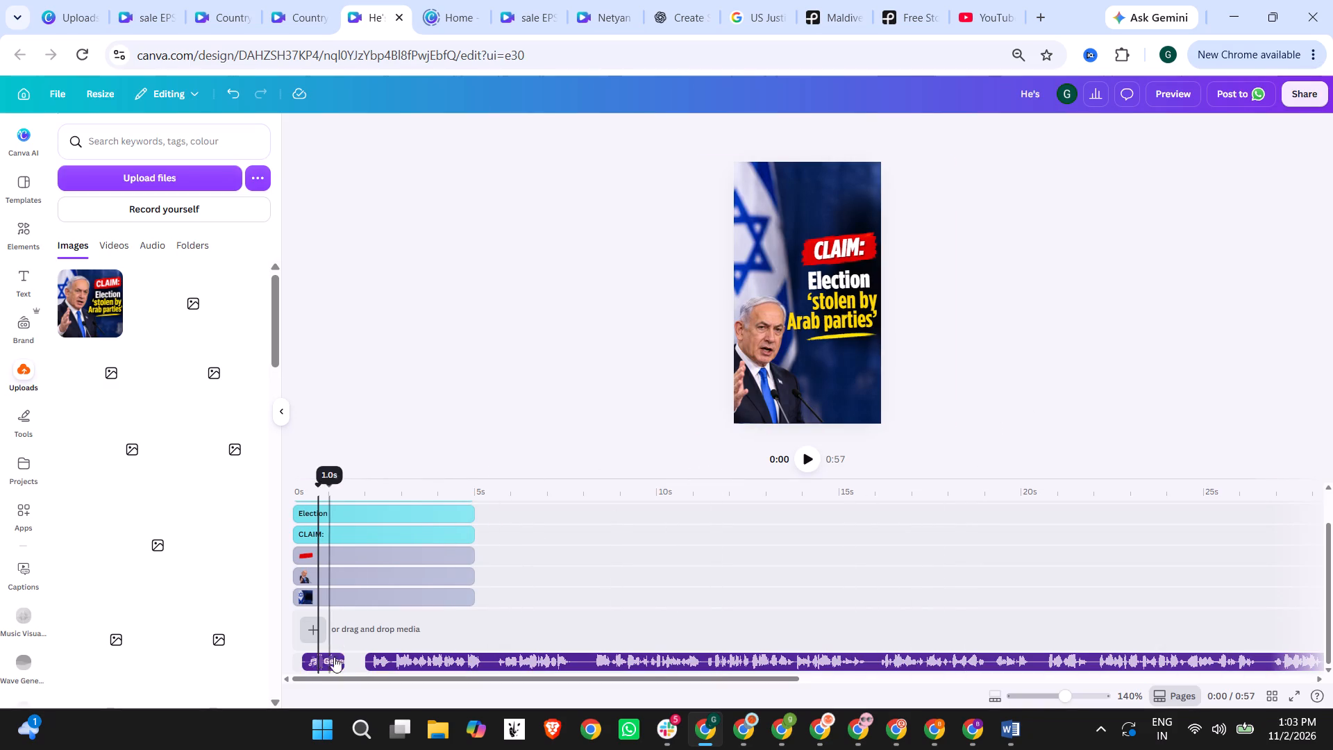
Place the playhead at about 1.5 seconds, in the gap just after the short opening voiceover segment.
click(338, 490)
click(345, 488)
click(344, 490)
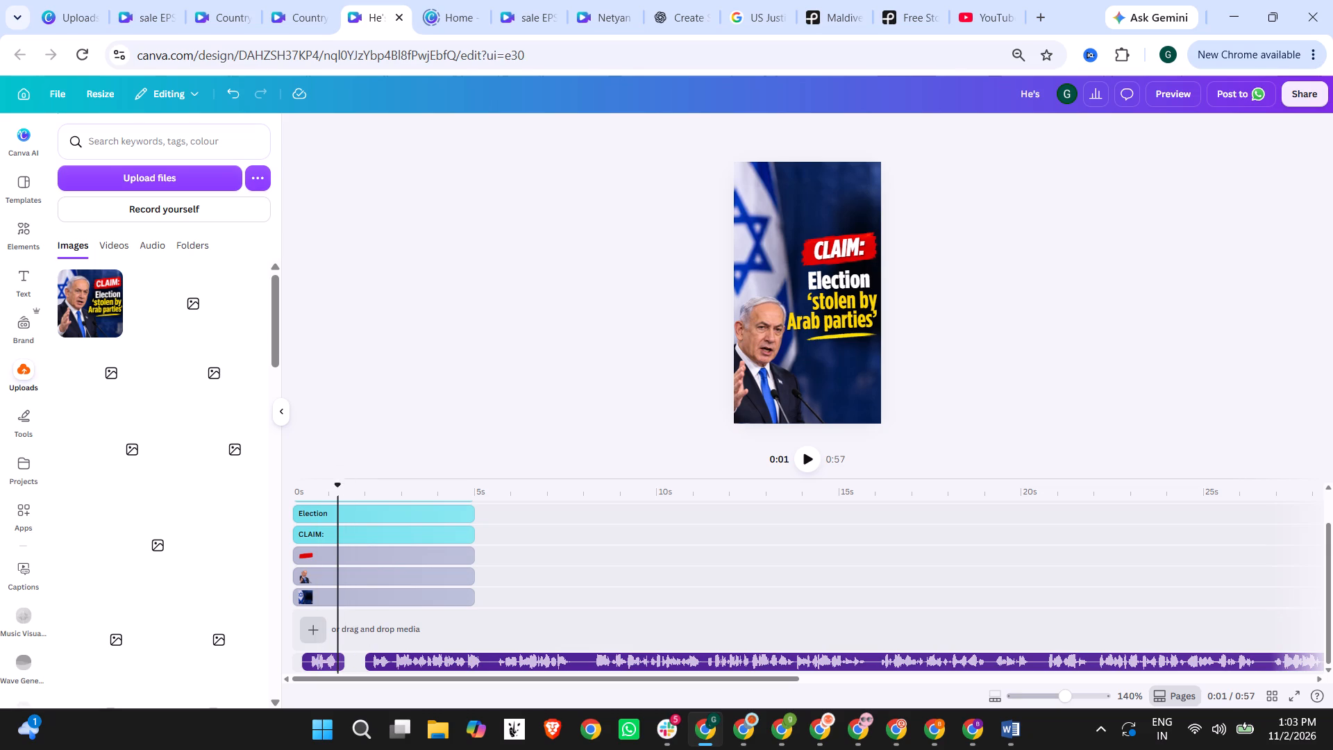
click(344, 490)
click(346, 490)
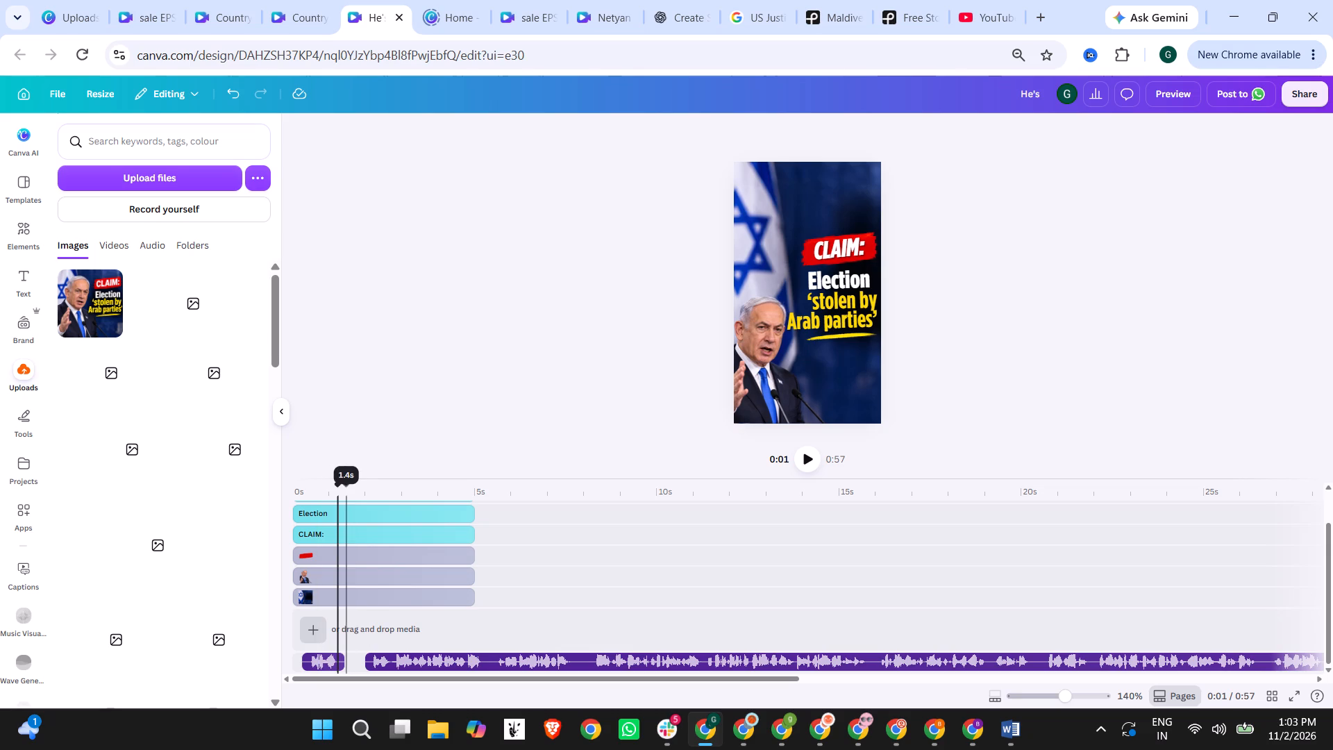
click(360, 490)
click(347, 490)
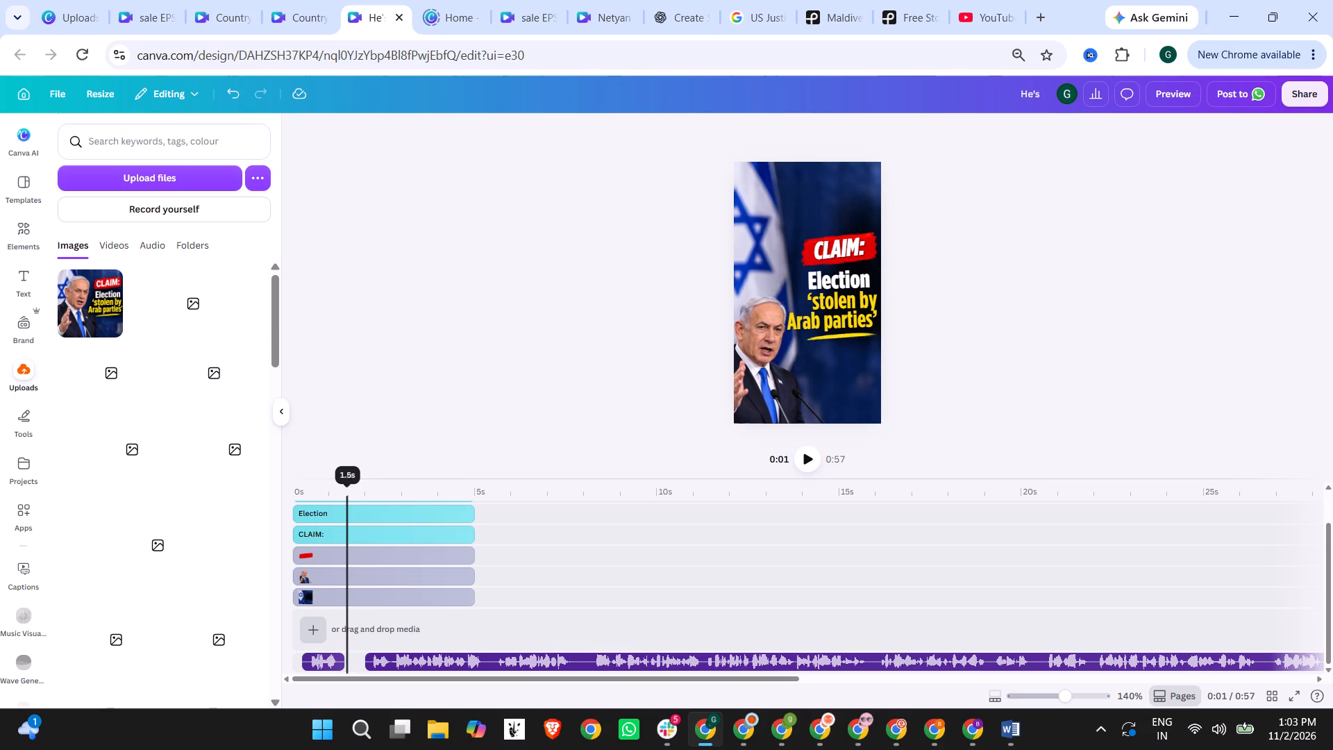
click(343, 490)
click(341, 490)
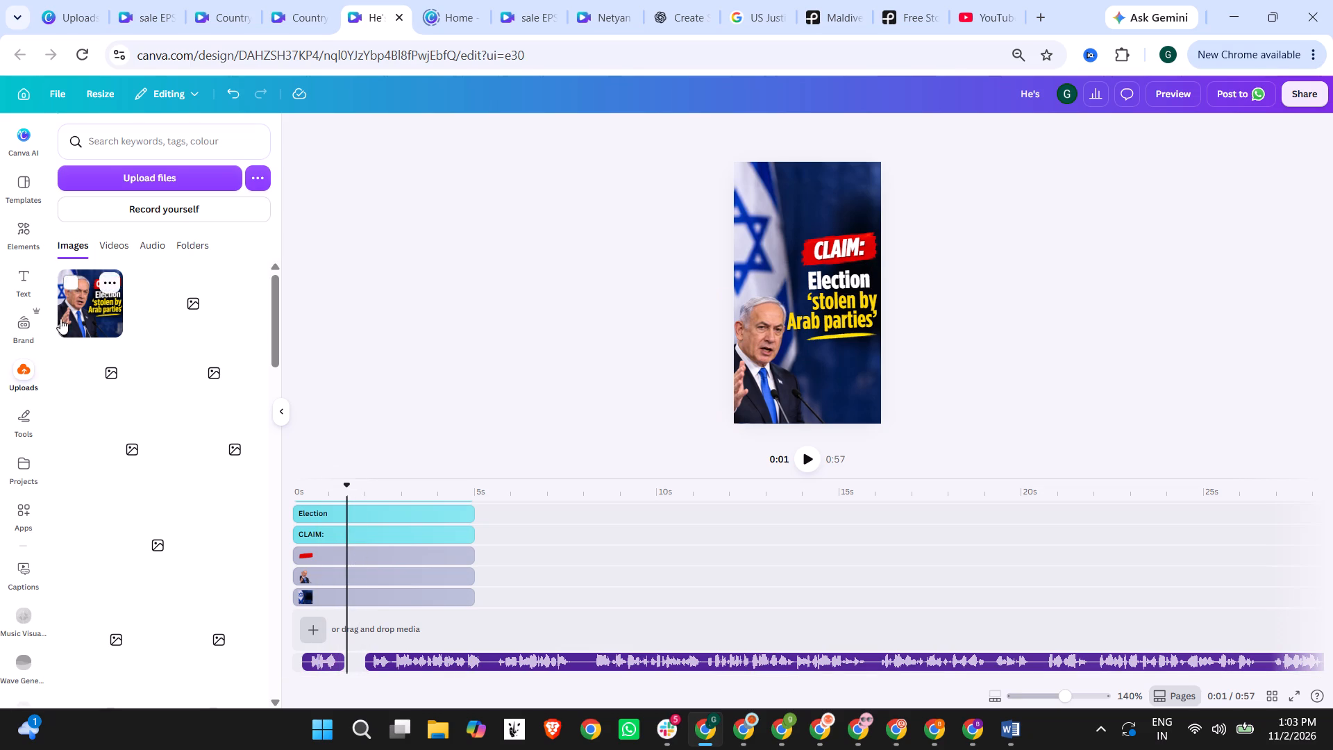
Search the audio elements for "flickering".
click(28, 235)
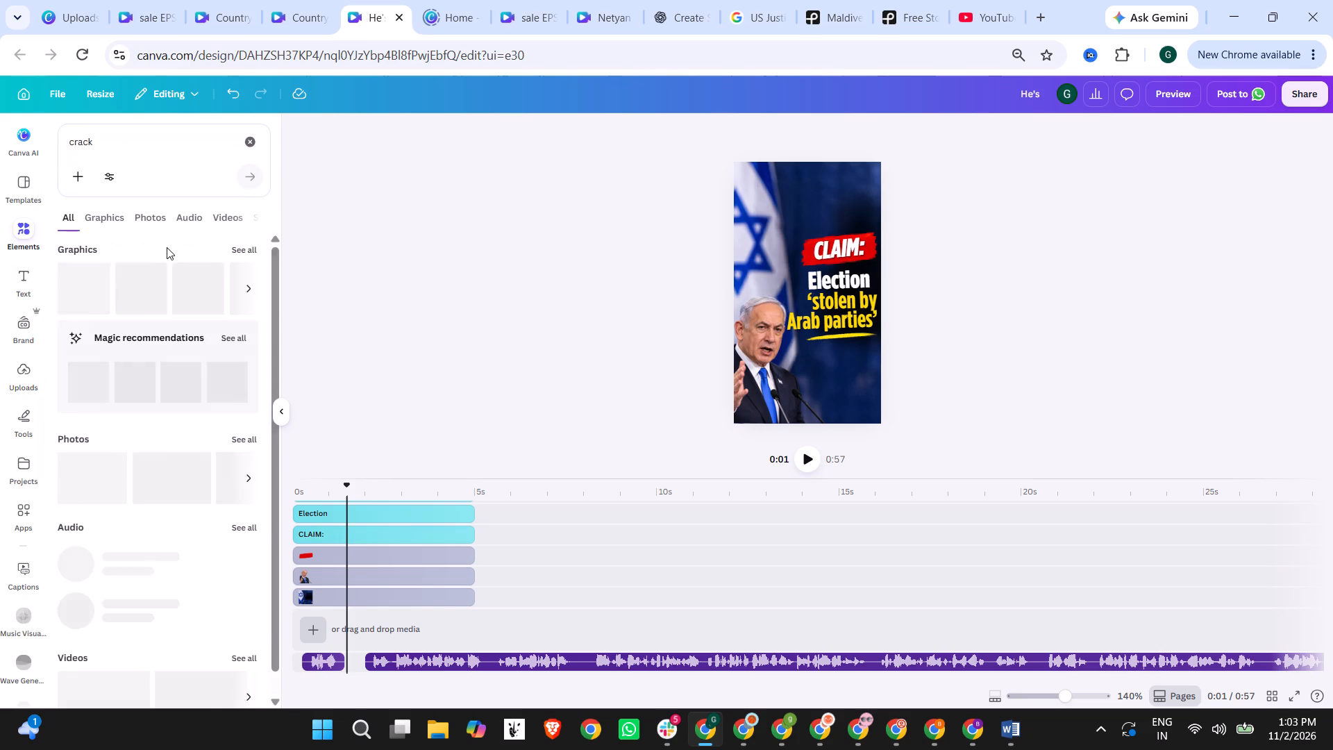
click(187, 206)
drag(144, 142, 10, 147)
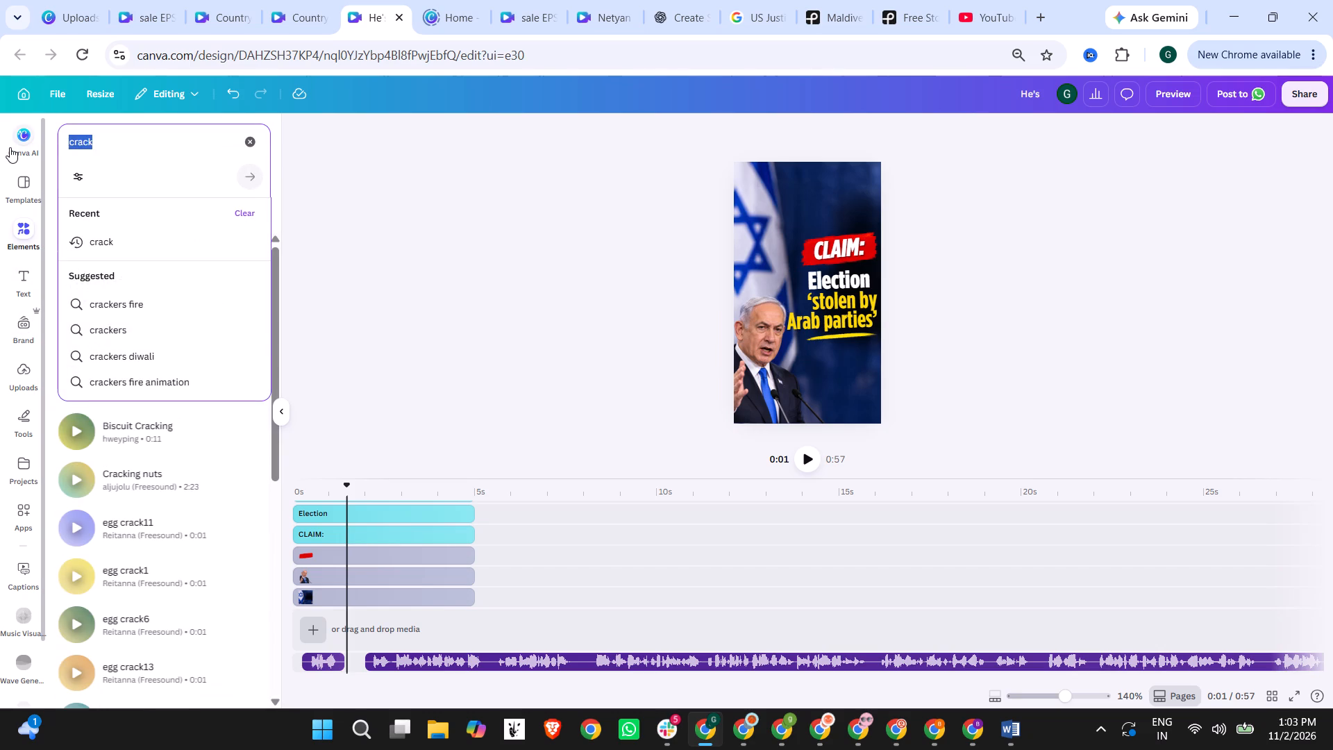
text(flickering)
key(Return)
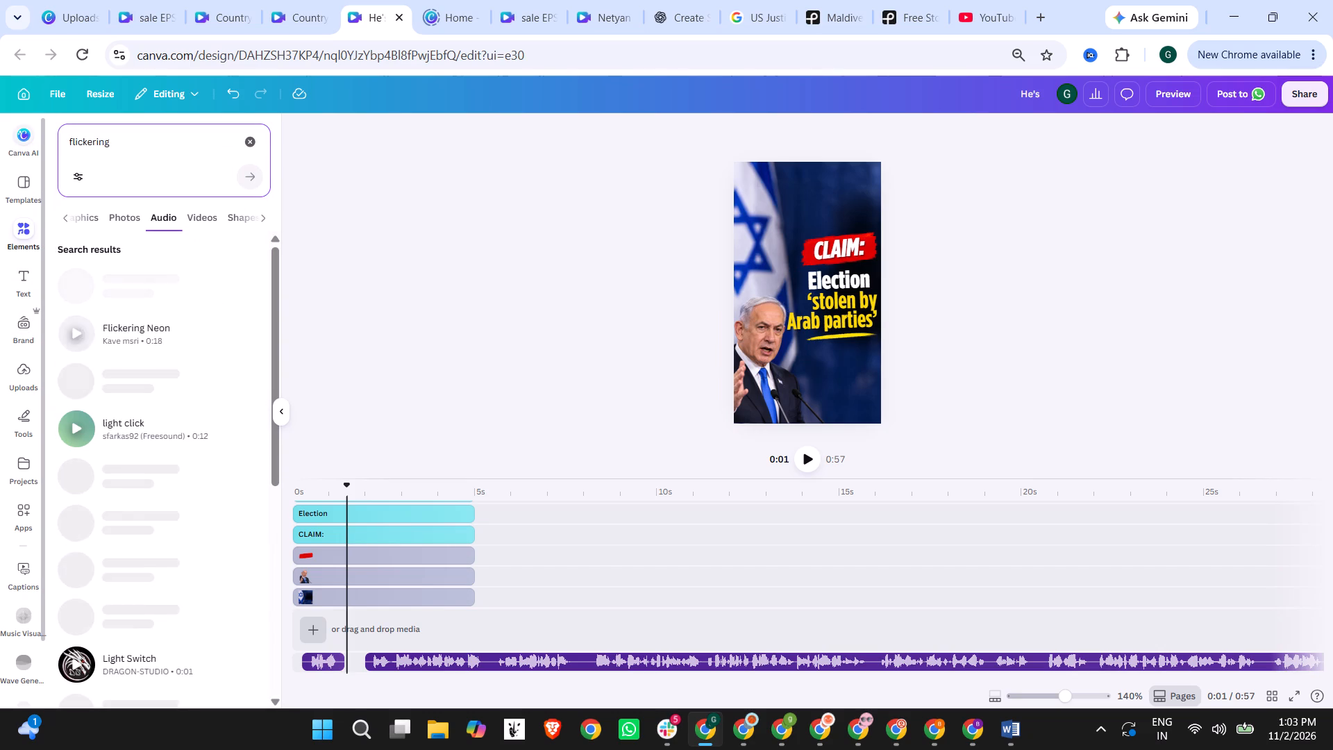
Audition the first flickering sound results, such as flickering, Switch Noises, light click, ruler-flick, Lighter Ignite and flame flicker foley.
click(88, 285)
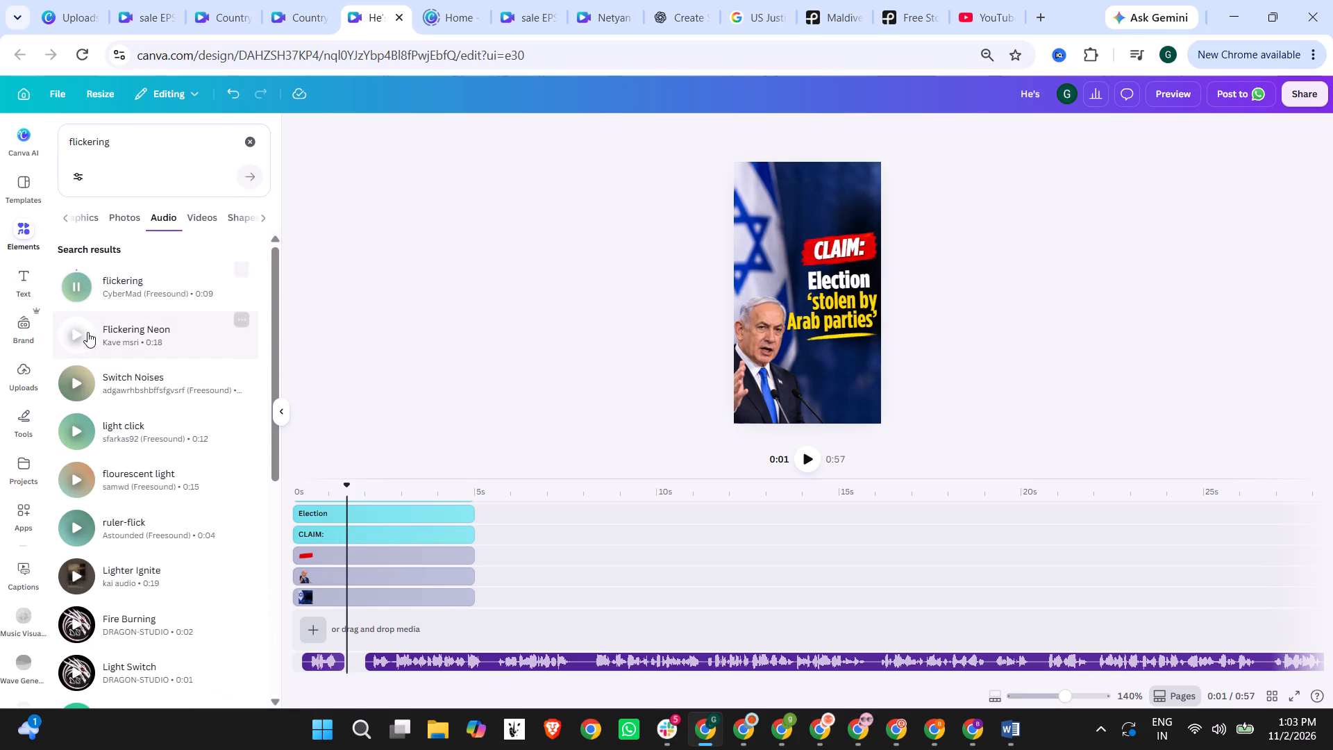
click(69, 376)
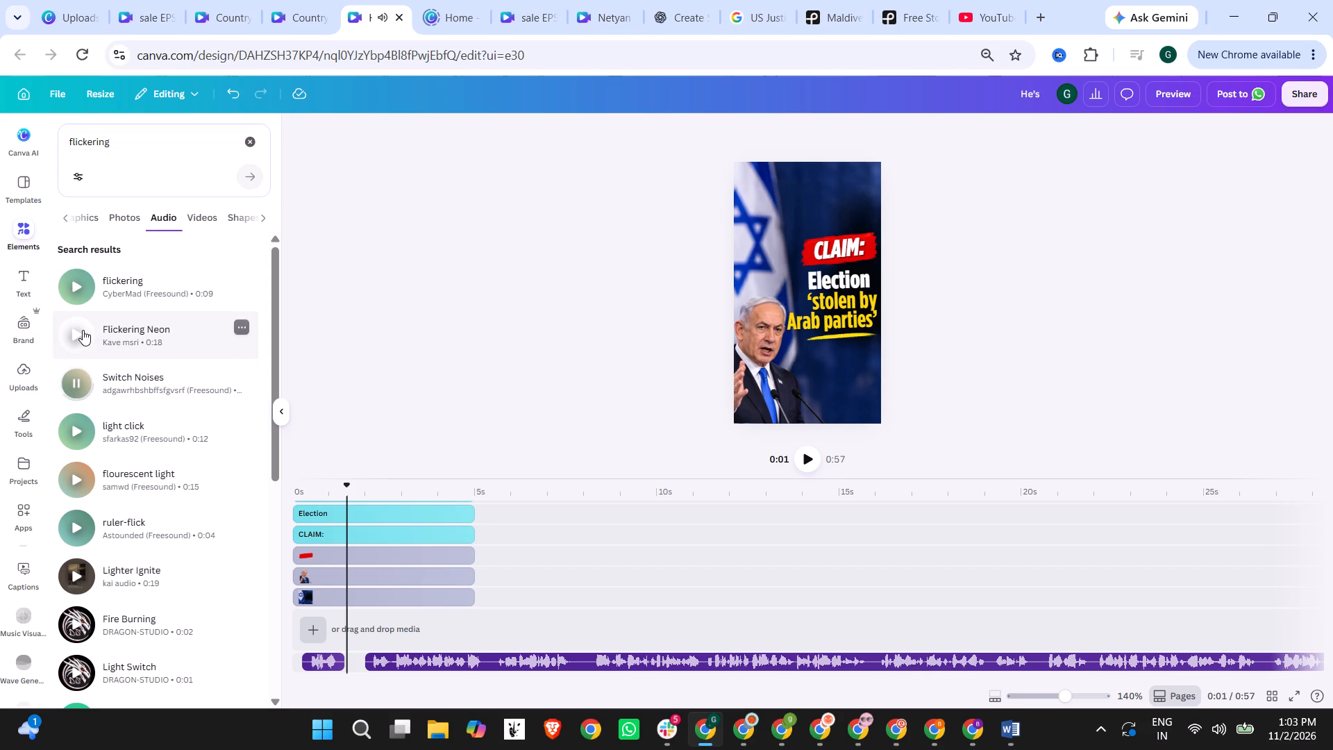
click(79, 331)
click(78, 429)
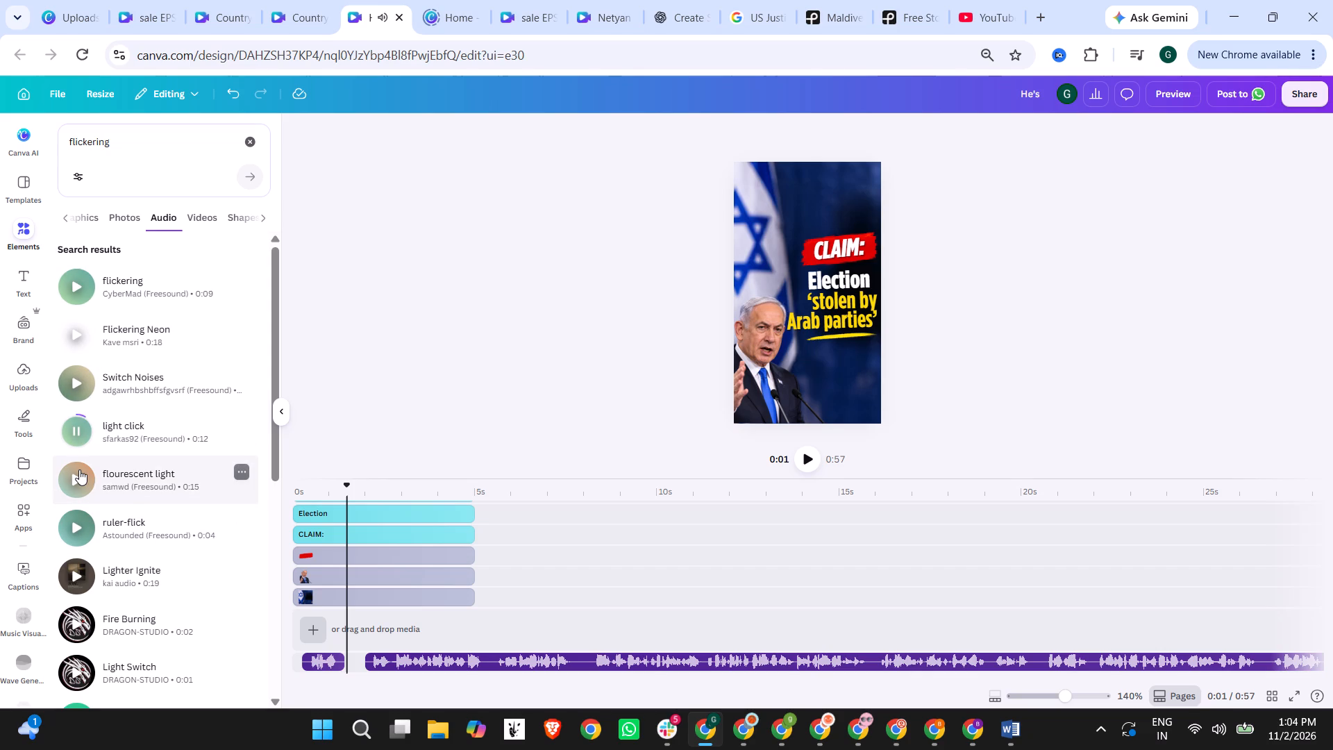
click(79, 469)
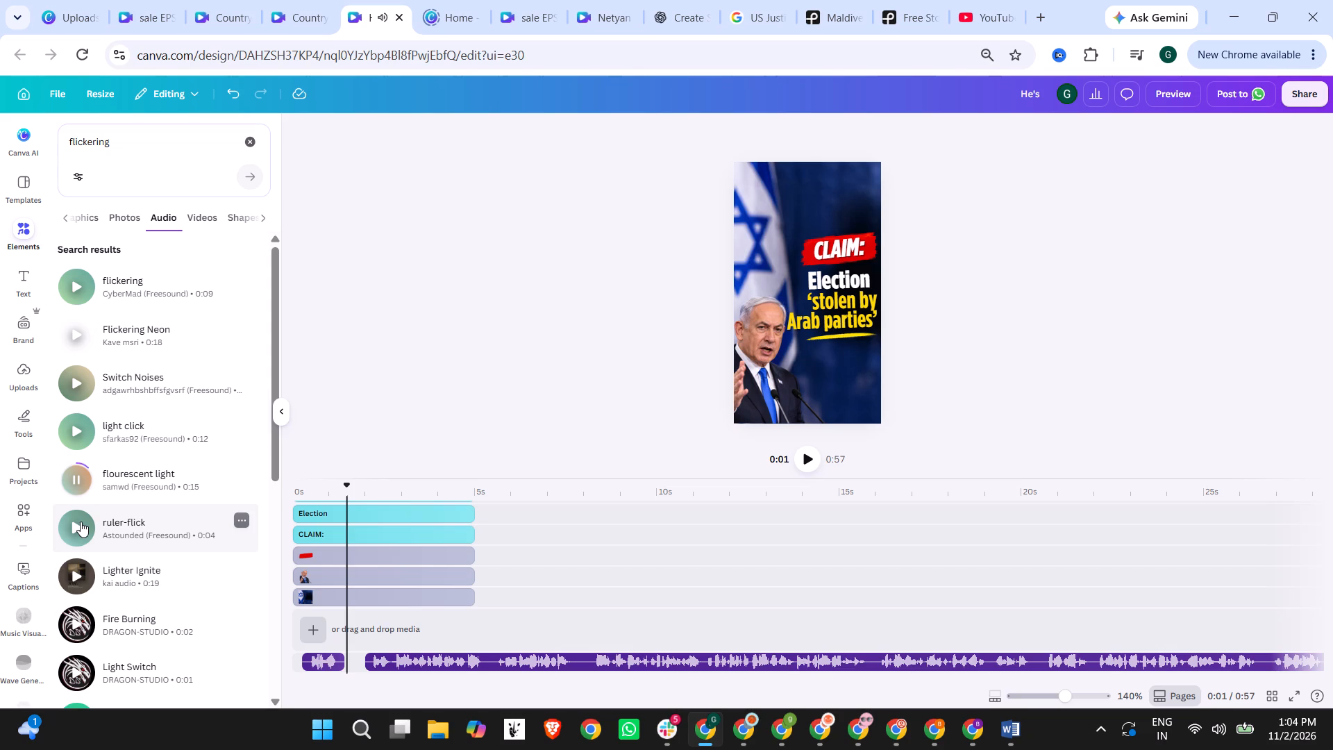
click(81, 522)
scroll(151, 460, down, 2)
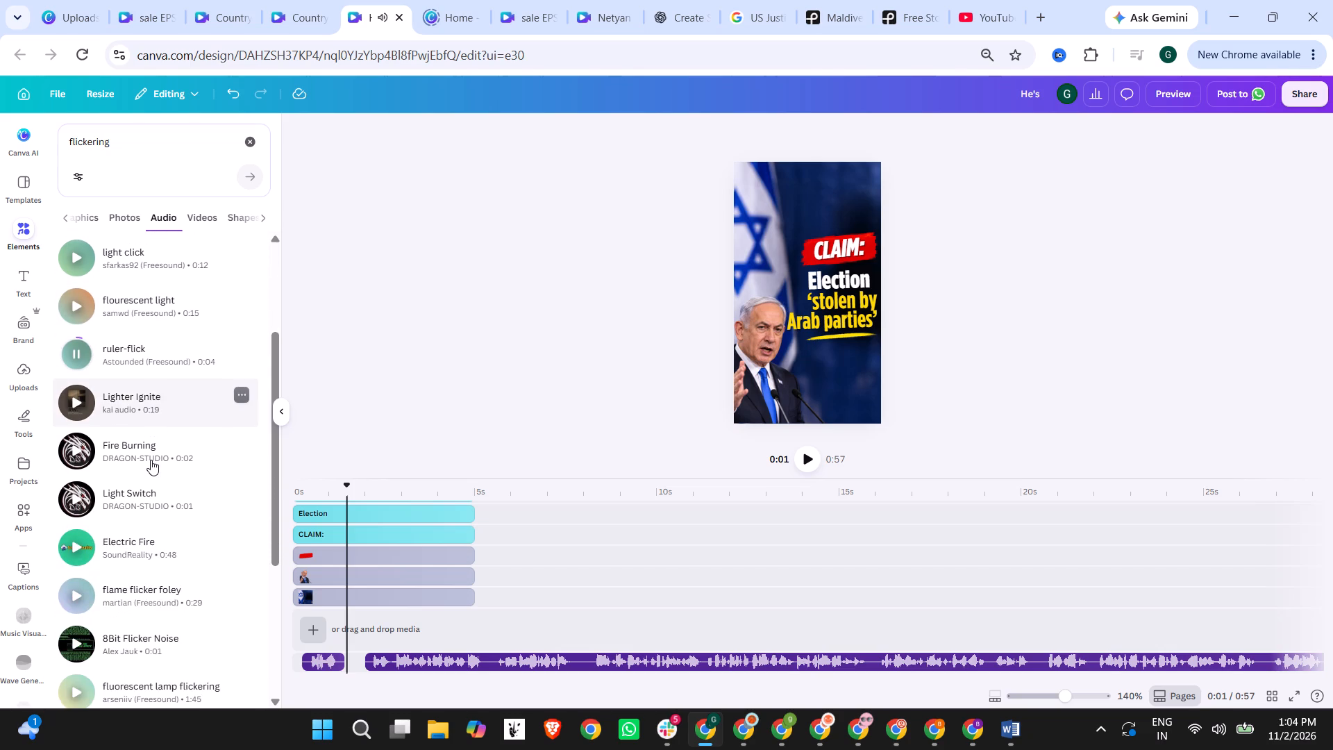
click(76, 393)
scroll(119, 491, down, 1)
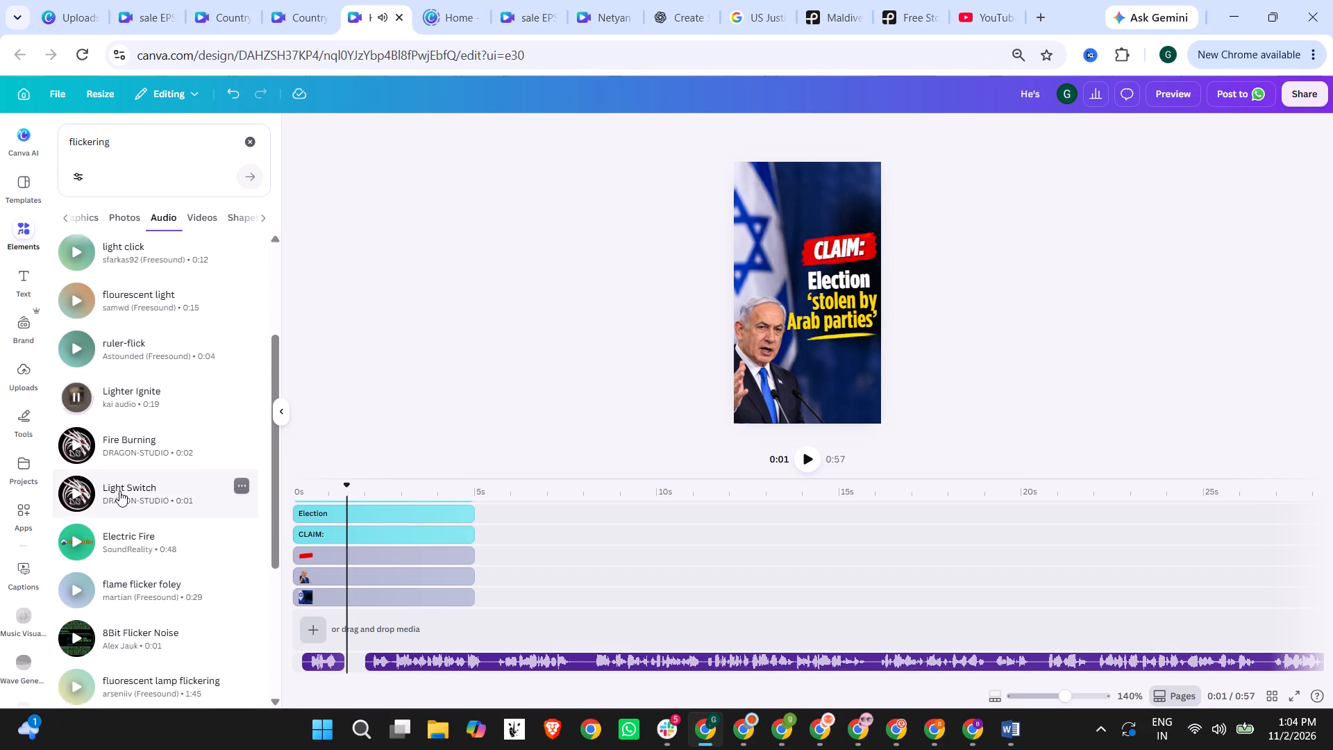
click(74, 510)
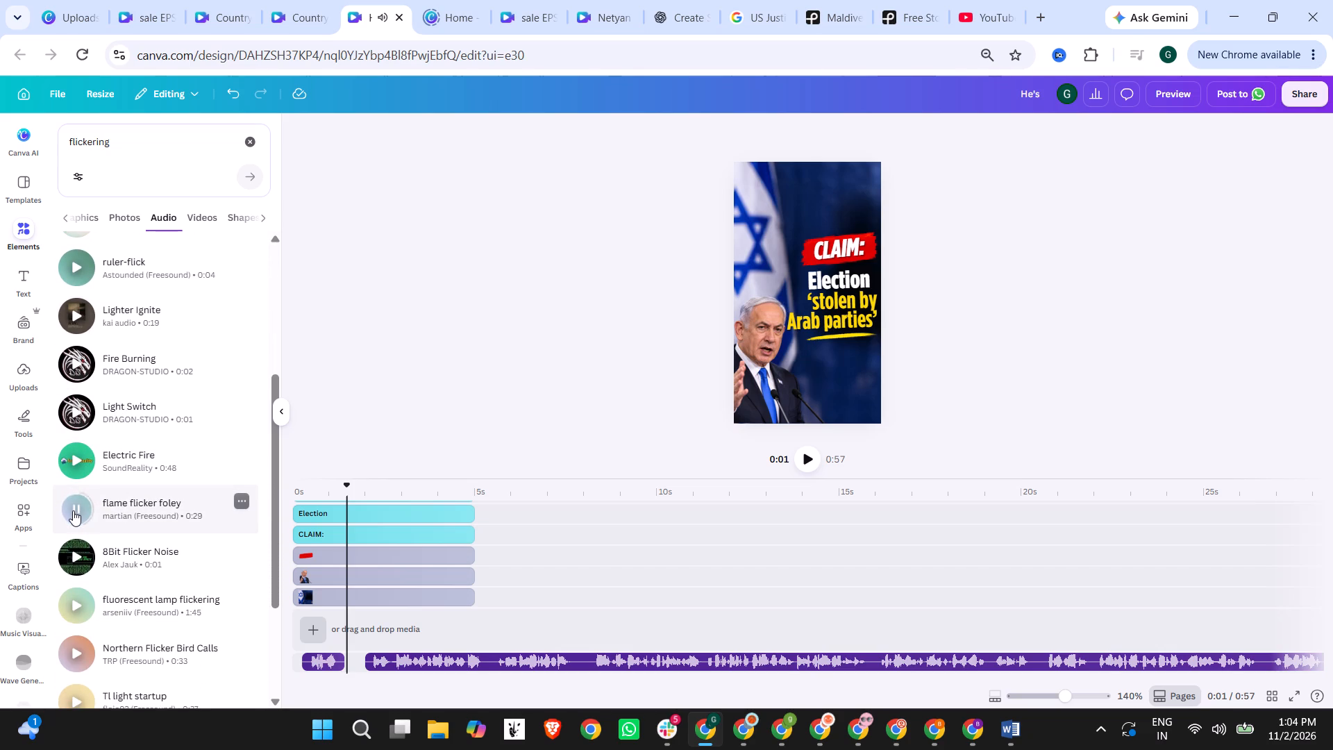
Audition more flickering sound results, including fluorescent lamp flickering, Light Switch On, Flashlight Click 2, Flickeringlight, lighter, lighterrr and Flicker.
scroll(185, 483, down, 2)
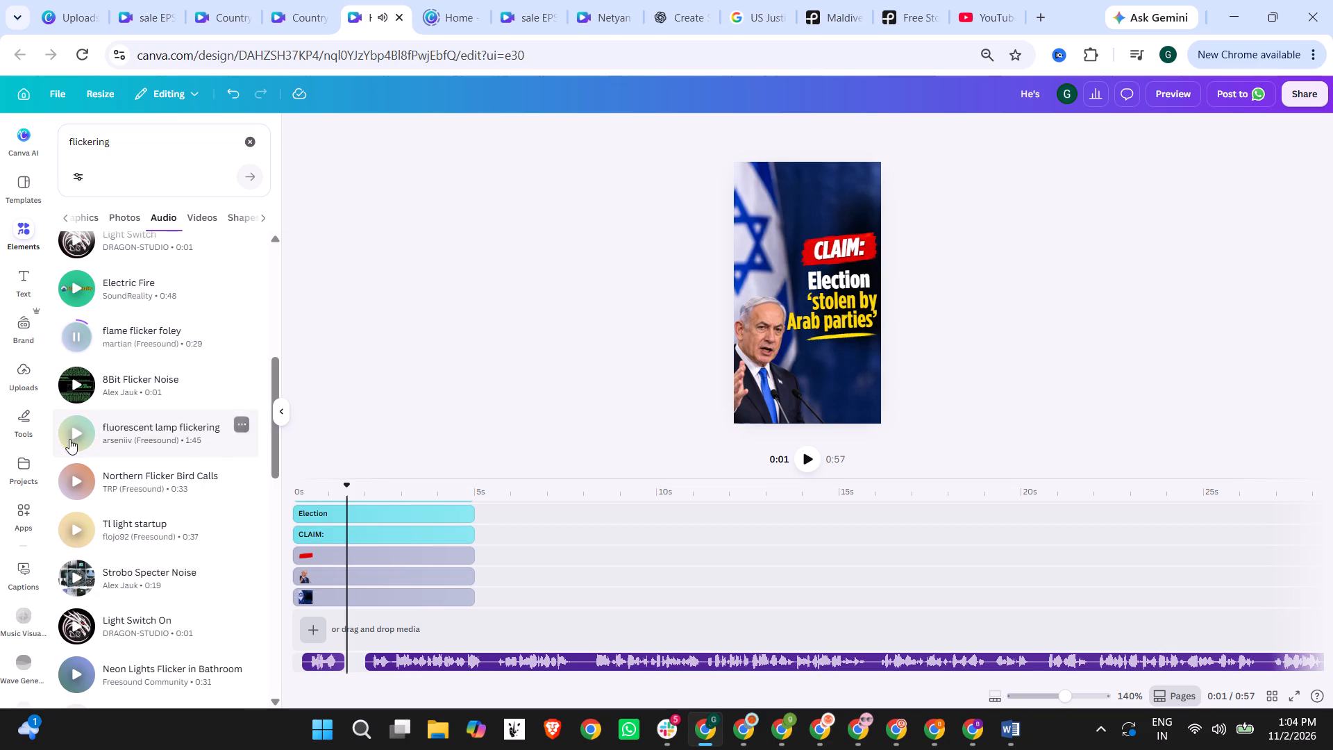
click(84, 435)
scroll(62, 530, down, 1)
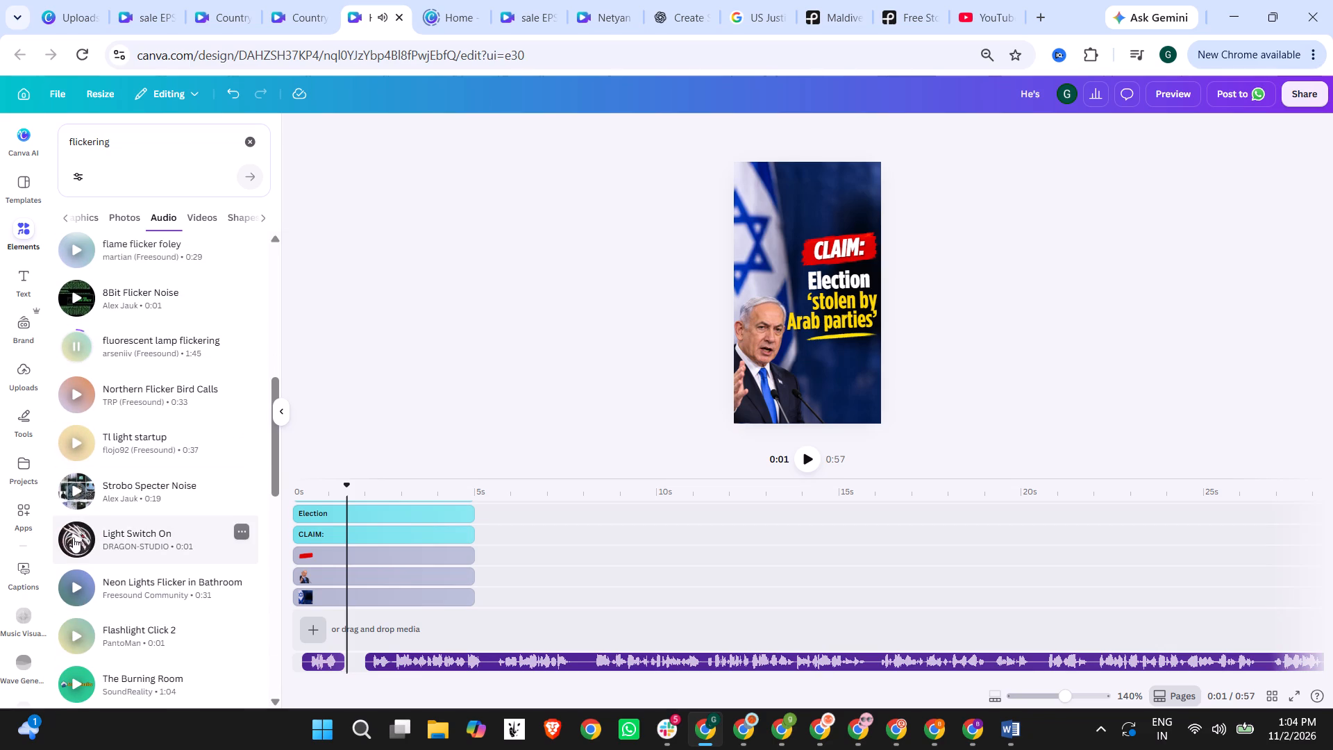
click(69, 541)
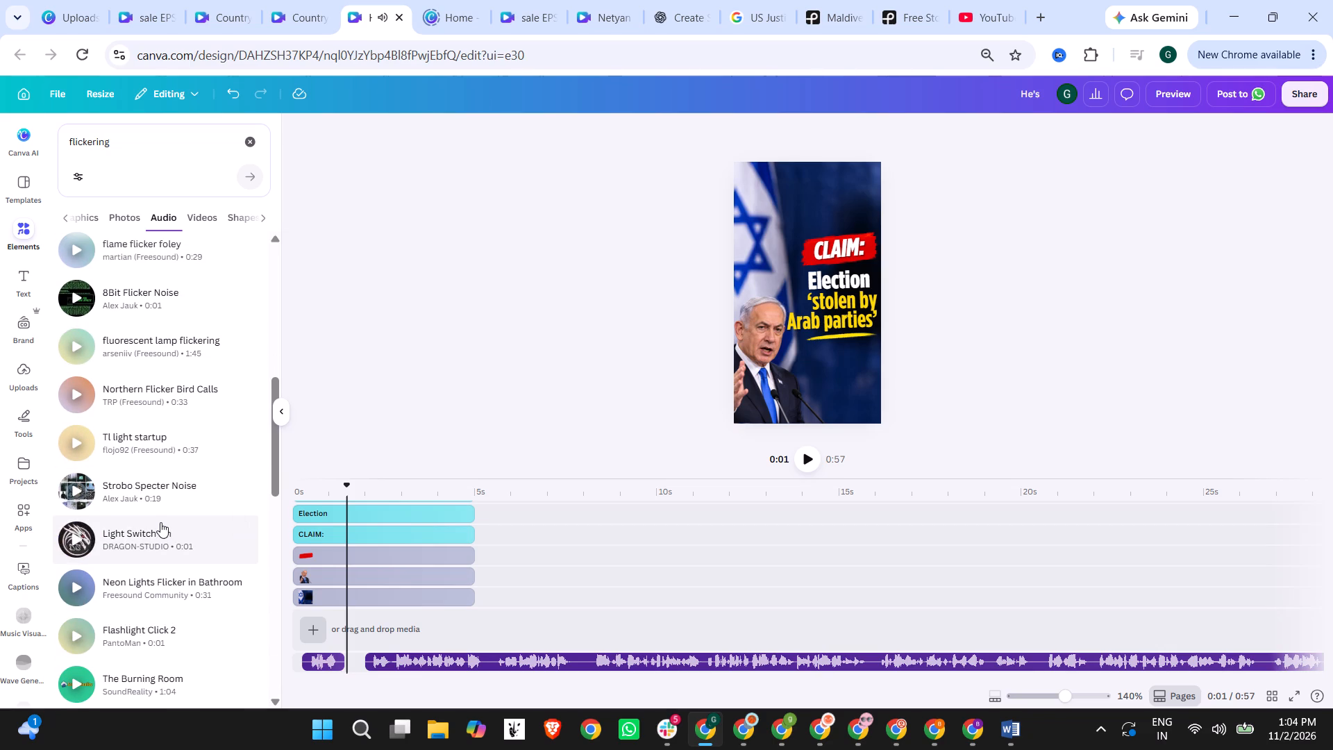
scroll(123, 533, down, 2)
click(72, 456)
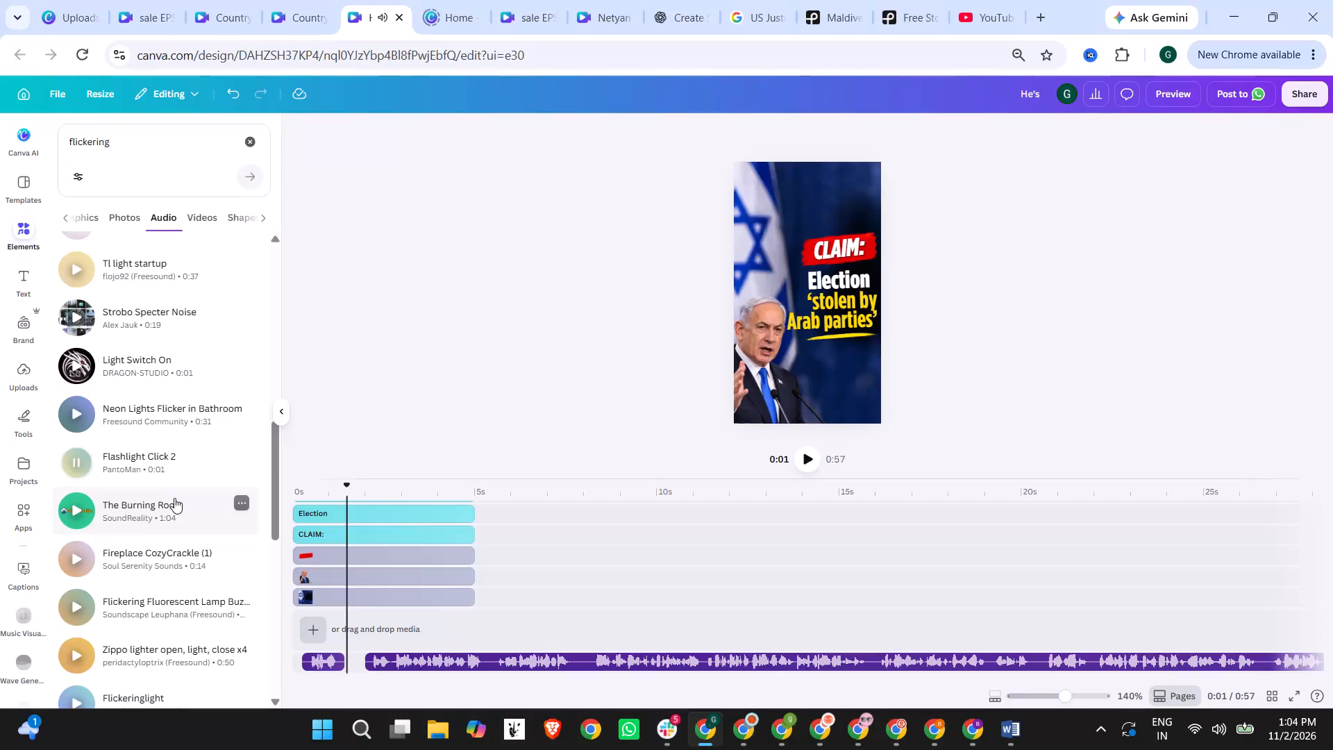
scroll(79, 512, down, 1)
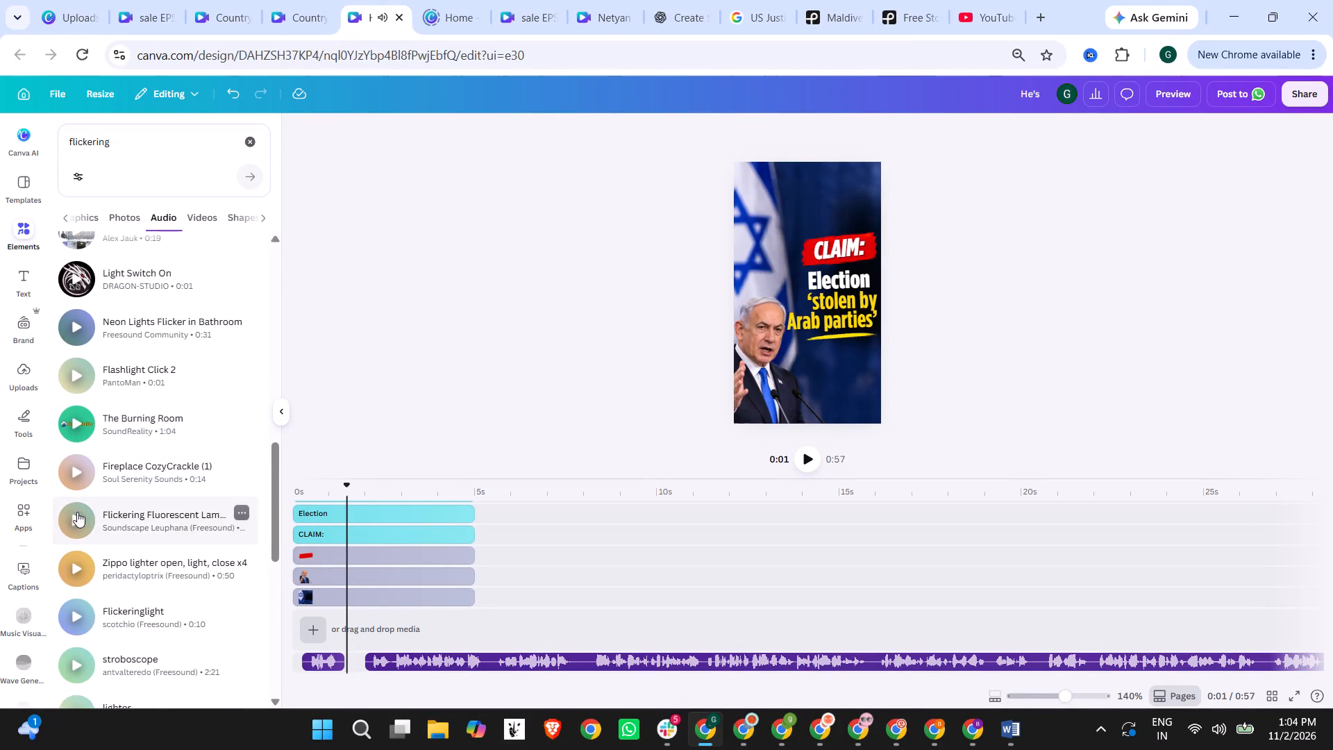
scroll(77, 512, down, 1)
click(76, 528)
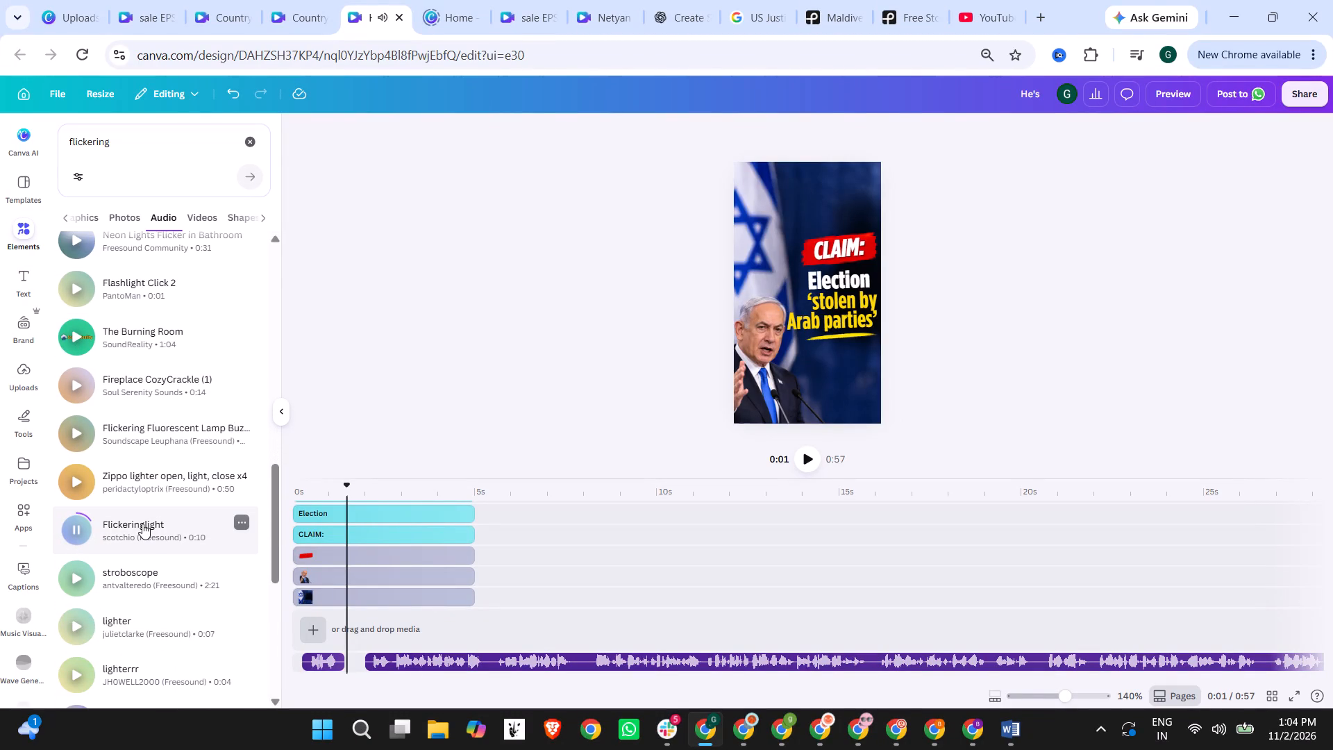
scroll(142, 524, down, 1)
click(75, 534)
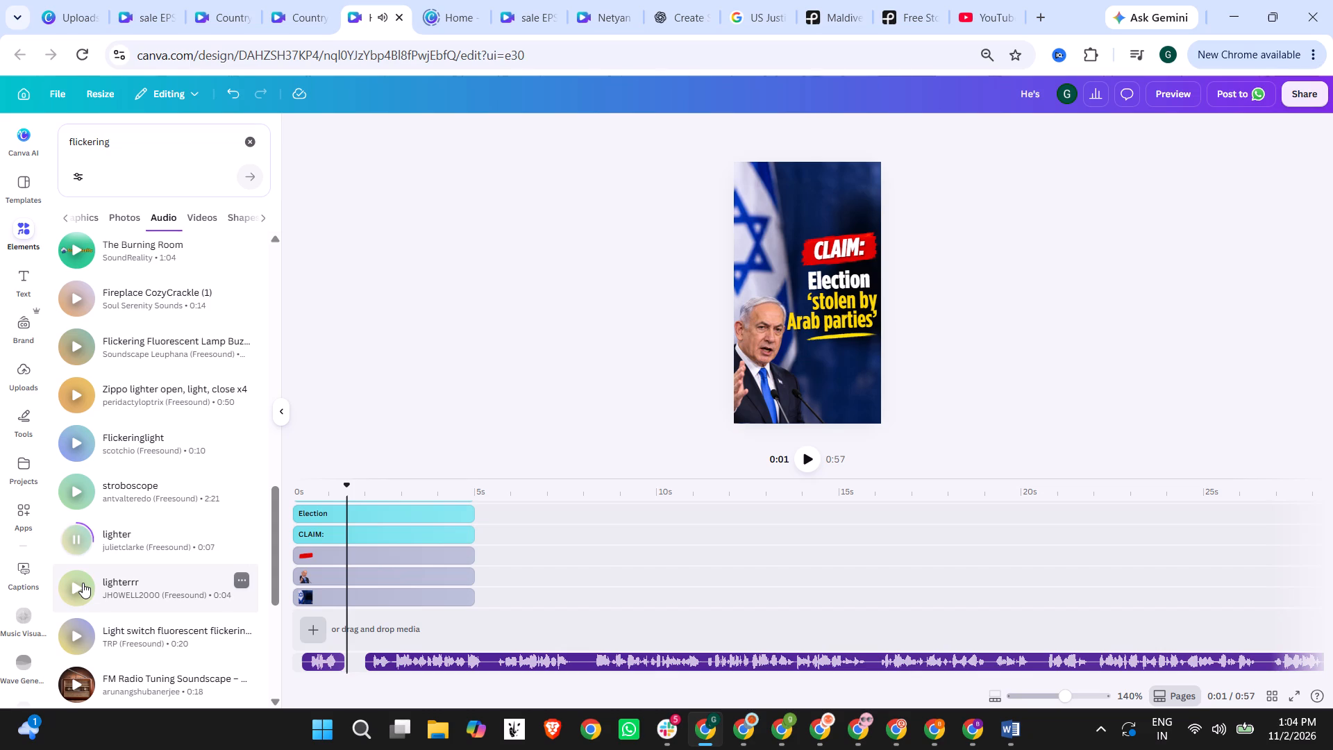
click(83, 583)
scroll(177, 540, down, 2)
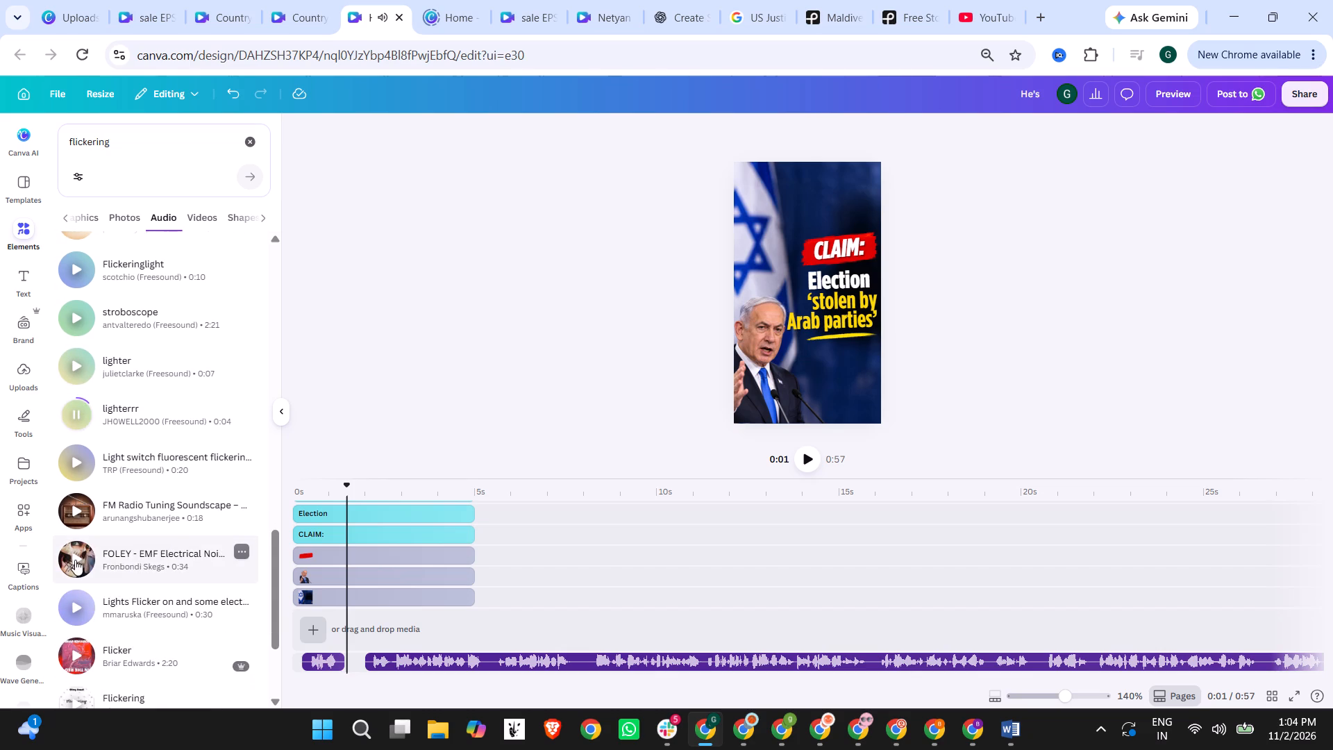
scroll(75, 560, down, 2)
click(74, 493)
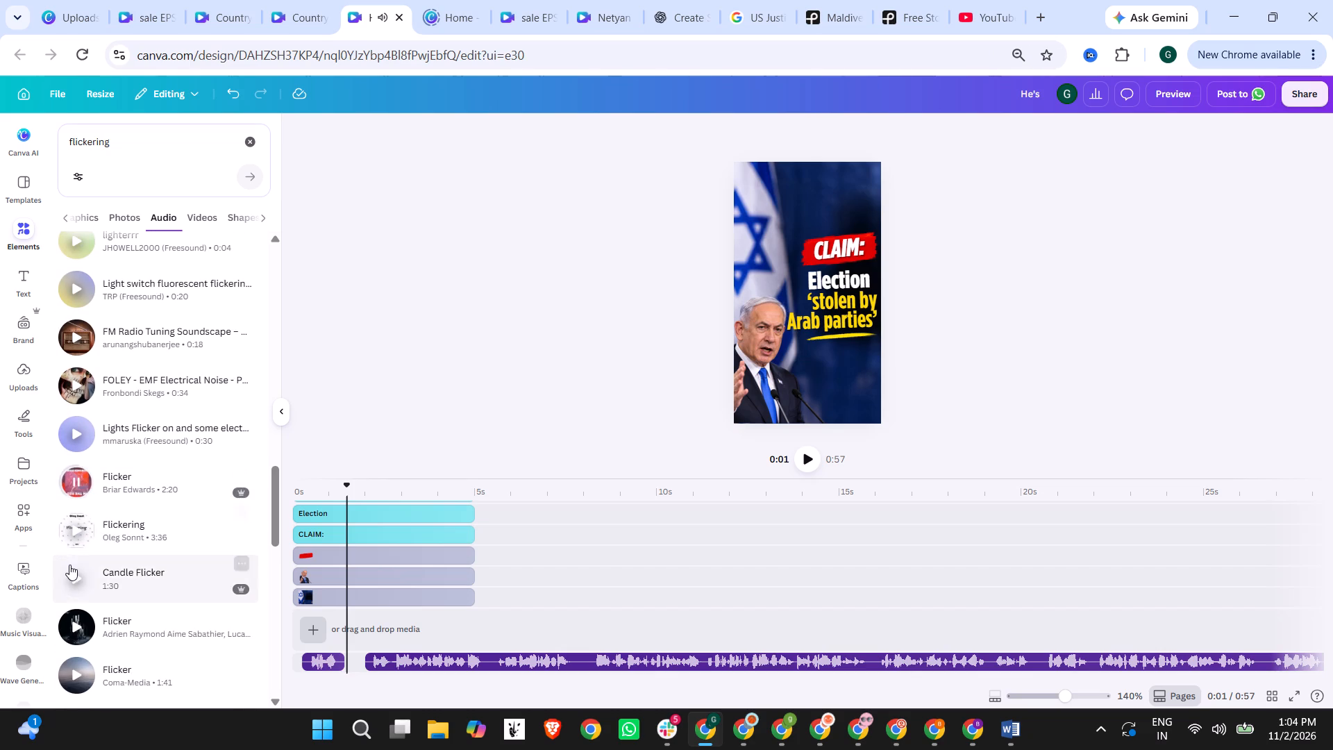
scroll(78, 572, down, 3)
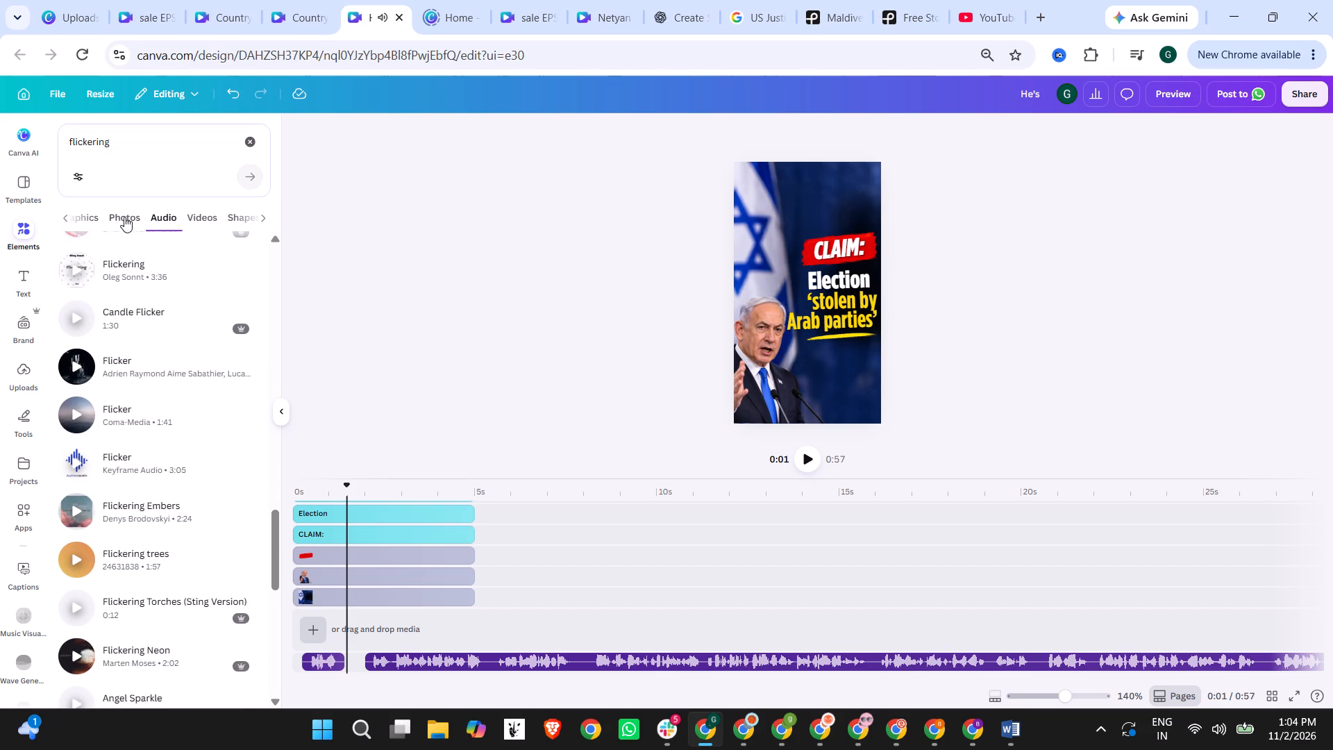
Search the audio elements for "flicker" instead.
drag(150, 144, 0, 144)
text(flicker)
key(Return)
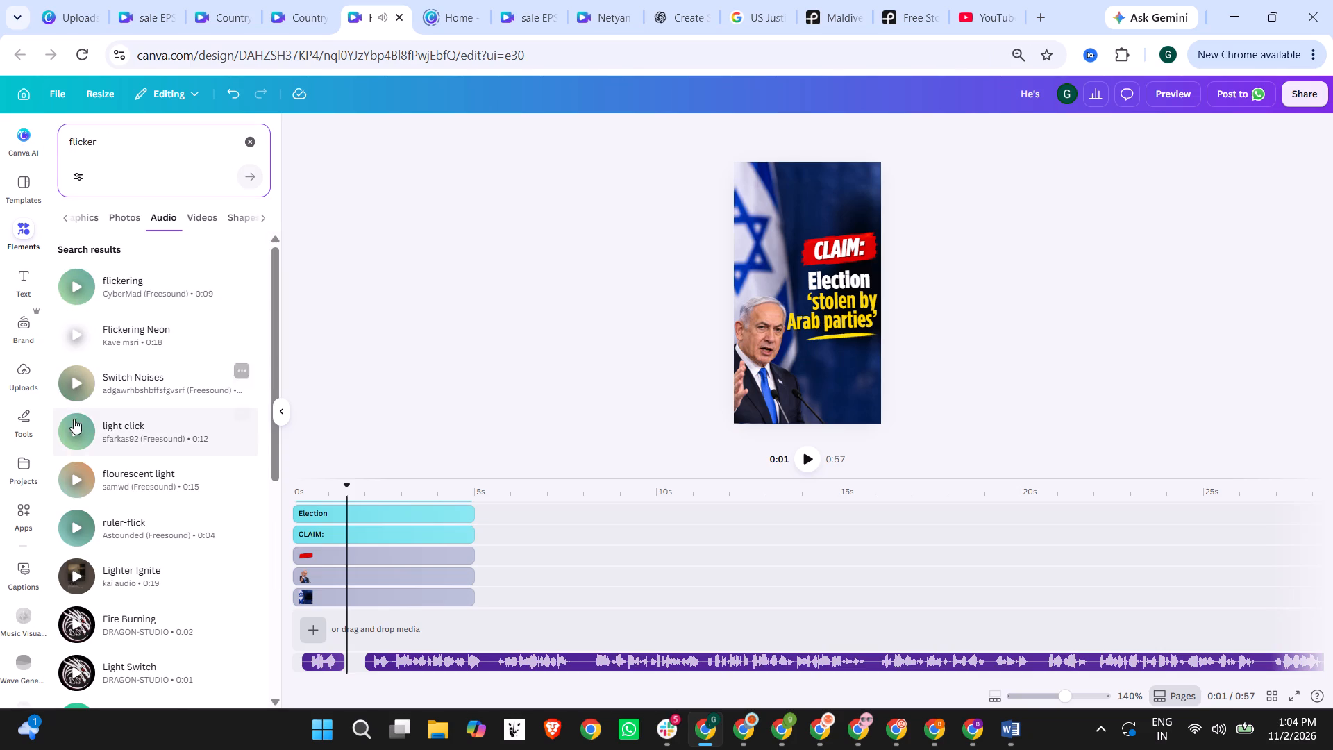
Audition the first flicker results: light click, ruler-flick, Lighter Ignite, Fire Burning, fluorescent lamp flickering, 8Bit Flicker Noise and Light Switch On.
click(70, 431)
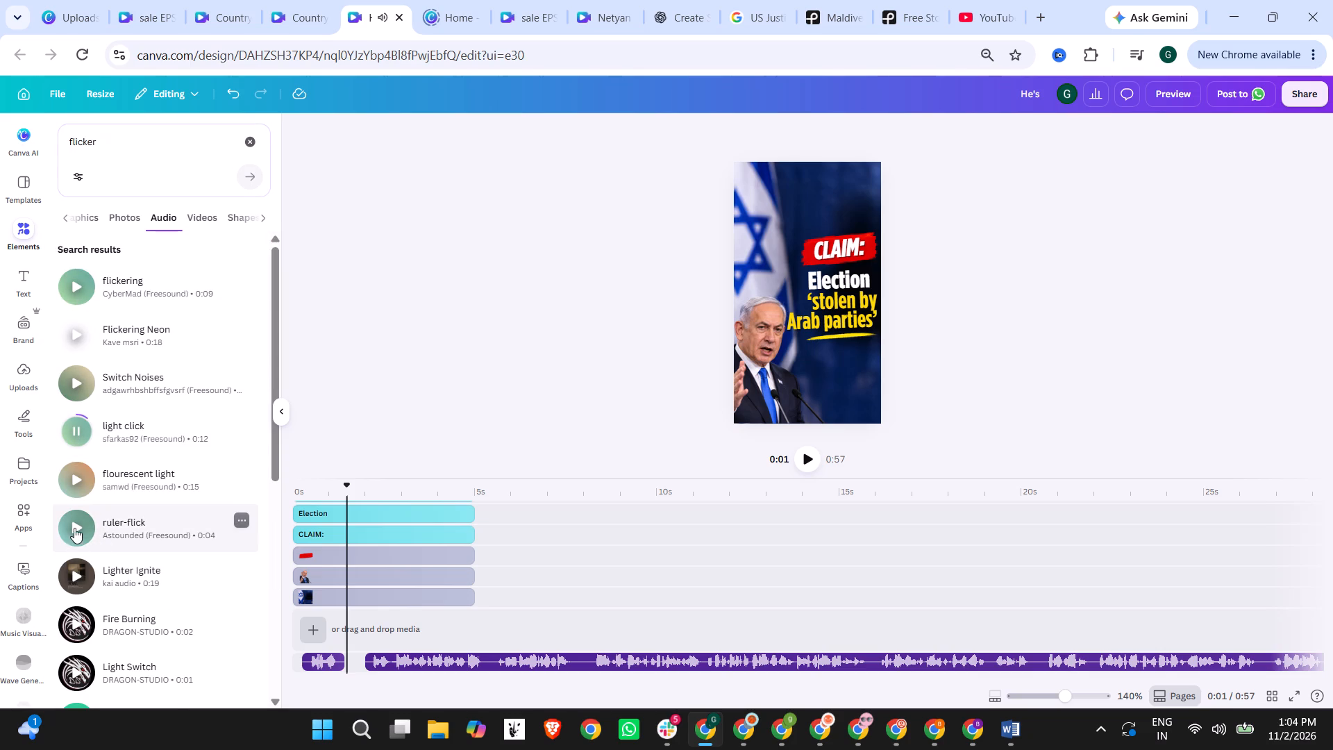
click(73, 525)
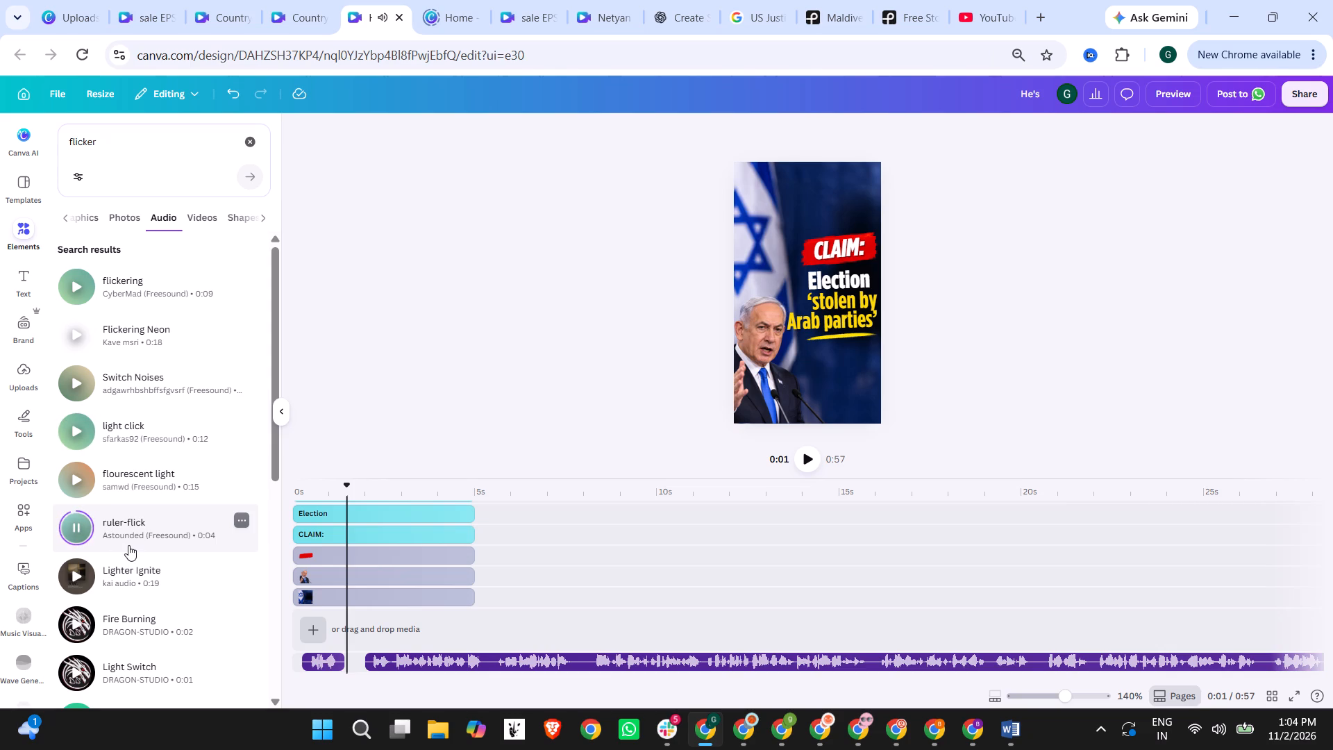
click(77, 569)
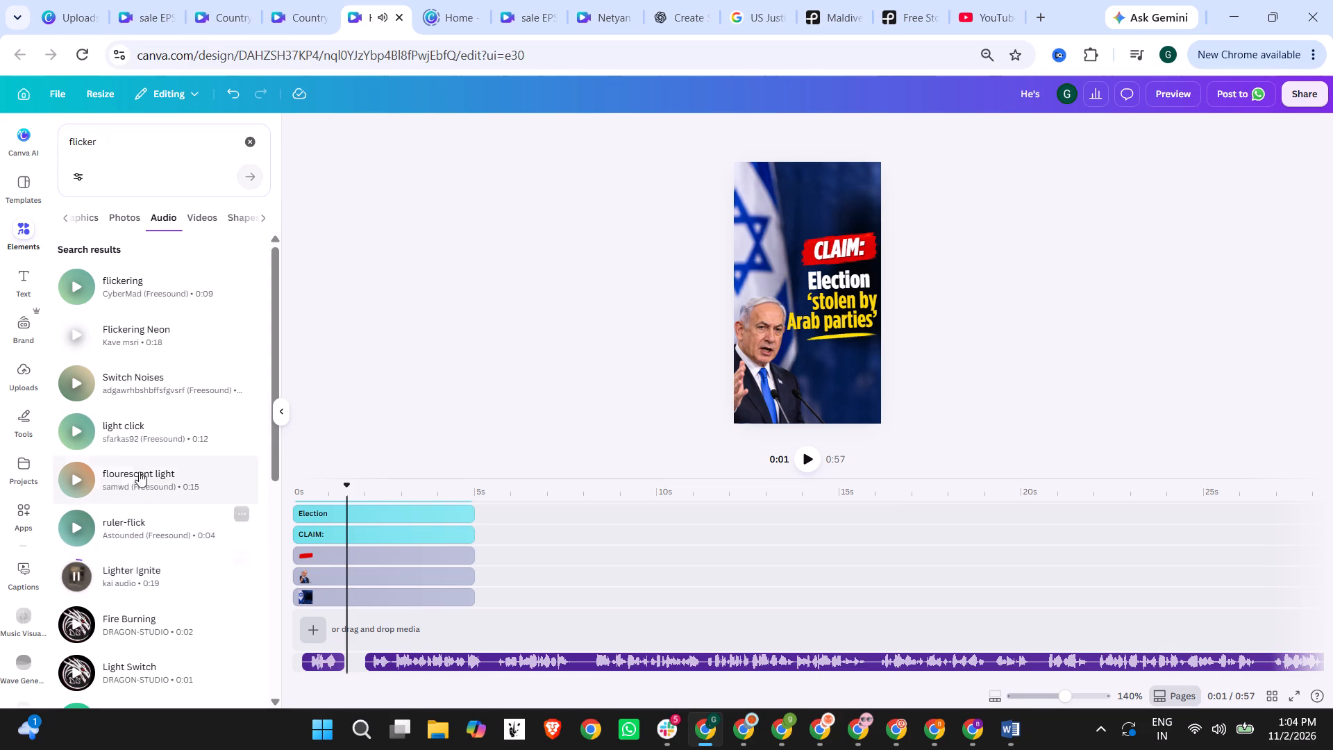
click(72, 622)
scroll(155, 487, down, 1)
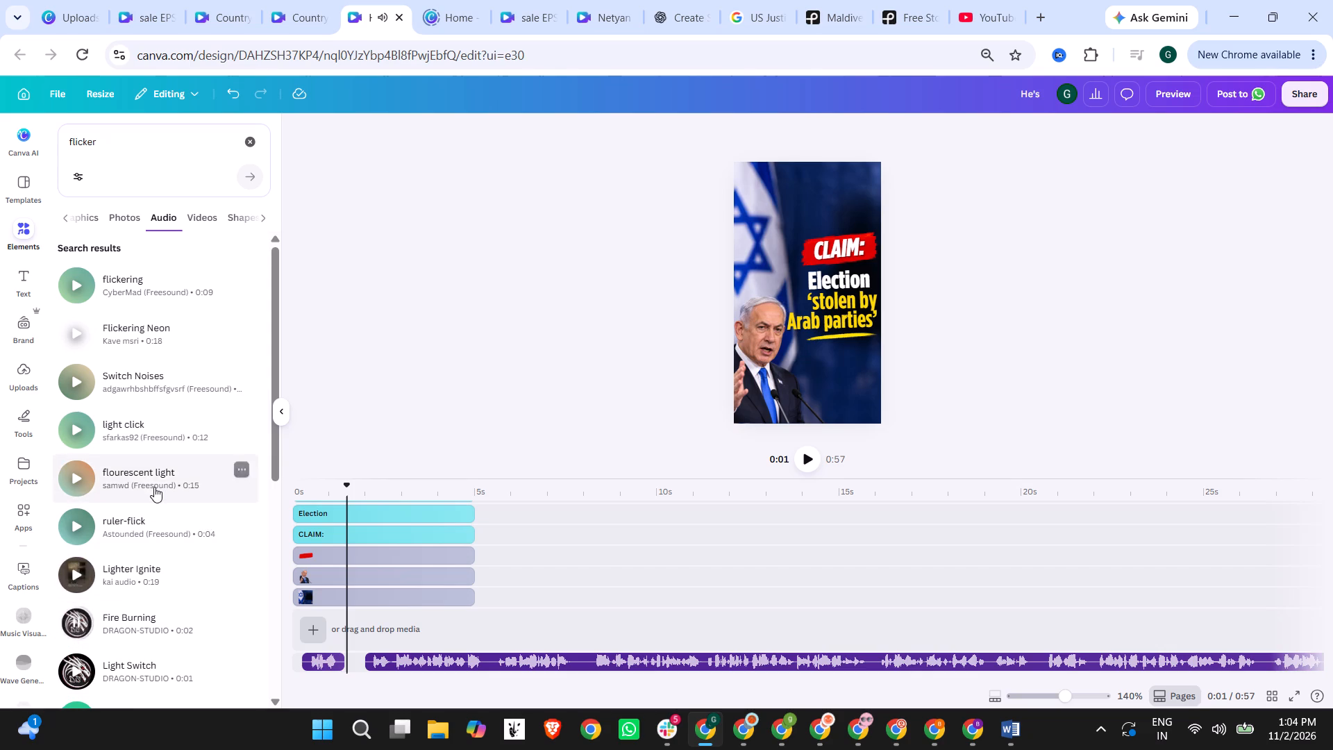
scroll(154, 487, down, 1)
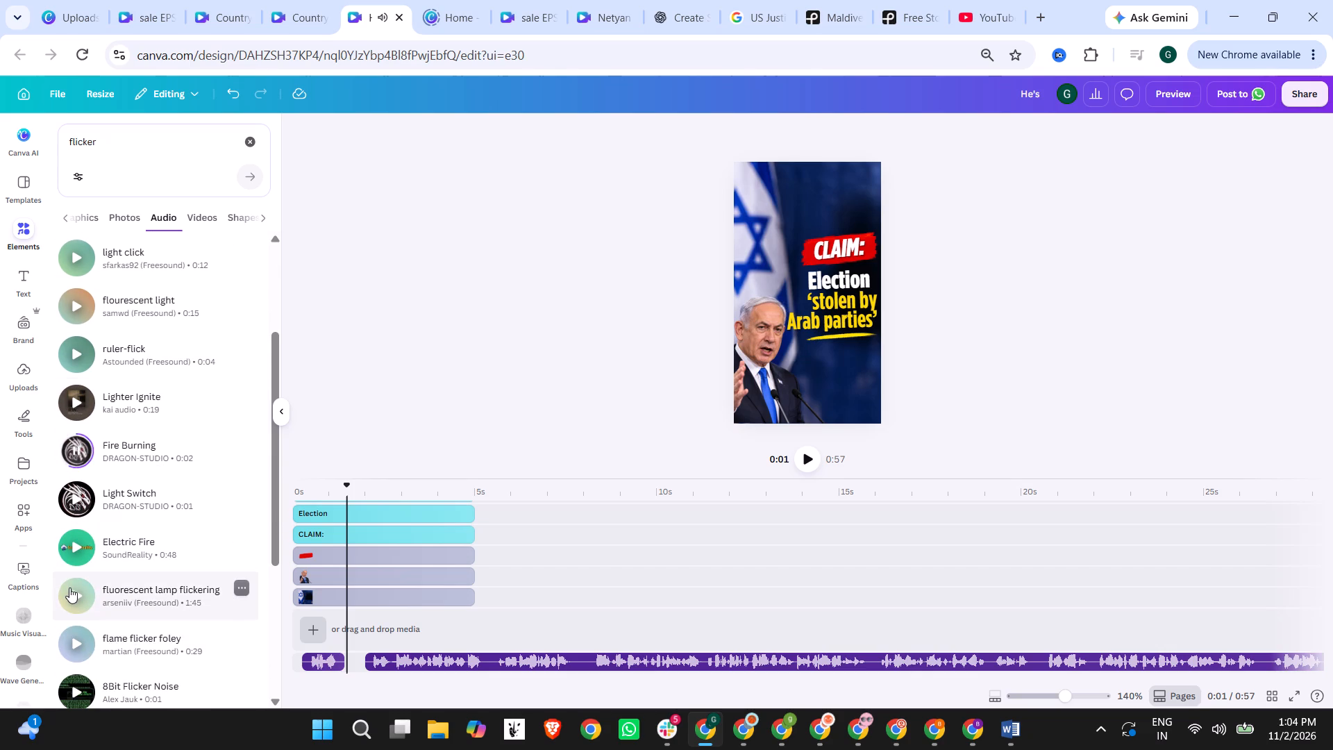
click(69, 595)
scroll(138, 454, down, 3)
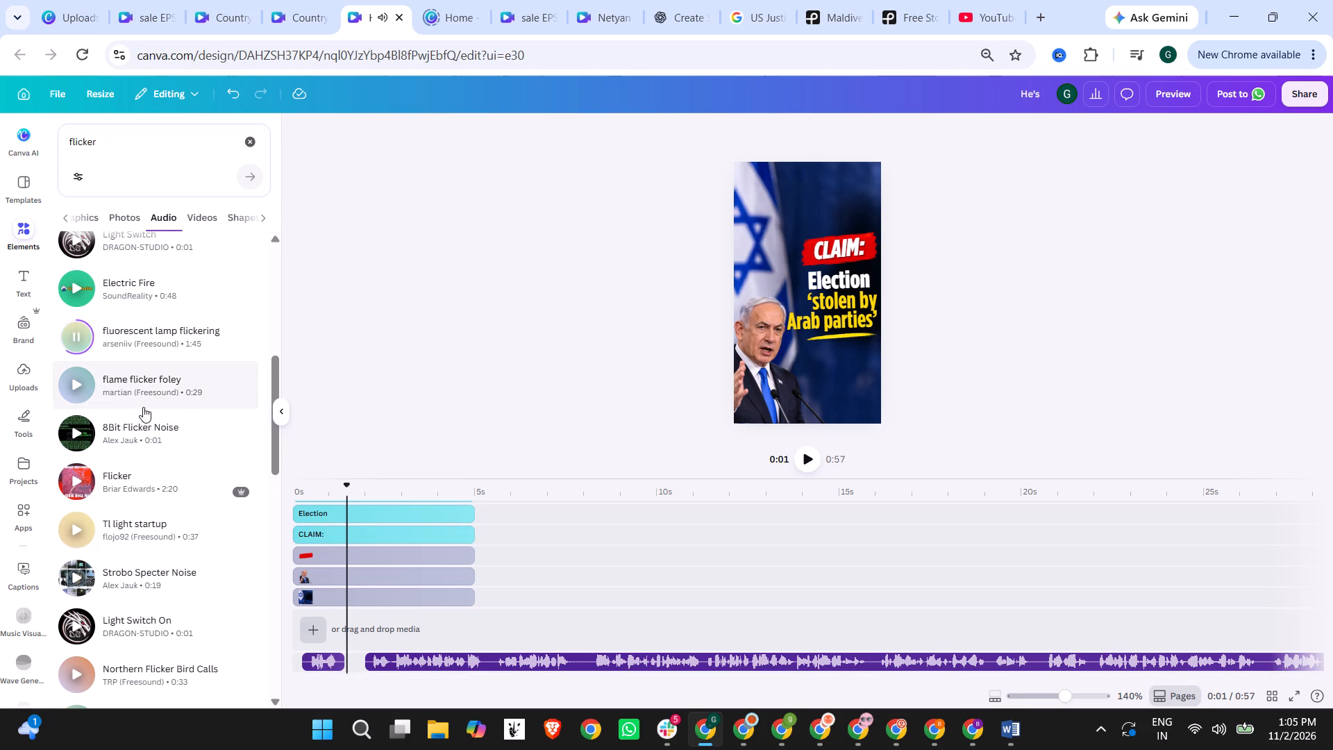
click(79, 436)
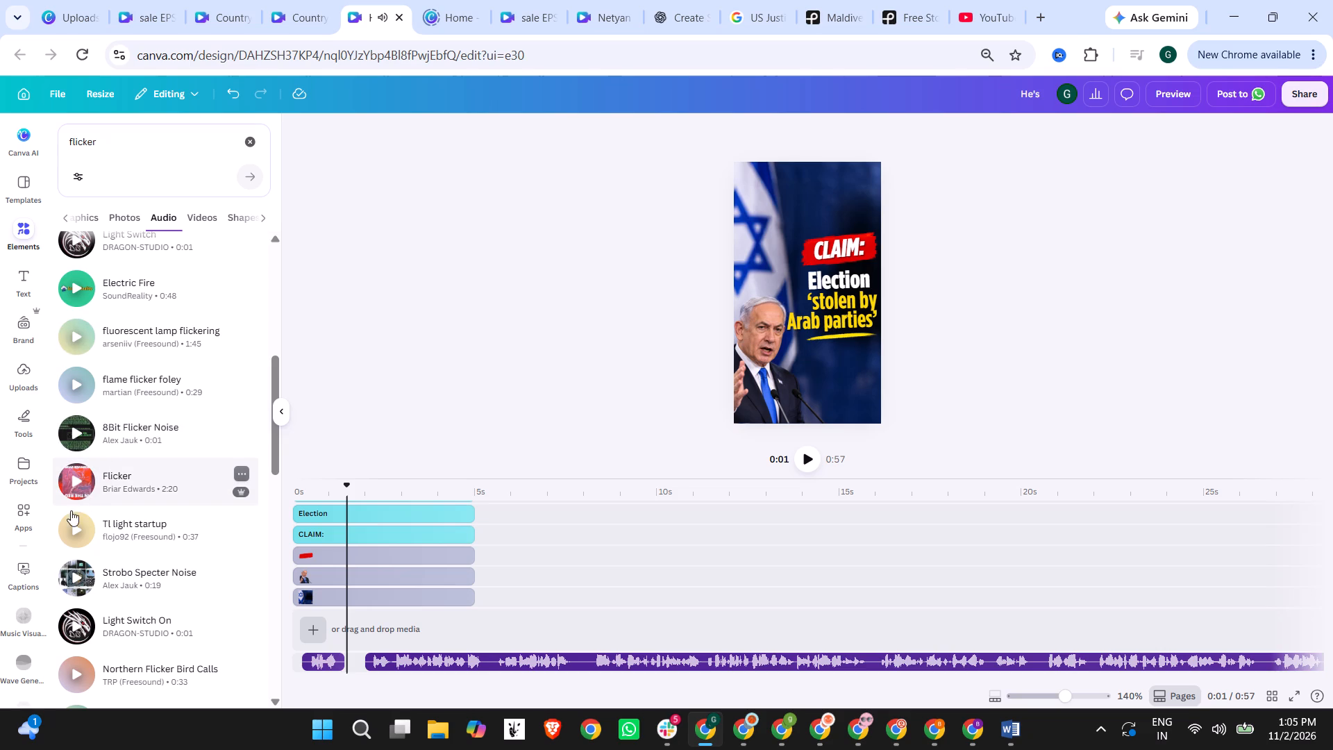
click(72, 625)
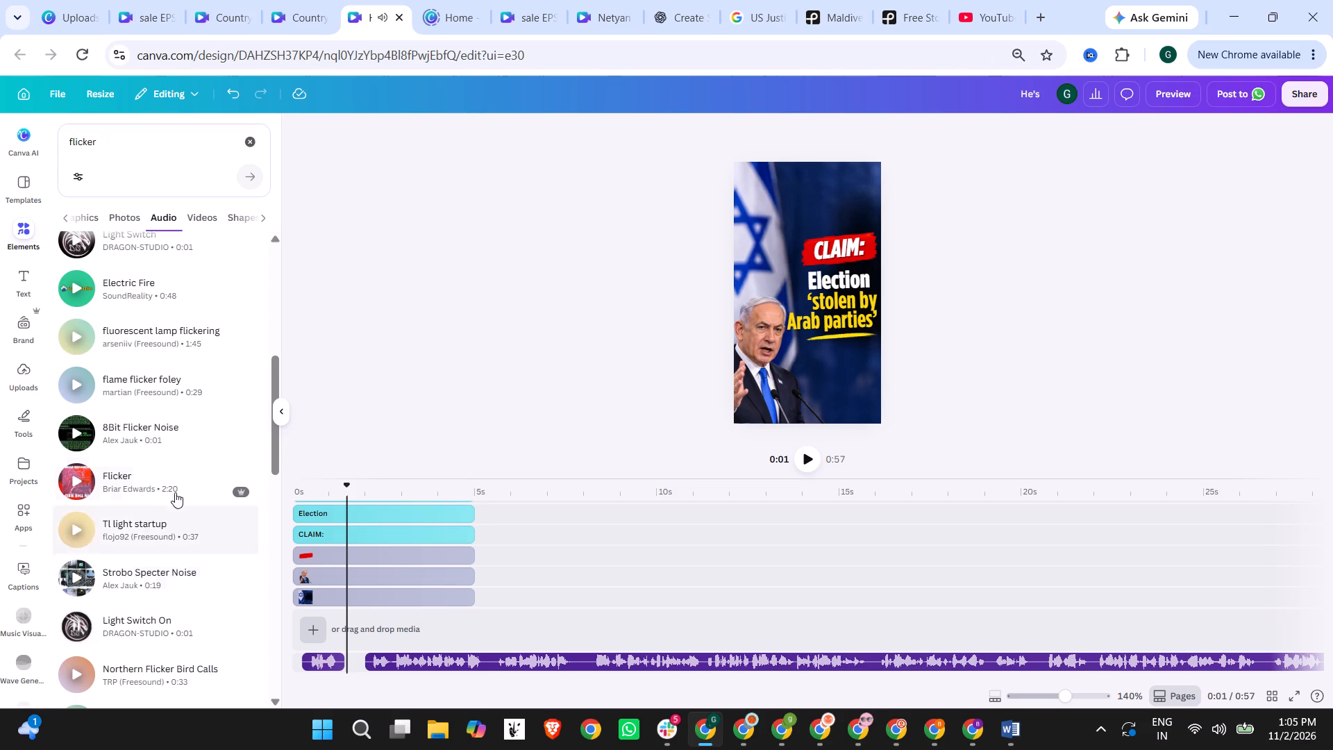
Audition the following flicker results: Flashlight Click 2, The Burning Room, Flickeringlight and lighterrr.
scroll(174, 487, down, 2)
click(77, 550)
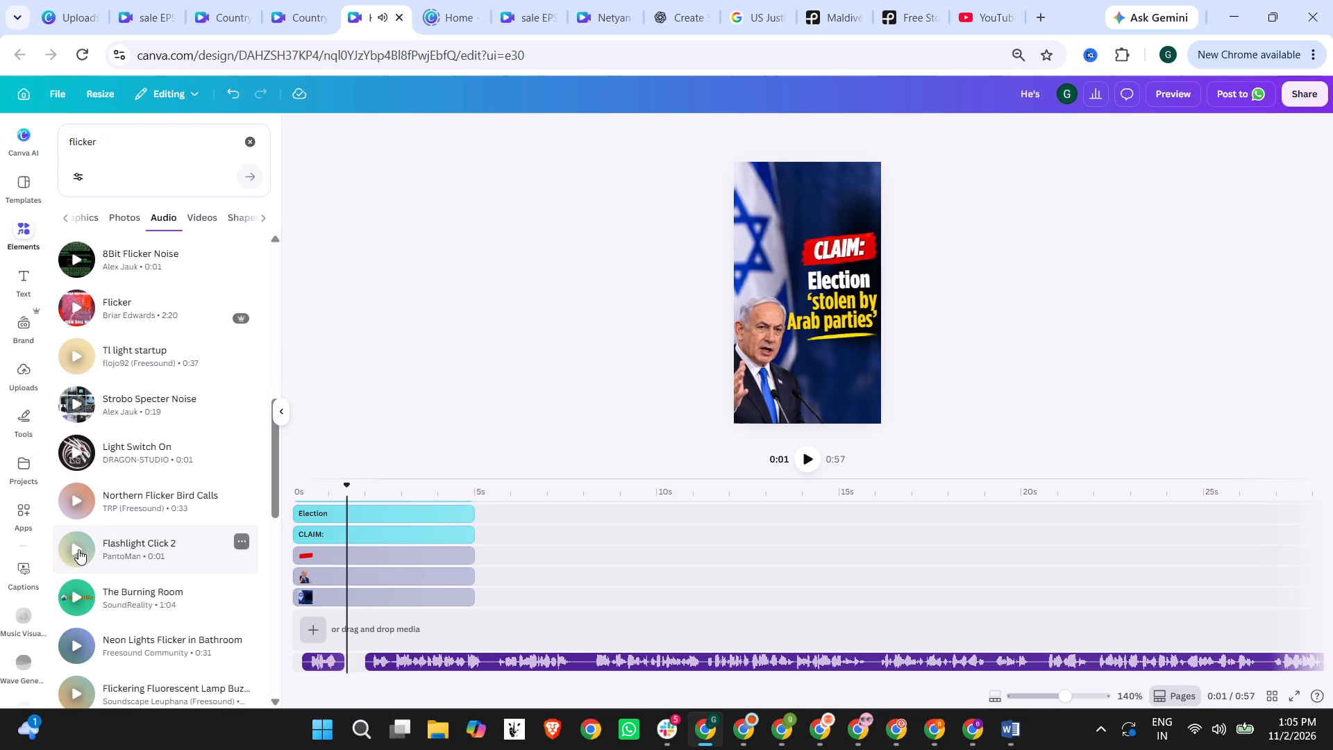
click(70, 602)
scroll(156, 499, down, 3)
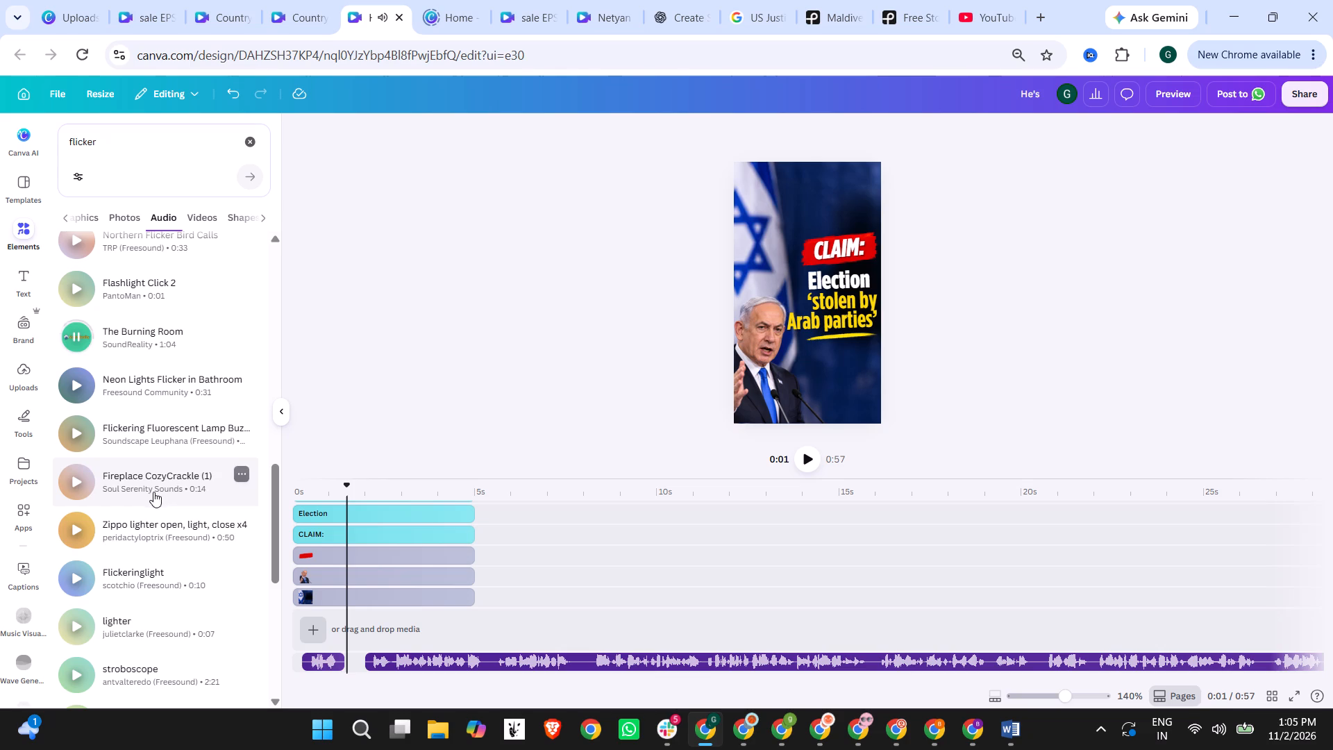
click(77, 585)
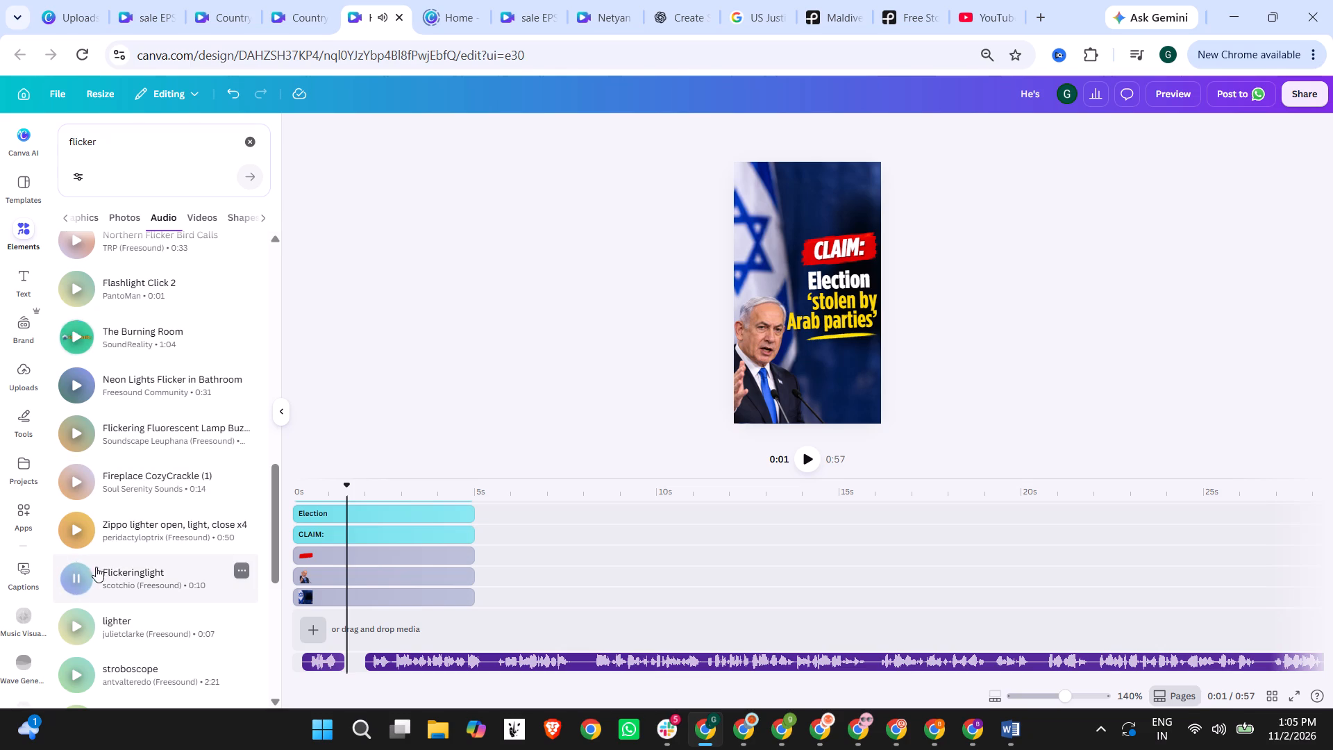
scroll(165, 460, down, 3)
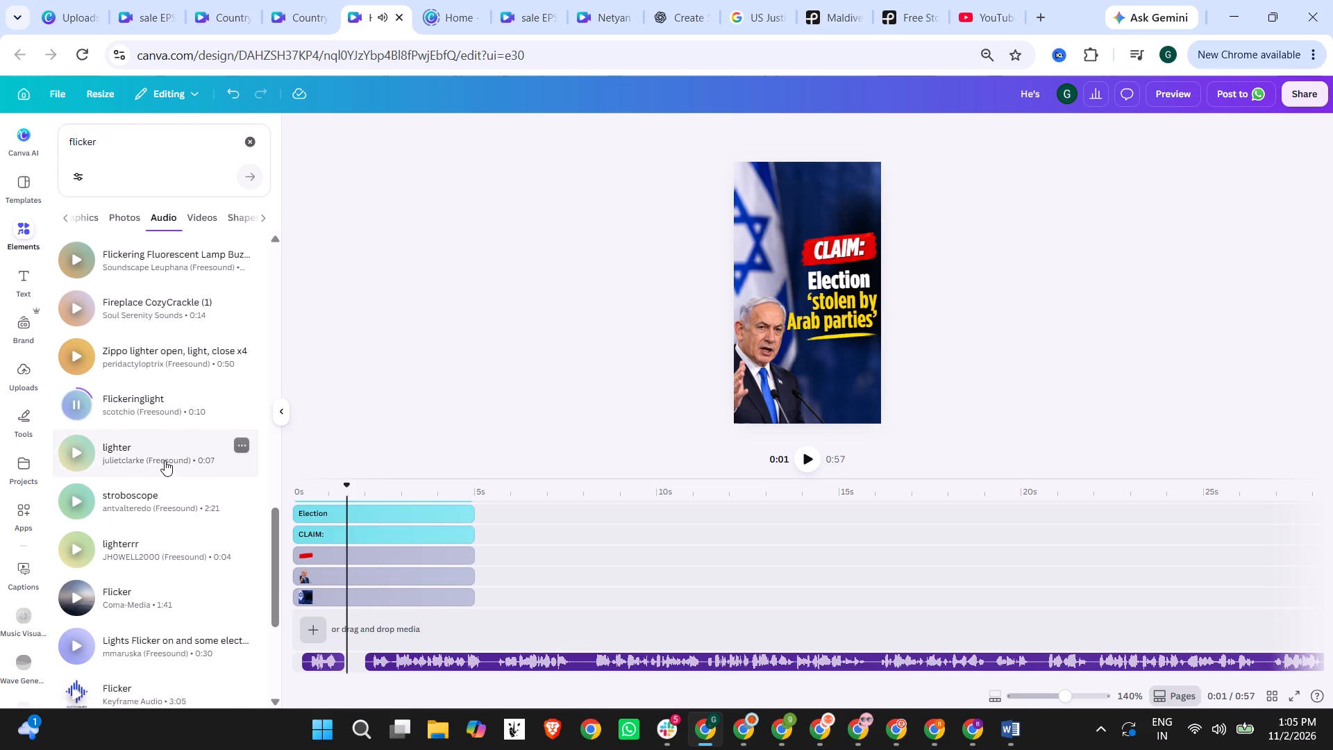
click(74, 465)
scroll(142, 467, down, 2)
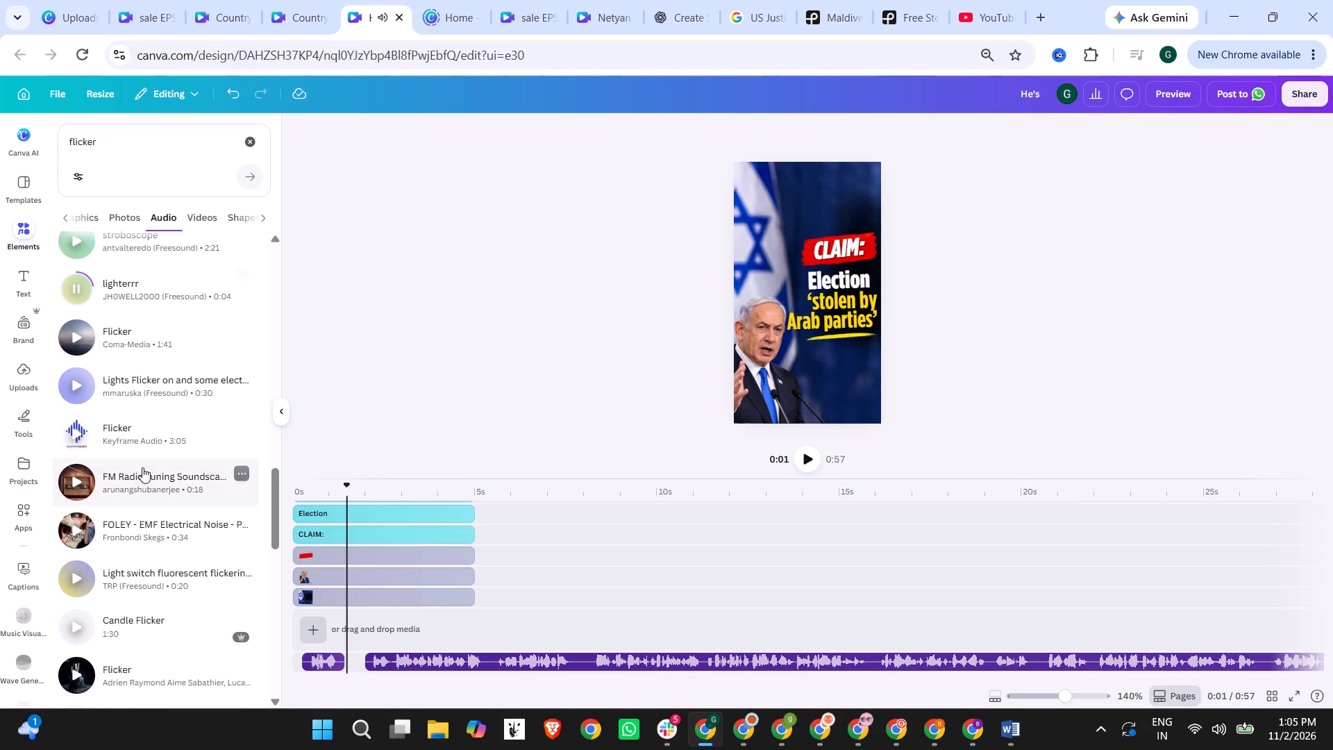
Audition further flicker results: PREL Whoosh Flicker, Breaker - Flicker, Hit - Flicker Down, Hit - The Flicker, Breaker - Samba Flicker and Flicker Of Emotion.
scroll(142, 467, down, 1)
scroll(79, 524, down, 3)
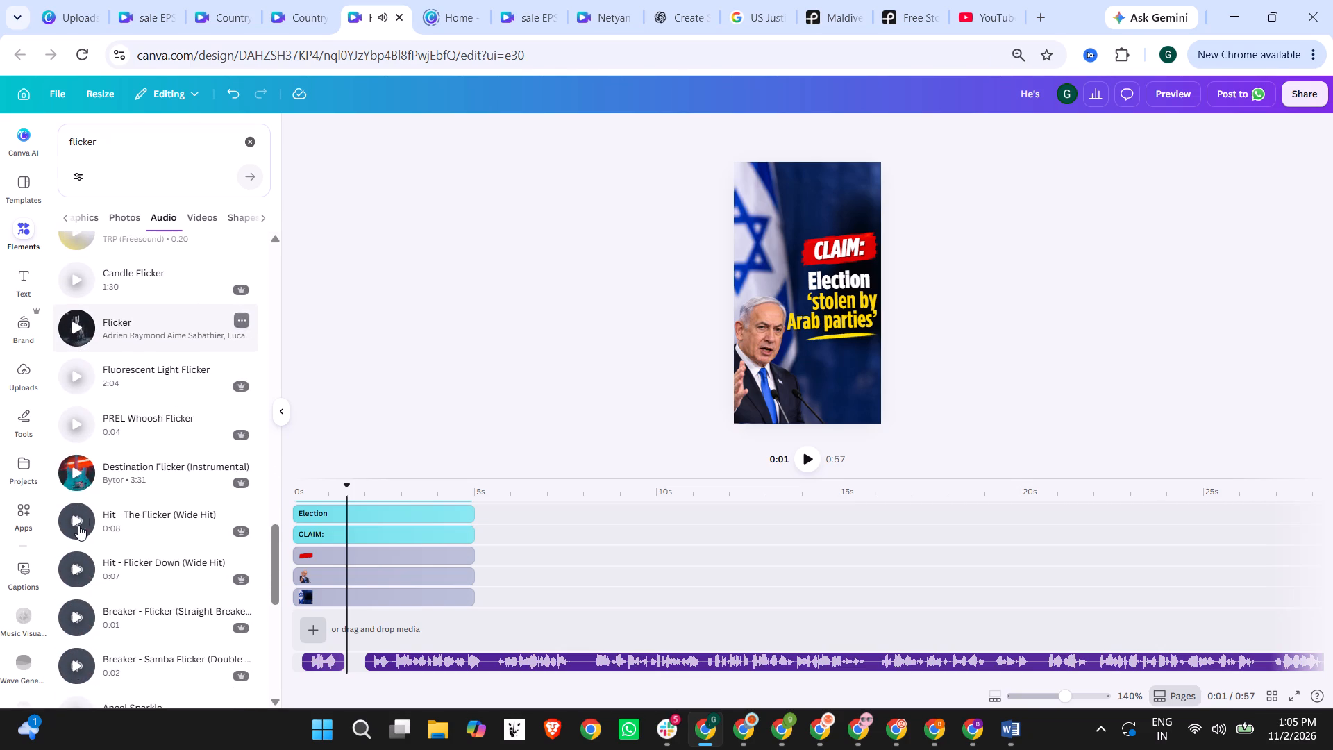
click(76, 422)
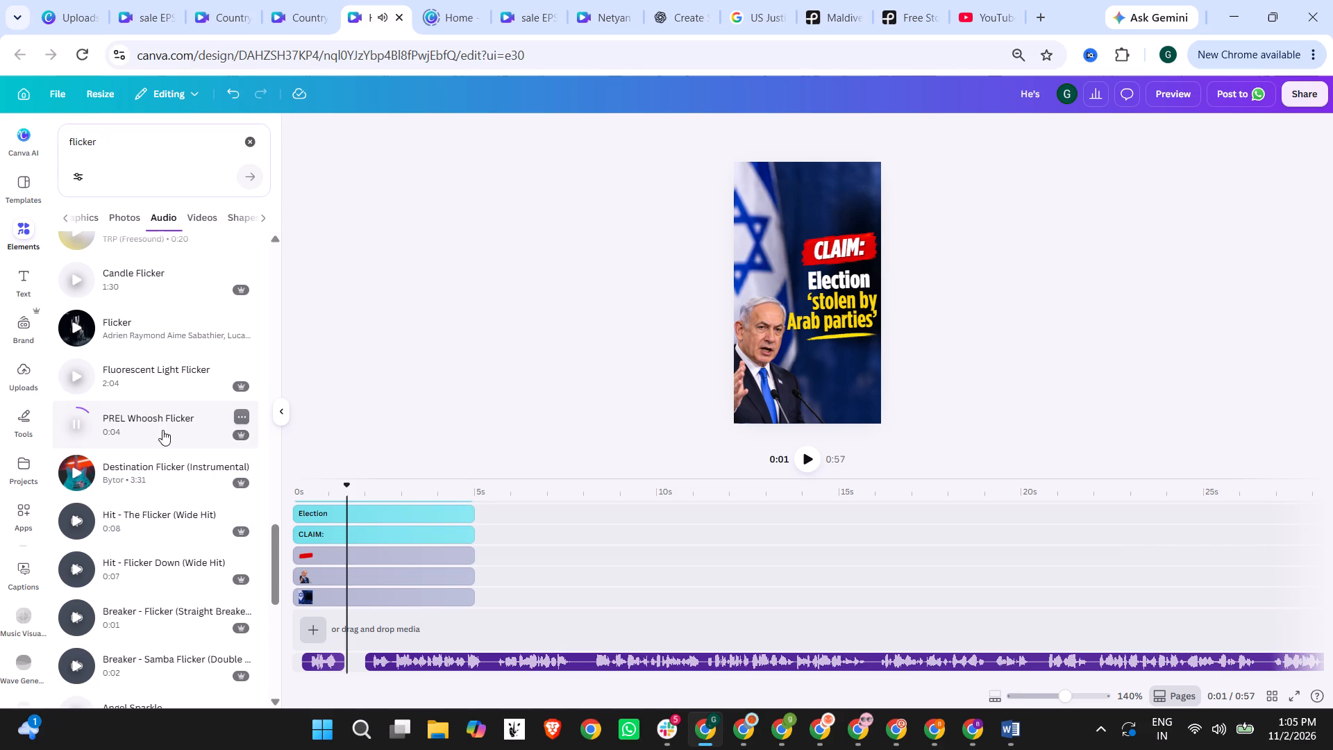
scroll(153, 433, down, 1)
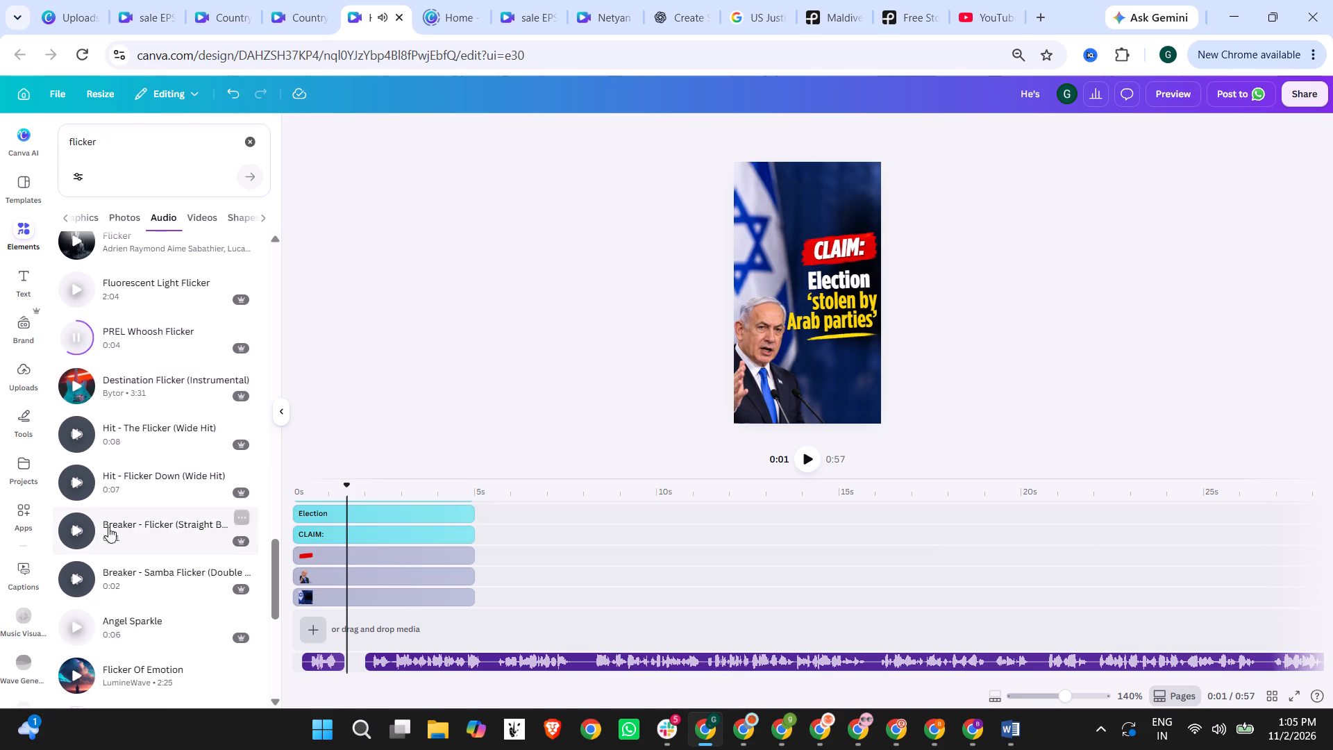
click(74, 528)
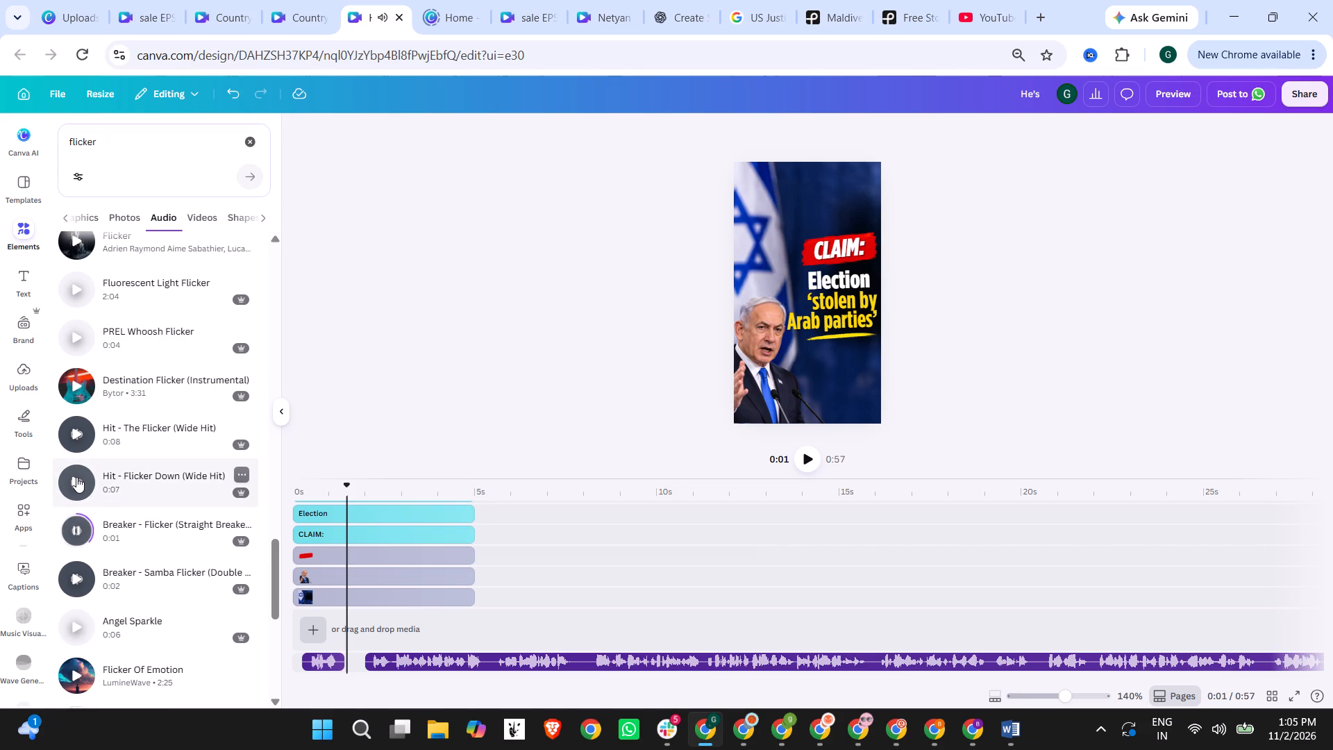
click(76, 477)
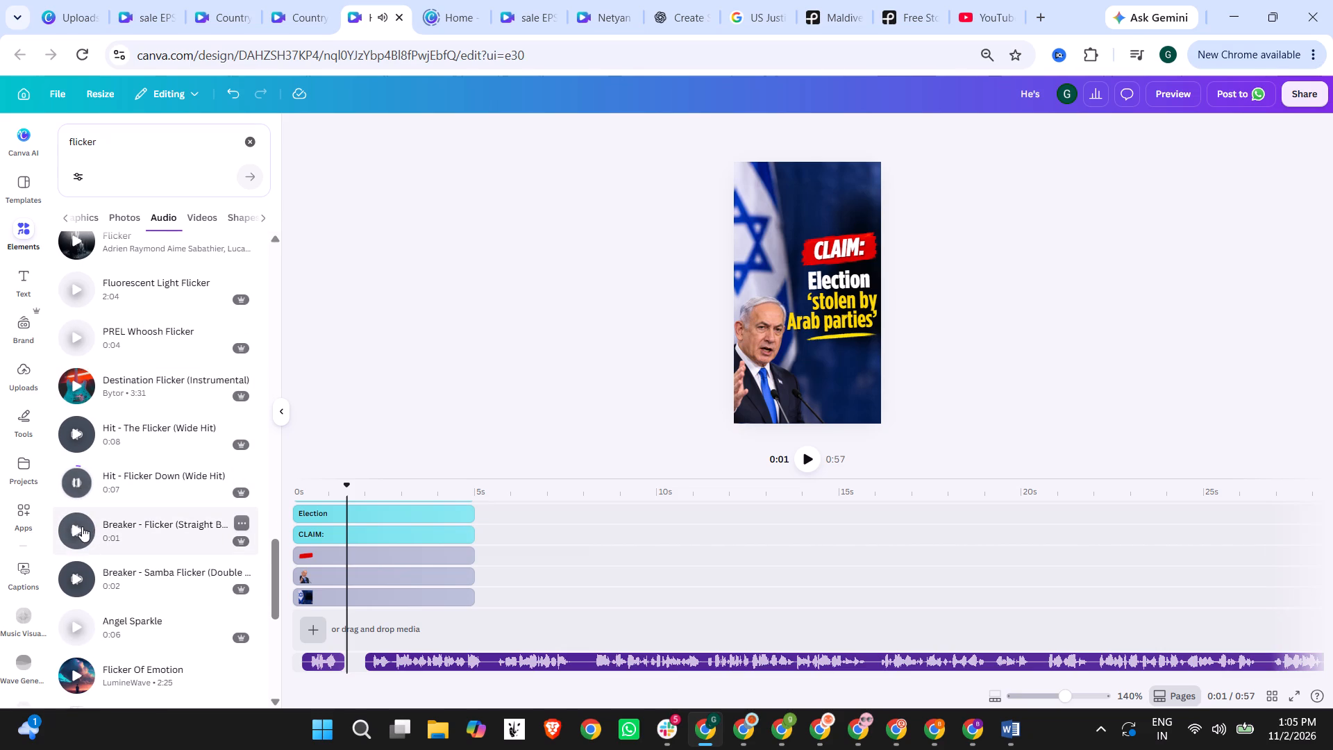
click(83, 430)
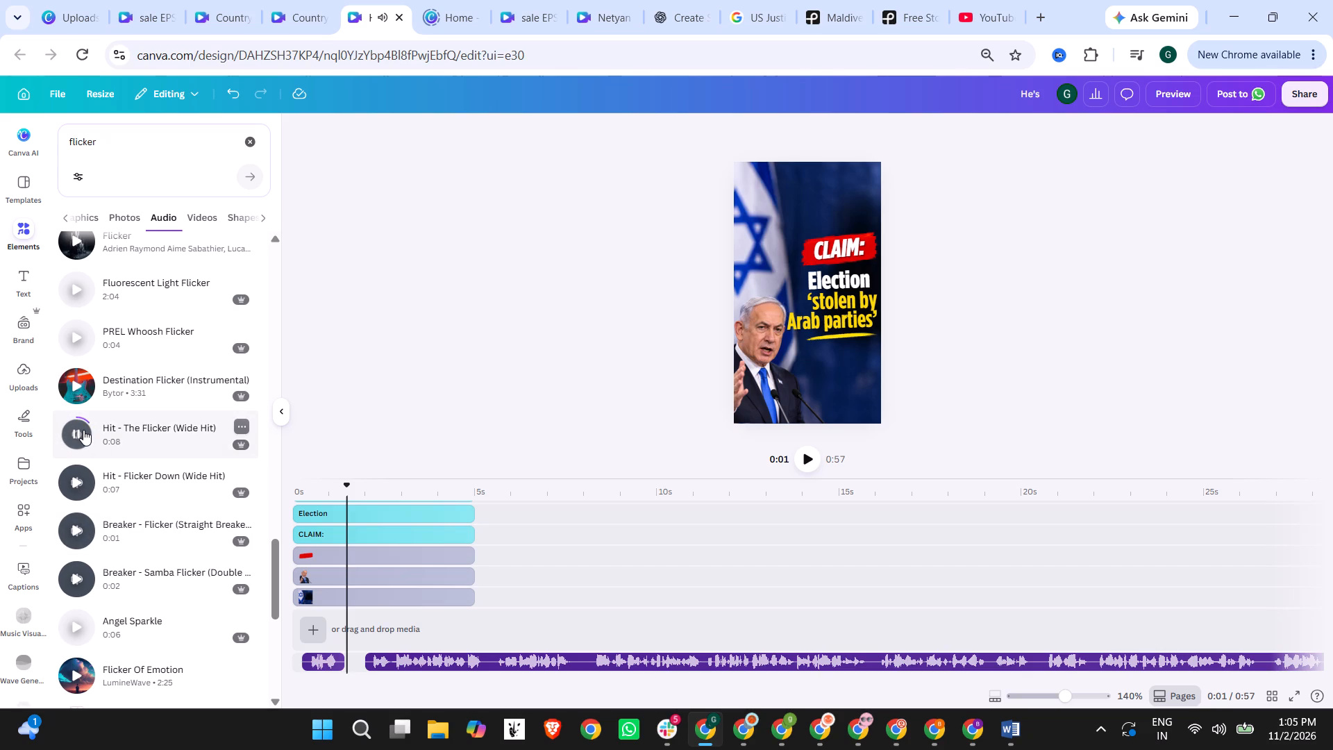
click(76, 486)
click(72, 576)
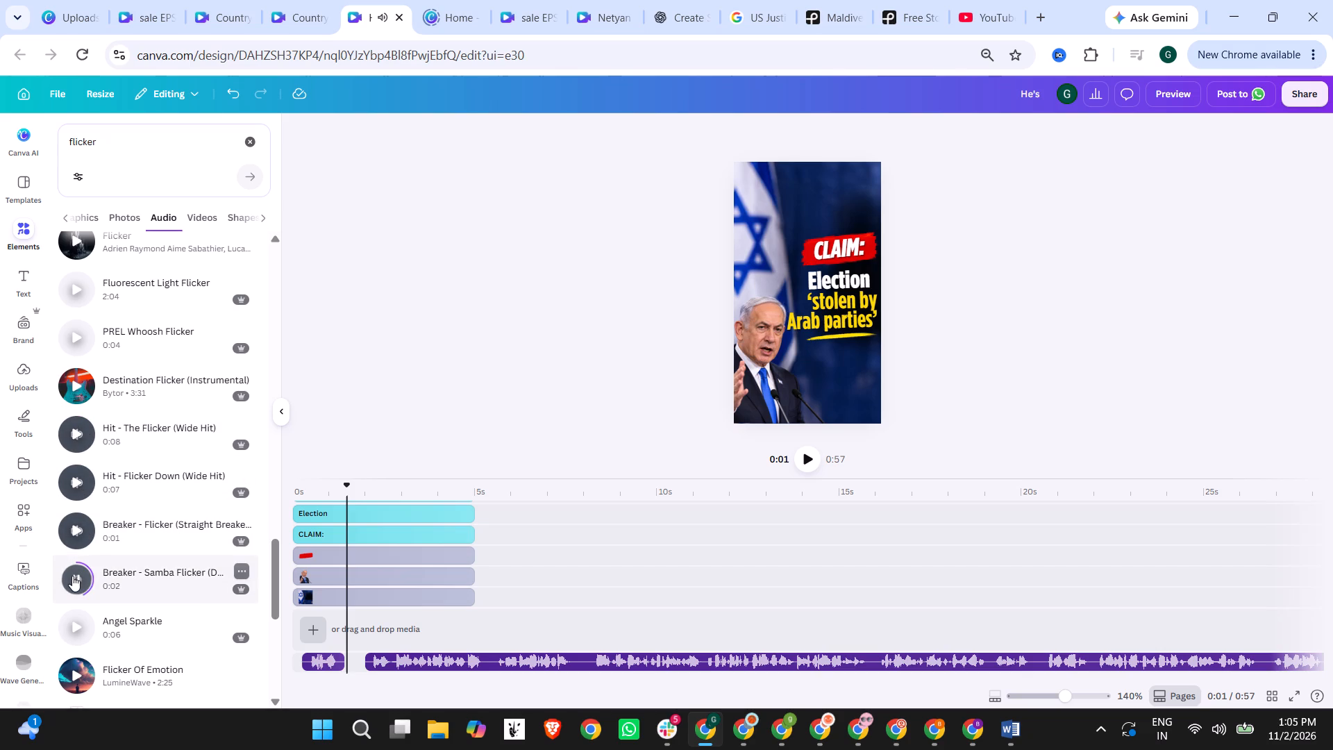
click(73, 676)
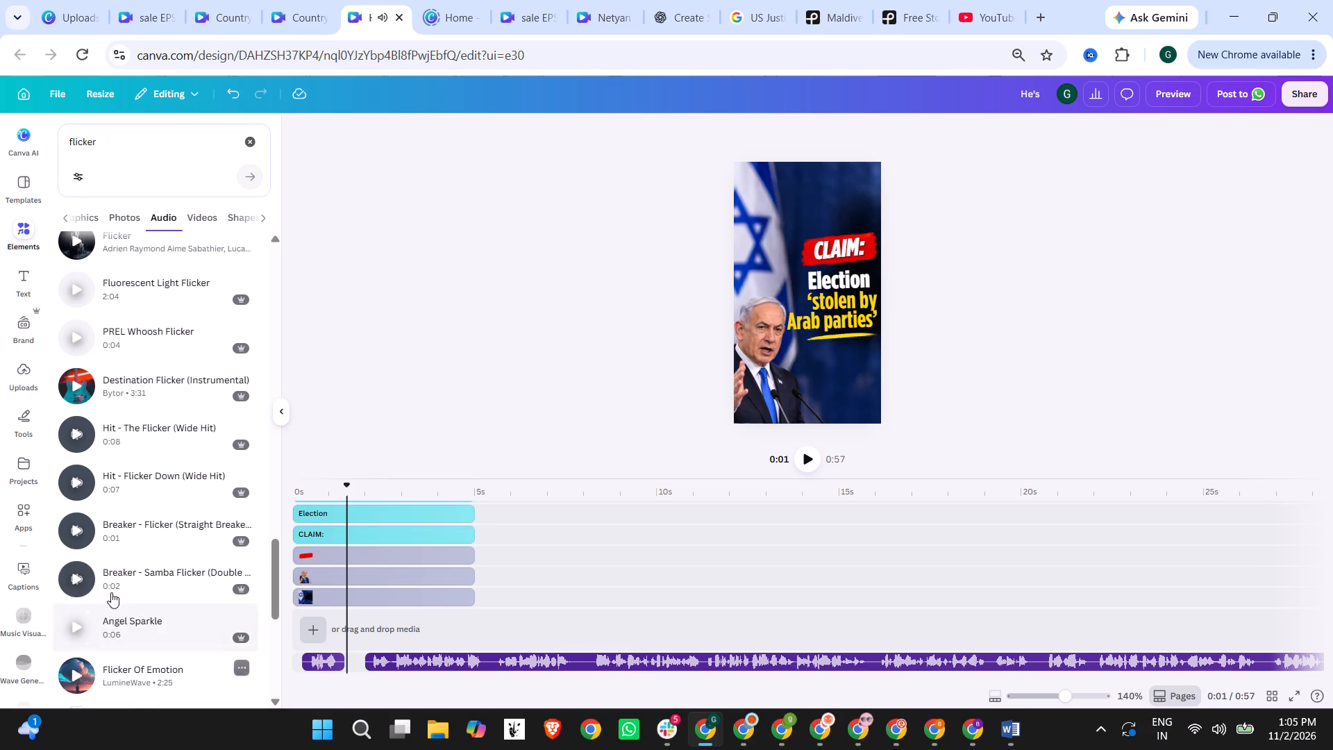
Audition the lower flicker results, including Flickering Torches (Sting Version) and Angel Sparkle 6.
scroll(106, 542, down, 2)
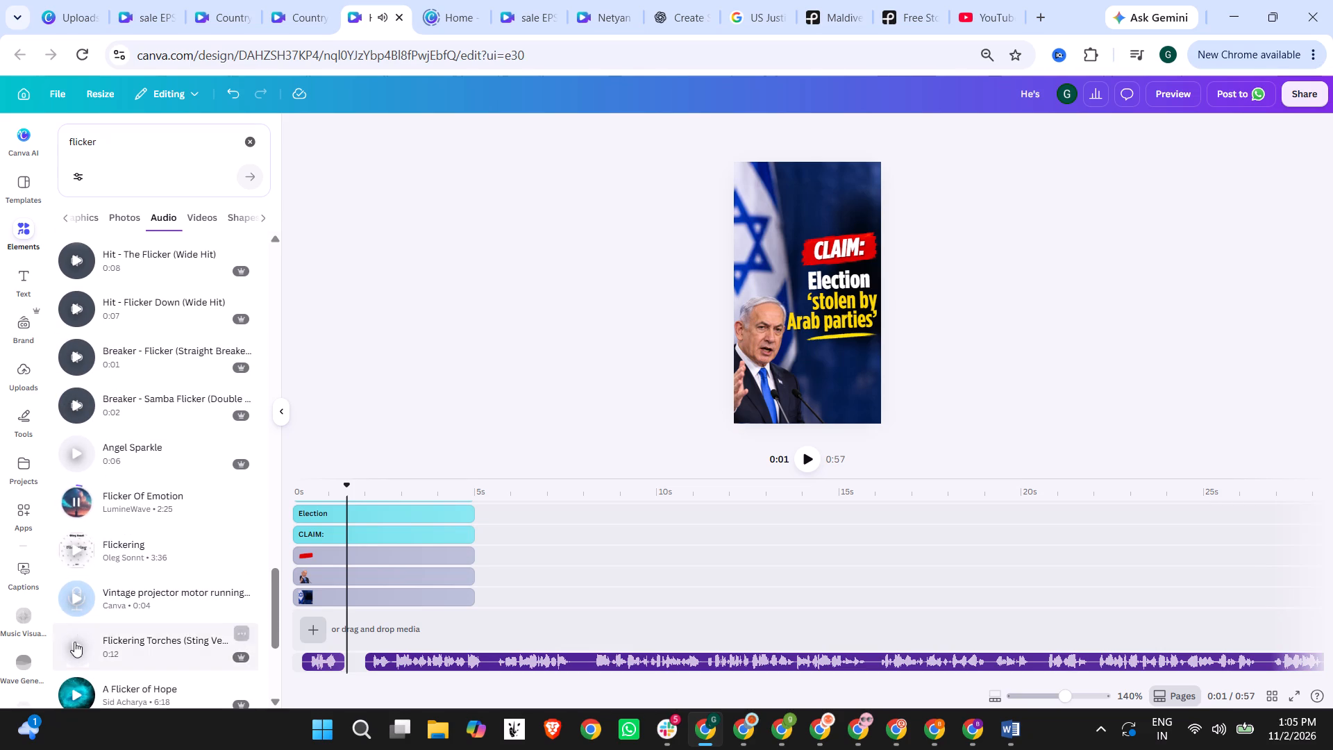
click(74, 646)
scroll(108, 555, down, 3)
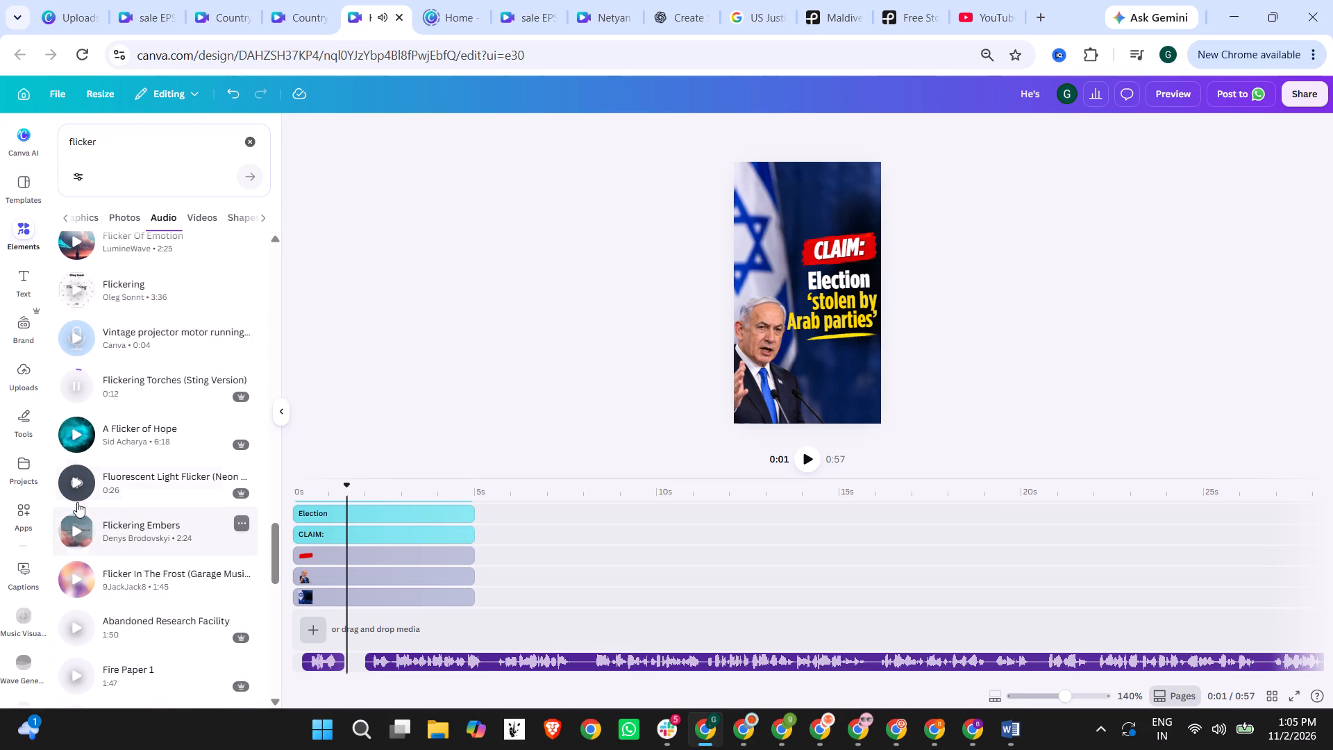
scroll(74, 585, down, 2)
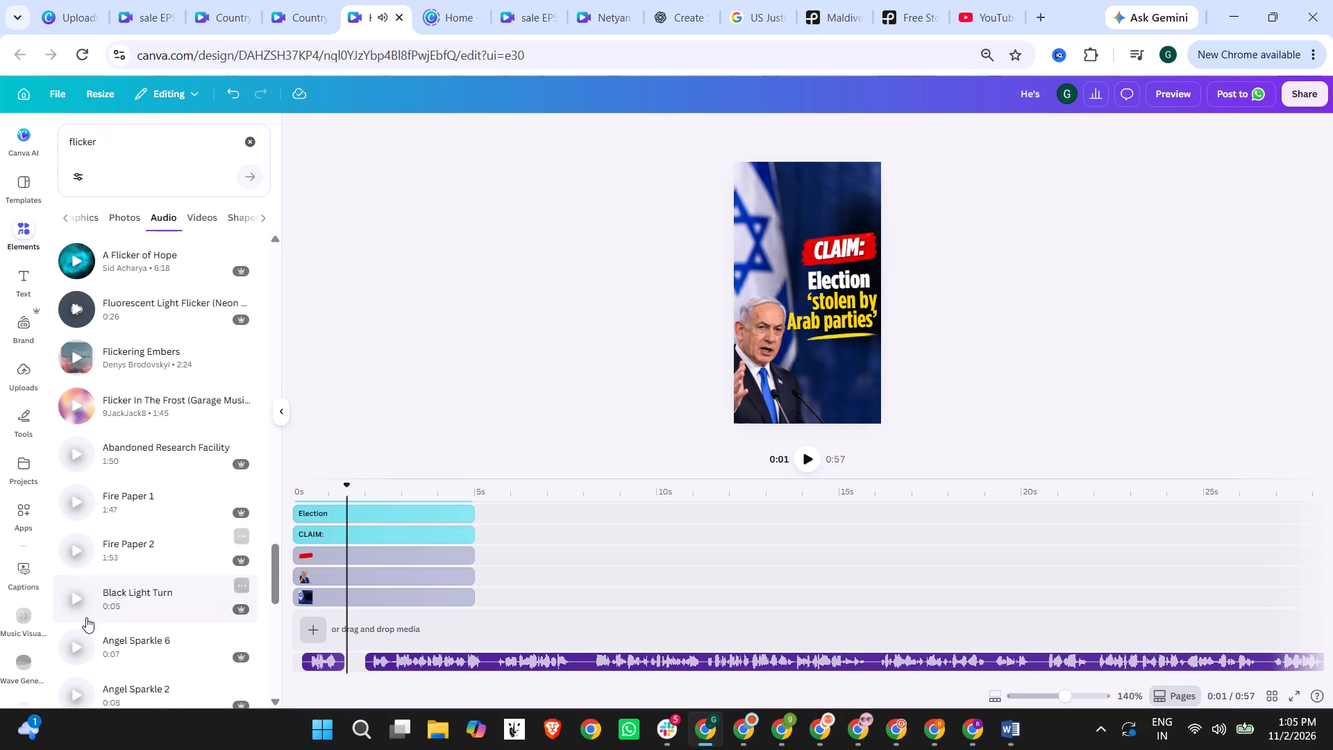
click(78, 642)
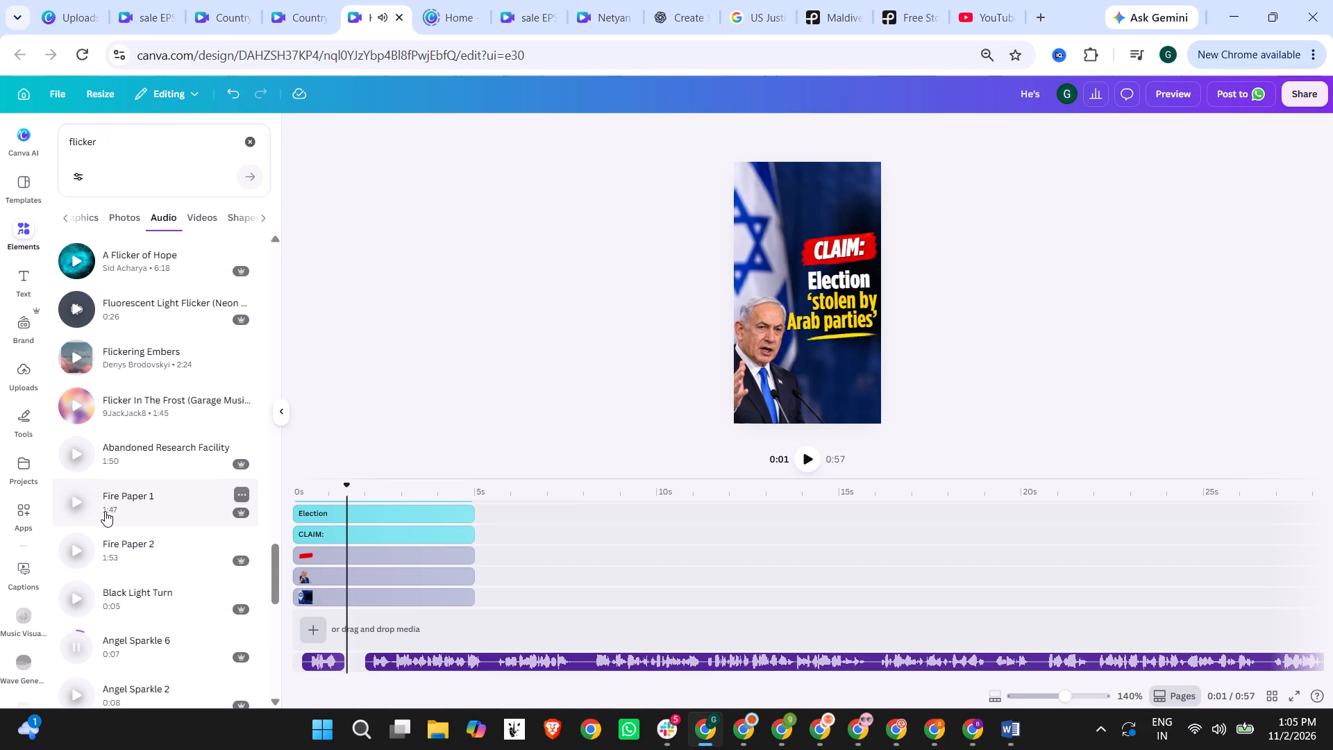
scroll(105, 511, down, 2)
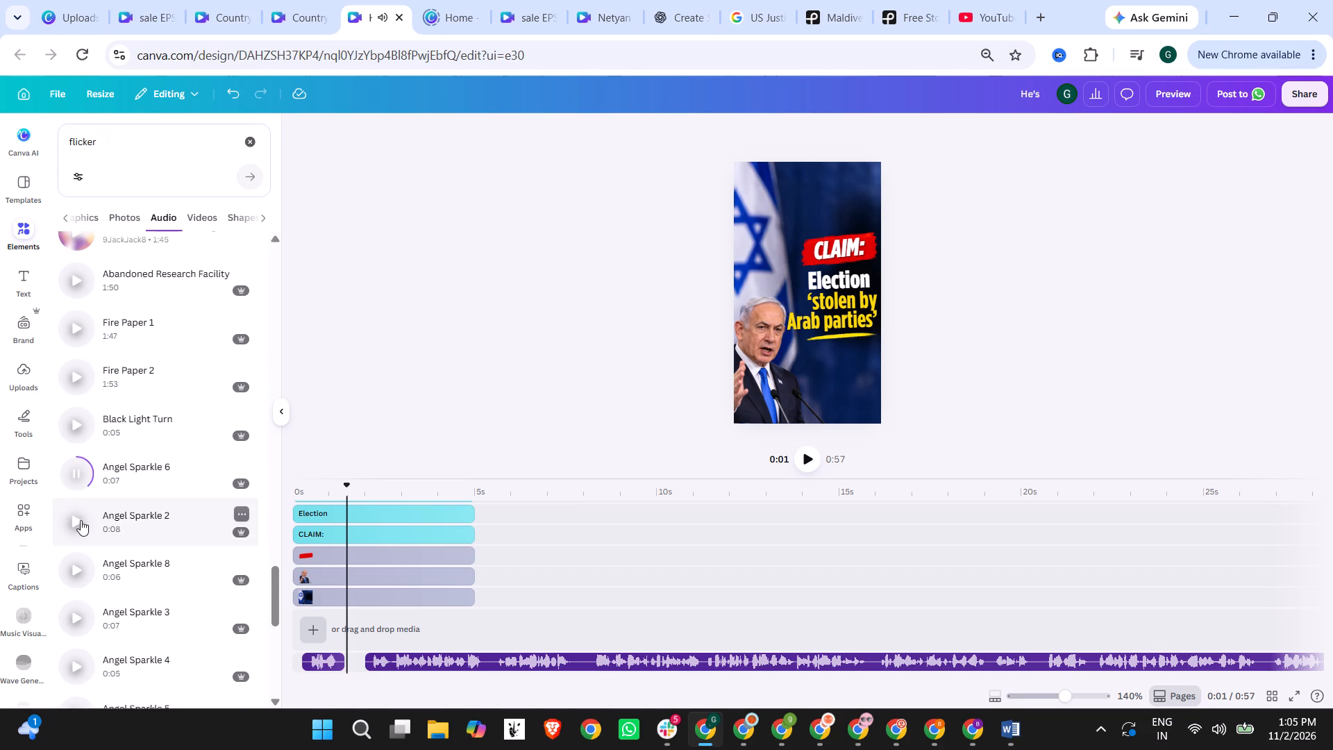
scroll(72, 559, down, 2)
Go back through the earlier flicker results and replay Hit - The Flicker and Hit - Flicker Down (Wide Hit) to compare them.
scroll(72, 561, up, 7)
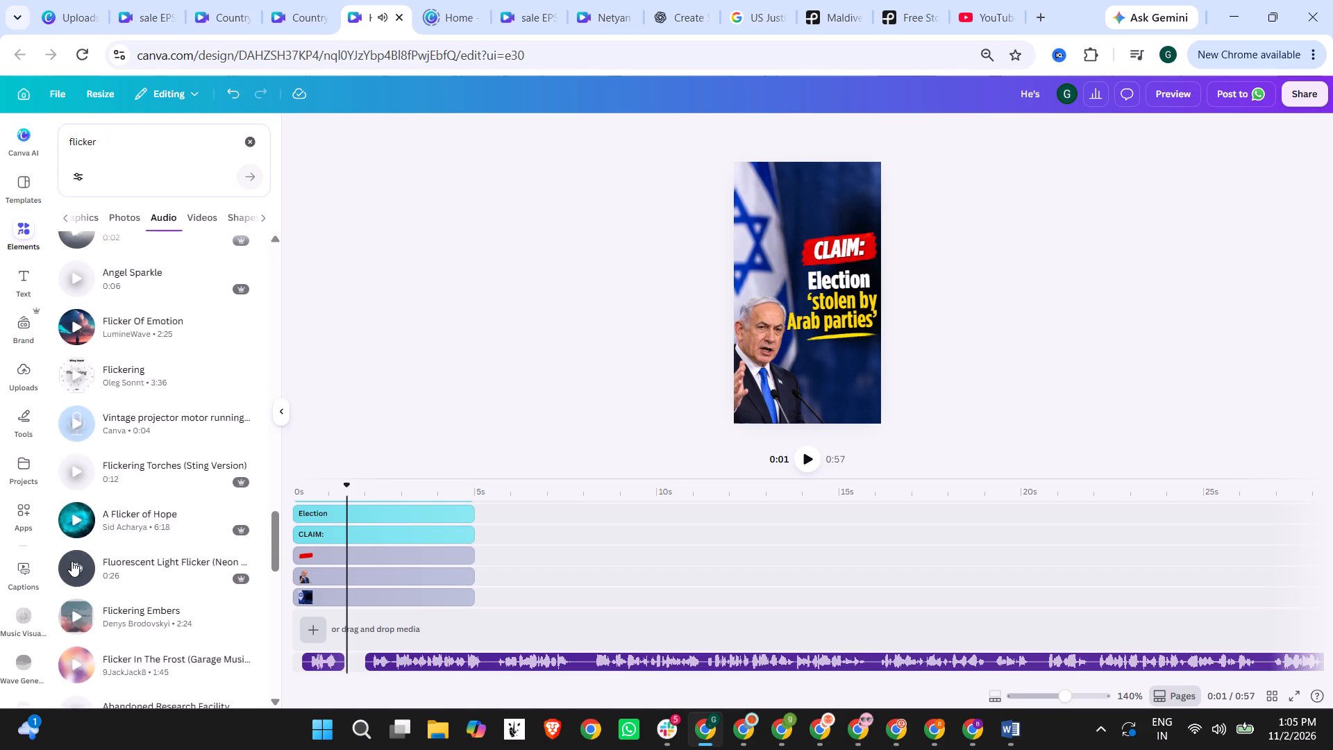
scroll(72, 561, up, 4)
scroll(56, 580, down, 2)
click(85, 505)
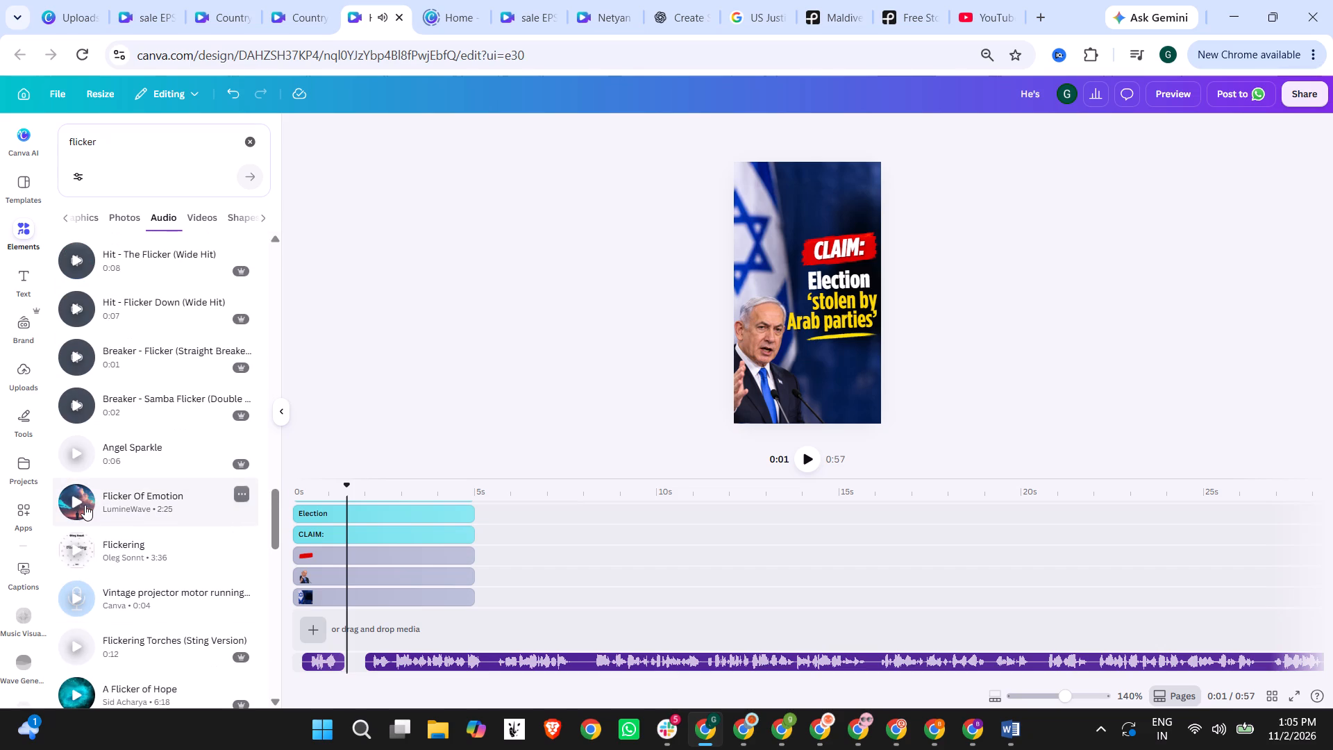
click(79, 468)
scroll(90, 465, up, 3)
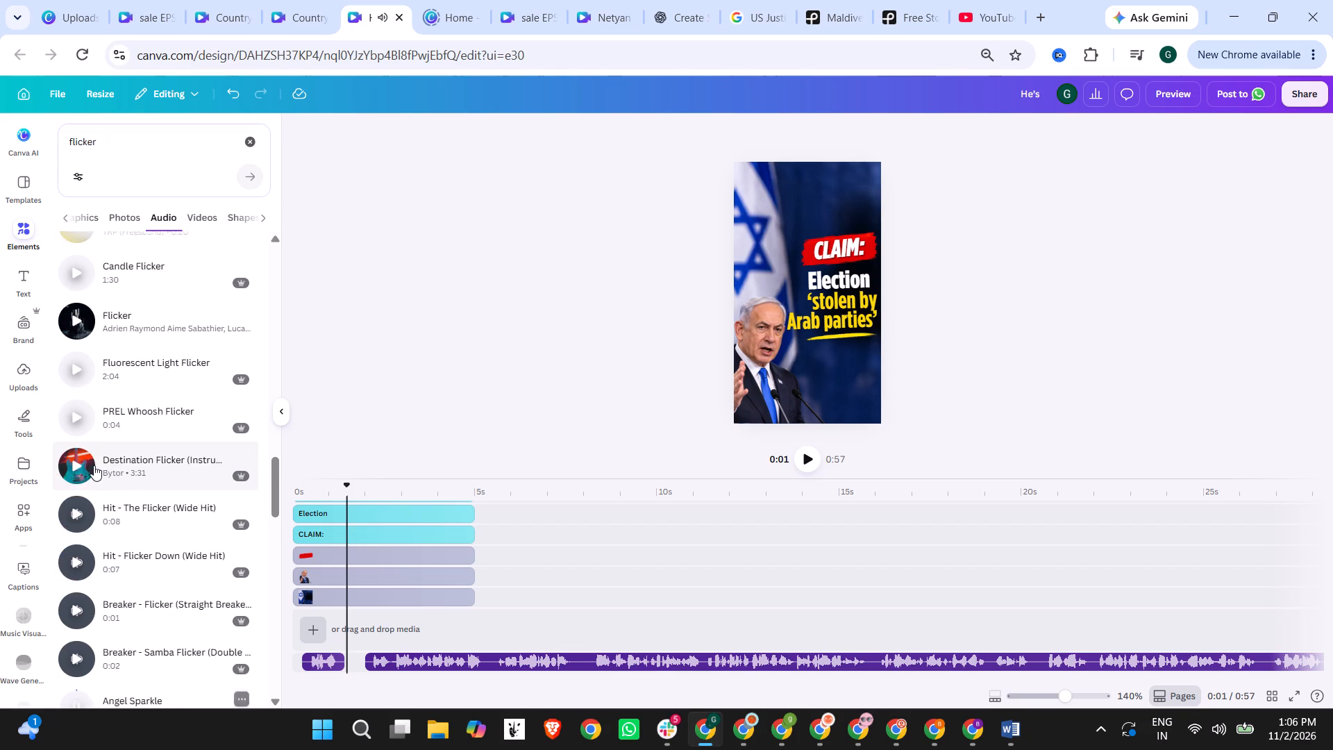
click(69, 512)
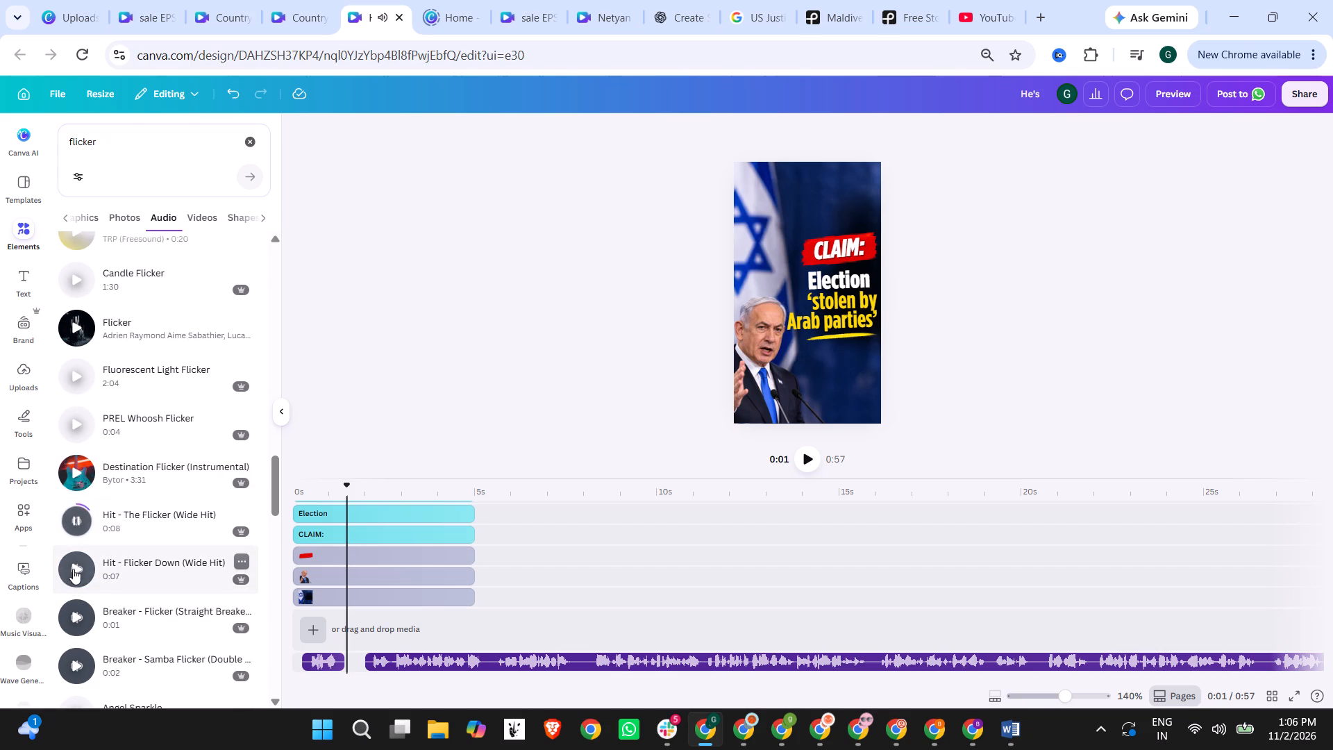
click(81, 569)
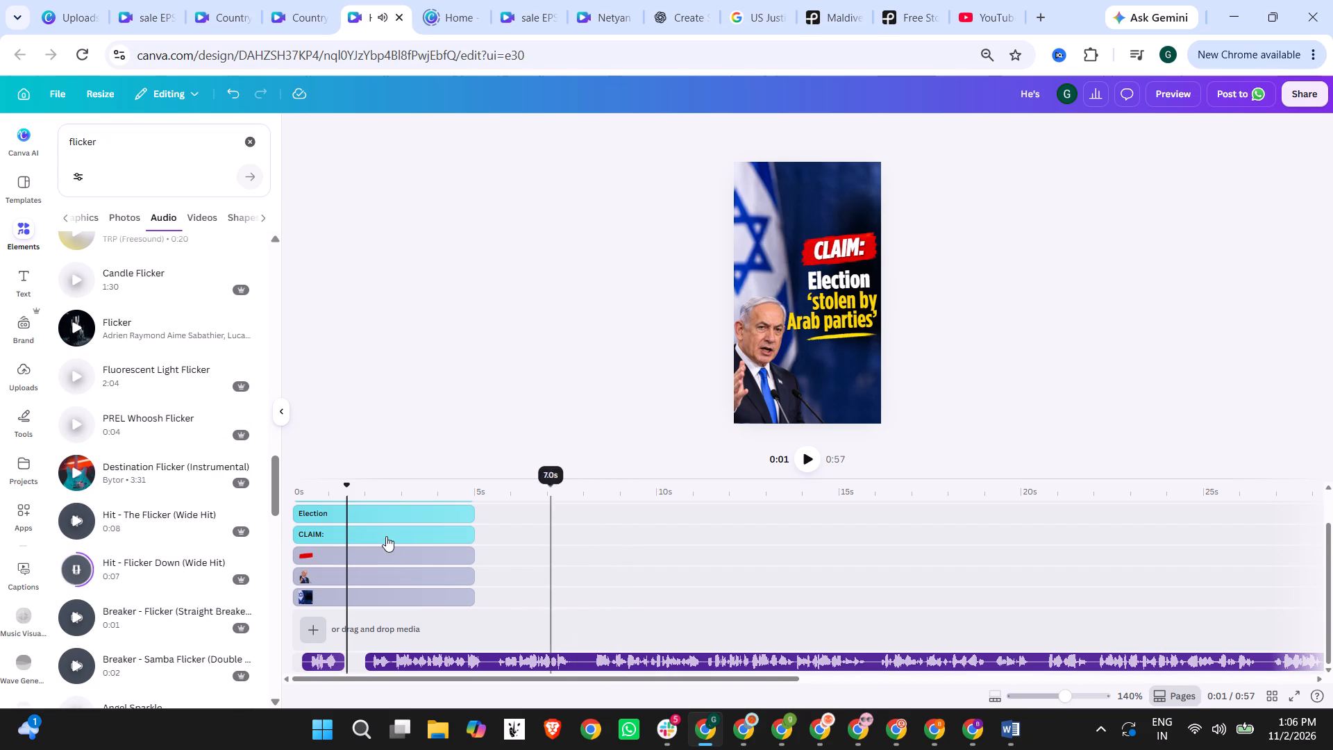
Add Hit - Flicker Down (Wide Hit) to the timeline at 1.4 s, after the first voiceover segment, and trim it to about 1 second.
drag(163, 571, 368, 647)
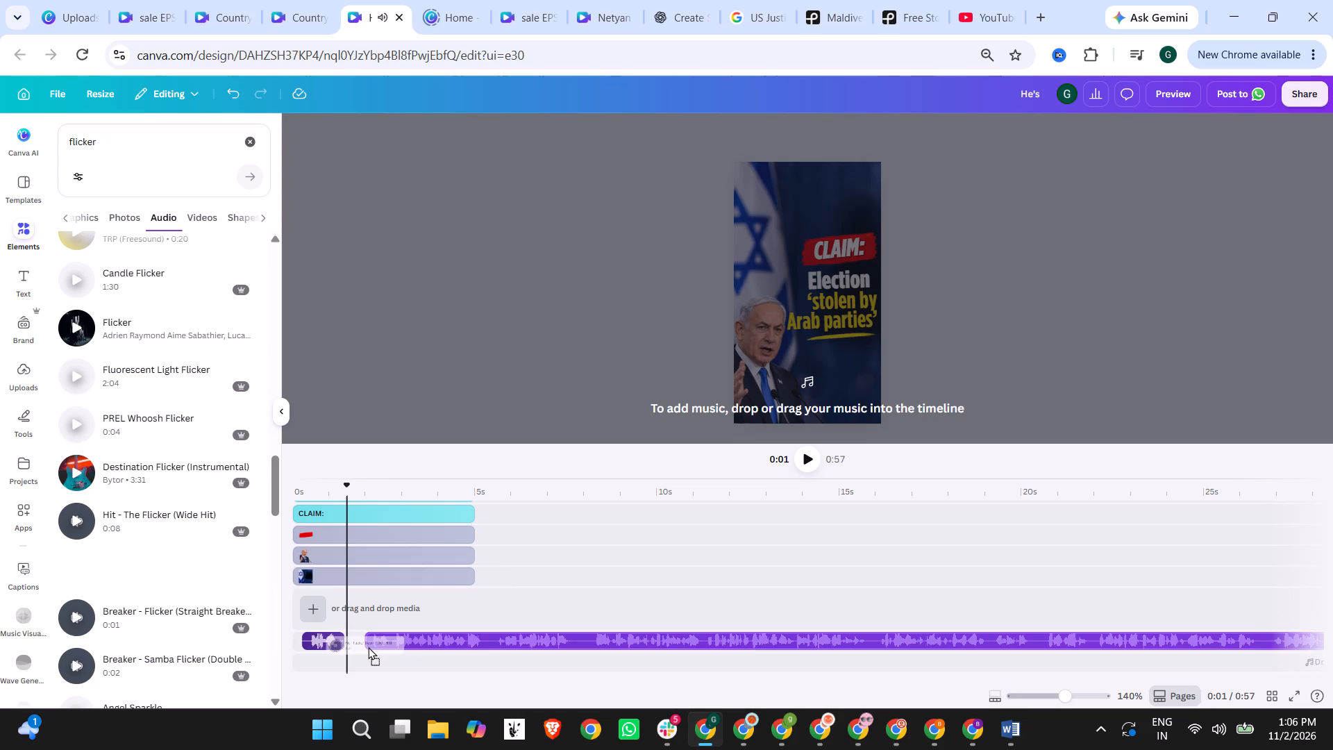
drag(368, 647, 360, 635)
drag(428, 660, 418, 659)
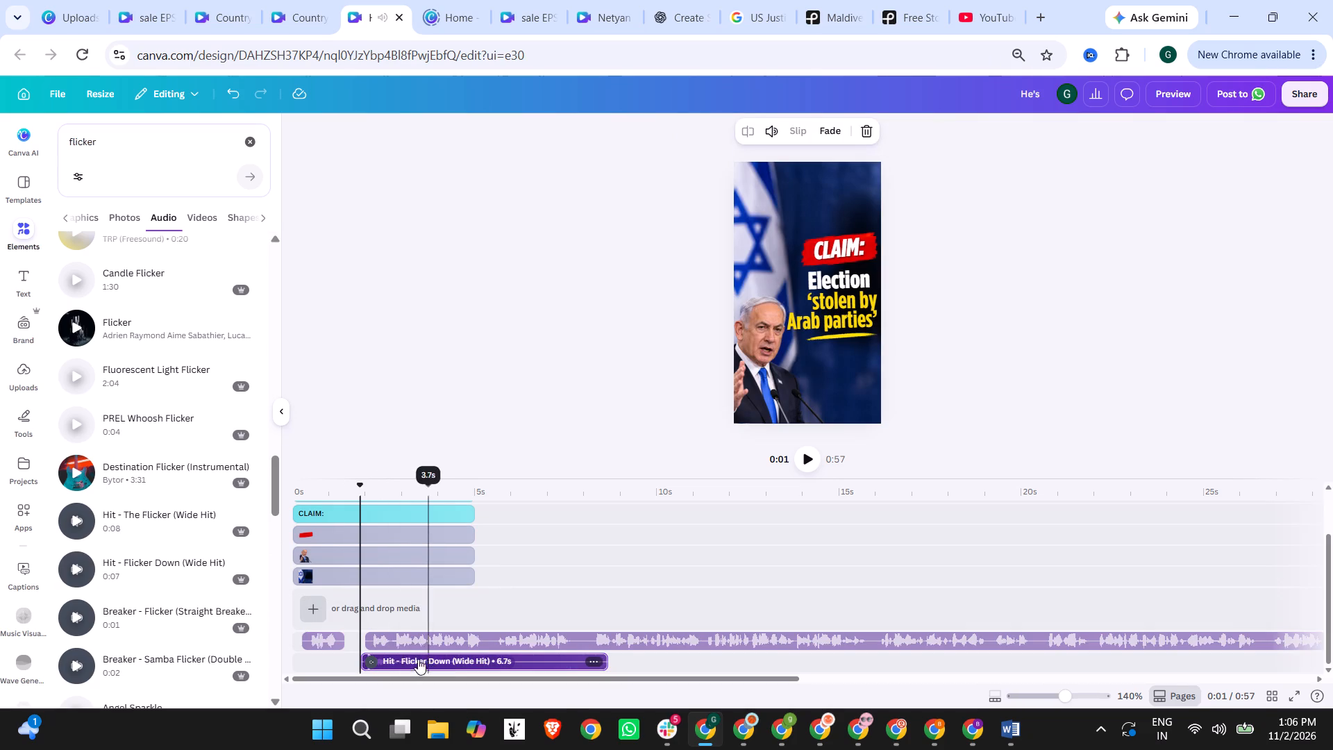
drag(418, 659, 412, 630)
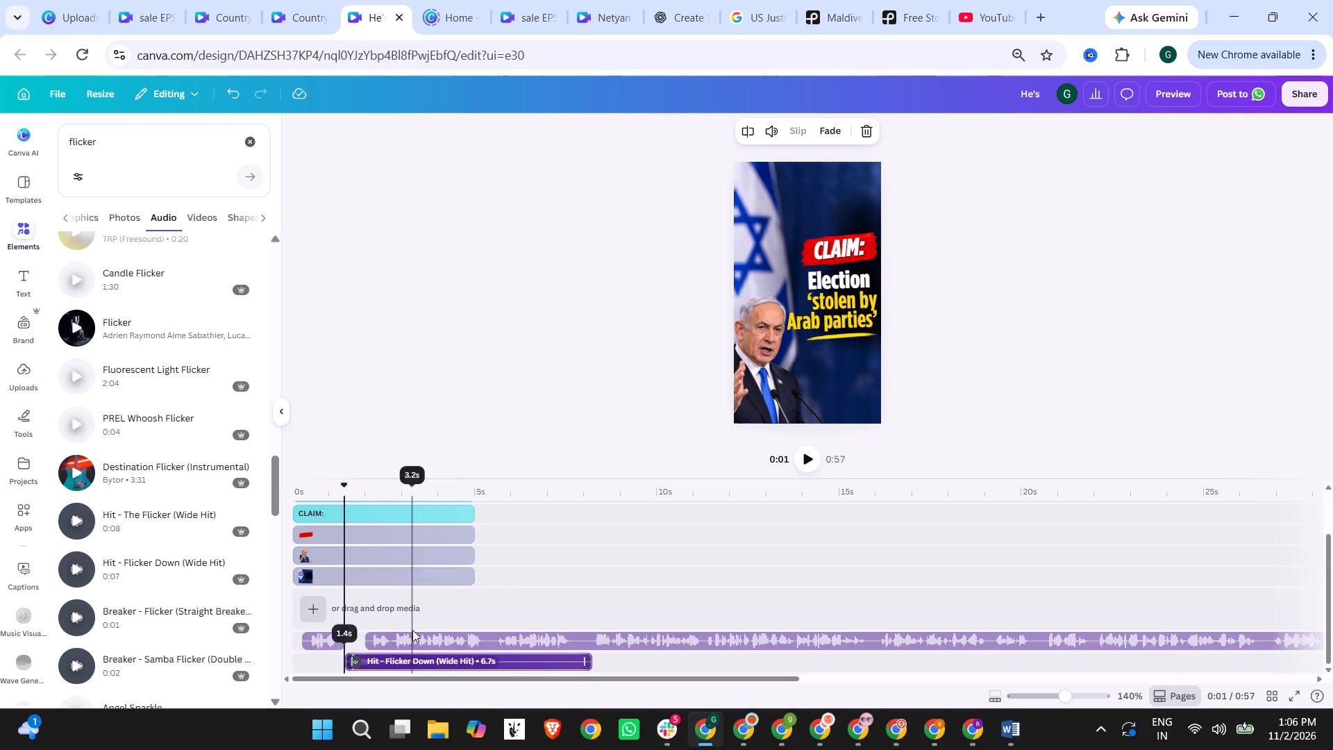
drag(588, 660, 381, 656)
Shift the second voiceover segment to start at about 2.5 s, right after the flicker sound.
drag(437, 632, 462, 632)
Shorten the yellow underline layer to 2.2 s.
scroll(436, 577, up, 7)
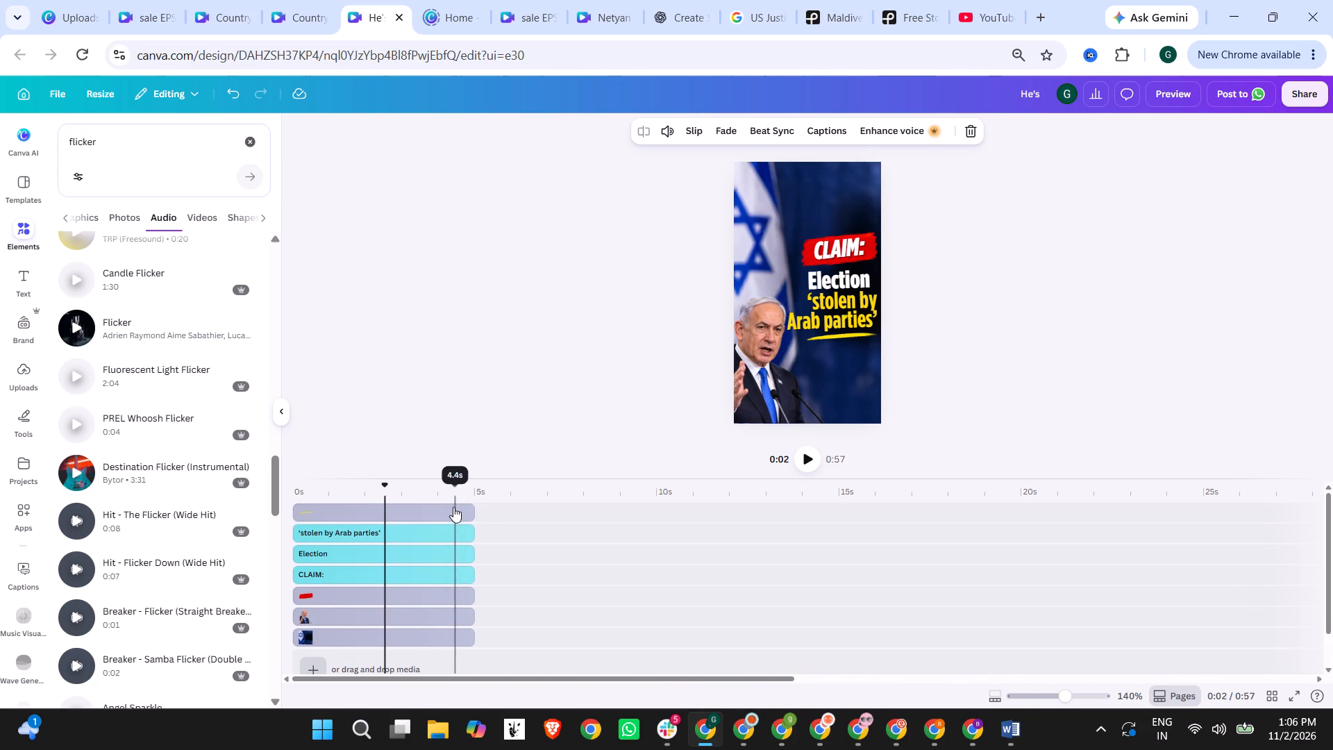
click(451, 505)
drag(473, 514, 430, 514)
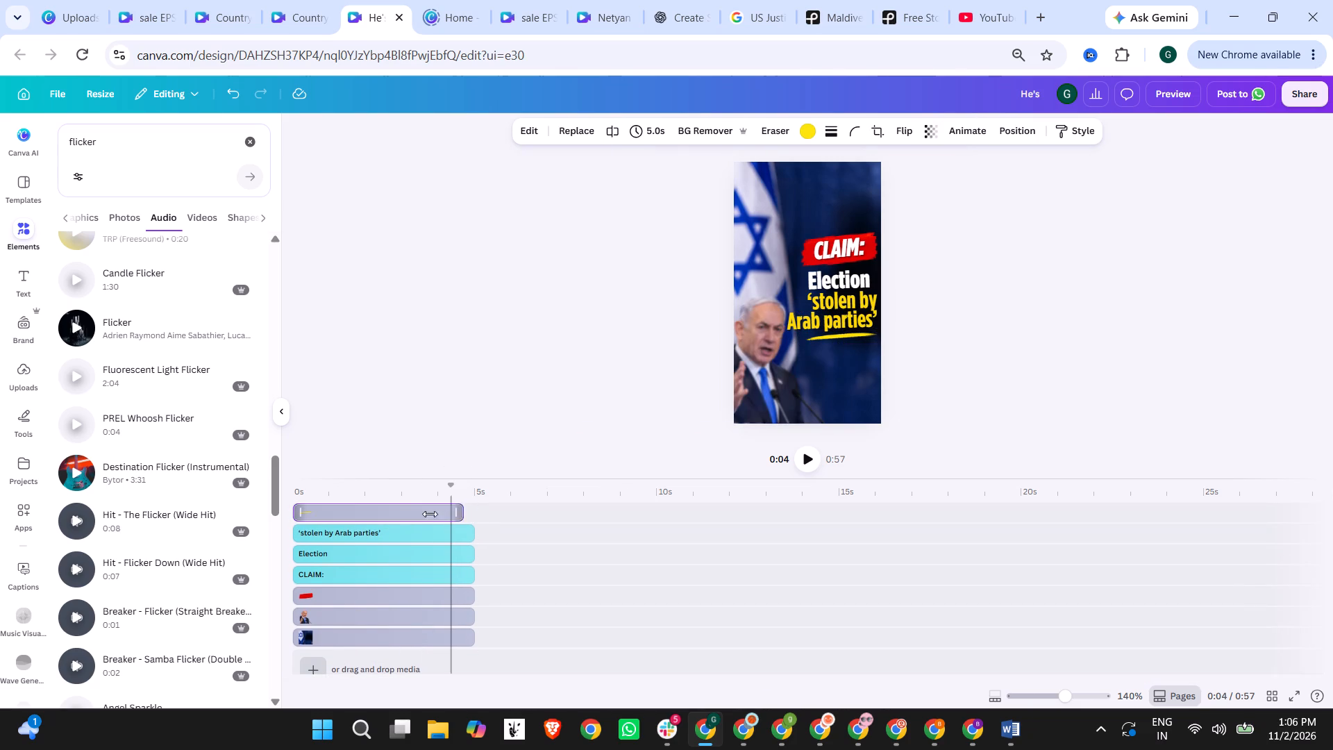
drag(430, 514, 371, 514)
Shorten the flag background, the politician cutout and the red brush layers to end at 2.5 s.
scroll(372, 553, down, 3)
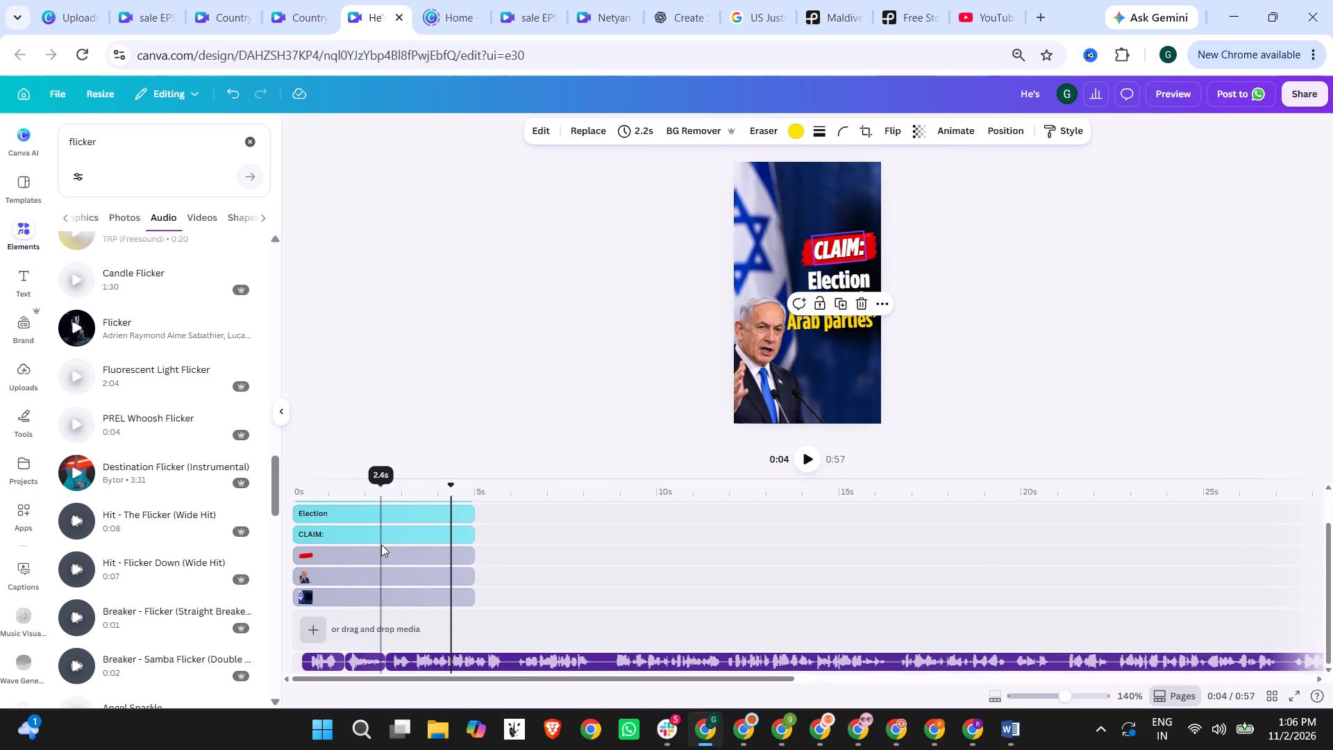
drag(471, 594, 373, 597)
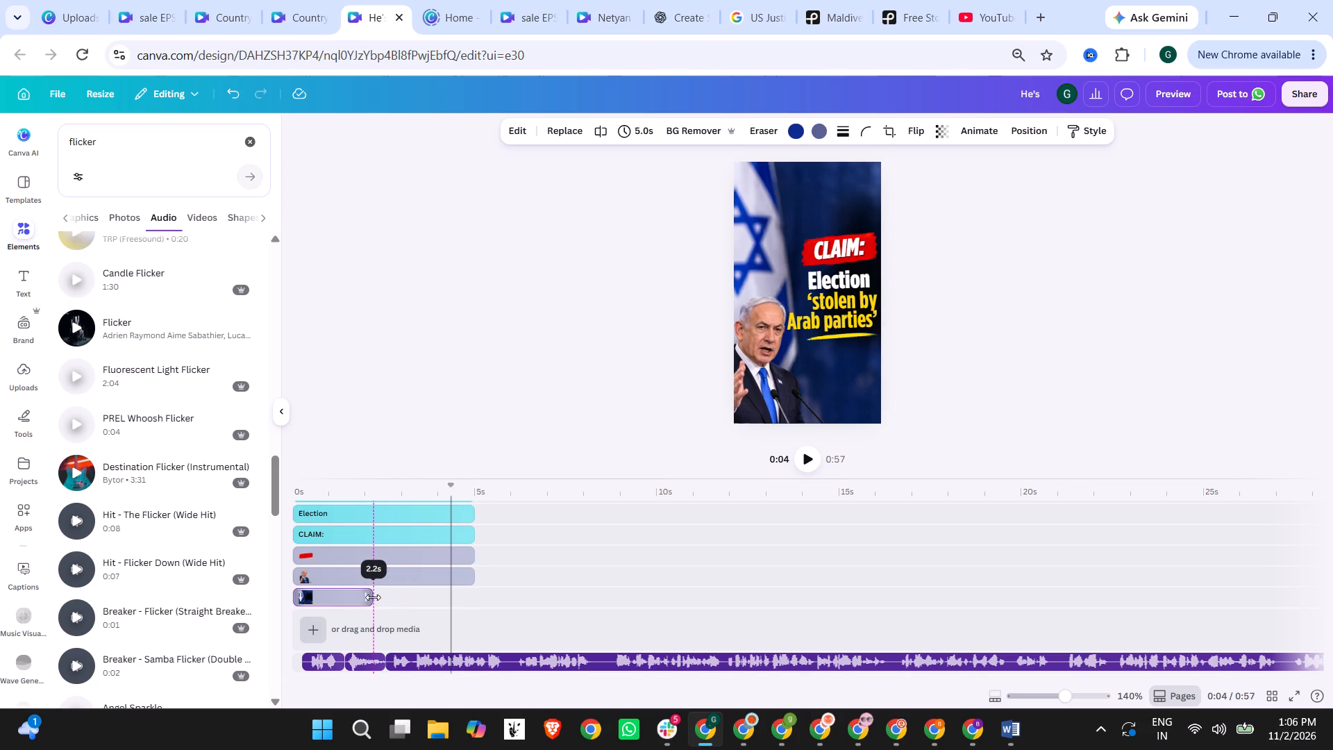
drag(373, 597, 382, 597)
drag(473, 572, 369, 574)
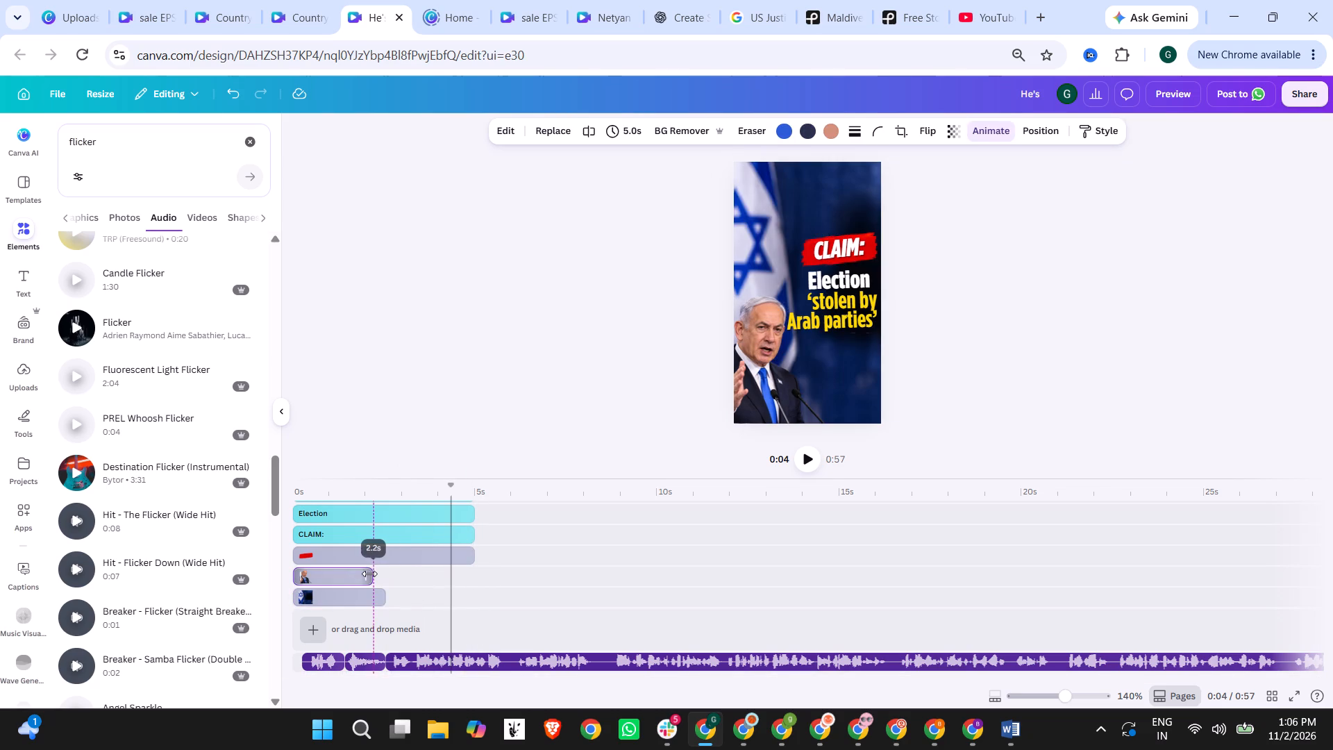
drag(369, 574, 385, 574)
drag(473, 550, 394, 556)
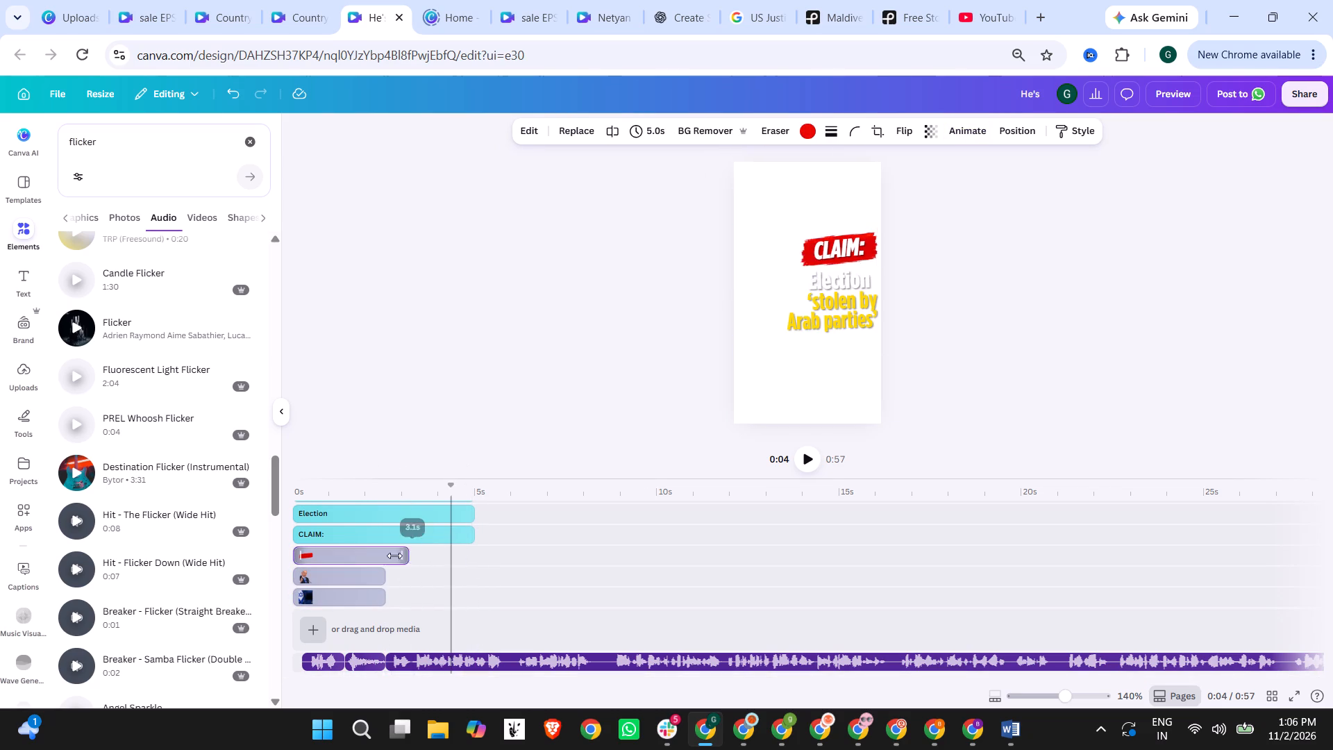
drag(394, 556, 384, 556)
Shorten the "CLAIM:", "Election" and "'stolen by Arab parties'" text layers to end at 2.5 s.
drag(469, 532, 383, 531)
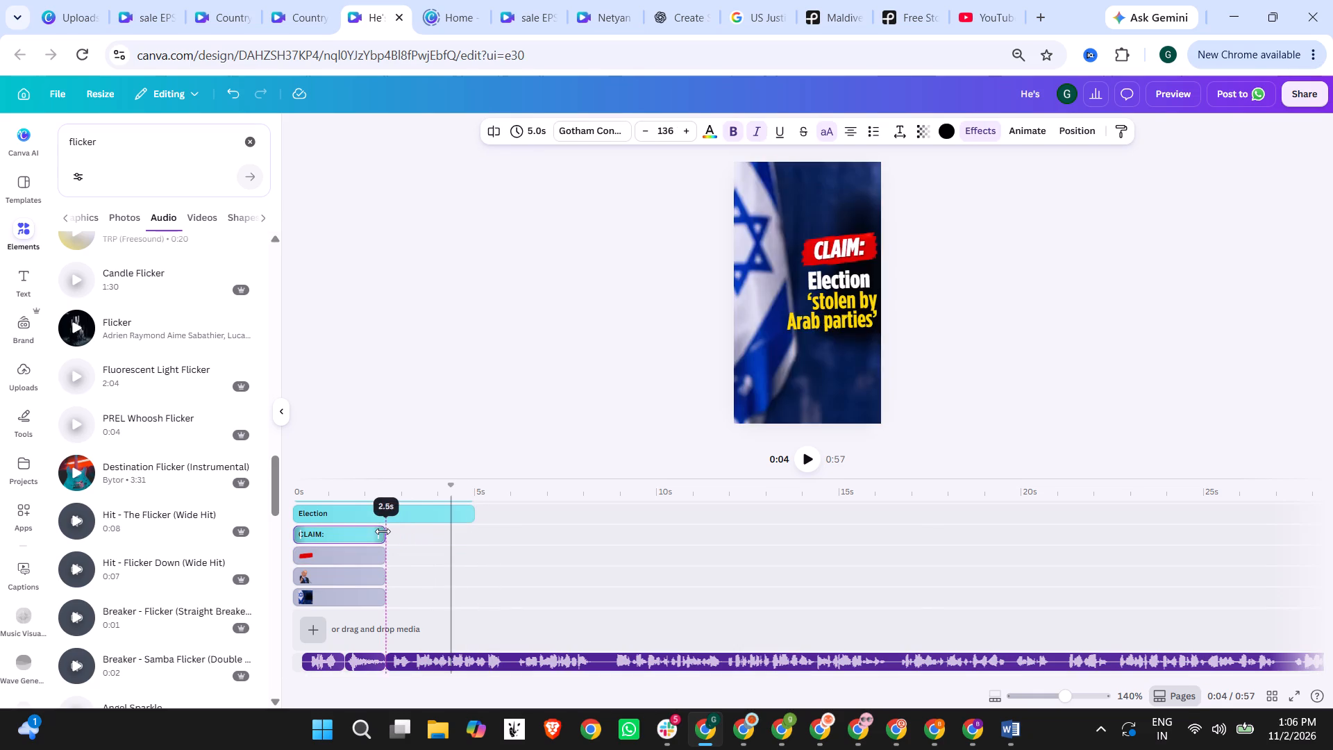
drag(383, 531, 382, 531)
drag(467, 512, 366, 519)
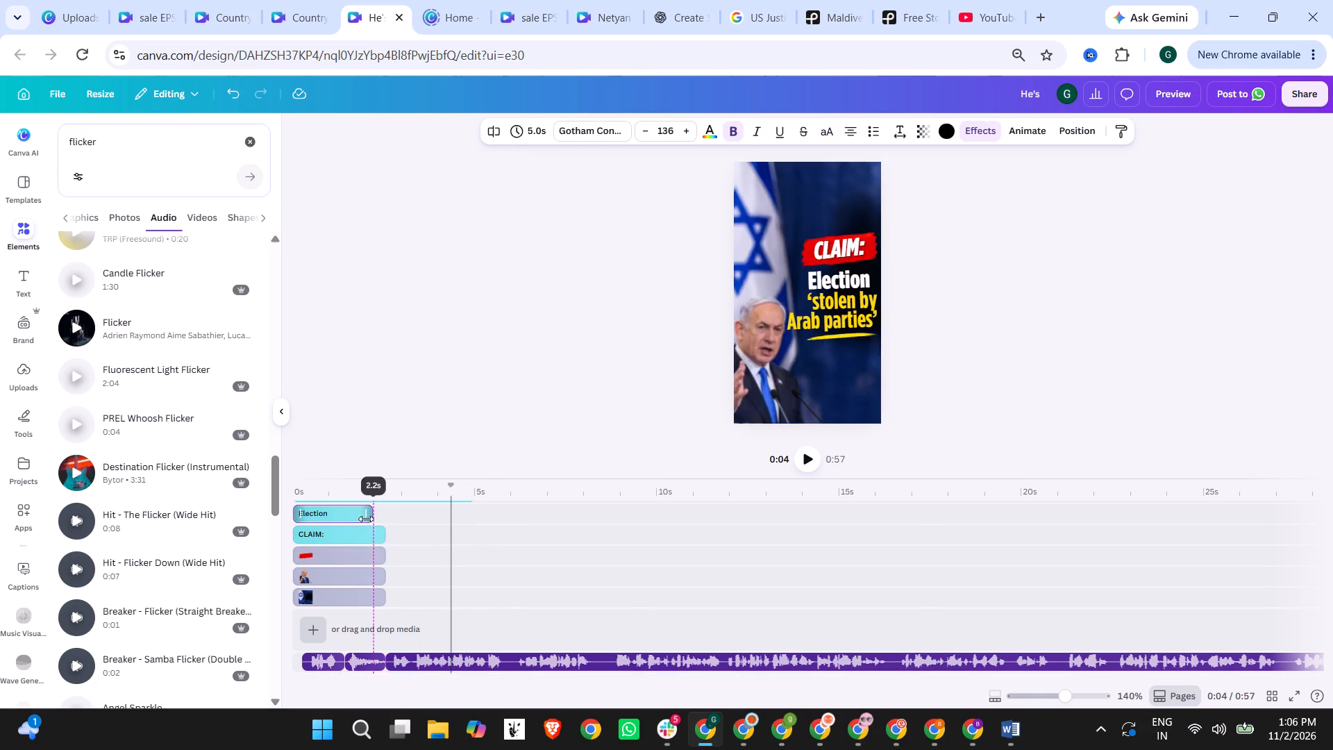
drag(366, 519, 375, 519)
scroll(445, 558, up, 3)
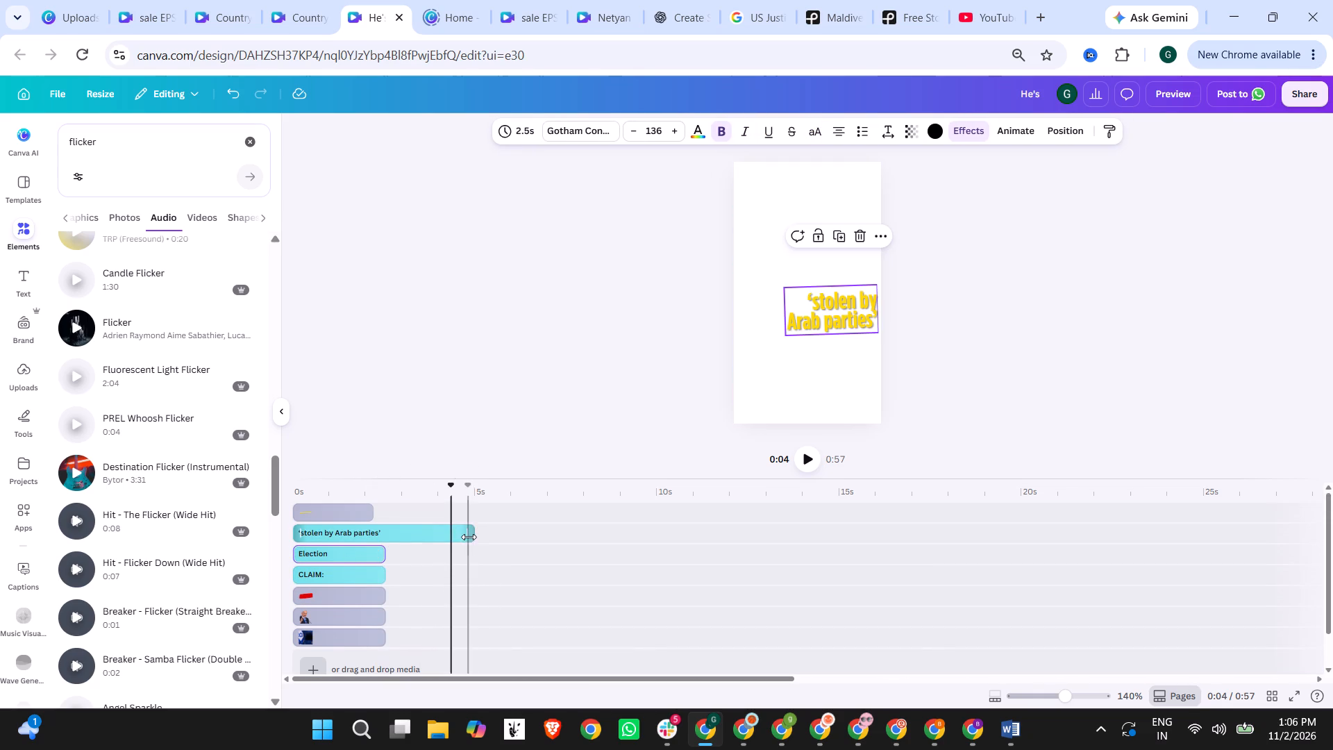
drag(469, 537, 382, 537)
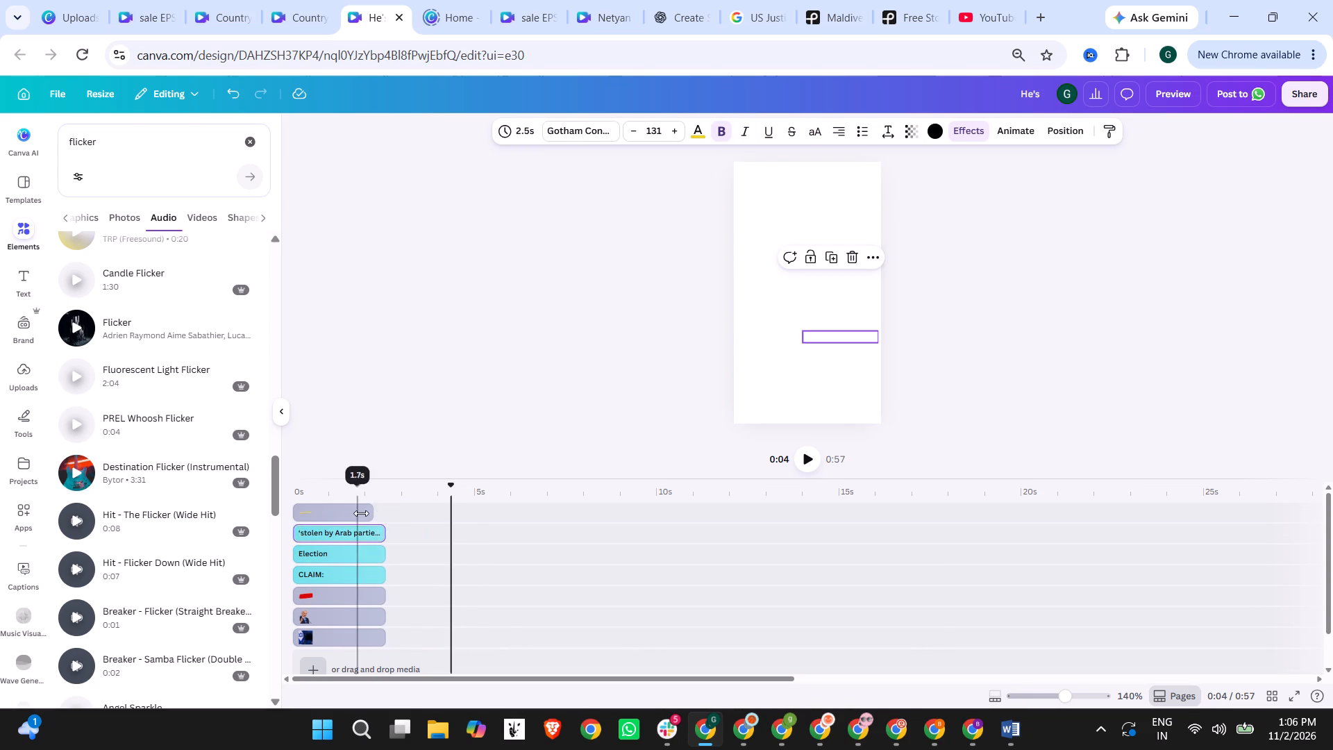
Set the yellow underline layer's duration to 2.5 s to match the other layers.
drag(371, 512, 375, 512)
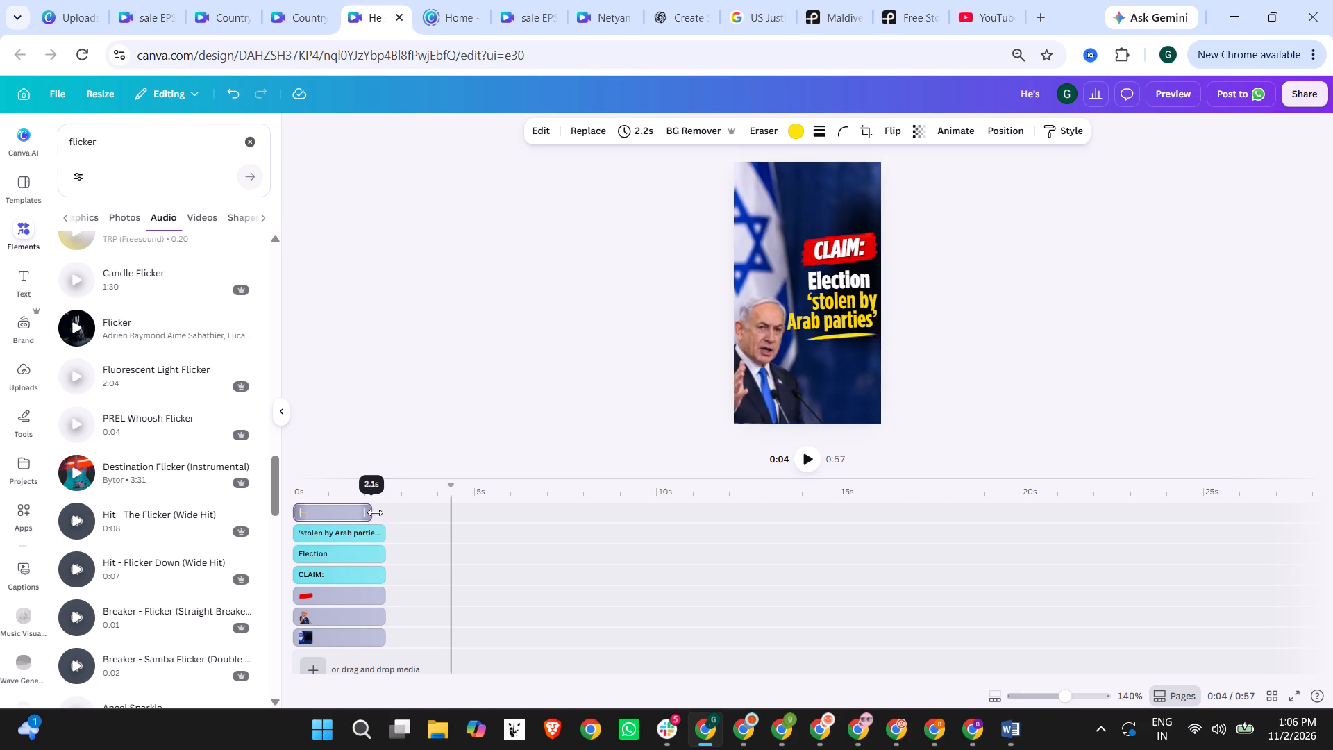
drag(375, 512, 384, 512)
click(423, 444)
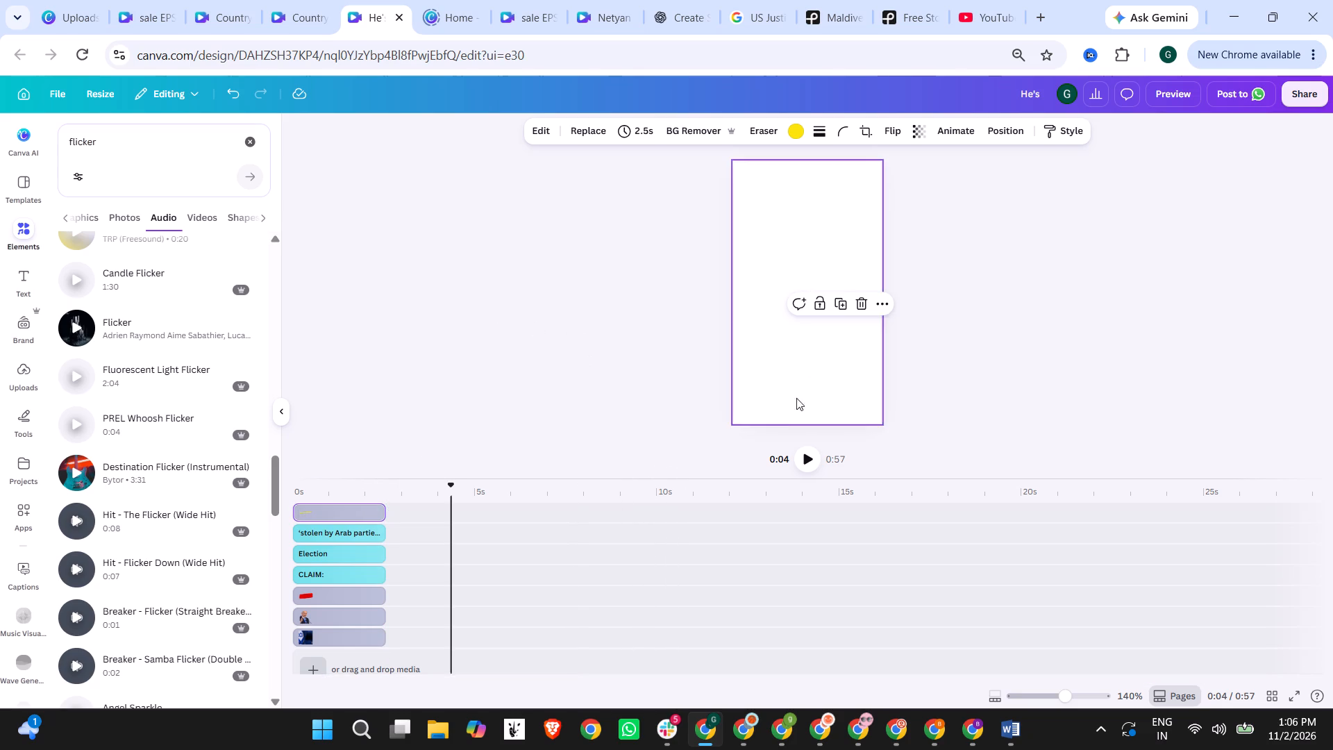
Play back the opening seconds of the video from the start to check the layers against the voiceover.
click(798, 451)
scroll(555, 278, down, 1)
scroll(494, 666, down, 2)
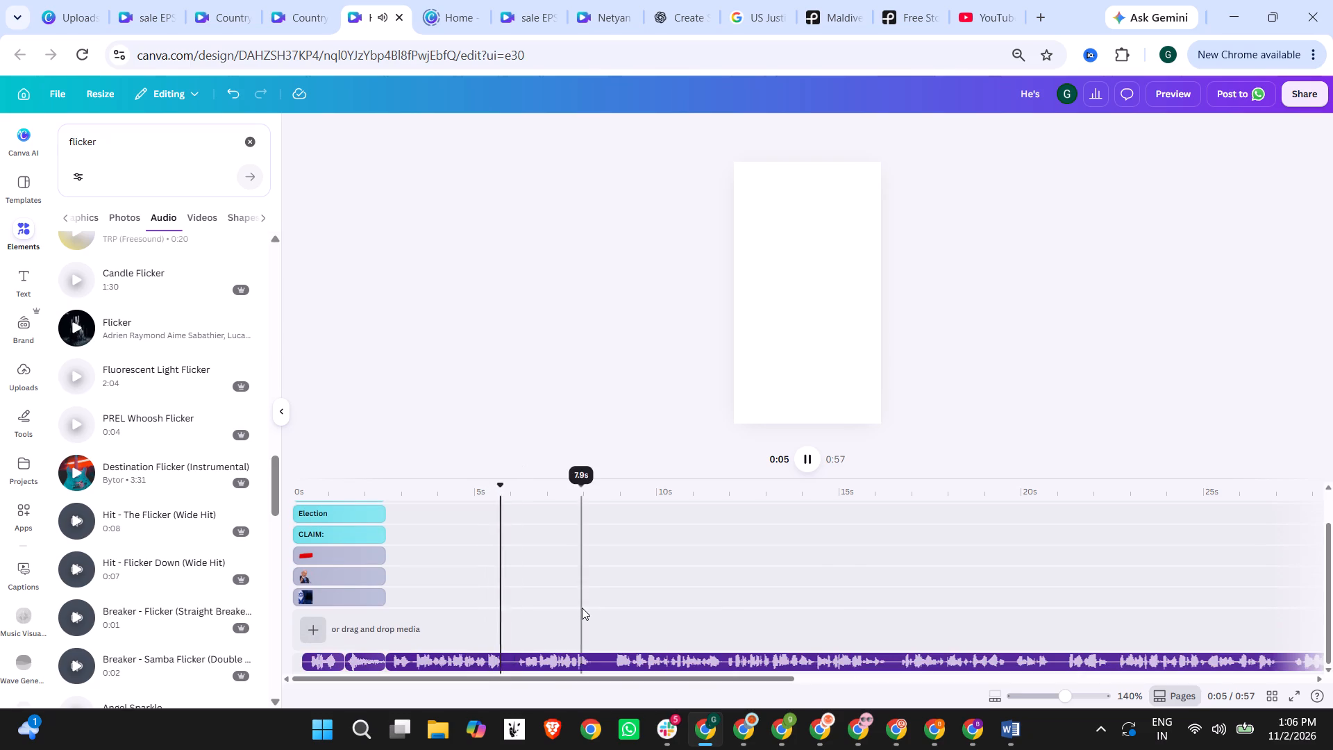
click(394, 485)
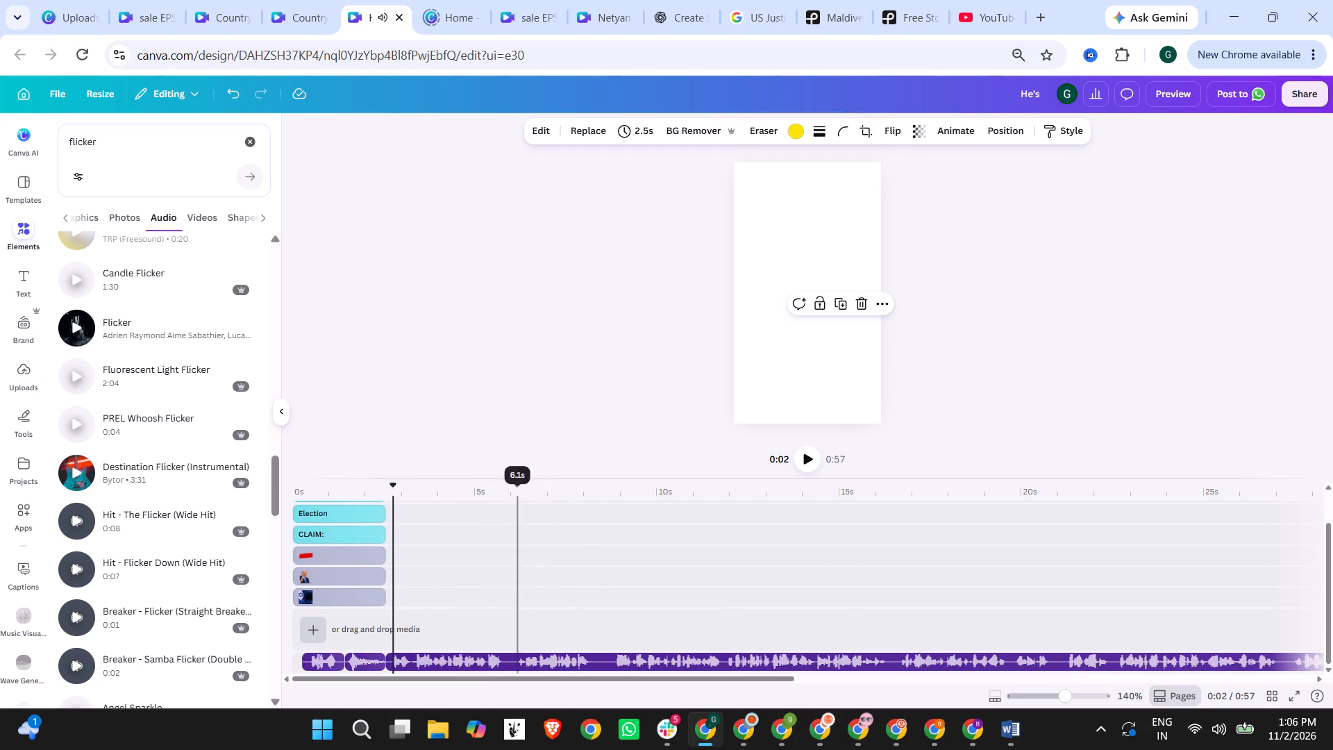
click(806, 468)
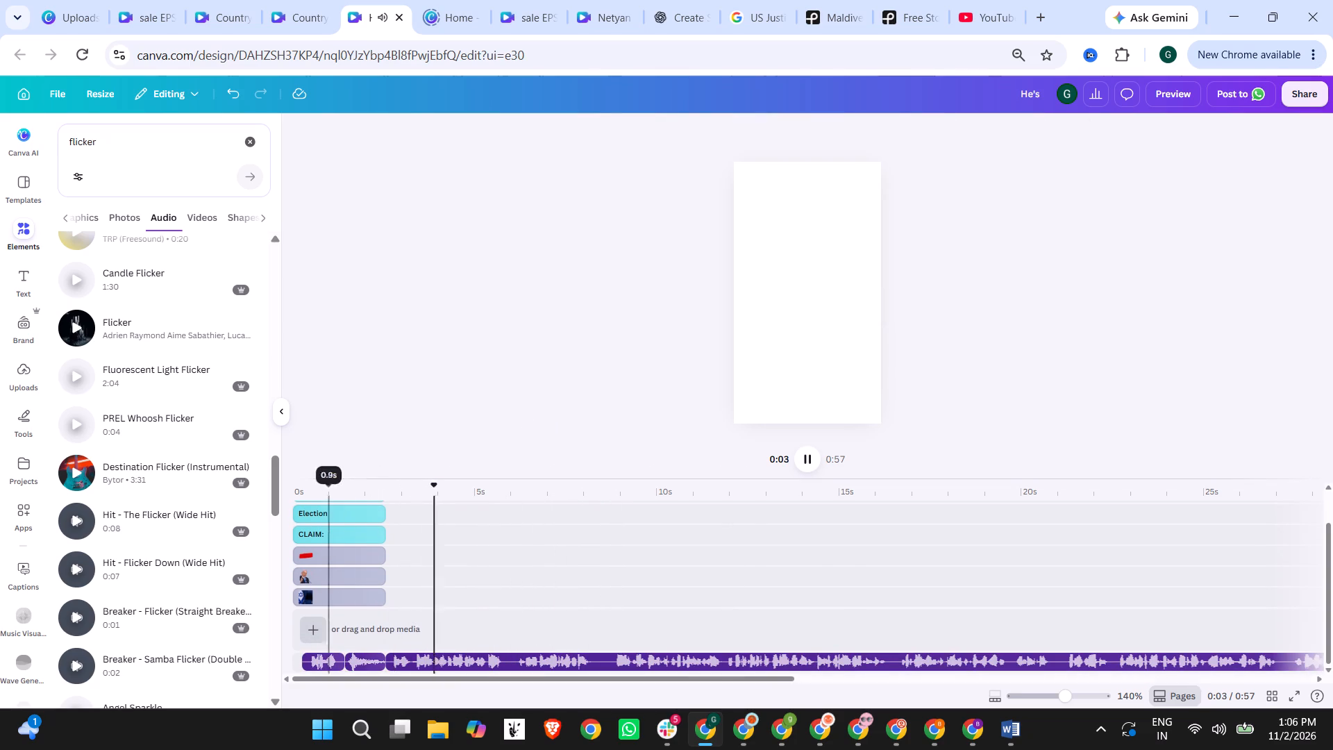
click(292, 492)
click(295, 490)
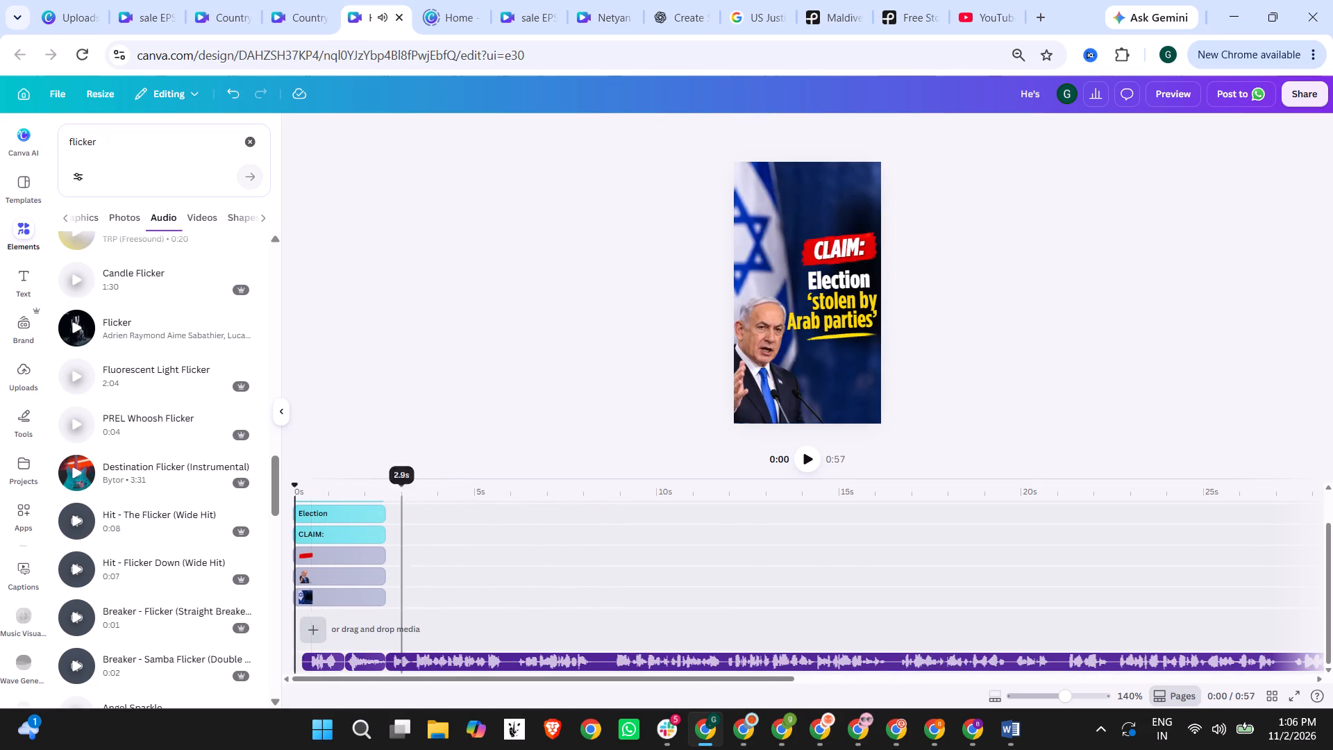
click(801, 456)
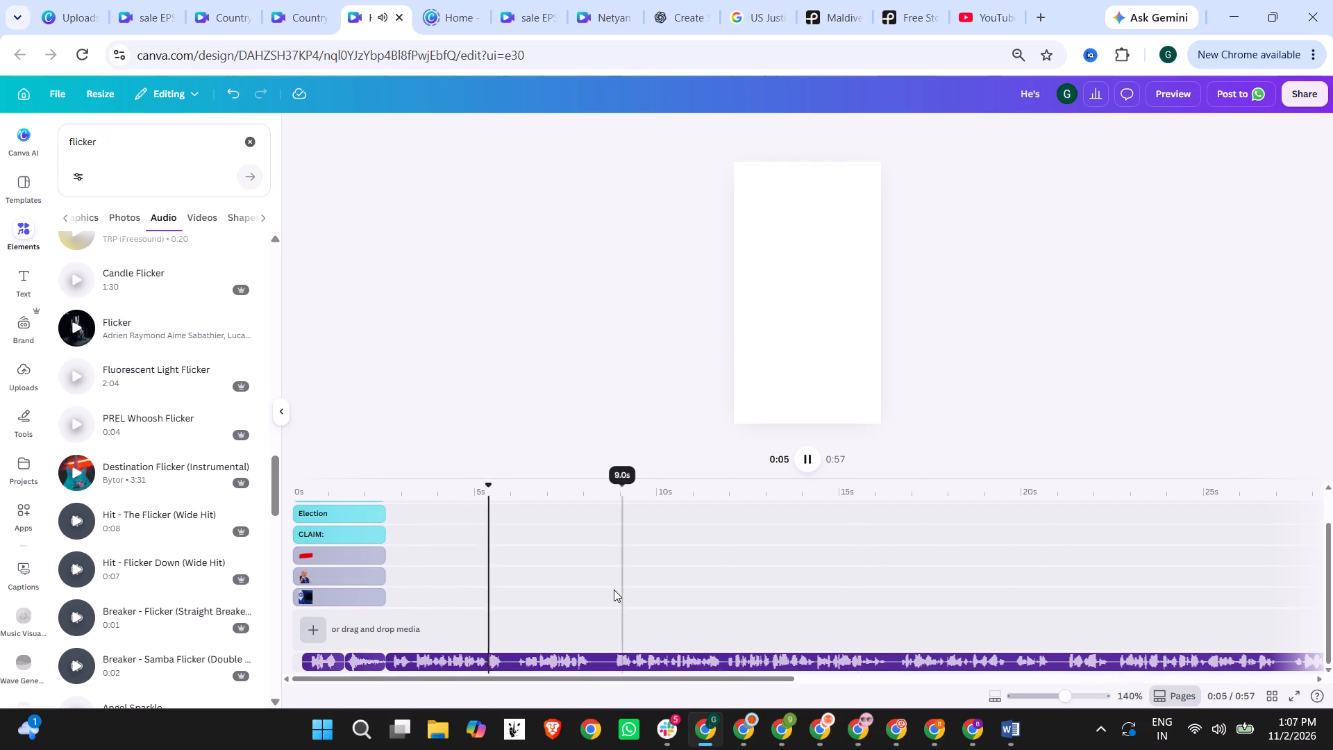
scroll(613, 592, up, 5)
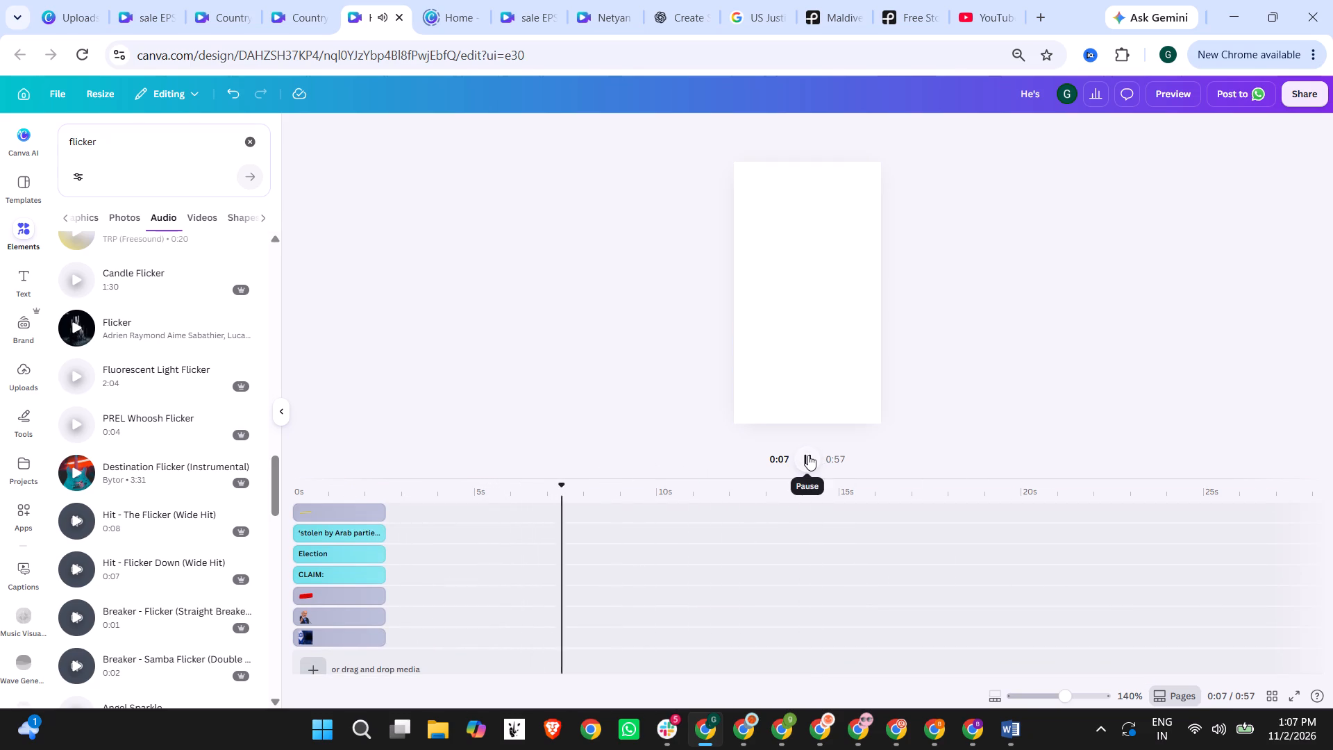
click(808, 455)
Switch to Pexels and search its video library for "netanyahu".
click(970, 0)
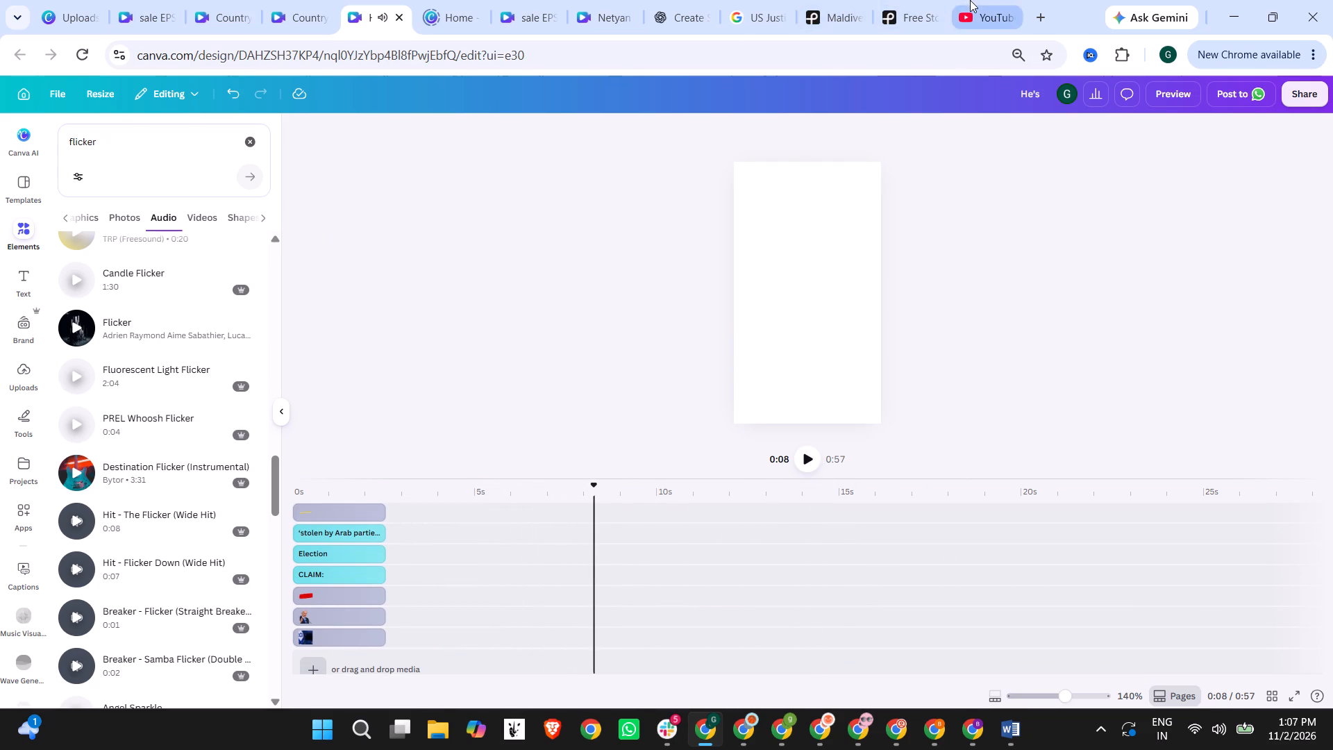
click(818, 0)
scroll(818, 0, up, 1)
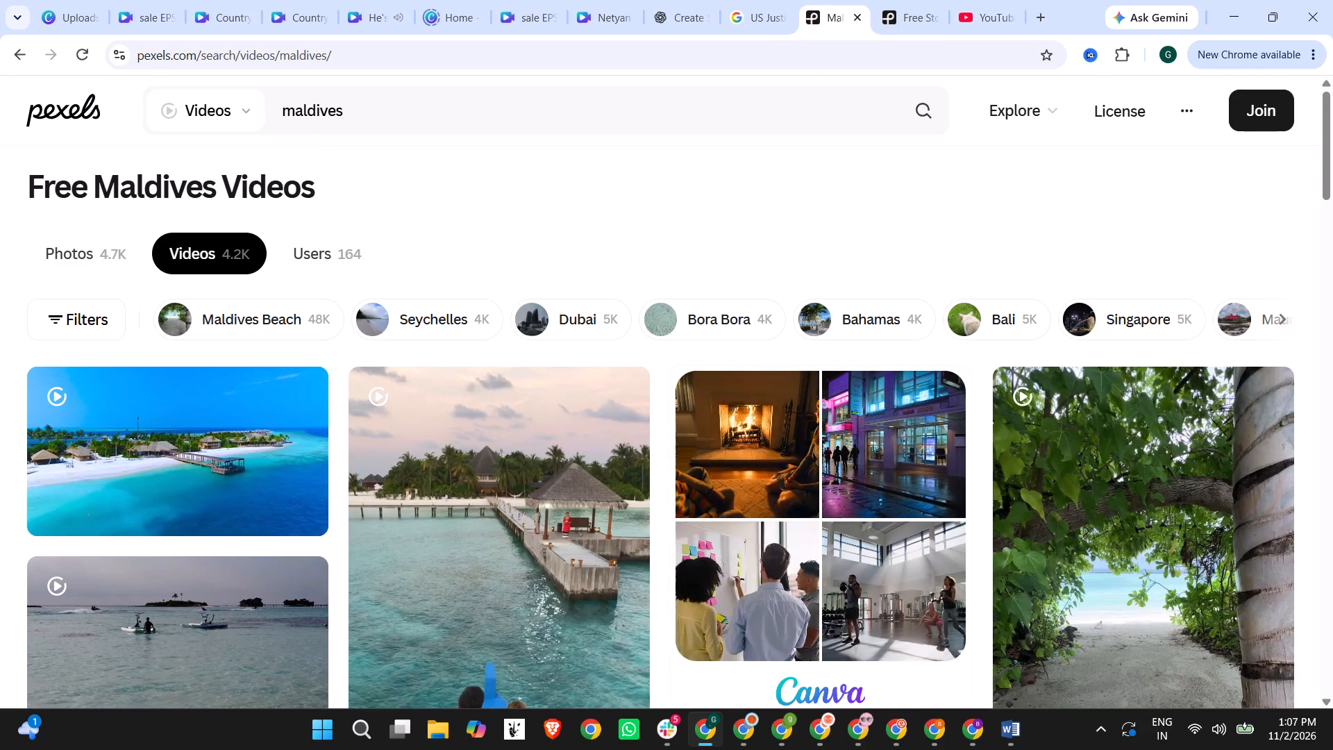
drag(376, 110, 231, 107)
text(netyan)
key(BackSpace)
key(BackSpace)
key(BackSpace)
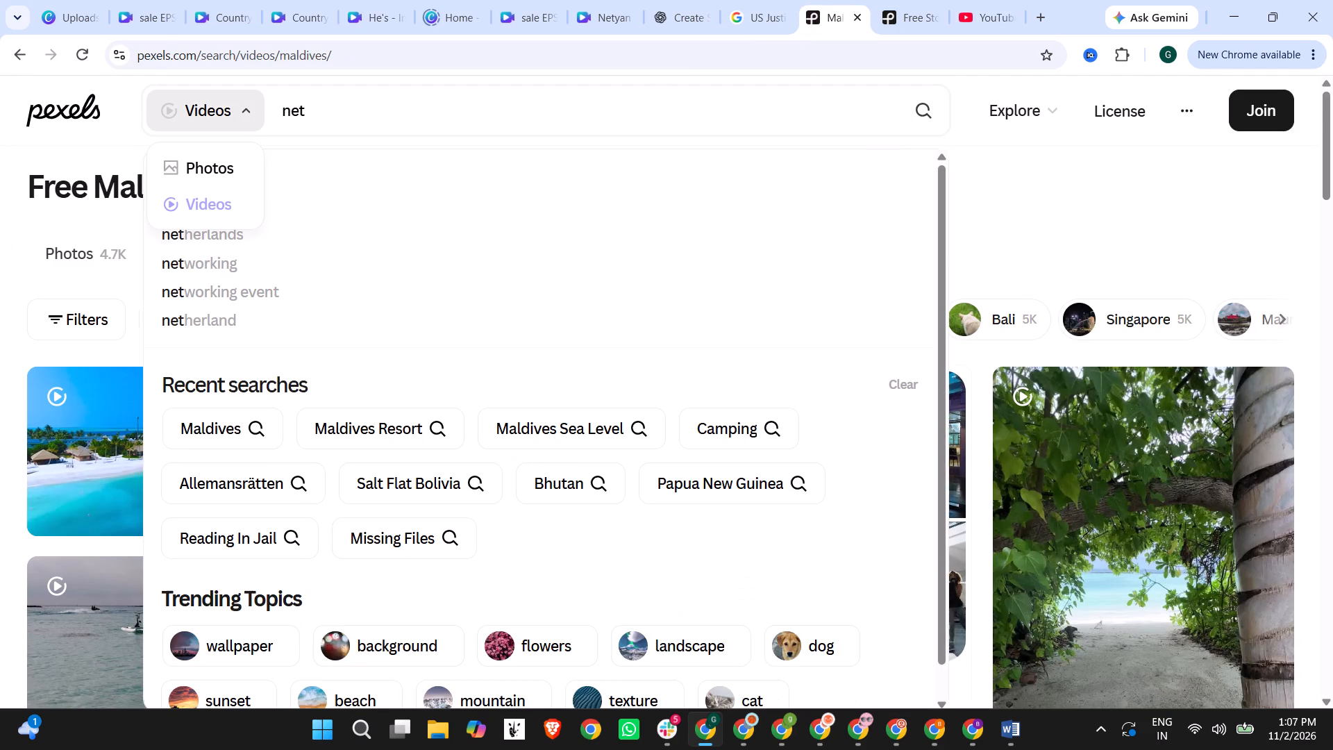
text(anyahu)
key(Return)
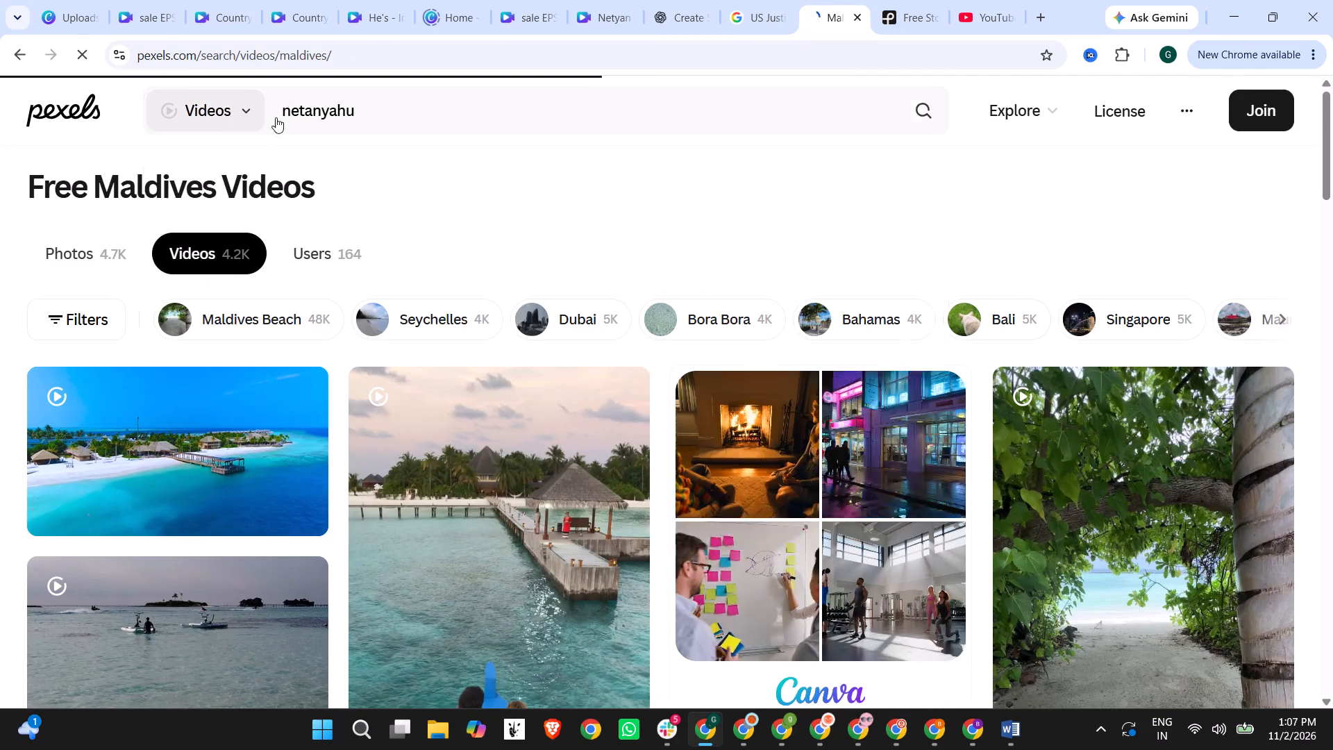
Look through the Pexels video results for footage that suits the election topic.
scroll(683, 256, down, 4)
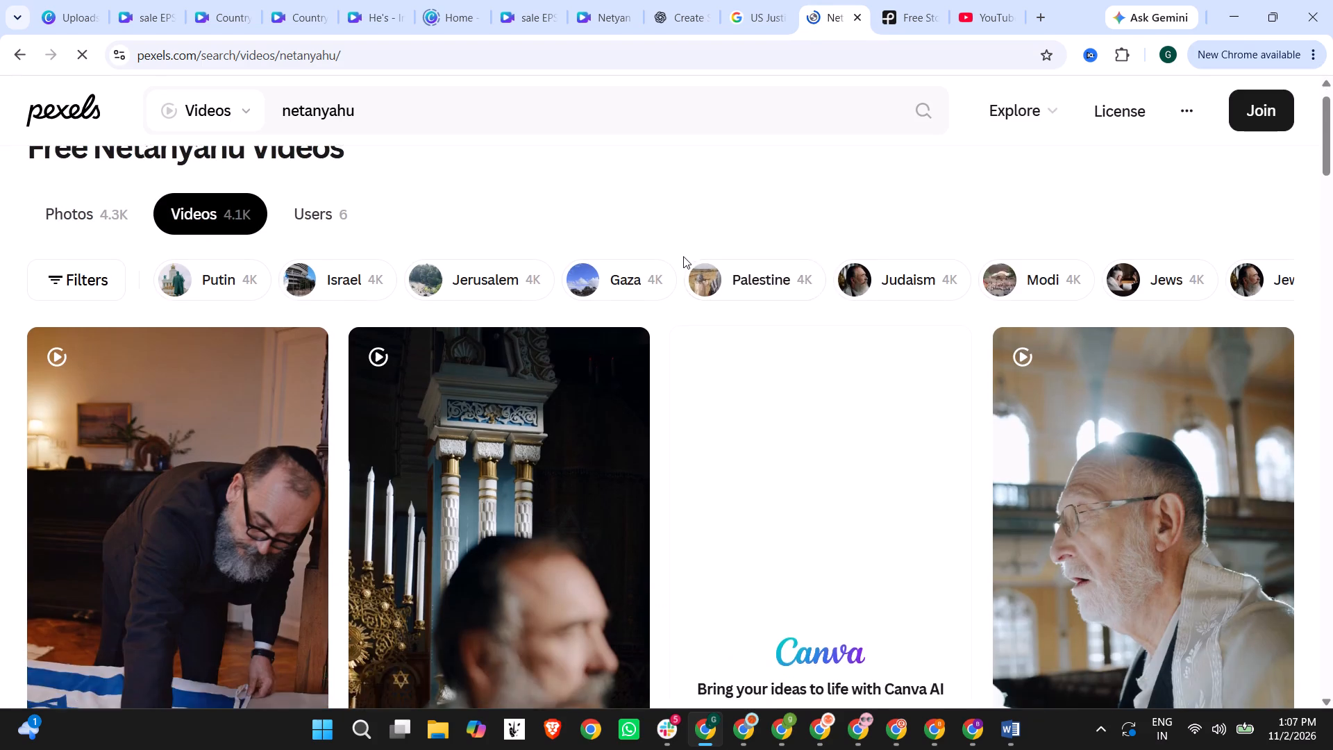
scroll(914, 415, down, 4)
scroll(518, 426, down, 7)
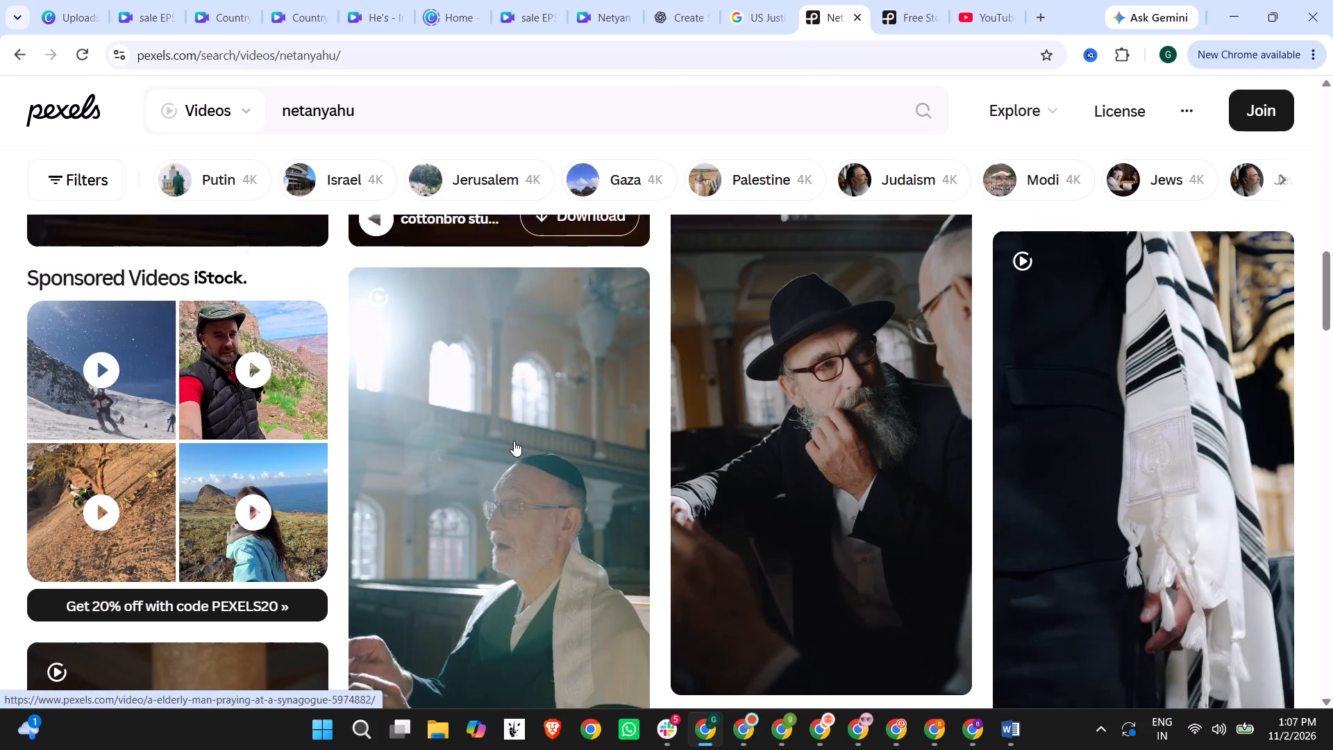
scroll(503, 404, down, 16)
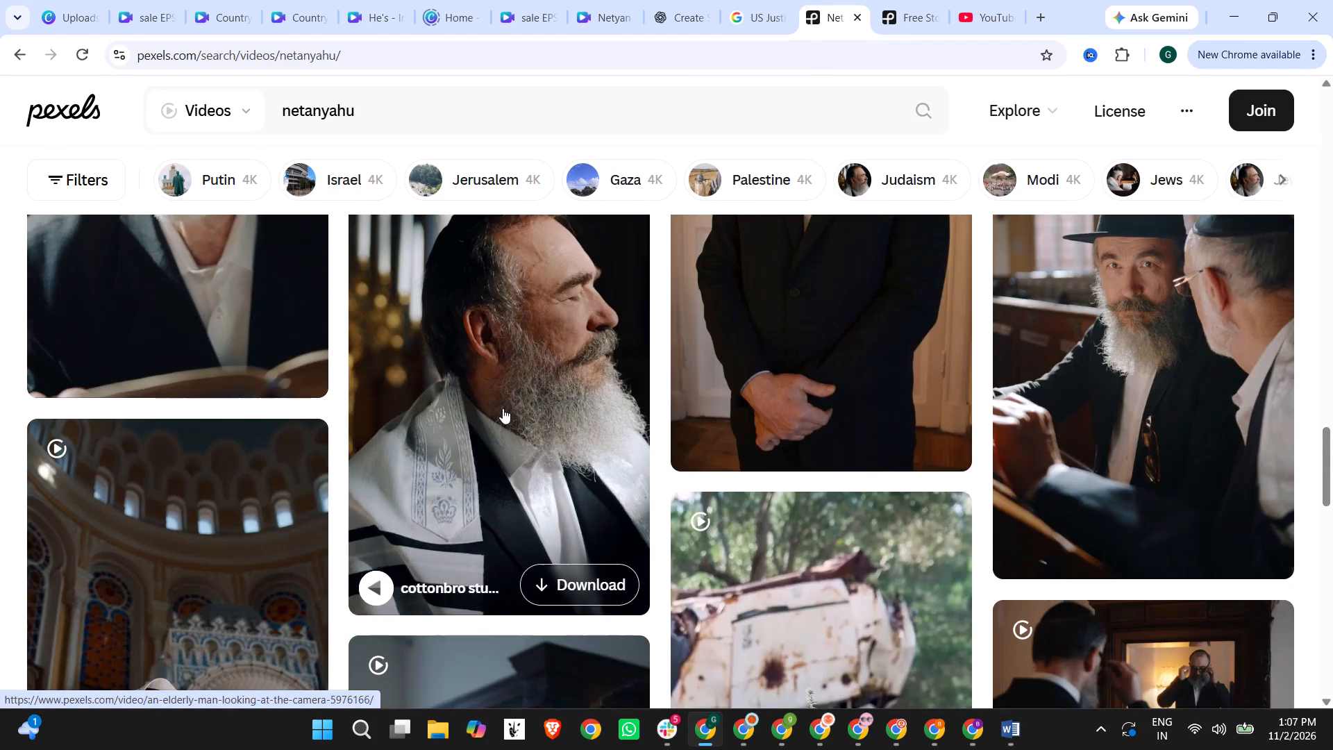
scroll(503, 408, down, 8)
scroll(828, 519, down, 8)
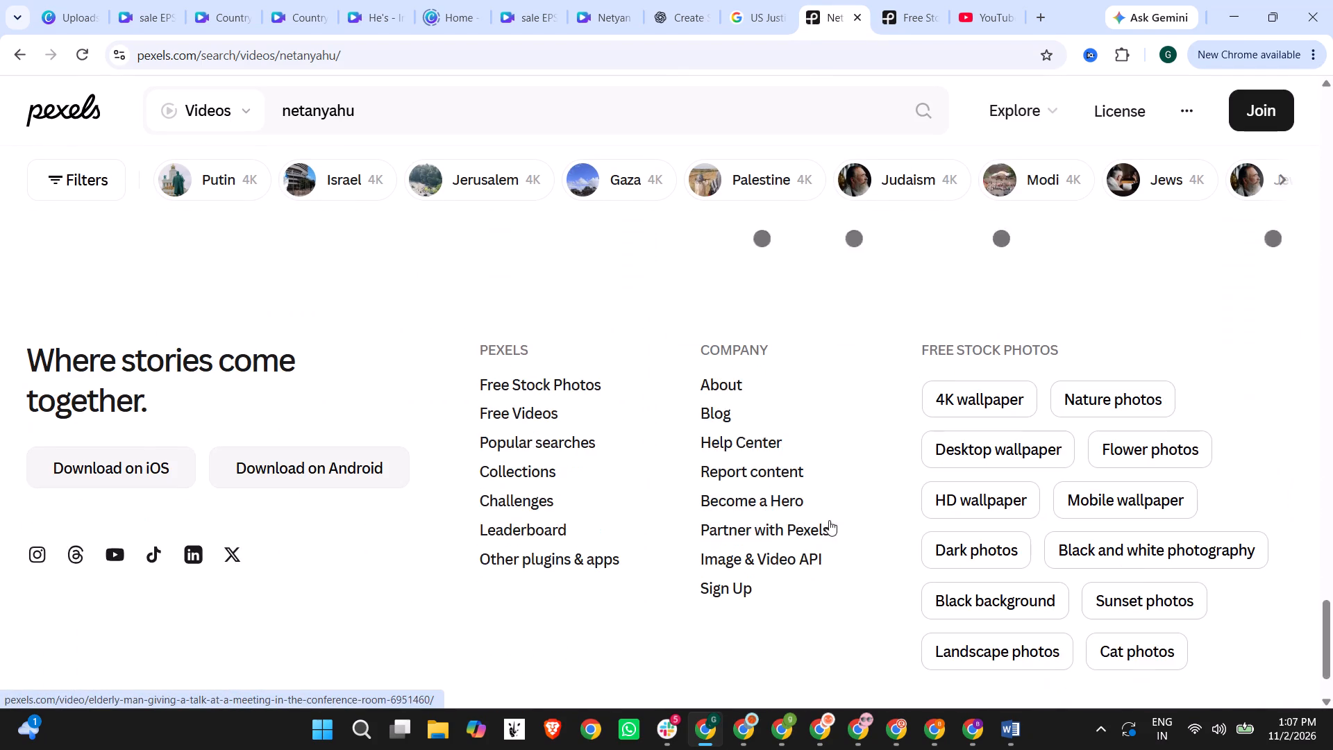
scroll(551, 430, up, 16)
click(994, 0)
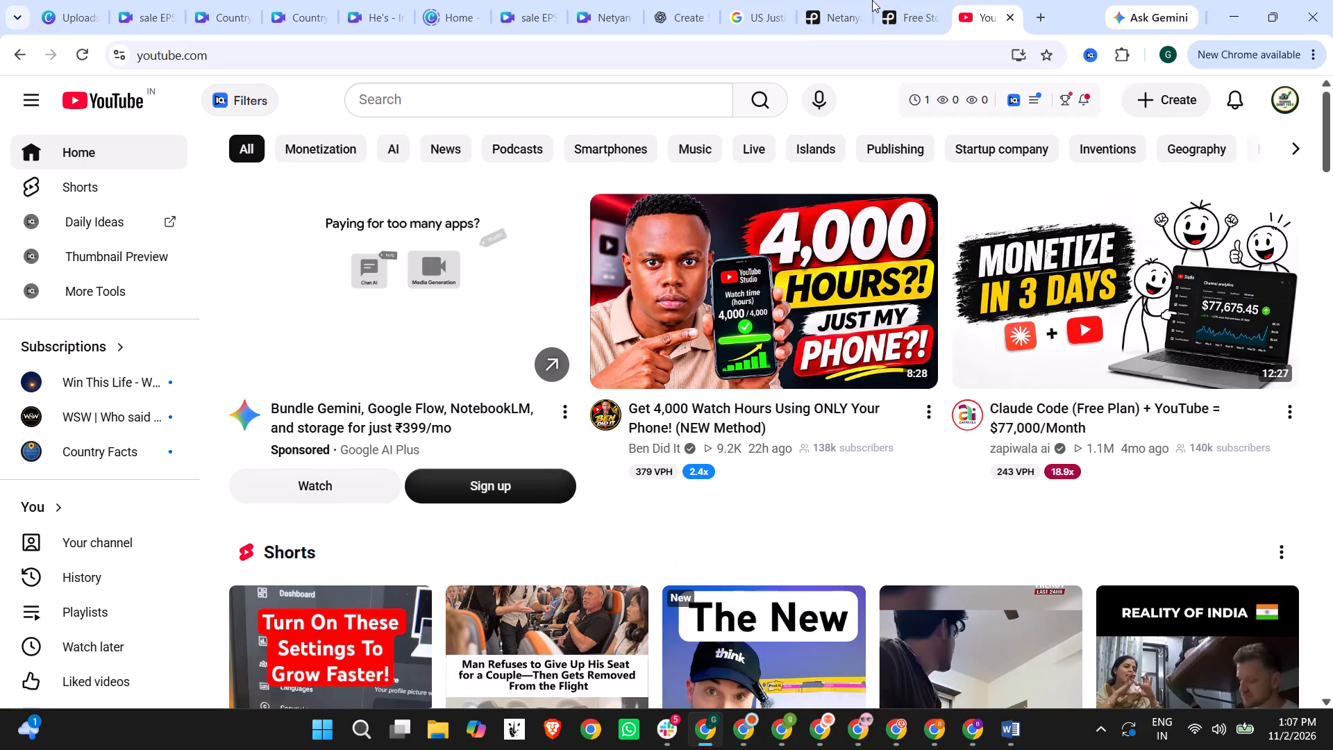
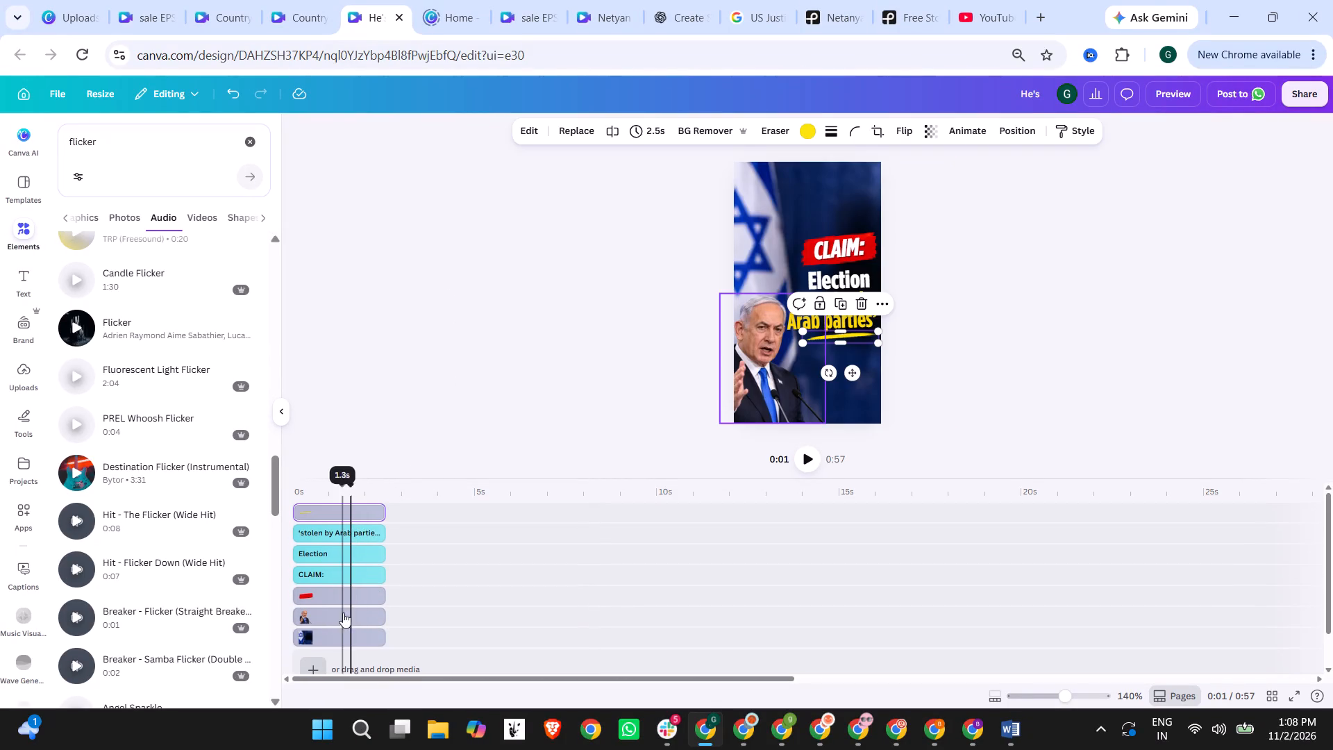
Move all the claim scene's text and image layers along the timeline so they start at about 2.5 s, and return the playhead to 0 s.
shift+click(344, 633)
scroll(449, 565, down, 2)
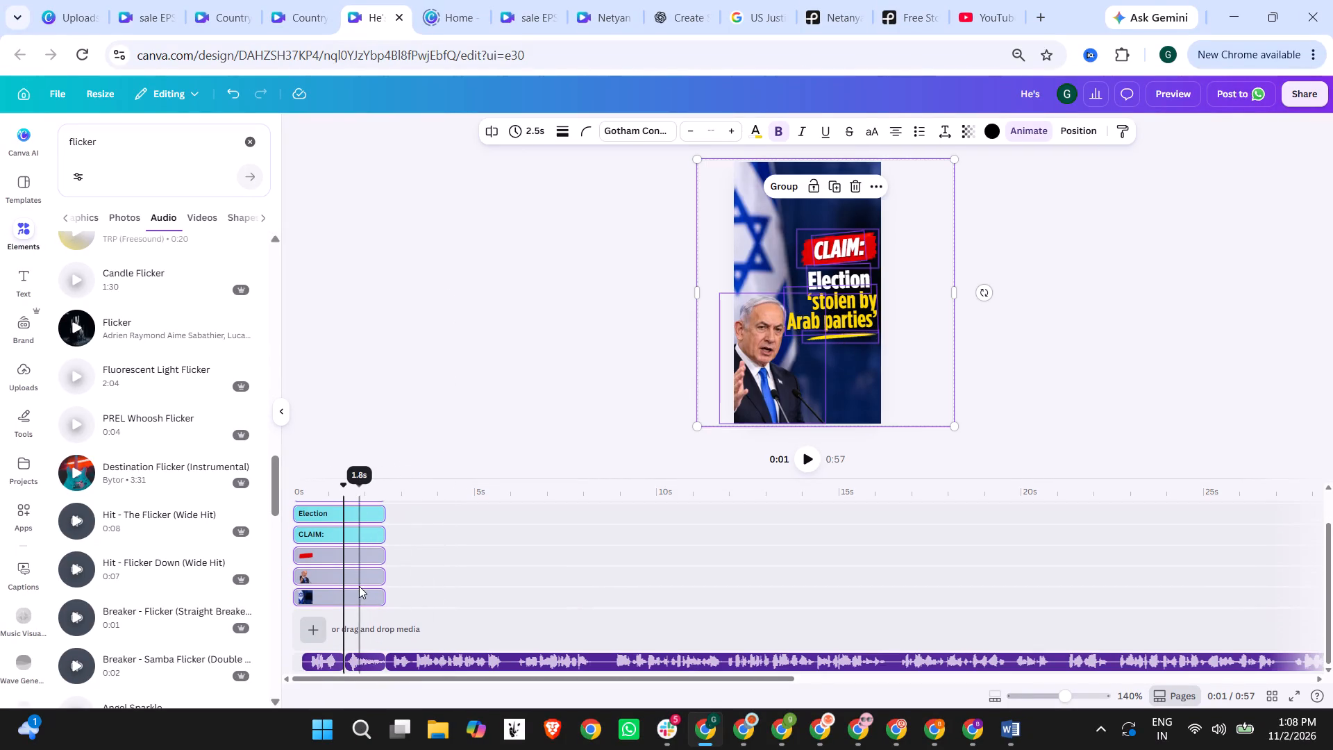
drag(360, 576, 455, 574)
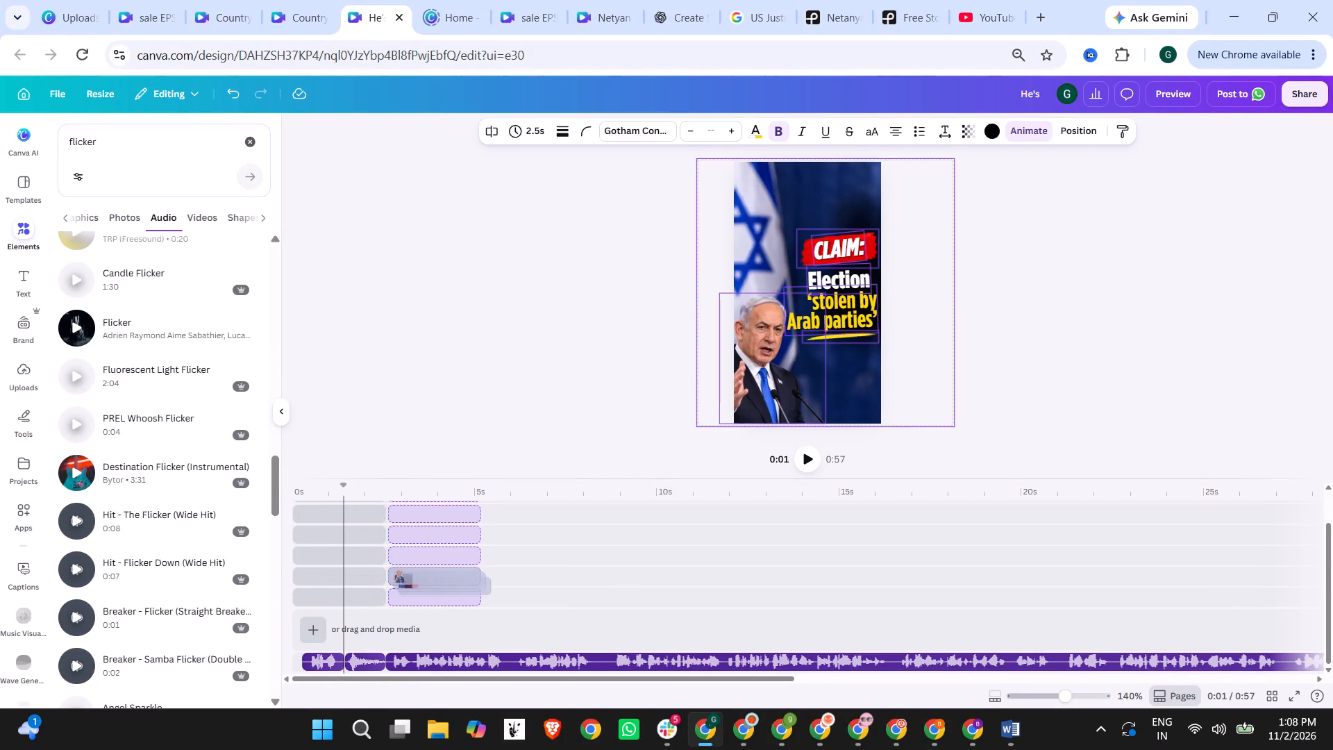
drag(455, 574, 451, 574)
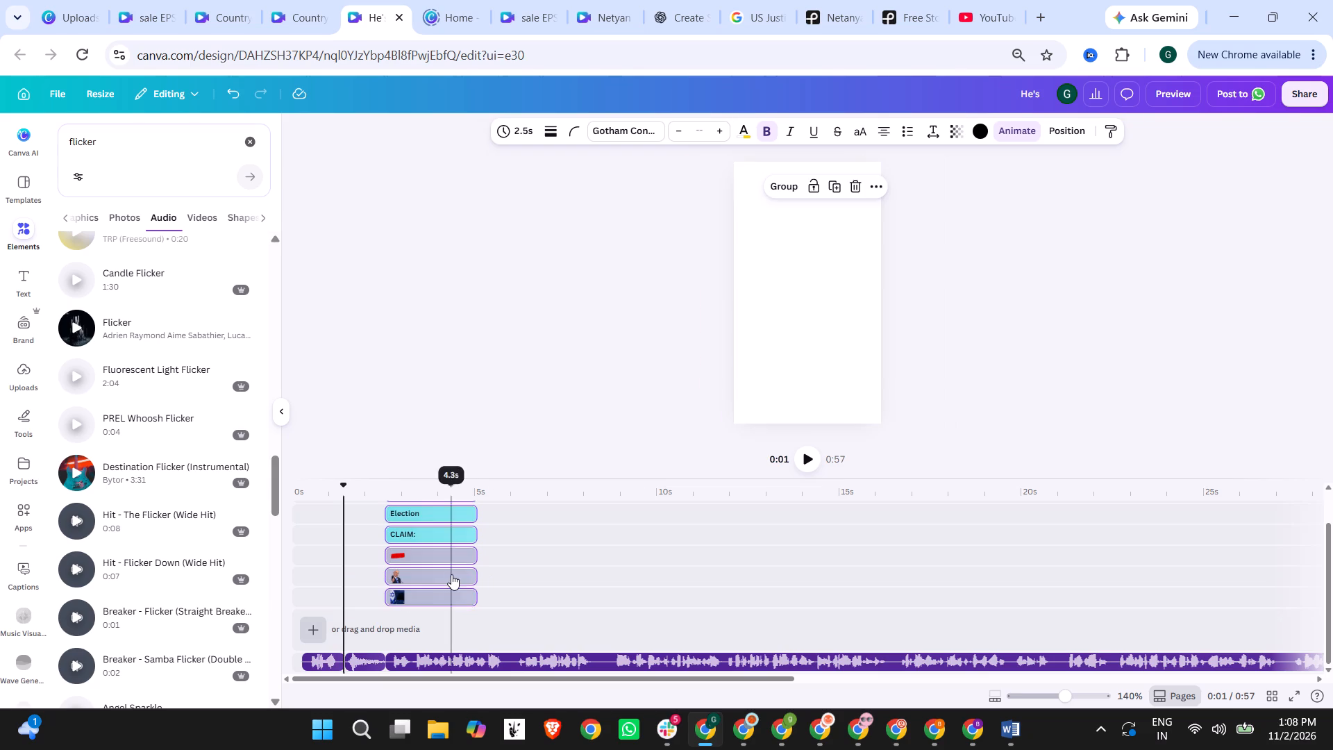
click(295, 489)
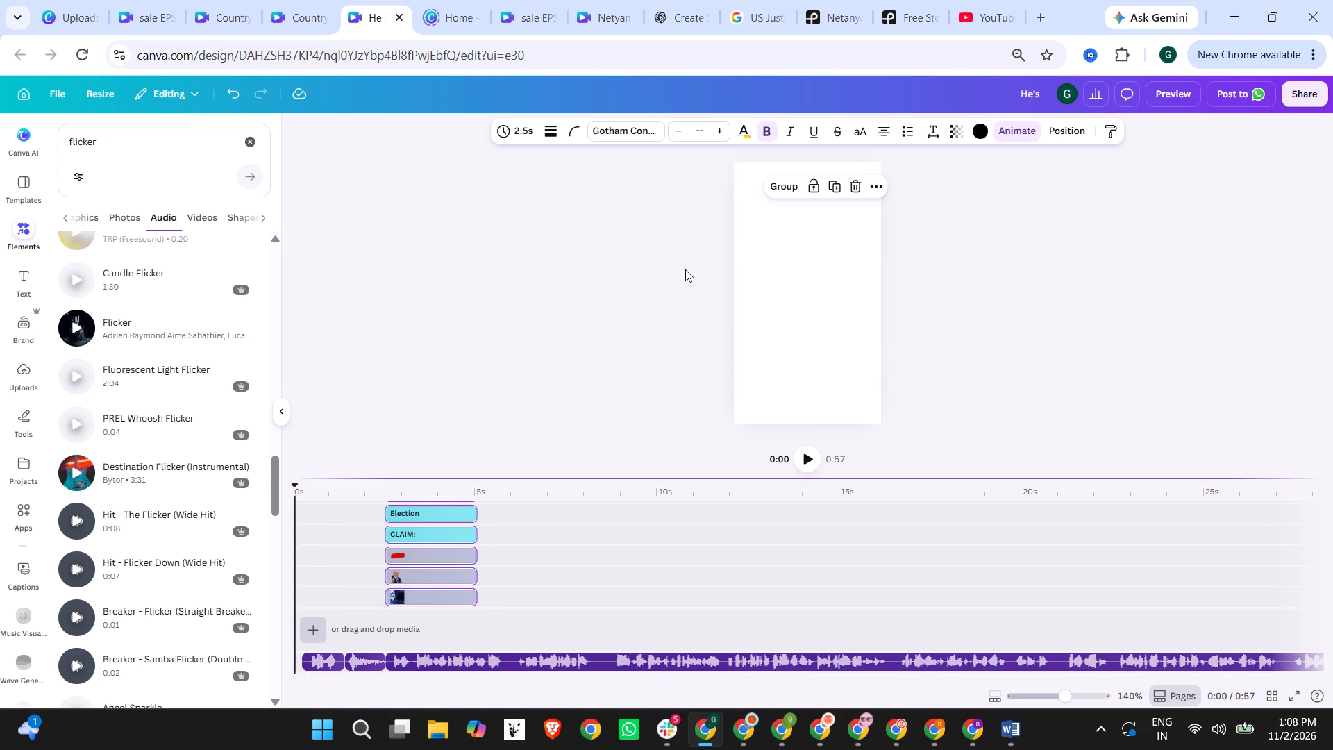
Search Google in a new tab for "Israel election disputed" and open the image results.
click(1044, 11)
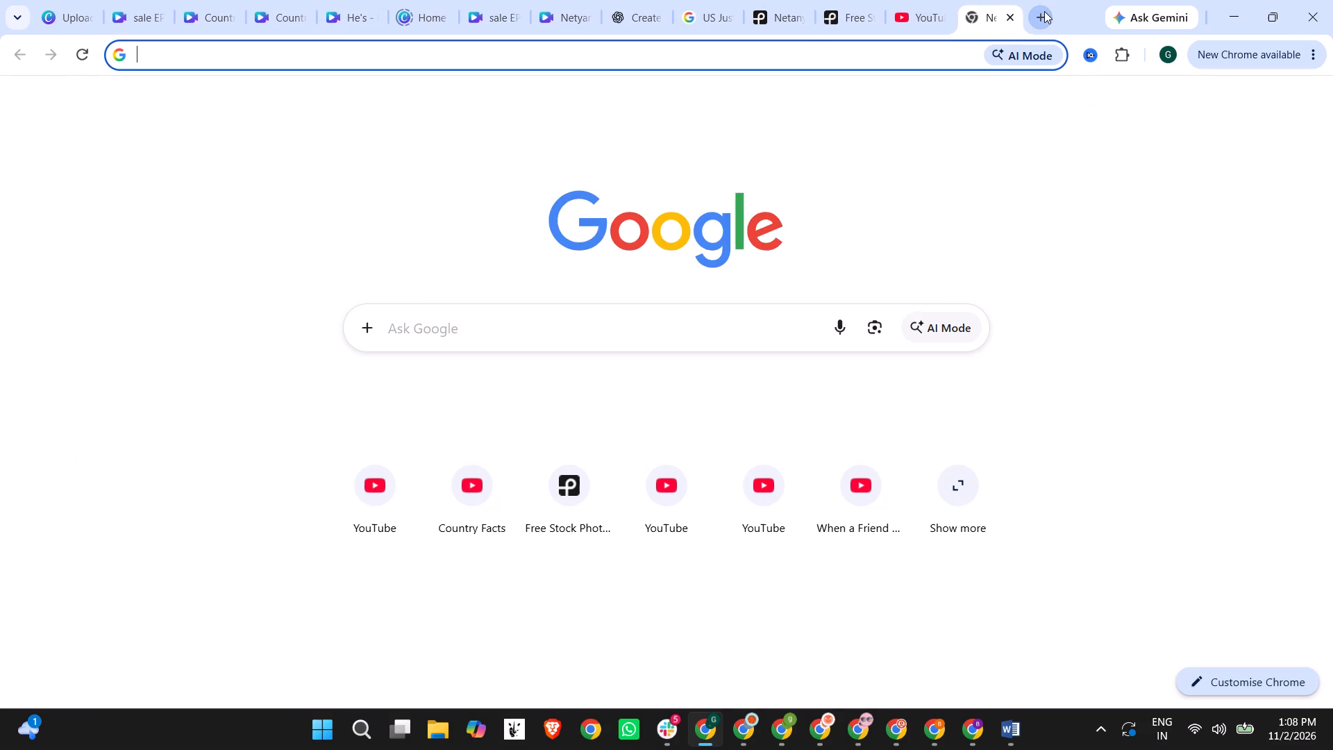
text(Irs)
key(BackSpace)
key(BackSpace)
text(srael election disc)
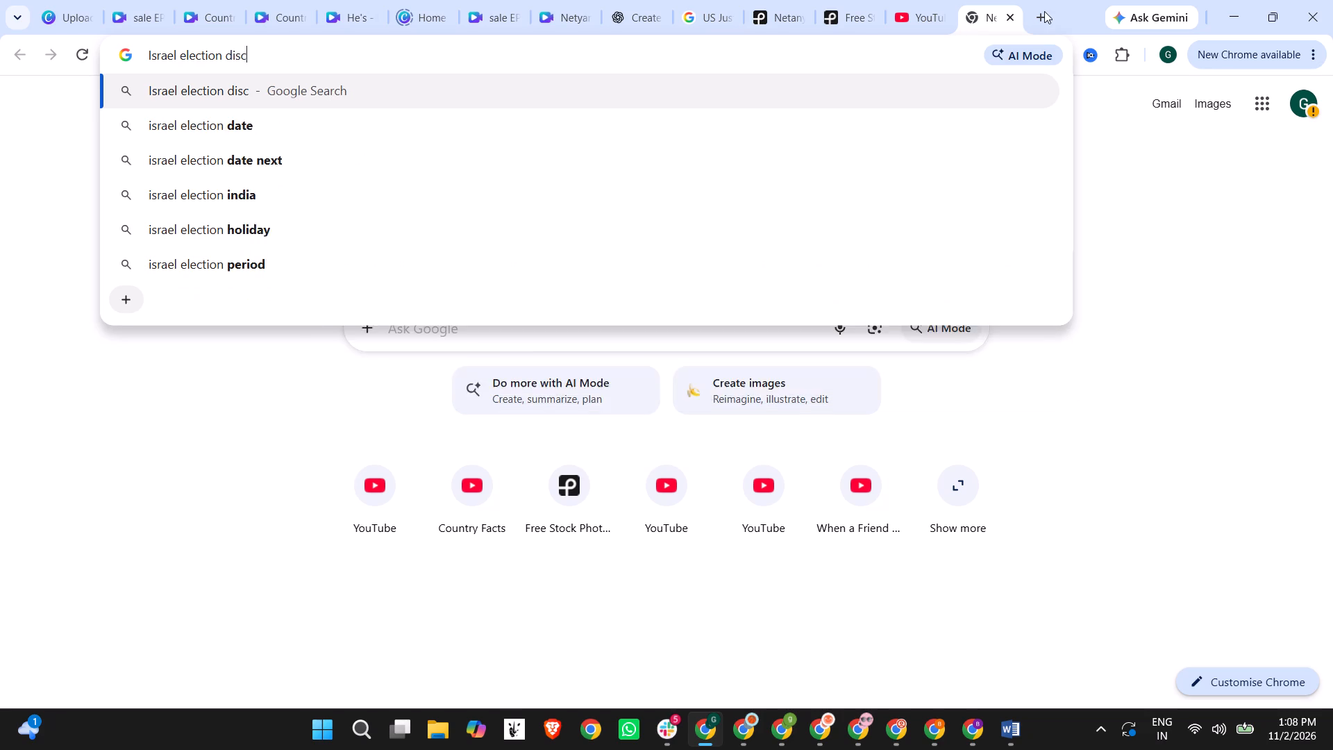
key(BackSpace)
text(puted)
key(Return)
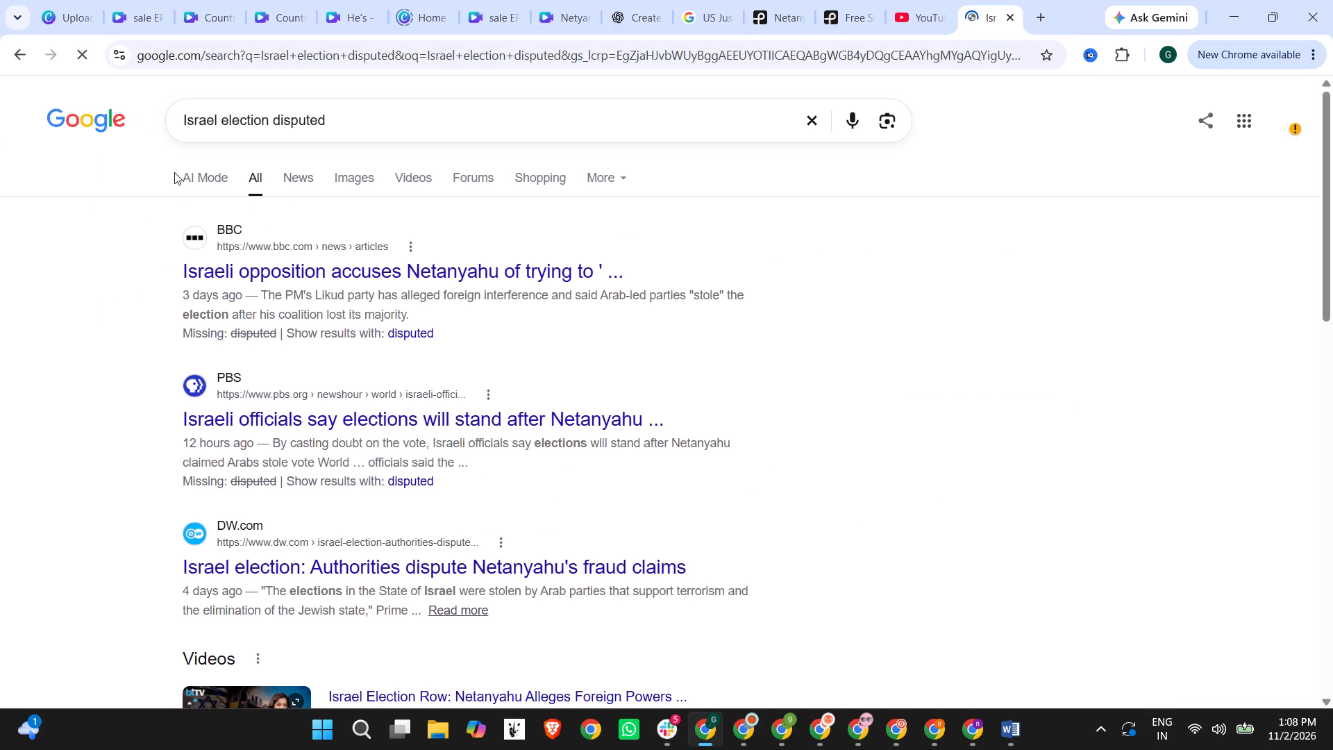
click(337, 177)
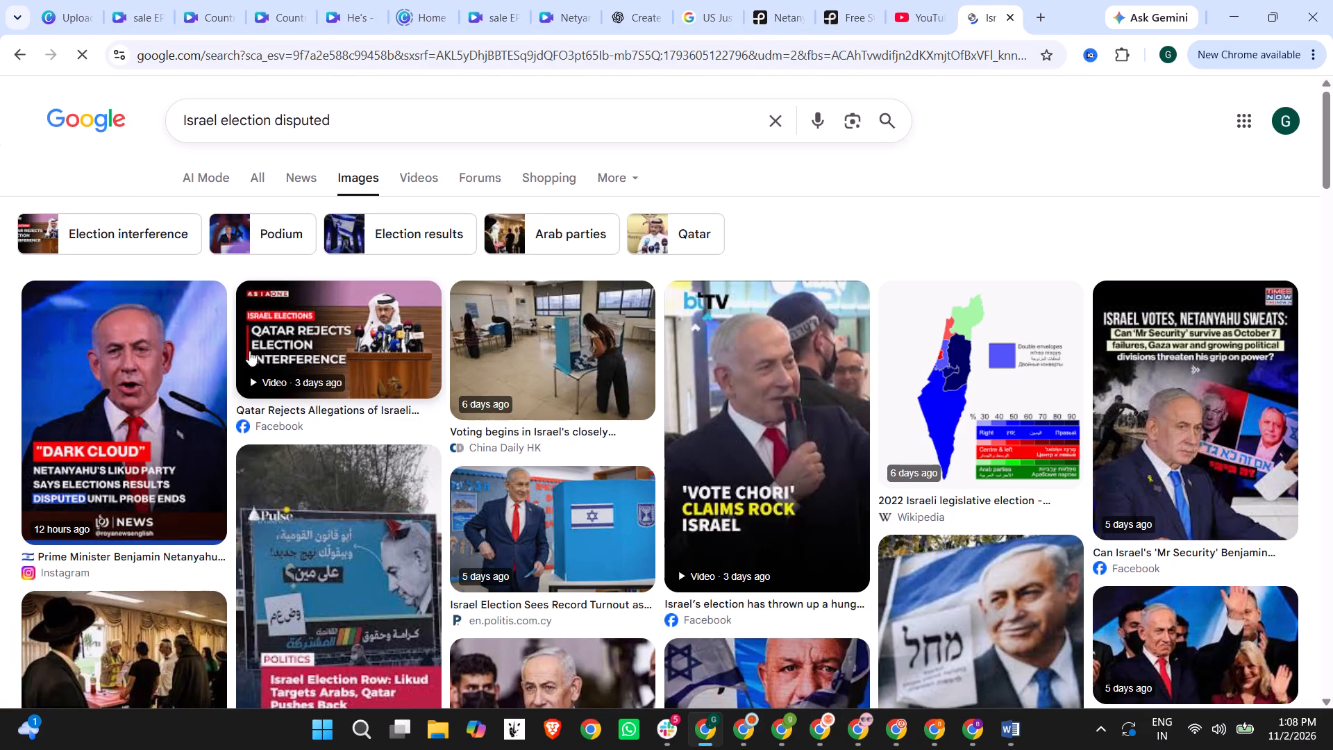
Browse the Israel election image results and open the preview of Netanyahu at the blue voting booth.
scroll(570, 280, down, 4)
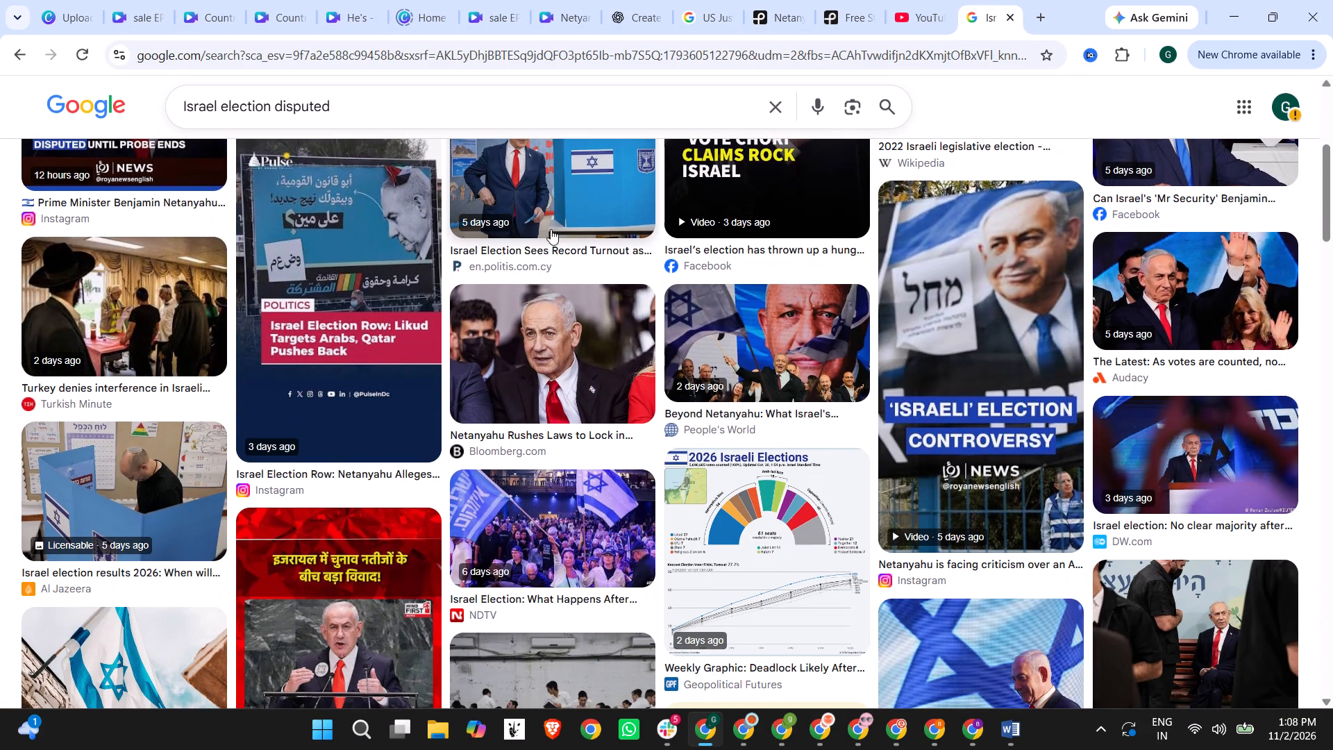
click(551, 208)
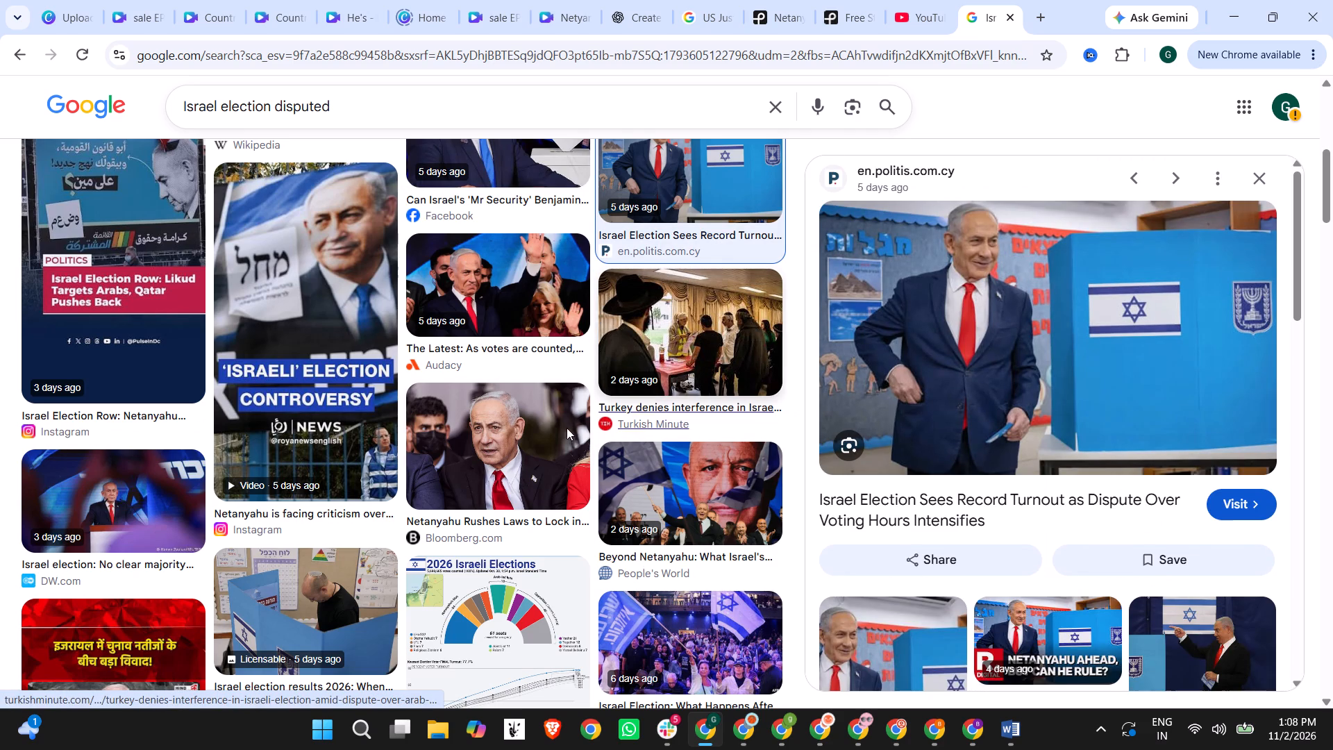
scroll(514, 432, down, 2)
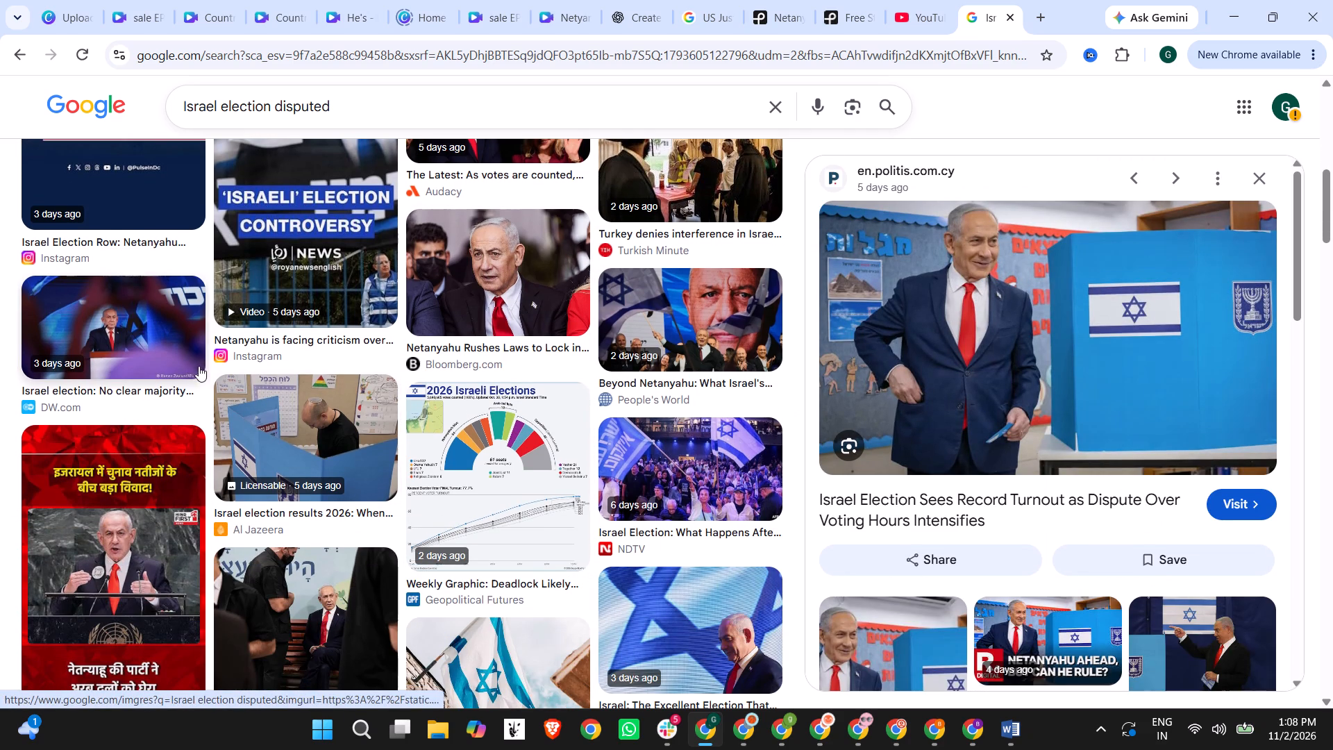
scroll(381, 390, down, 5)
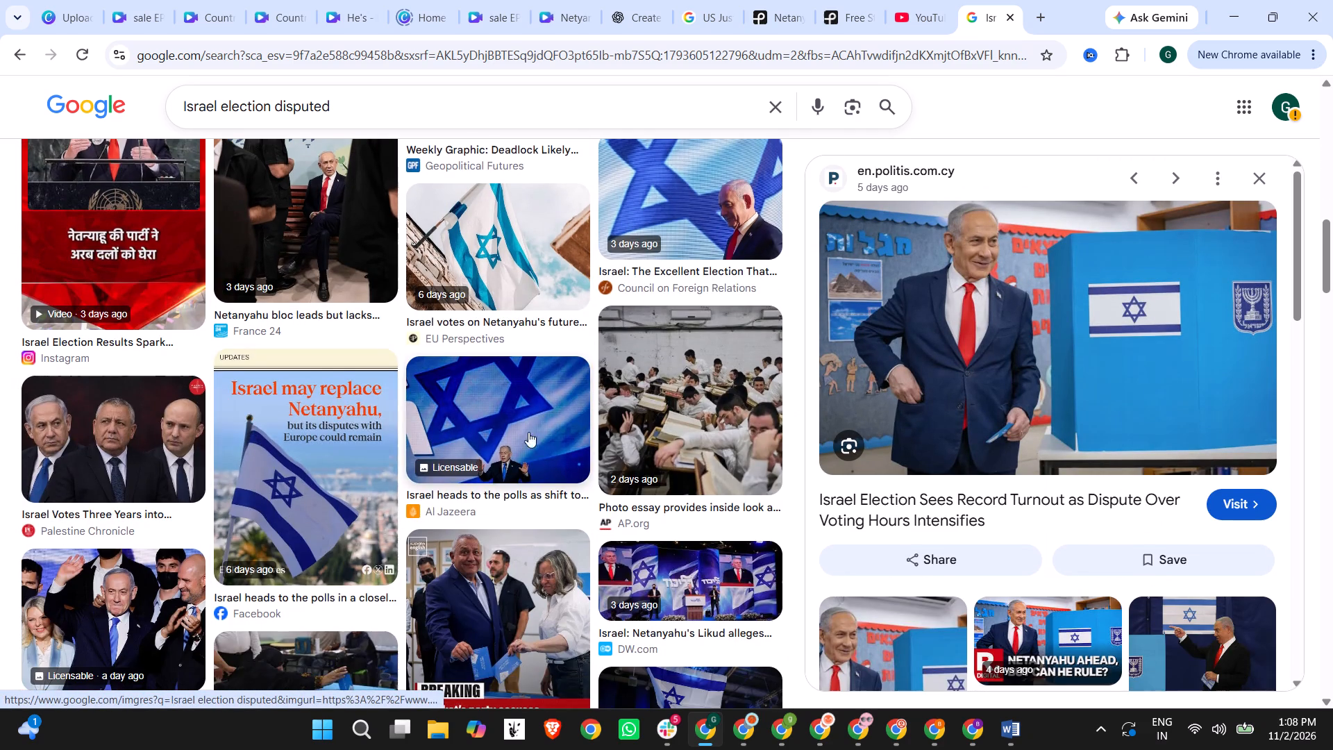
scroll(401, 406, up, 2)
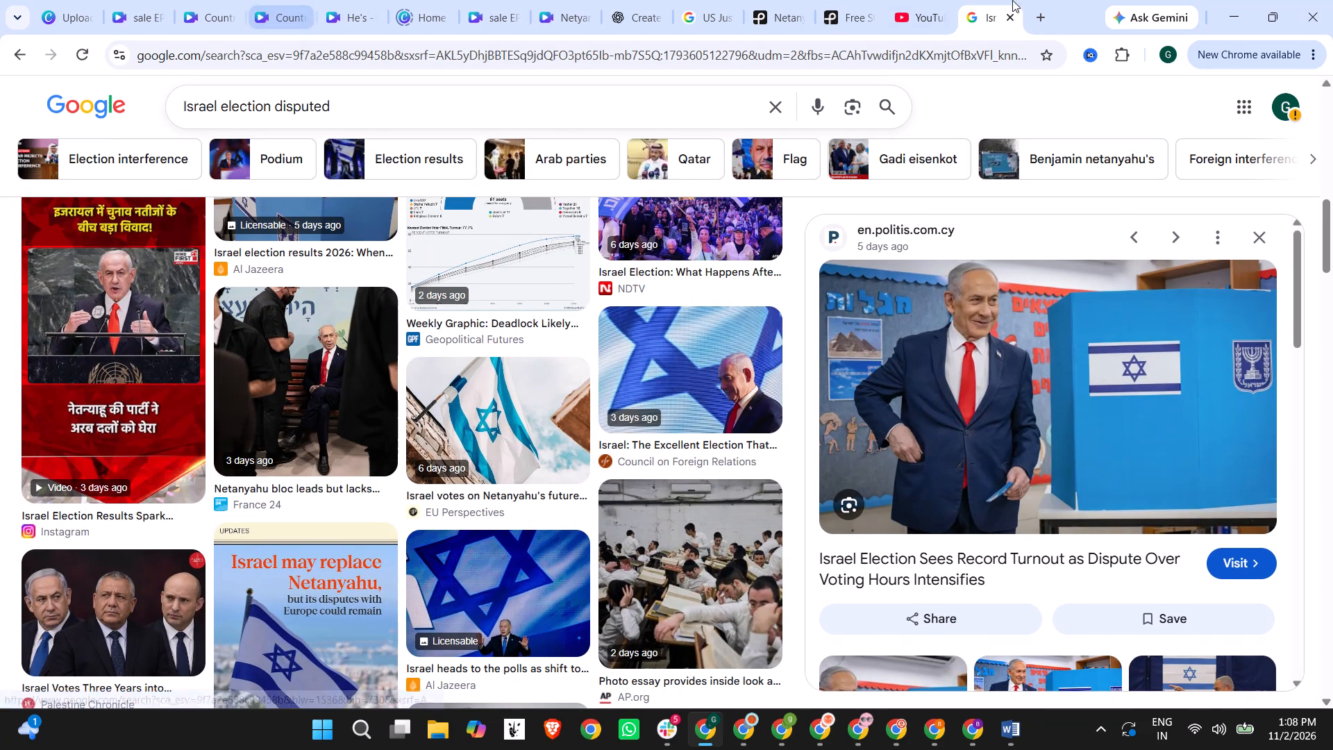
Switch back to the Canva design named "He's" that holds the claim layers and voice-over timeline.
click(920, 0)
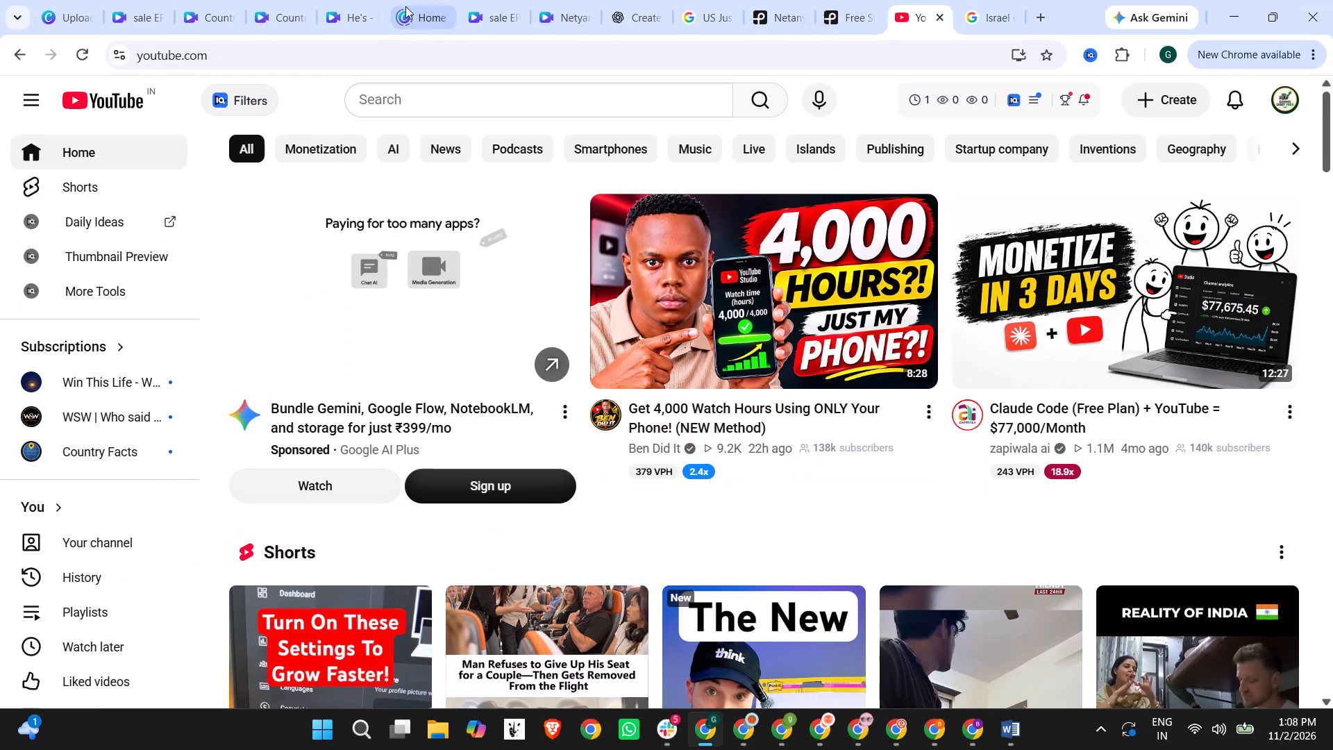
click(440, 0)
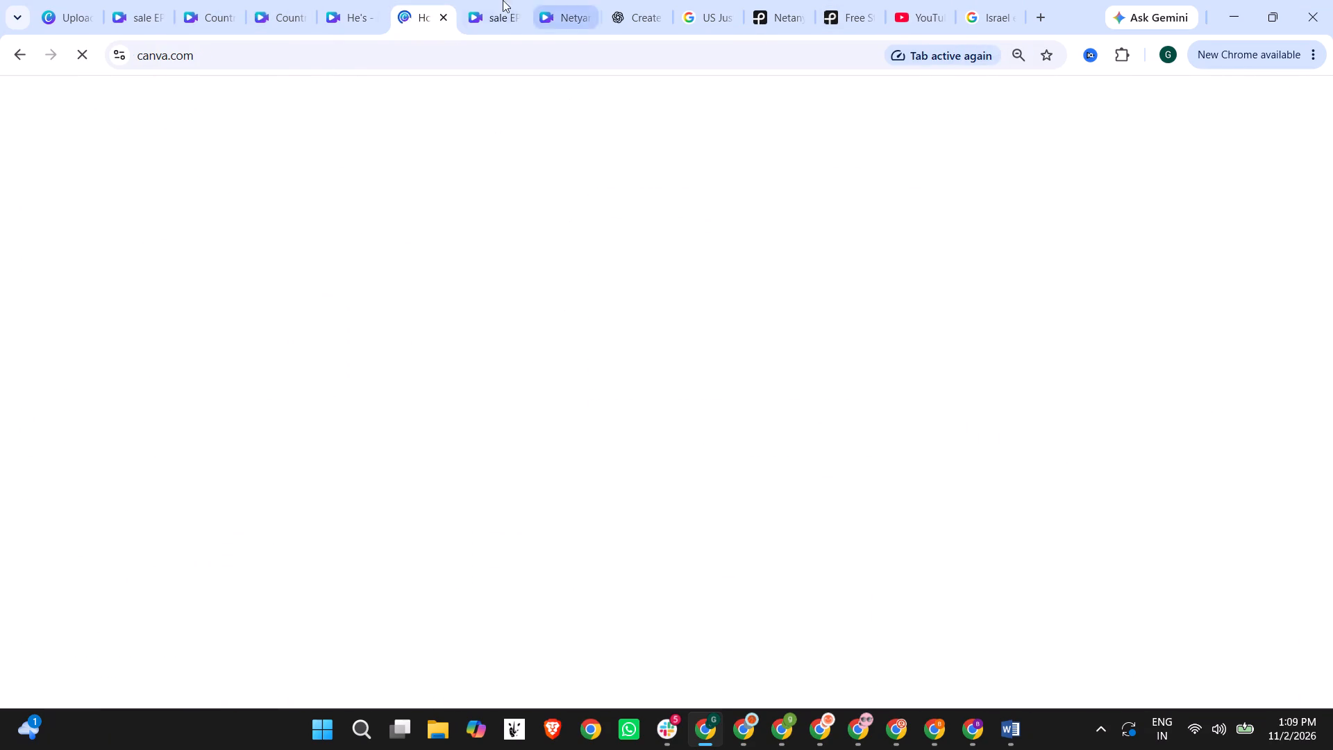
click(497, 0)
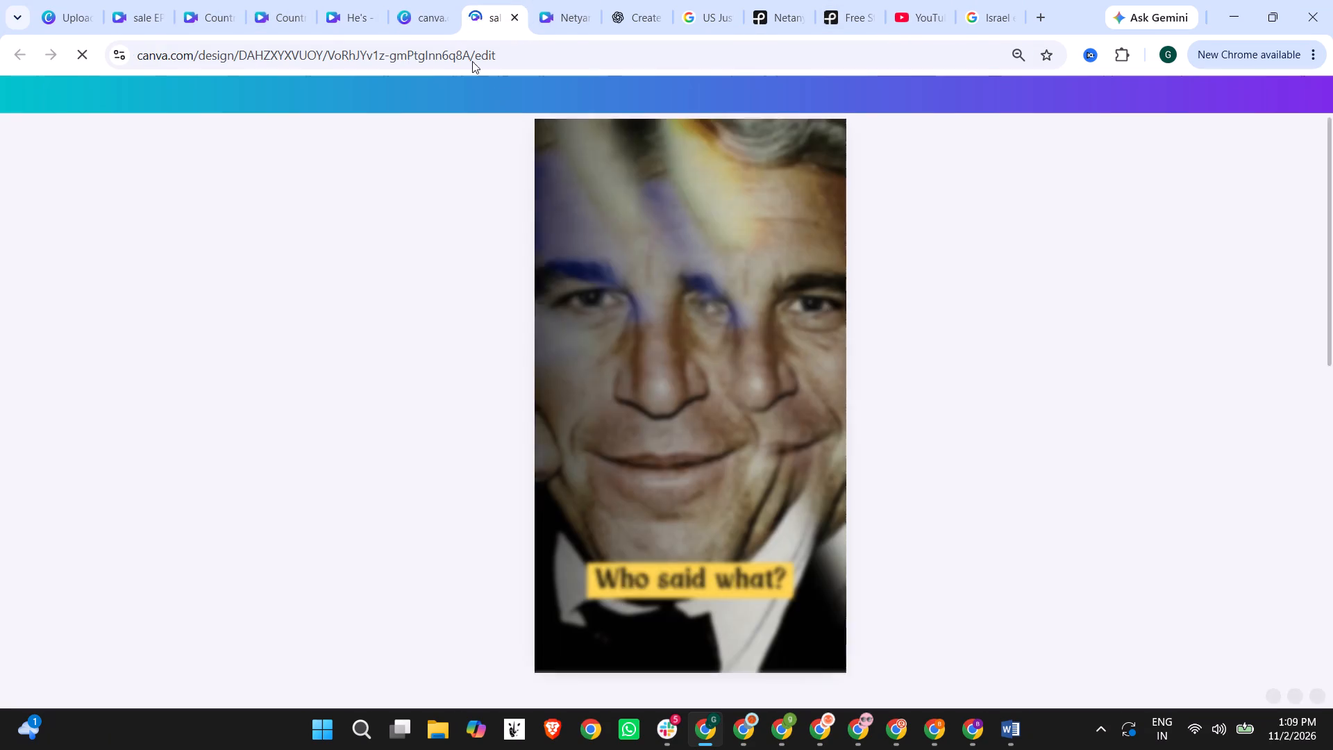
click(419, 0)
click(346, 0)
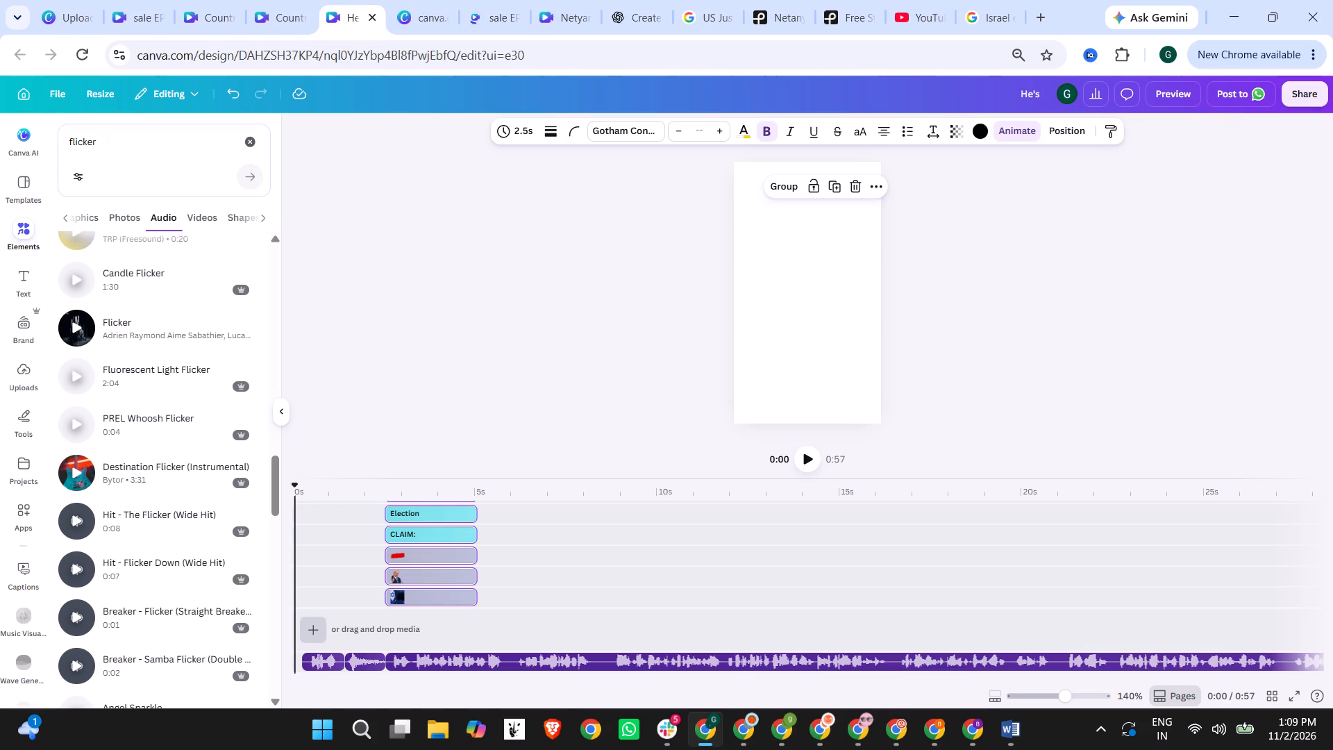
Clear the "flicker" audio search and search Canva's elements for "breaking news".
drag(110, 144, 40, 144)
click(251, 140)
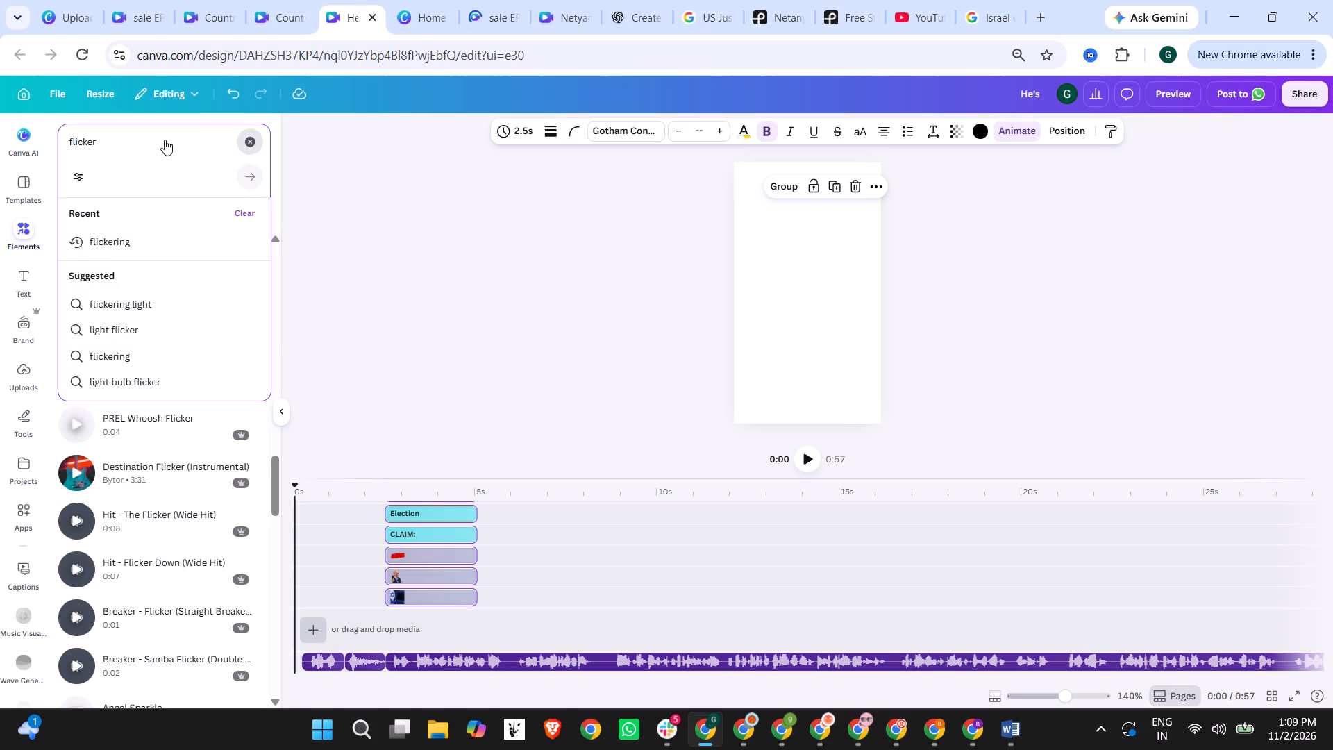
click(347, 201)
click(22, 230)
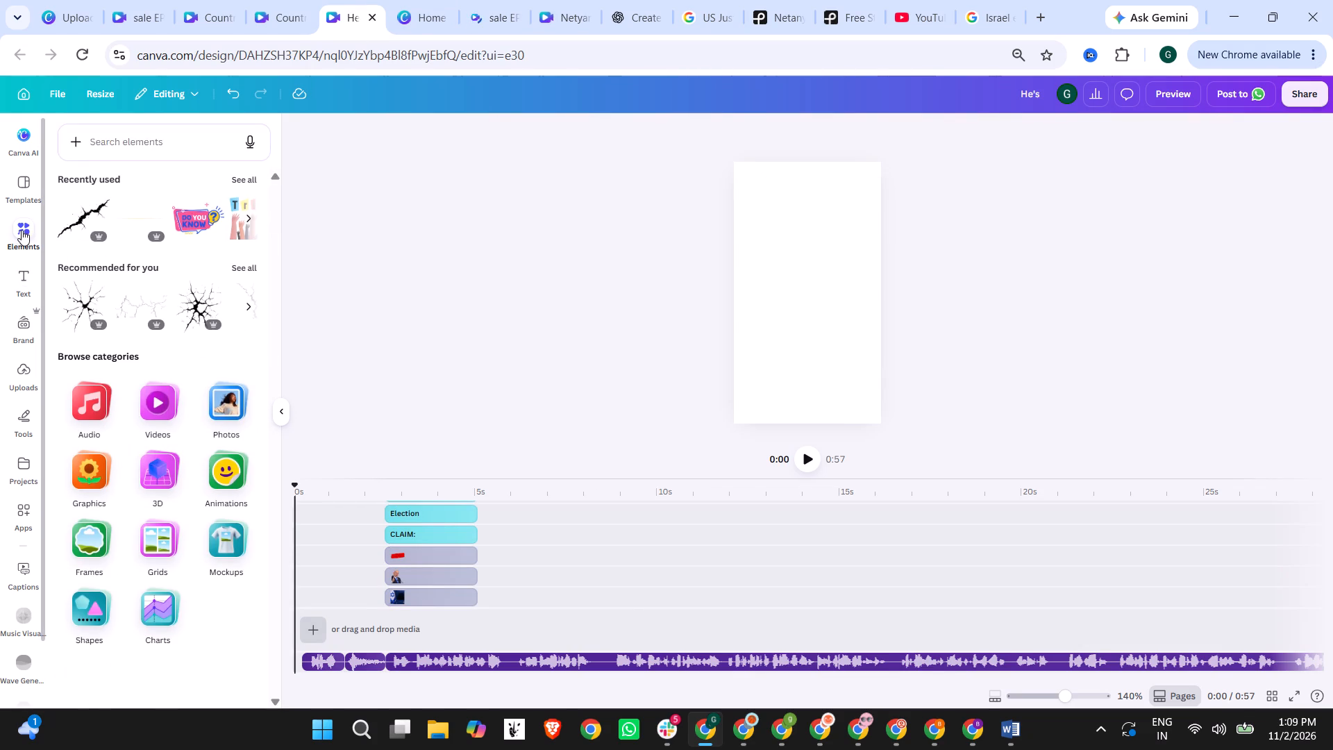
click(28, 237)
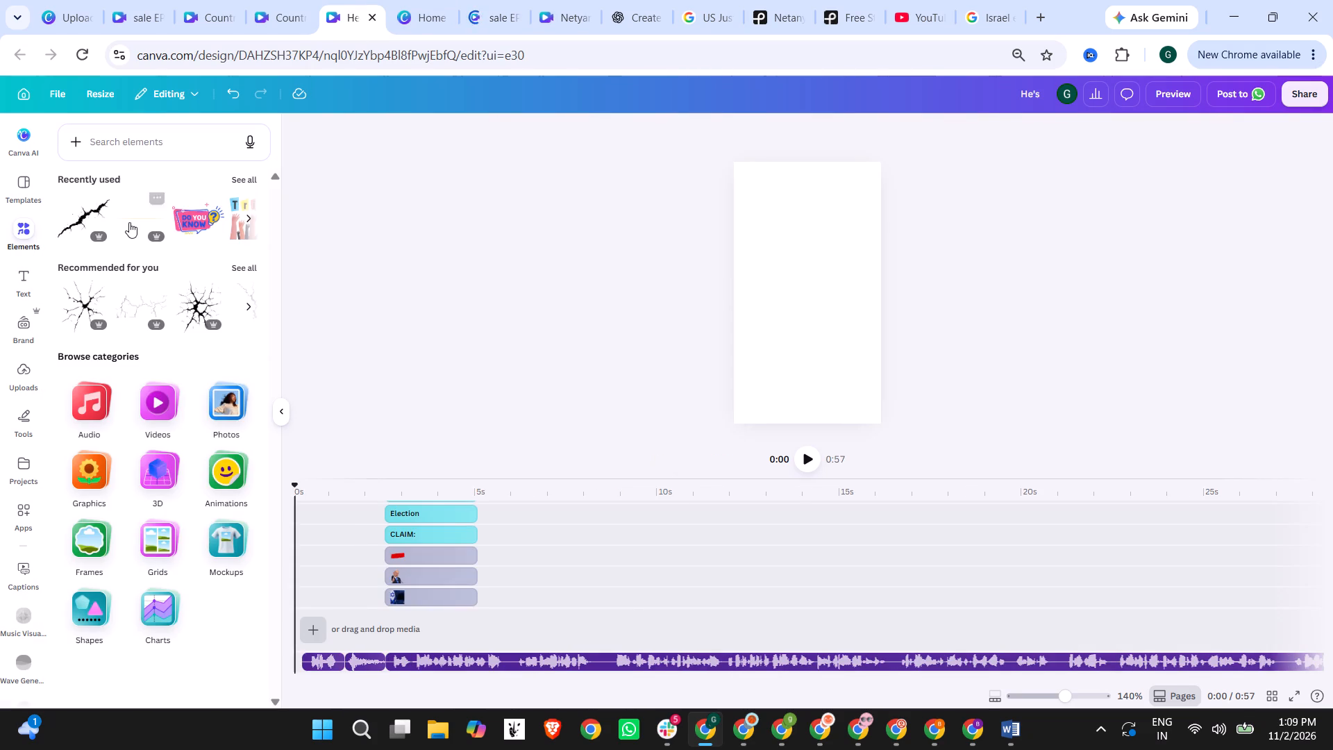
click(140, 144)
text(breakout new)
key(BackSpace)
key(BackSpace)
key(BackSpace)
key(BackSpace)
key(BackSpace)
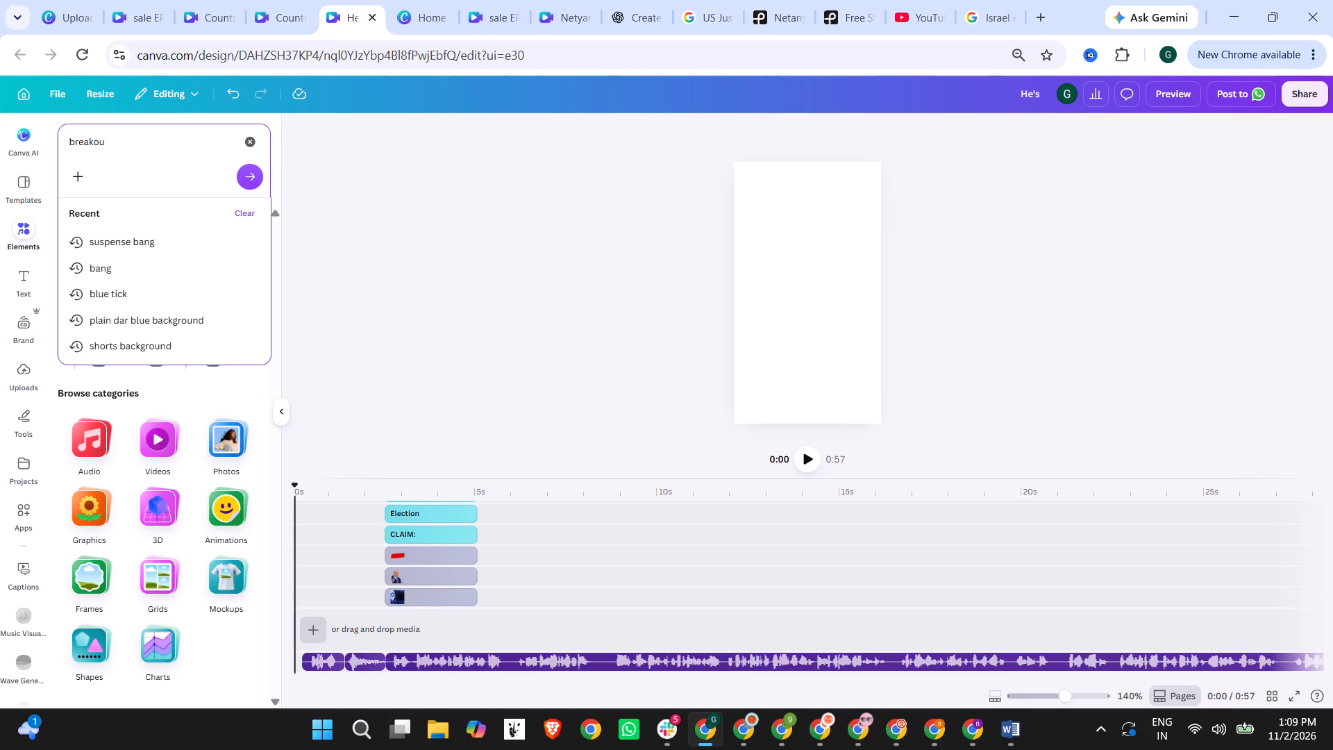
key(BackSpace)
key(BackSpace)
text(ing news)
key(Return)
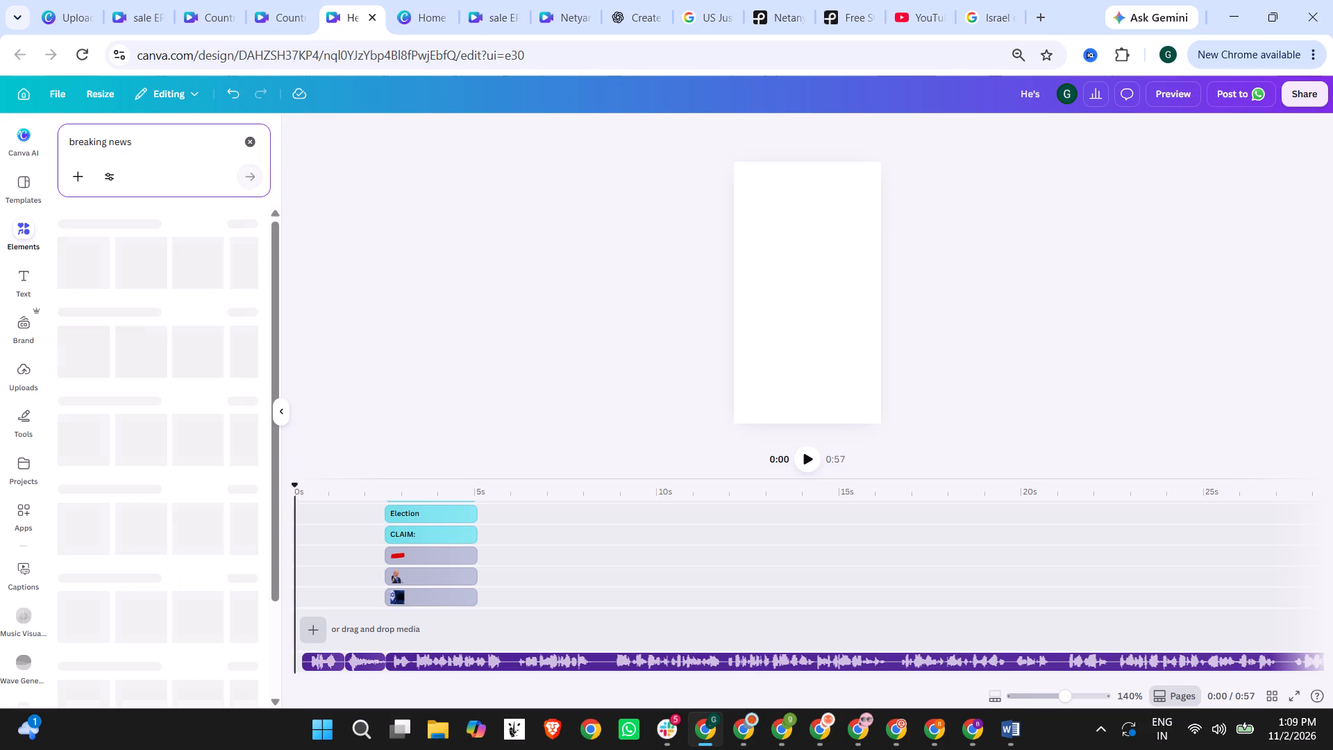
Look through the combined "breaking news" element results in the Canva design, browsing the row of photos.
scroll(160, 385, down, 2)
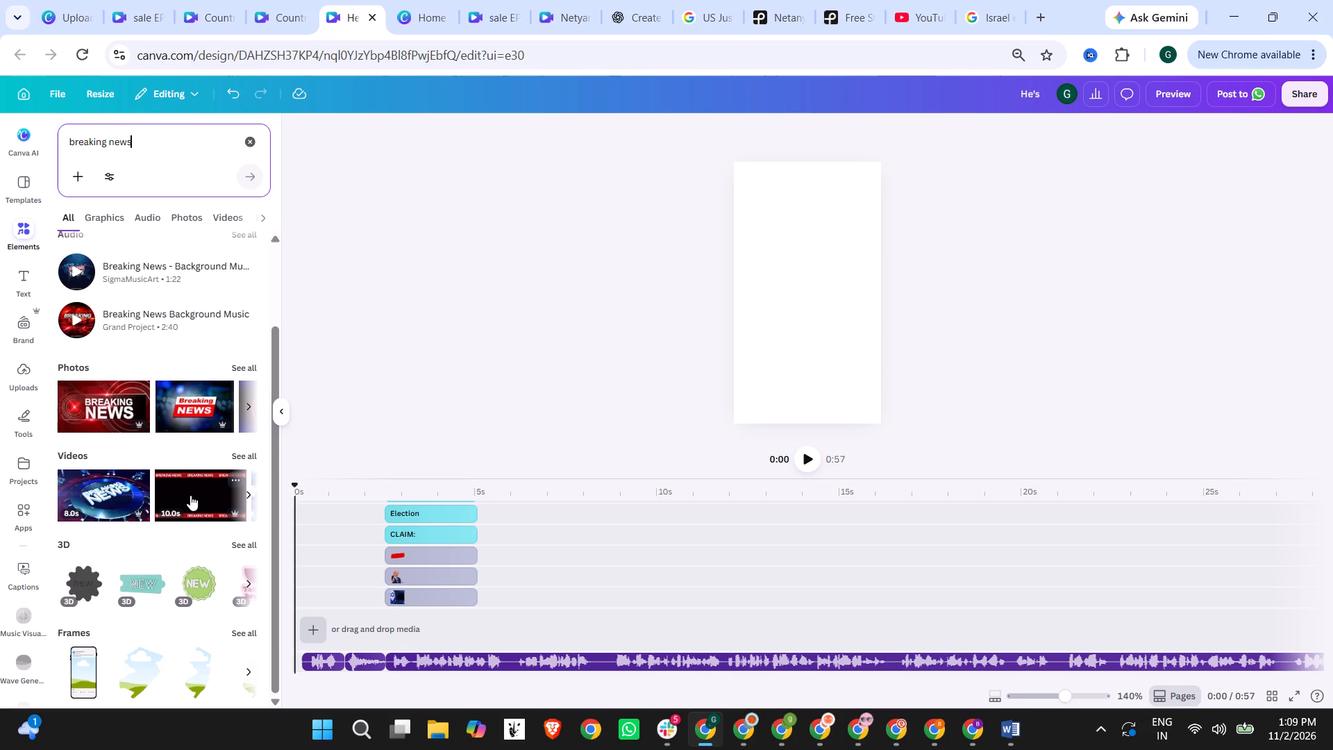
scroll(190, 495, down, 2)
click(246, 409)
click(246, 409)
click(246, 409)
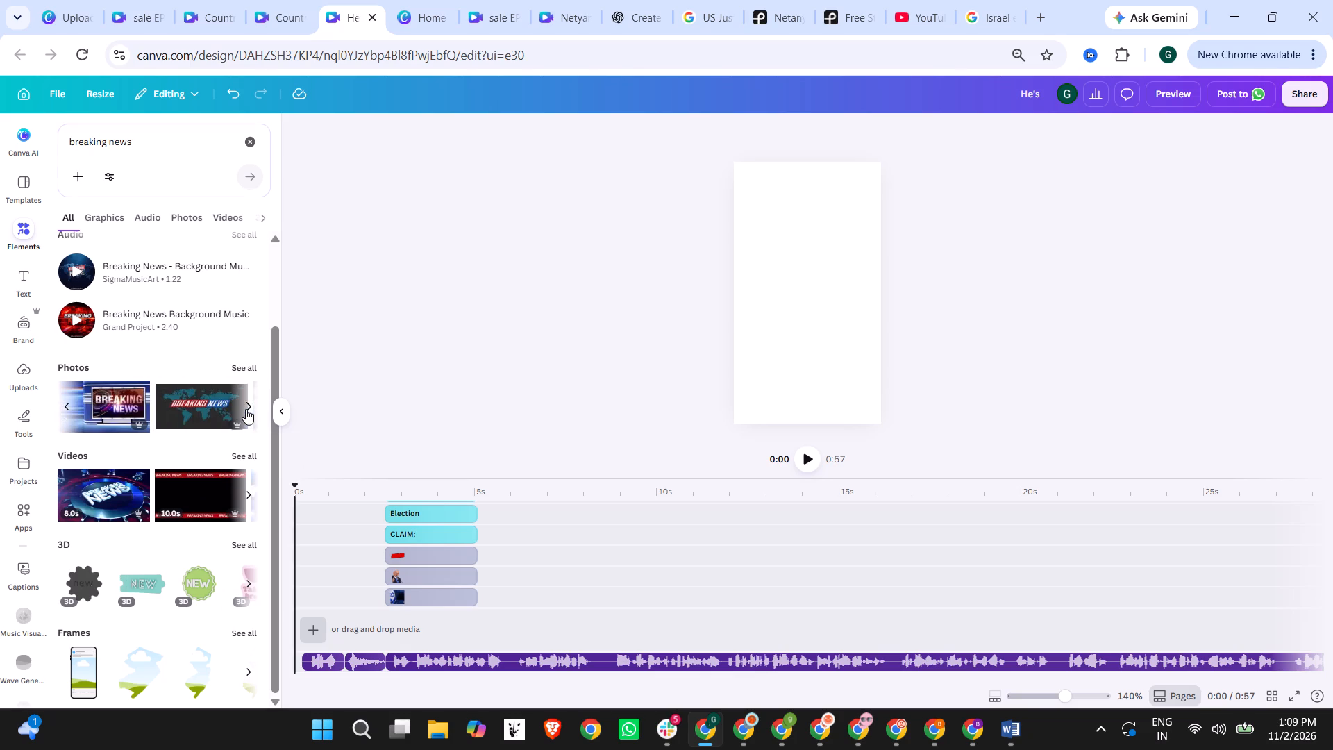
click(64, 400)
click(66, 404)
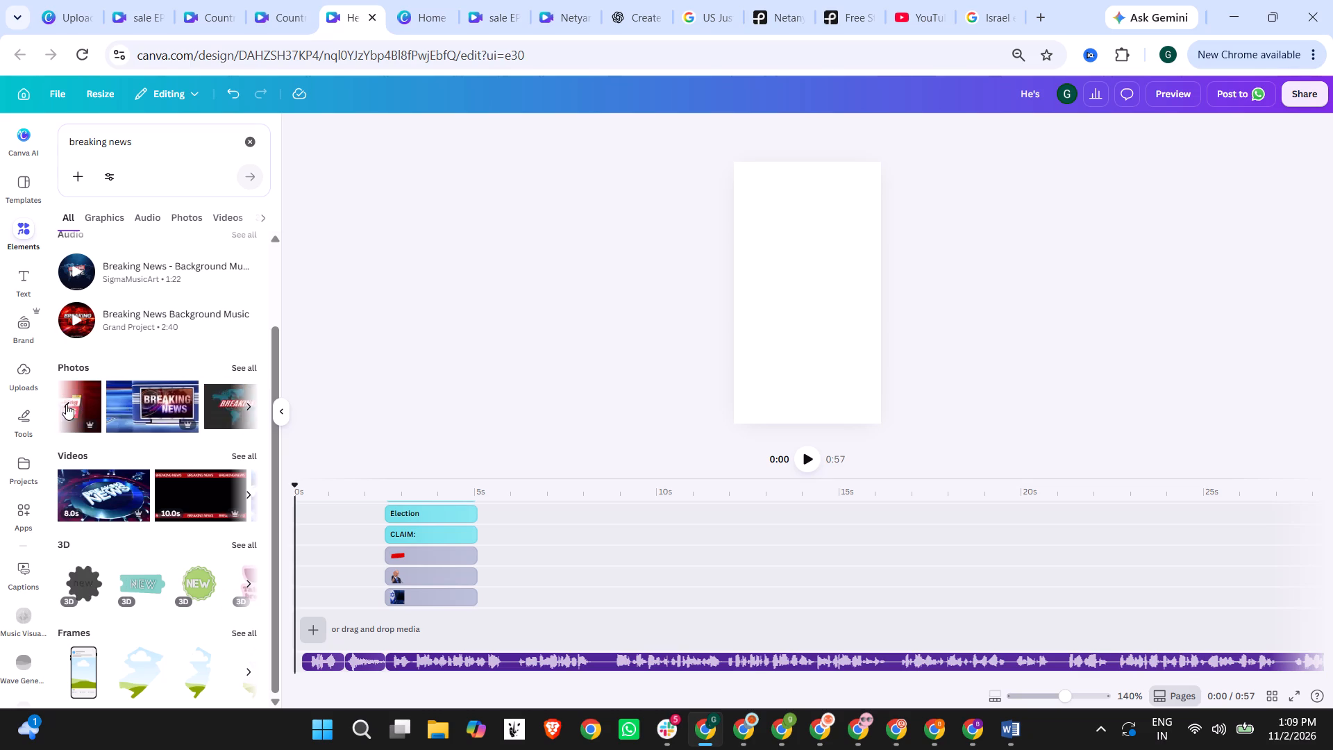
scroll(197, 424, down, 5)
scroll(169, 581, down, 5)
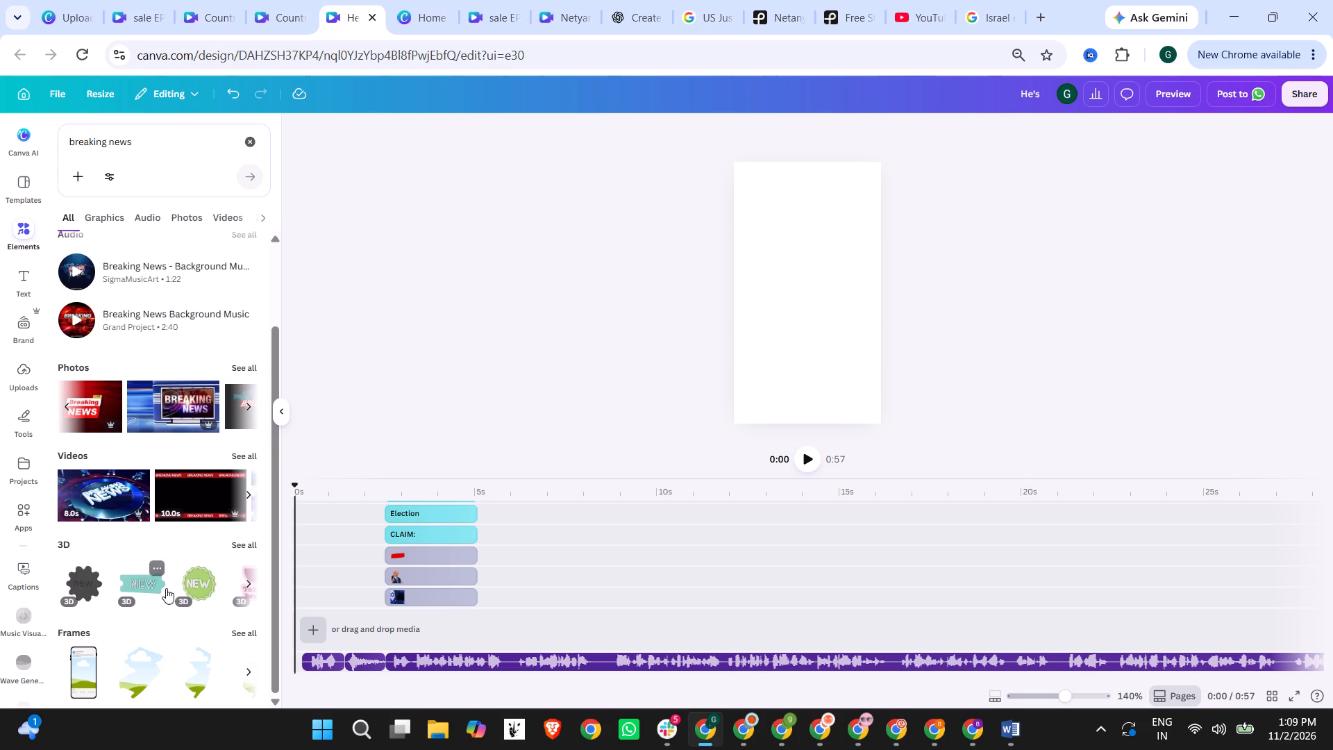
scroll(176, 589, down, 4)
scroll(227, 483, up, 5)
Show all "breaking news" photos and look through them for a suitable news background.
click(242, 467)
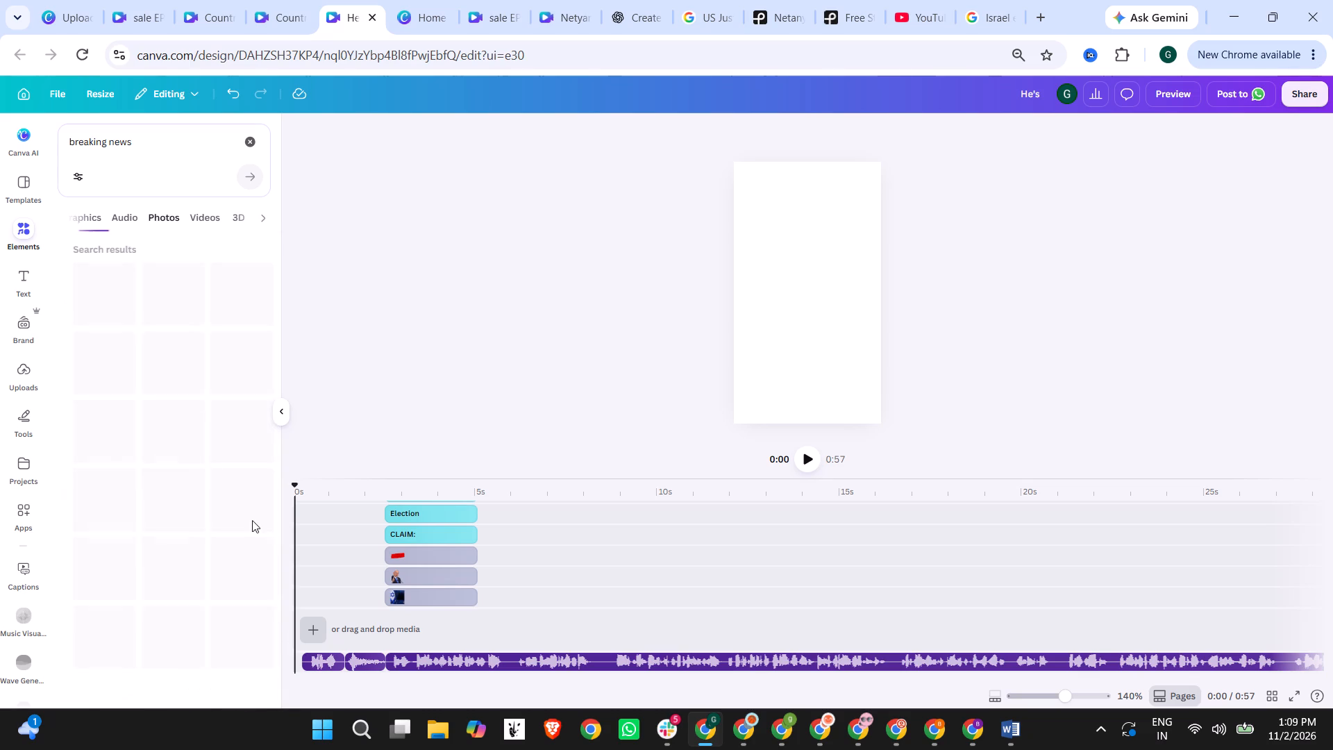
scroll(138, 431, down, 2)
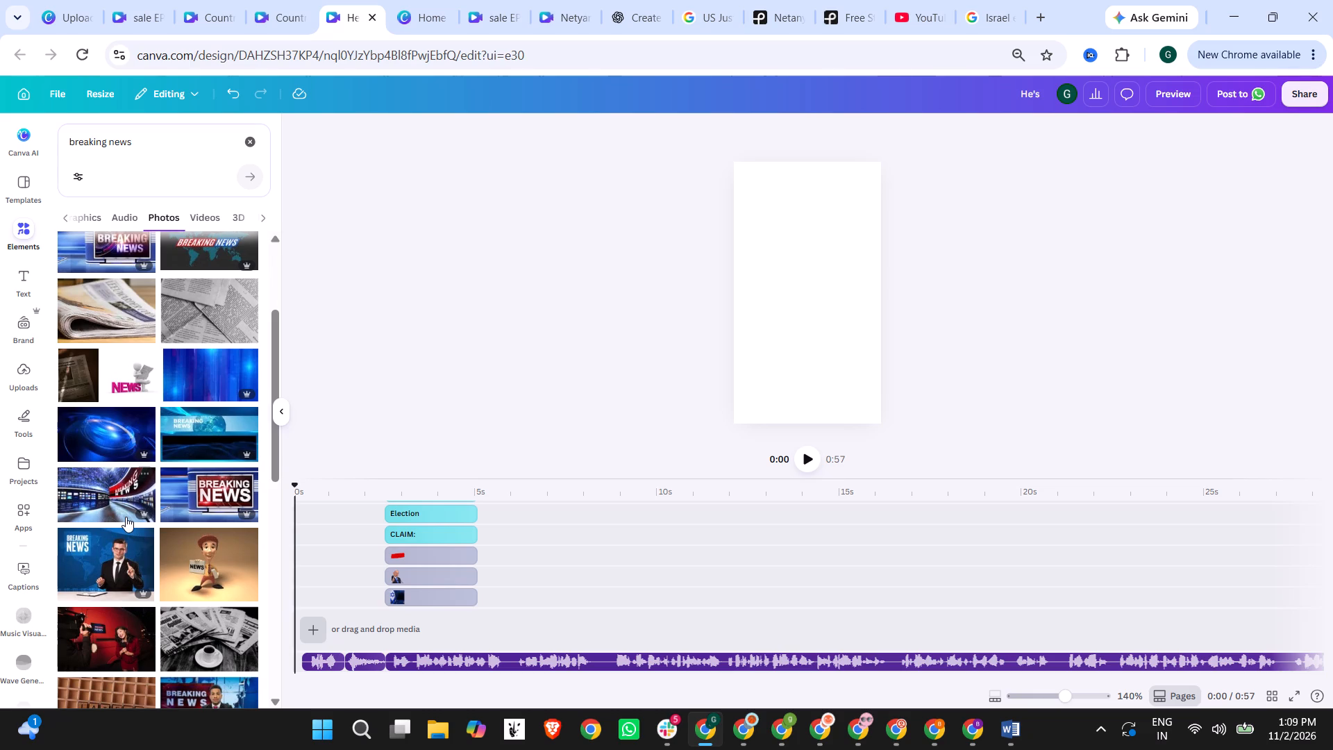
scroll(126, 517, down, 2)
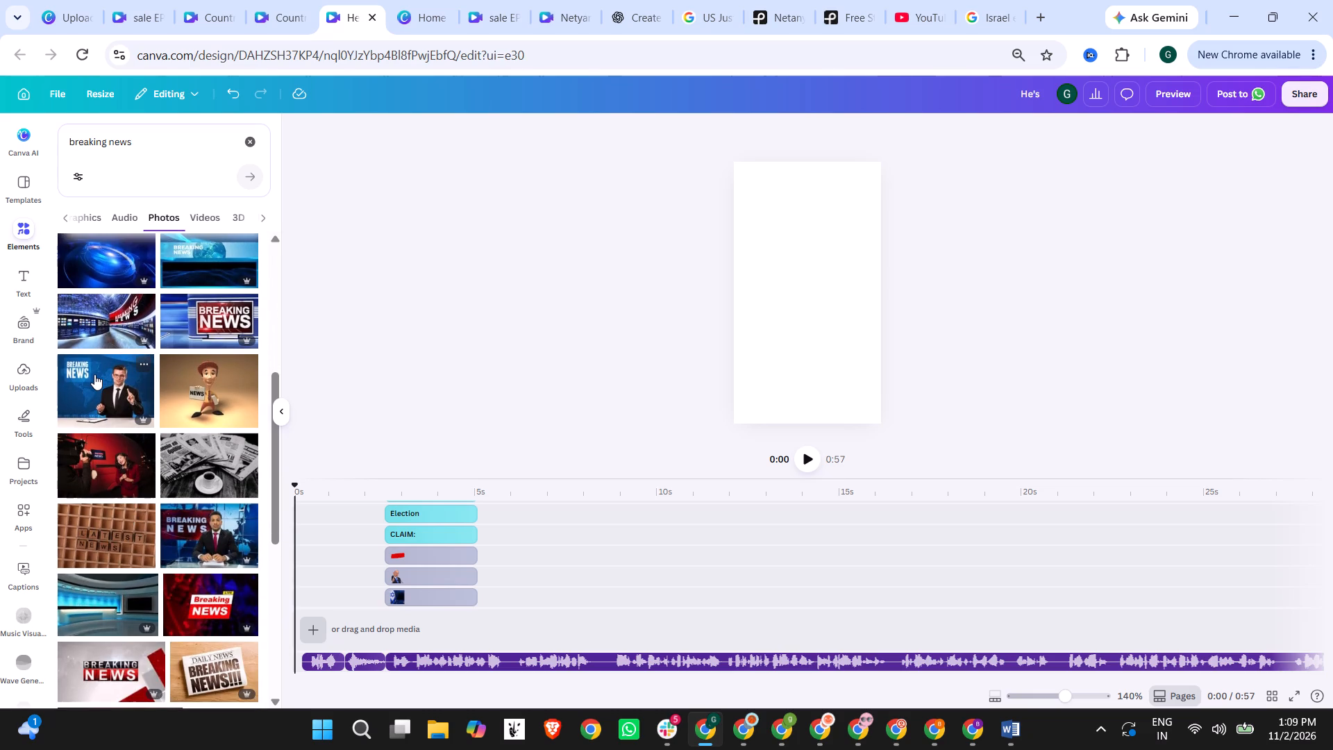
scroll(94, 374, down, 4)
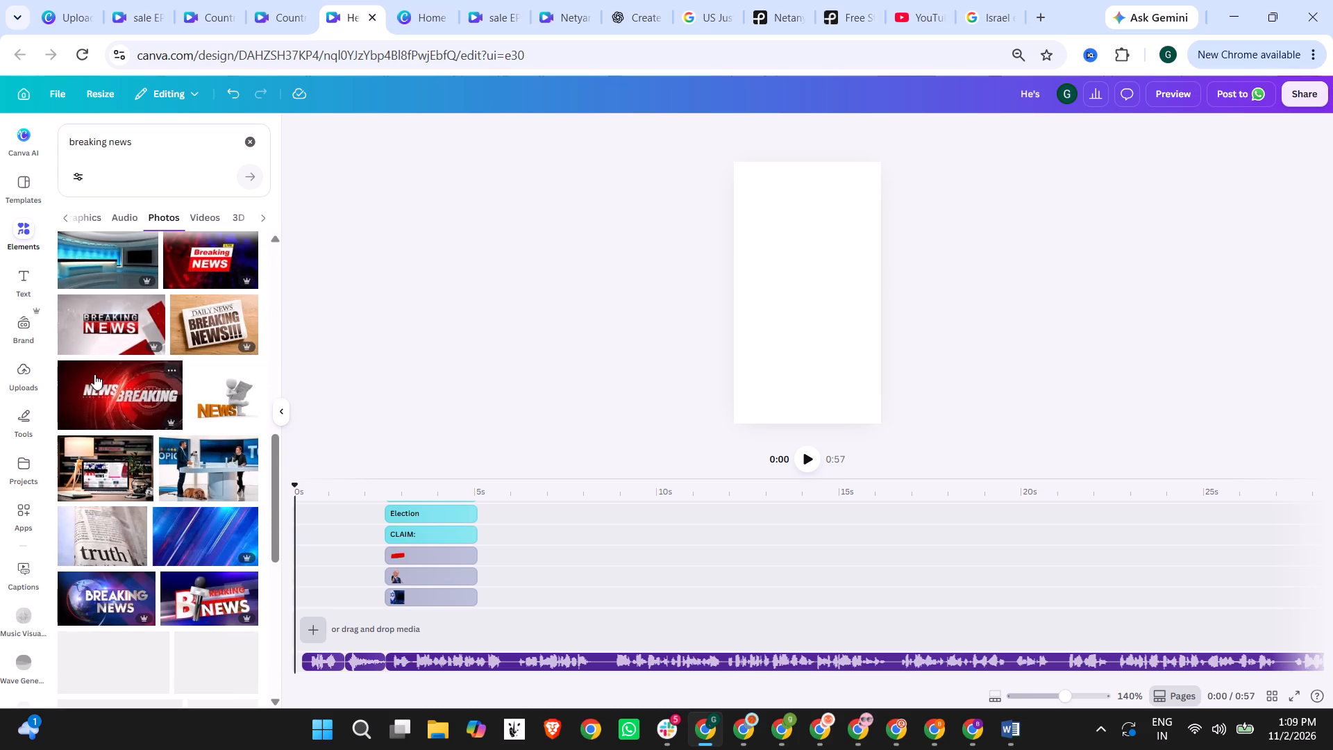
scroll(94, 374, down, 3)
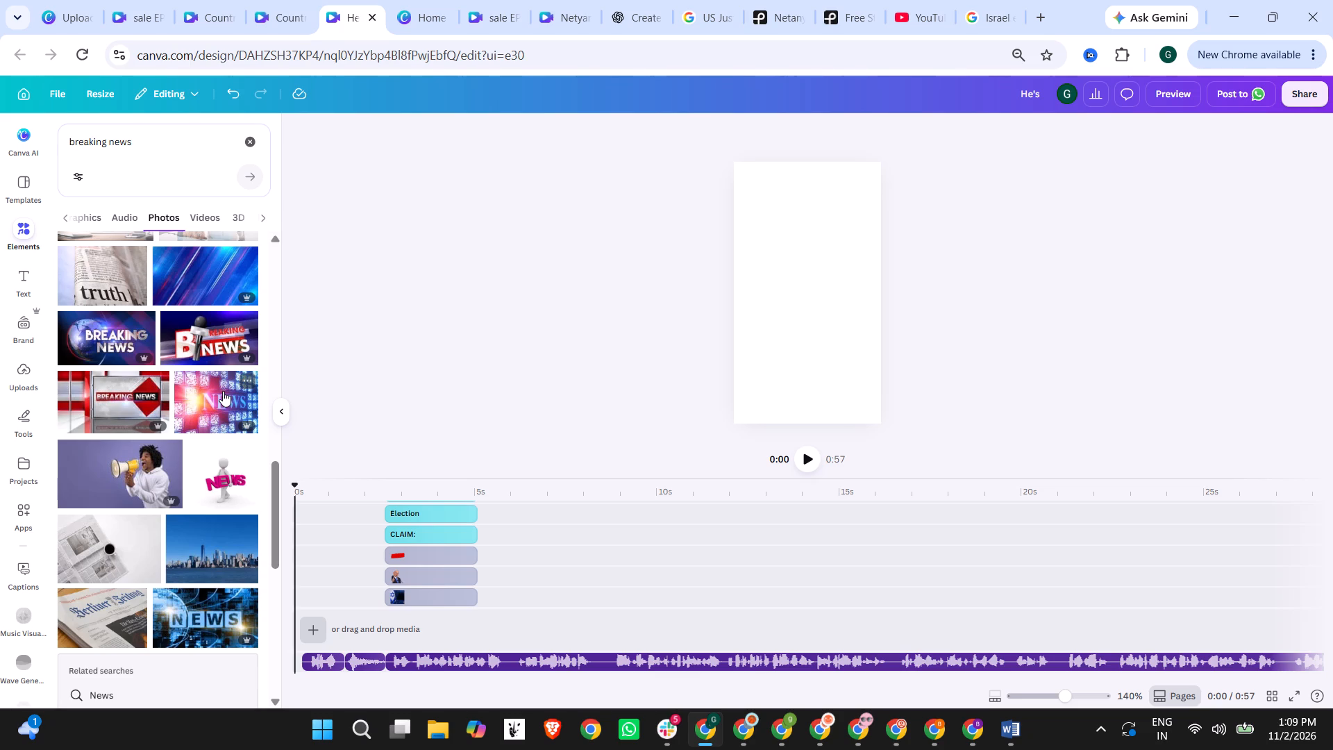
scroll(223, 391, down, 3)
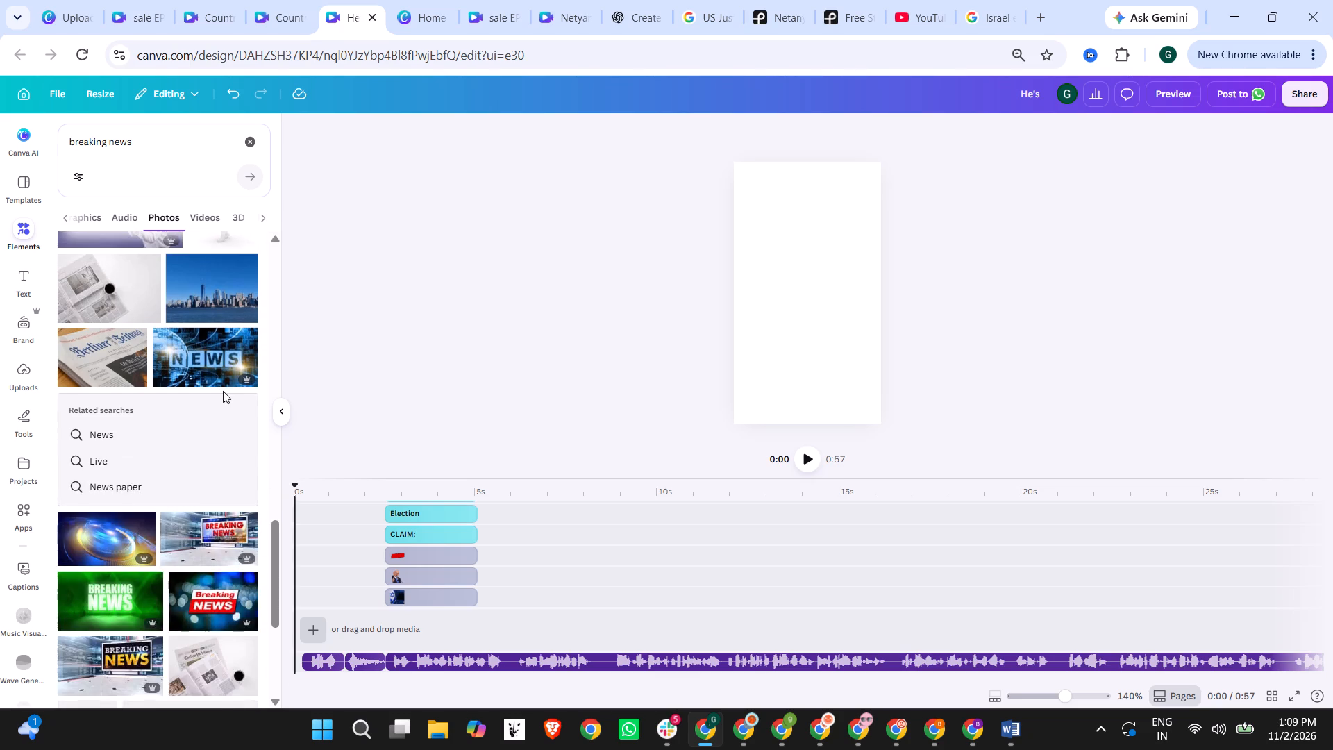
scroll(223, 391, down, 6)
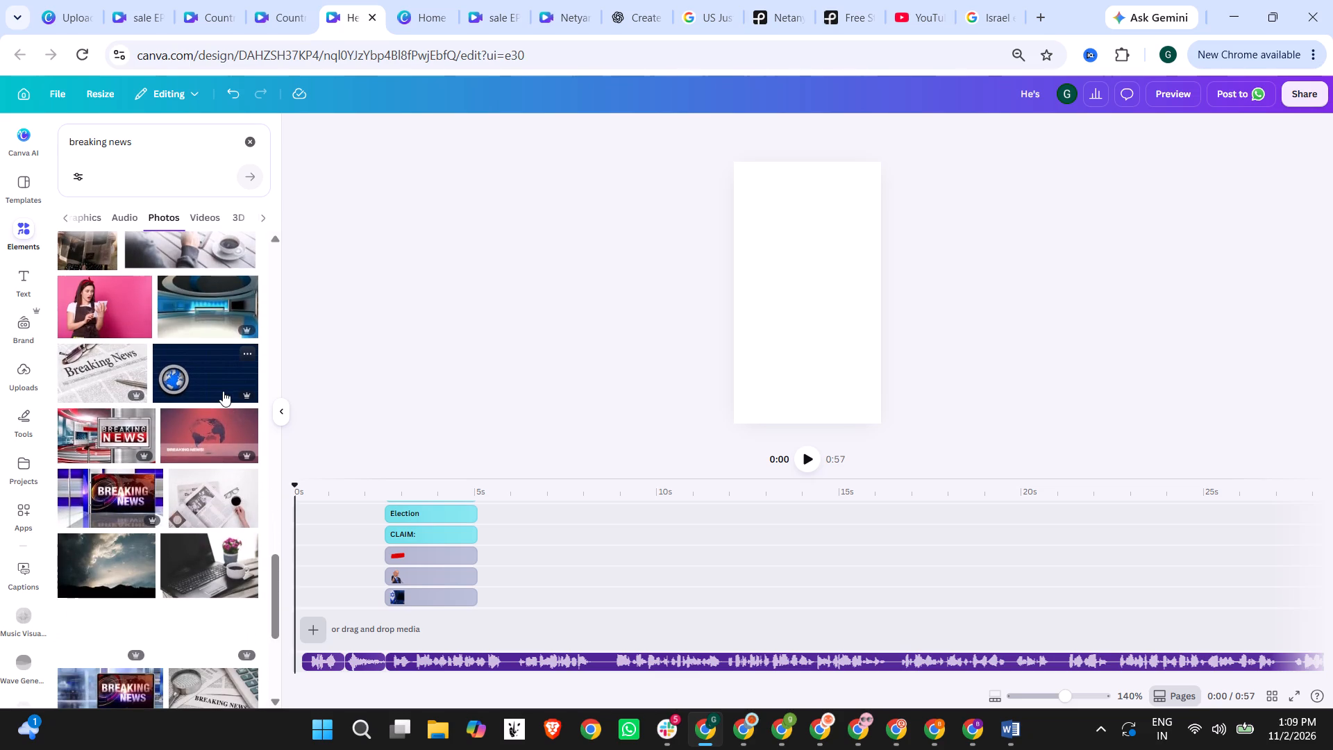
scroll(223, 391, down, 7)
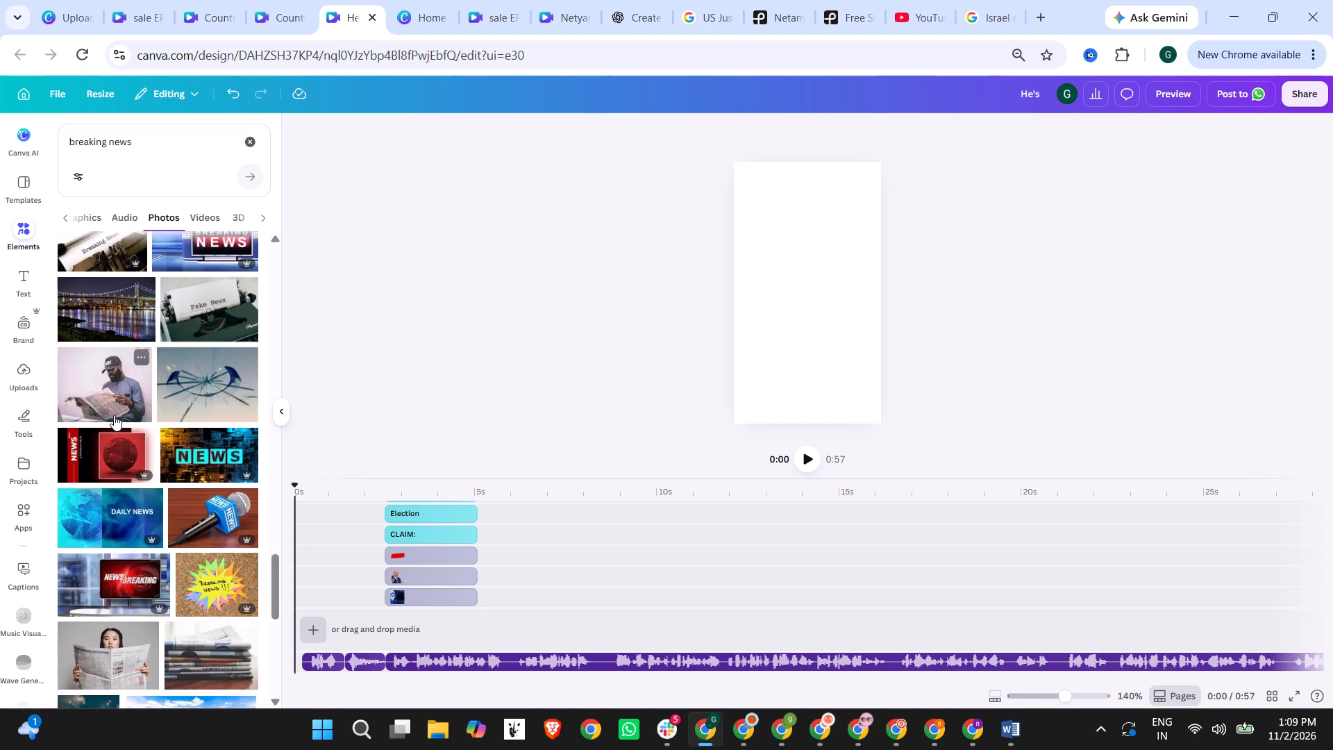
scroll(114, 415, down, 2)
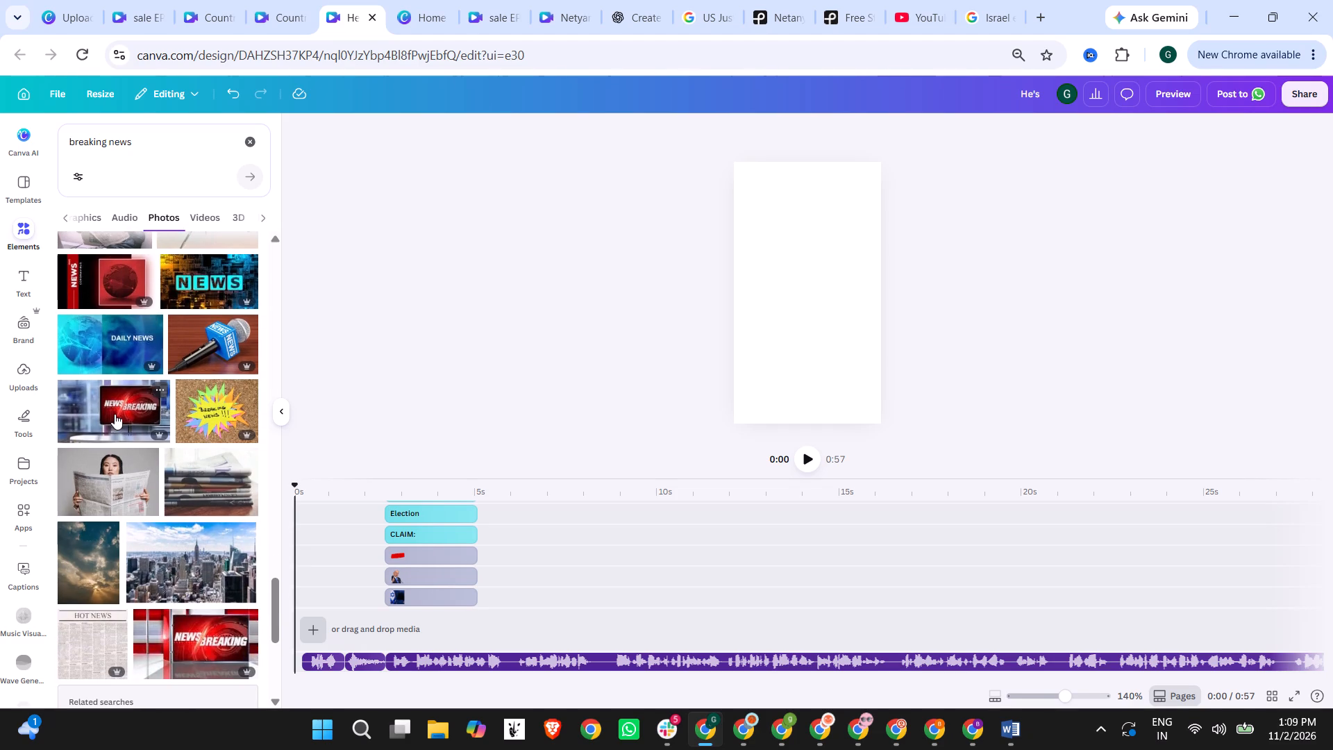
scroll(117, 412, down, 2)
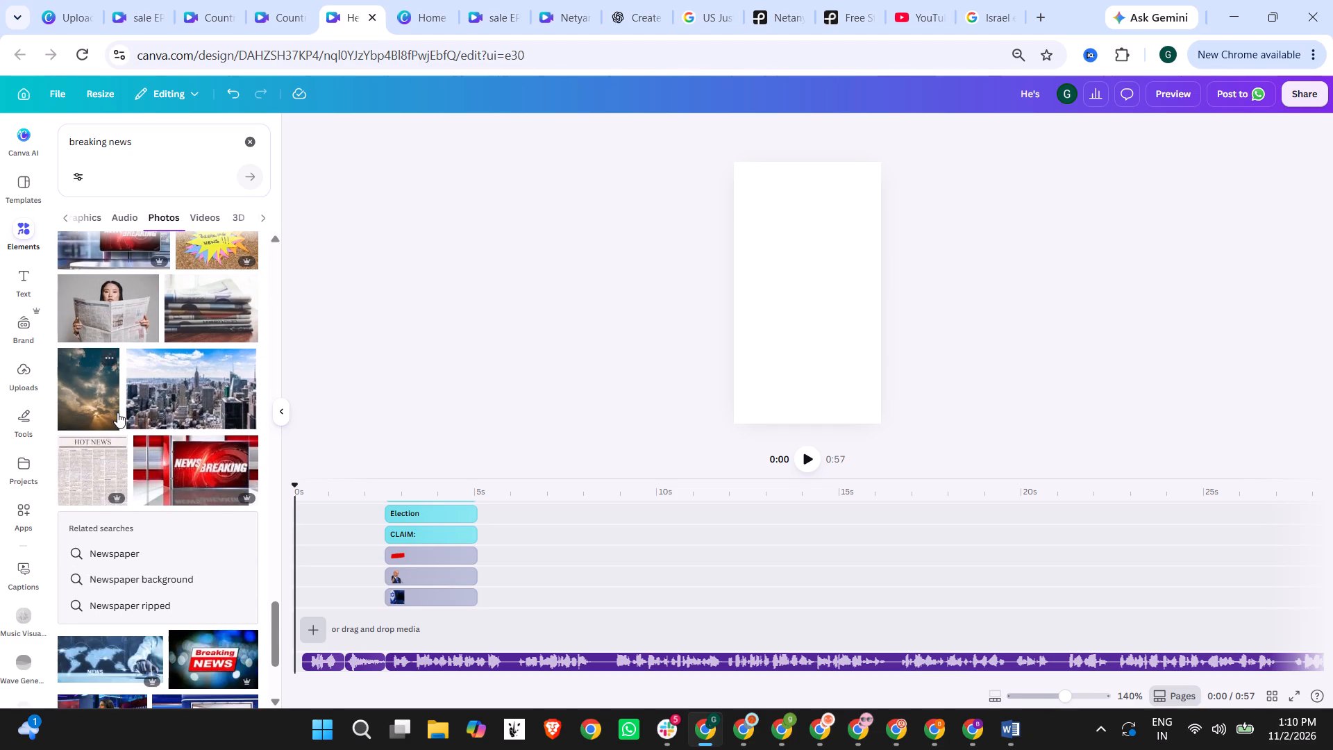
scroll(117, 412, down, 2)
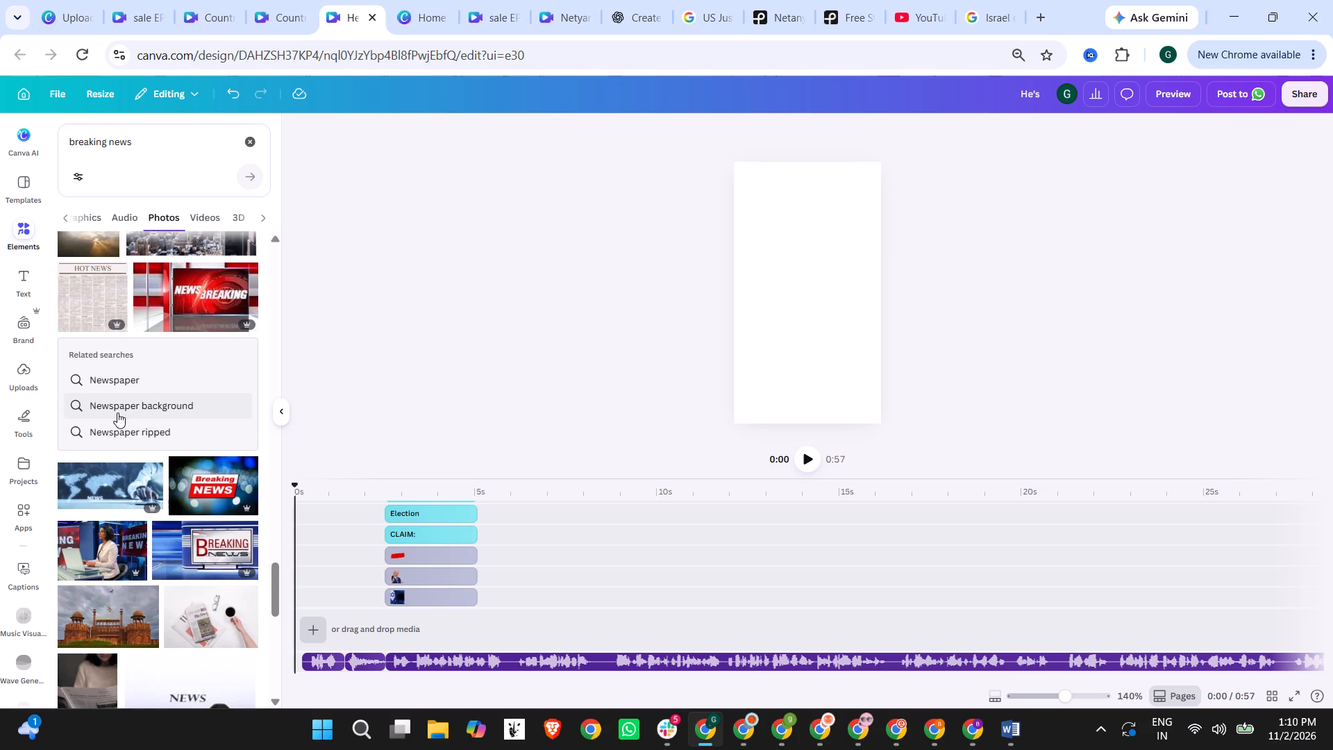
scroll(117, 412, down, 7)
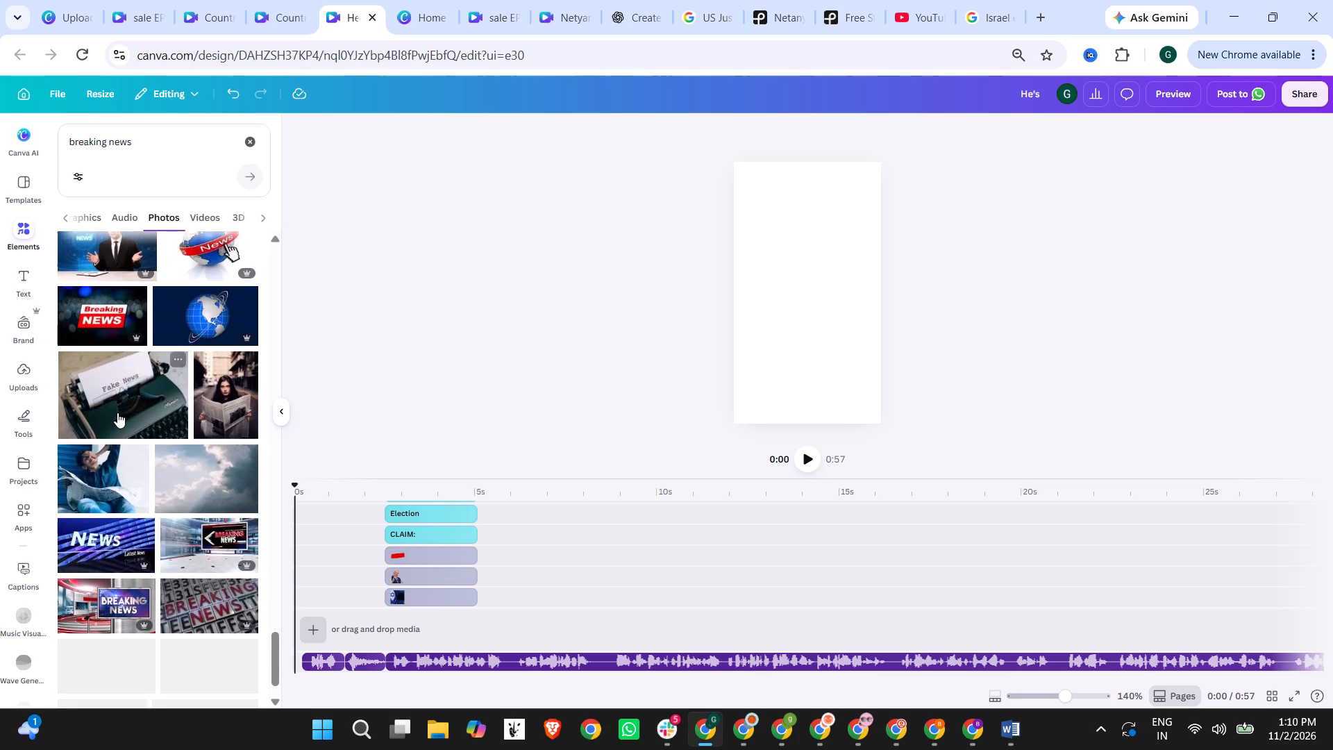
scroll(118, 412, down, 3)
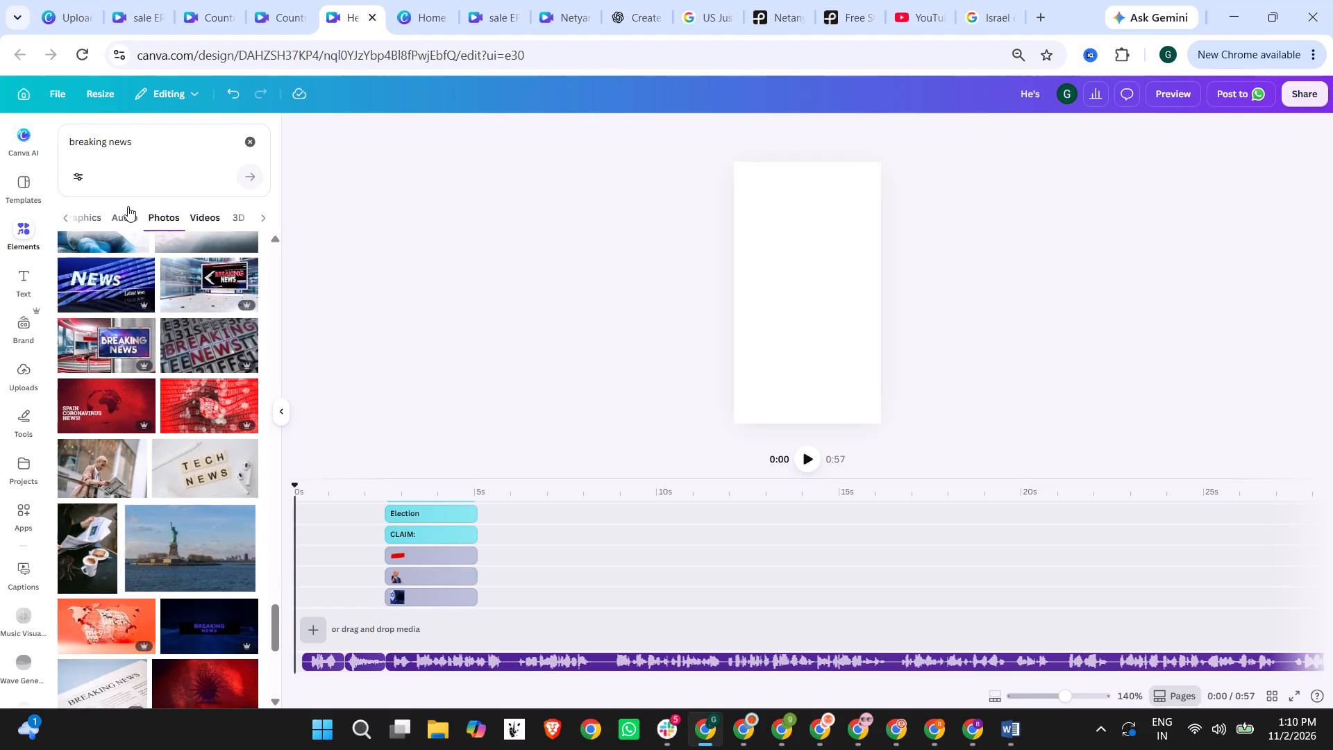
Switch the "breaking news" results to videos and look through them for a suitable news clip.
click(205, 212)
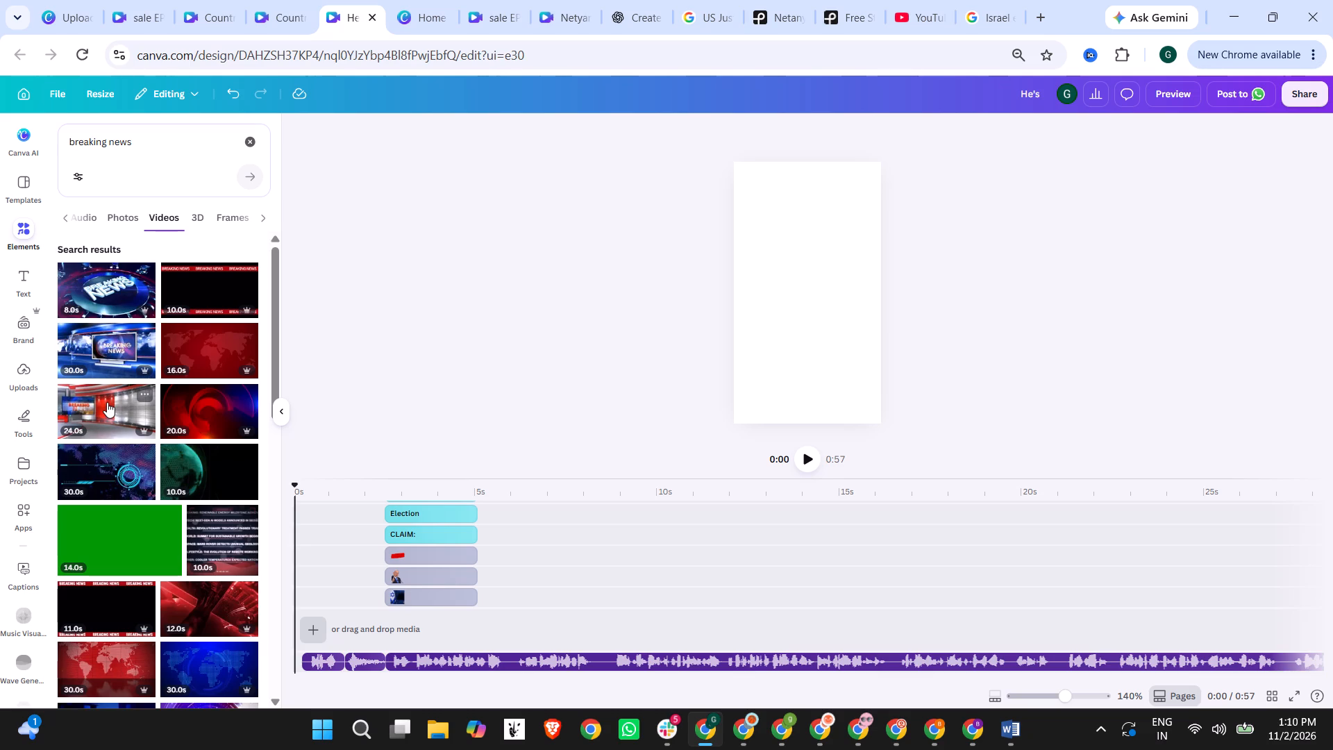
scroll(107, 402, down, 5)
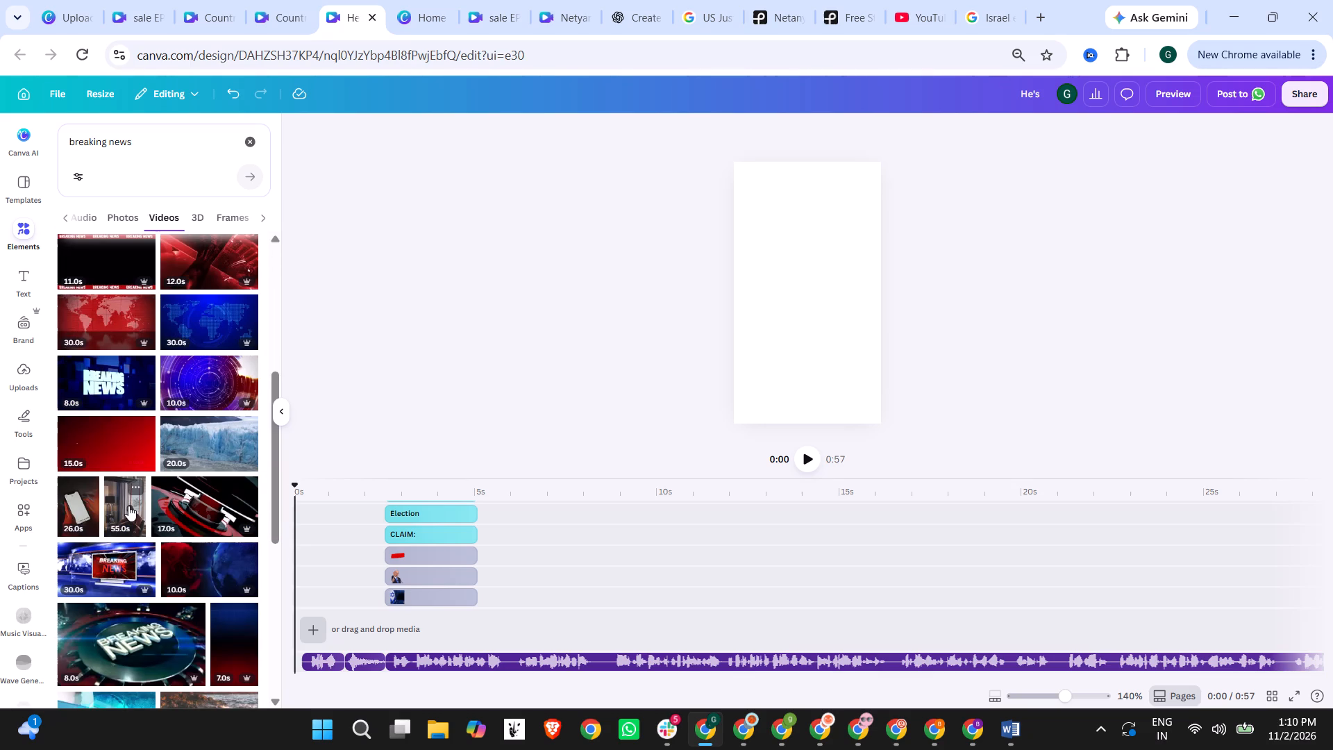
scroll(83, 505, down, 2)
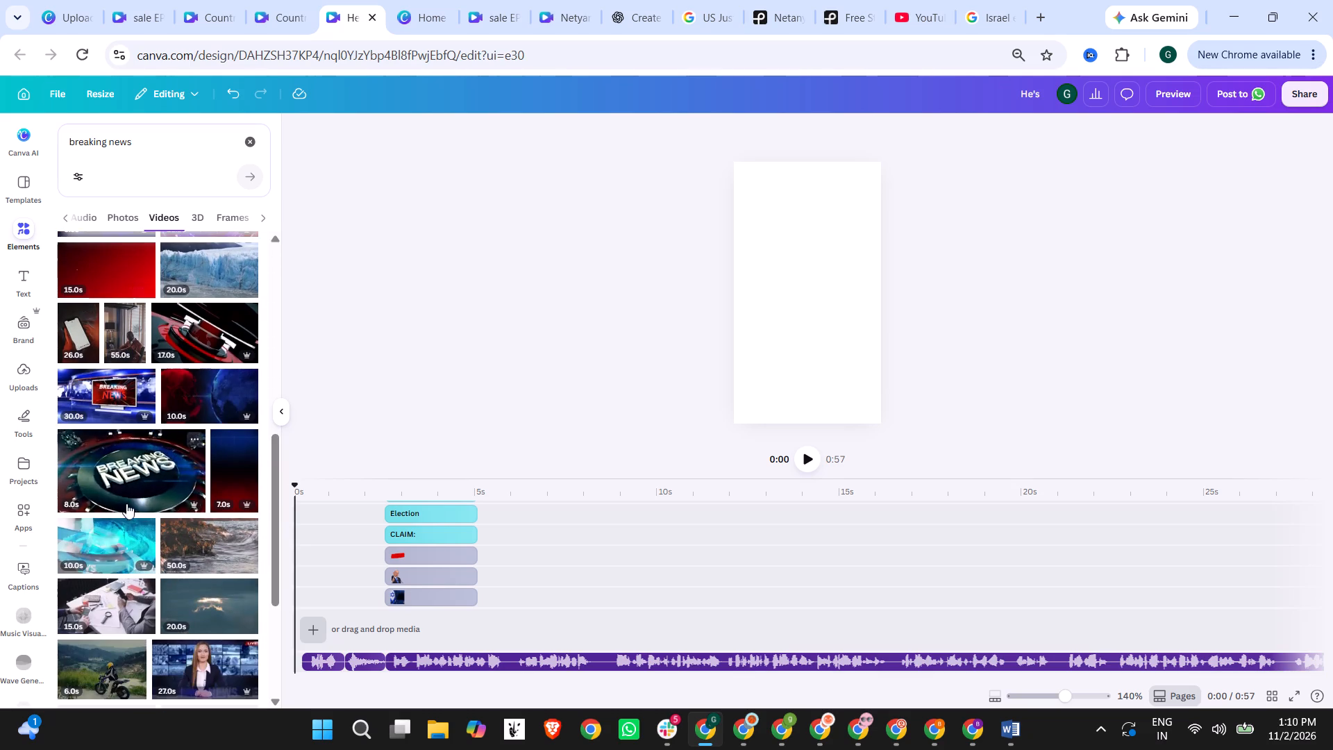
scroll(129, 505, down, 5)
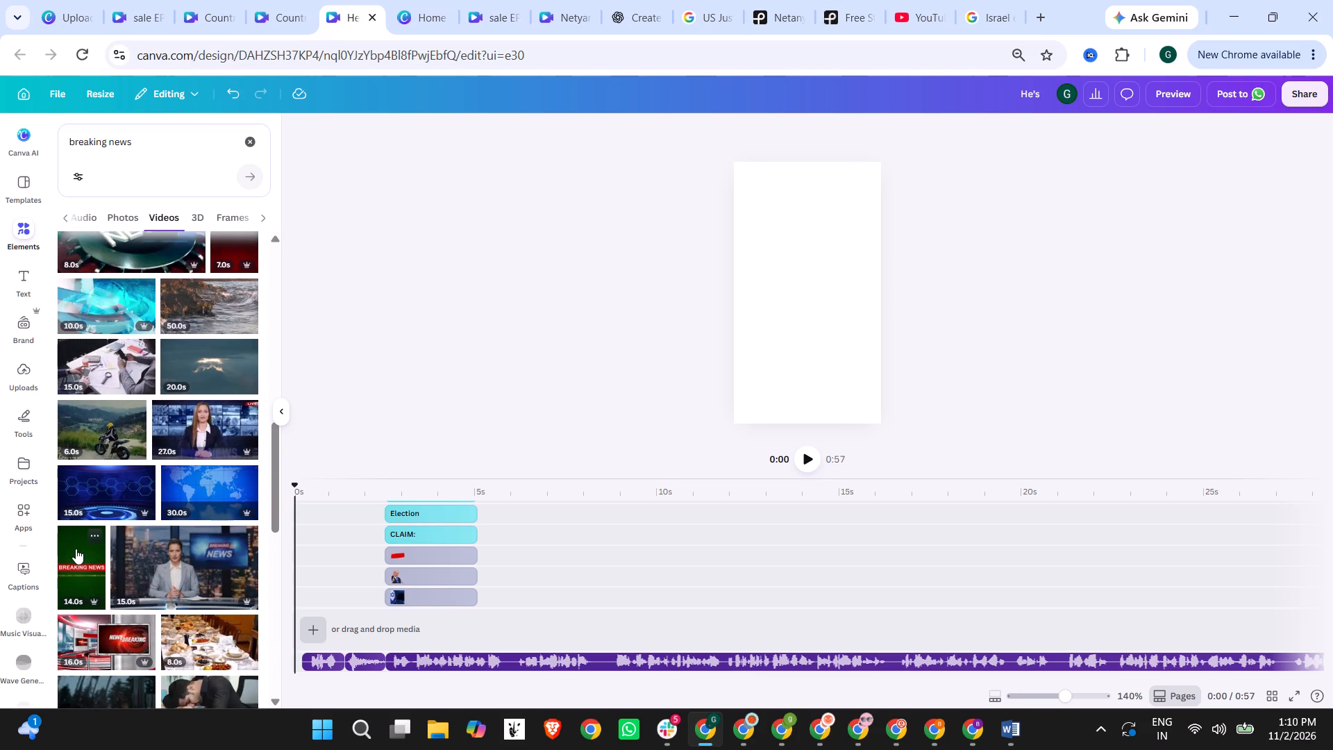
scroll(76, 549, down, 2)
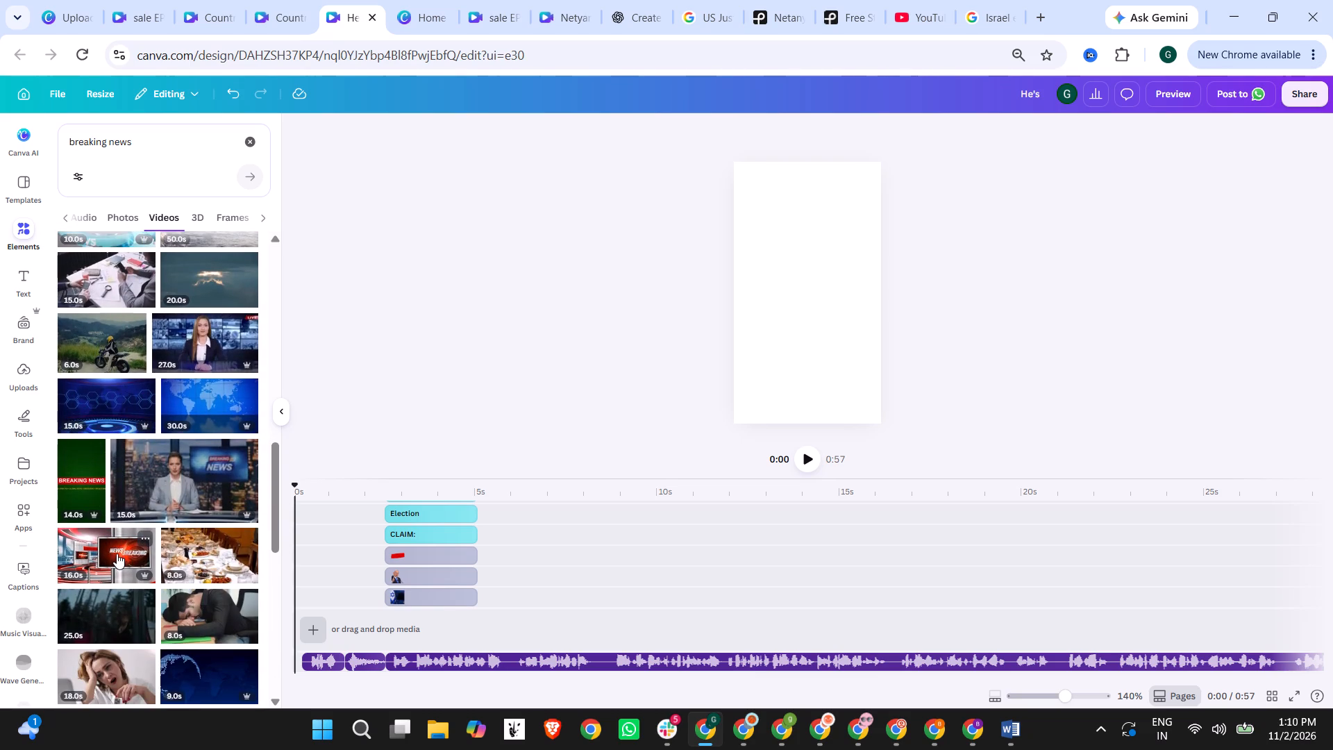
scroll(117, 553, down, 5)
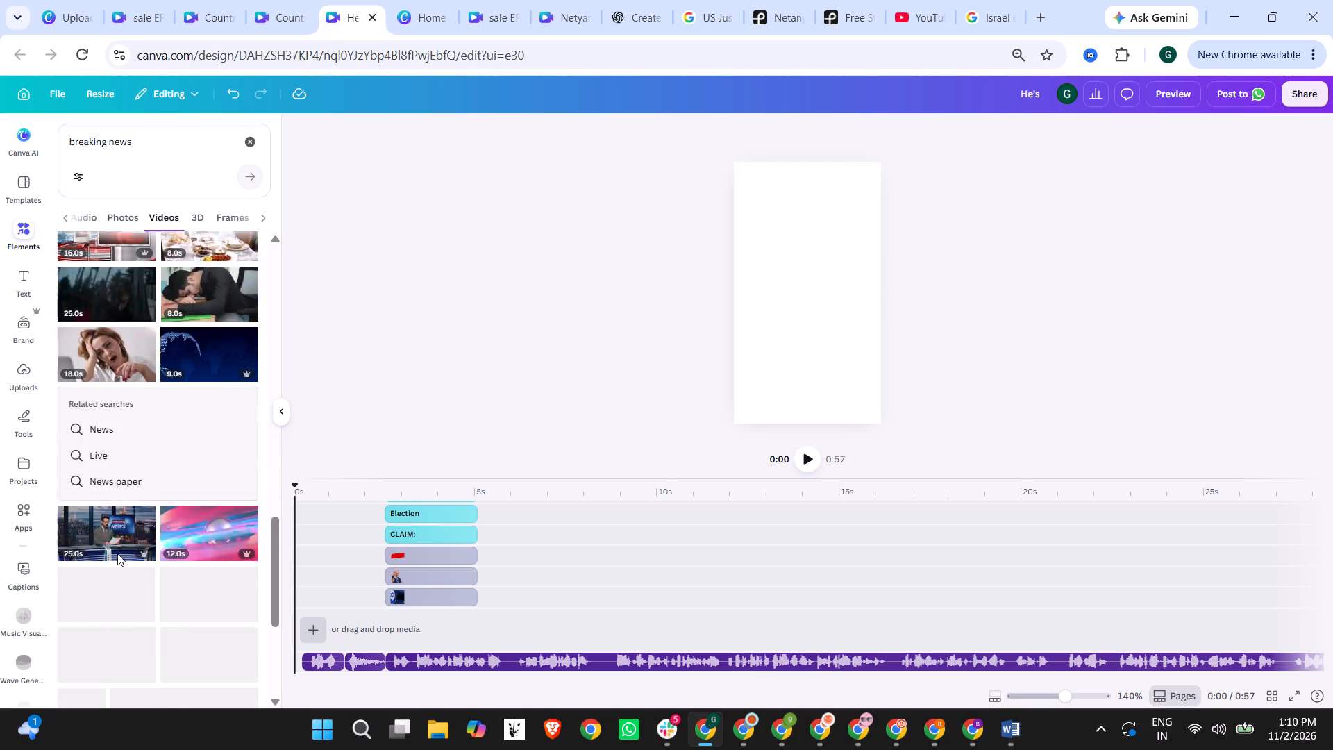
scroll(110, 510, down, 3)
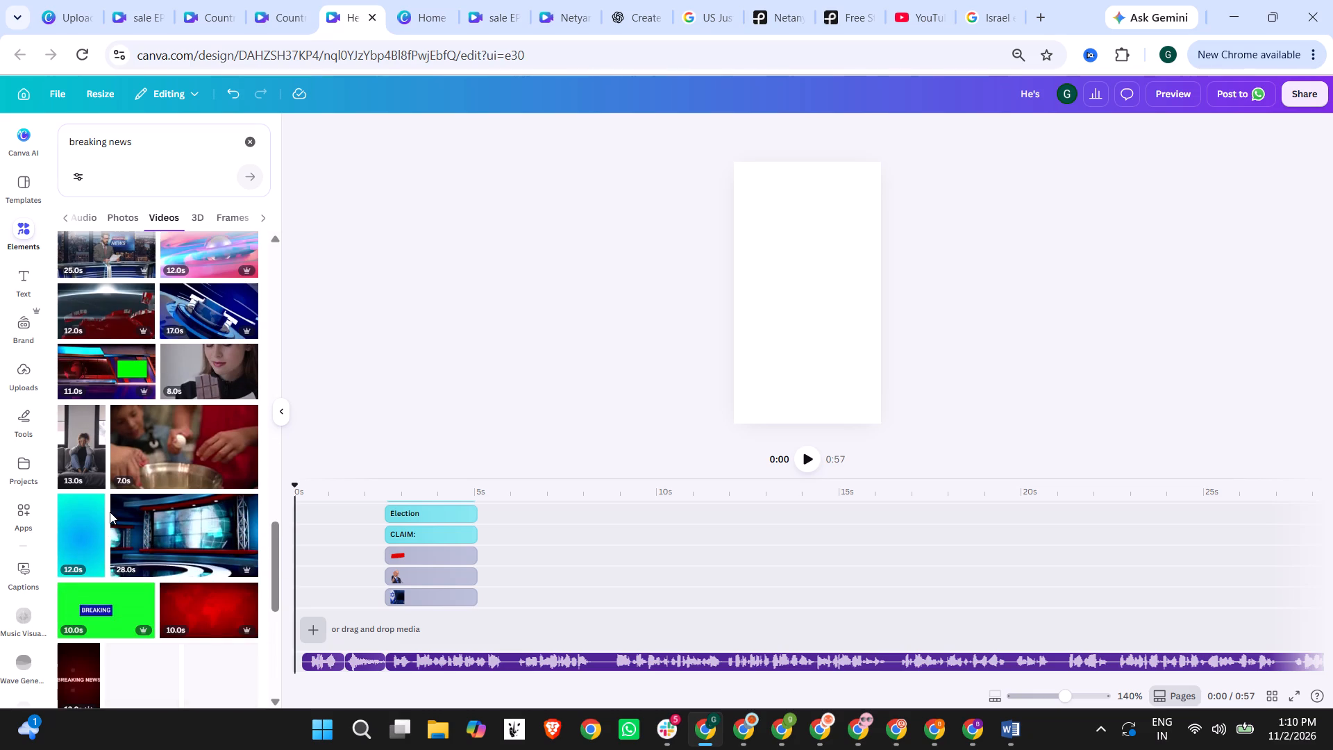
scroll(115, 515, down, 3)
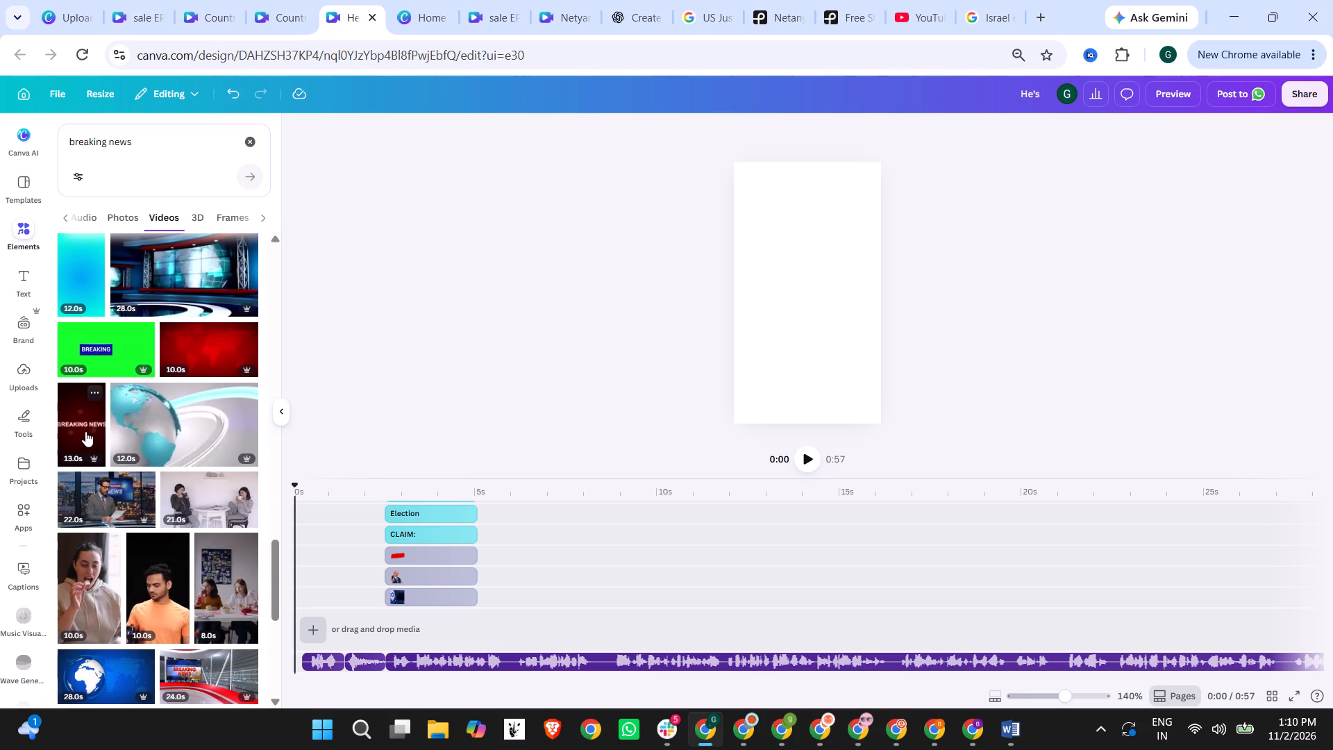
scroll(85, 431, down, 7)
scroll(171, 501, down, 5)
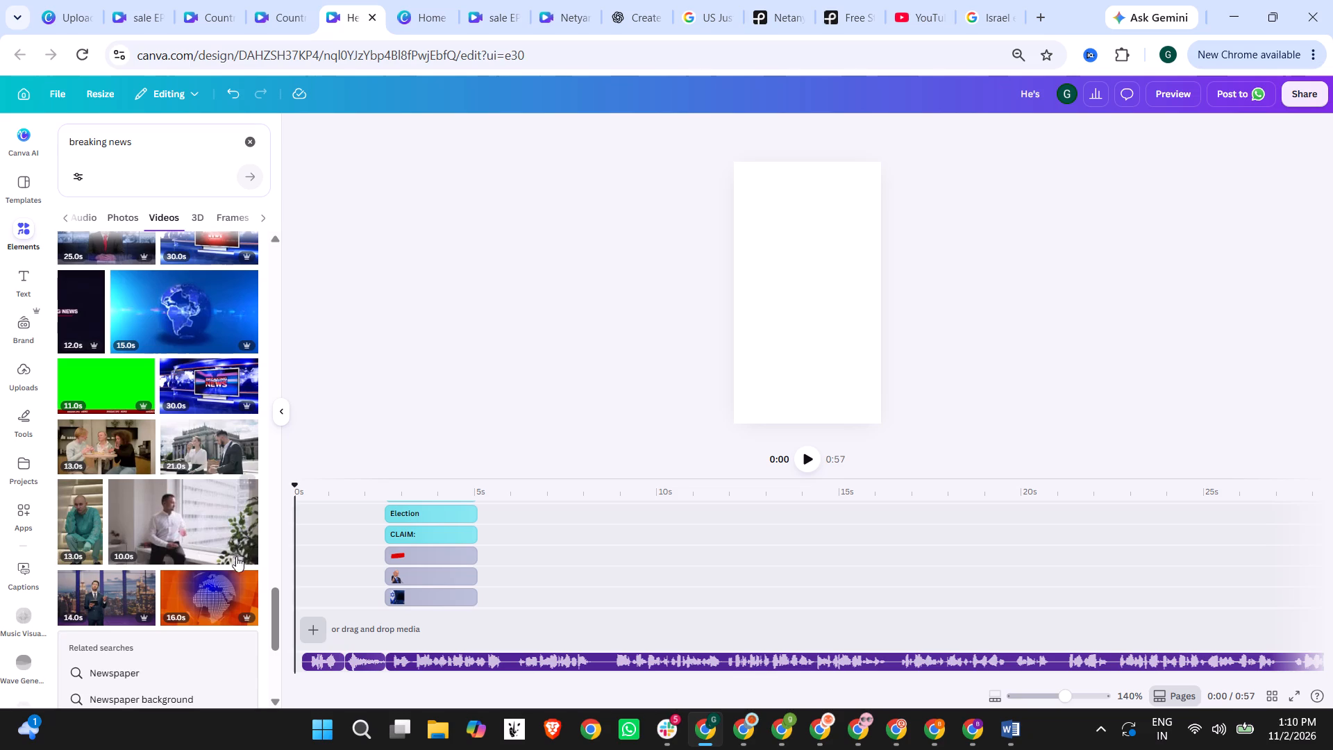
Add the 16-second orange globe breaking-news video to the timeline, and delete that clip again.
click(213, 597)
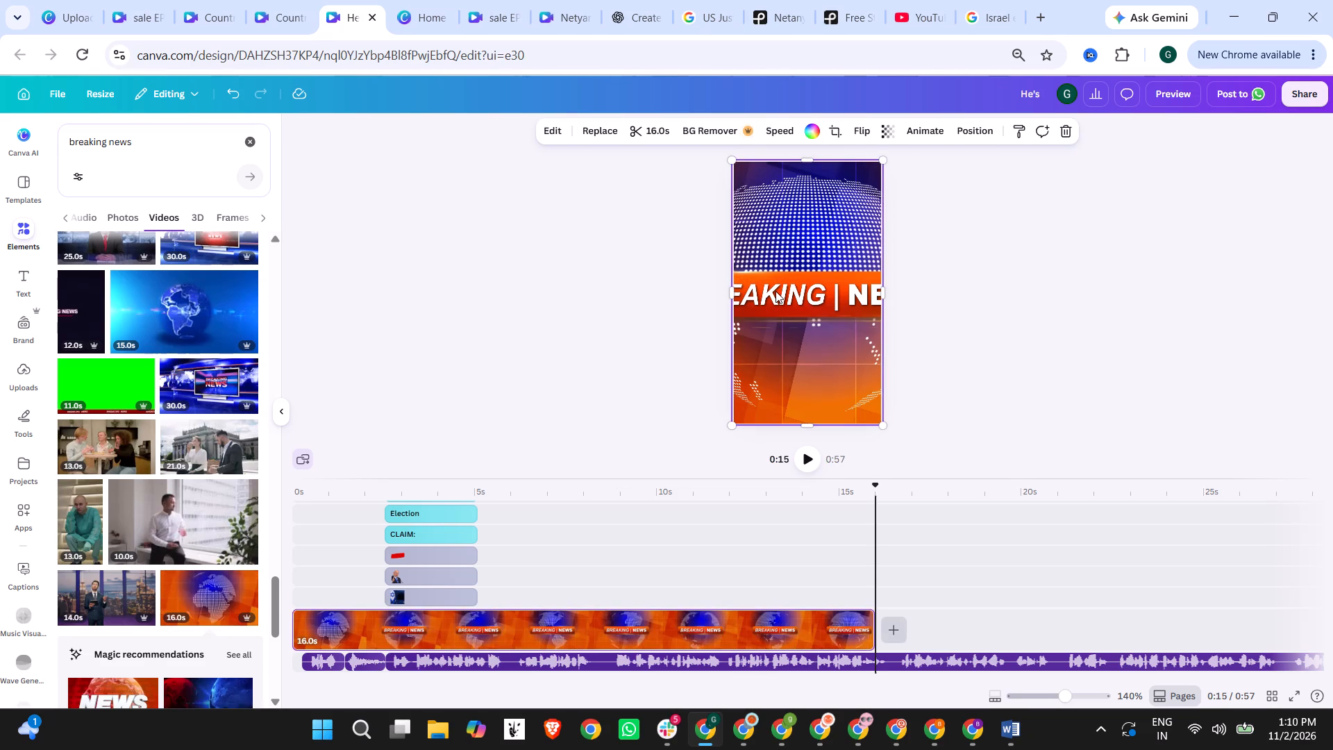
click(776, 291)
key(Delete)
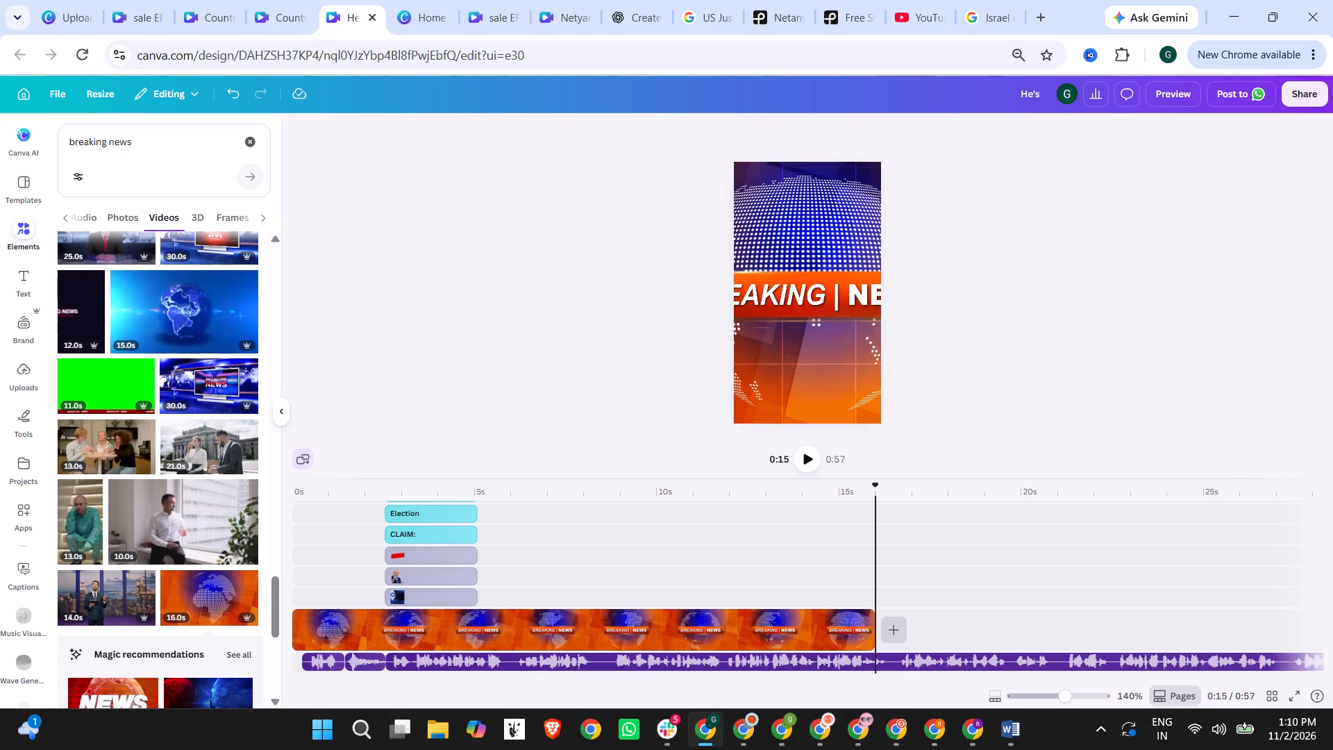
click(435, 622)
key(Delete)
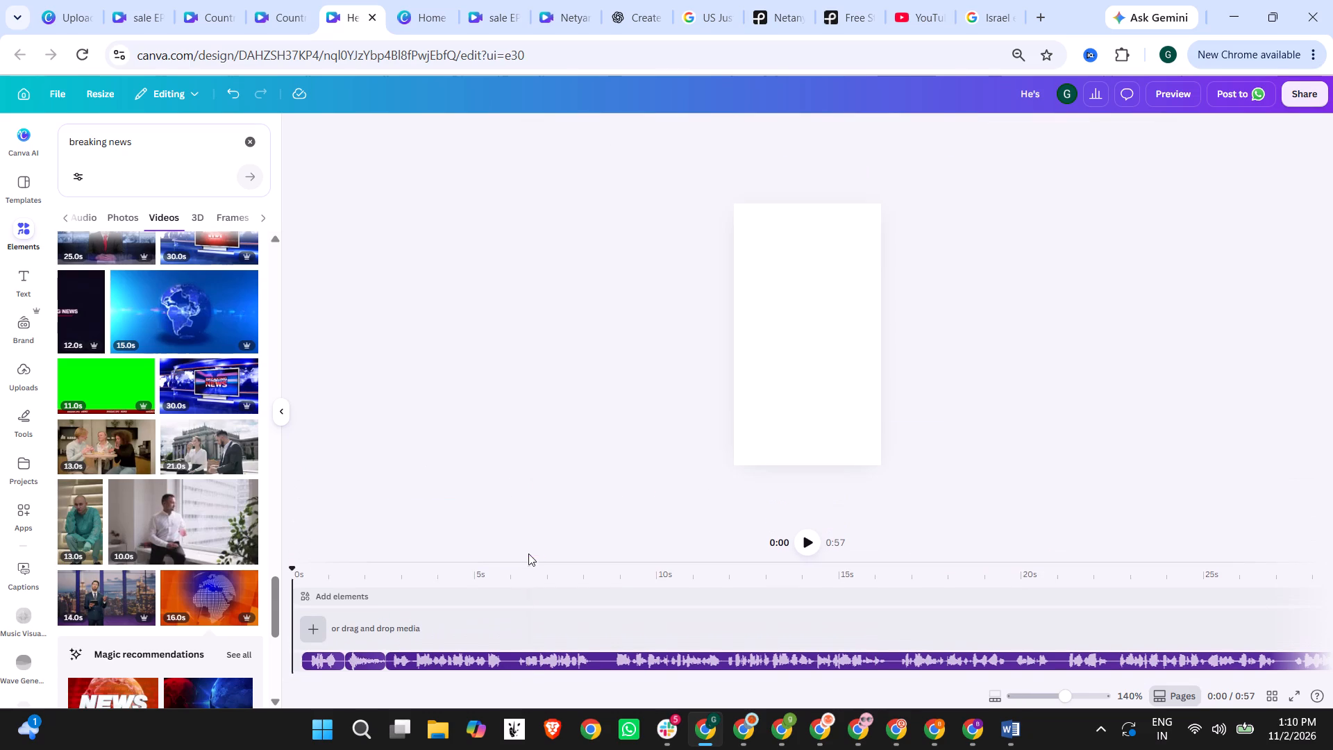
Look further through the "breaking news" videos and the photo results for a suitable news background.
scroll(226, 477, down, 7)
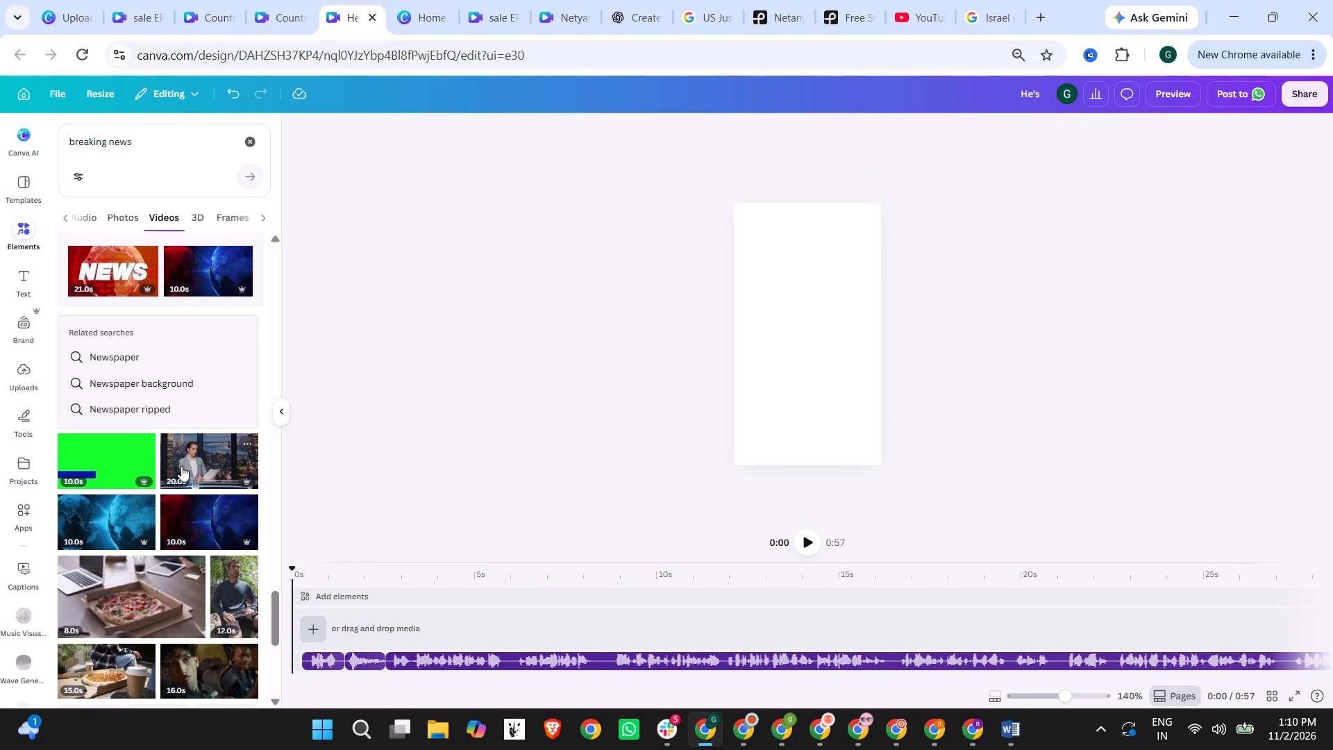
scroll(179, 477, down, 6)
click(117, 210)
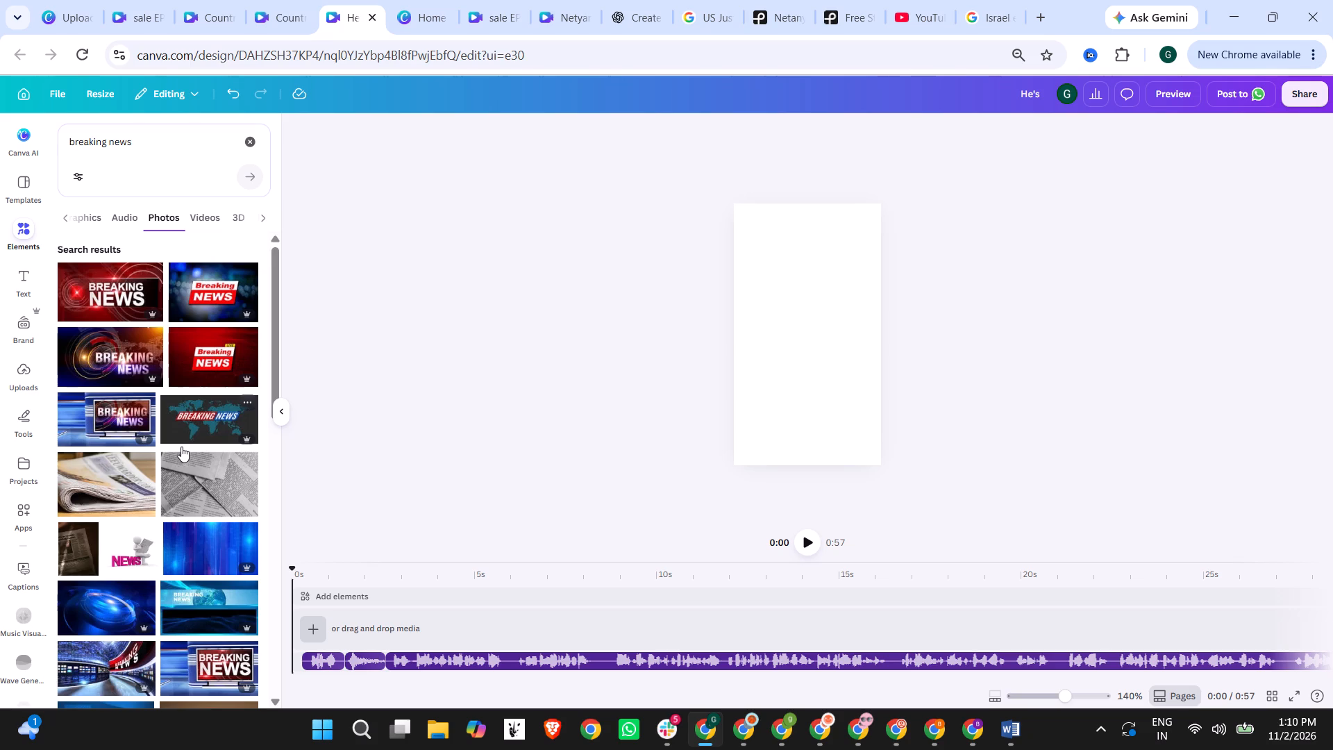
scroll(185, 478, down, 4)
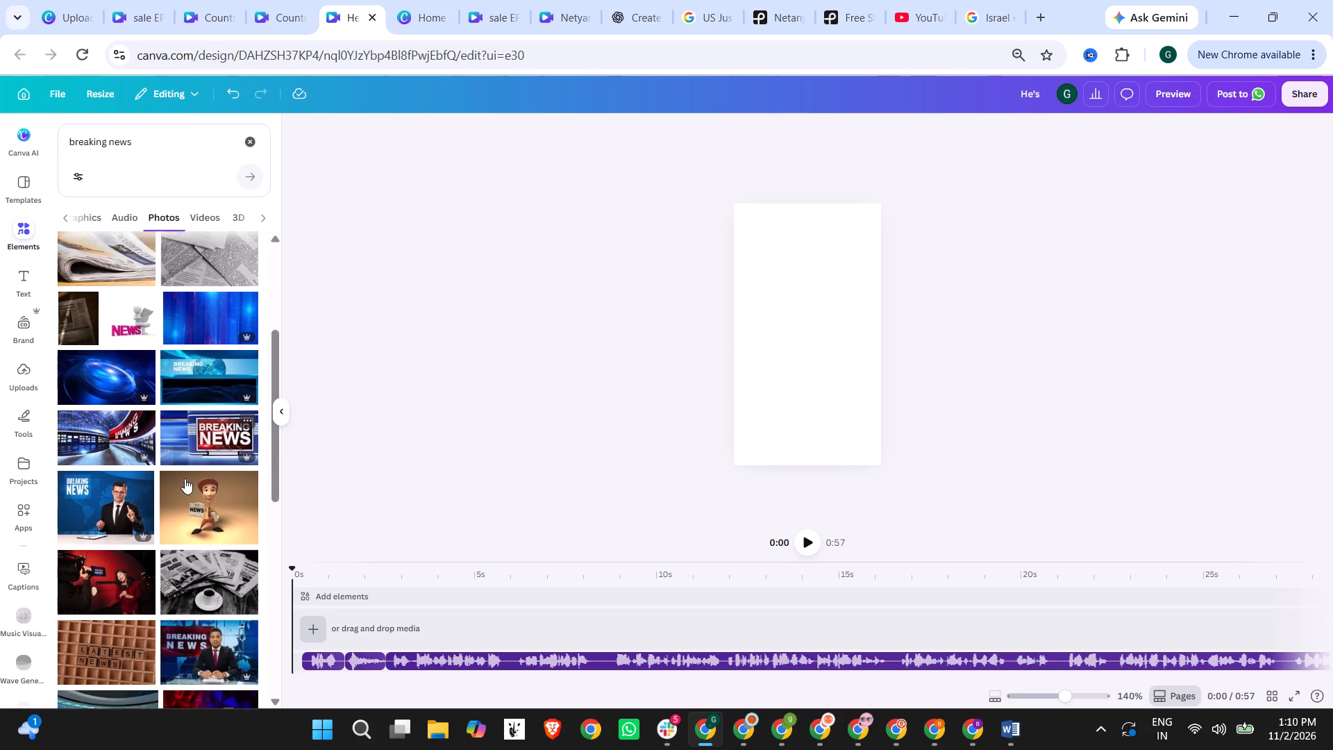
scroll(131, 471, down, 2)
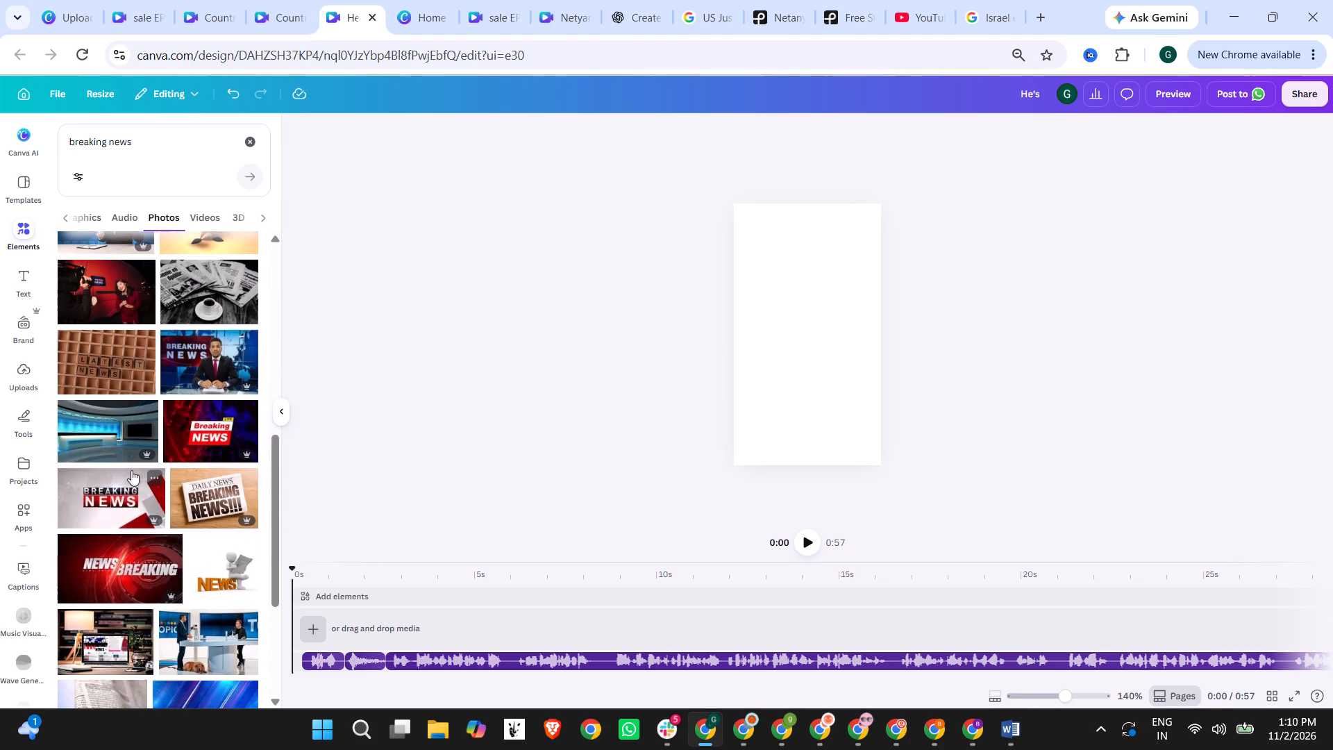
scroll(131, 473, down, 3)
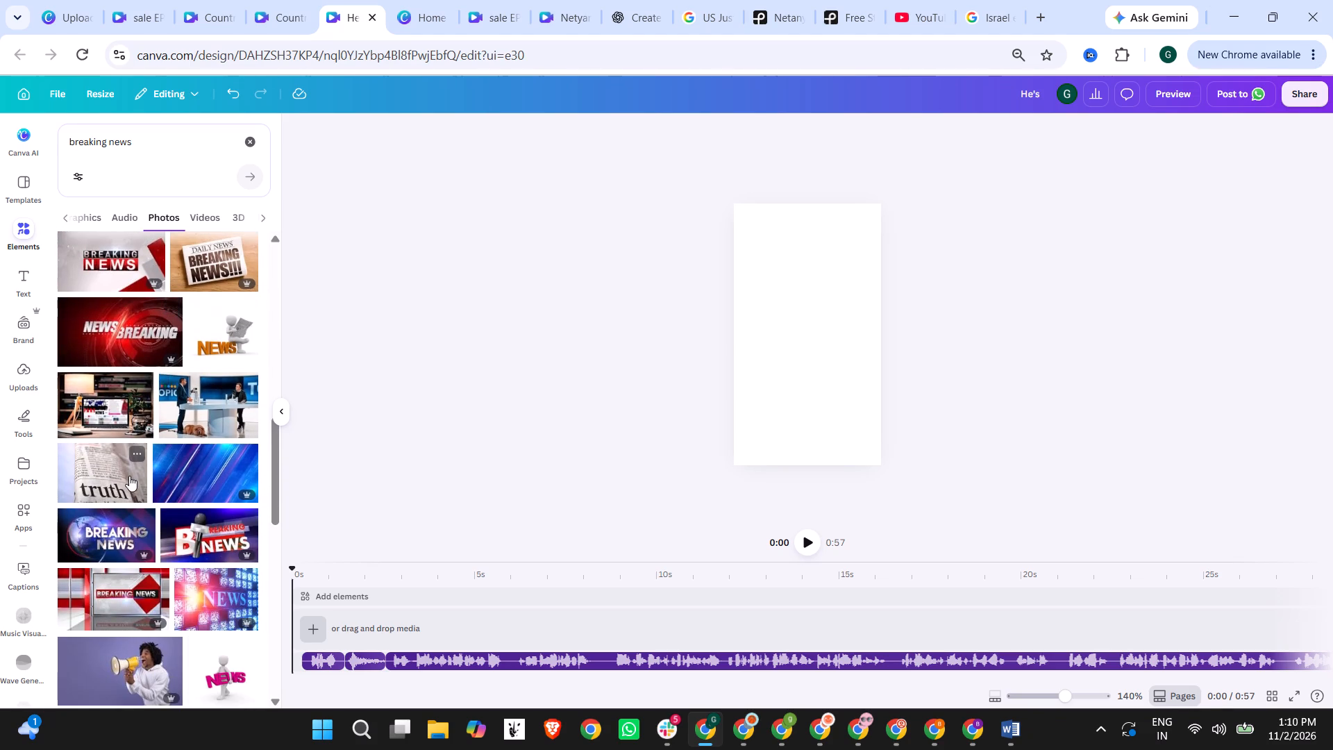
scroll(113, 474, down, 4)
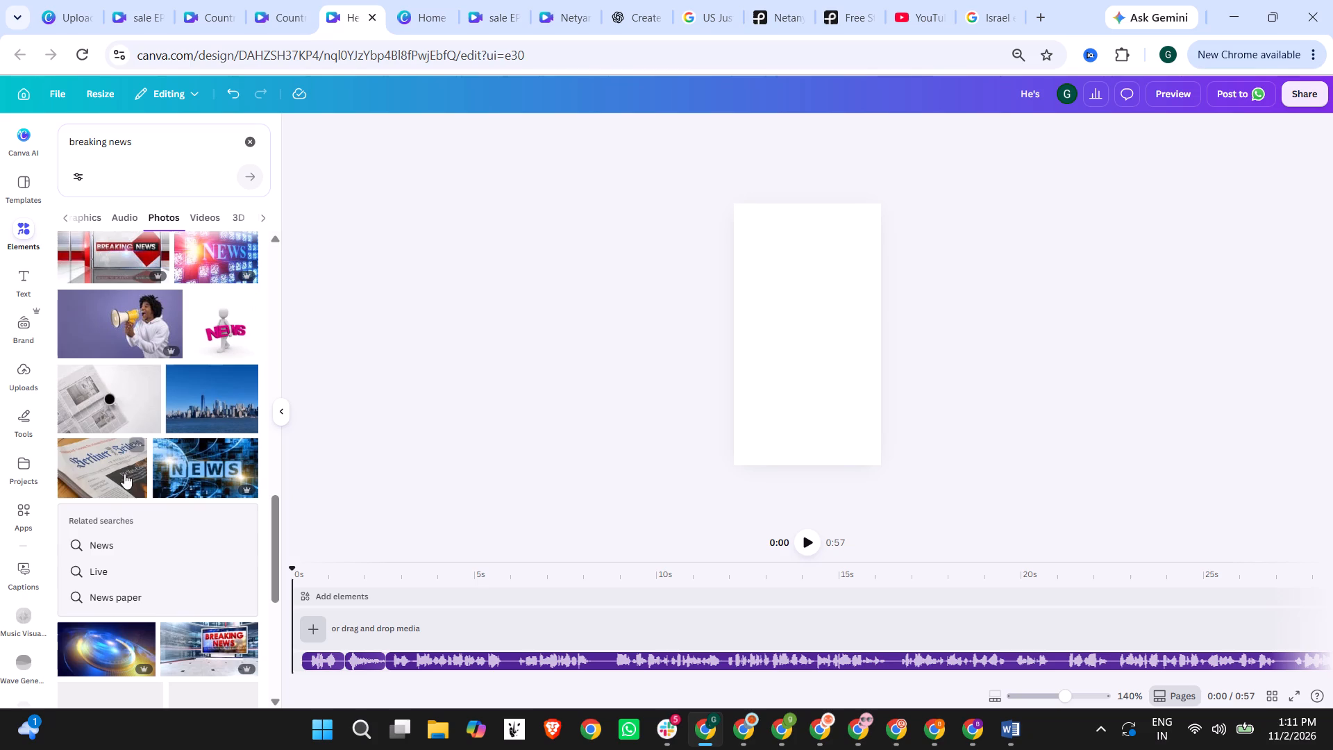
Search the photos for "news", and refine the search to "news story".
drag(146, 139, 0, 155)
text(news)
key(Return)
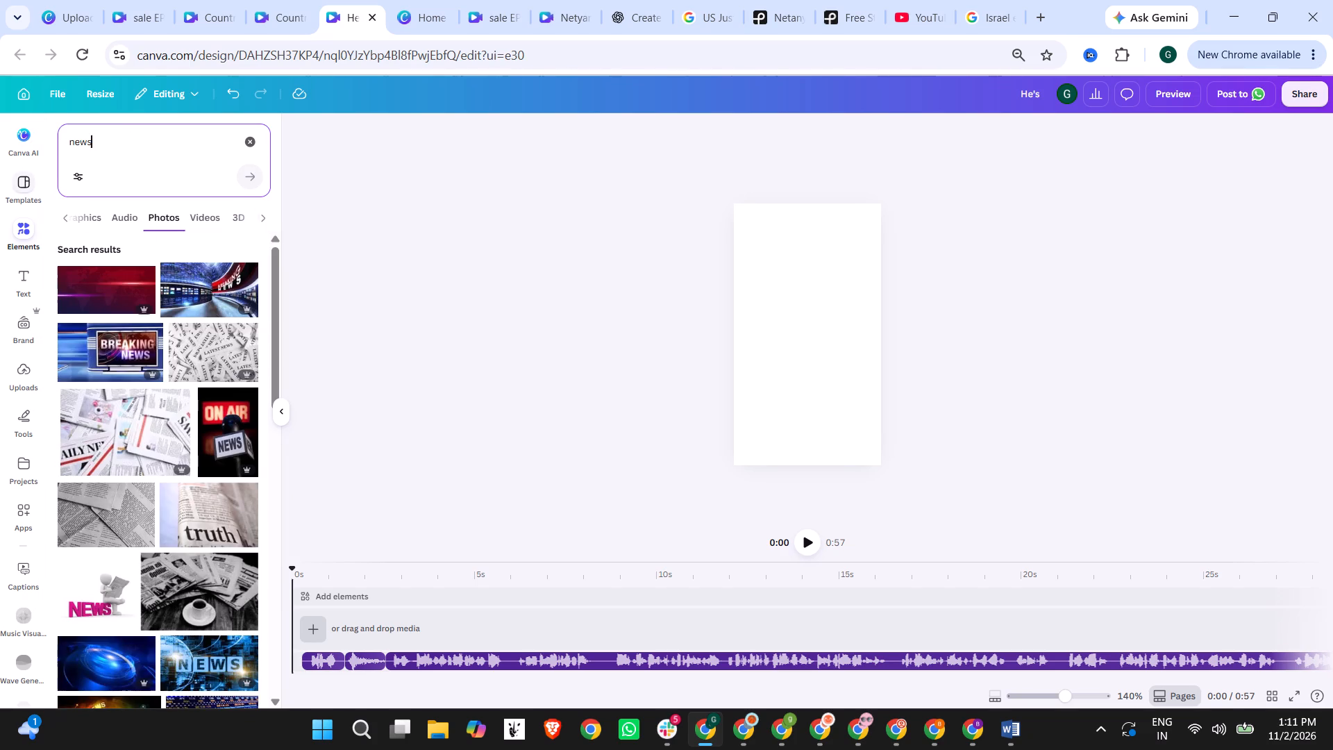
click(100, 156)
key(space)
text(s)
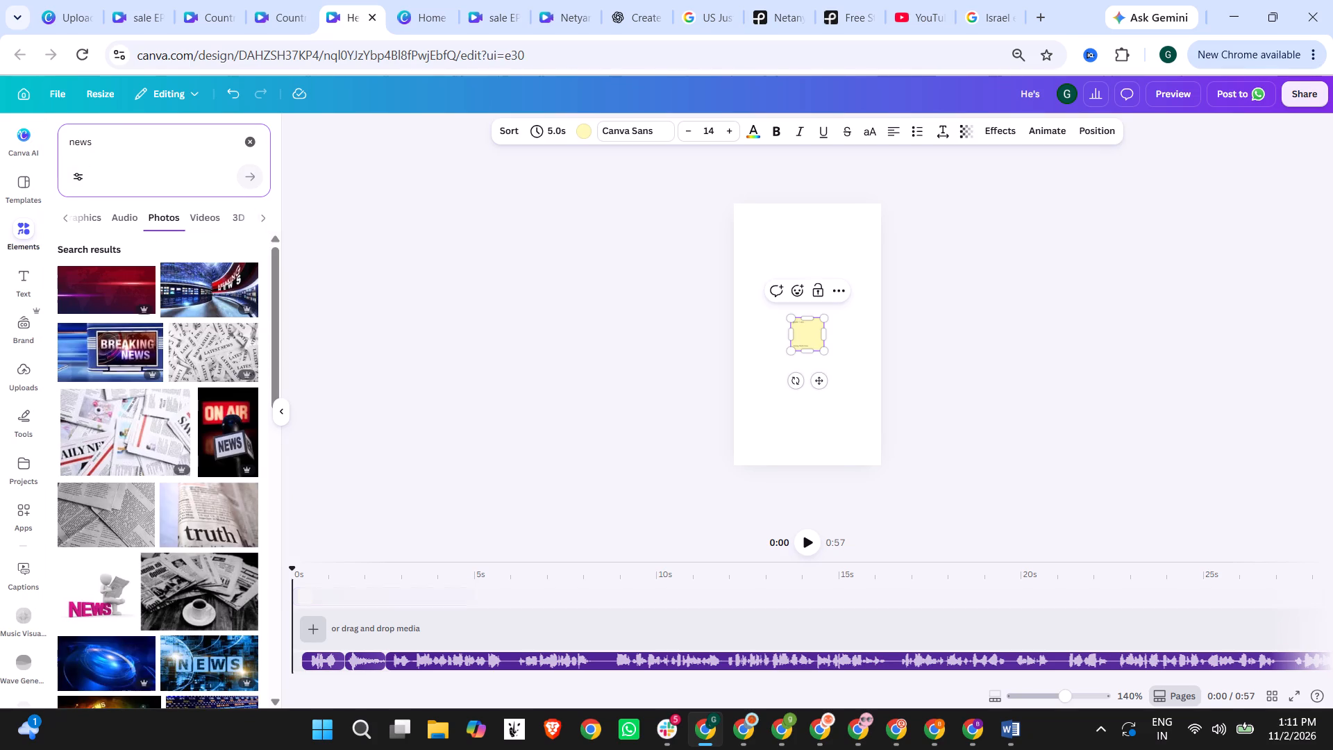
key(BackSpace)
click(139, 140)
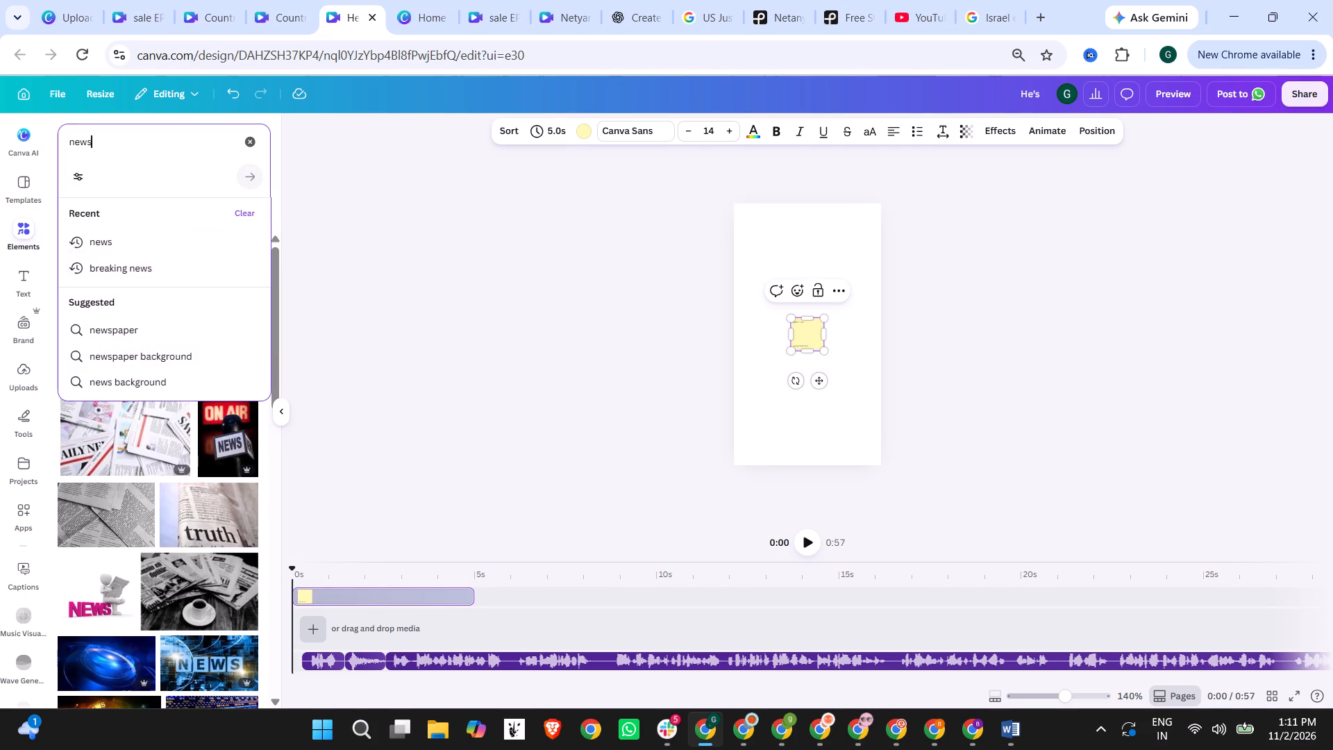
key(space)
text(story)
key(Return)
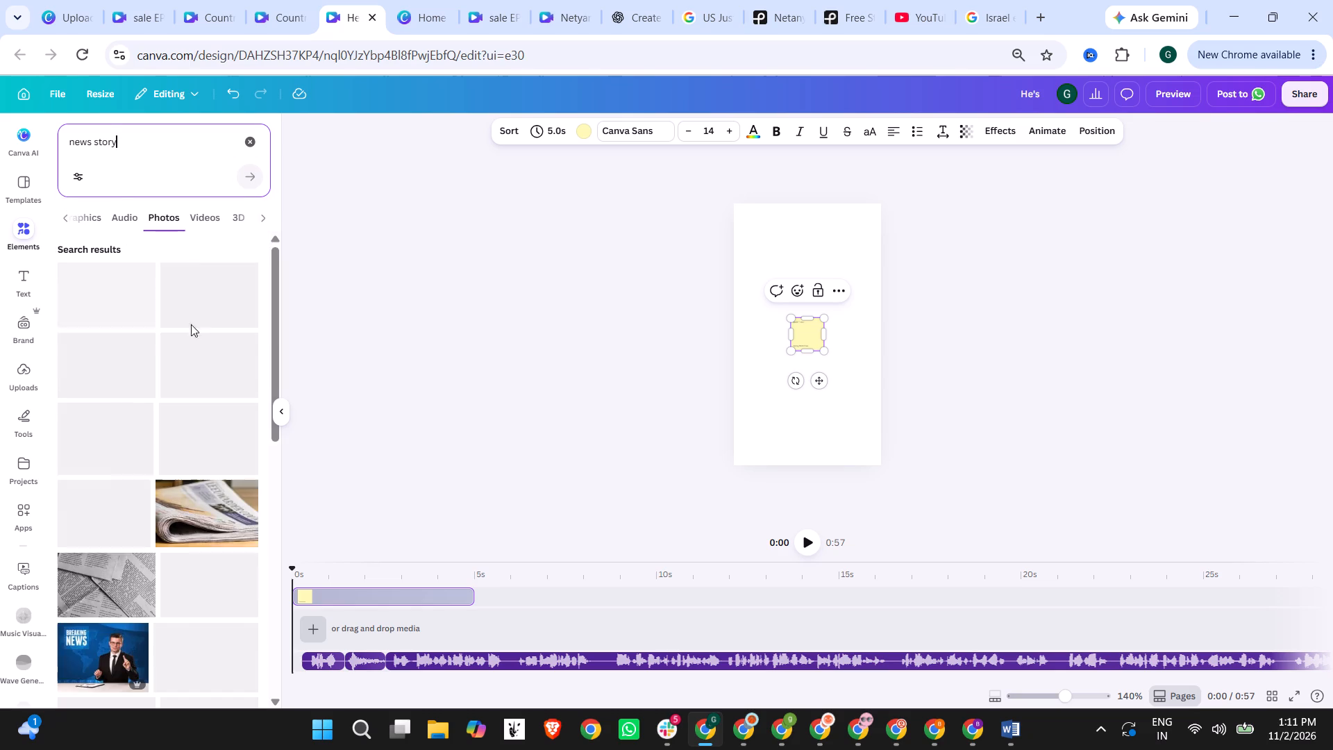
Look through the "news story" photos for an image that suits the news segment.
scroll(176, 403, down, 1)
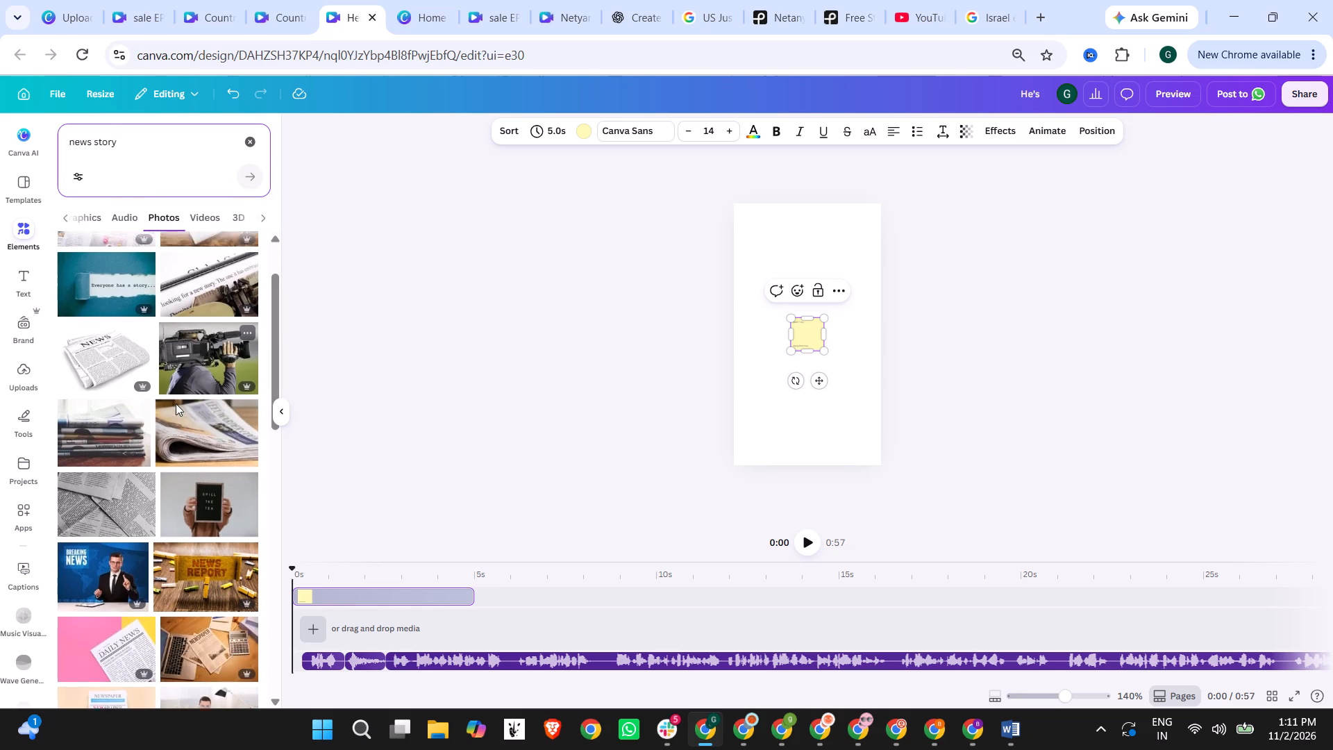
scroll(176, 403, down, 4)
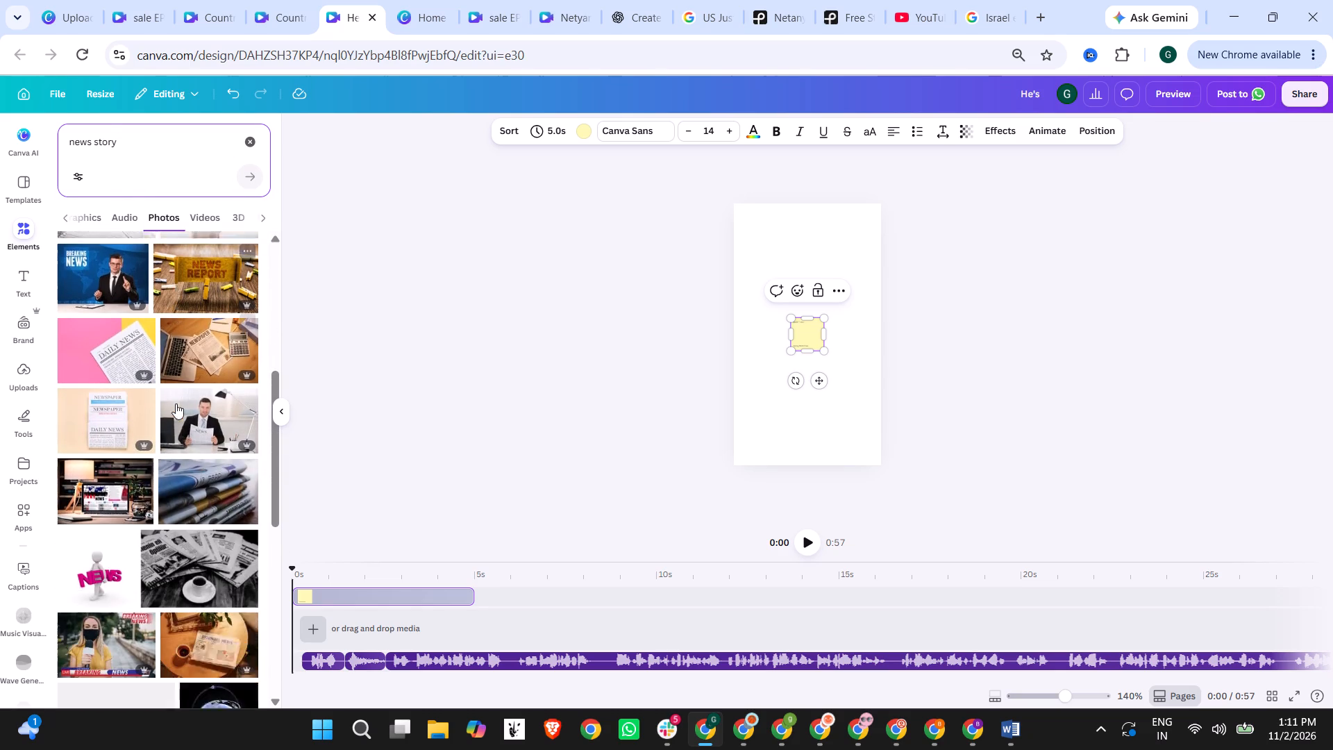
scroll(176, 403, down, 2)
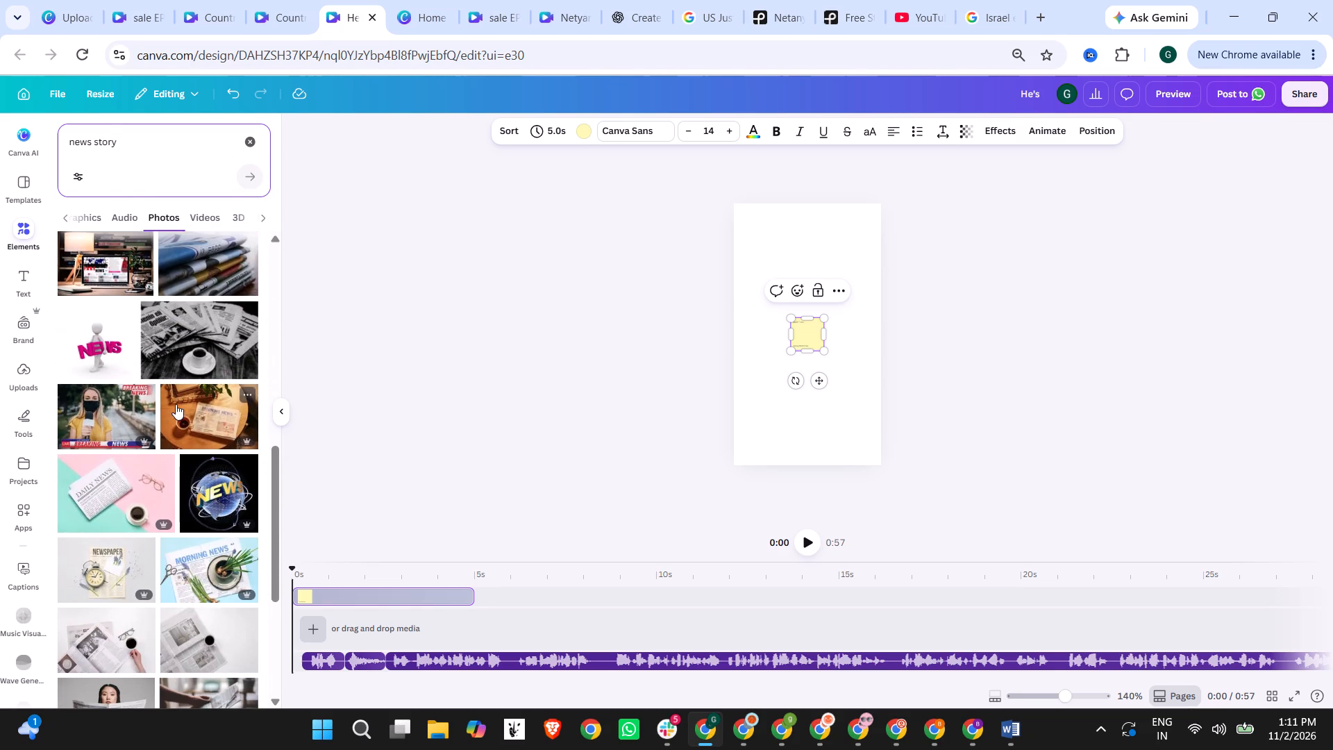
scroll(176, 404, down, 5)
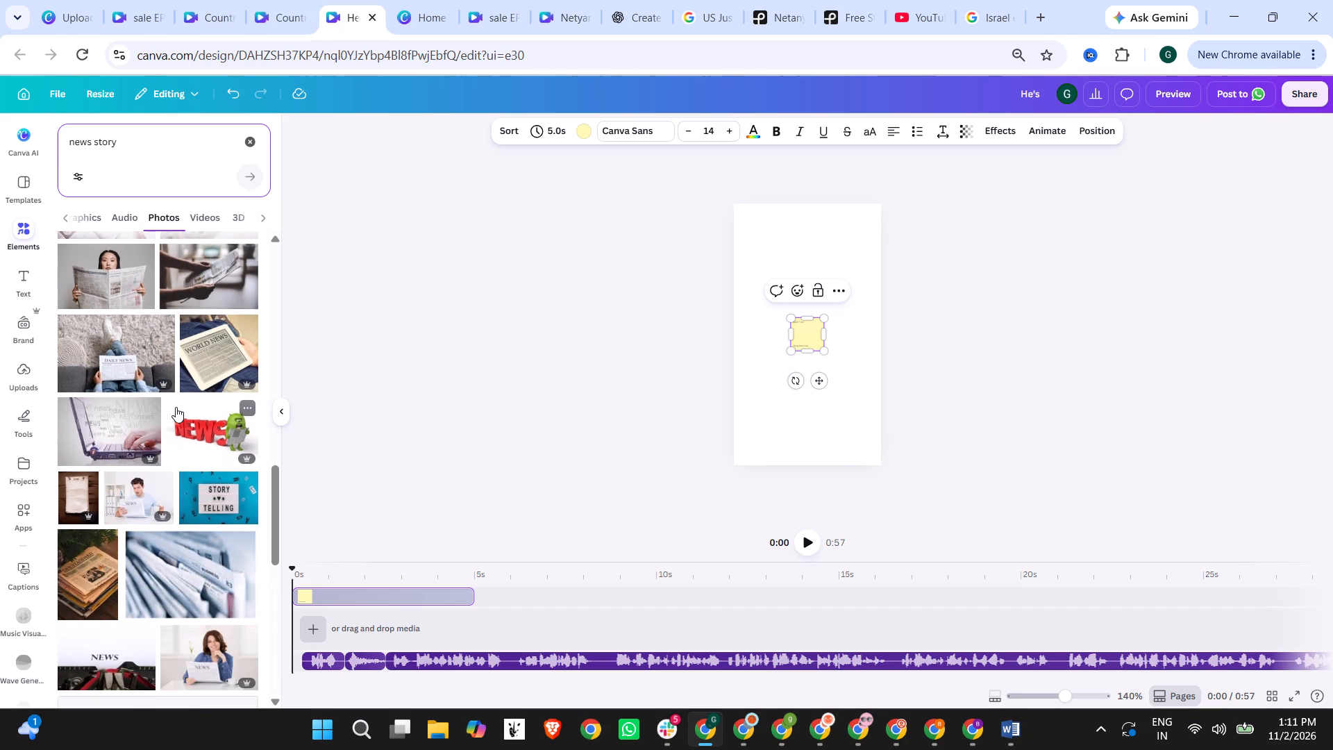
scroll(176, 407, down, 3)
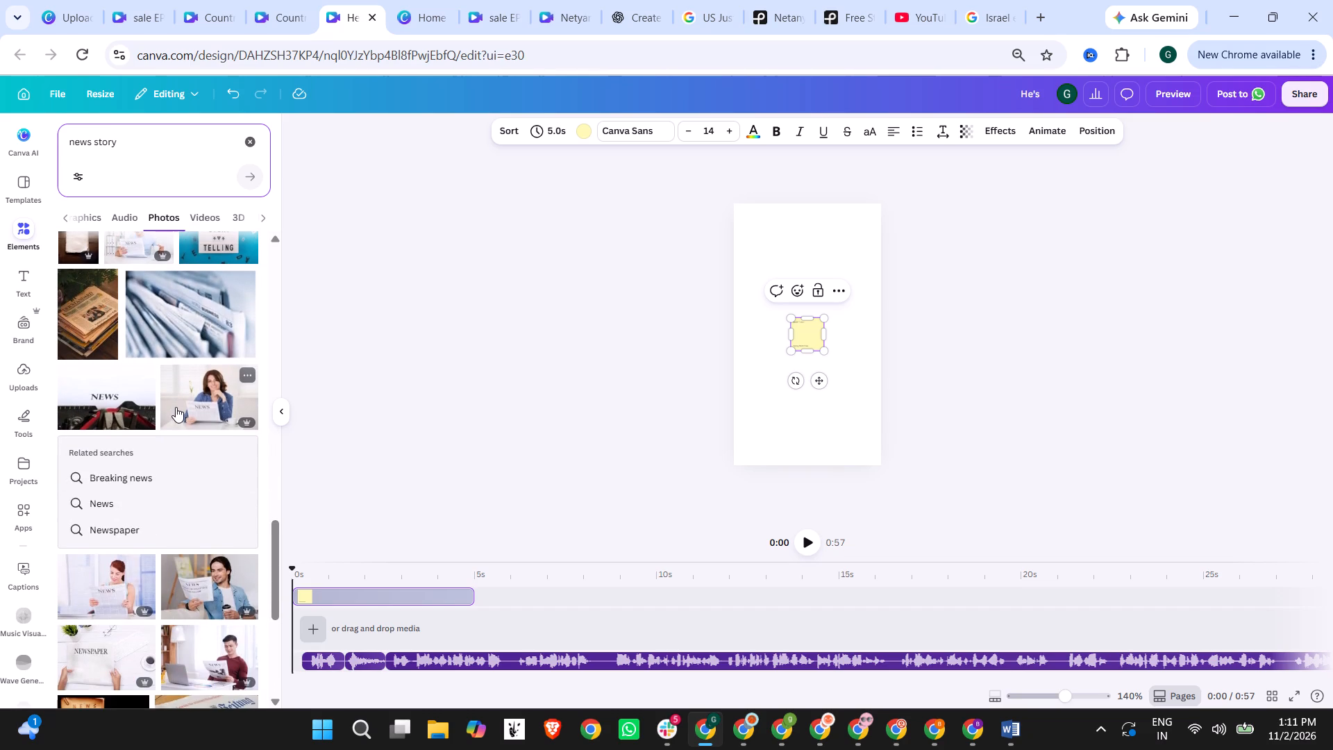
scroll(176, 407, down, 9)
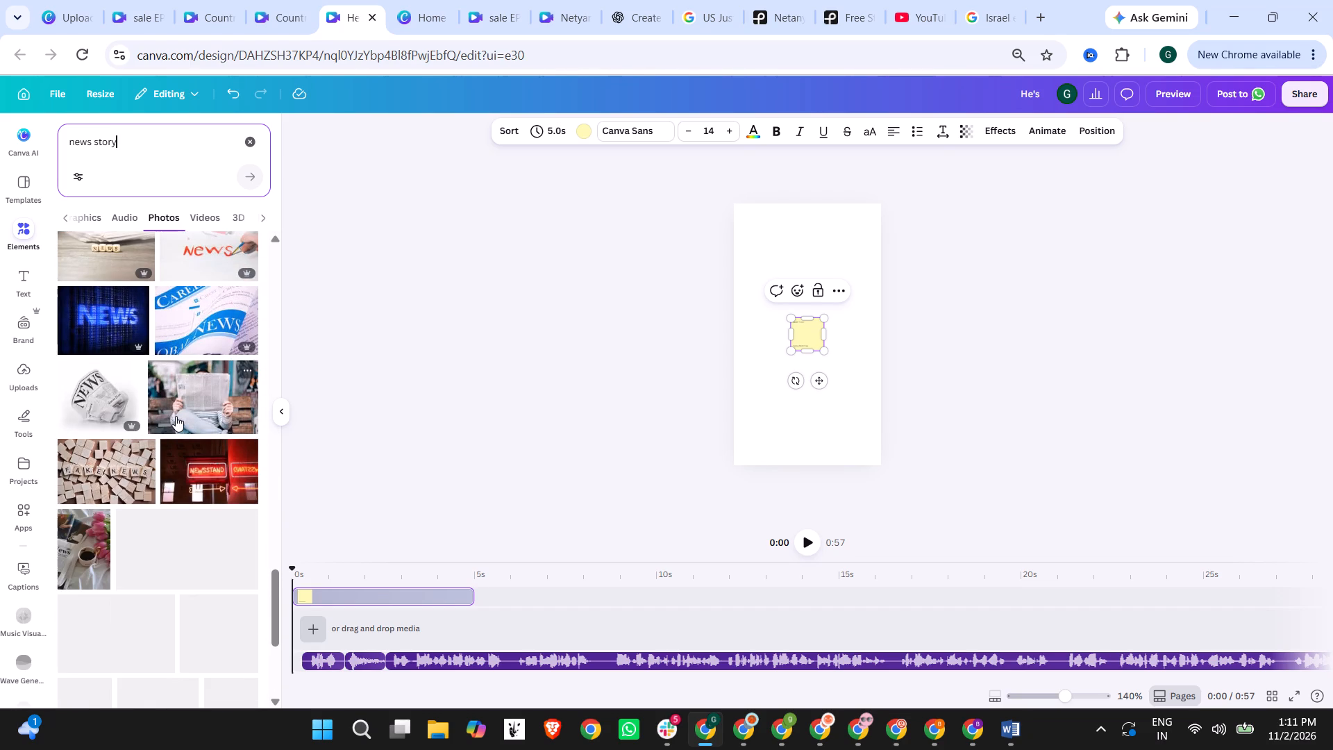
scroll(144, 500, down, 4)
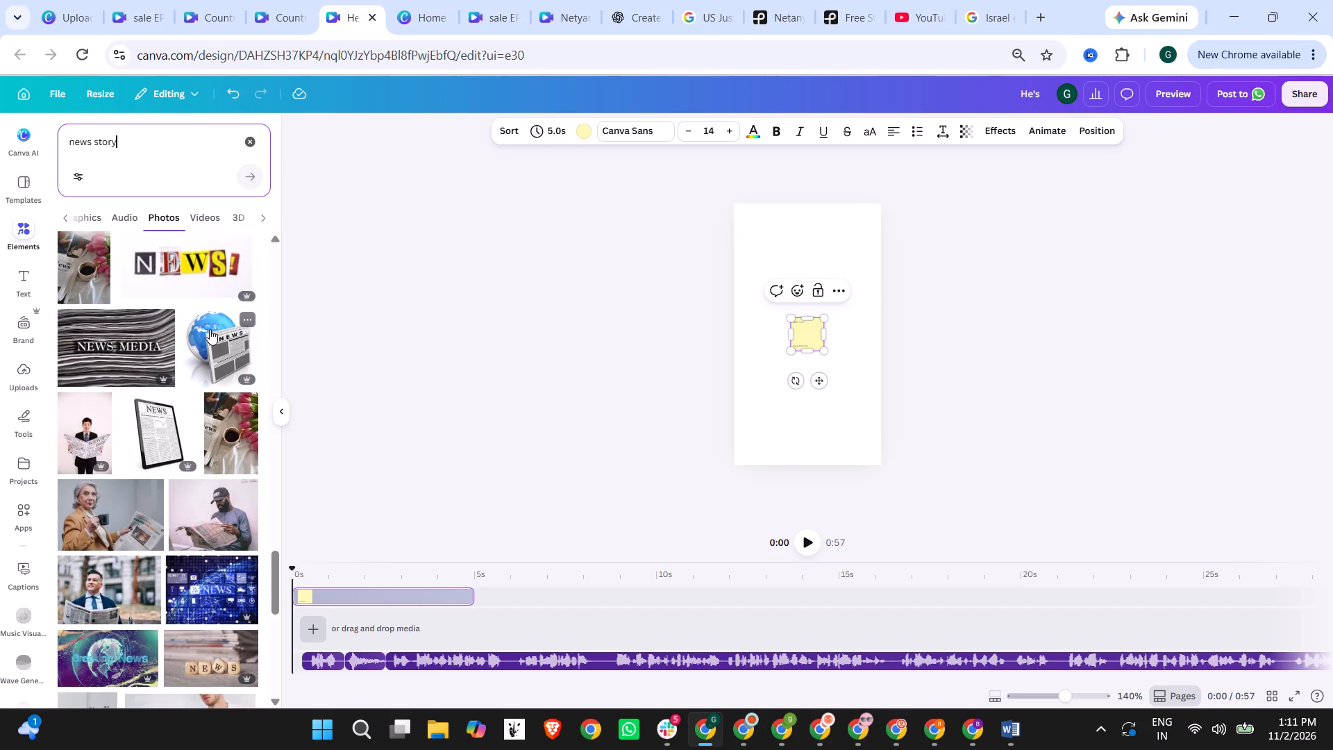
scroll(133, 415, down, 5)
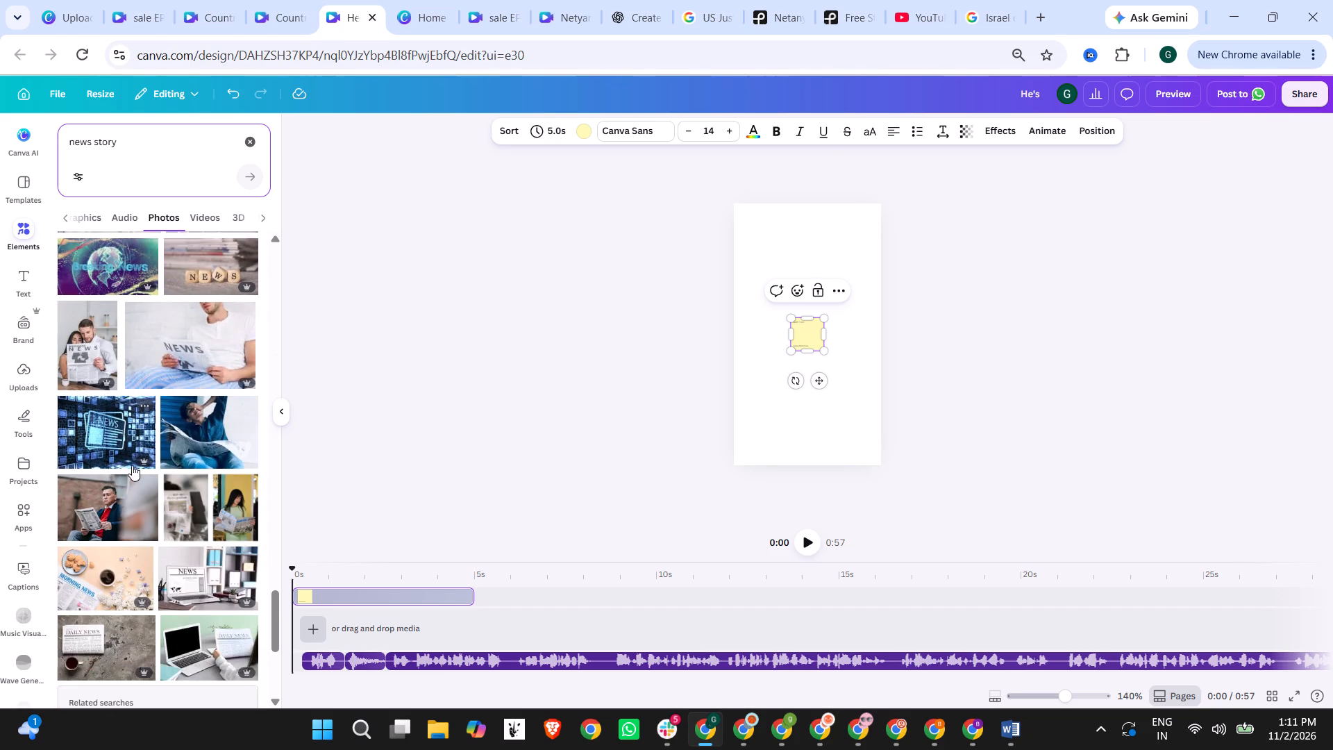
scroll(132, 465, down, 7)
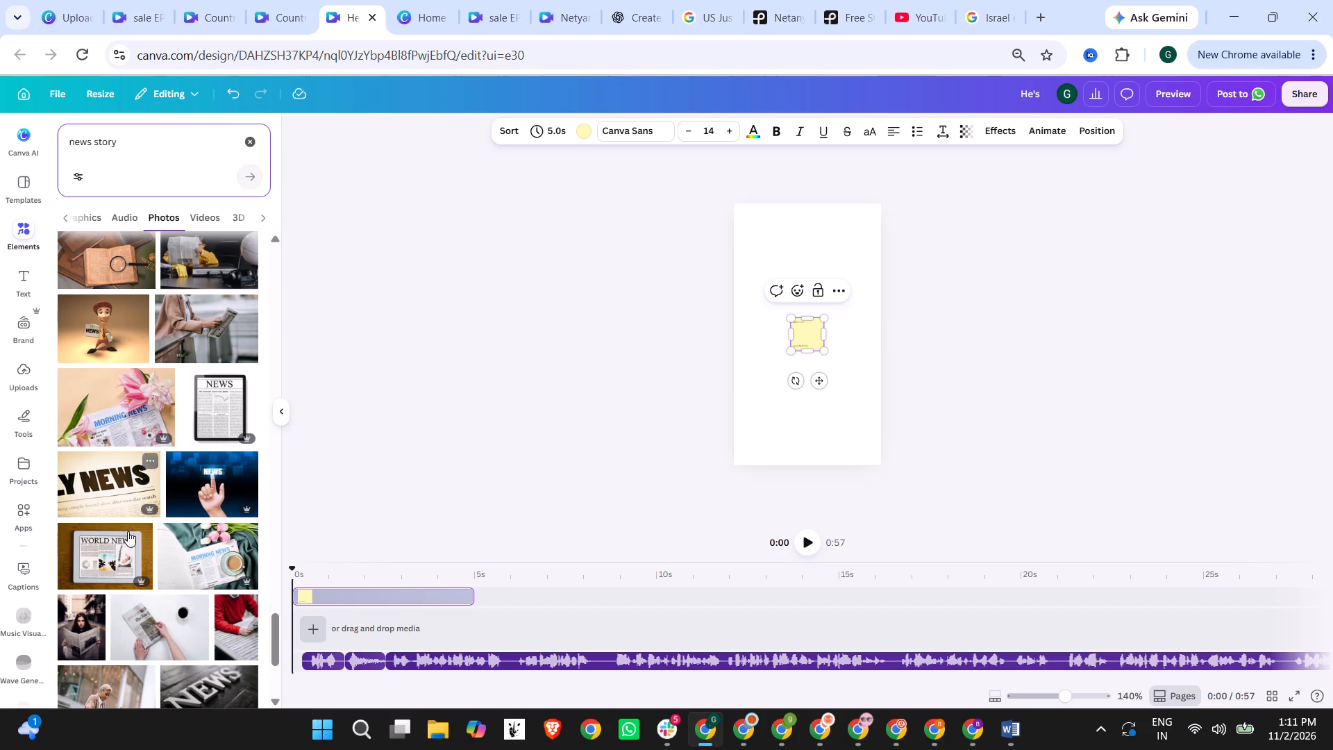
scroll(116, 560, down, 5)
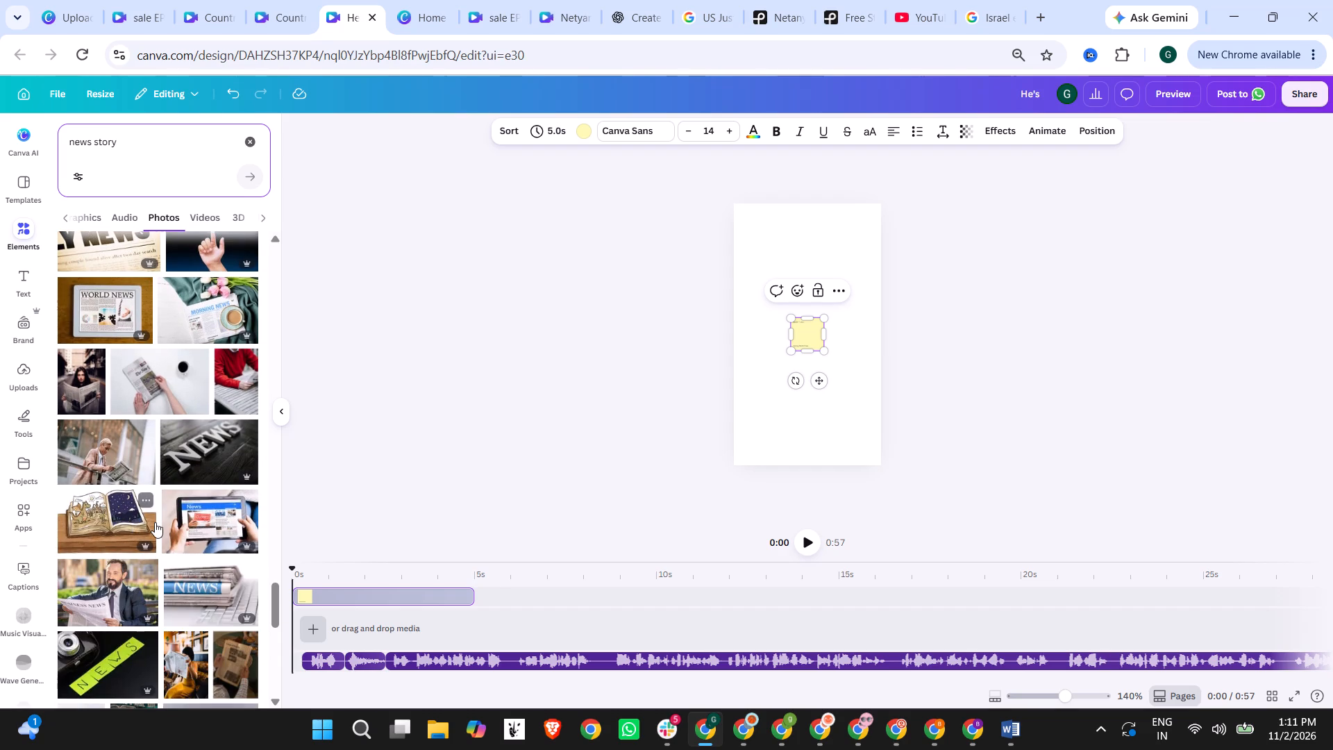
scroll(155, 522, down, 3)
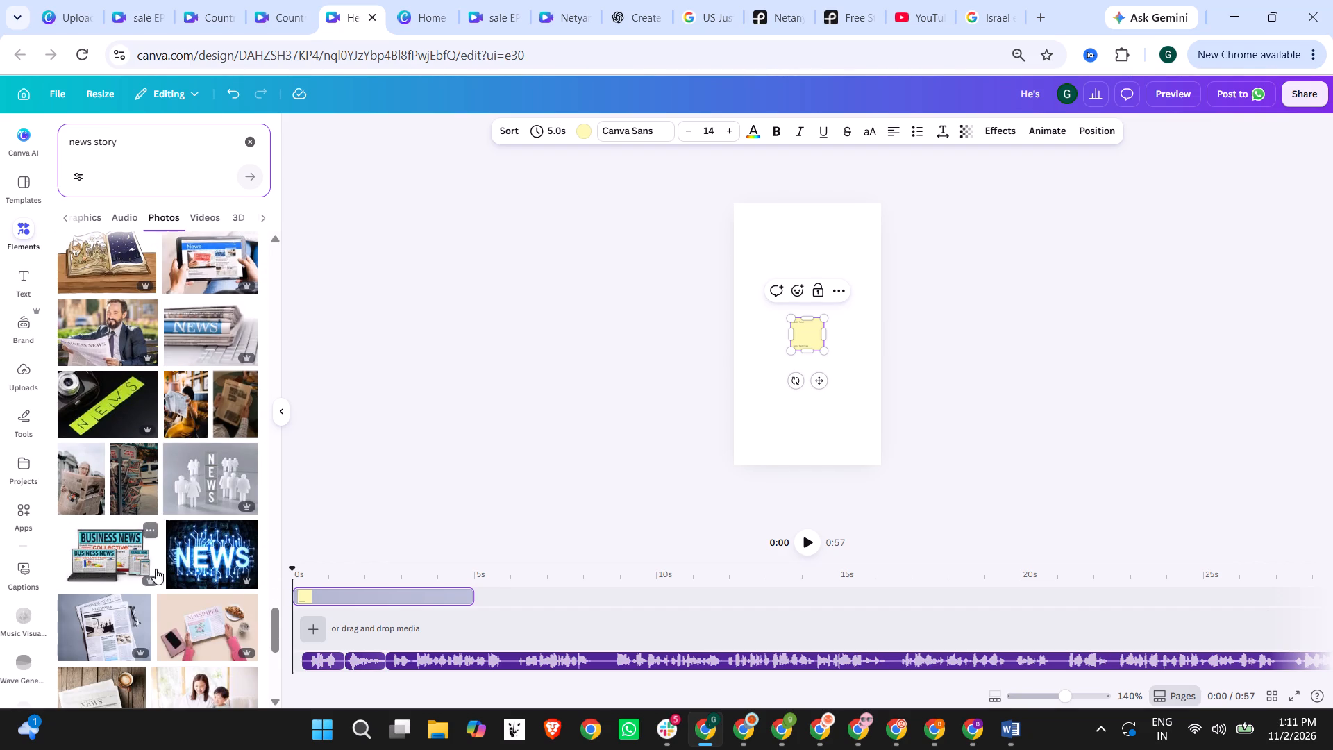
scroll(135, 553, down, 4)
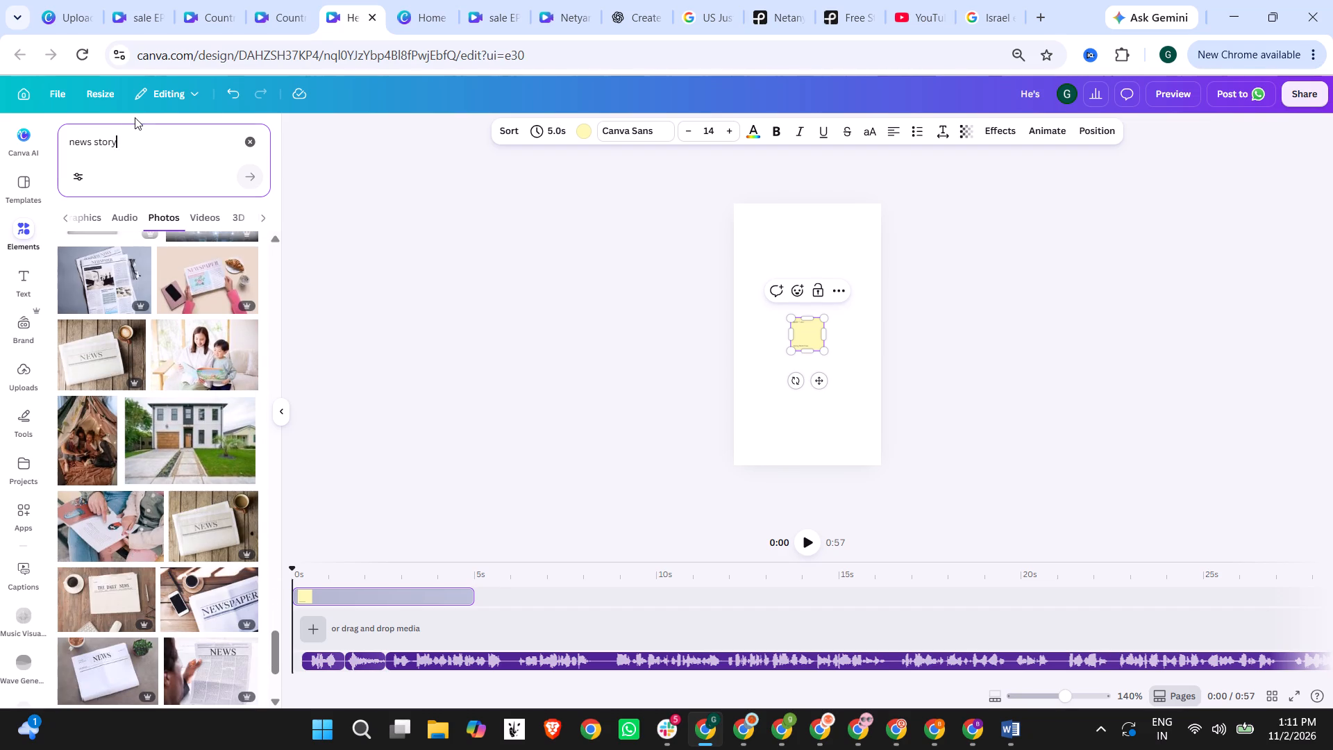
Search the photos for "cover story" and look through the results for a suitable image.
click(135, 117)
drag(131, 148, 0, 164)
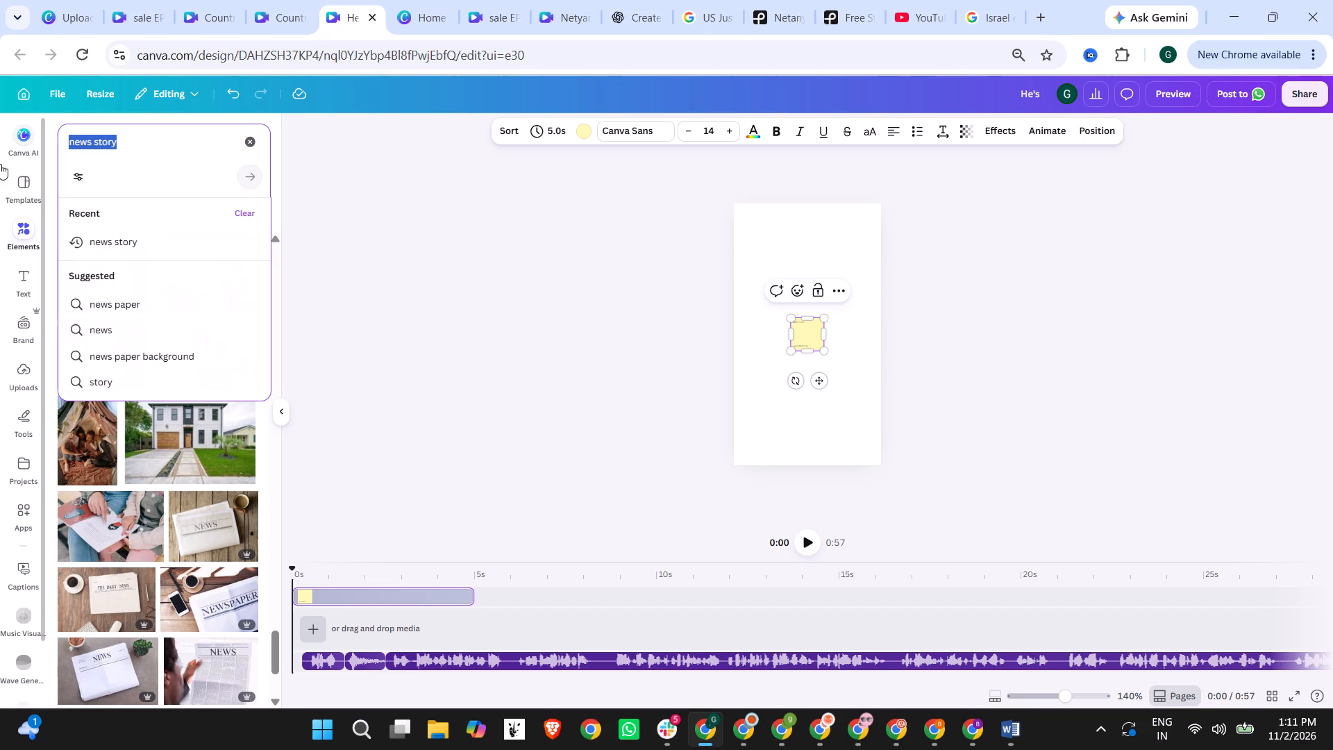
text(cover story)
key(Return)
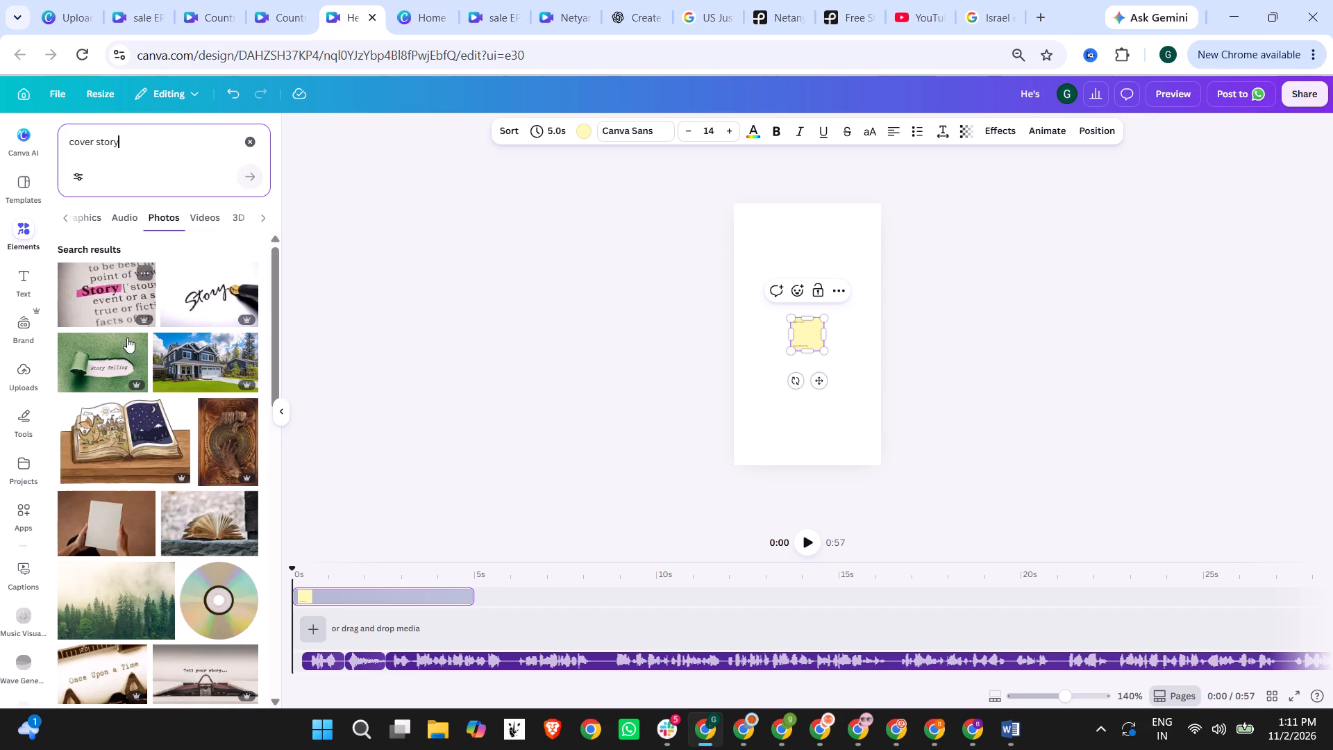
scroll(136, 360, down, 4)
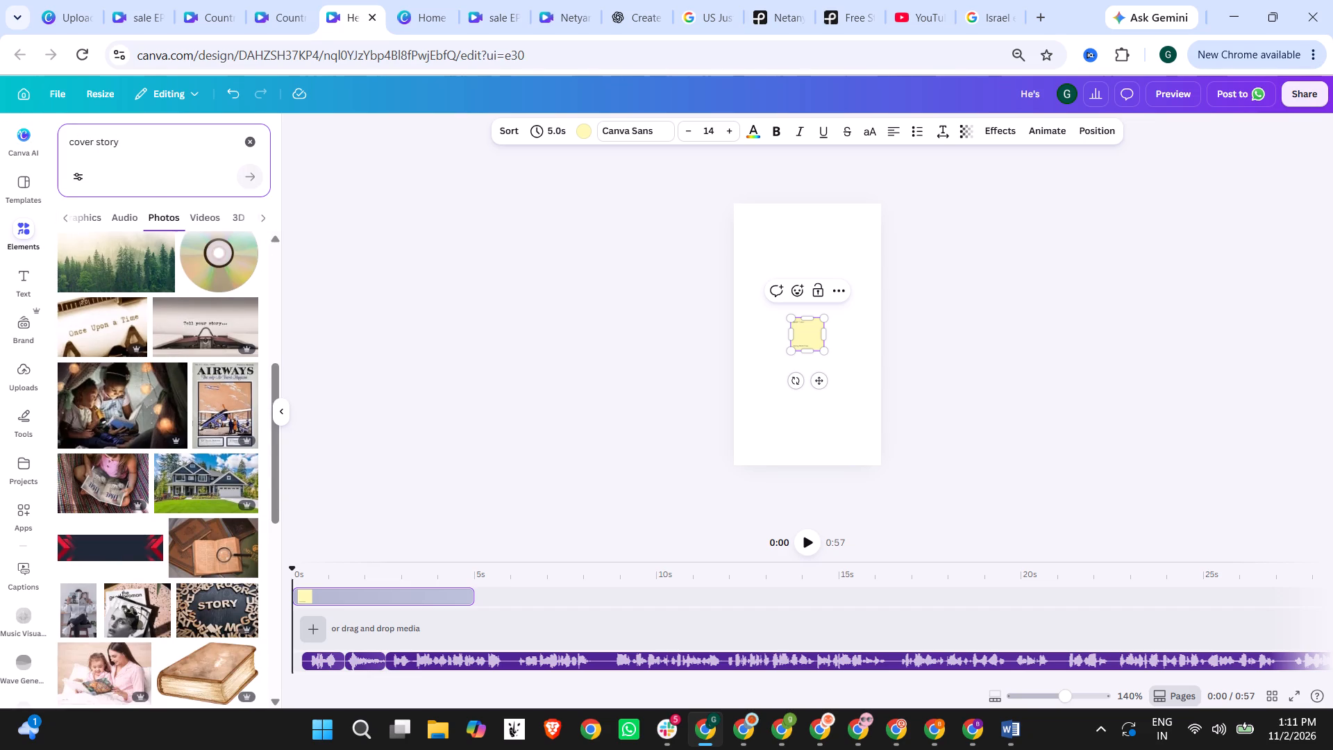
Search the elements for "elections" and show the video results.
drag(165, 141, 0, 153)
text(elections)
key(Return)
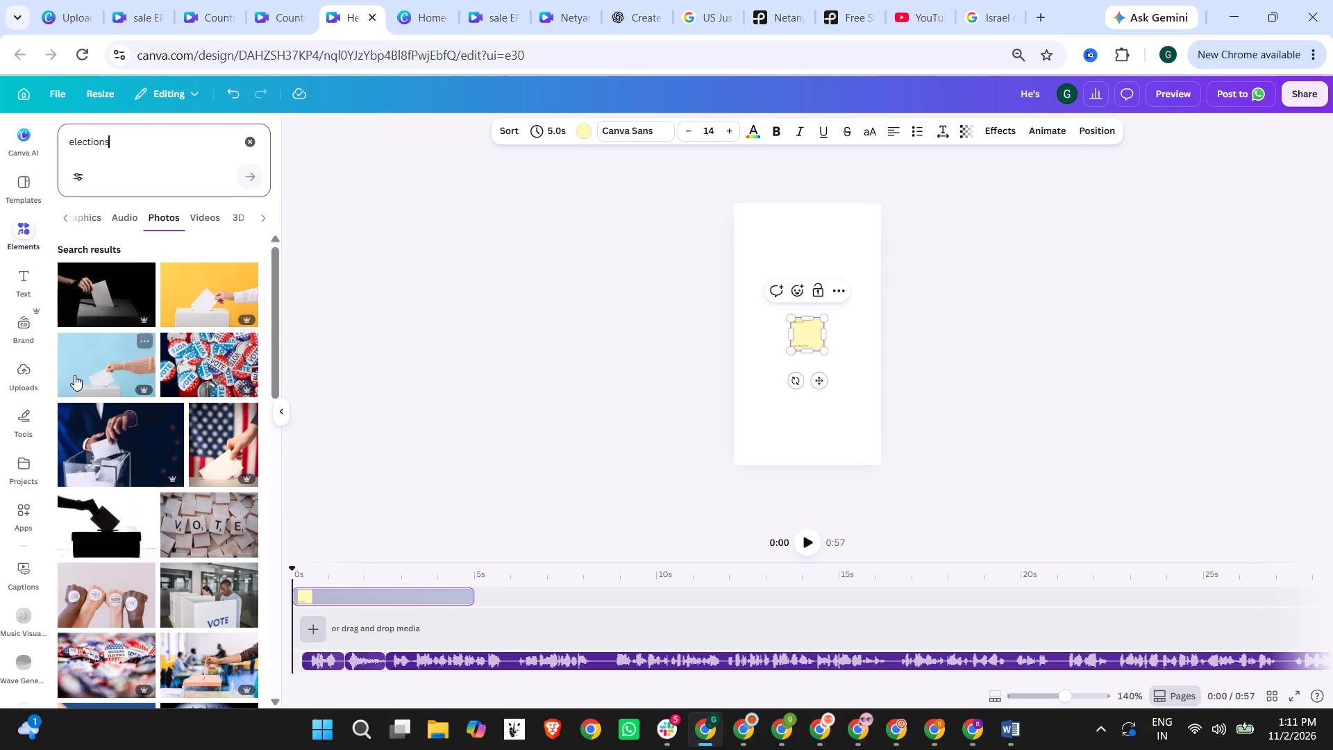
click(217, 212)
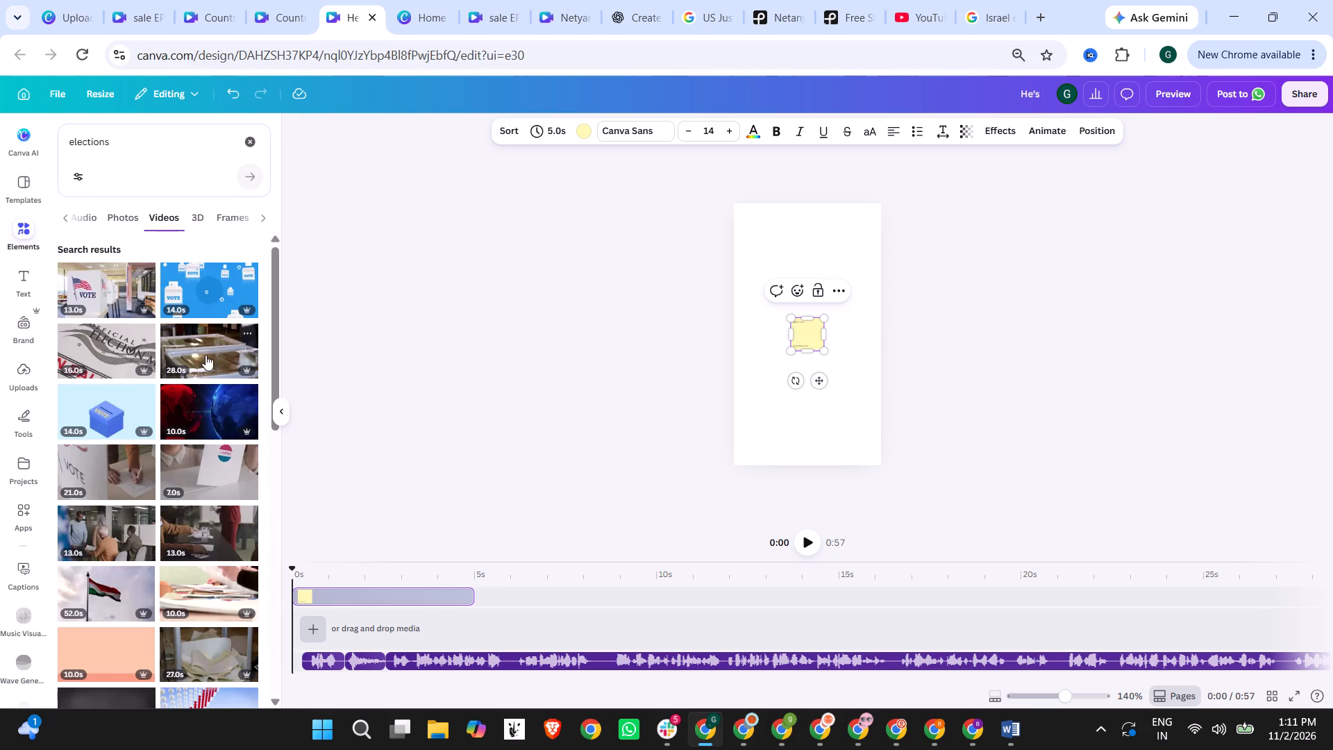
Look through the "elections" videos for footage that suits the election segment.
scroll(206, 355, down, 2)
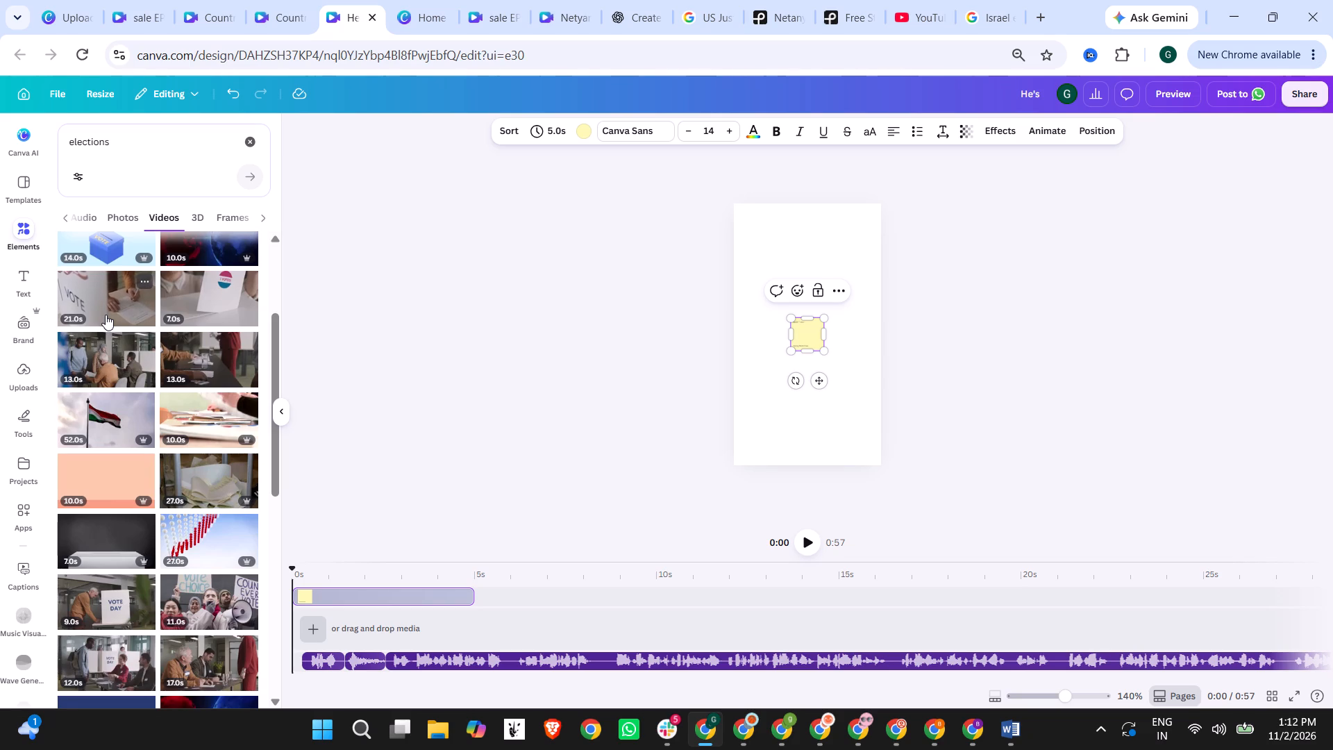
scroll(106, 314, down, 2)
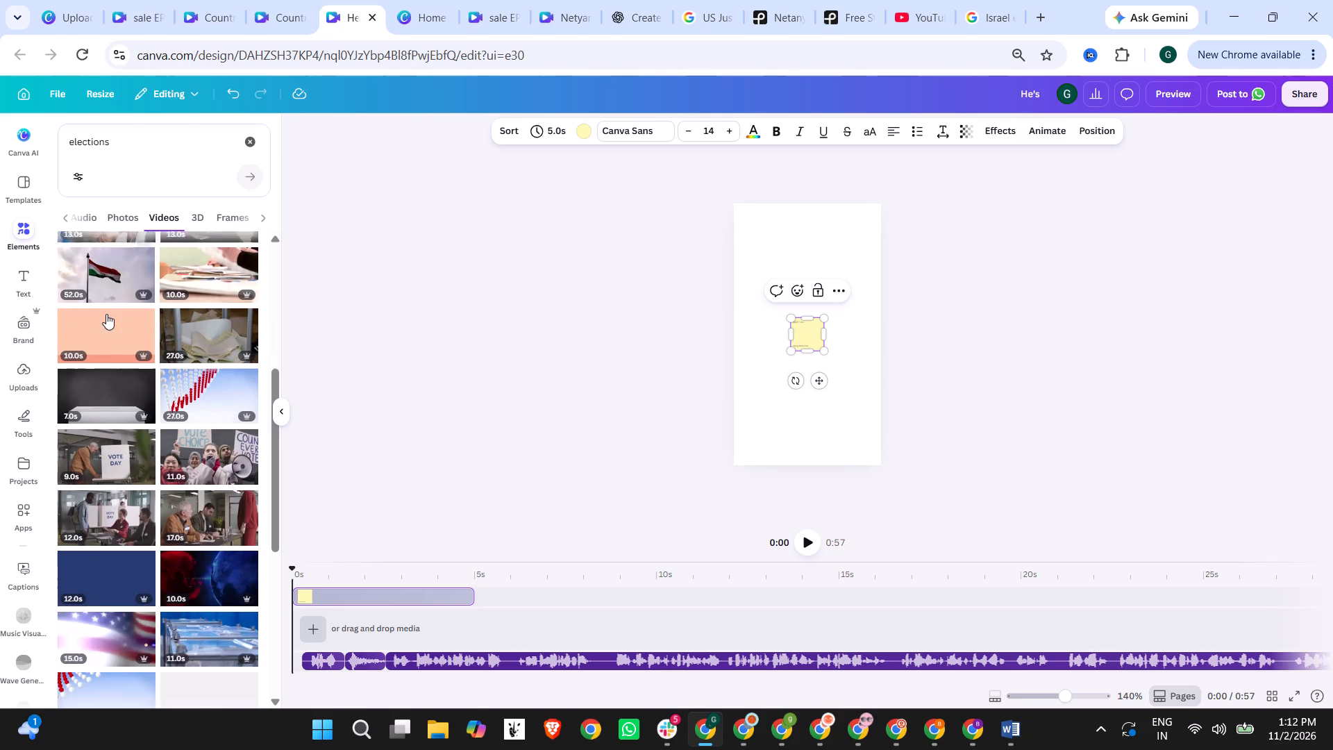
scroll(117, 485, down, 2)
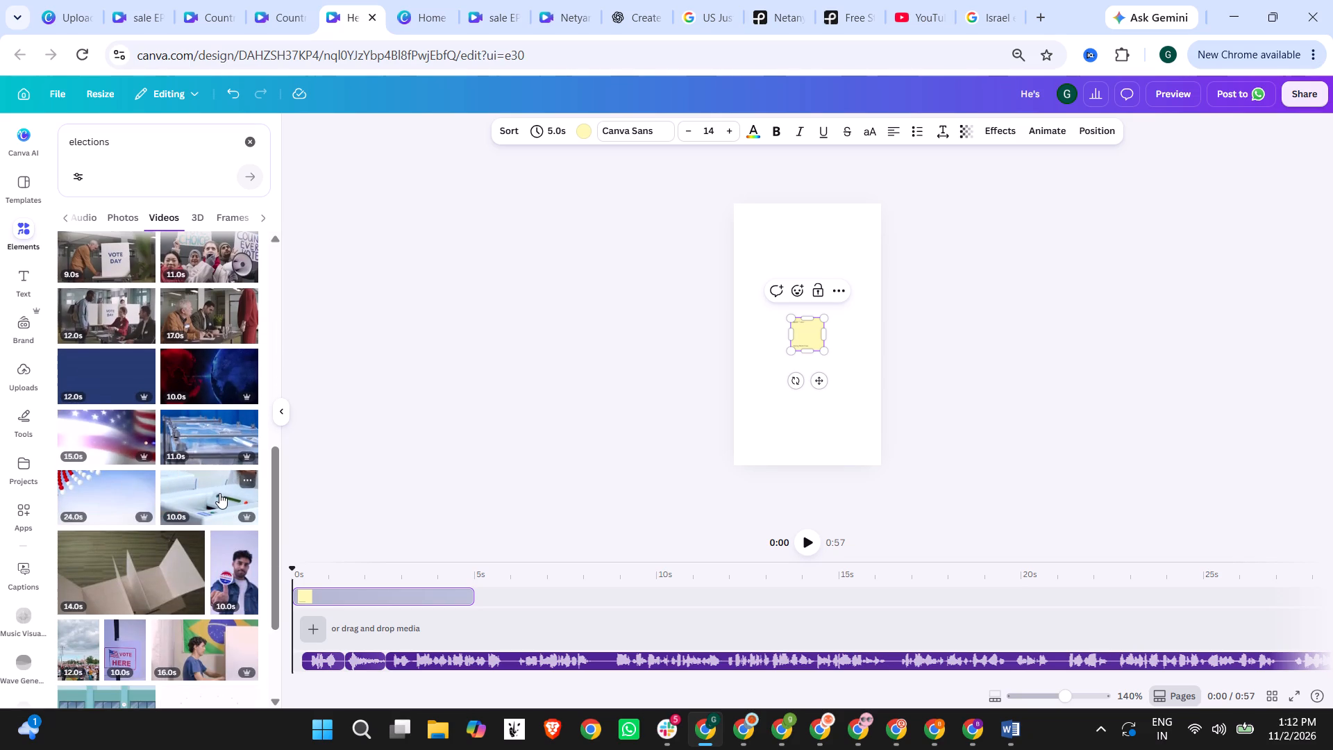
scroll(219, 493, down, 2)
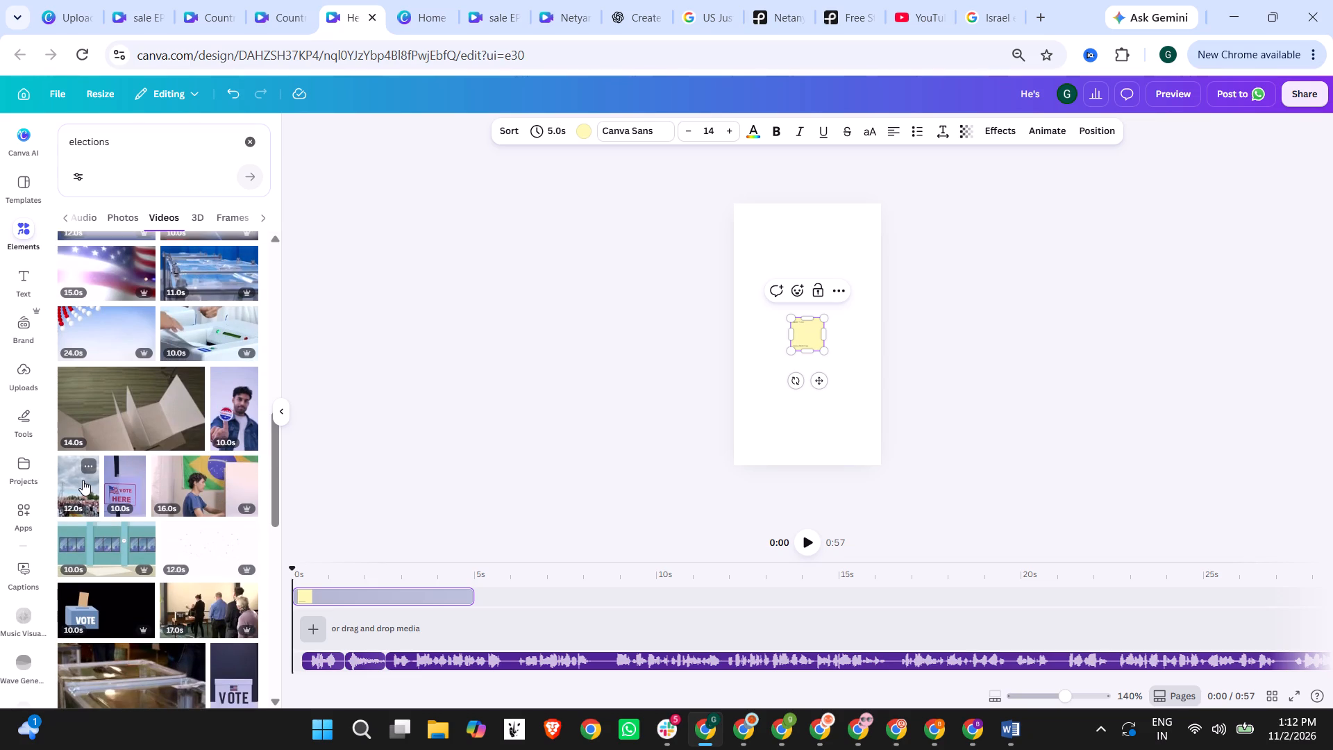
scroll(83, 486, down, 3)
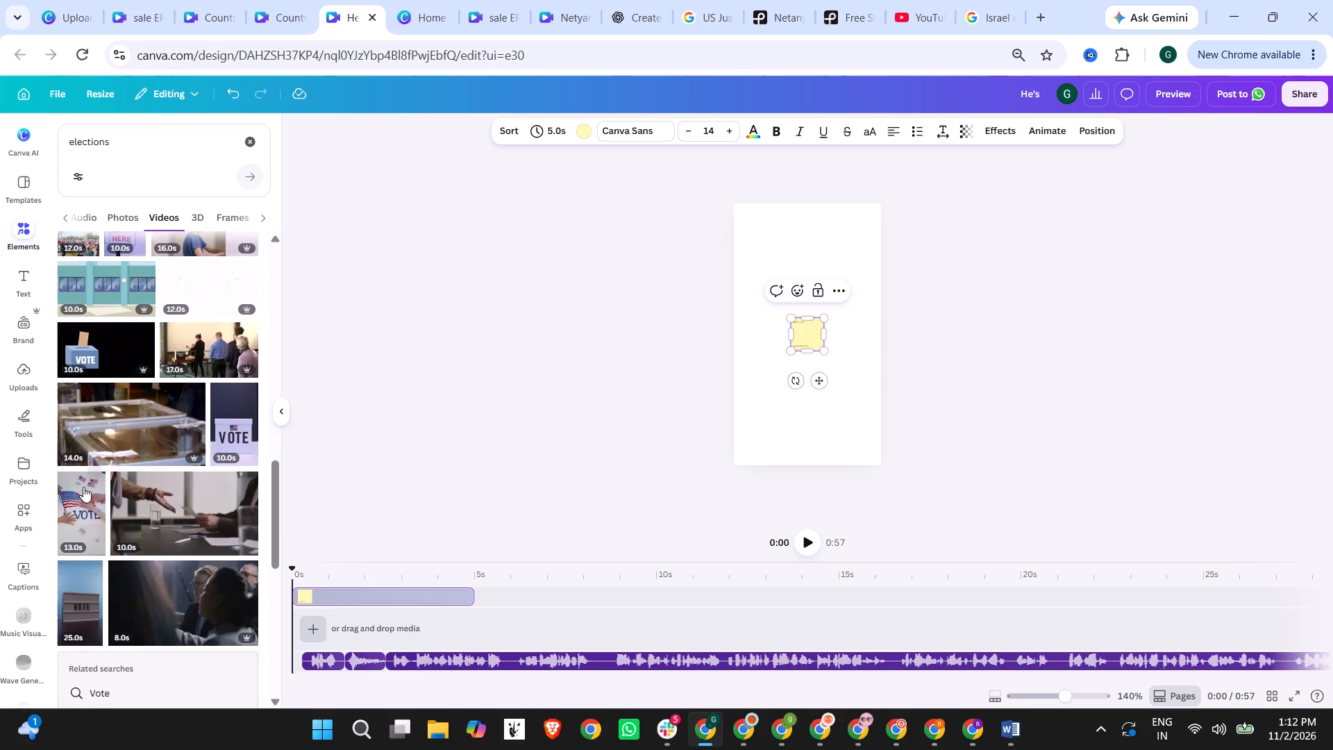
scroll(89, 511, down, 5)
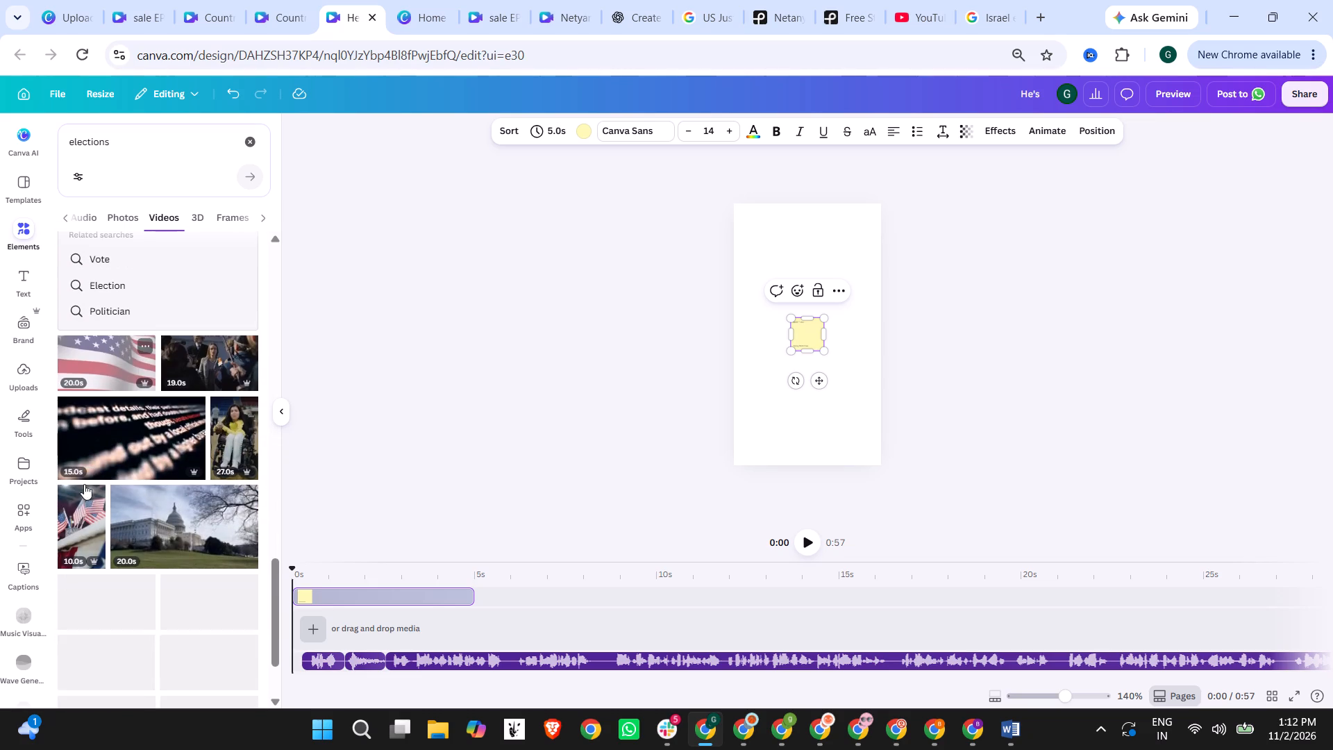
scroll(71, 506, down, 4)
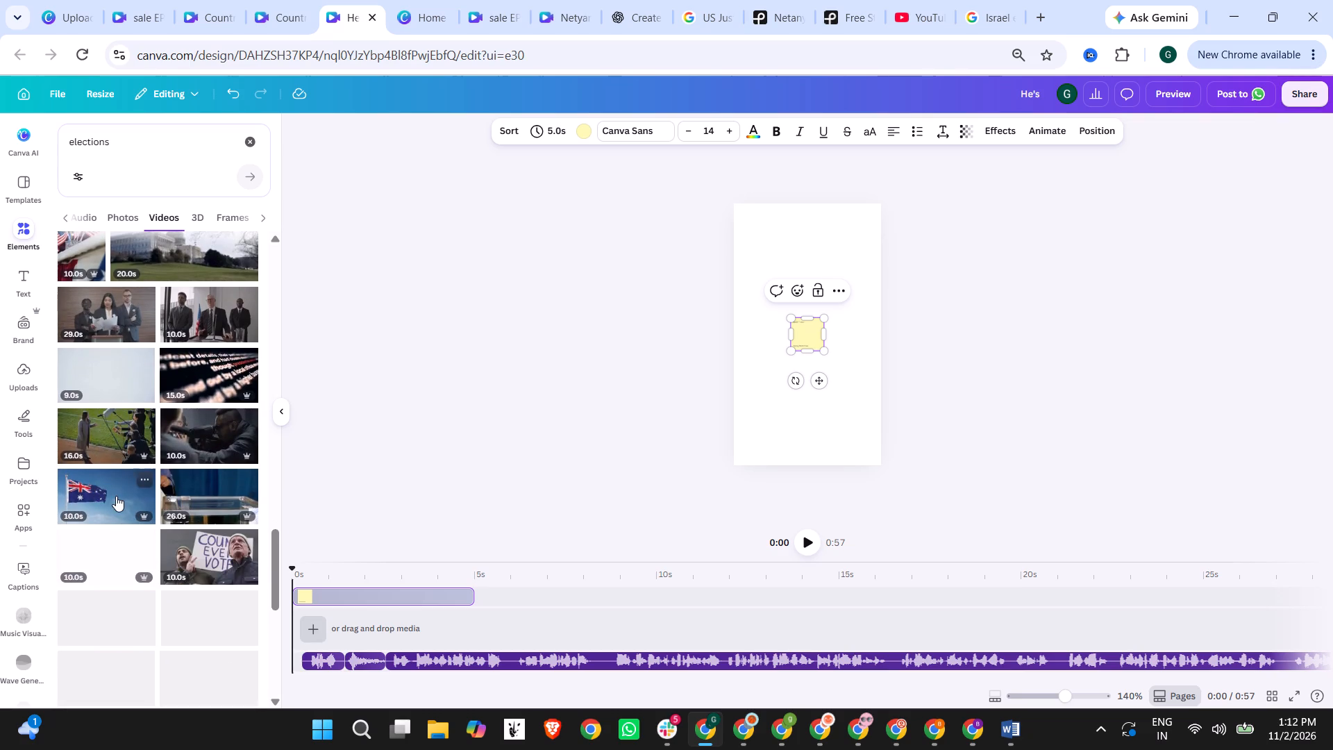
scroll(117, 496, down, 2)
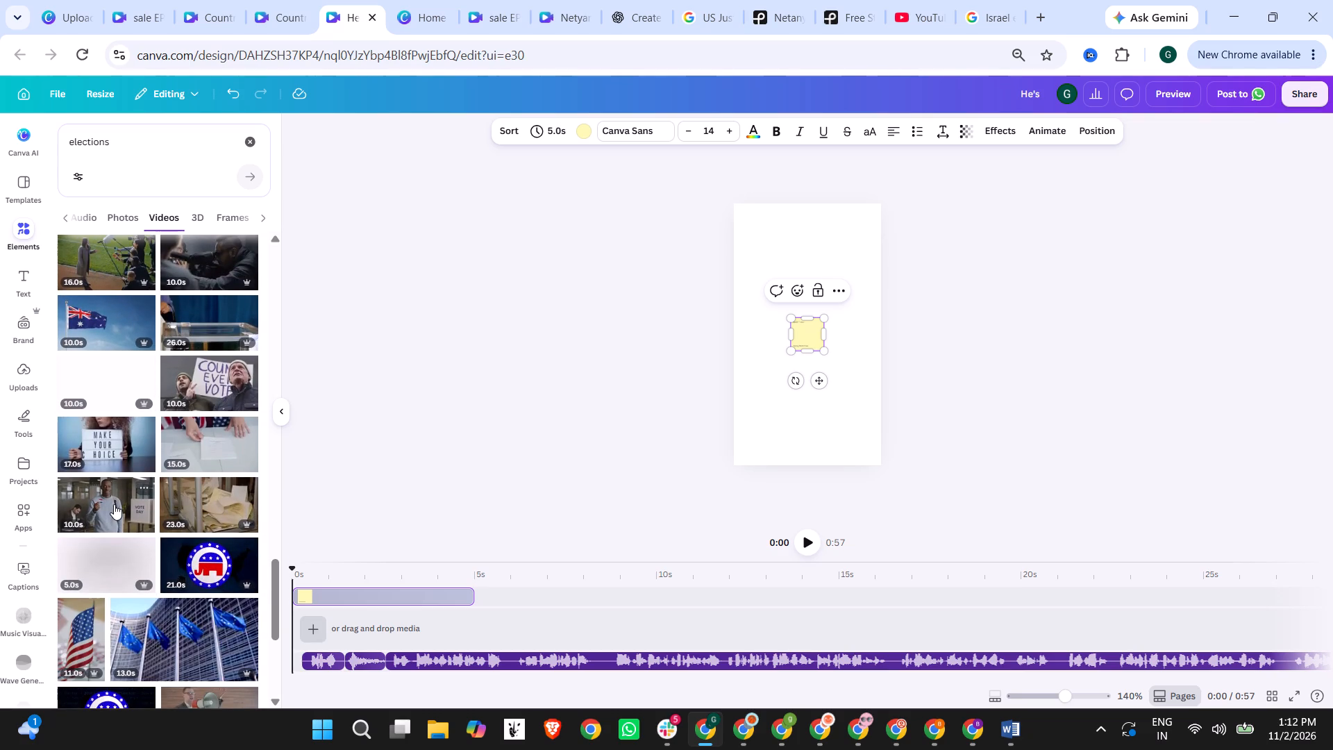
scroll(182, 501, down, 3)
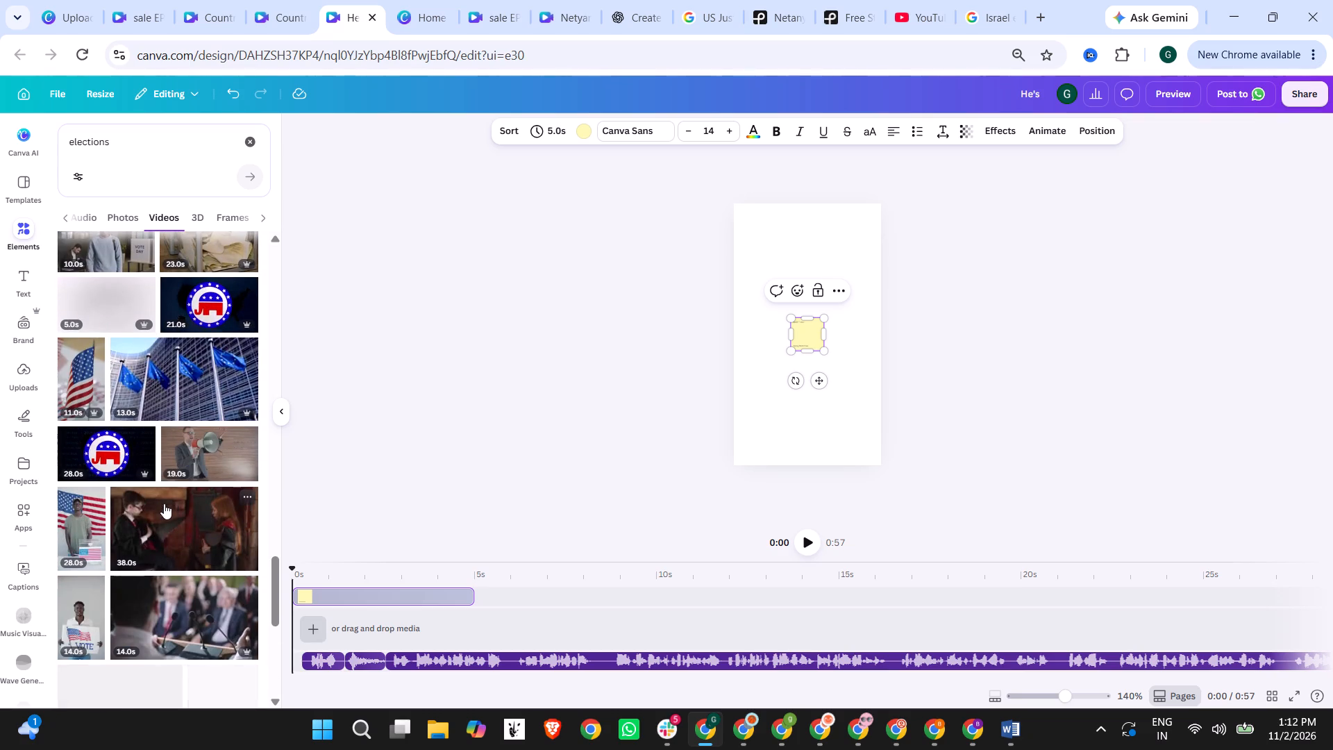
Look further through the "elections" videos for voting, politics or press footage.
scroll(135, 486, down, 3)
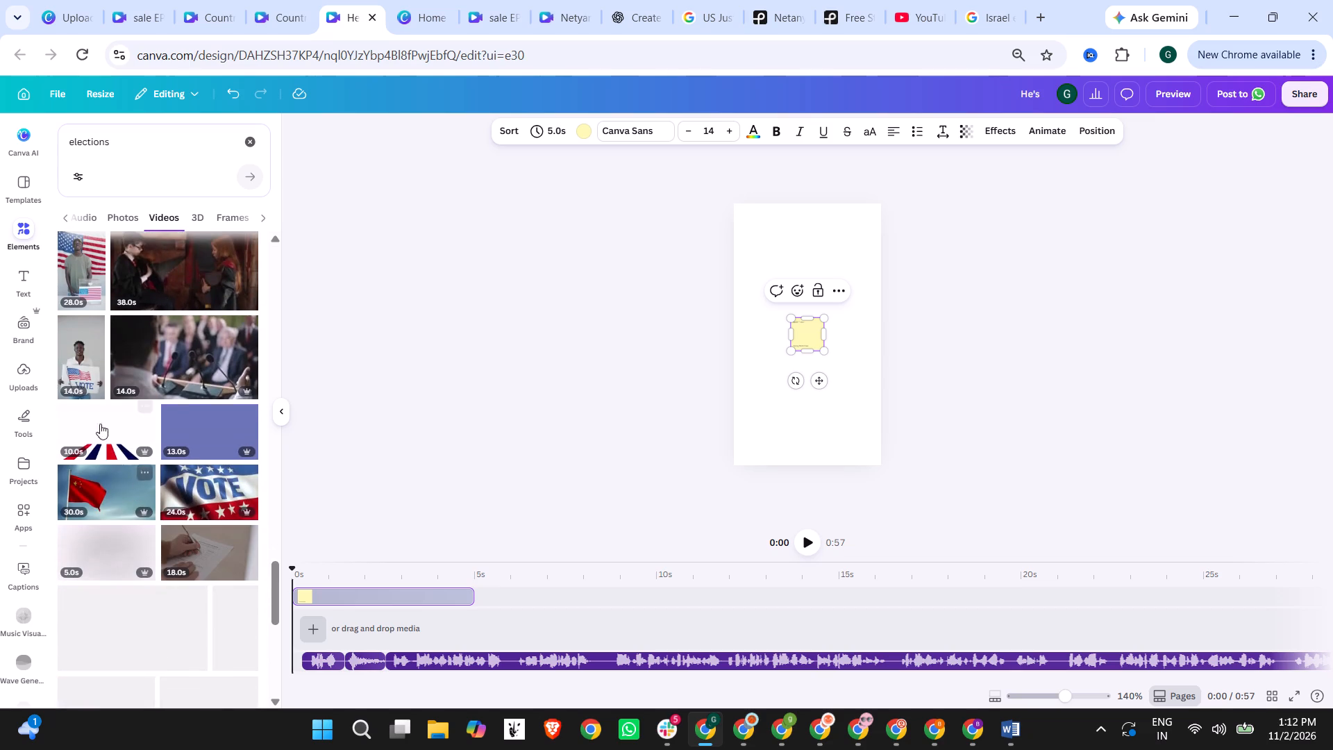
scroll(94, 355, down, 2)
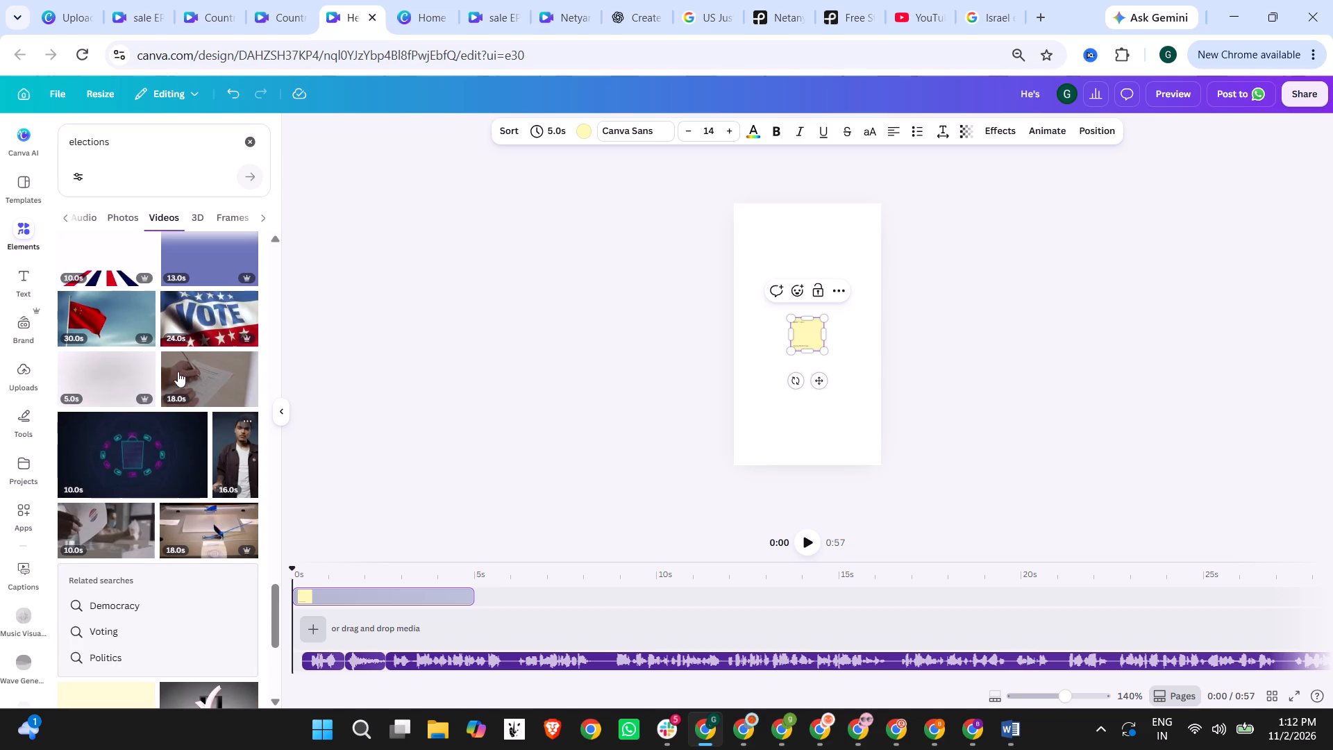
scroll(110, 373, down, 2)
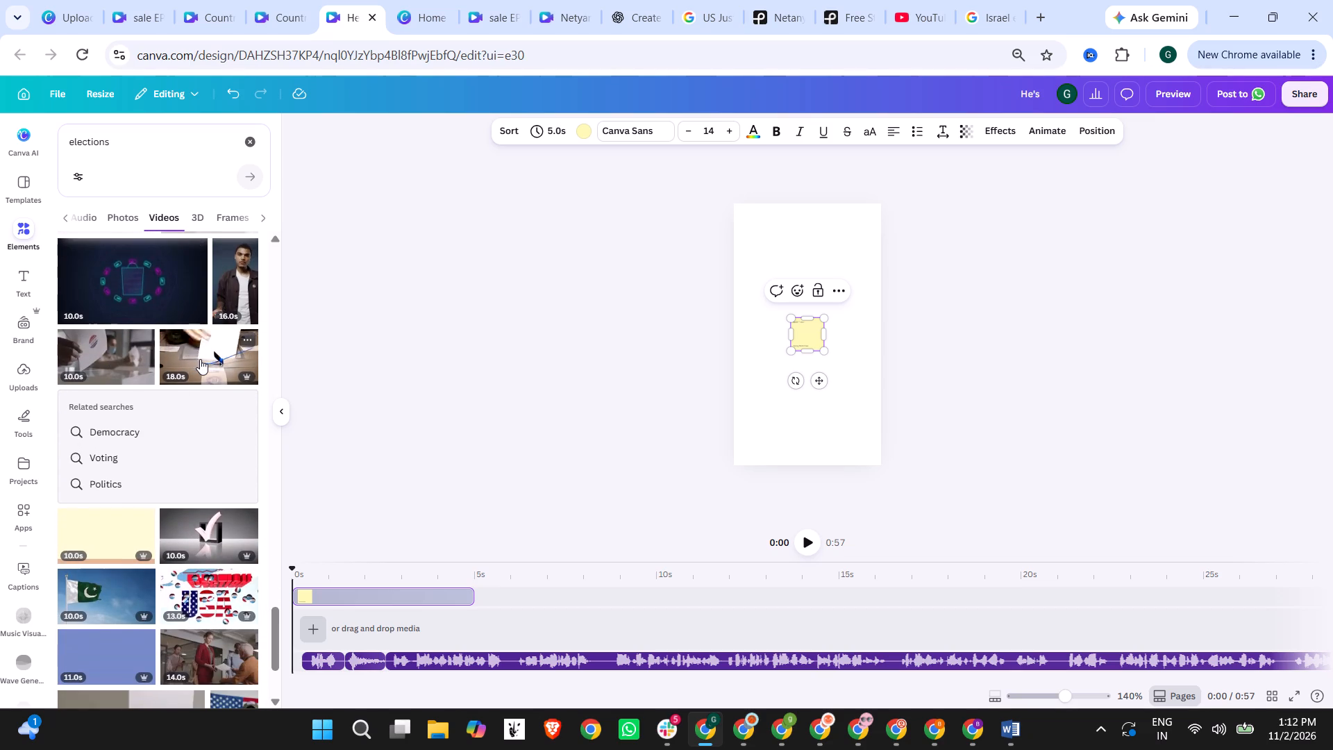
scroll(200, 359, down, 2)
scroll(117, 444, down, 1)
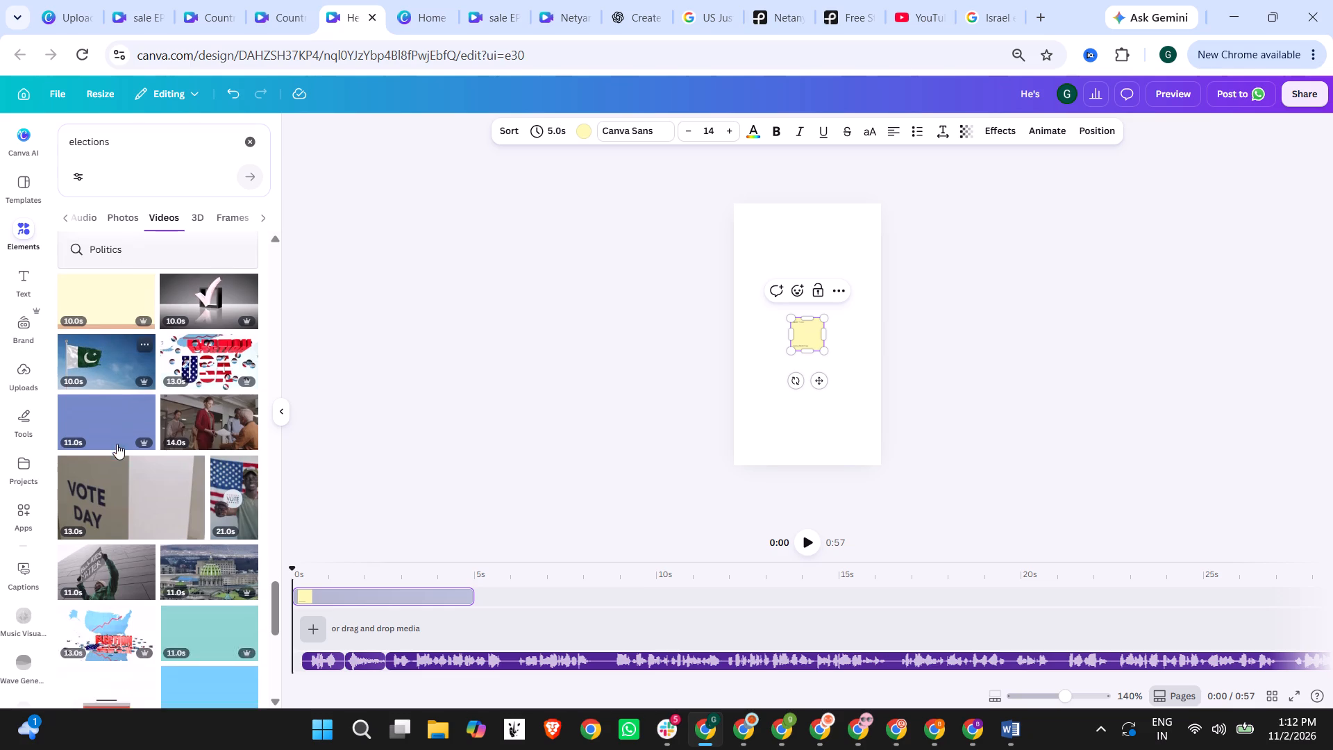
scroll(205, 499, down, 3)
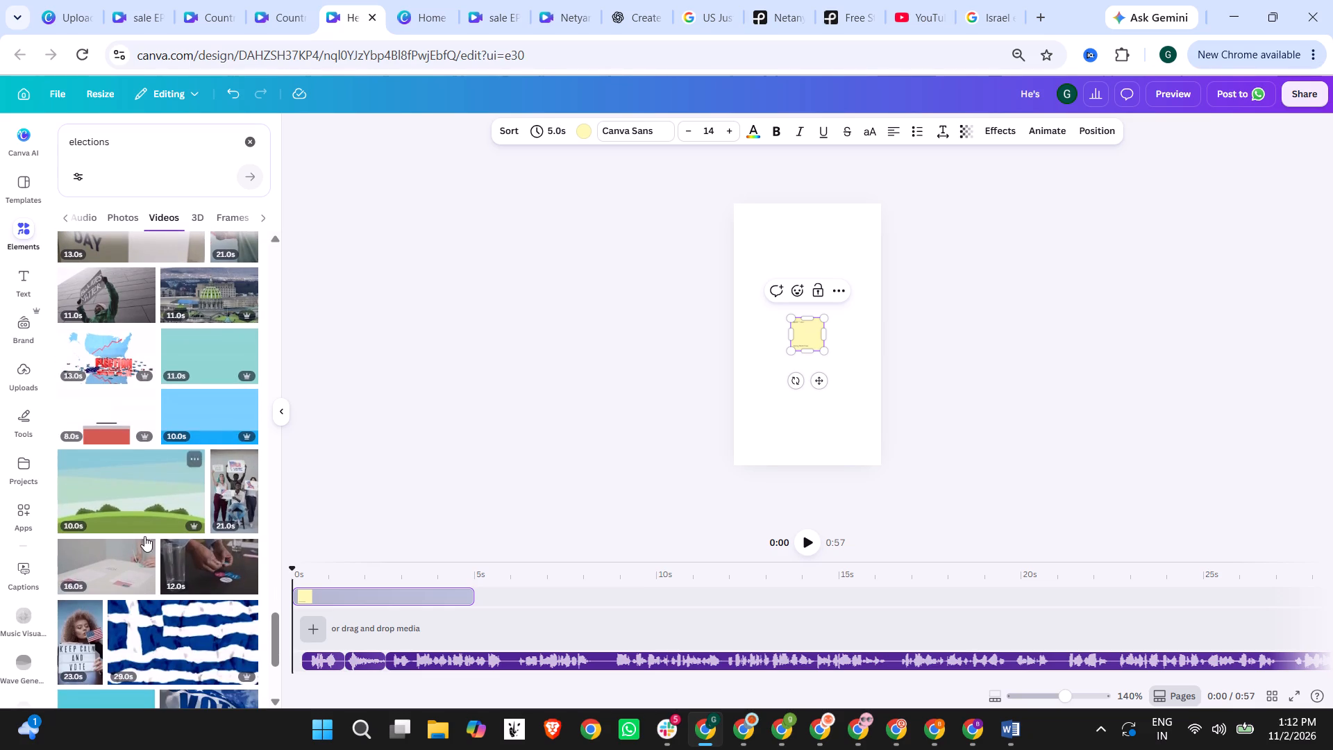
scroll(141, 537, down, 2)
scroll(90, 459, down, 1)
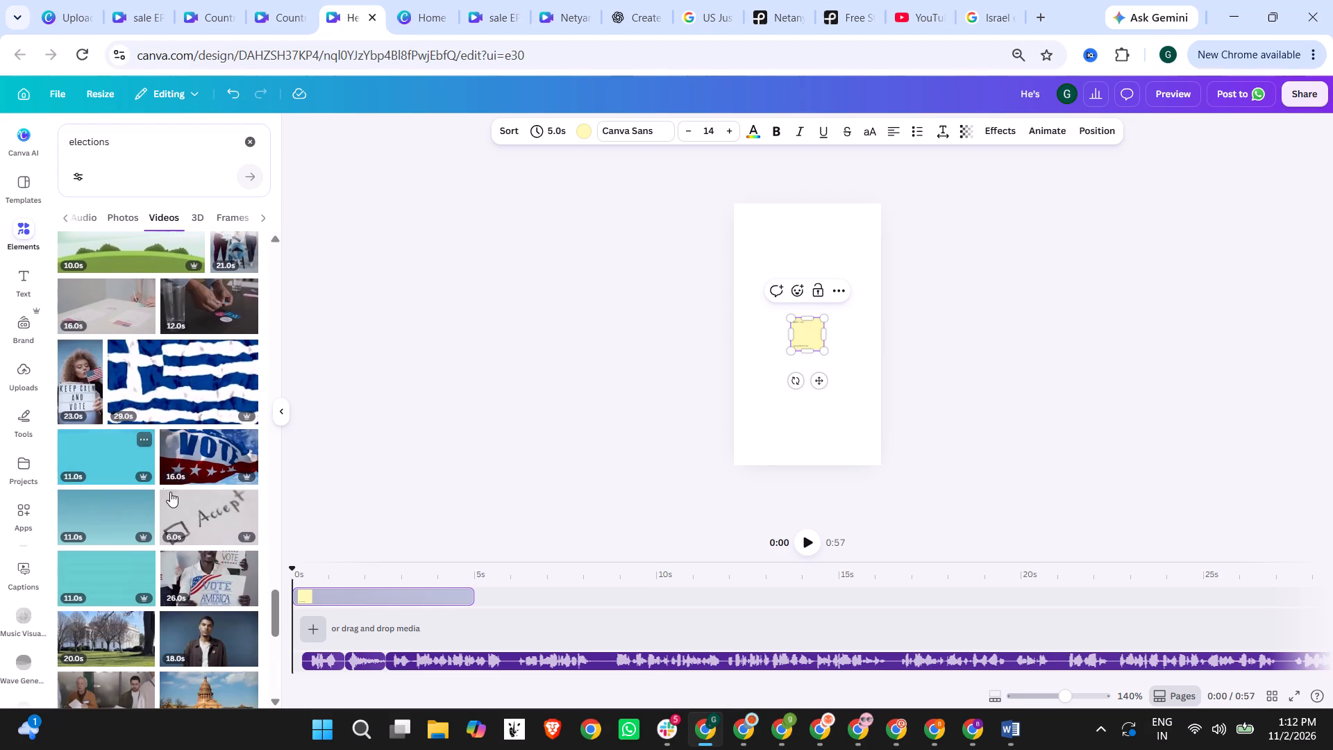
scroll(174, 493, down, 6)
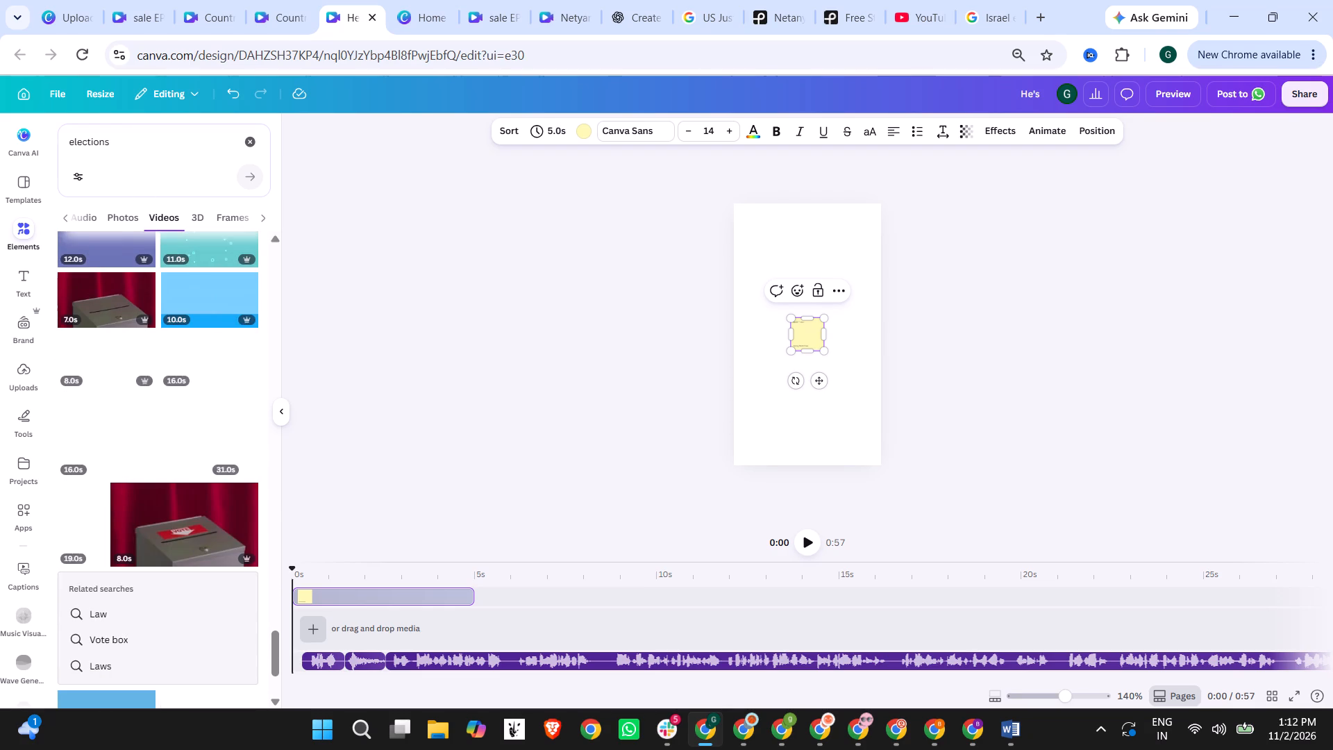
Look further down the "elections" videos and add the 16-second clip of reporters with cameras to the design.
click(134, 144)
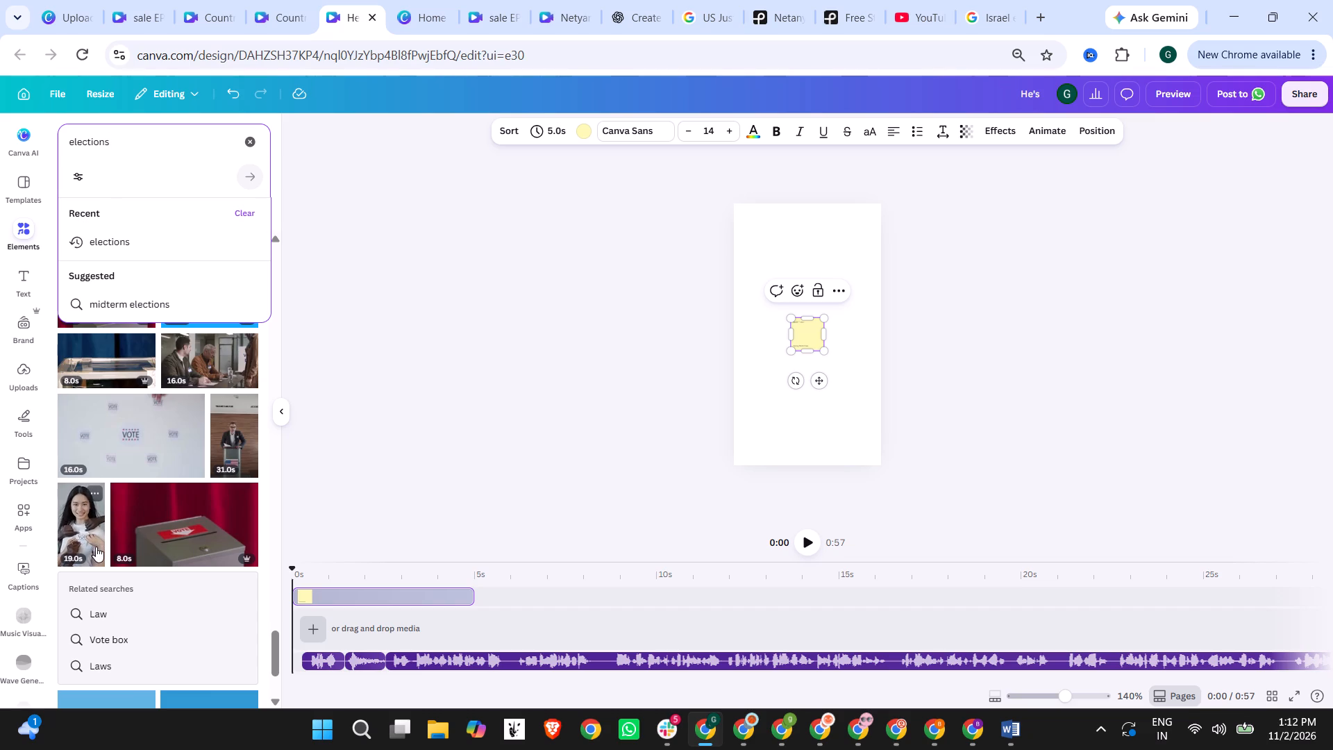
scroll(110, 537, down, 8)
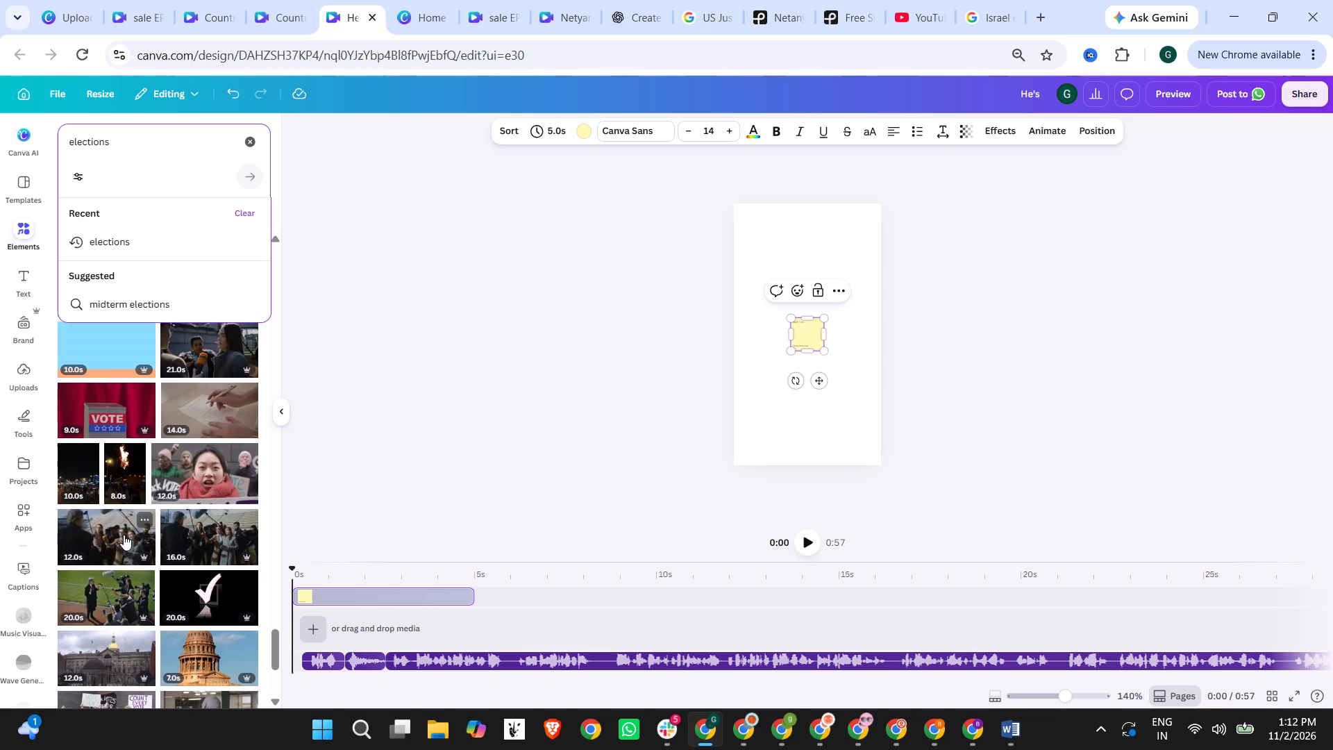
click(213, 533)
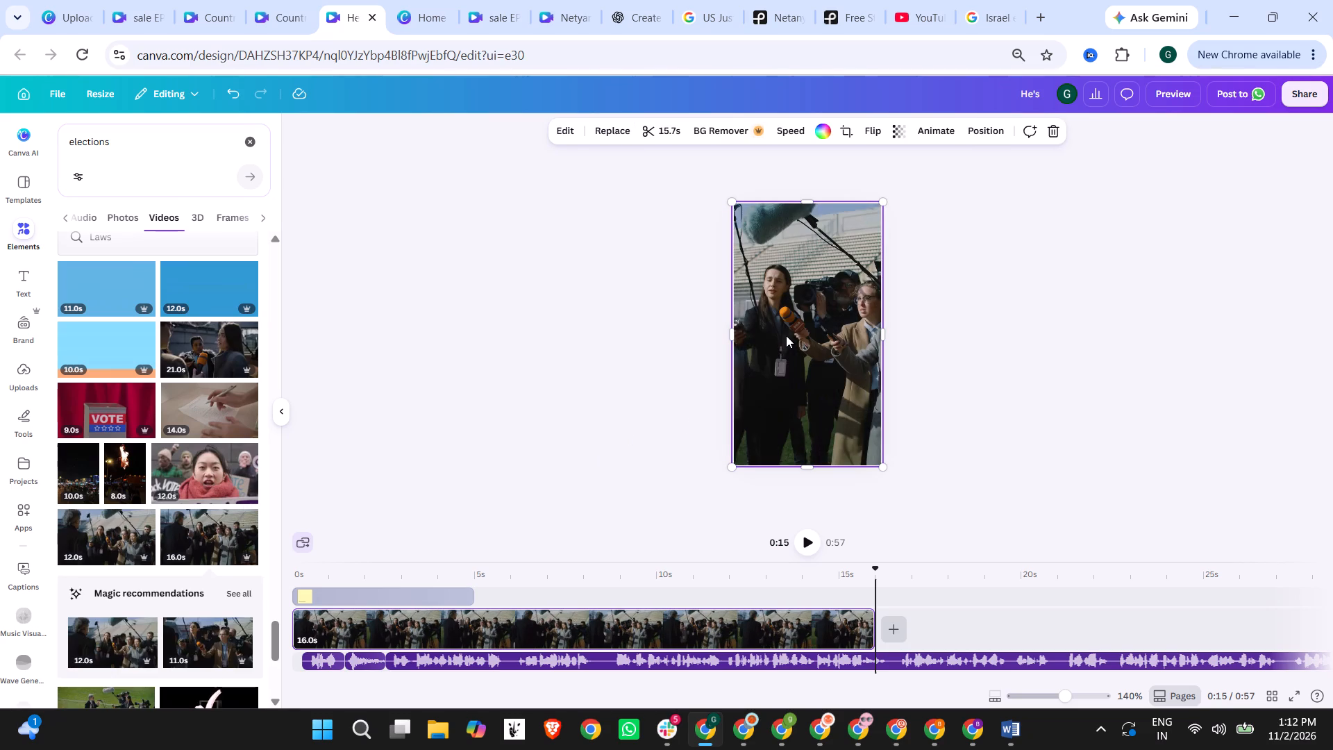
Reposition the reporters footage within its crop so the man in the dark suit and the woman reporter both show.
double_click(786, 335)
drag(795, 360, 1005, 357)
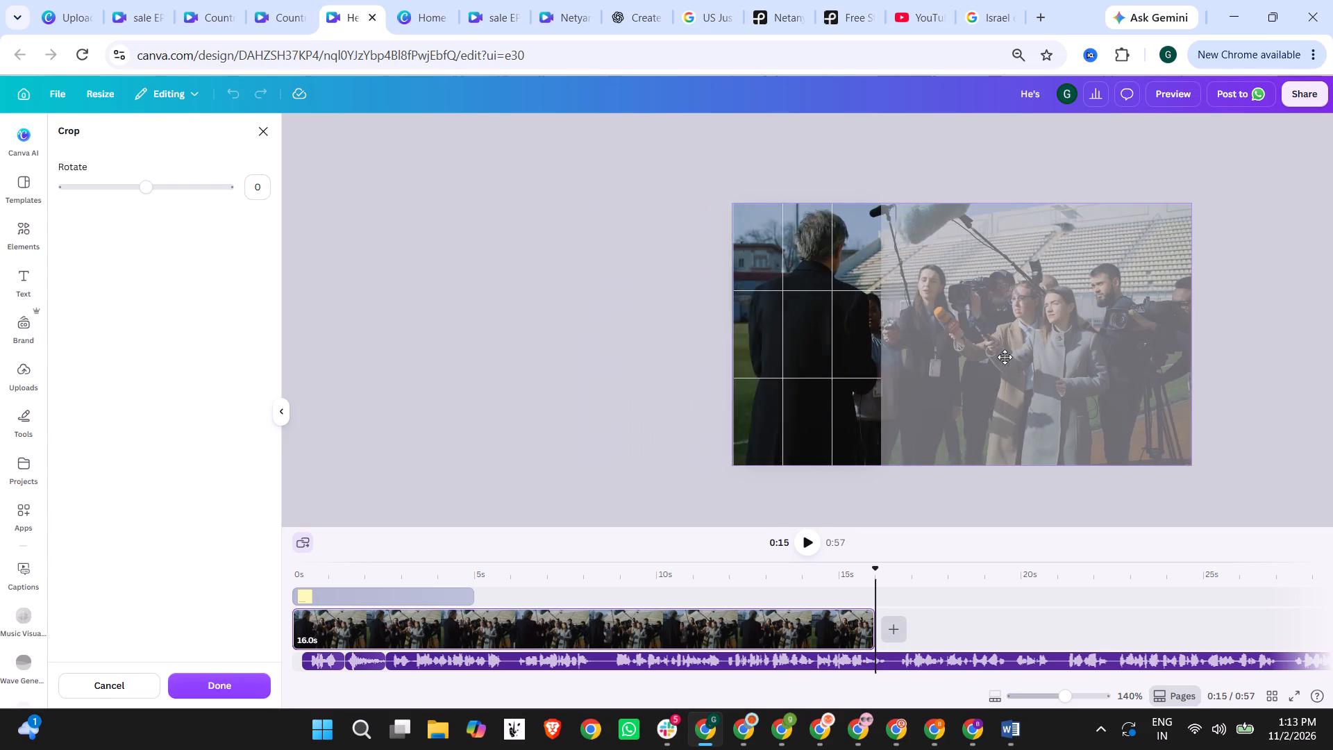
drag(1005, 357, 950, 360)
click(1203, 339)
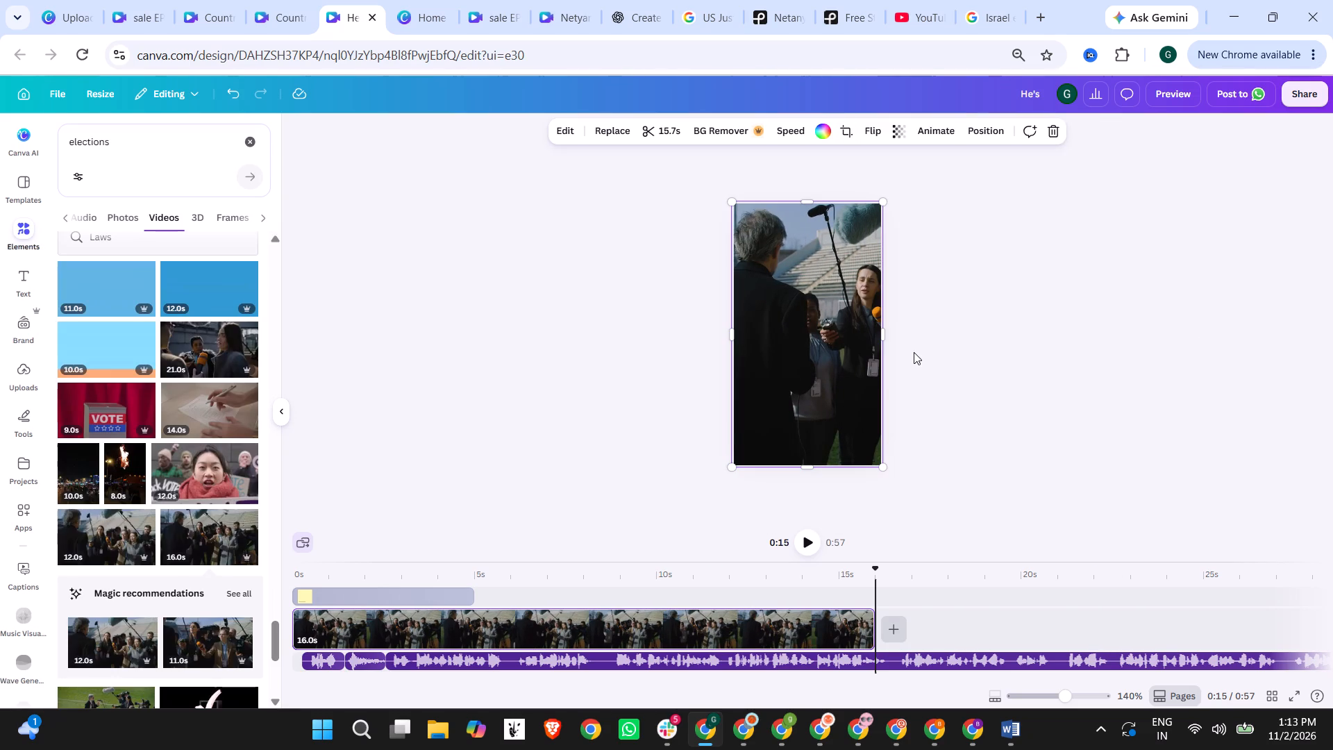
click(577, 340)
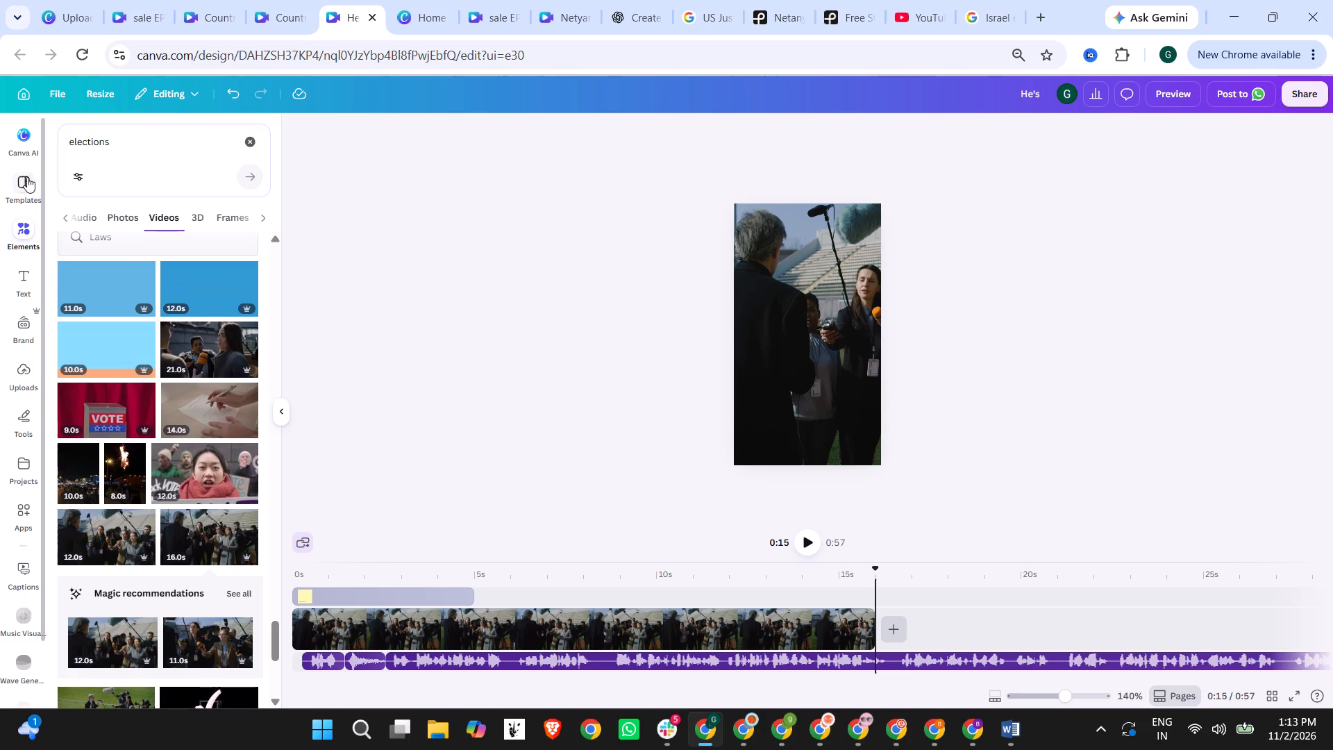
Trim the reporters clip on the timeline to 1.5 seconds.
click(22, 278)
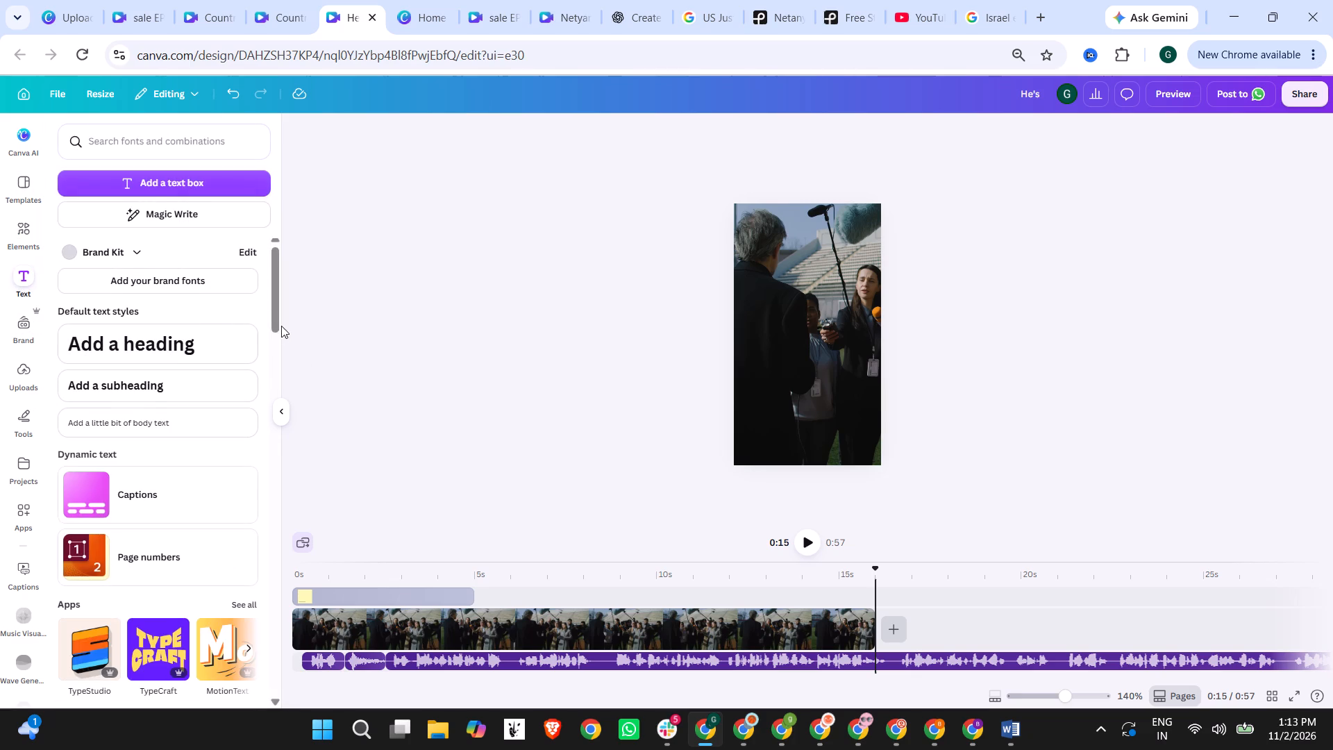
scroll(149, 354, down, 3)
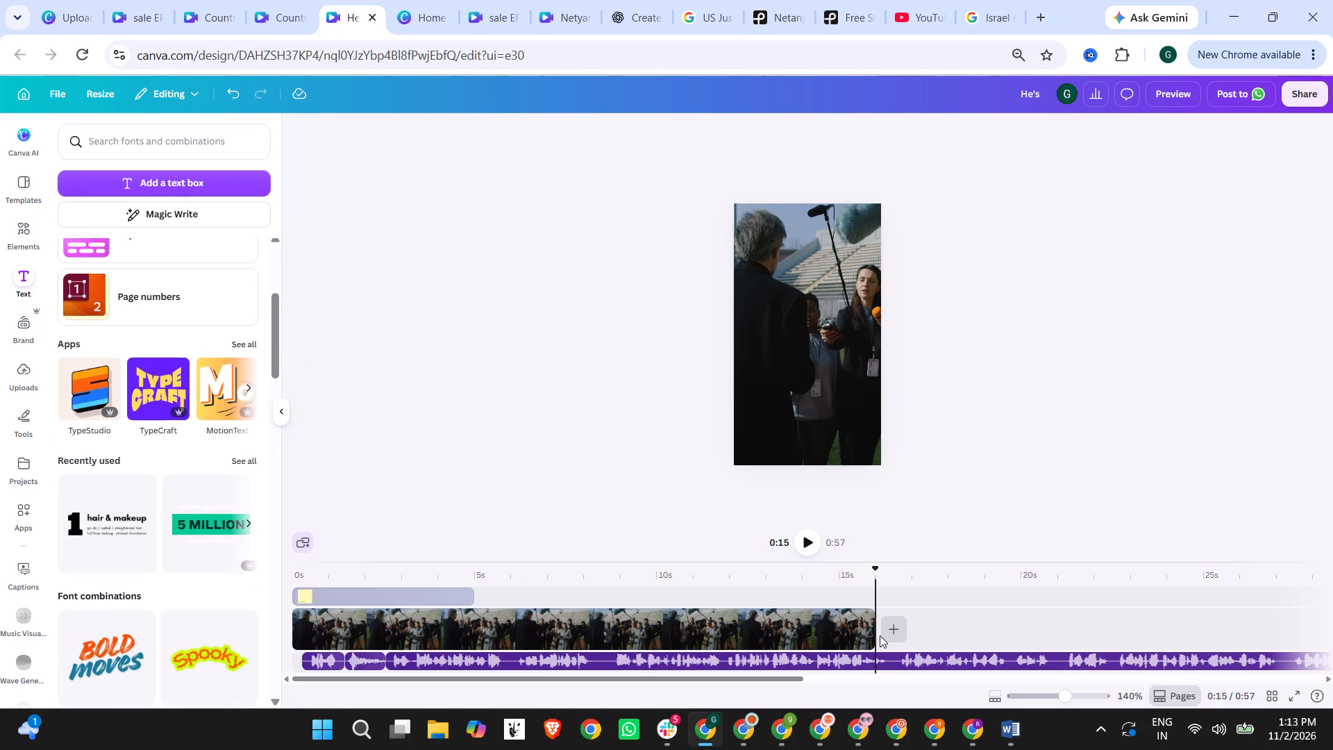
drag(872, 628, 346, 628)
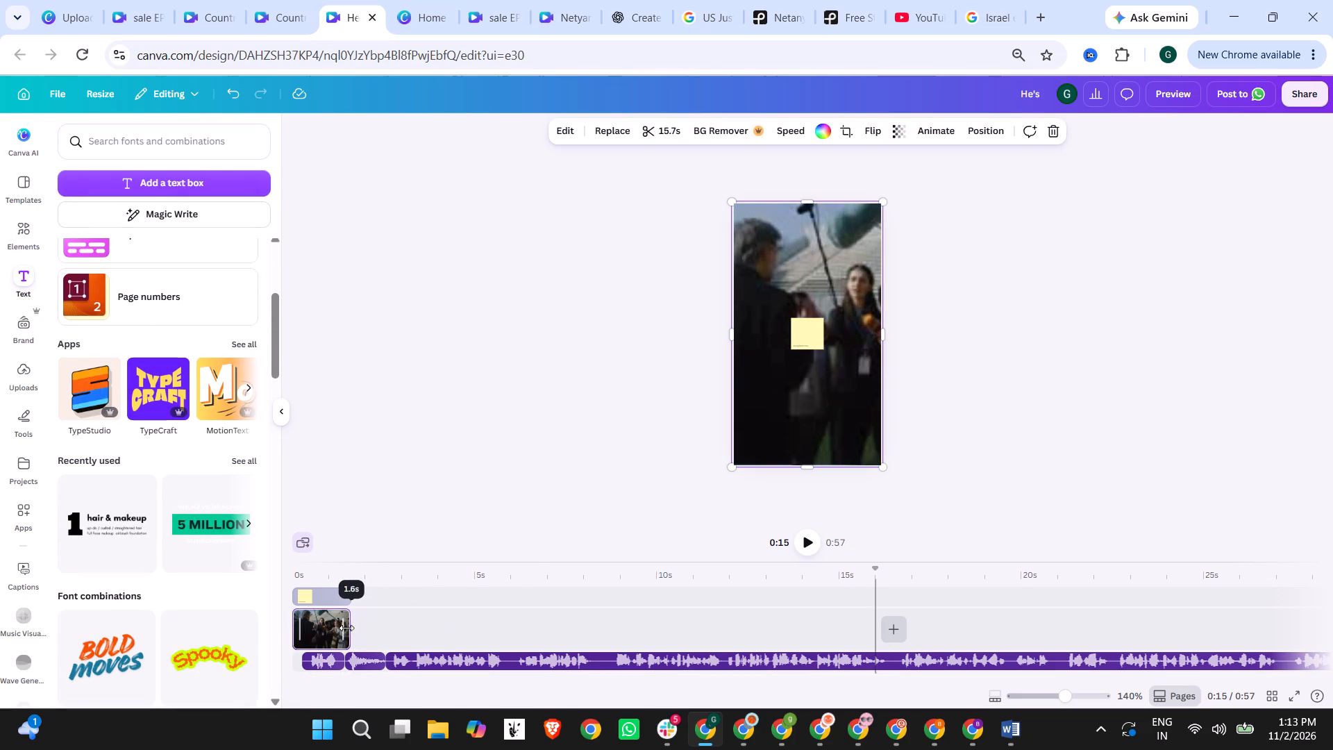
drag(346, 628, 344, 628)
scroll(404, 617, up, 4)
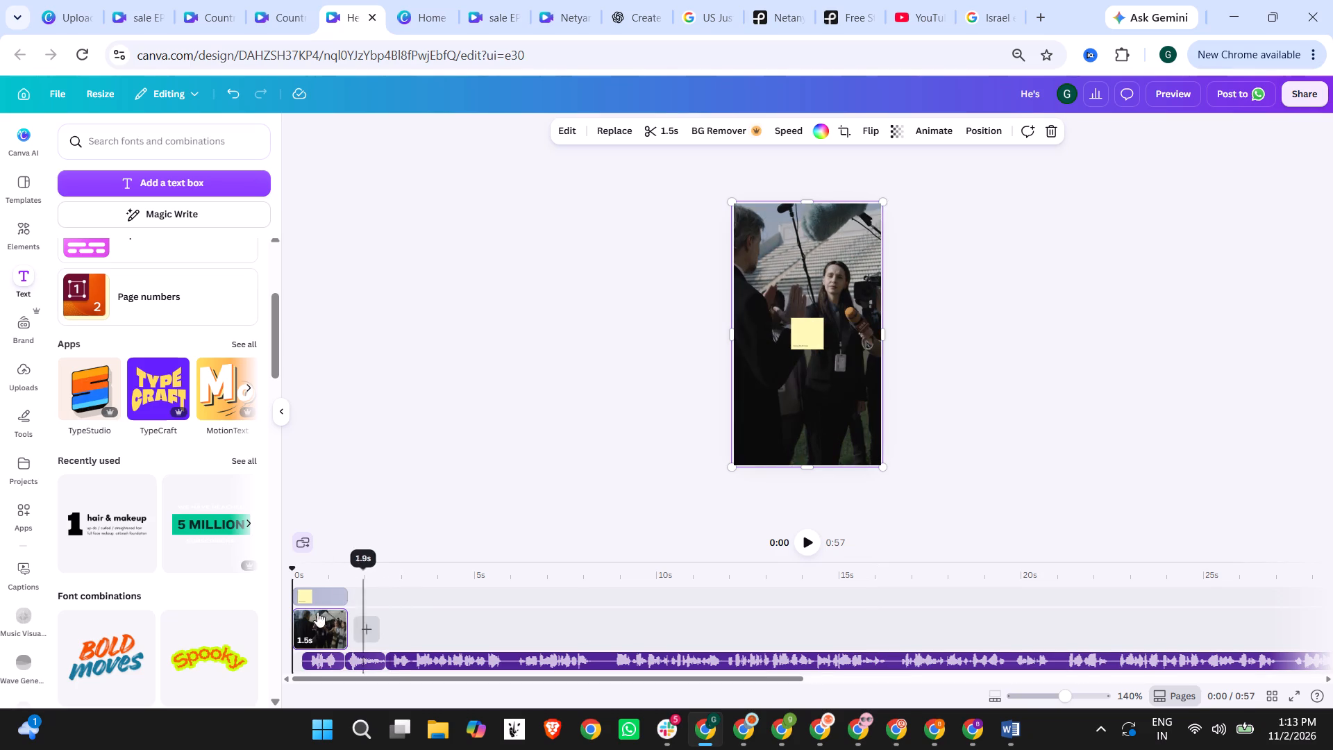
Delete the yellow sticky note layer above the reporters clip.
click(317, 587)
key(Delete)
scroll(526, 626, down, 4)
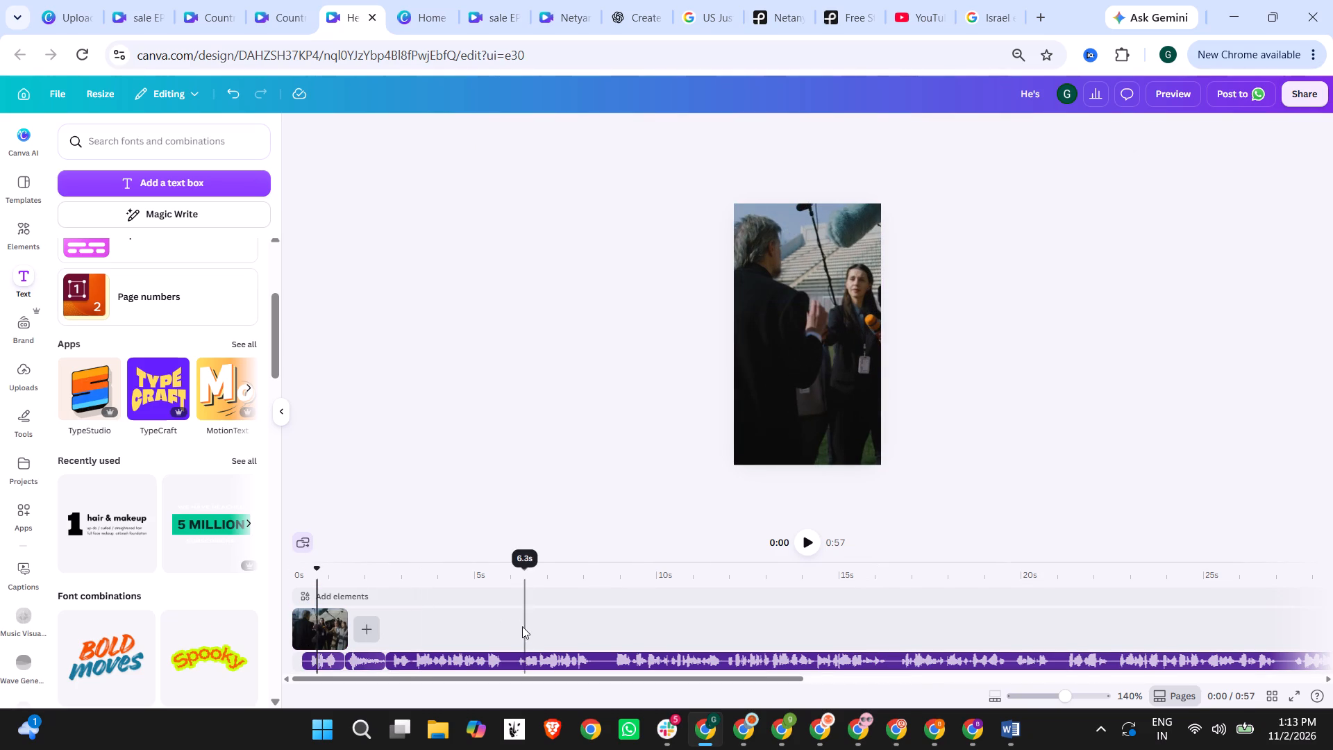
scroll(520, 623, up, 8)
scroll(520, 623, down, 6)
Undo the recent edits back to the Breaking News background clip with its claim text and image layers.
key(ctrl+z)
key(ctrl+z)
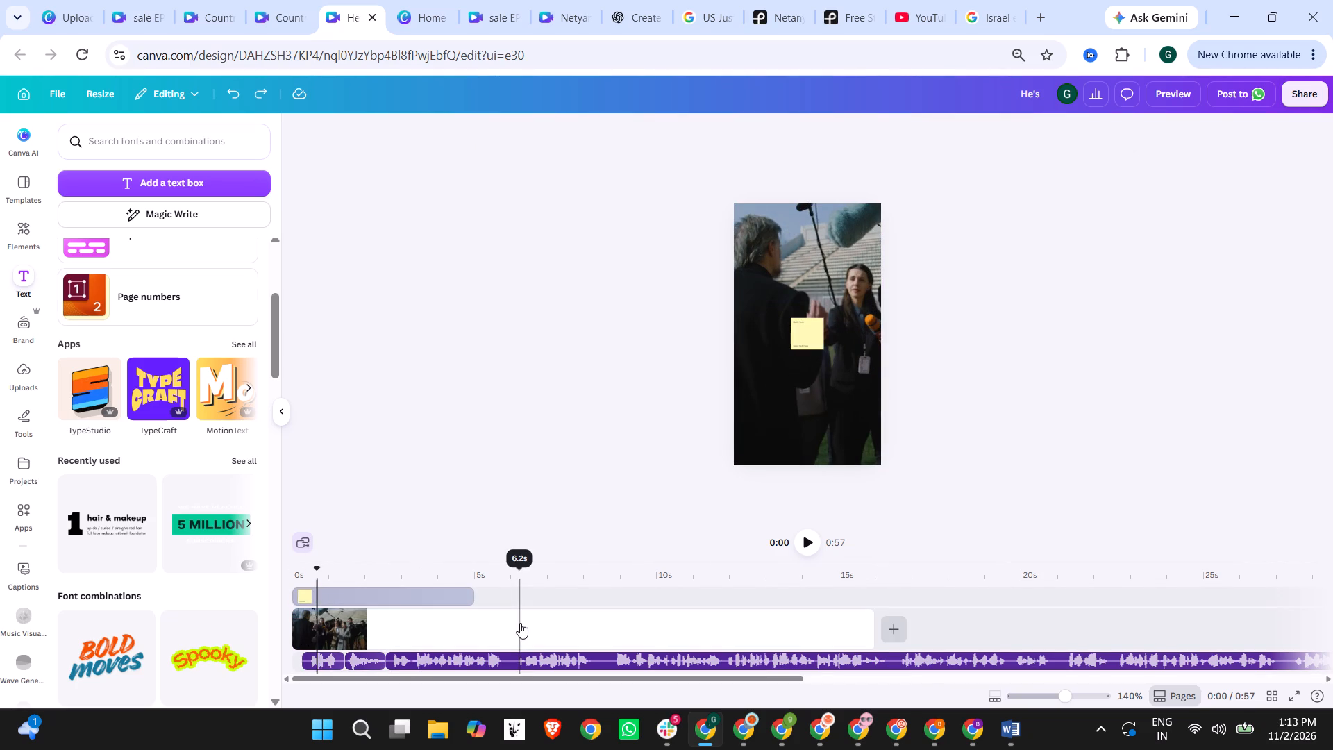
key(ctrl+z)
key(ctrl+z)
scroll(574, 621, up, 3)
key(ctrl+z)
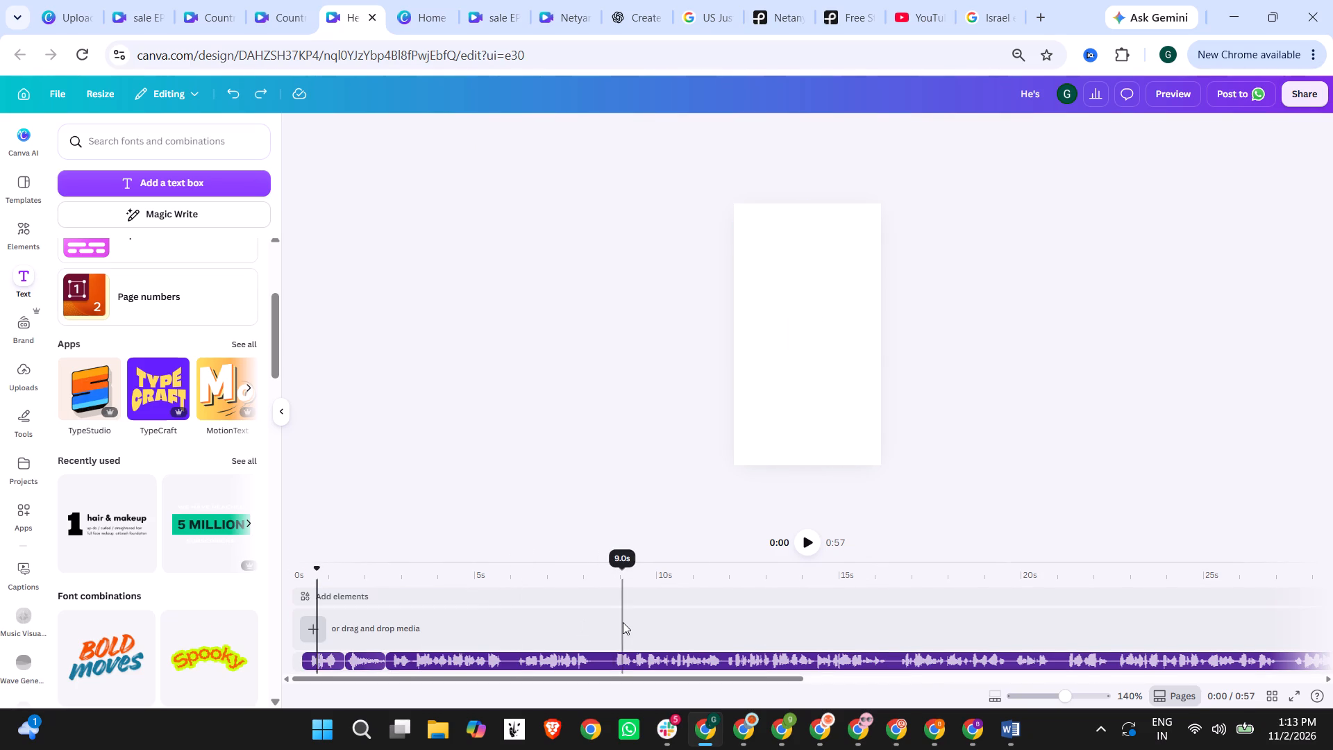
key(ctrl+z)
scroll(546, 580, down, 3)
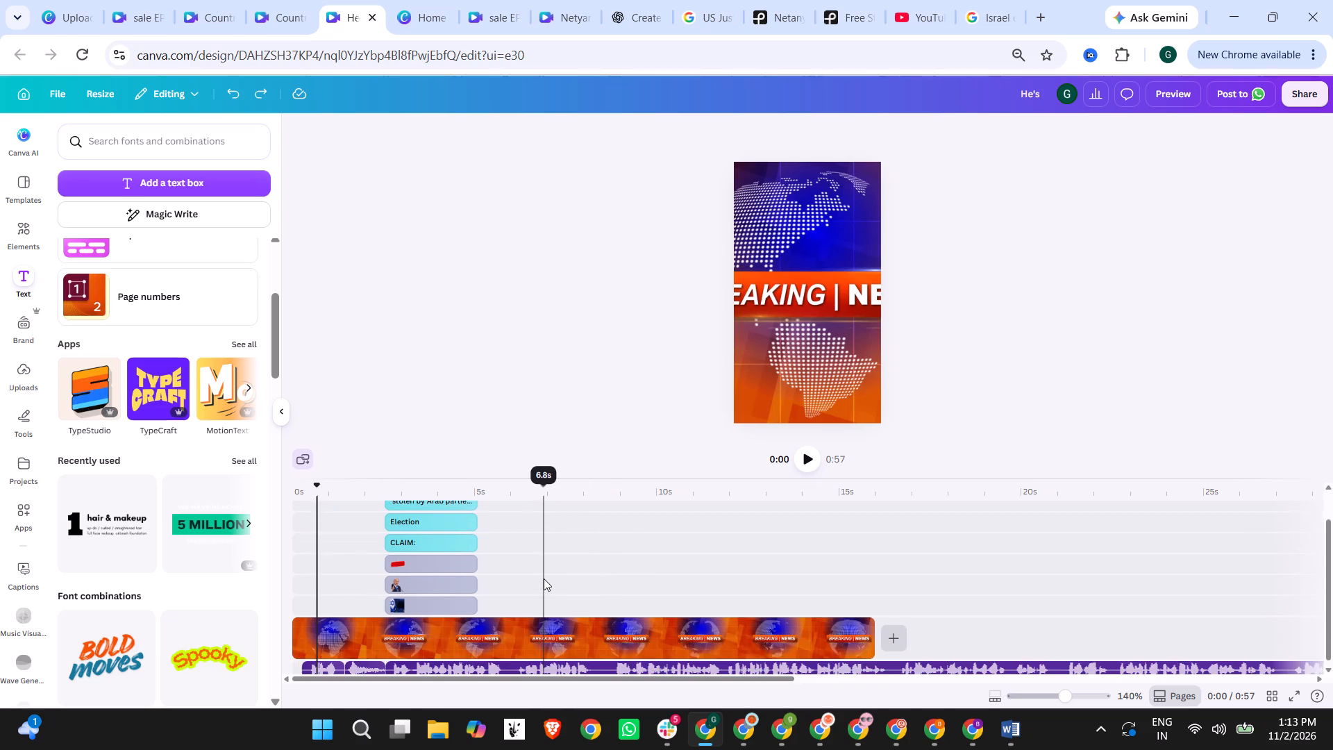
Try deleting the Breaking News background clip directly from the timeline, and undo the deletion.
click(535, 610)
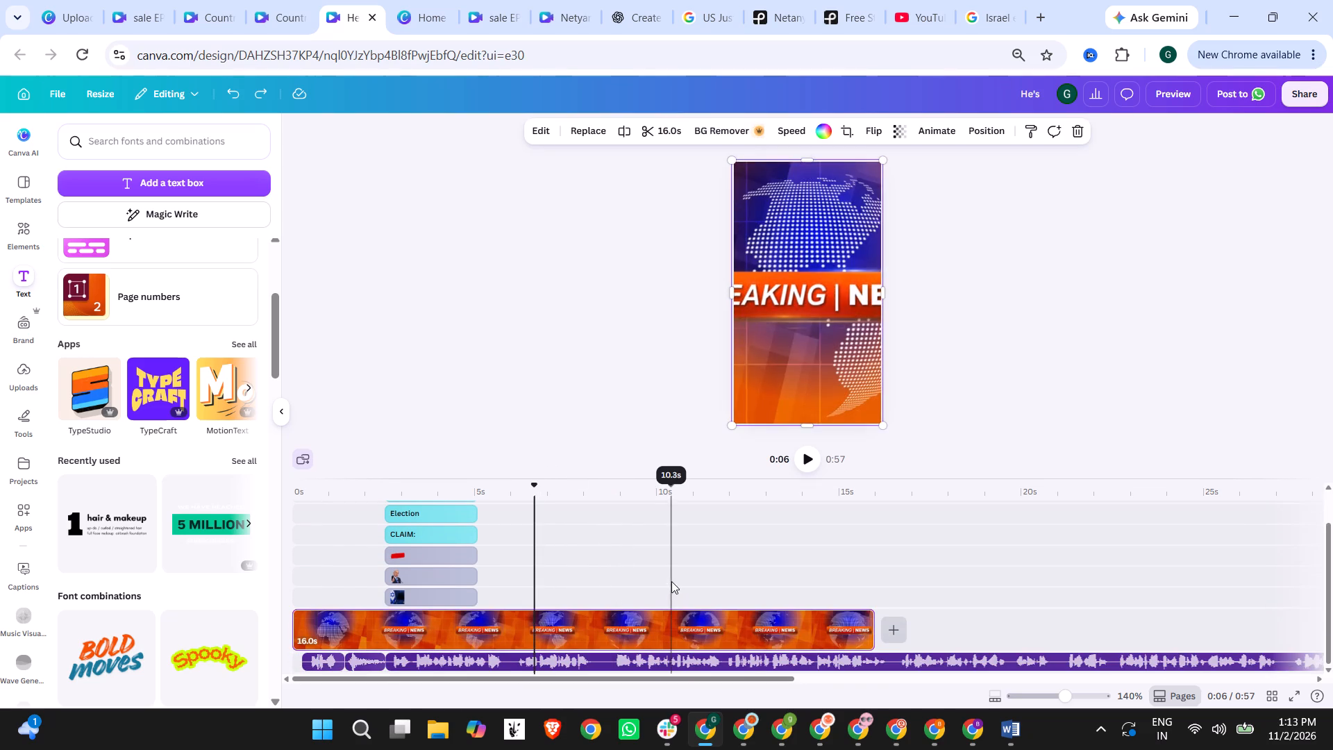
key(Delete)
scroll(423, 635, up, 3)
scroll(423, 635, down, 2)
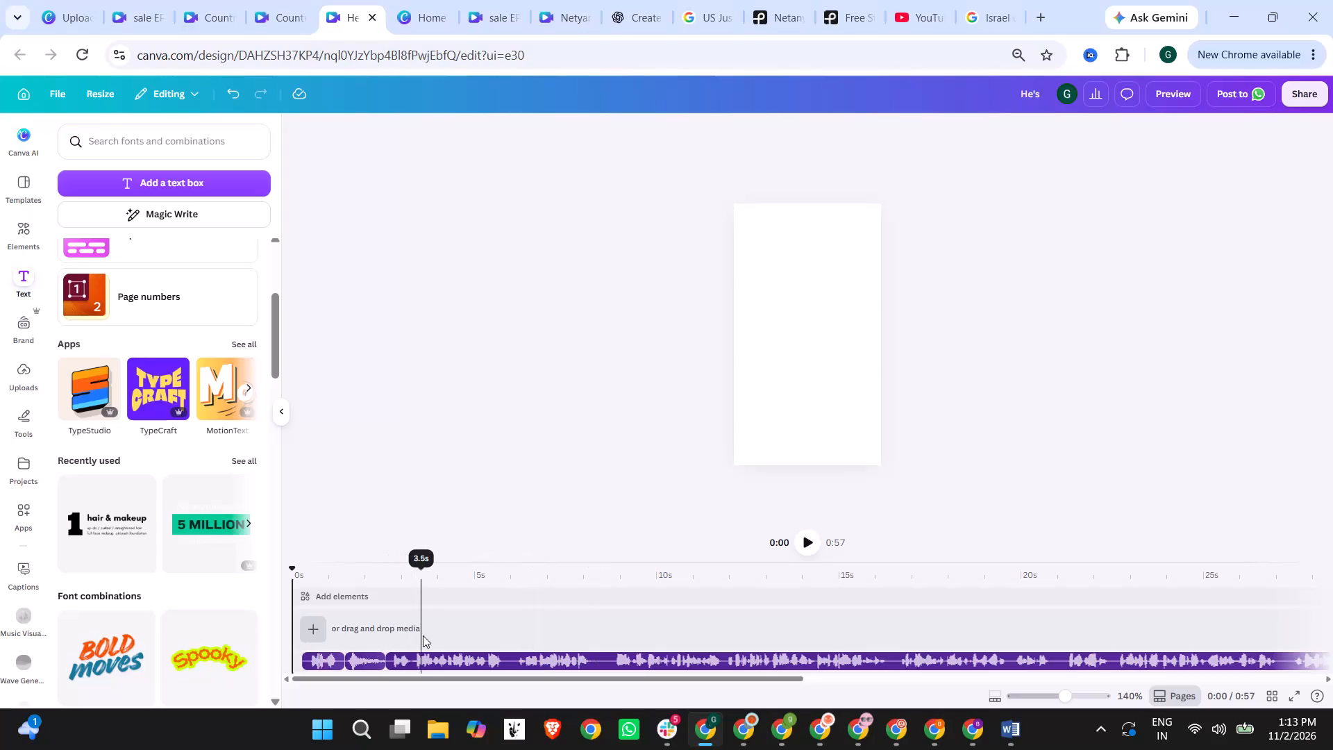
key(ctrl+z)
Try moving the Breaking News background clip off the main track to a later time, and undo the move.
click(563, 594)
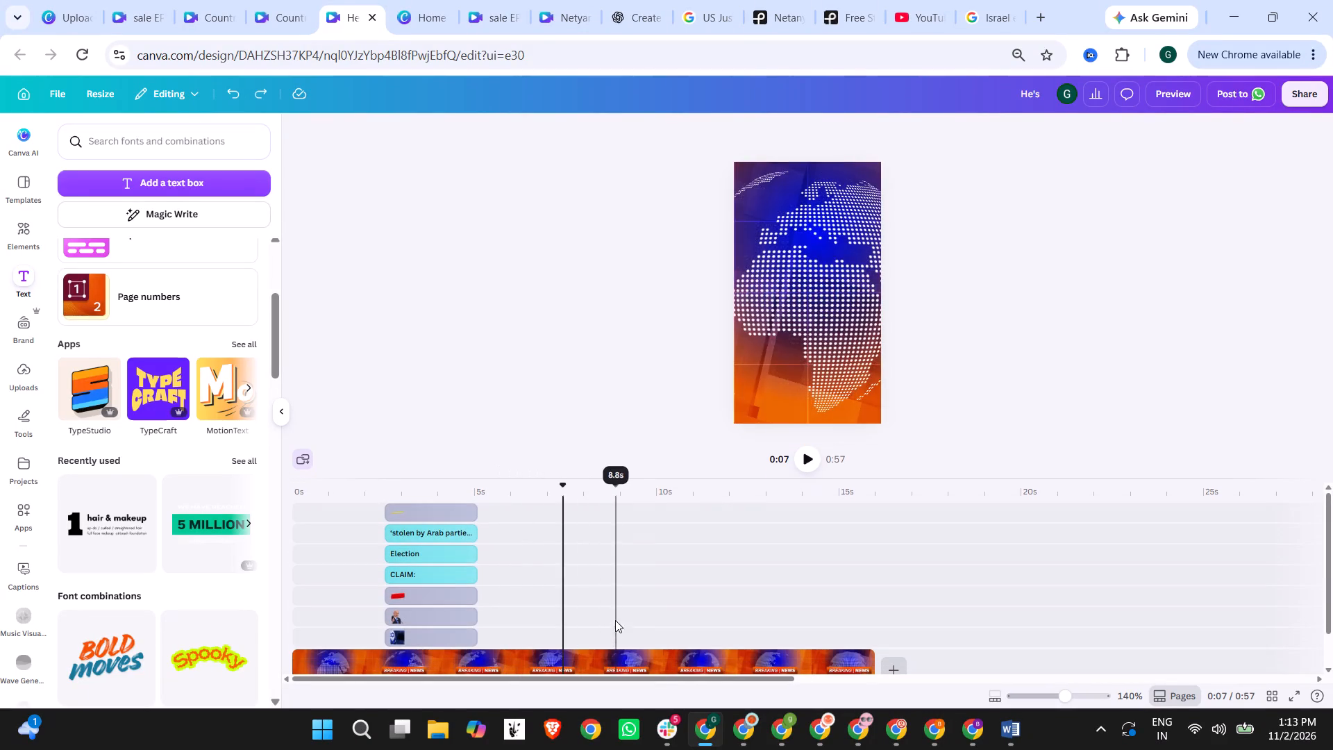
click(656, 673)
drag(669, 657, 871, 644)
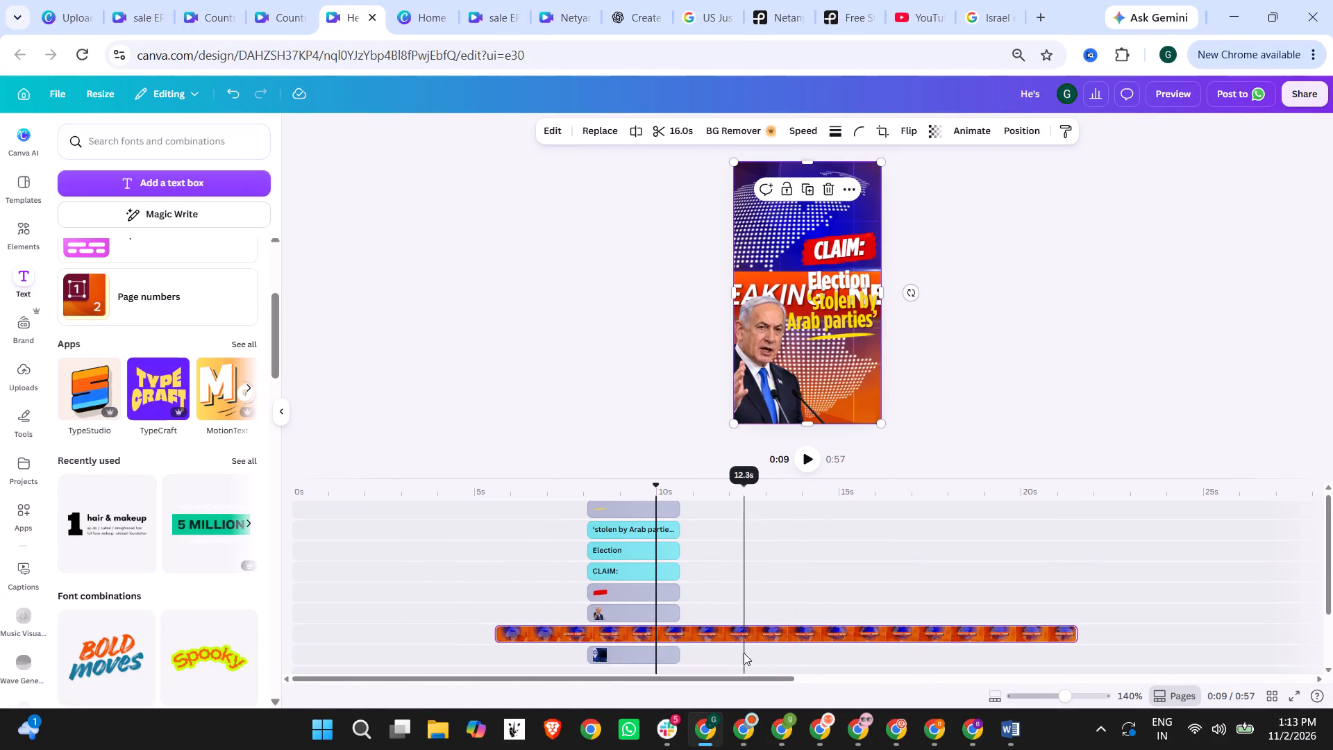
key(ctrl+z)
Detach the Breaking News video from the background and delete the detached video layer.
right_click(617, 649)
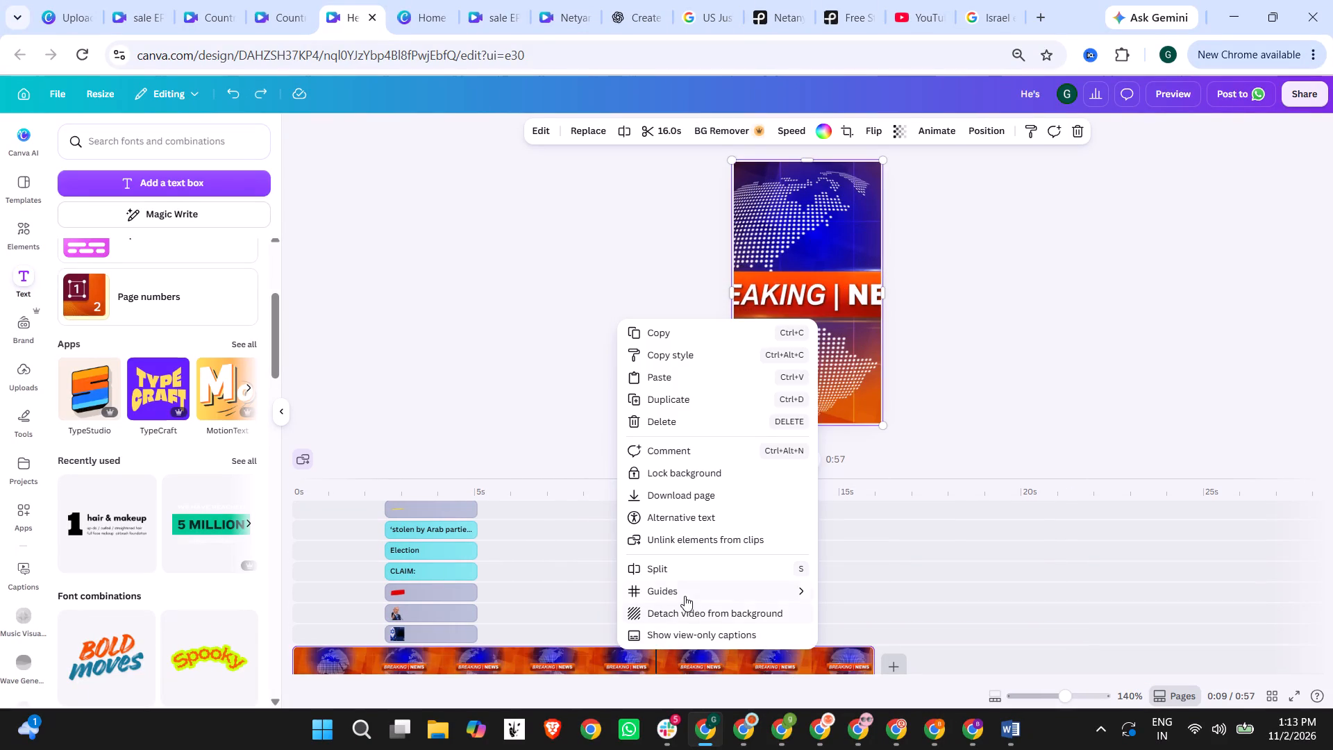
click(683, 607)
scroll(615, 575, down, 3)
click(610, 594)
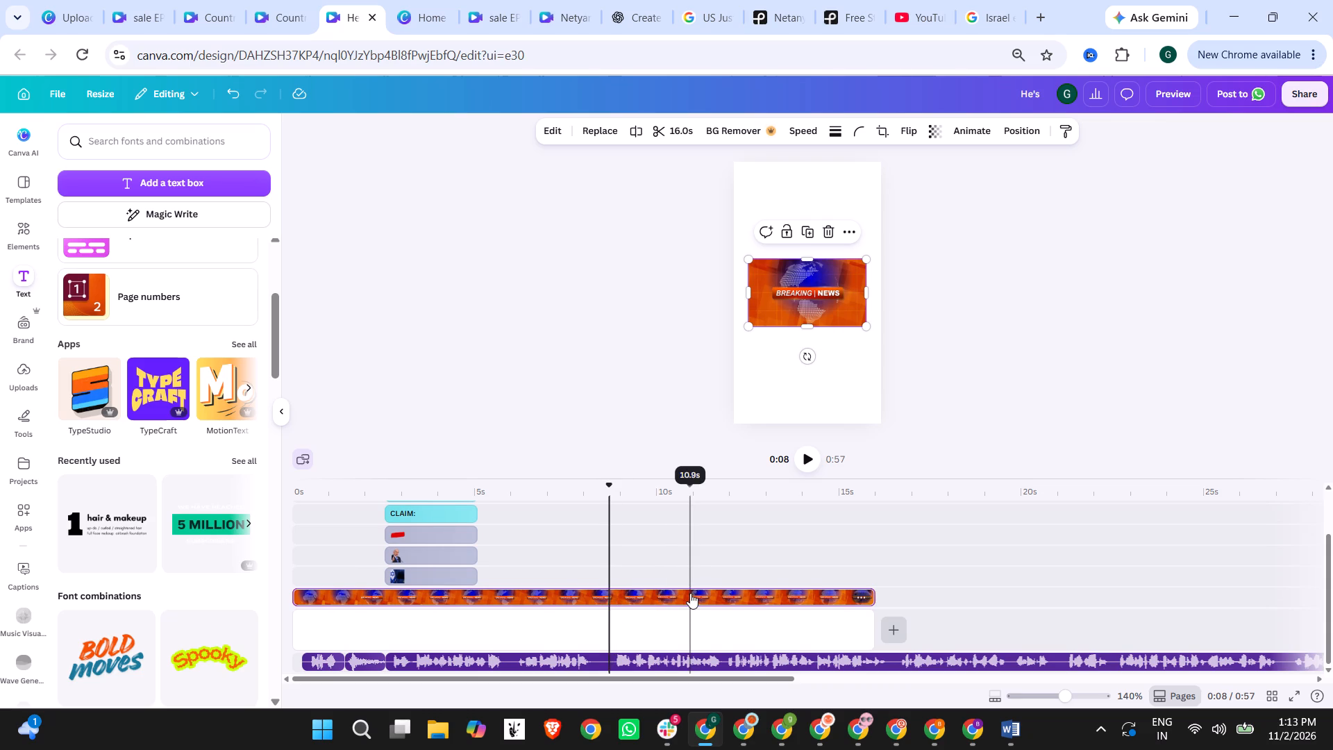
key(Delete)
Open the available actions for the blank 16-second clip on the main track.
click(634, 626)
right_click(721, 631)
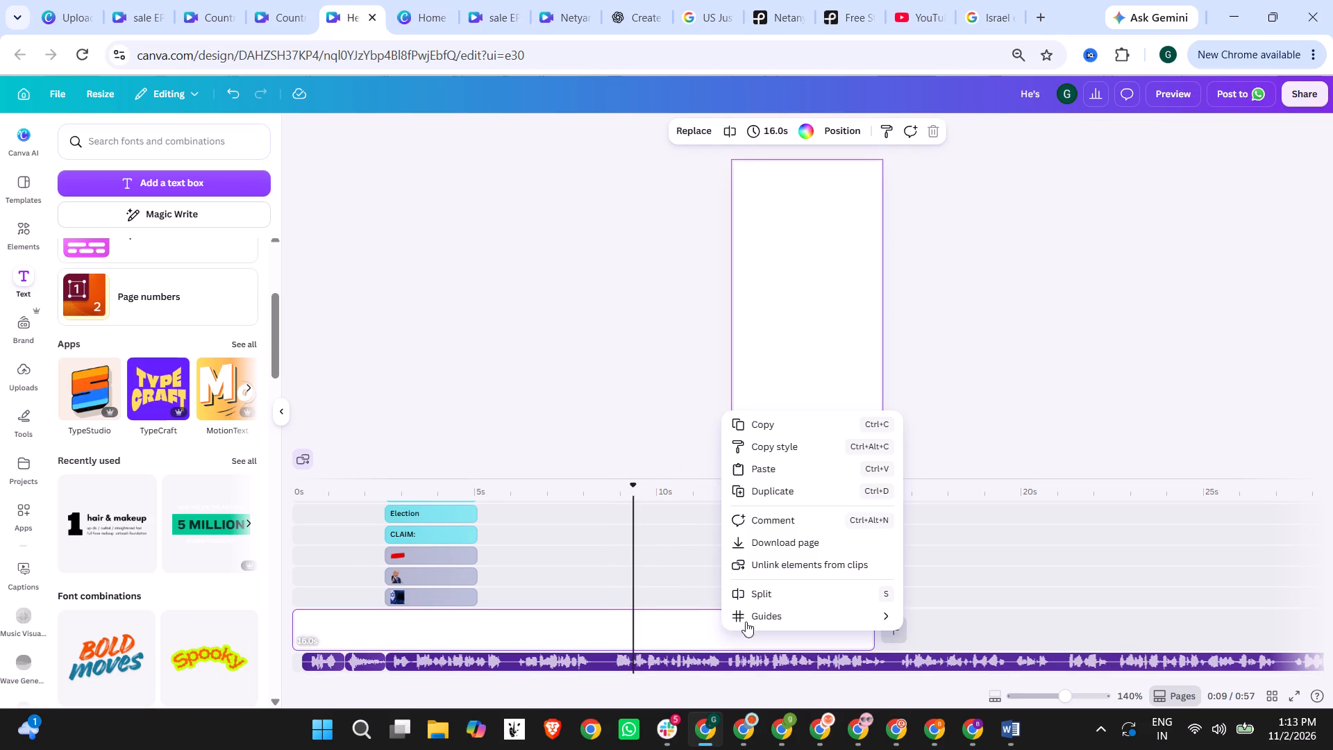
Unlink the elements from the clips and delete the blank 16-second clip from the timeline.
click(786, 565)
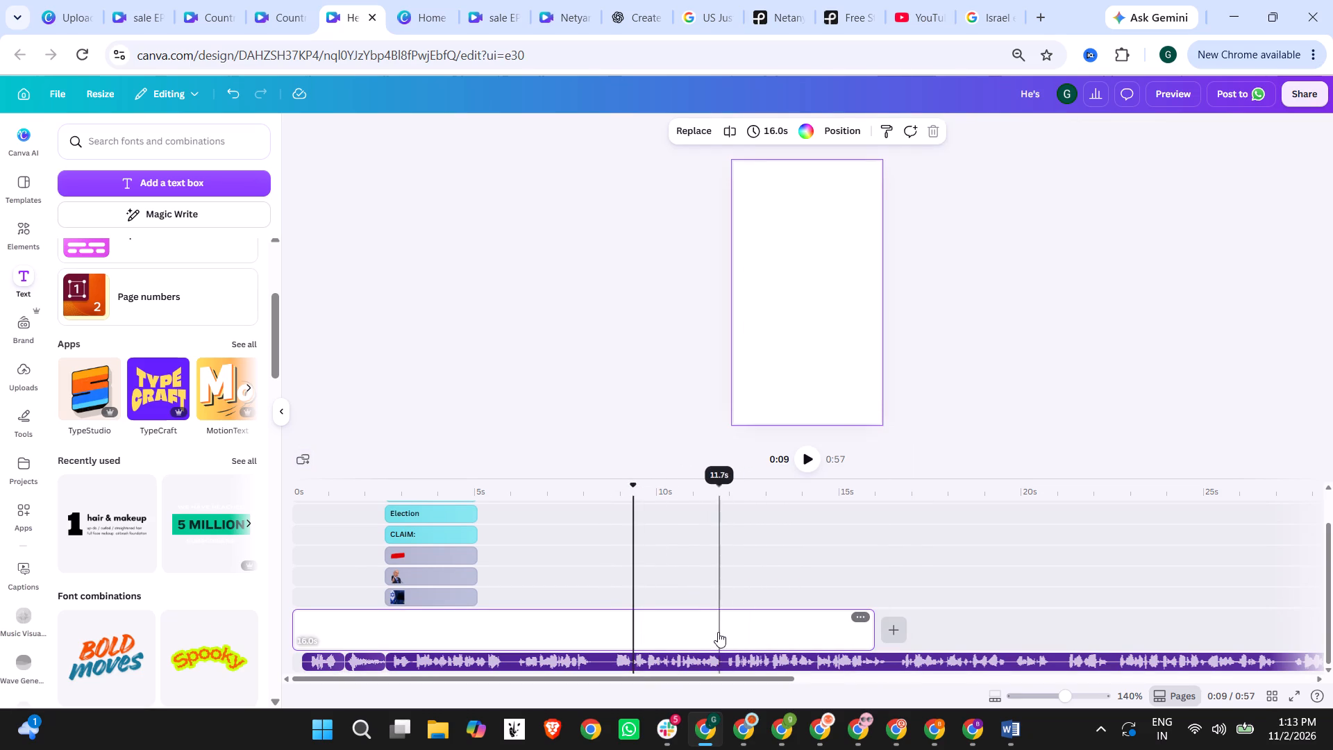
right_click(717, 633)
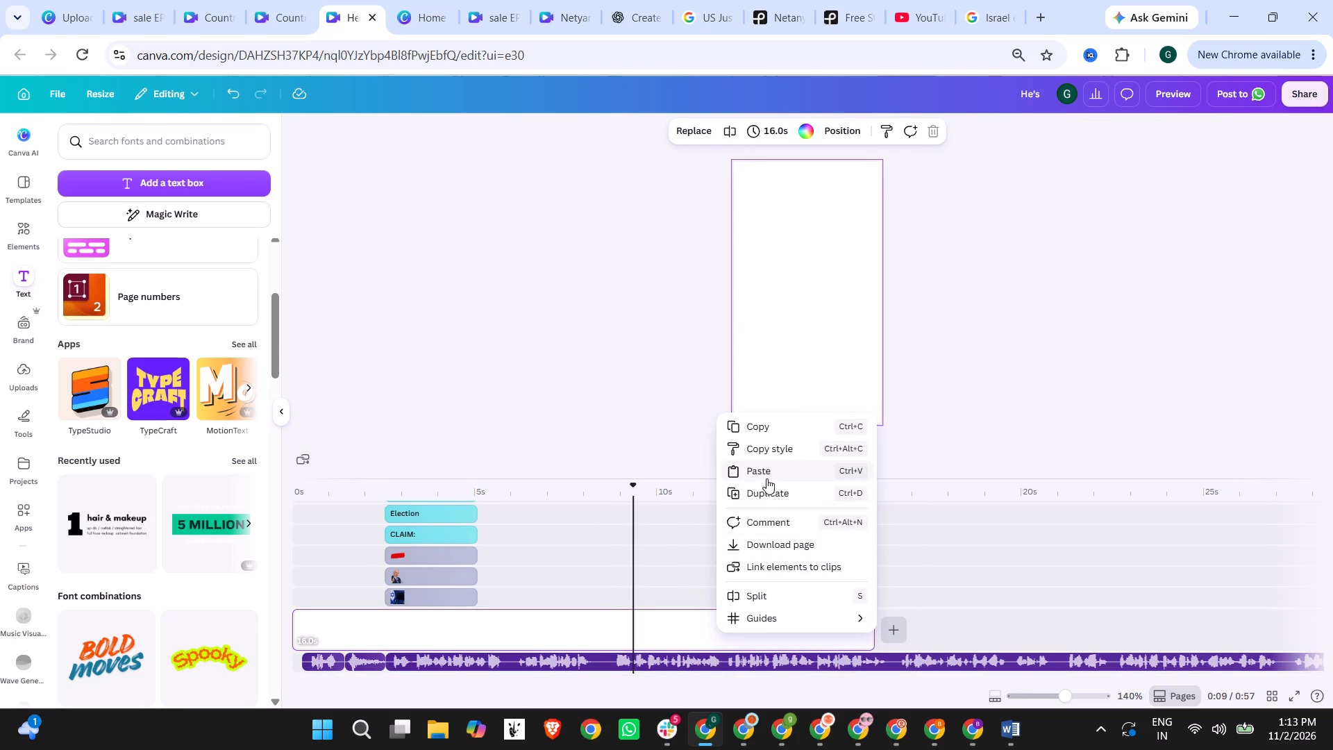
click(685, 631)
key(Delete)
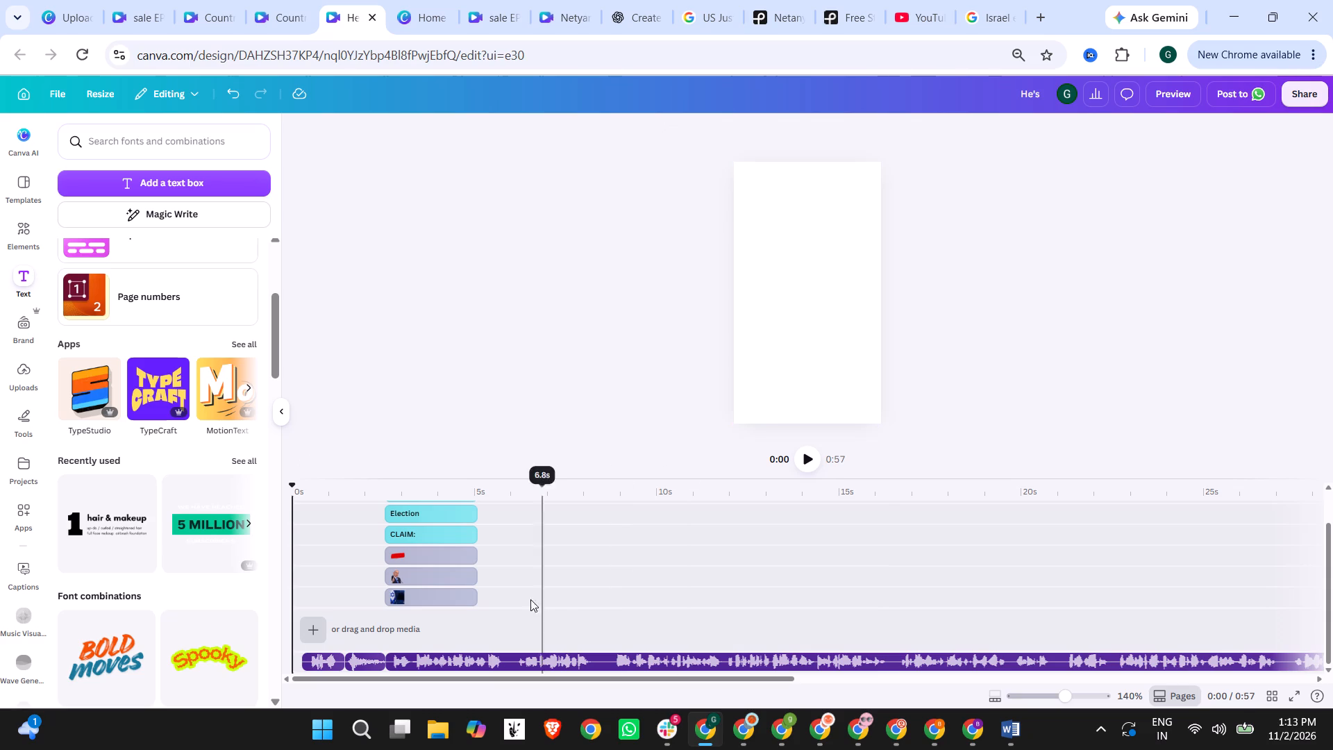
Search the element videos for "press" and look through the results for press footage.
scroll(160, 499, down, 5)
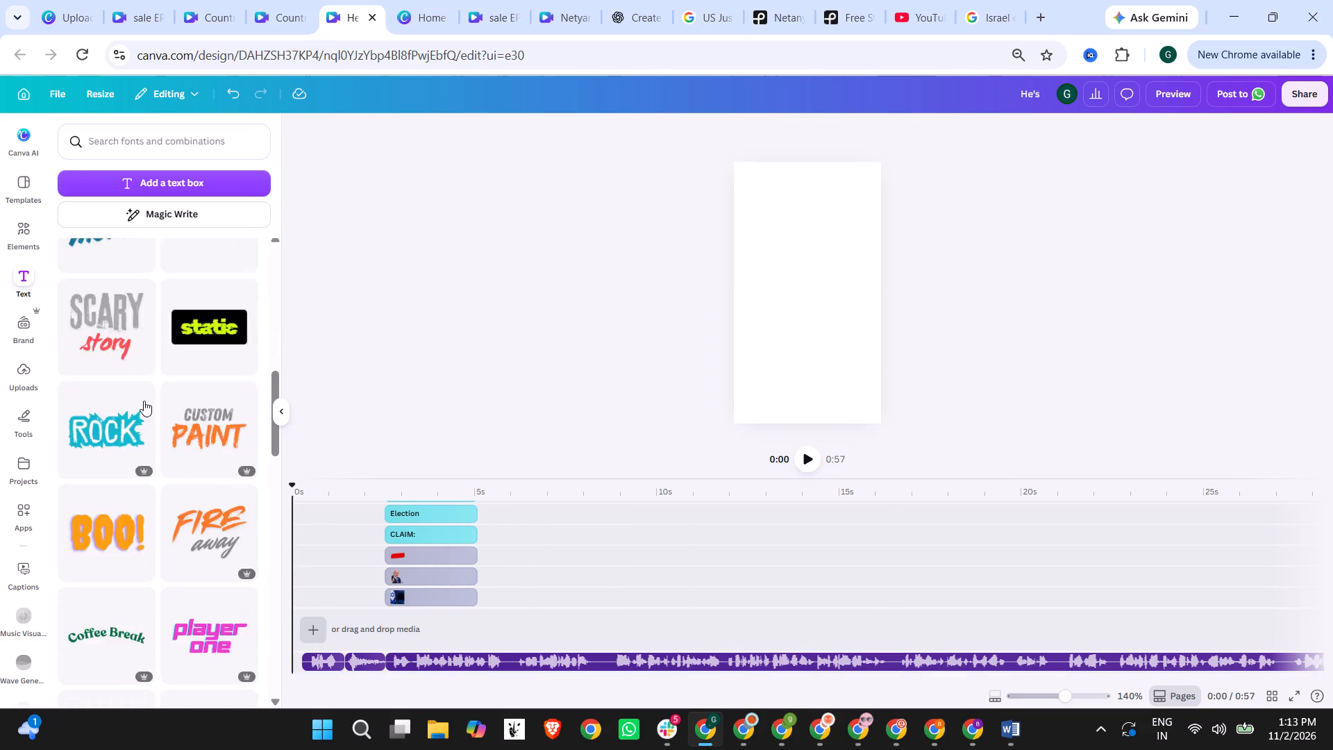
scroll(128, 304, up, 4)
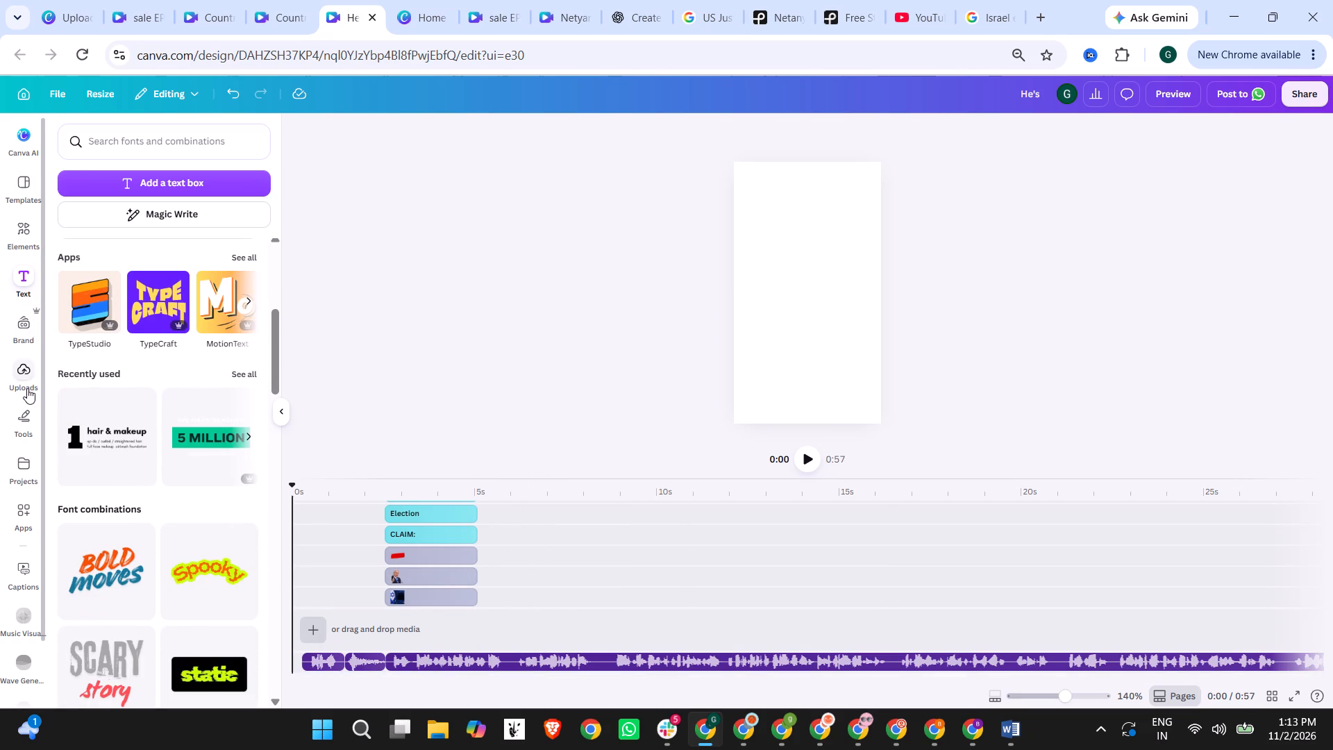
click(24, 374)
click(117, 149)
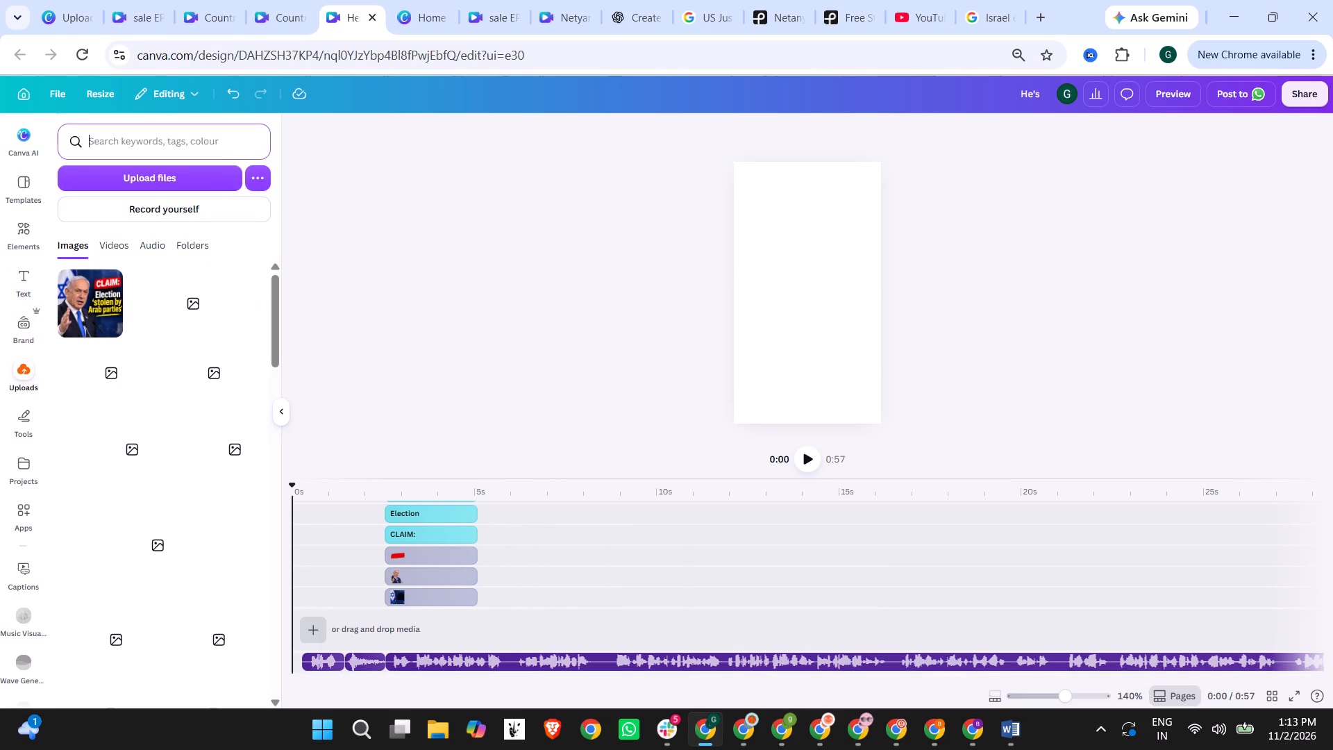
click(19, 244)
click(121, 135)
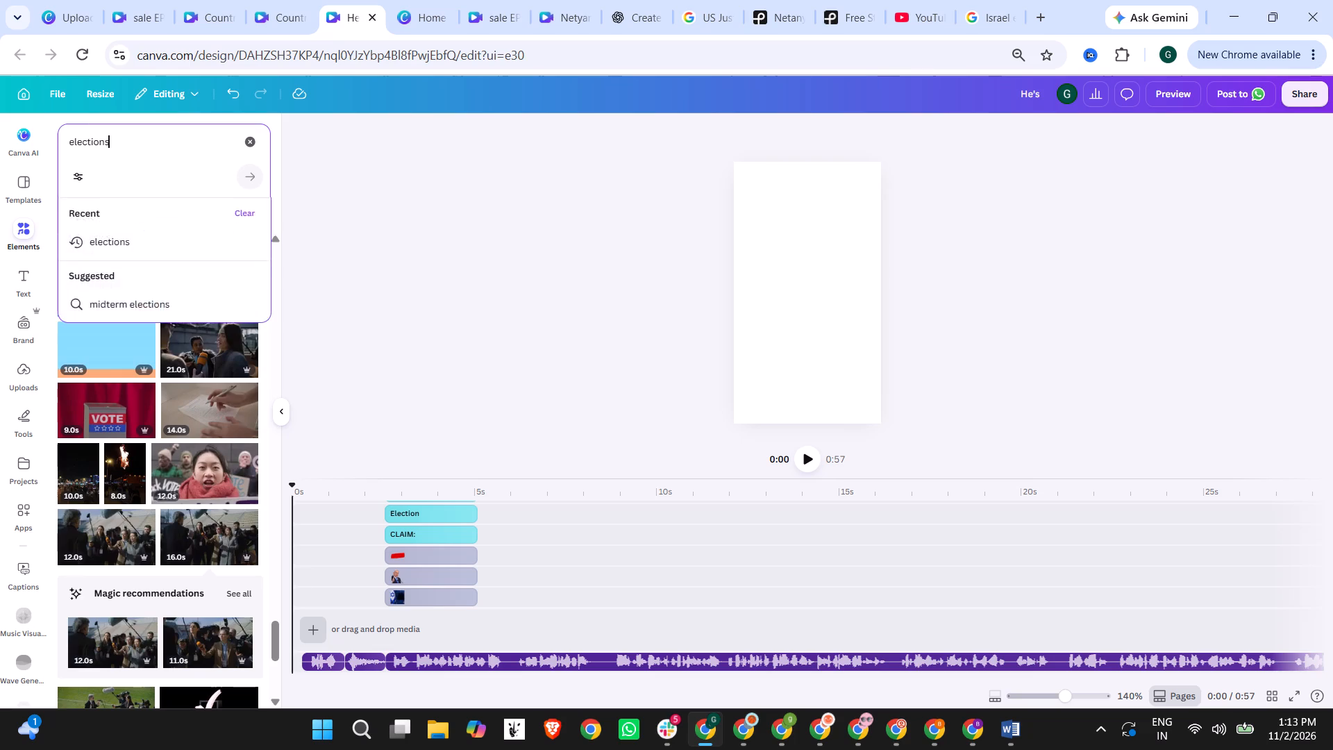
drag(150, 158, 13, 162)
drag(110, 140, 0, 138)
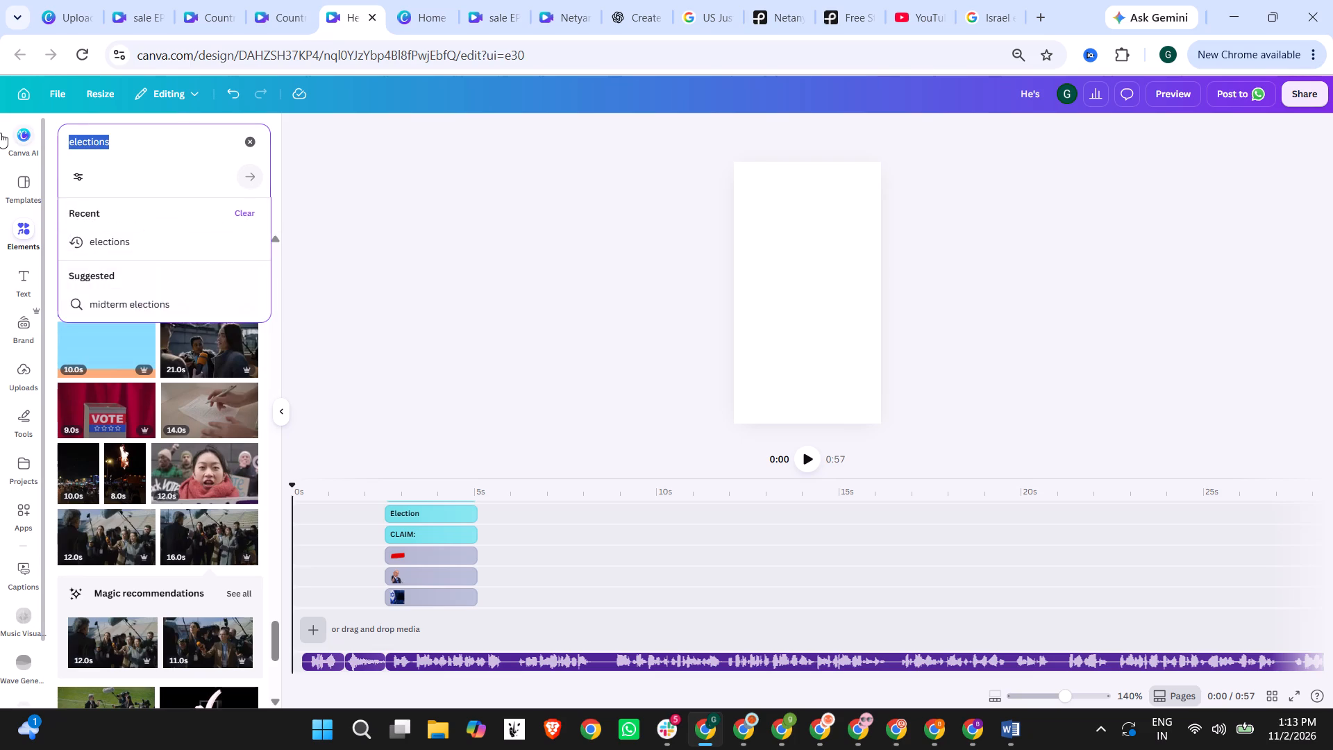
text(press)
key(Return)
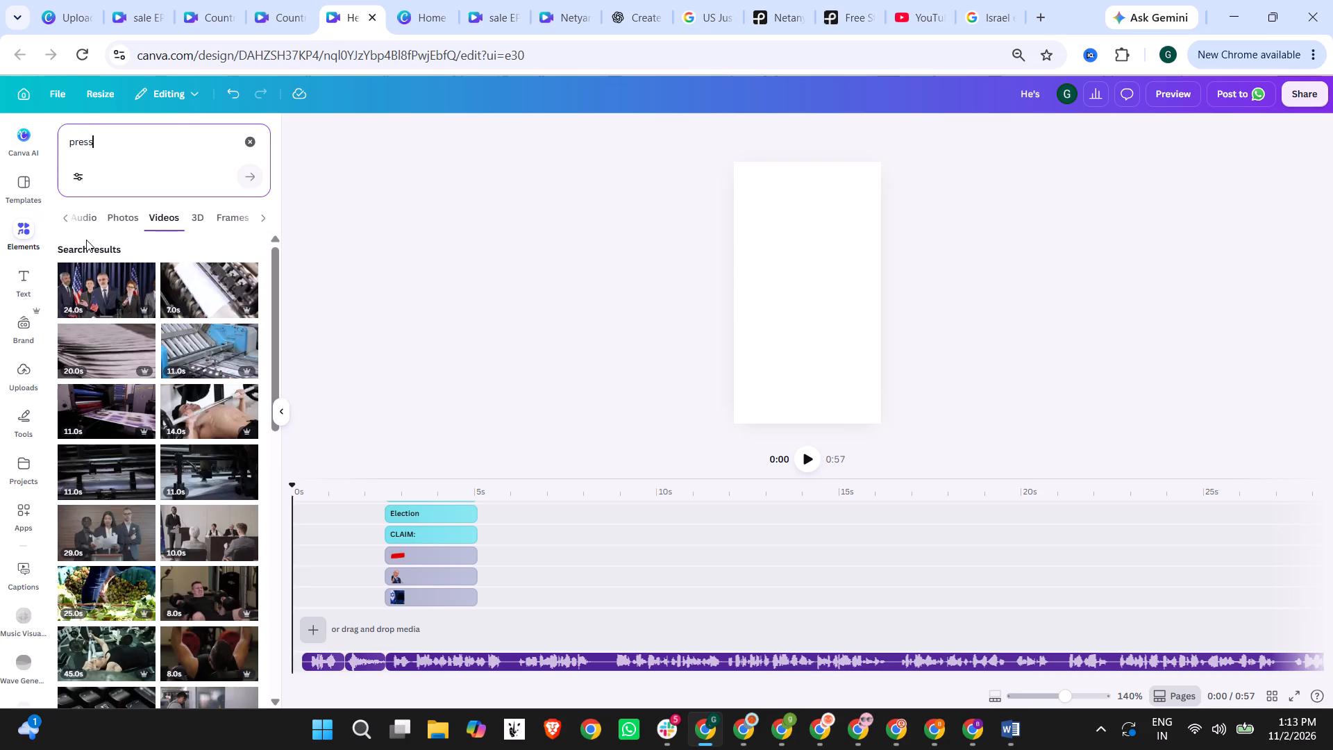
scroll(168, 329, down, 2)
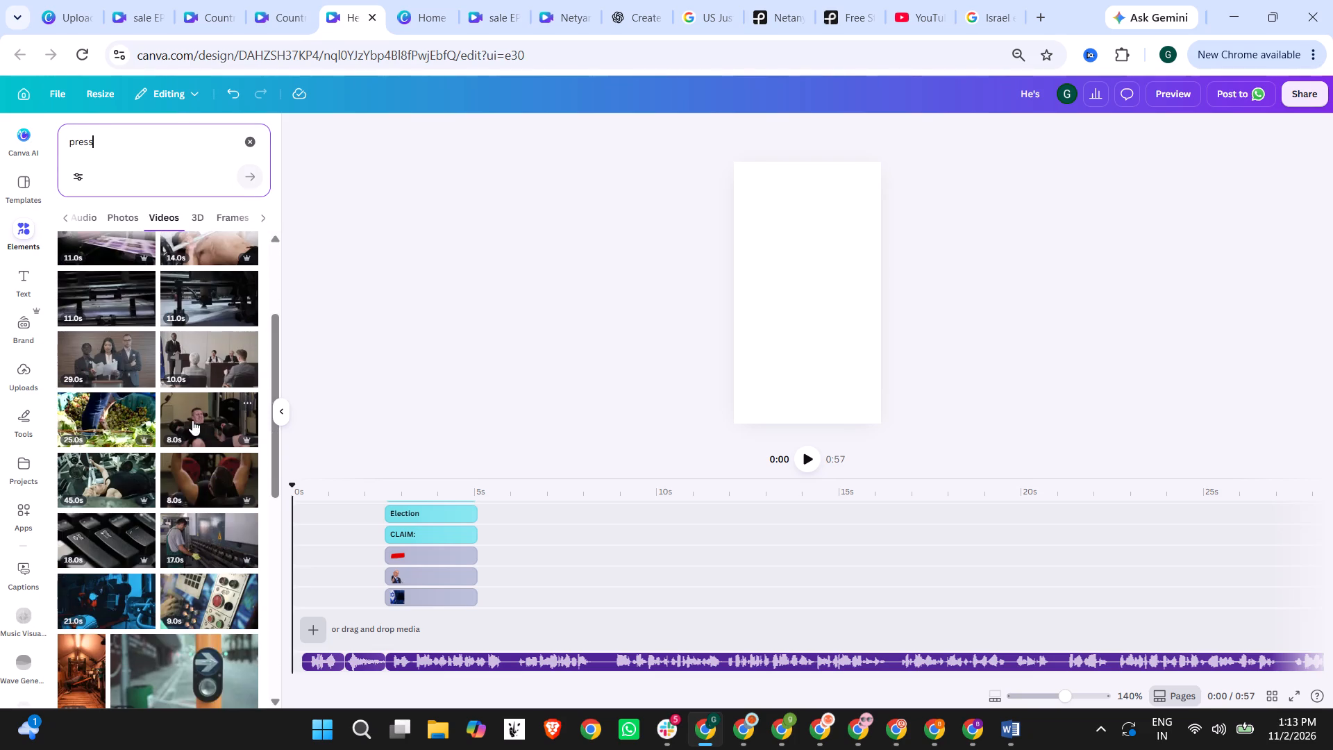
scroll(208, 449, down, 3)
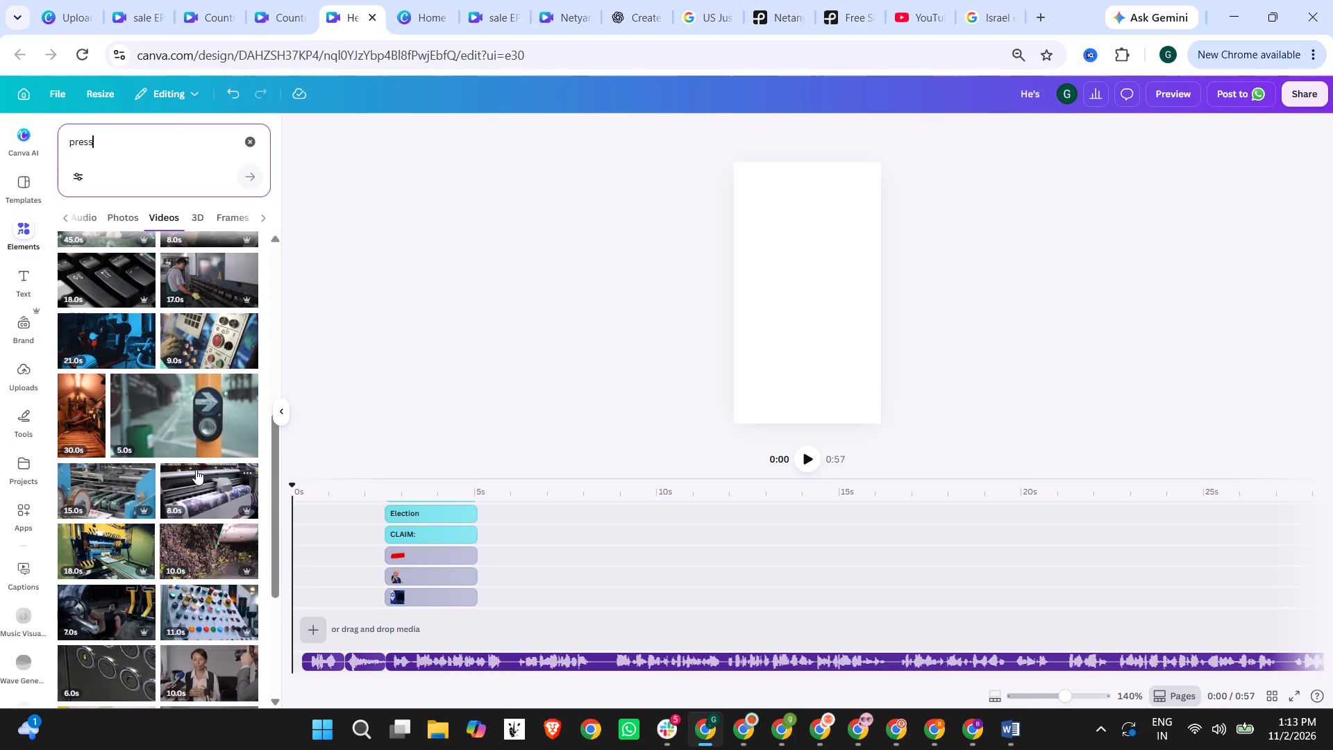
scroll(196, 469, up, 6)
scroll(122, 460, up, 4)
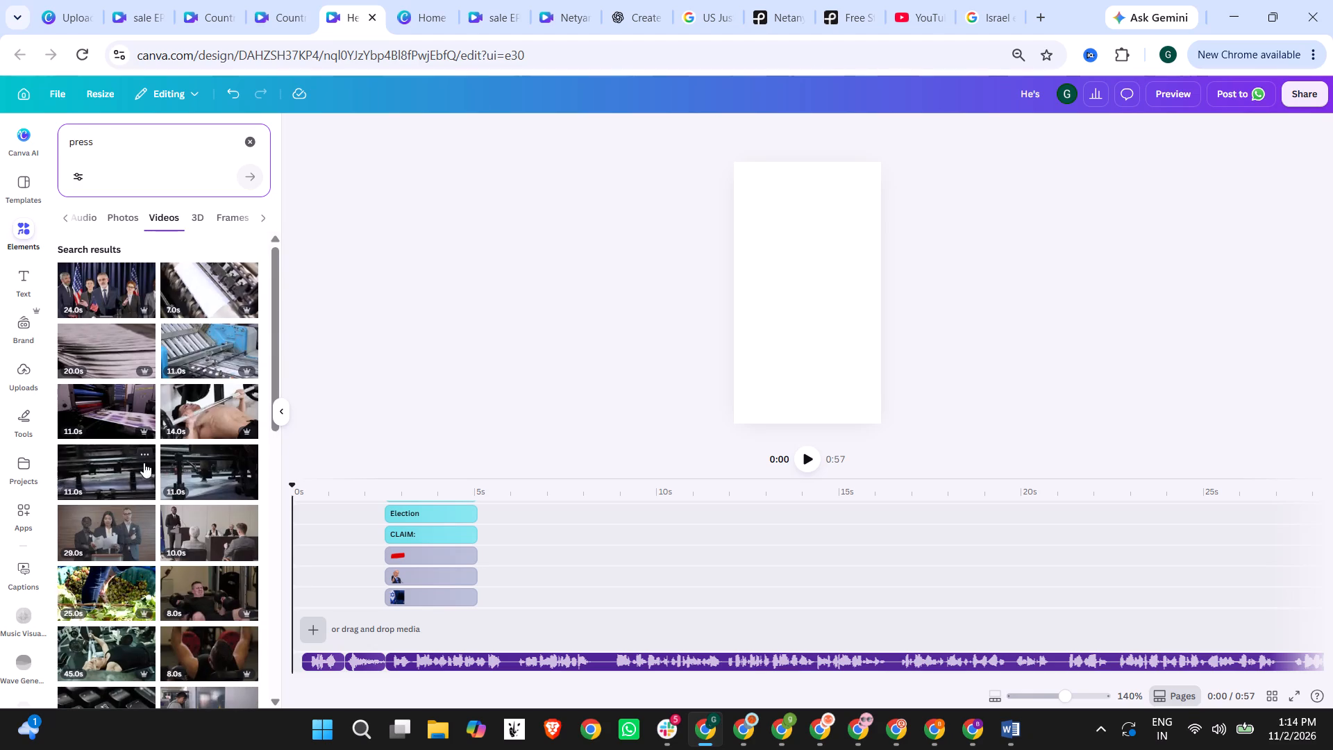
Refine the video search to "press report".
key(space)
text(c)
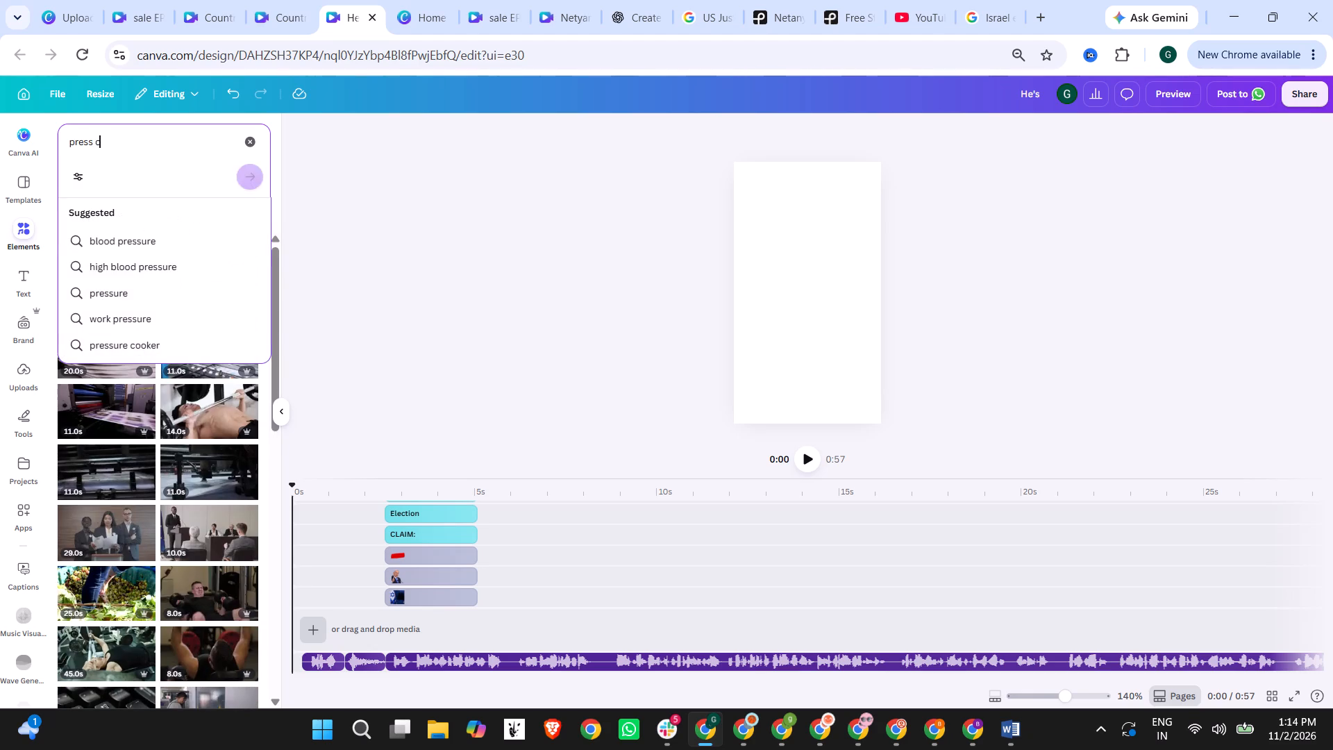
key(BackSpace)
text(re)
text(eport)
key(BackSpace)
key(BackSpace)
key(BackSpace)
key(BackSpace)
key(BackSpace)
key(BackSpace)
key(p)
key(BackSpace)
text(eport)
key(Return)
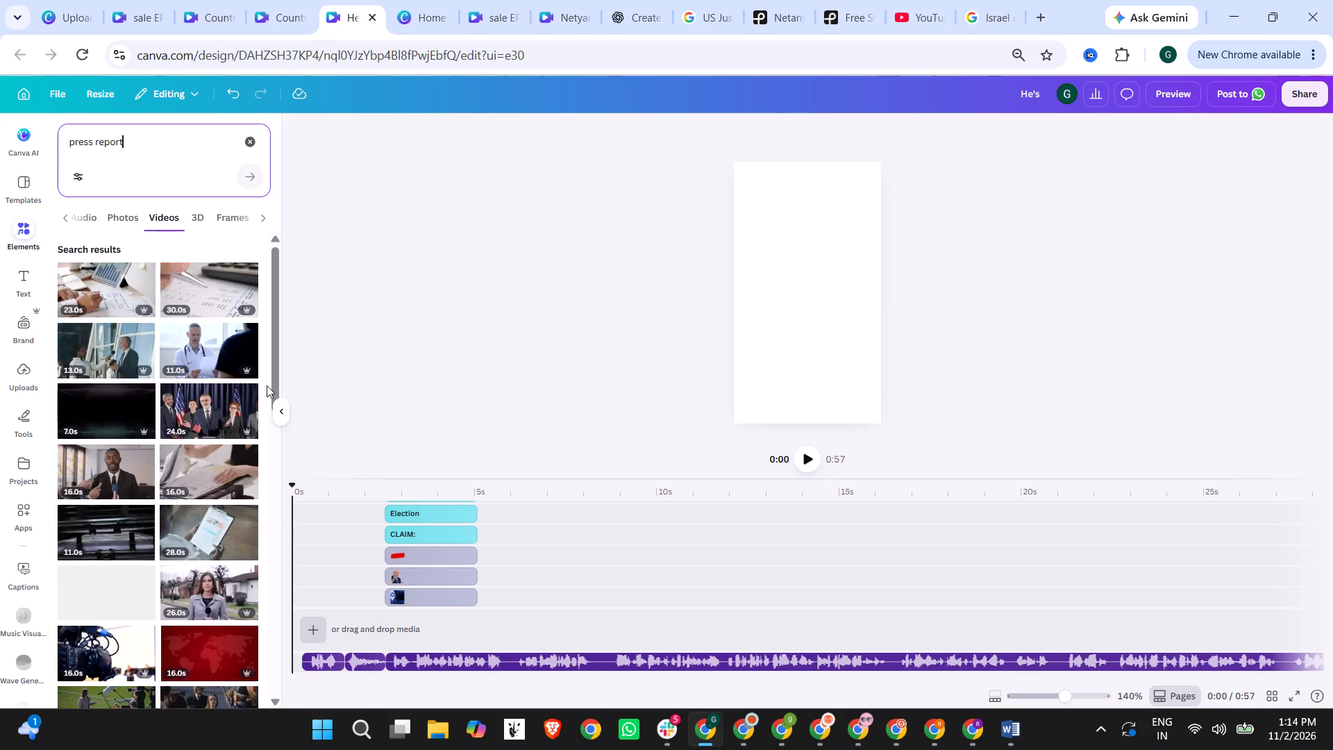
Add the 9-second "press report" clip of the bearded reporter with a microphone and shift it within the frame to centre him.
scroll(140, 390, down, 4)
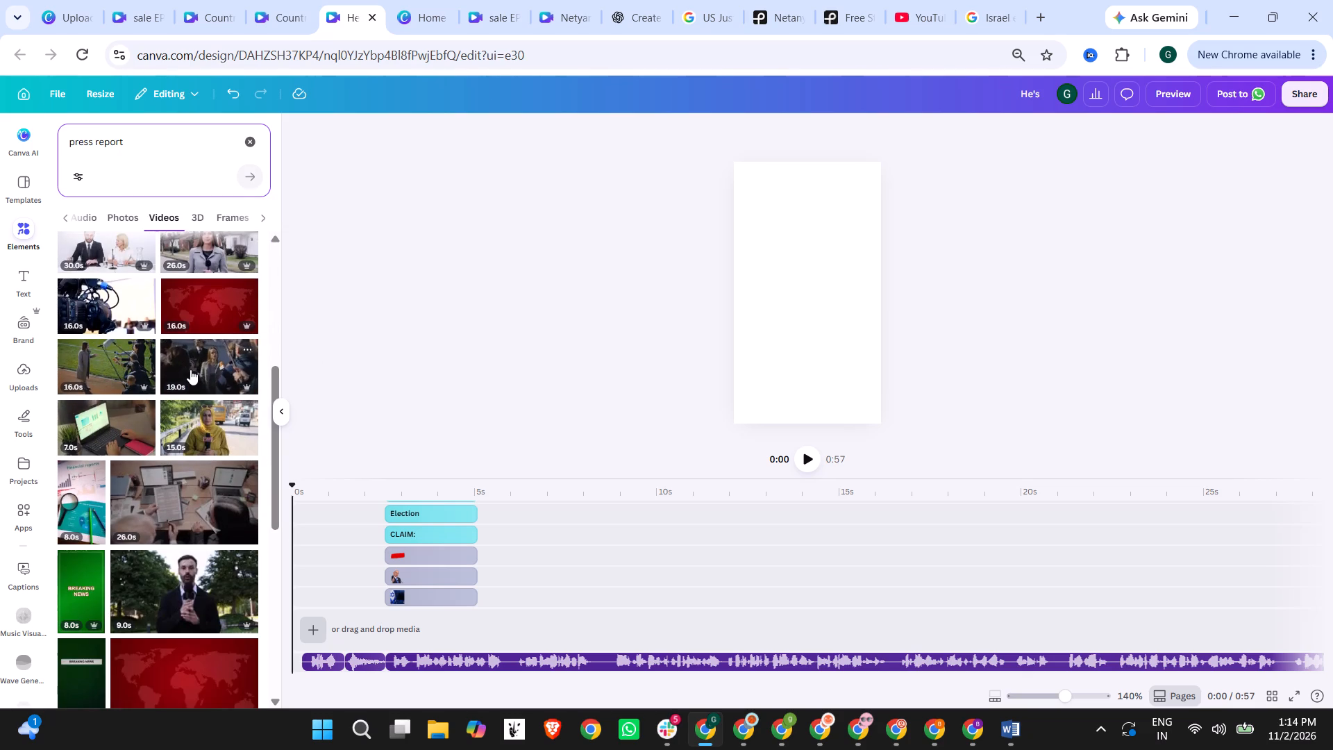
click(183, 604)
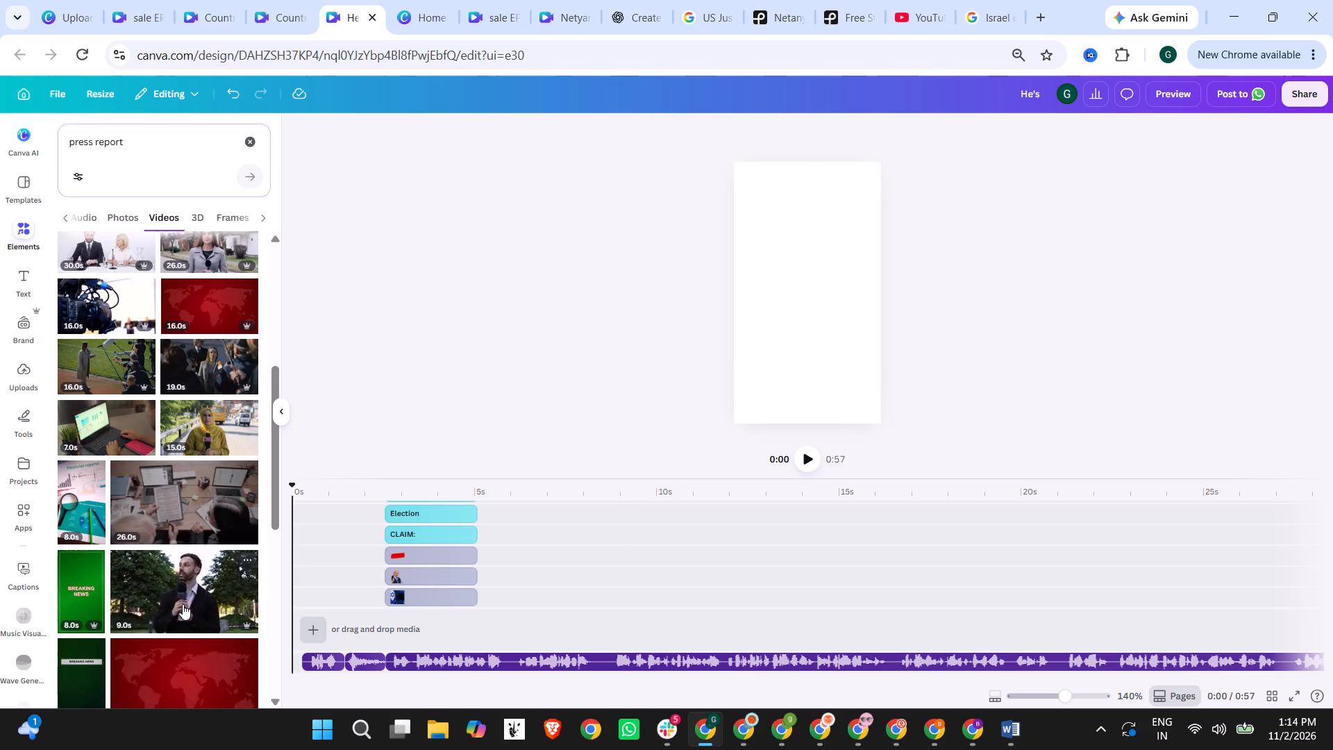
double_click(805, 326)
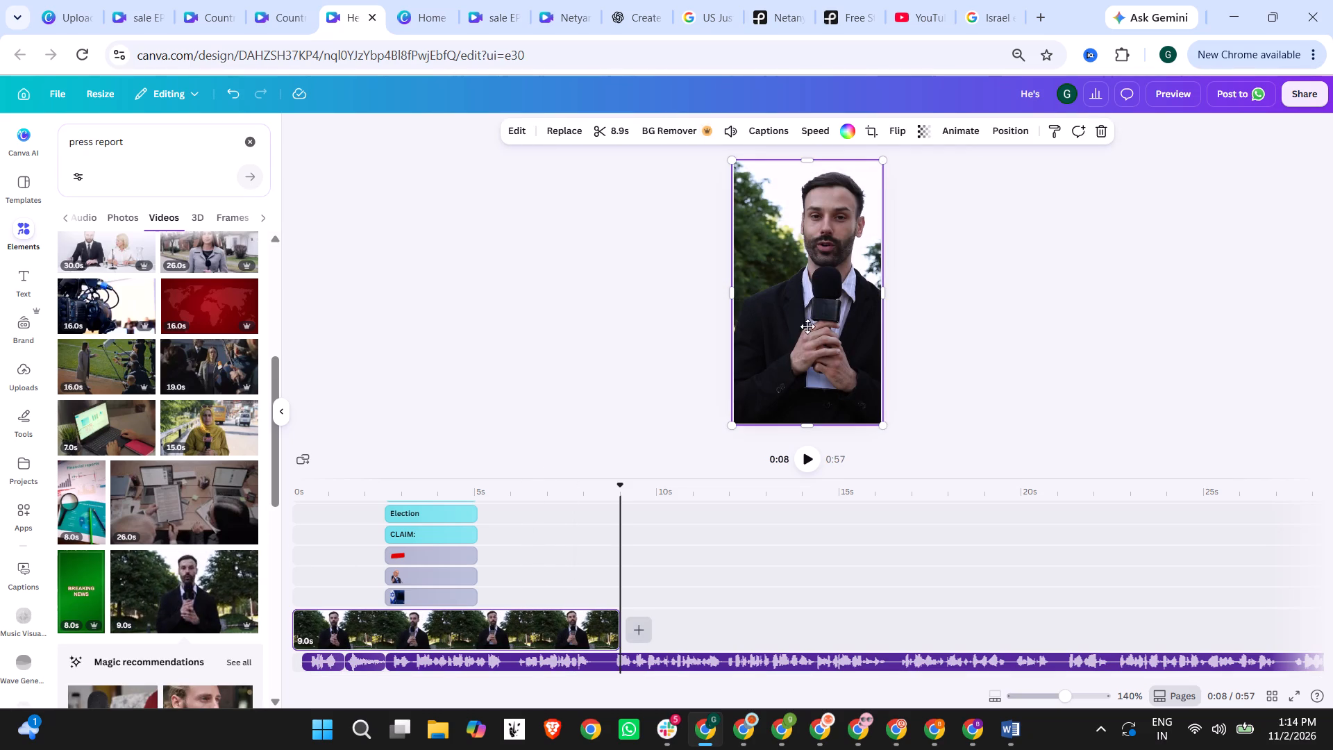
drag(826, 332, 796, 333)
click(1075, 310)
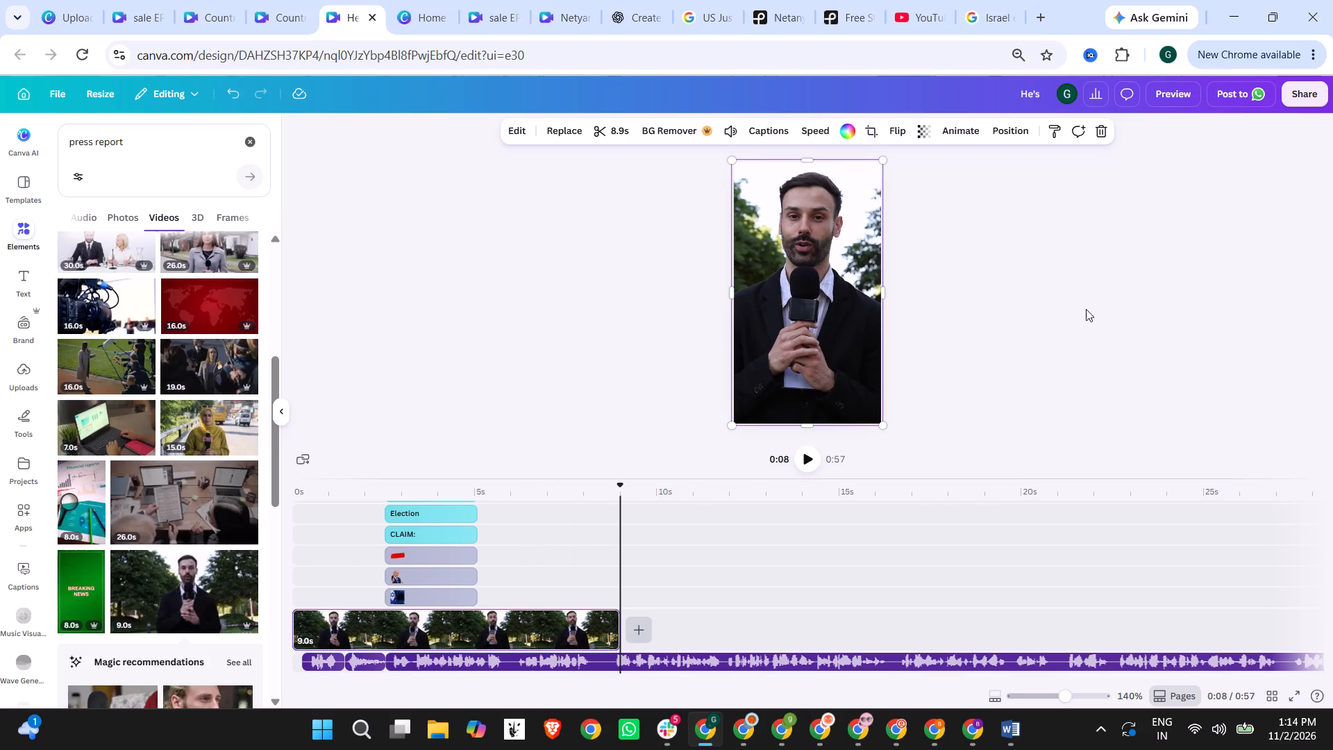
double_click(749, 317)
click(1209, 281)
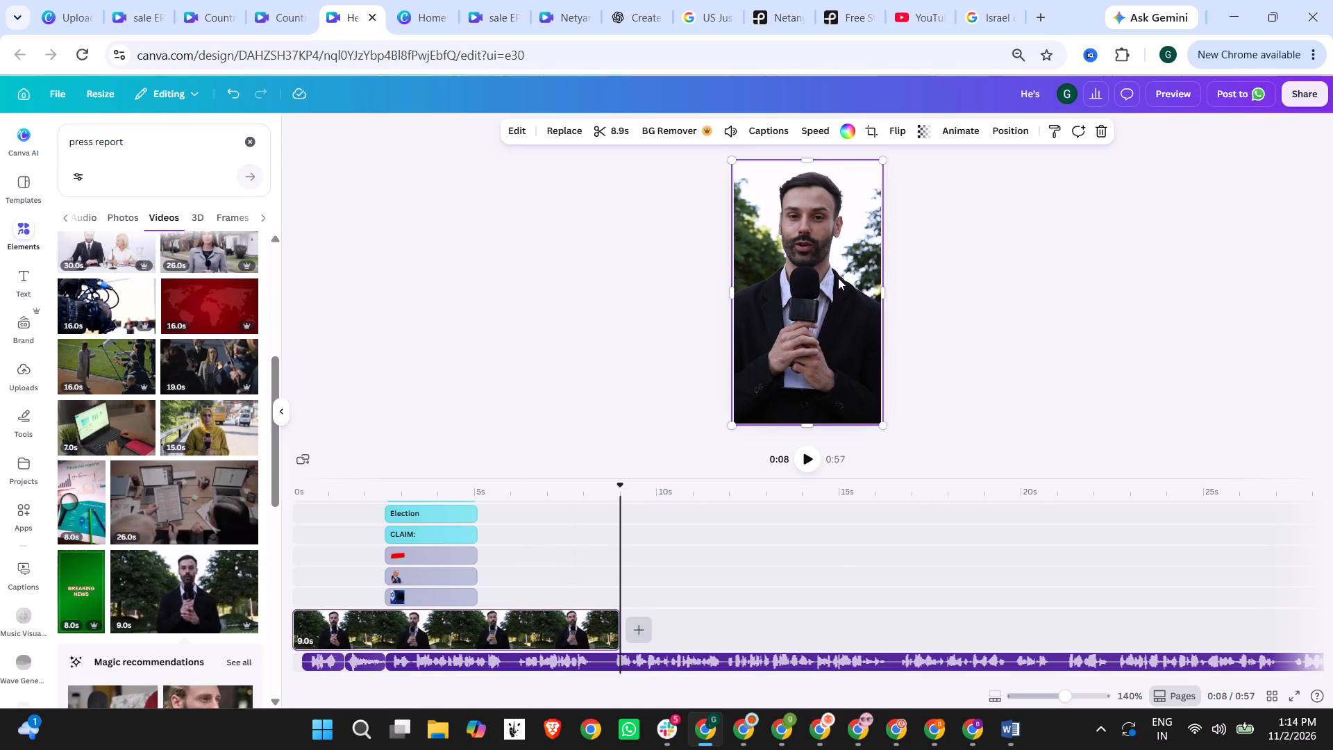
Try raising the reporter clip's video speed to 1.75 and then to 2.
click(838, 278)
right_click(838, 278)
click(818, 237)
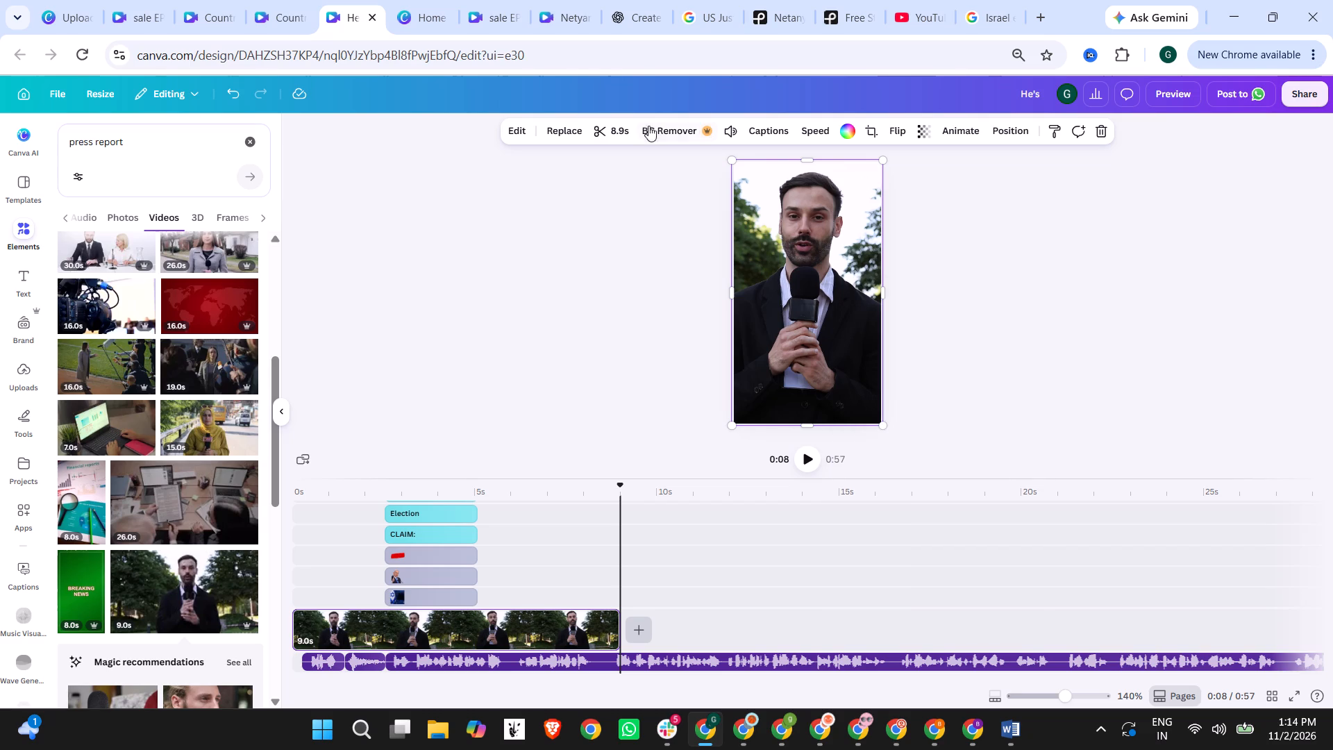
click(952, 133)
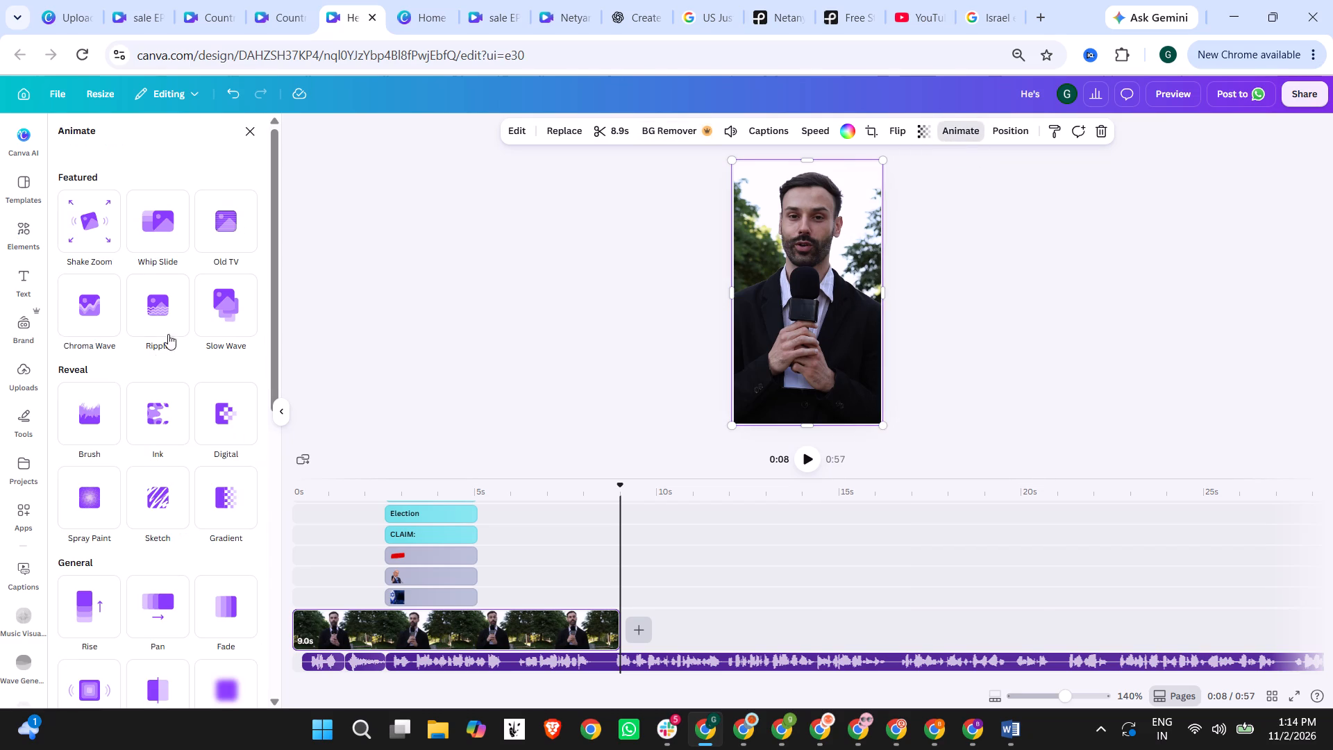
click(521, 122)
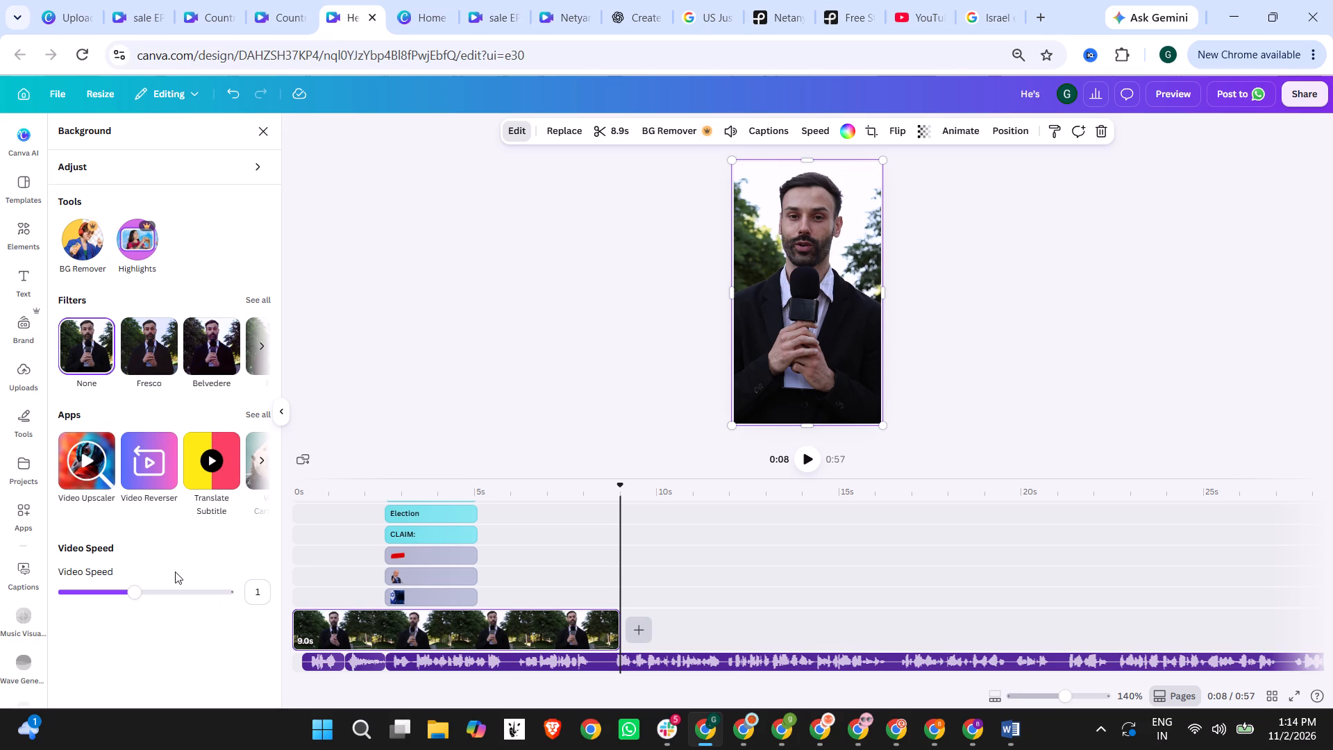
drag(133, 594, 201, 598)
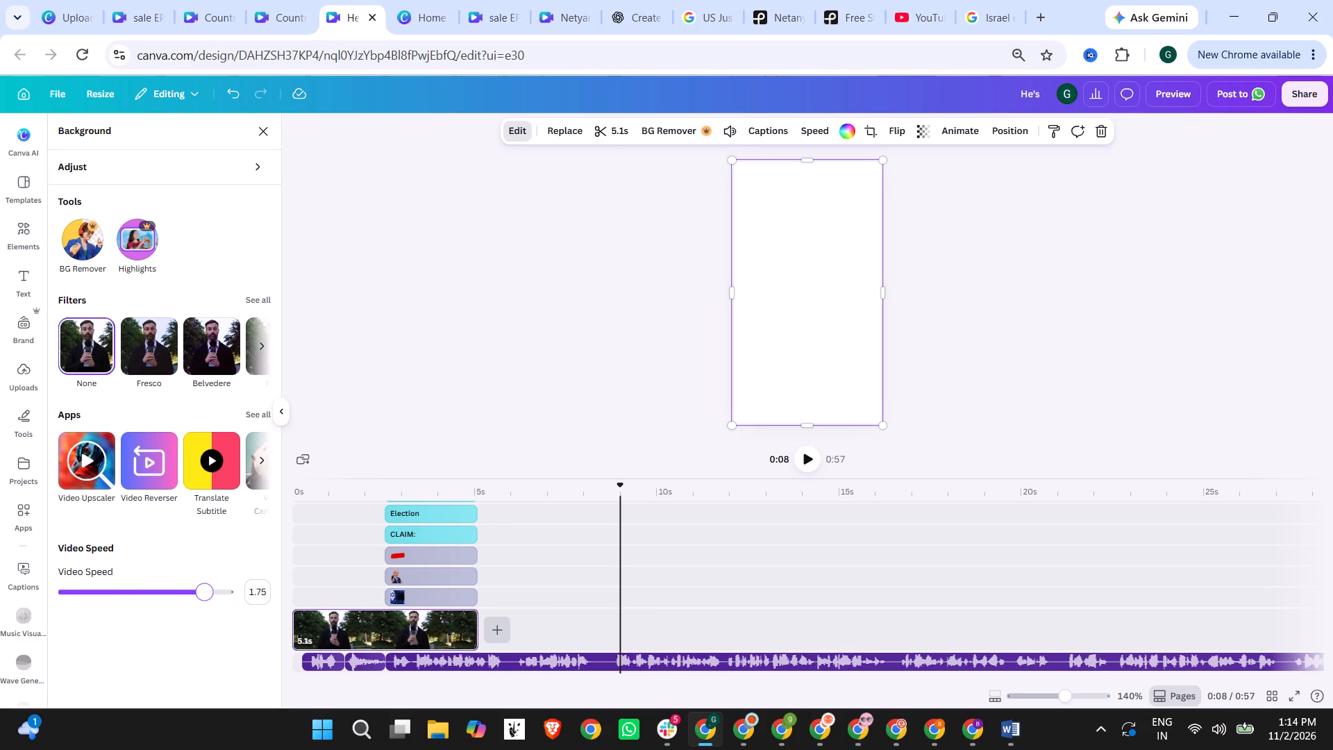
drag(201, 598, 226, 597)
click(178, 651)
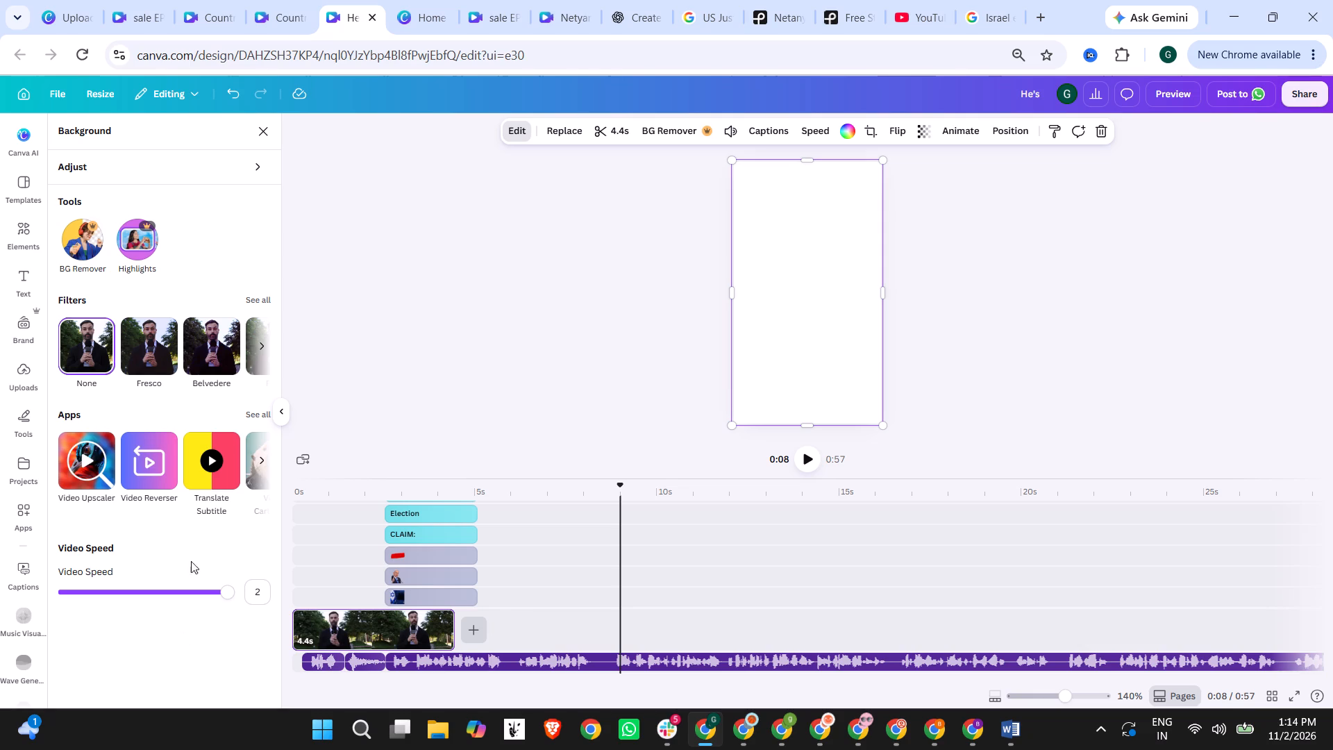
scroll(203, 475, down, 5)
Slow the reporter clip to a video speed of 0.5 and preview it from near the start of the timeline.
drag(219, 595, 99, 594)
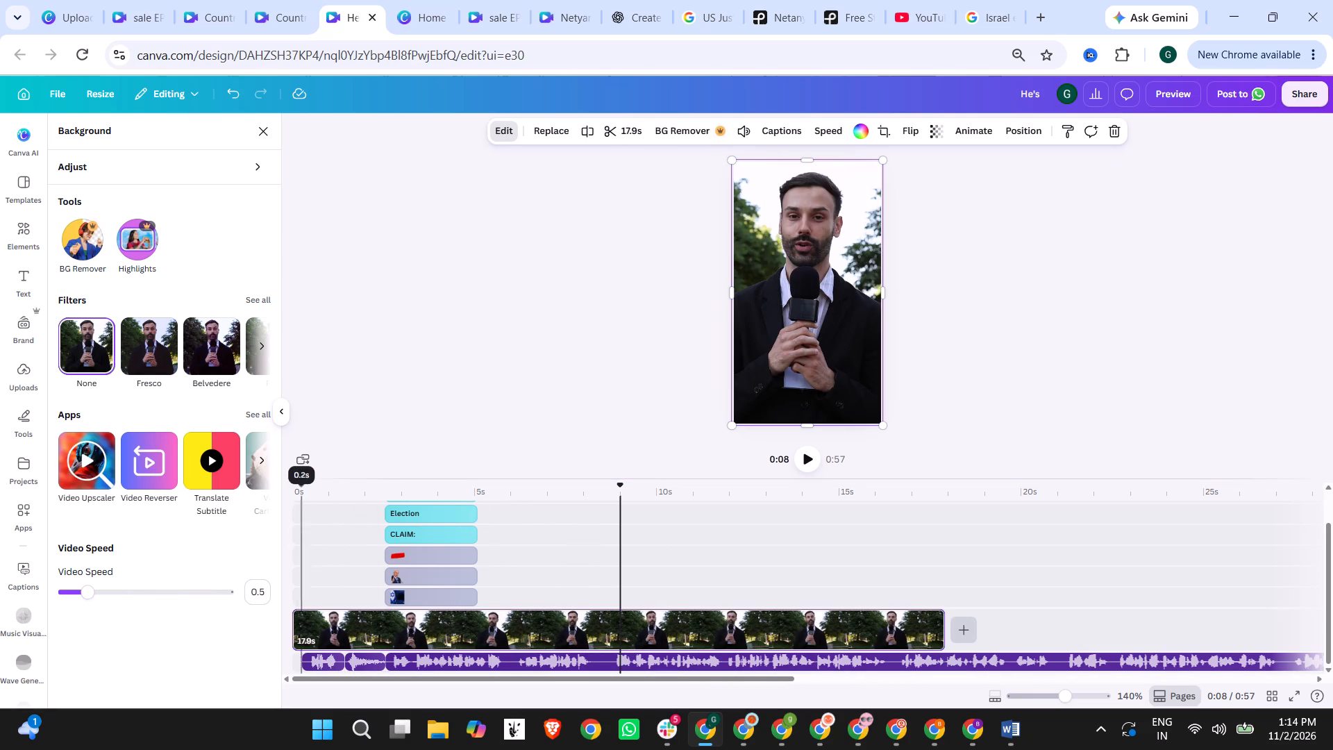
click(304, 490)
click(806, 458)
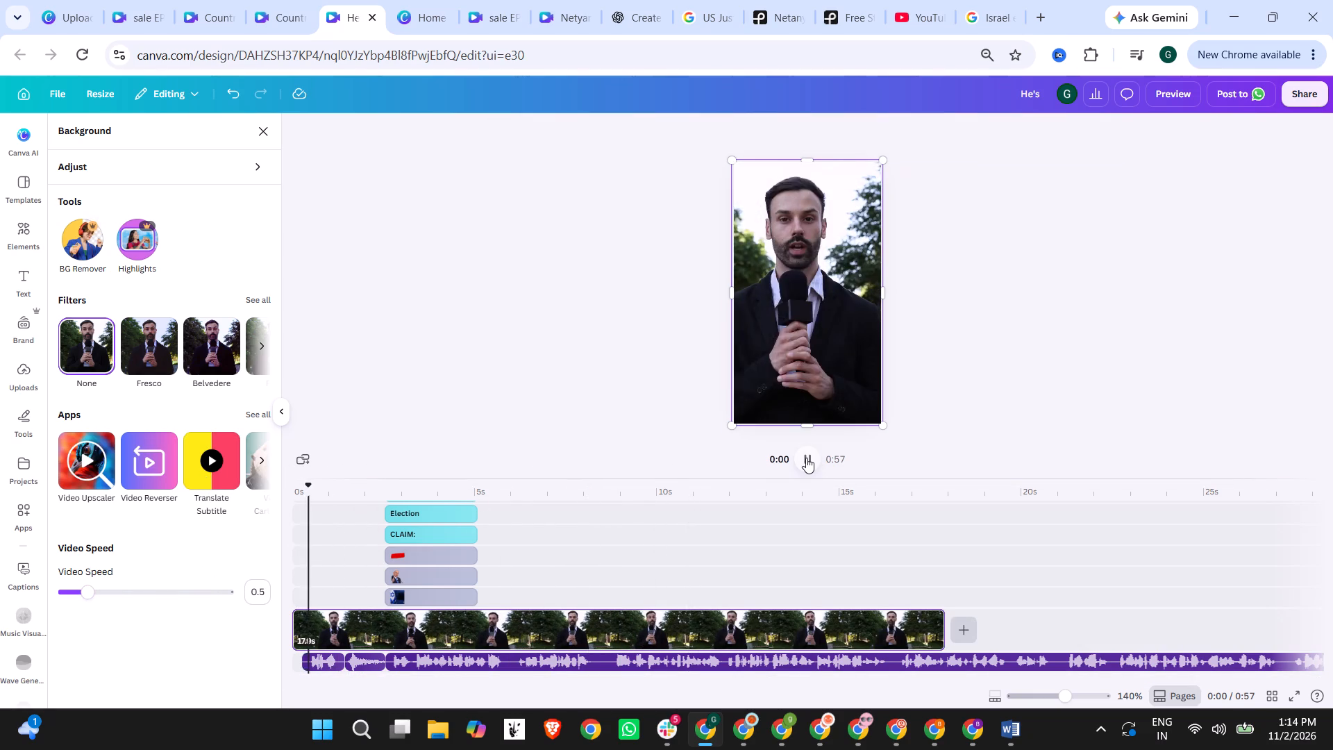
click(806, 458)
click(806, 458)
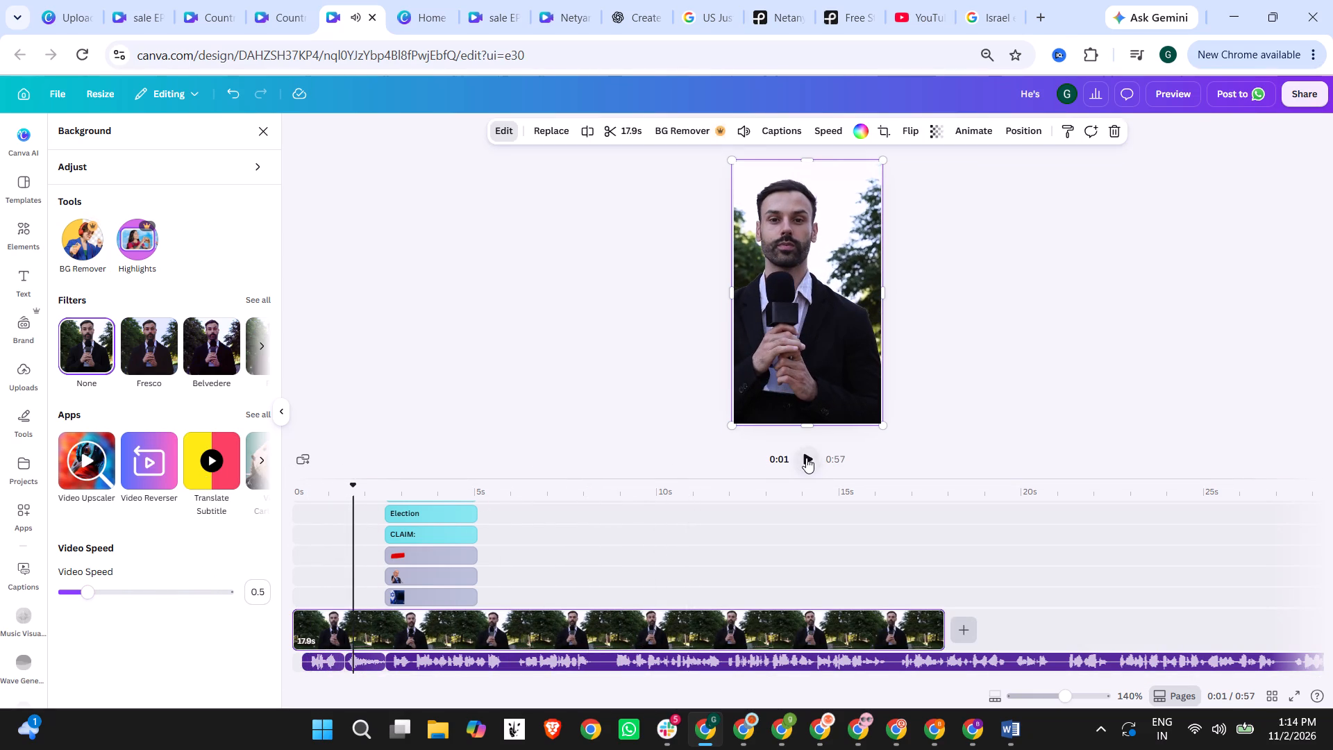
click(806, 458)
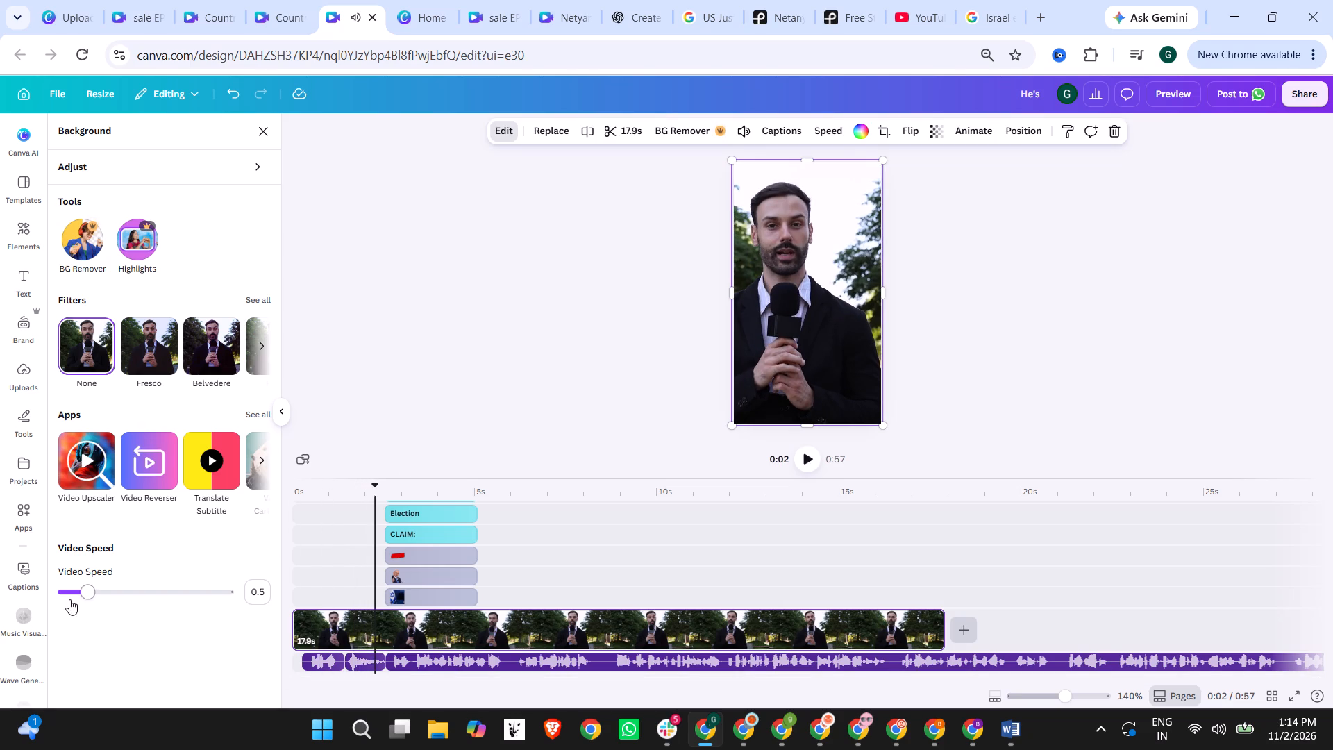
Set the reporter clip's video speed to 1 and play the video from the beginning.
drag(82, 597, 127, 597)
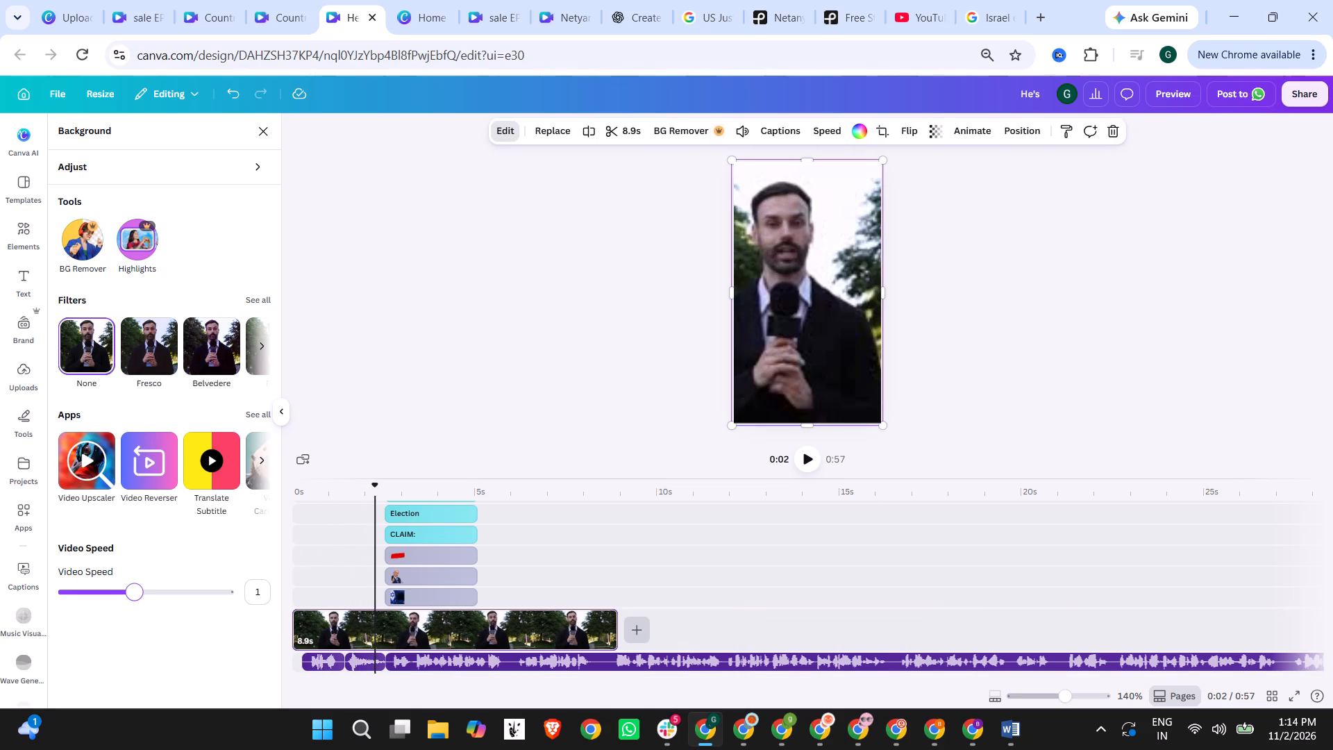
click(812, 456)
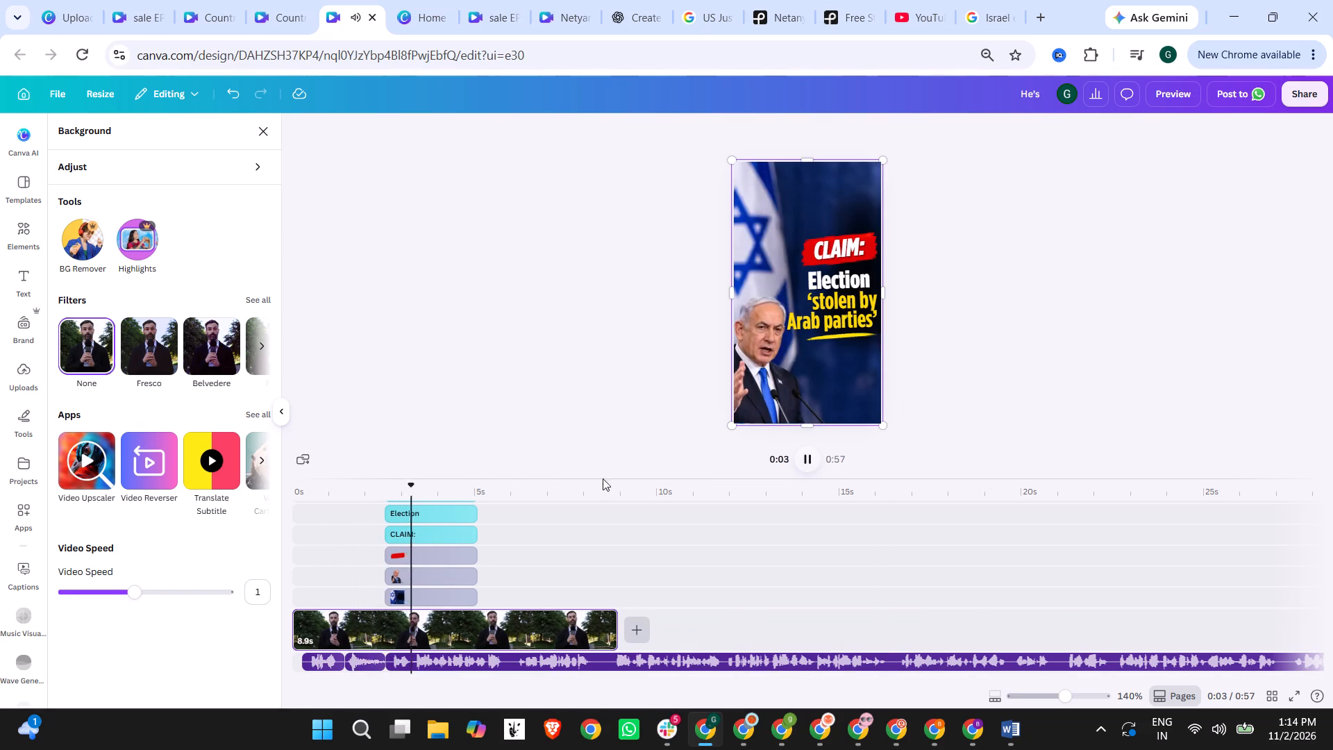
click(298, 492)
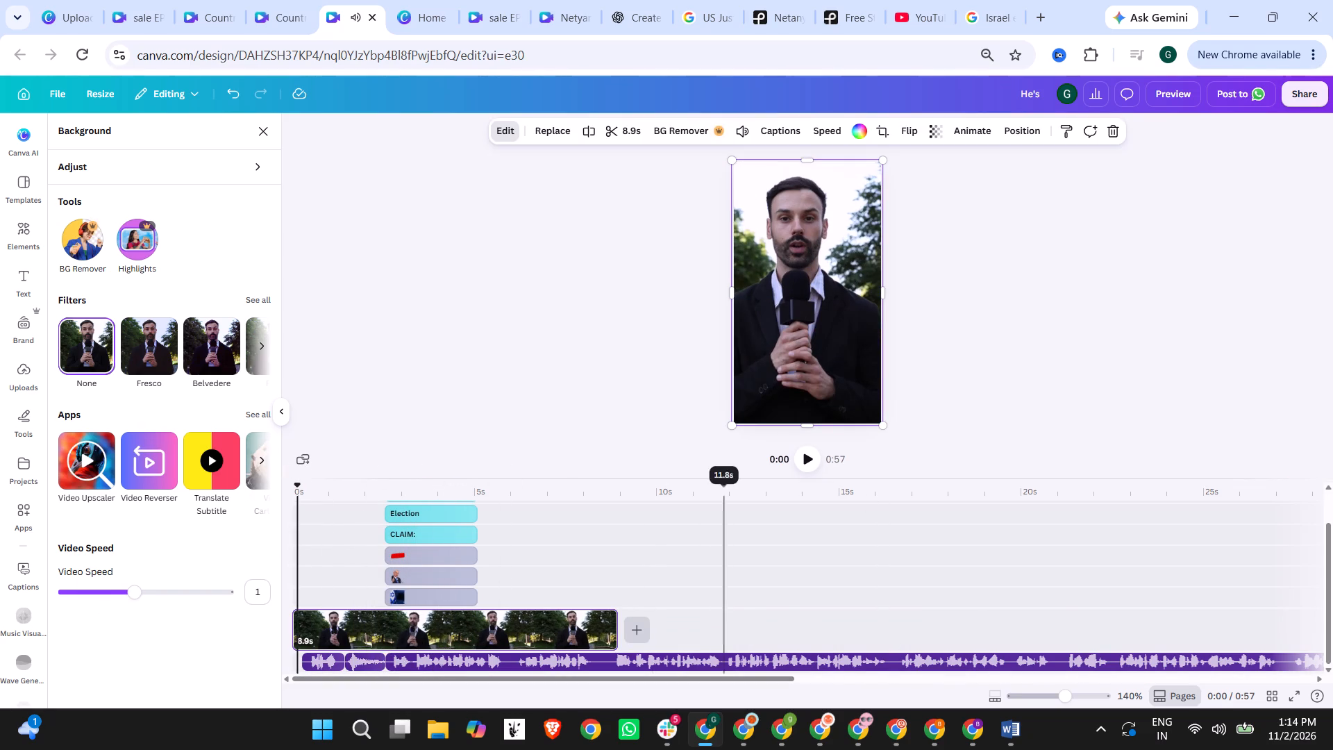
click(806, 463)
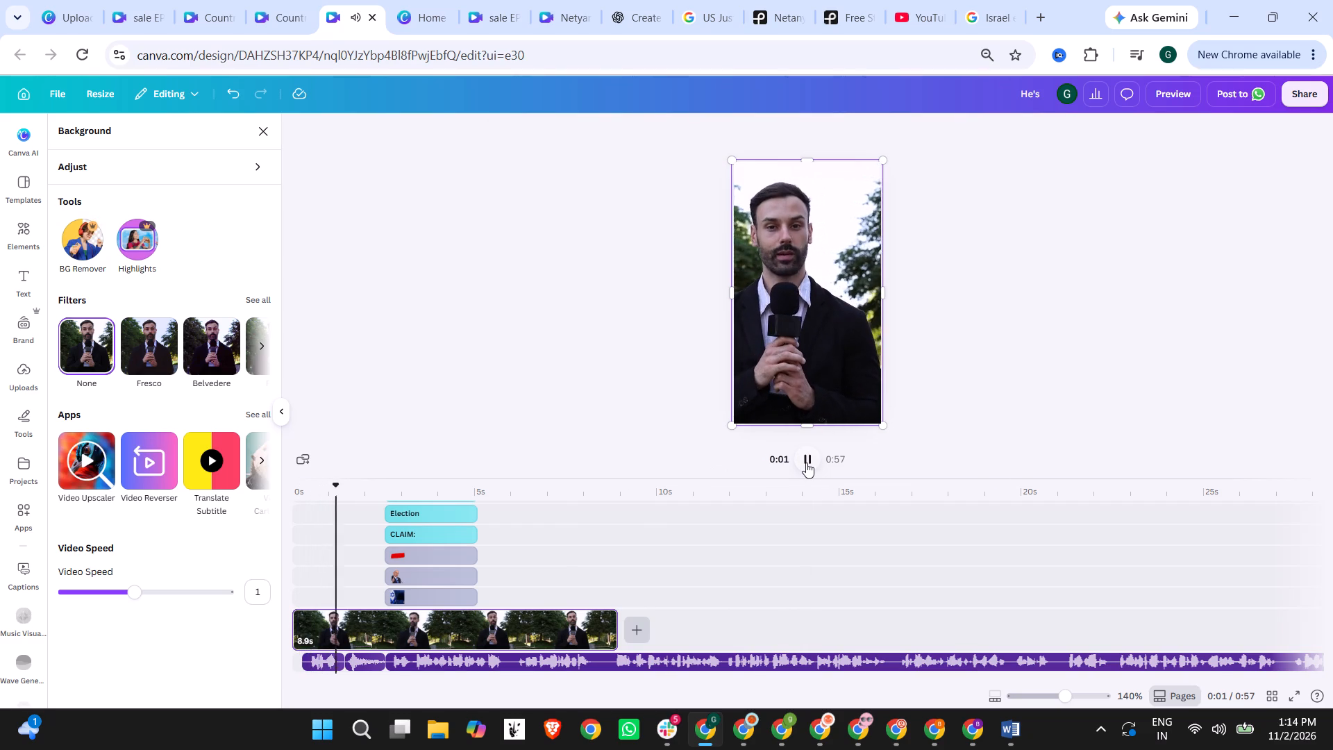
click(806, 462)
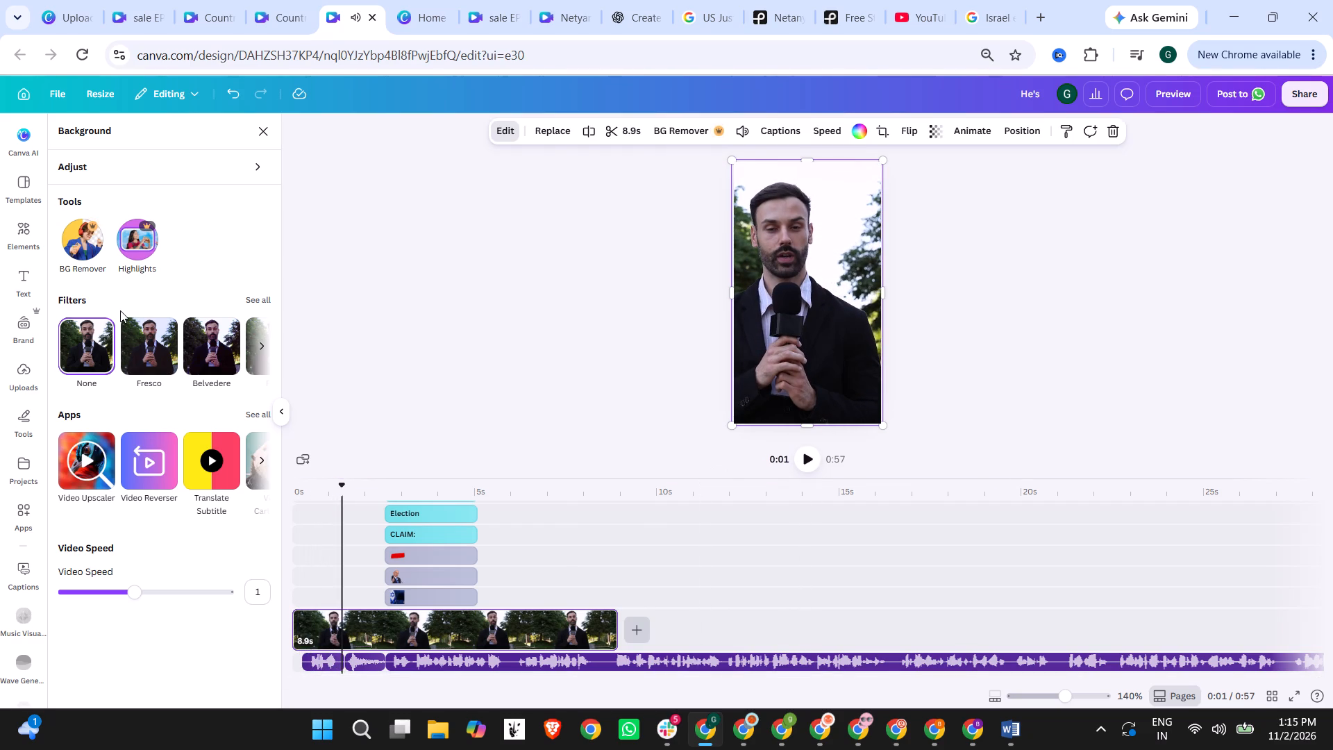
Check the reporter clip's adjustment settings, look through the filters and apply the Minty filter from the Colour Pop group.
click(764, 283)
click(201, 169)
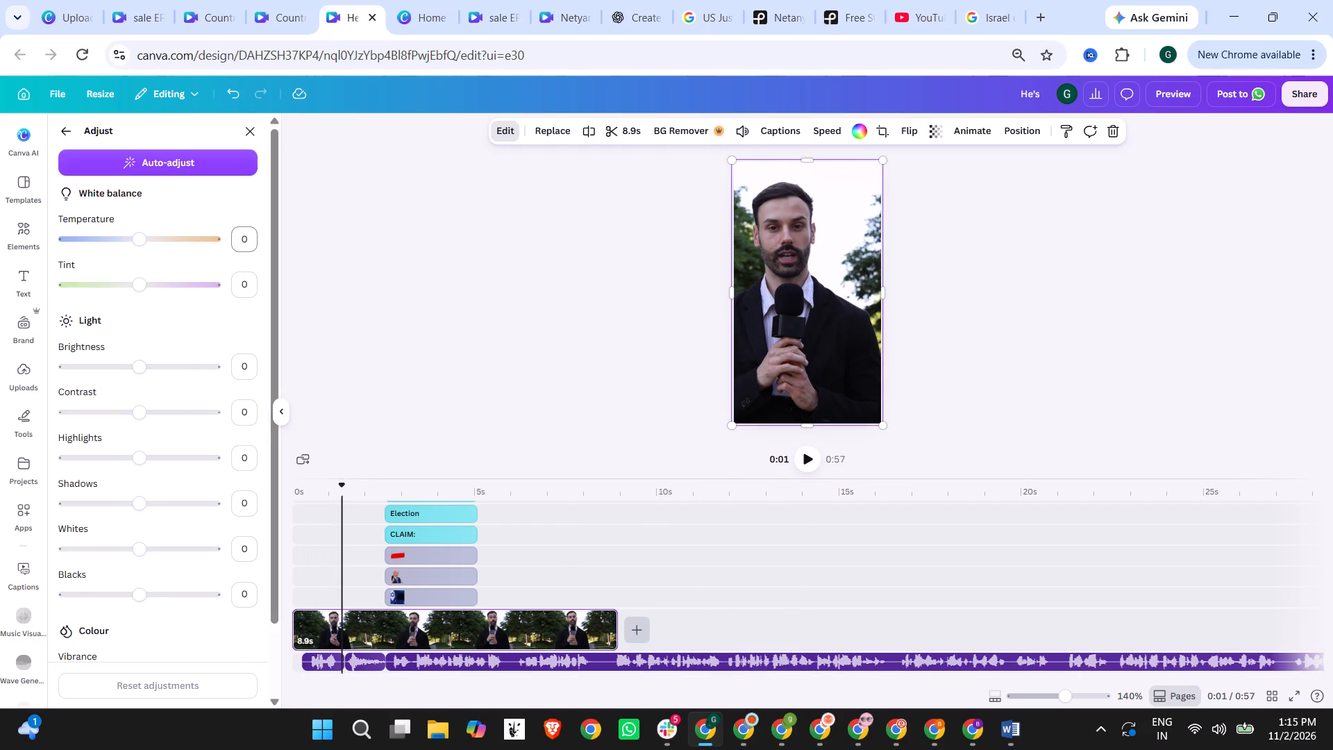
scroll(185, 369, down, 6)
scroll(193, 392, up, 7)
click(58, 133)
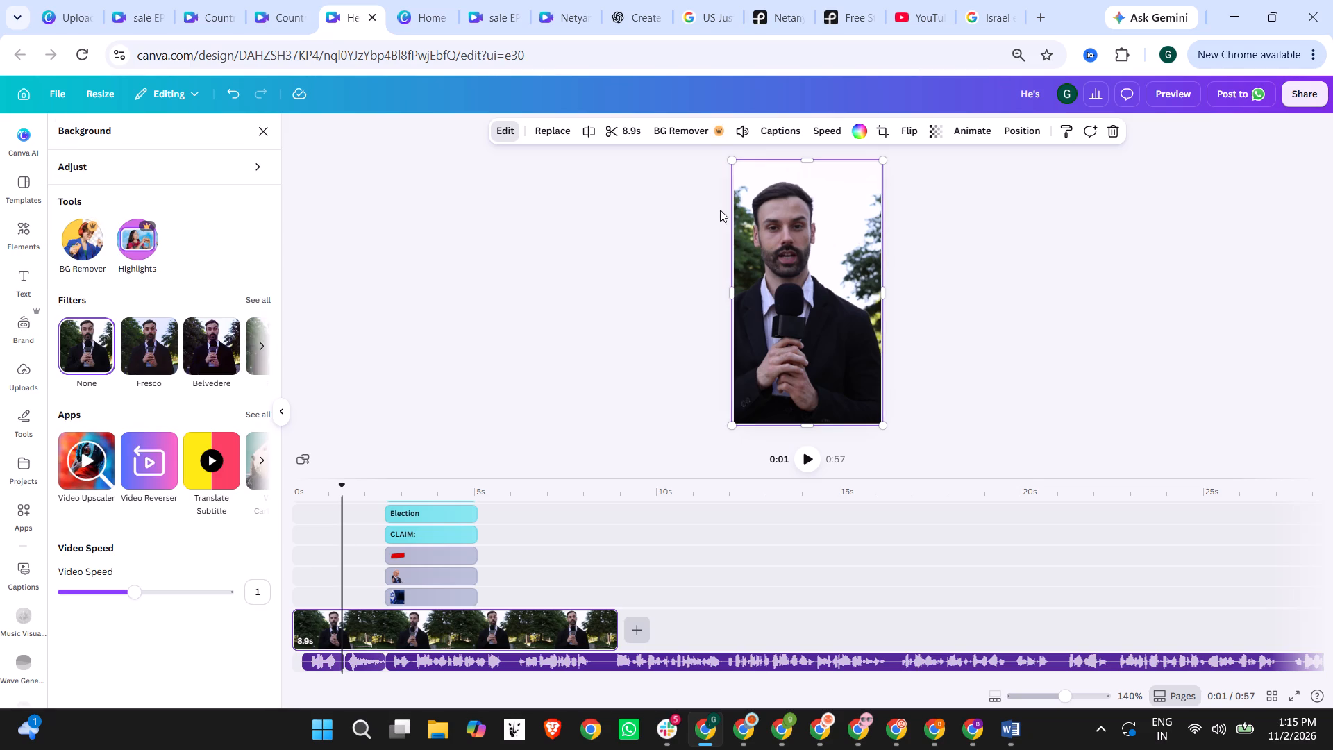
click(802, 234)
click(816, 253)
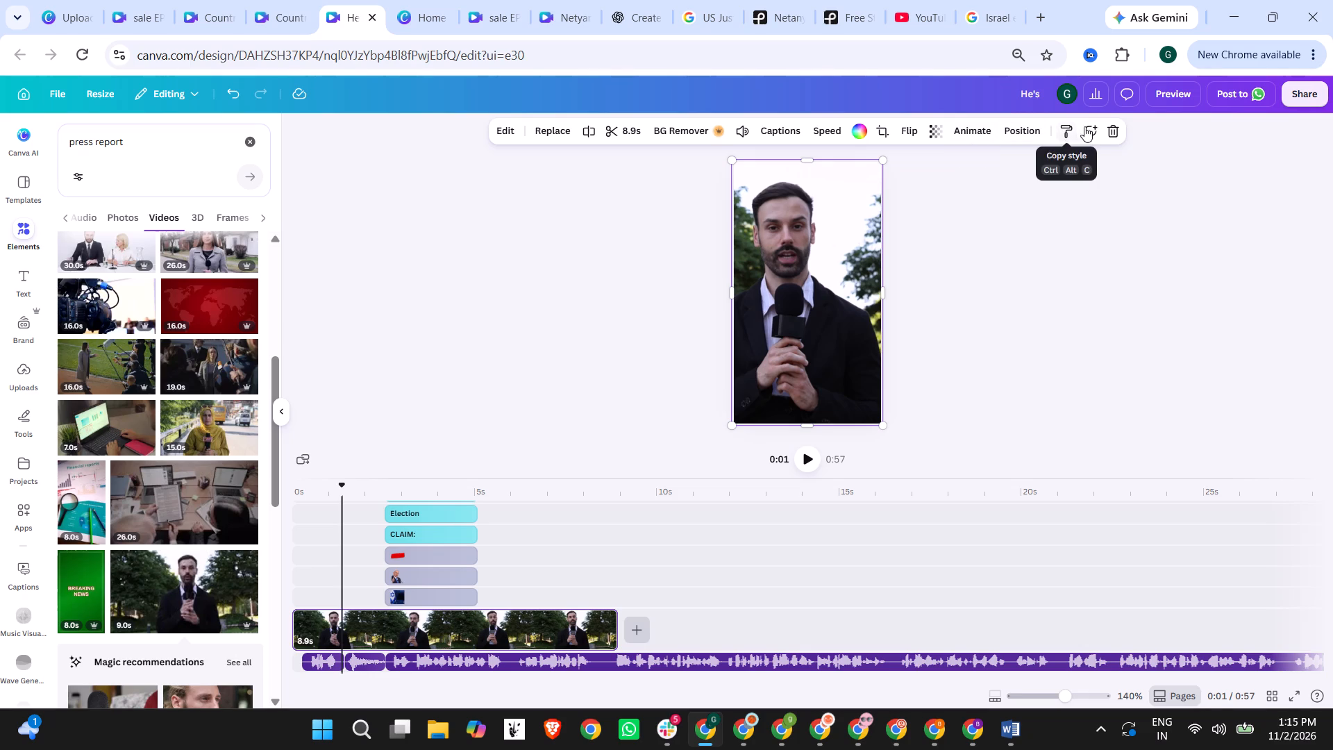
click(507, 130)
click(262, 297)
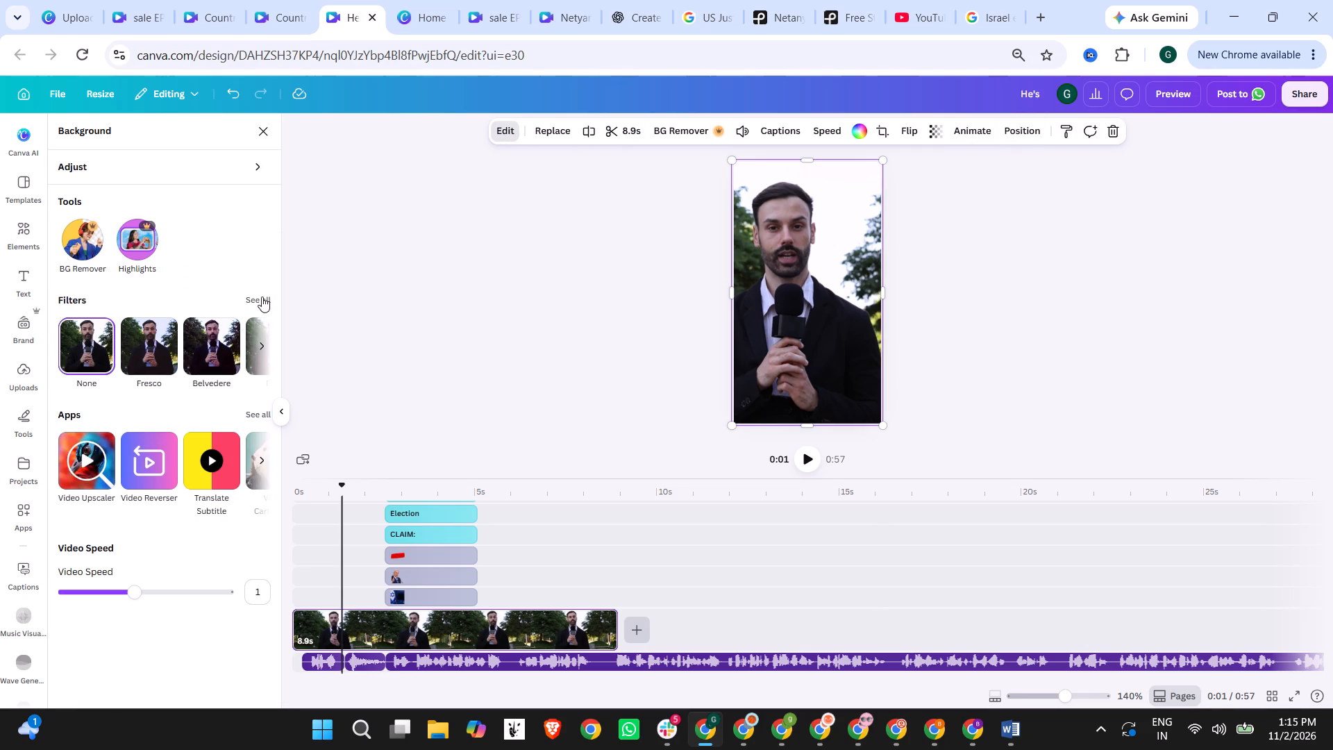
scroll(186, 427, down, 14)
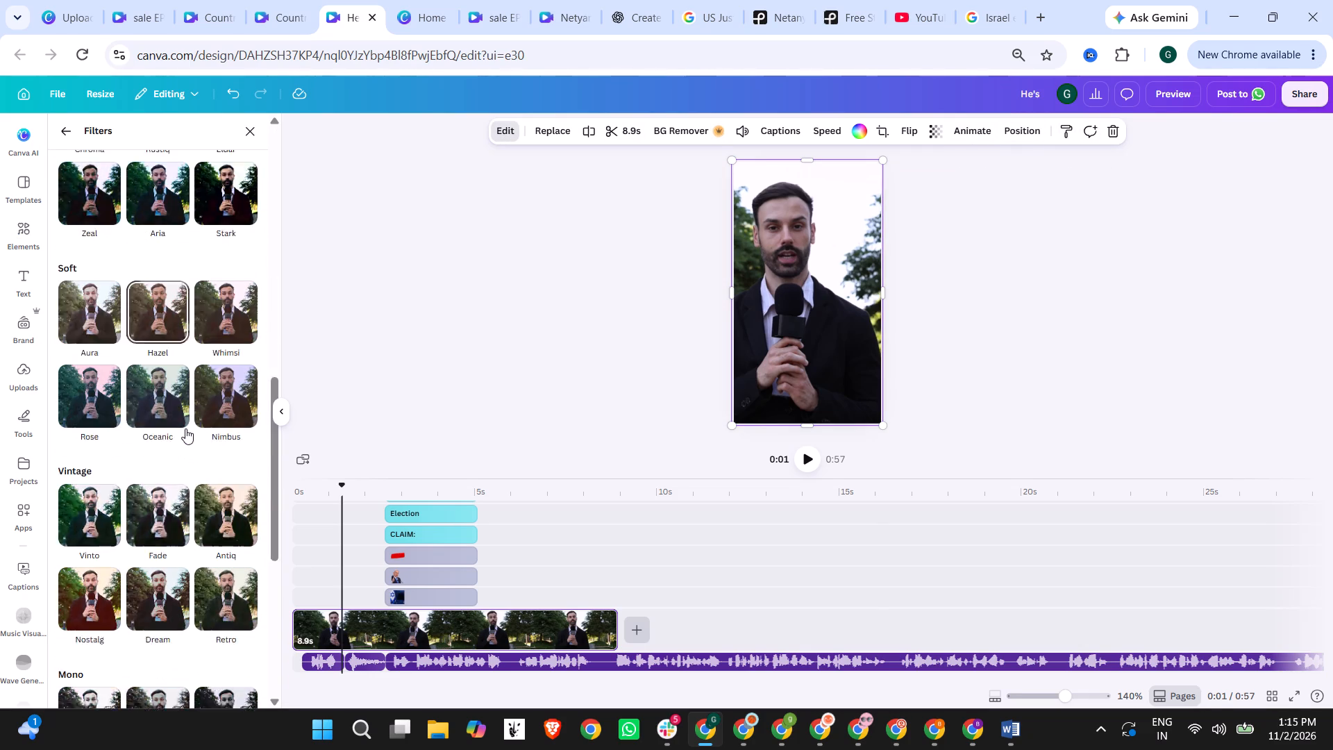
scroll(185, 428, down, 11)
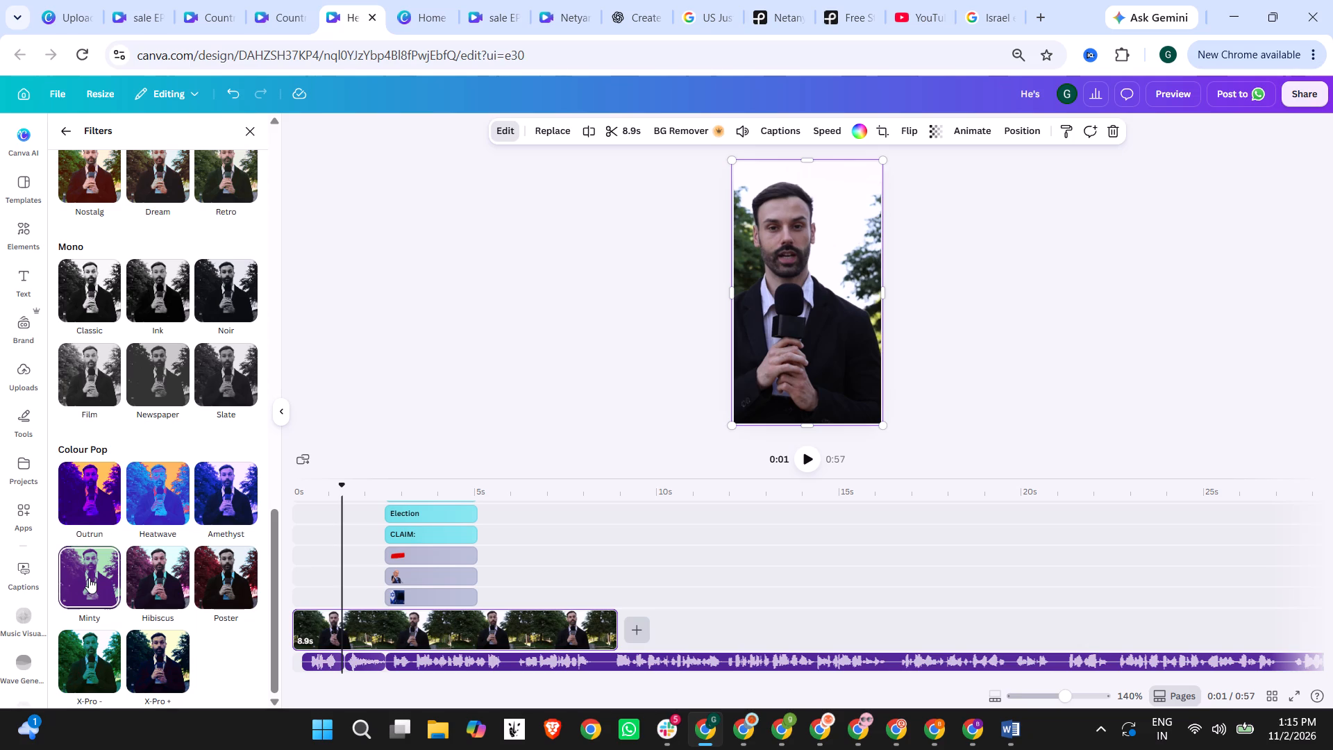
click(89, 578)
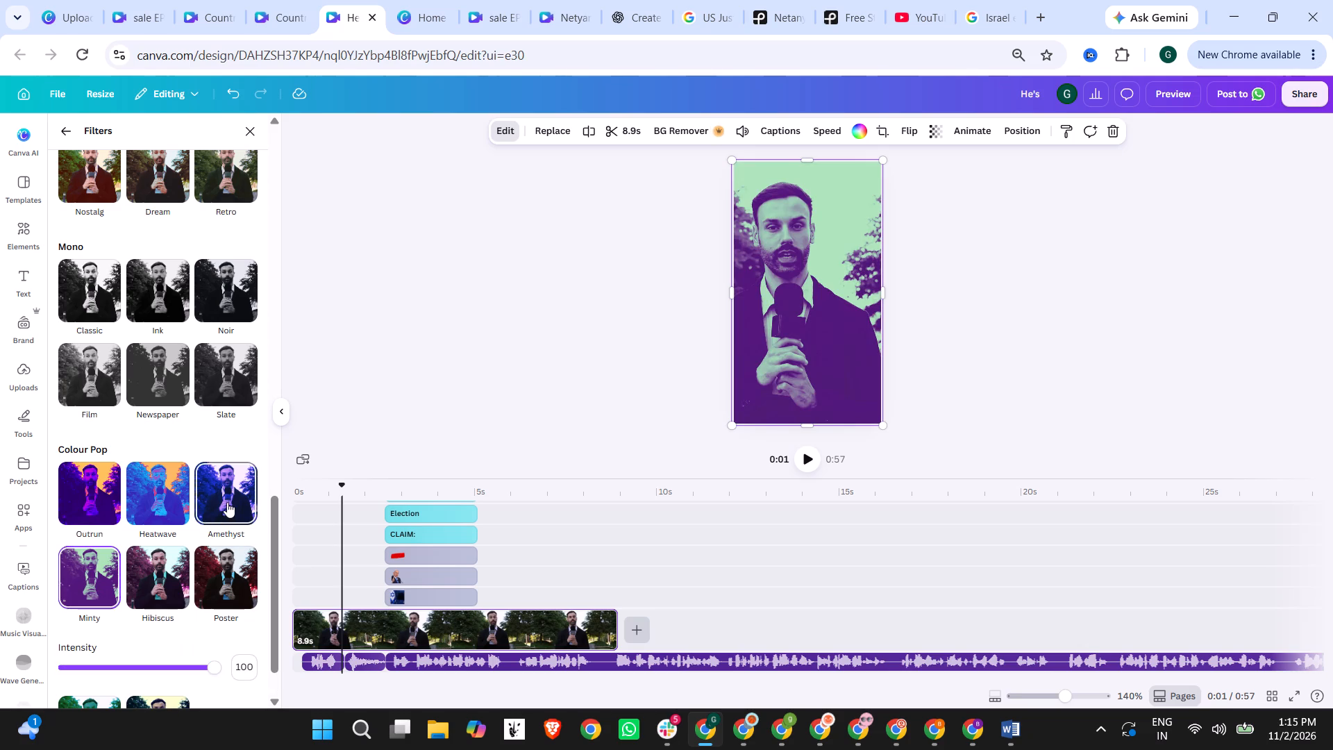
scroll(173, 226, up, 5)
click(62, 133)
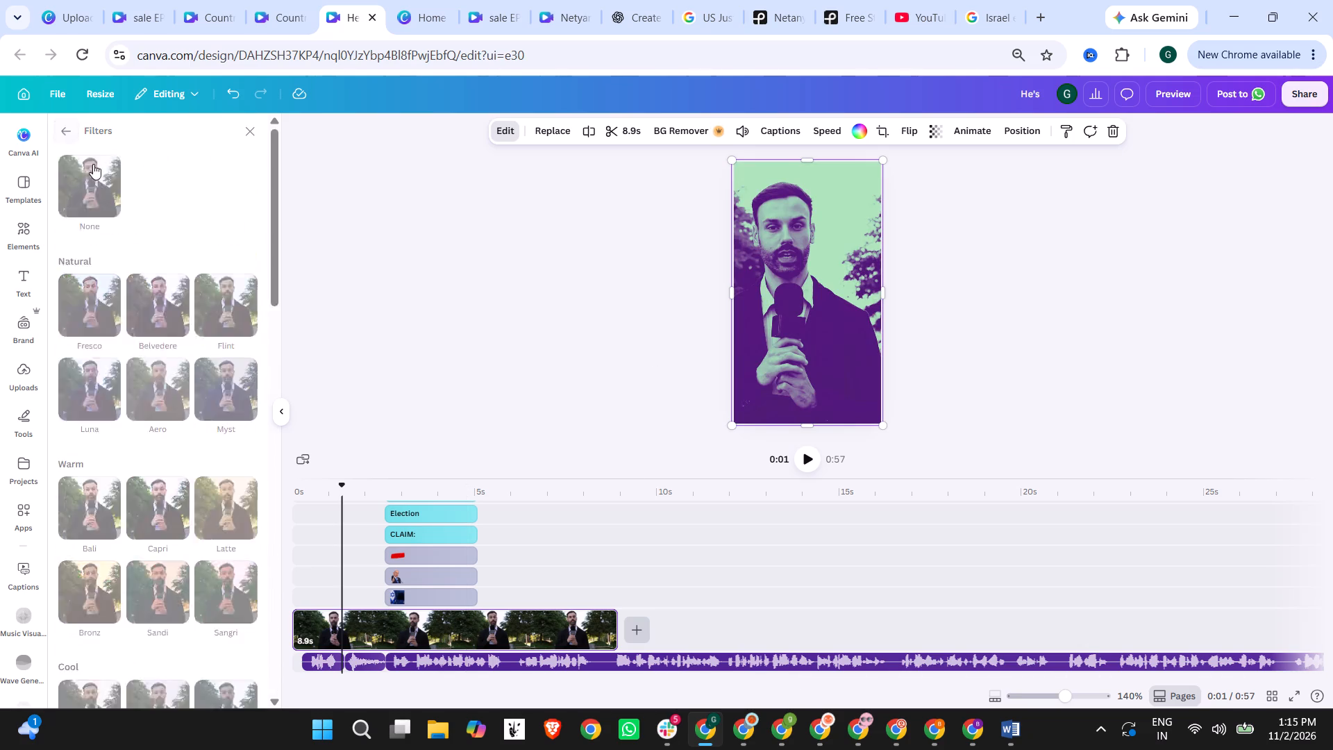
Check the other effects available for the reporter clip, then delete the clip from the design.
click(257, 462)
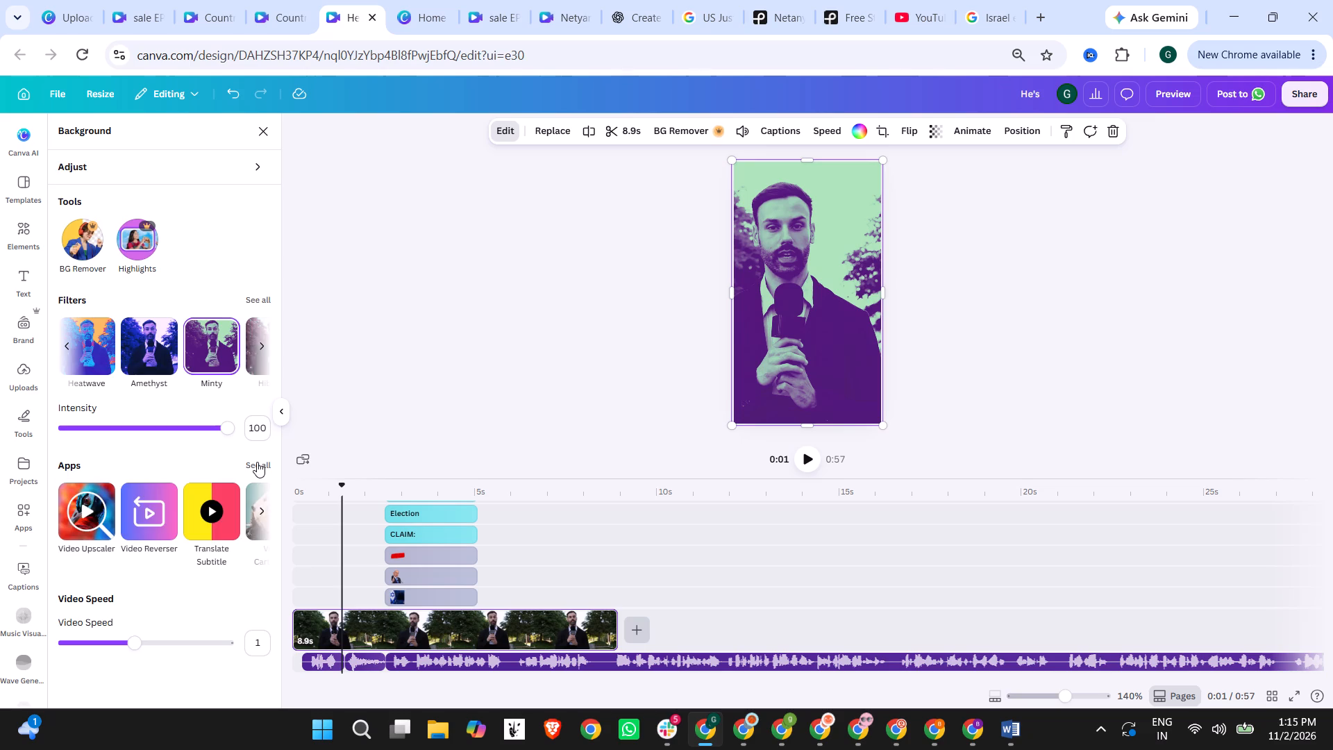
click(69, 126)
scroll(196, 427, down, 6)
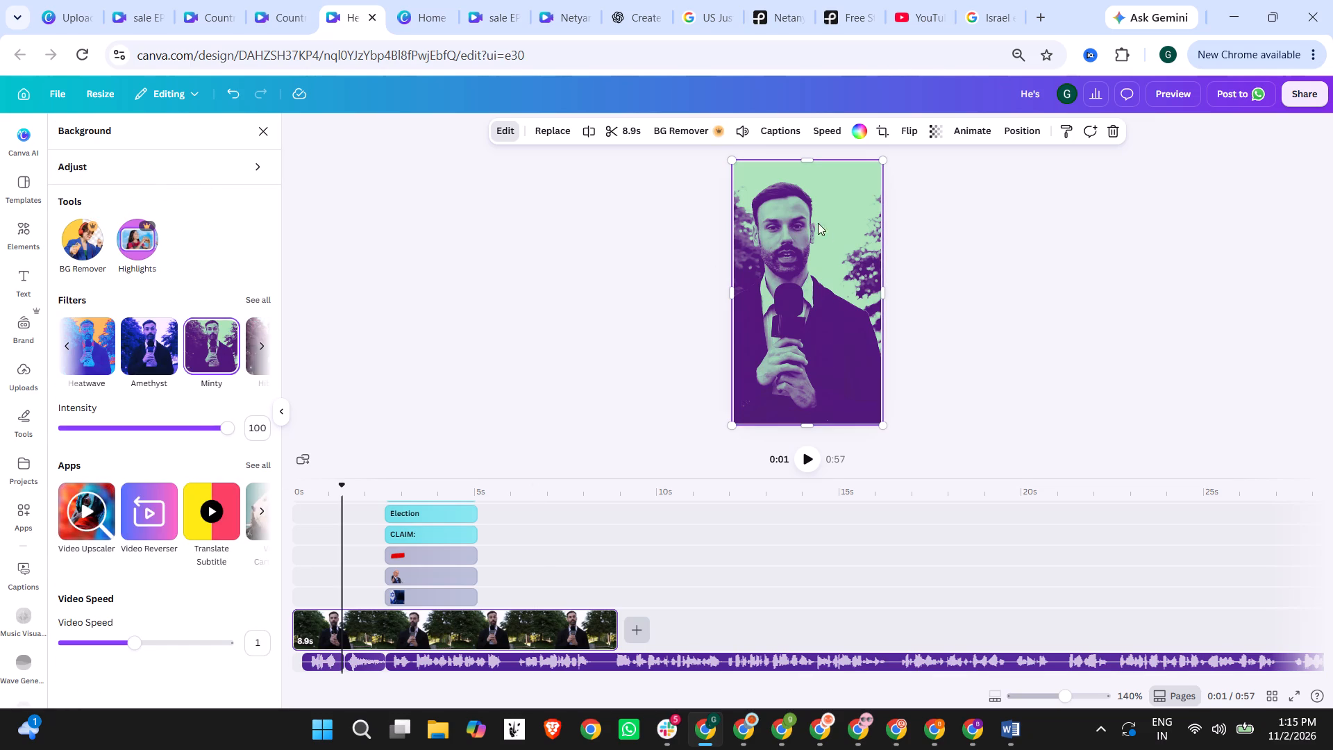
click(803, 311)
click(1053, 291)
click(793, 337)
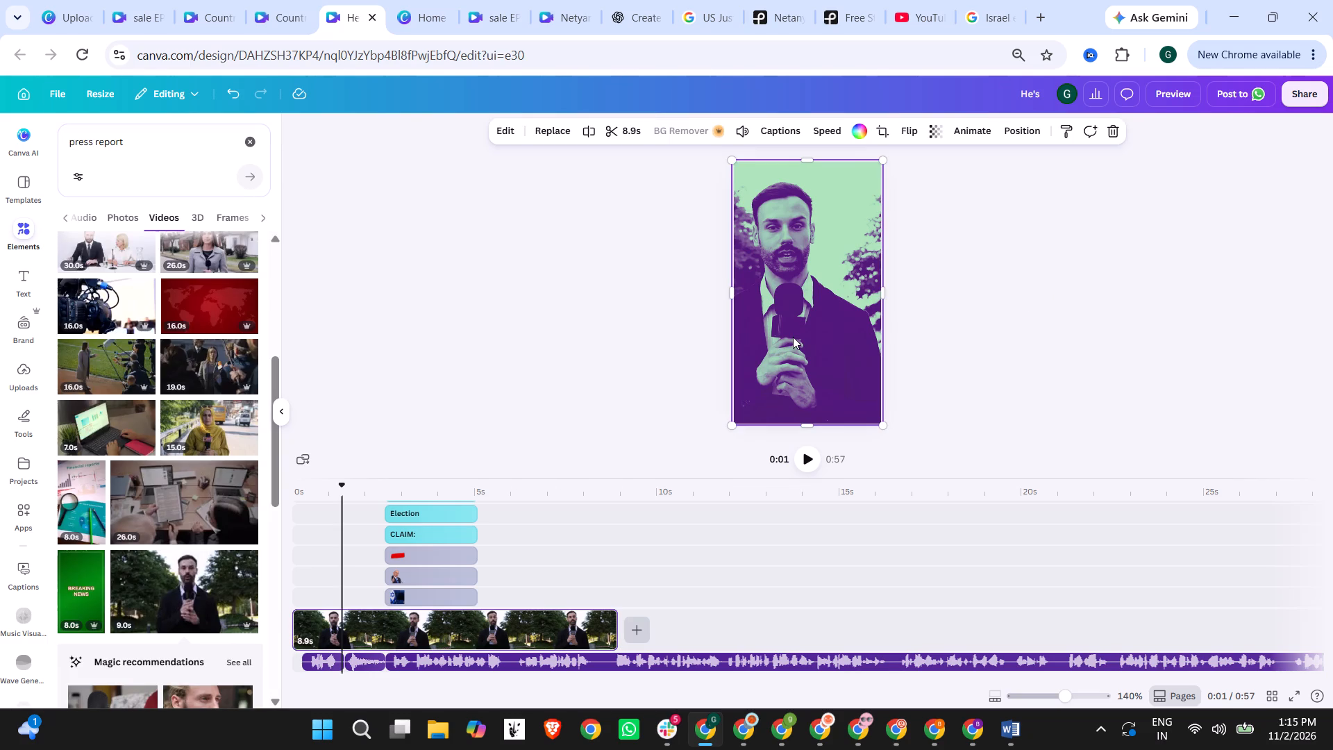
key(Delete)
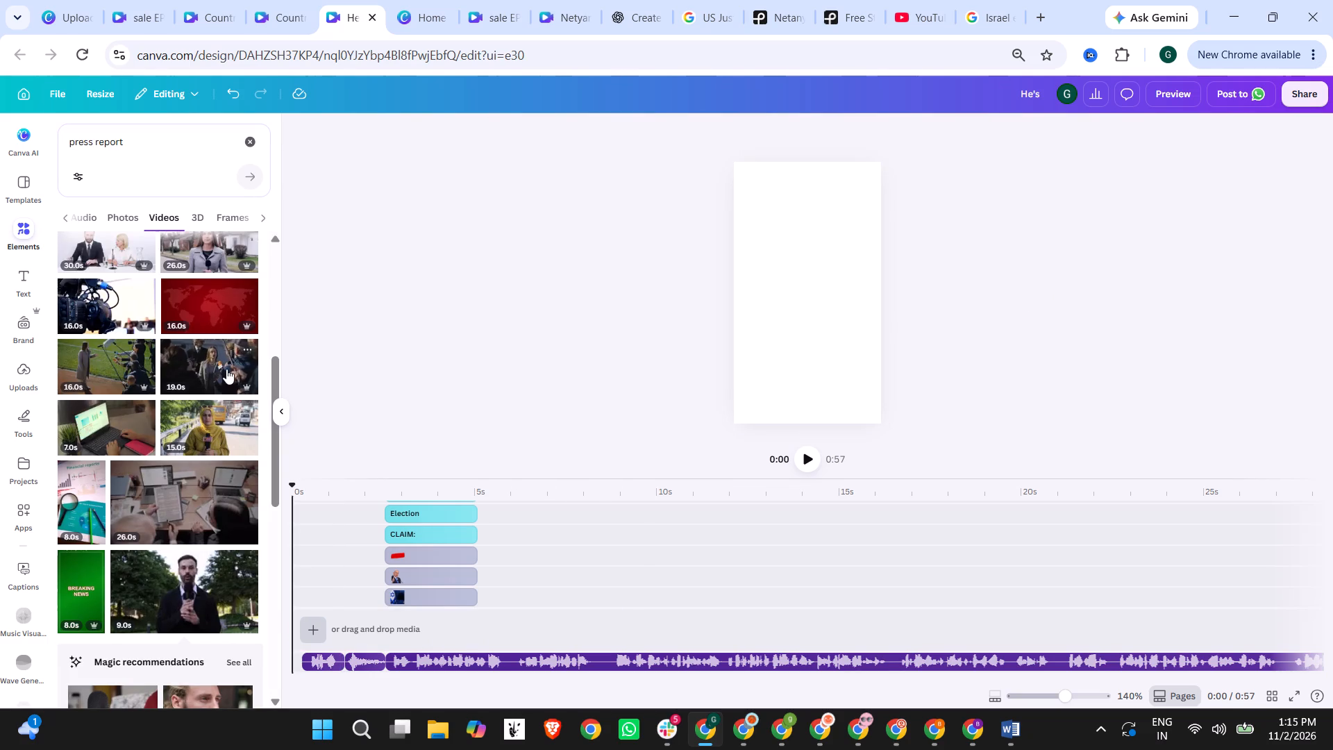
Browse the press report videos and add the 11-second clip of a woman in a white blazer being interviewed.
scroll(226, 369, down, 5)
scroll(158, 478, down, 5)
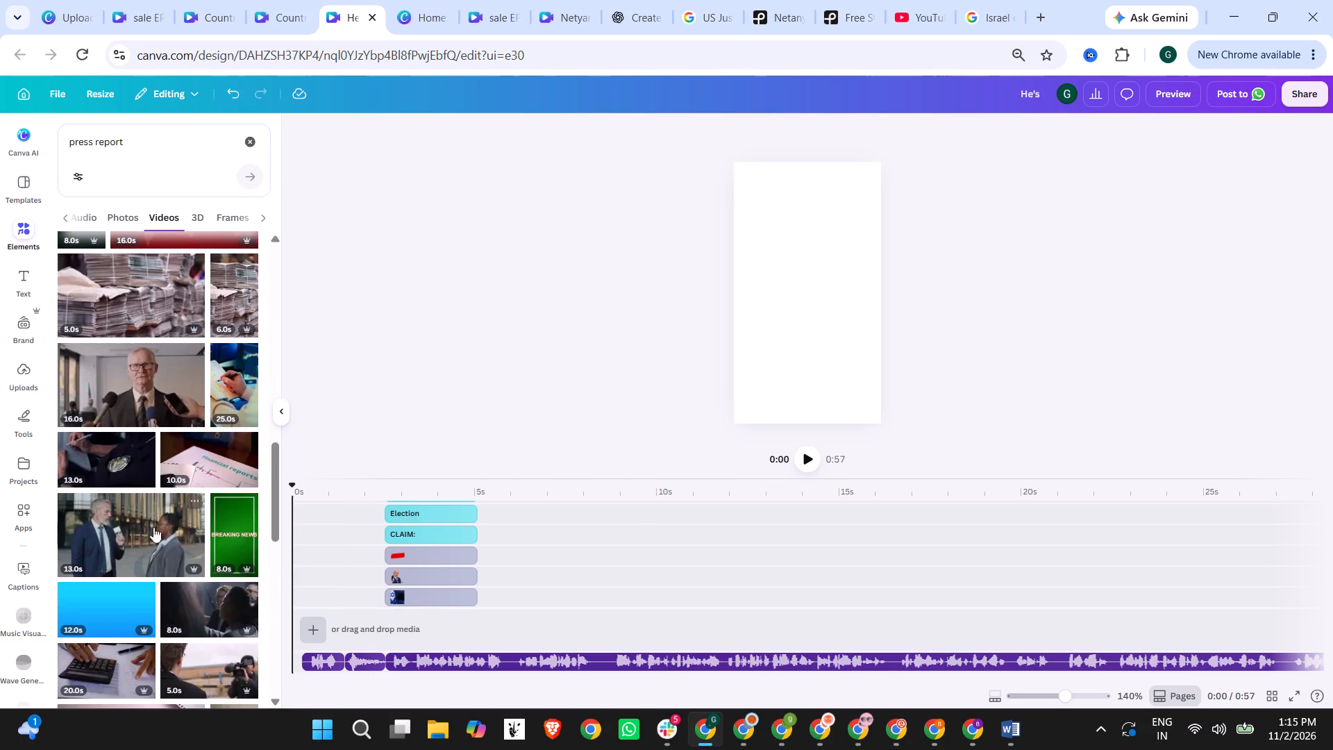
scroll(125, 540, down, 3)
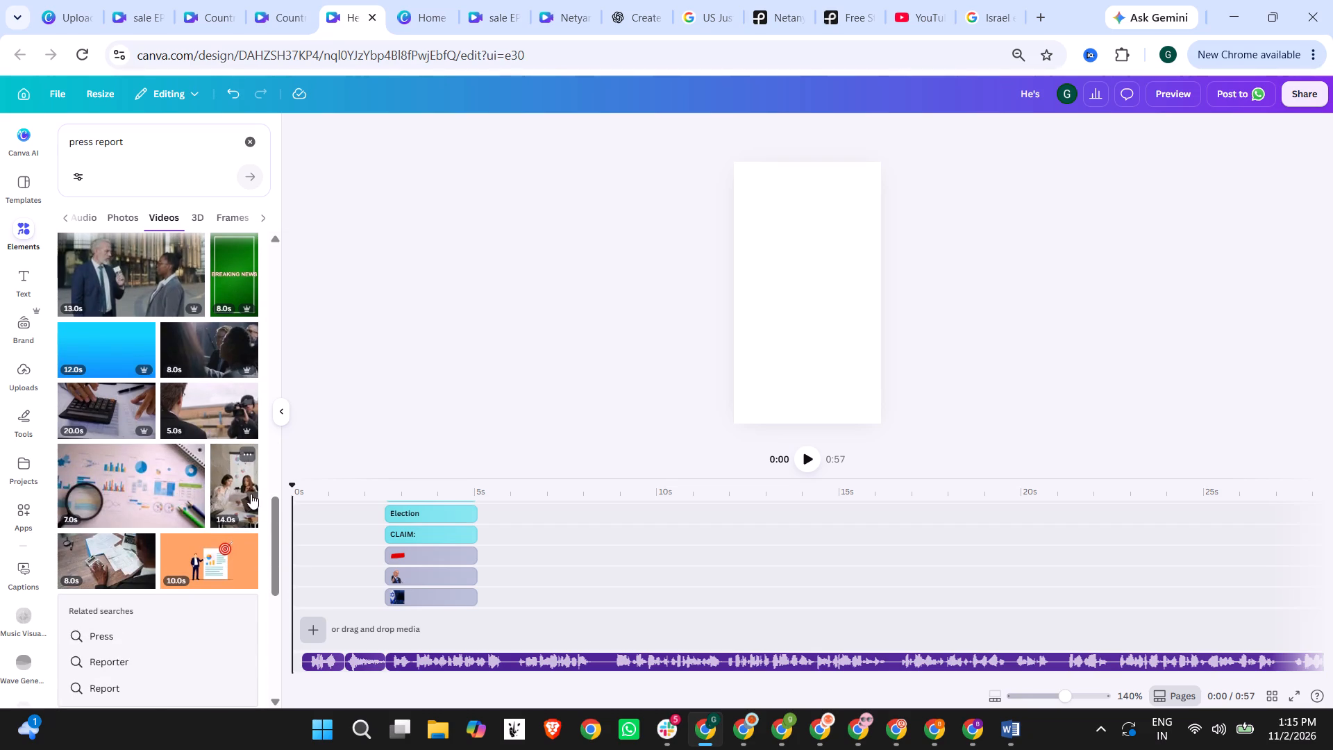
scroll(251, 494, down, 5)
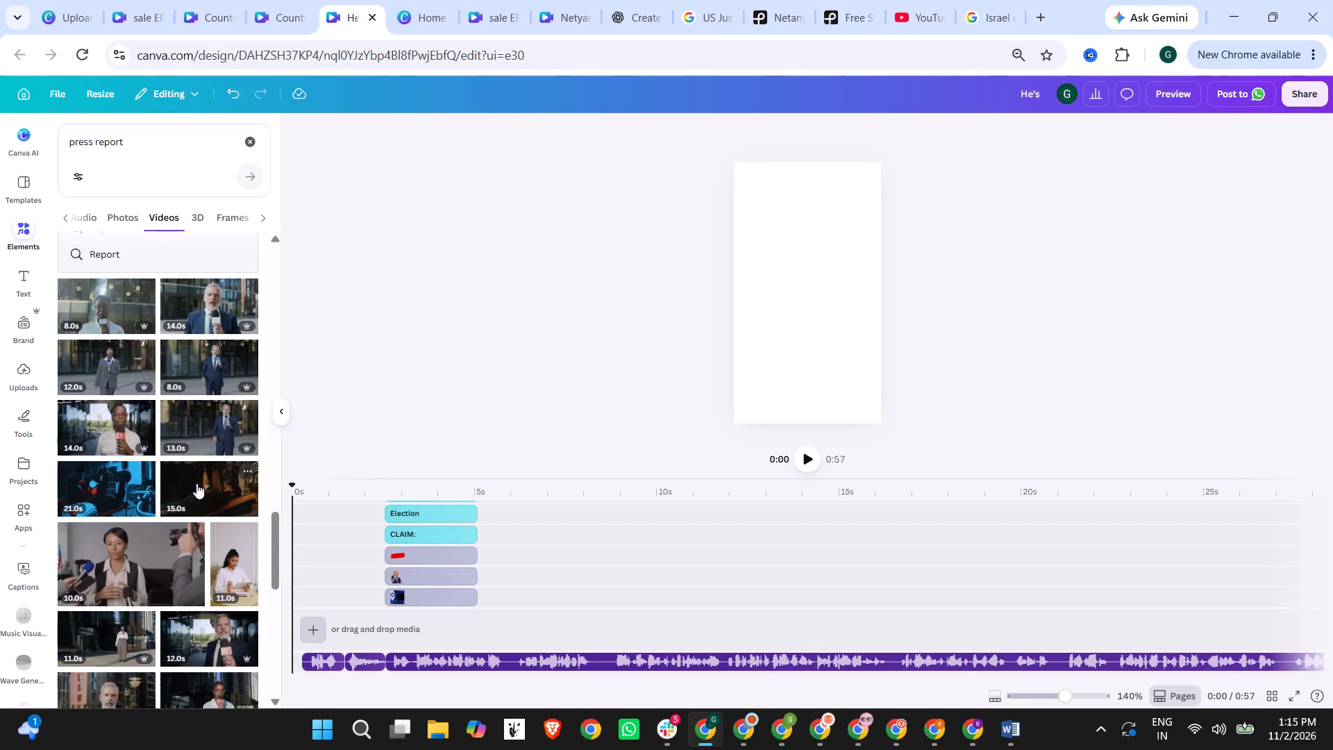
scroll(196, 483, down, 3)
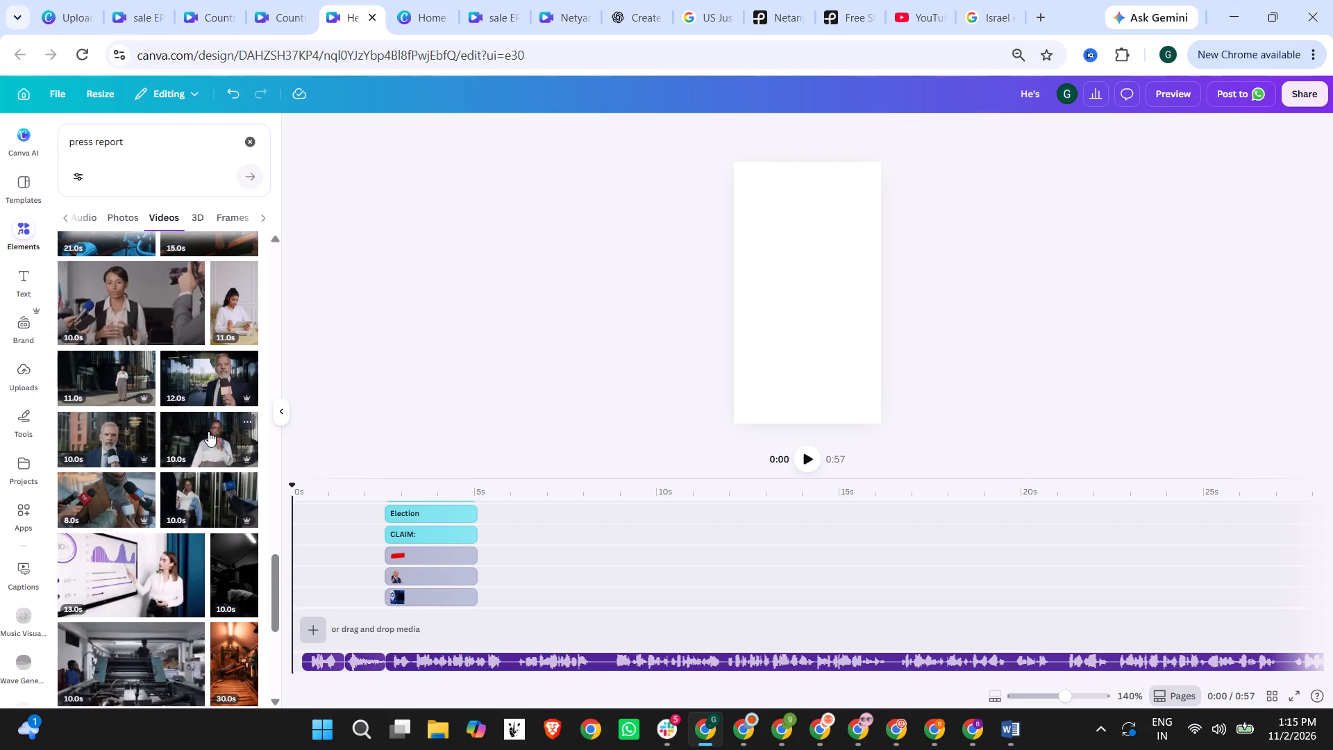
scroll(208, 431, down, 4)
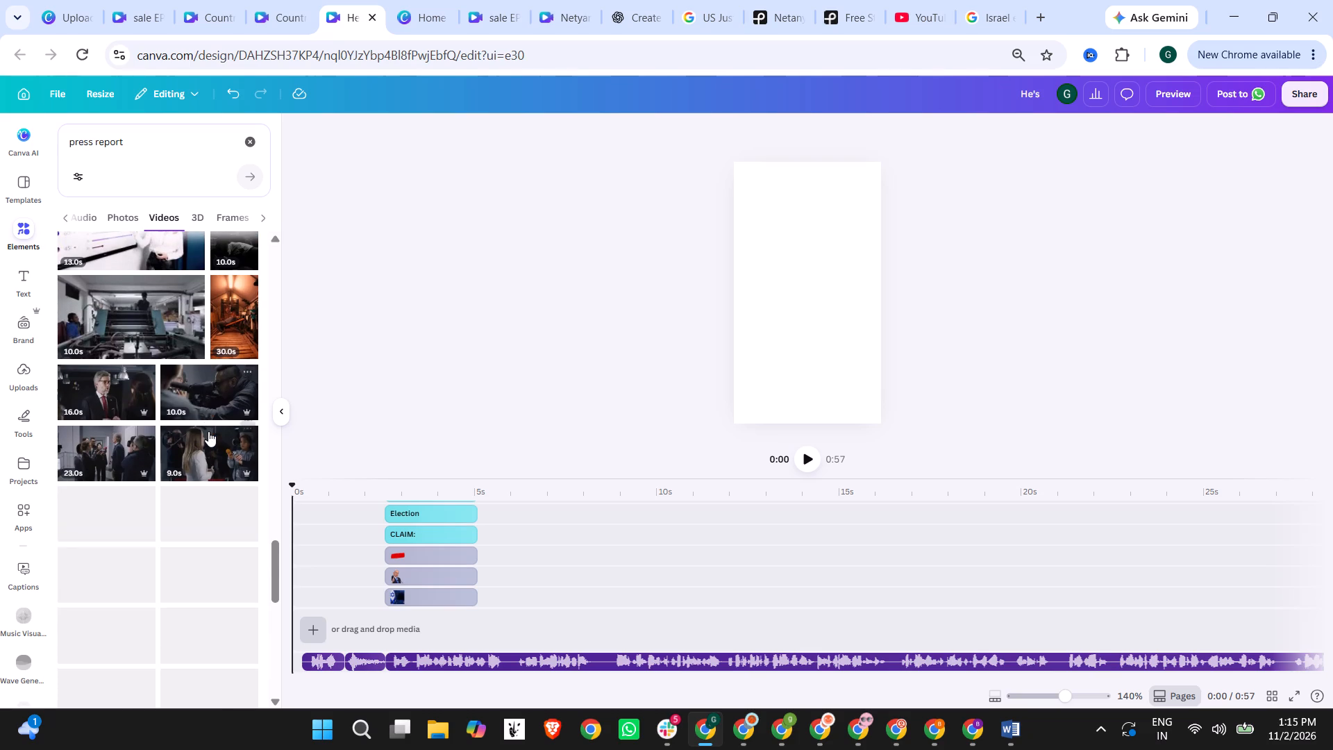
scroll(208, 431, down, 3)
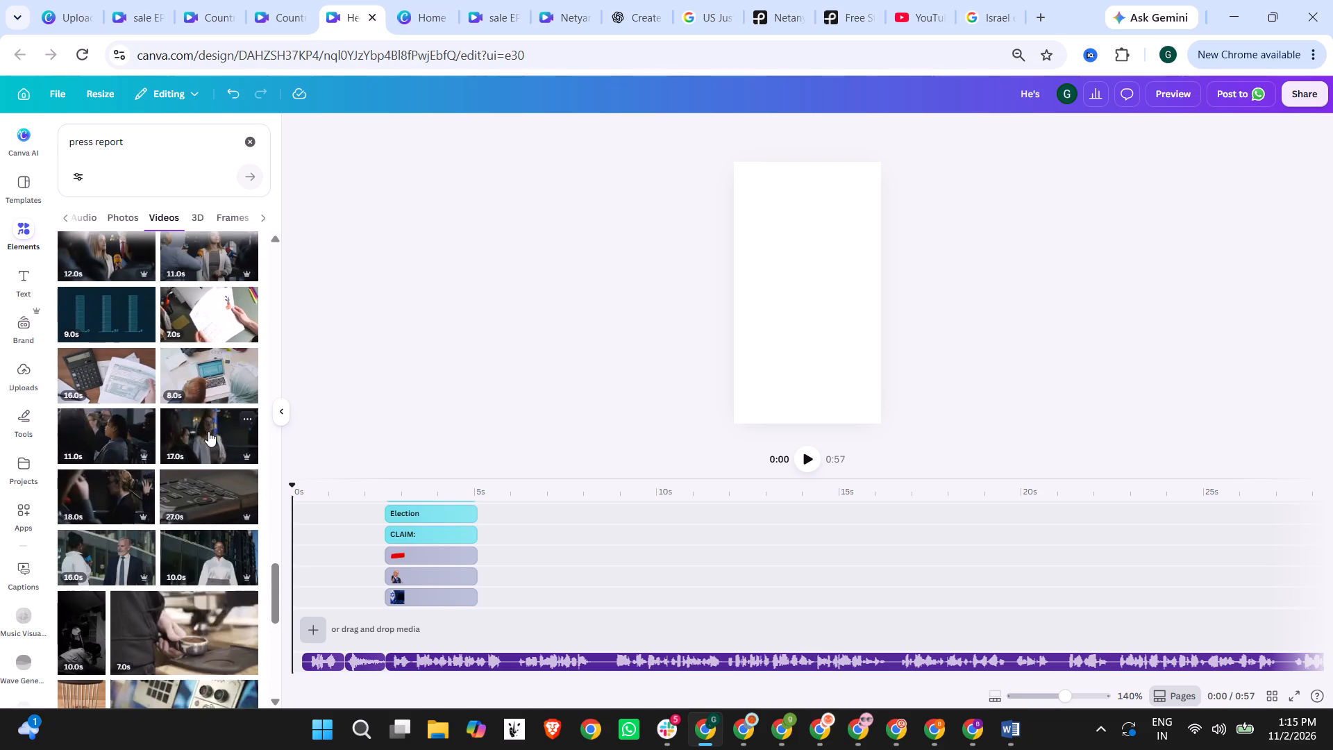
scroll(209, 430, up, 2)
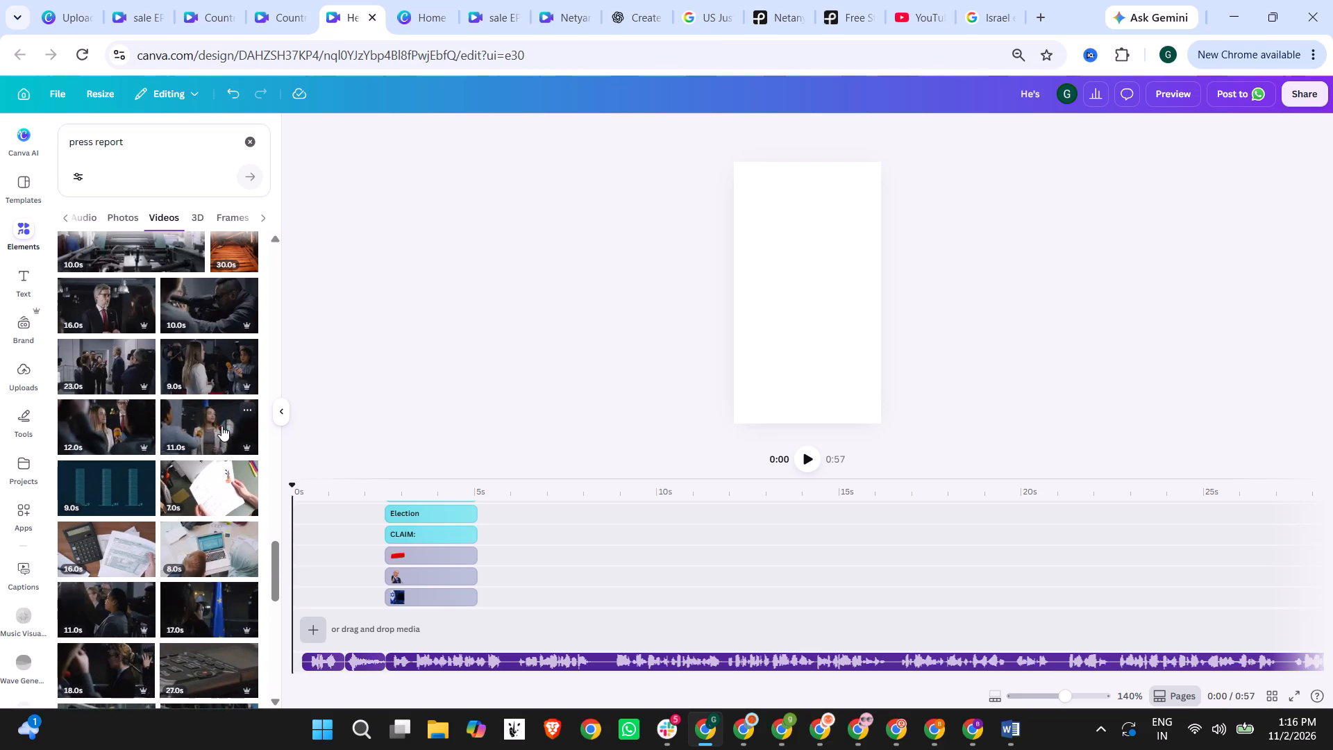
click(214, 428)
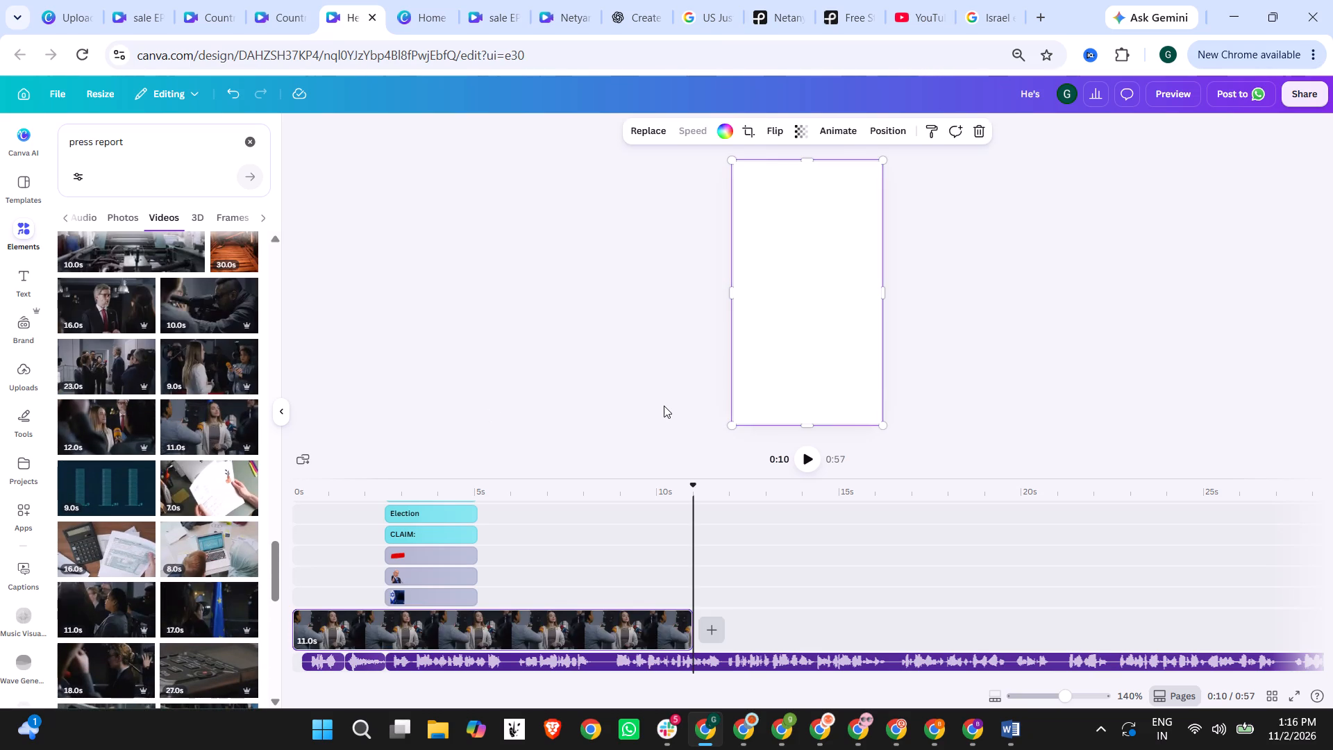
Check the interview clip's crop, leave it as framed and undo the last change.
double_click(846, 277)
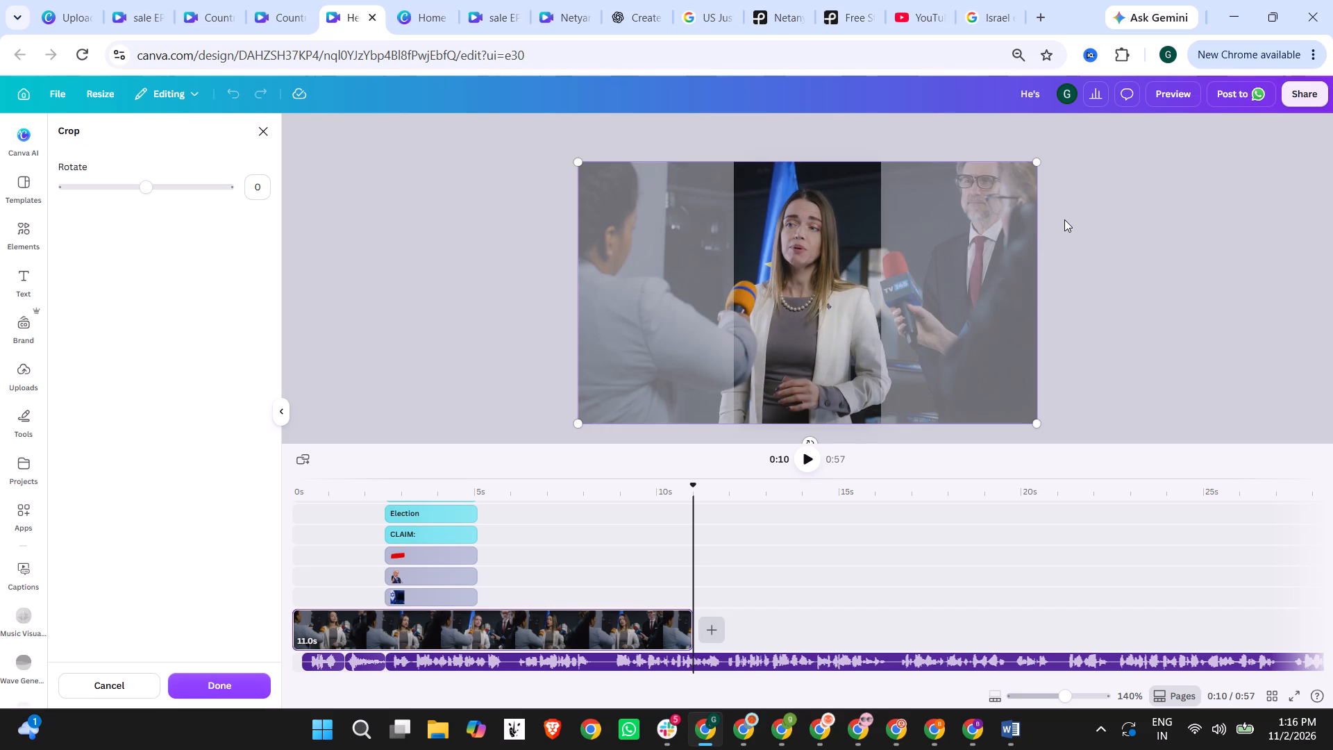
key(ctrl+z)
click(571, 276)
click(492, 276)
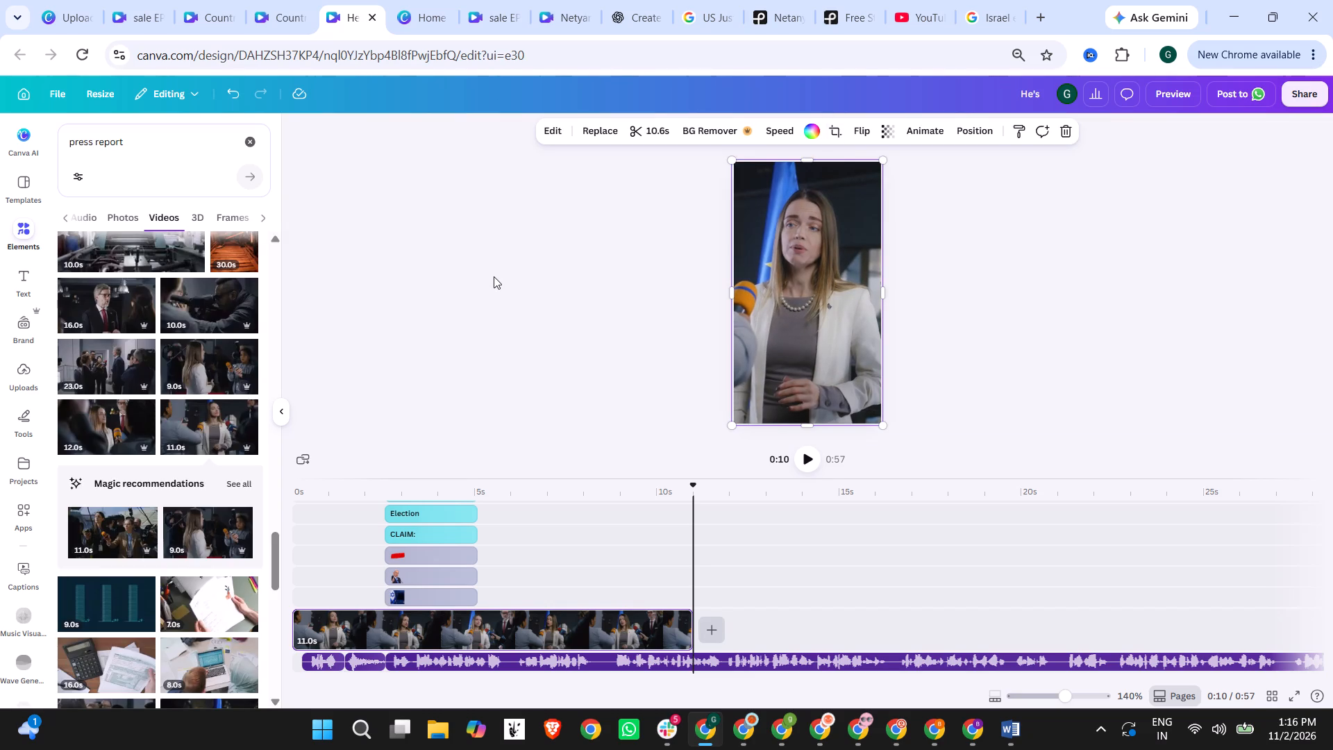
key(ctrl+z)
Search the video library for politics and add the 6-second illustrated clip of a speaker at a podium.
scroll(154, 476, down, 6)
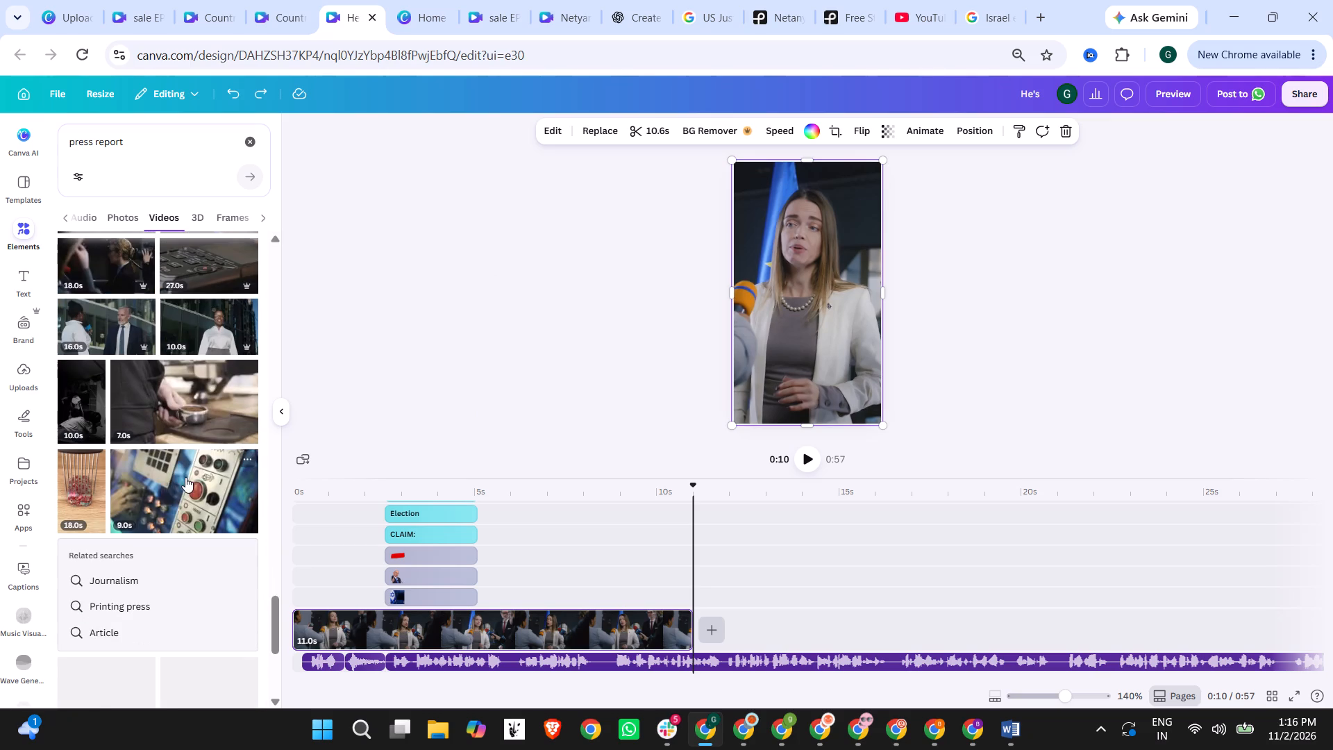
drag(151, 149, 0, 137)
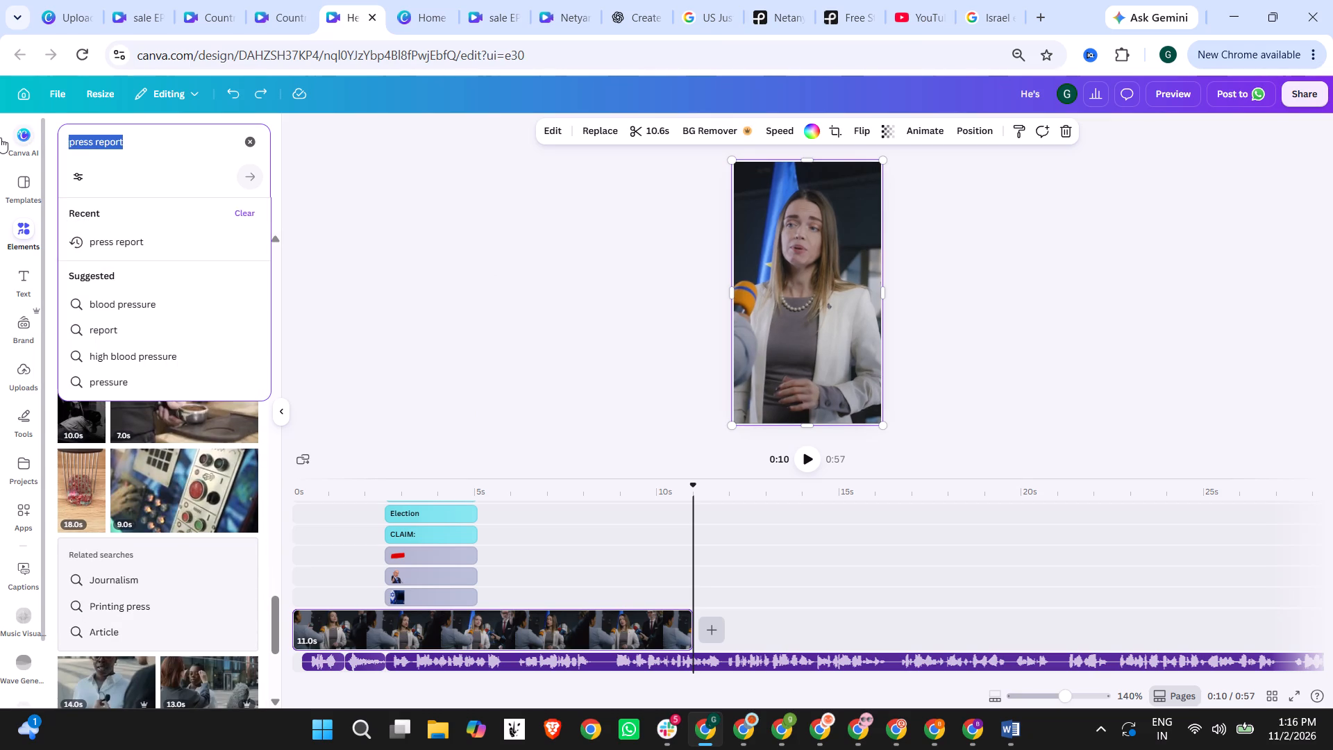
text(politics)
key(Return)
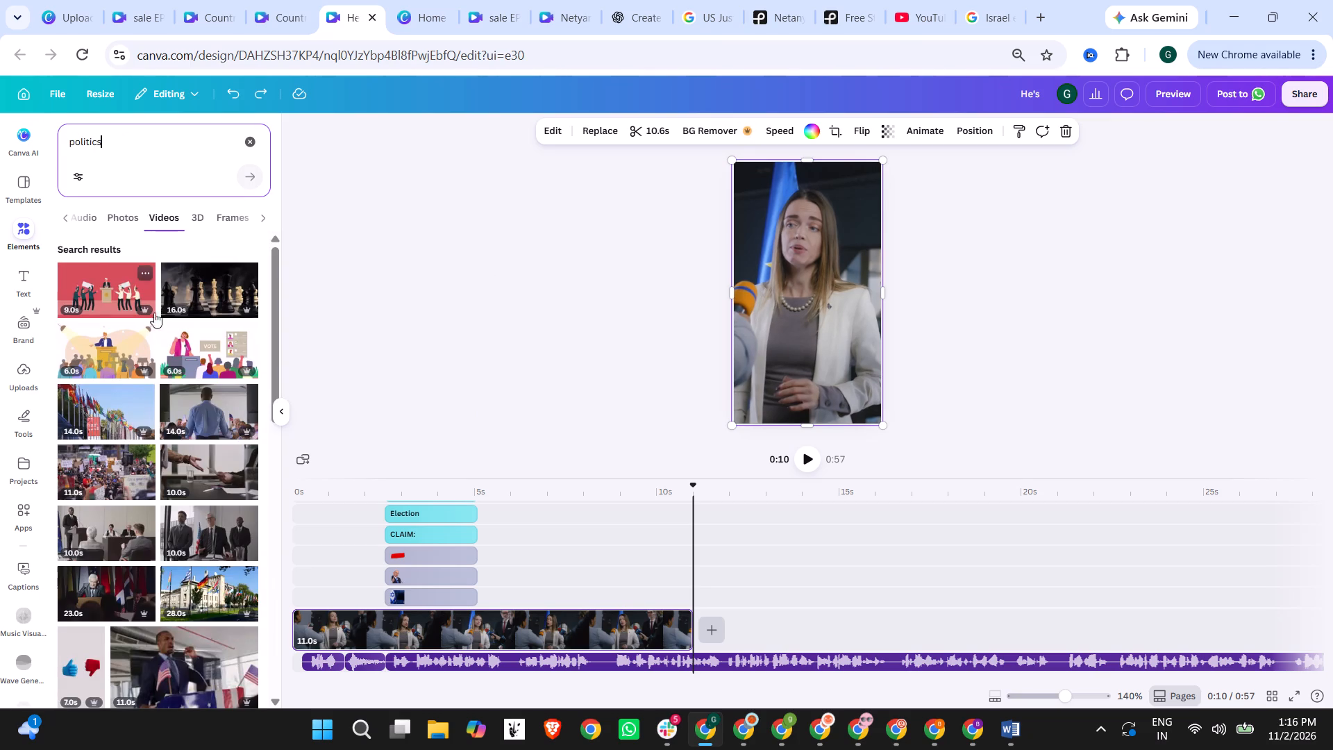
click(117, 353)
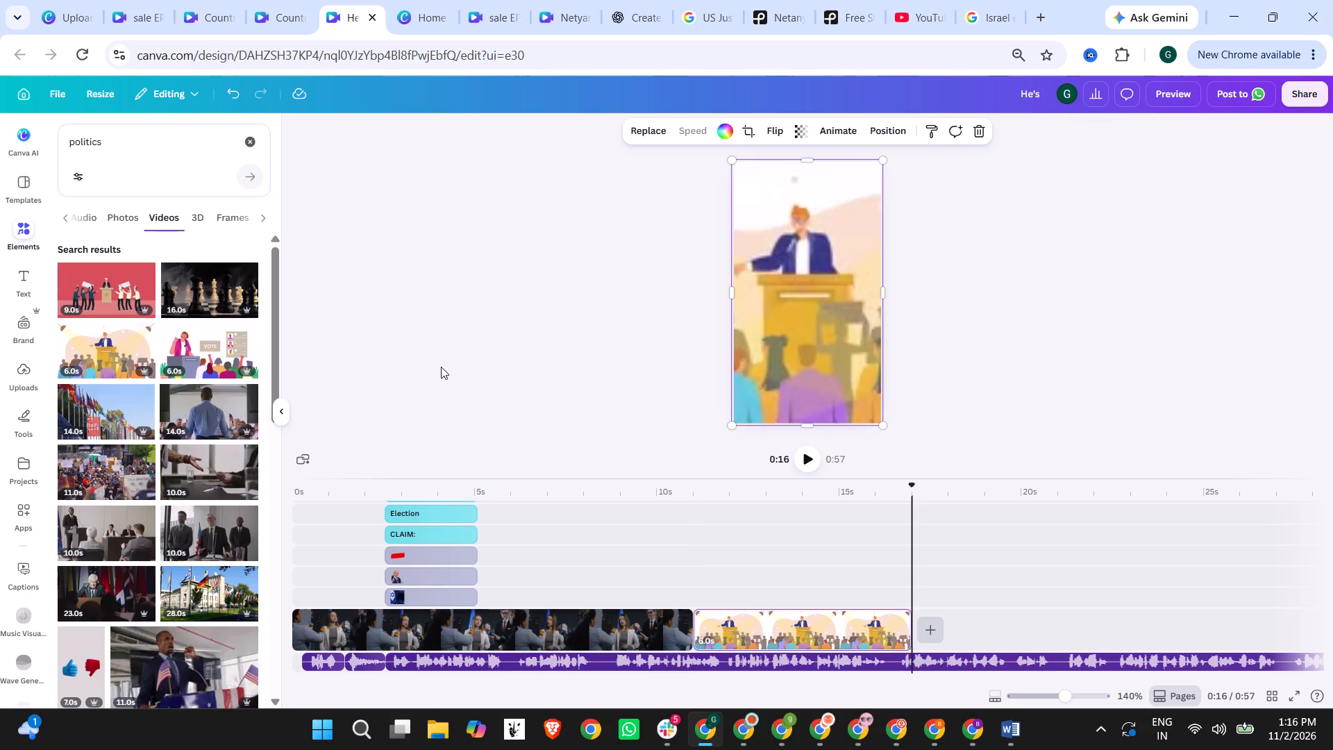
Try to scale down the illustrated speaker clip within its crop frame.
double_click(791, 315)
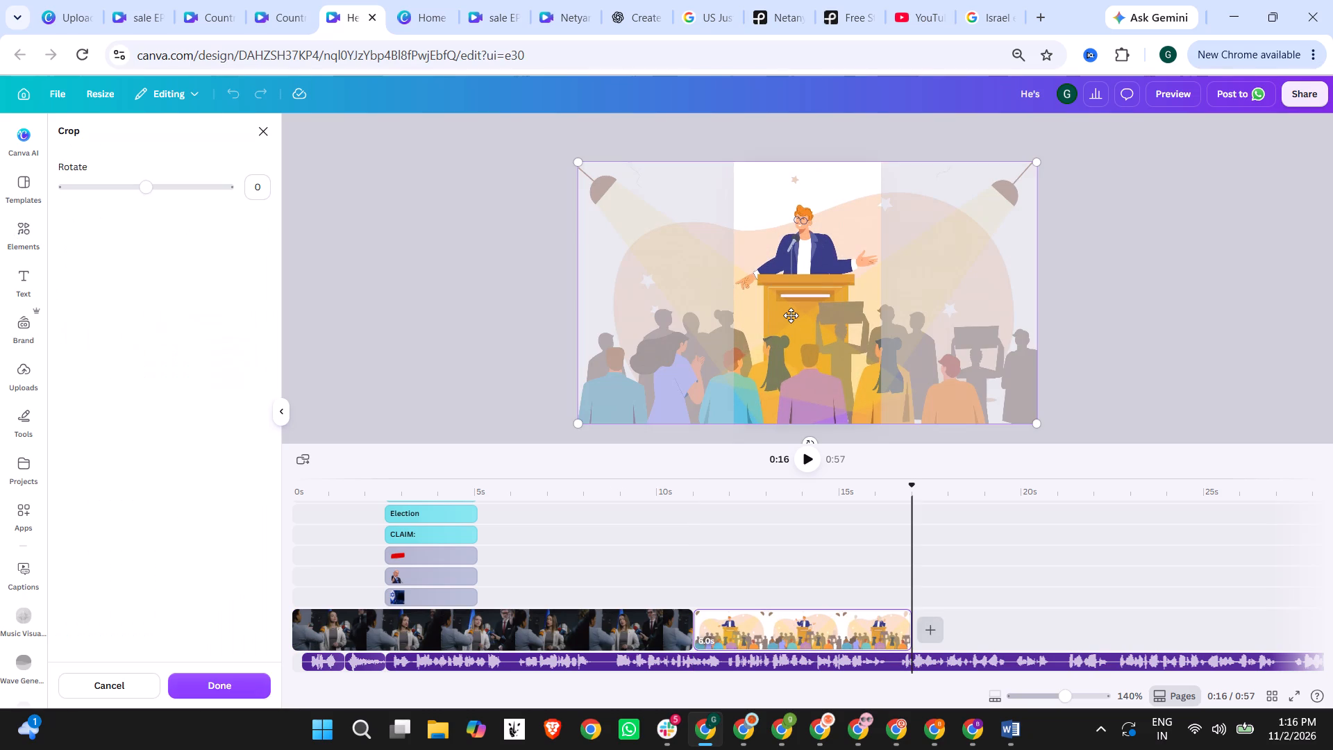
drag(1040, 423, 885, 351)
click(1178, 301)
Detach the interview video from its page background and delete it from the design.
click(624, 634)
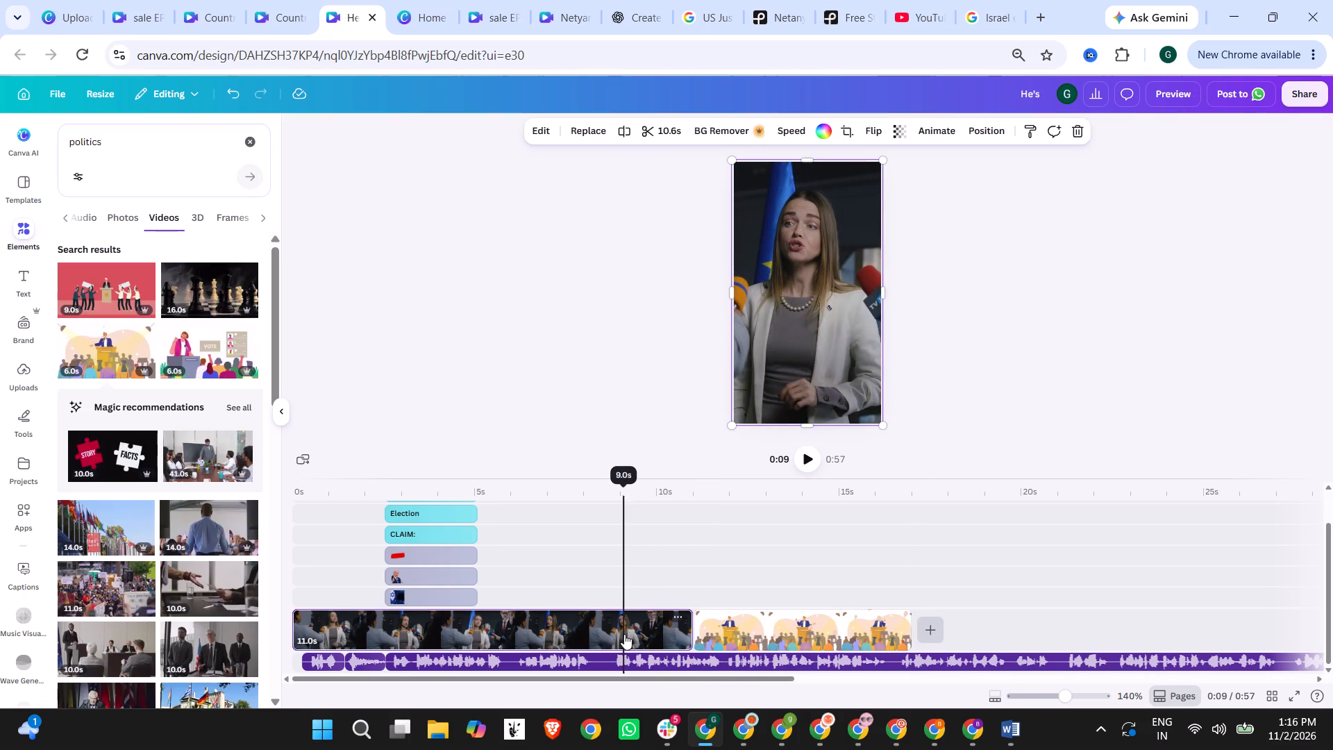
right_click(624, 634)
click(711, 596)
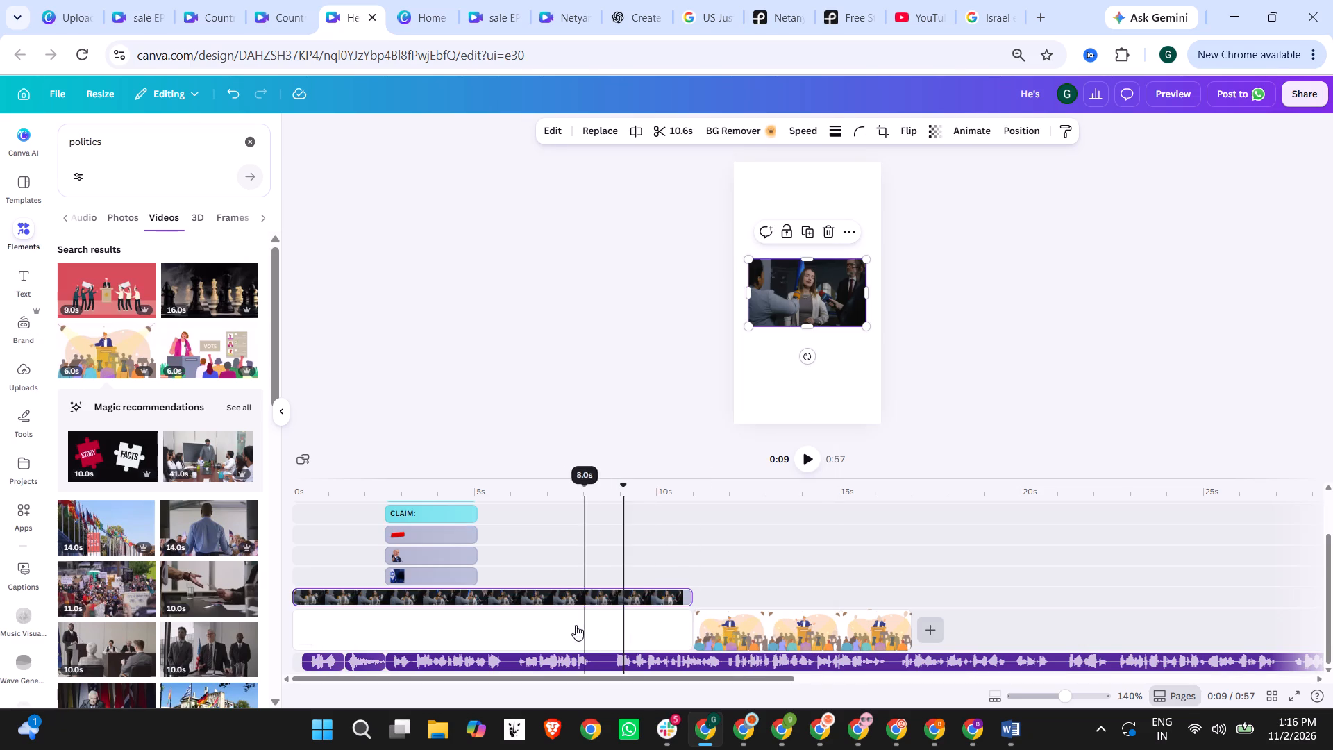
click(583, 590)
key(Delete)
Move the illustrated speaker clip to the start of the timeline and delete the blank 11-second page after it.
drag(750, 629, 689, 624)
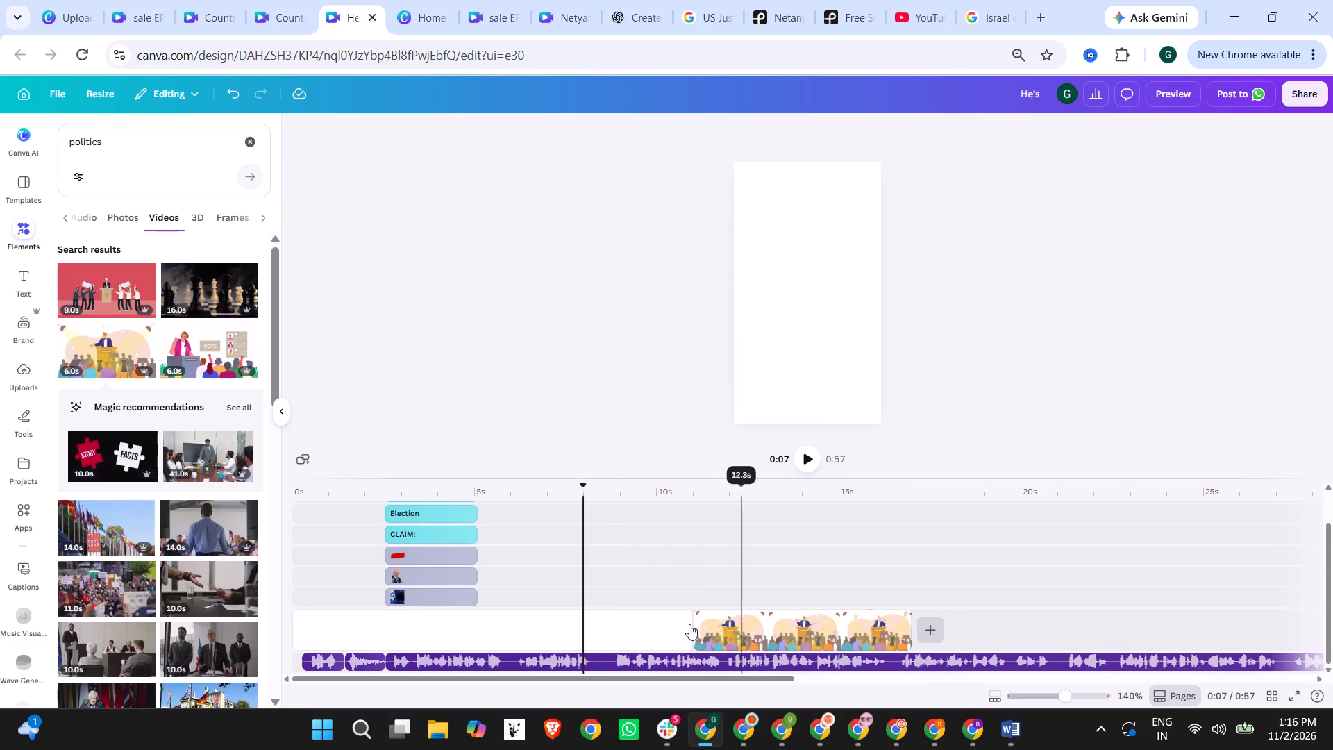
drag(689, 624, 351, 623)
click(572, 626)
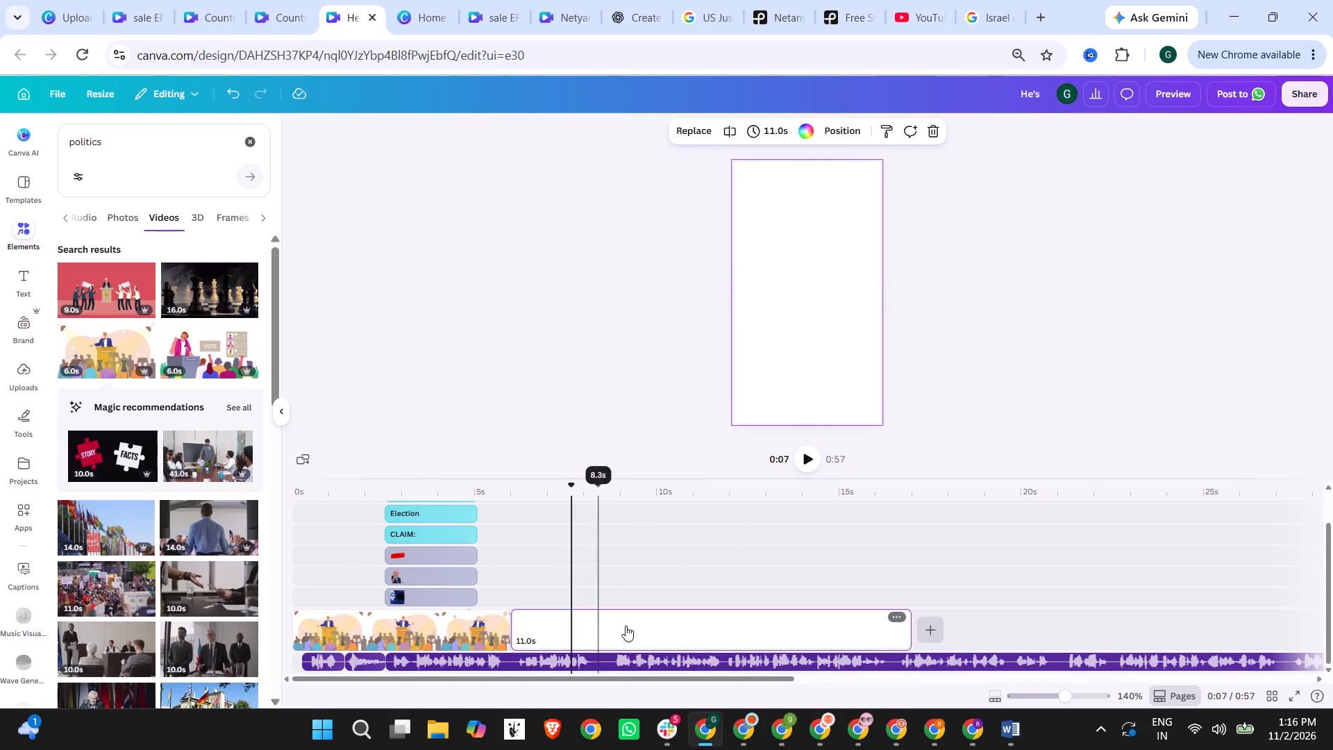
right_click(734, 622)
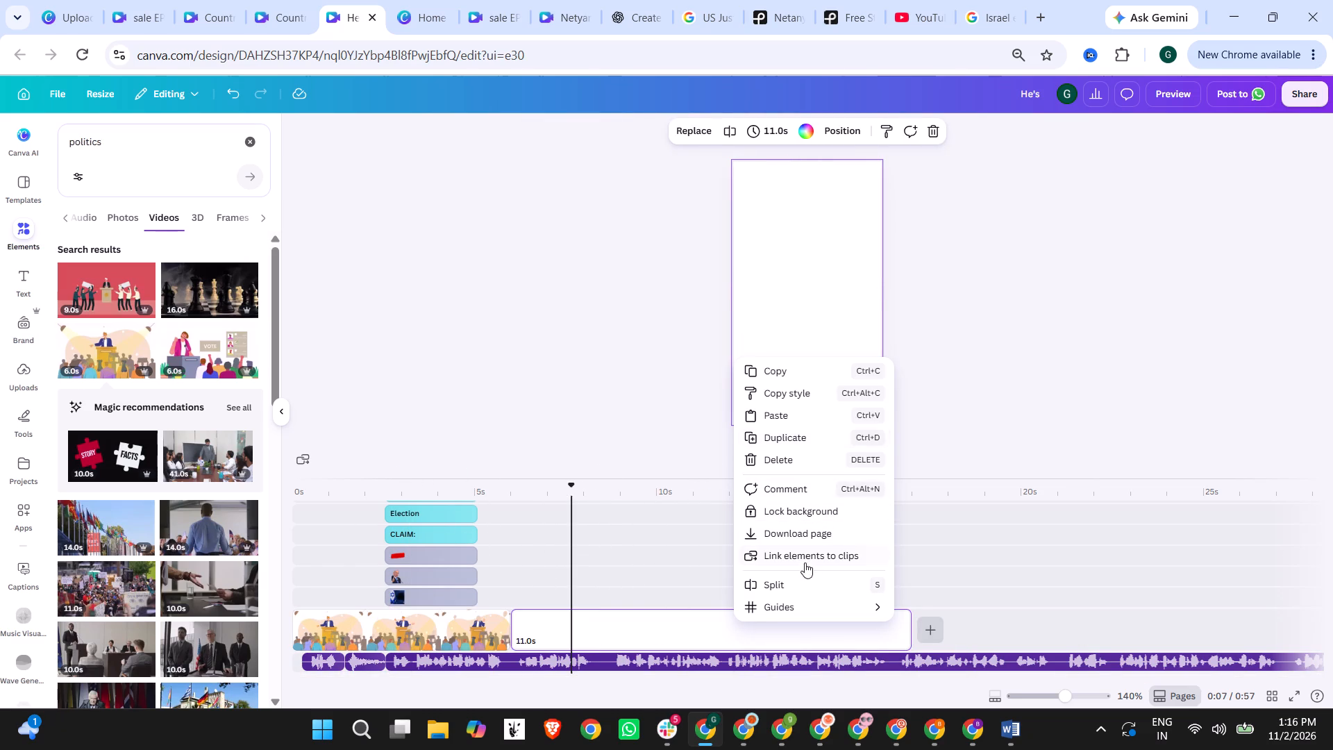
click(757, 453)
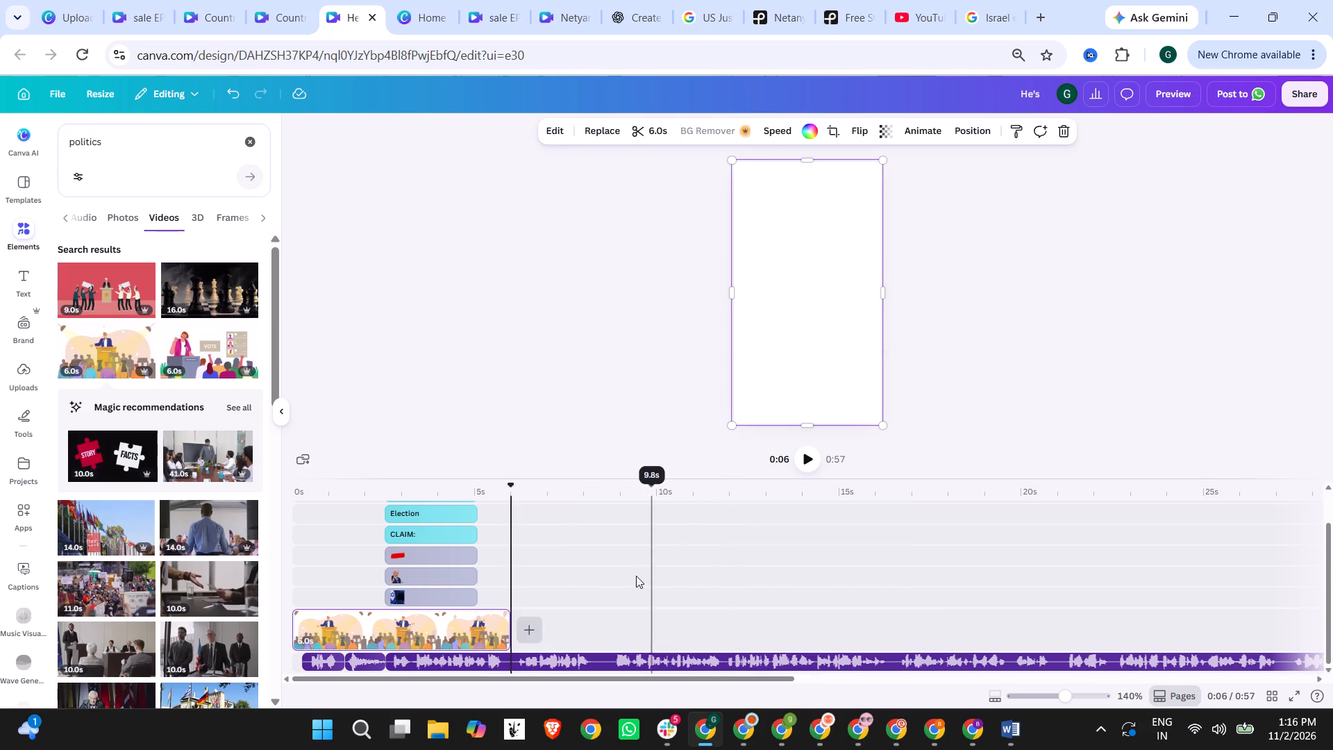
Trim the end of the illustrated speaker clip to a length of 2.5 seconds.
click(430, 620)
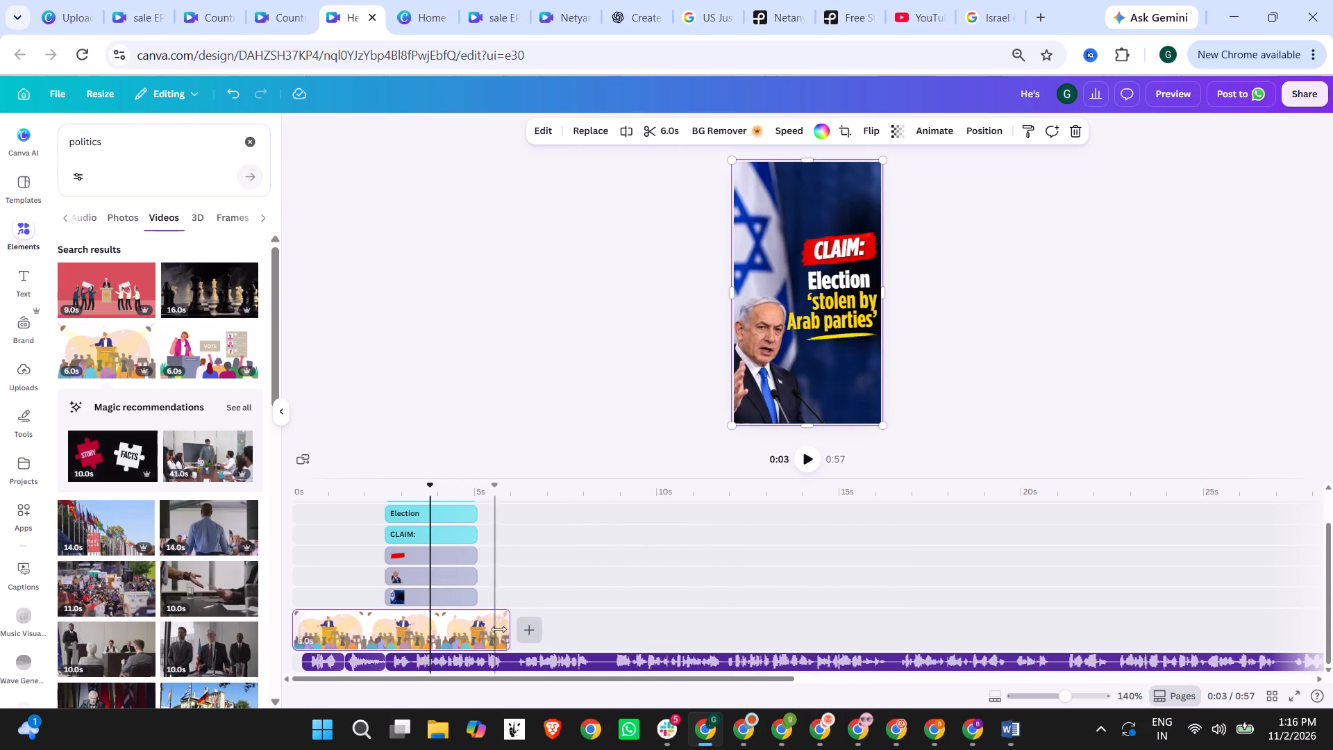
drag(506, 629, 364, 631)
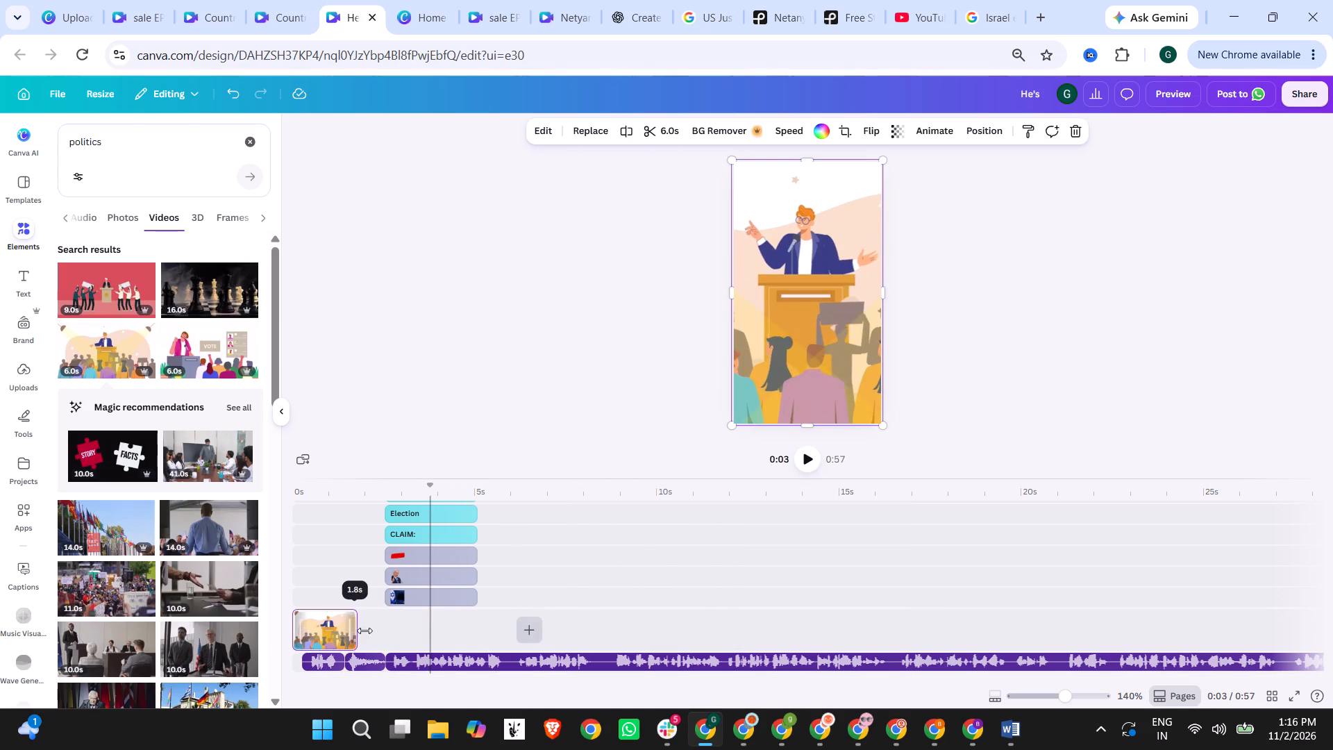
drag(364, 631, 380, 631)
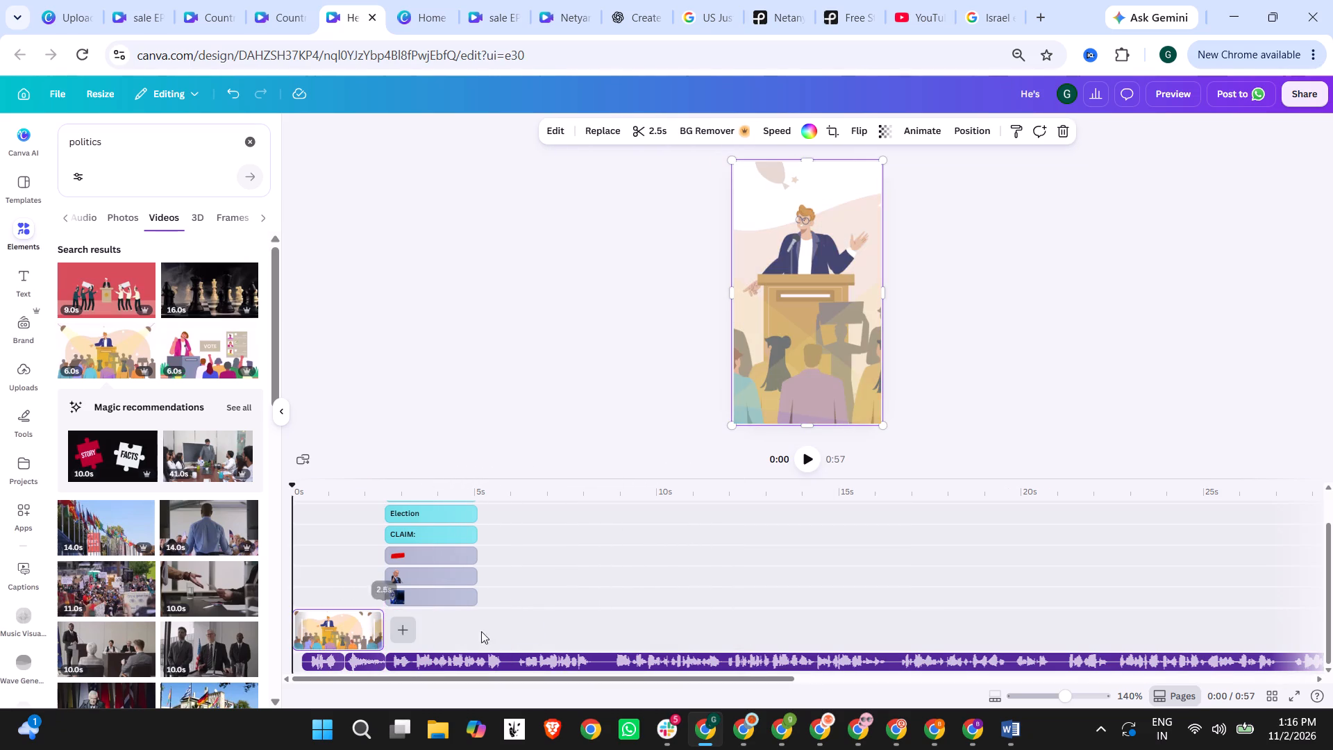
Detach the illustrated speaker video from the page background.
double_click(844, 287)
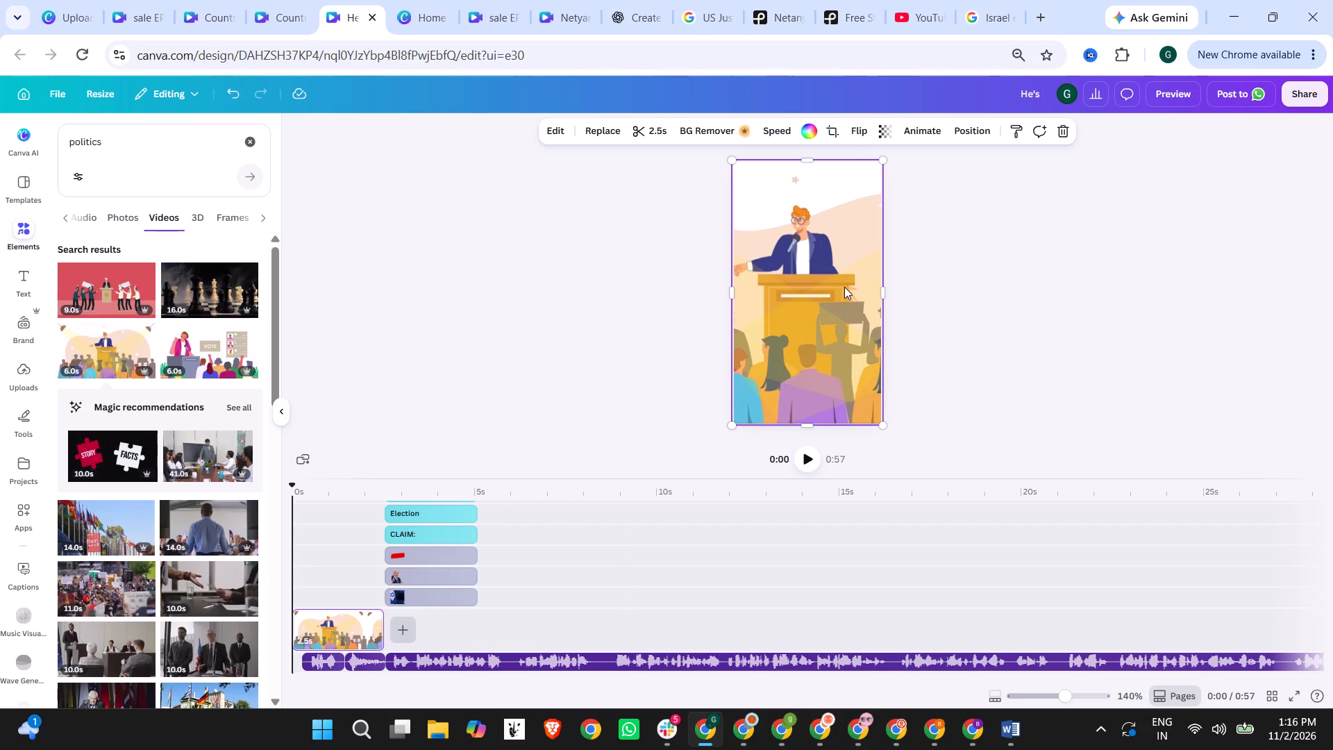
scroll(185, 385, down, 6)
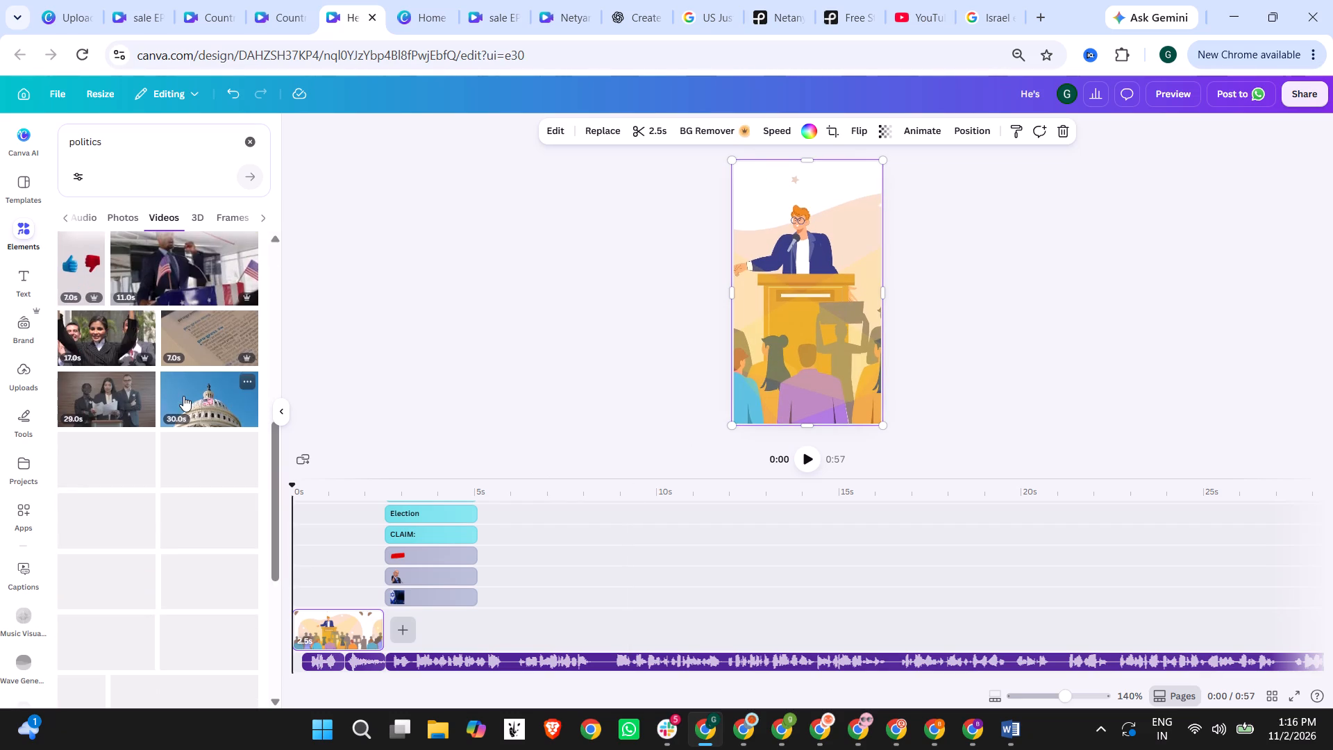
click(614, 266)
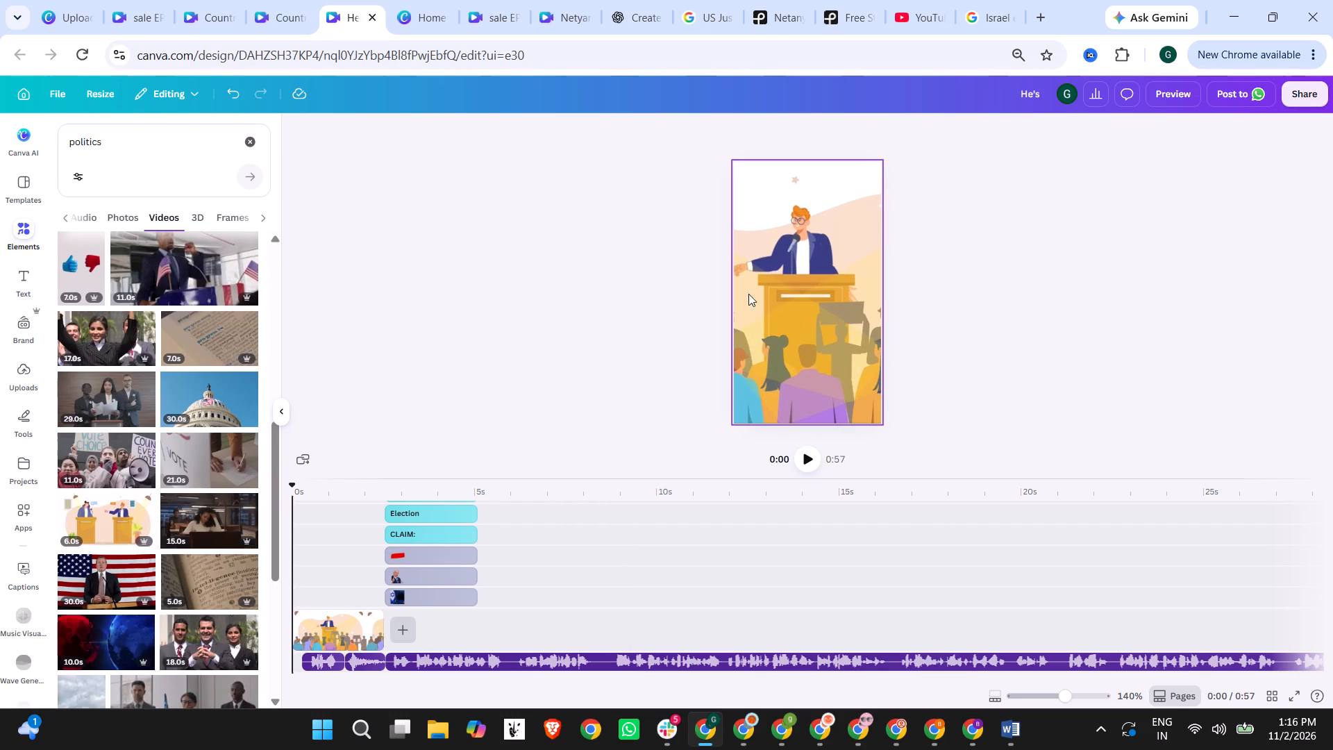
click(827, 272)
right_click(778, 287)
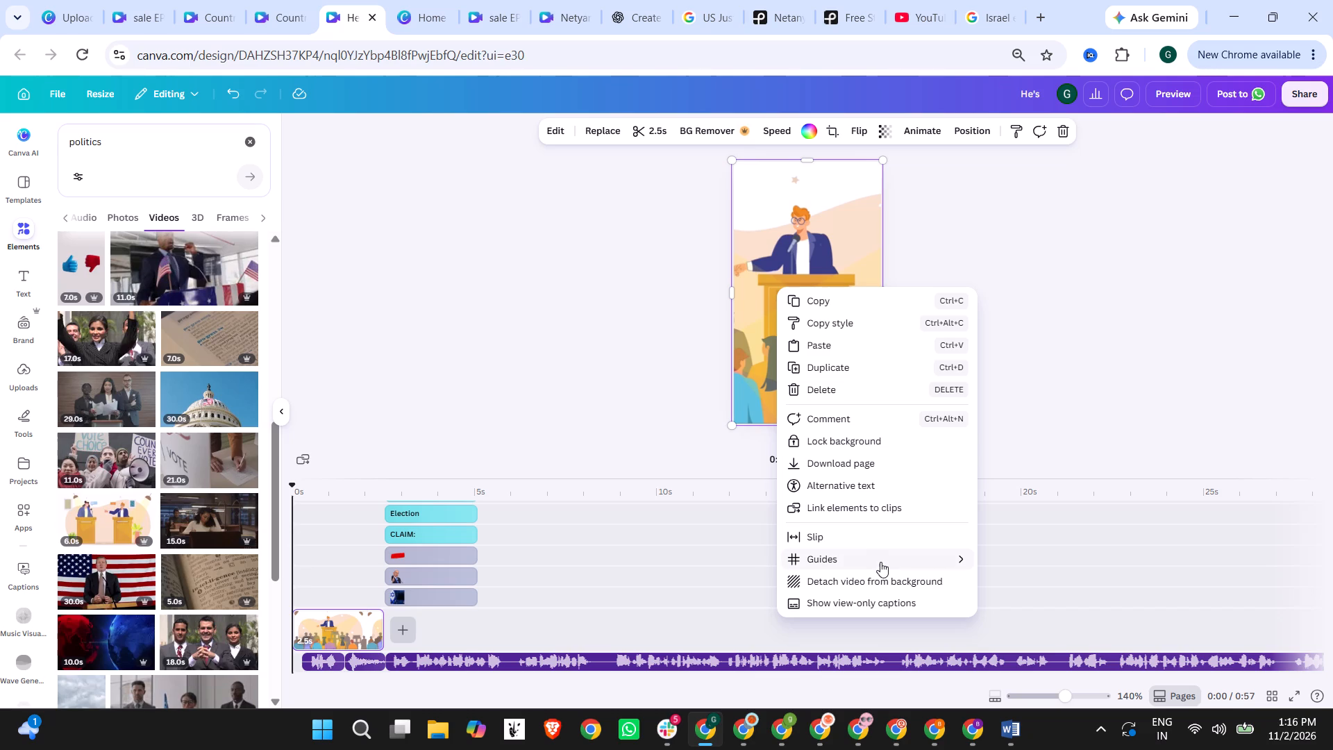
click(875, 581)
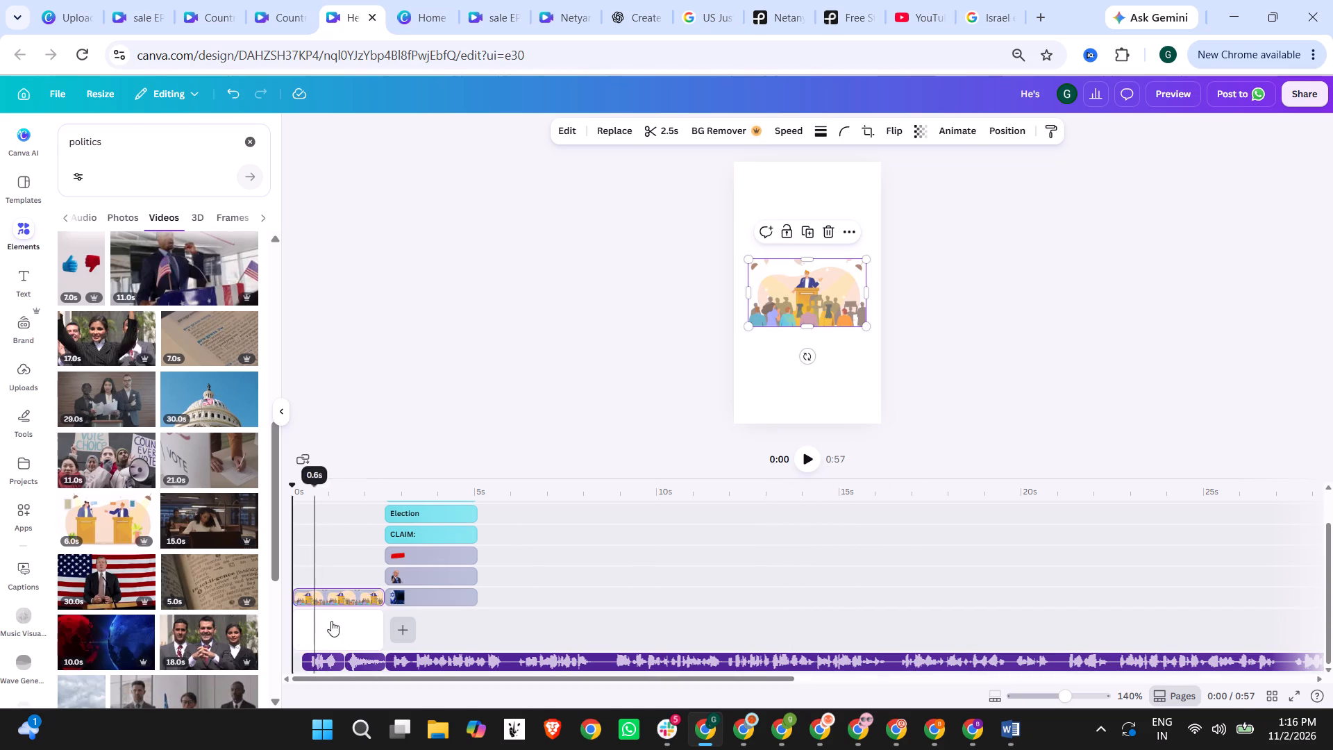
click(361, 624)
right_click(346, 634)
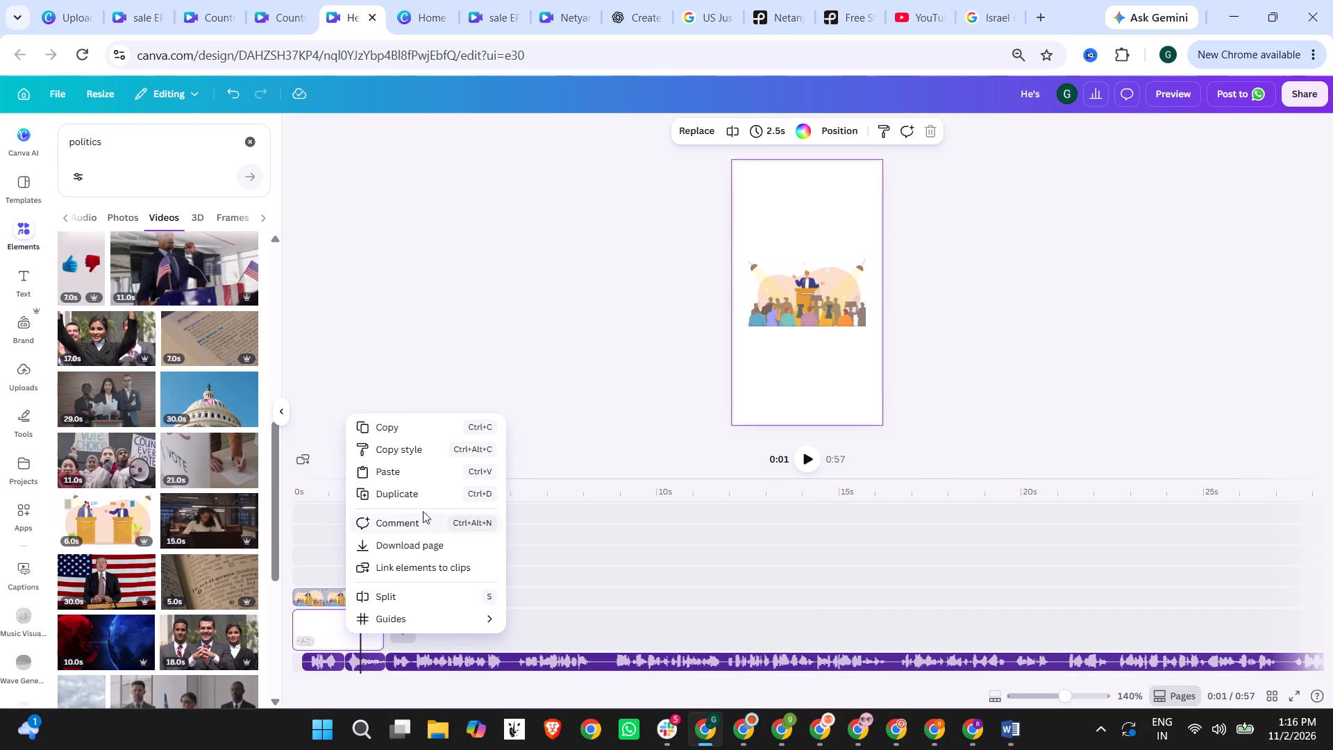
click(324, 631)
Enlarge the illustrated speaker video until it fills the whole vertical page, and position it so the speaker and podium are in frame.
click(818, 281)
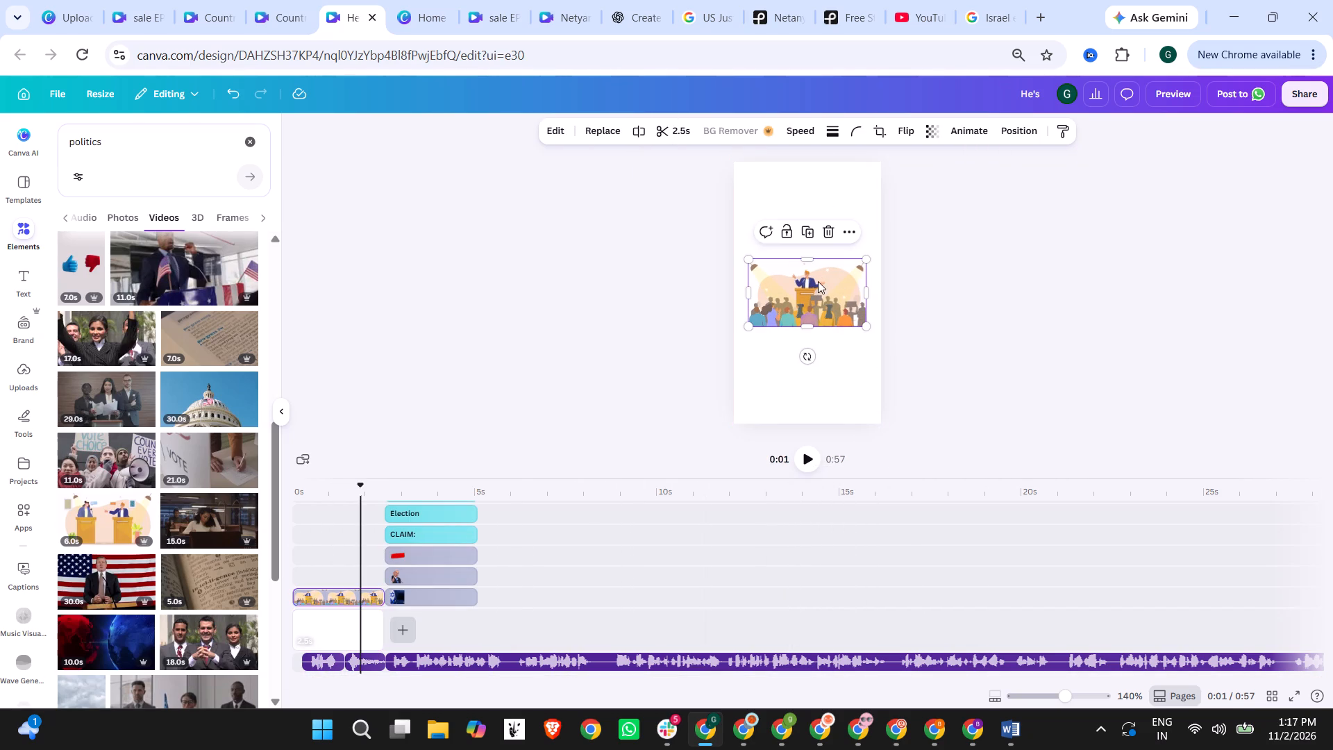
drag(808, 297, 757, 178)
drag(814, 208, 878, 290)
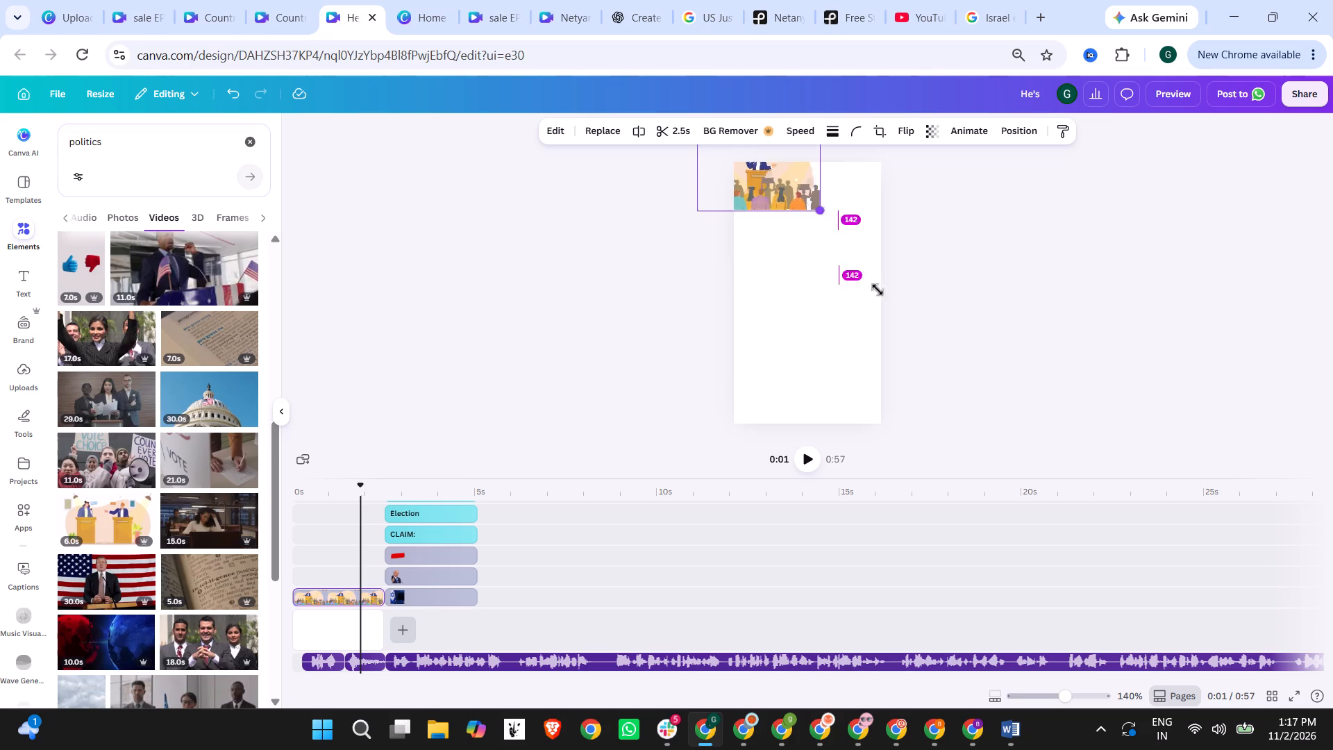
drag(878, 290, 1127, 553)
drag(773, 281, 665, 285)
click(1185, 254)
click(751, 269)
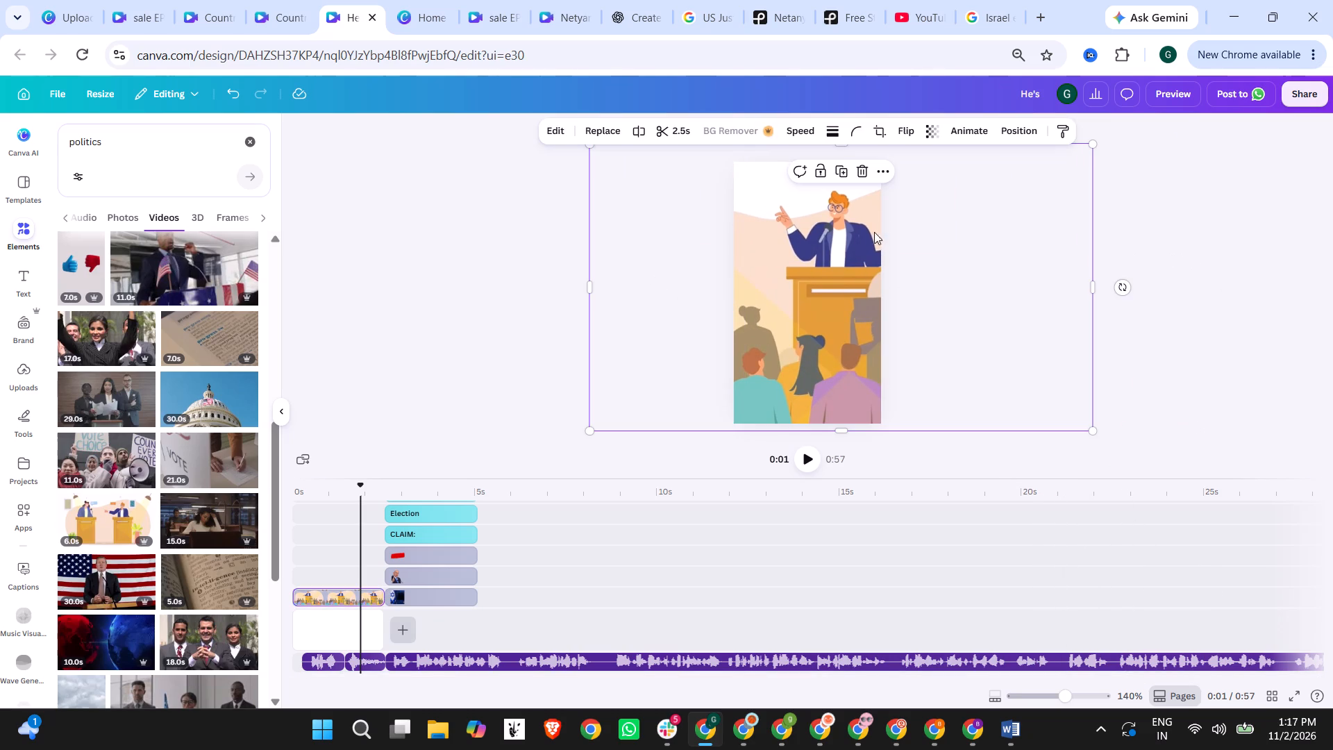
drag(1091, 139, 1060, 155)
drag(724, 281, 735, 269)
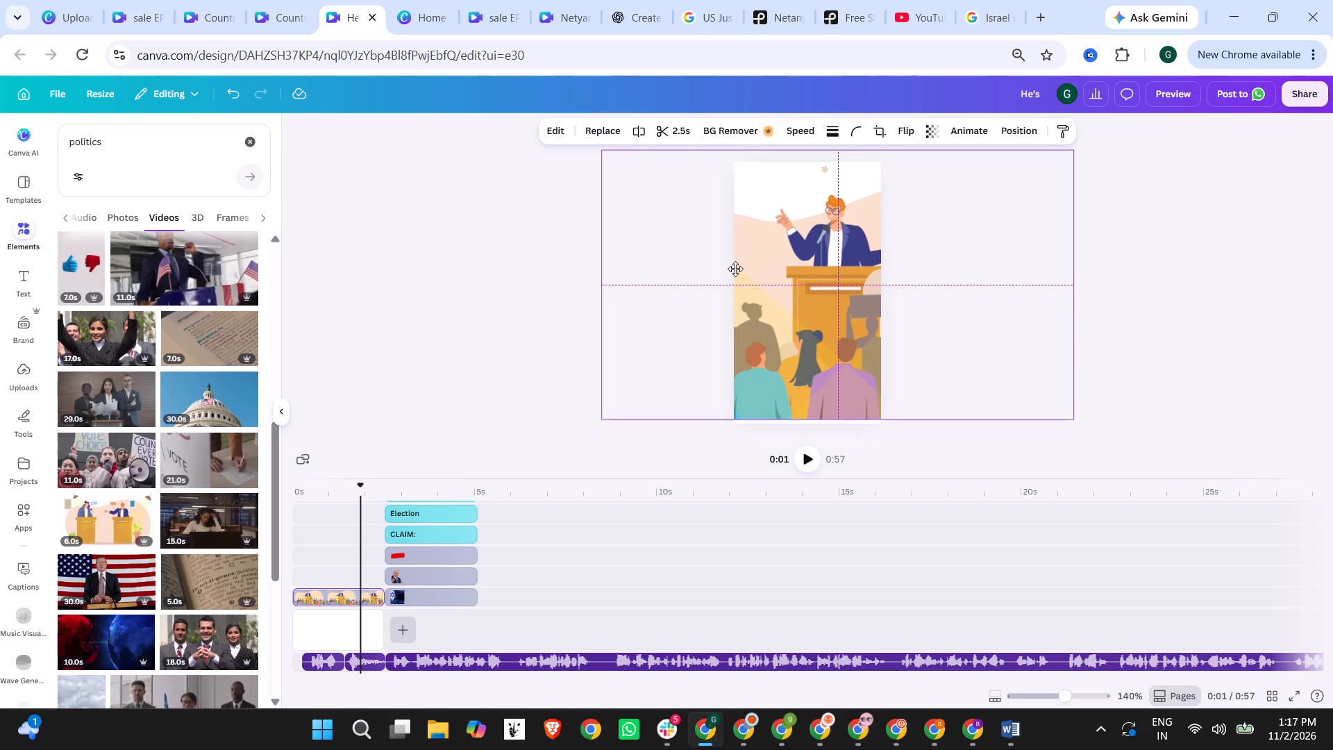
drag(735, 269, 733, 277)
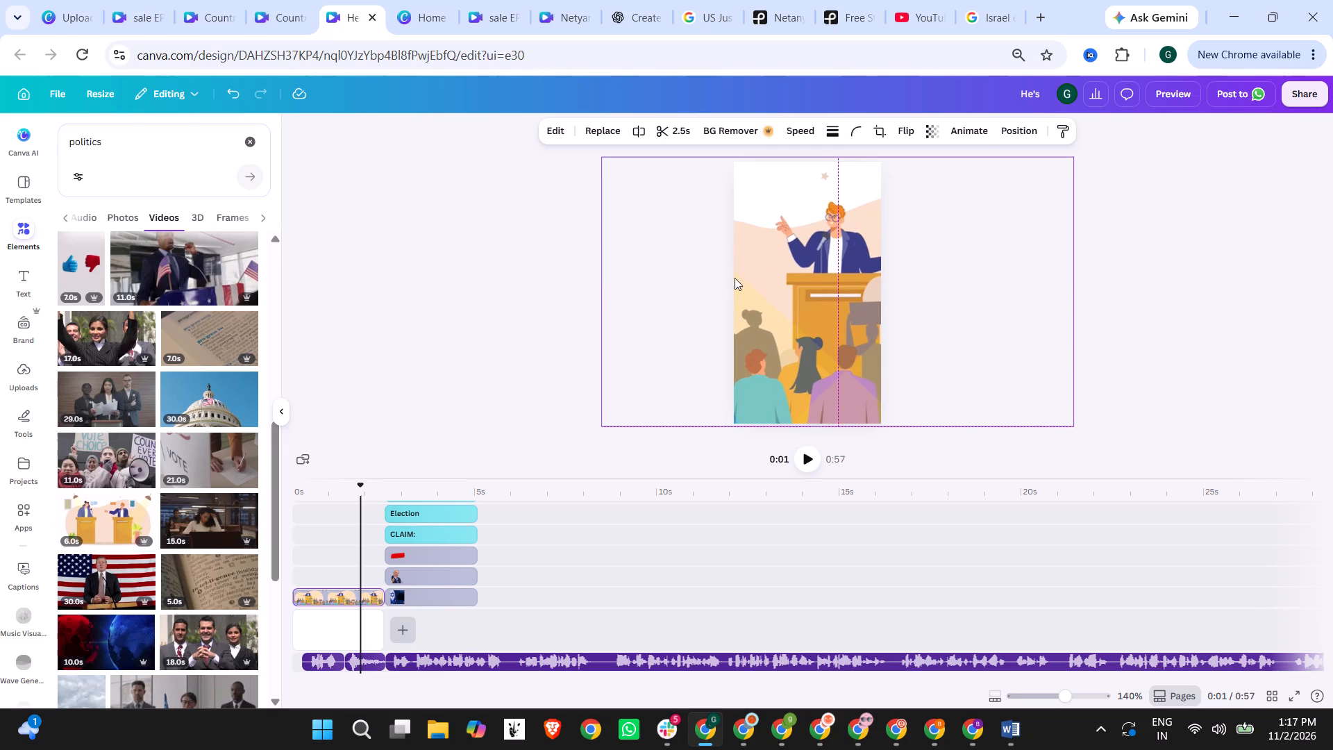
click(1141, 279)
click(772, 290)
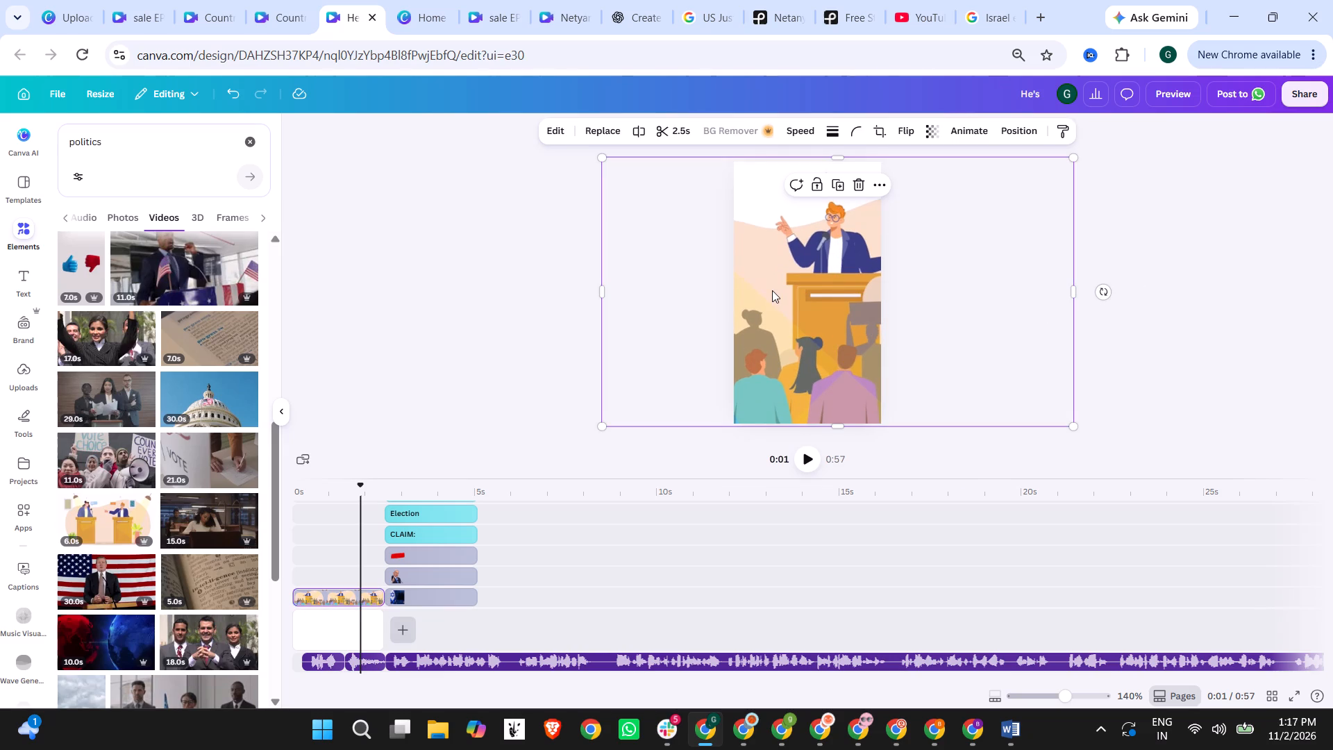
click(507, 213)
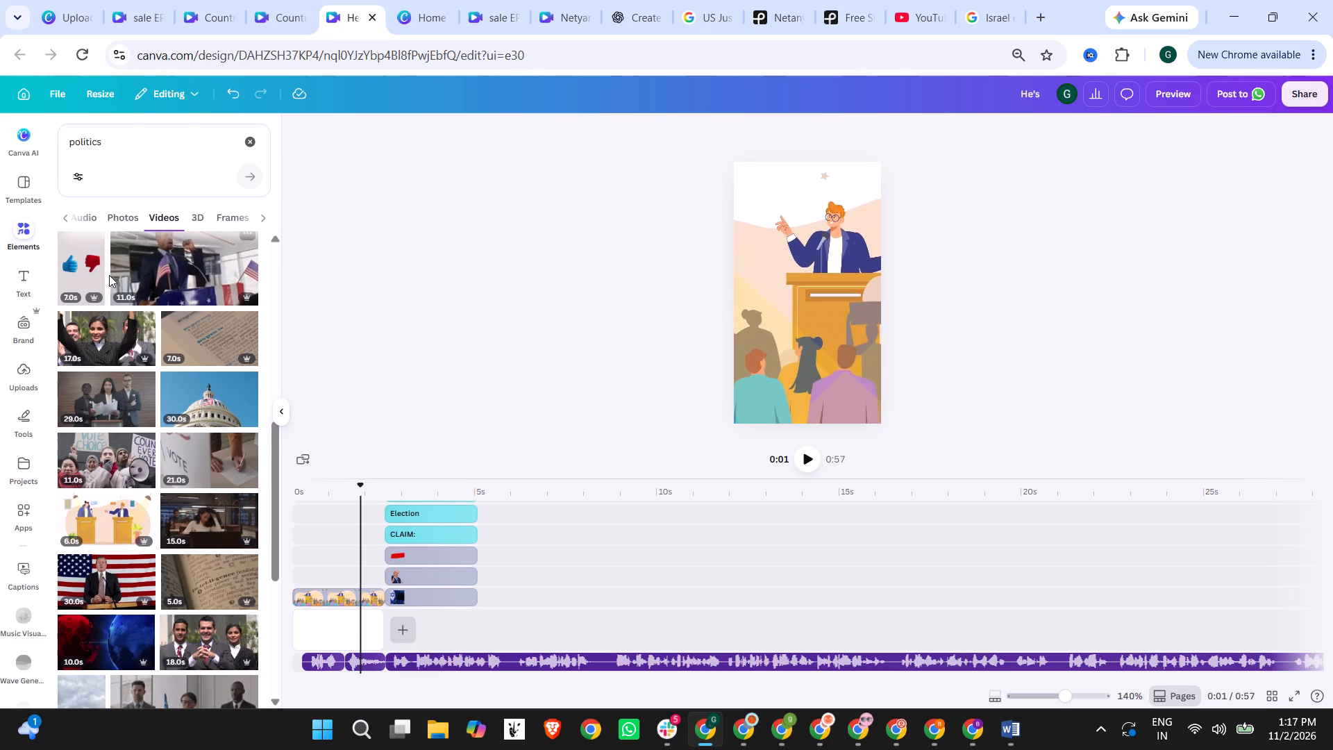
Clear the politics search, add a square from the shapes collection, and enlarge it to cover the whole page over the speaker clip.
click(65, 217)
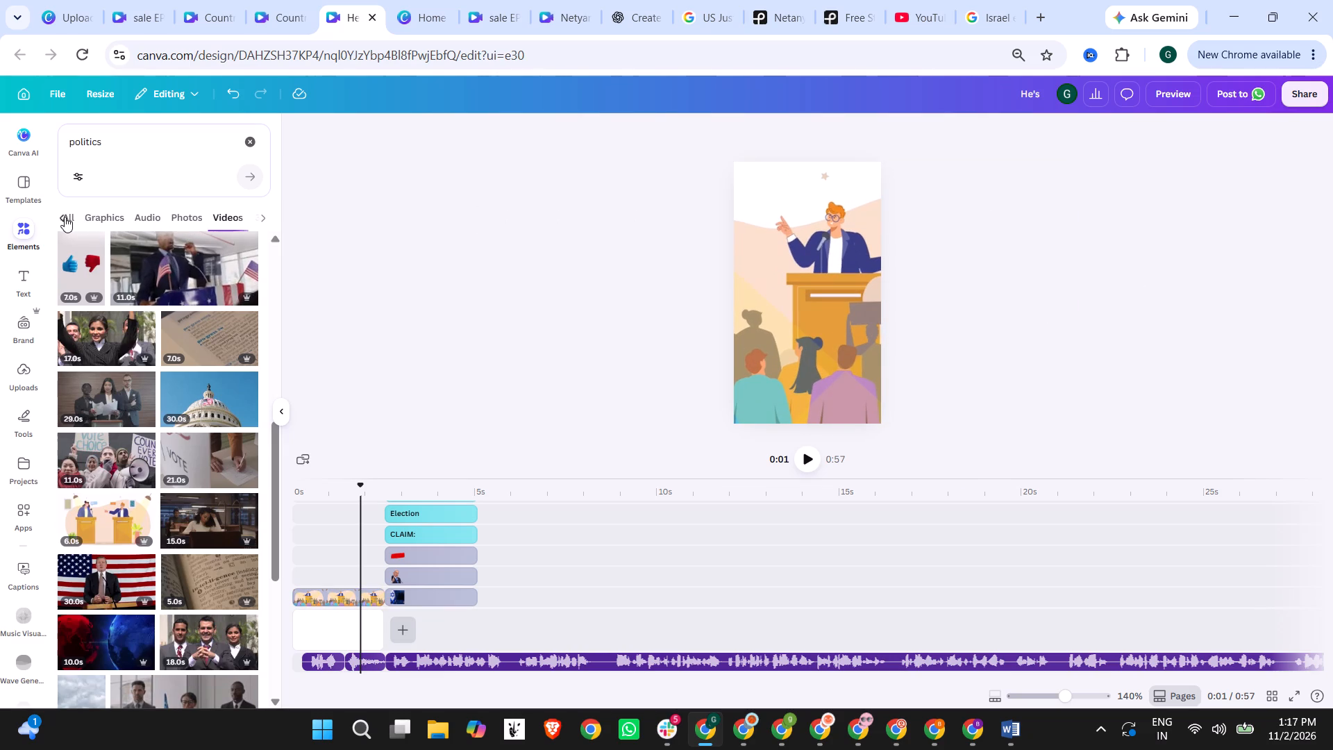
click(69, 217)
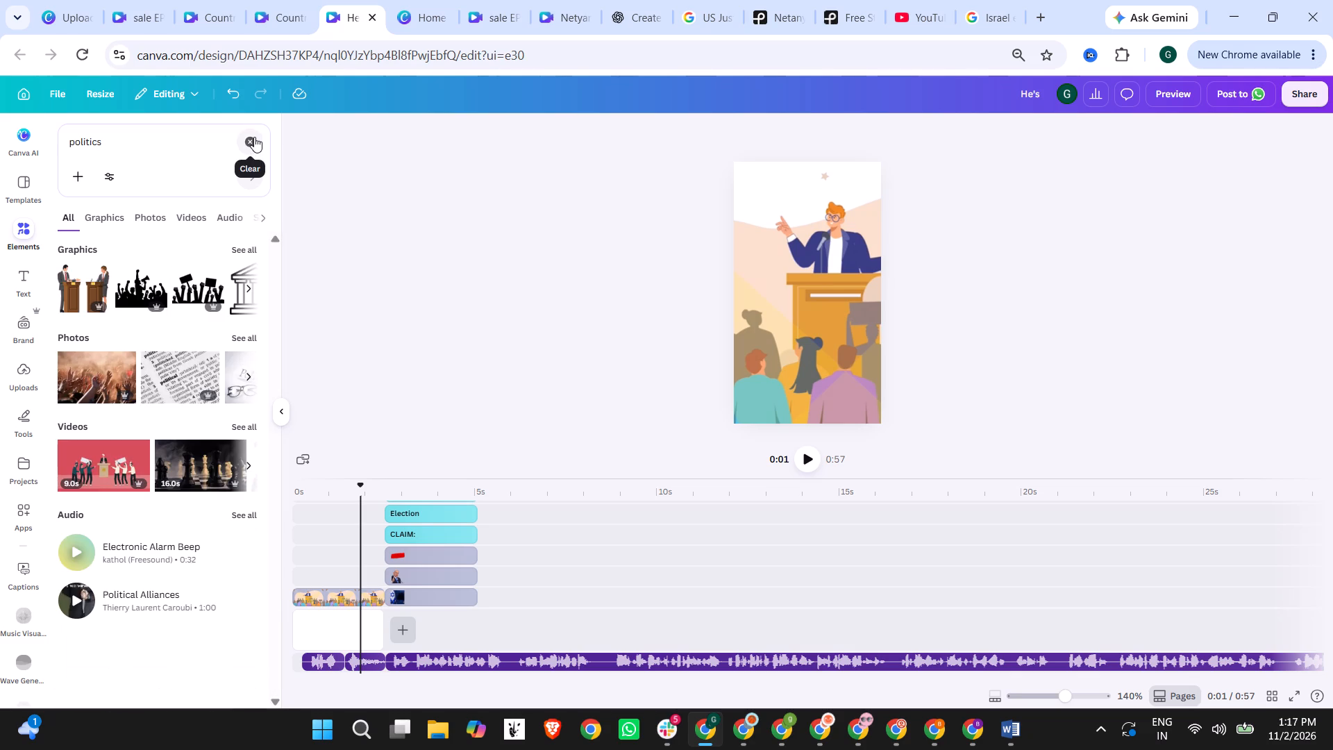
click(254, 137)
click(421, 248)
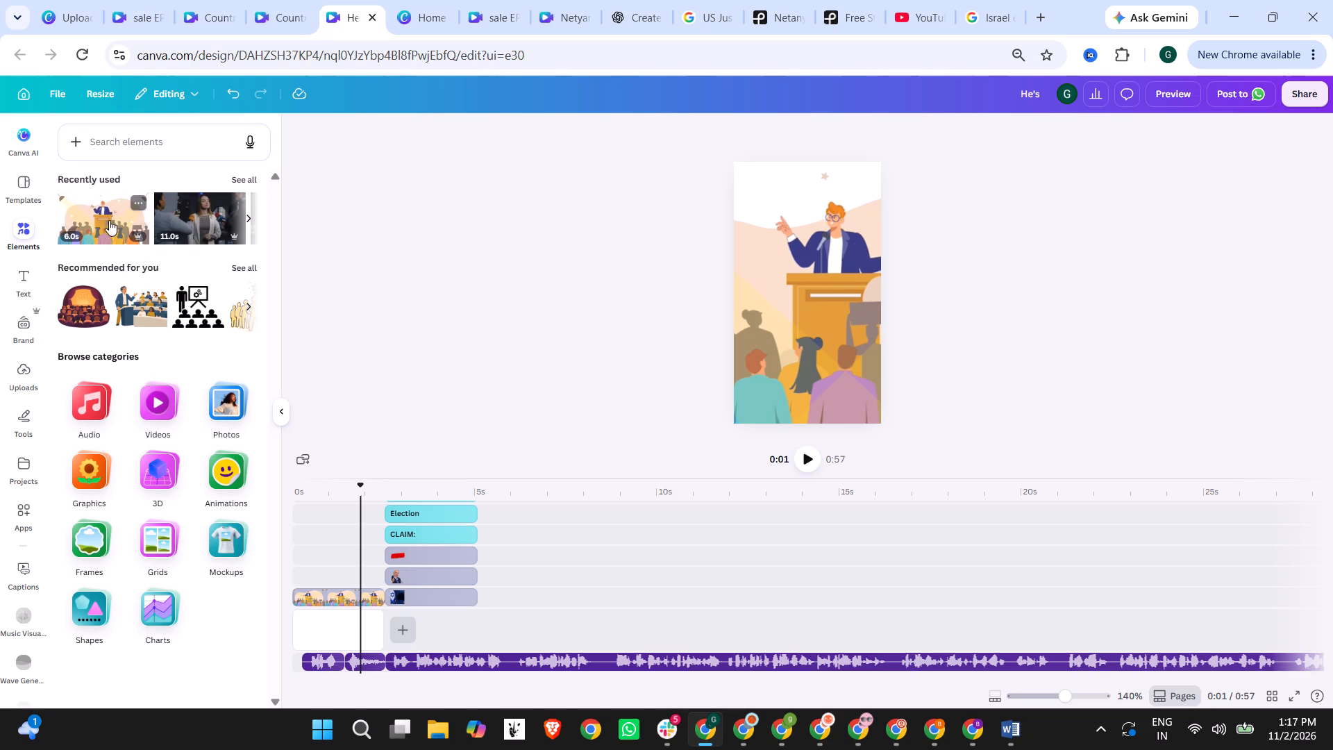
click(23, 240)
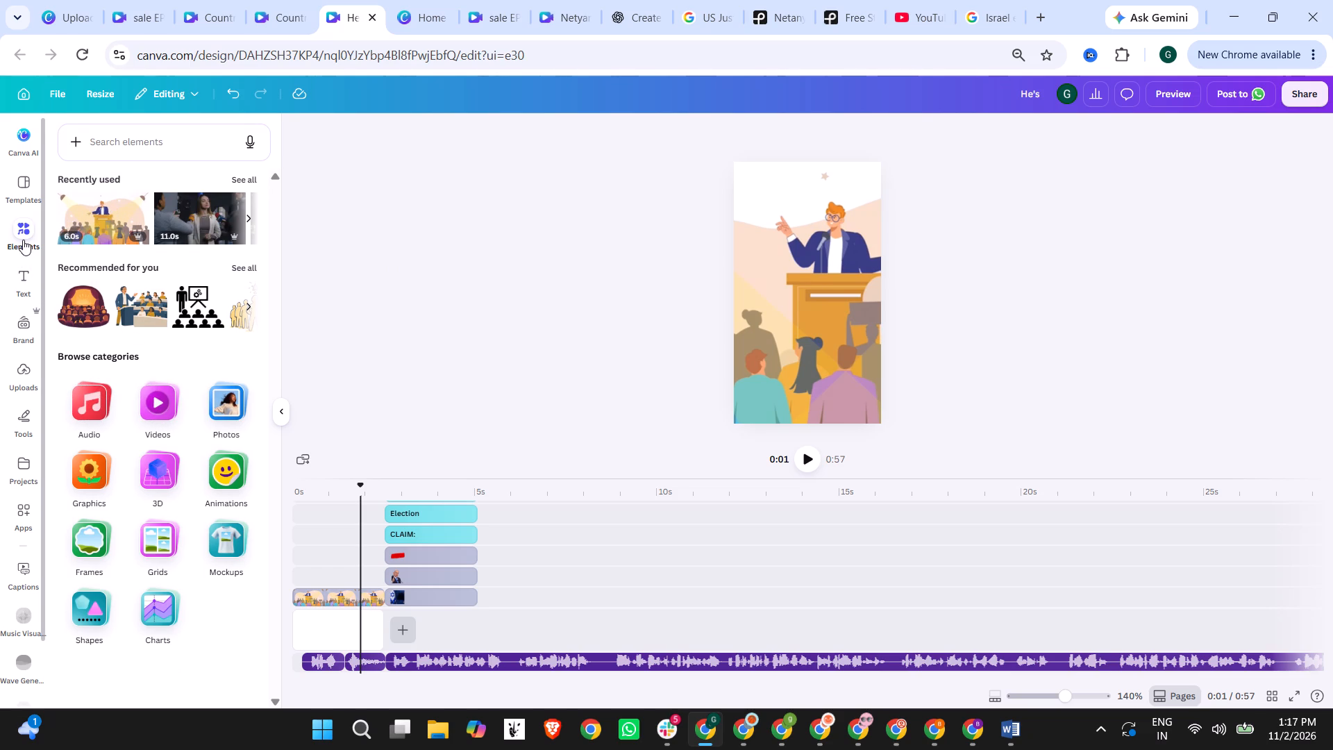
click(26, 221)
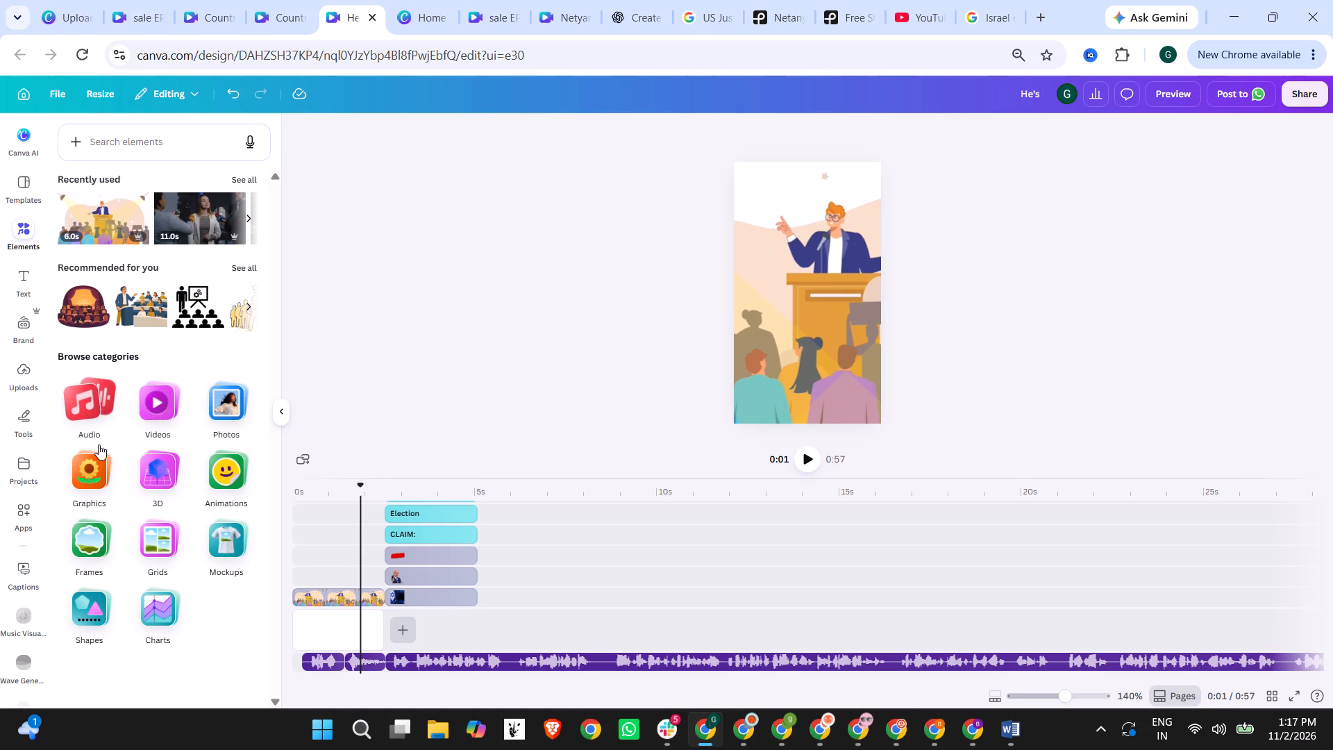
scroll(171, 528, up, 4)
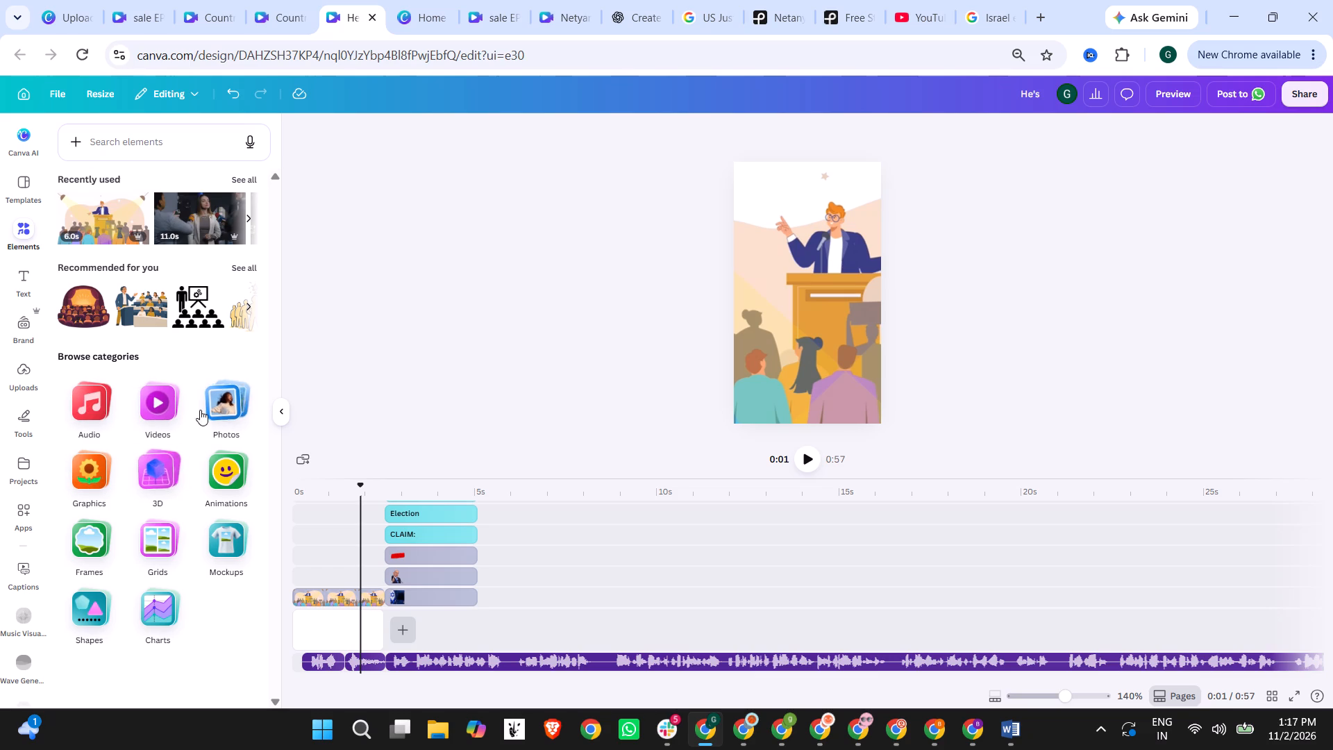
click(101, 612)
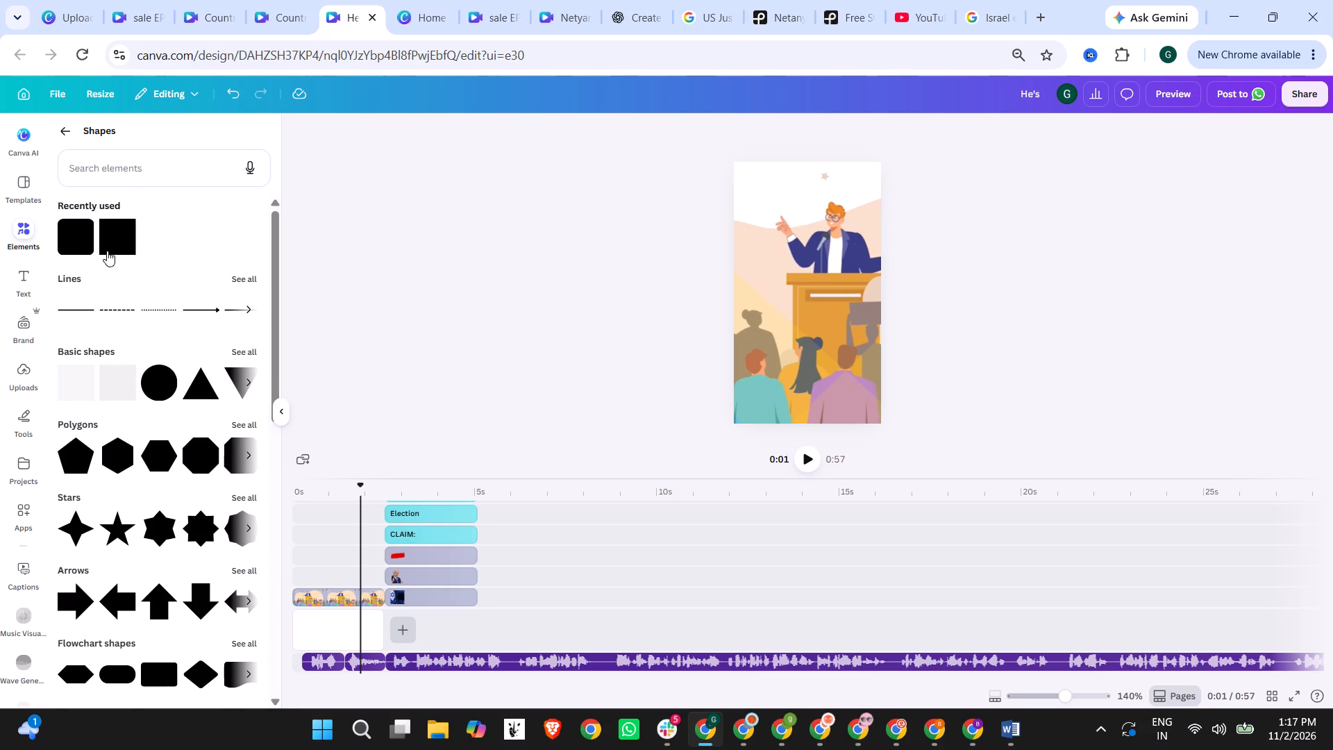
click(108, 239)
drag(802, 301, 756, 193)
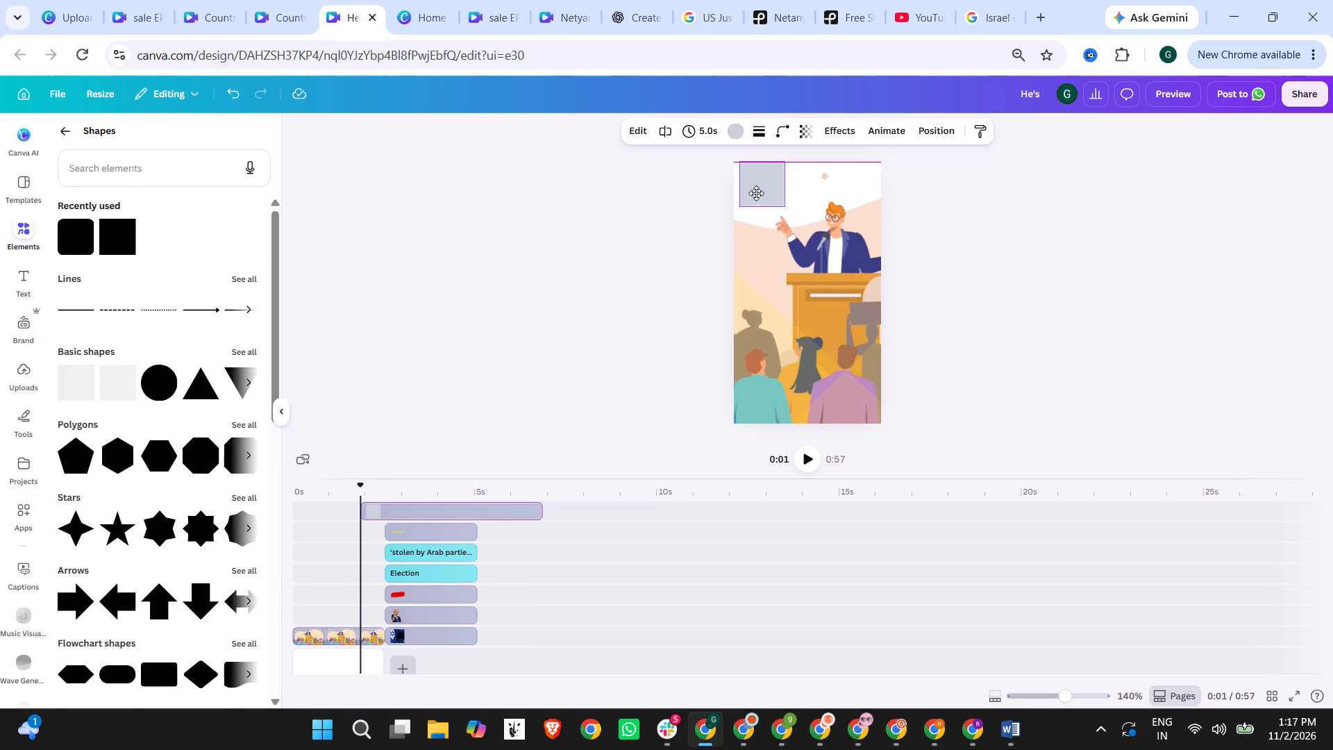
drag(756, 193, 748, 194)
drag(772, 204, 945, 484)
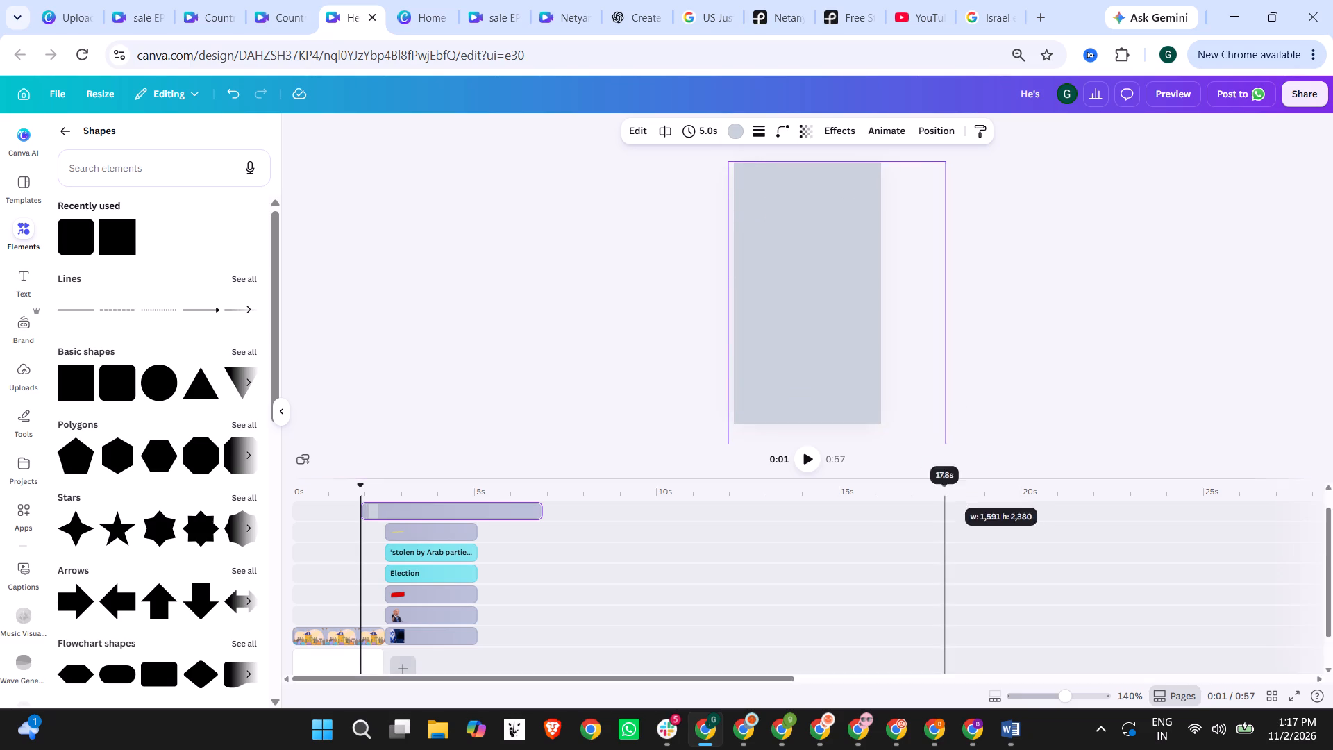
drag(945, 484, 883, 424)
click(991, 300)
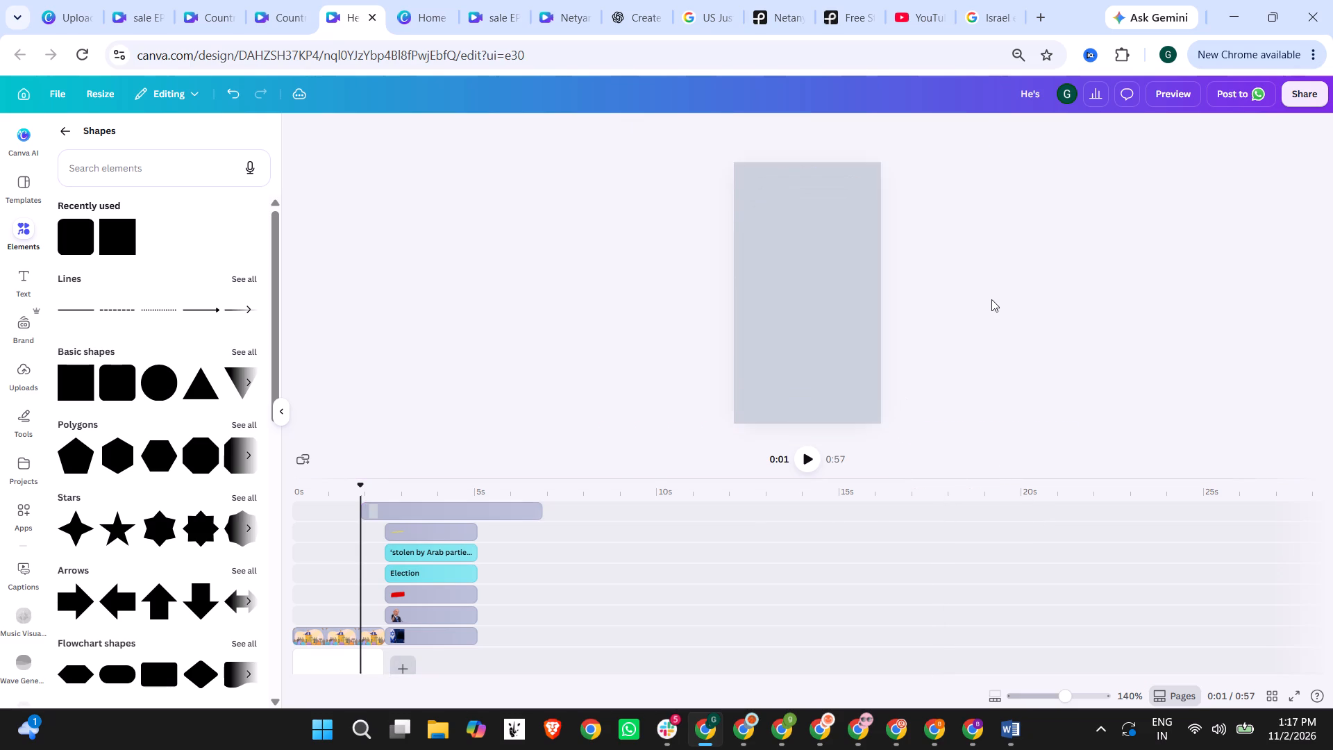
Lower the opacity of the full-page square so the speaker clip shows through it.
click(848, 283)
click(808, 125)
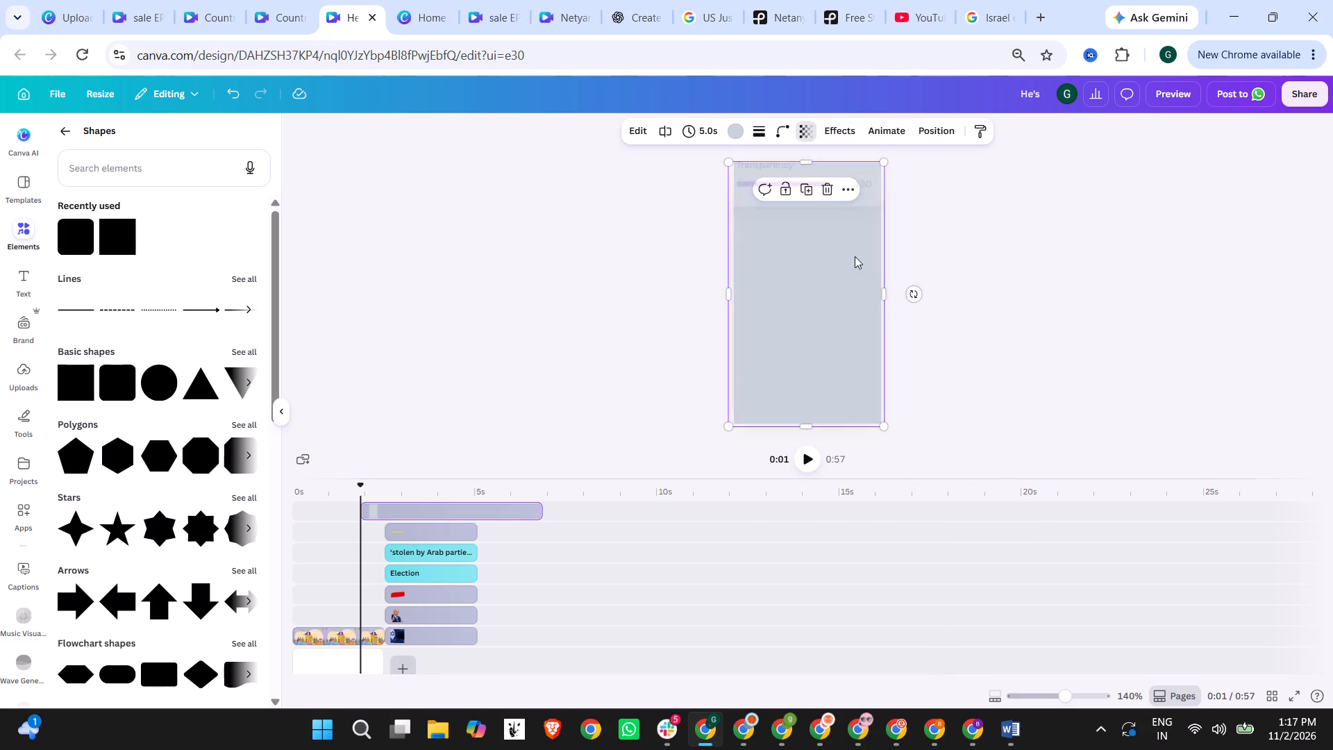
drag(836, 189, 767, 197)
Change the full-page overlay square's colour to black.
click(739, 133)
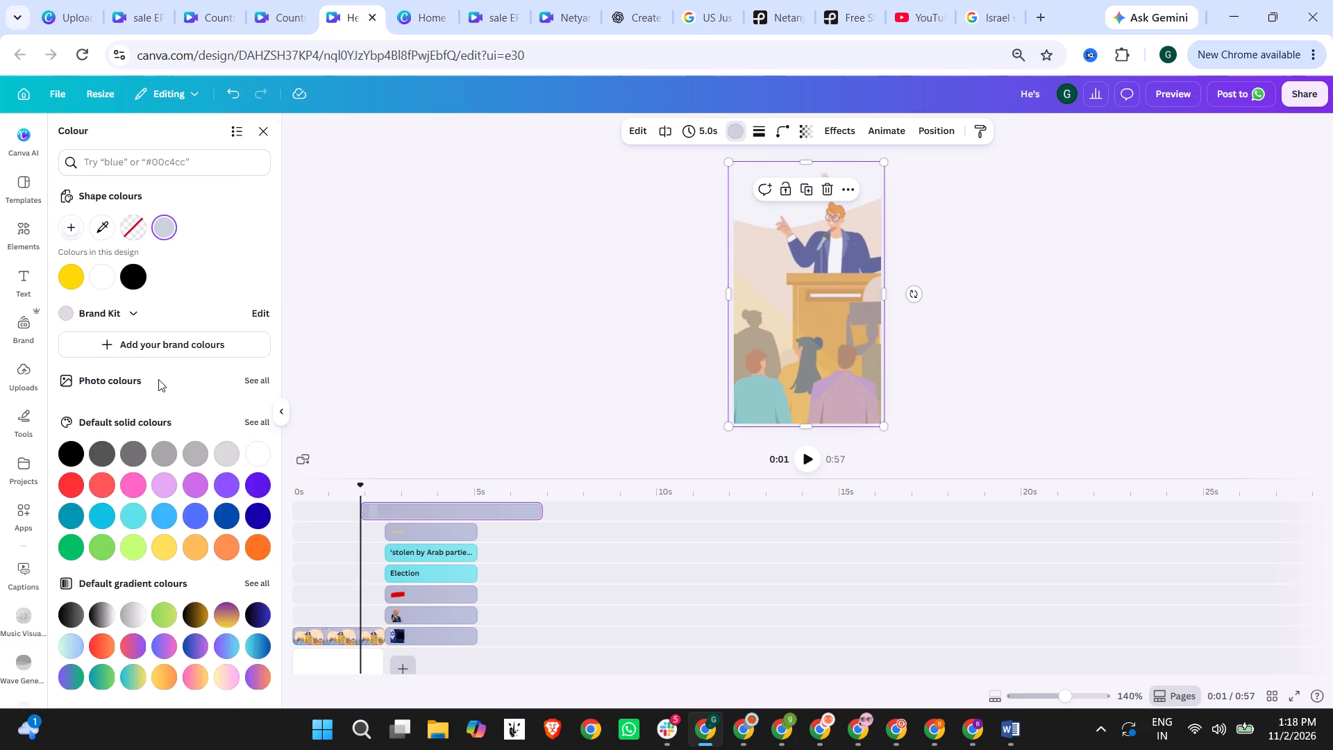
click(130, 277)
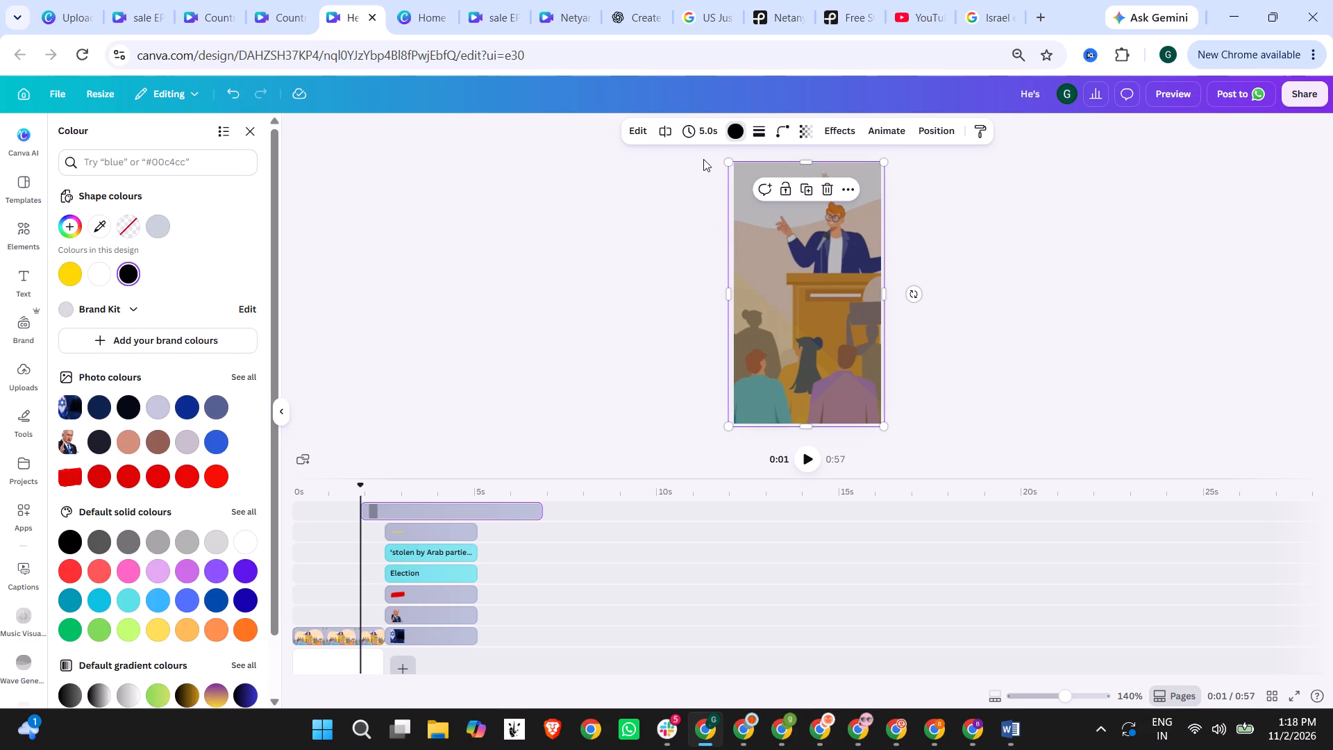
click(1012, 269)
click(998, 340)
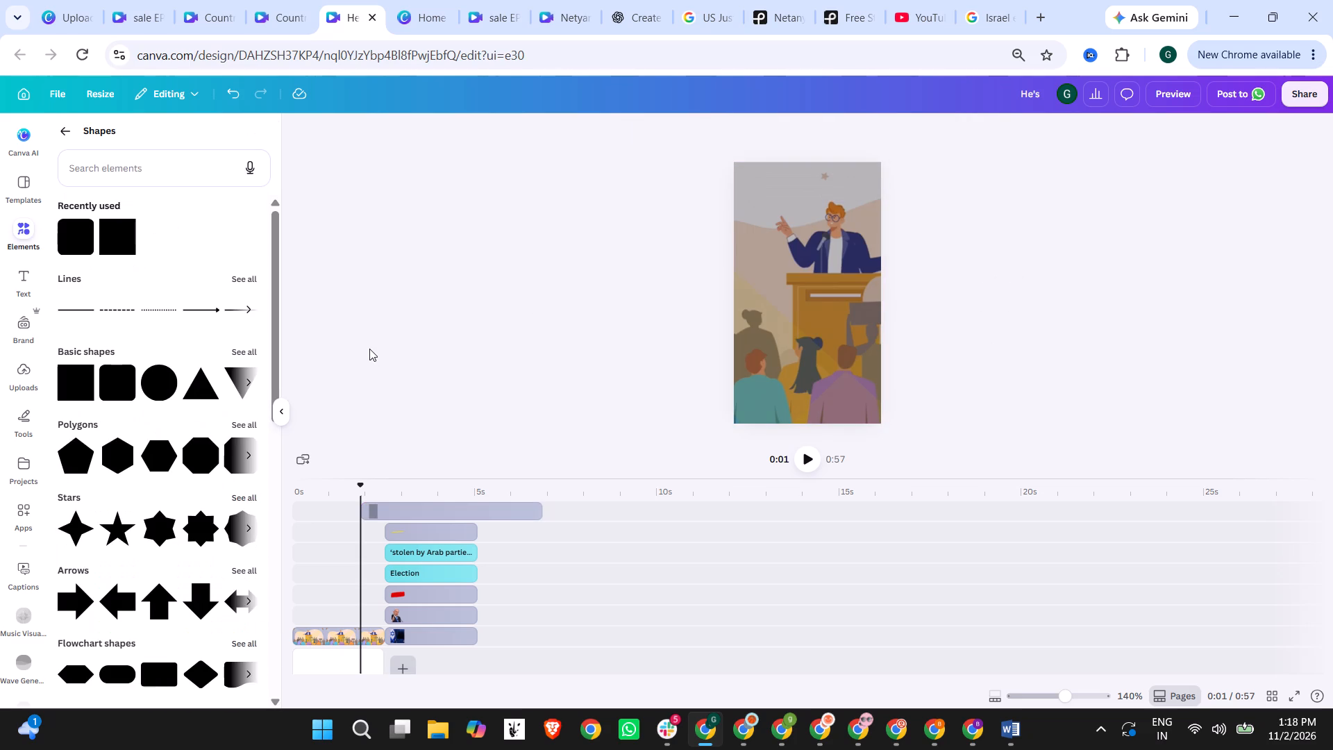
Browse the text font combinations for a headline style that suits the darkened speaker clip.
click(28, 260)
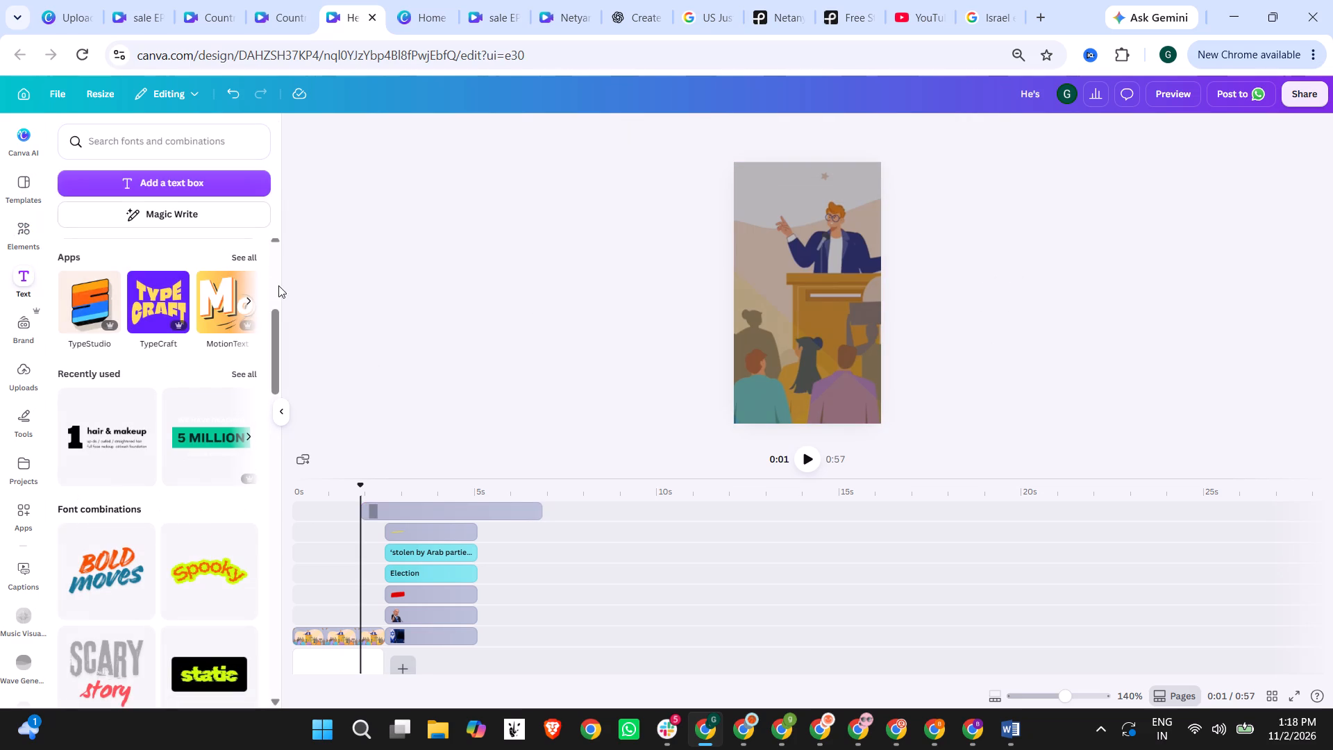
scroll(144, 431, down, 3)
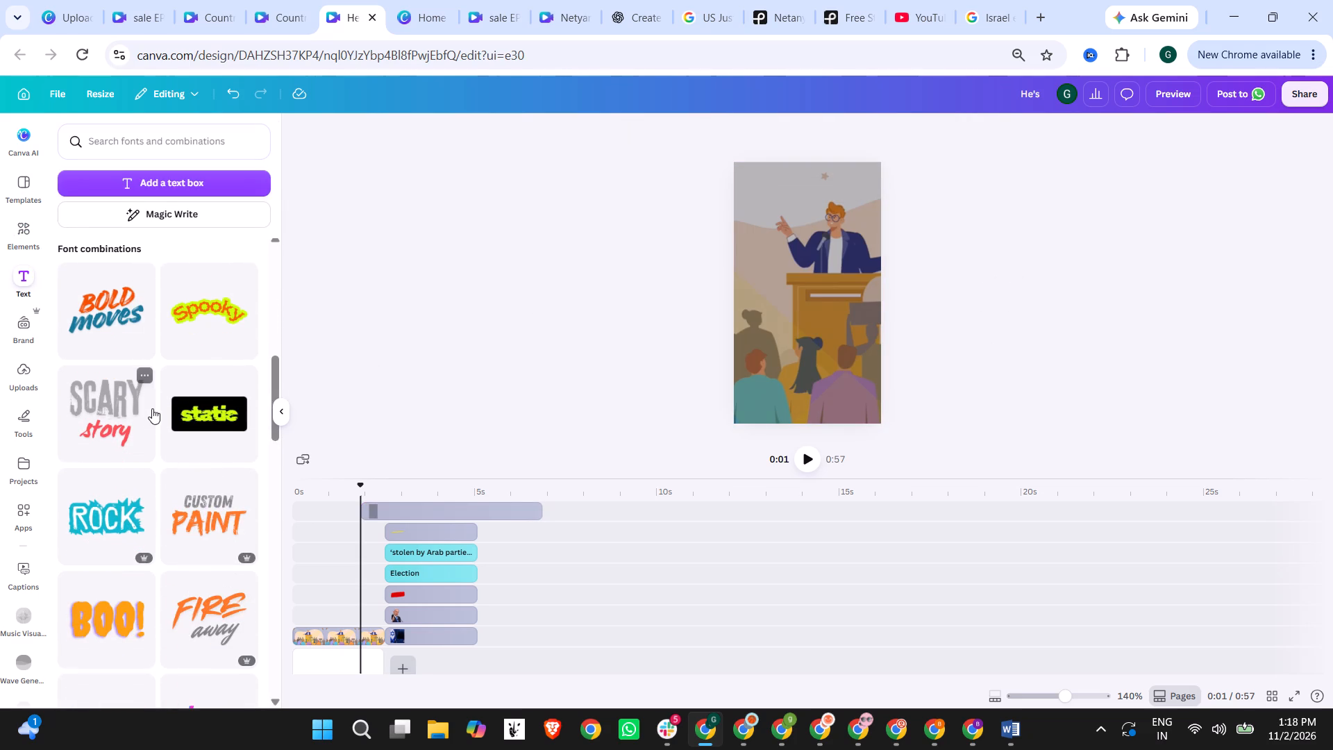
scroll(164, 399, down, 9)
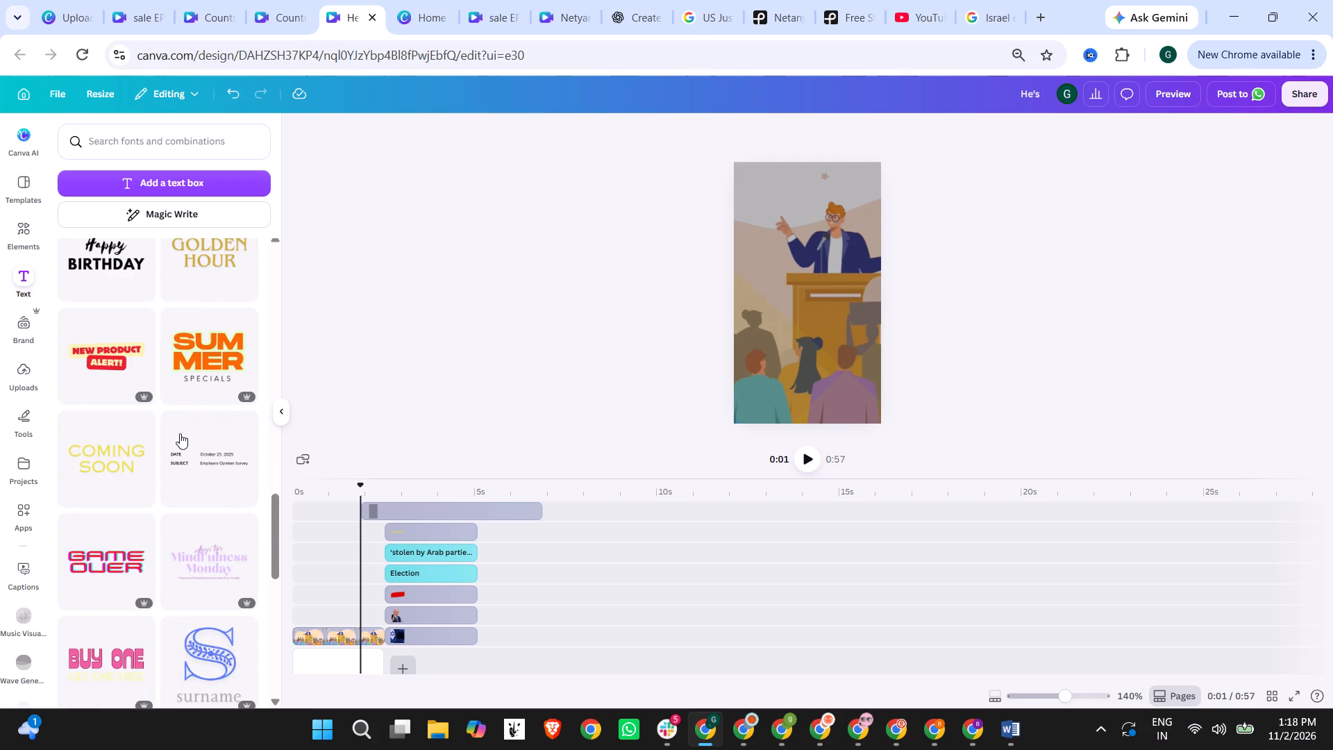
scroll(180, 433, down, 3)
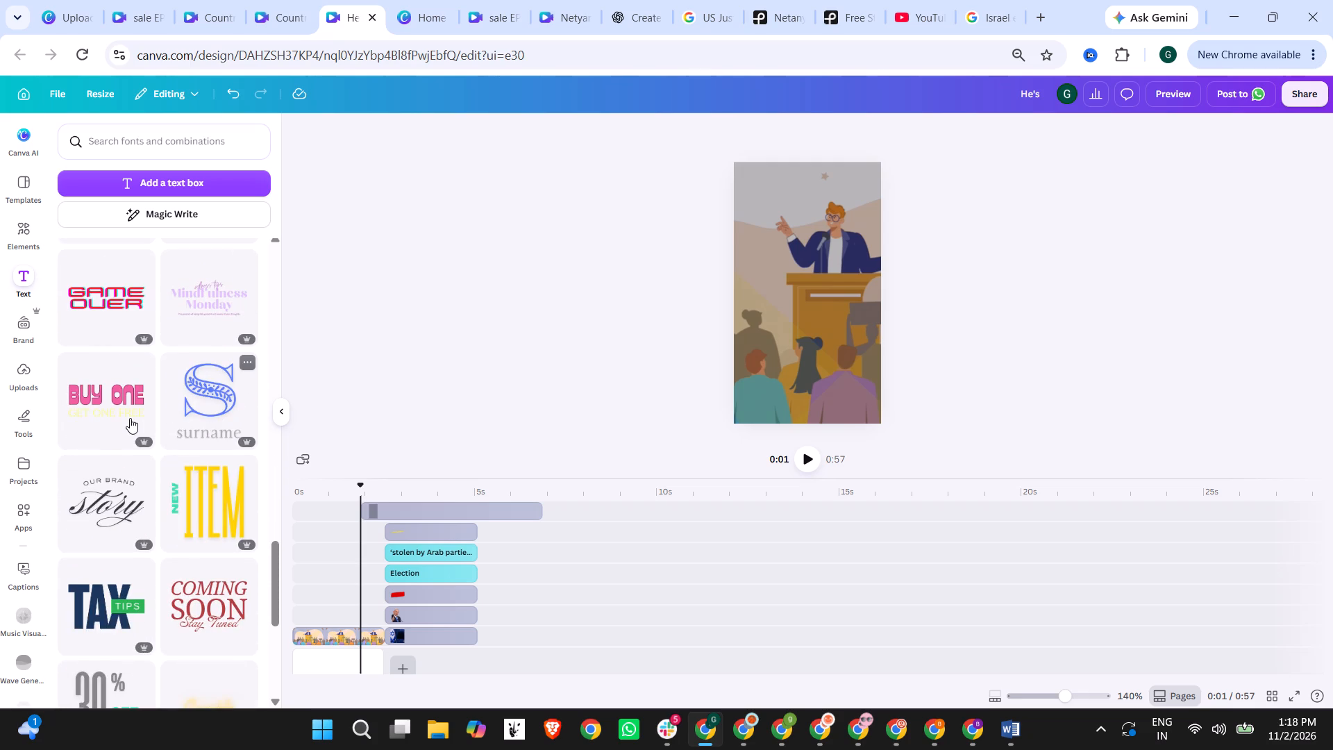
scroll(130, 418, down, 9)
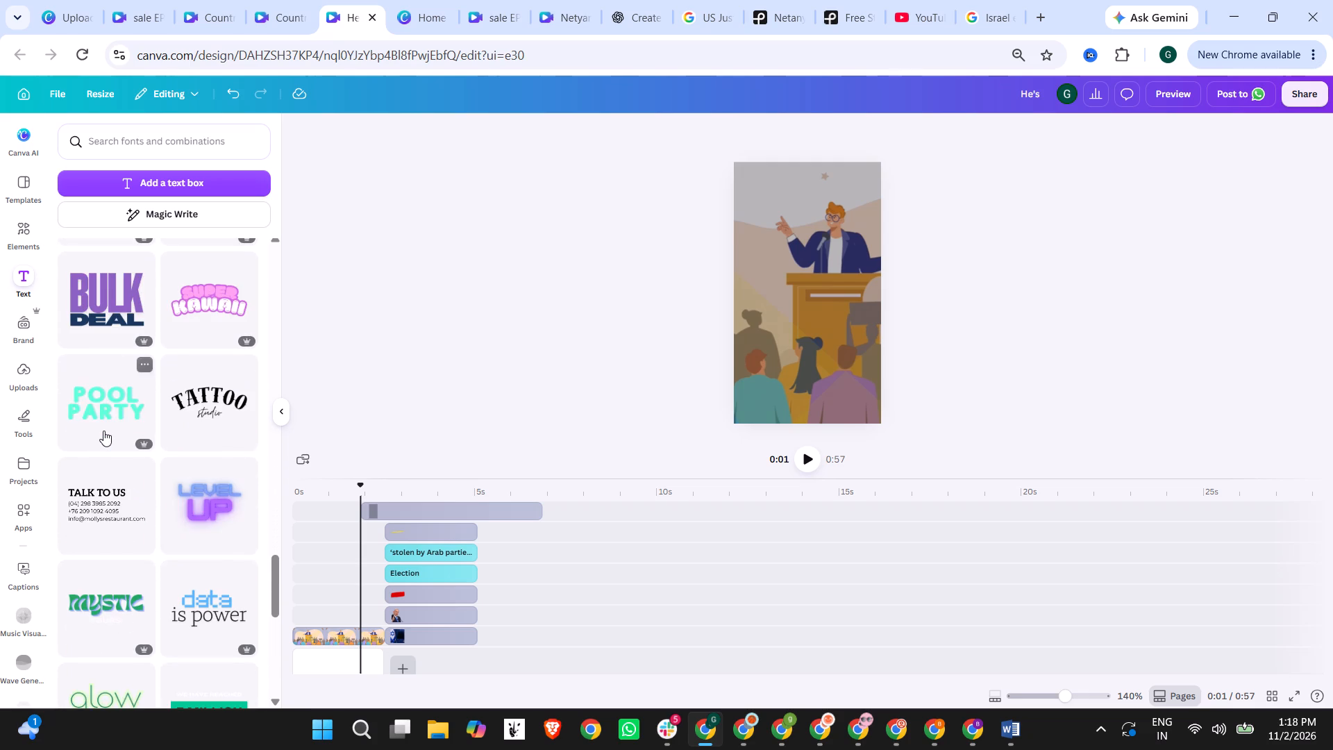
scroll(103, 431, down, 4)
scroll(165, 475, down, 10)
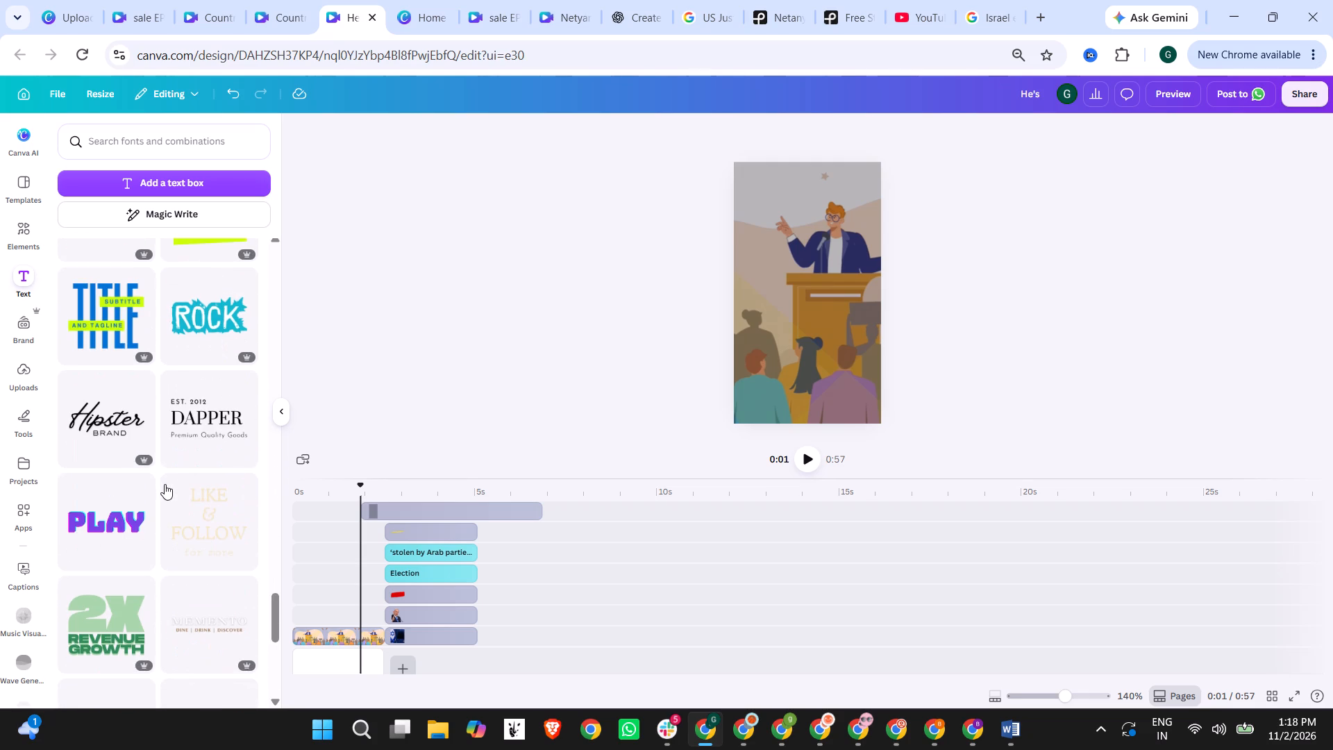
scroll(165, 484, down, 9)
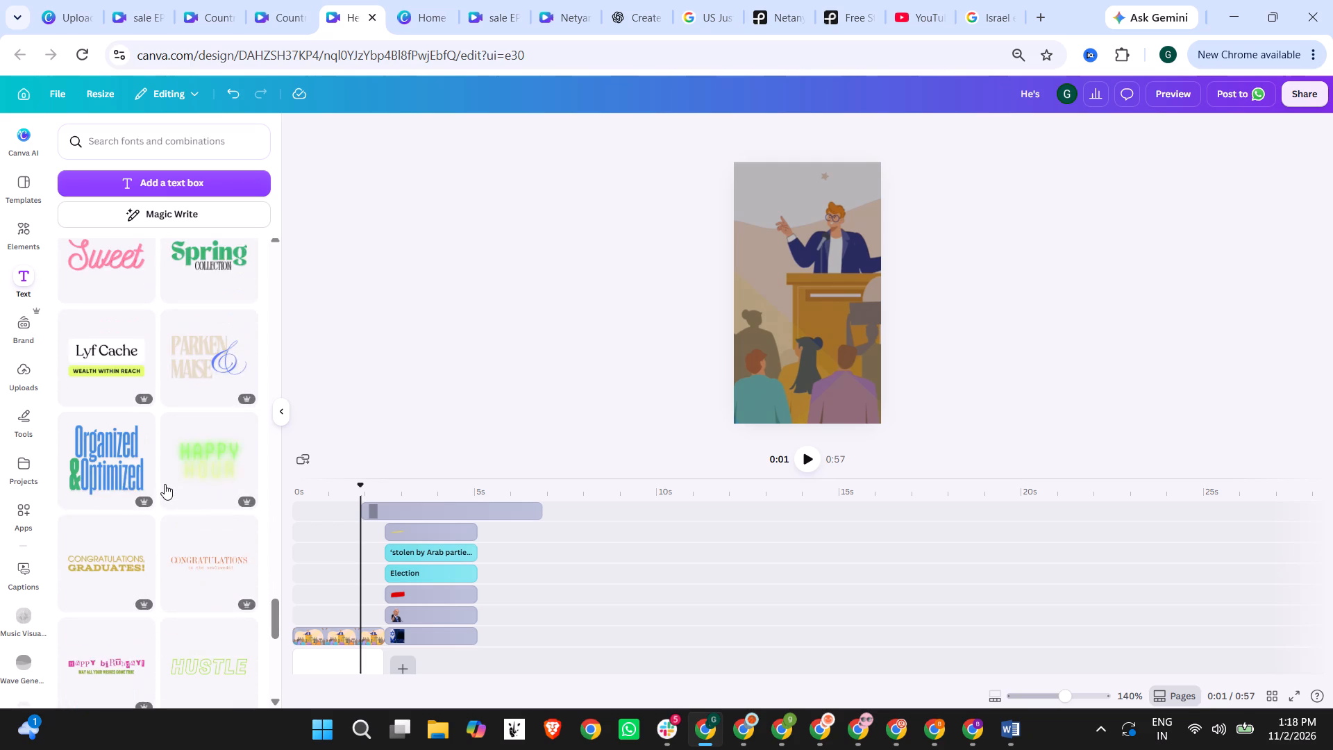
scroll(165, 484, down, 11)
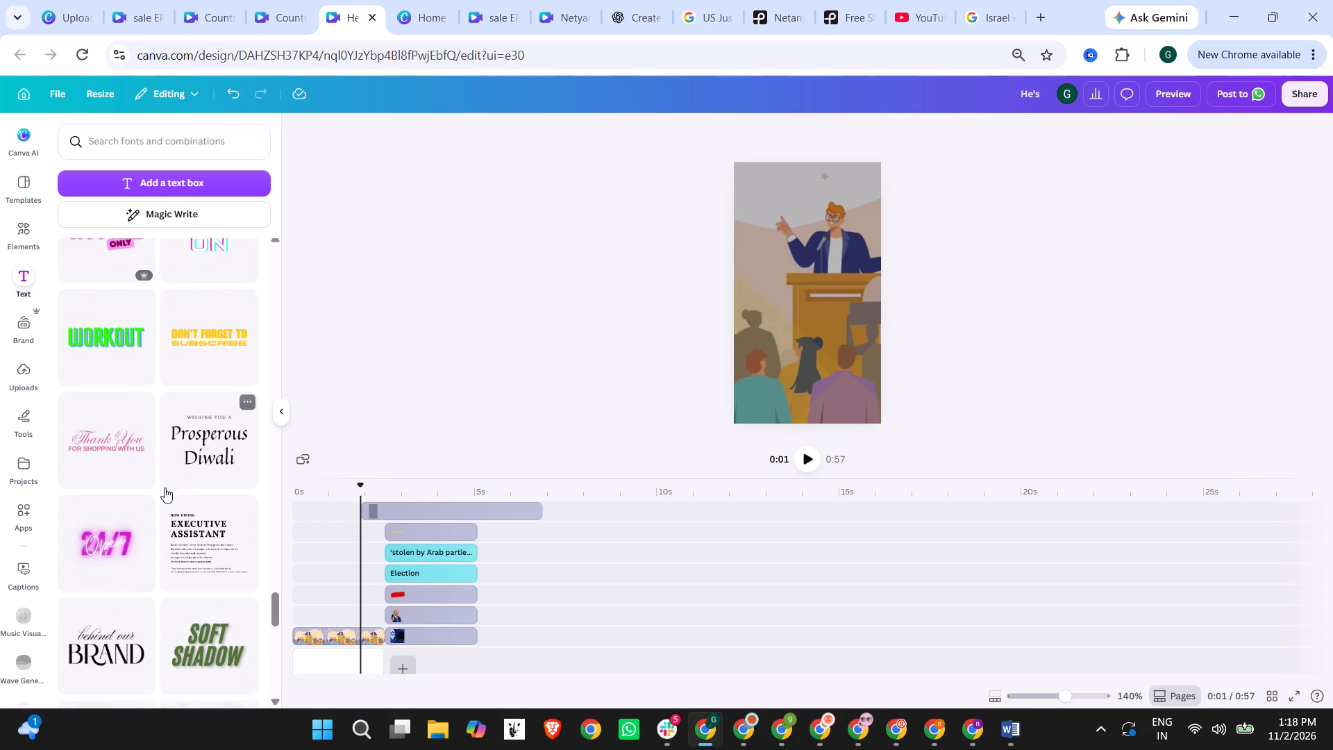
scroll(165, 487, down, 9)
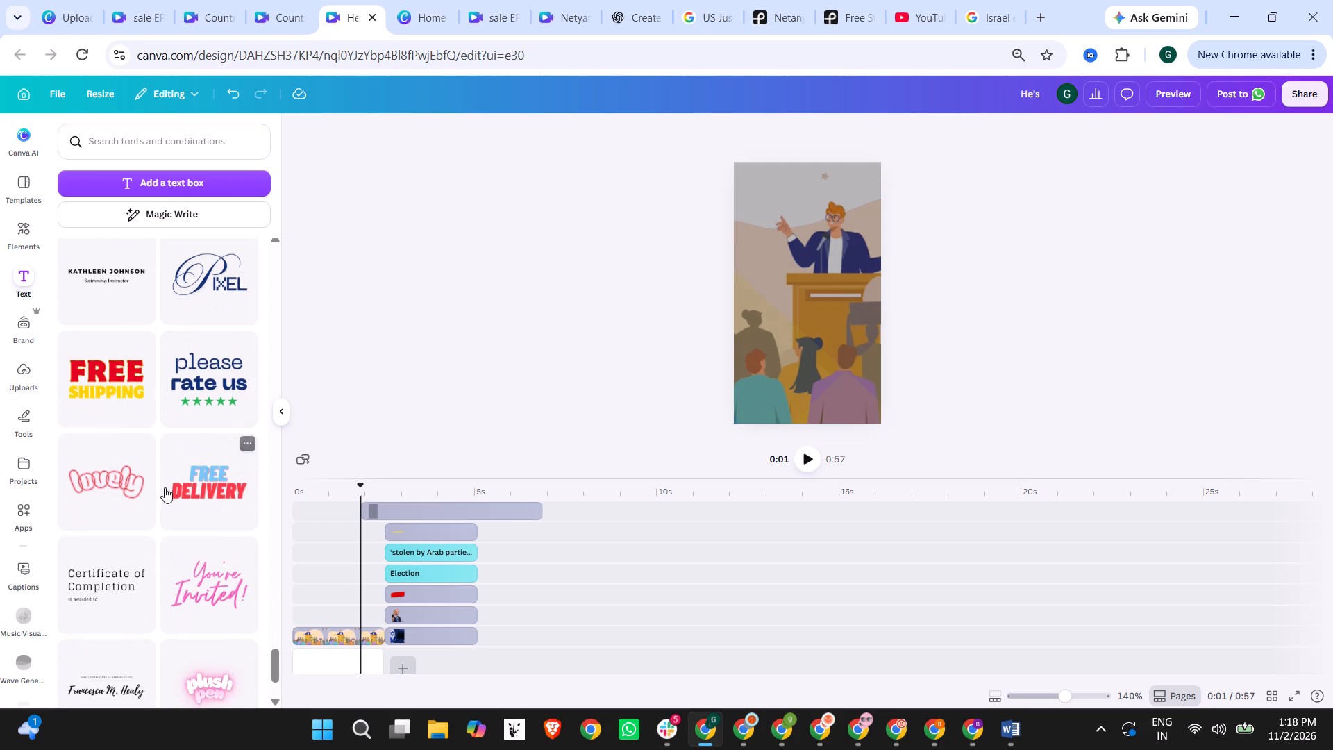
scroll(165, 487, down, 8)
scroll(215, 430, down, 2)
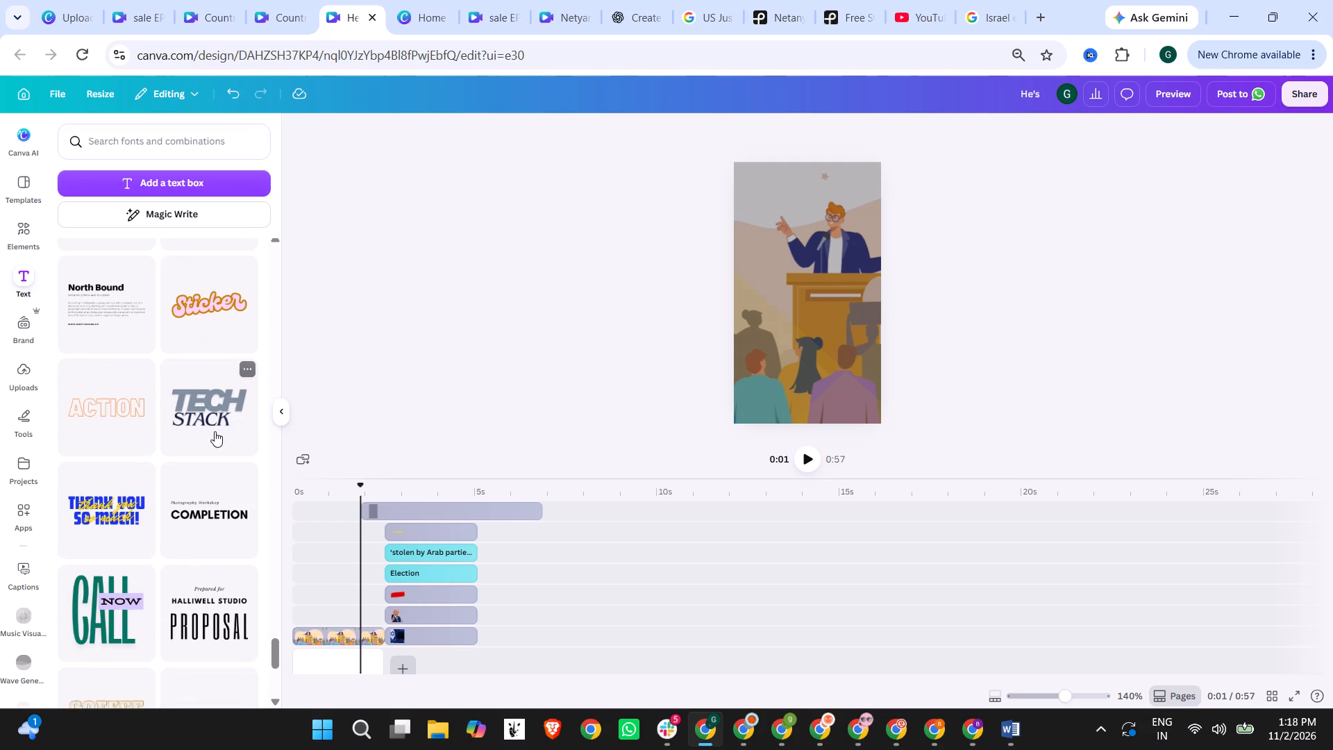
scroll(215, 431, down, 7)
scroll(151, 426, down, 3)
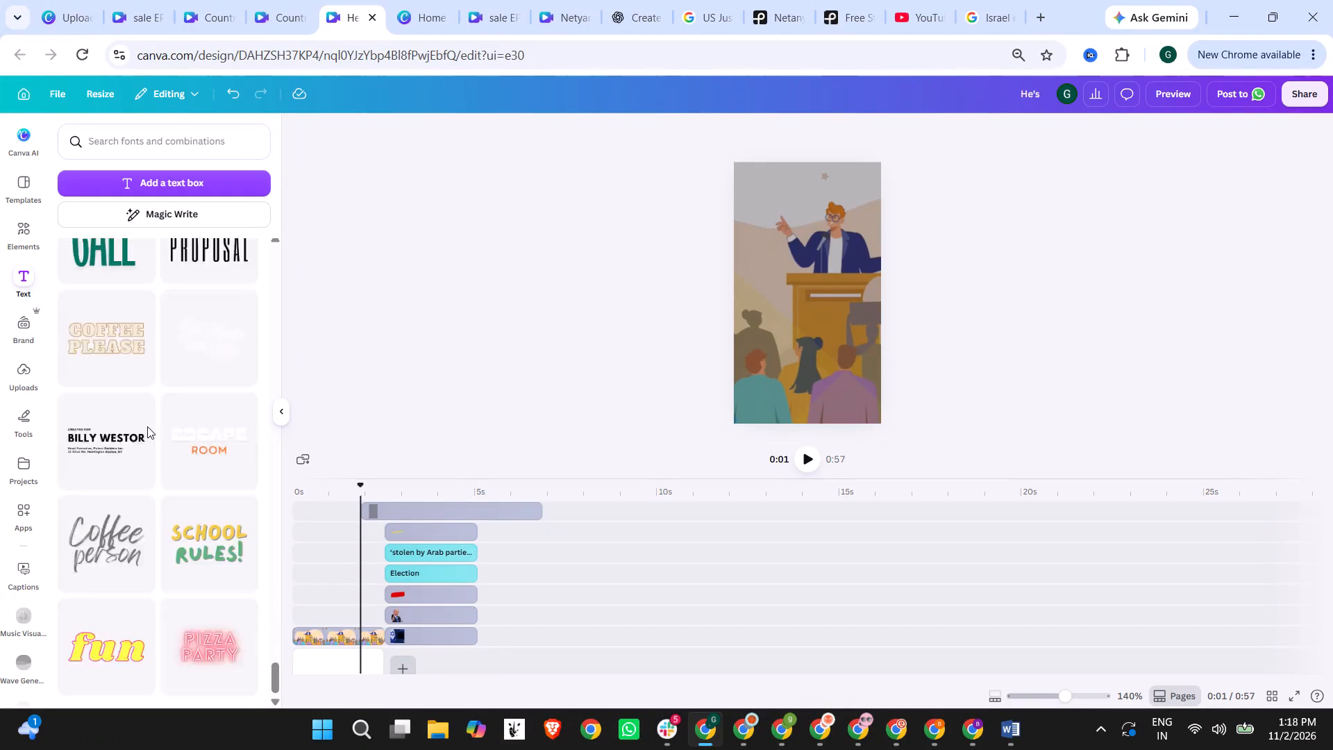
scroll(147, 426, up, 3)
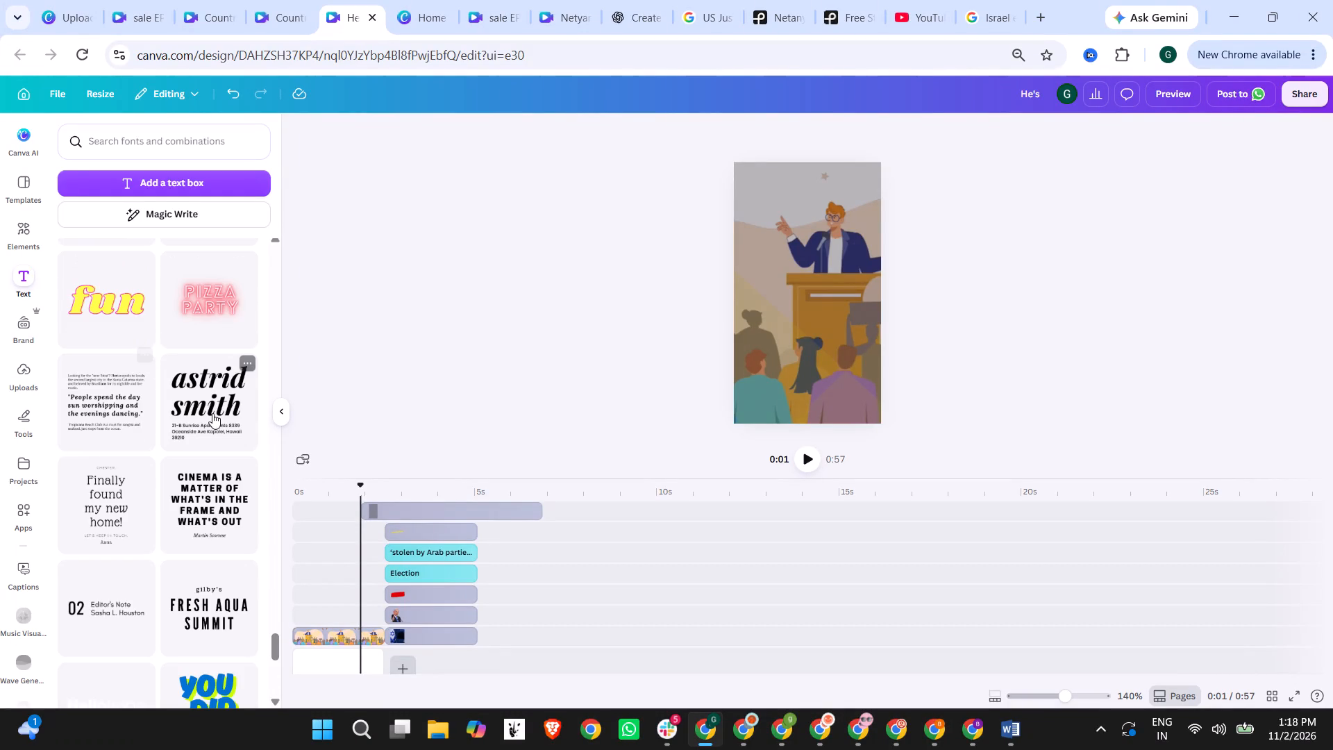
scroll(212, 413, down, 4)
scroll(212, 413, up, 2)
scroll(206, 435, down, 5)
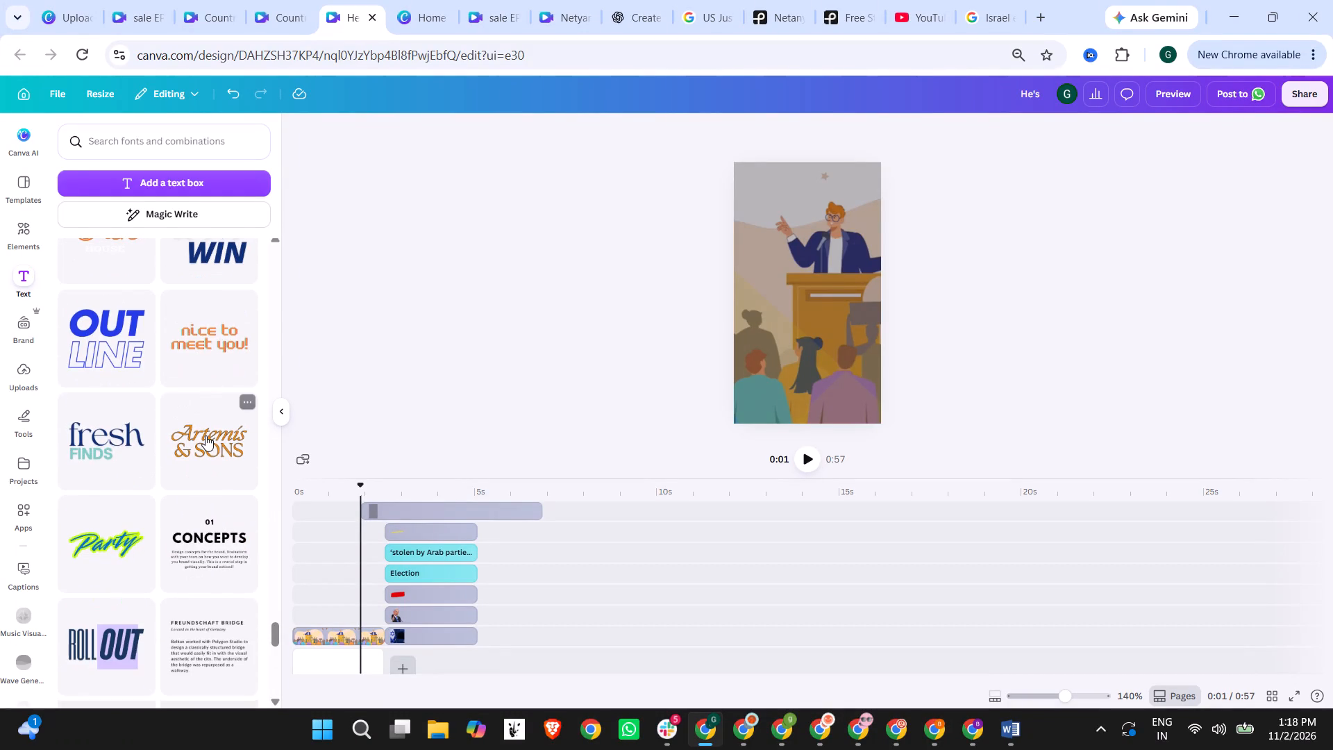
scroll(119, 442, down, 5)
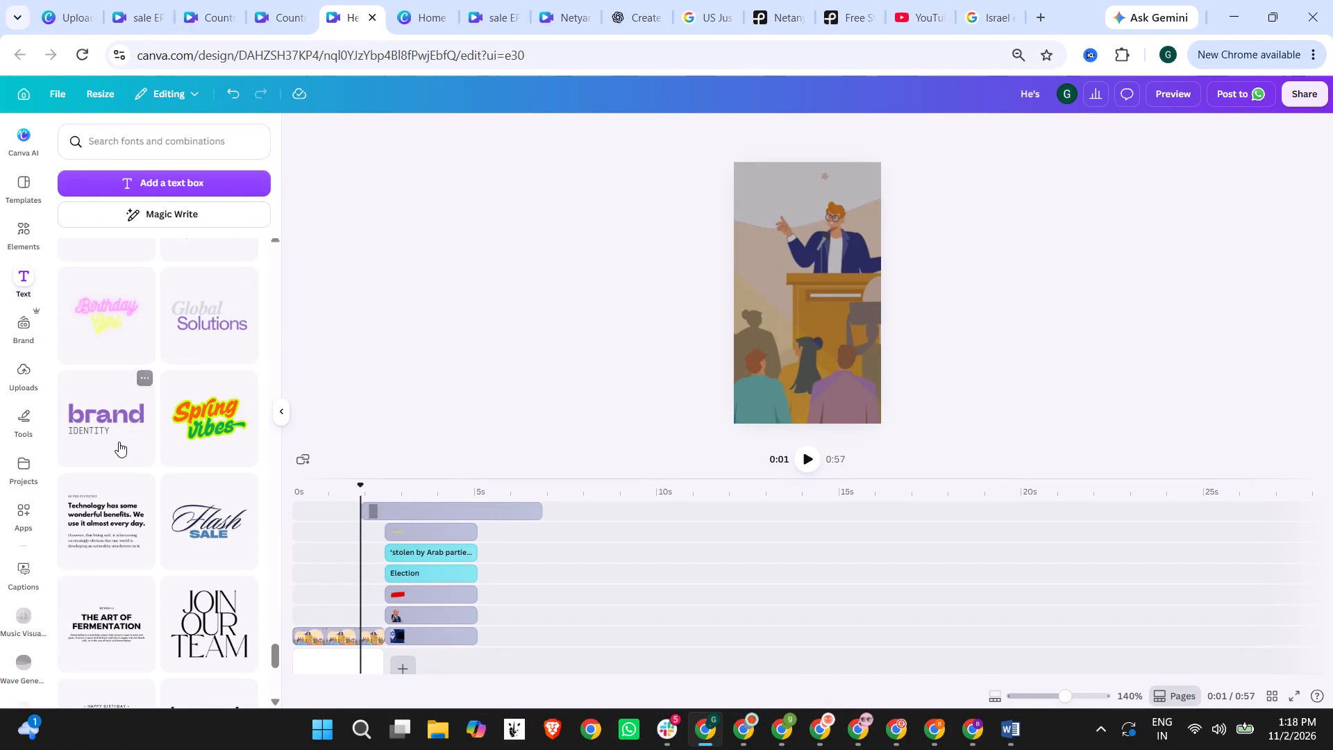
scroll(119, 442, down, 5)
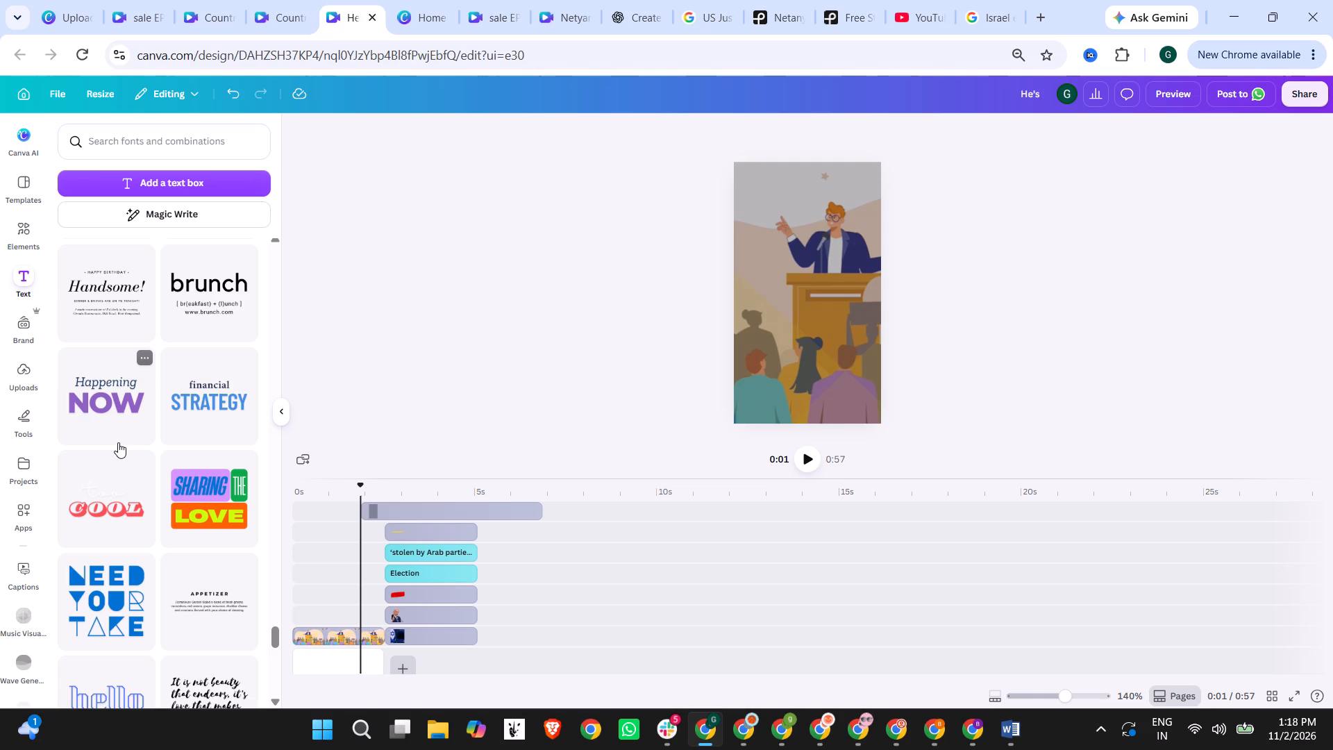
click(866, 738)
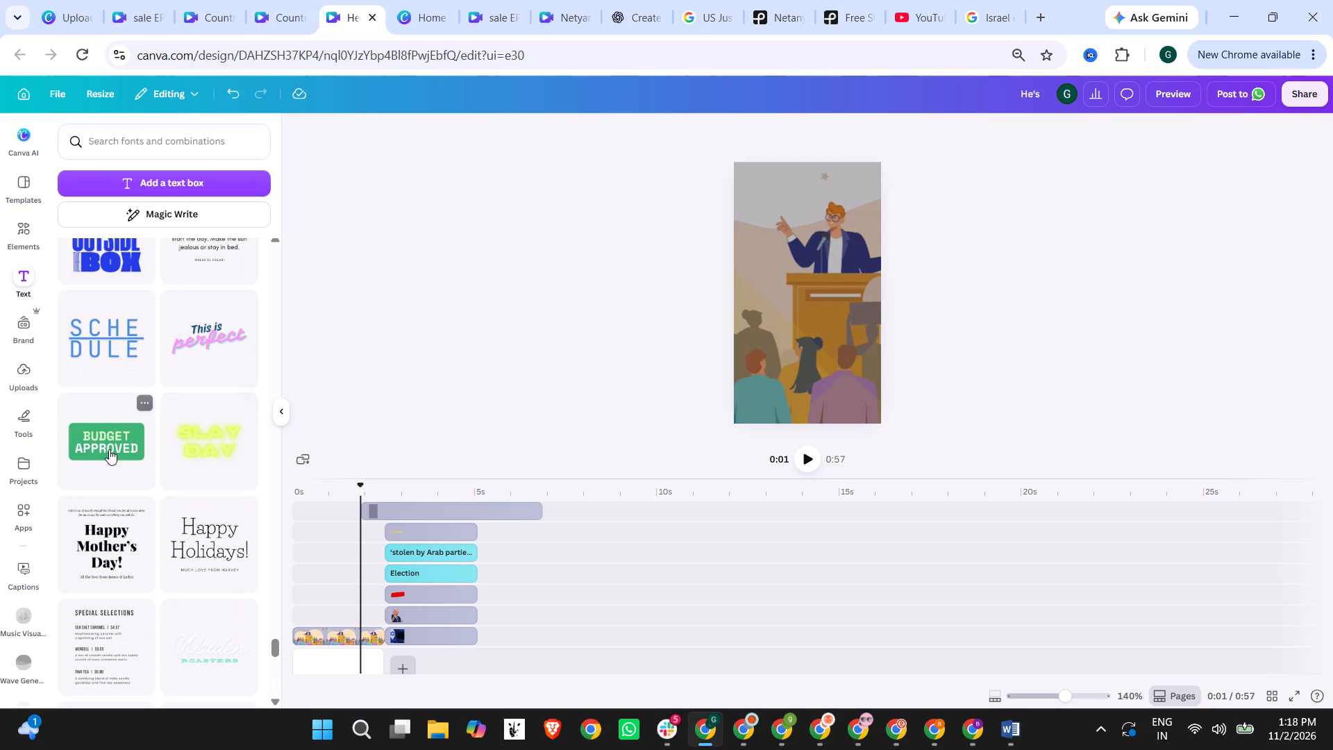
scroll(109, 449, down, 7)
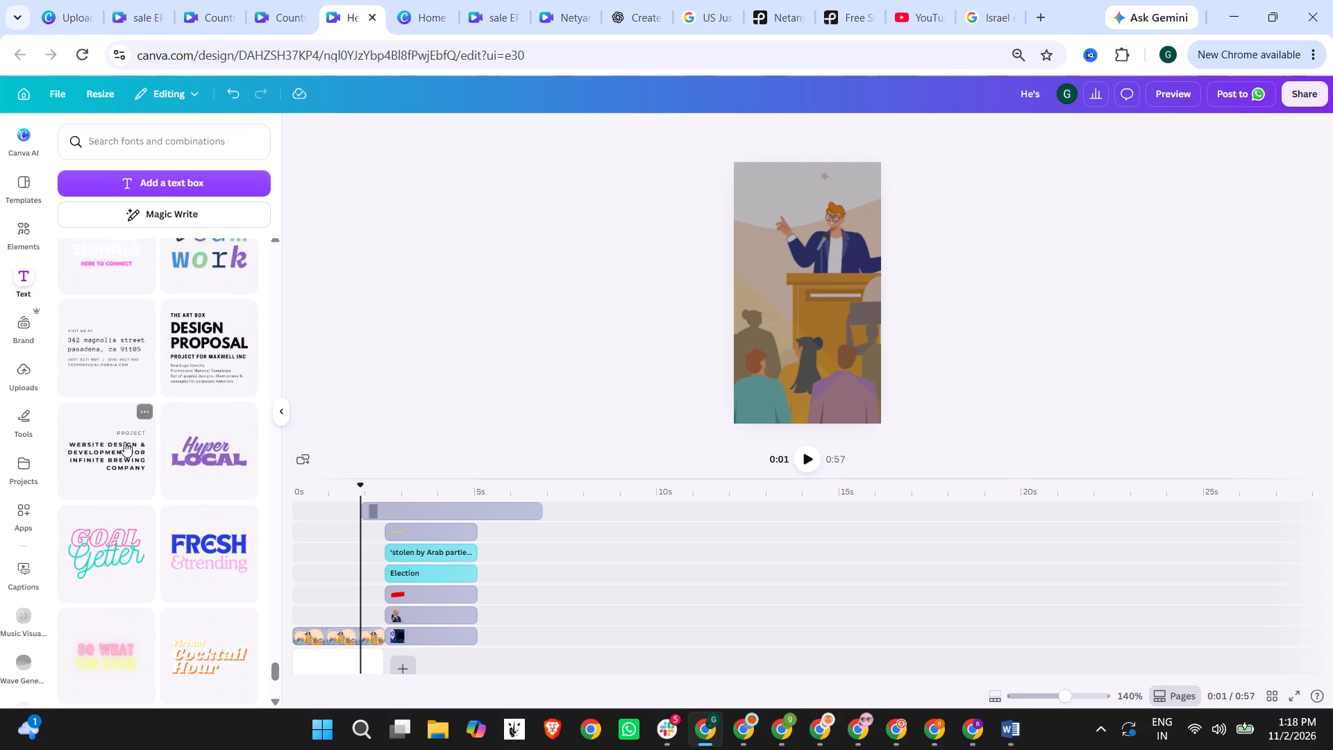
scroll(124, 442, down, 7)
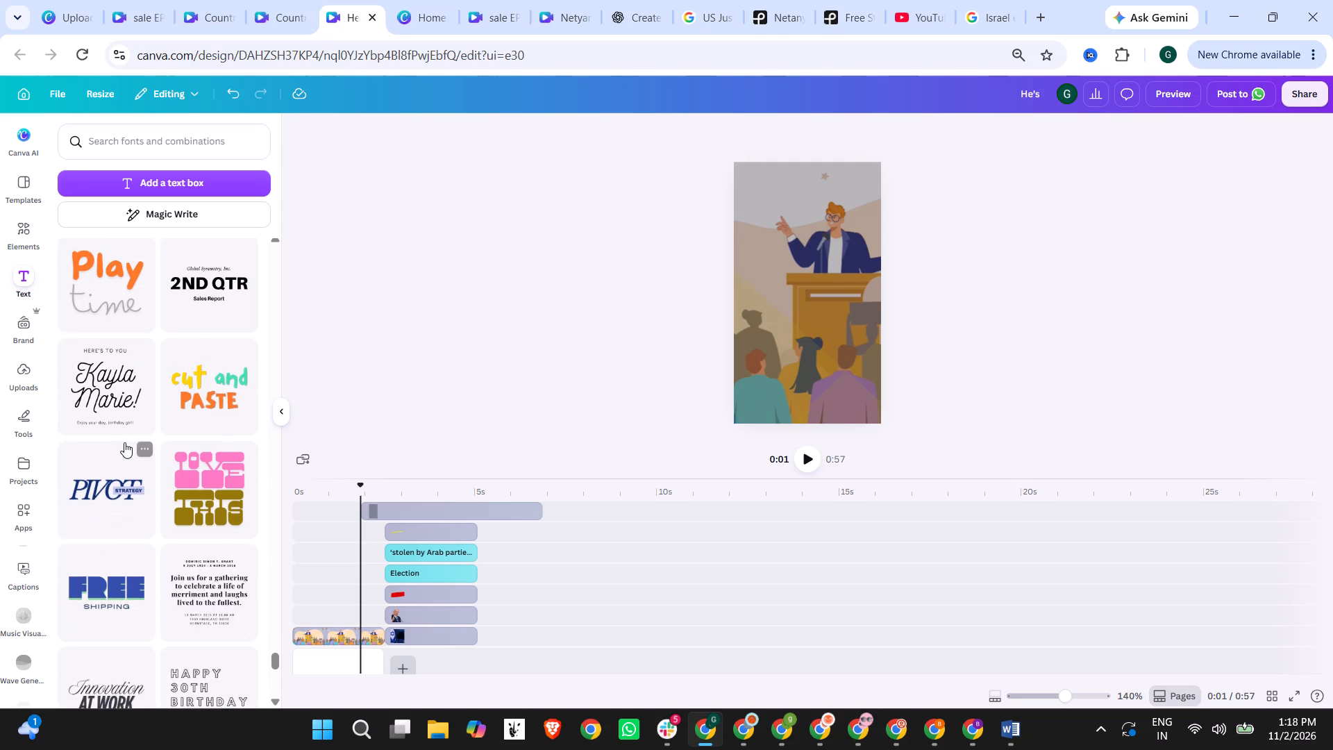
scroll(124, 442, down, 7)
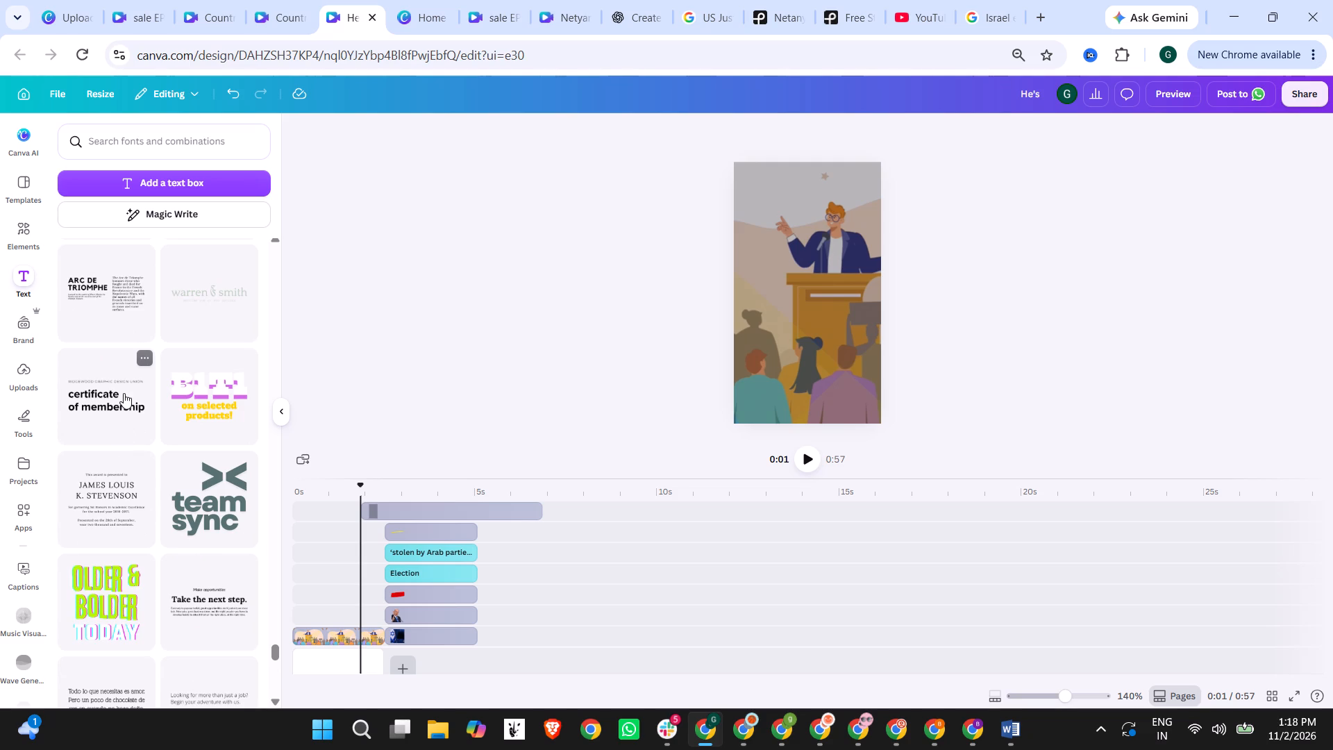
scroll(124, 393, down, 4)
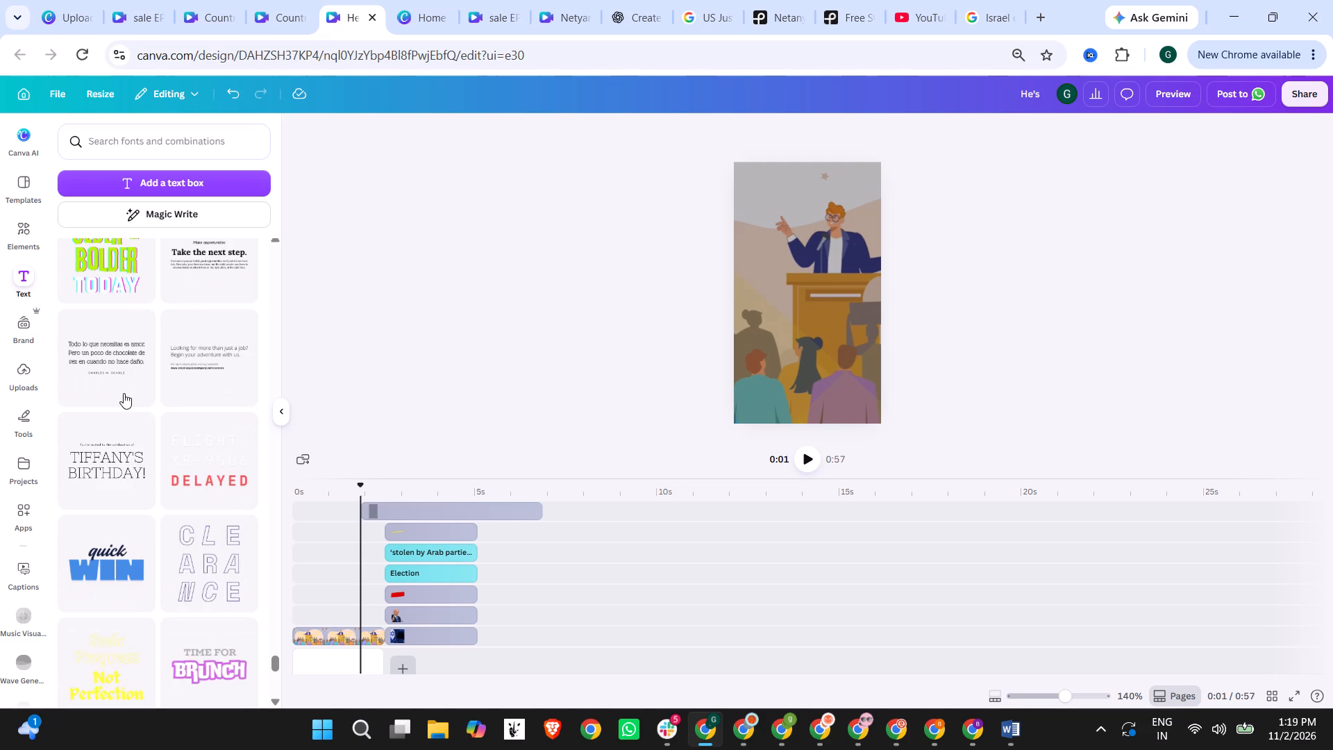
scroll(124, 393, down, 4)
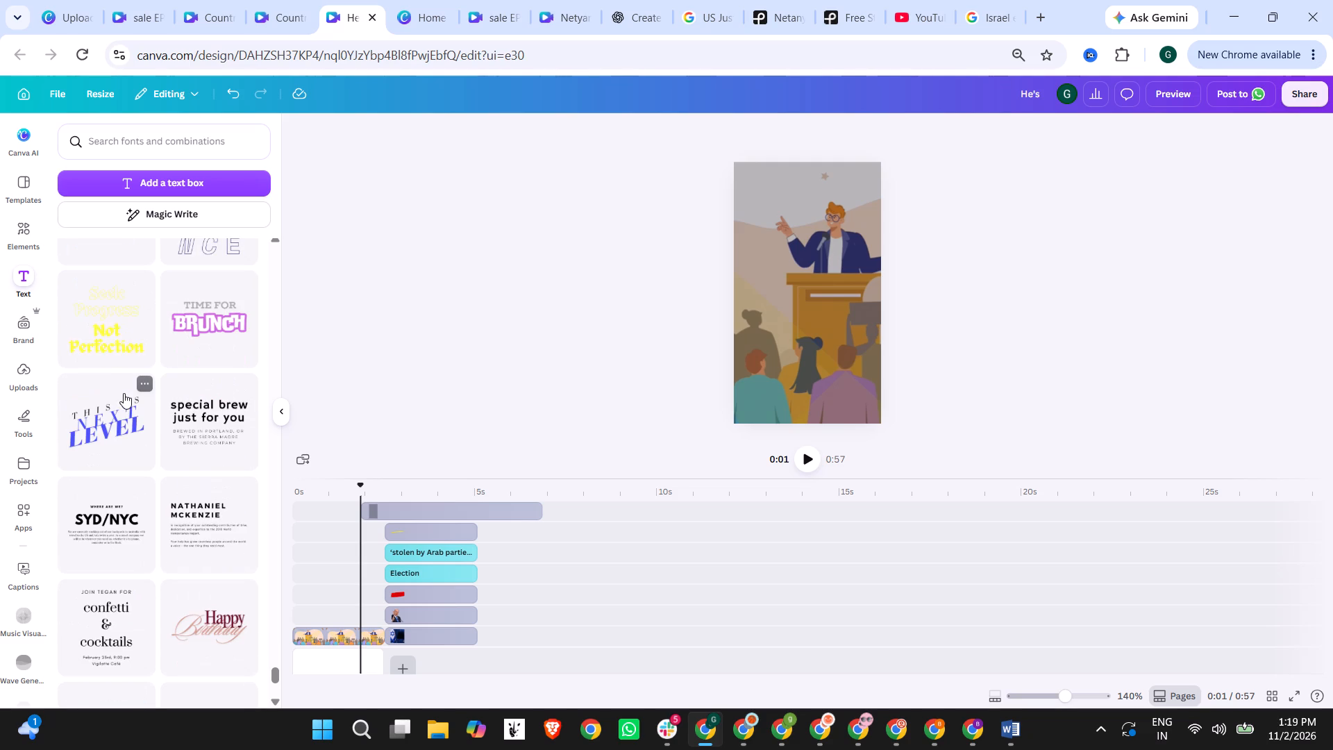
scroll(124, 393, down, 3)
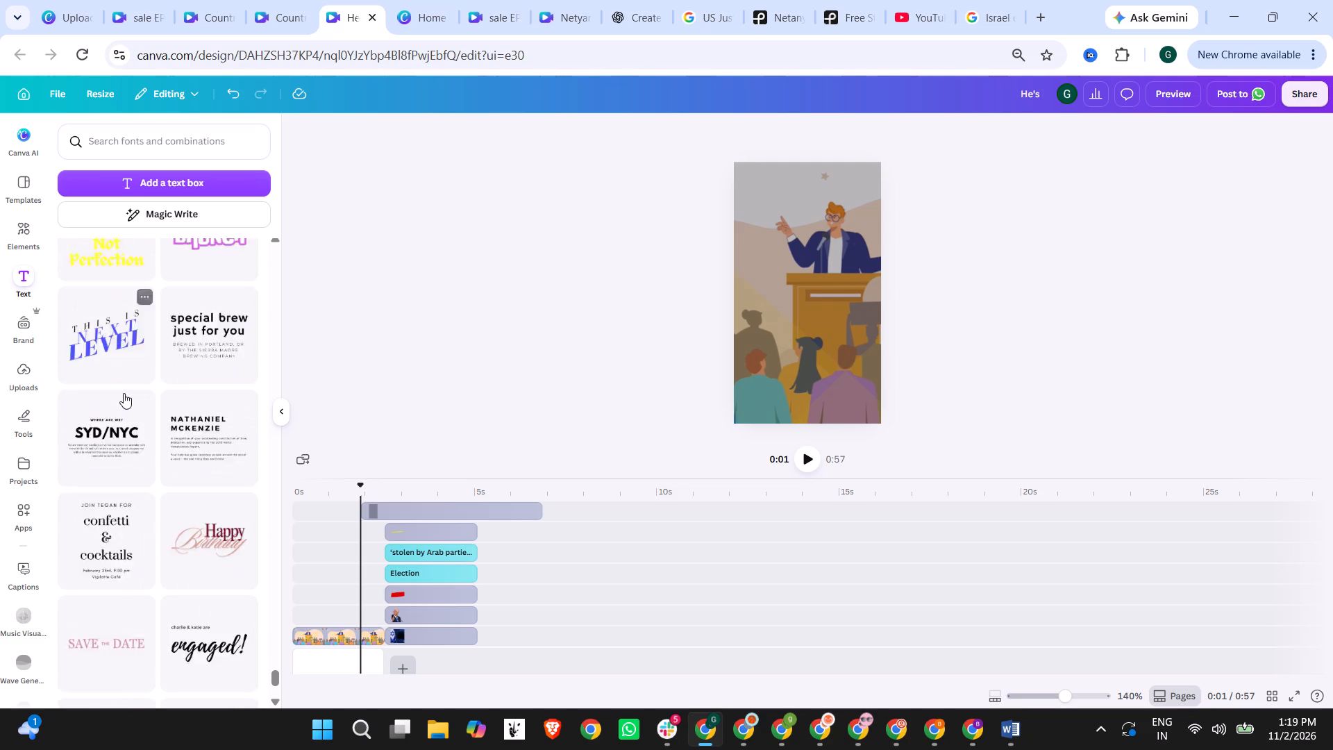
scroll(124, 393, down, 15)
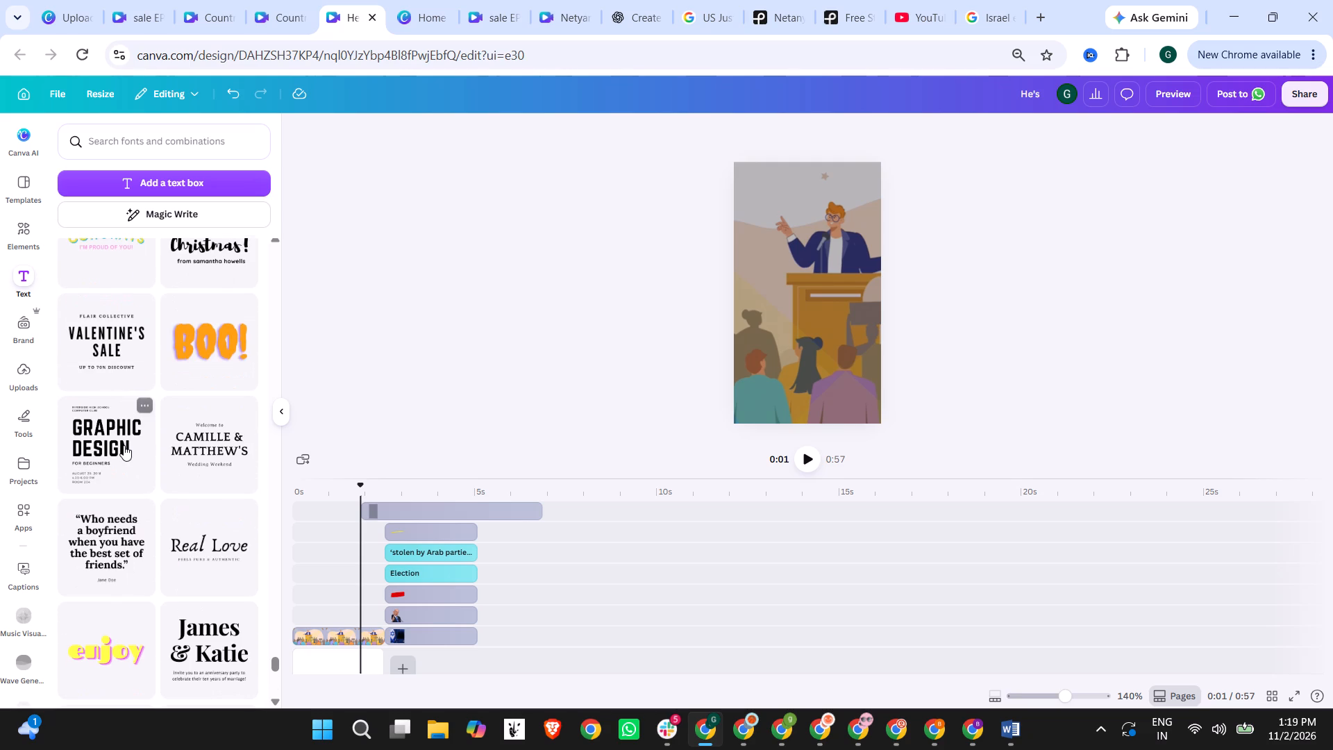
scroll(124, 445, down, 4)
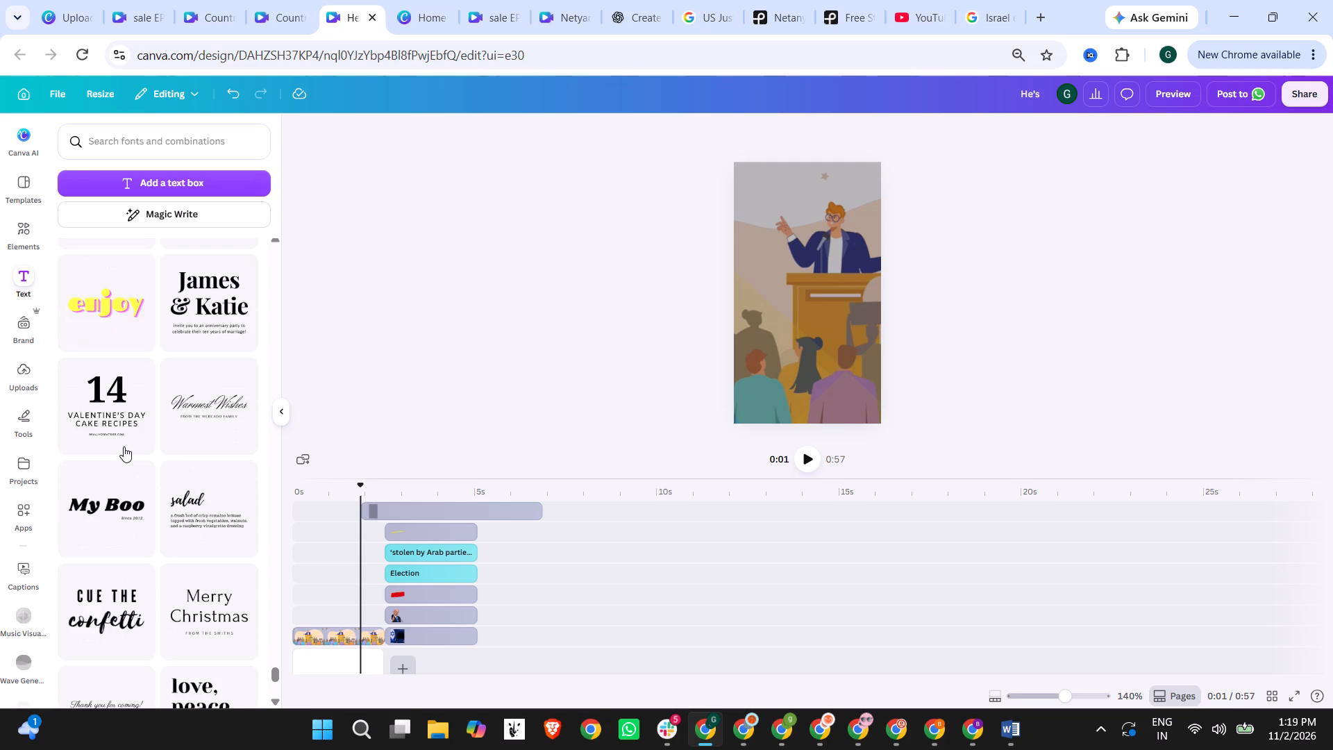
scroll(124, 447, down, 8)
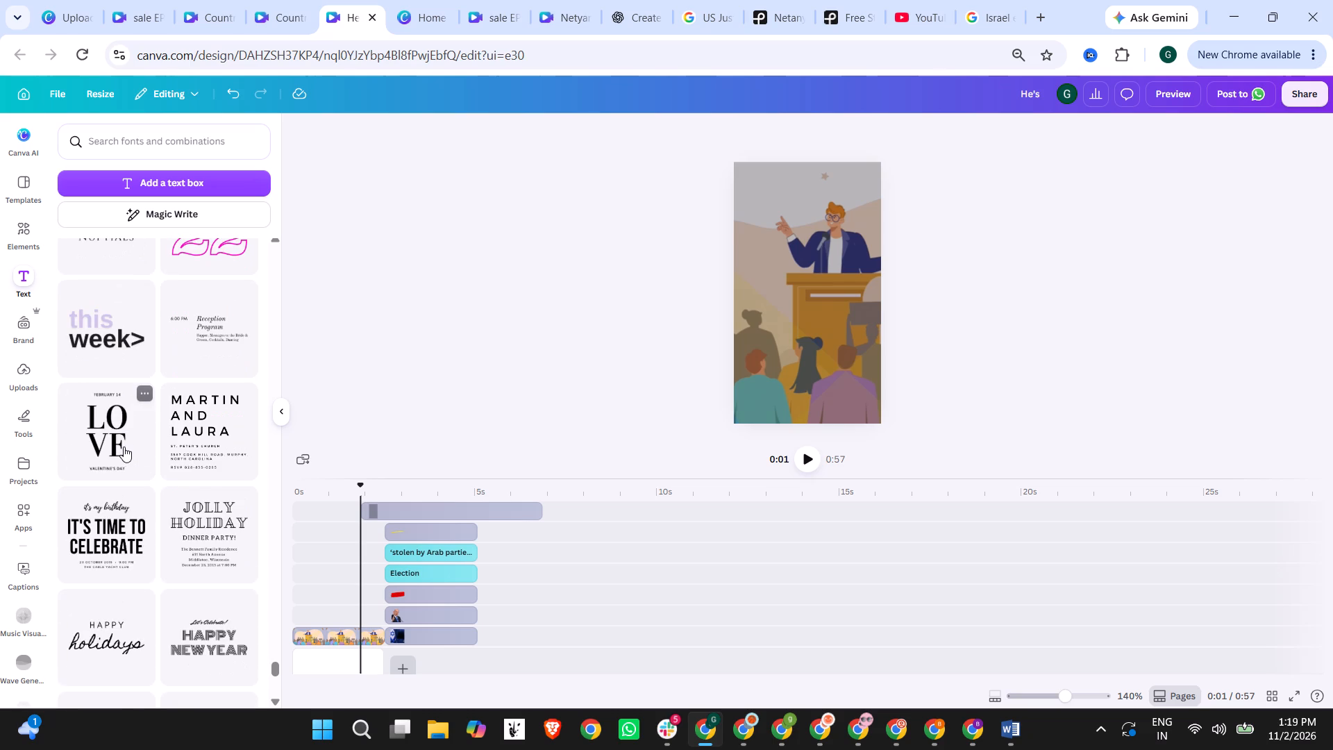
Add the "this week>" font combination to the page and replace its first line with "ISRAEL".
click(90, 341)
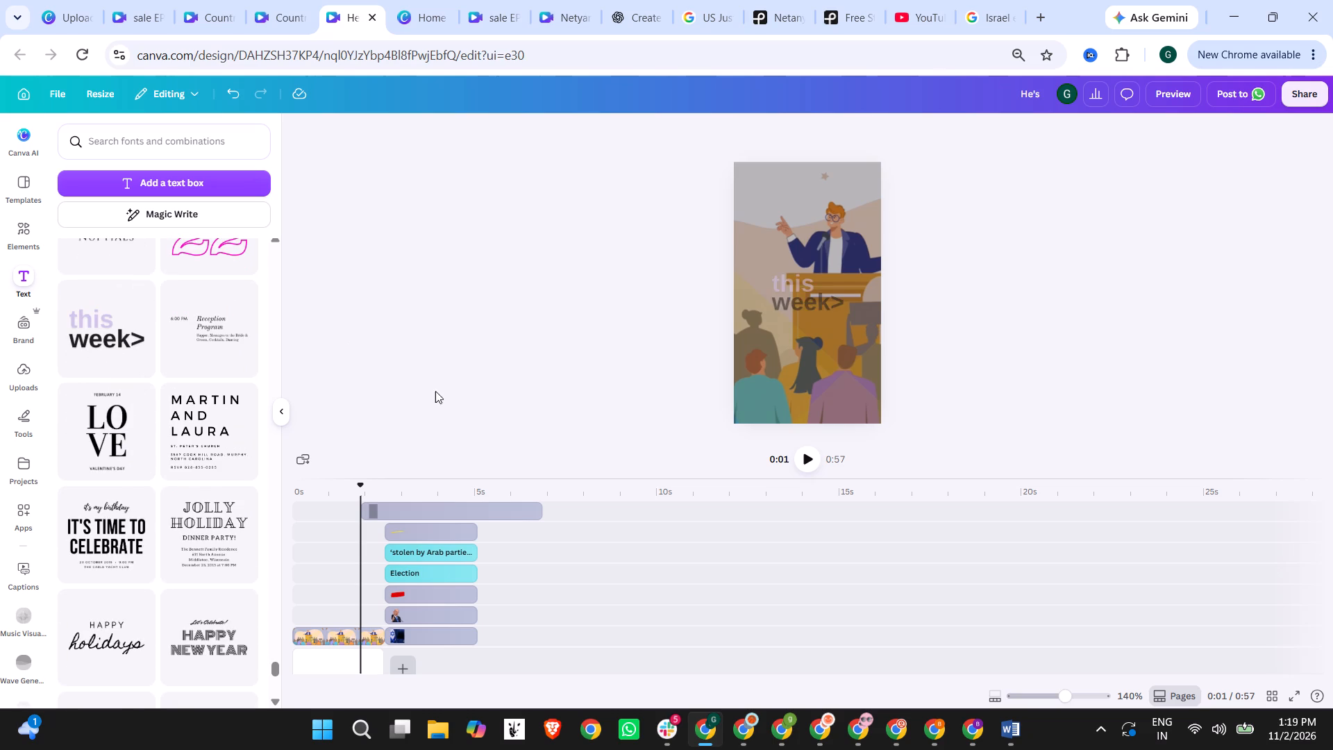
double_click(764, 286)
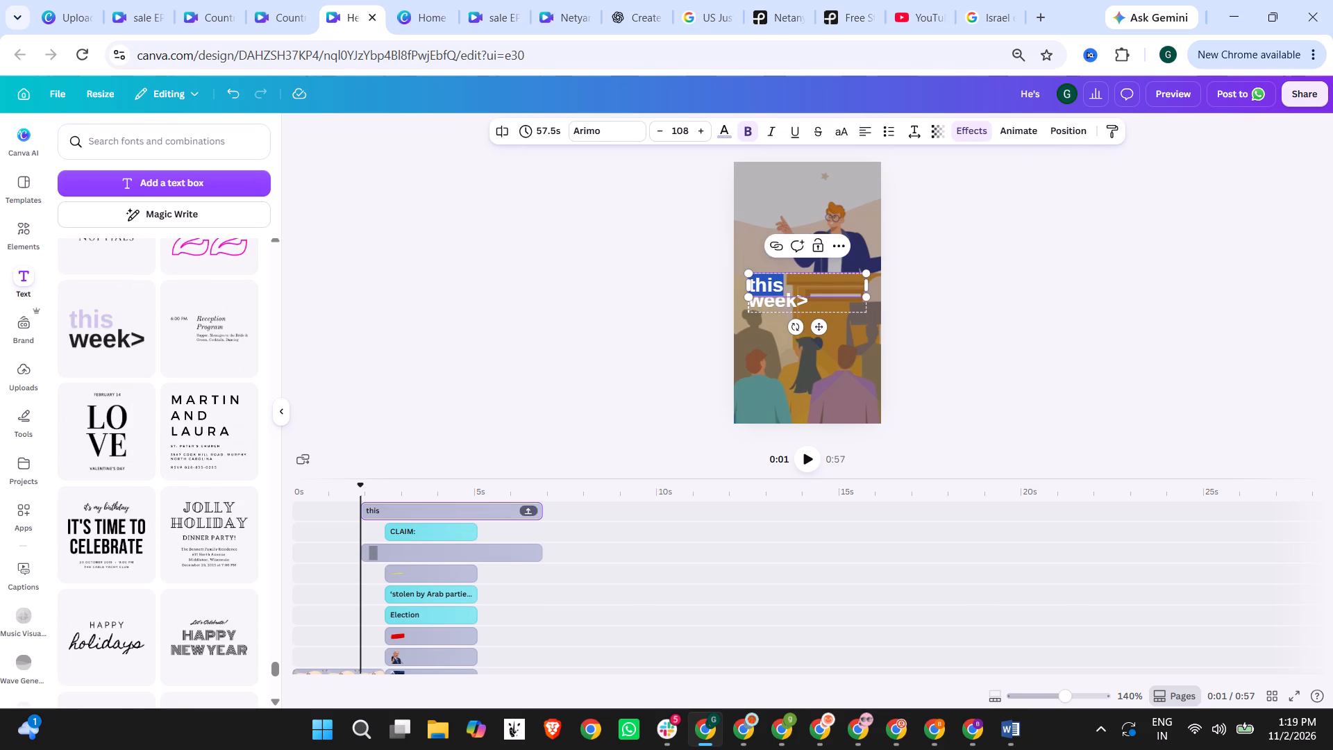
text(IS)
text(RAEL)
Replace the headline's "week>" line with "Elections Disputed >".
click(791, 306)
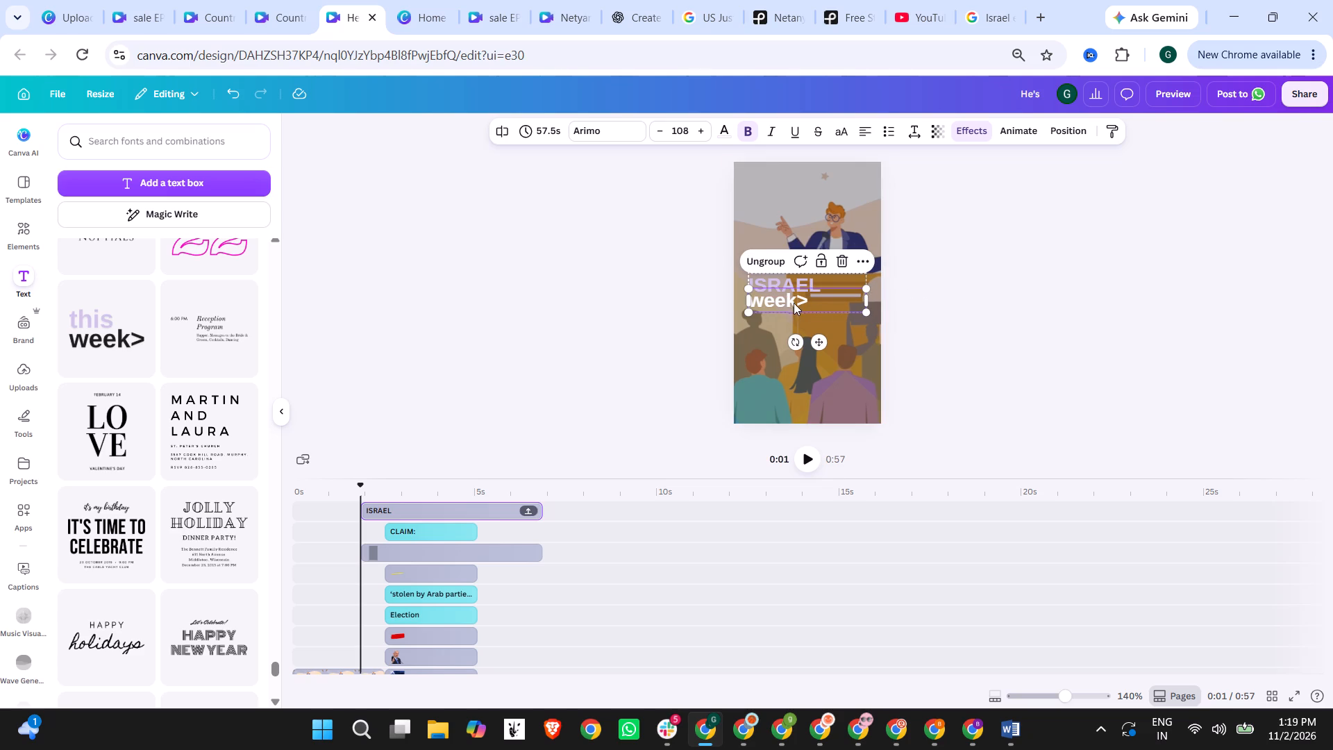
double_click(791, 301)
click(791, 301)
click(796, 301)
drag(794, 301, 755, 308)
text(Electios)
key(space)
key(BackSpace)
key(BackSpace)
text(ns DIsu)
key(BackSpace)
text(put)
key(BackSpace)
key(BackSpace)
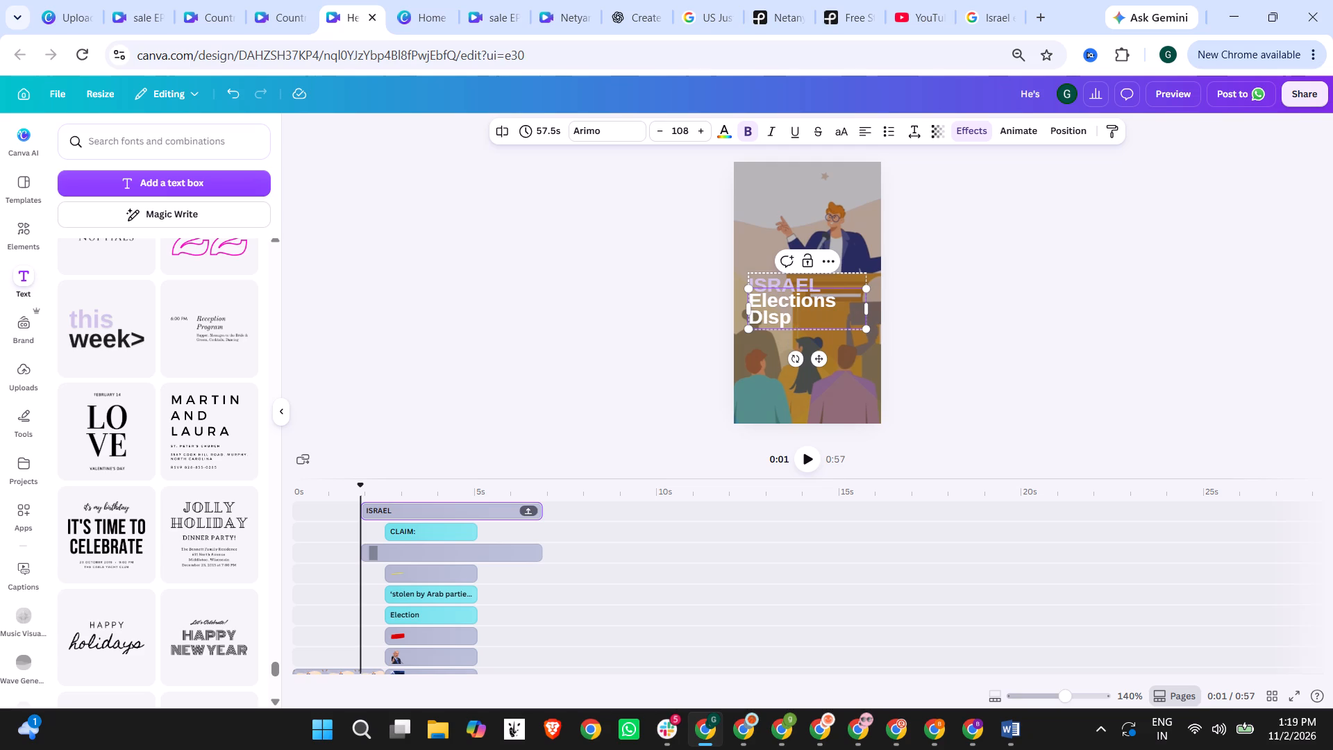
key(BackSpace)
key(BackSpace)
key(BackSpace)
text(isputed >)
click(656, 297)
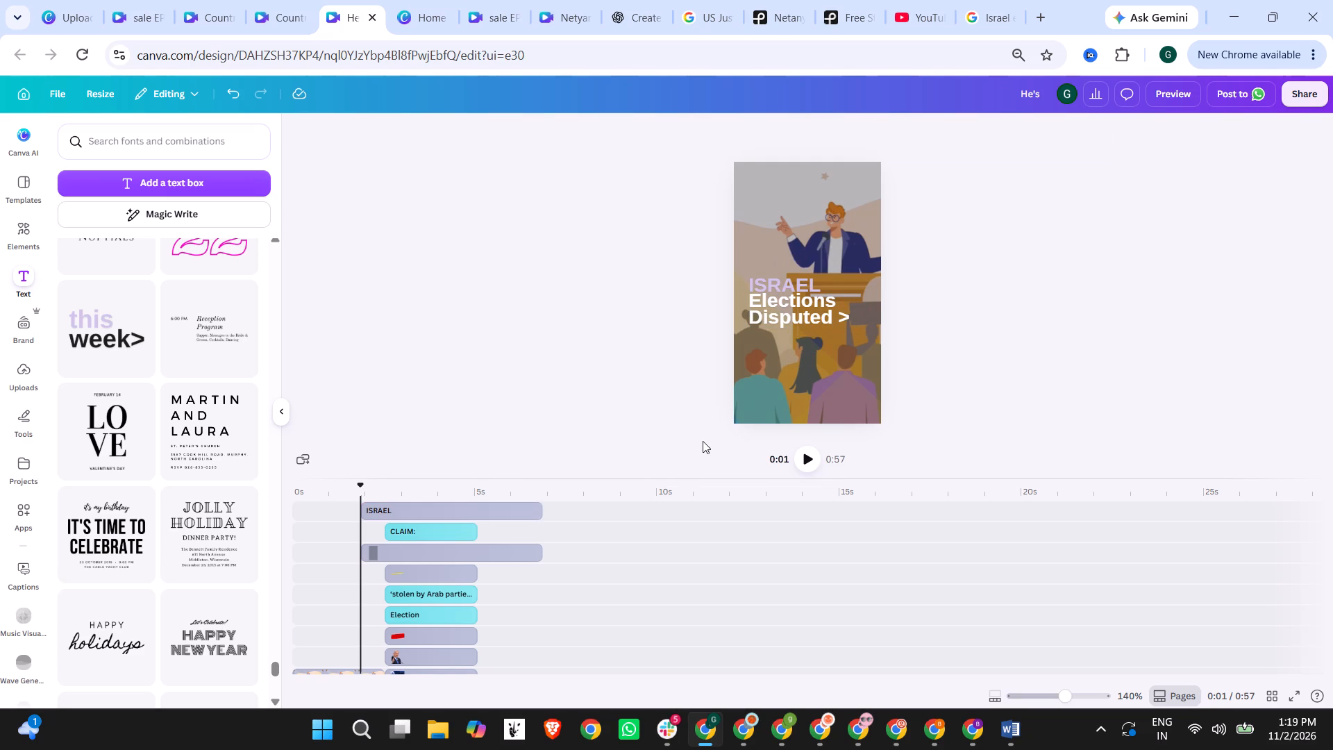
Look through the remaining font combinations for another headline style.
scroll(126, 449, down, 2)
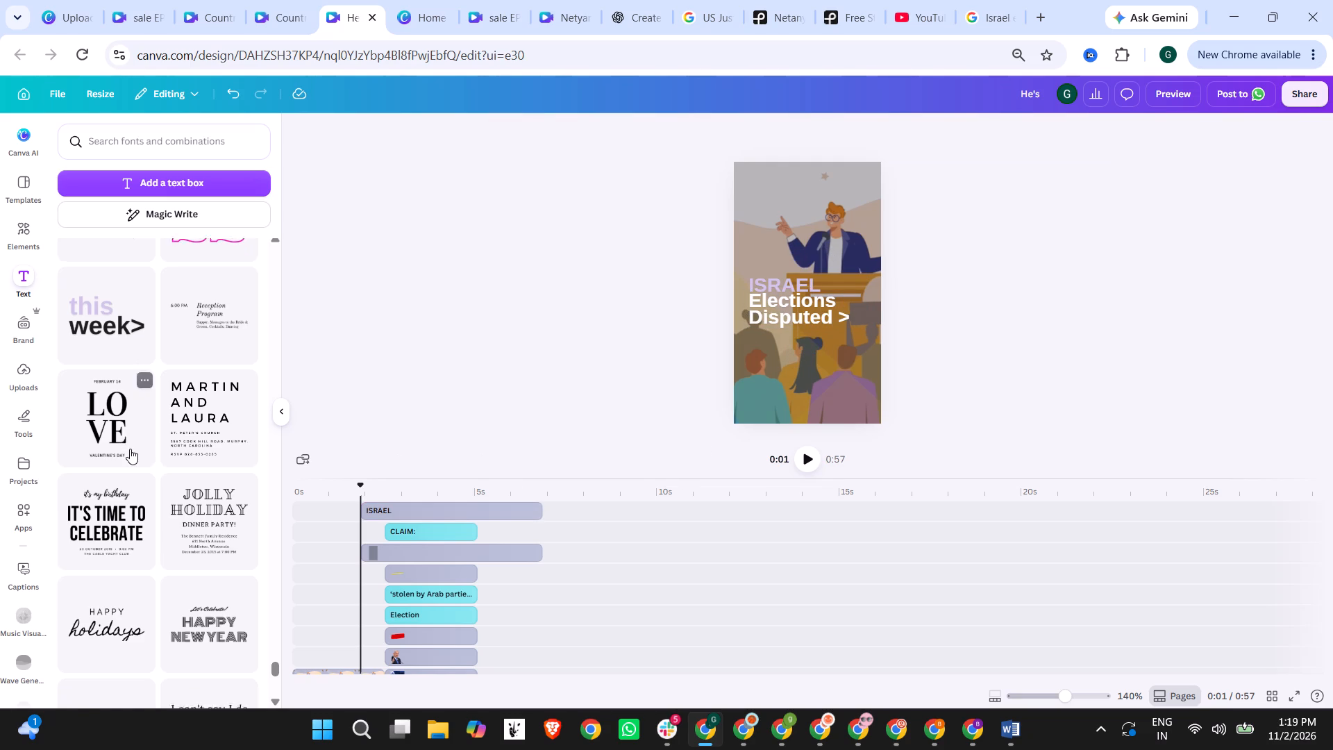
scroll(130, 449, down, 13)
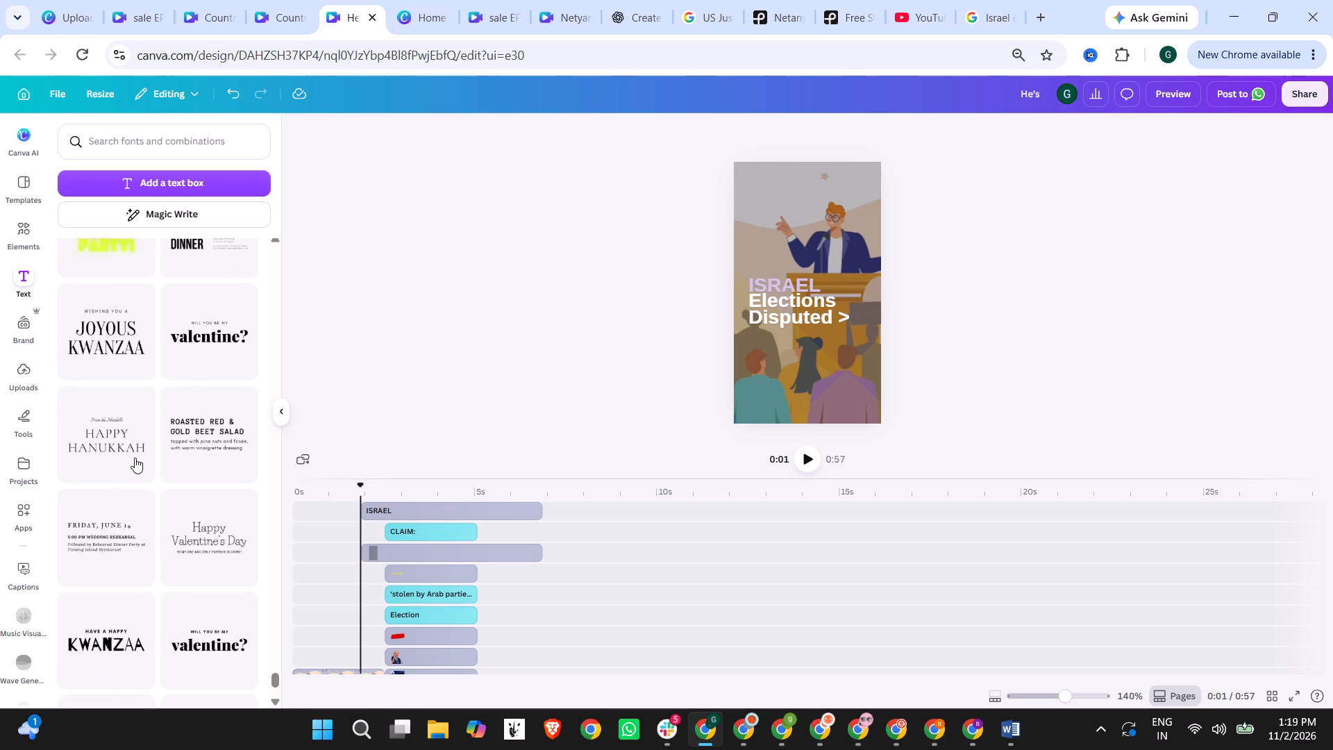
scroll(135, 458, down, 9)
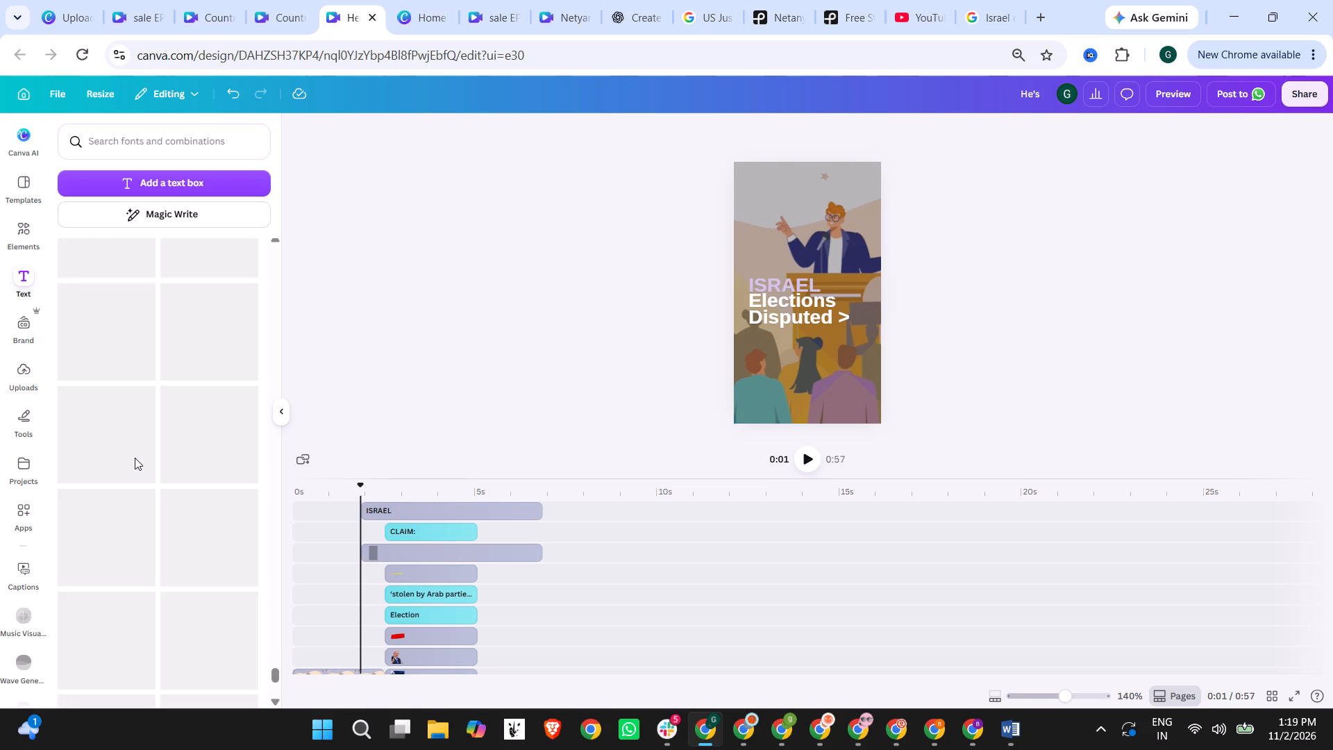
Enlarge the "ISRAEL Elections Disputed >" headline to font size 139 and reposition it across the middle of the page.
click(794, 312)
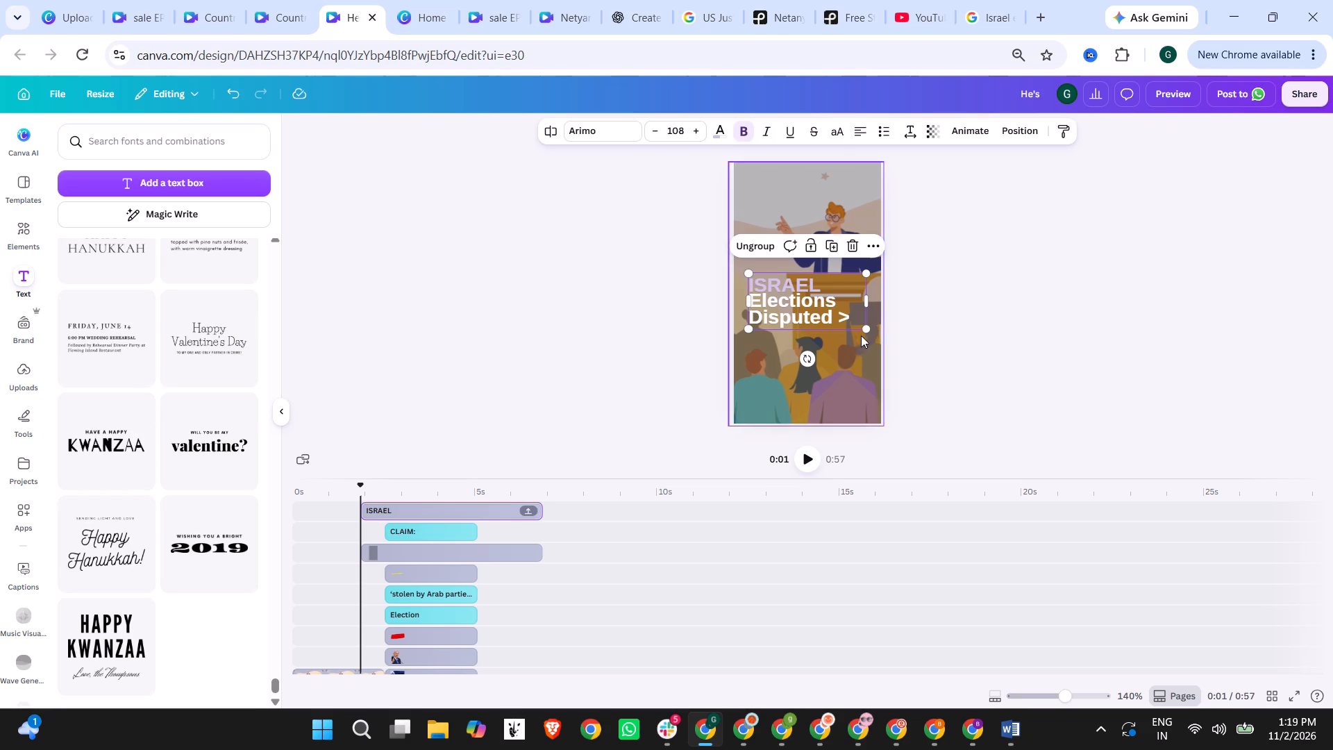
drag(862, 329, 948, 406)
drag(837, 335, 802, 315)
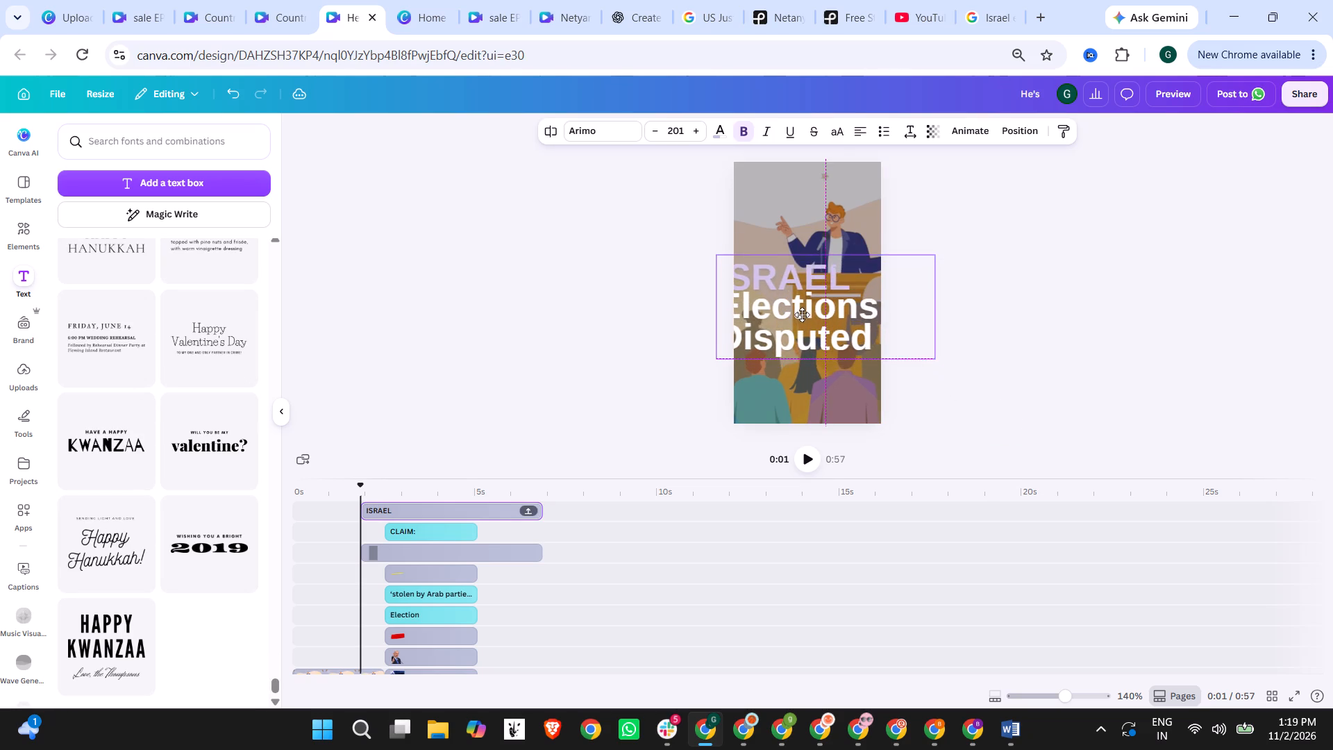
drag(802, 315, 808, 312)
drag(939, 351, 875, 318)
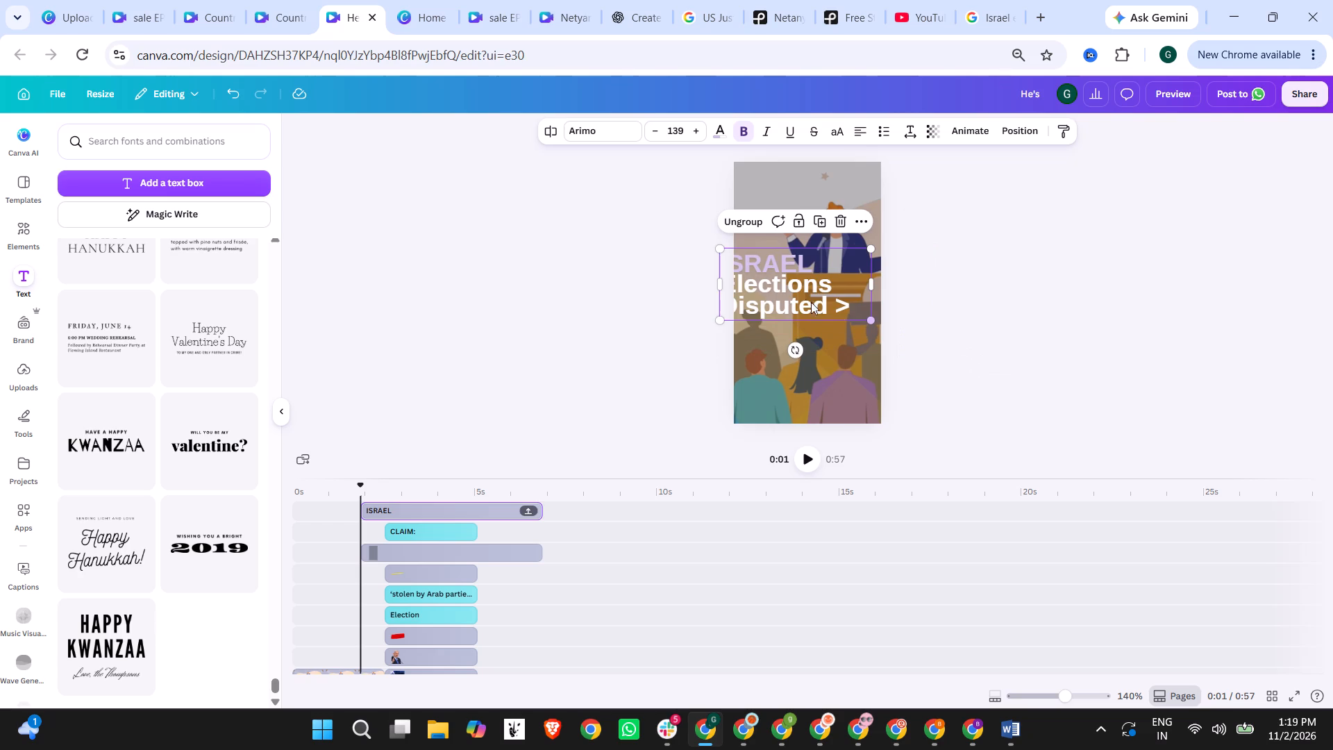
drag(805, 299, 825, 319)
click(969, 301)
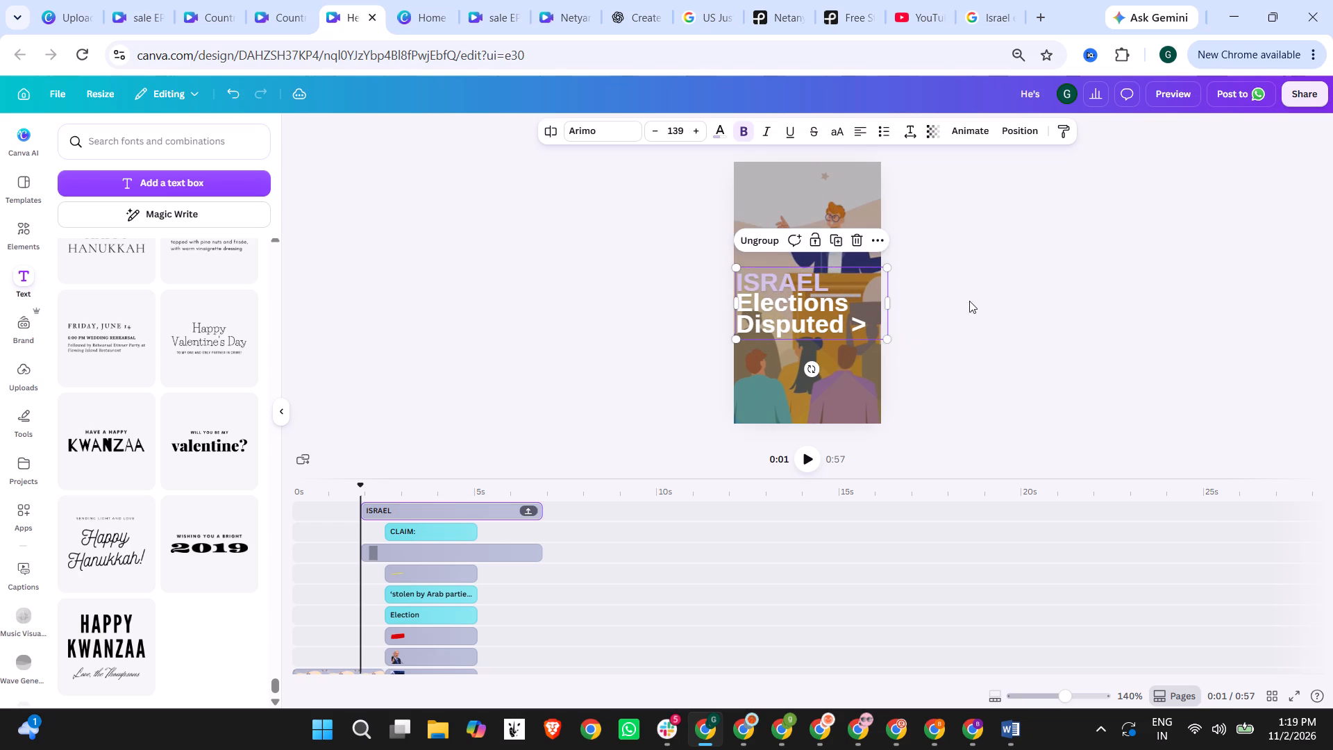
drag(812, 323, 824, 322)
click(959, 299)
Delete the "ISRAEL Elections Disputed >" headline group from the page.
click(18, 238)
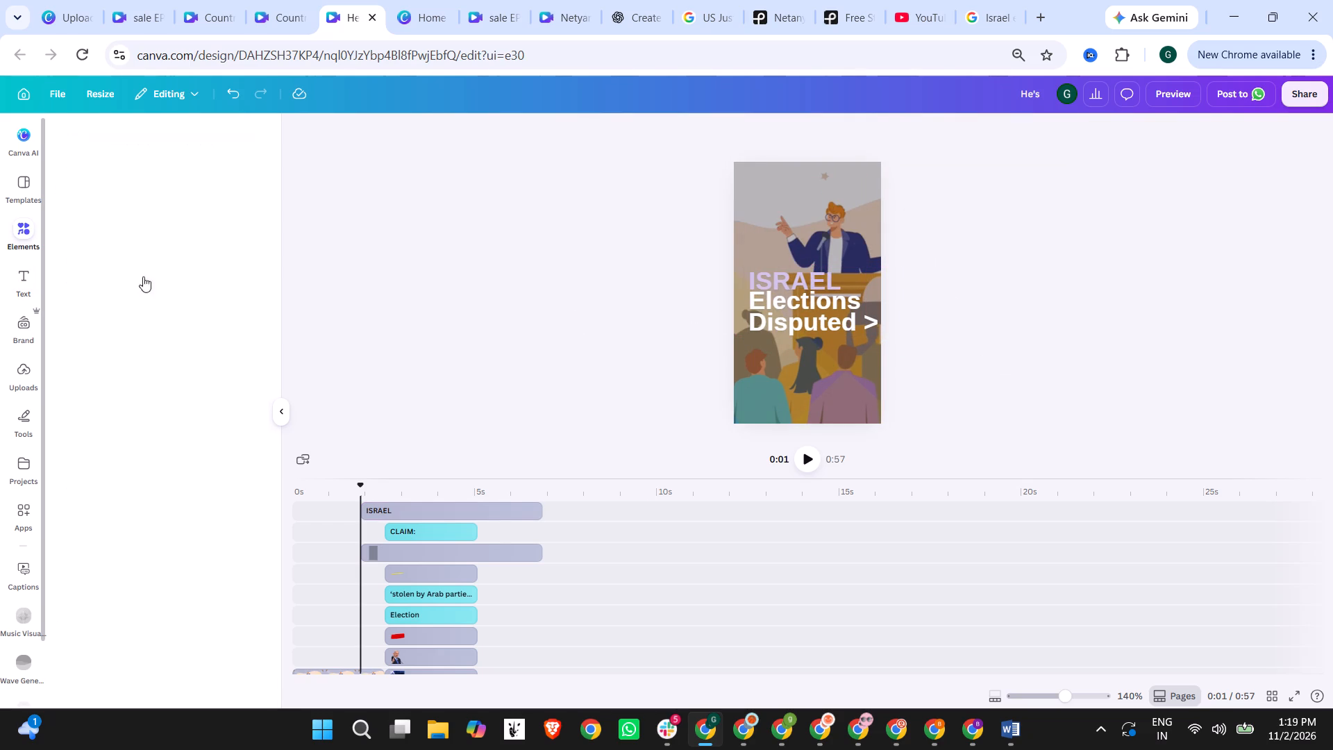
click(814, 310)
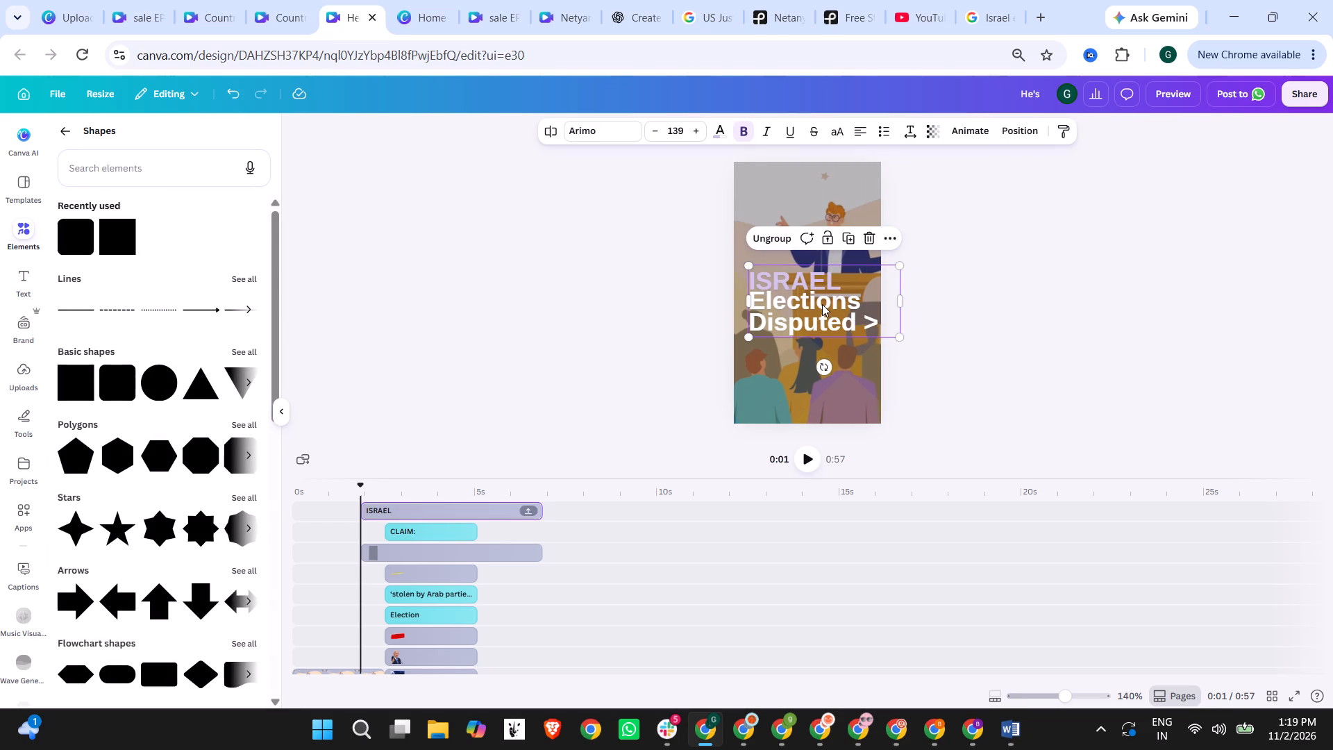
key(Delete)
Look back through the font combinations for a stronger style for the election headline.
click(65, 126)
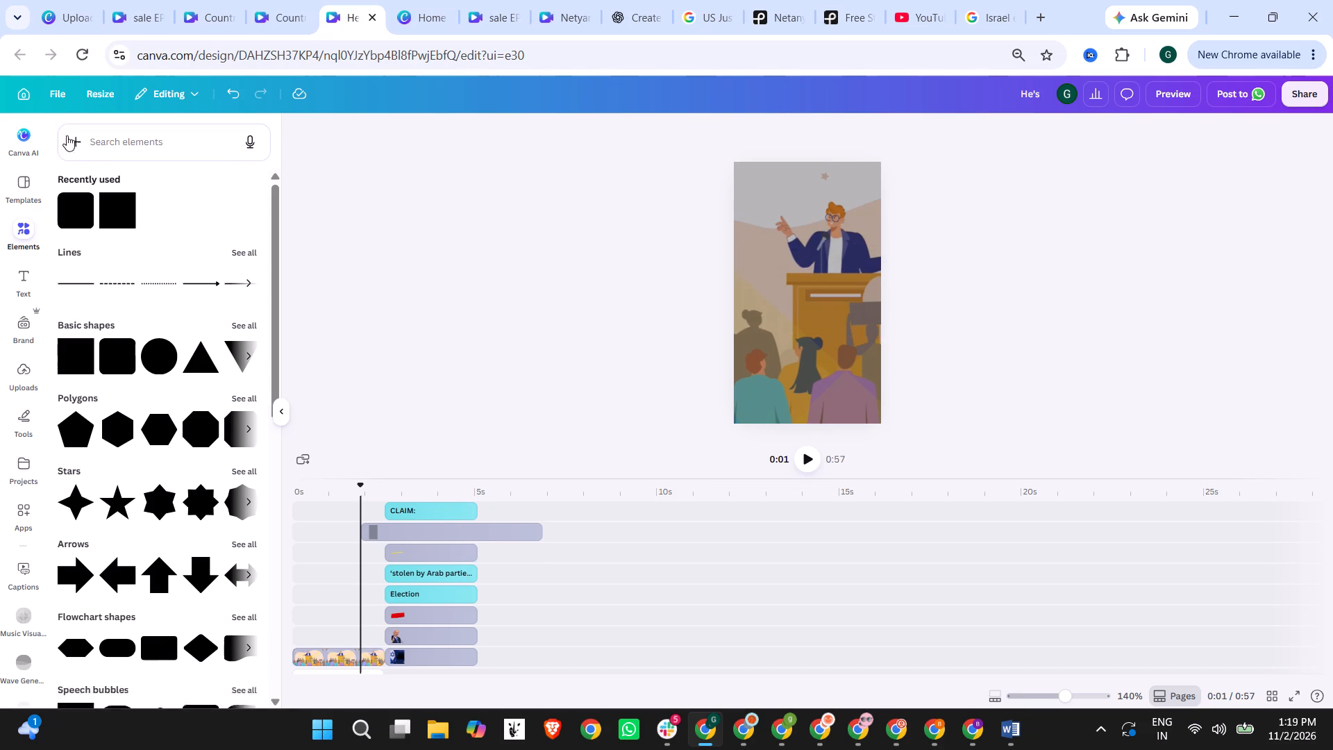
click(35, 273)
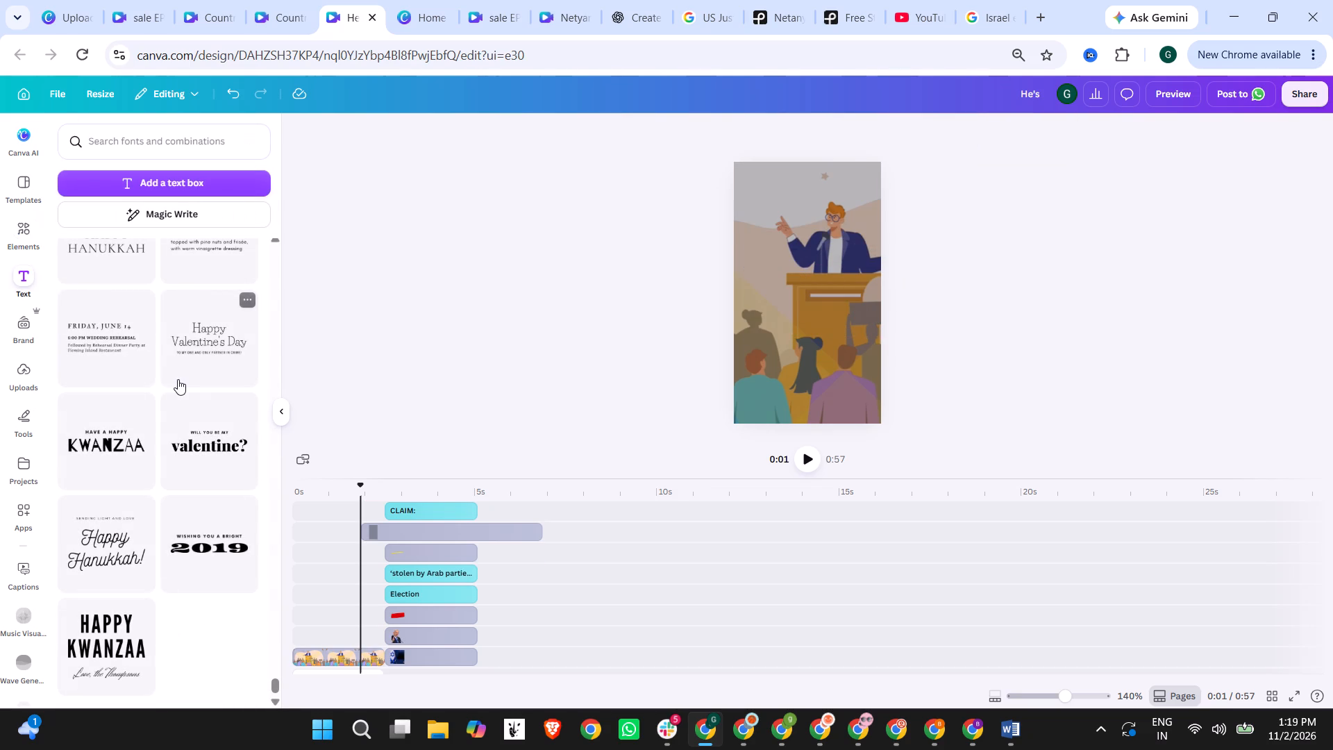
scroll(180, 390, down, 4)
scroll(196, 525, up, 6)
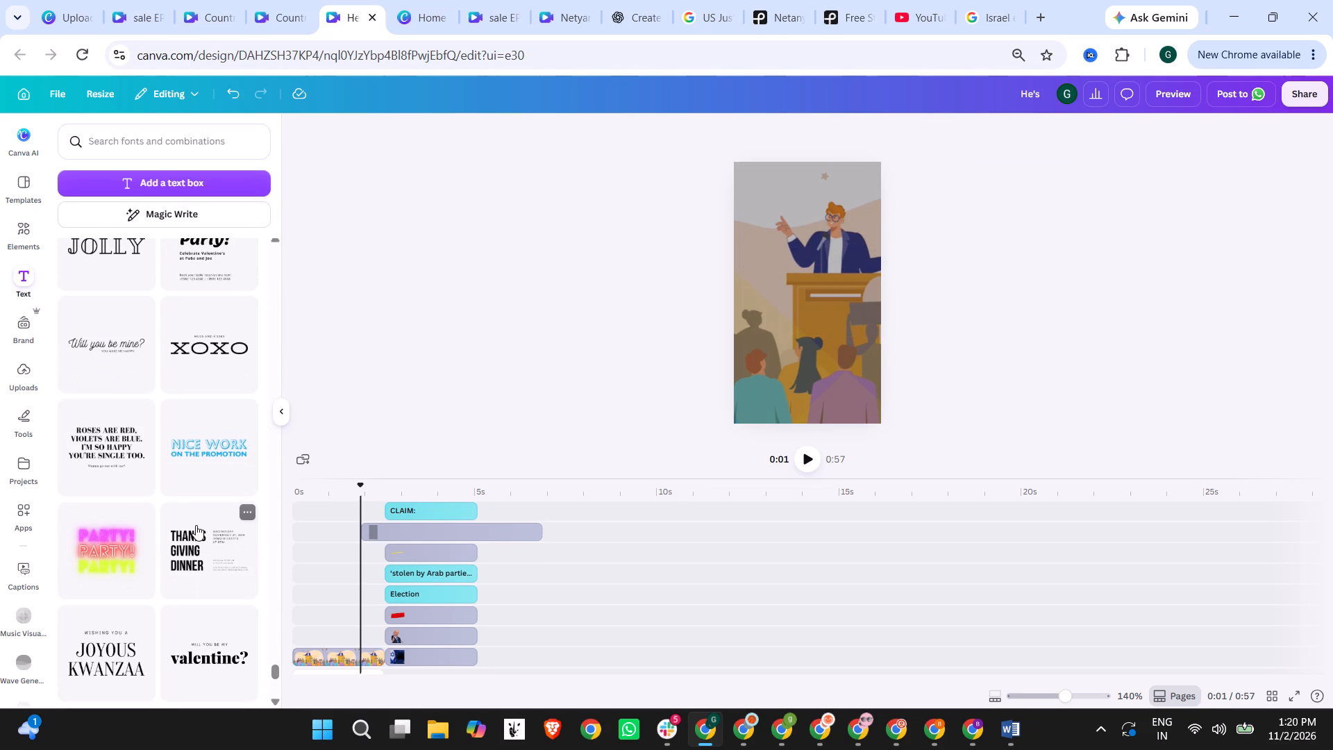
scroll(196, 525, up, 14)
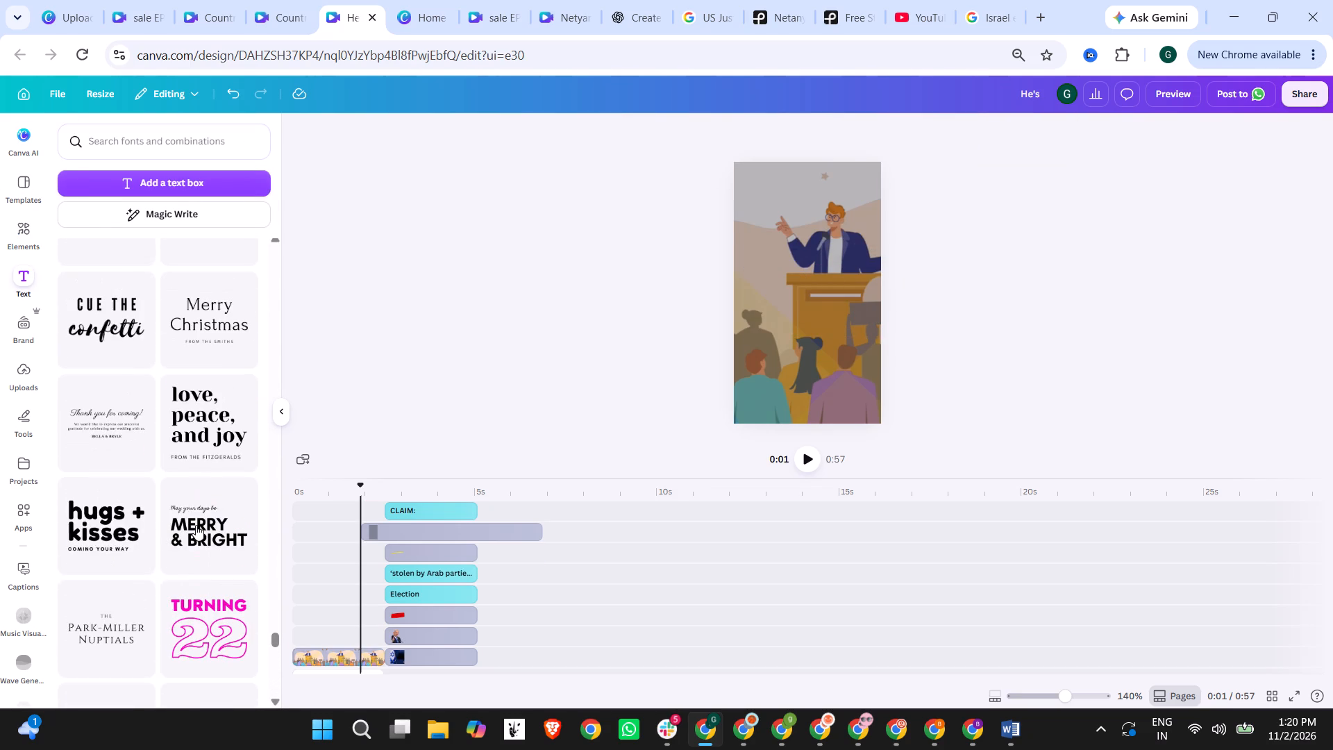
scroll(196, 525, up, 10)
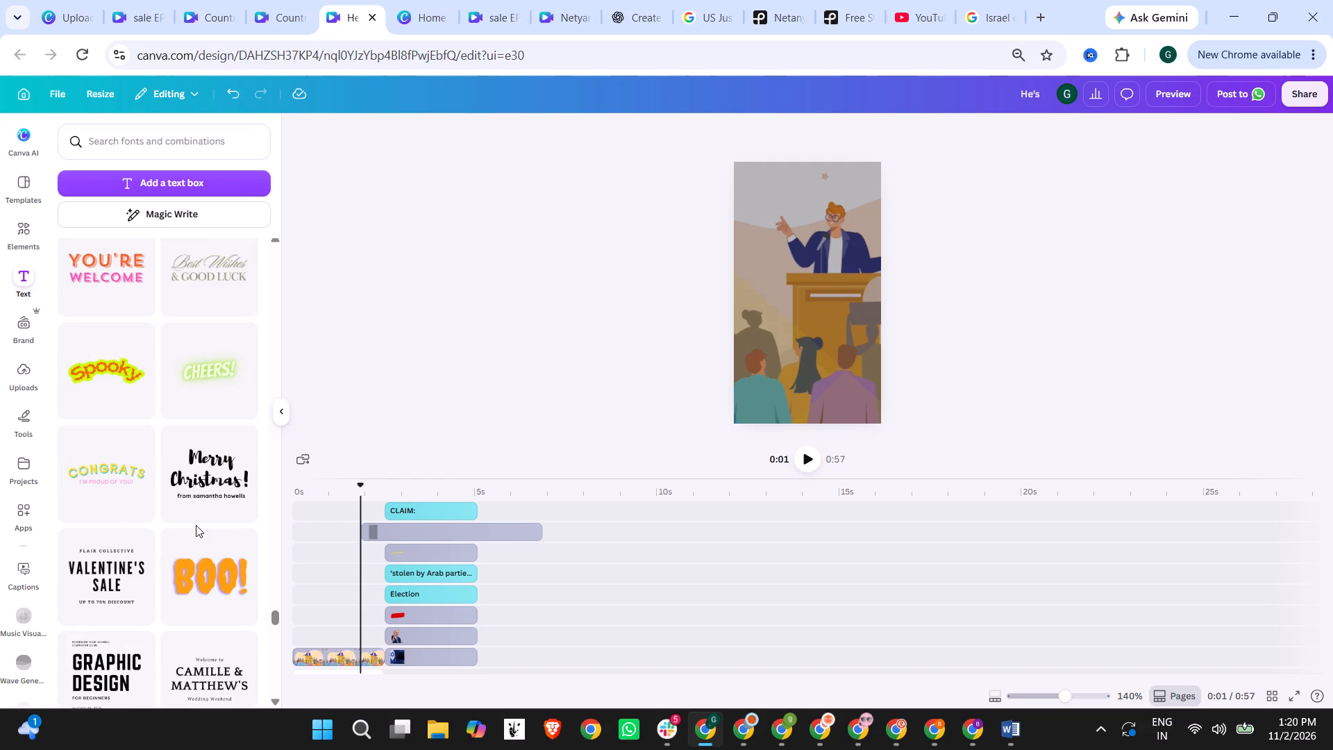
scroll(196, 525, up, 17)
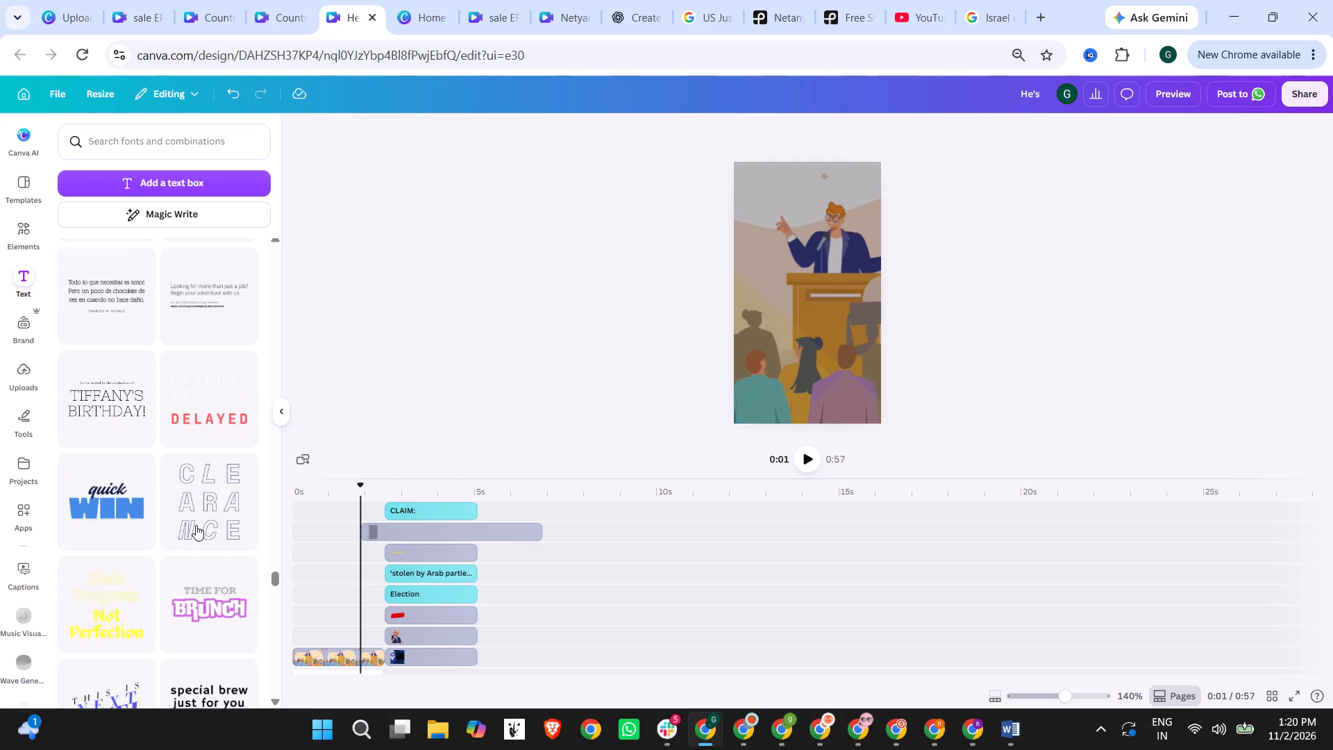
scroll(196, 525, up, 15)
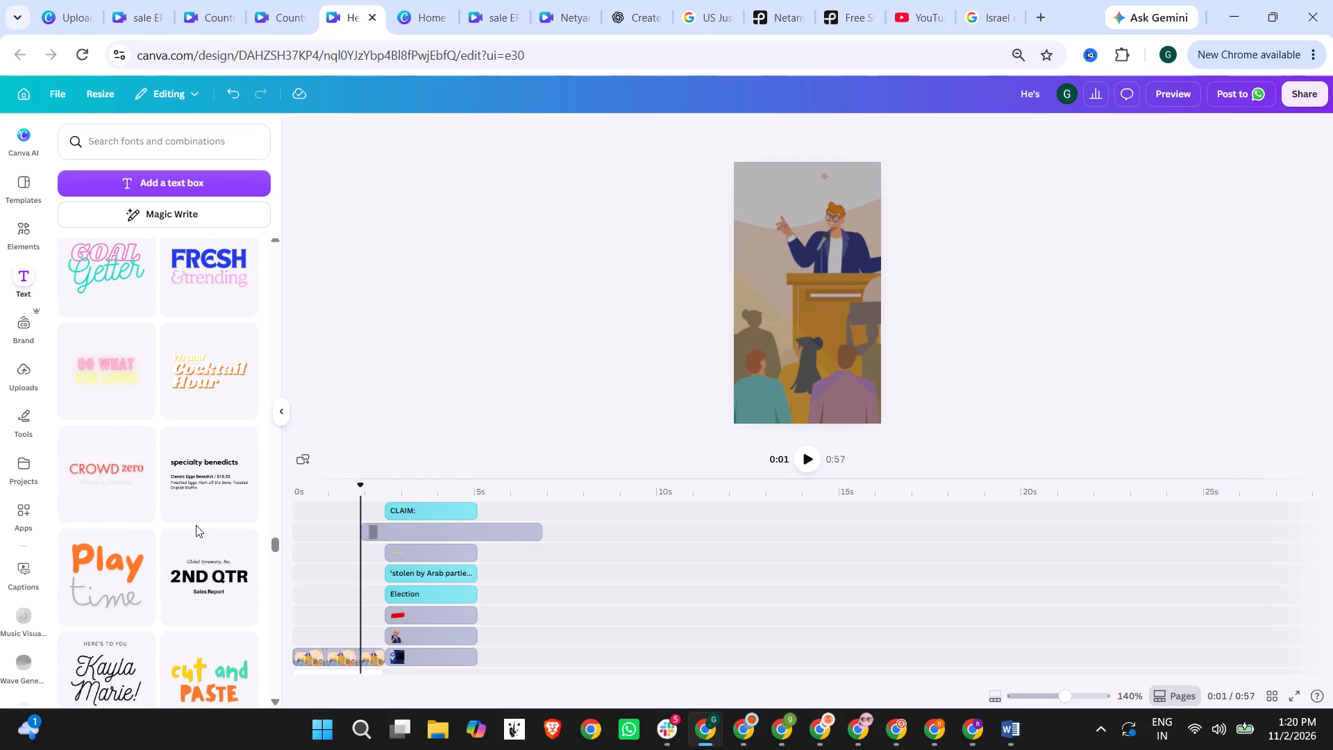
scroll(196, 525, up, 13)
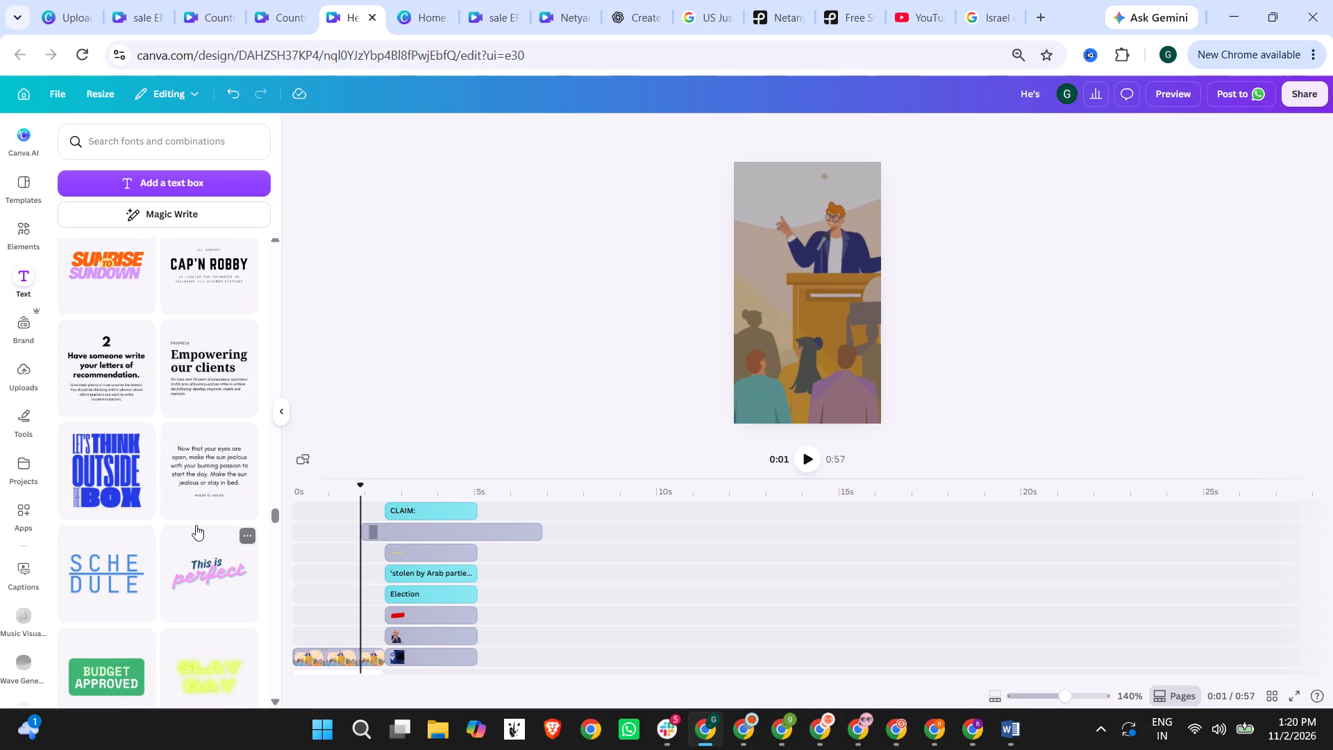
scroll(196, 525, up, 5)
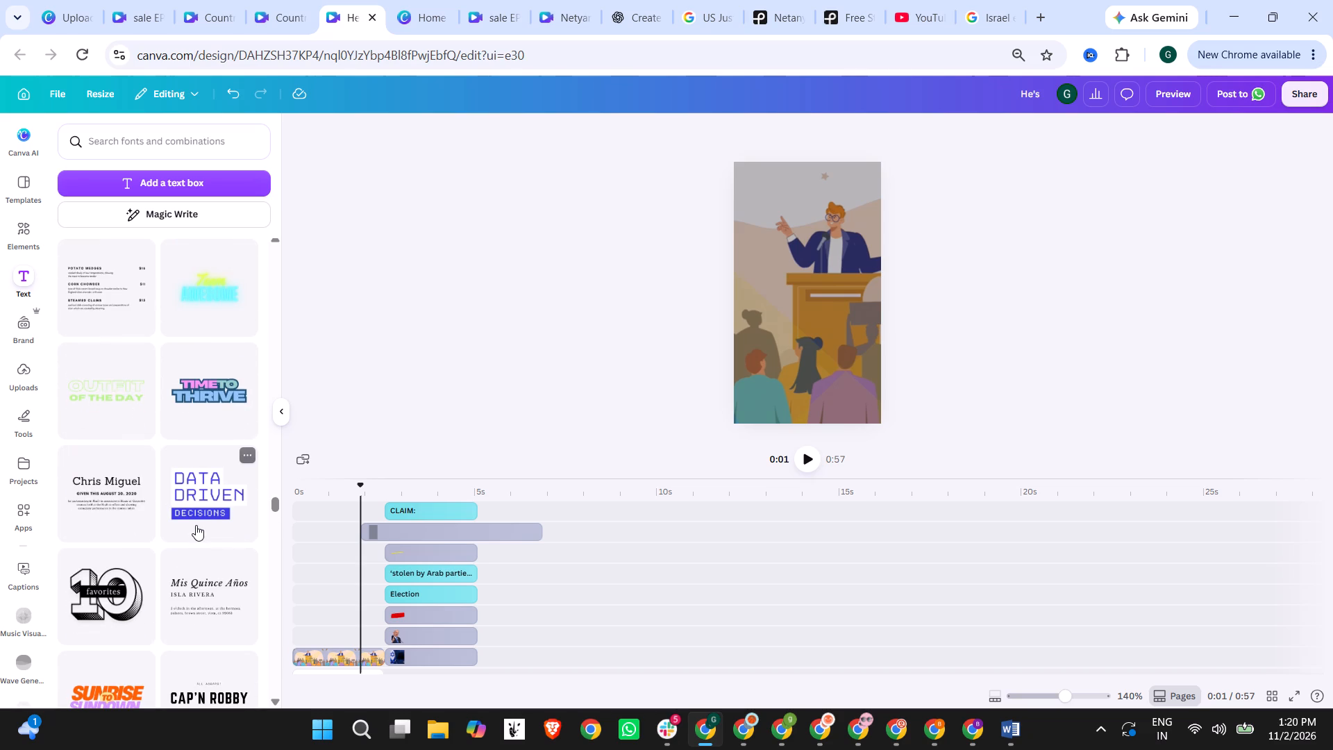
Add the "DATA DRIVEN DECISIONS" font combination to the page and replace its first two lines with "ISRAEL" and "ELECTIONS".
click(218, 494)
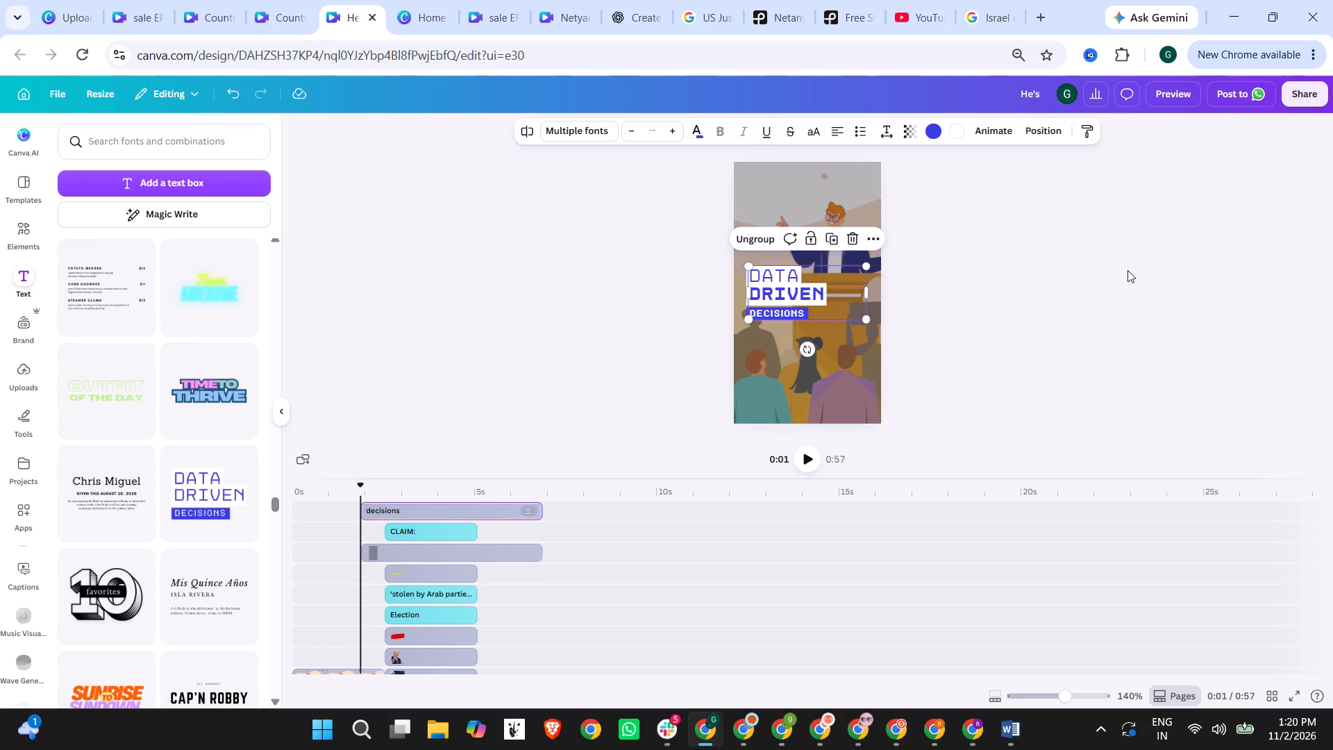
click(1127, 270)
double_click(763, 285)
click(802, 281)
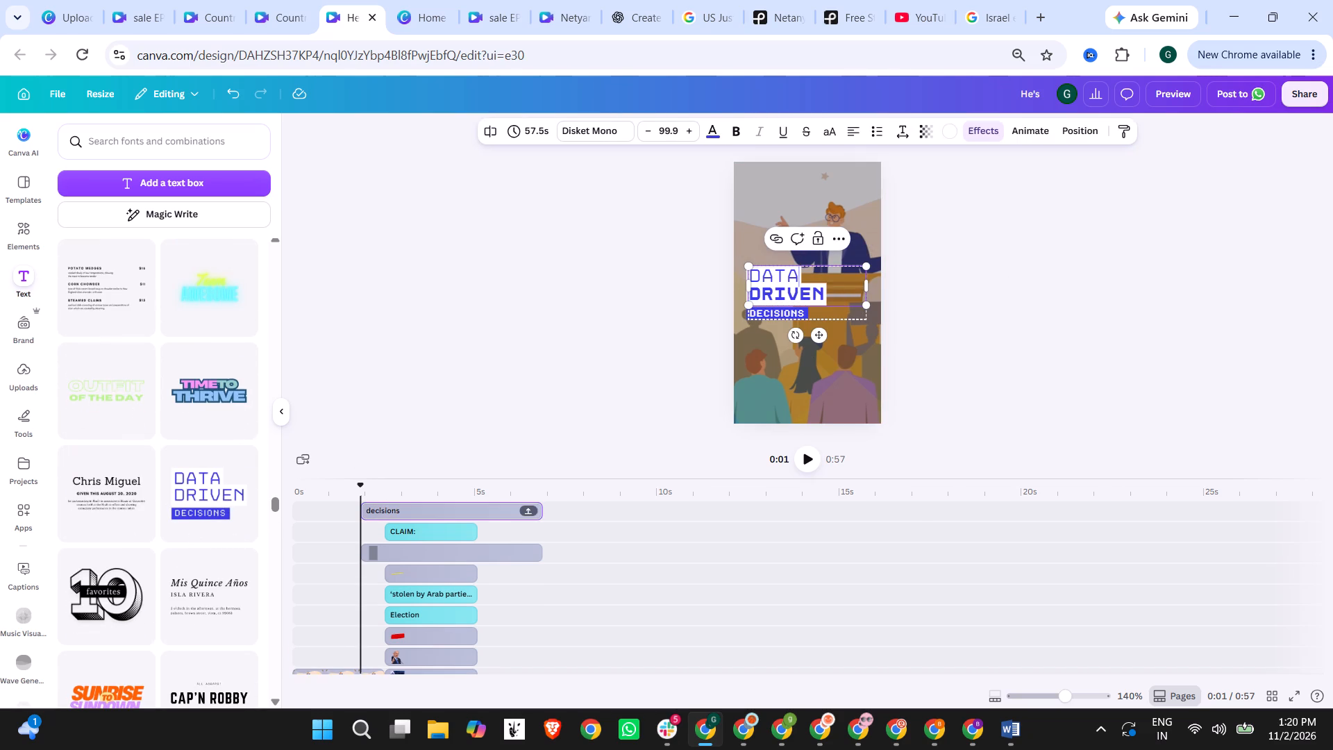
drag(800, 276, 748, 267)
text(ISE)
key(shift+BackSpace)
text(RAEL)
double_click(786, 303)
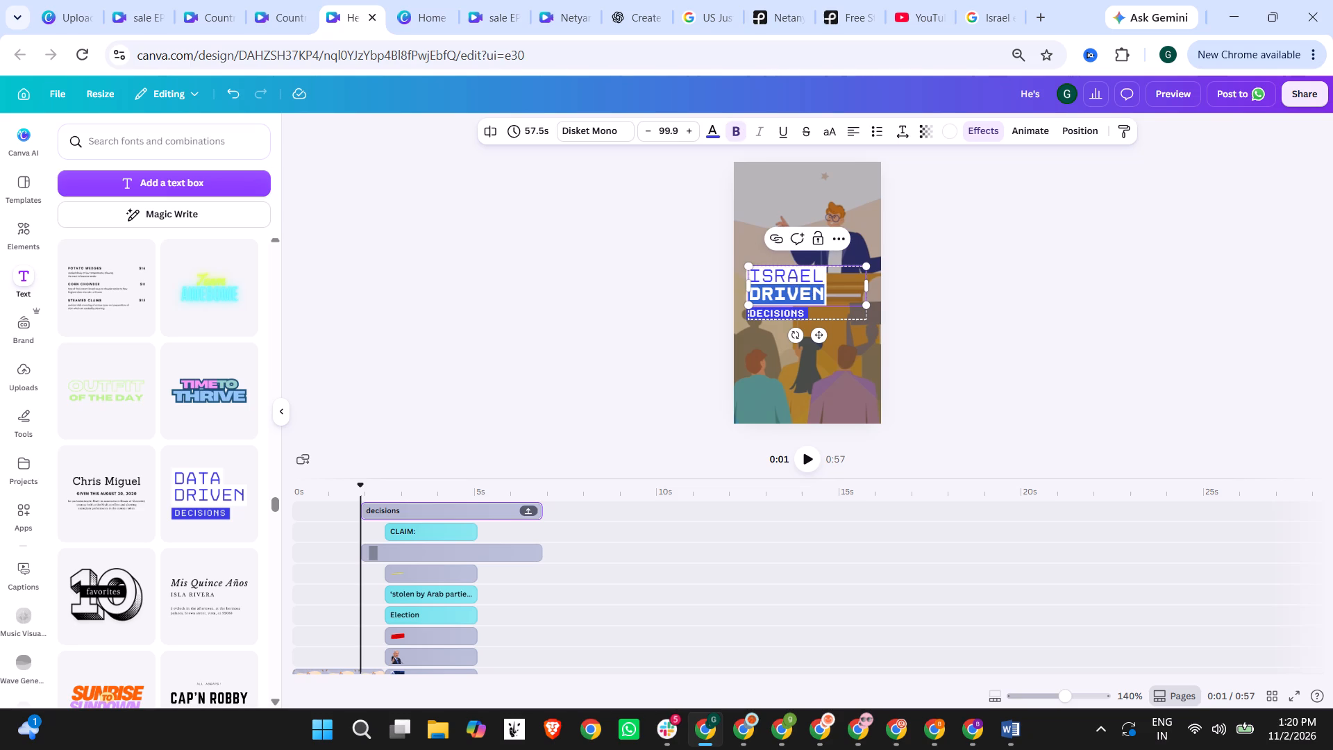
text(ELECTIONS)
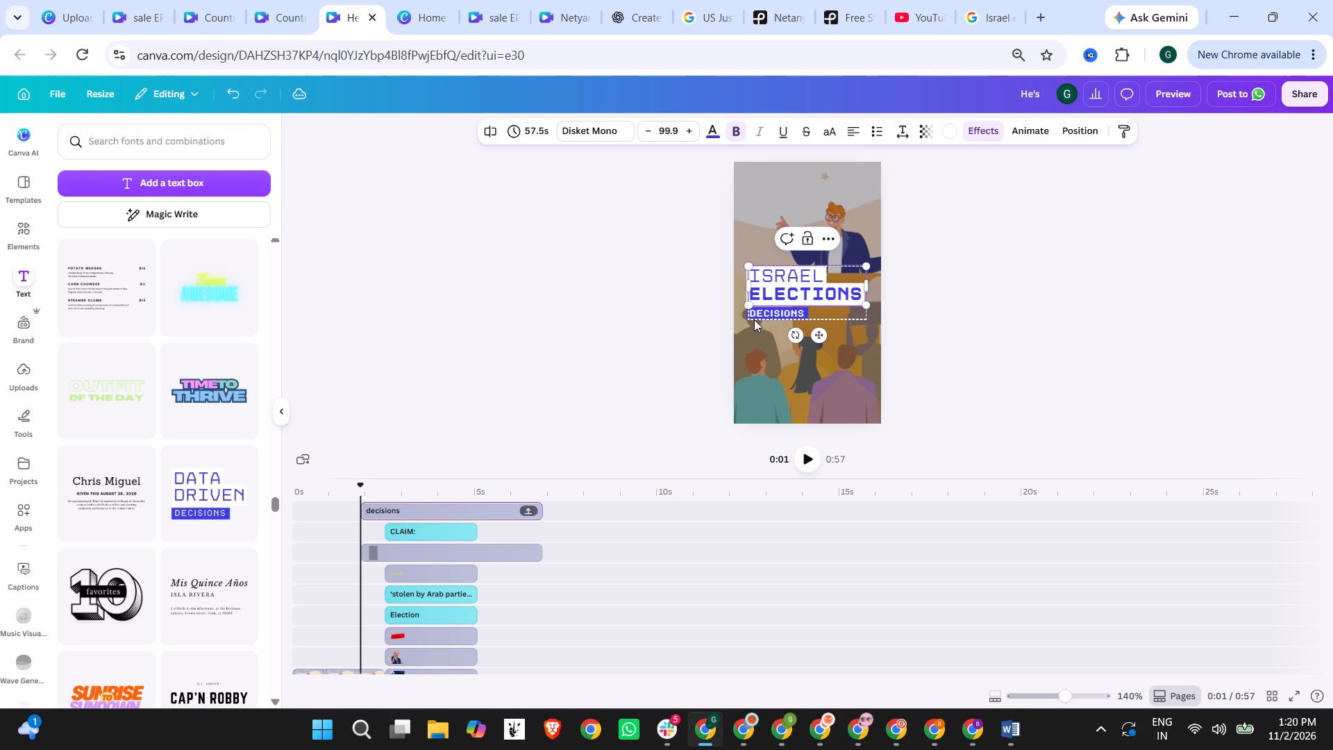
Replace the headline's "DECISIONS" line with "DISPUTED" and enlarge it to font size 85.9.
triple_click(768, 313)
key(shift+s)
key(shift+BackSpace)
text(DISPUTED)
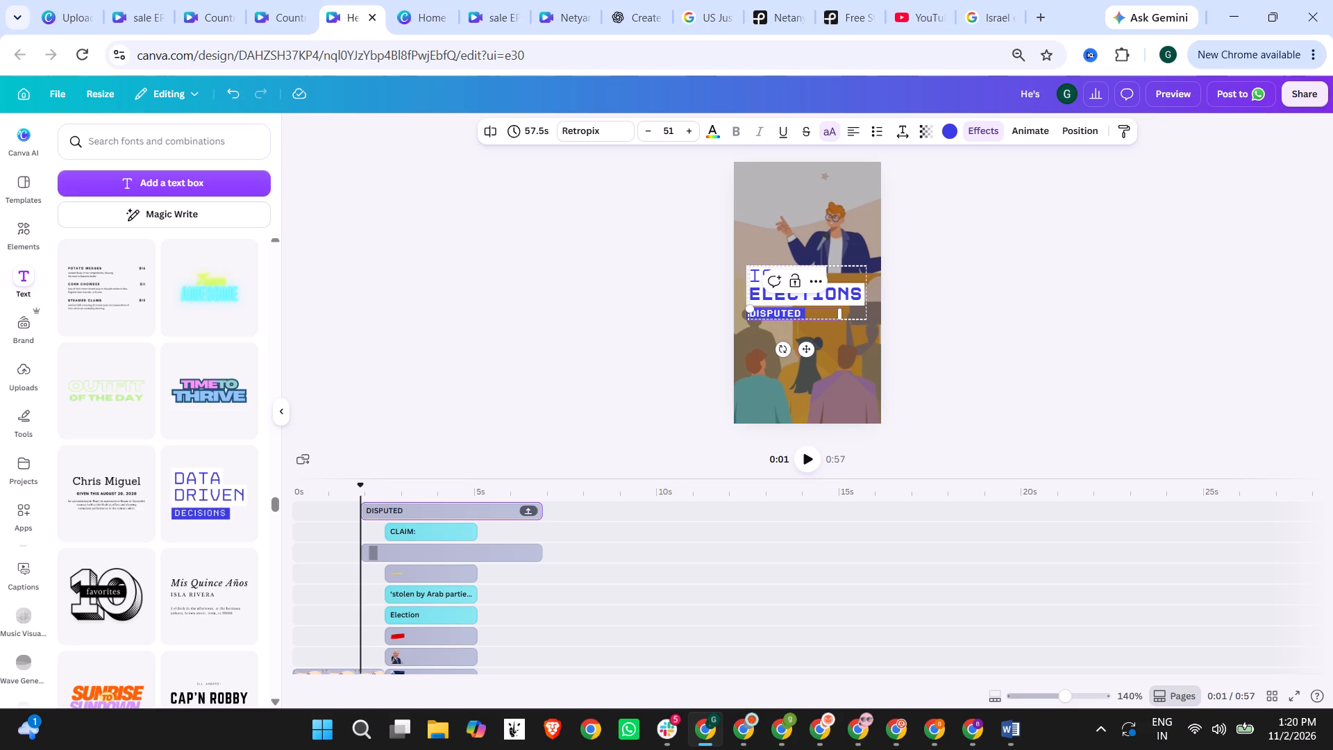
key(ctrl+a)
click(683, 133)
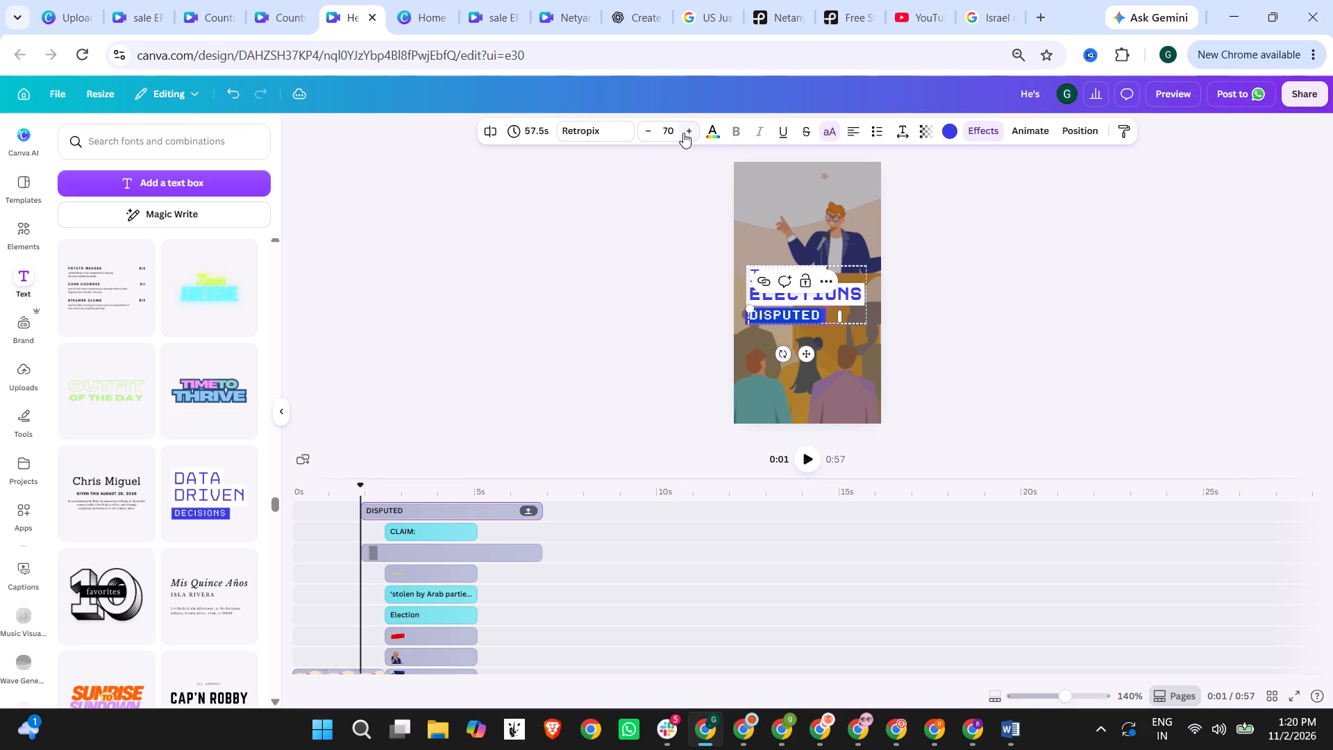
click(966, 228)
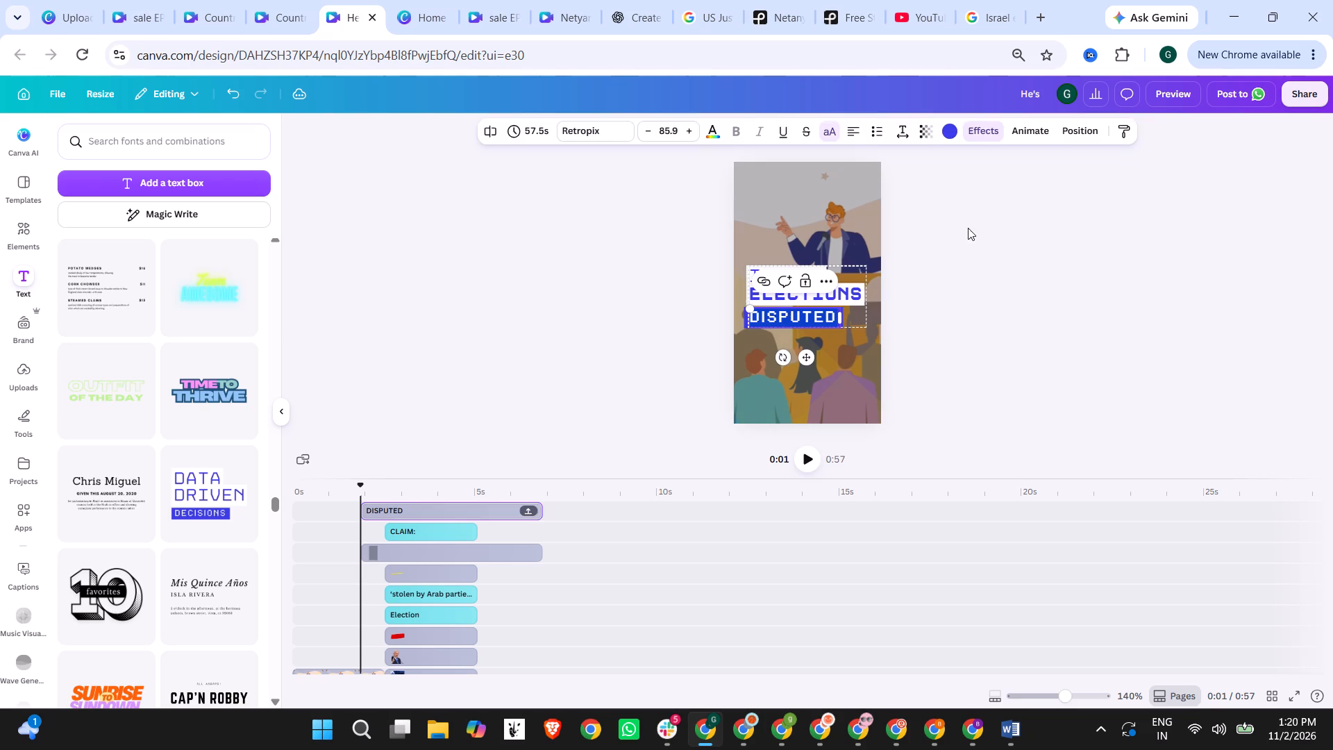
Enlarge the headline's "ISRAEL" line to font size about 145 and shift the whole headline closer to the page centre.
click(787, 283)
double_click(783, 269)
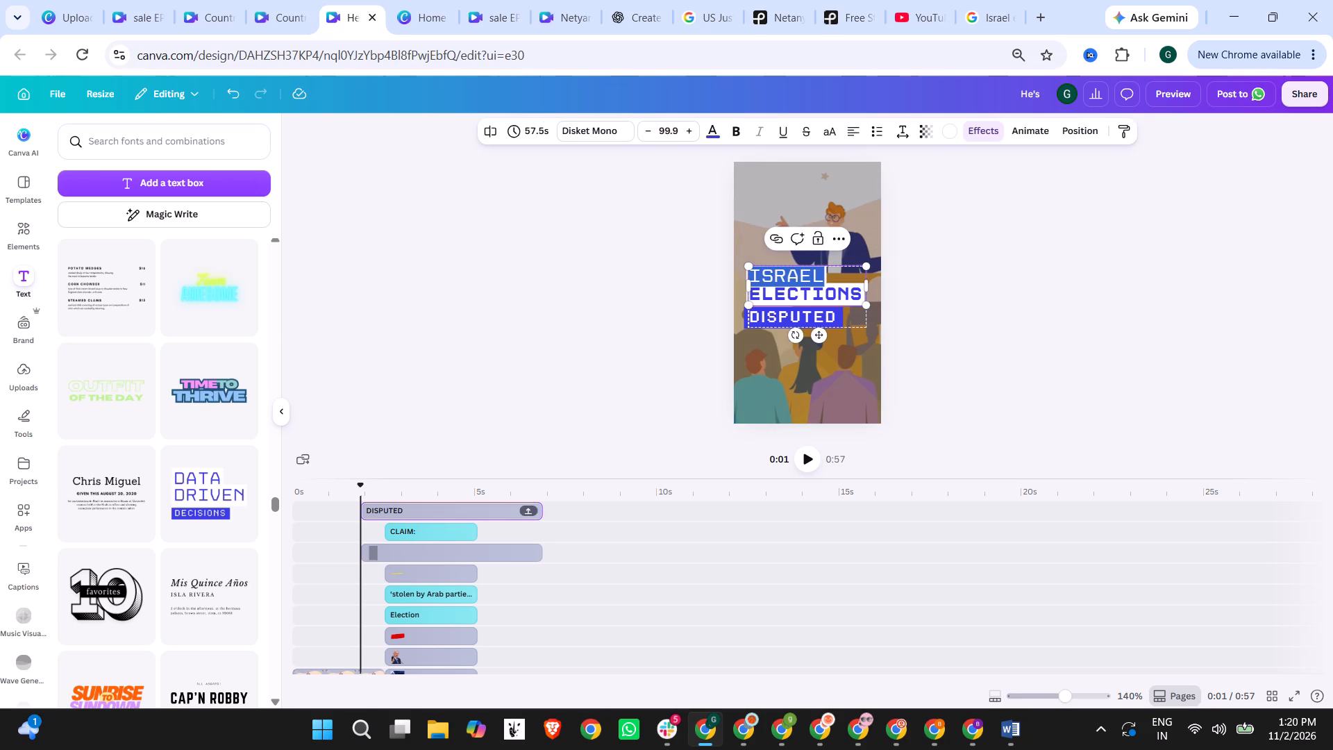
click(687, 130)
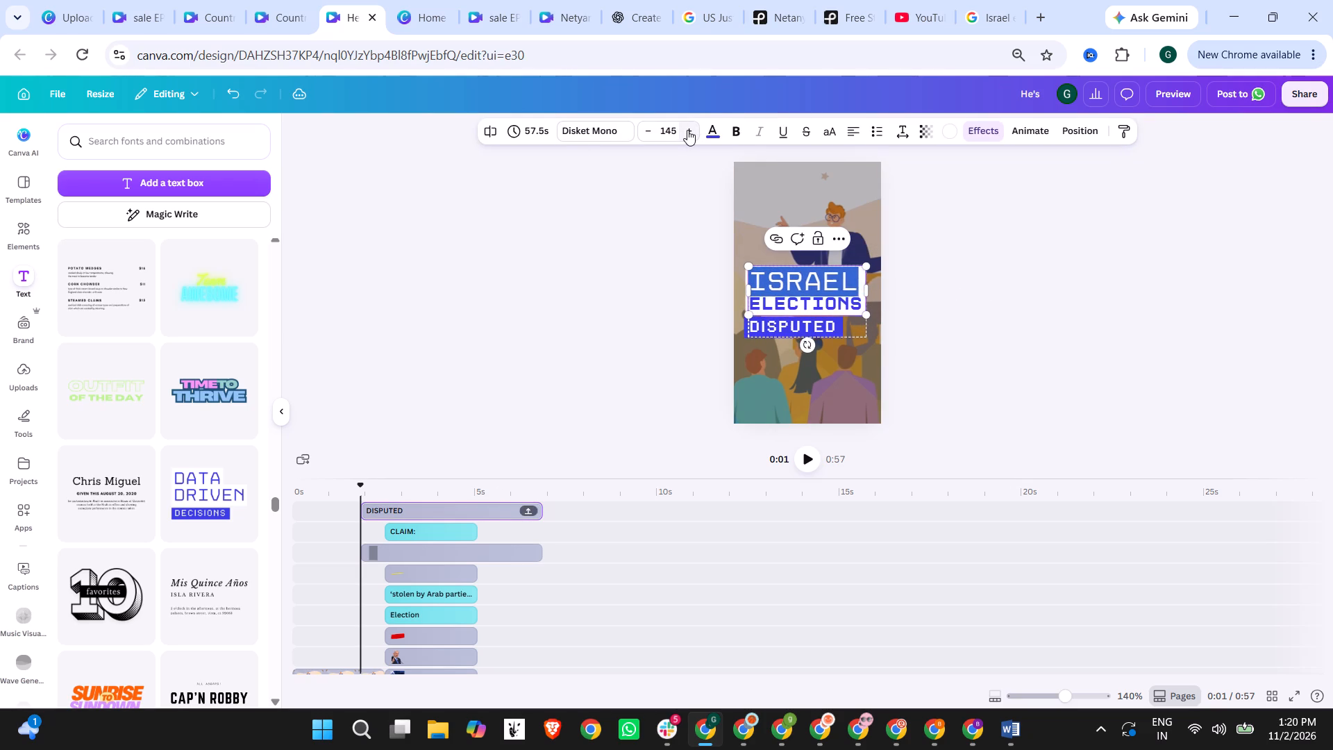
click(993, 254)
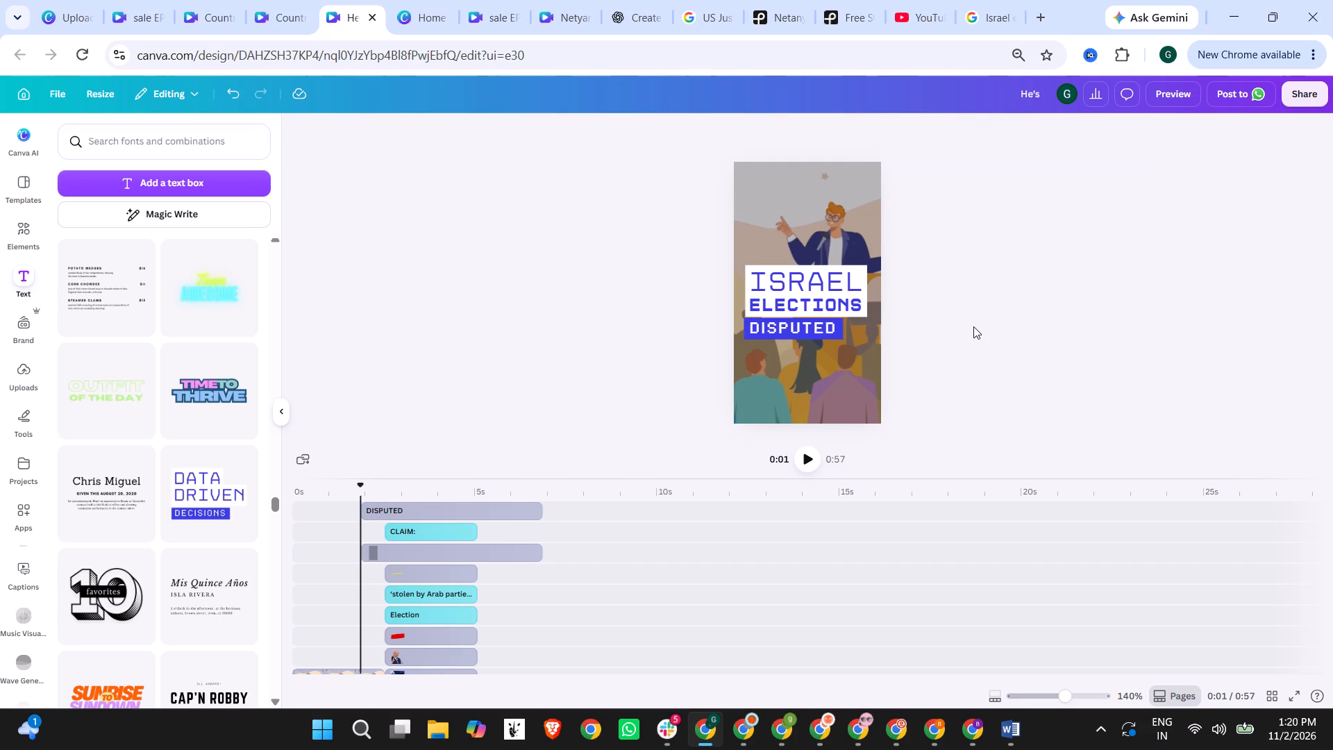
click(832, 293)
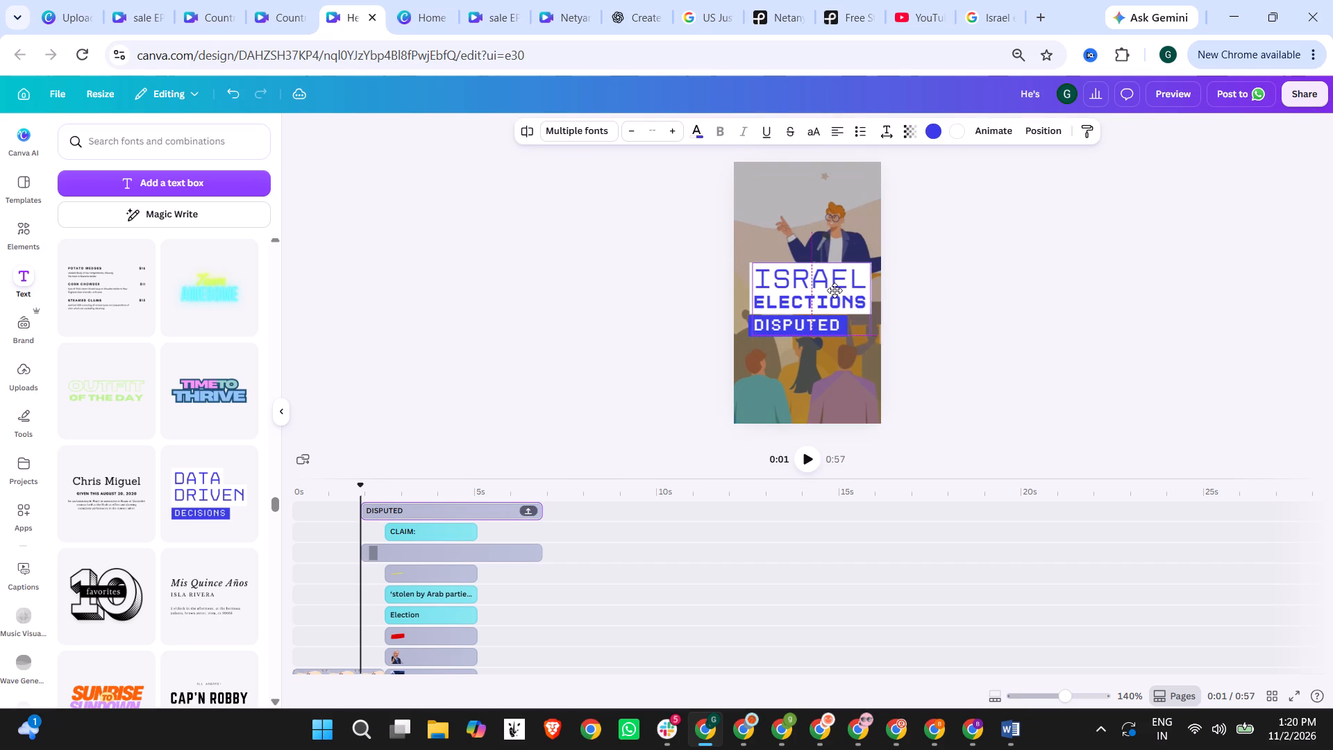
click(1014, 292)
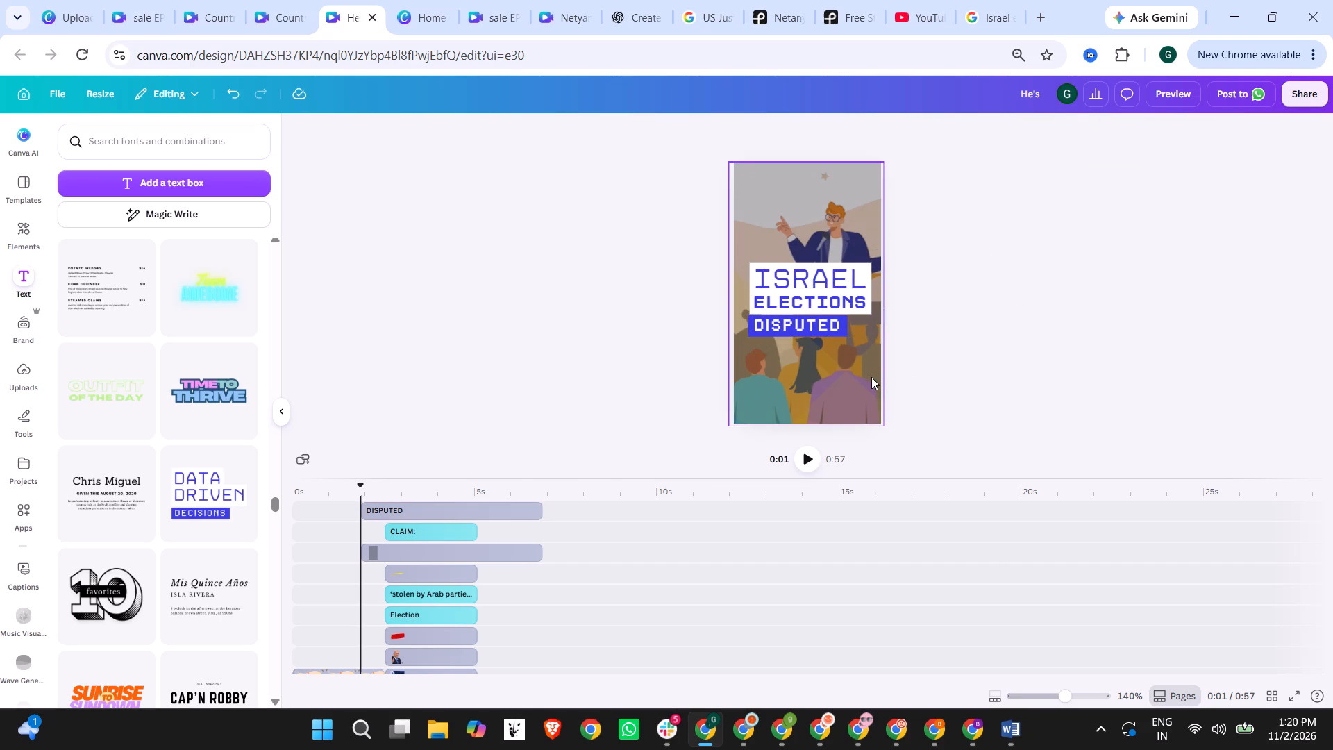
click(1014, 366)
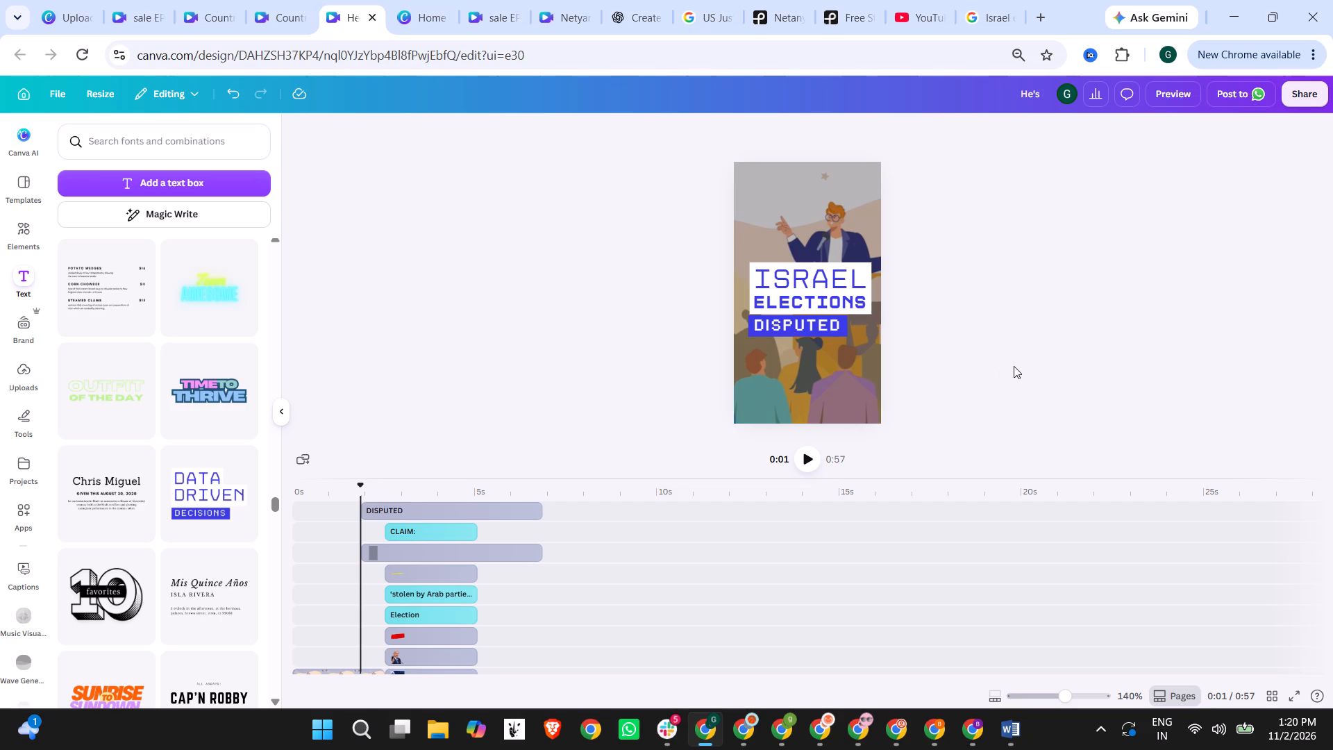
Add a square shape and resize it into a narrow vertical bar, about 42 by 544, beside the headline's "ISRAEL ELECTIONS DISPUTED" block.
click(15, 177)
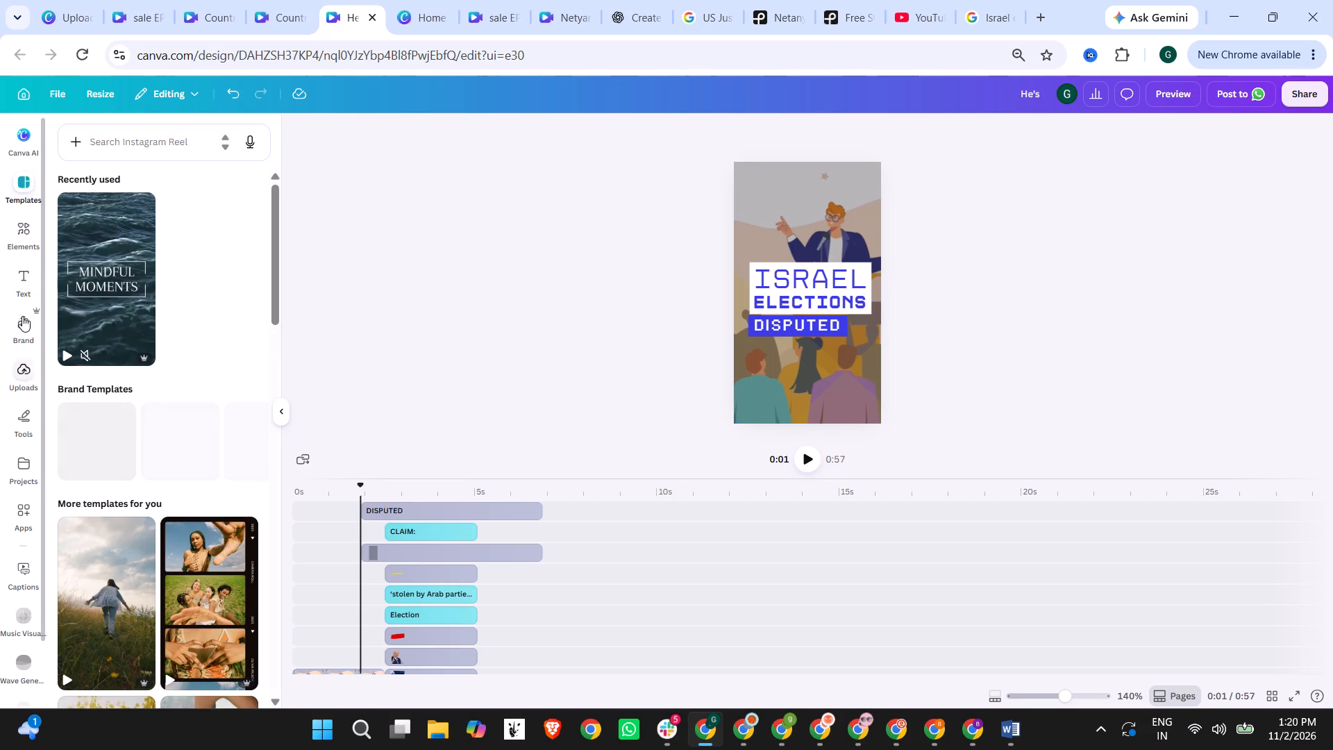
click(21, 231)
click(80, 206)
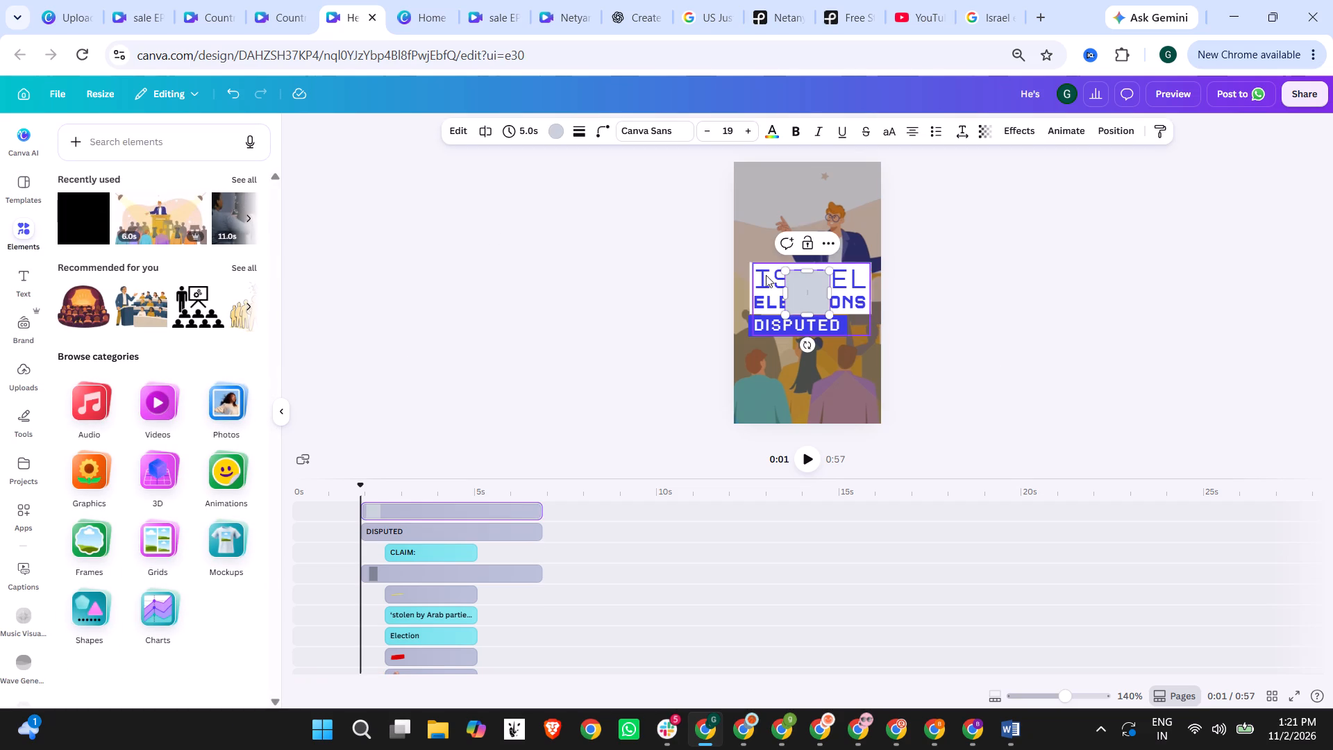
click(987, 285)
drag(810, 290, 761, 282)
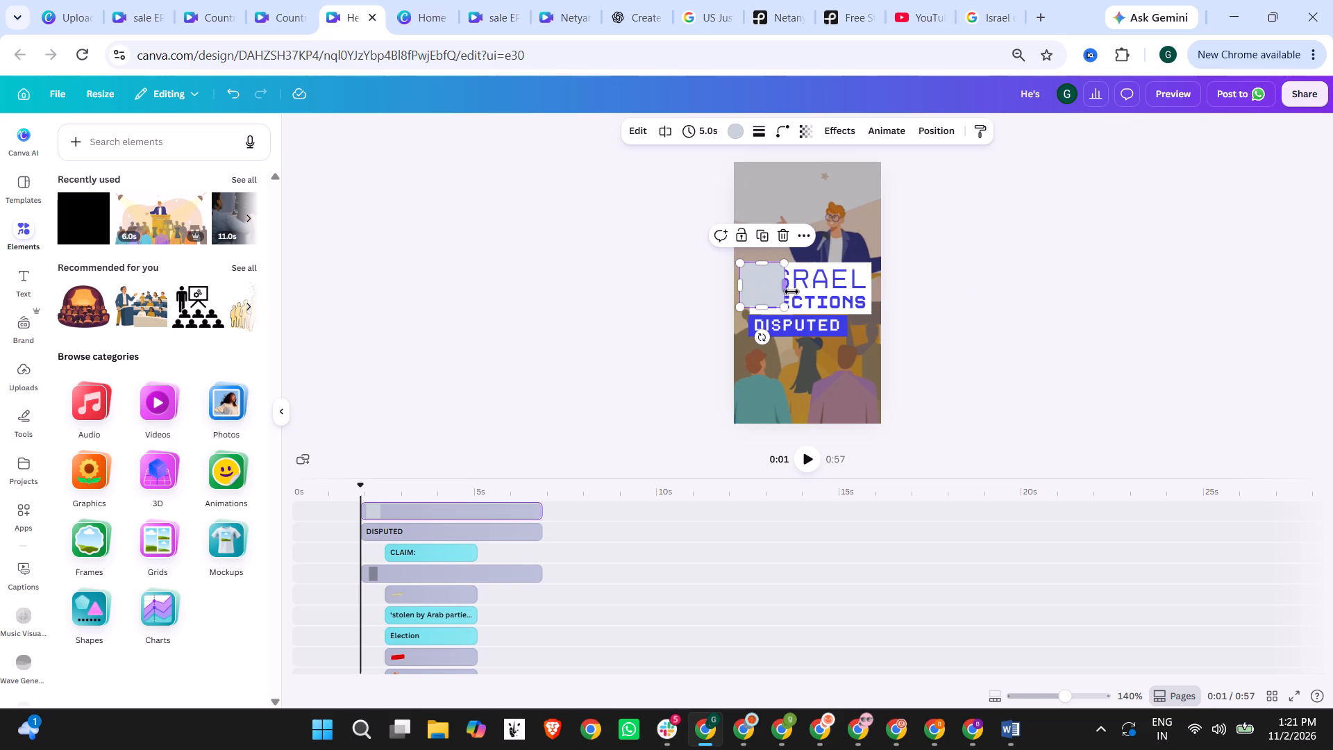
drag(785, 304, 747, 333)
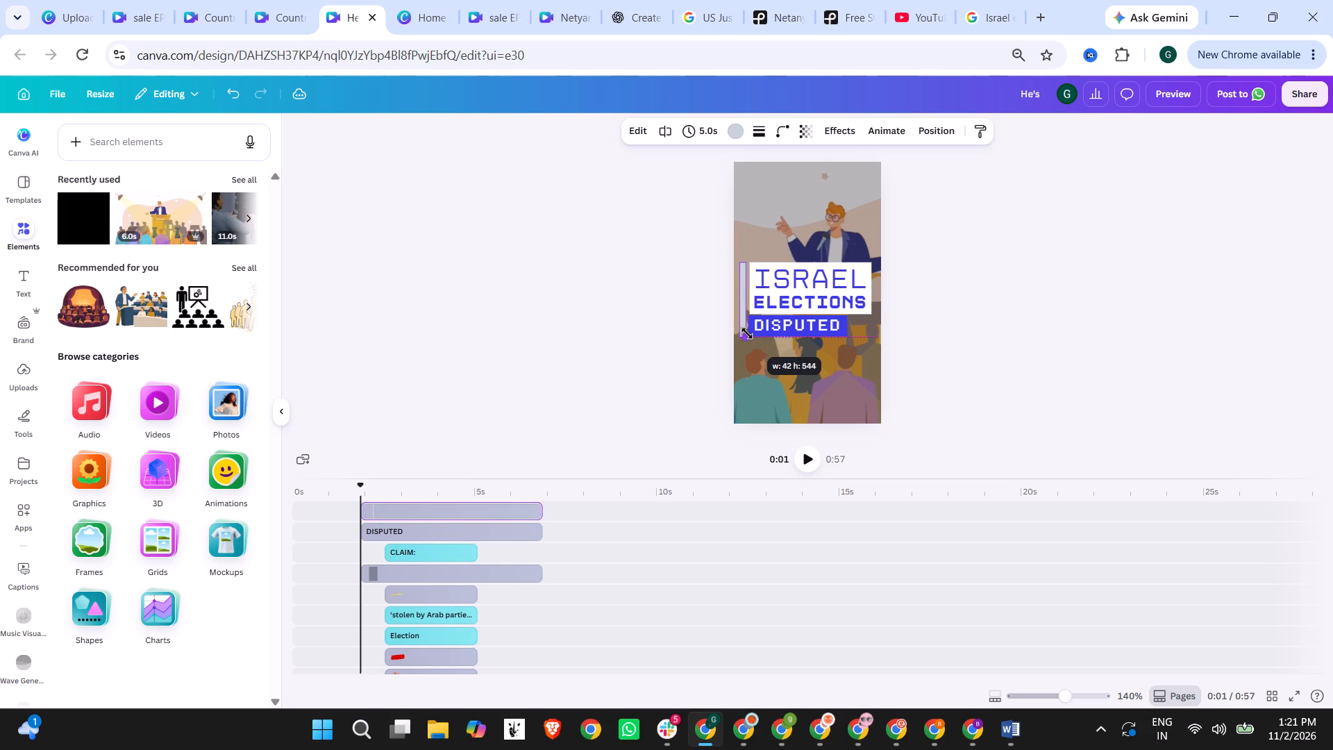
drag(747, 333, 748, 335)
click(994, 322)
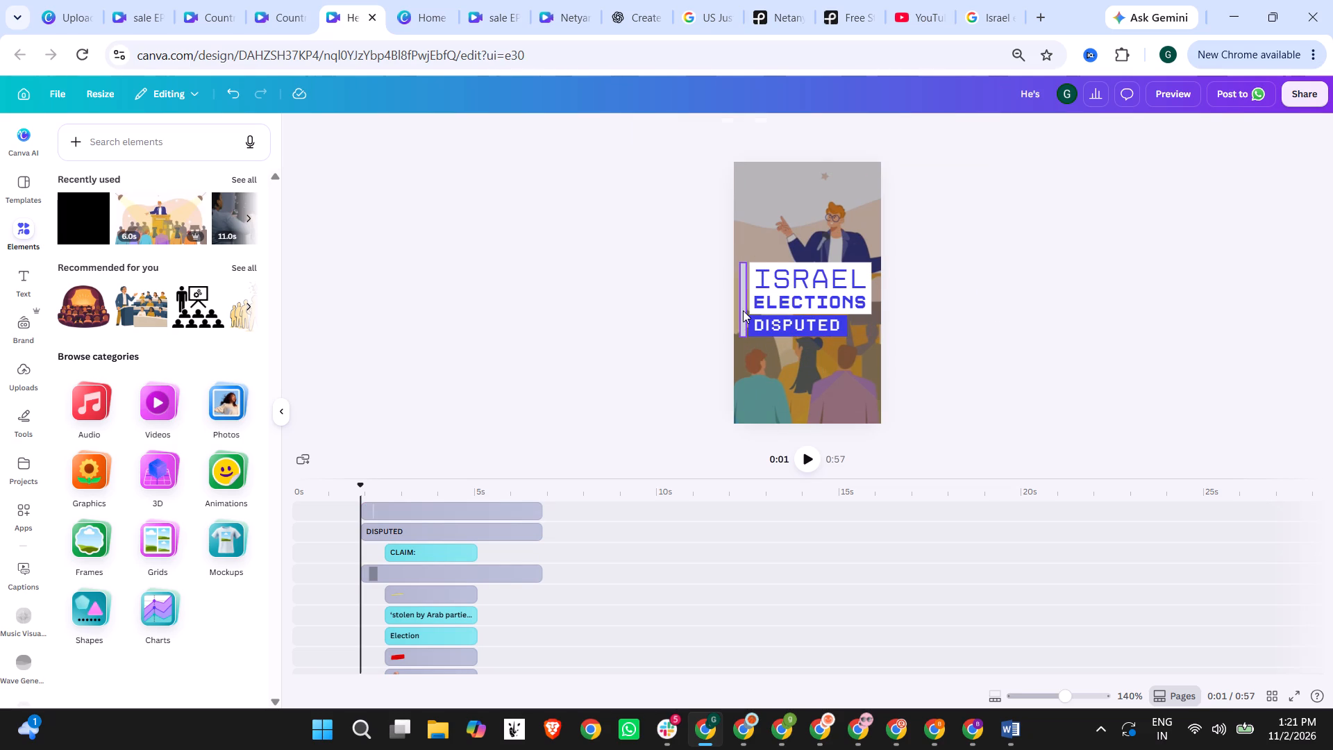
Colour the narrow bar beside the headline white.
click(743, 310)
click(744, 126)
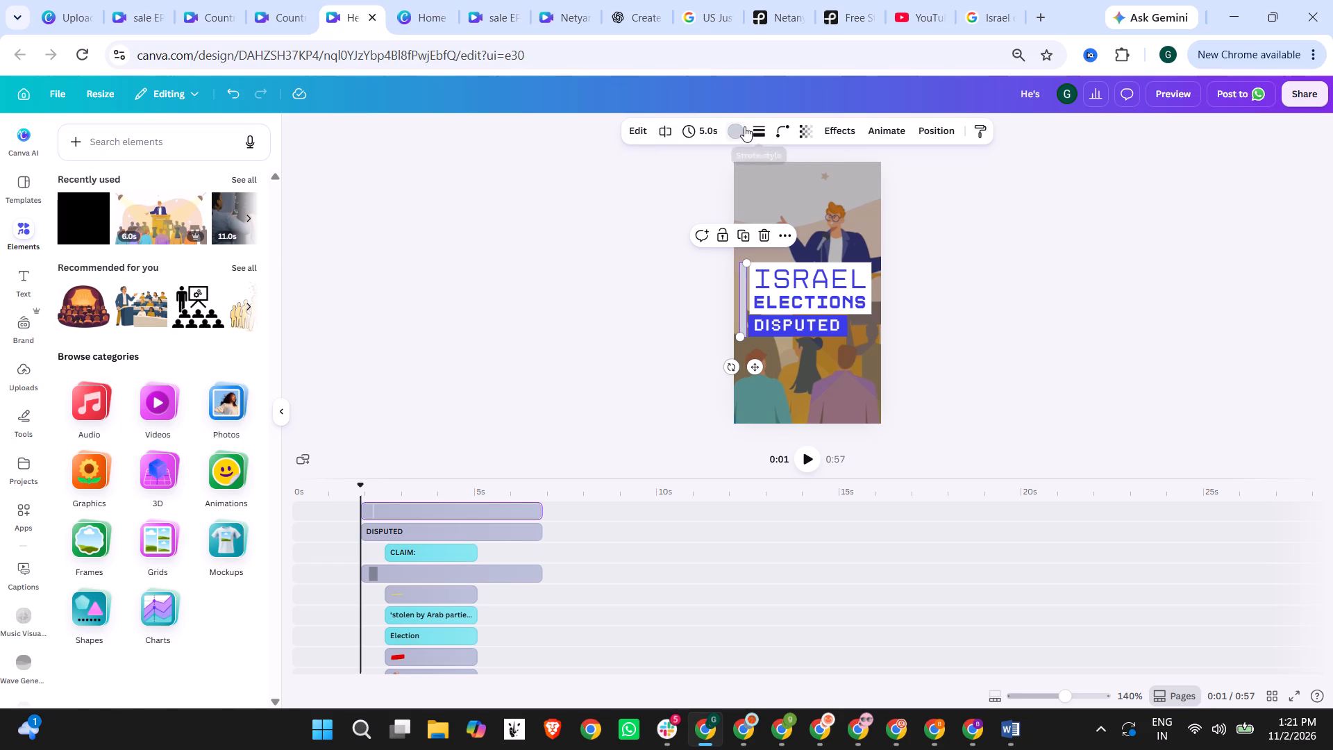
click(130, 276)
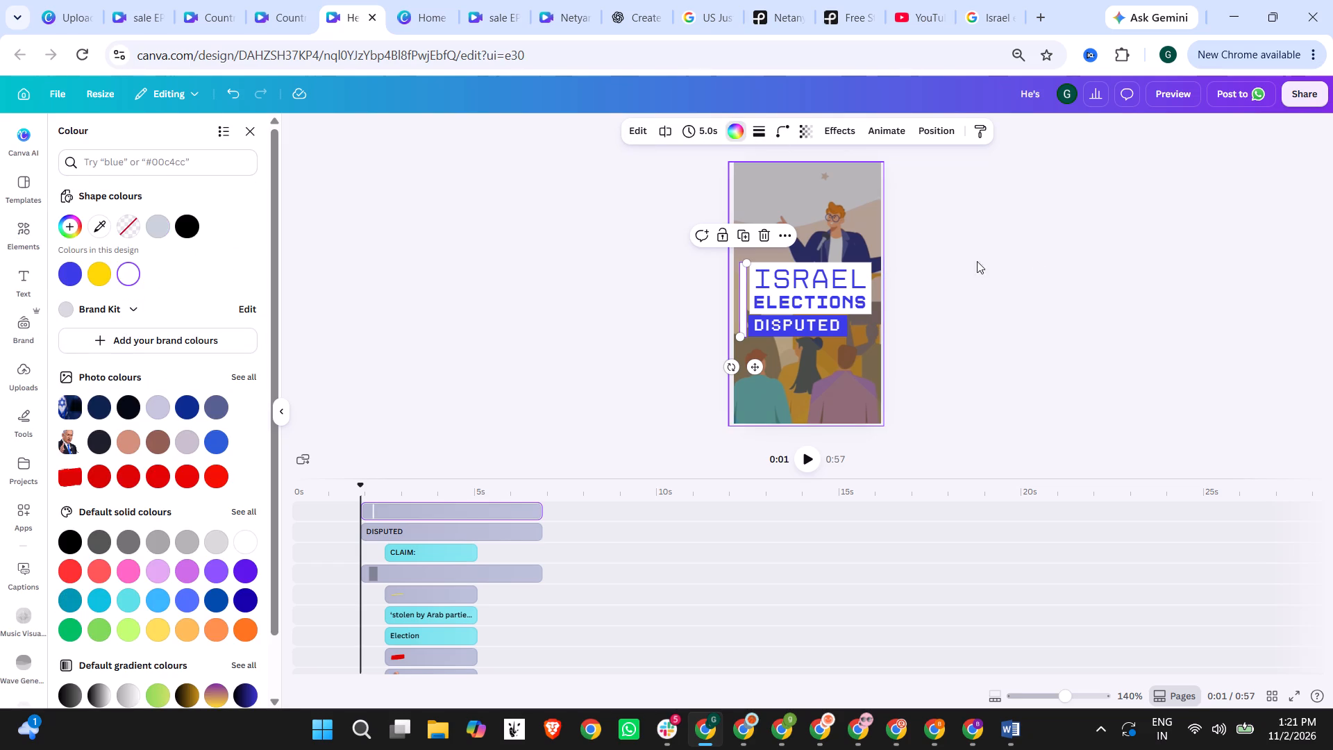
click(1046, 258)
click(634, 312)
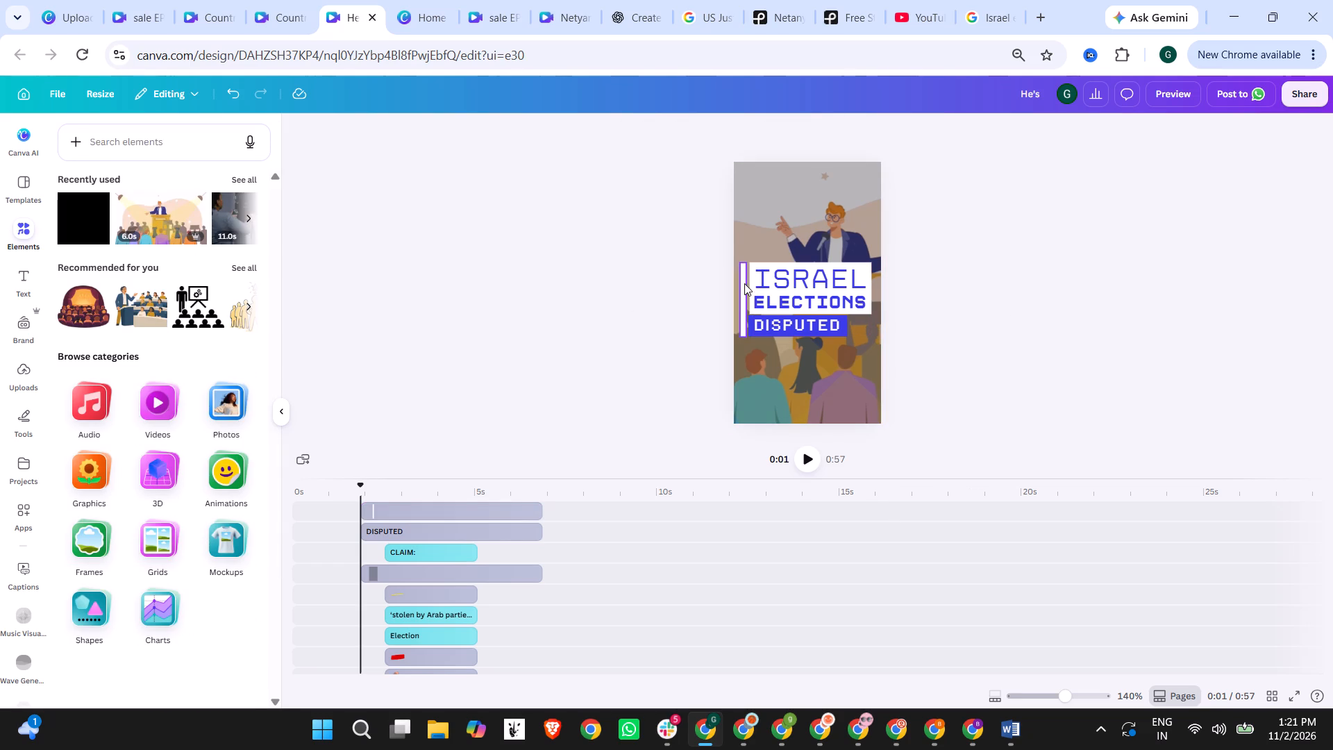
click(744, 283)
click(1022, 286)
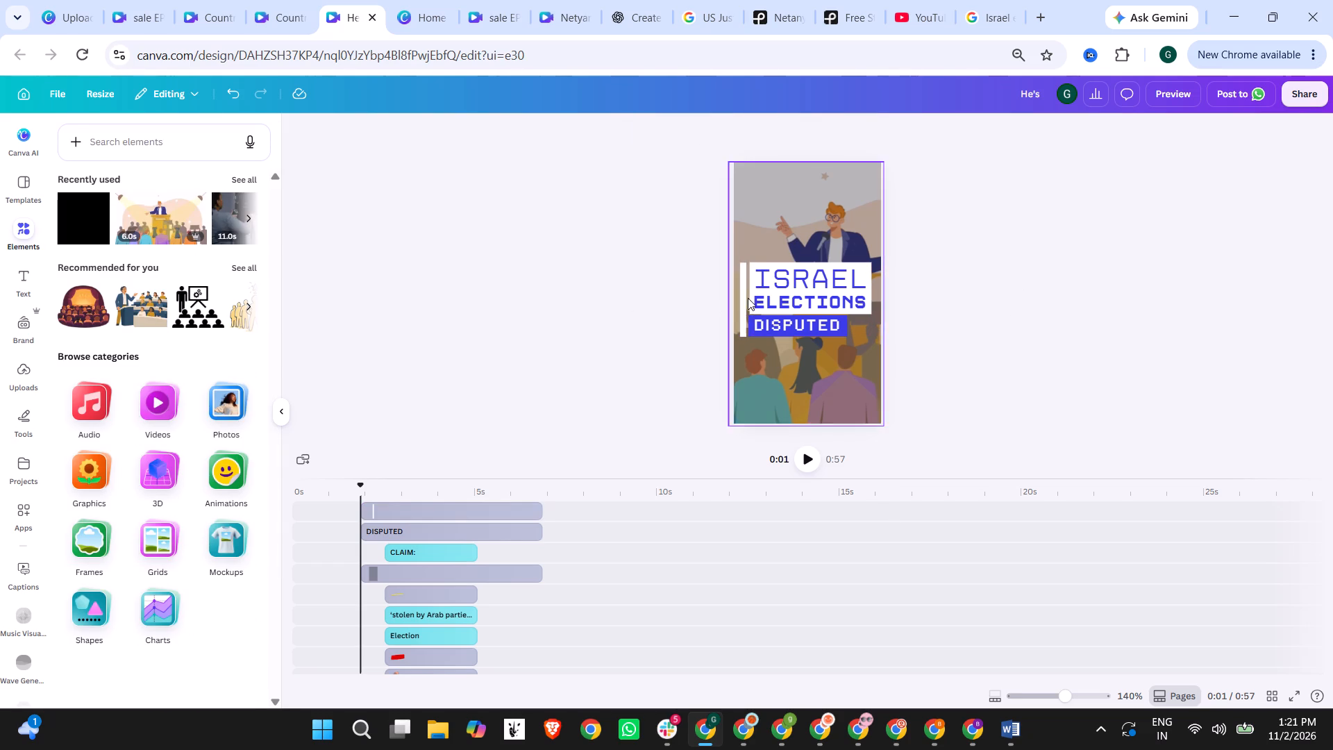
Shift the white bar and dark overlay to start at 0 s and the headline to start at about 0.5 s.
click(745, 298)
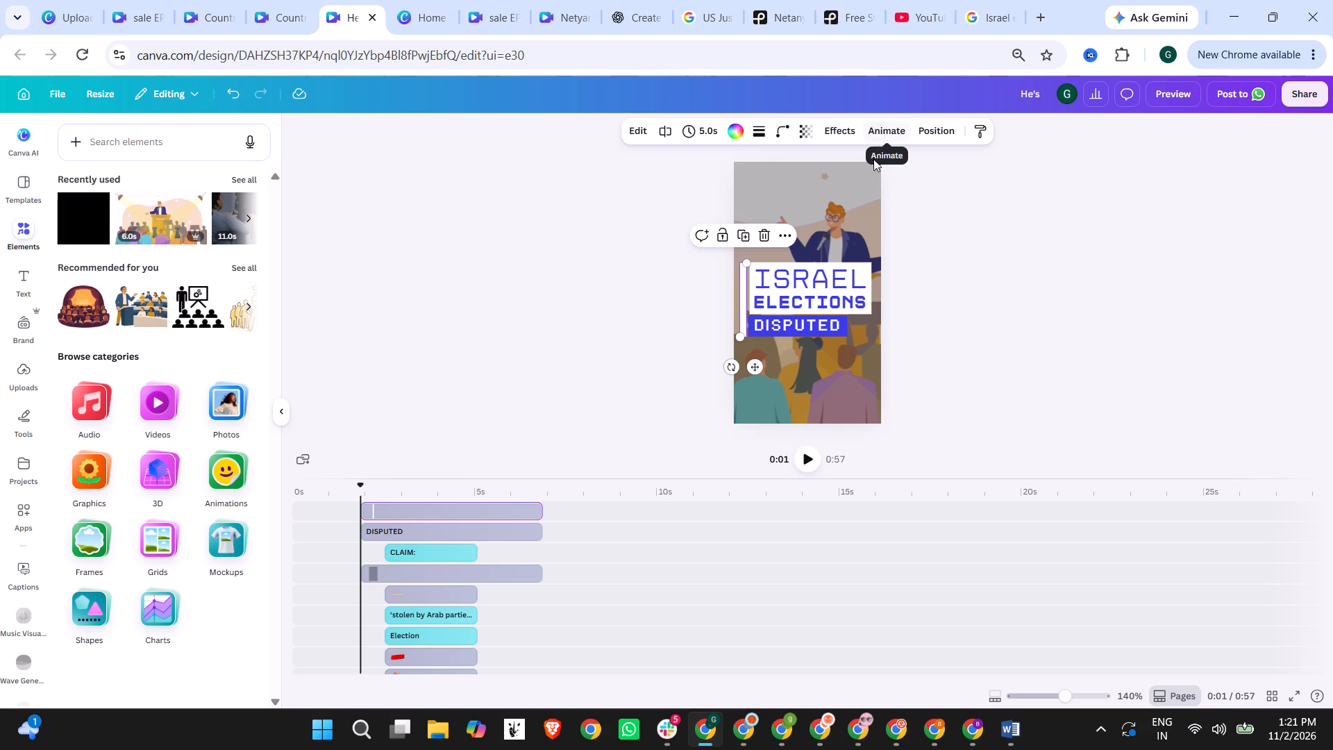
scroll(453, 484, down, 13)
scroll(464, 609, up, 6)
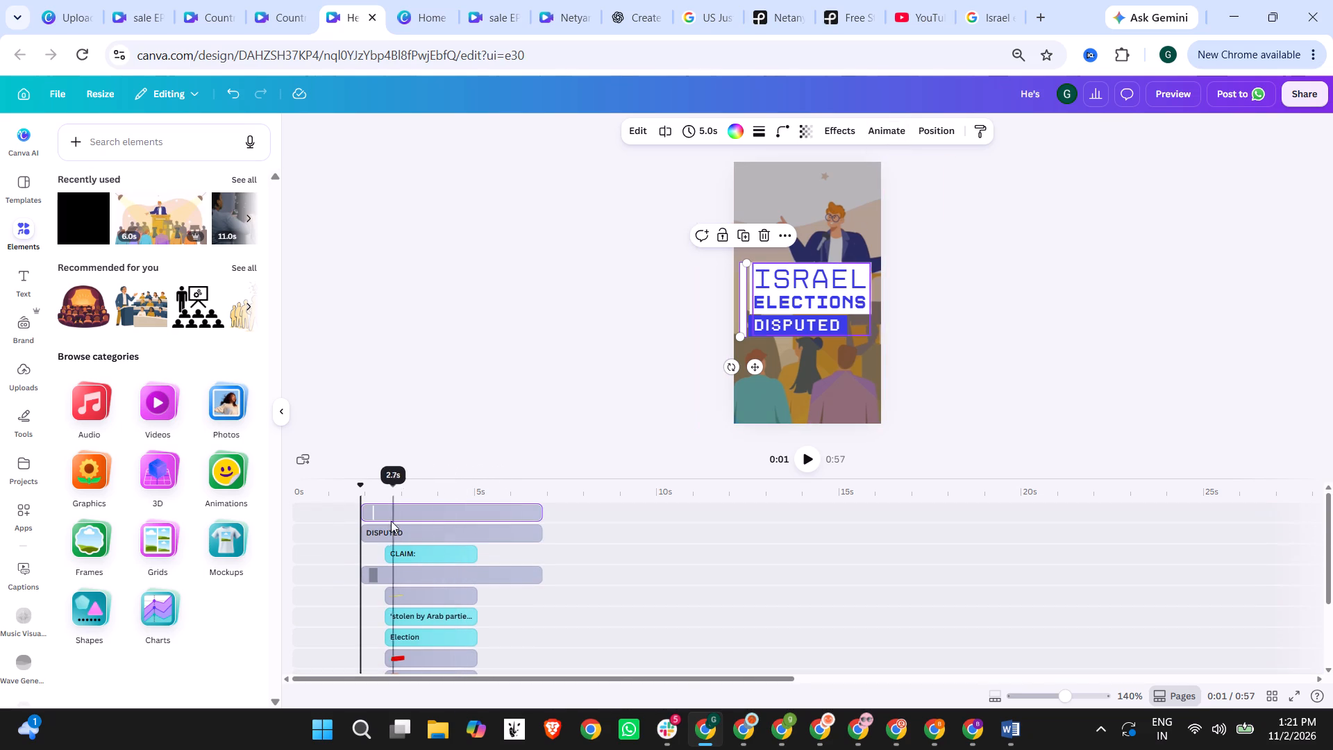
drag(389, 511, 322, 512)
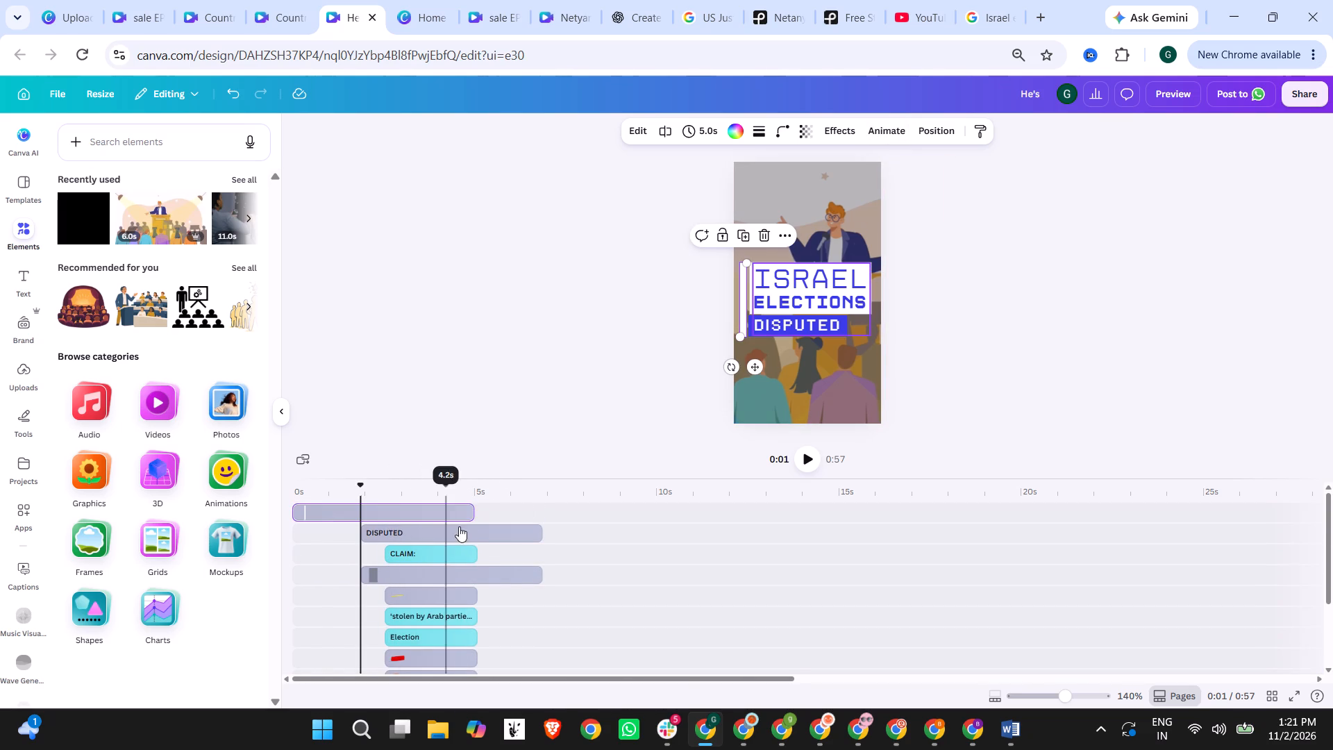
drag(473, 526, 424, 528)
drag(487, 575, 429, 566)
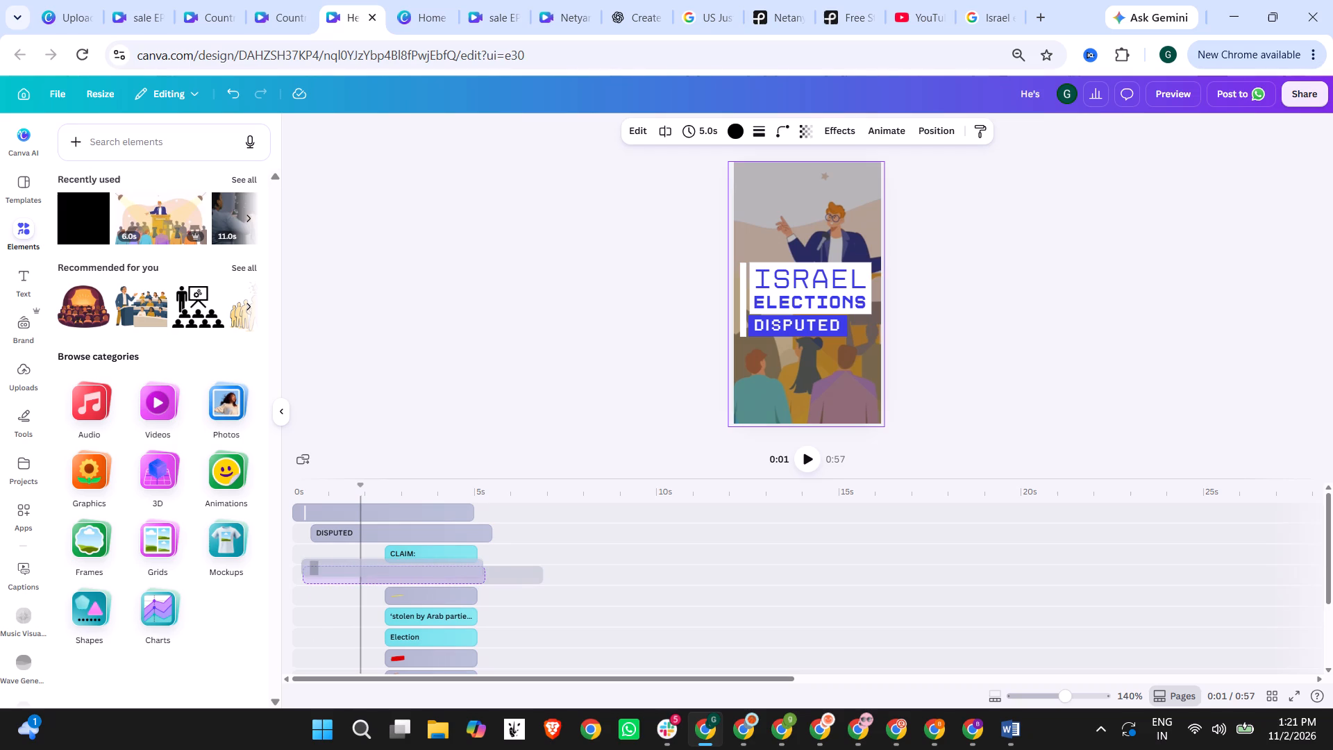
drag(429, 566, 429, 567)
drag(429, 567, 419, 568)
Trim the dark overlay, the headline and the white bar to end with the opening clip at about 2.5 s.
scroll(562, 567, down, 2)
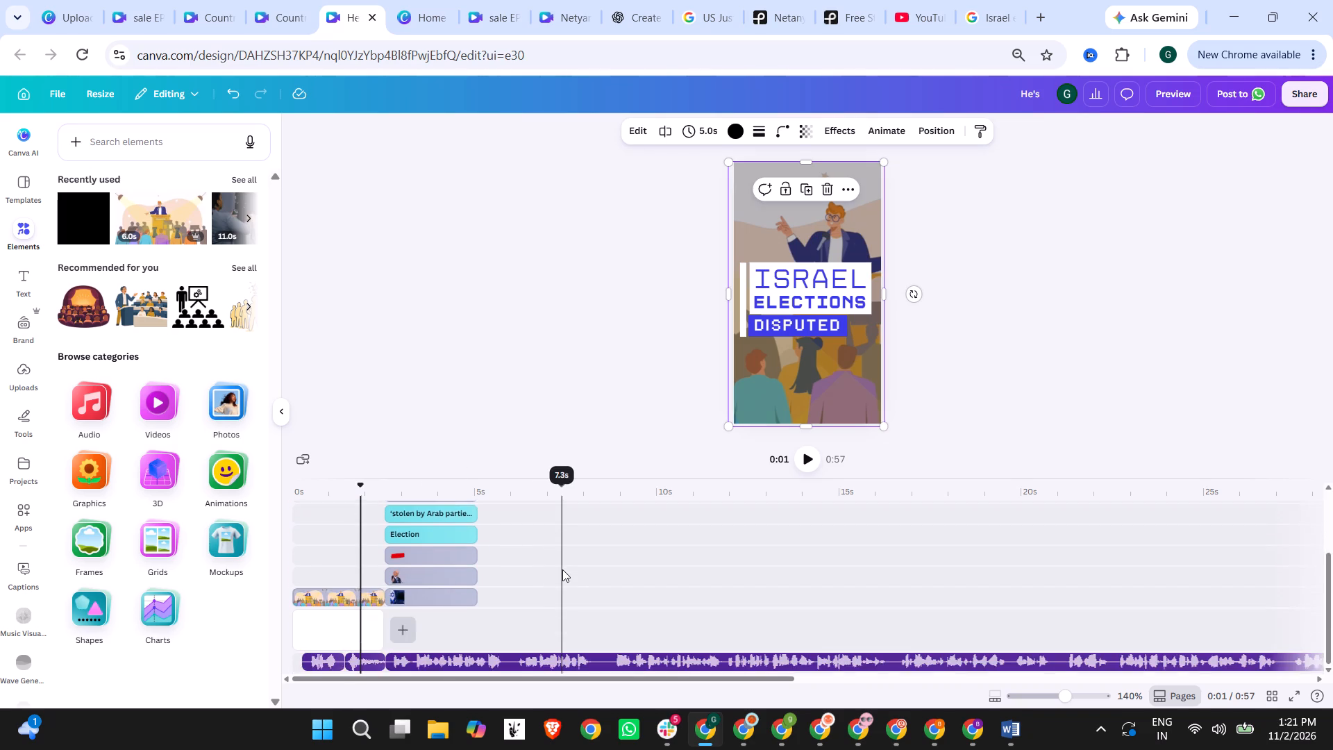
scroll(562, 569, up, 2)
drag(471, 578, 380, 579)
drag(491, 535, 385, 535)
drag(467, 508, 383, 512)
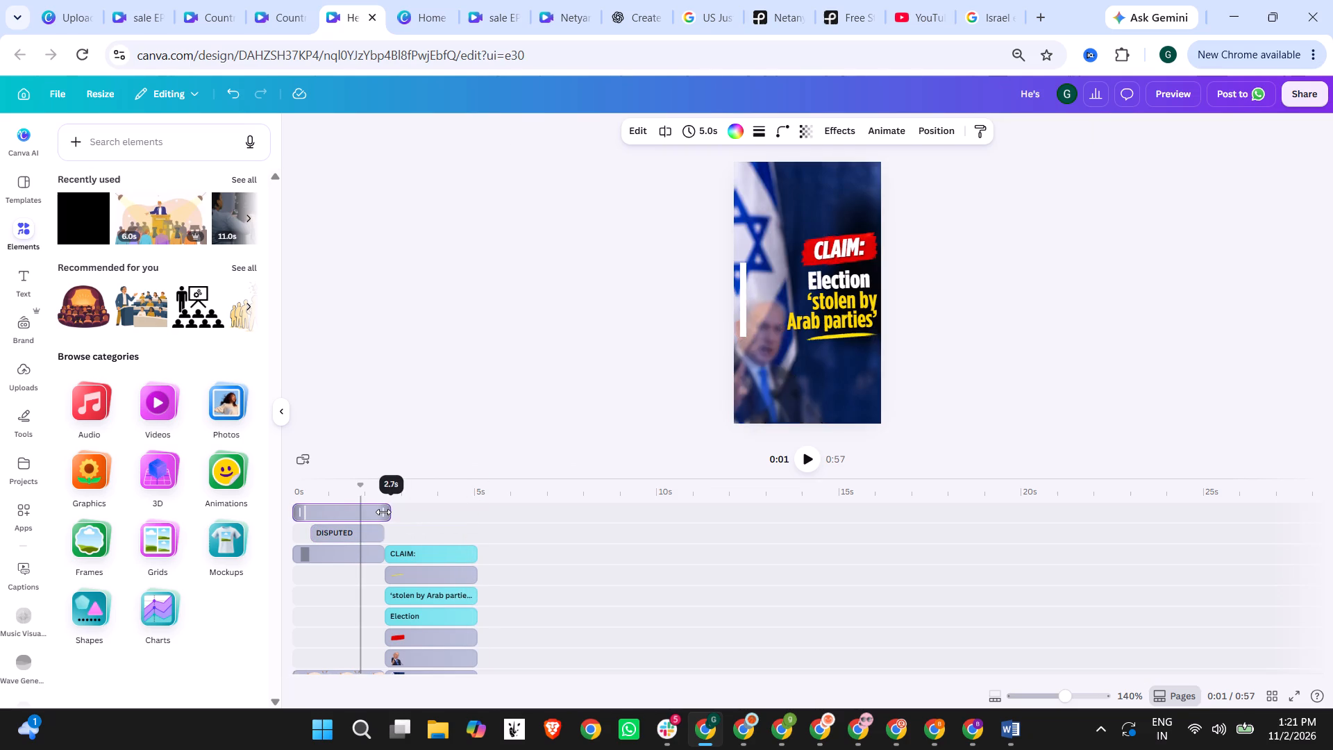
drag(383, 512, 378, 512)
scroll(421, 592, down, 1)
scroll(421, 589, up, 1)
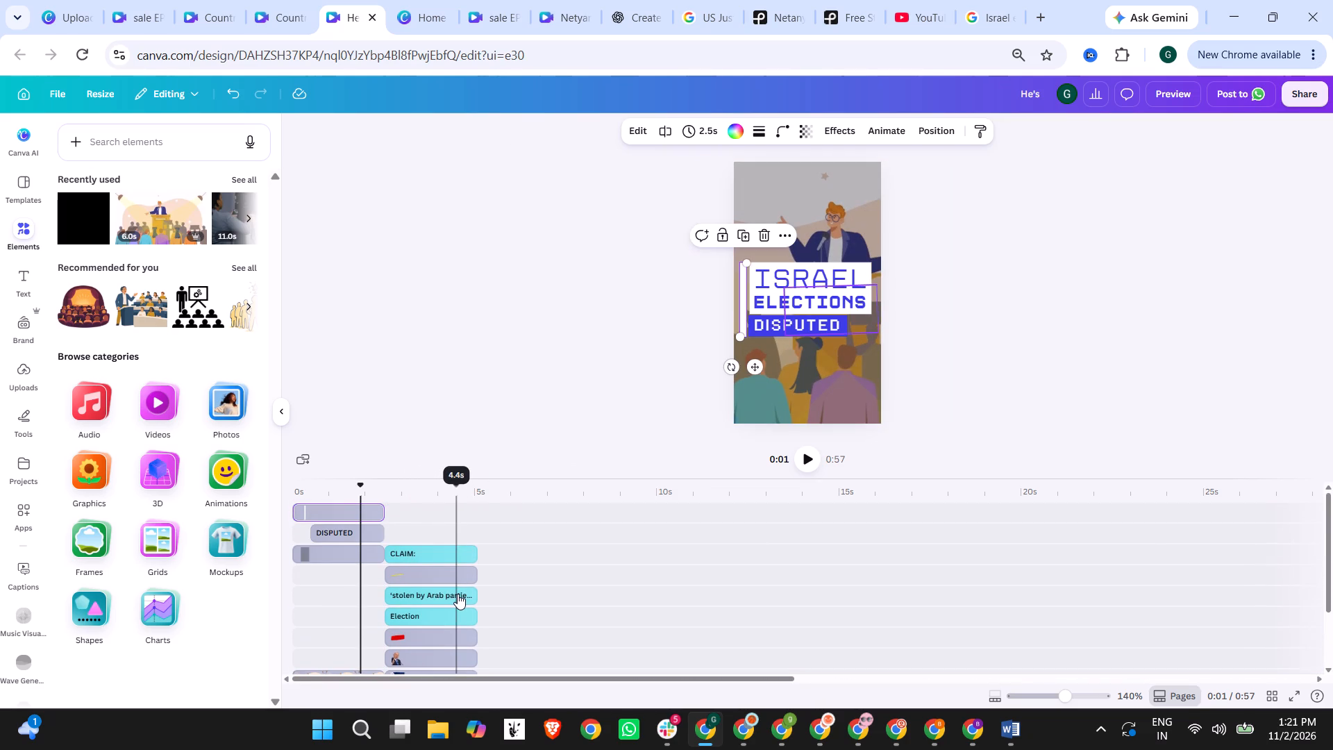
Apply the Pan animation to the white bar and to the headline group.
click(803, 322)
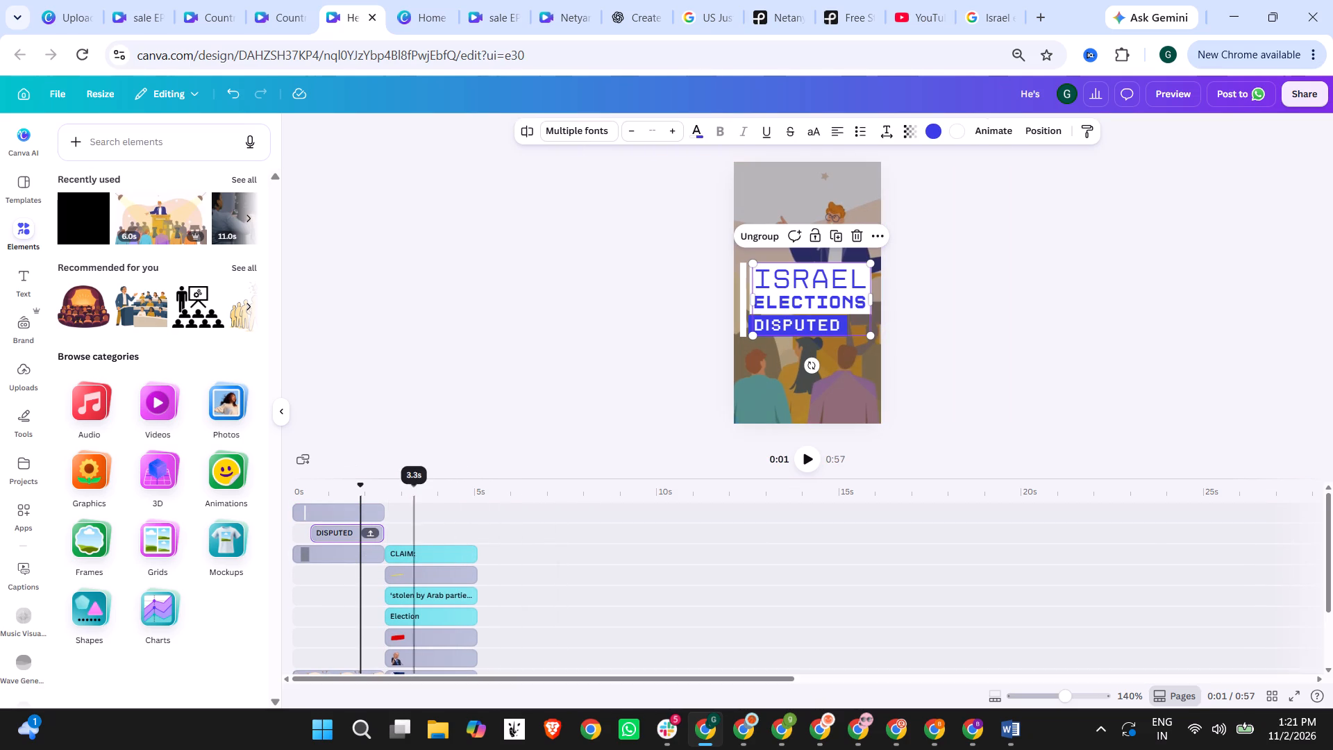
click(329, 506)
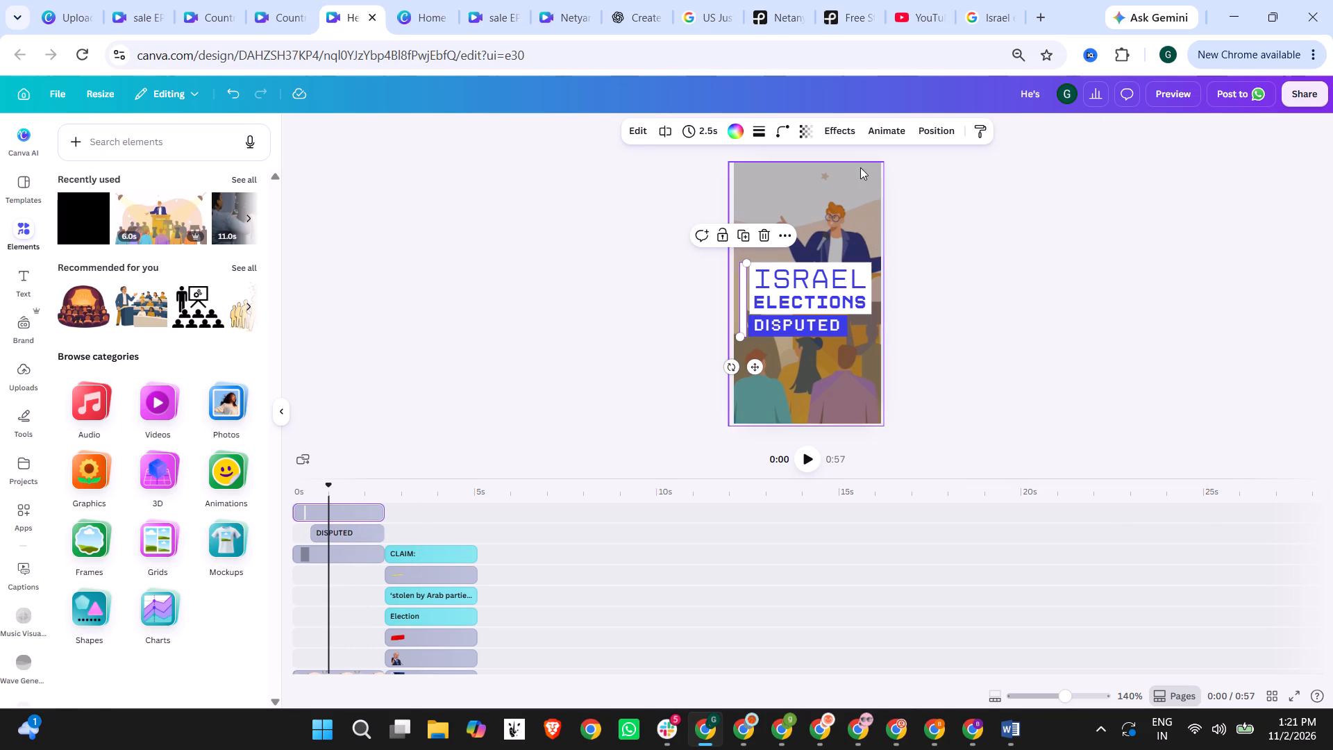
click(898, 122)
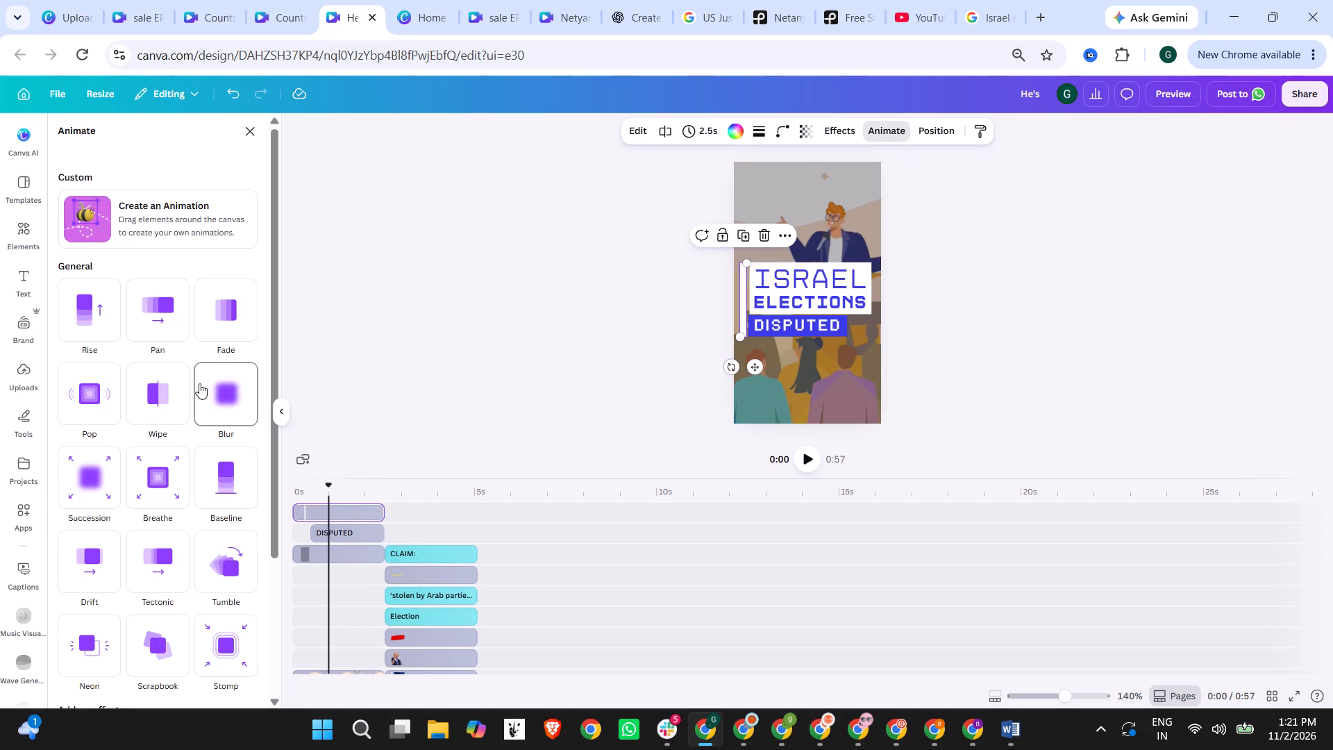
click(169, 315)
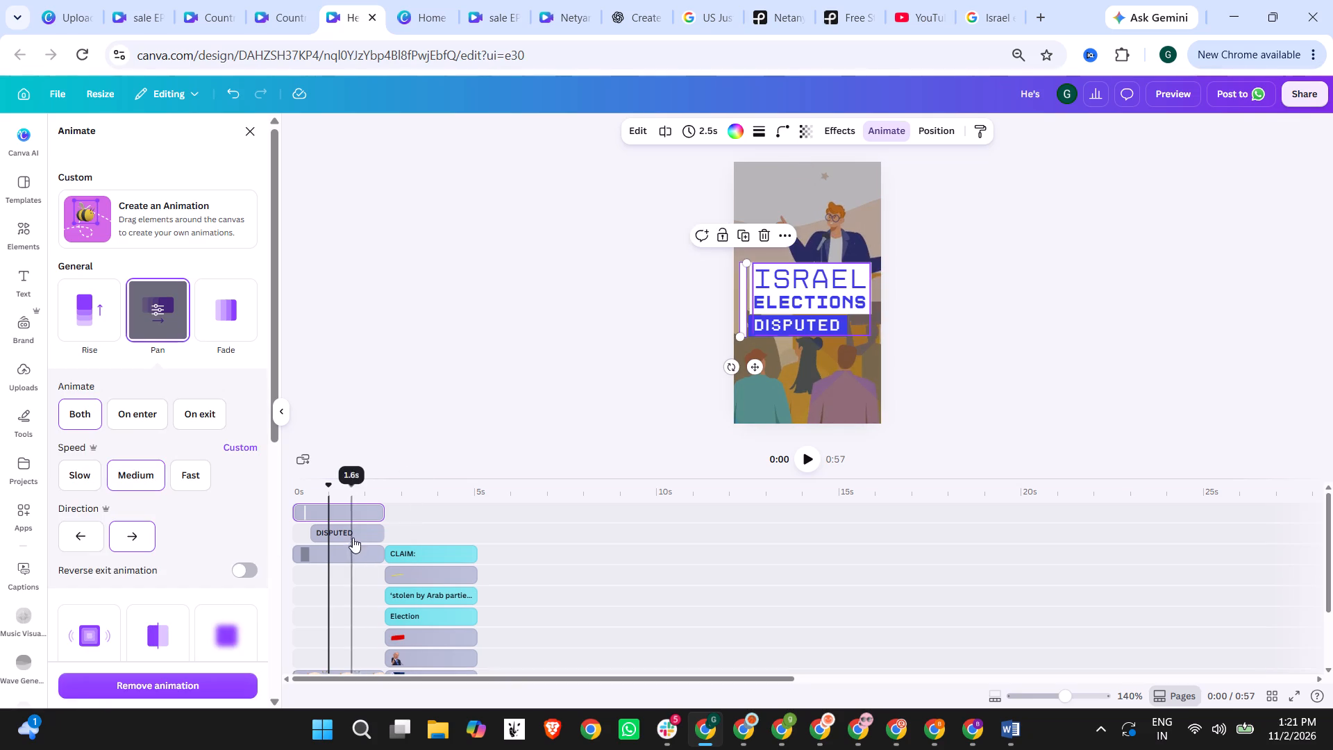
click(358, 532)
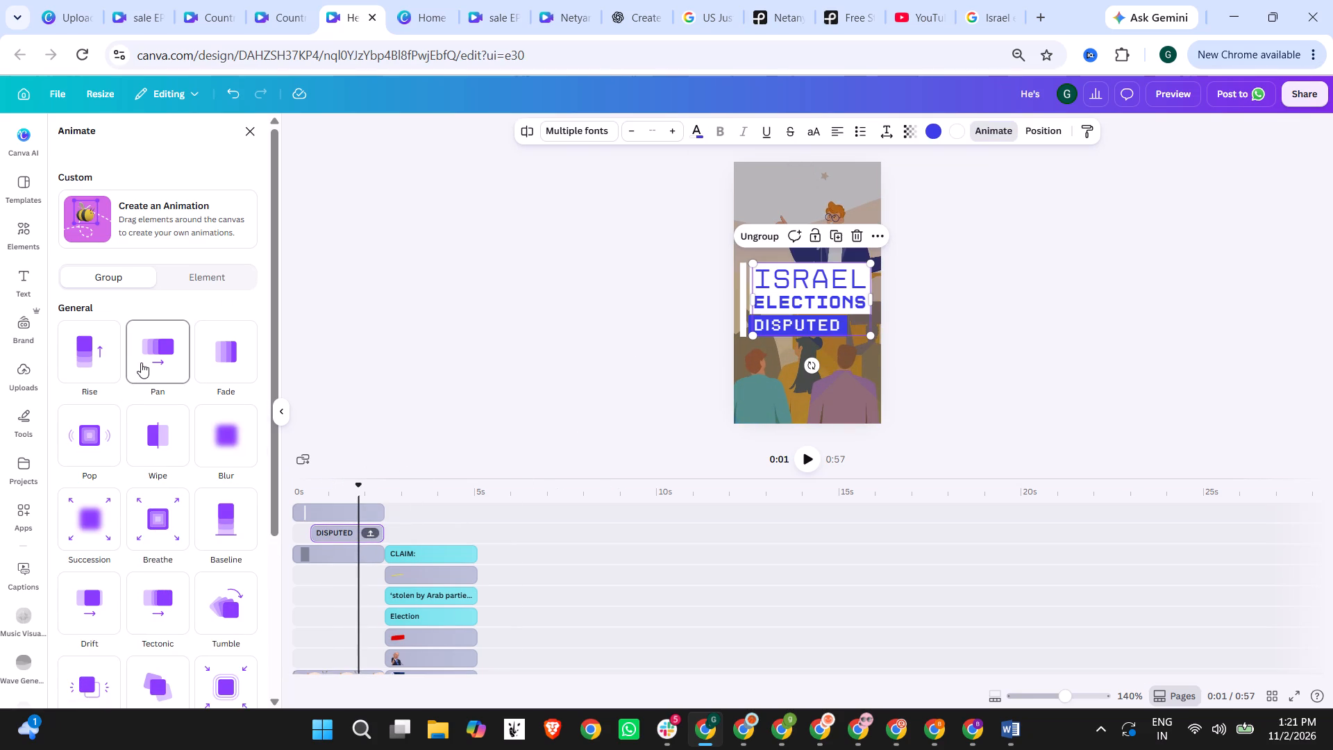
click(141, 362)
Play the video from the start to check the opening animations and the claim scene against the voiceover.
click(294, 492)
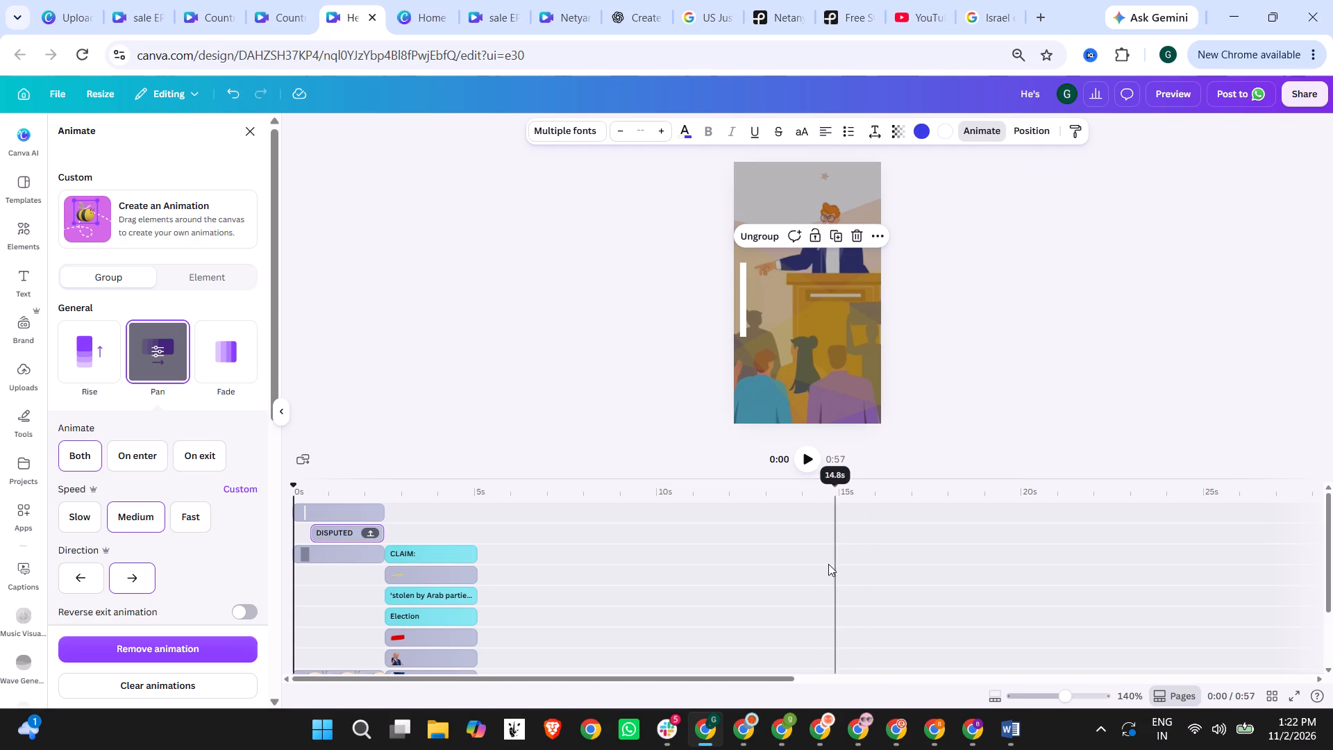
click(803, 462)
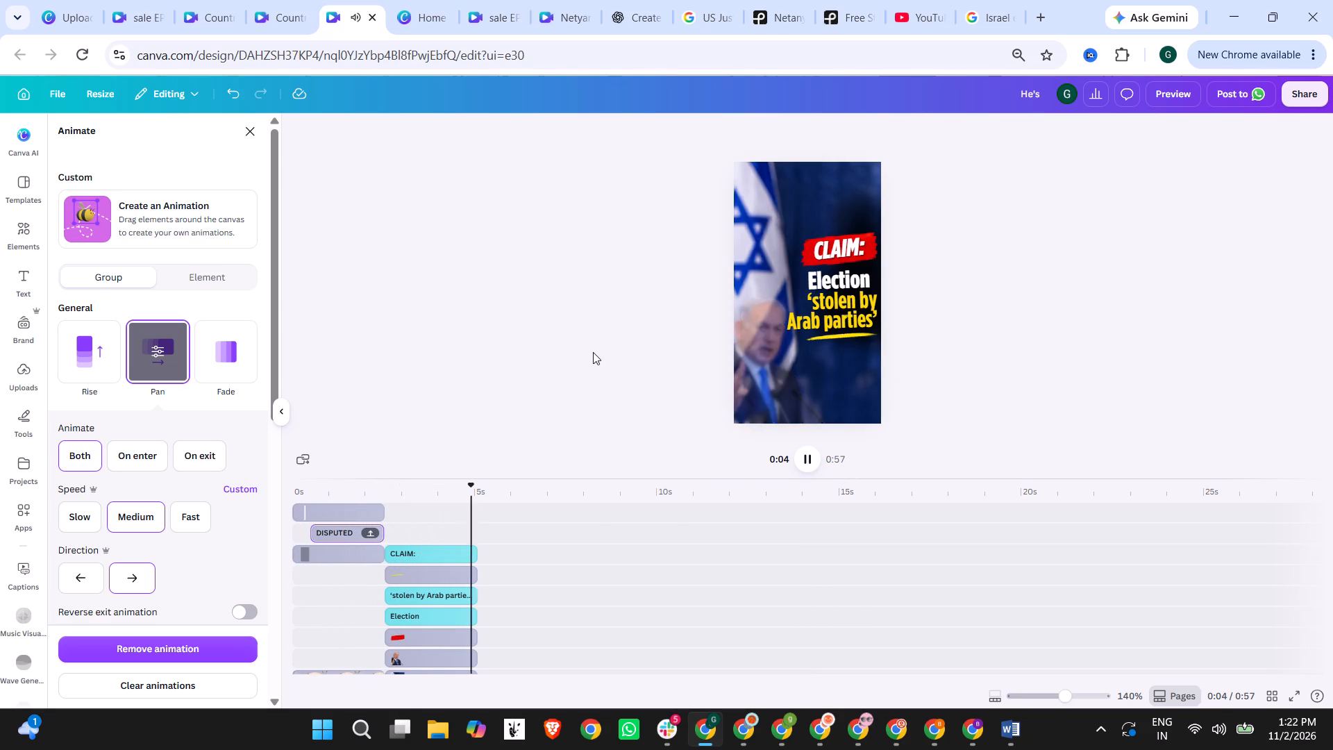
scroll(596, 365, down, 2)
scroll(582, 432, down, 2)
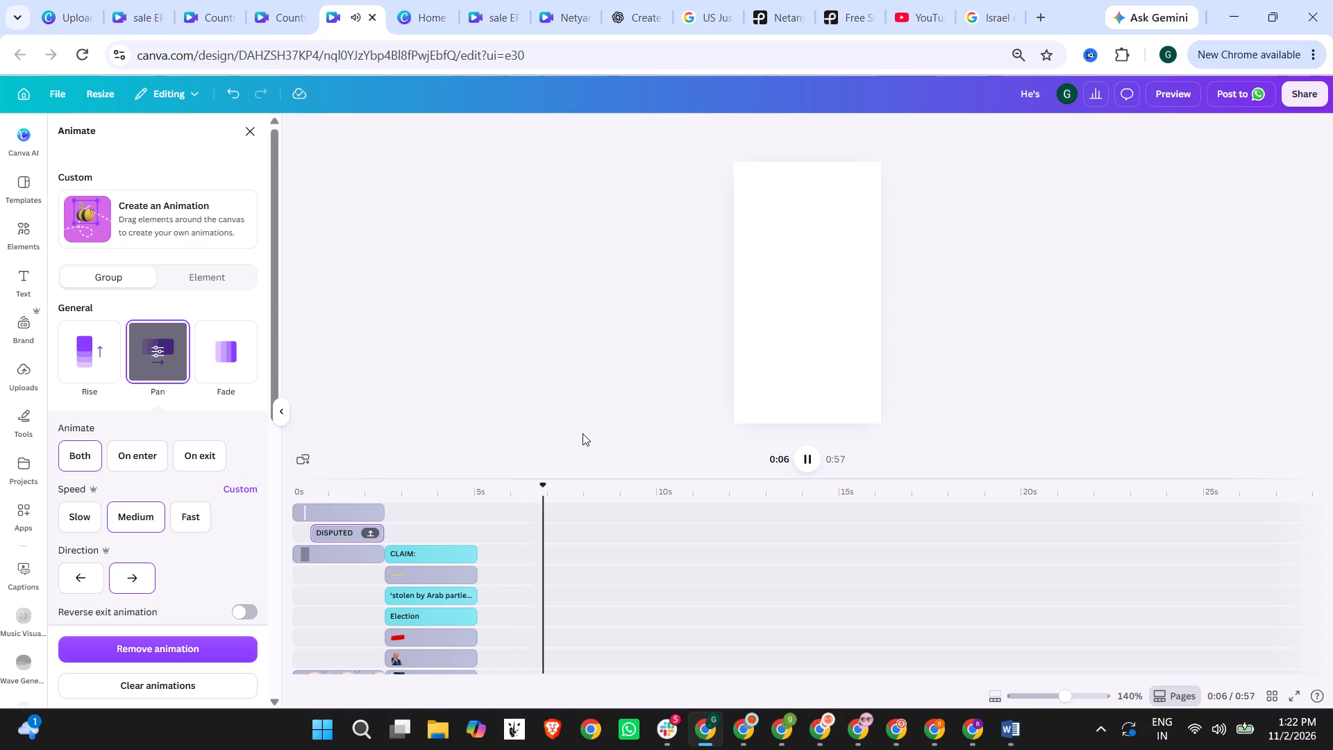
click(804, 453)
Extend the "CLAIM:" text to 3.4 s on the timeline, checking its end point against the voiceover.
scroll(509, 384, down, 4)
scroll(550, 547, down, 3)
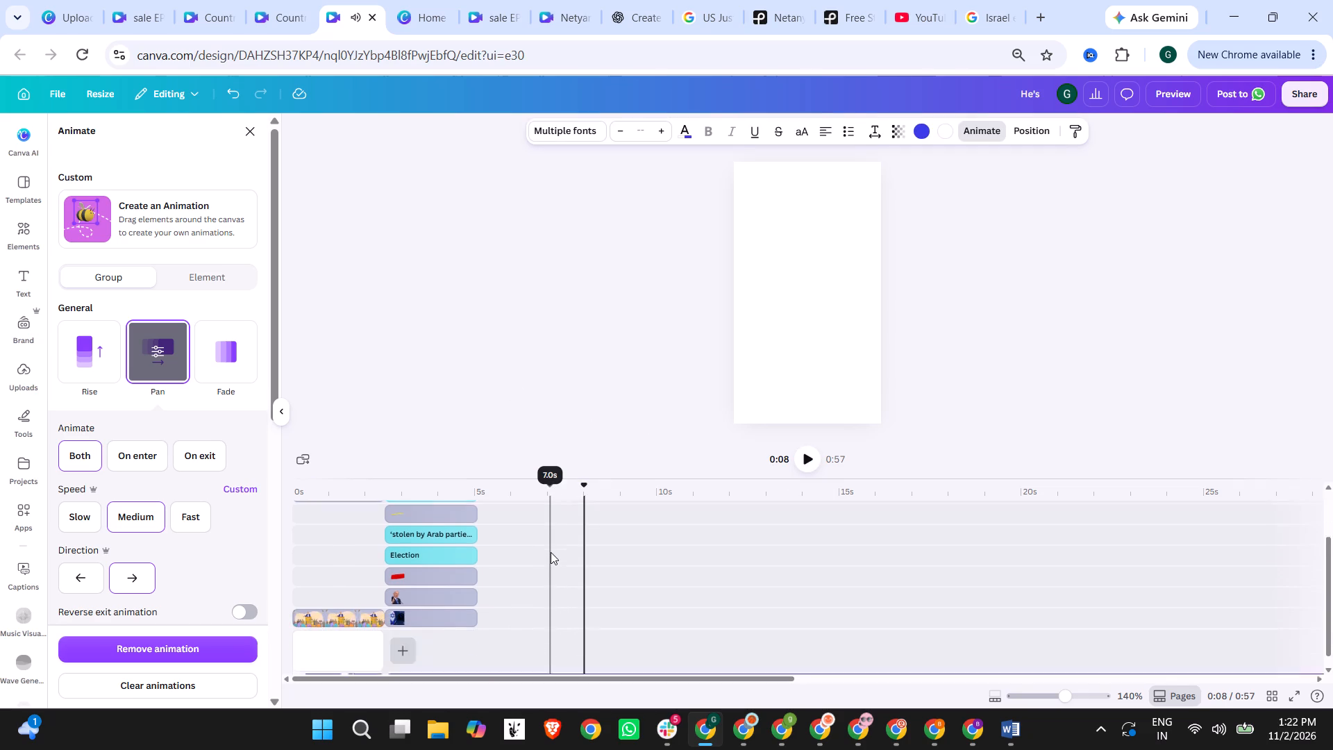
scroll(551, 552, up, 2)
drag(476, 551, 496, 551)
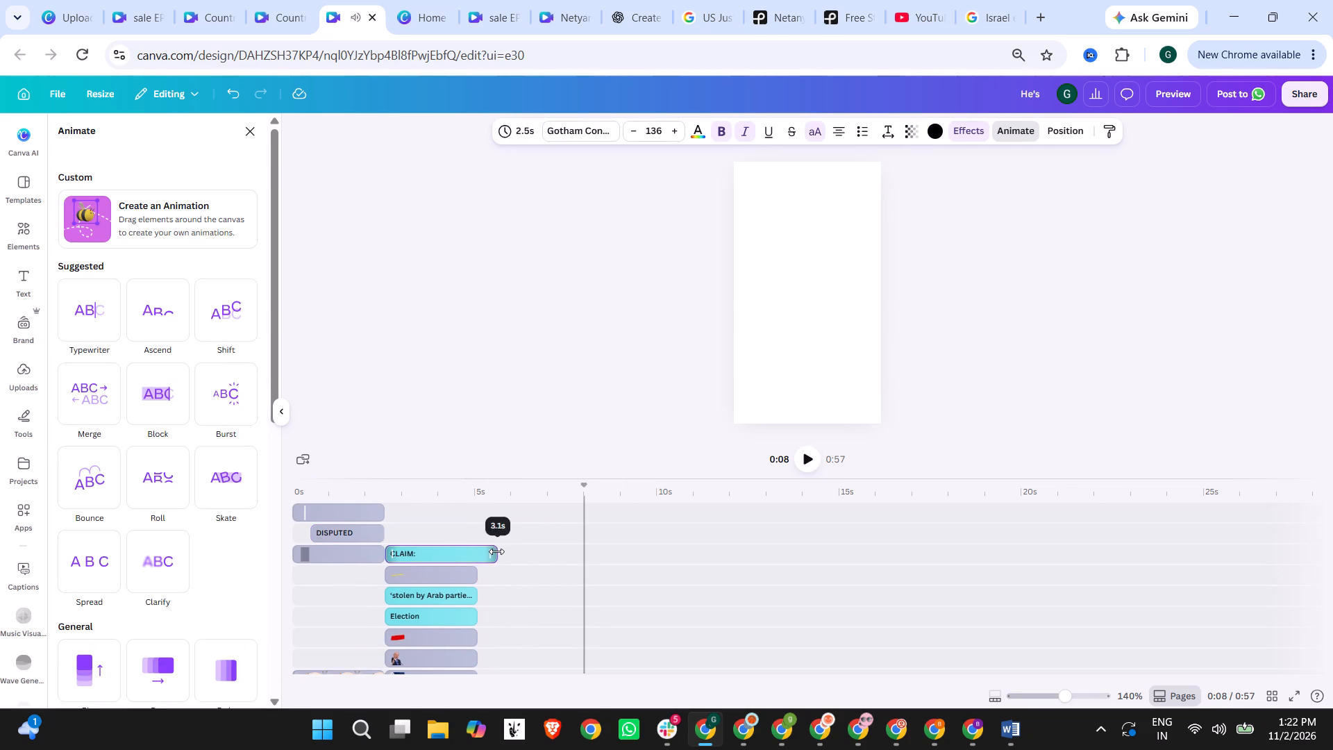
drag(496, 551, 500, 551)
scroll(509, 549, down, 2)
scroll(482, 531, up, 1)
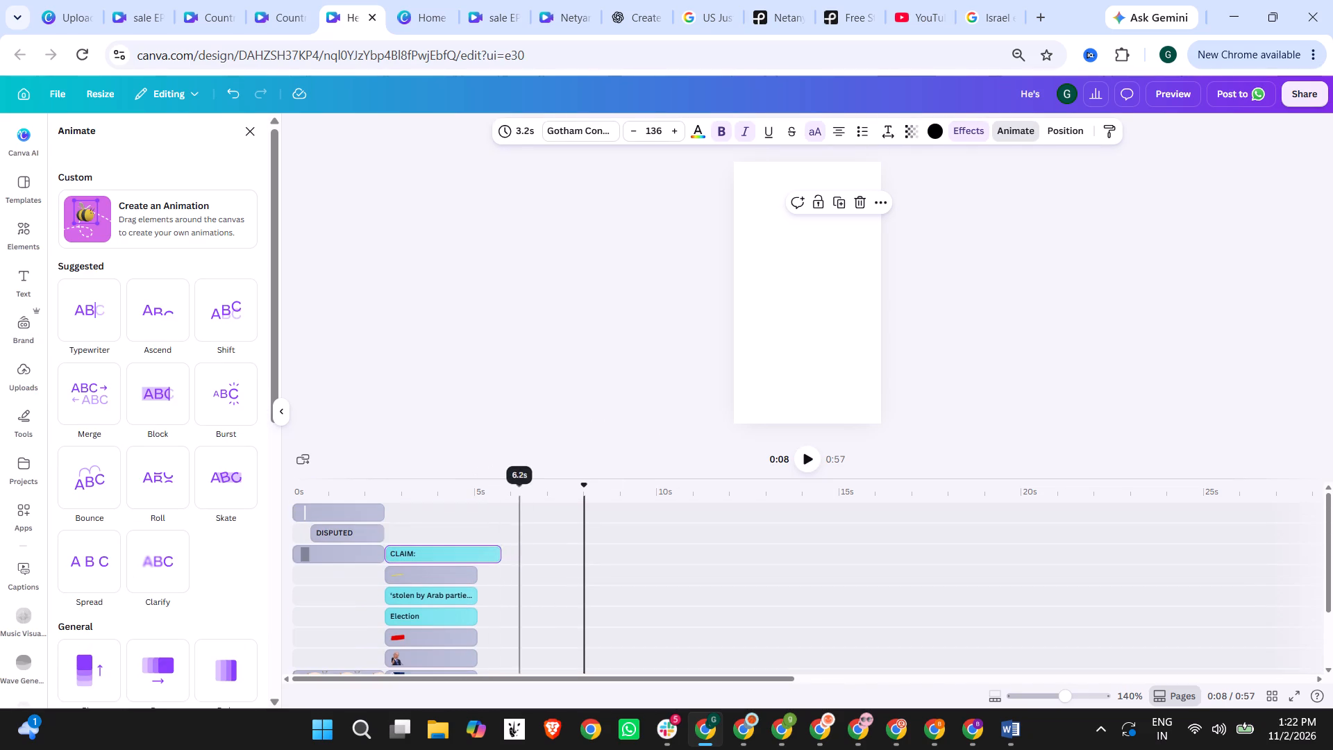
click(504, 492)
click(801, 452)
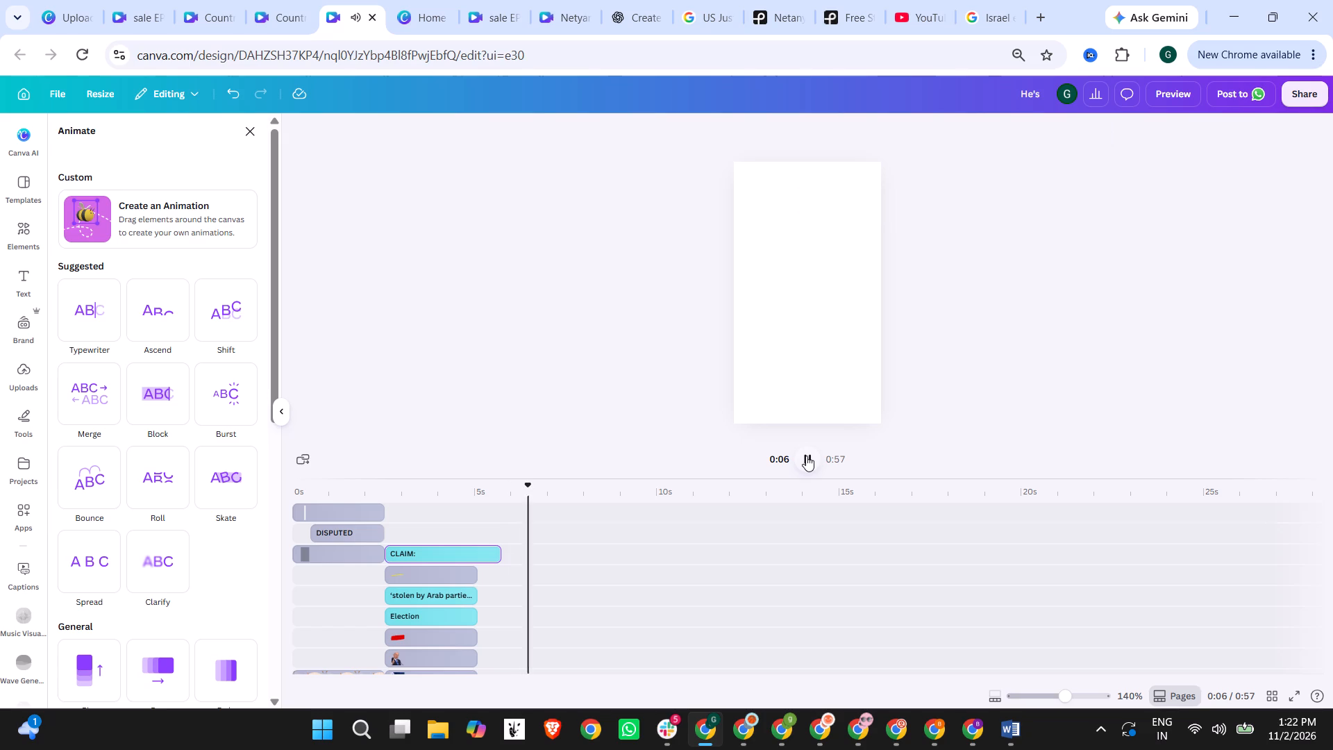
click(806, 456)
drag(499, 550, 508, 550)
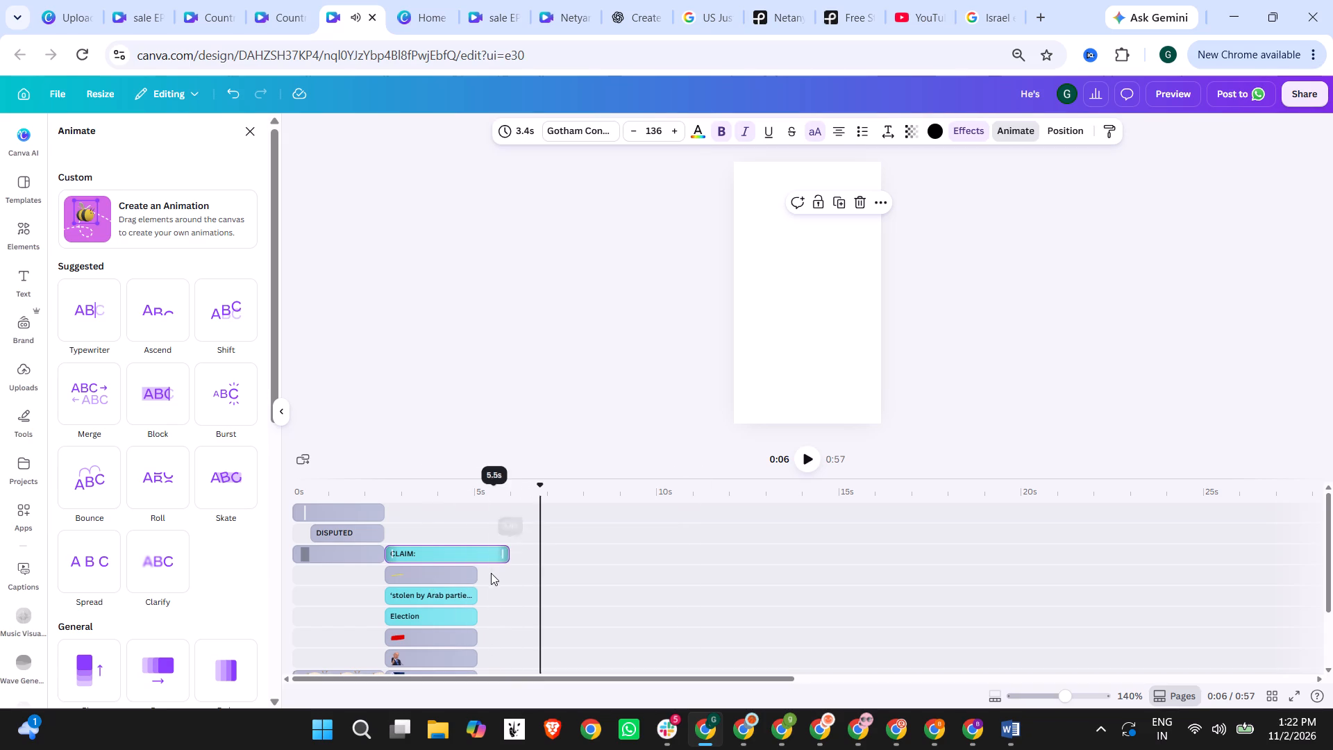
Extend the claim scene's underline, "'stolen by Arab parties'" and "Election" texts, red brush shape, politician cutout and flag background to 3.4 s.
drag(476, 574, 508, 573)
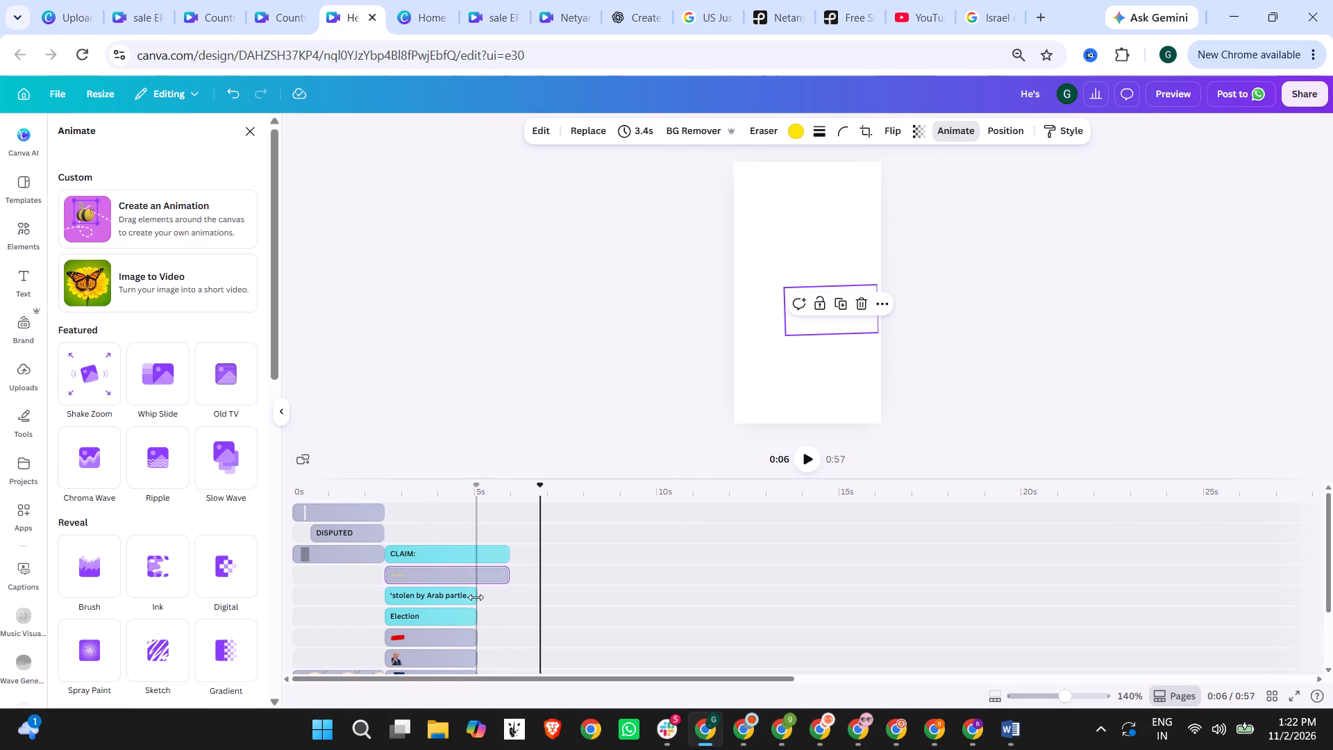
drag(475, 596, 505, 595)
drag(471, 621, 501, 621)
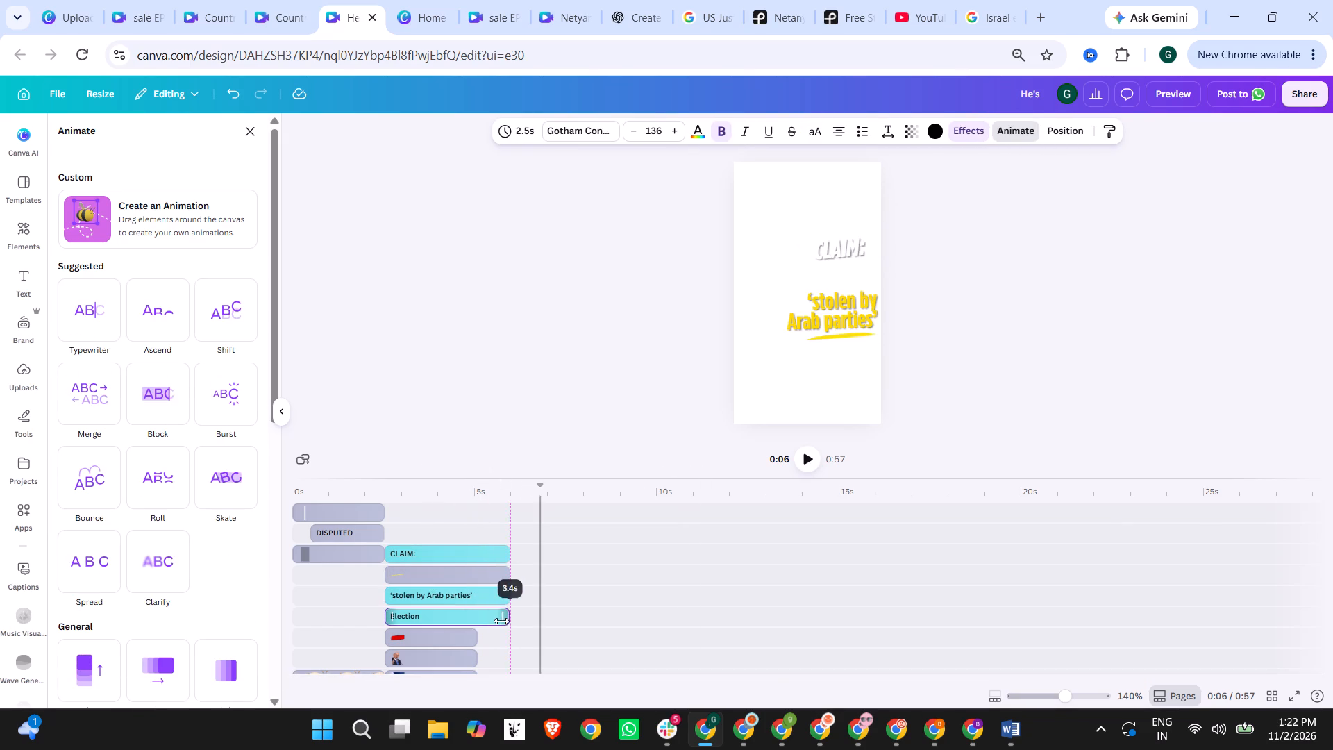
drag(501, 621, 502, 621)
drag(473, 637, 508, 637)
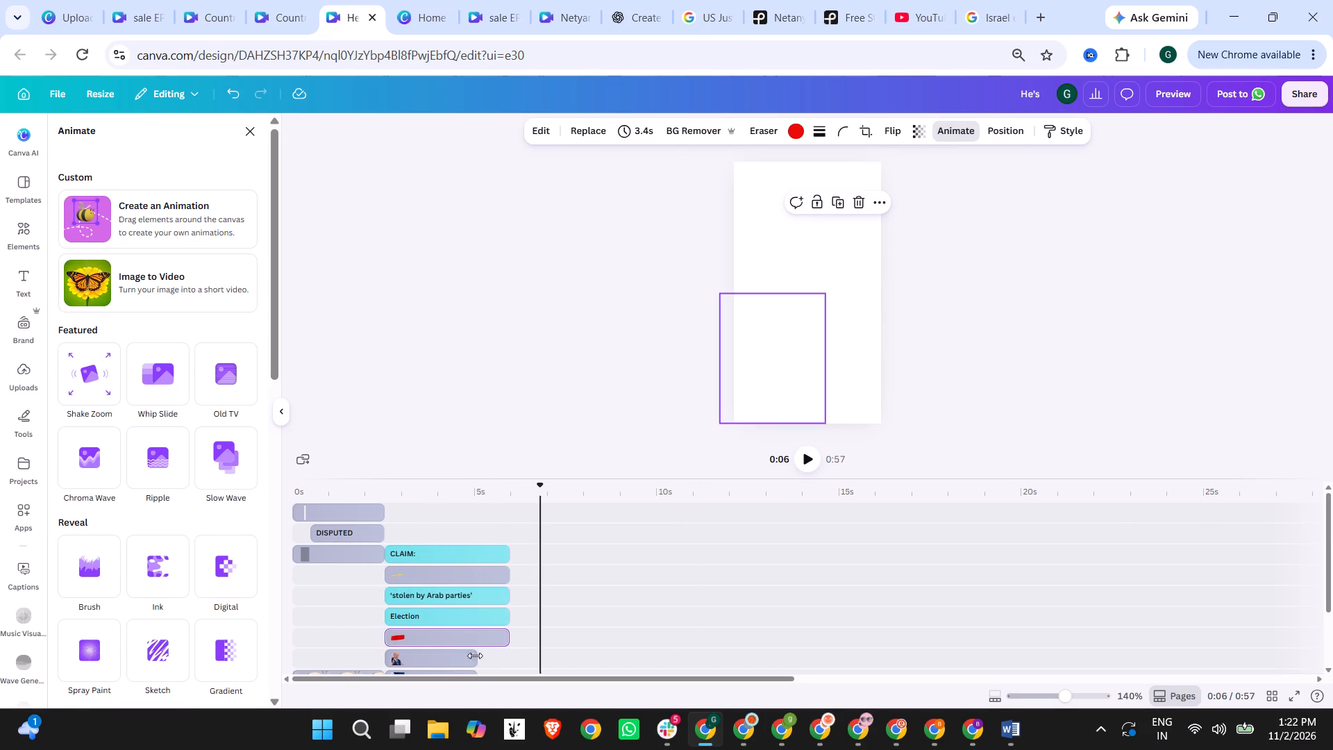
drag(474, 656, 503, 656)
scroll(480, 602, down, 2)
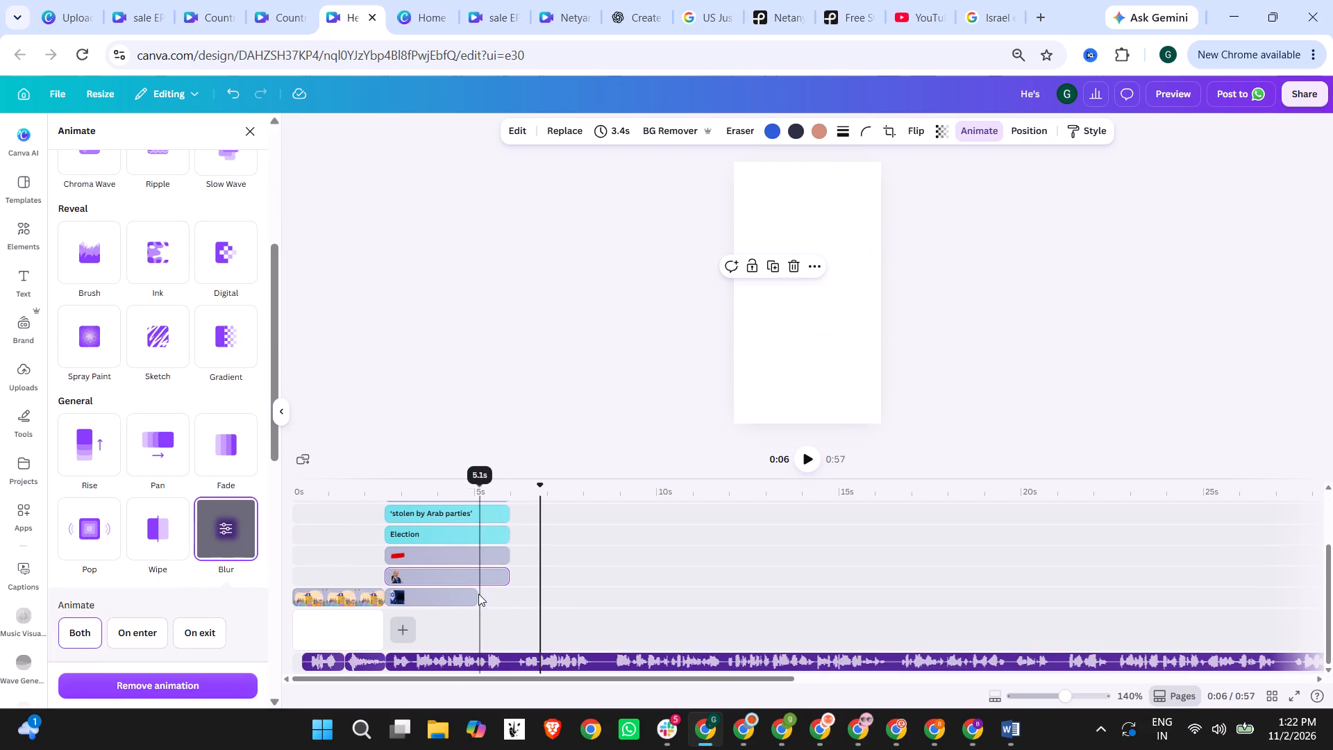
drag(476, 594, 503, 594)
Switch to the open Google Images results and search for "israel electins".
click(1000, 0)
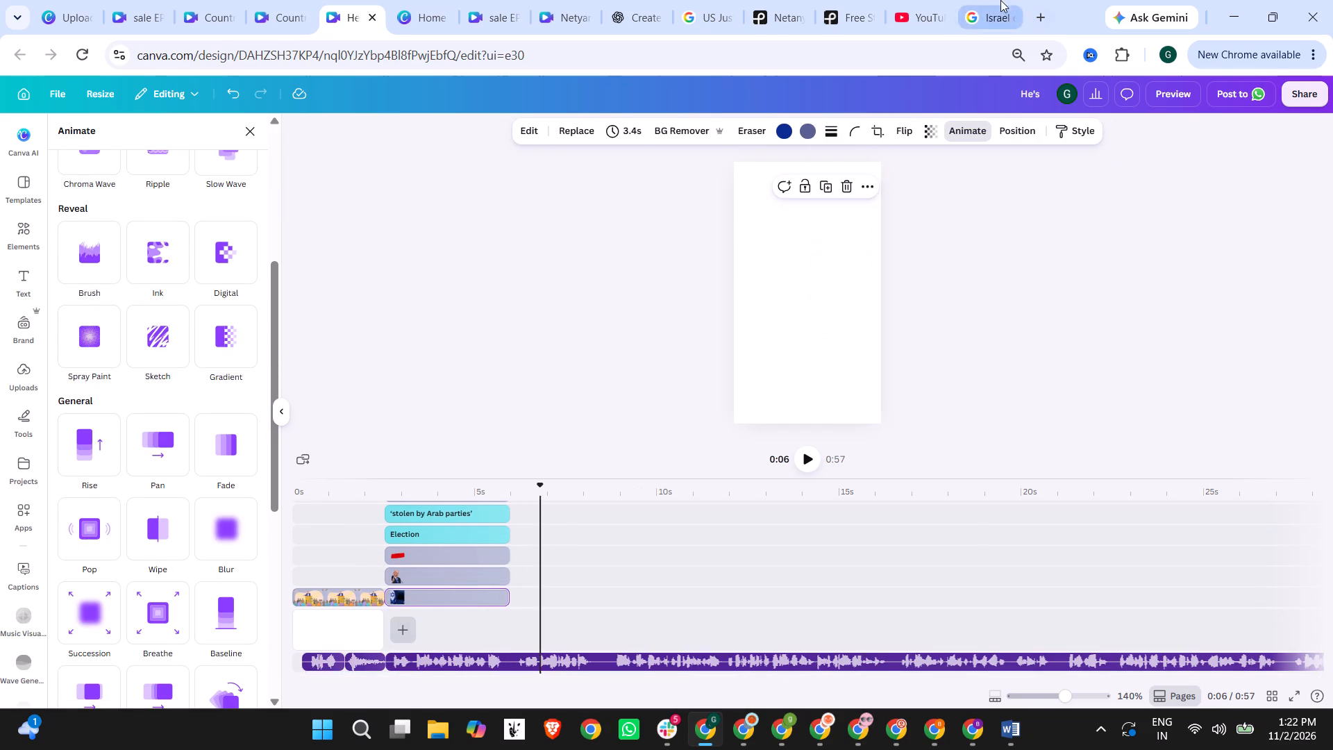
drag(356, 113, 117, 115)
text(isreal e)
key(BackSpace)
key(BackSpace)
key(BackSpace)
key(BackSpace)
key(BackSpace)
text(ael electins)
key(Return)
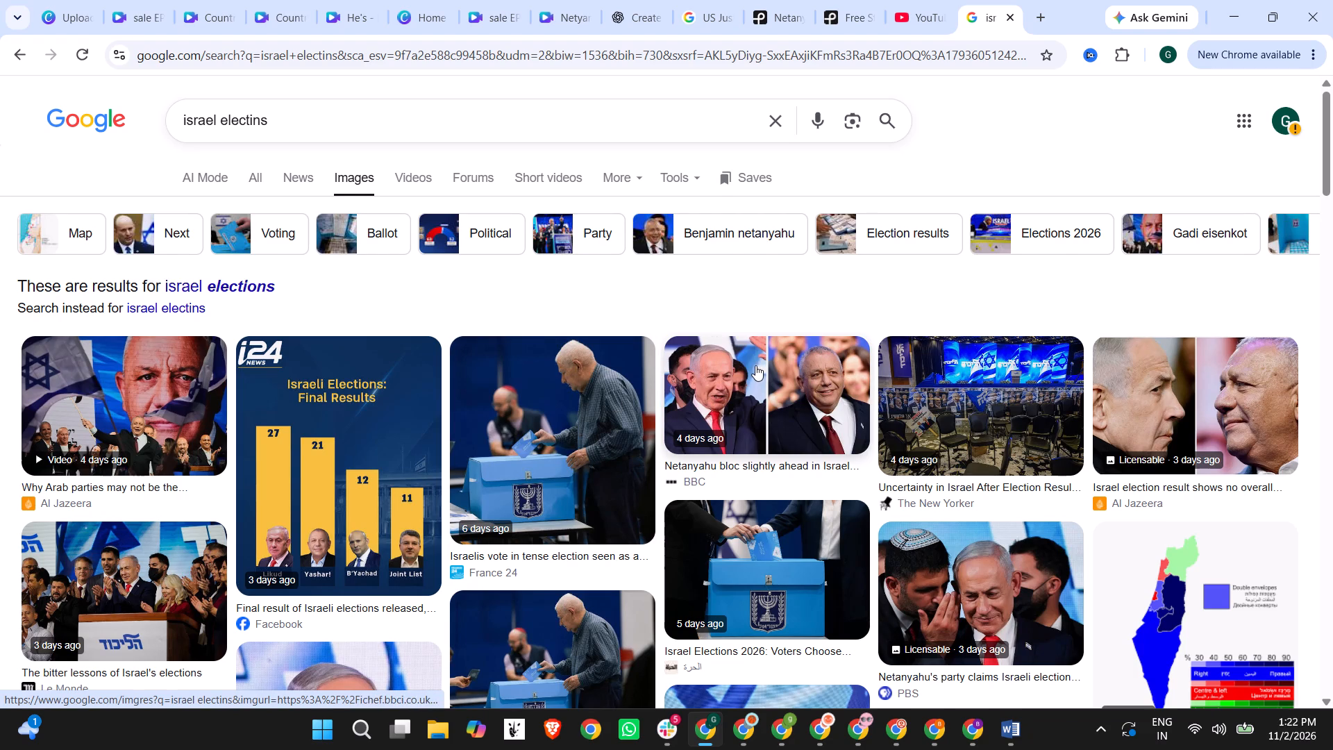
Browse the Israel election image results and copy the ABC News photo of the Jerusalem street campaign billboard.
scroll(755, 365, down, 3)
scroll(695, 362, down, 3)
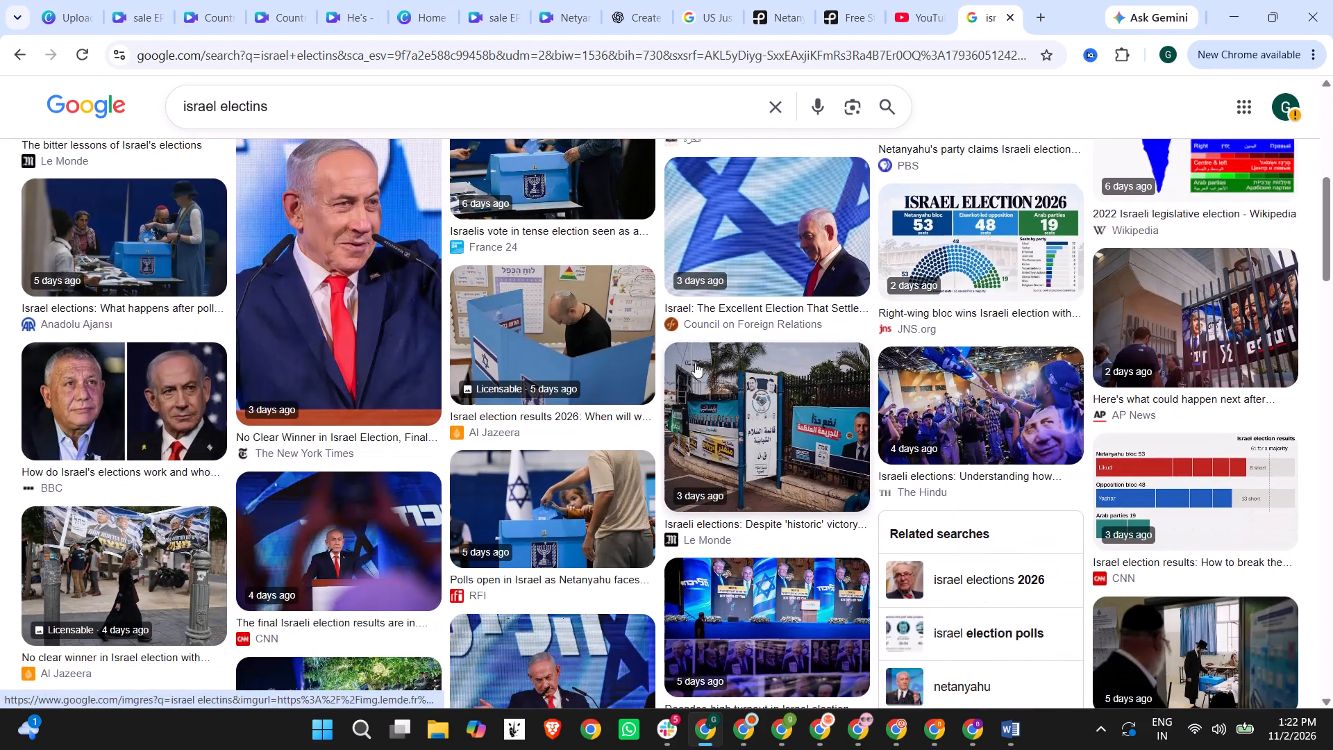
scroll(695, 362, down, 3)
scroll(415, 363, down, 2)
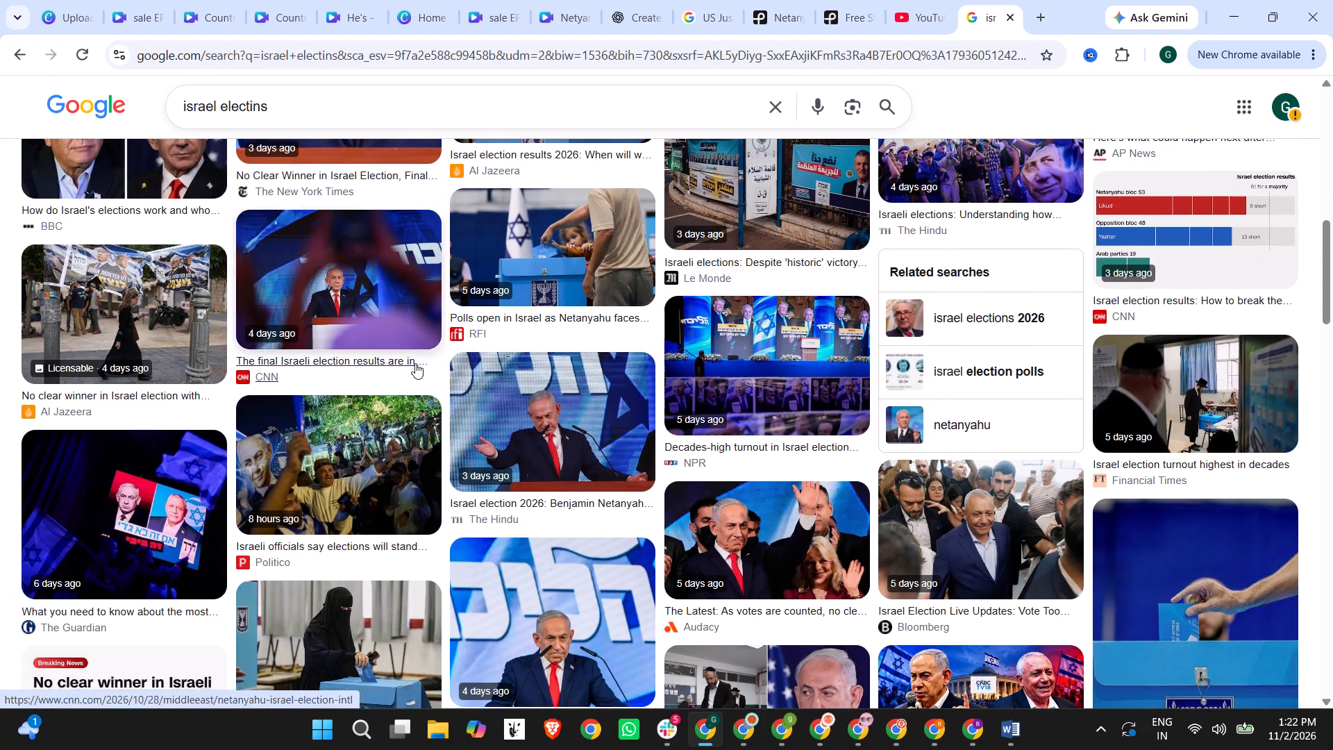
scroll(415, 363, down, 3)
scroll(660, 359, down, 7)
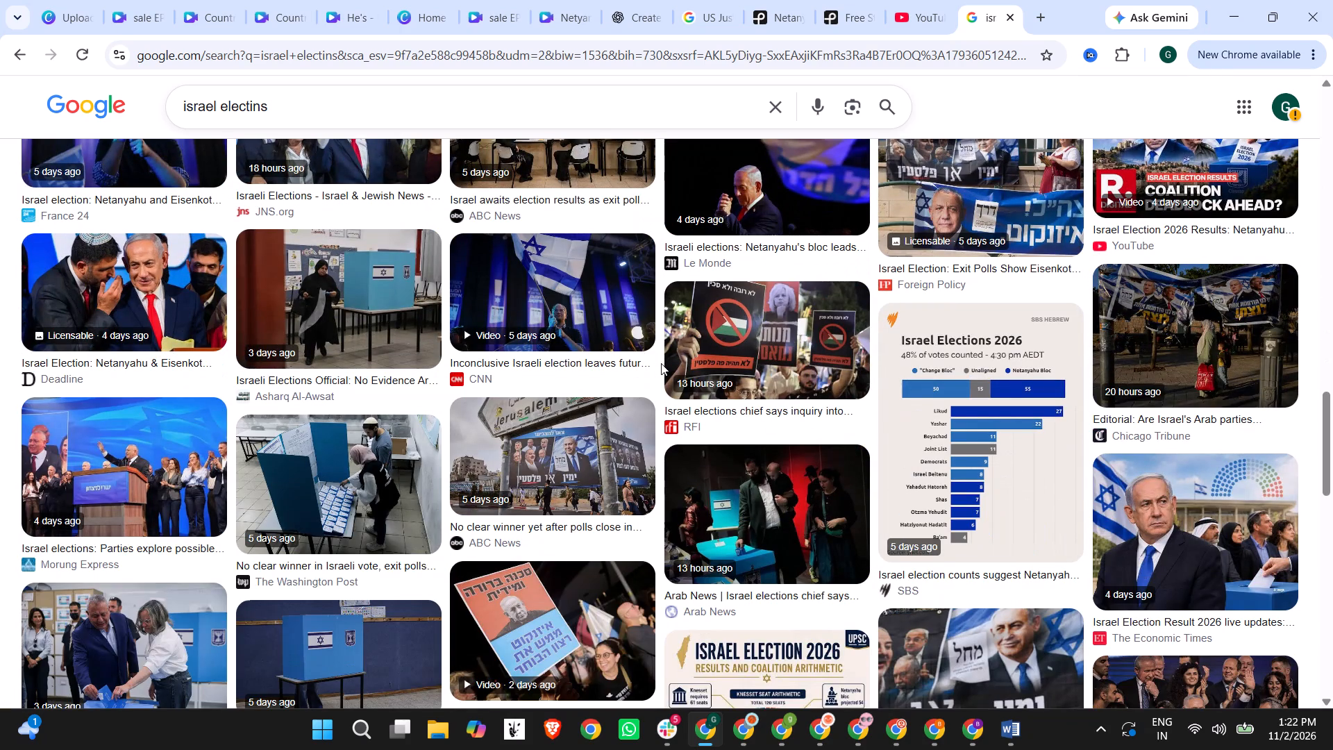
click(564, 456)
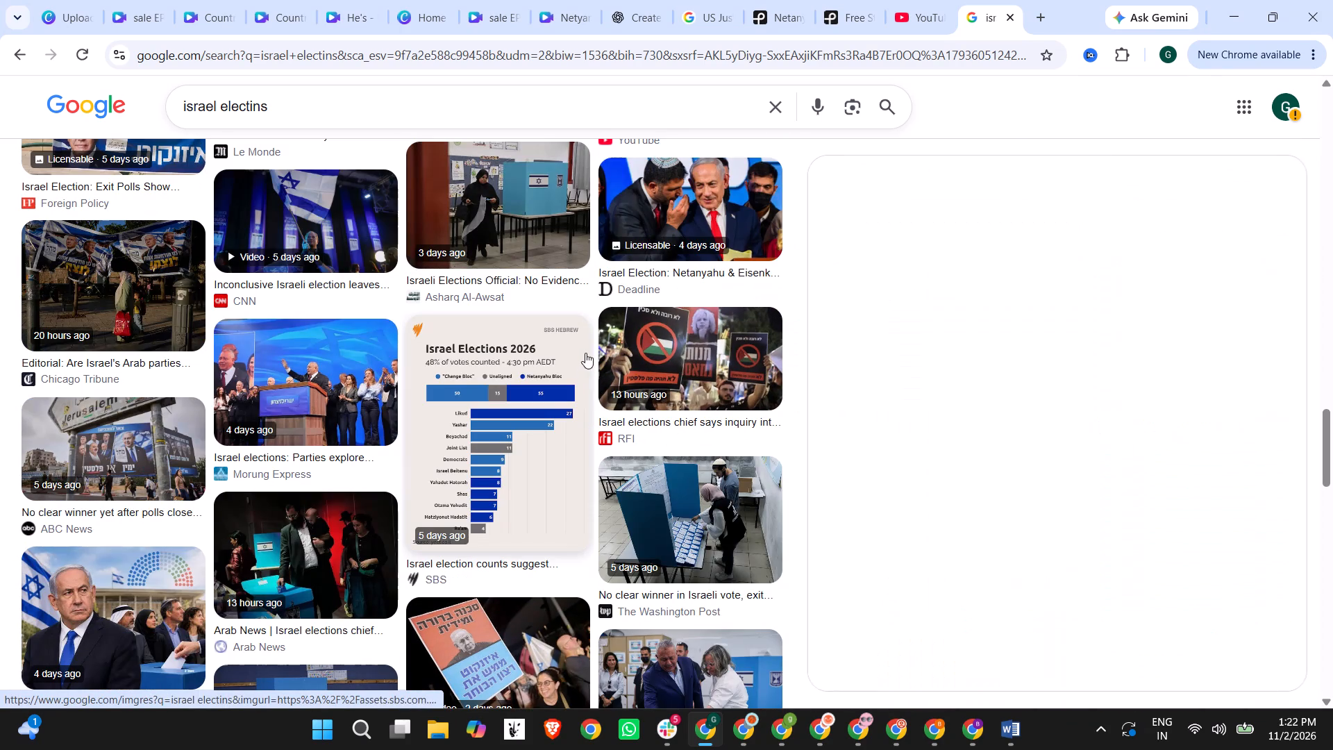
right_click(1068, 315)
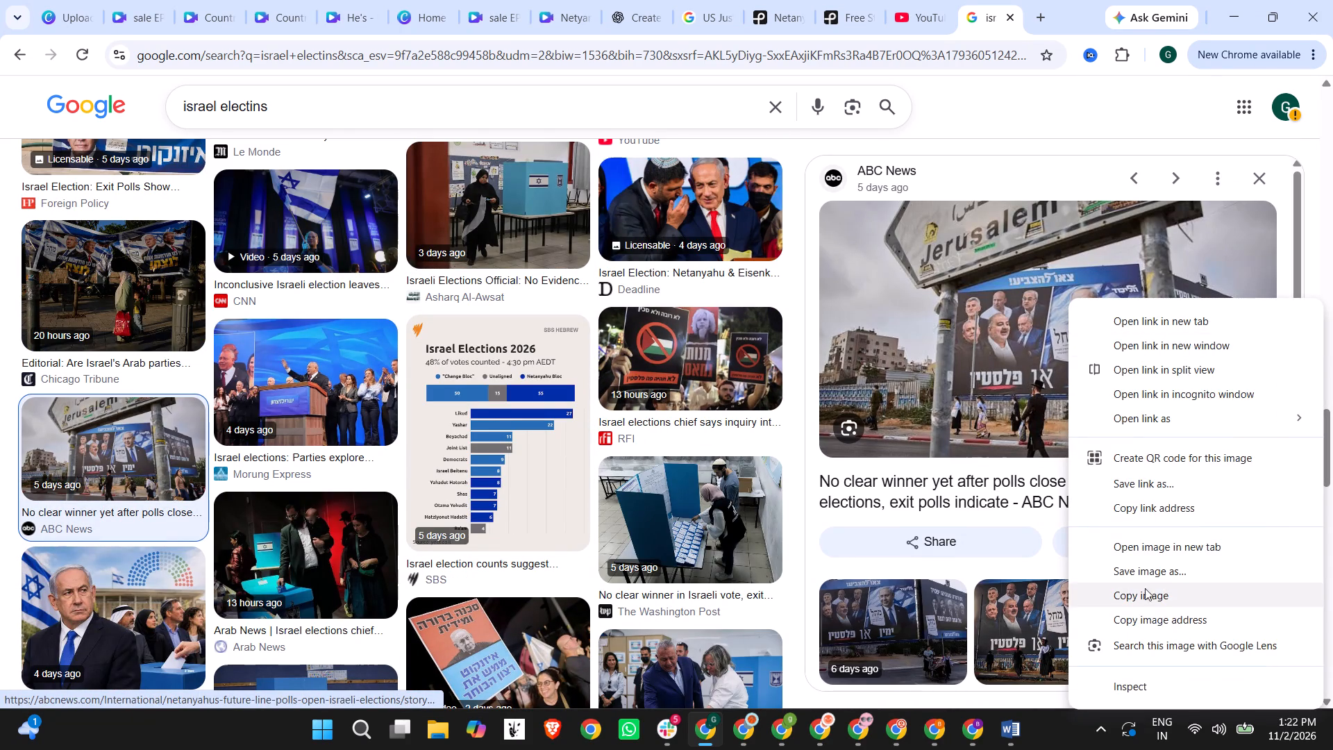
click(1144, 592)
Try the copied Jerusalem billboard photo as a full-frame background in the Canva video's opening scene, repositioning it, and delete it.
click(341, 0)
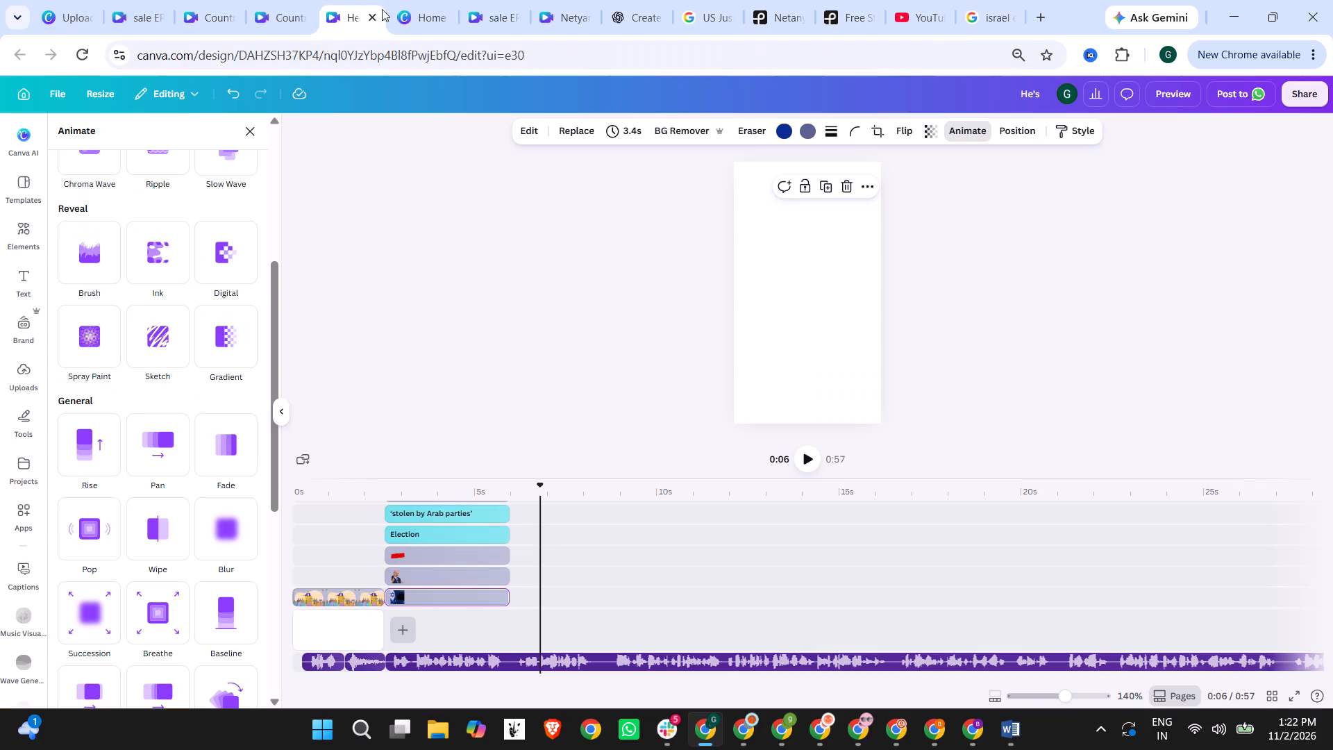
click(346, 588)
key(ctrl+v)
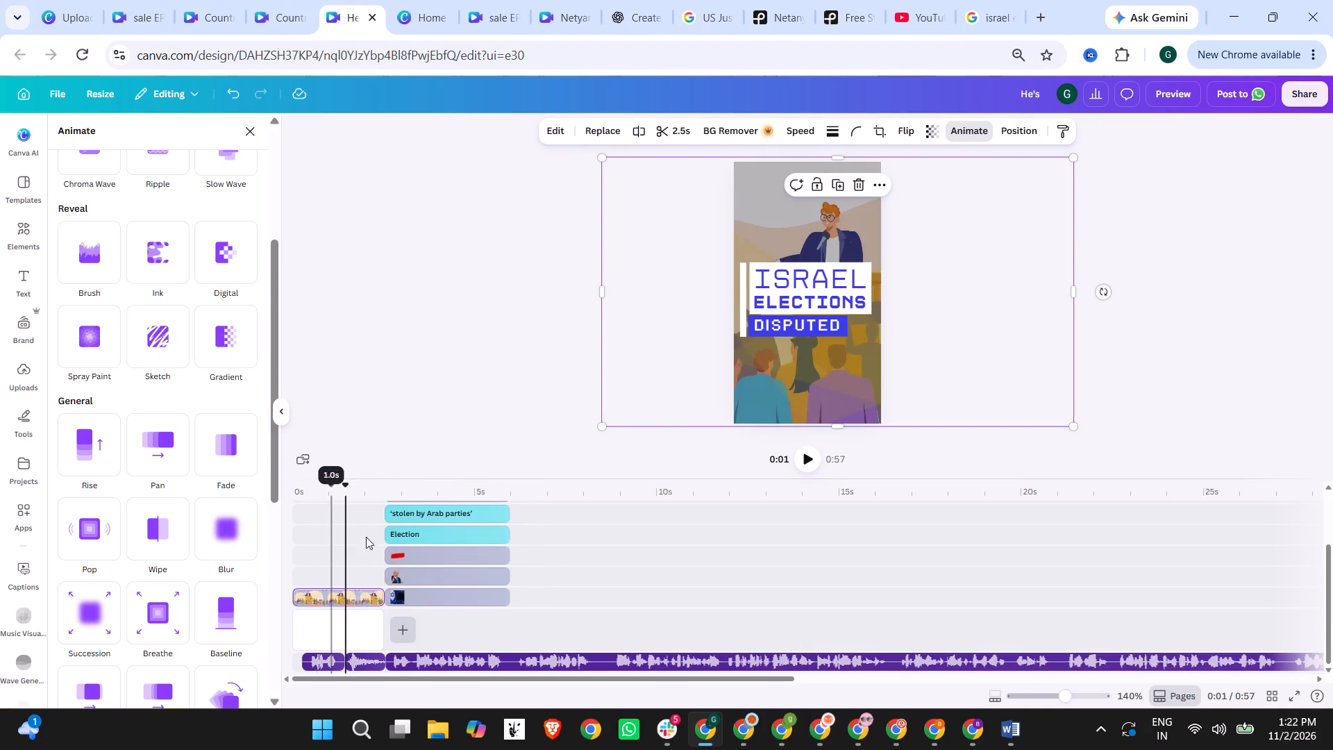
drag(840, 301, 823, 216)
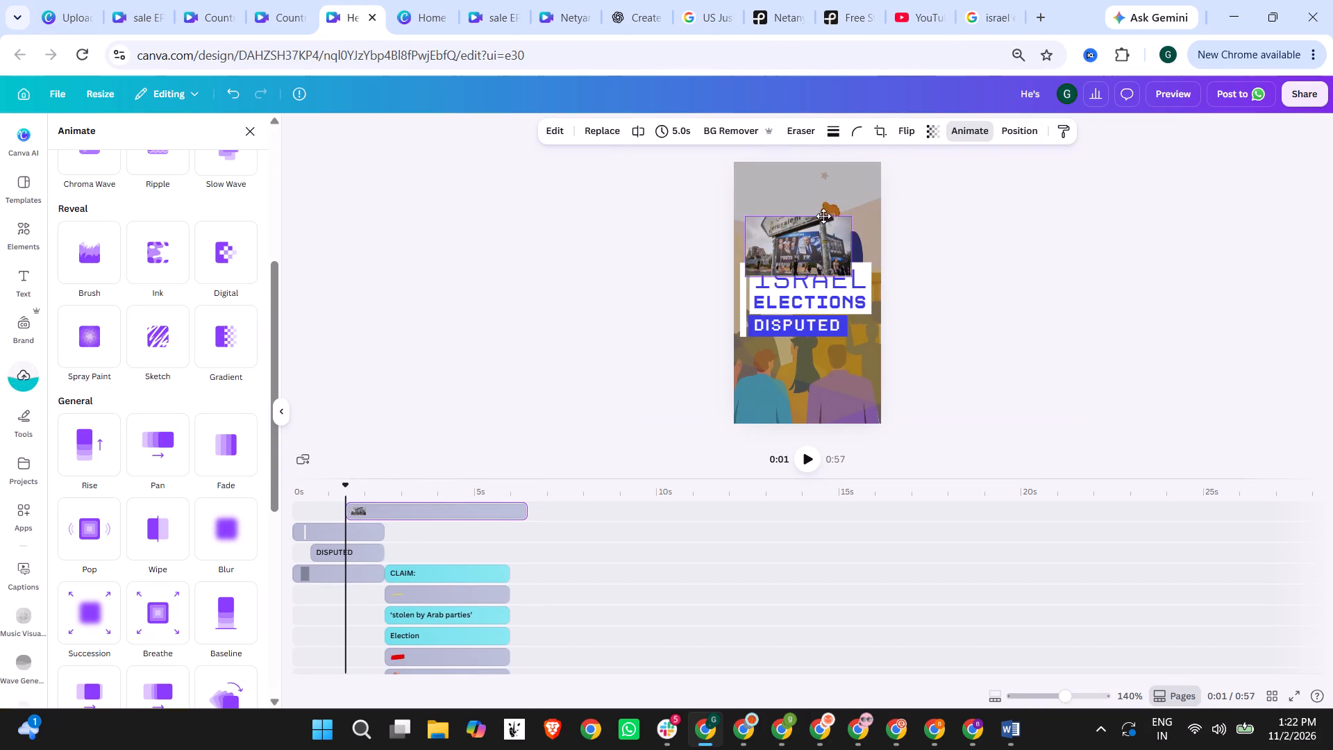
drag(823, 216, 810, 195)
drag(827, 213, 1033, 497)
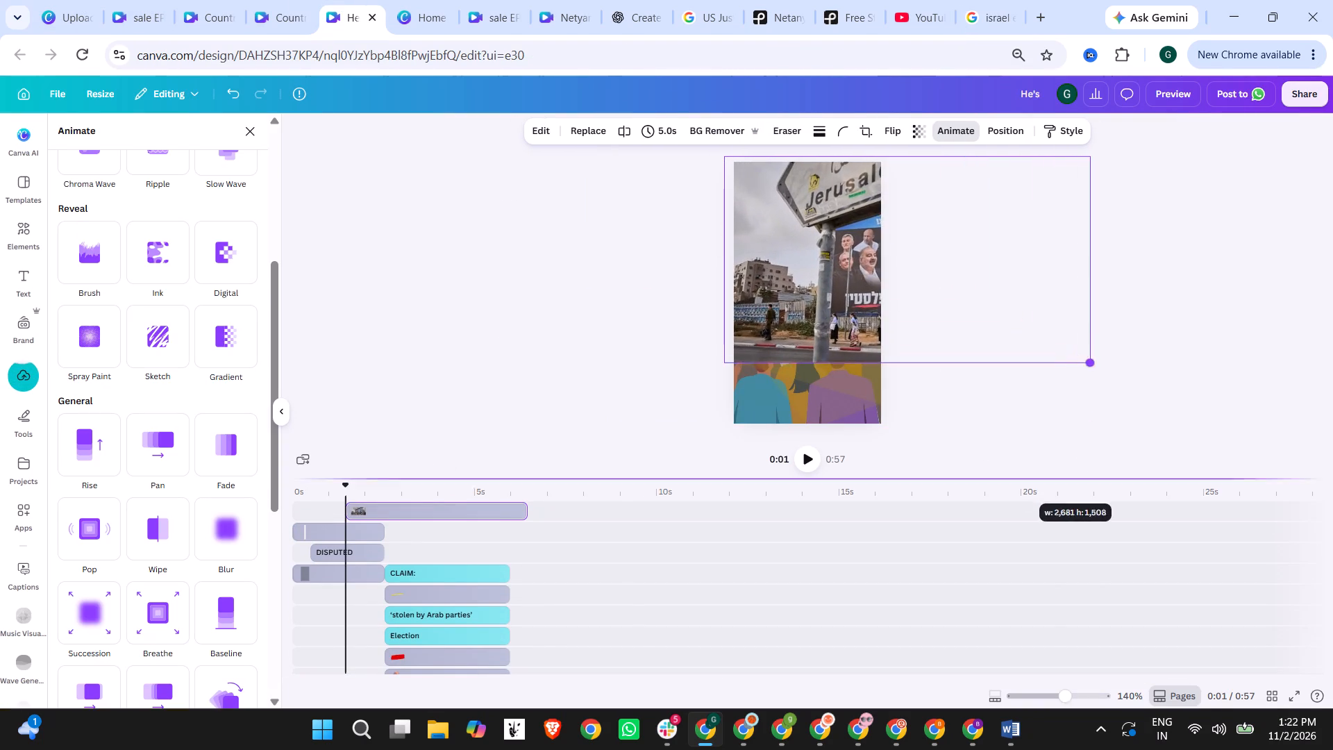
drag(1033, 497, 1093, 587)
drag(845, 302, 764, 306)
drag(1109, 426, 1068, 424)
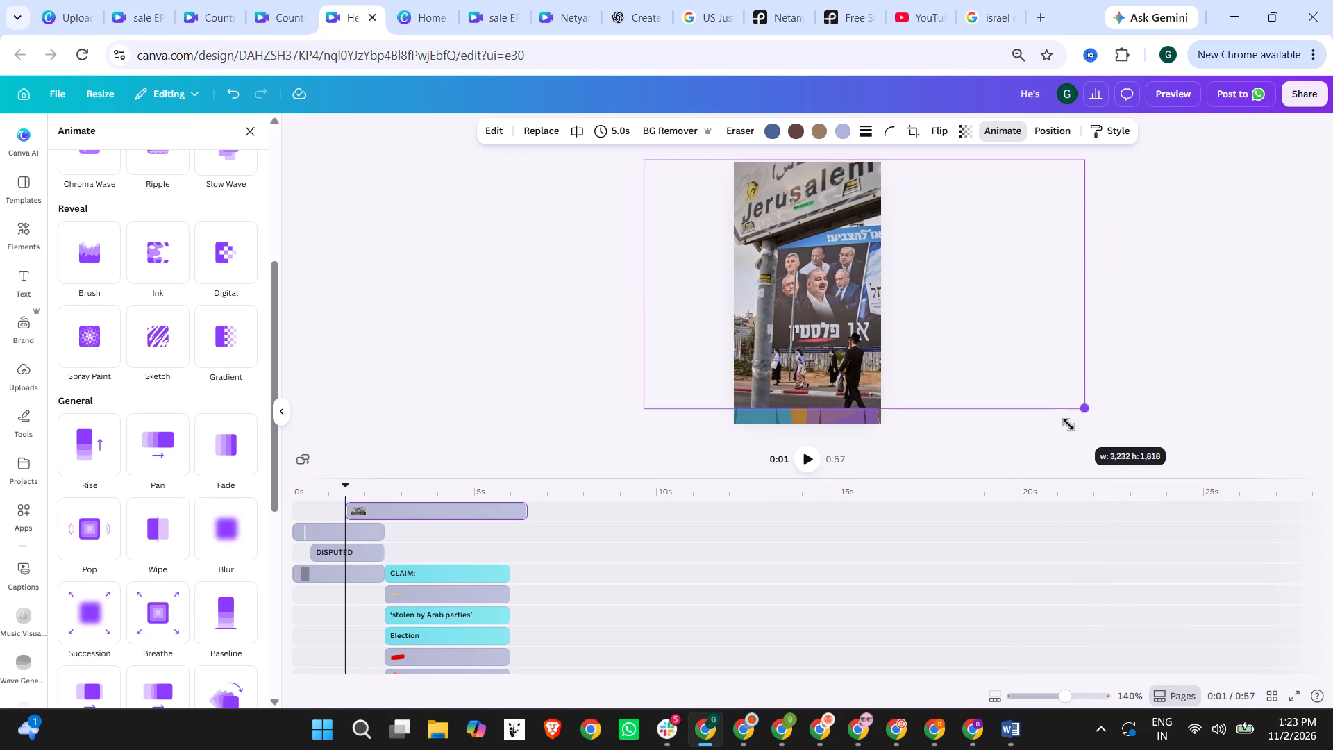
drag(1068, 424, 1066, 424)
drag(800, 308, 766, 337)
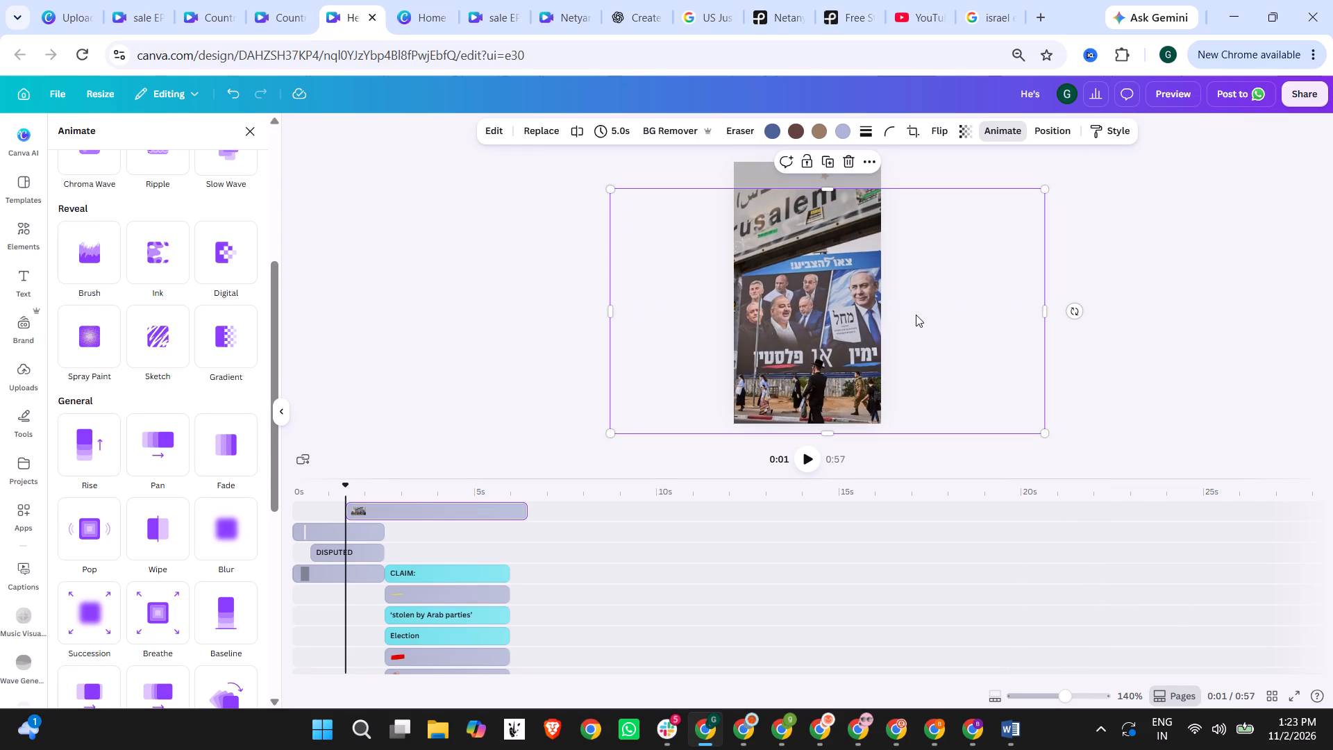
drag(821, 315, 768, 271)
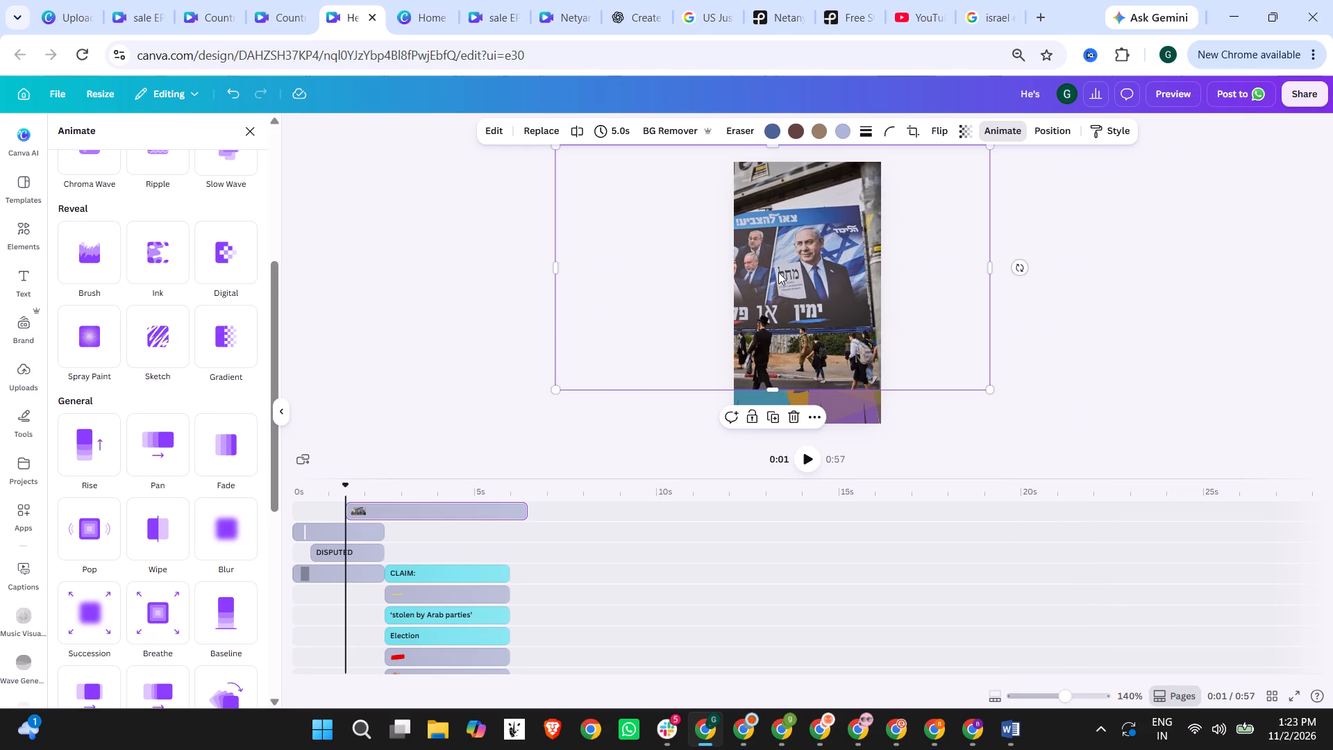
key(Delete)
Return to the Google Images results and copy the NPR photo of a woman walking past a tall campaign billboard.
click(962, 0)
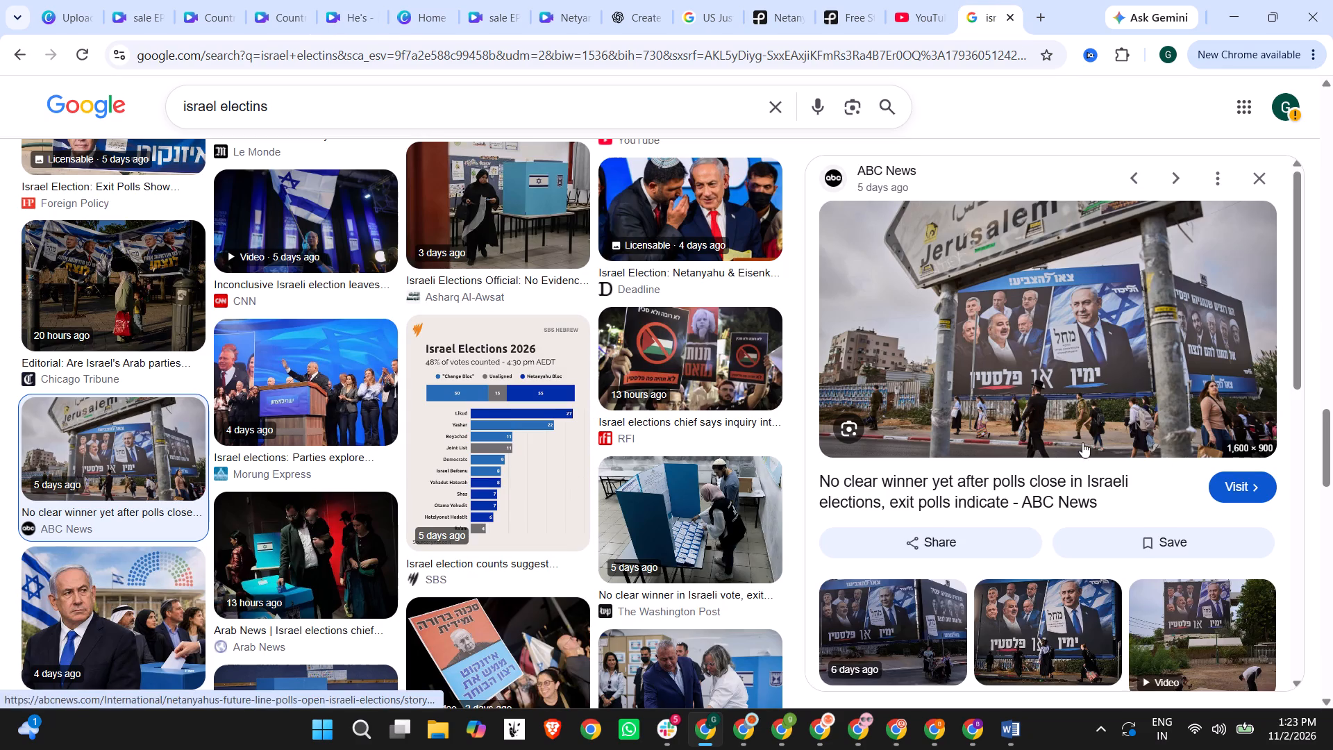
scroll(1082, 442, down, 3)
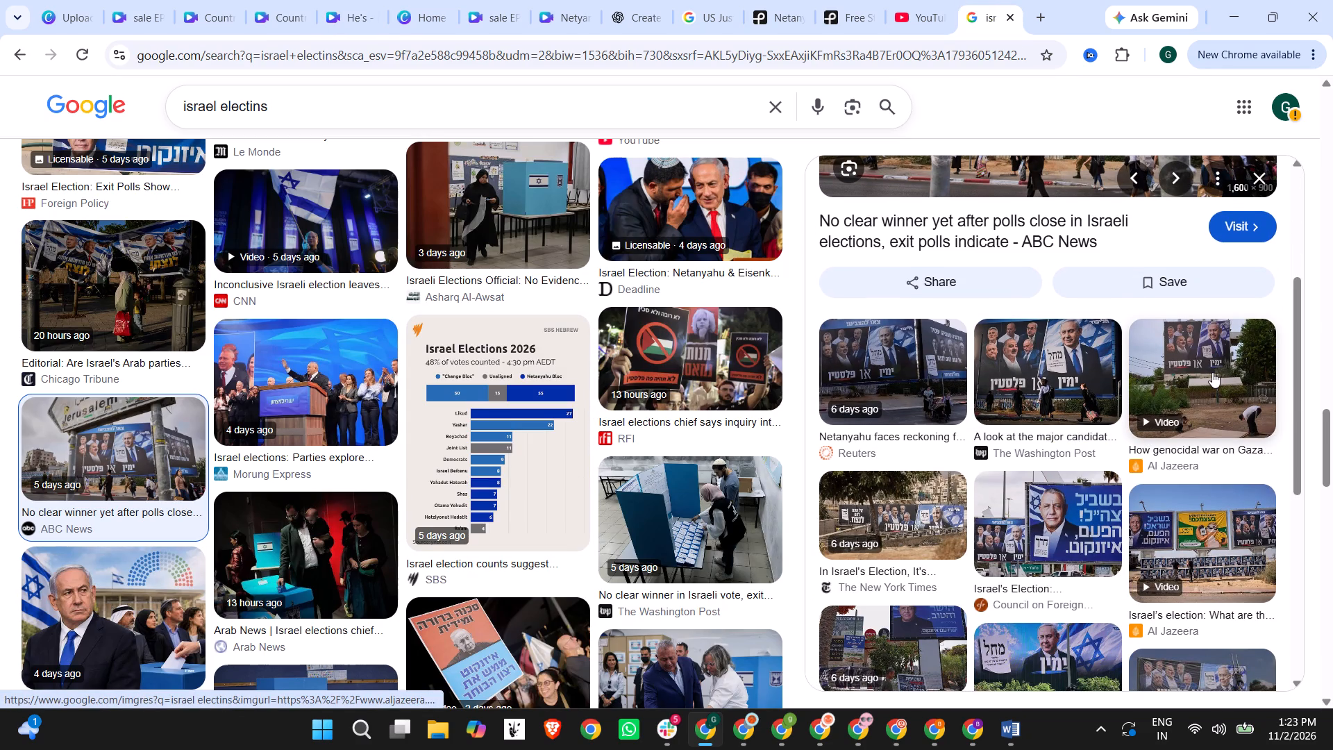
scroll(1202, 374, down, 2)
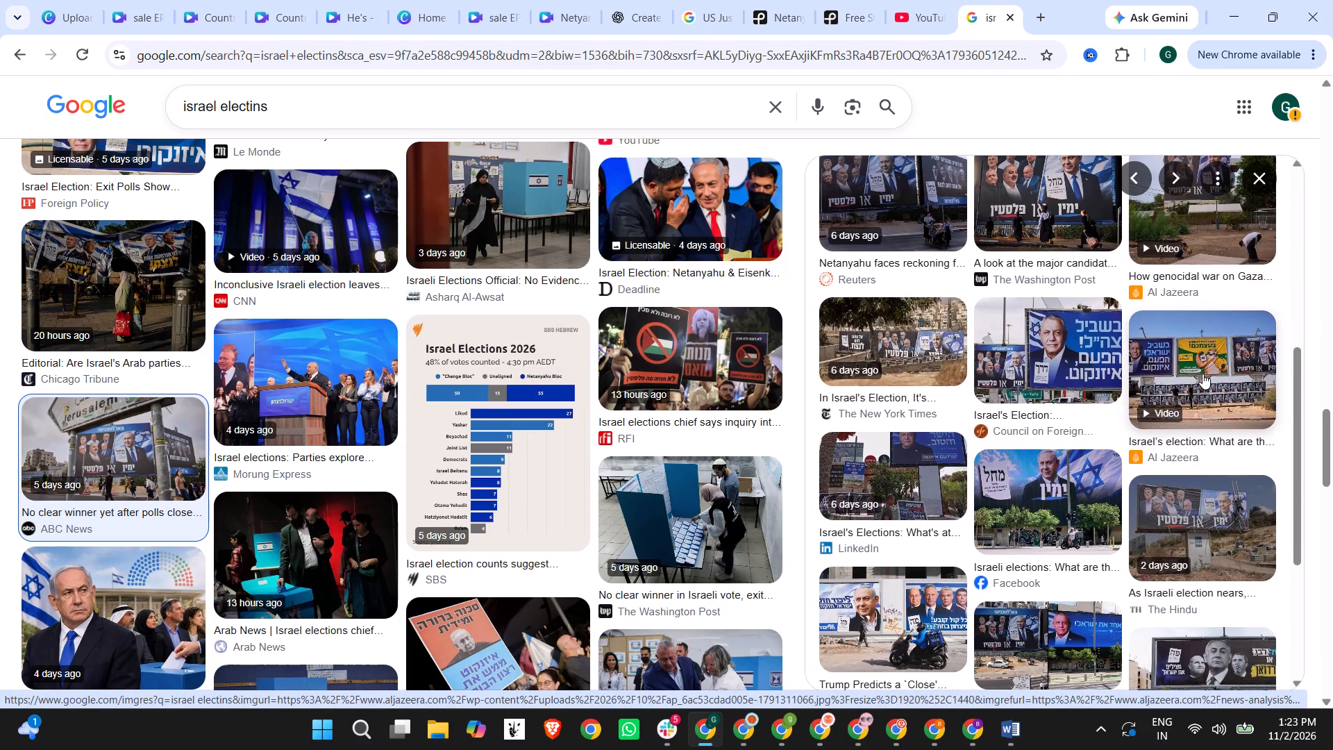
click(1207, 209)
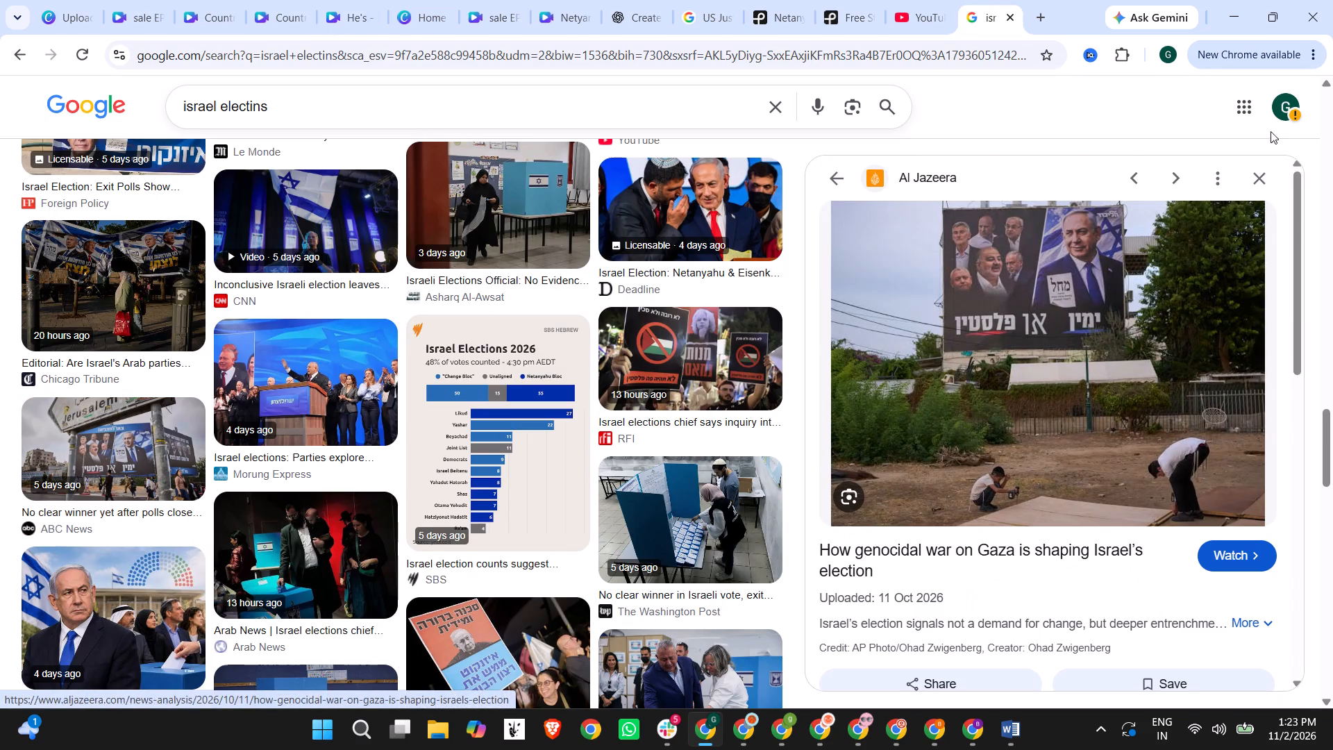
click(1264, 176)
scroll(974, 447, down, 5)
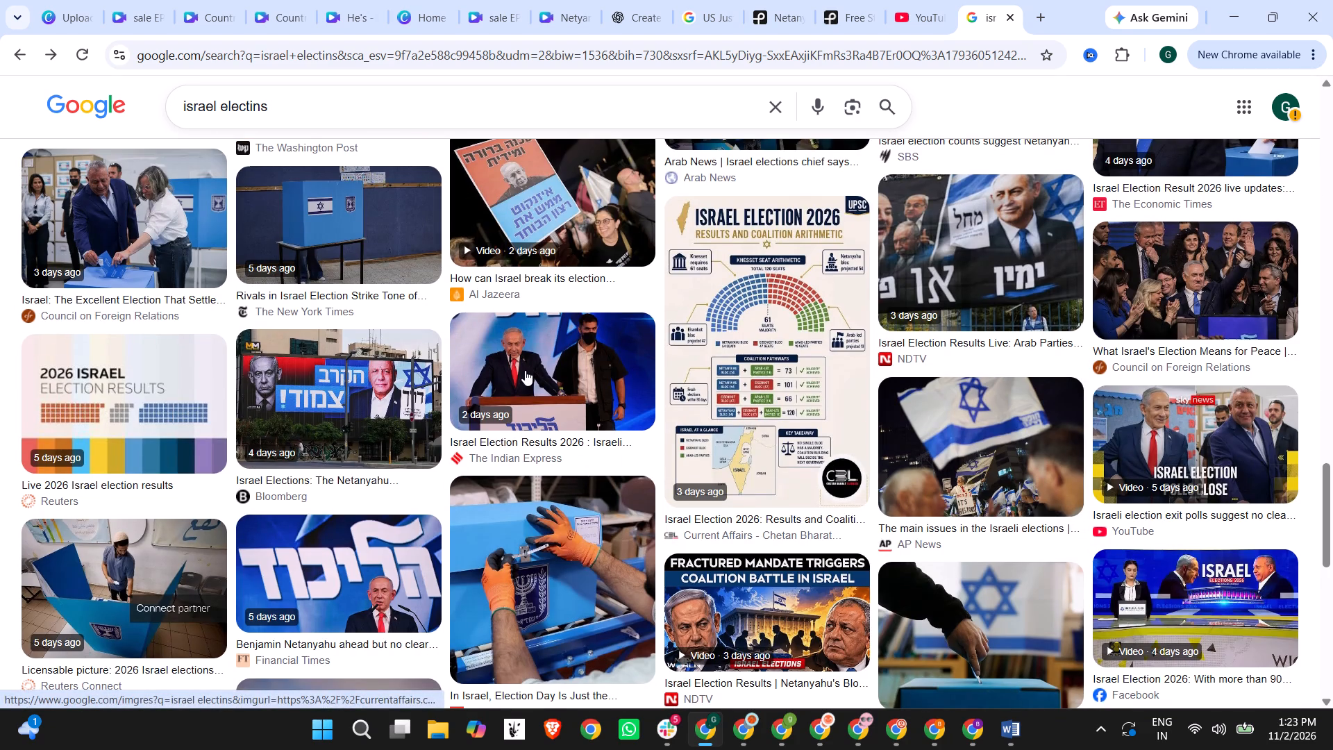
scroll(523, 370, down, 4)
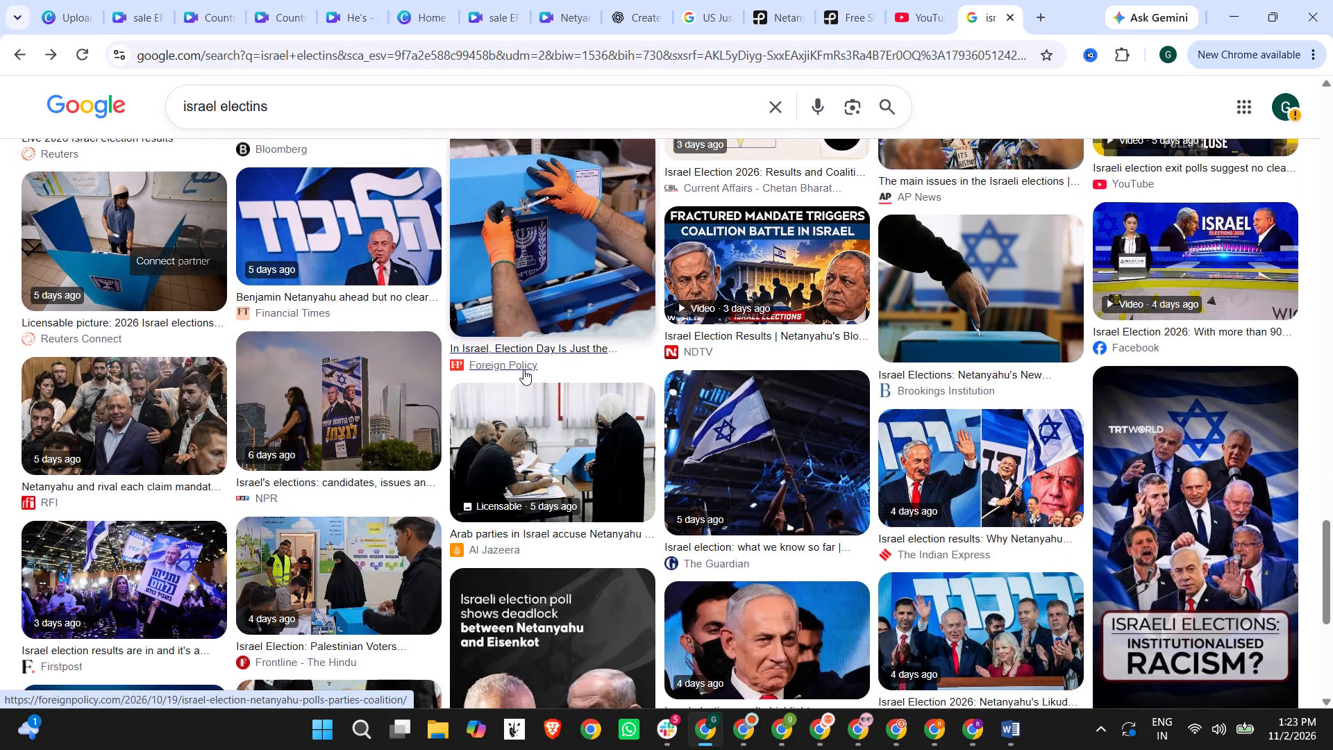
click(376, 386)
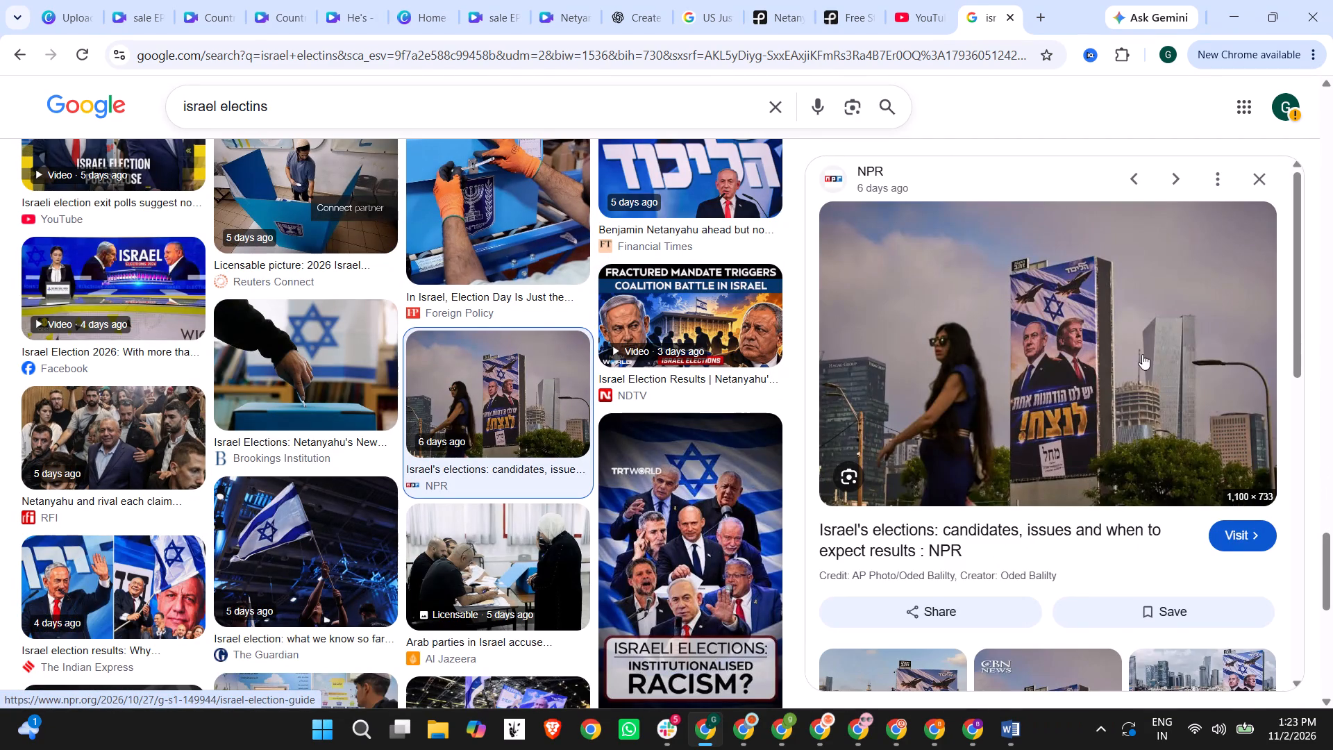
right_click(1113, 354)
click(963, 597)
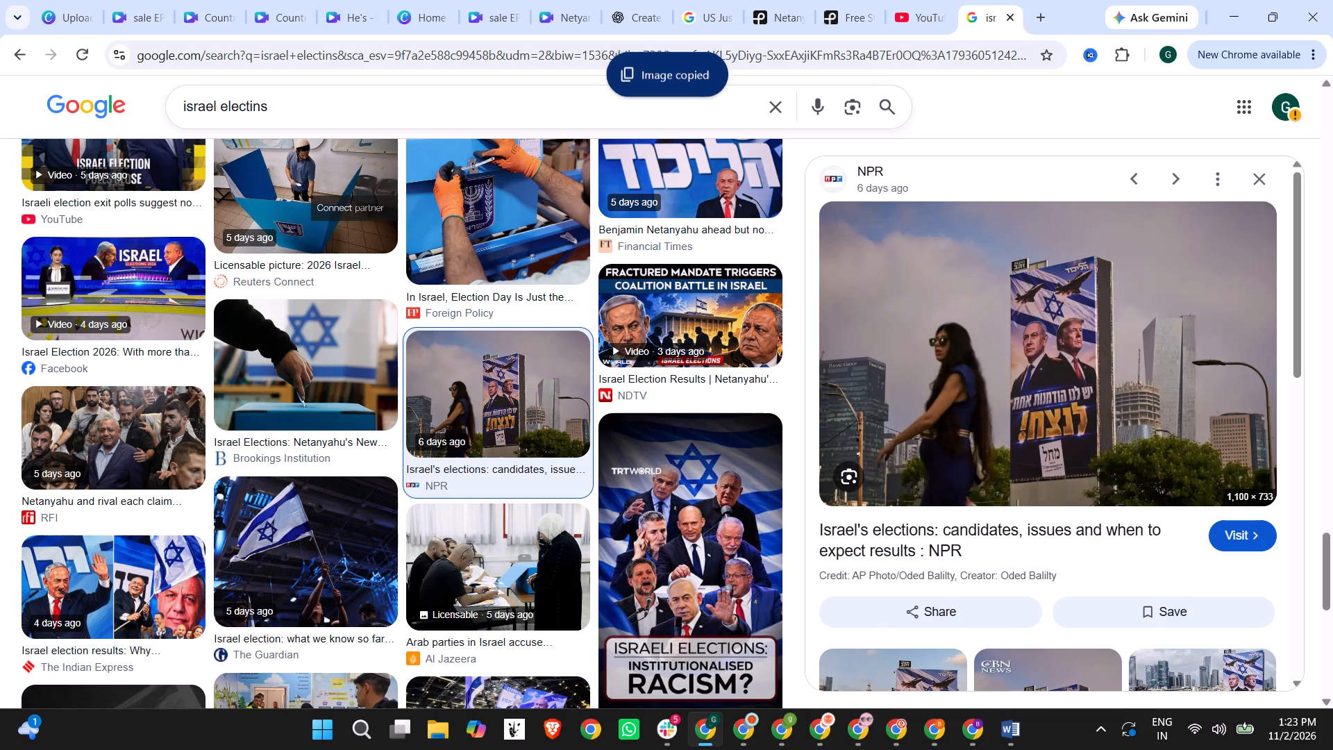
Return to the Canva design, paste the billboard photo and enlarge it to cover the whole page, centred on the billboard.
click(364, 0)
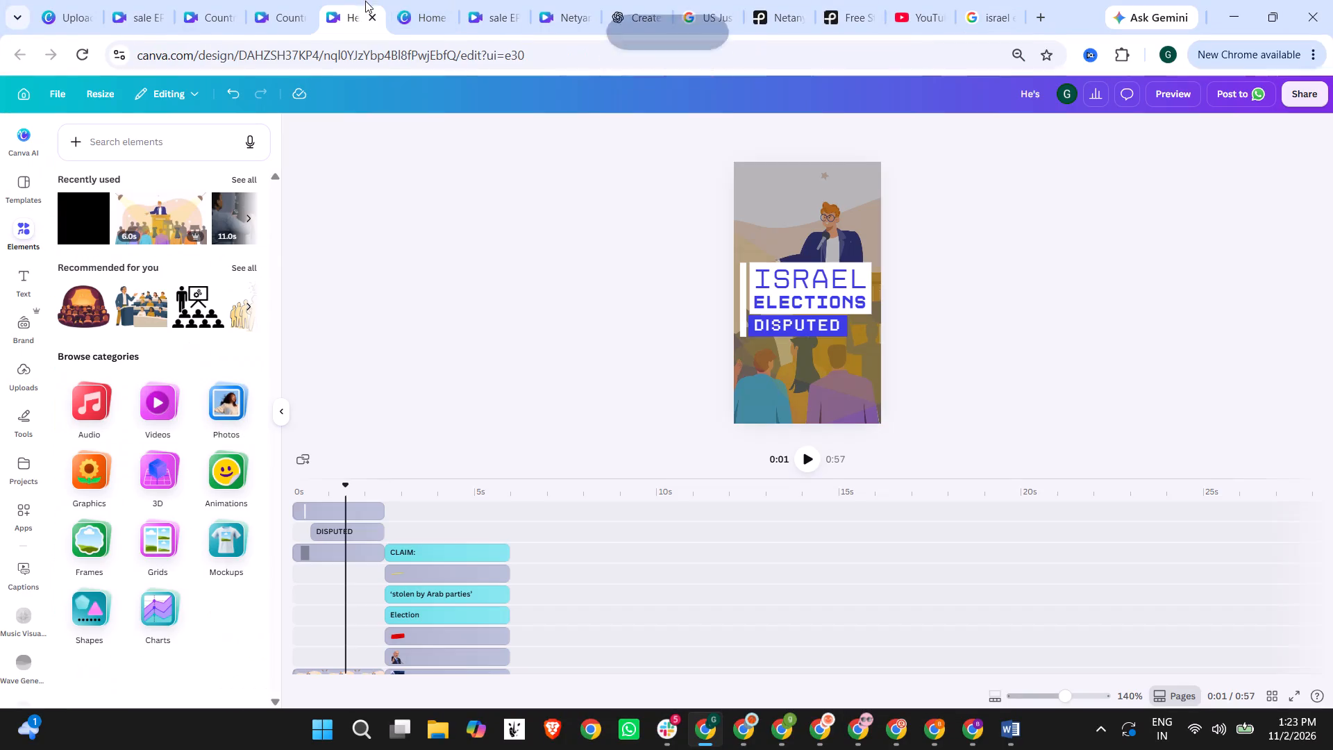
key(ctrl+v)
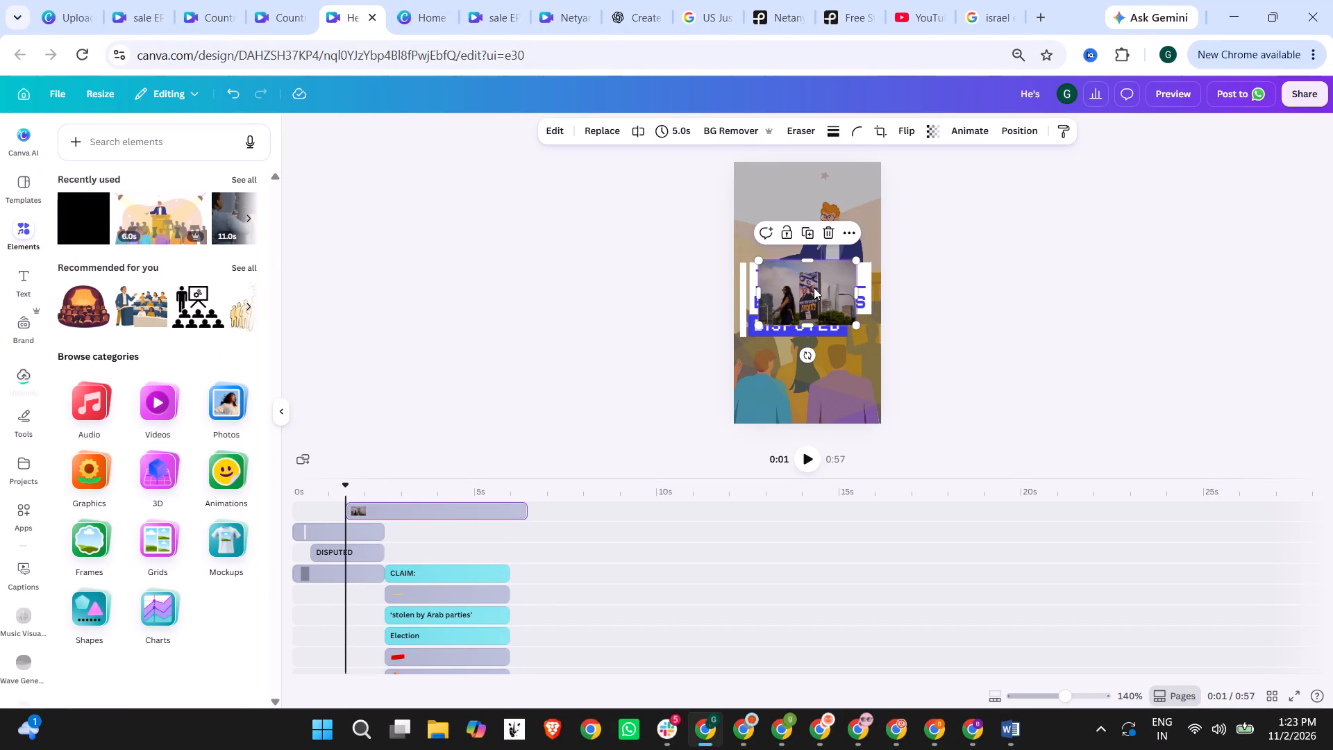
drag(806, 294, 777, 192)
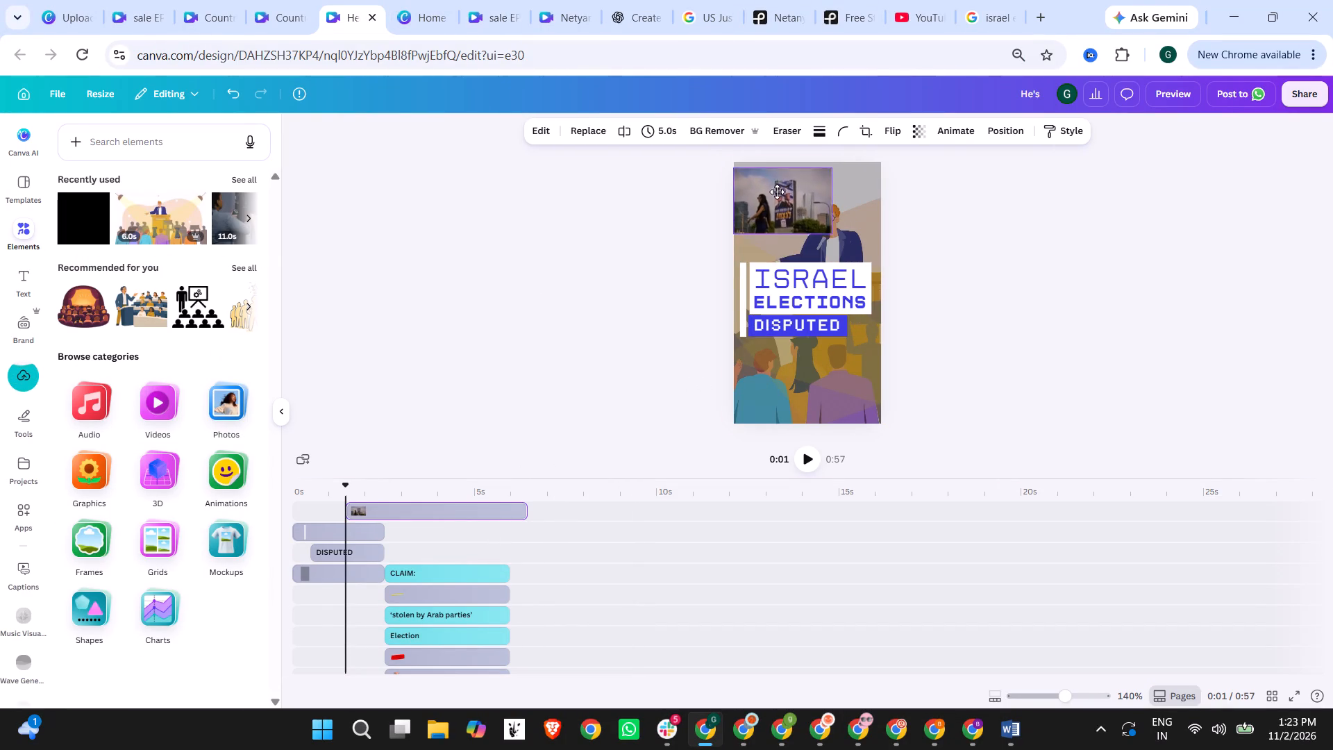
drag(777, 192, 772, 187)
drag(819, 220, 1044, 505)
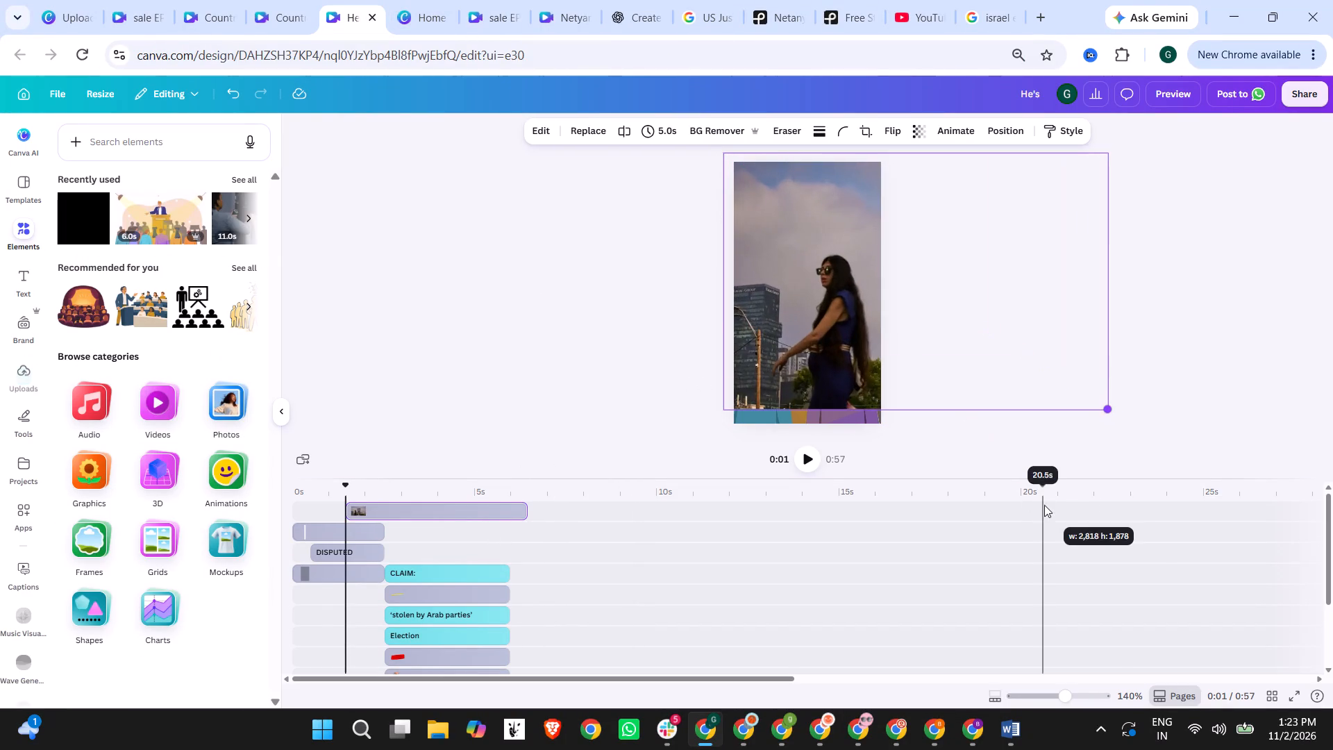
drag(1044, 505, 1059, 522)
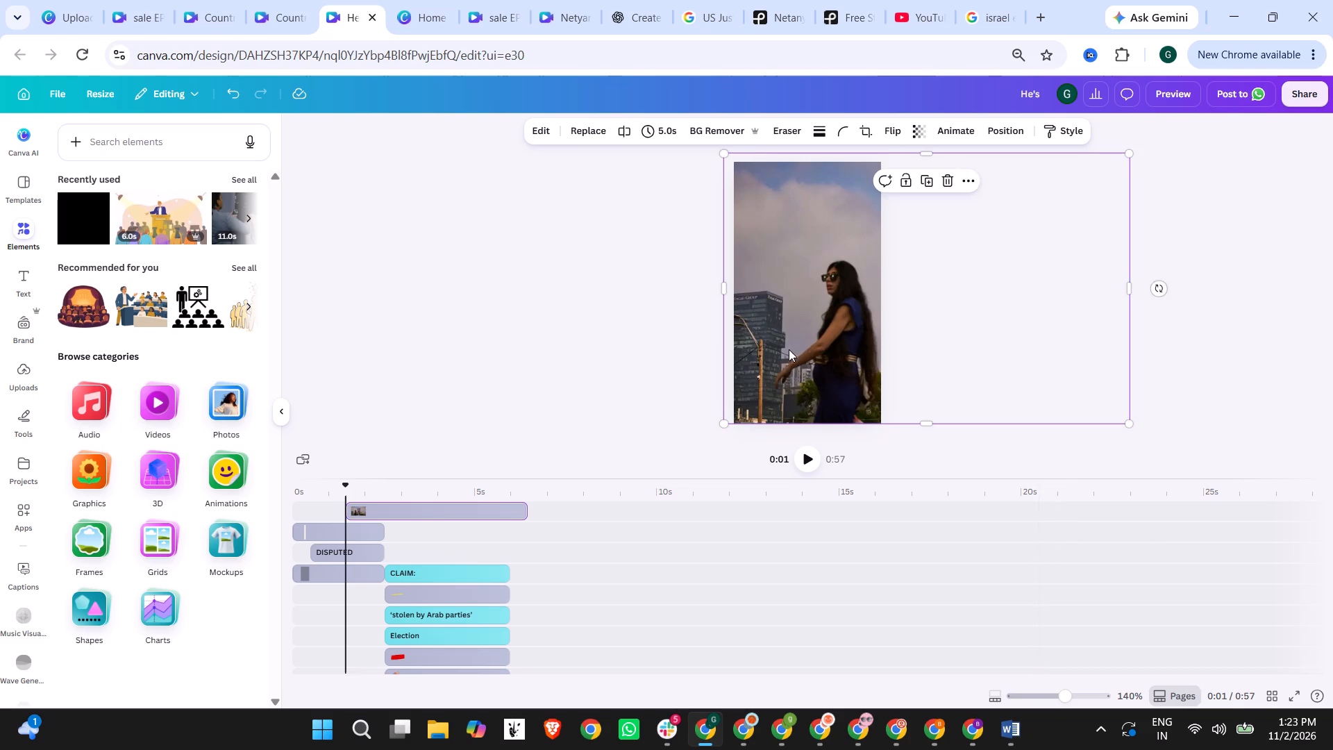
drag(789, 349, 666, 356)
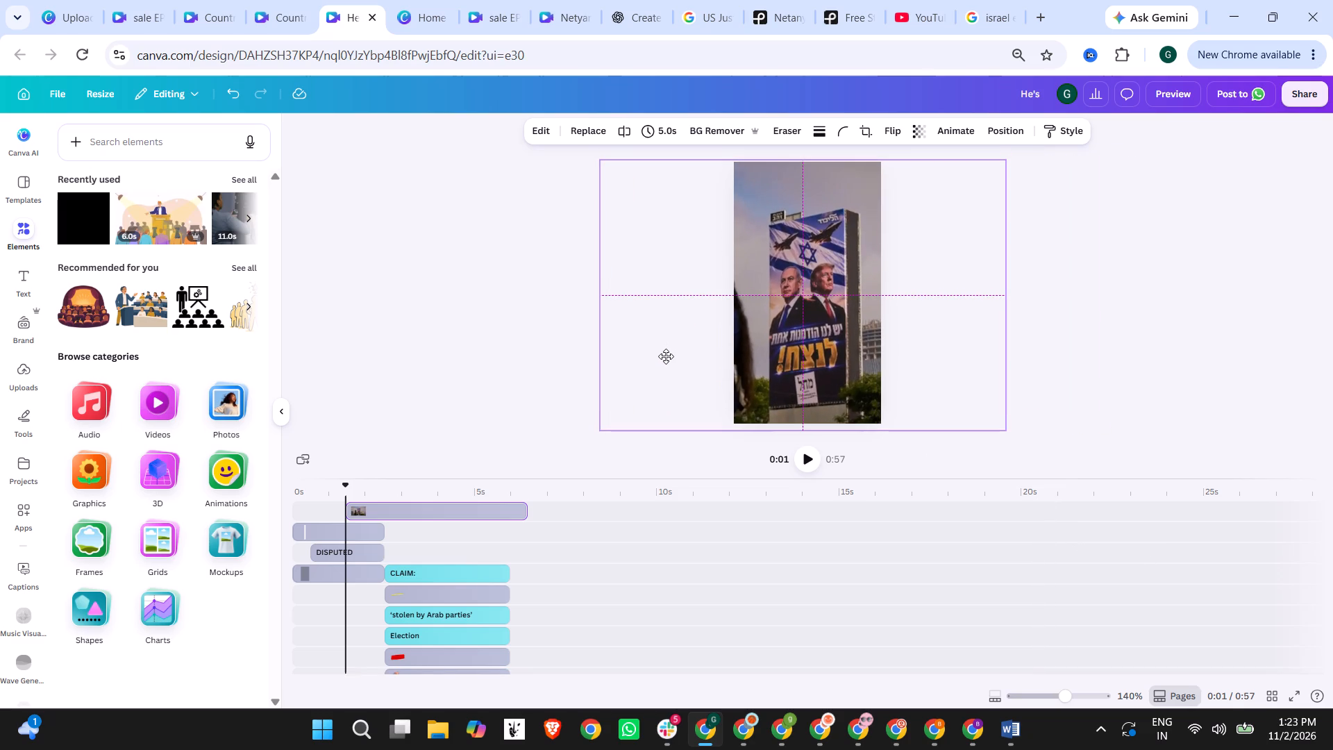
drag(666, 356, 666, 355)
click(462, 358)
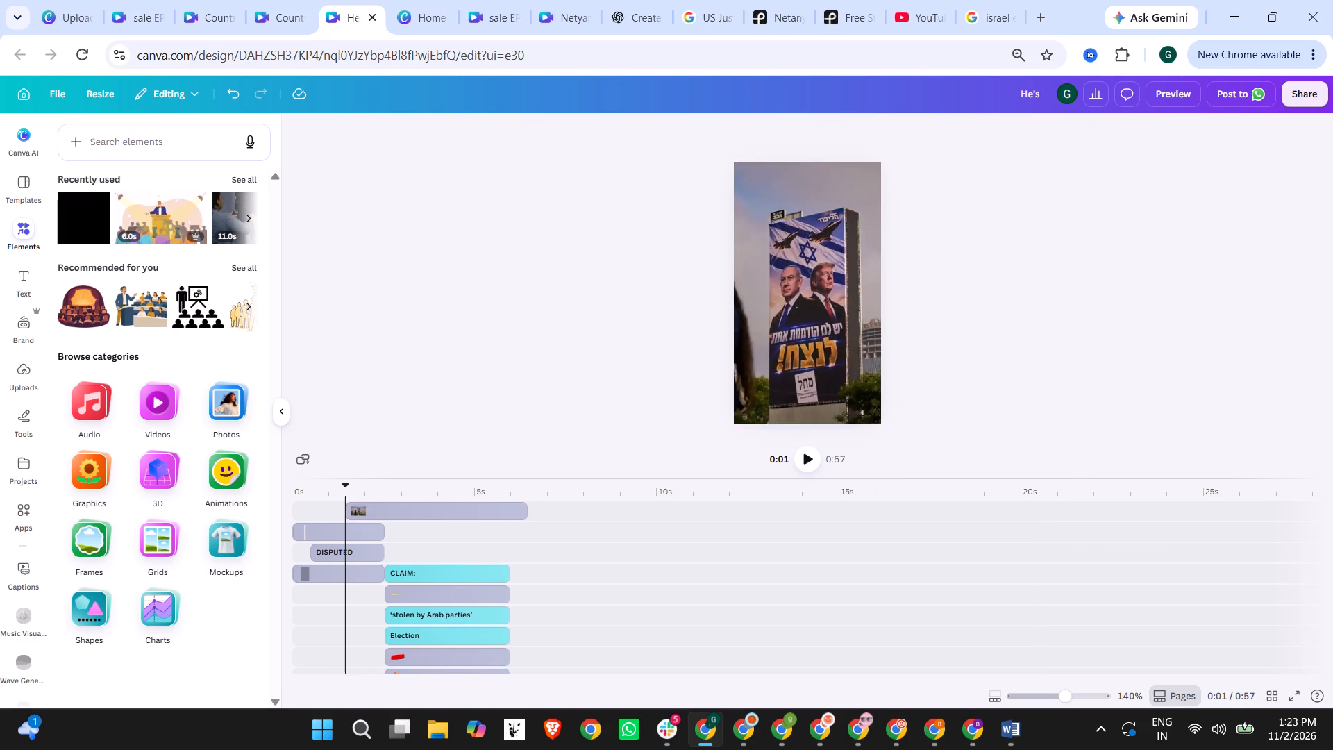
Move the billboard photo's clip to the start of the timeline and shorten it to 2.5 s.
drag(466, 680, 330, 675)
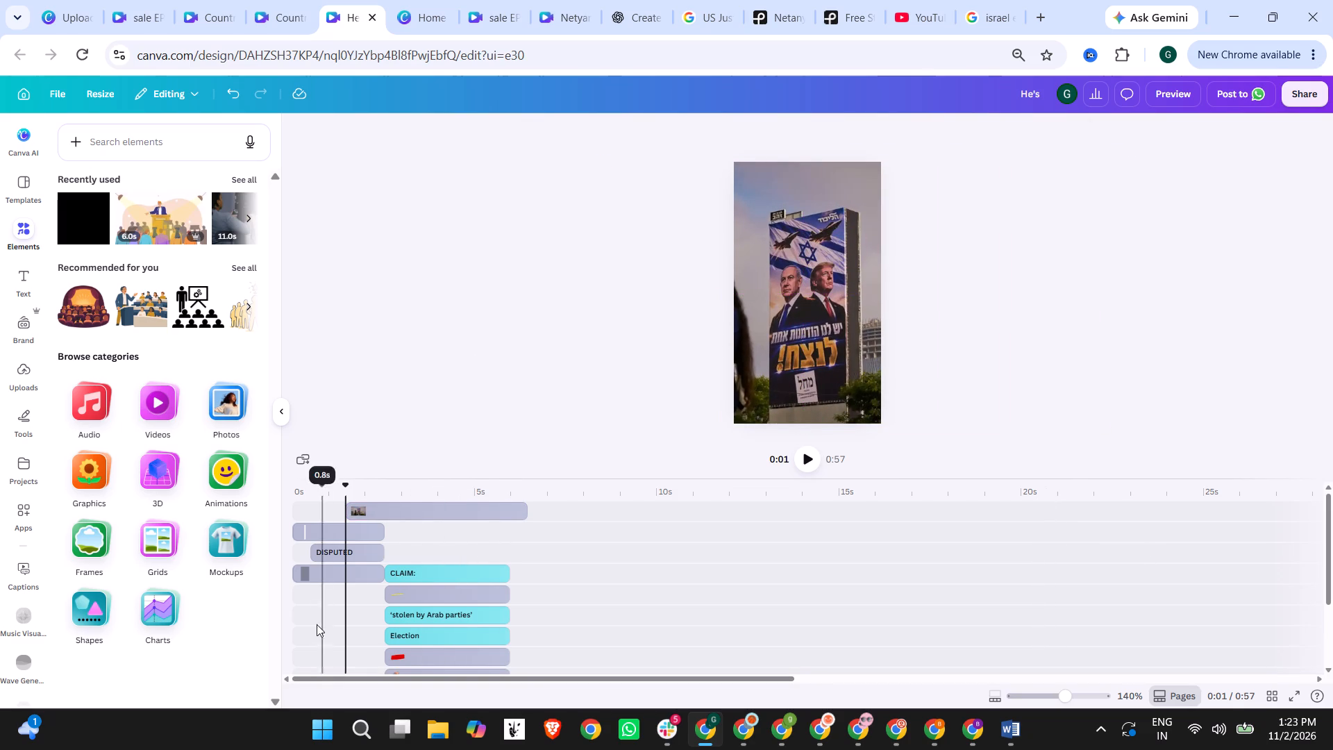
drag(399, 510, 357, 512)
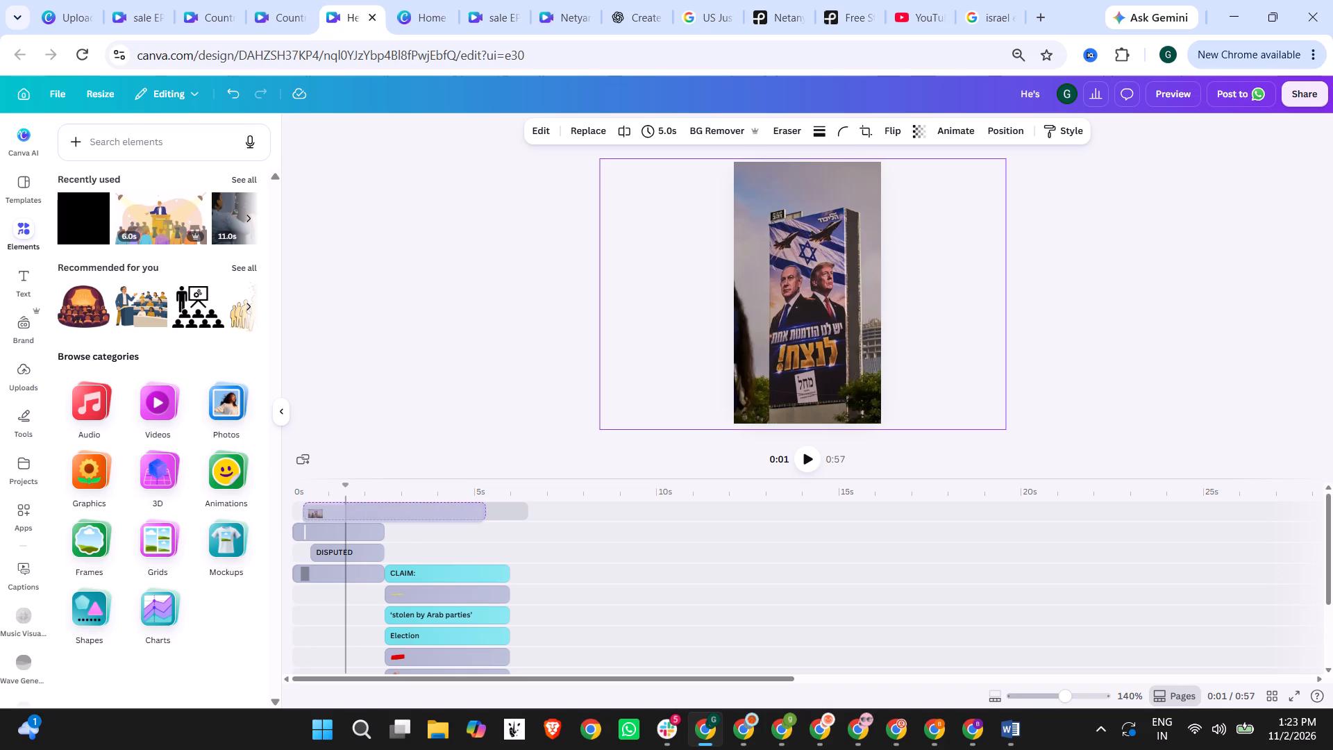
drag(357, 512, 343, 615)
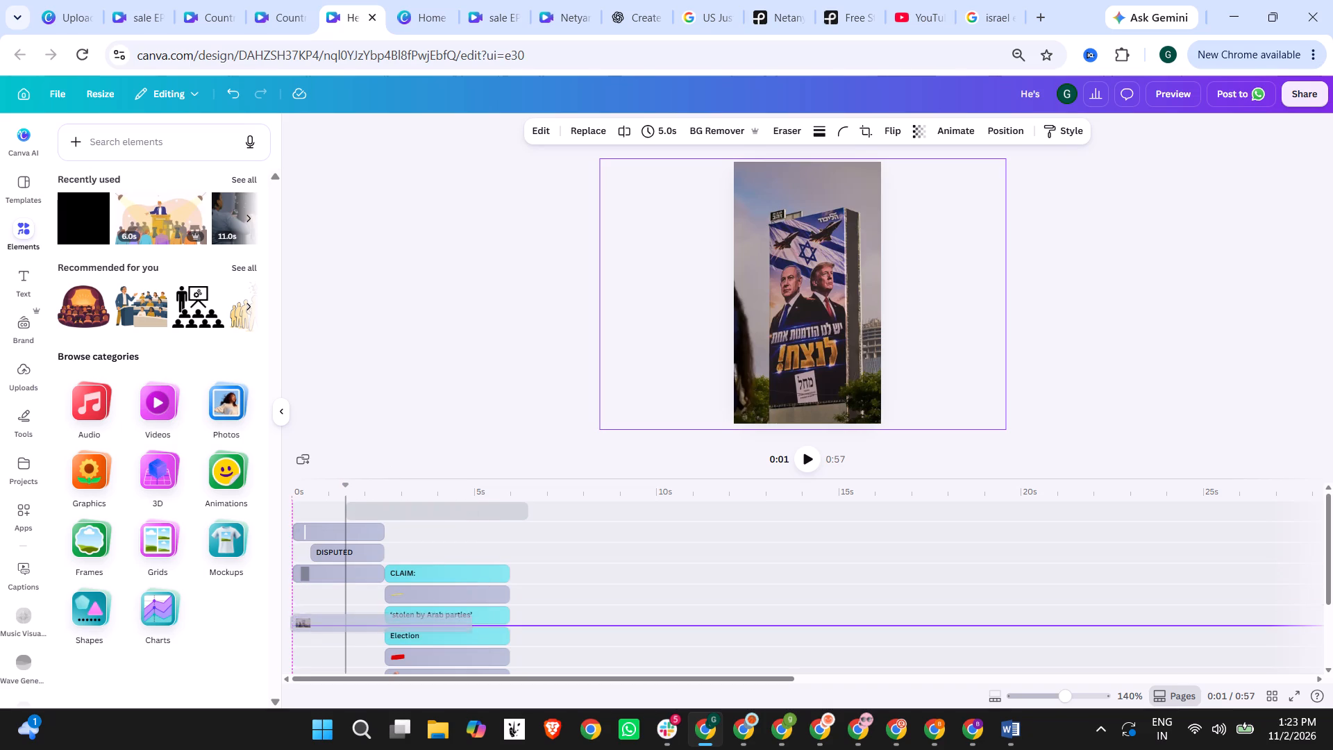
drag(343, 615, 346, 519)
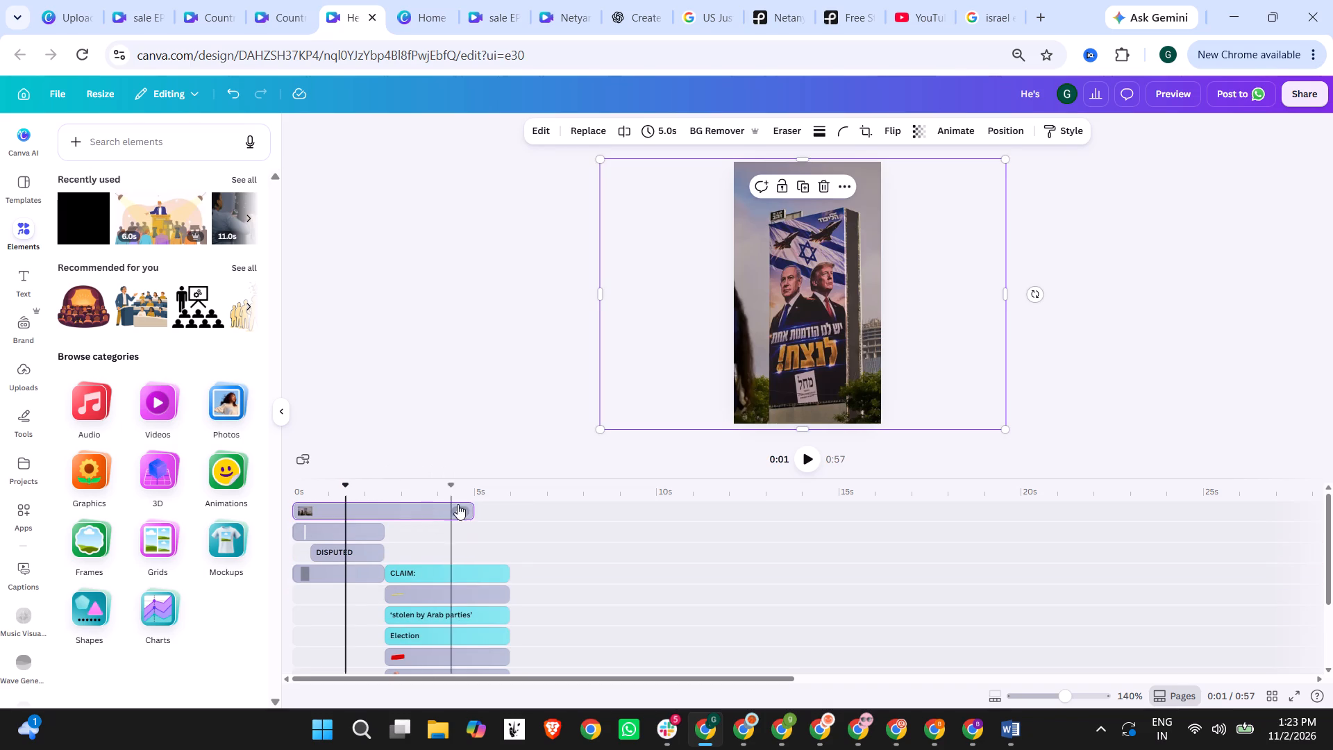
drag(471, 506, 376, 507)
Move the billboard photo's layer down the timeline so it sits behind the opening headline, white bar and dark overlay.
drag(353, 507, 349, 540)
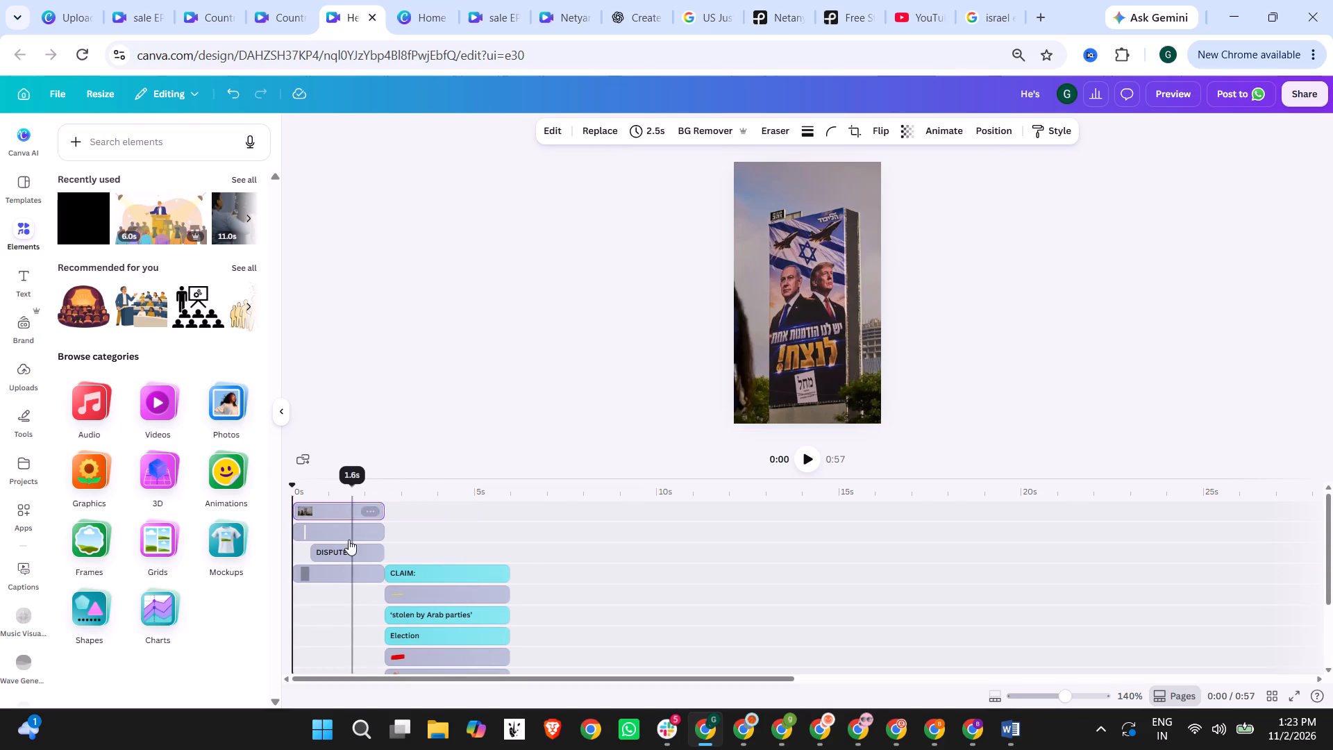
drag(349, 540, 347, 610)
scroll(542, 486, down, 5)
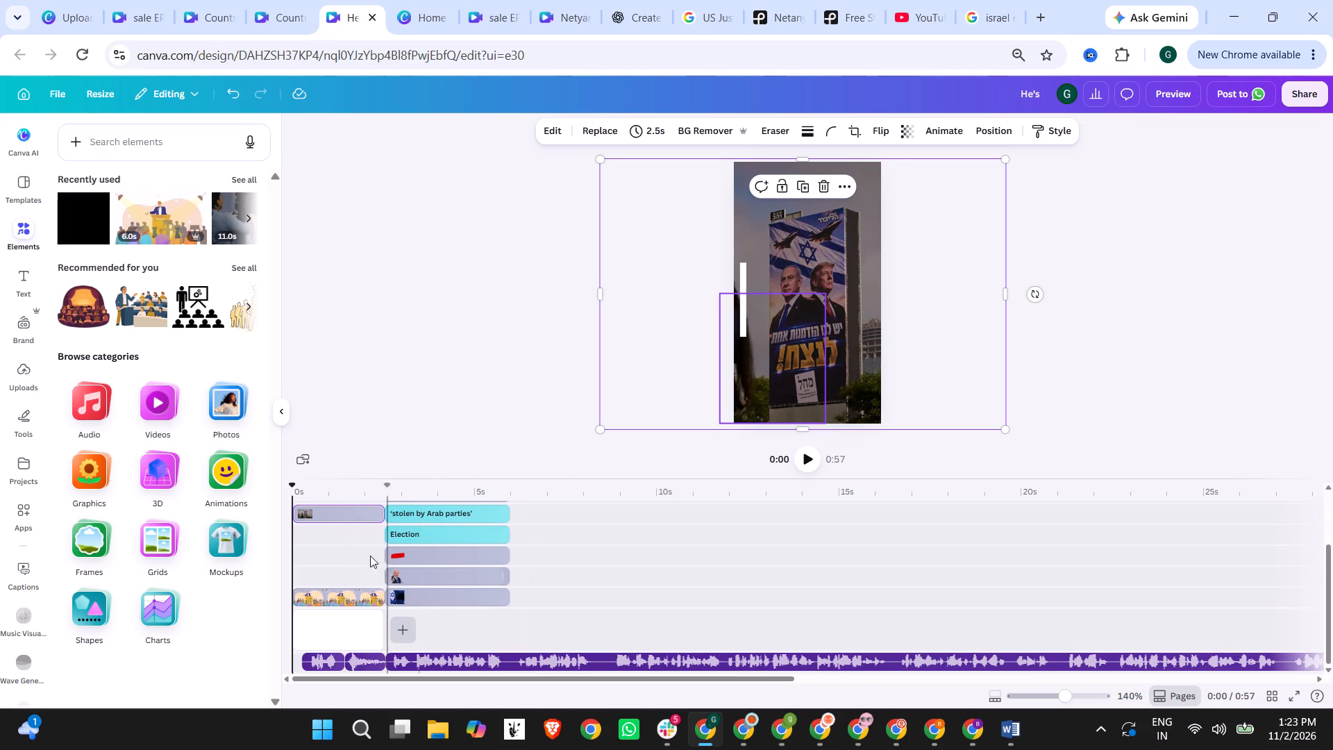
Delete the illustrated speaker-and-crowd video clip from the opening scene.
click(353, 596)
key(Delete)
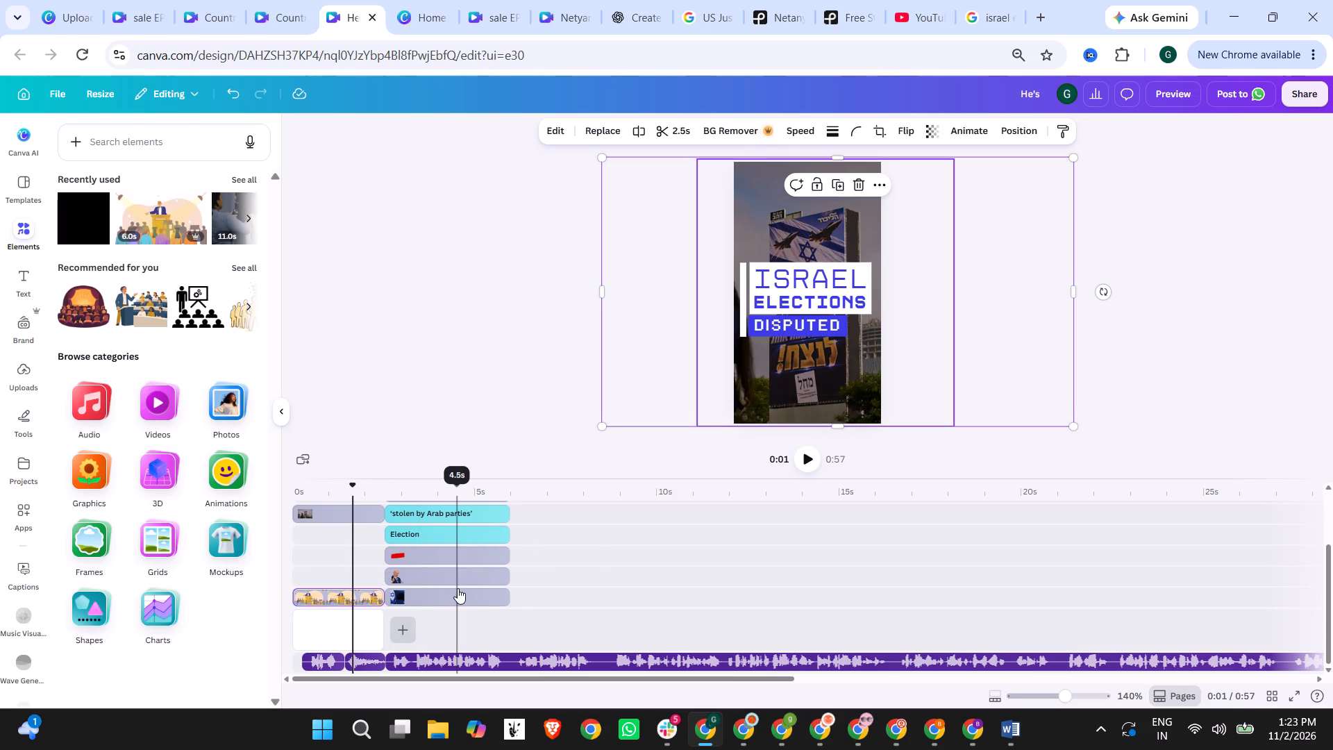
click(508, 359)
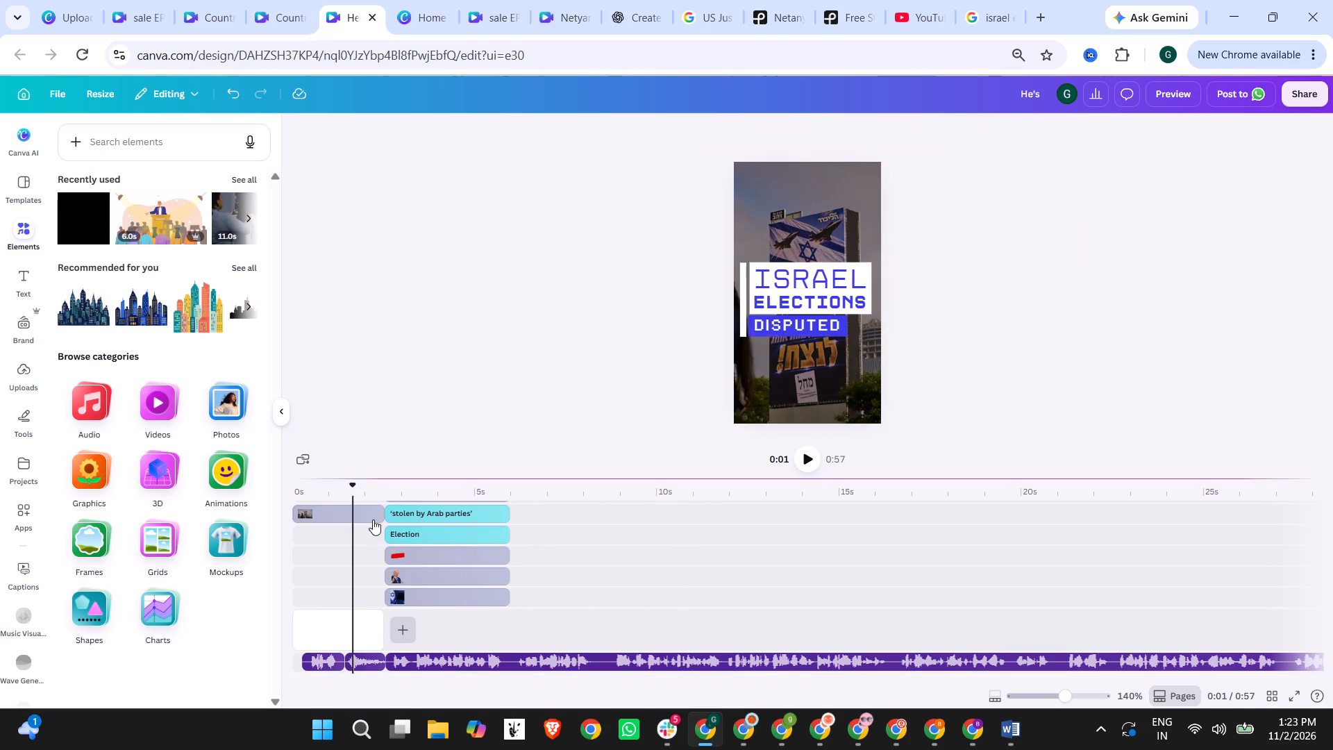
Play the video from the start to check the new opening background and the claim scene against the voiceover.
click(296, 491)
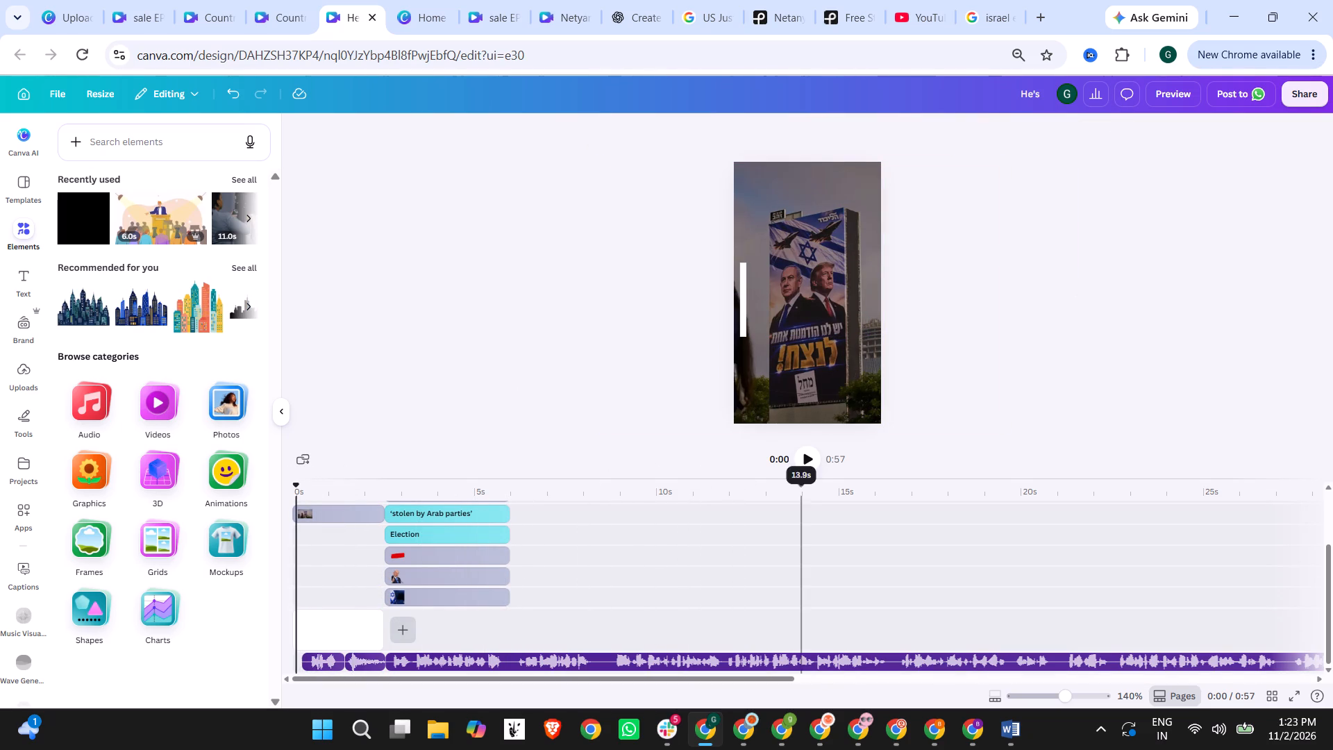
click(802, 462)
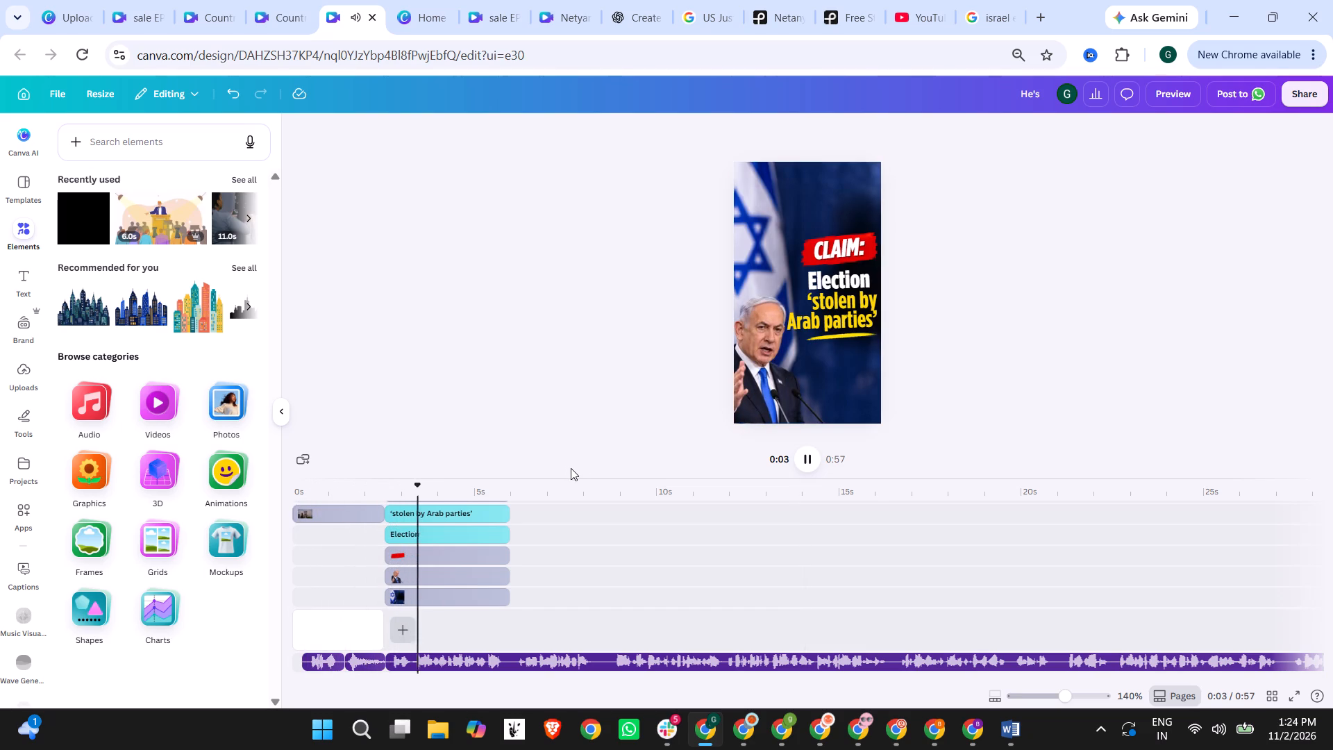
click(798, 458)
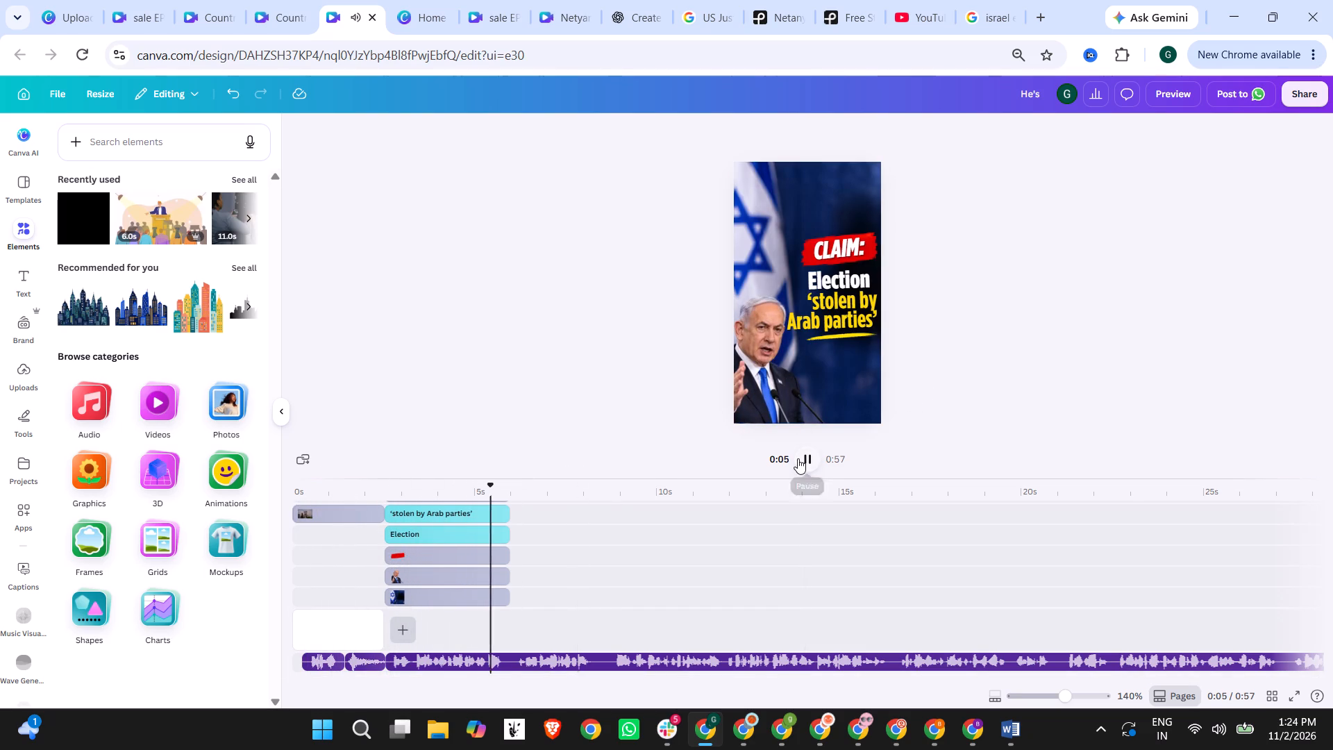
Select all the claim scene's clips, including the flag background, and shift them together to start at about 2.9 s.
scroll(325, 536, up, 13)
click(340, 594)
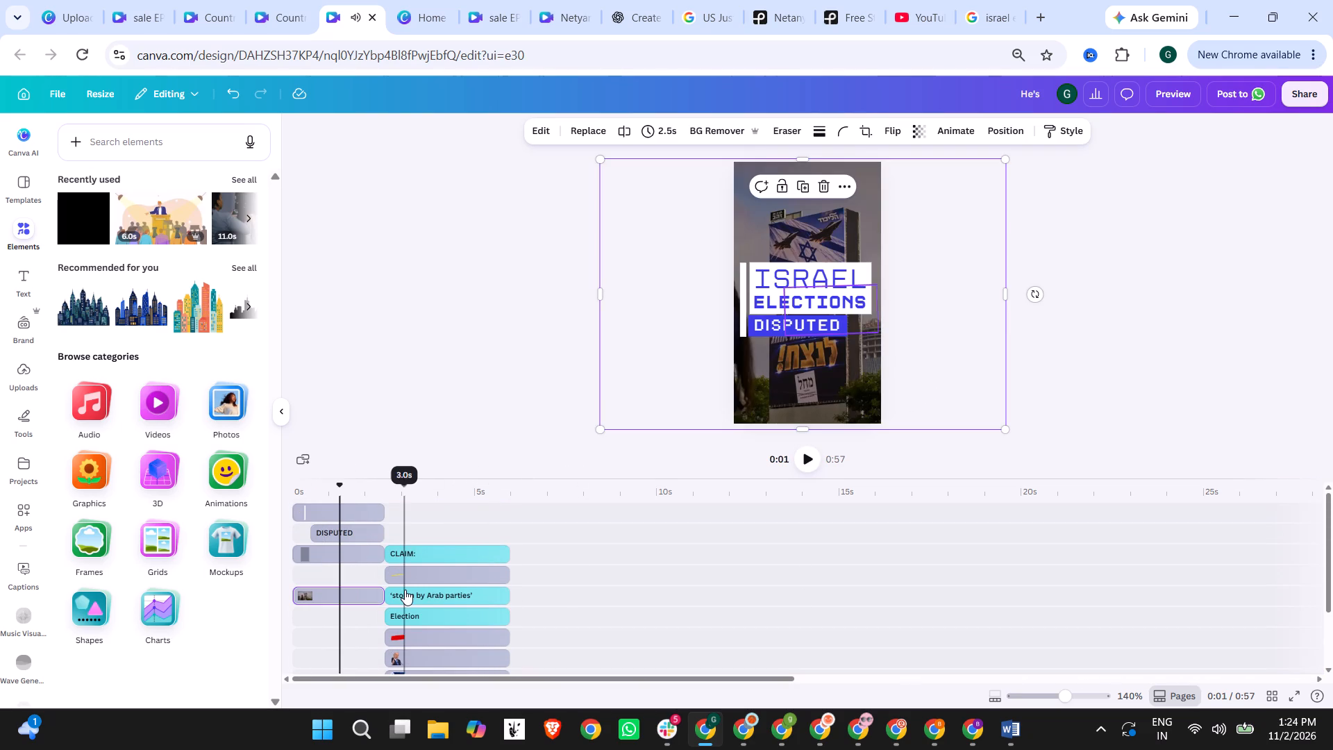
click(428, 556)
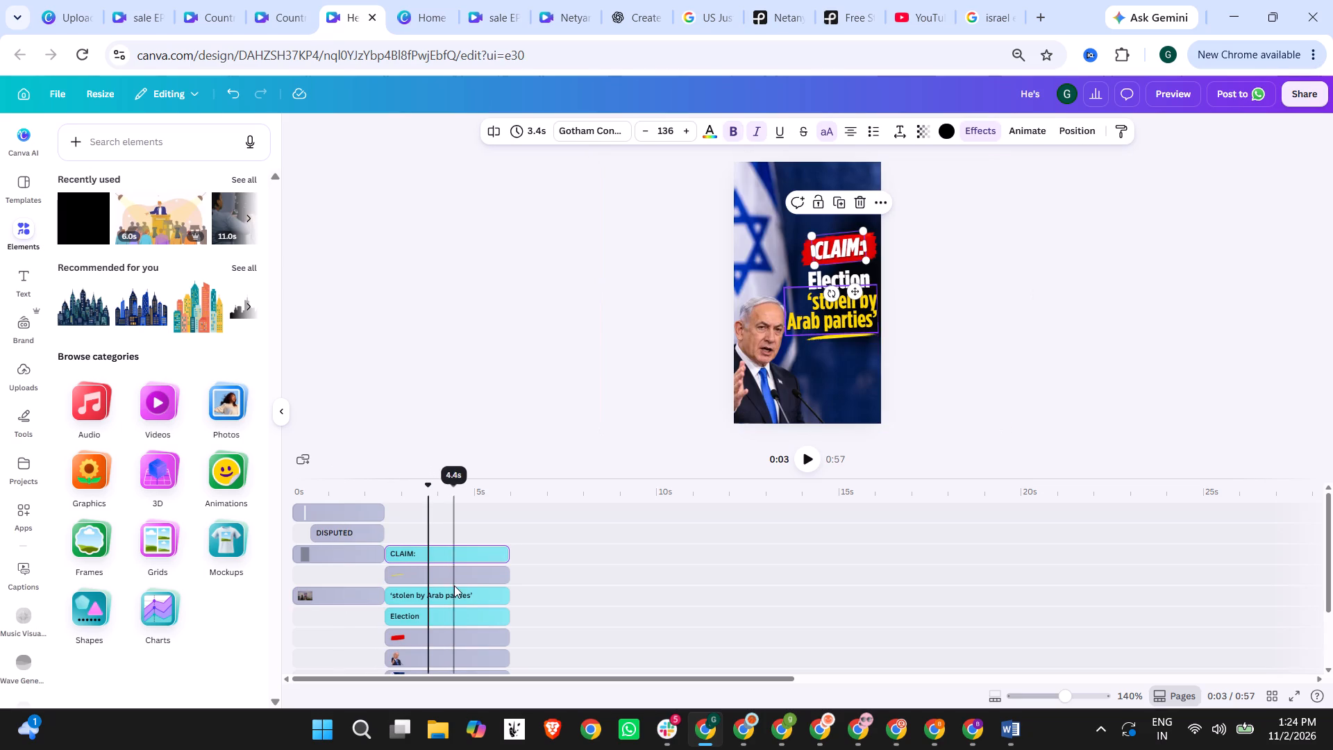
drag(527, 526, 505, 689)
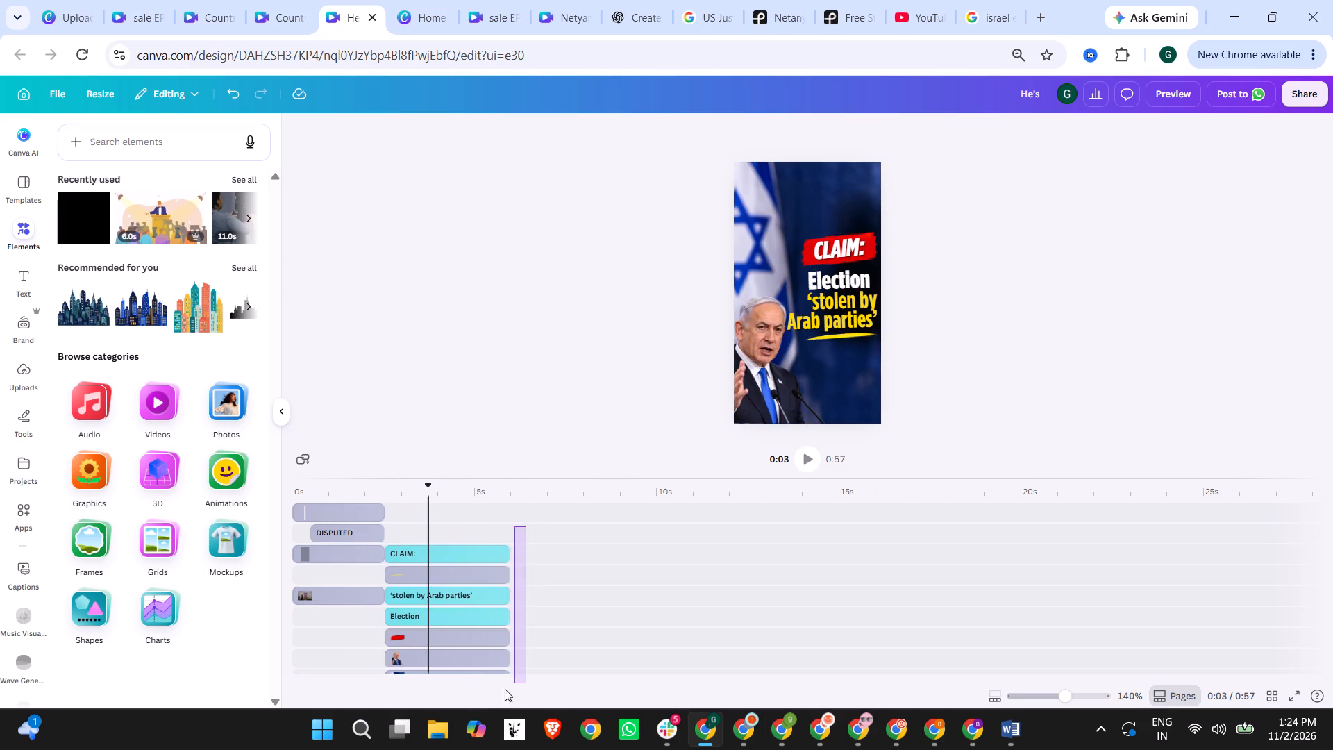
drag(505, 689, 459, 665)
scroll(480, 674, down, 3)
scroll(534, 637, down, 1)
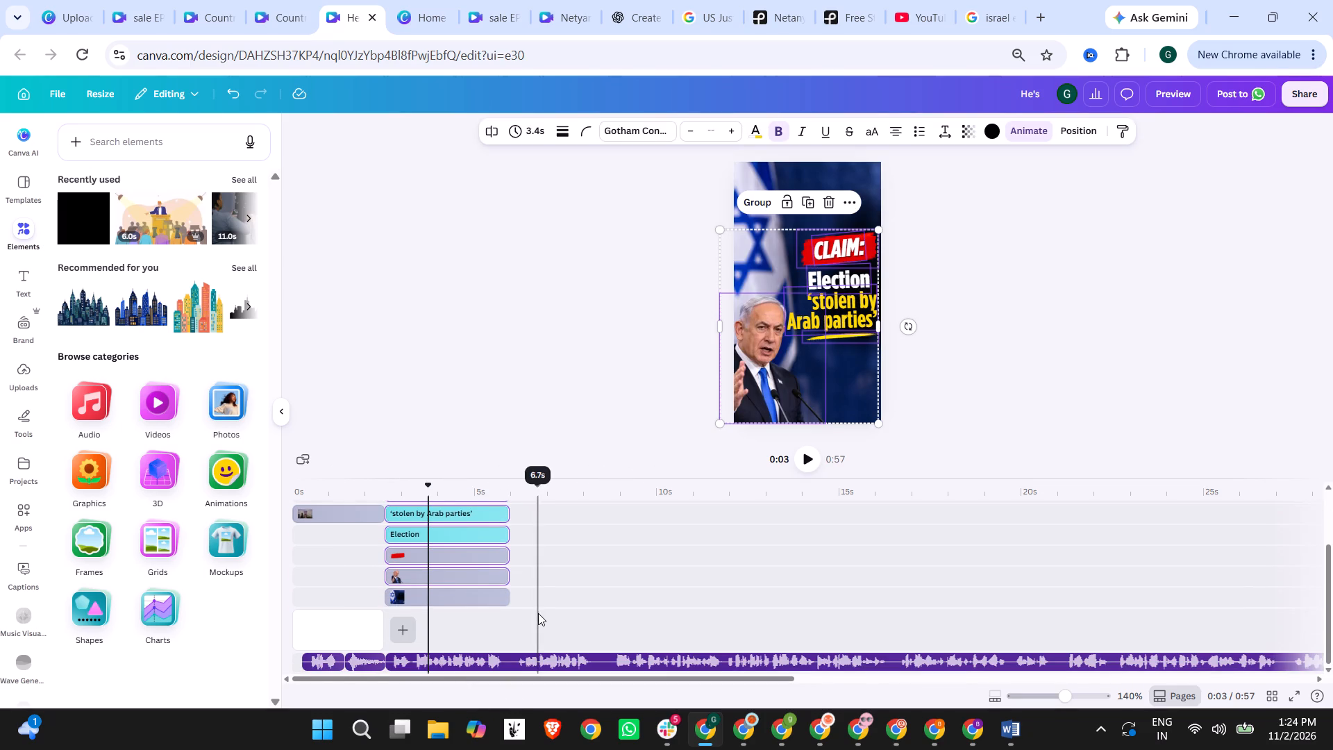
shift+click(485, 596)
scroll(524, 589, up, 3)
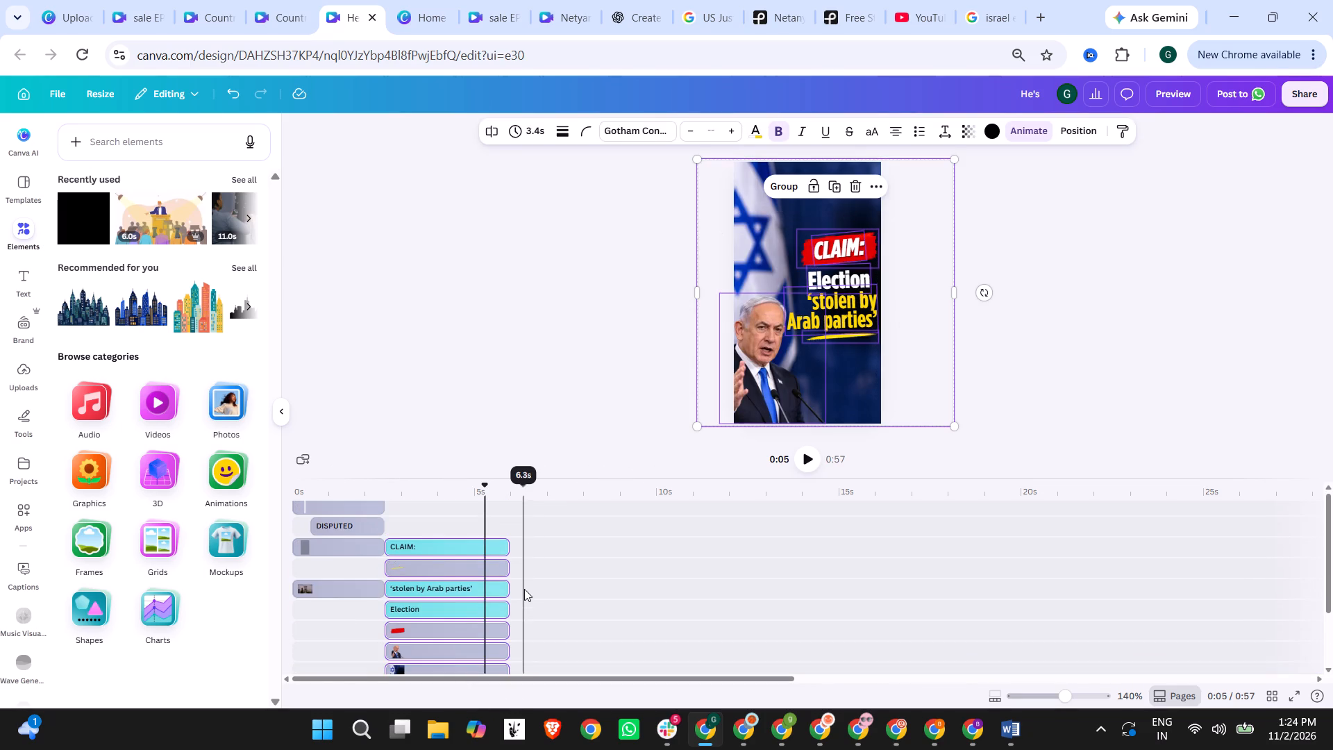
drag(494, 551, 504, 551)
click(503, 550)
click(501, 413)
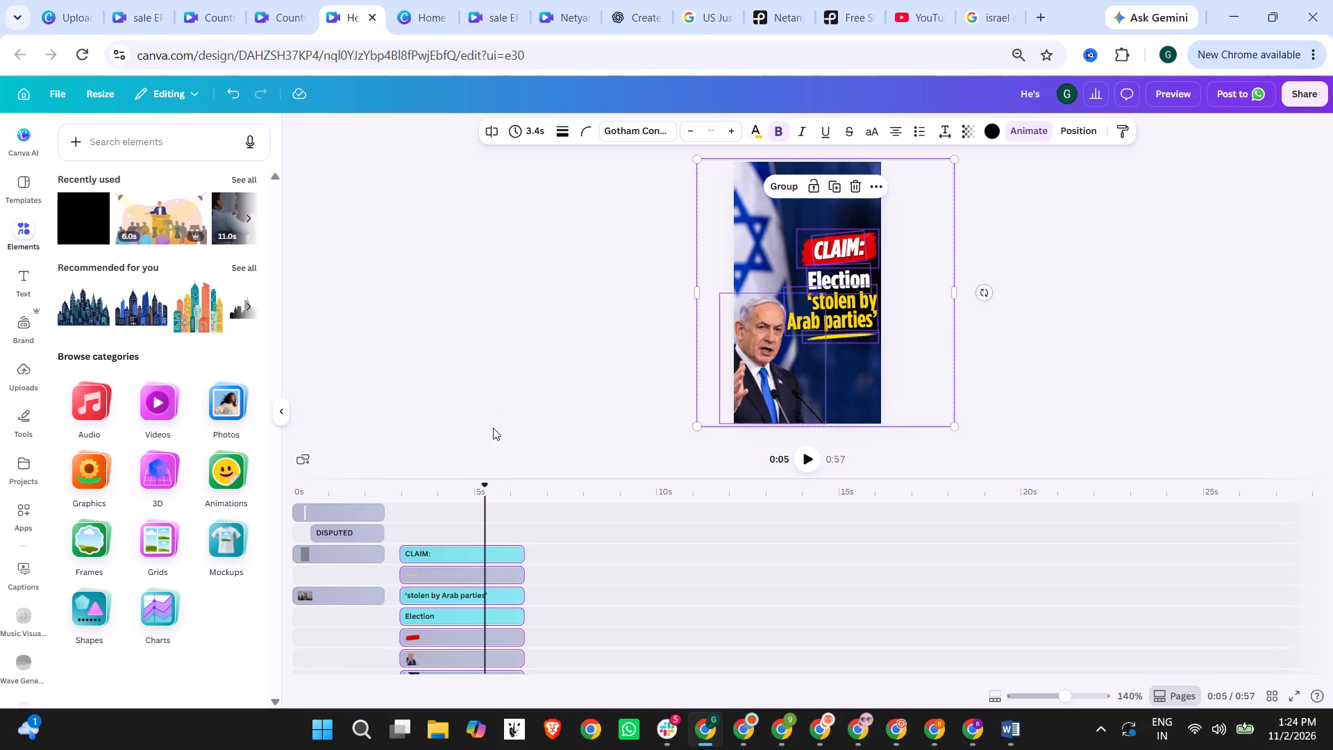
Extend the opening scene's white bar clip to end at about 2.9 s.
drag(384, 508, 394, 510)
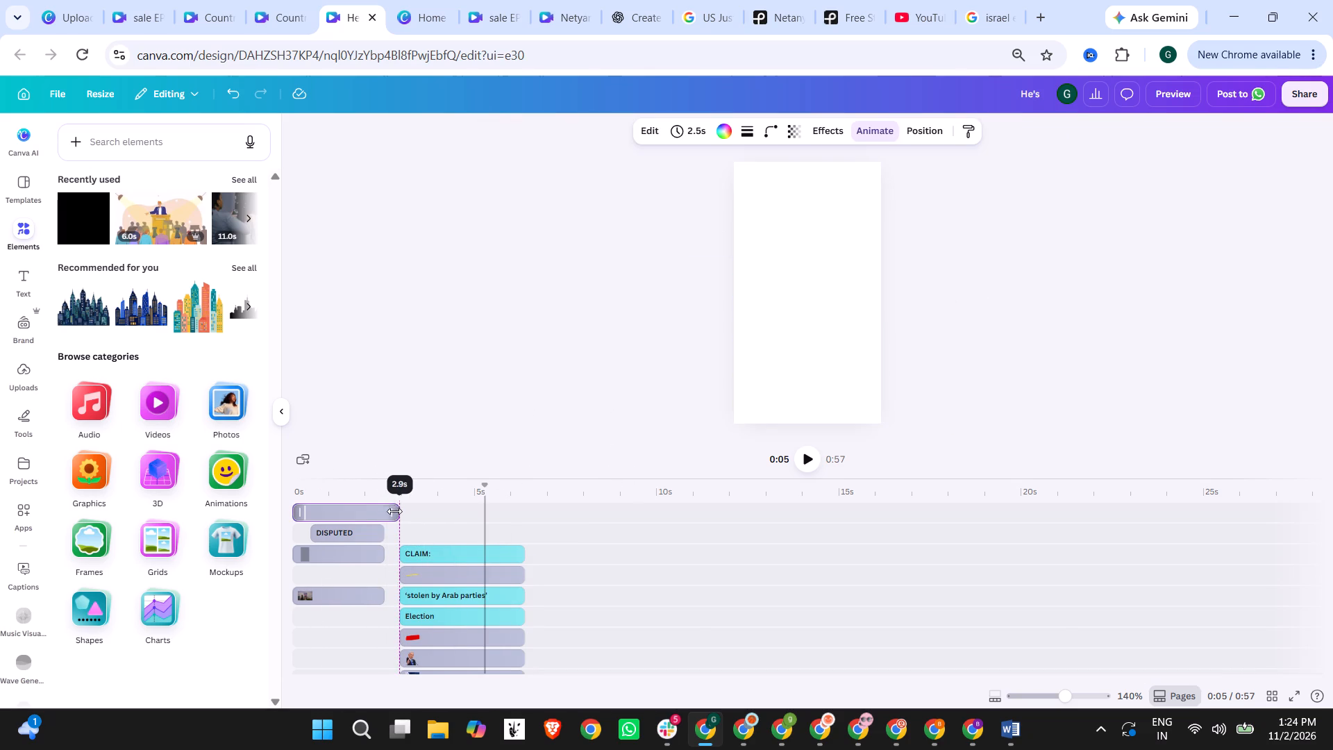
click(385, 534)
Select all the claim scene's clips, including the flag background, and shift them together to start at about 3.8 s.
click(488, 551)
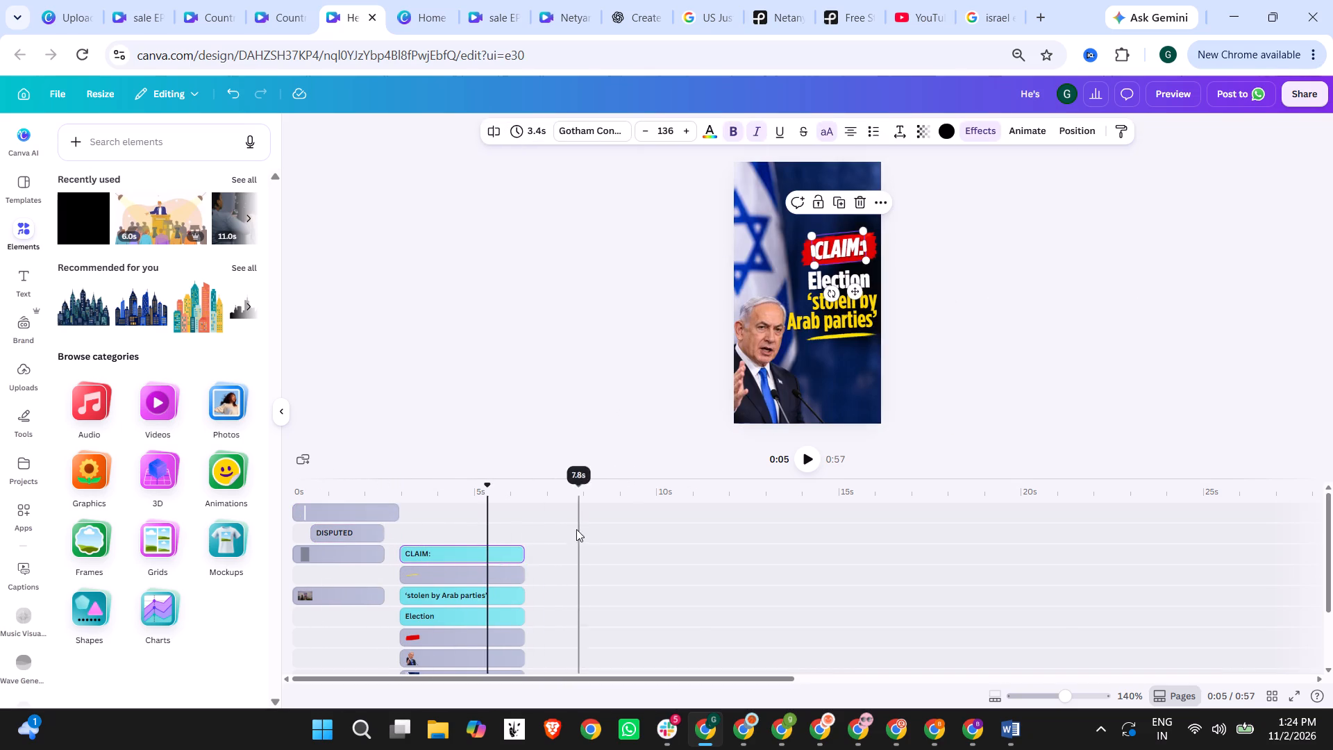
drag(557, 525, 485, 672)
scroll(489, 703, down, 4)
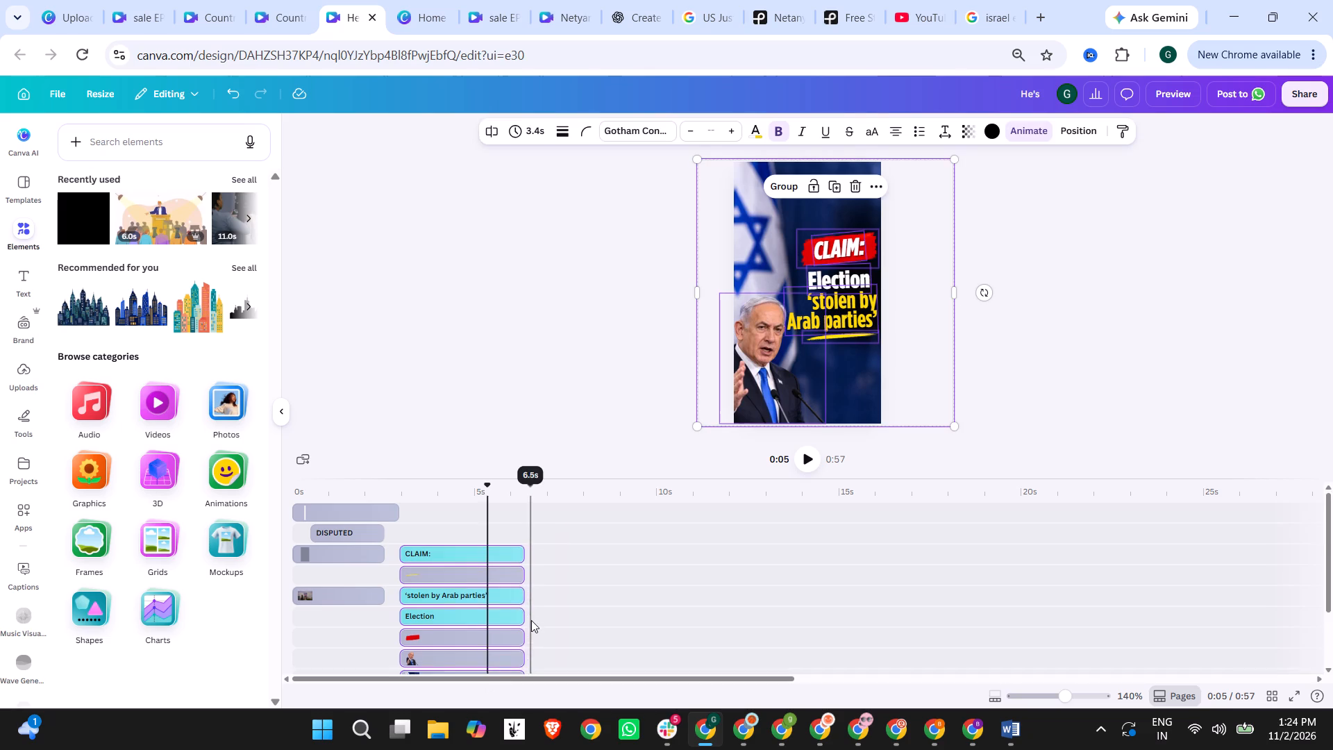
scroll(531, 620, down, 4)
scroll(509, 602, up, 2)
drag(500, 551, 528, 549)
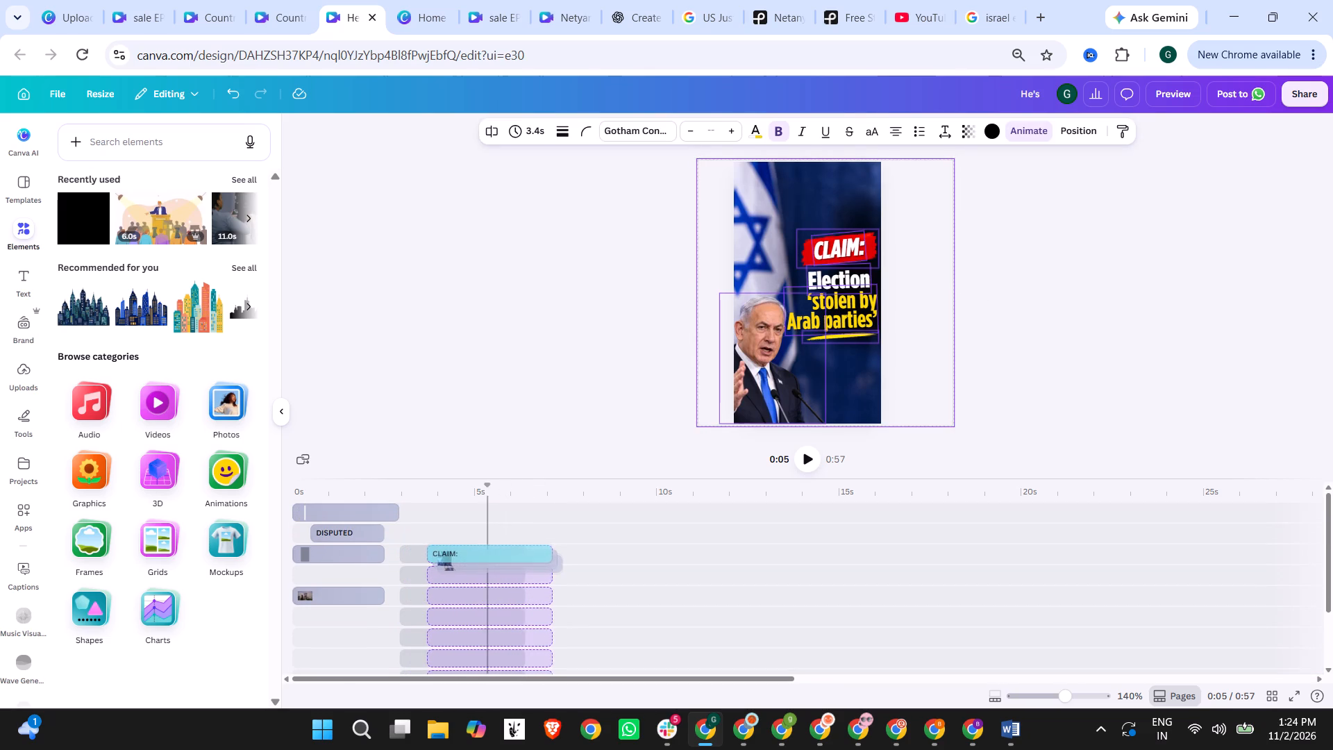
drag(528, 549, 532, 549)
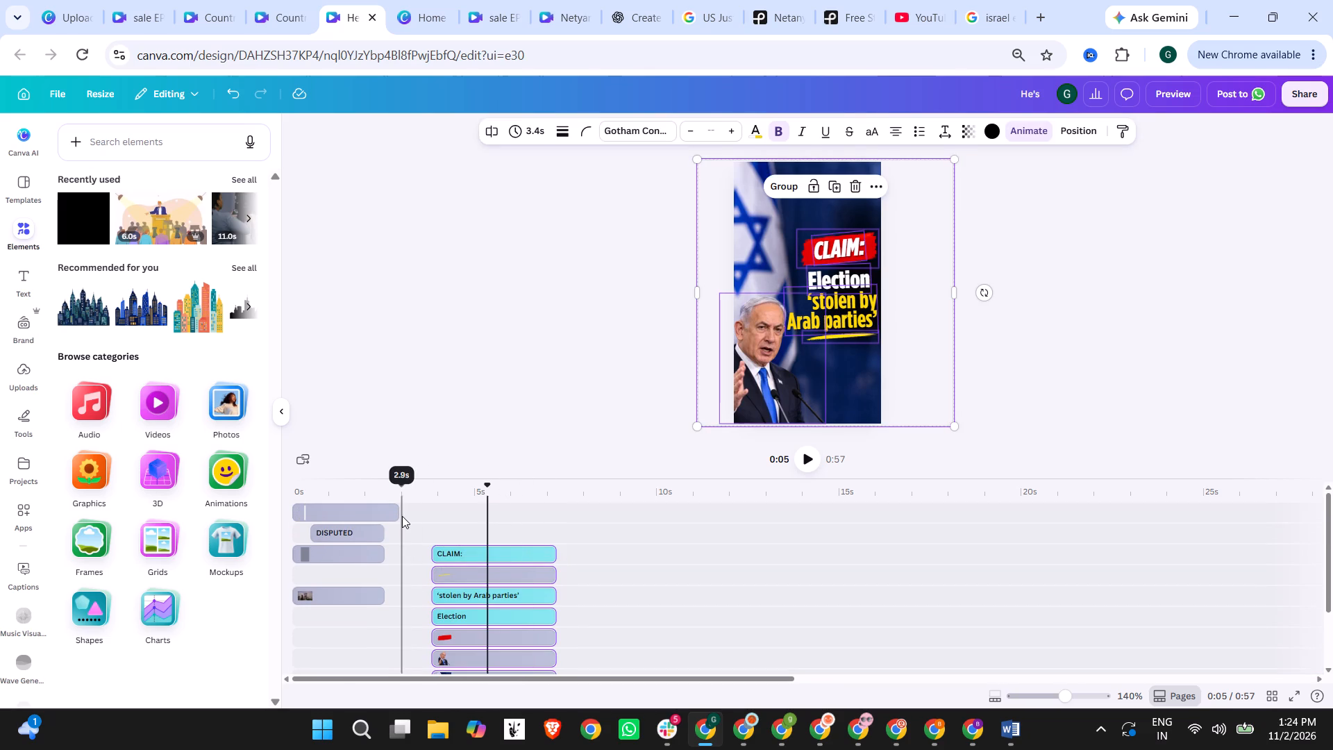
Extend the opening's white bar, headline, dark overlay and billboard photo clips to end at about 3.8 s, where the claim scene starts.
click(392, 511)
drag(397, 513, 432, 513)
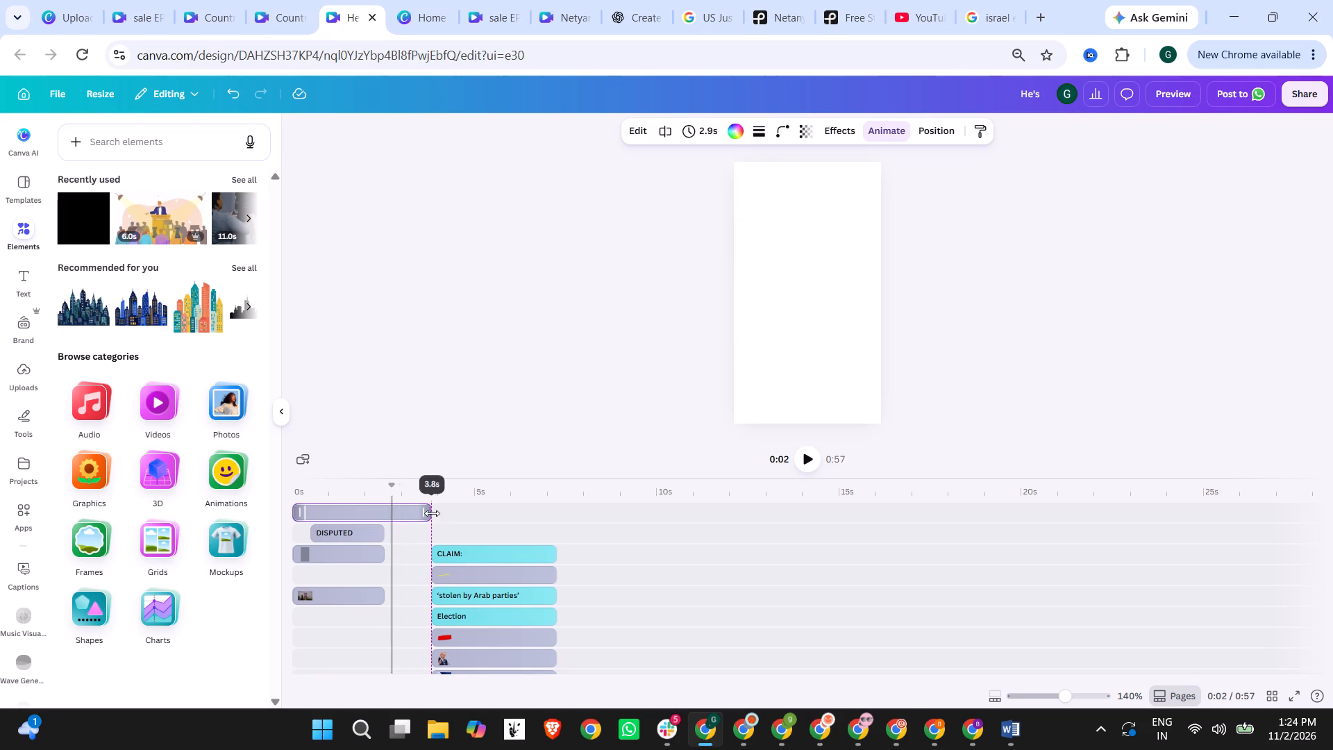
drag(432, 513, 433, 513)
drag(382, 528, 429, 529)
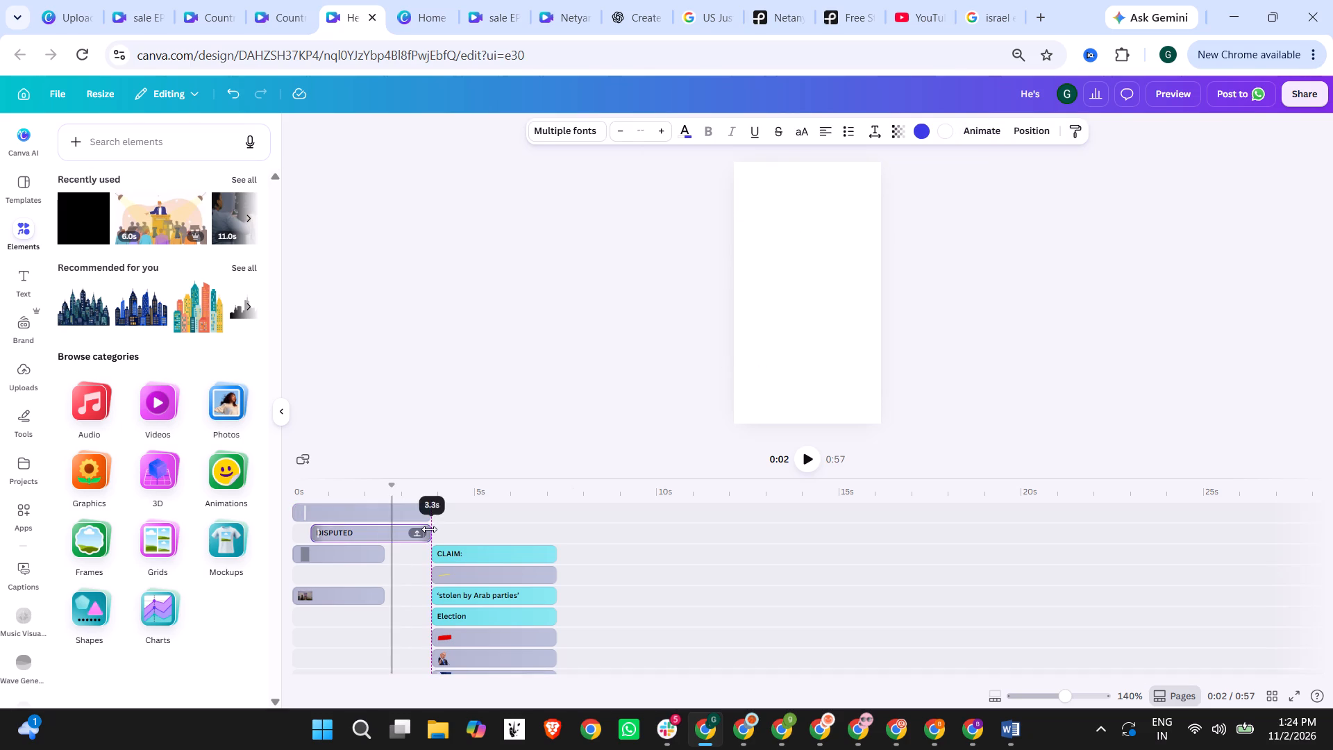
drag(429, 529, 428, 529)
drag(380, 548, 425, 549)
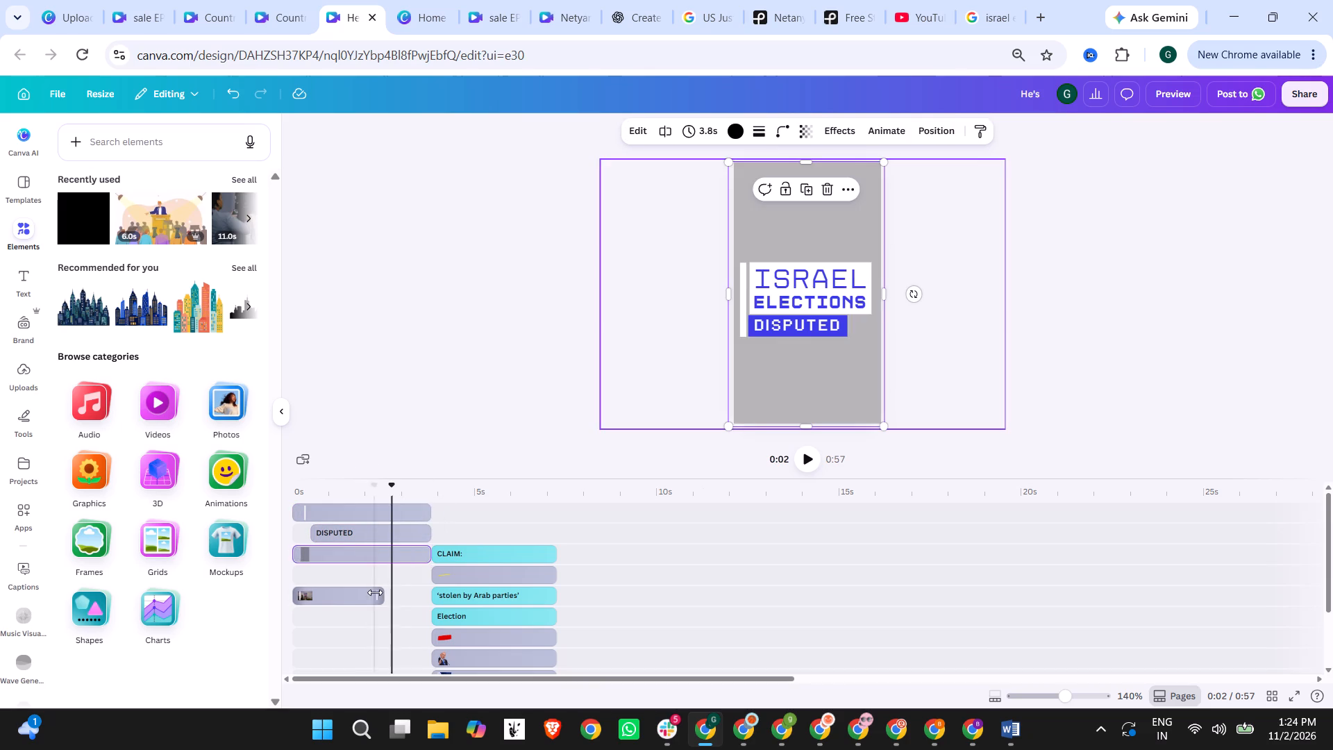
drag(376, 592, 425, 592)
Play the video from the start to check the extended opening against the voiceover.
scroll(503, 522, down, 2)
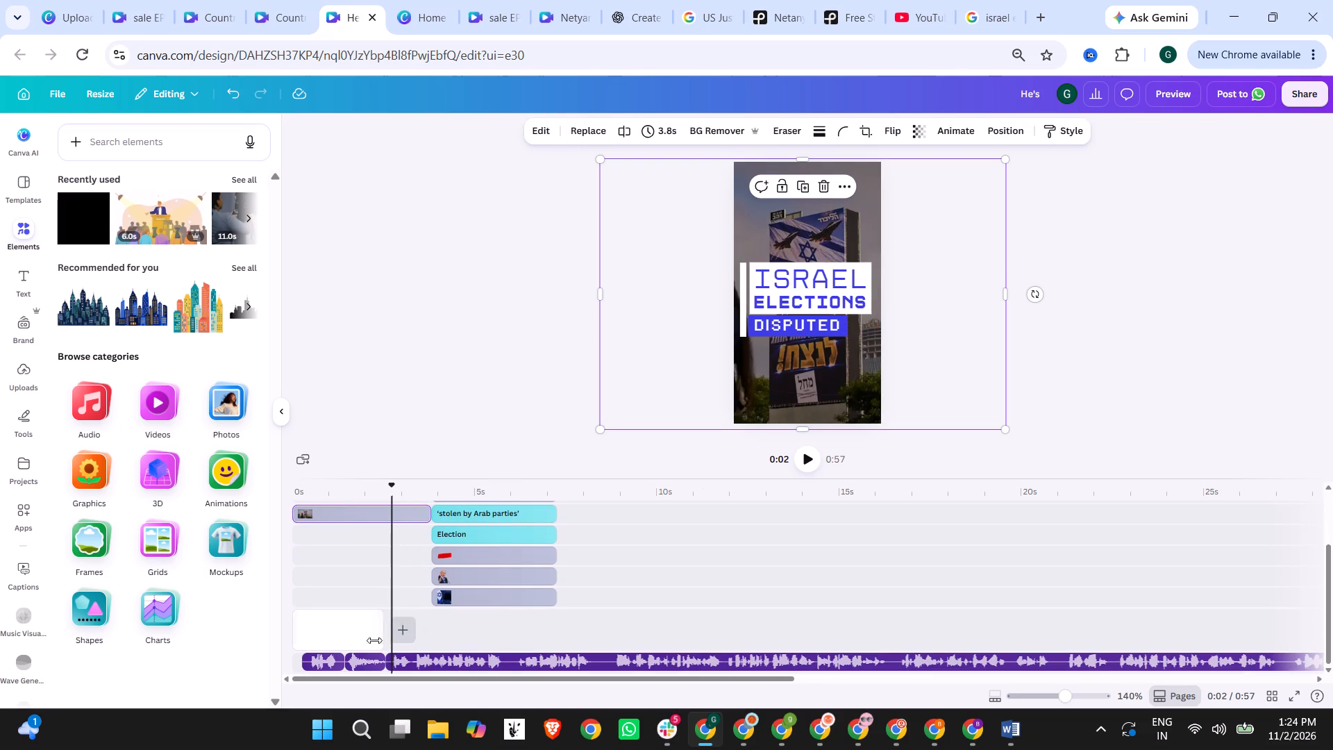
click(301, 489)
click(805, 455)
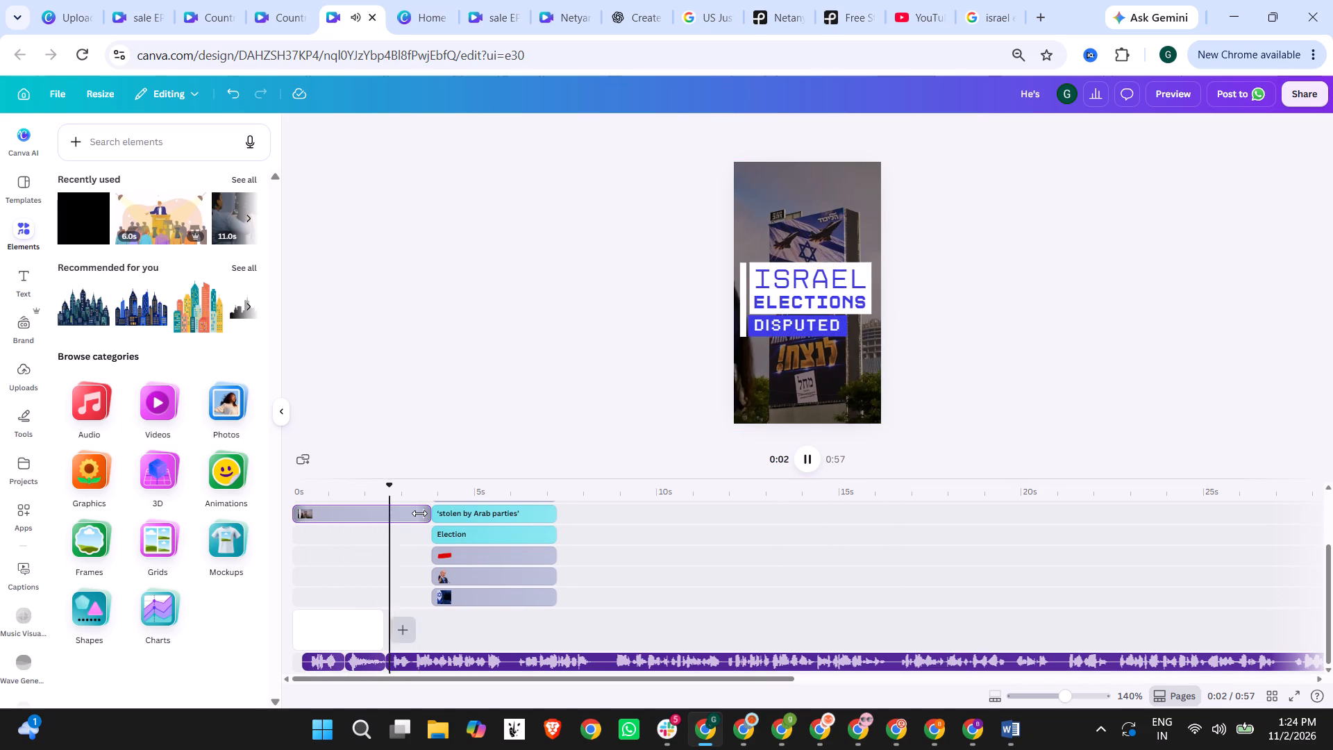
click(806, 459)
Apply the Neon animation on exit to the opening's white bar, headline, dark overlay and billboard photo together, with intensity raised close to maximum.
scroll(221, 612, up, 10)
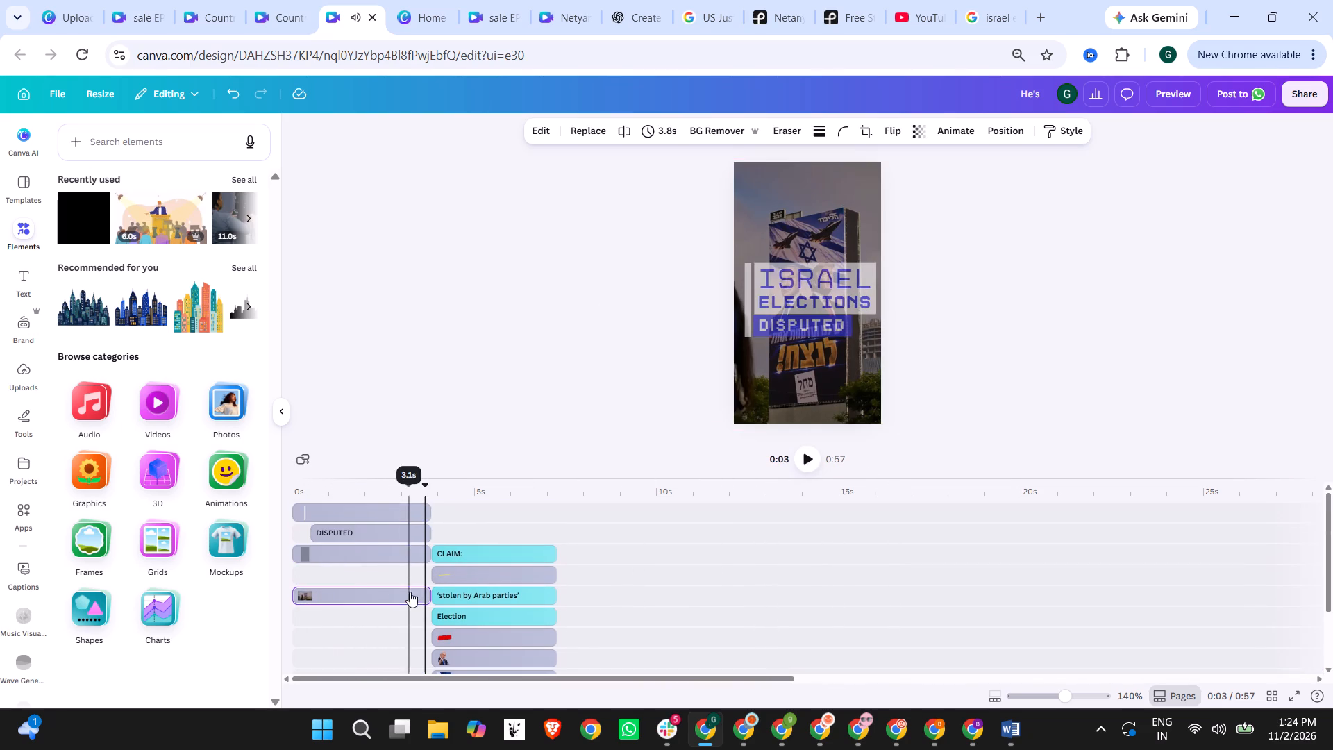
click(358, 531)
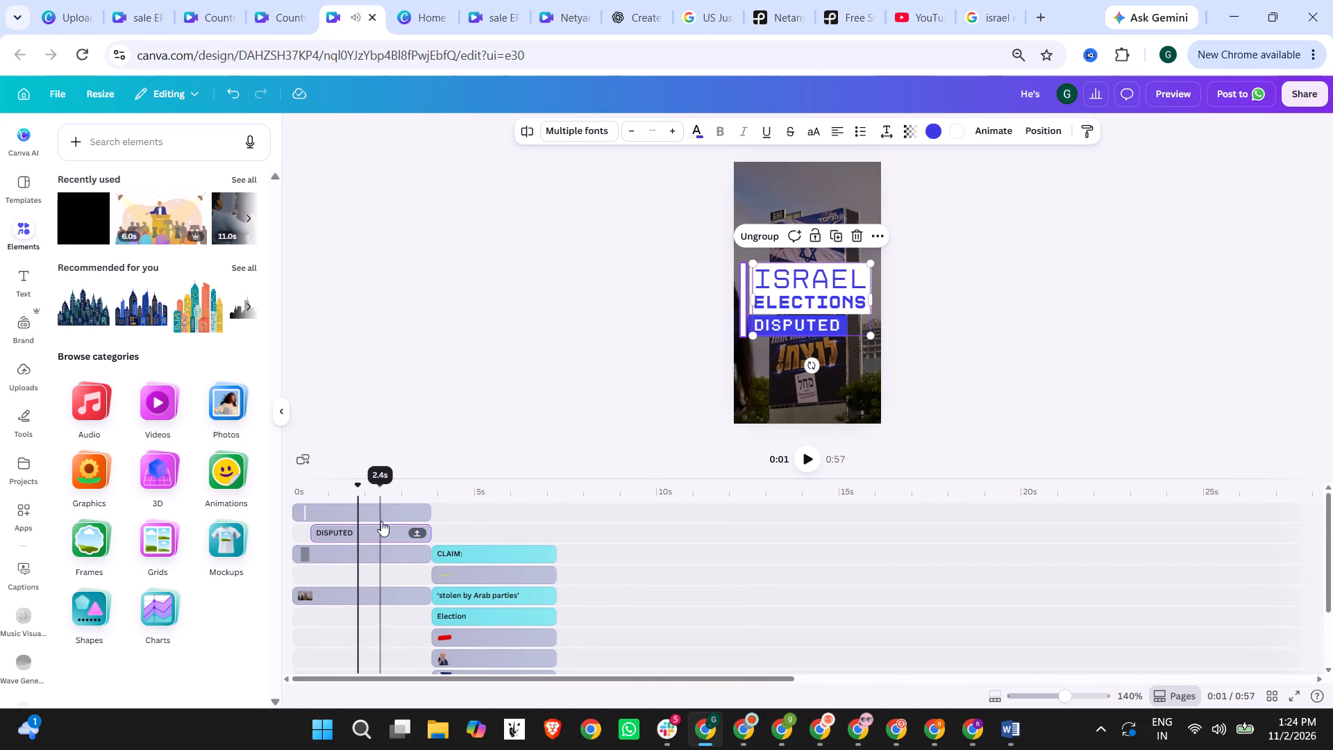
ctrl+click(378, 506)
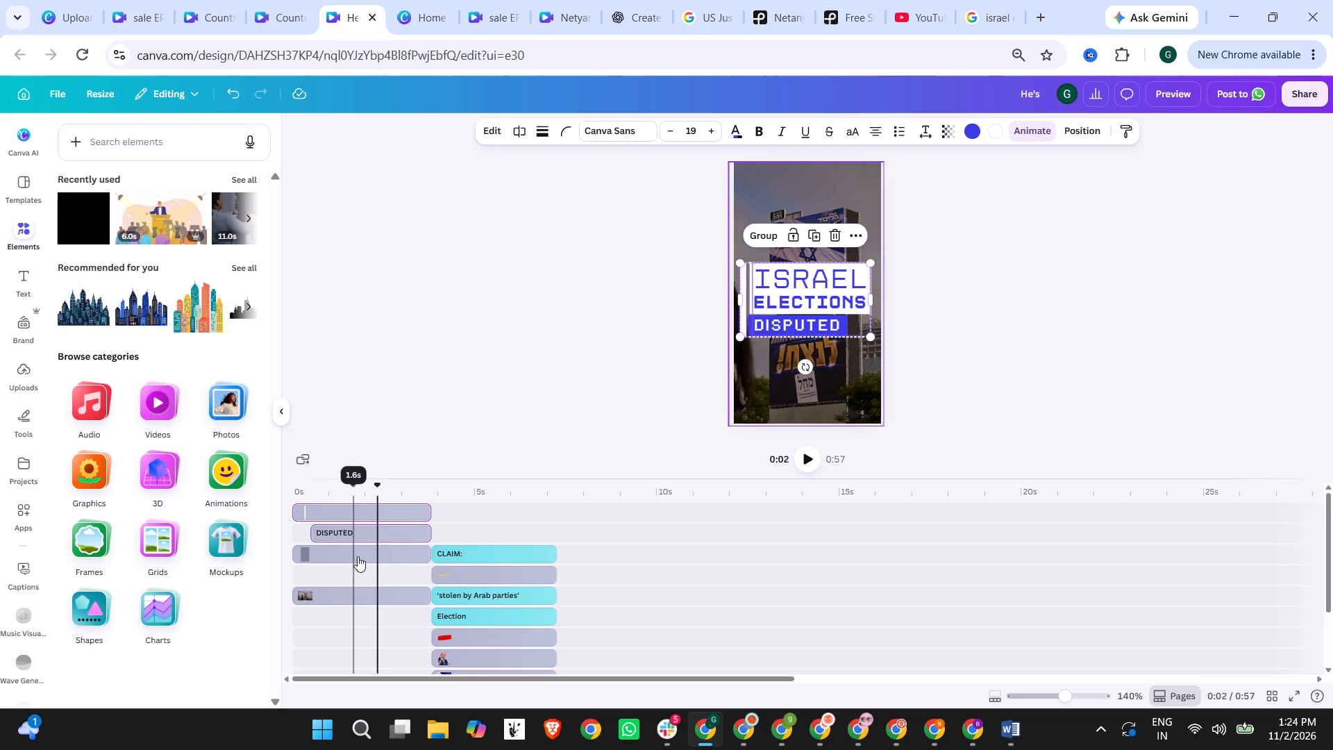
ctrl+click(358, 556)
ctrl+click(350, 595)
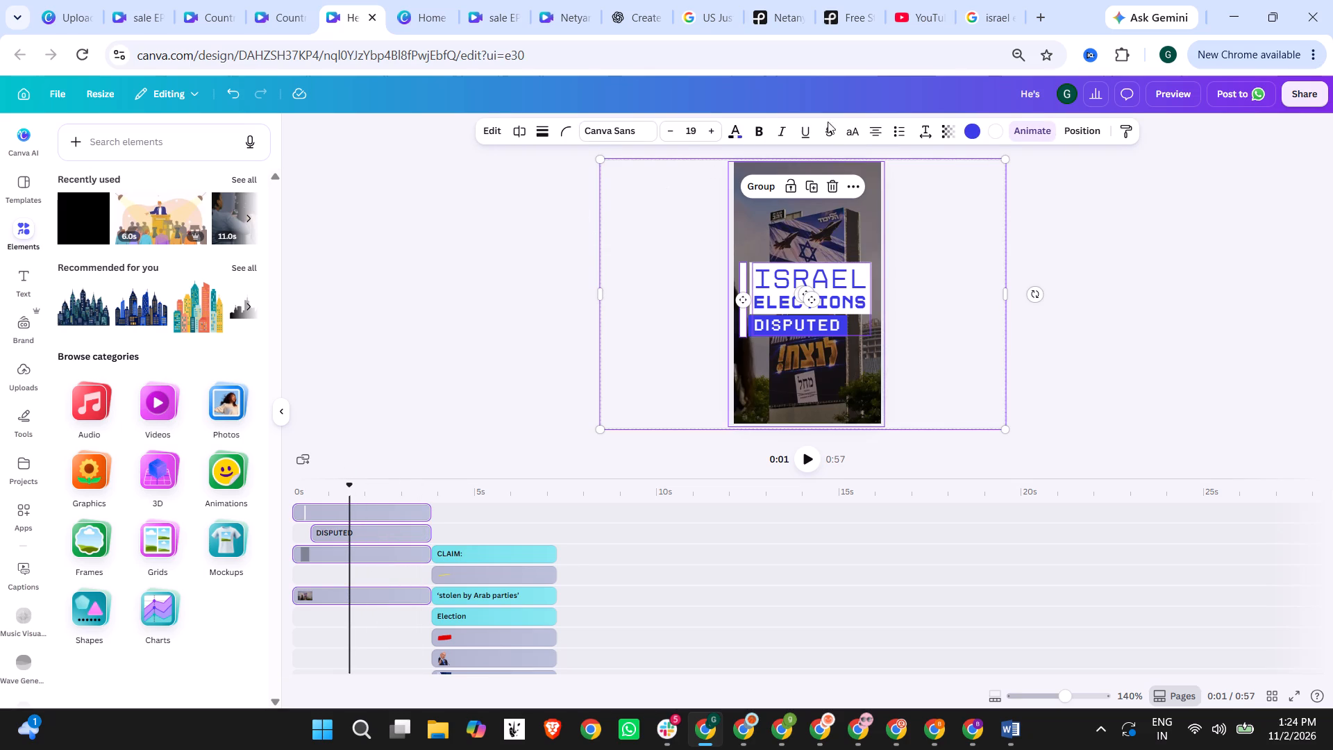
click(1021, 133)
scroll(60, 322, down, 3)
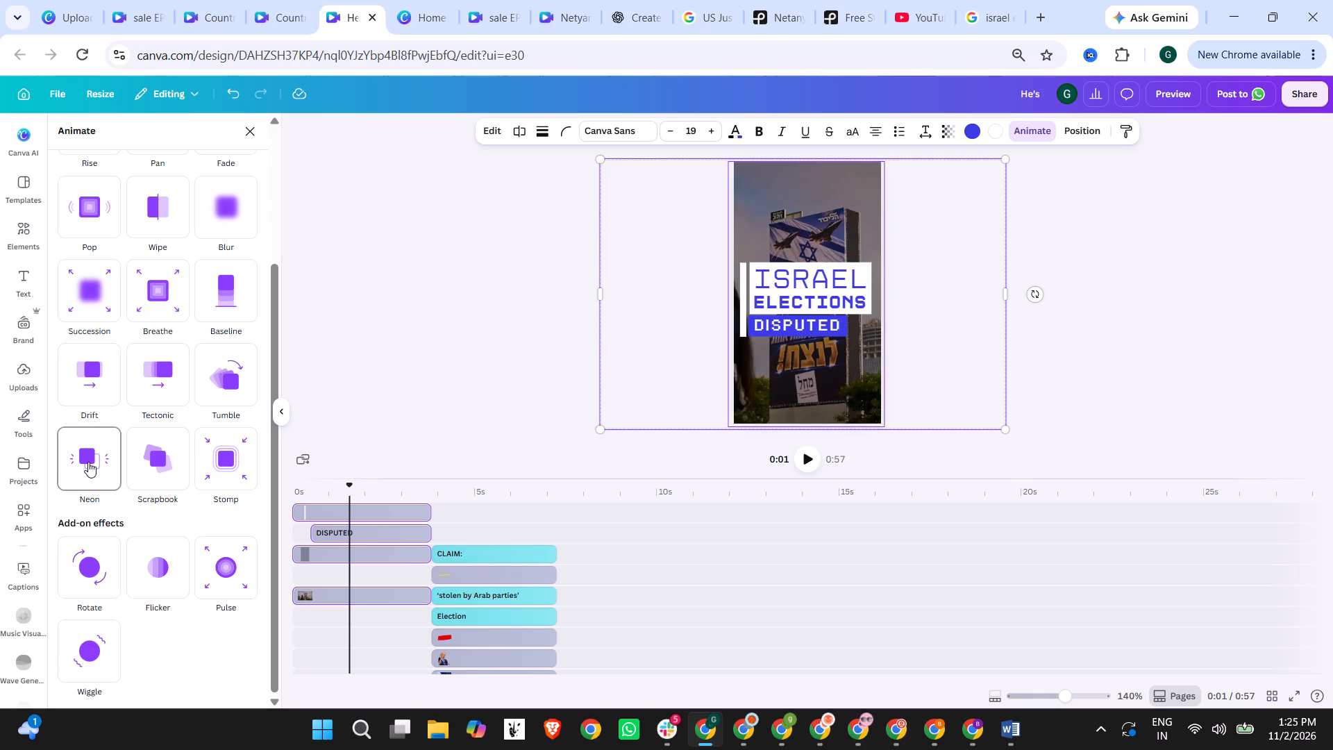
scroll(88, 462, down, 3)
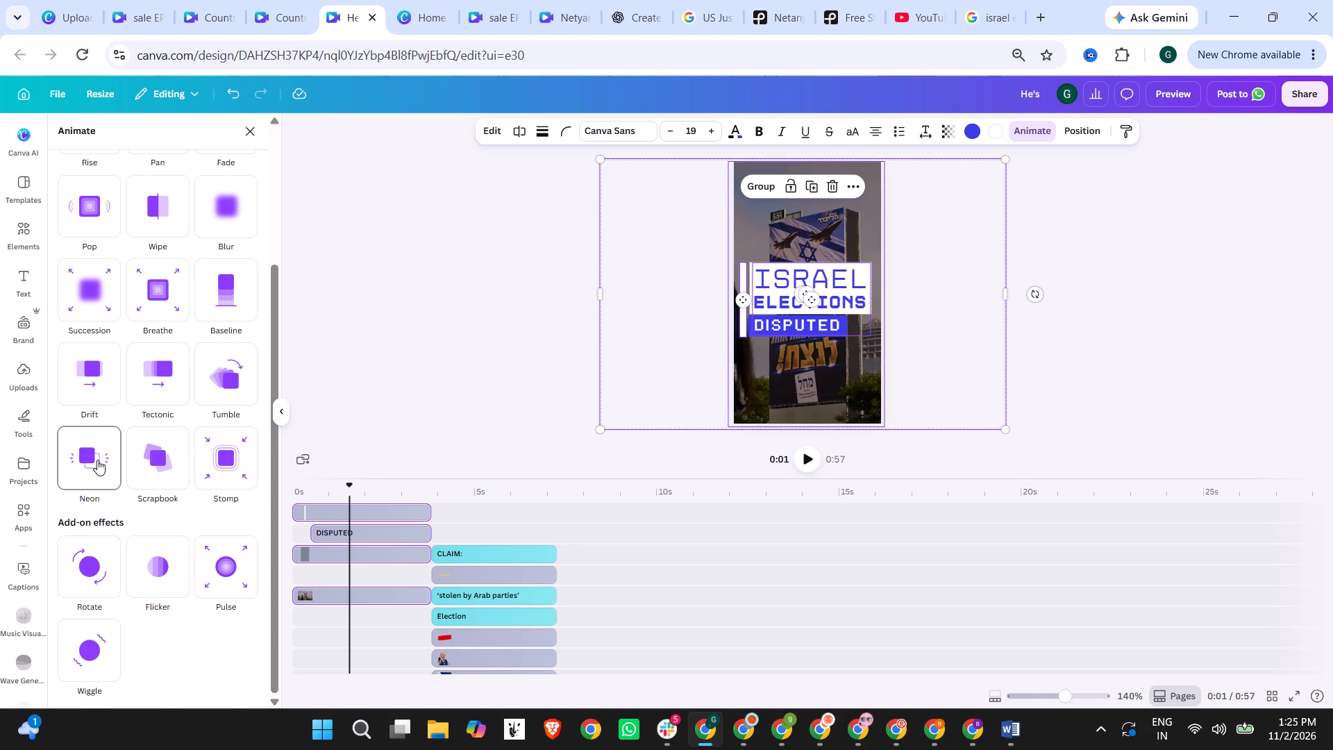
click(97, 460)
click(195, 564)
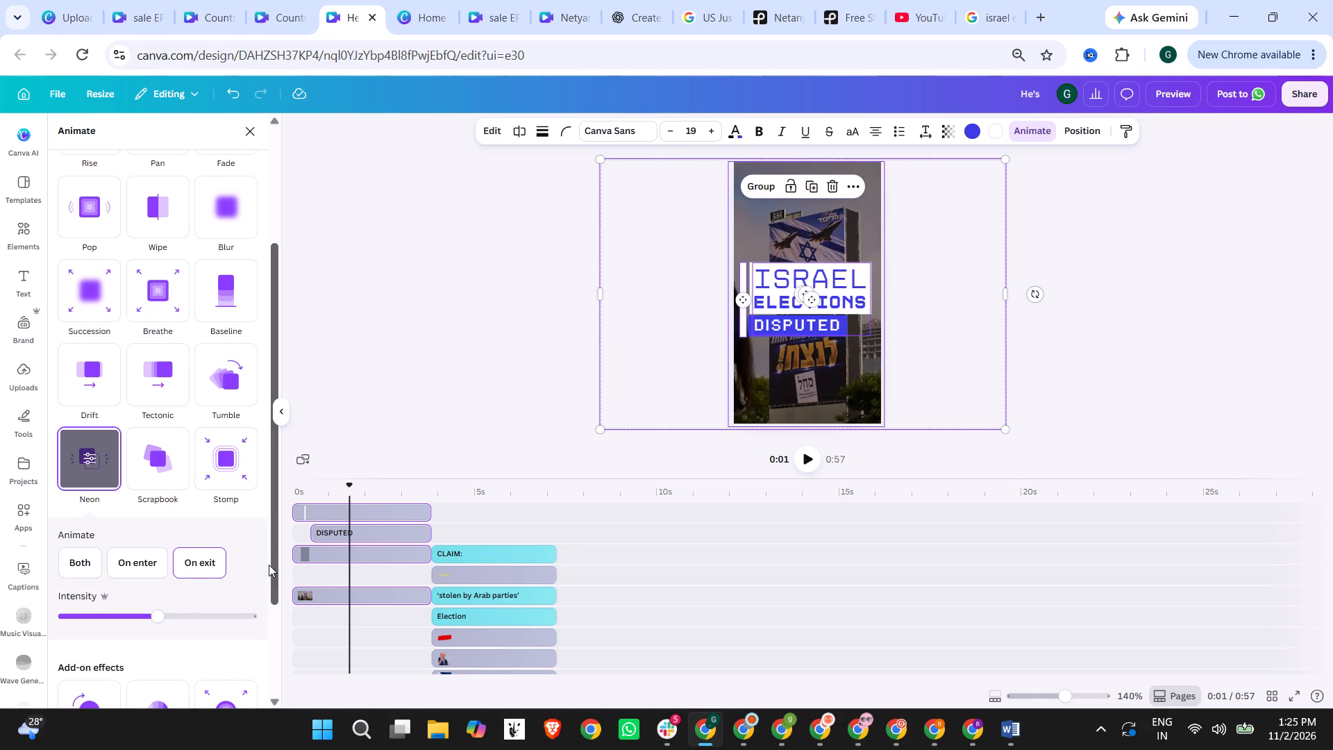
drag(162, 614, 202, 617)
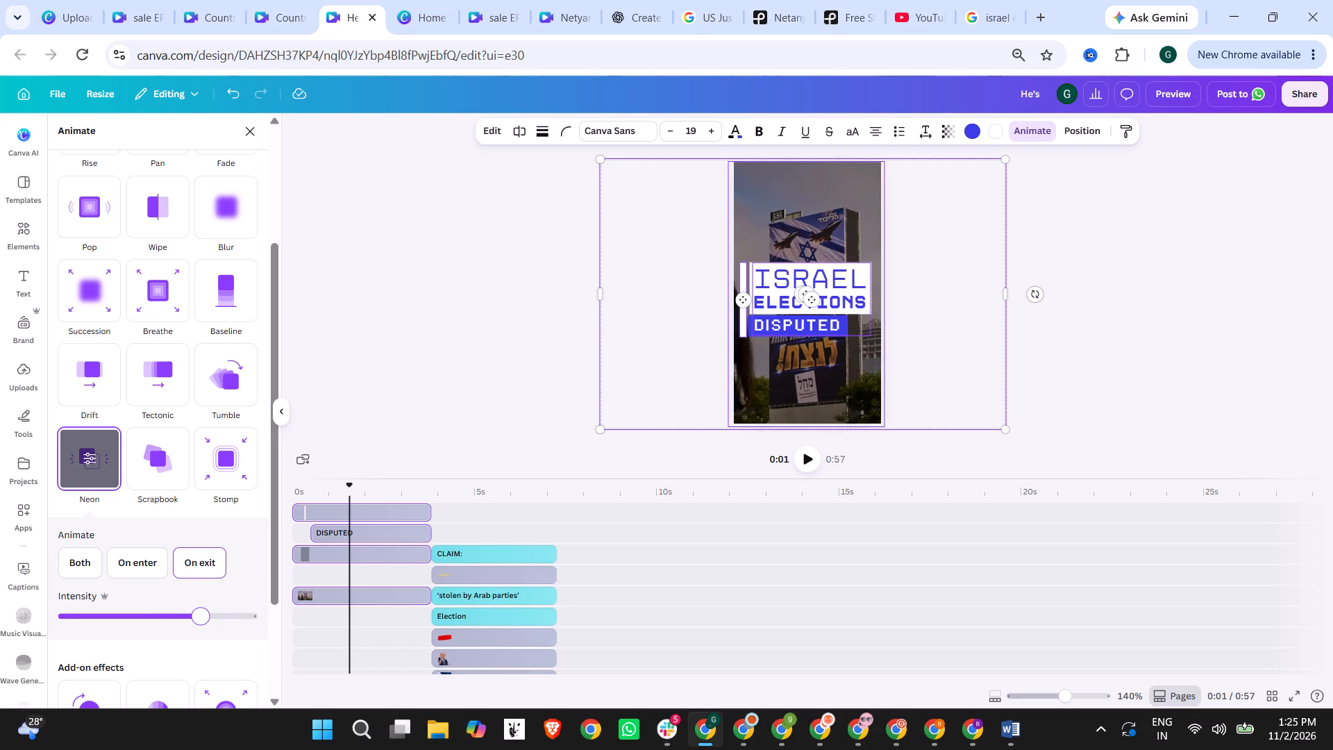
drag(202, 617, 235, 619)
Play back the opening's exit animation and the claim scene to check the transition and voiceover timing.
click(811, 447)
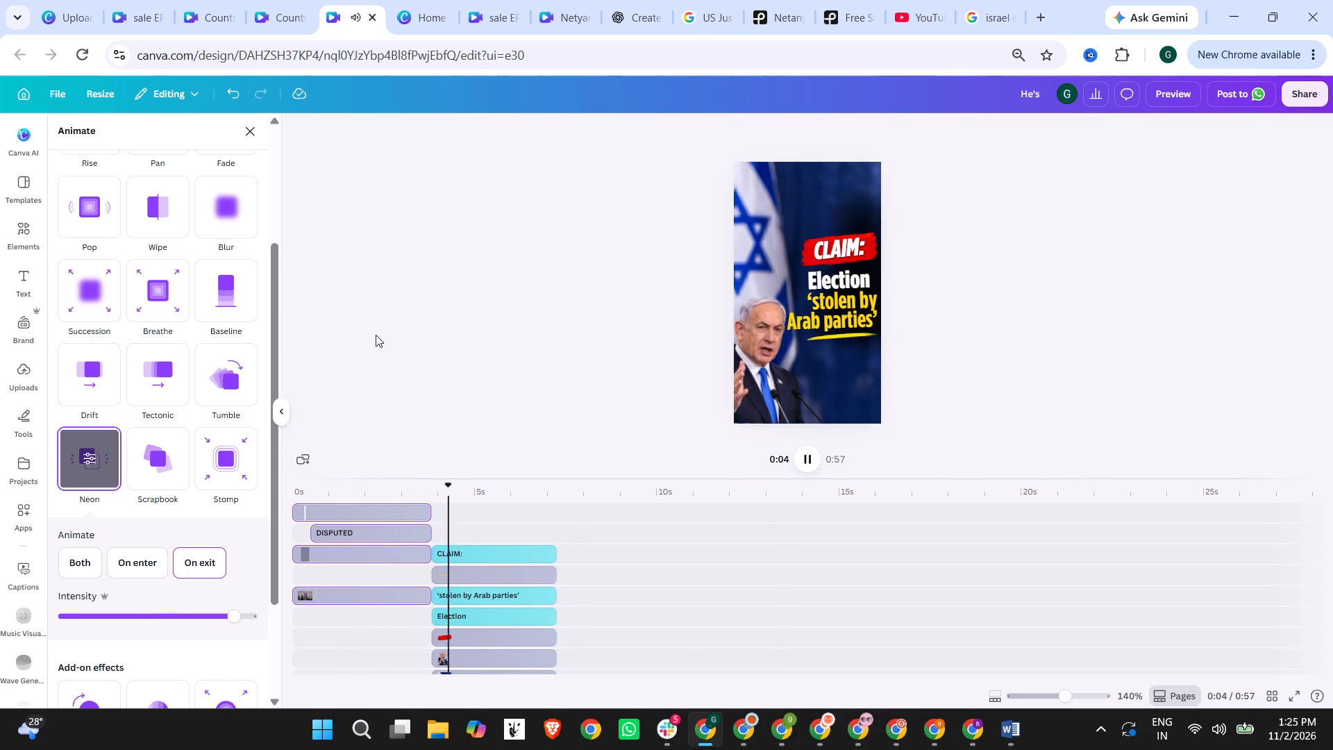
scroll(639, 436, down, 5)
click(807, 458)
scroll(610, 401, down, 5)
scroll(639, 547, down, 5)
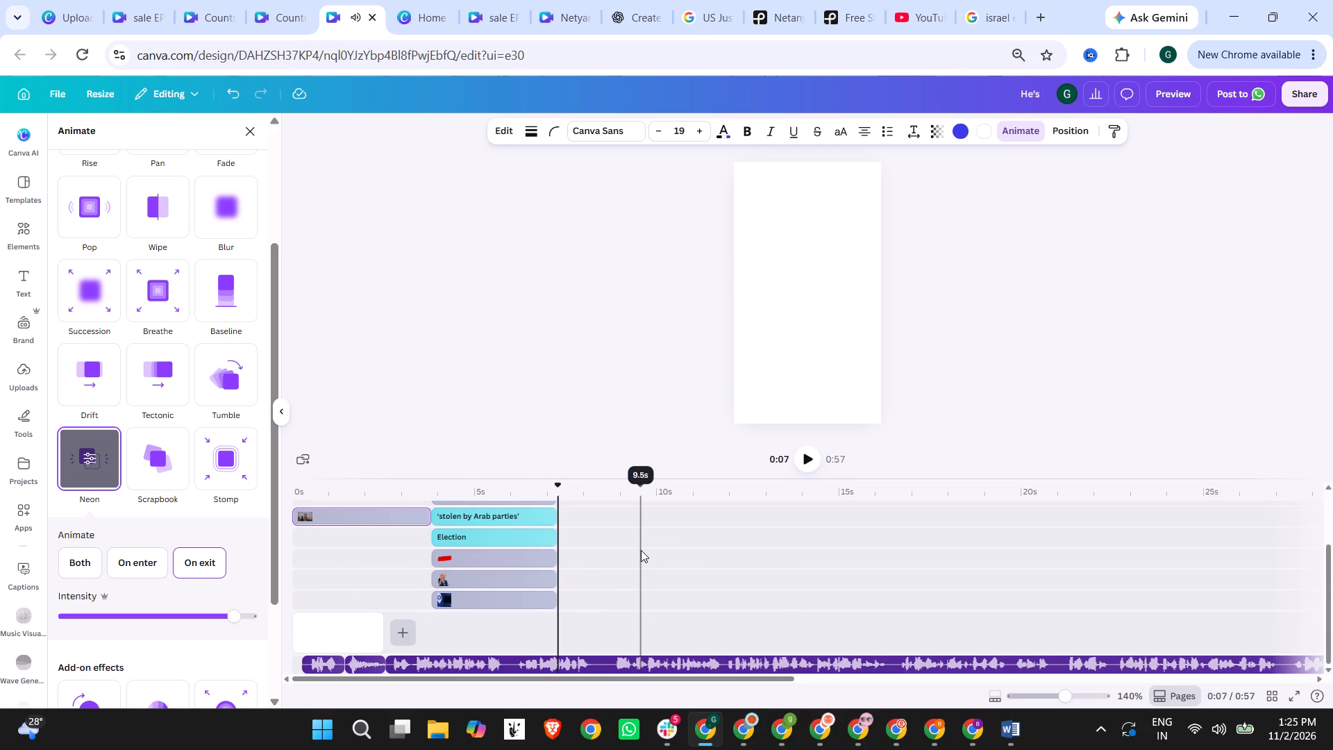
scroll(641, 550, up, 6)
click(424, 484)
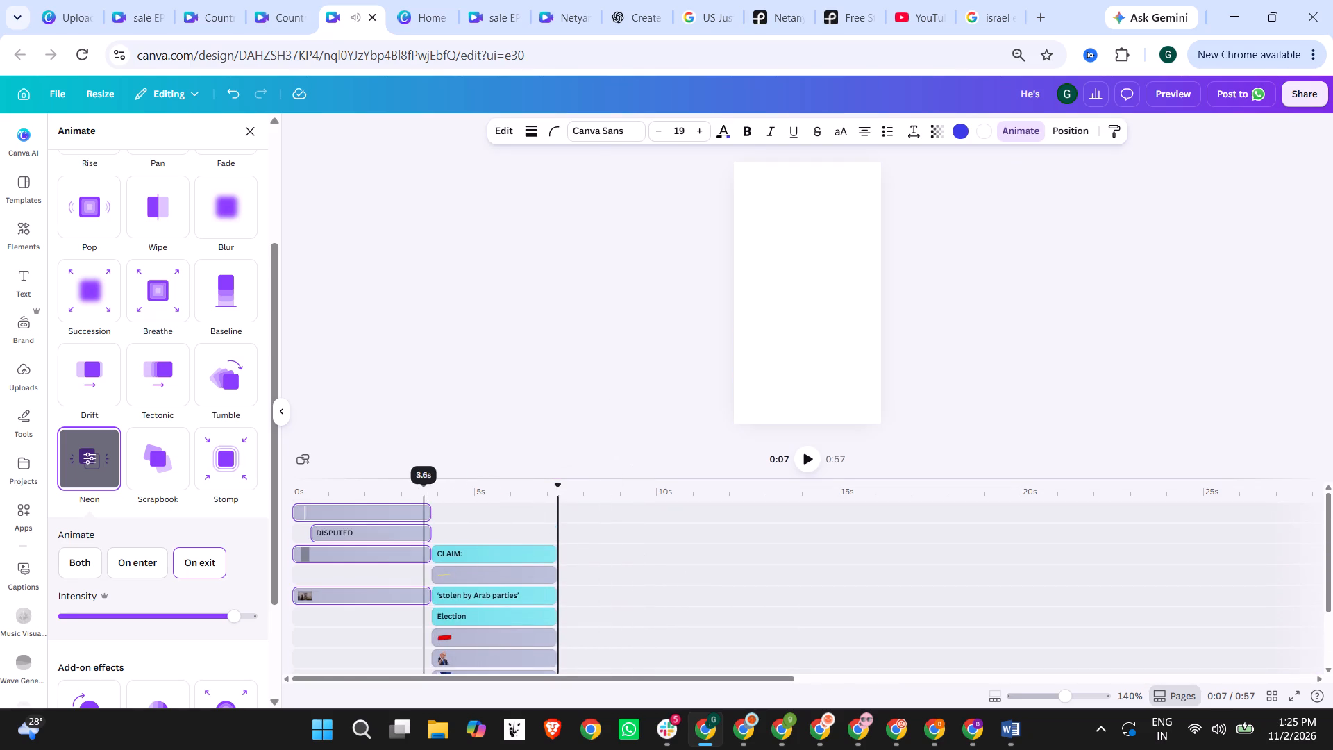
click(805, 460)
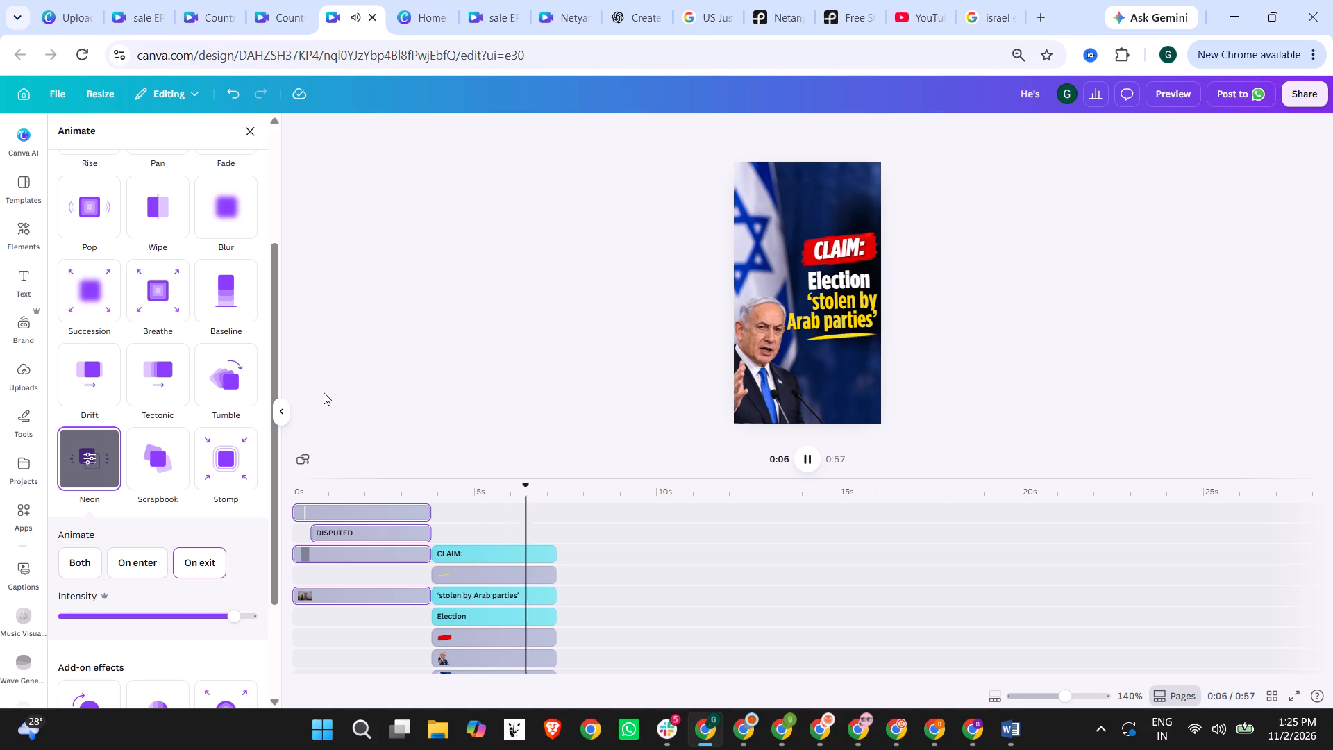
click(807, 456)
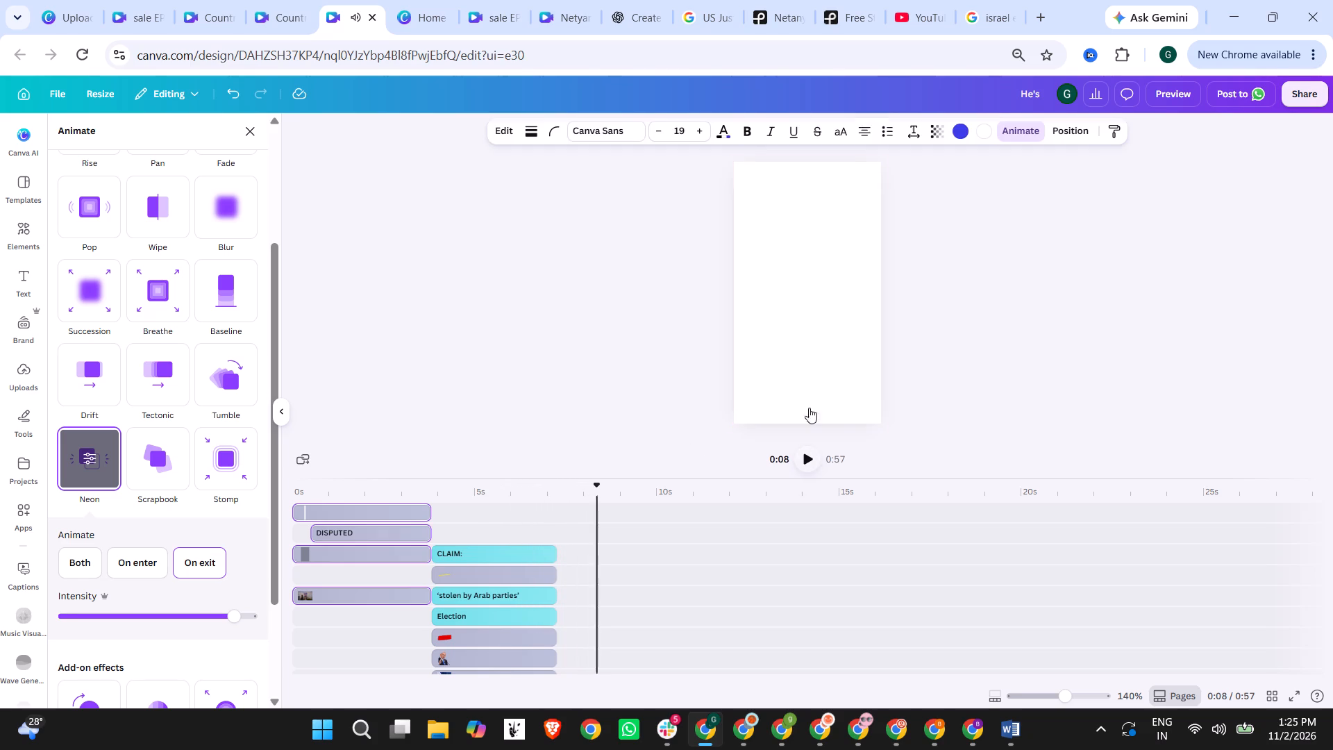
Switch to the Google Images results, search for "israel officials" and look through the photos.
click(999, 0)
drag(356, 119, 219, 122)
text(officials)
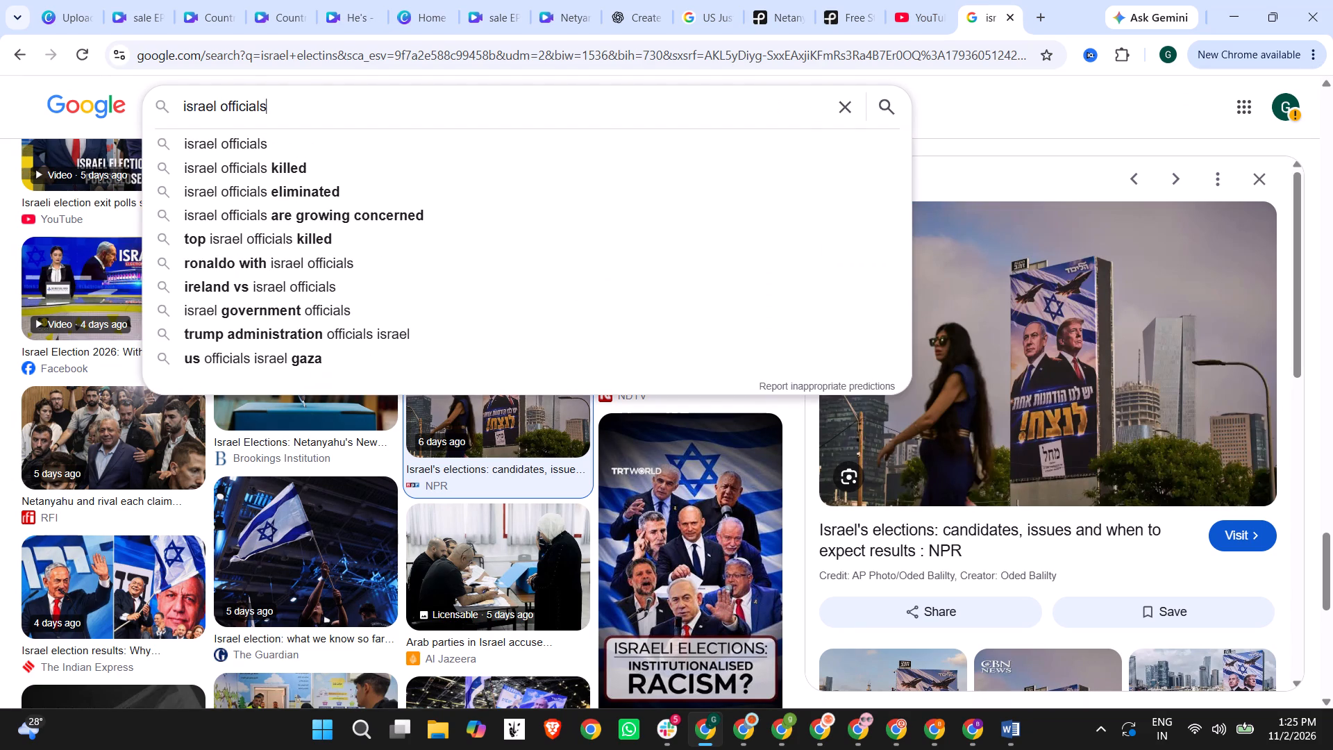
key(space)
key(Return)
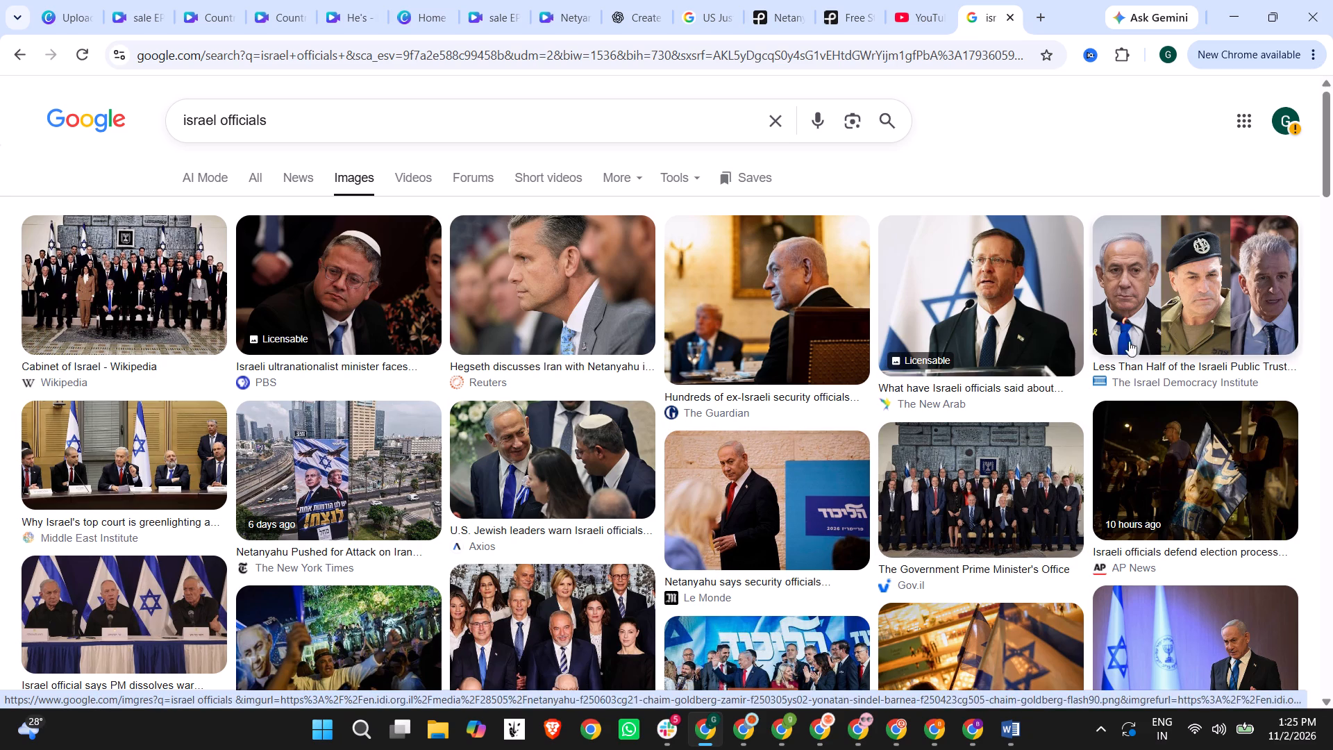
scroll(905, 397, down, 3)
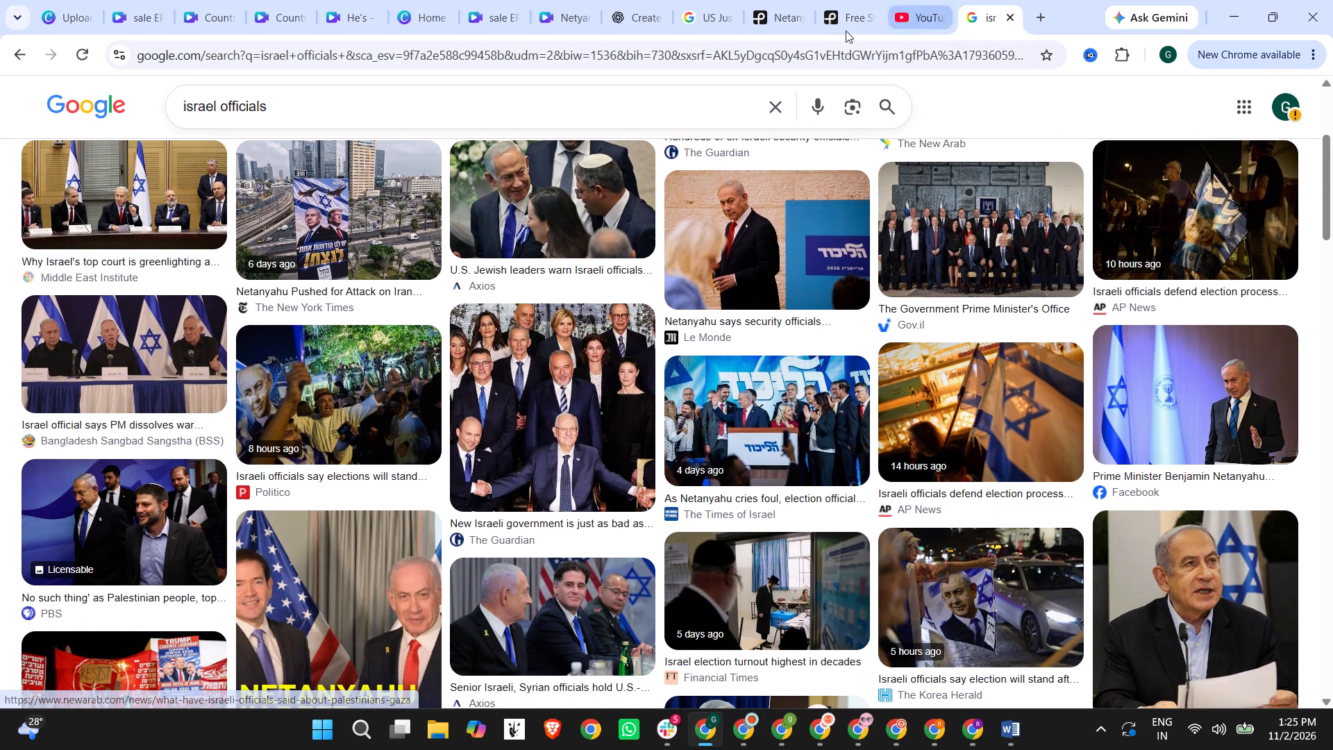
Return to the Canva video and play the voiceover that follows the claim scene, from about 8 s to 10 s.
click(351, 0)
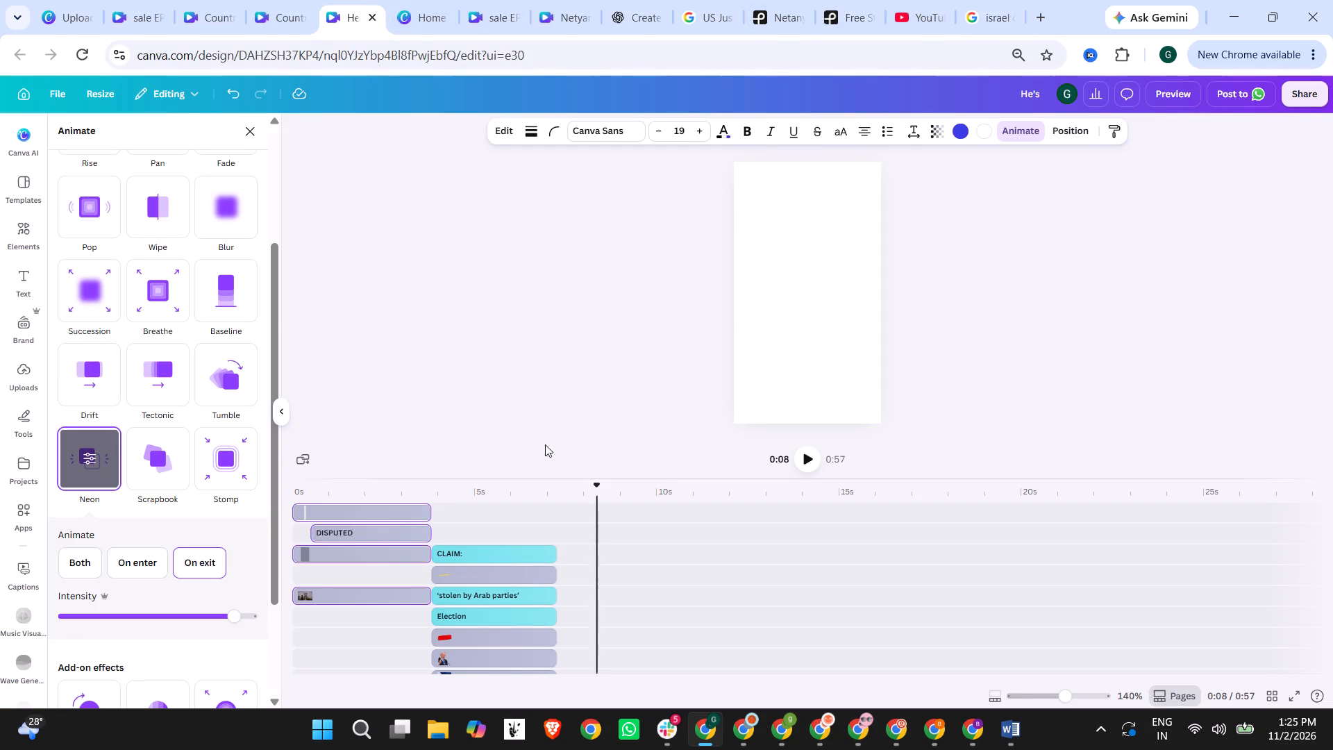
click(803, 454)
scroll(585, 356, down, 2)
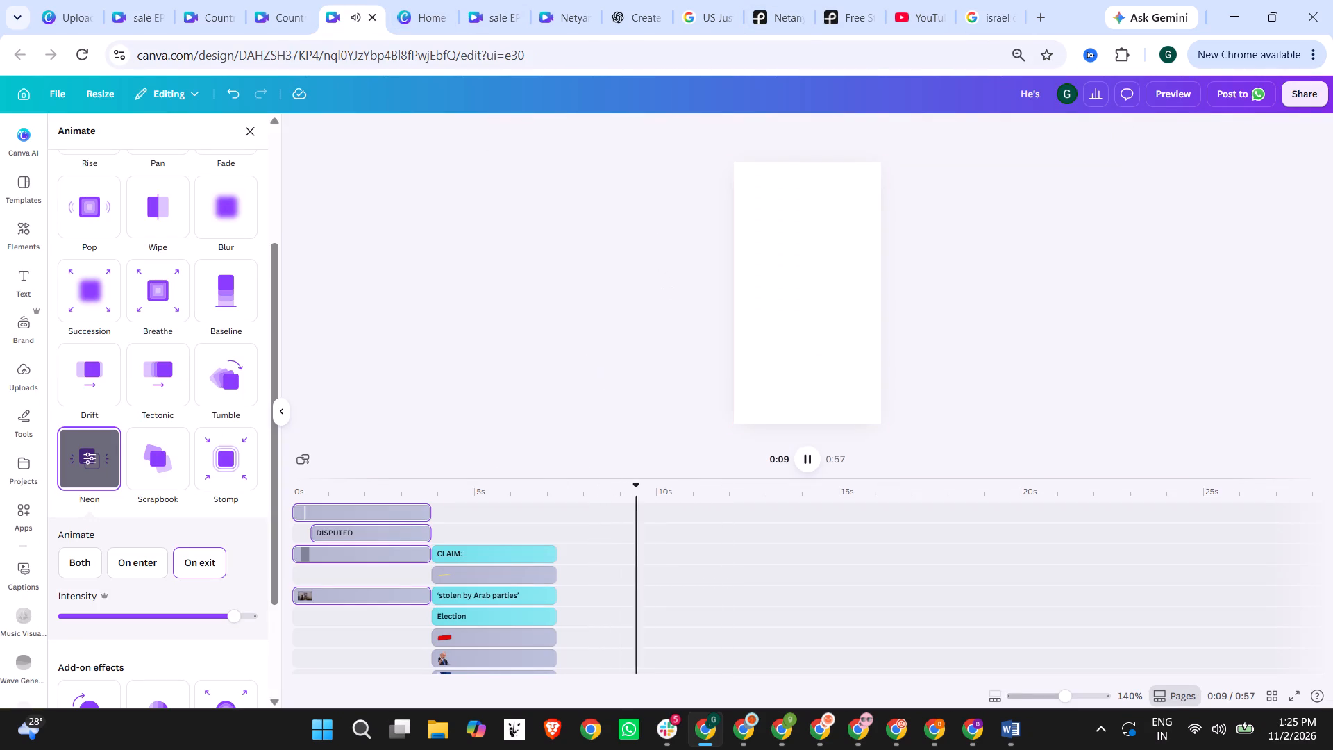
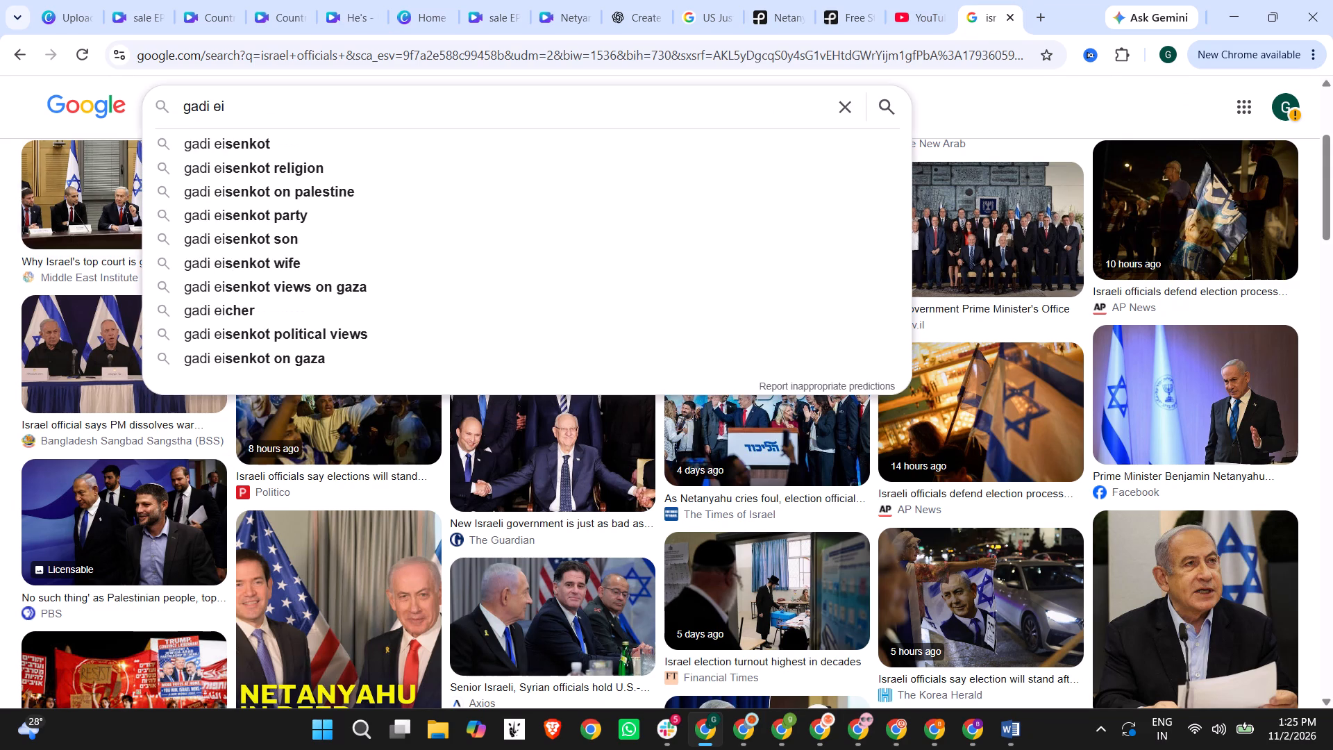
Search Google Images for "gadi eisenkot" and copy the Wikimedia Commons portrait of him in military uniform.
click(263, 143)
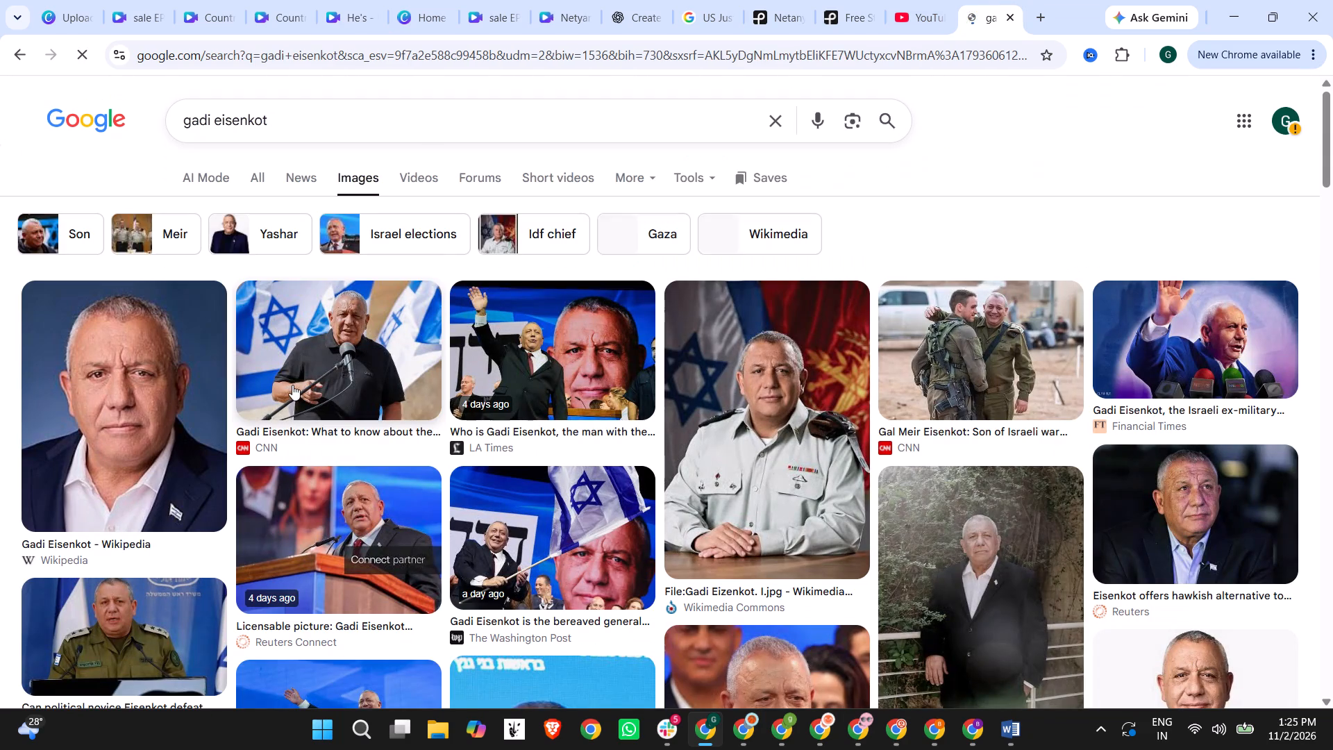
scroll(710, 393, down, 1)
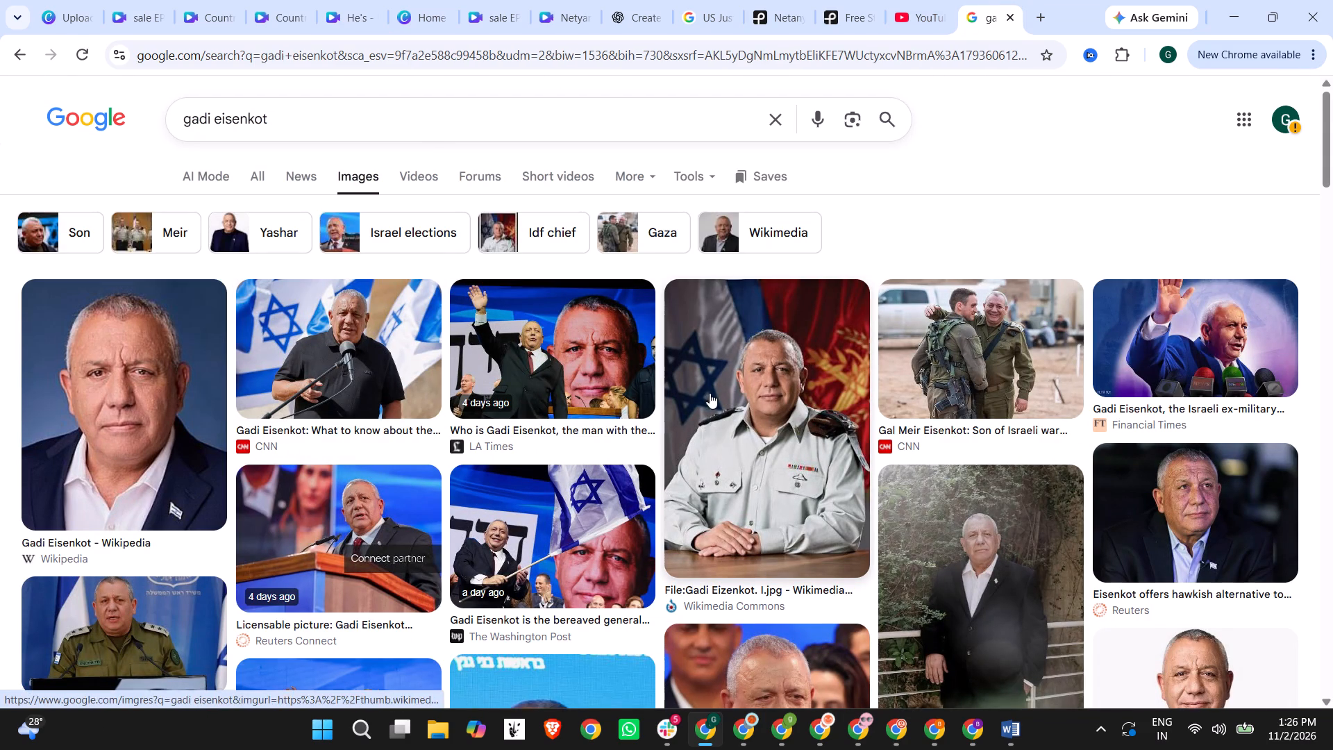
scroll(710, 393, down, 1)
click(778, 316)
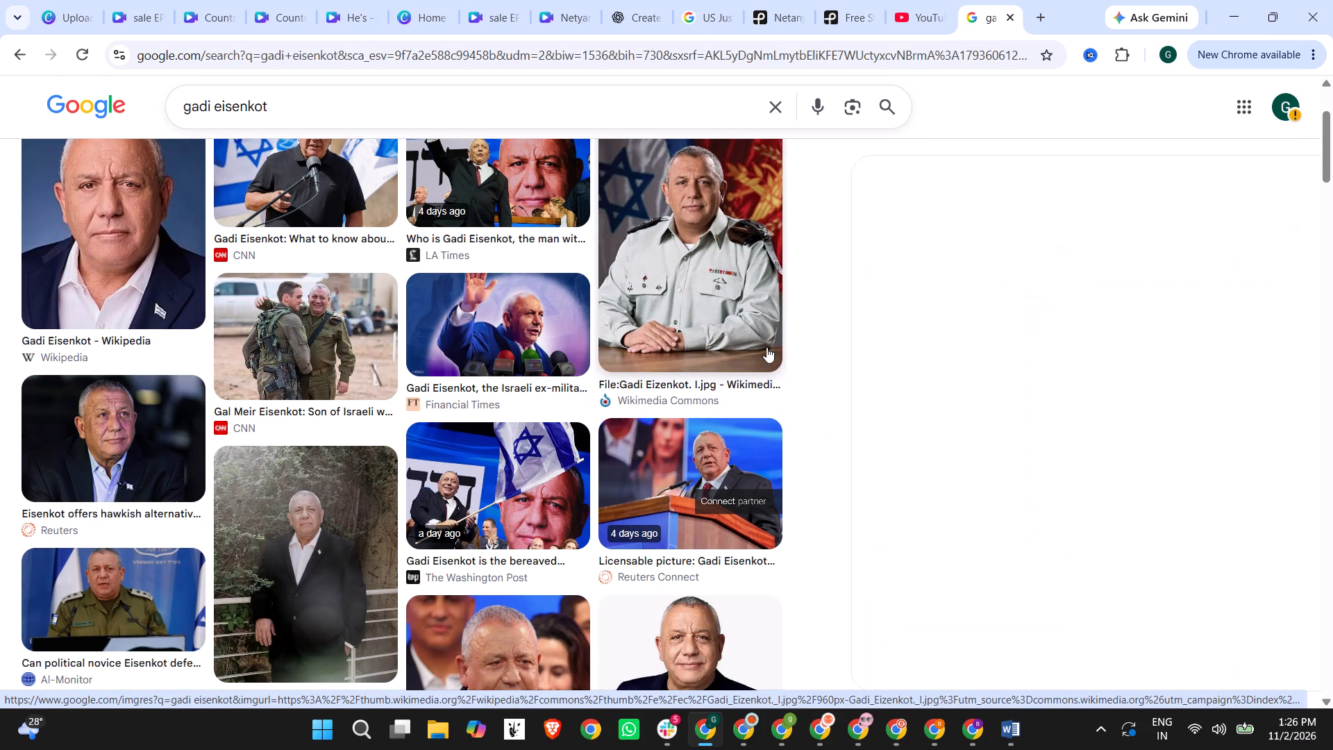
right_click(1026, 319)
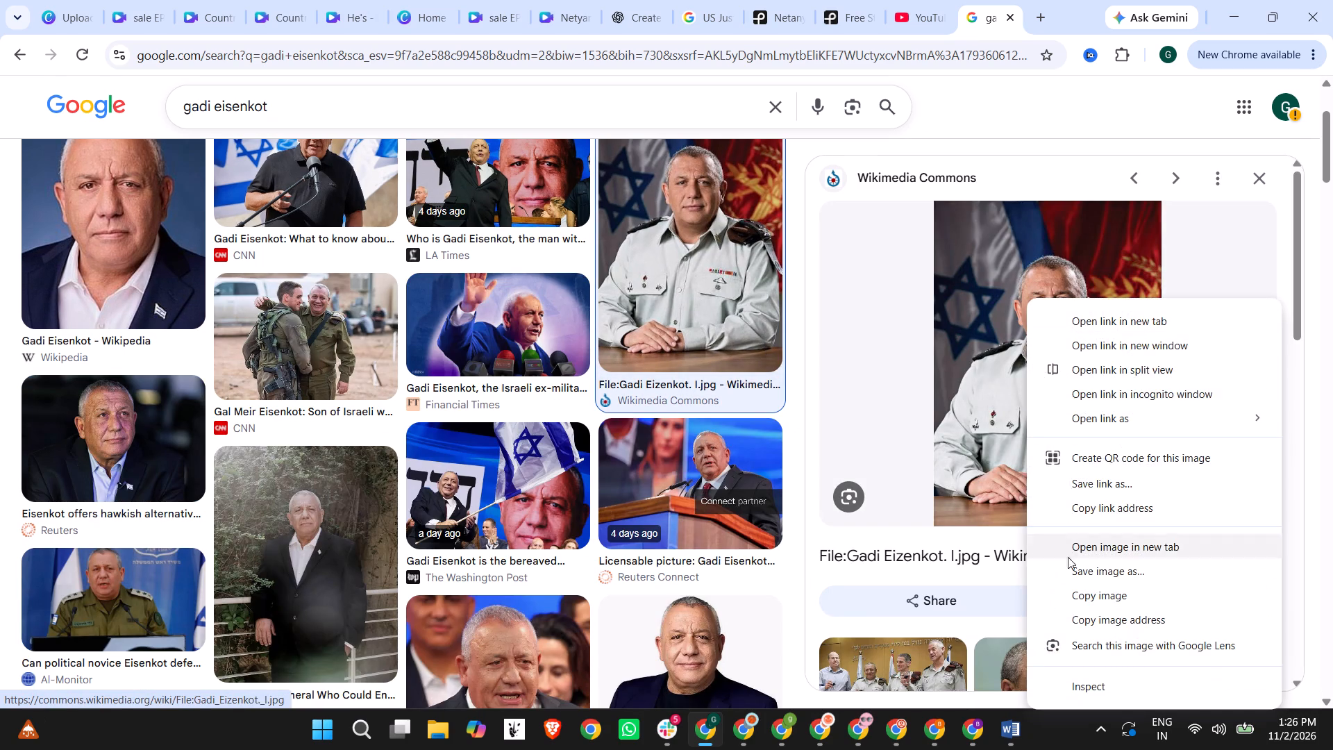
click(1068, 588)
Switch to the Canva video, paste the copied portrait and place its clip on the timeline directly after the claim scene.
click(351, 0)
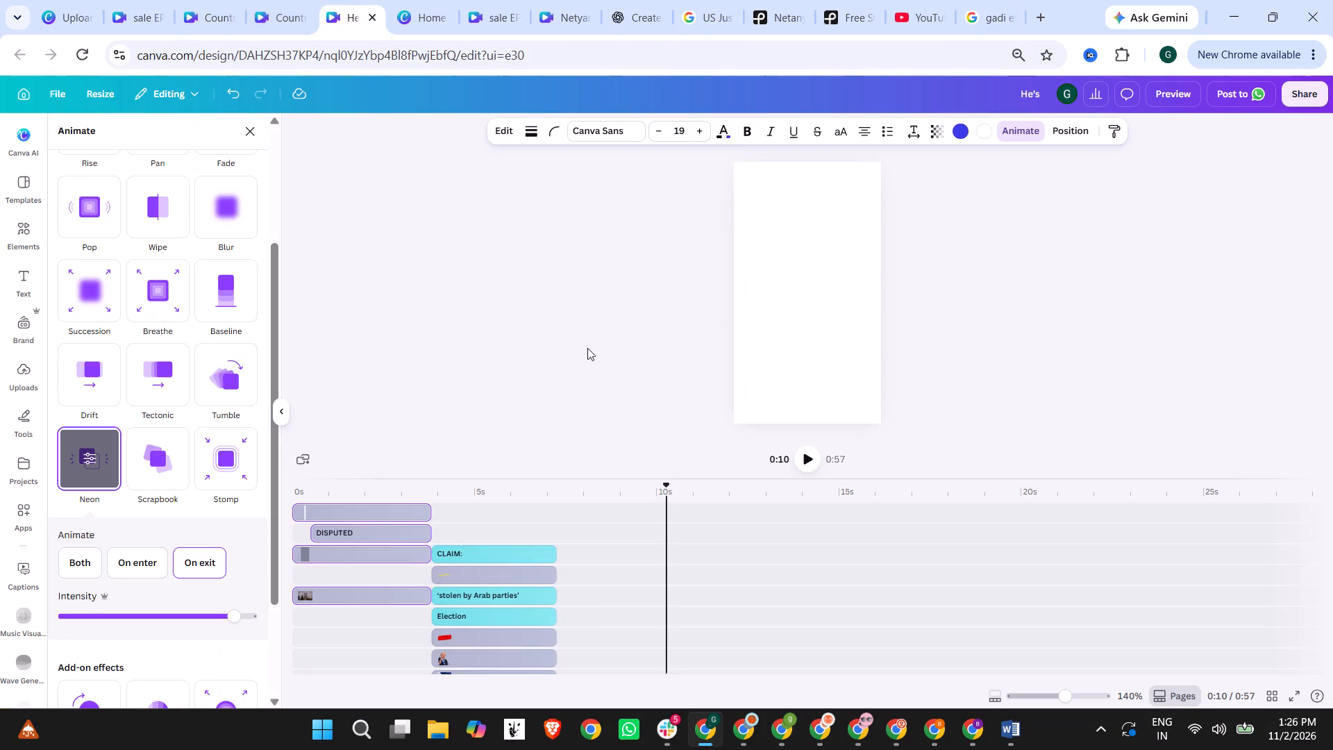
click(551, 489)
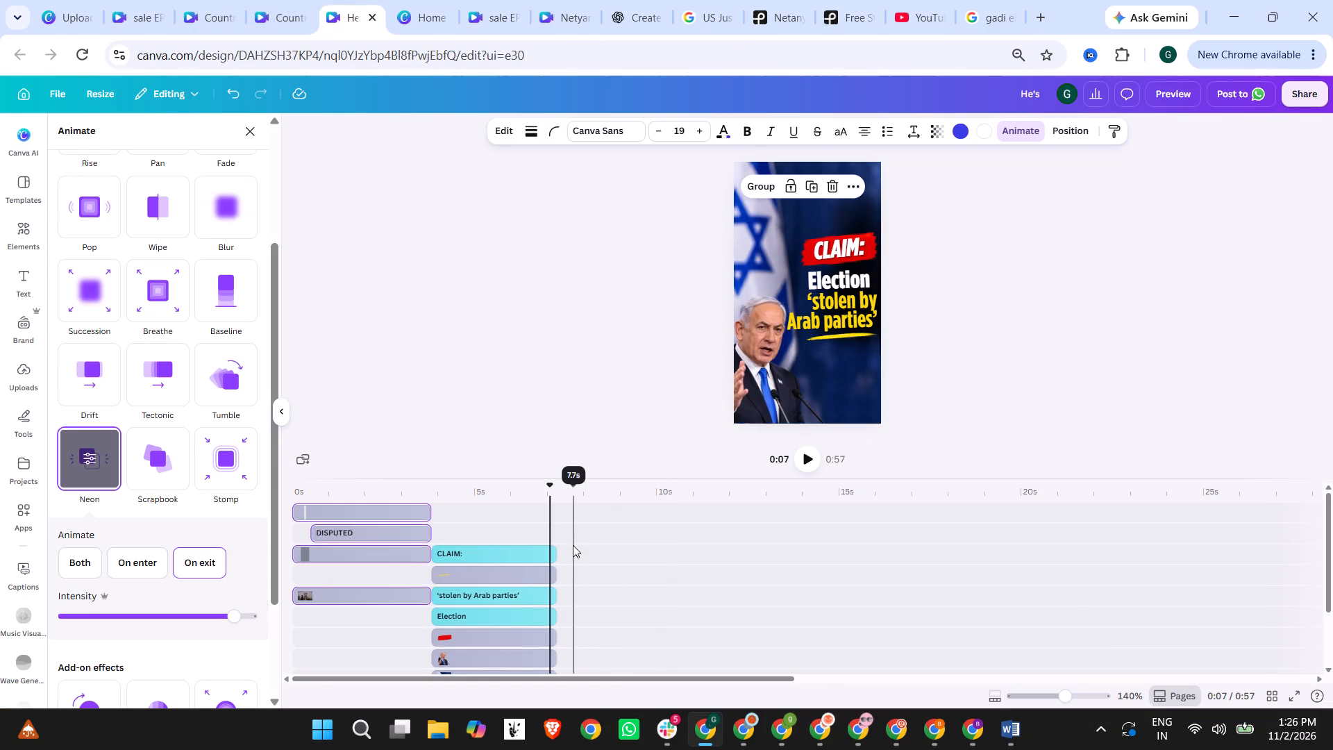
key(ctrl+v)
scroll(580, 499, down, 2)
scroll(607, 539, up, 2)
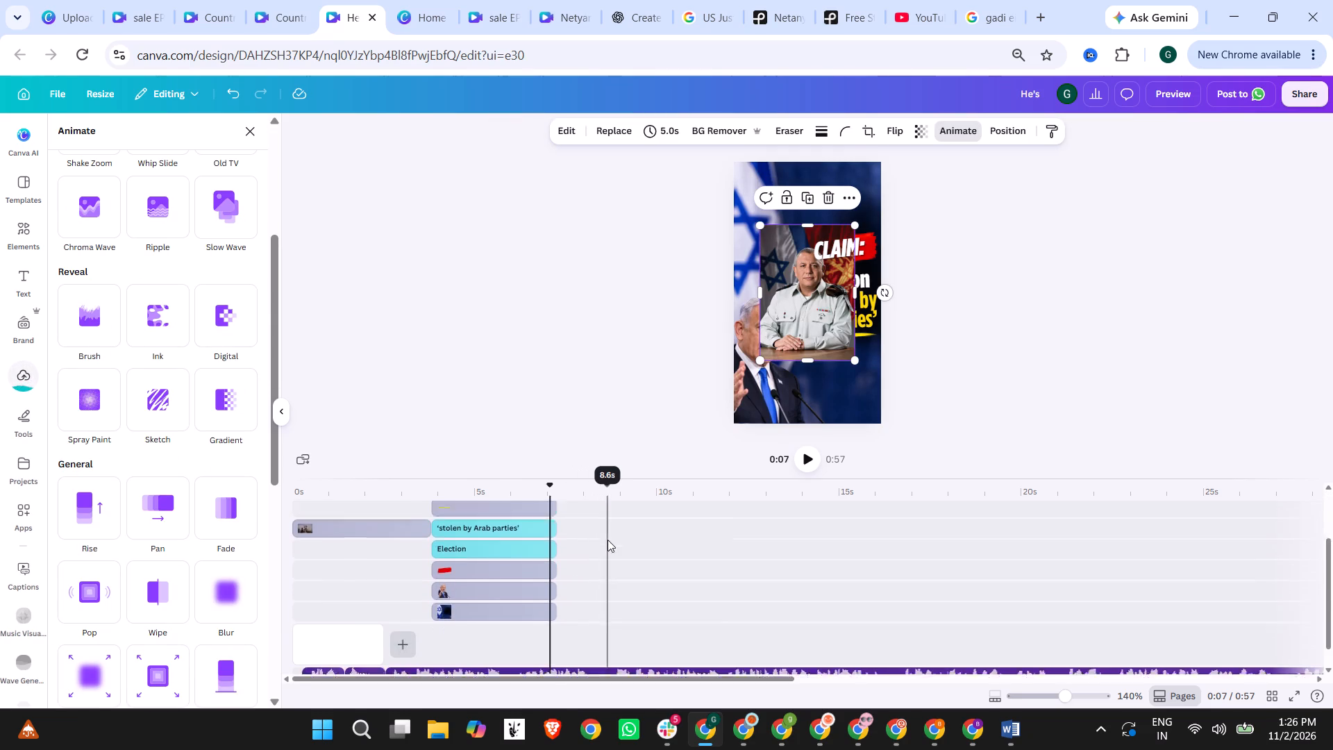
drag(617, 560, 630, 558)
drag(635, 556, 628, 555)
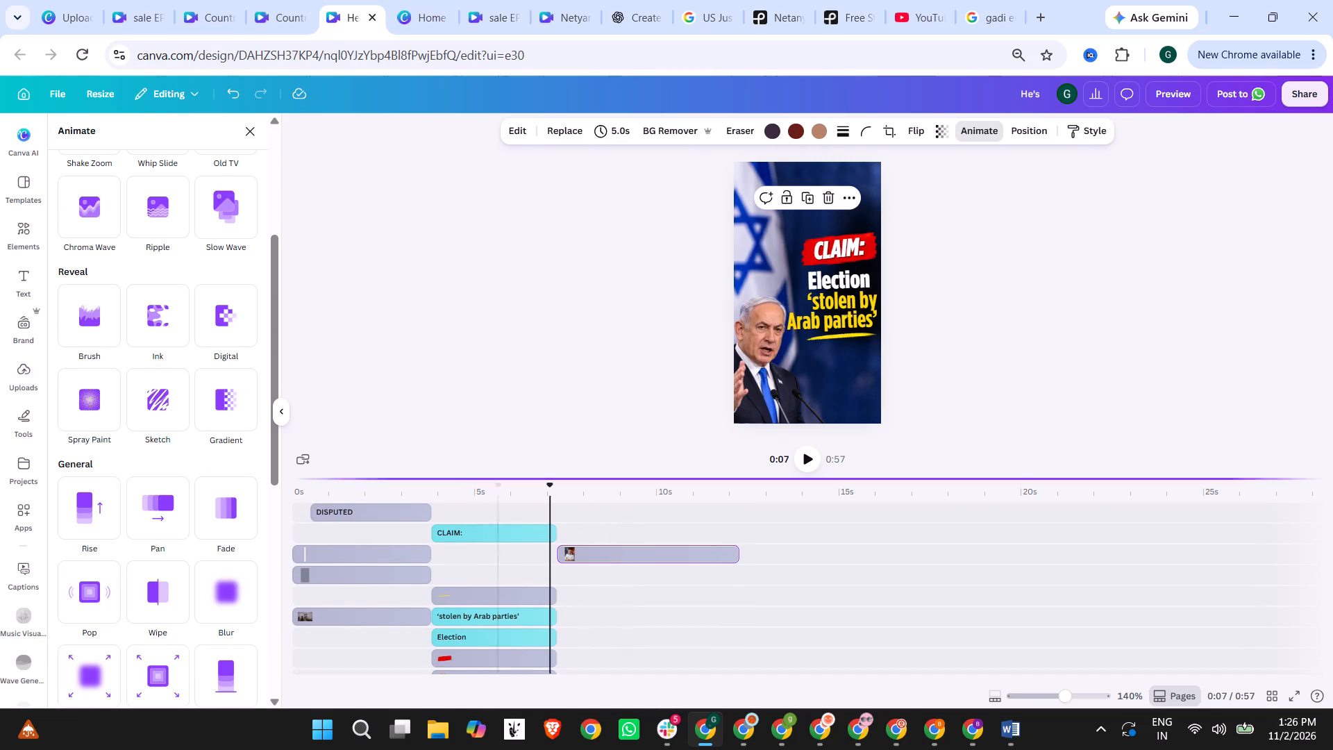
Enlarge the uniformed officer's photo so that it fills the whole vertical frame.
click(512, 499)
click(810, 452)
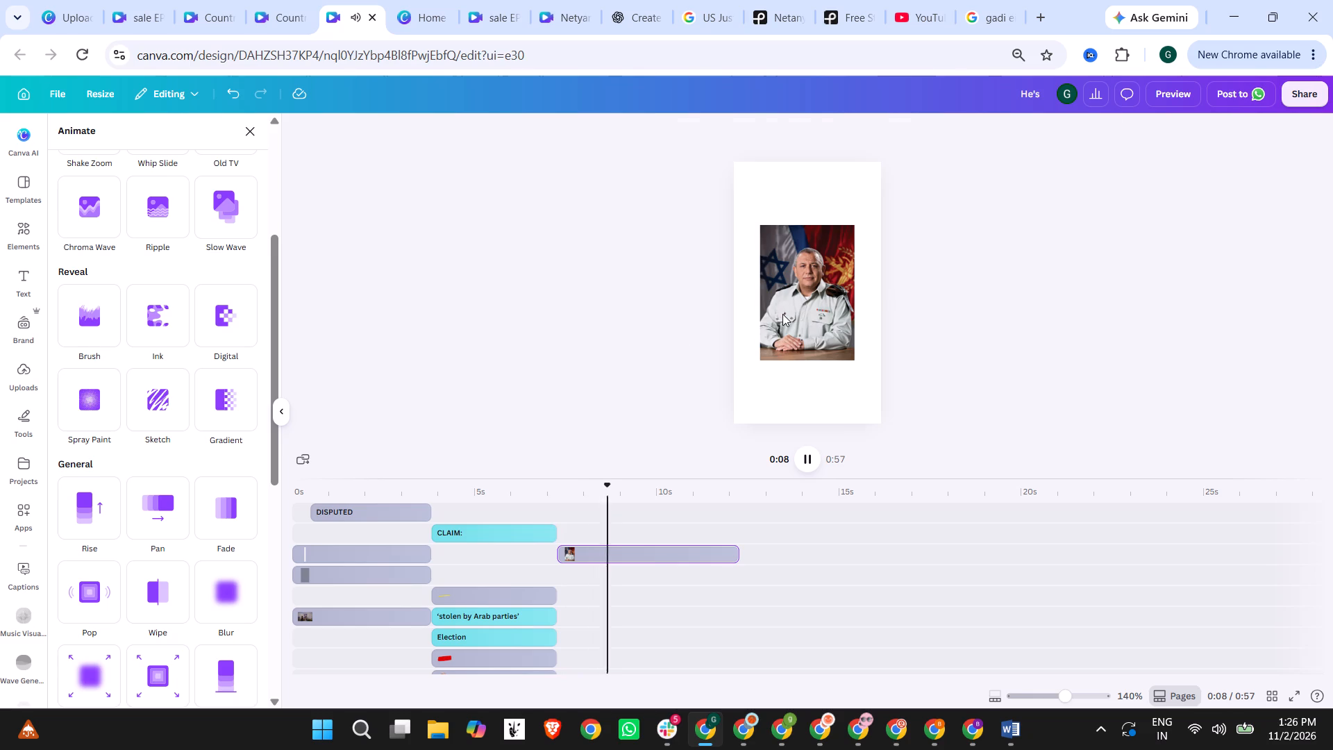
click(782, 314)
drag(763, 361, 725, 432)
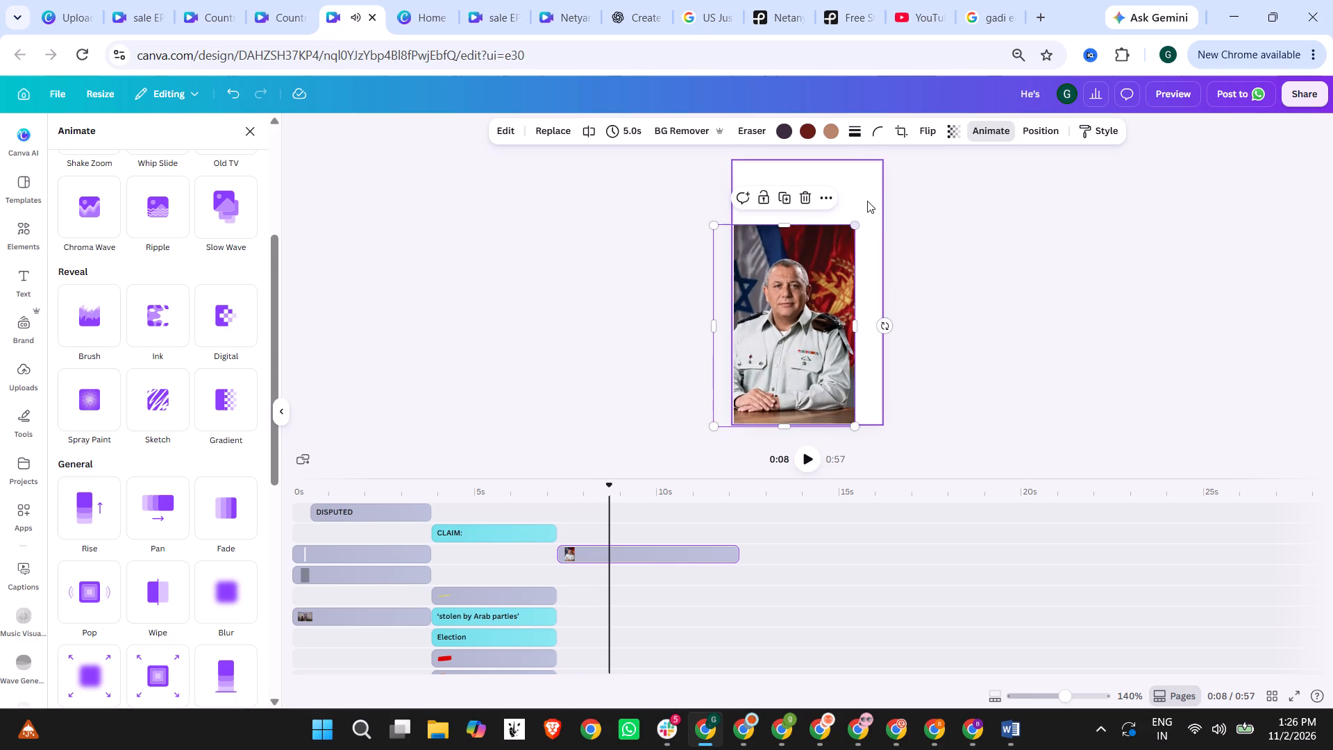
drag(855, 224, 879, 140)
click(547, 283)
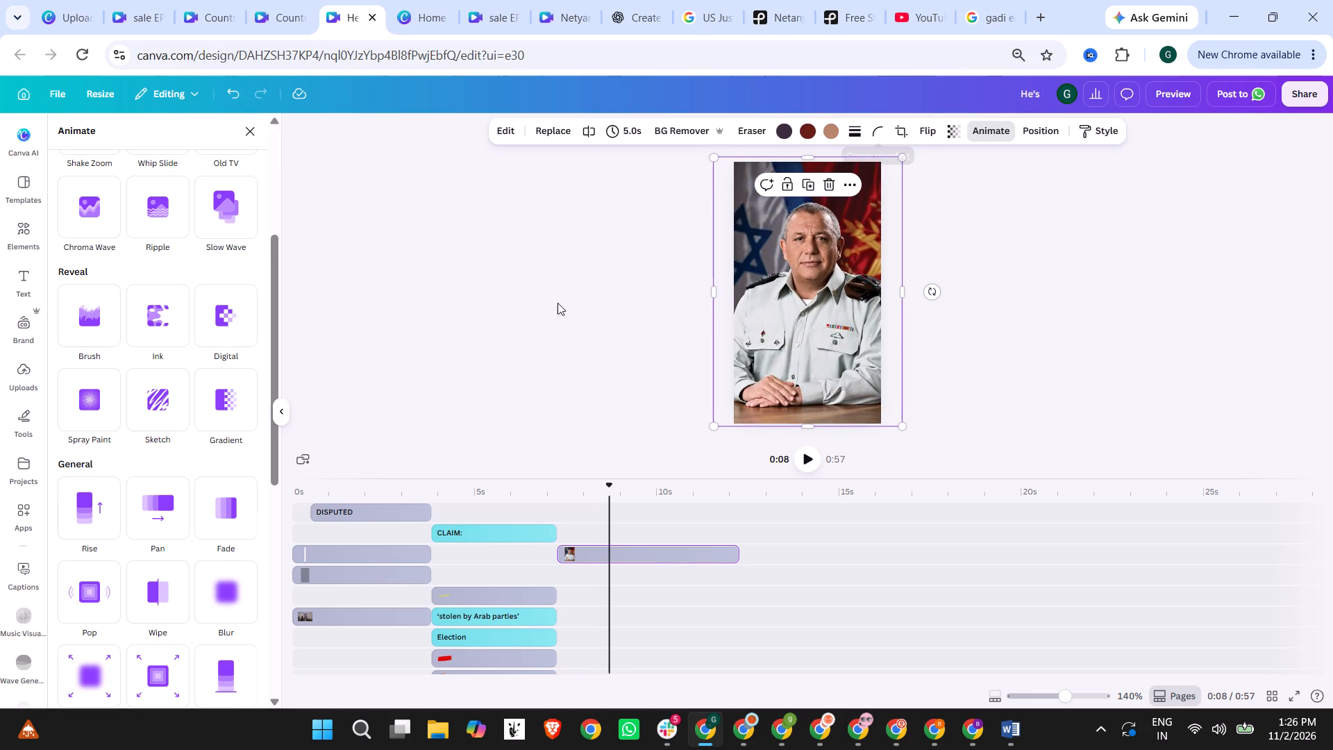
drag(902, 155, 895, 158)
click(1011, 215)
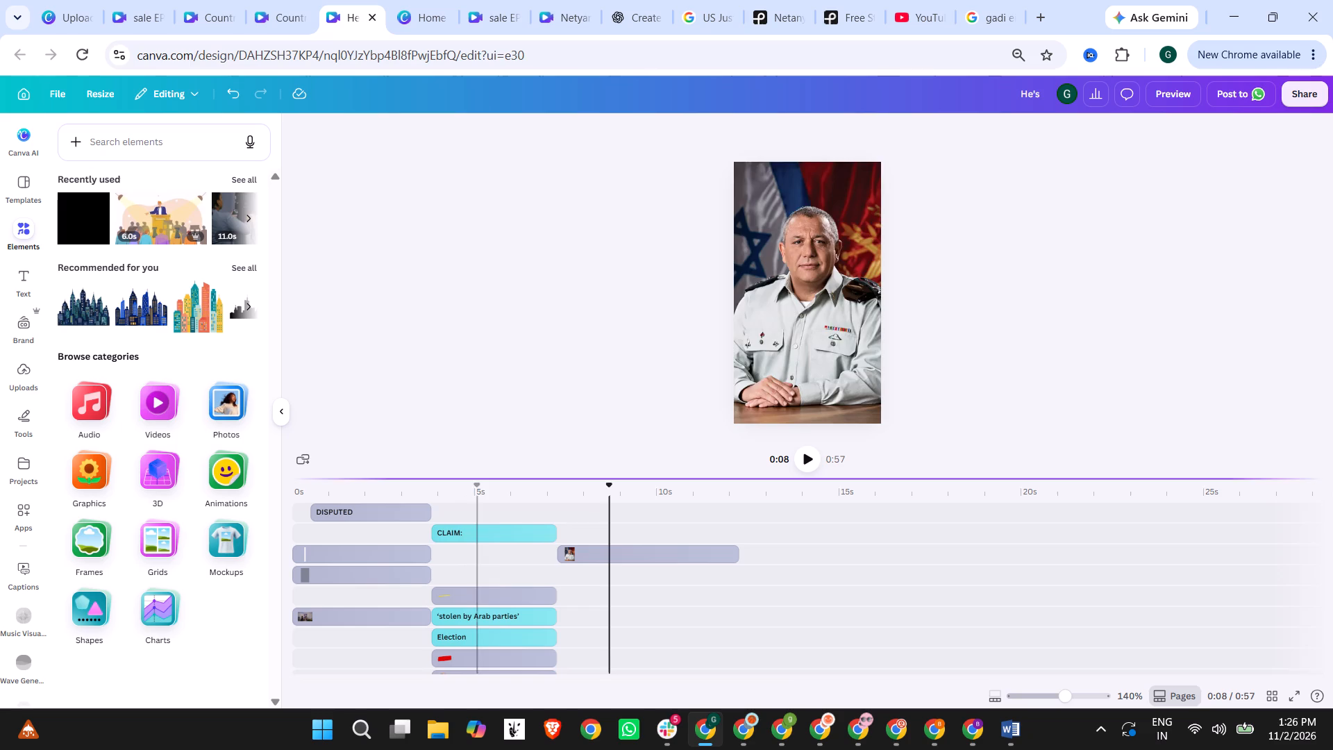
Play the officer scene, then retime the officer's photo to run from about 8.7 s to about 13 s.
click(492, 494)
click(803, 456)
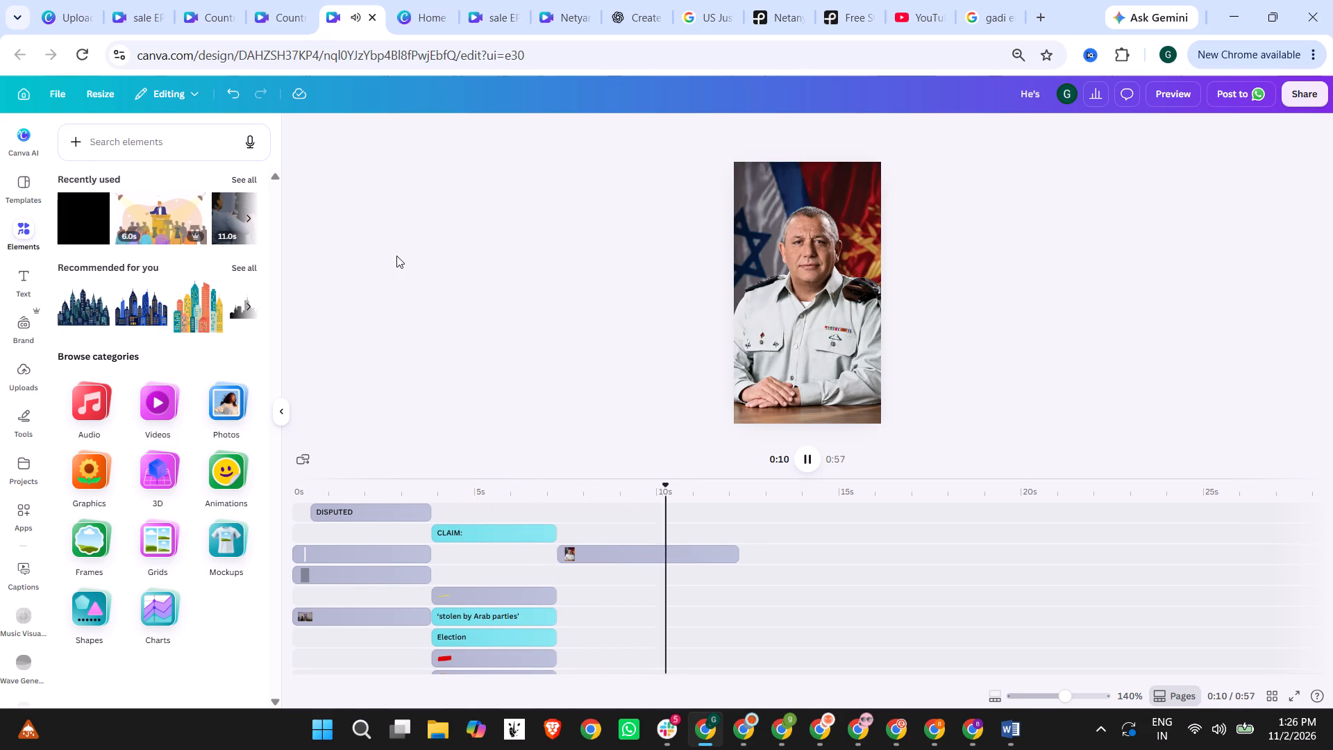
scroll(430, 355, down, 2)
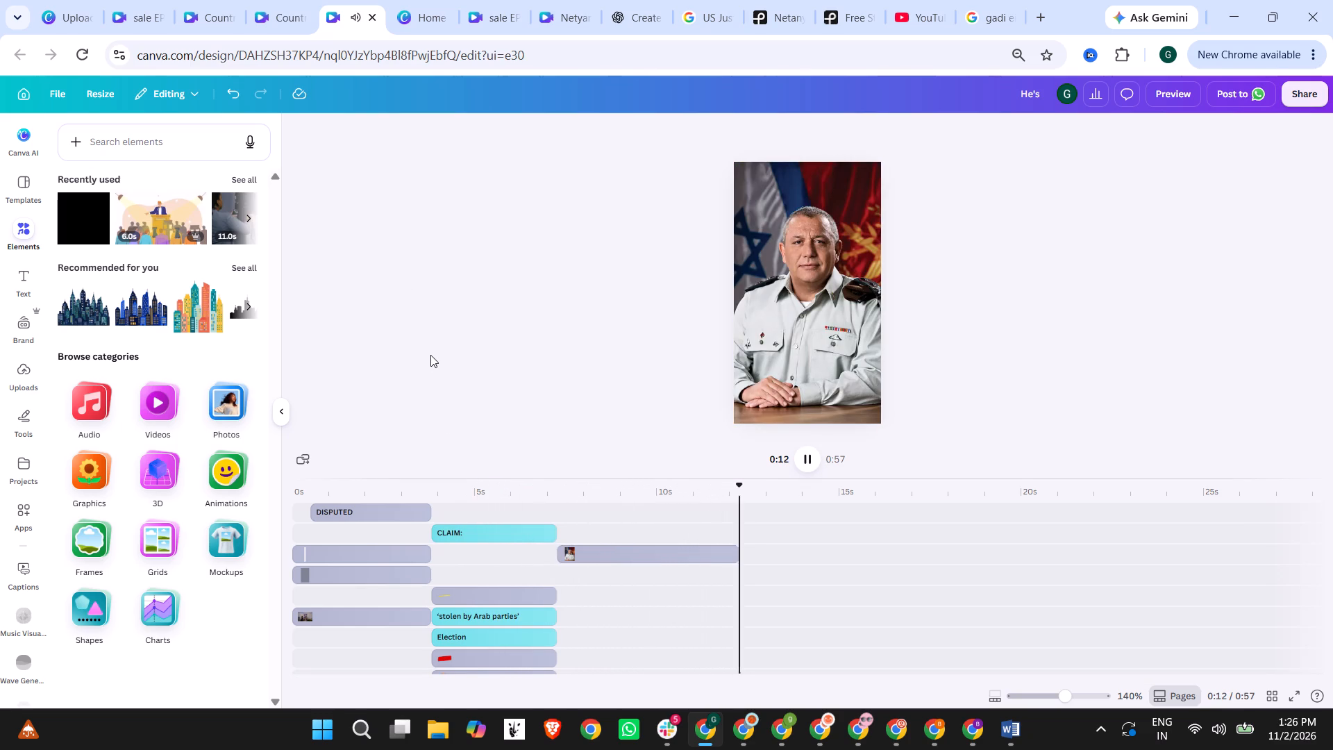
scroll(430, 355, down, 1)
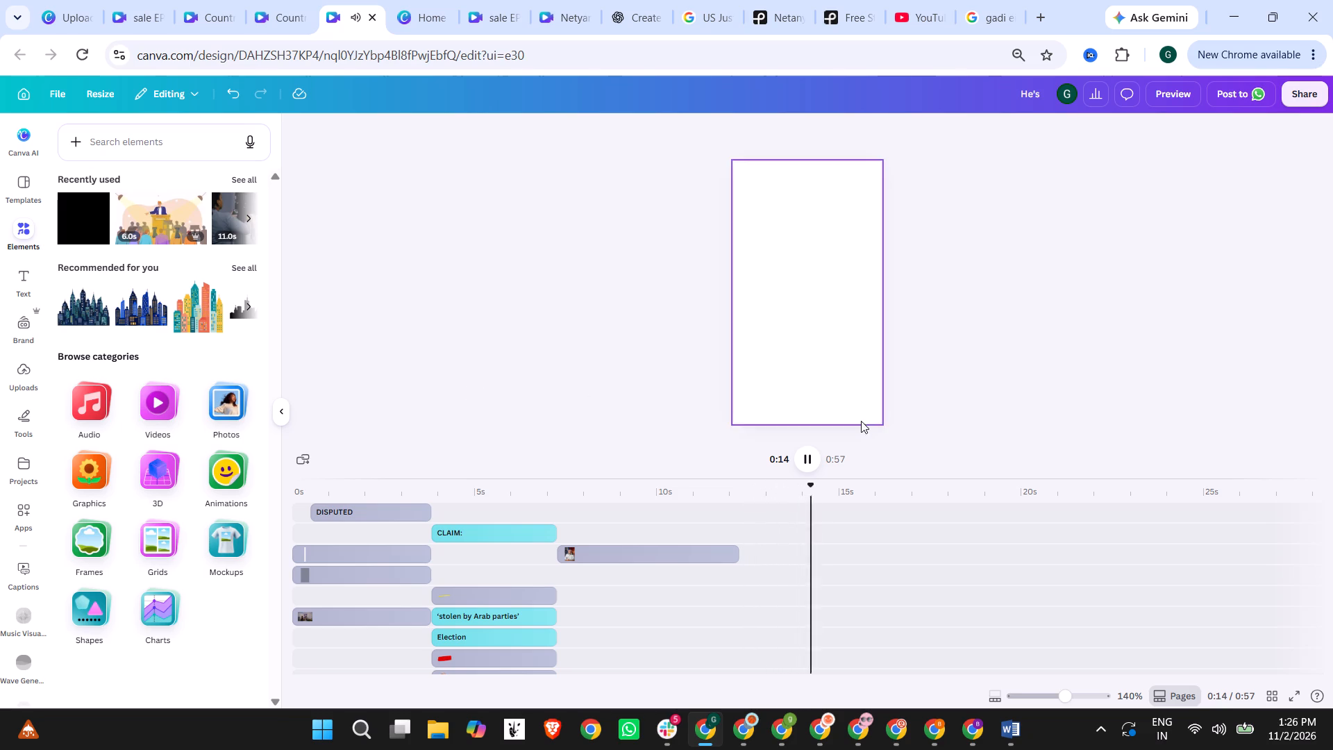
click(805, 455)
click(610, 554)
drag(557, 556, 607, 556)
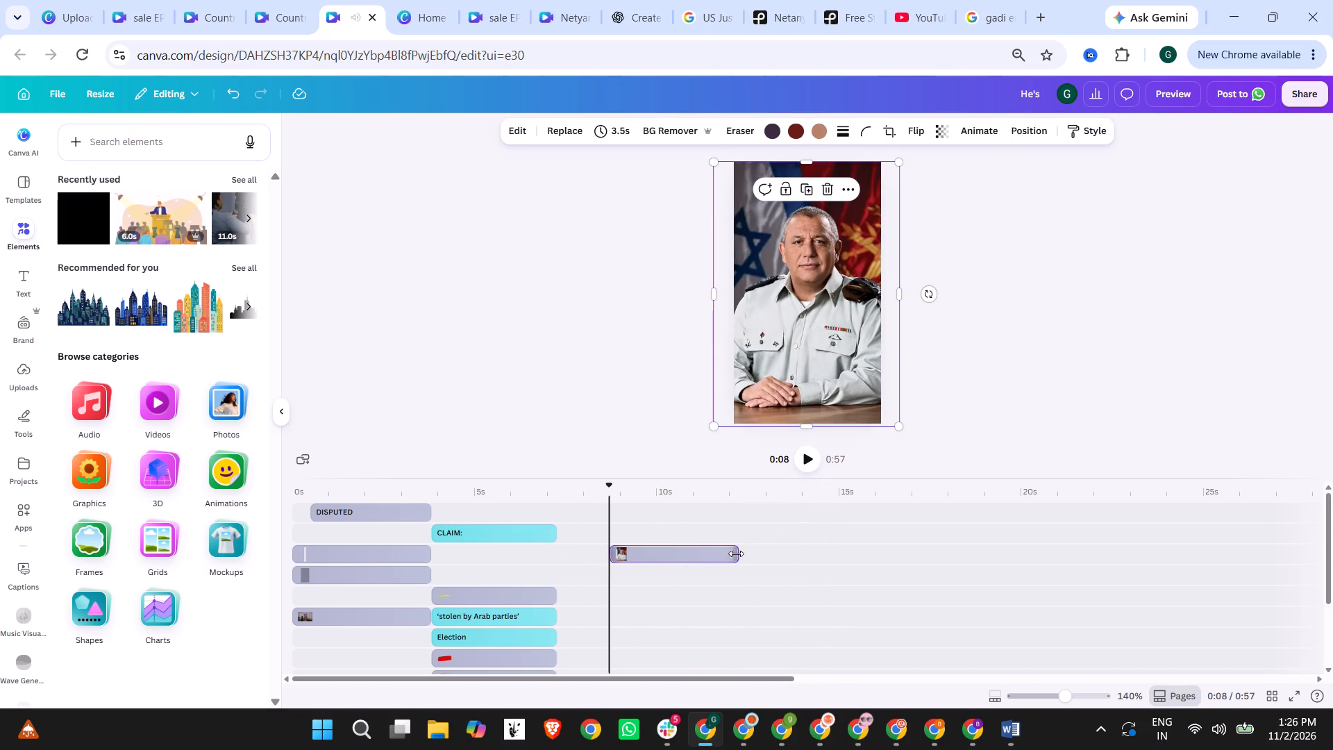
drag(736, 553, 761, 553)
click(587, 410)
Extend the claim scene's three text lines, yellow underline, red shape and politician cutout to 4.8 s, ending where the officer's photo starts.
click(501, 538)
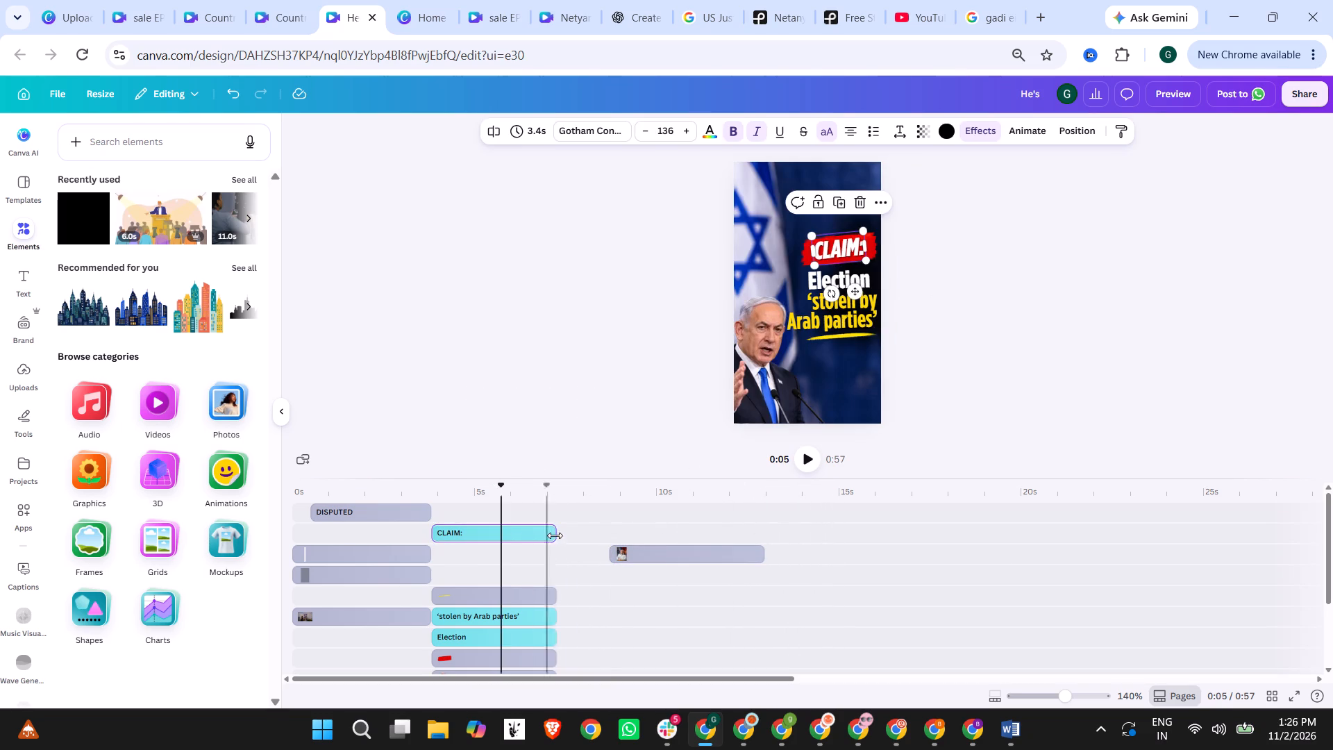
click(557, 535)
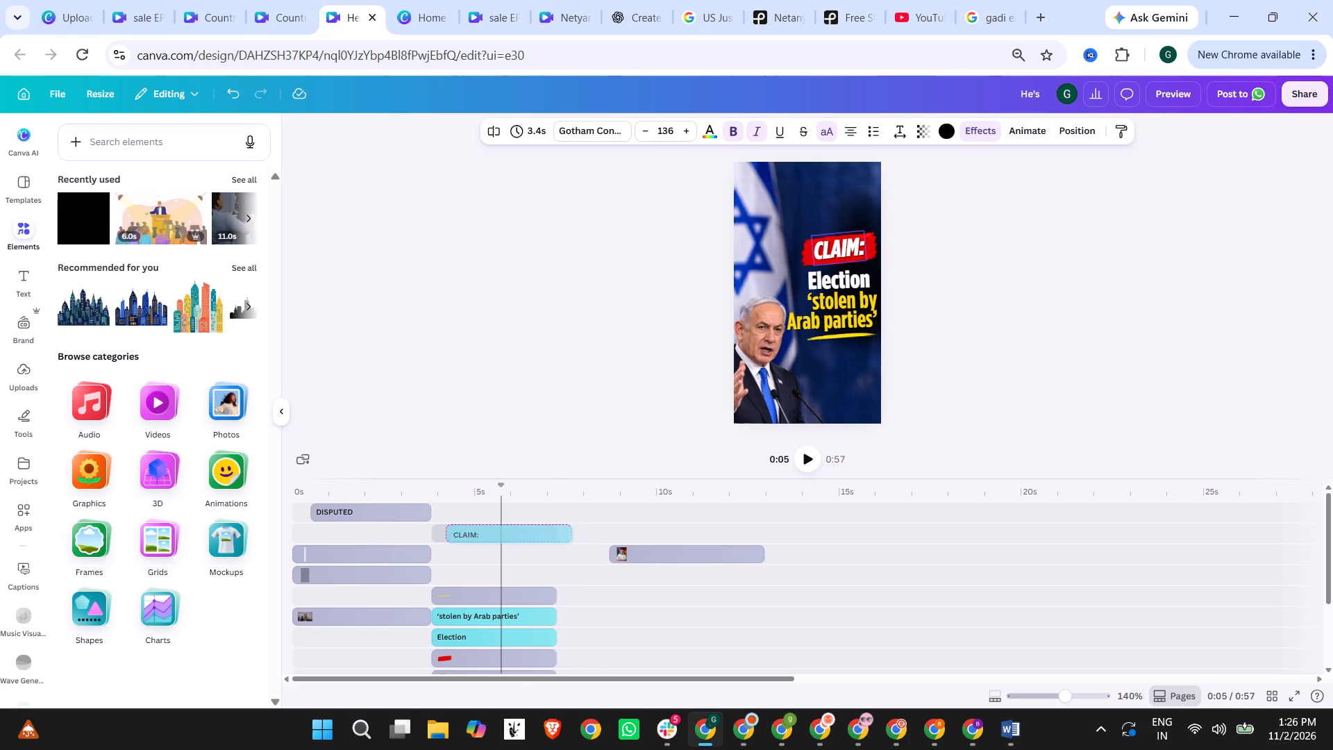
drag(554, 533, 605, 533)
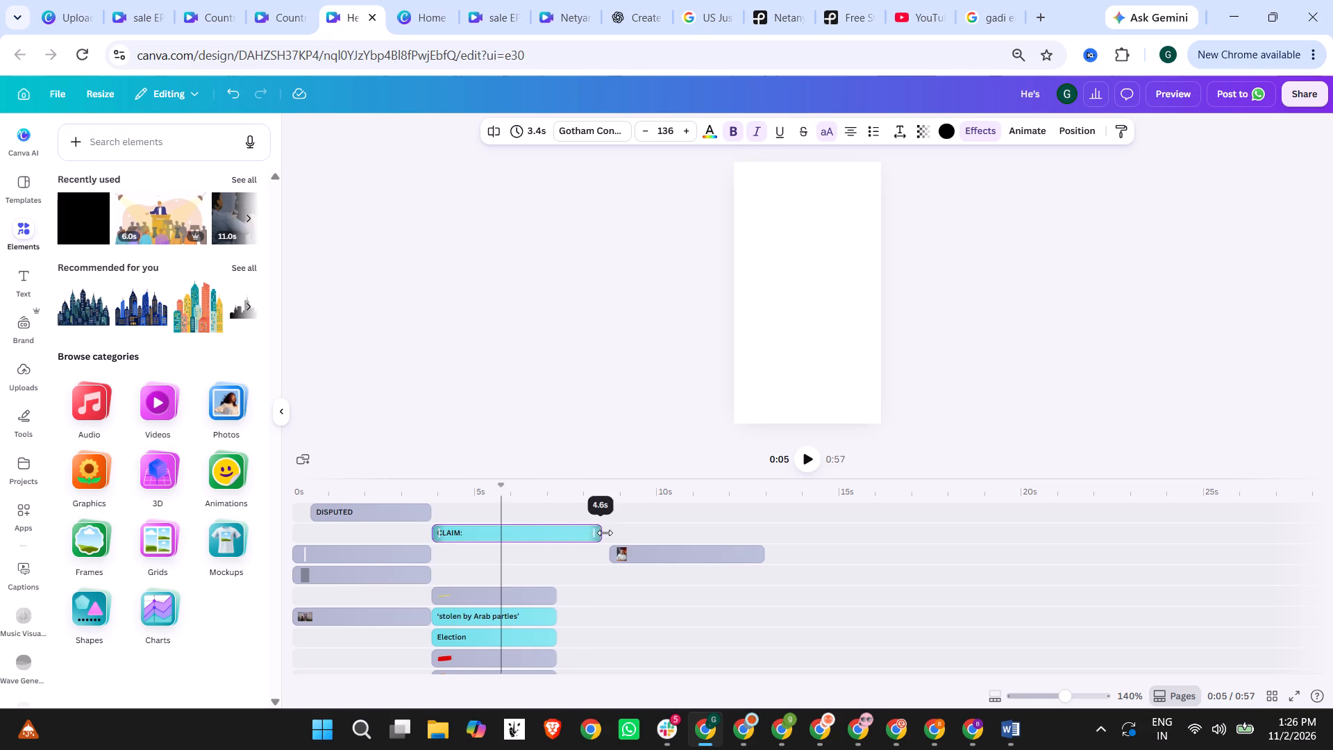
drag(605, 533, 605, 533)
scroll(577, 513, down, 2)
scroll(553, 515, up, 1)
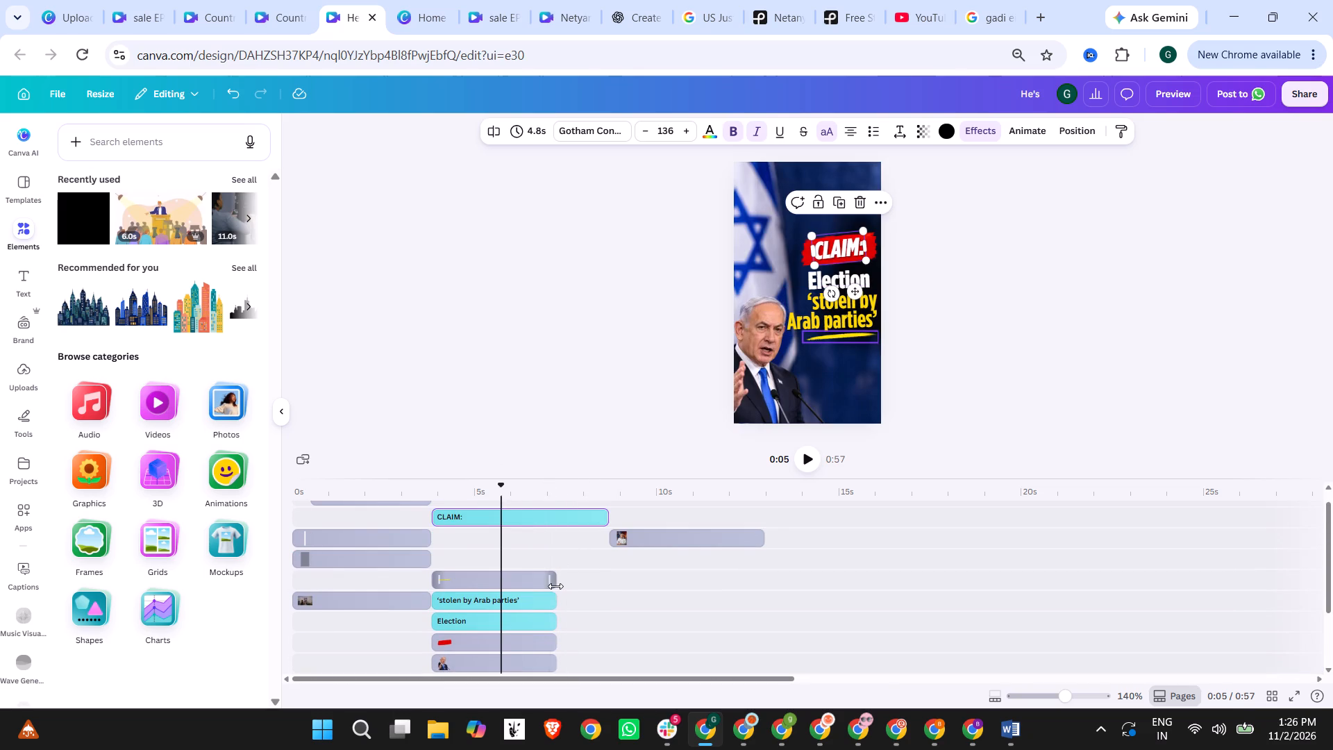
drag(555, 586, 606, 582)
drag(552, 603, 559, 603)
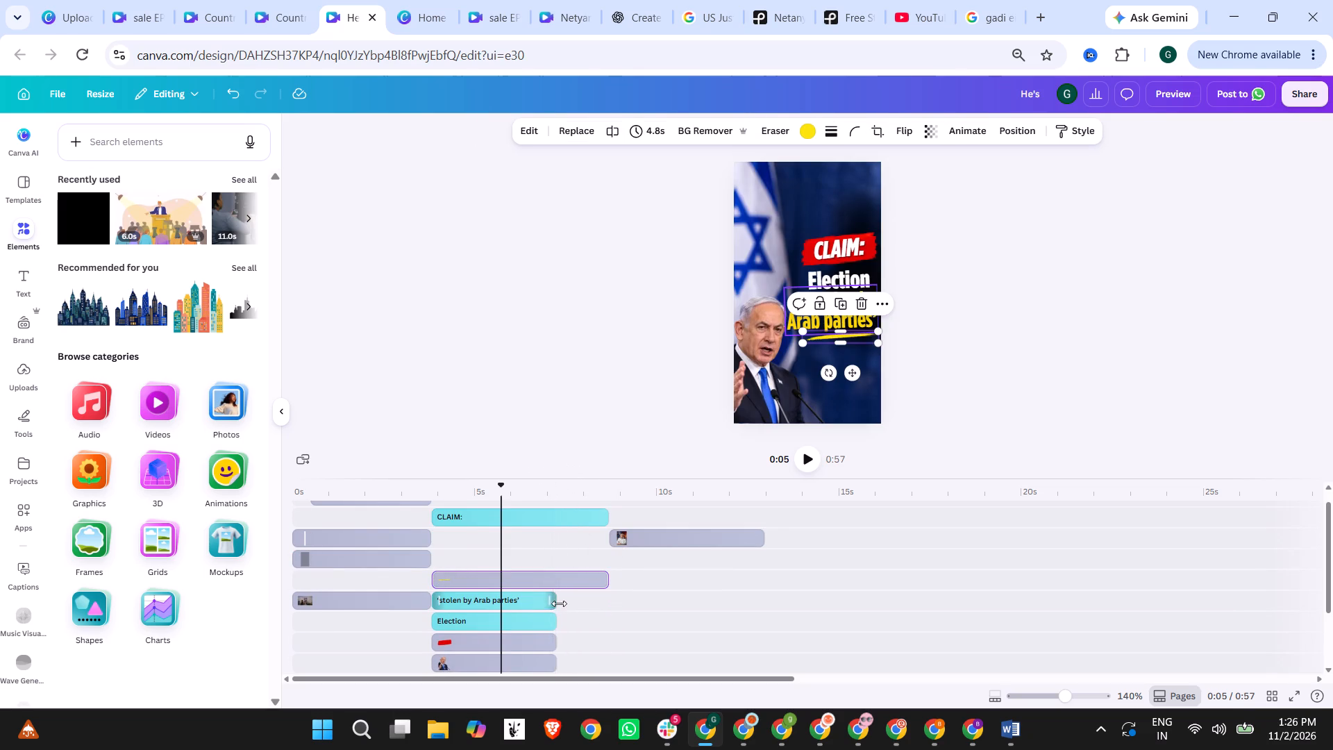
drag(559, 603, 601, 597)
drag(550, 619, 600, 617)
drag(556, 642, 606, 639)
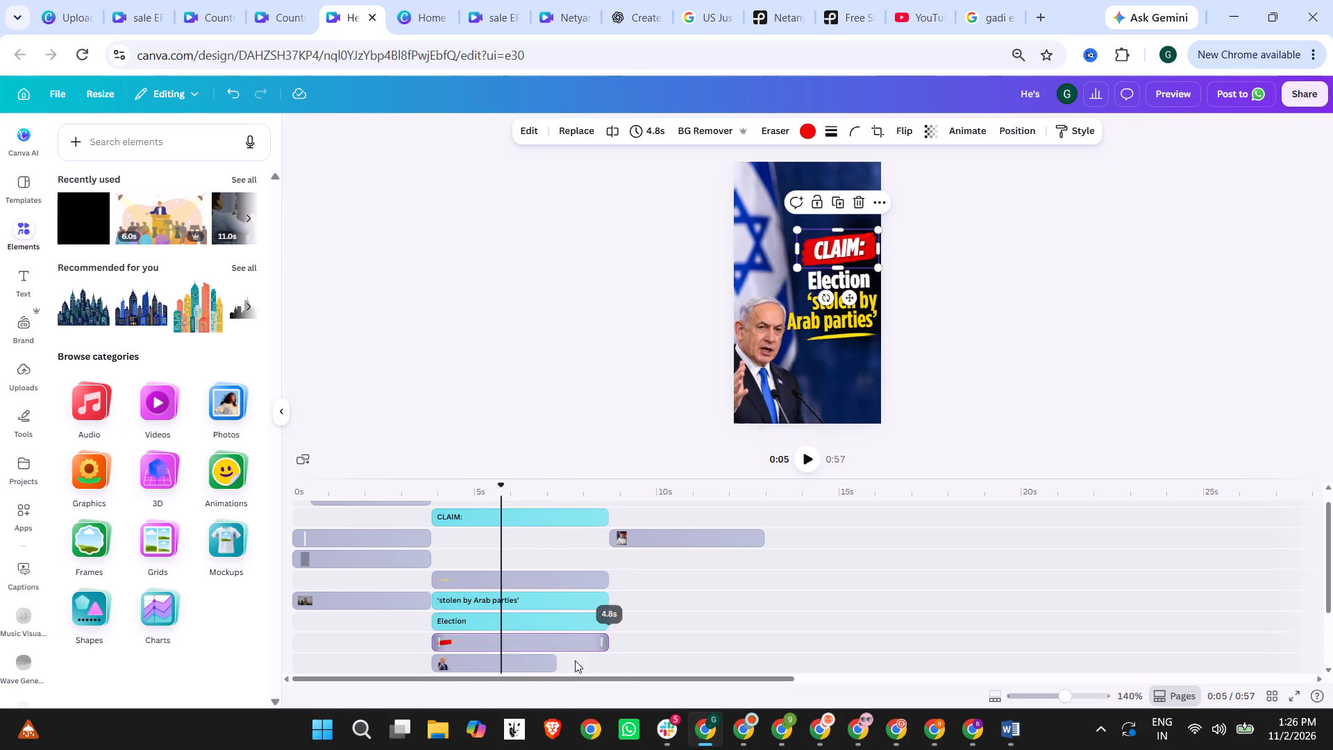
drag(551, 662, 601, 657)
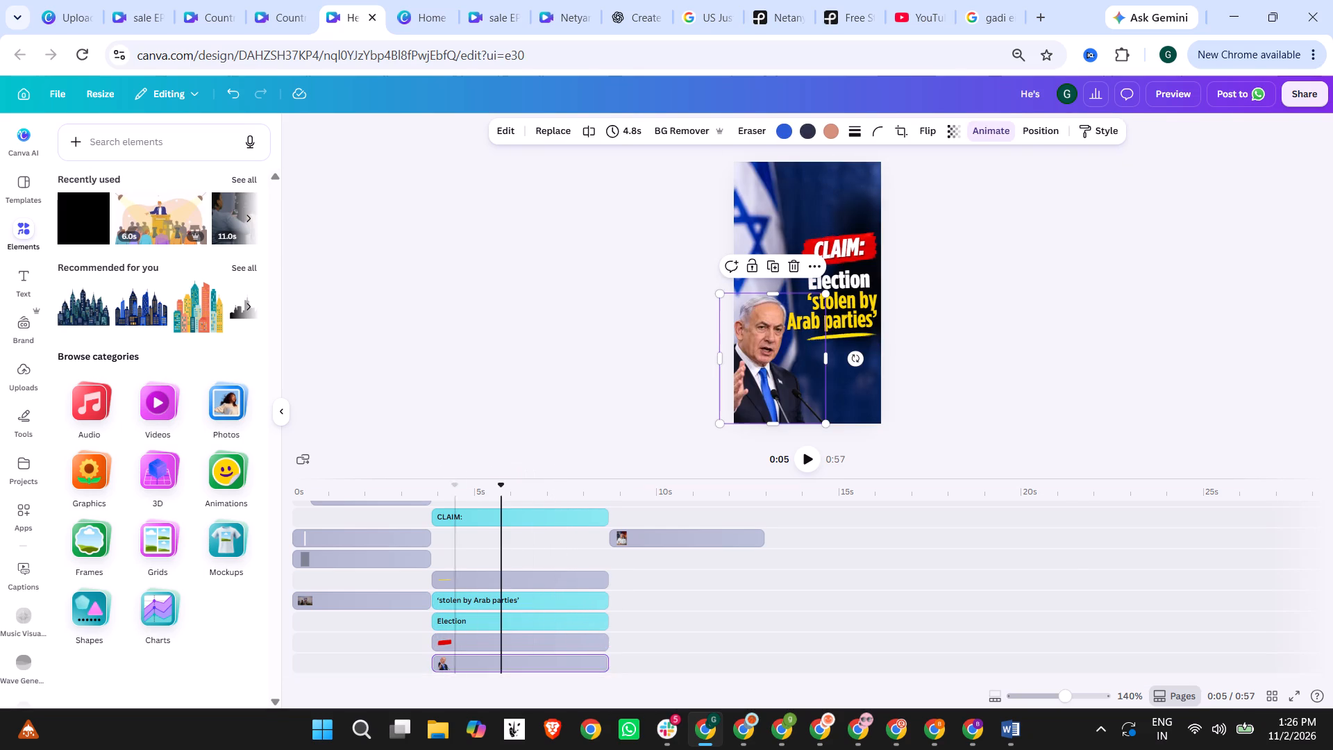
Play the claim scene's start and delay its three text lines, yellow underline and red shape to about 4.8 s, leaving 3.8 s each.
click(377, 493)
click(807, 454)
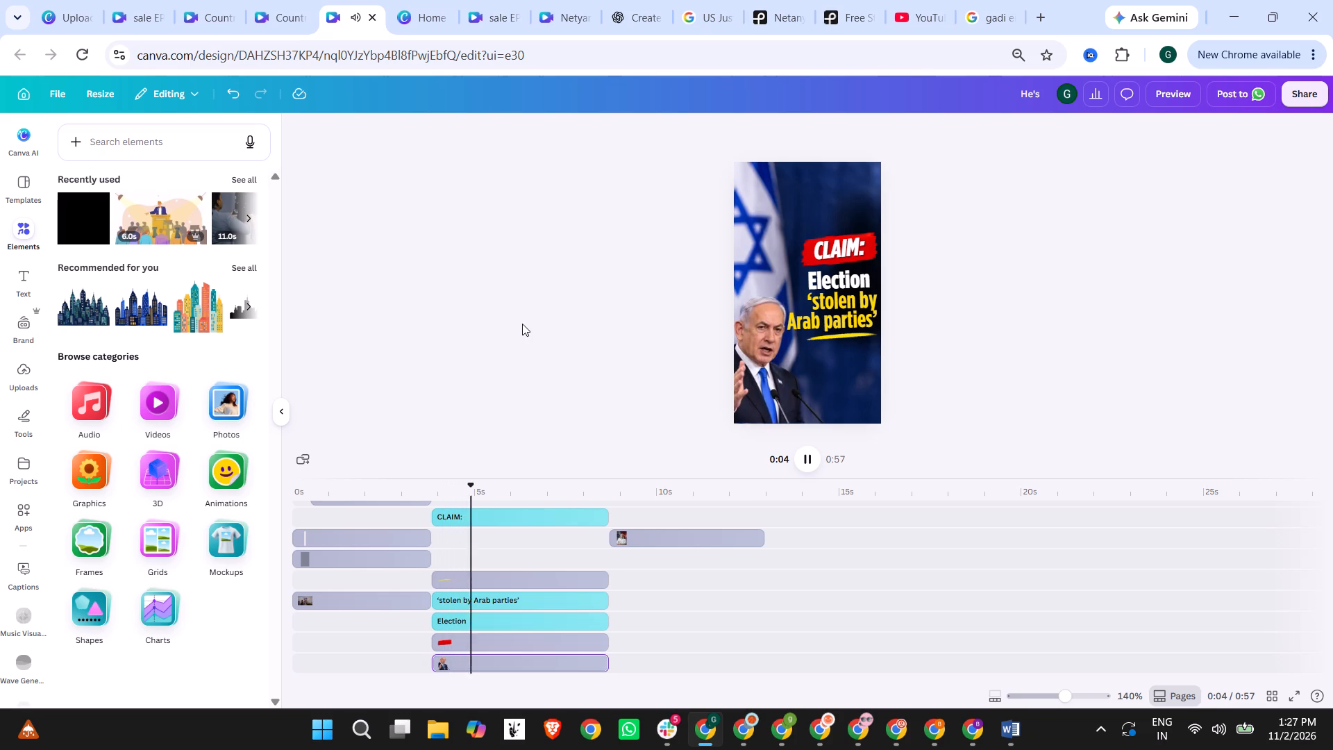
click(806, 467)
scroll(539, 573, up, 2)
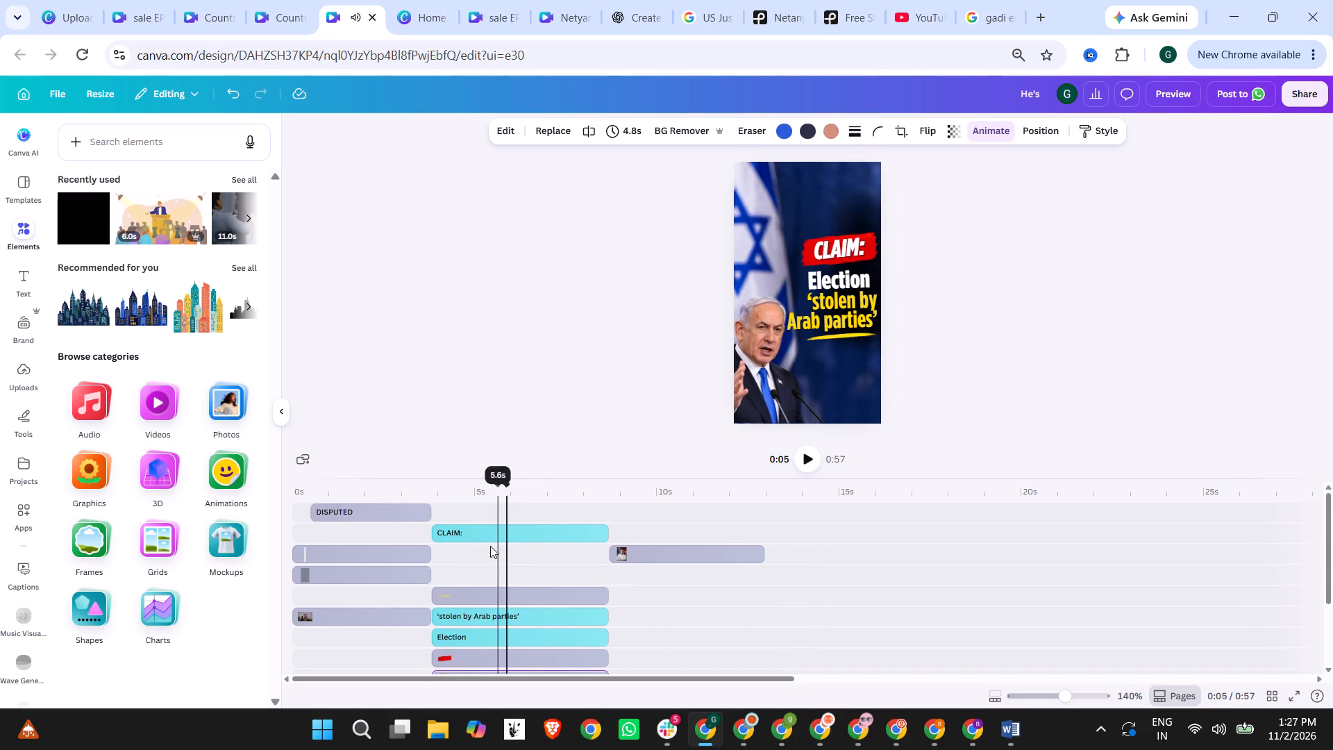
click(469, 533)
drag(437, 535, 471, 535)
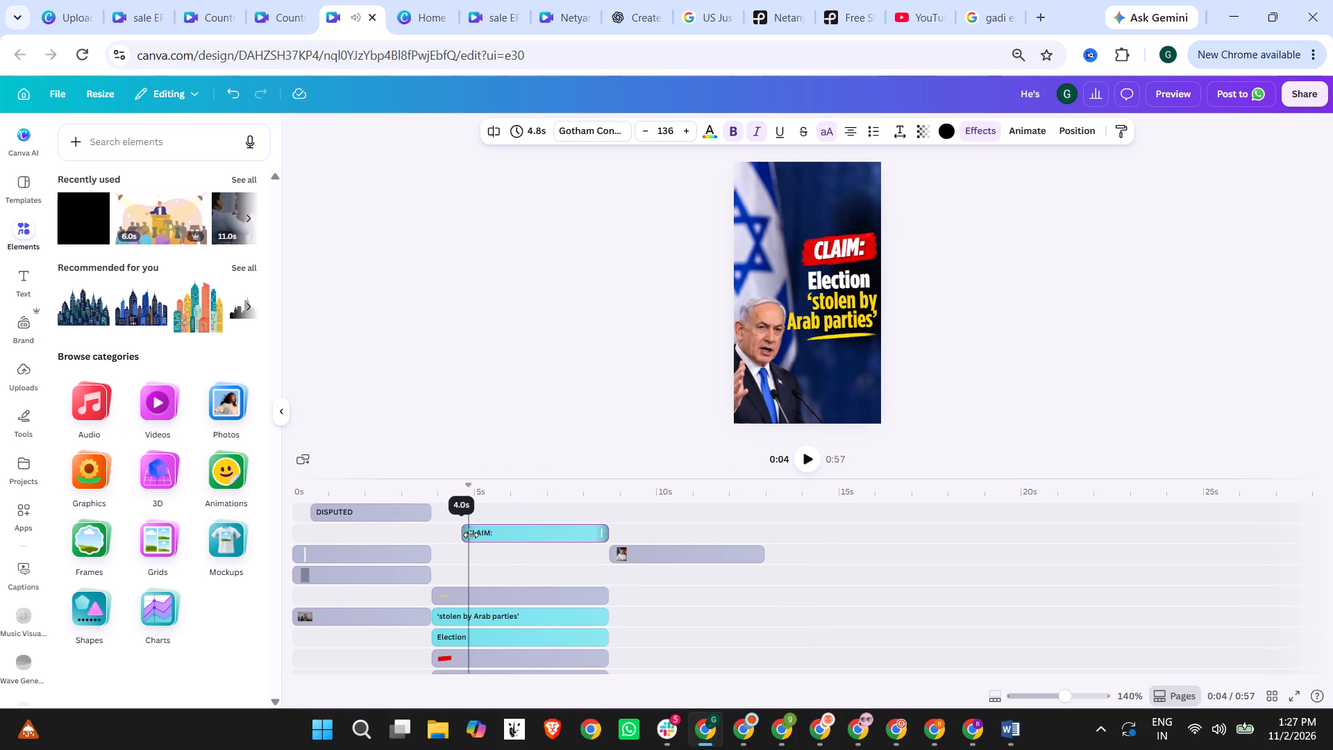
drag(471, 535, 475, 535)
click(444, 616)
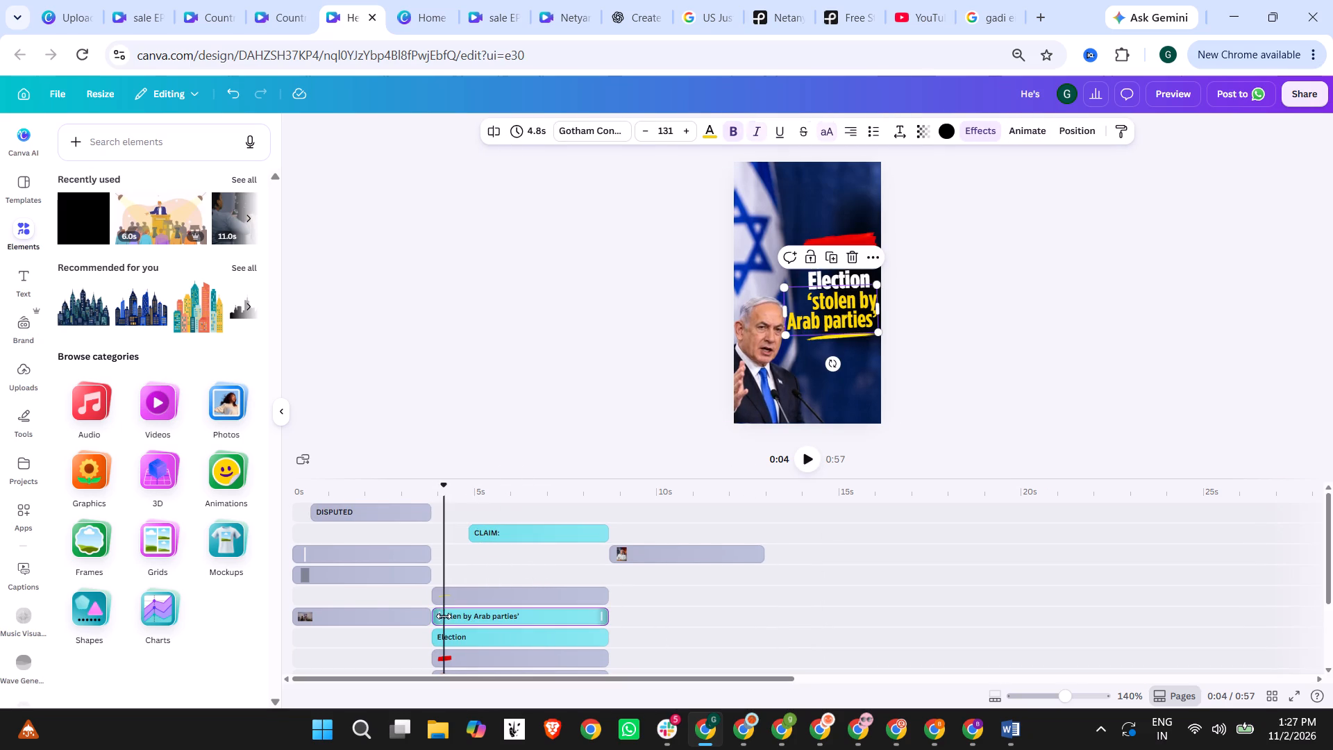
drag(438, 619, 475, 619)
drag(435, 596, 437, 596)
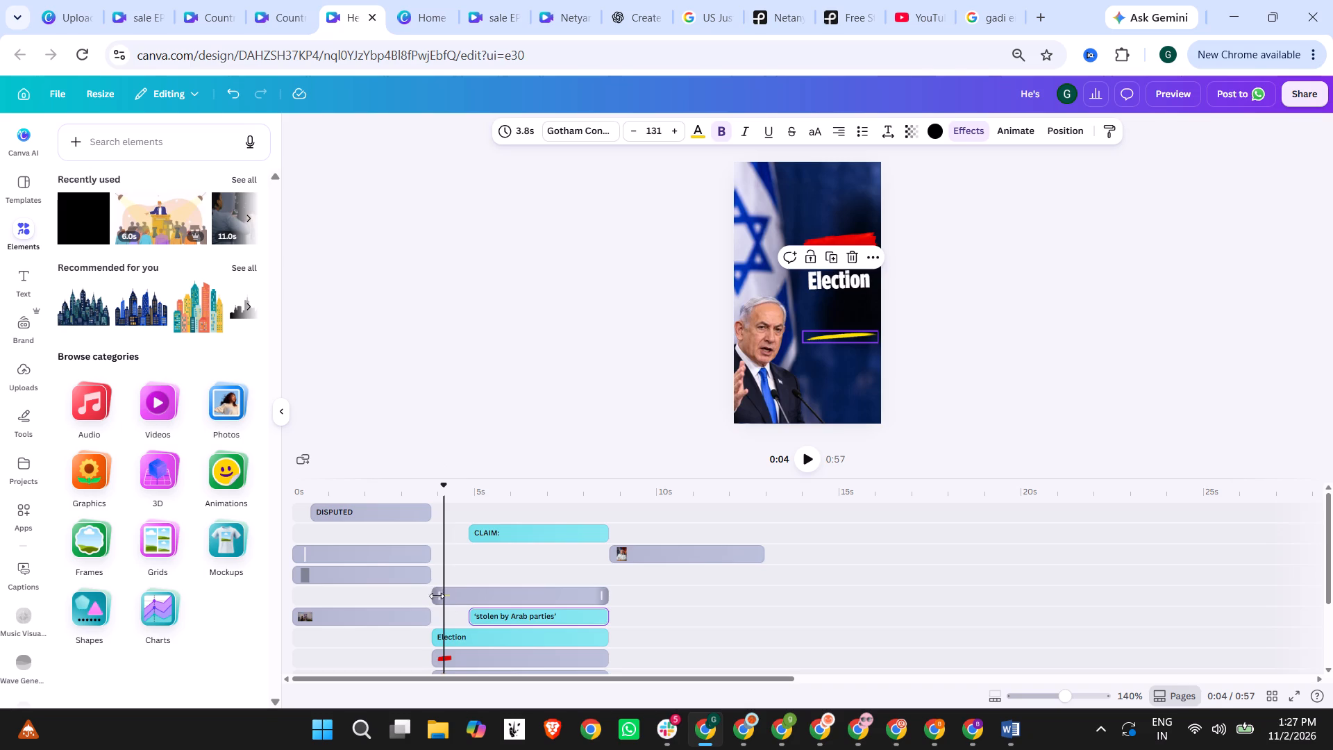
drag(437, 596, 475, 596)
drag(434, 635, 477, 635)
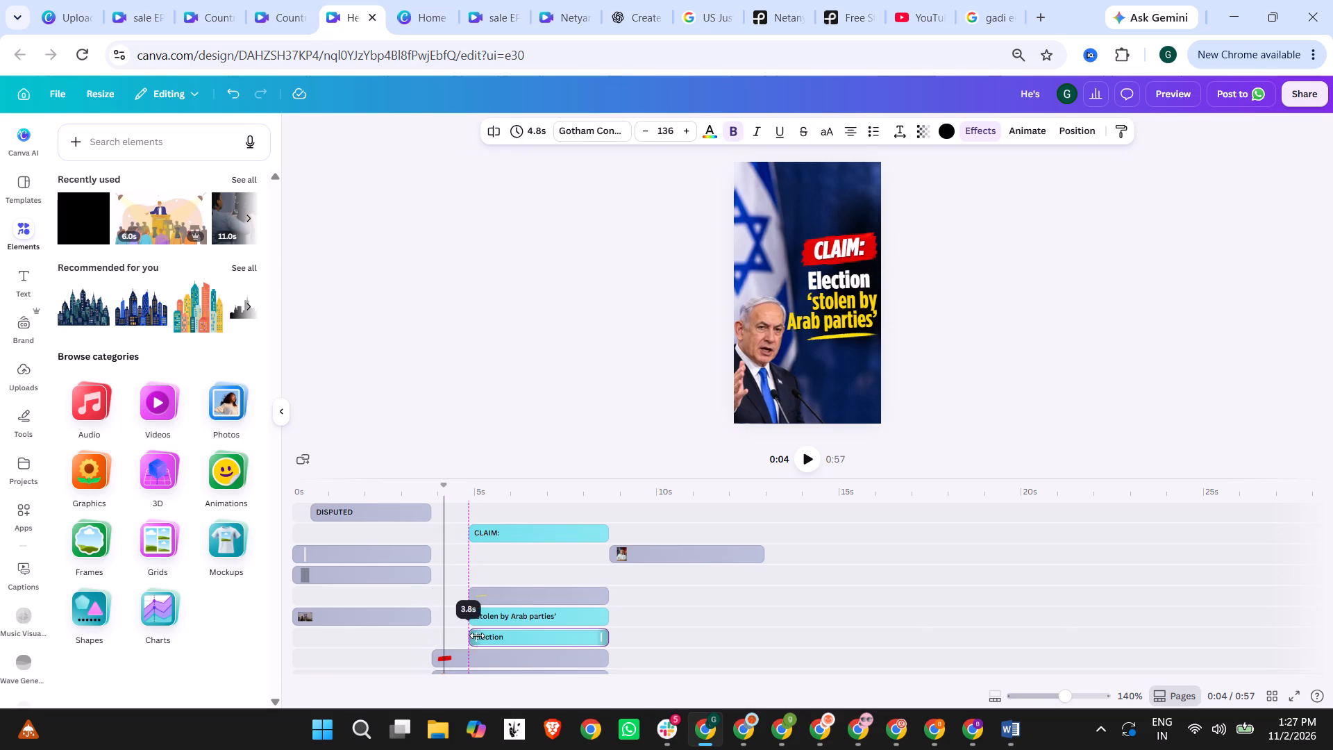
drag(477, 635, 478, 635)
drag(434, 658, 472, 658)
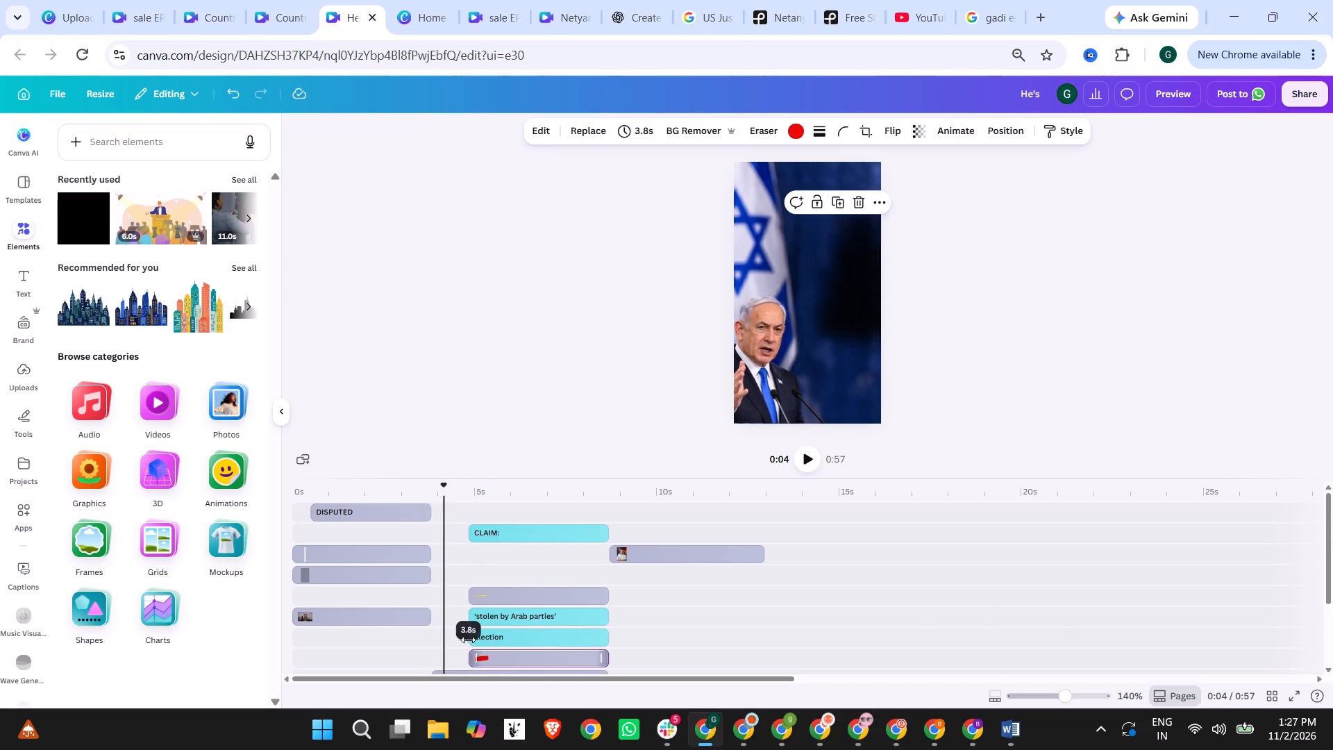
Apply the Wipe animation to the claim scene's three text lines, yellow underline and red shape together.
scroll(455, 606, down, 2)
scroll(500, 580, up, 3)
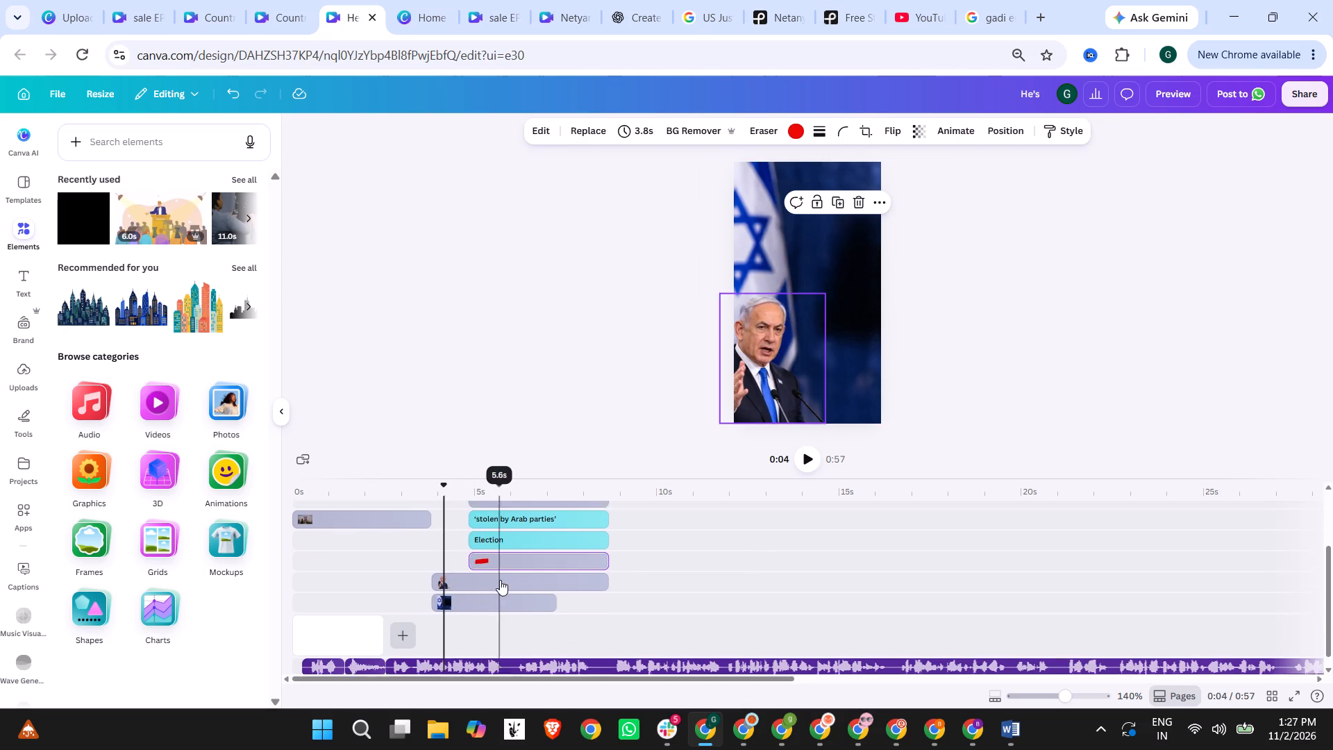
drag(508, 512, 532, 665)
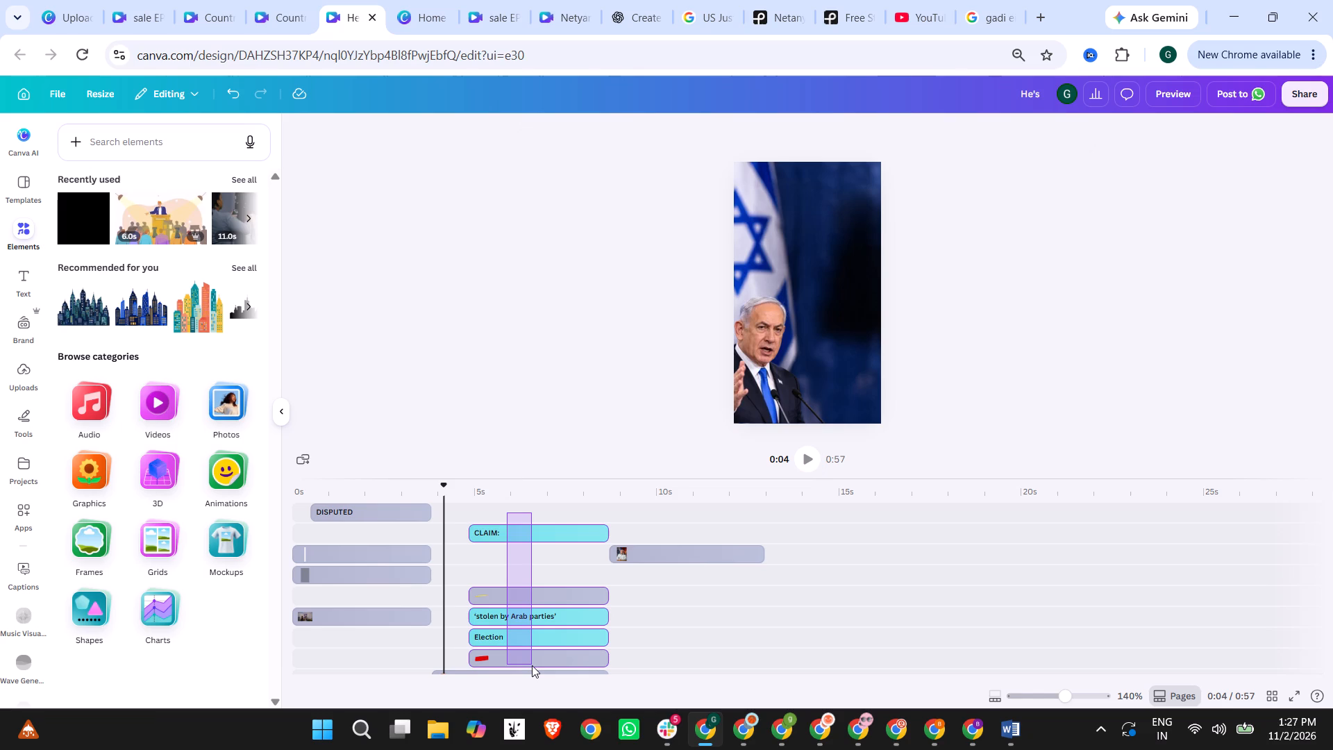
drag(532, 665, 532, 669)
scroll(626, 638, down, 1)
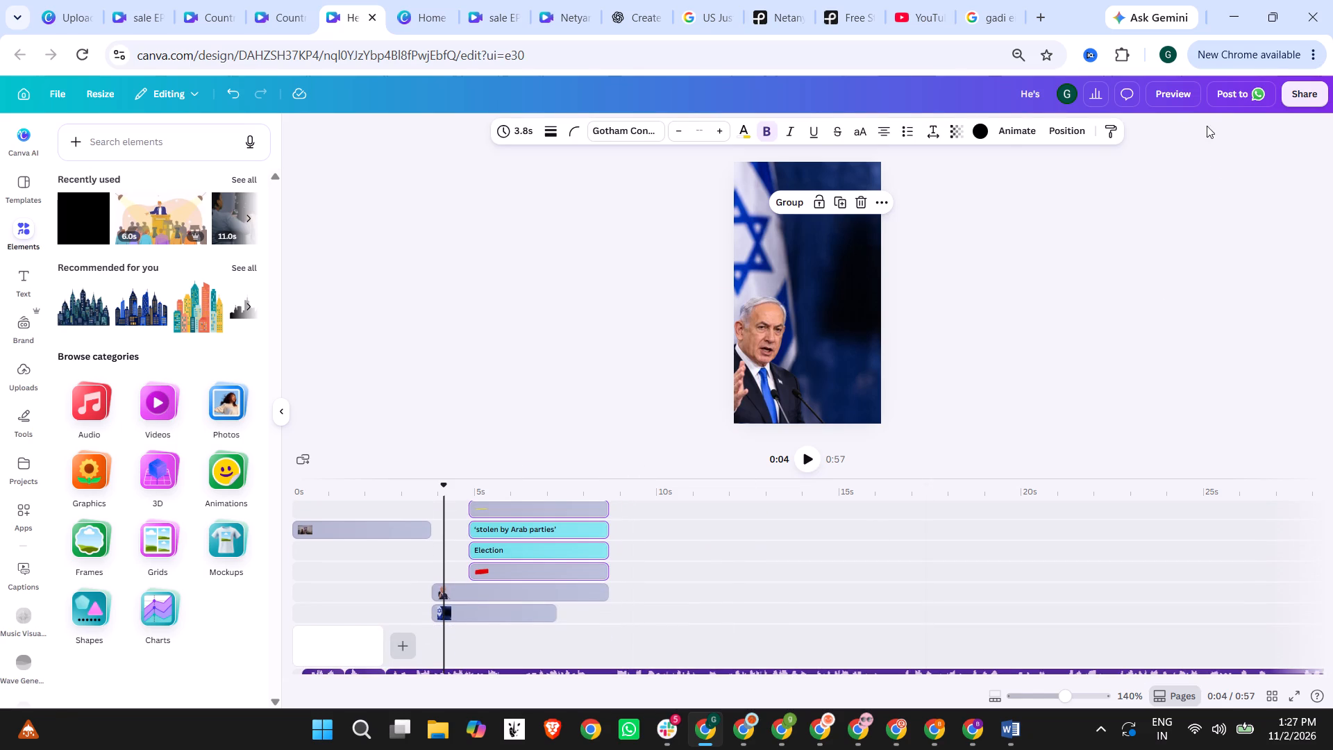
click(1002, 131)
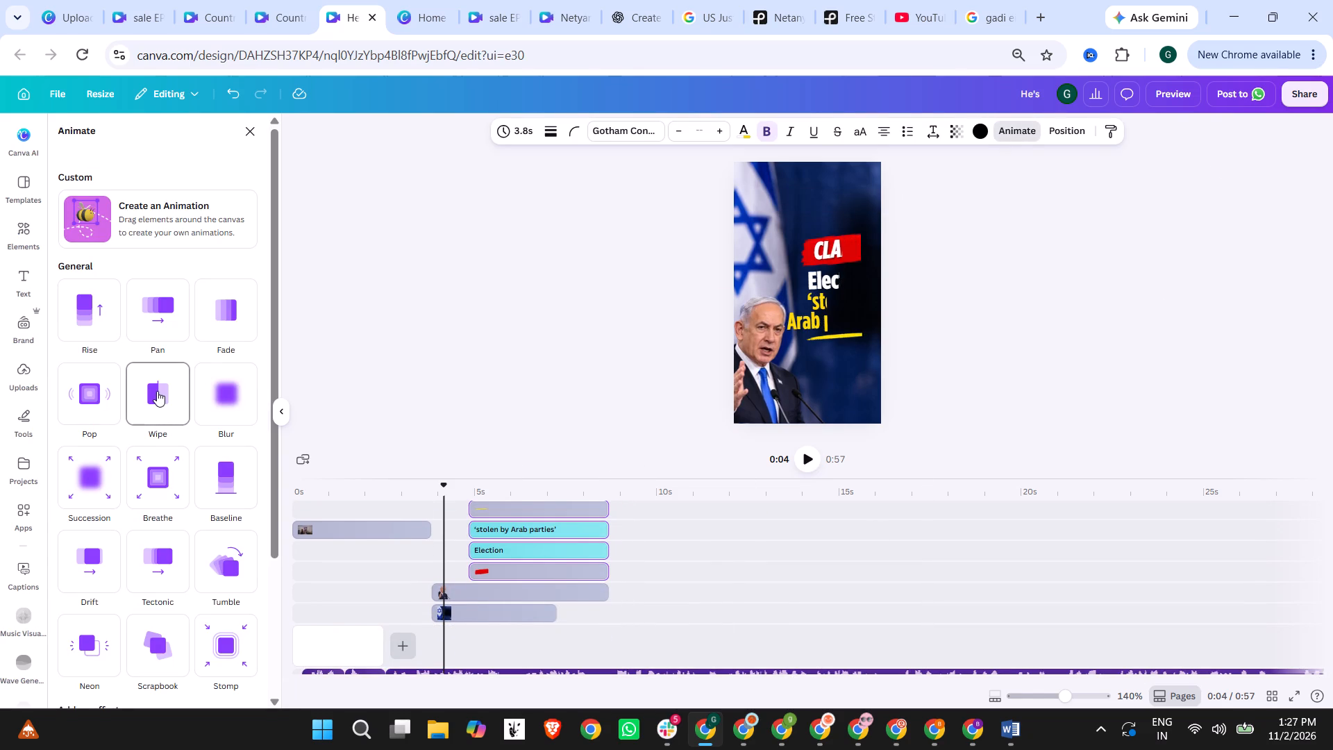
click(157, 391)
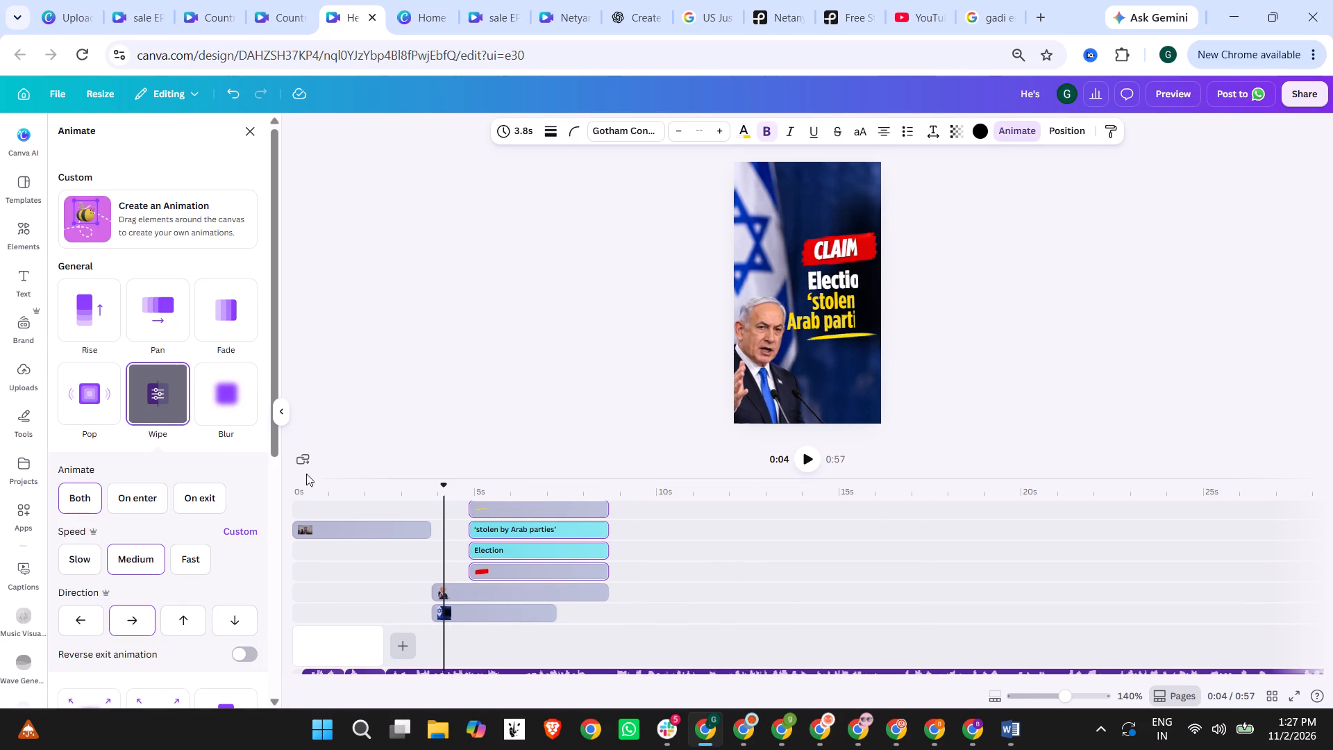
Play the video from the start through the claim scene, and extend the blue flag background to 4.8 s.
click(305, 488)
click(806, 462)
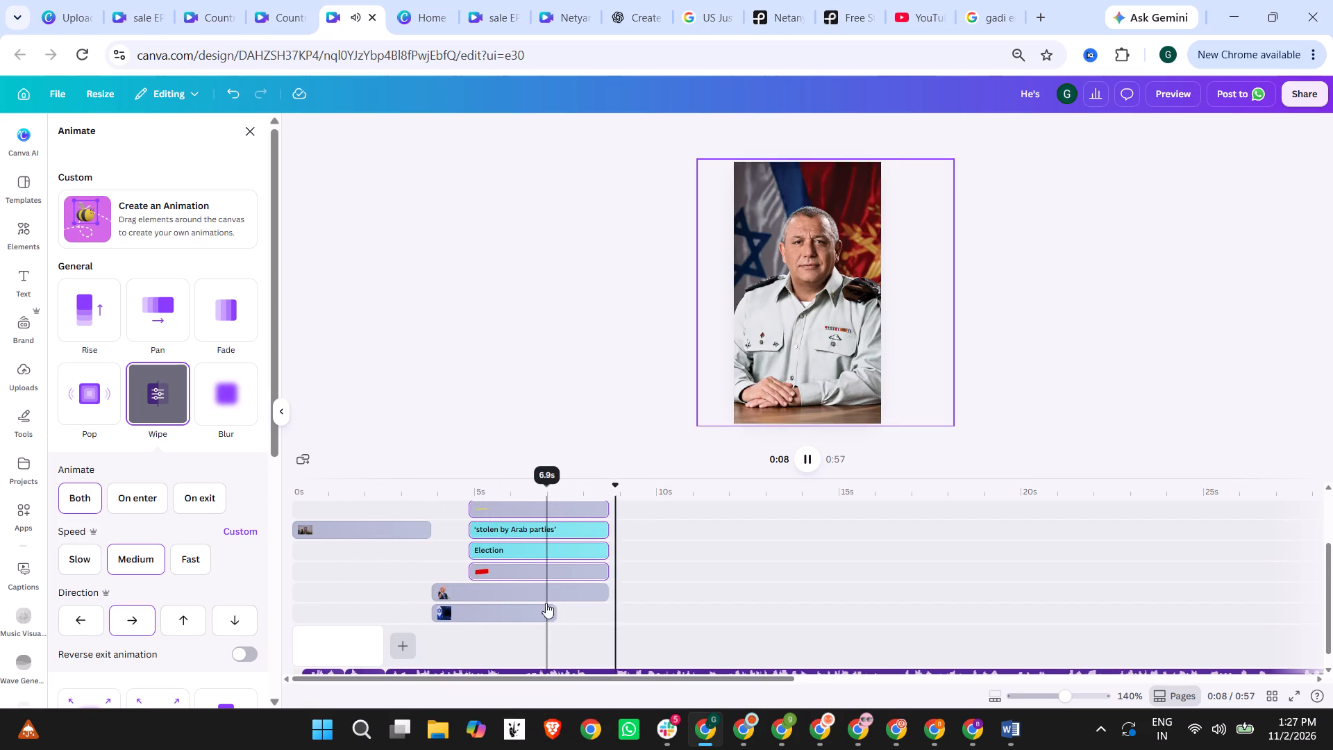
click(522, 494)
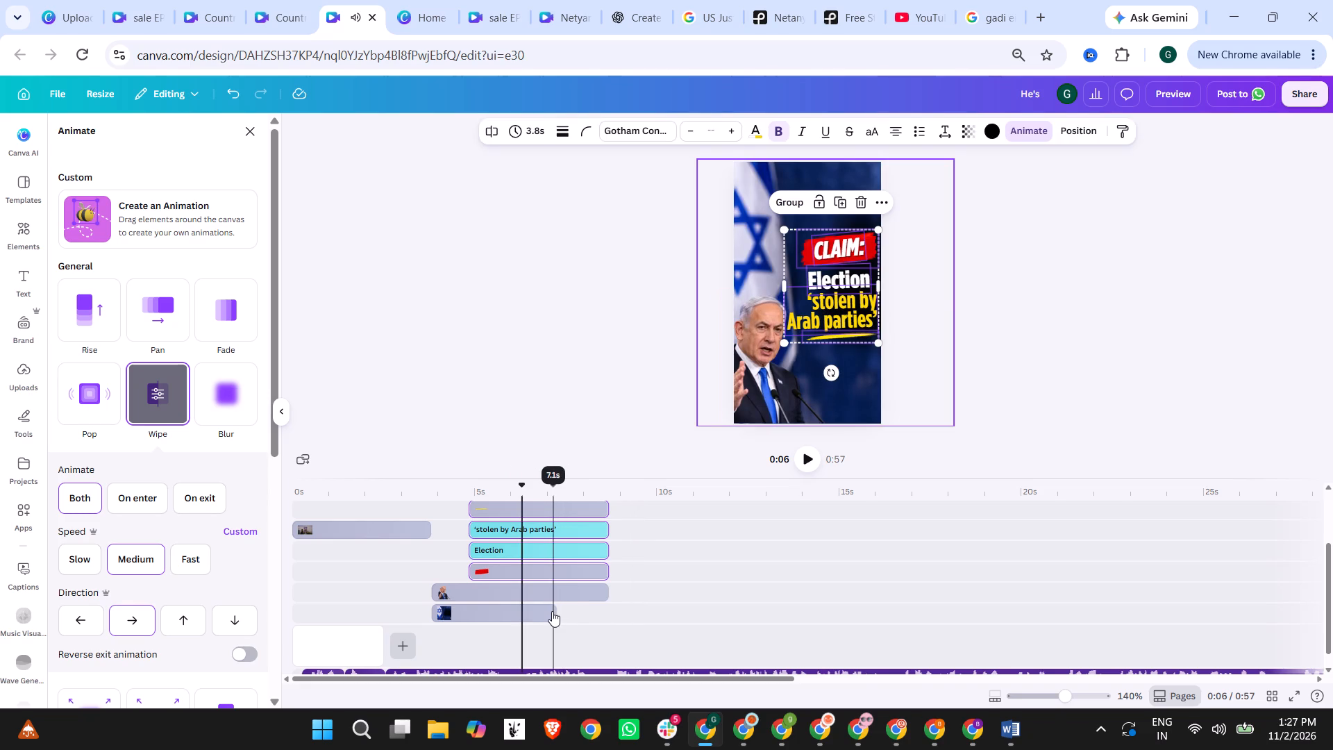
click(539, 610)
drag(554, 609, 605, 610)
Trim the starts of the opening's white bar and dark overlay to about 0.4 s, leaving the bar 3.4 s long.
scroll(441, 579, up, 5)
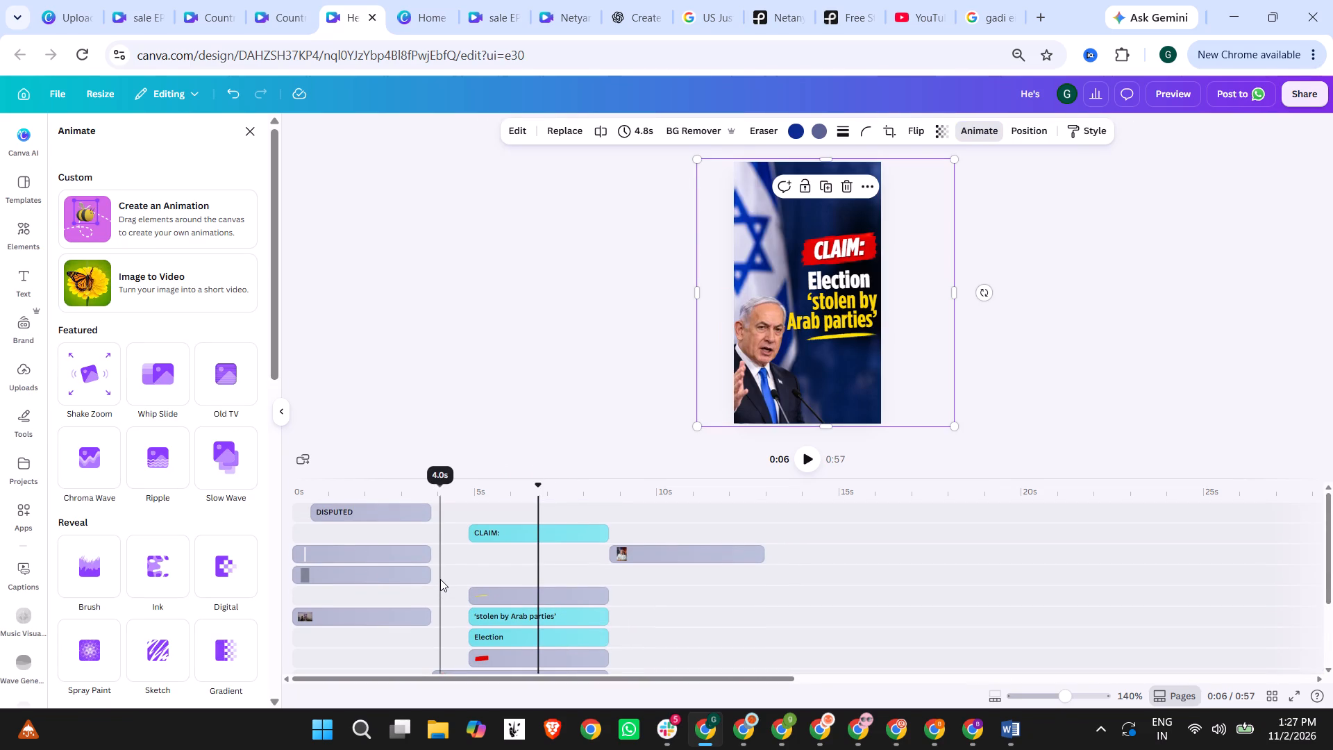
scroll(377, 616, up, 4)
click(333, 551)
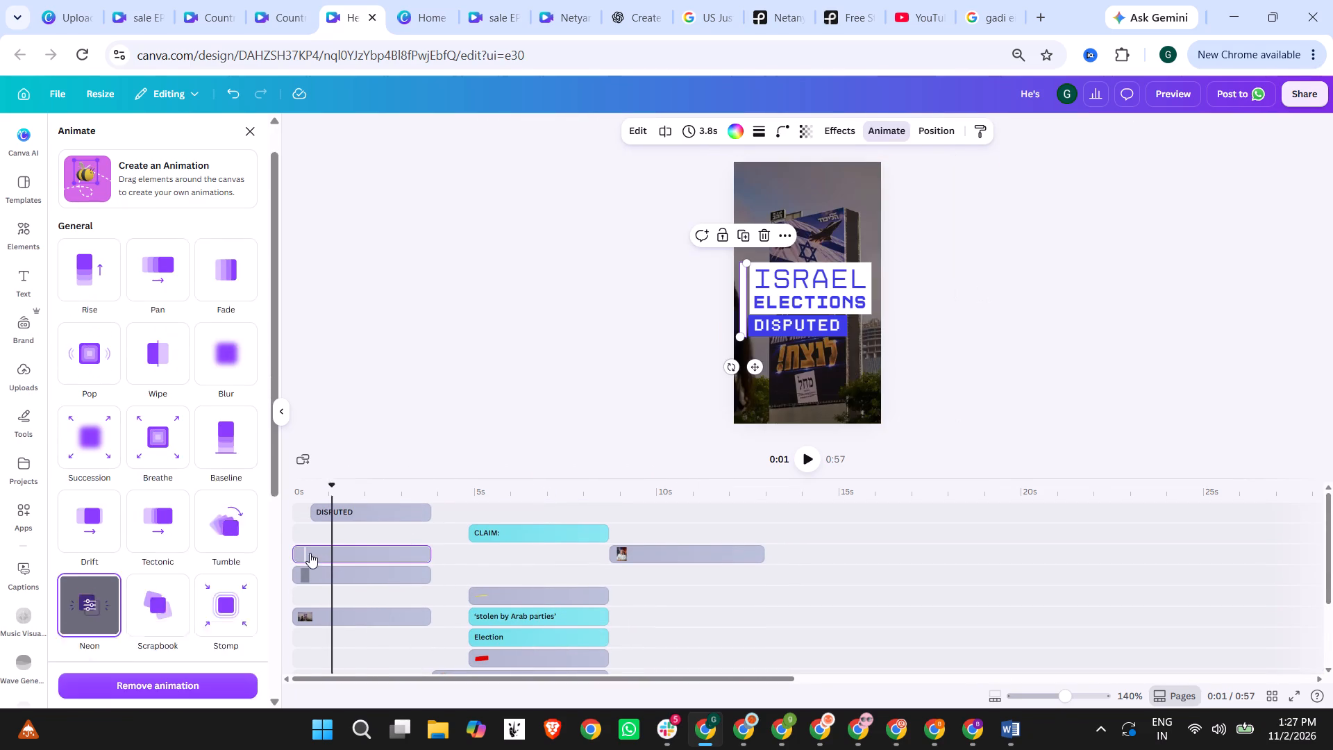
drag(292, 553, 312, 553)
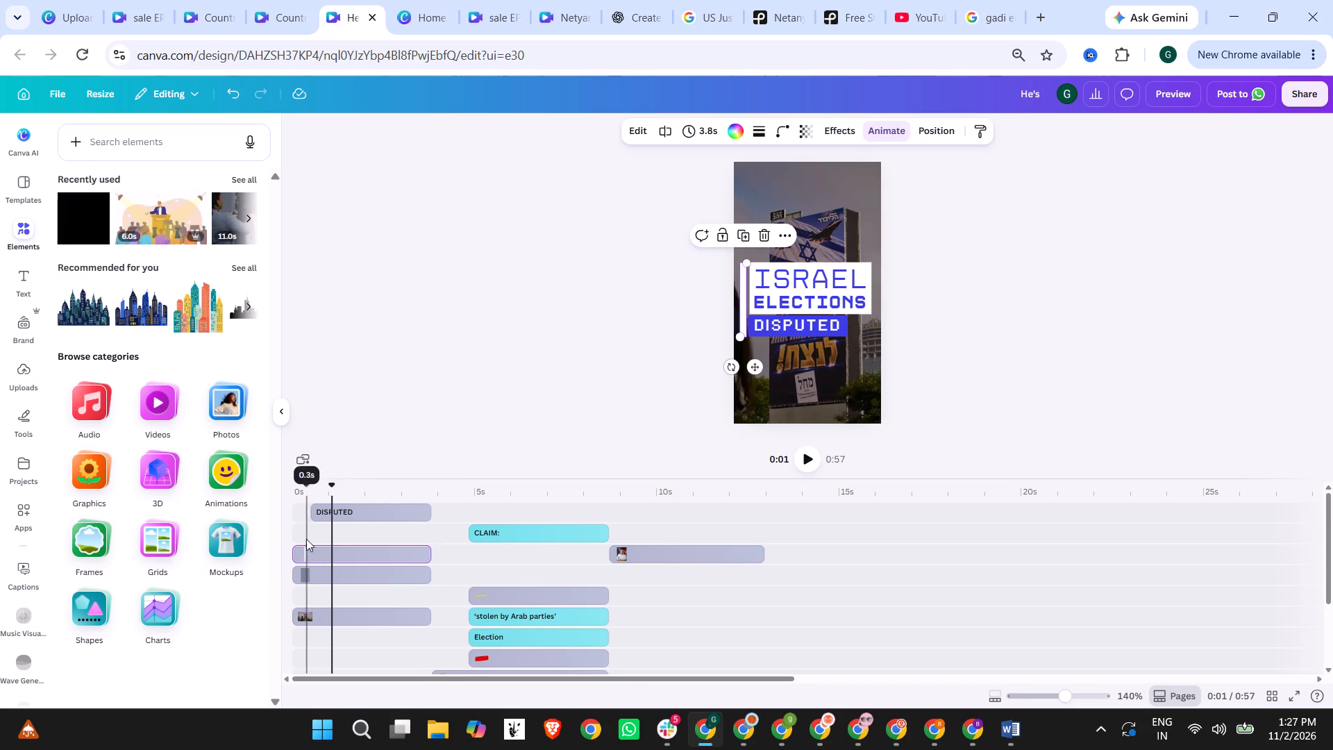
drag(292, 552, 315, 552)
click(306, 532)
drag(298, 552, 313, 552)
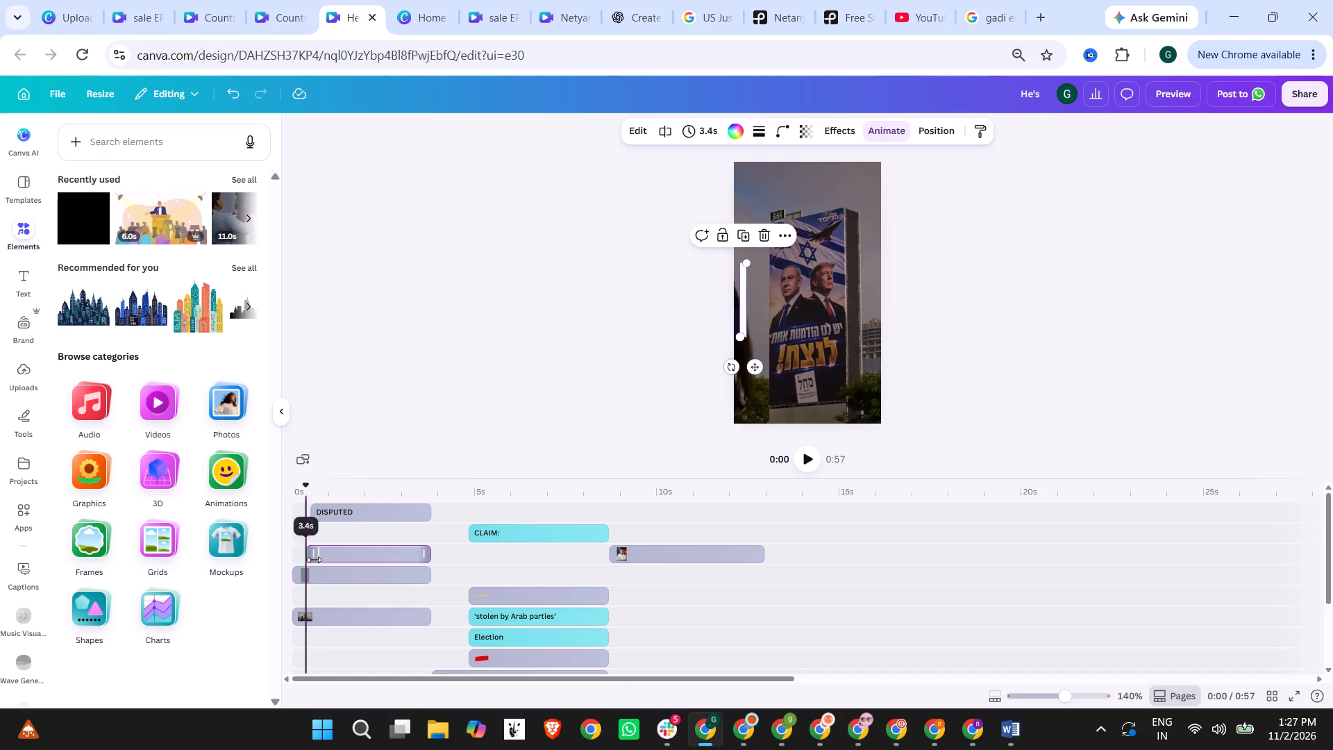
drag(297, 571, 317, 571)
drag(317, 571, 310, 571)
click(371, 431)
Play the video from the start through the opening into the claim scene to check the timing.
scroll(390, 492, down, 2)
scroll(399, 566, up, 5)
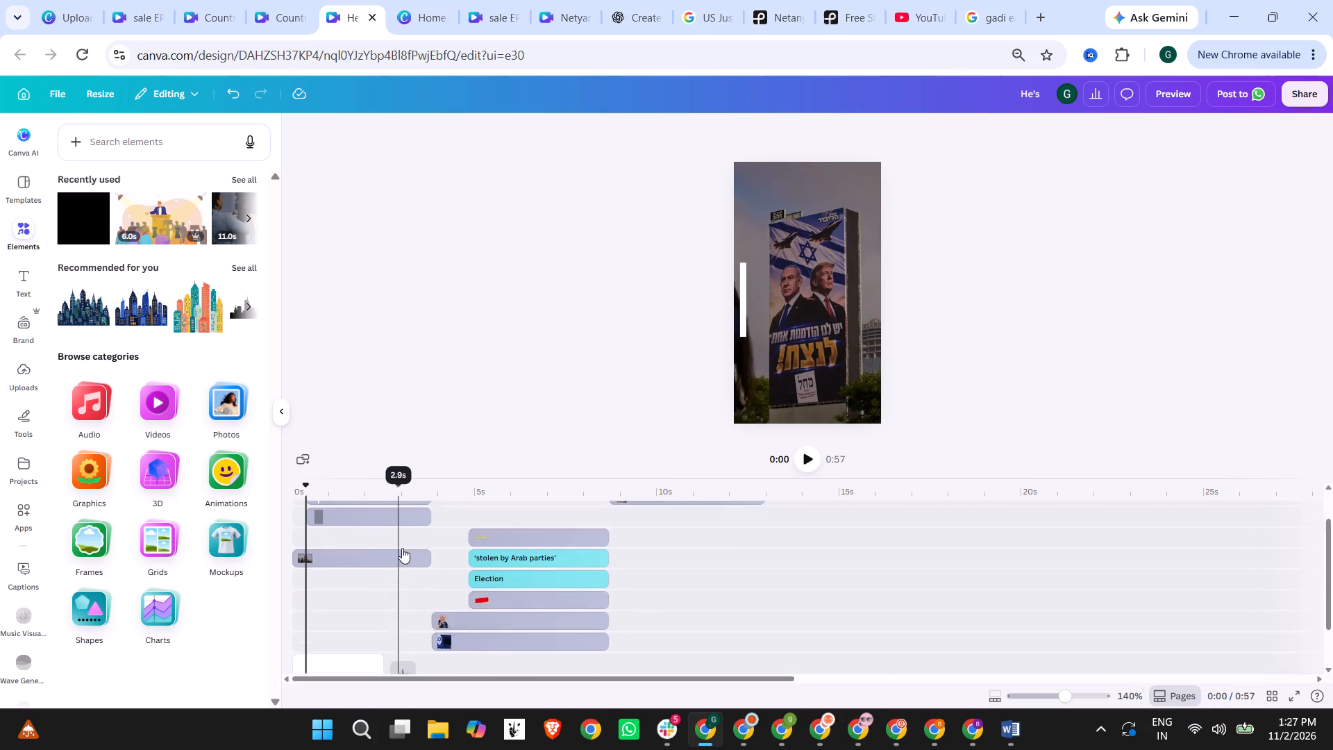
drag(302, 488, 289, 491)
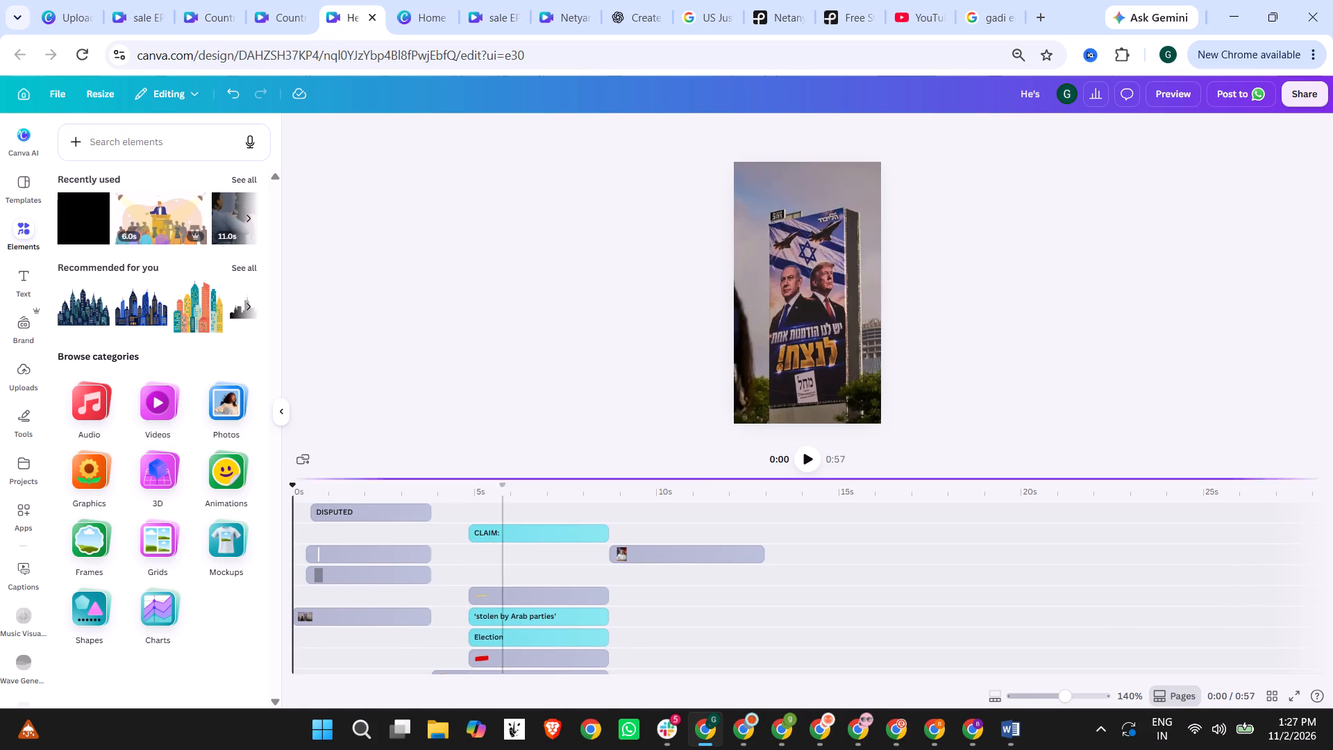
click(801, 451)
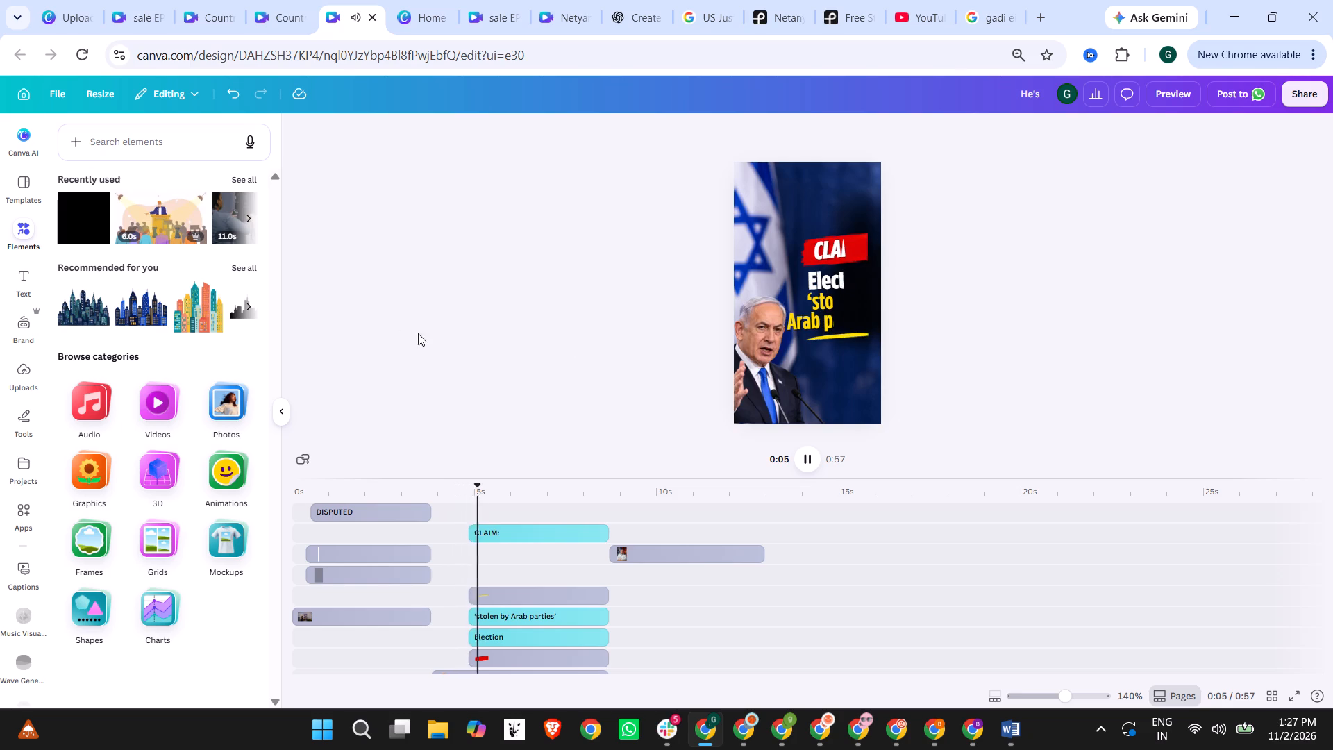
scroll(560, 406, down, 5)
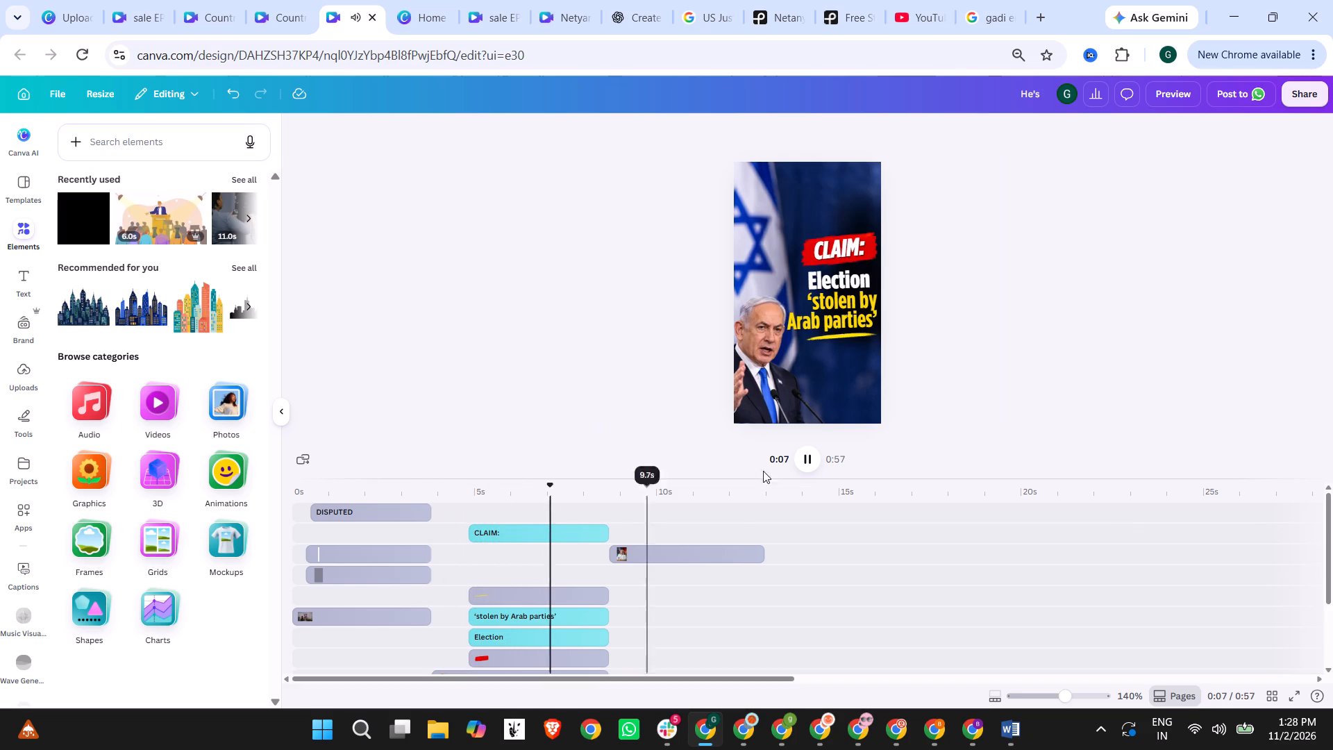
click(811, 452)
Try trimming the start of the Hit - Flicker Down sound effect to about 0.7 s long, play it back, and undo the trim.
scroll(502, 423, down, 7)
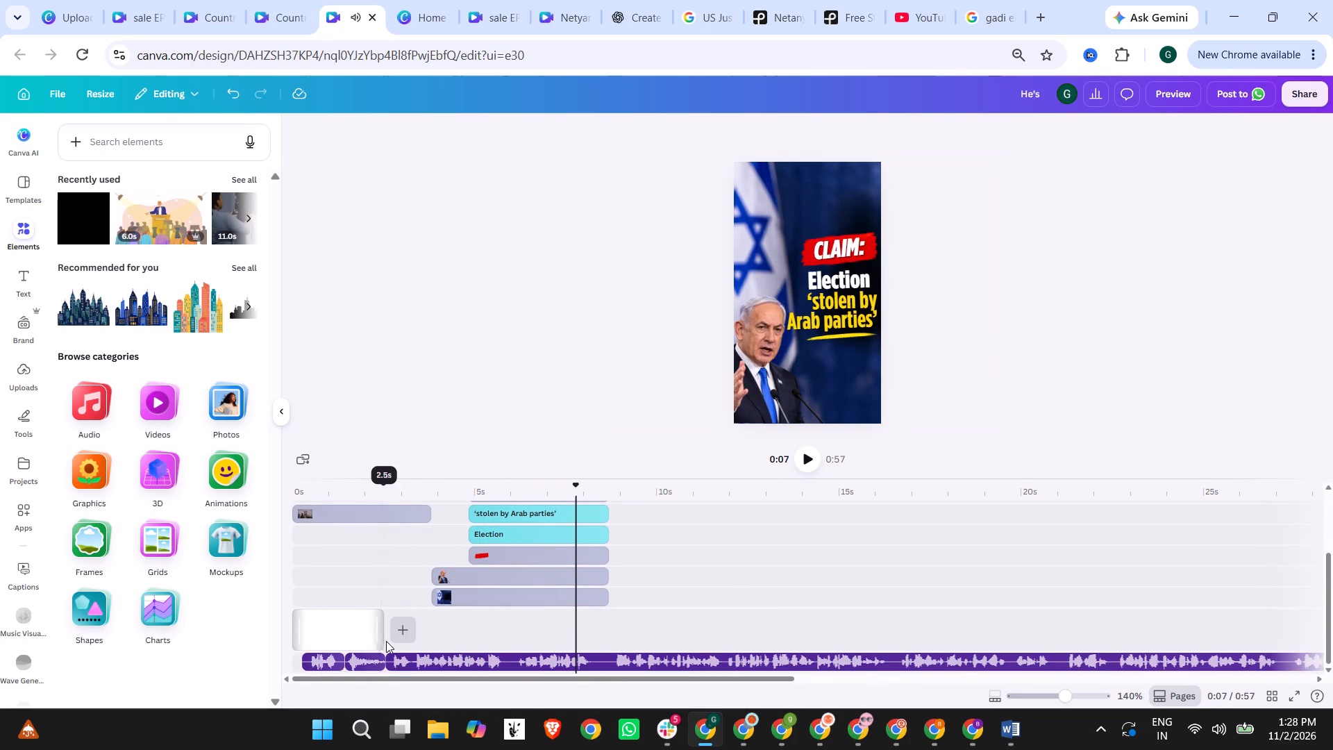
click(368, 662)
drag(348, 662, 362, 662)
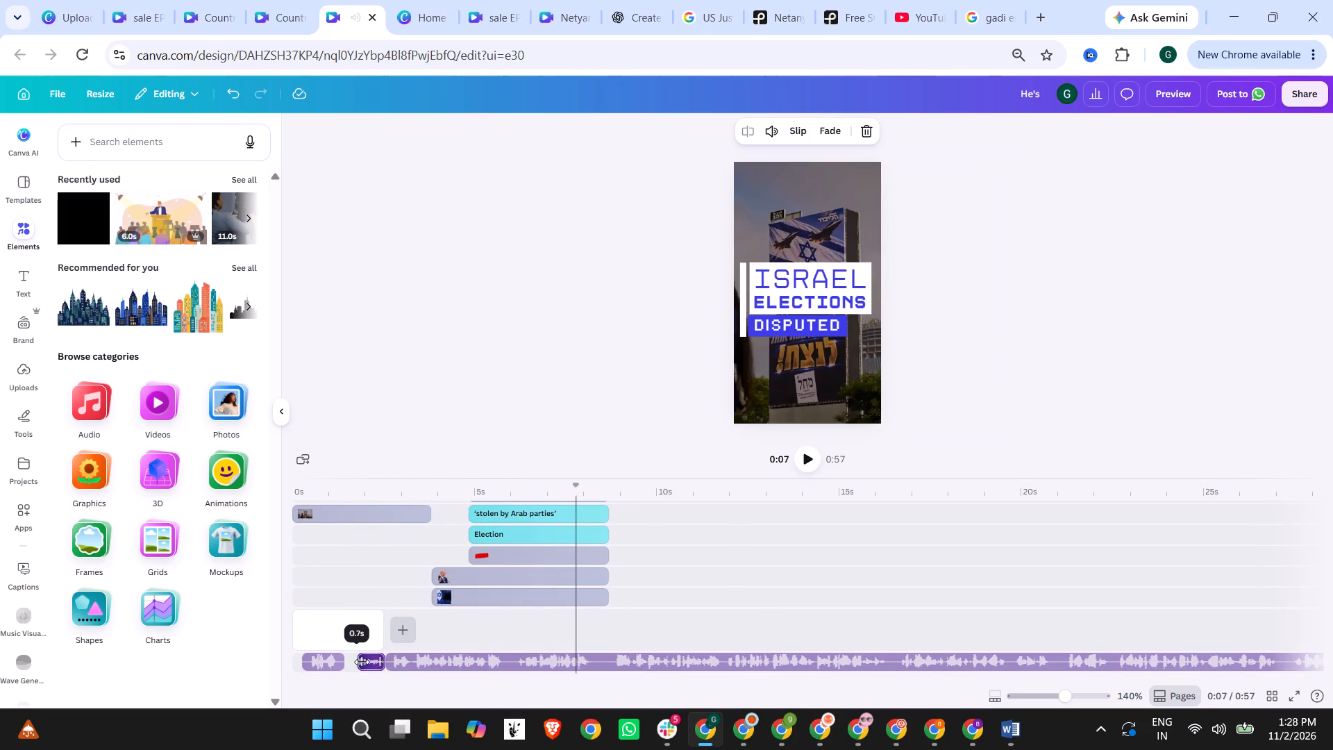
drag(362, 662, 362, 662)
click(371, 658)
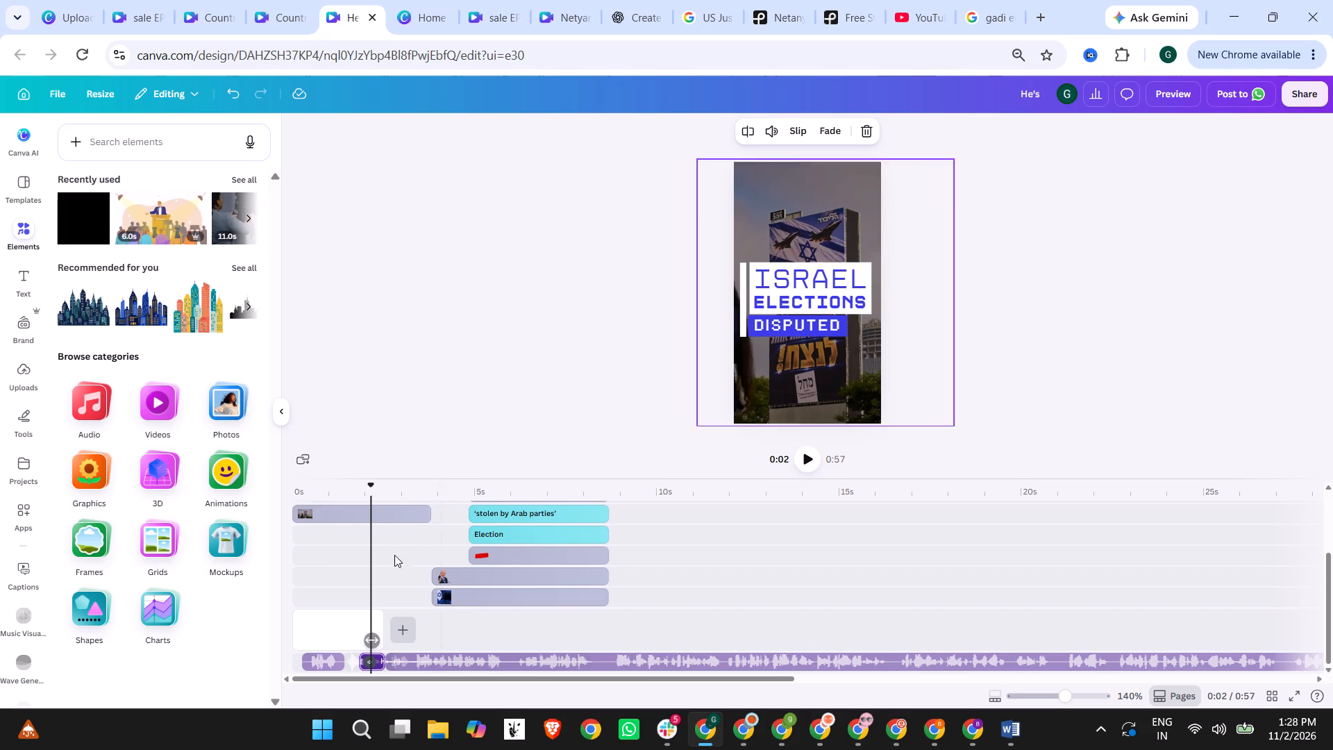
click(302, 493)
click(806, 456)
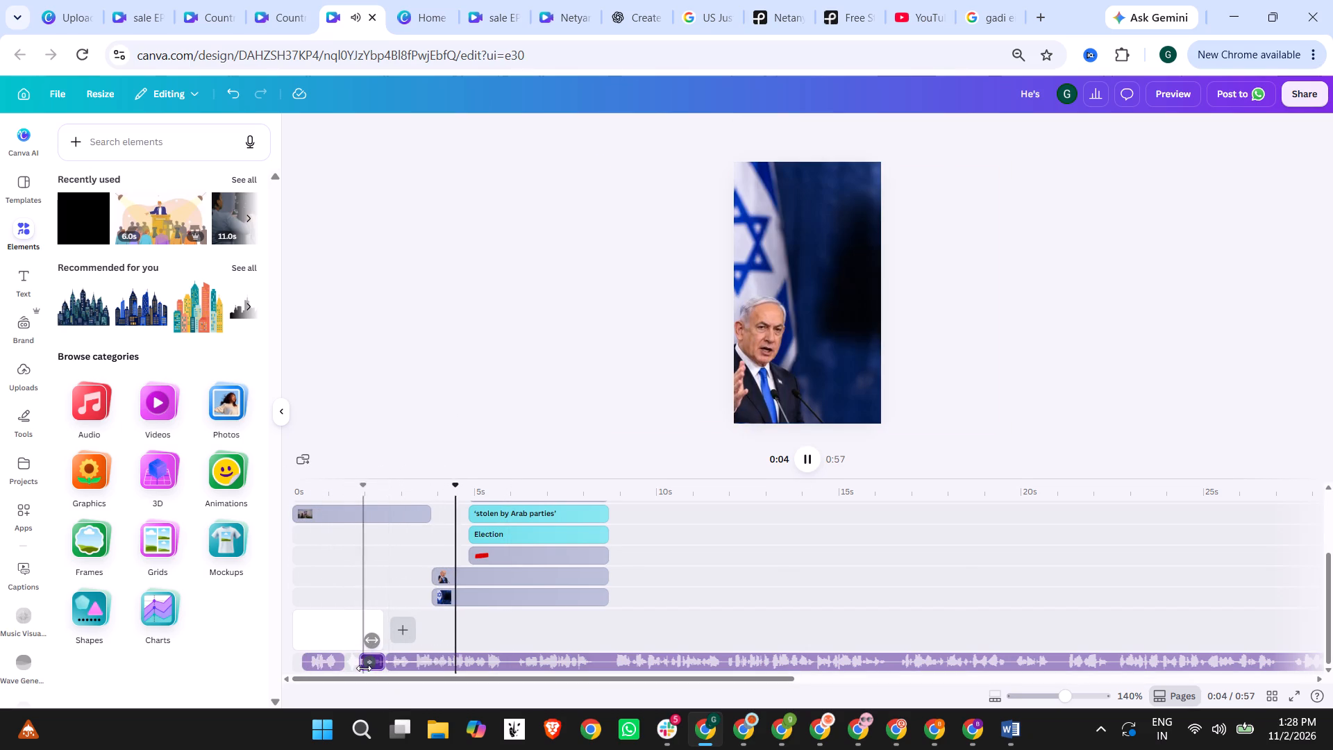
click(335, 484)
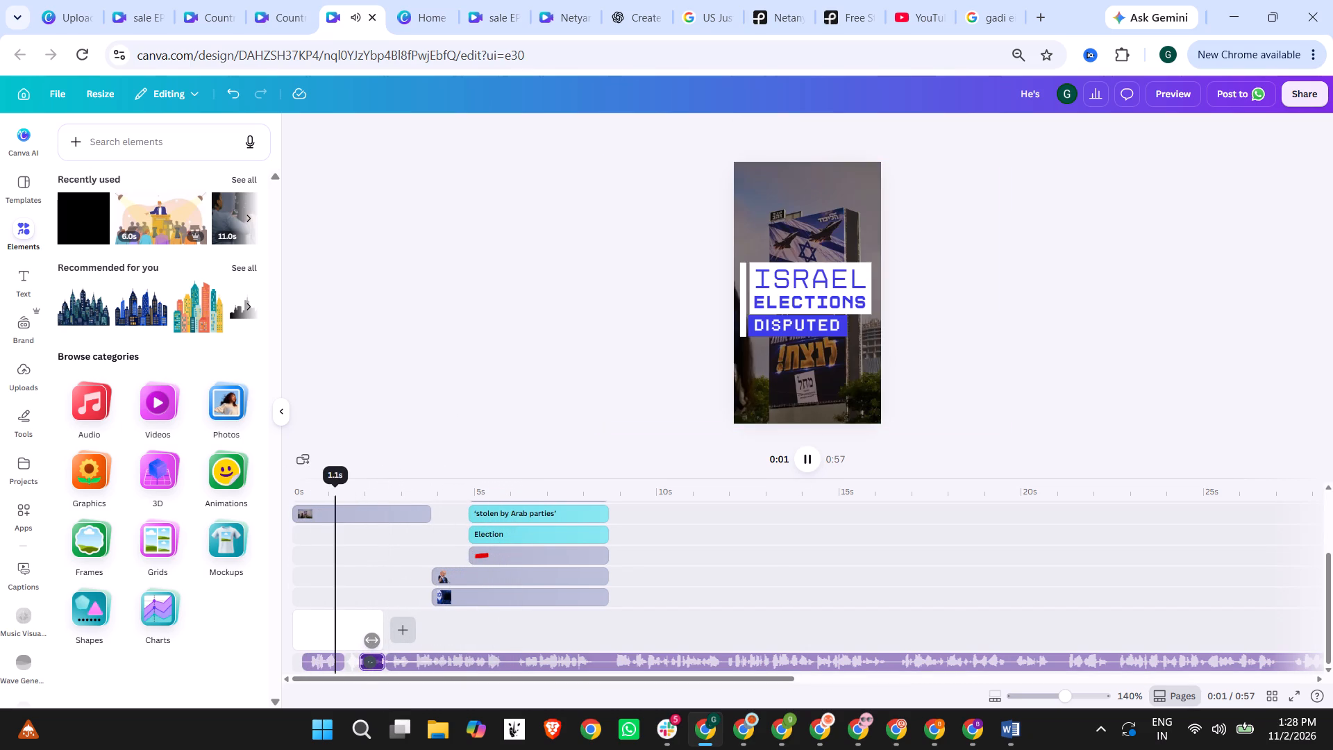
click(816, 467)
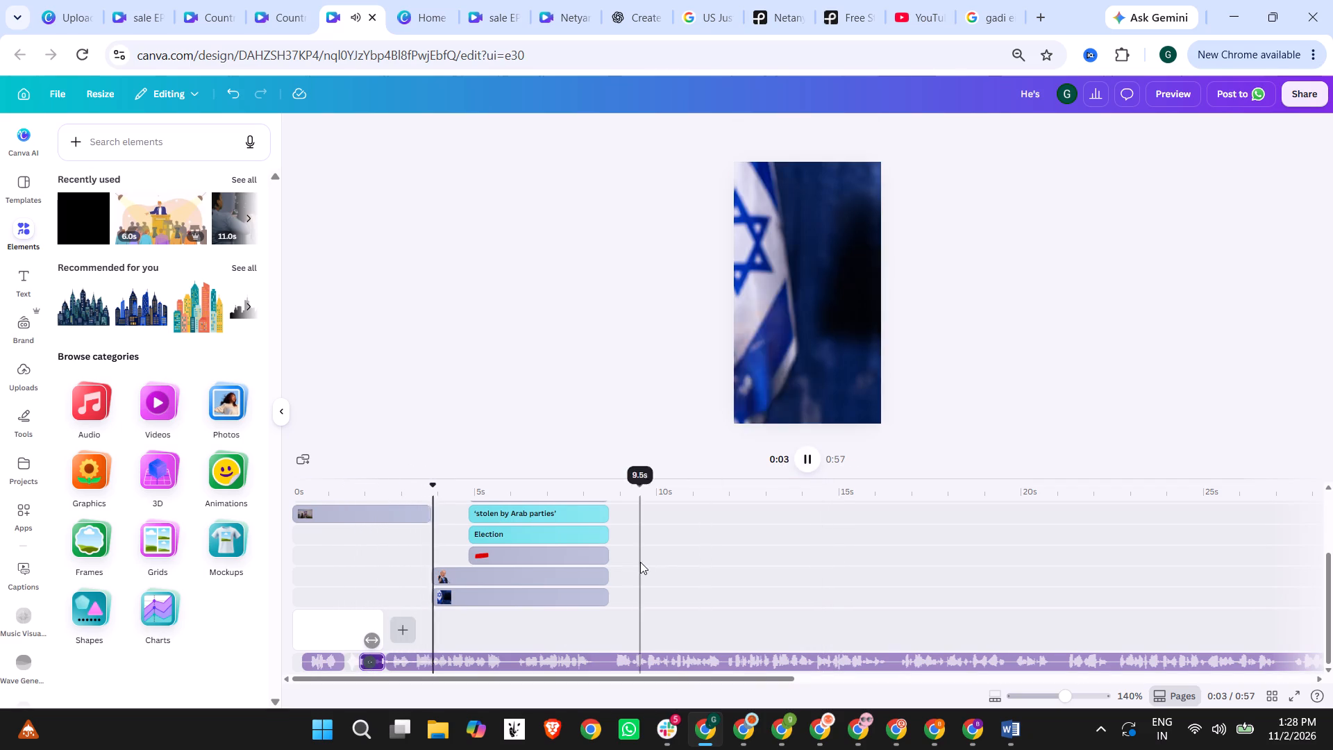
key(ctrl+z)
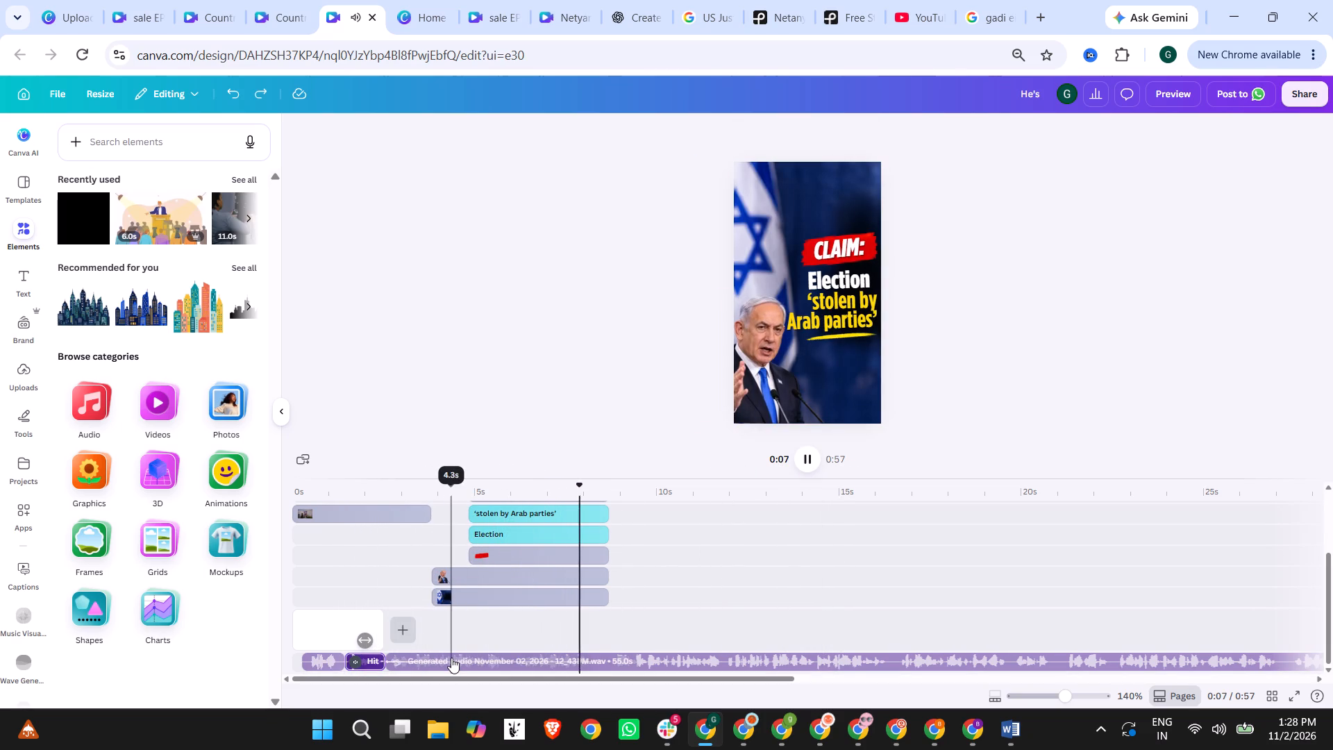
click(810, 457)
Move the 55.0 s voiceover clip to about 3.8 s, where the claim scene begins.
scroll(529, 622, up, 3)
scroll(528, 622, down, 5)
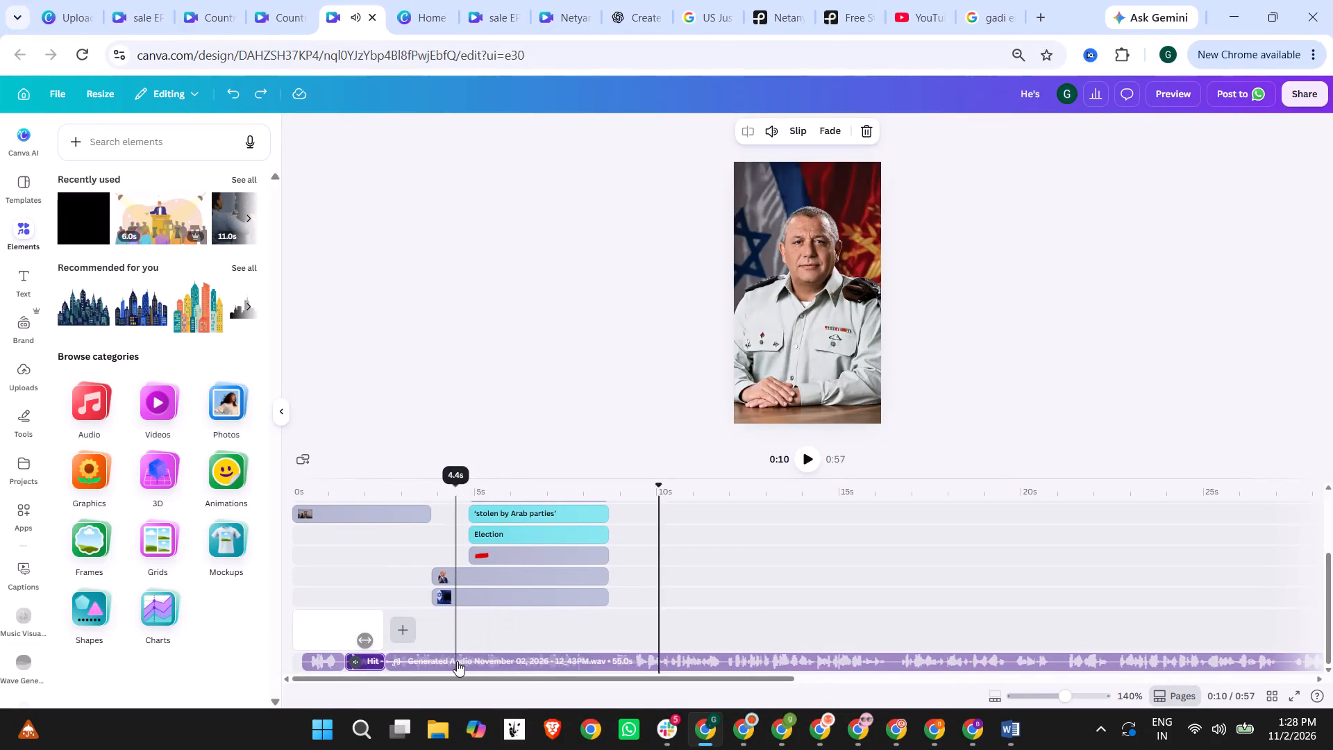
drag(457, 661, 504, 662)
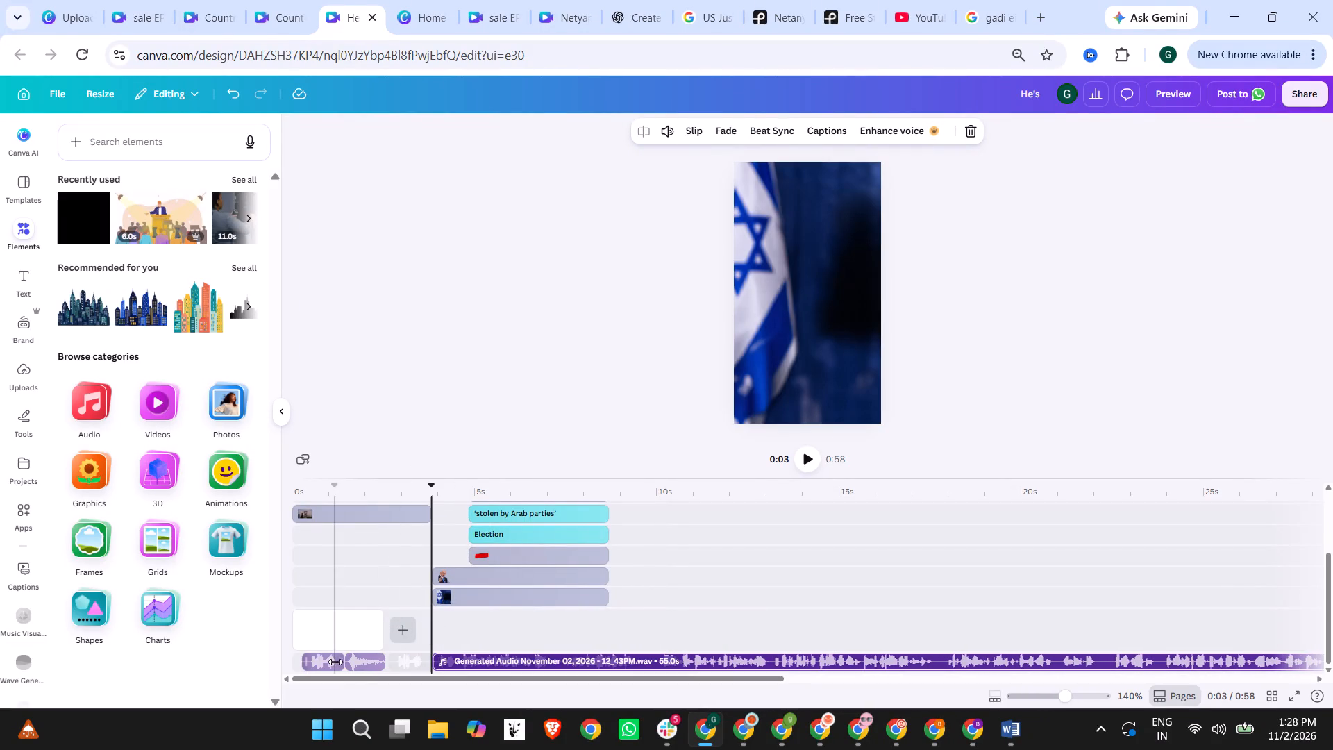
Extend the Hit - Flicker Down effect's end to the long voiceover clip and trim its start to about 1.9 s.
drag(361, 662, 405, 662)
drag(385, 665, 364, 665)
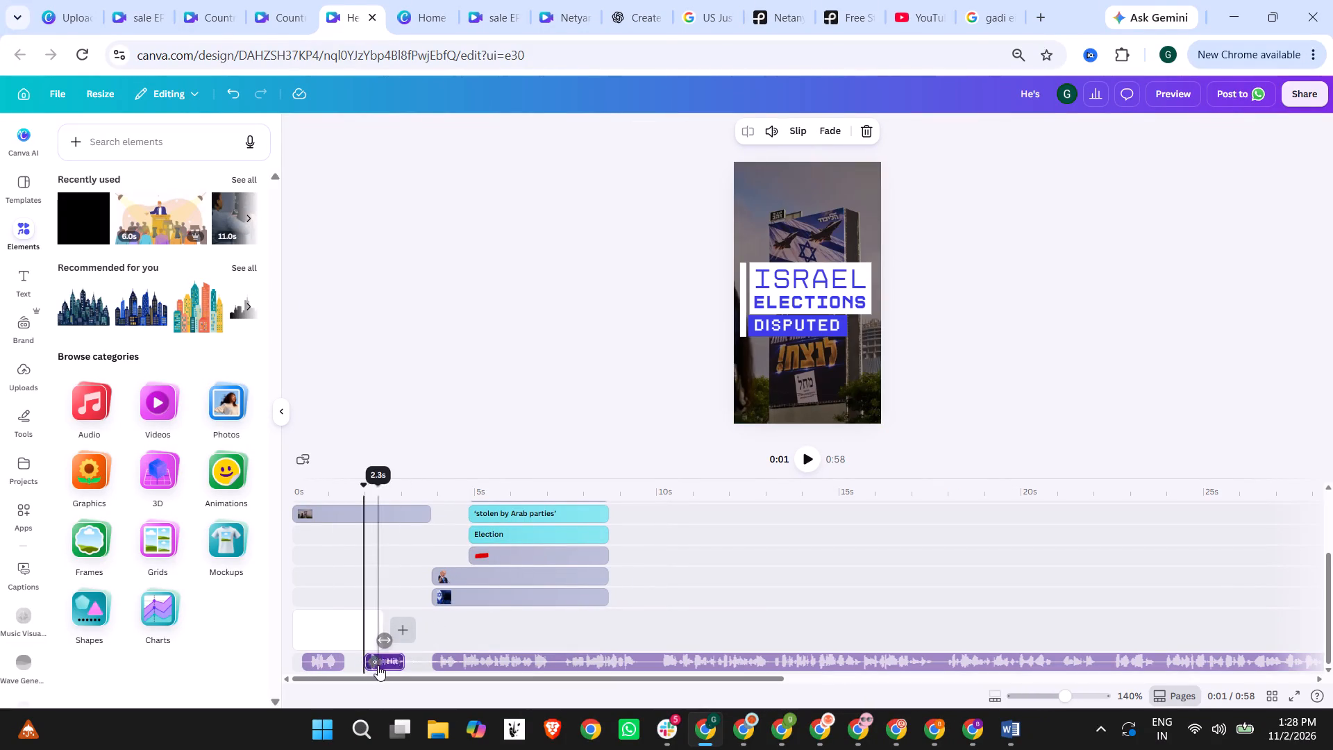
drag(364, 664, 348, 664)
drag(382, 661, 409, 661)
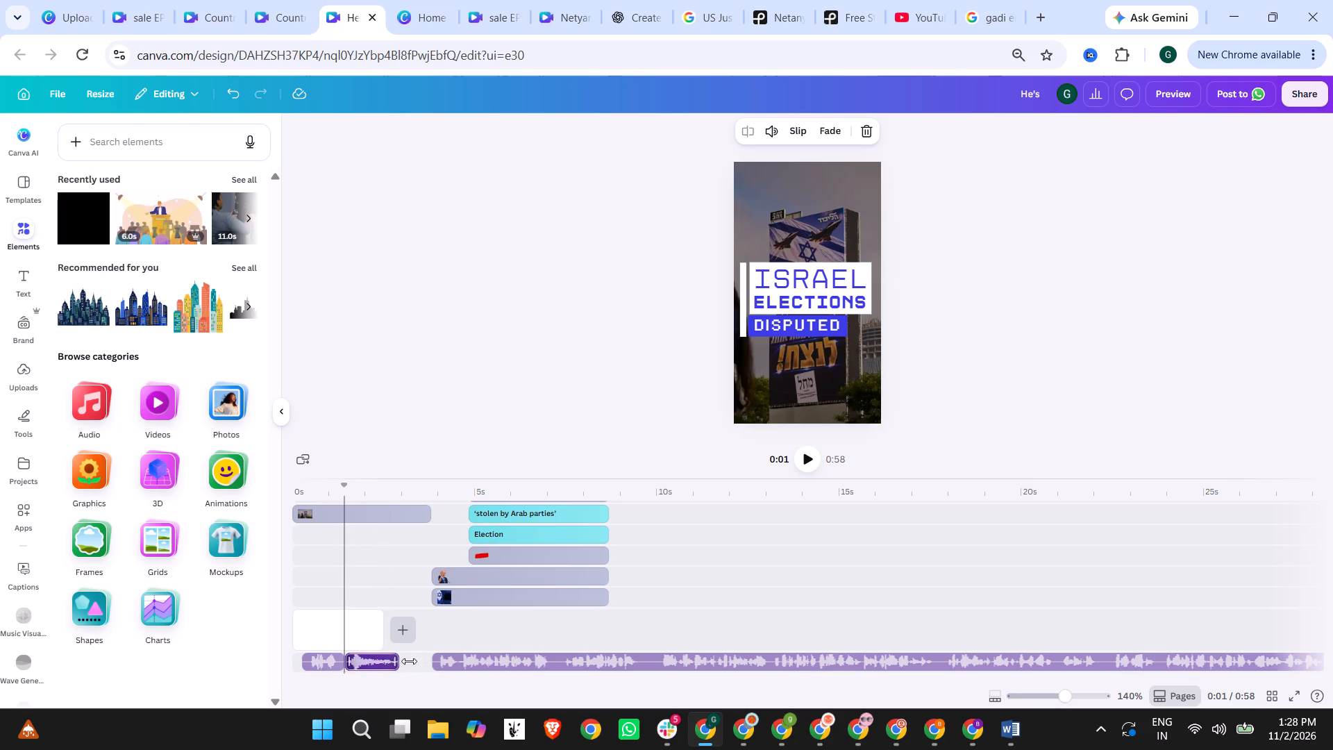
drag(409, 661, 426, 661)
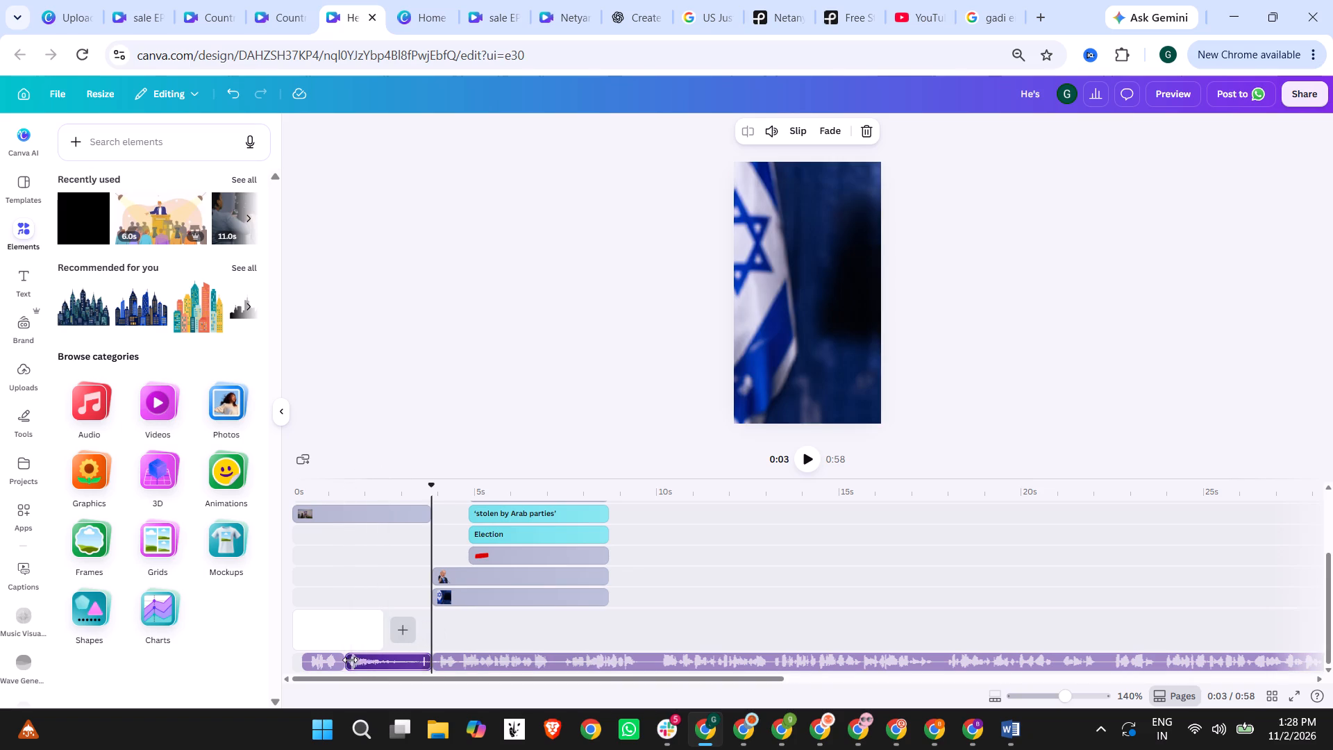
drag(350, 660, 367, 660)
Play the video from the start into the claim scene to check the sound effect's timing.
click(287, 490)
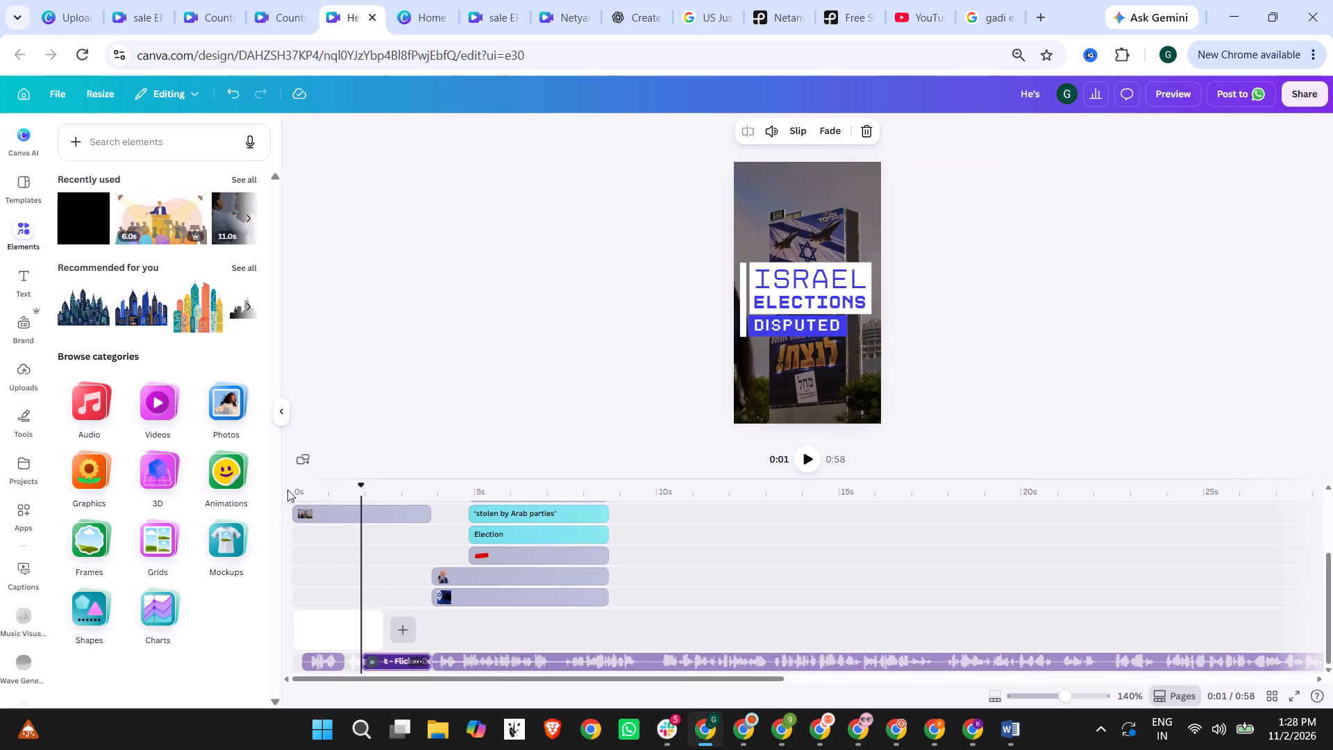
click(294, 489)
click(810, 457)
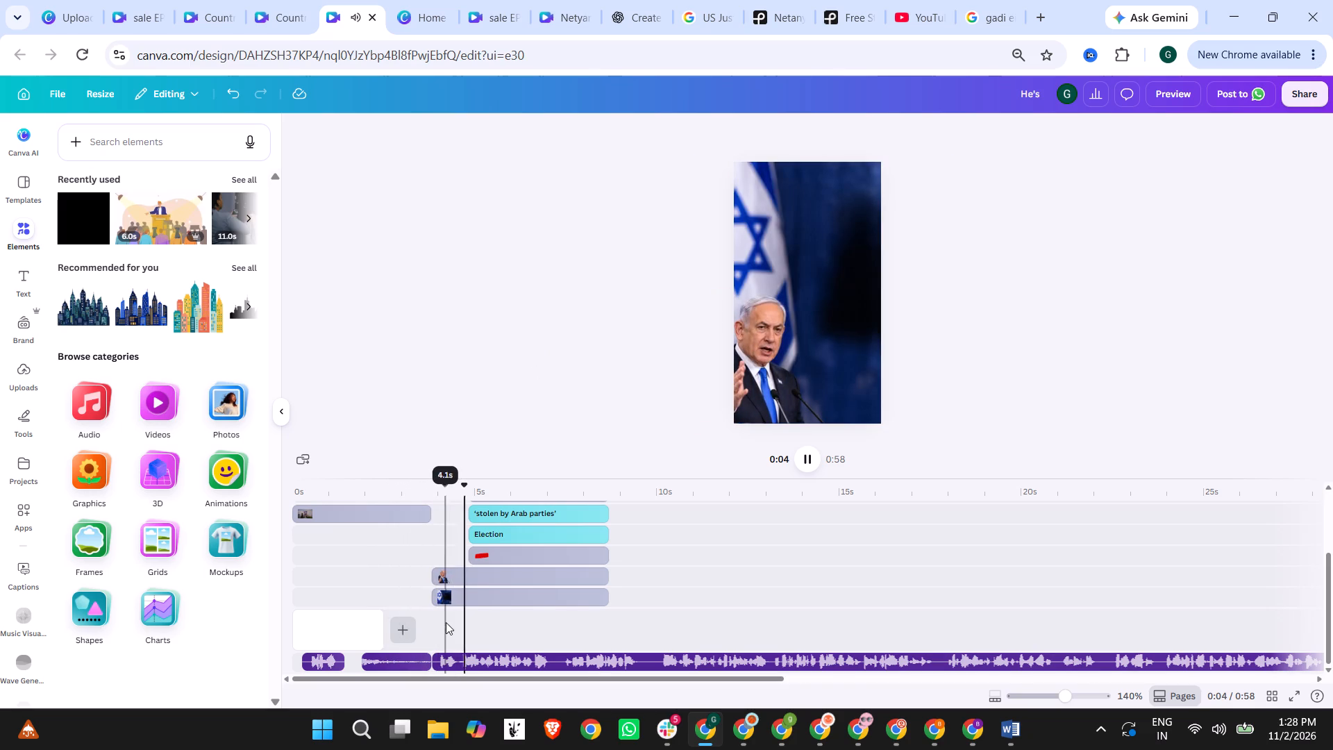
scroll(448, 626, up, 7)
scroll(421, 576, down, 6)
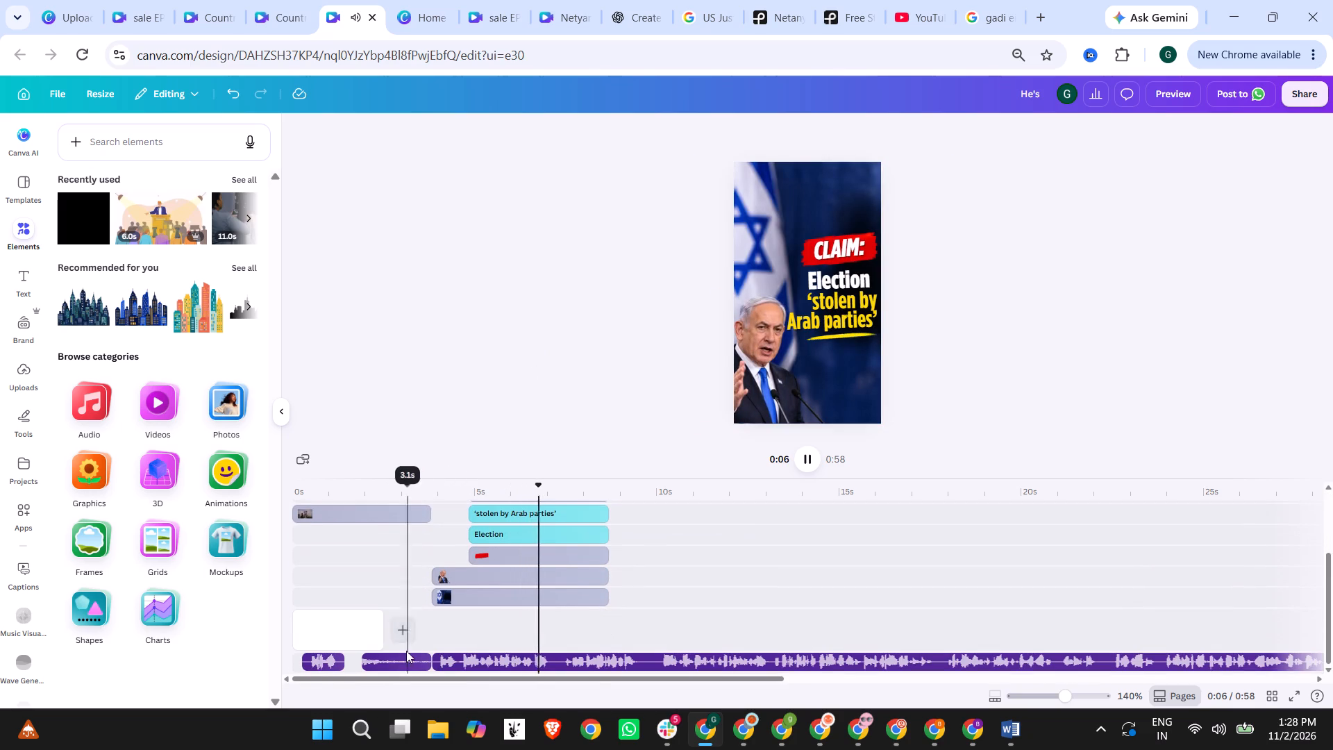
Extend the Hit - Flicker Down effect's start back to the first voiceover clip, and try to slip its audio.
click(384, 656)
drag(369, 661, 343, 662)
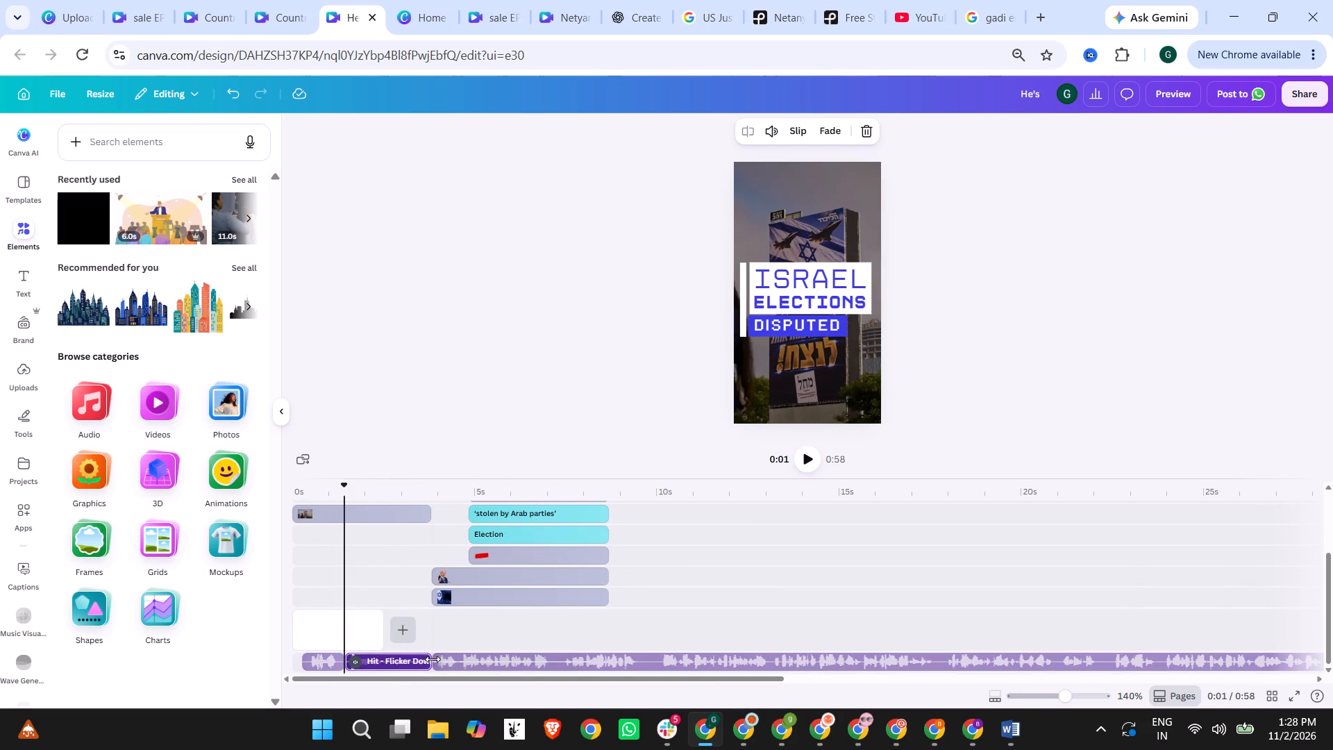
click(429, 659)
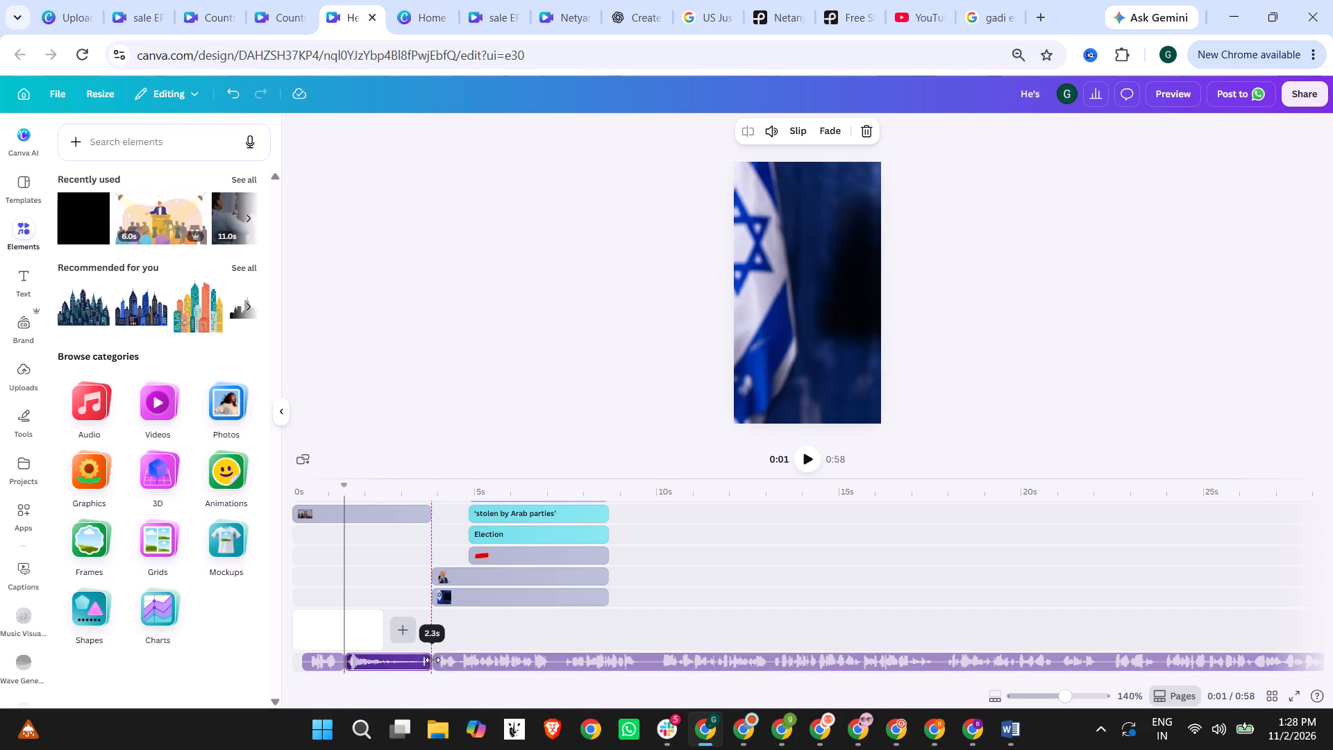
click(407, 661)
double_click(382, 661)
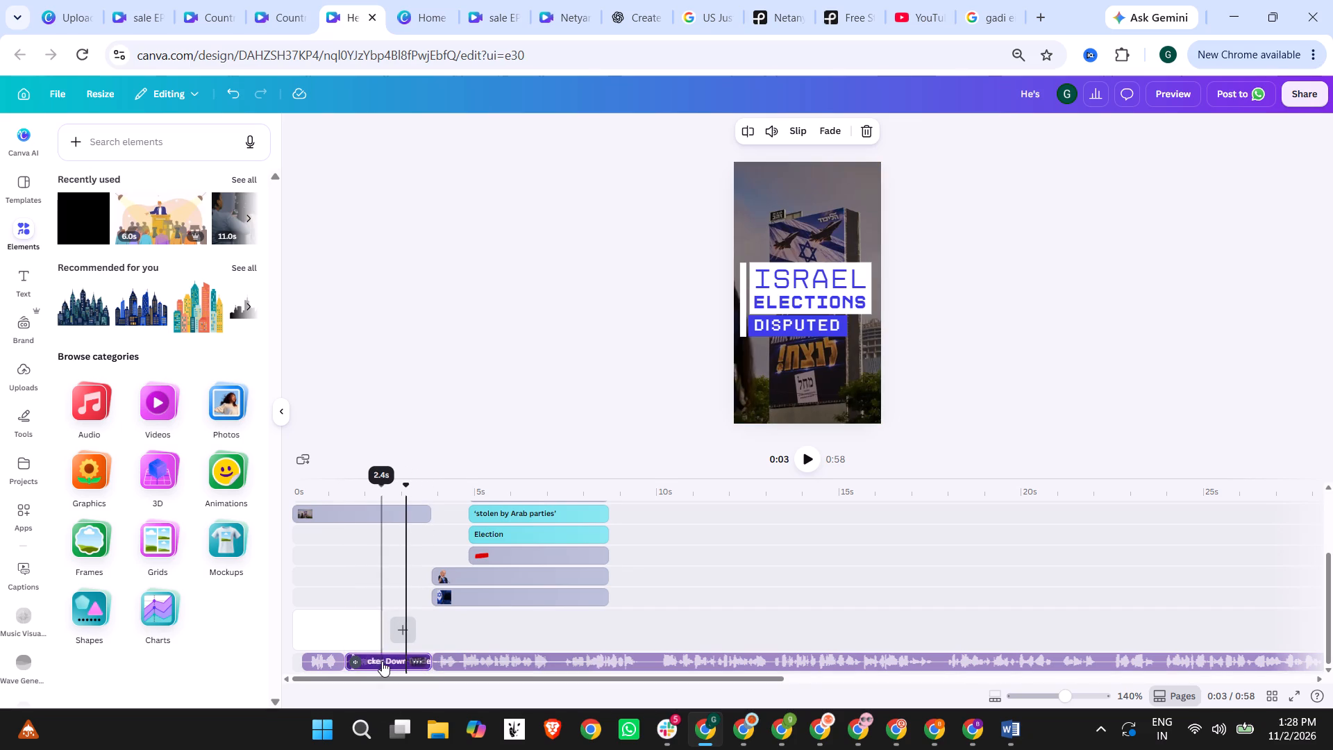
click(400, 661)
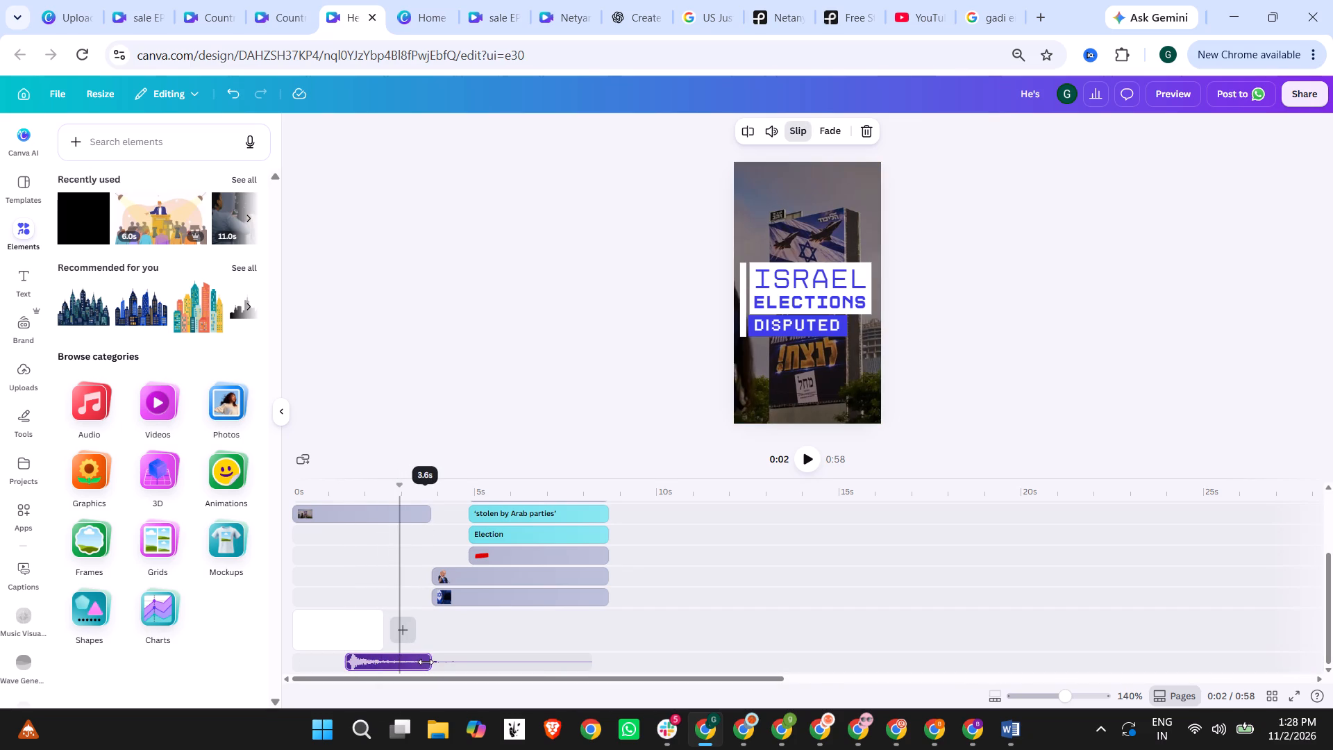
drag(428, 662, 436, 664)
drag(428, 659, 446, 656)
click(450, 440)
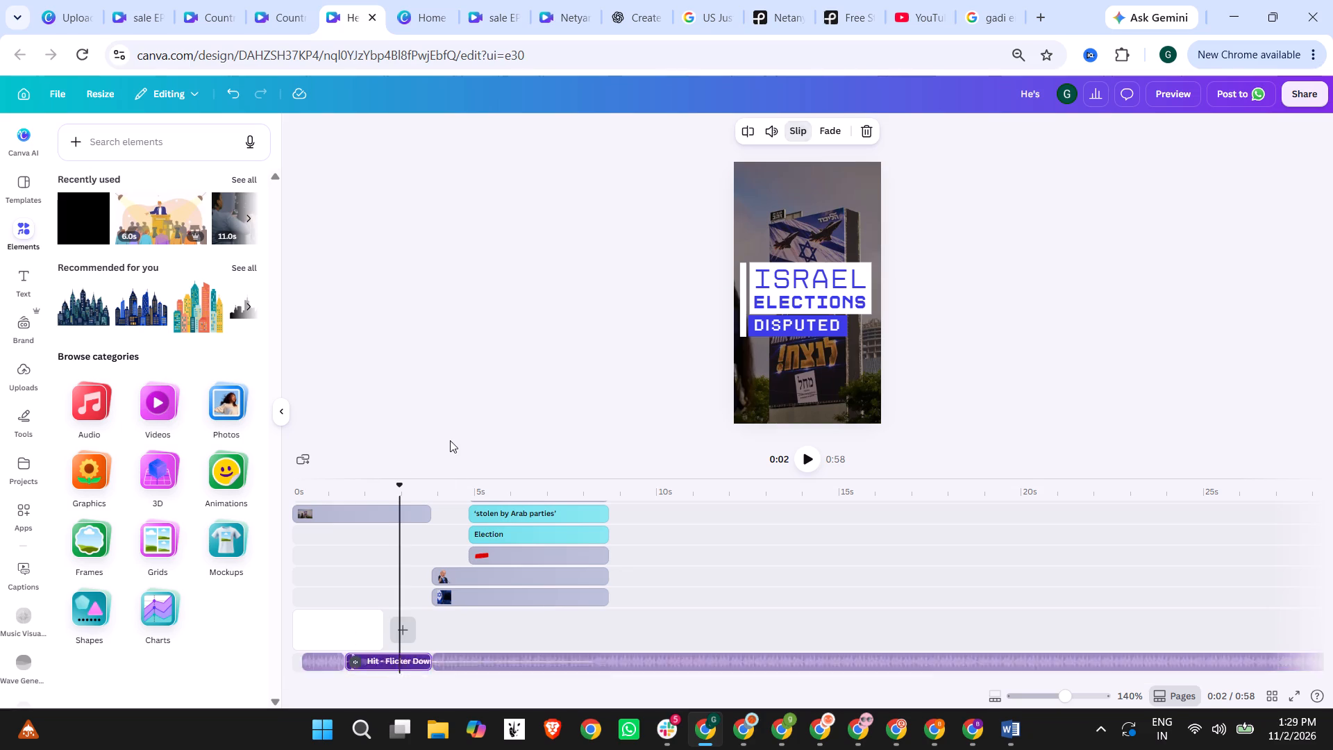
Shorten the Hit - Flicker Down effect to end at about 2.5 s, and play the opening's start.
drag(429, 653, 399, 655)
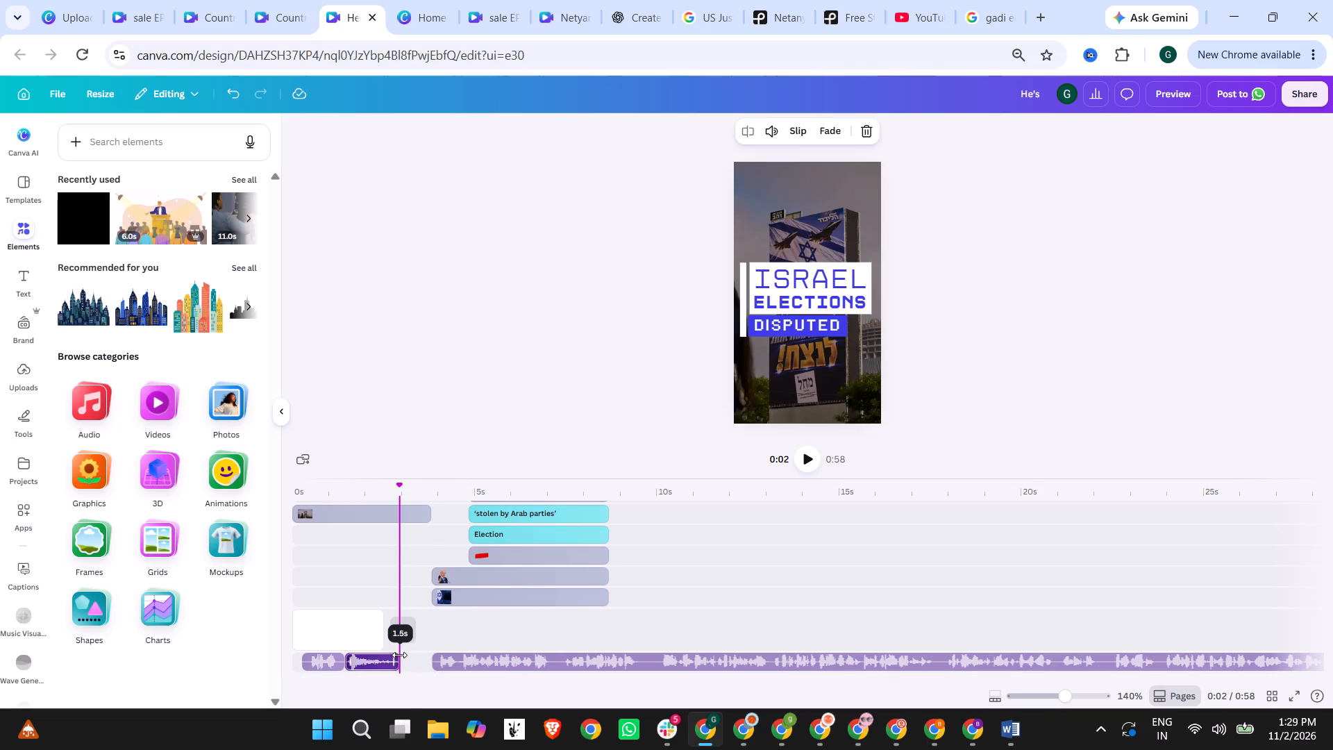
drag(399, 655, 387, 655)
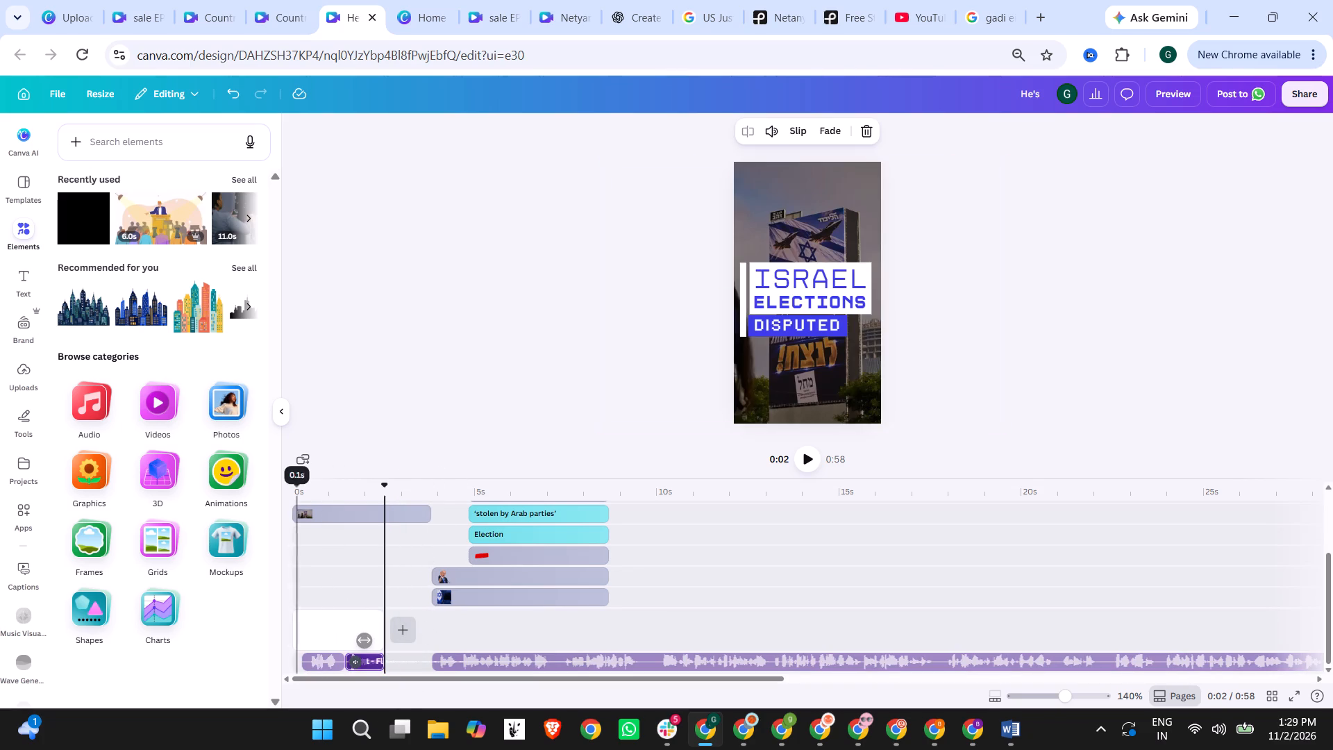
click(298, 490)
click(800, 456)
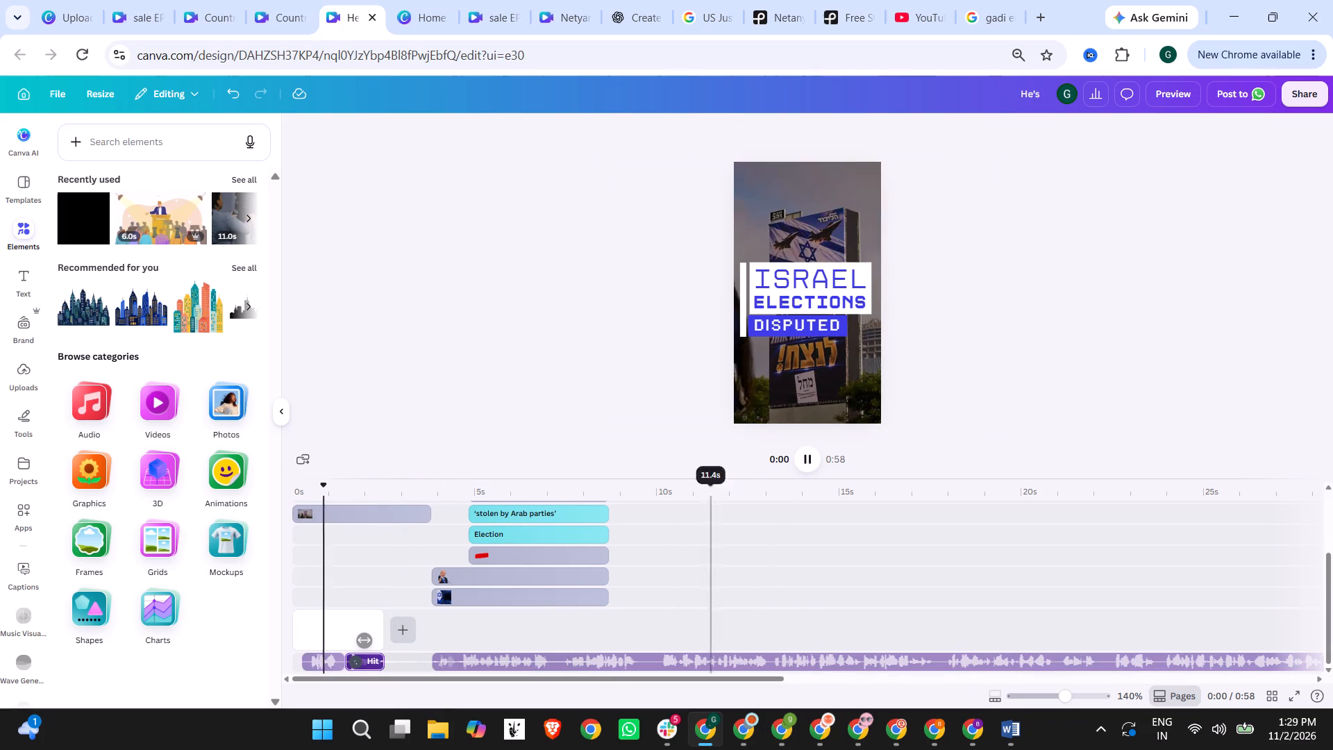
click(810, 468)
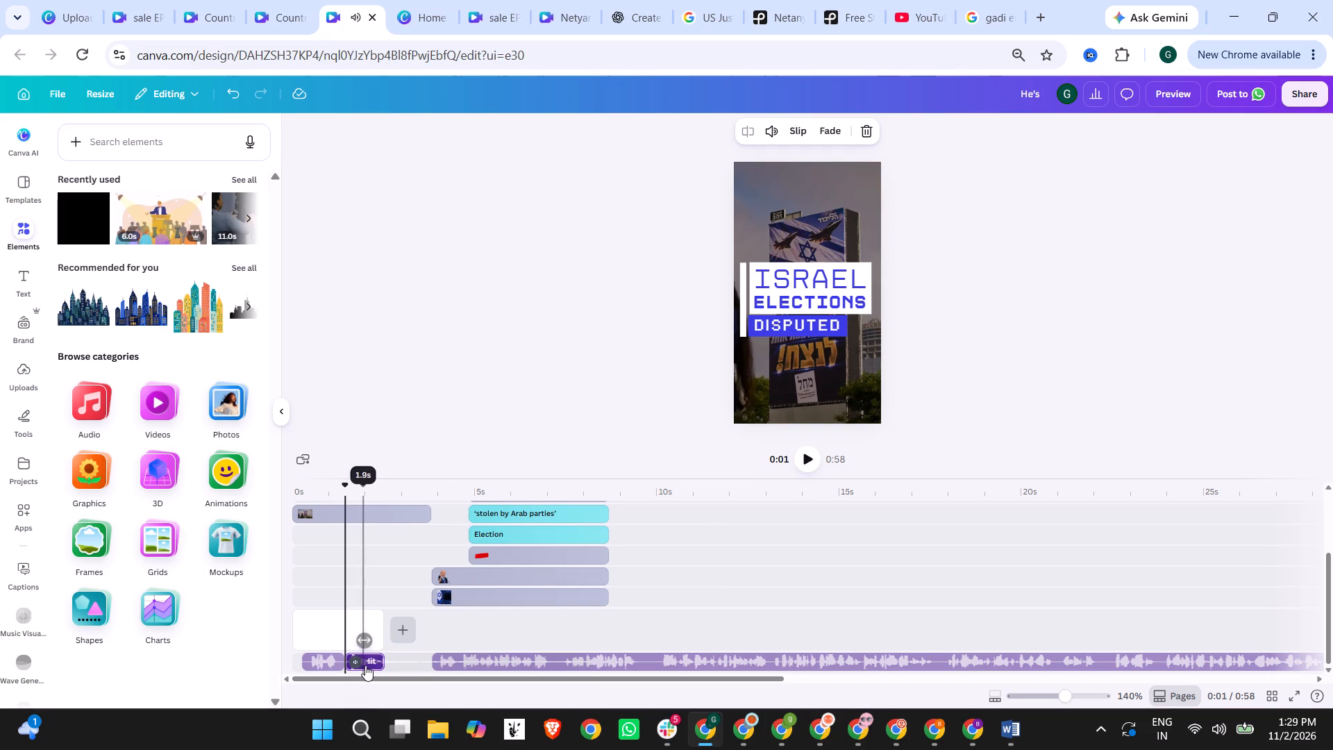
Move the Hit - Flicker Down effect to start at about 2.2 s, and play the video from near the start into the officer scene.
drag(366, 665, 394, 665)
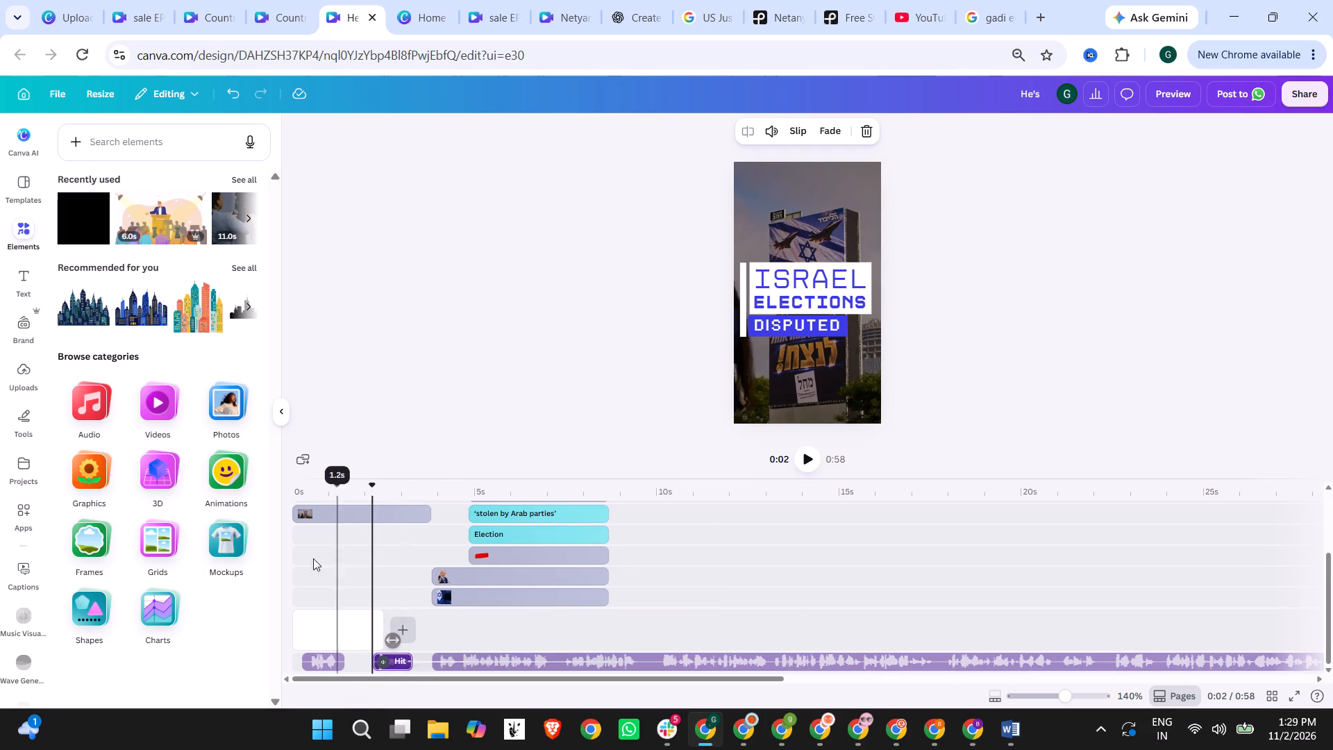
click(309, 480)
click(305, 488)
click(806, 458)
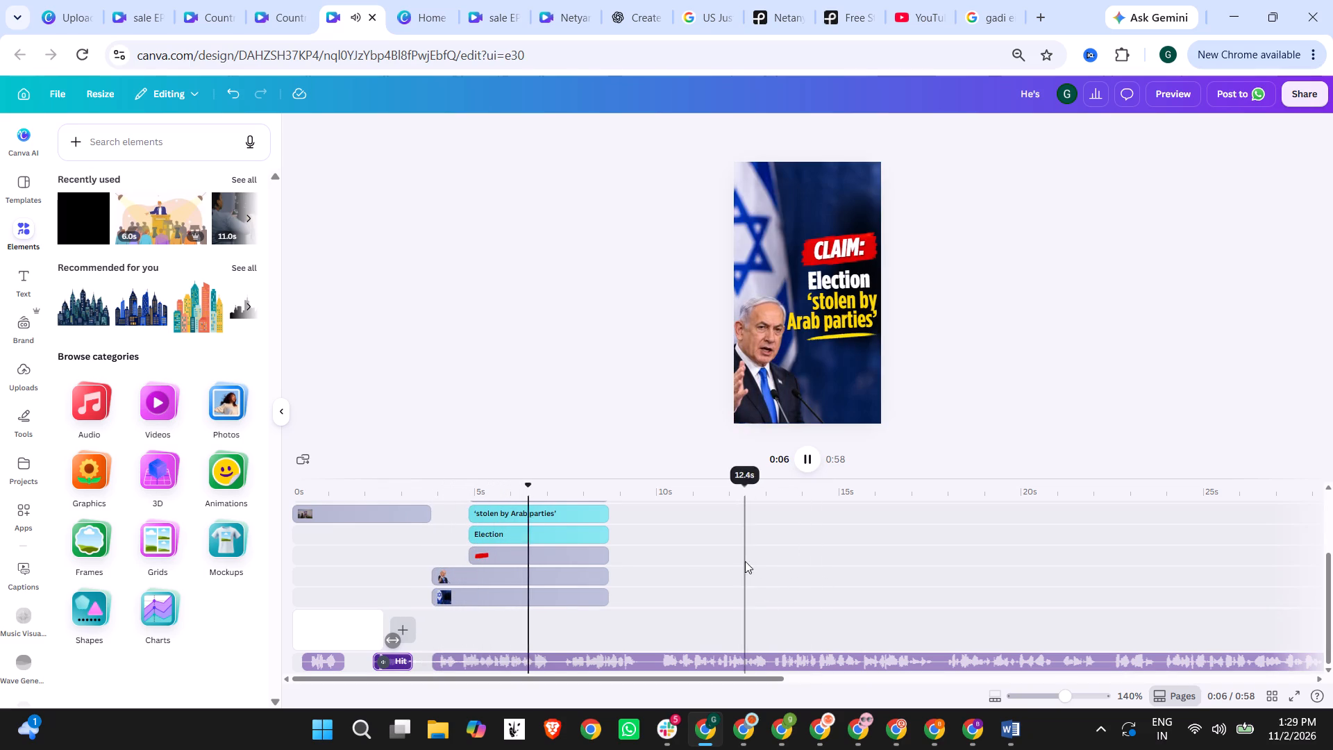
scroll(666, 581, up, 5)
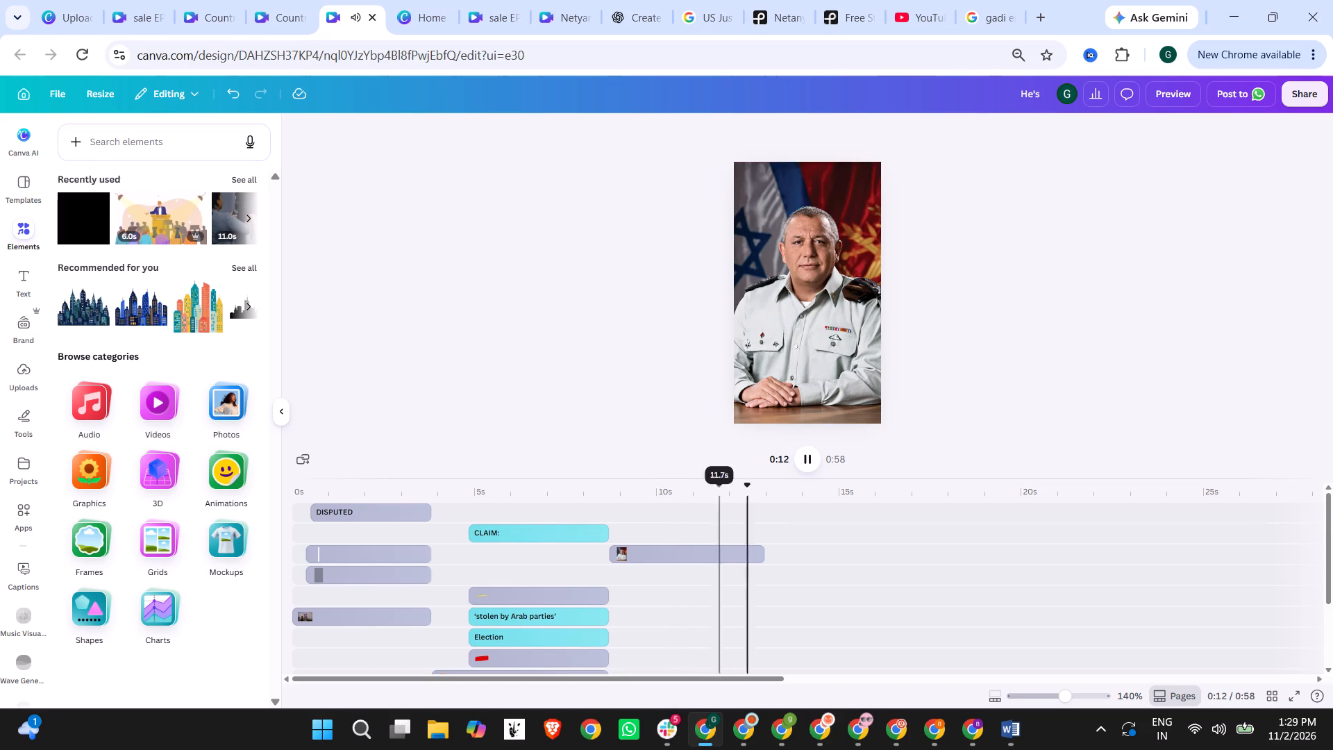
click(819, 453)
Split the officer photo into editable layers.
click(675, 554)
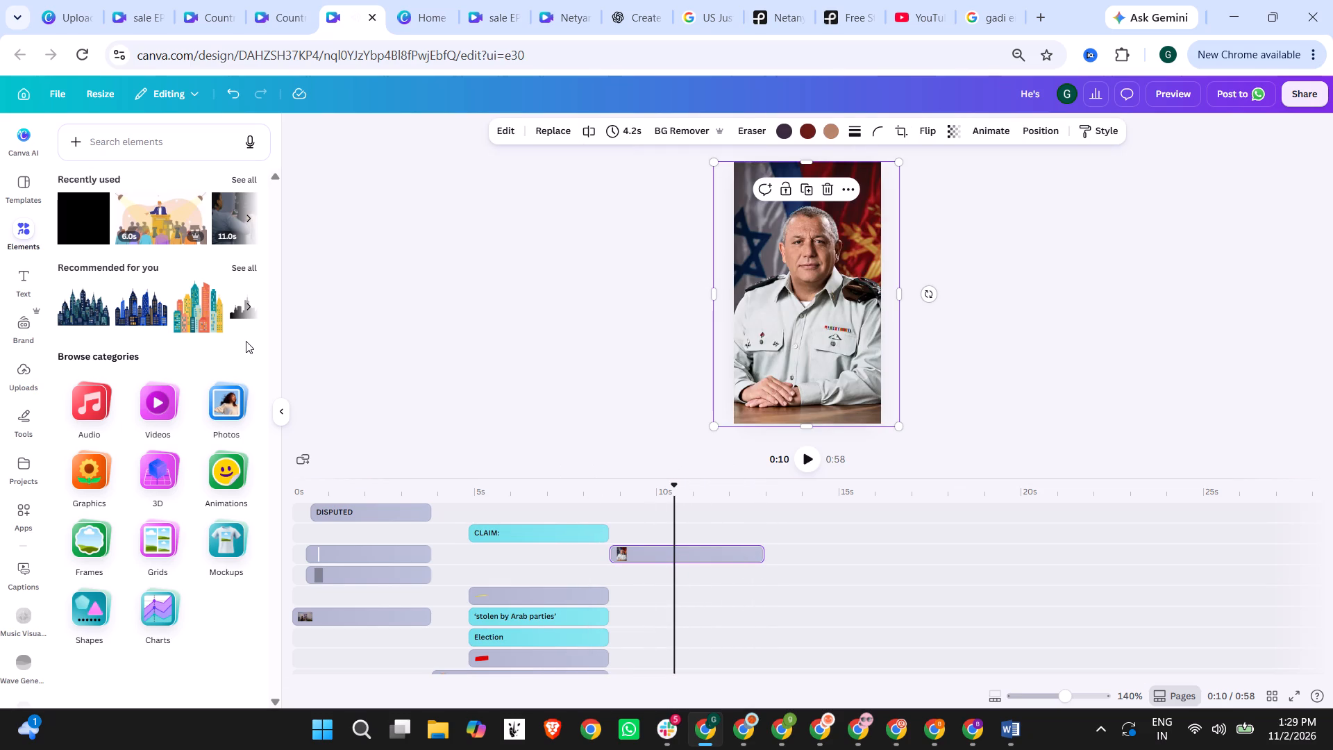
click(518, 123)
click(126, 269)
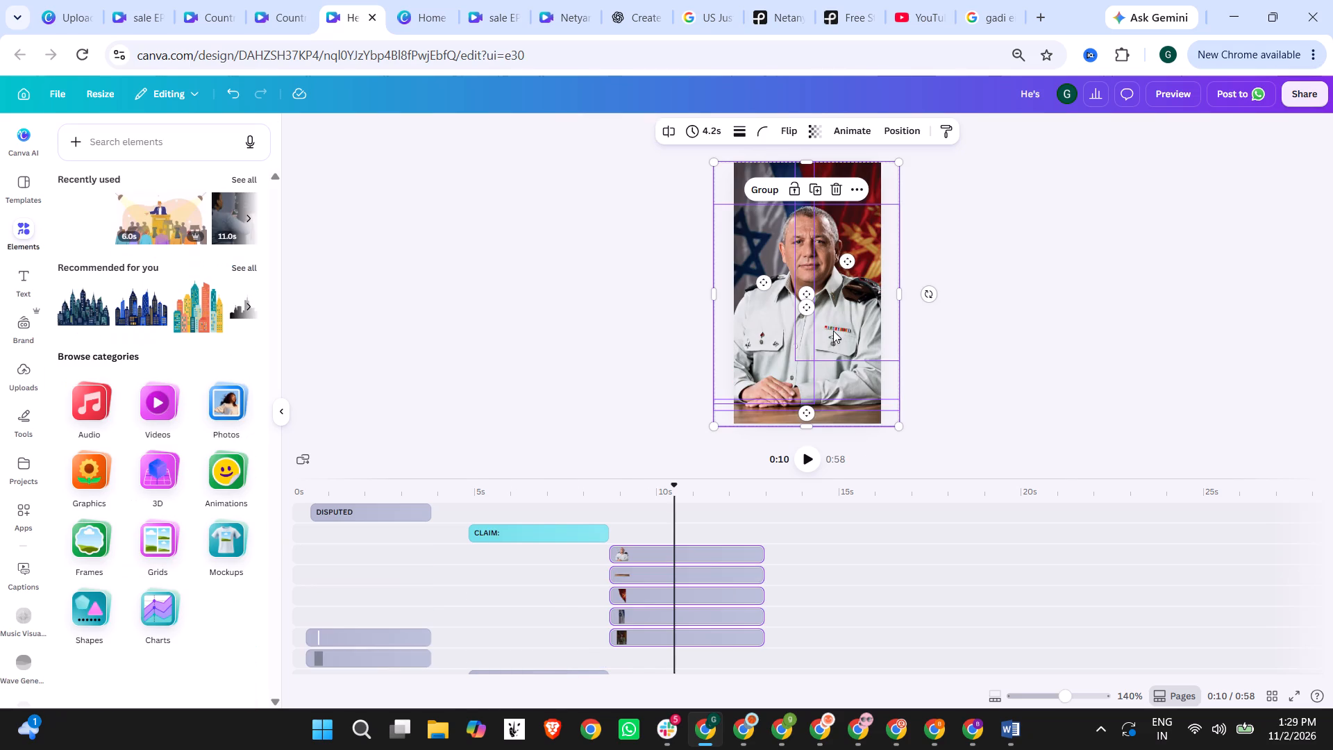
click(1155, 340)
Apply the Breathe animation to the cut-out officer layer, and play the officer scene to check the motion.
click(832, 334)
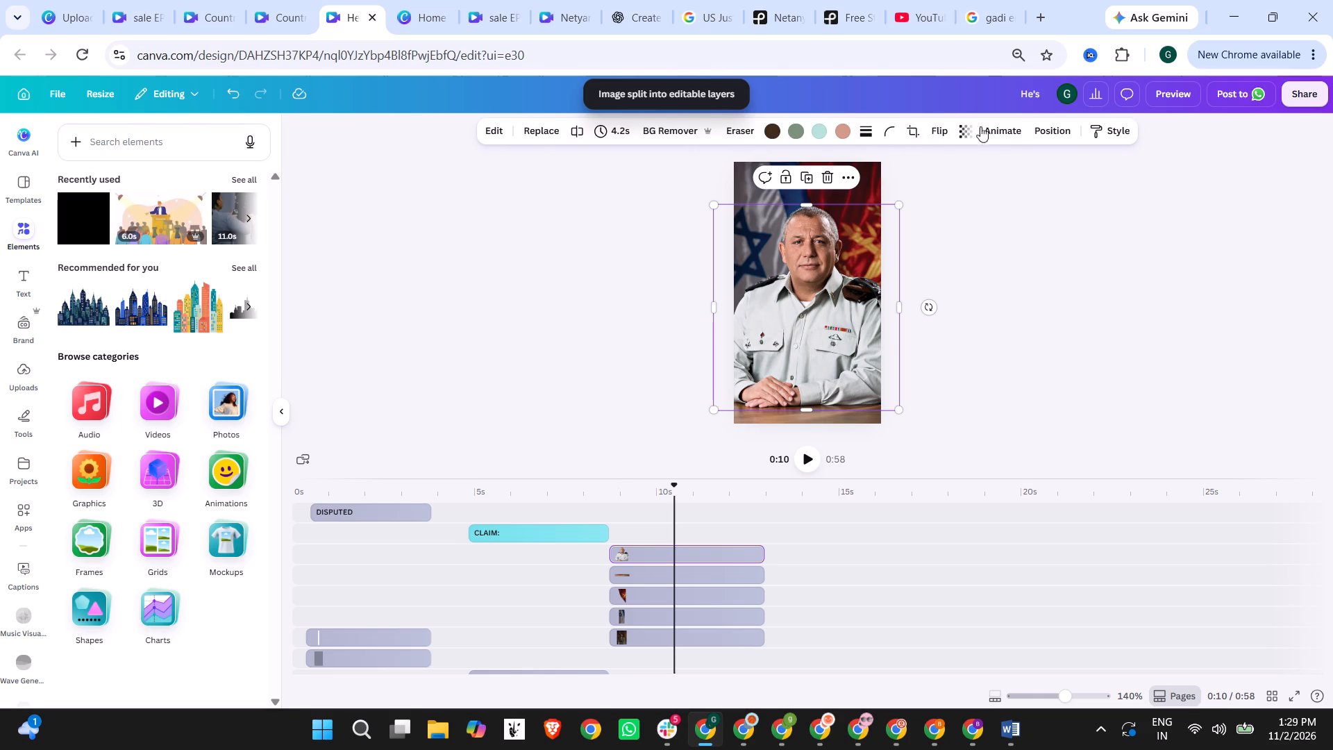
click(995, 133)
scroll(195, 487, down, 5)
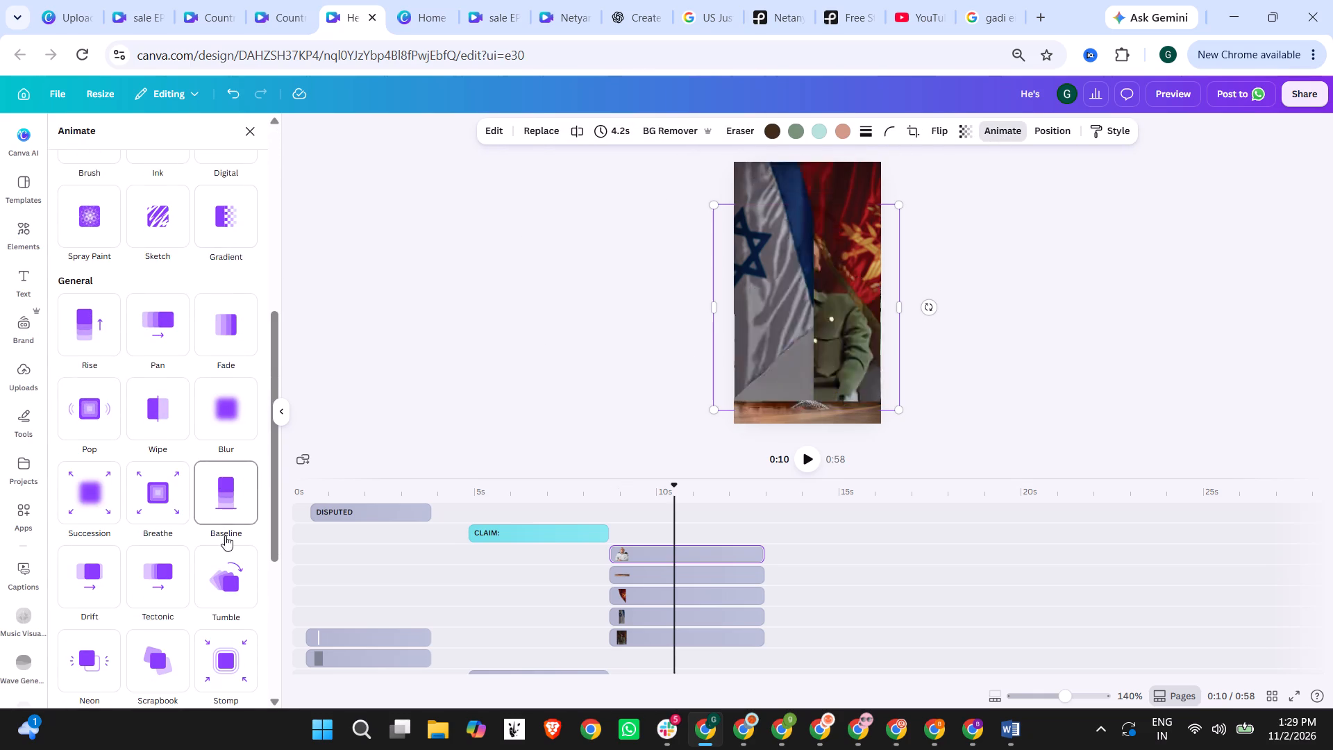
scroll(227, 494, down, 4)
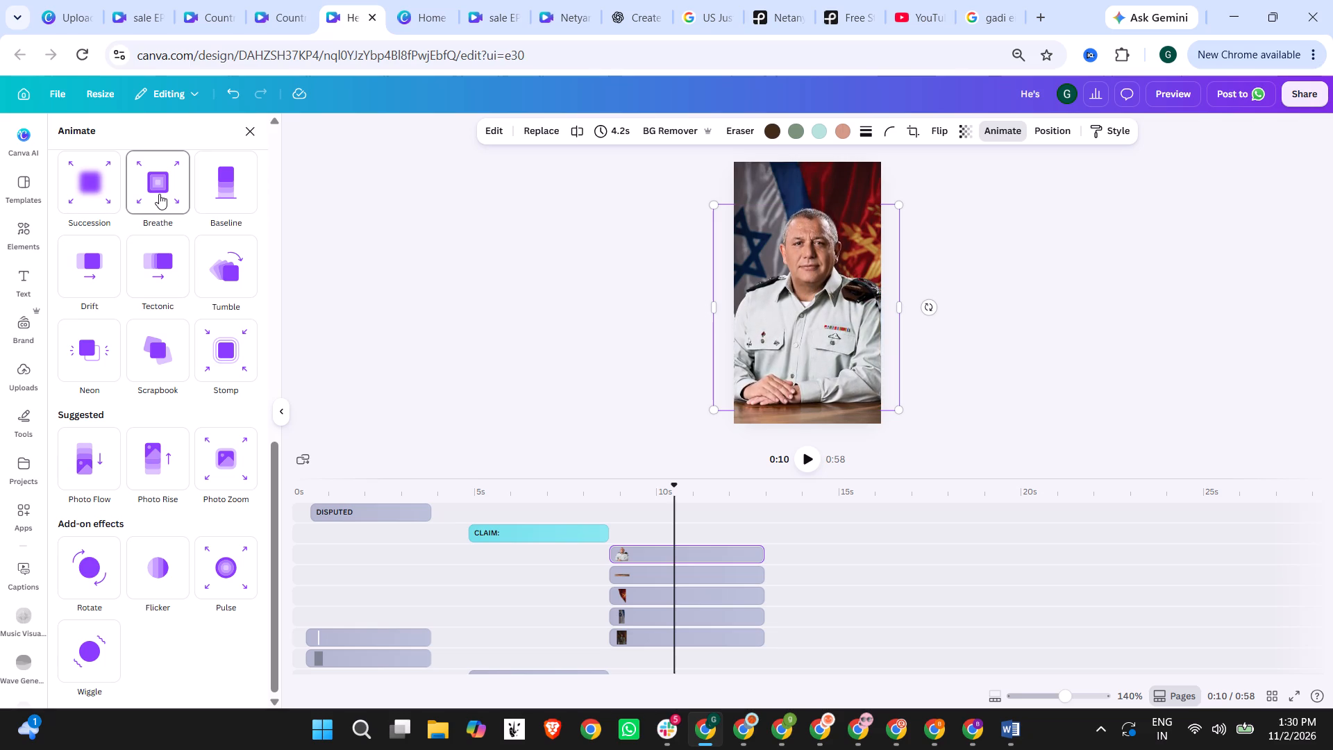
click(159, 194)
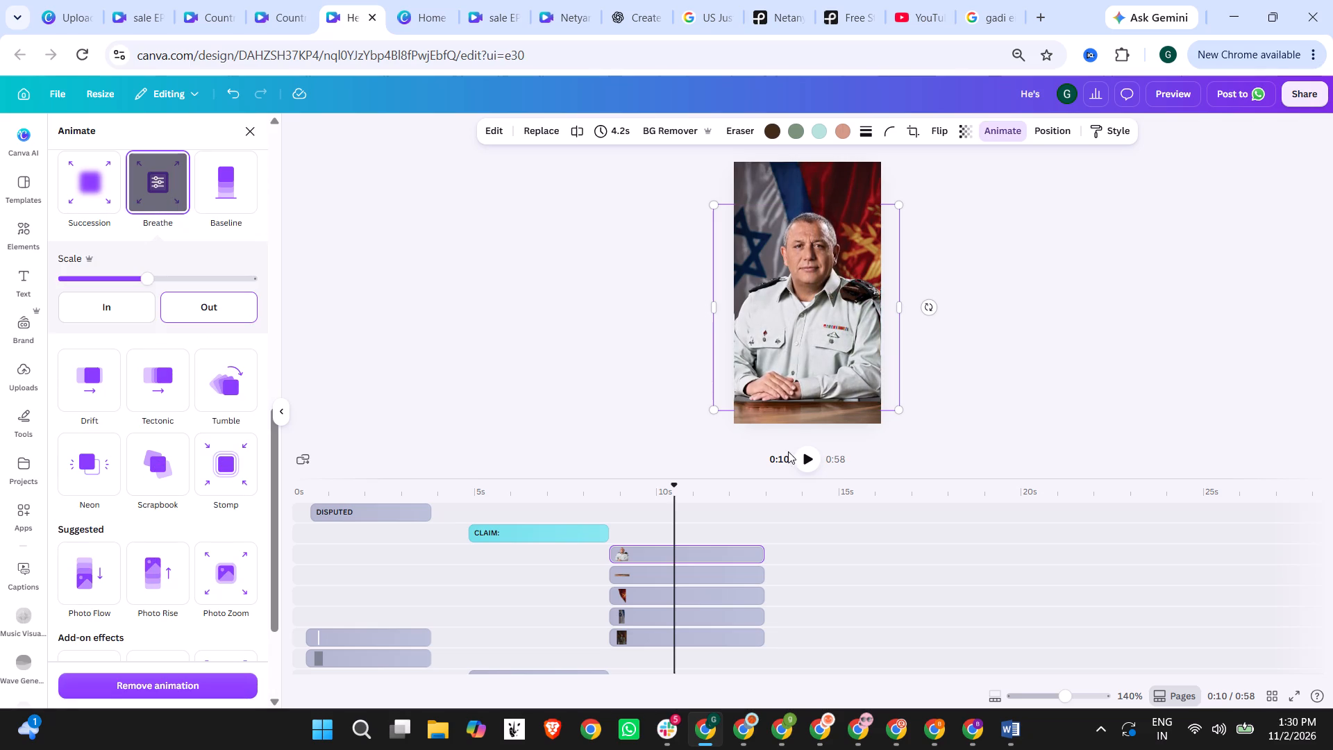
click(598, 492)
click(806, 460)
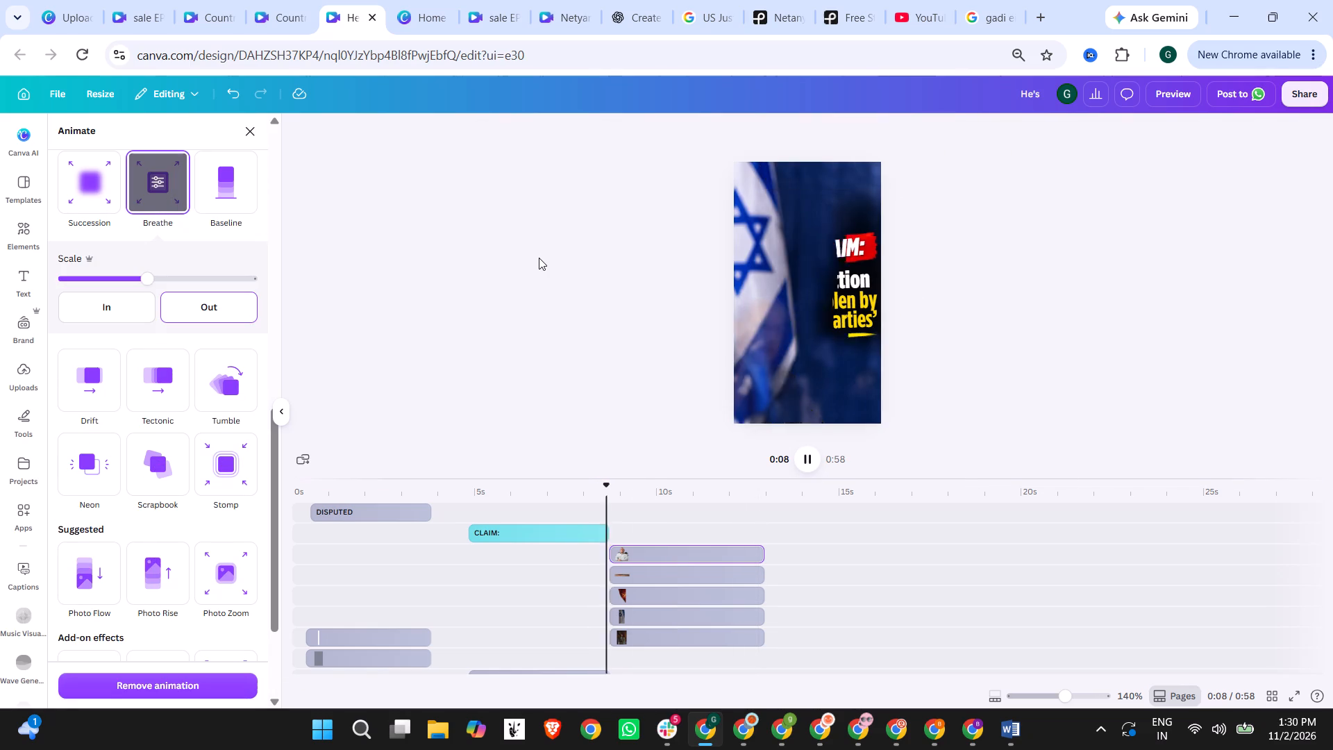
click(813, 455)
click(810, 454)
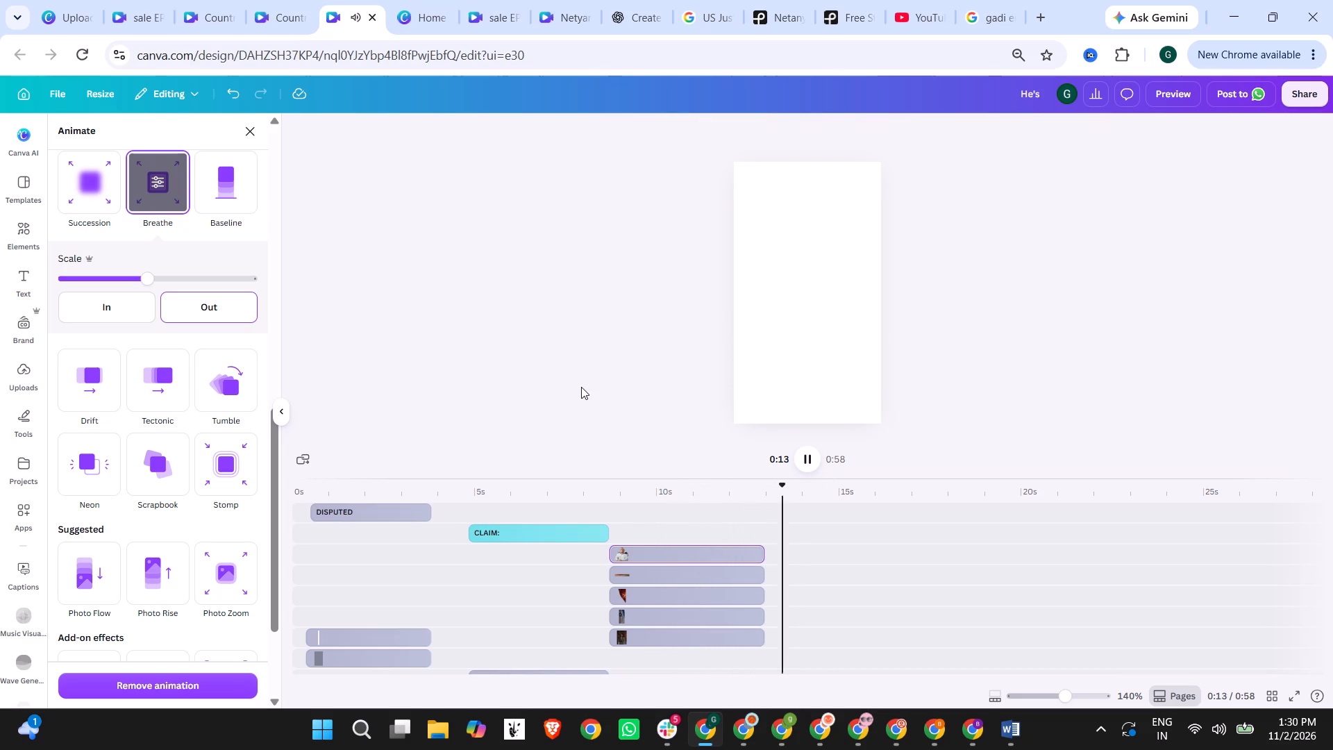
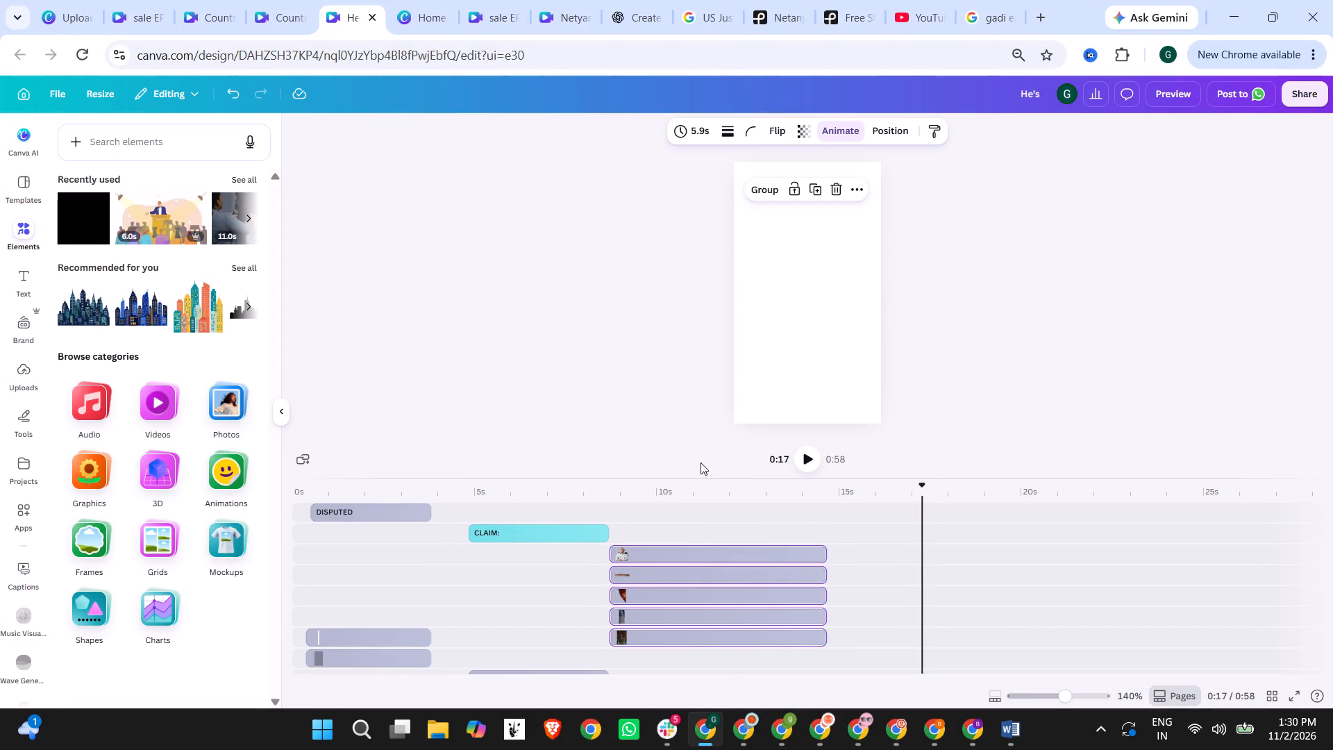
Play the empty section after the officer scene to hear the voiceover up to about 22 s.
click(698, 483)
click(805, 460)
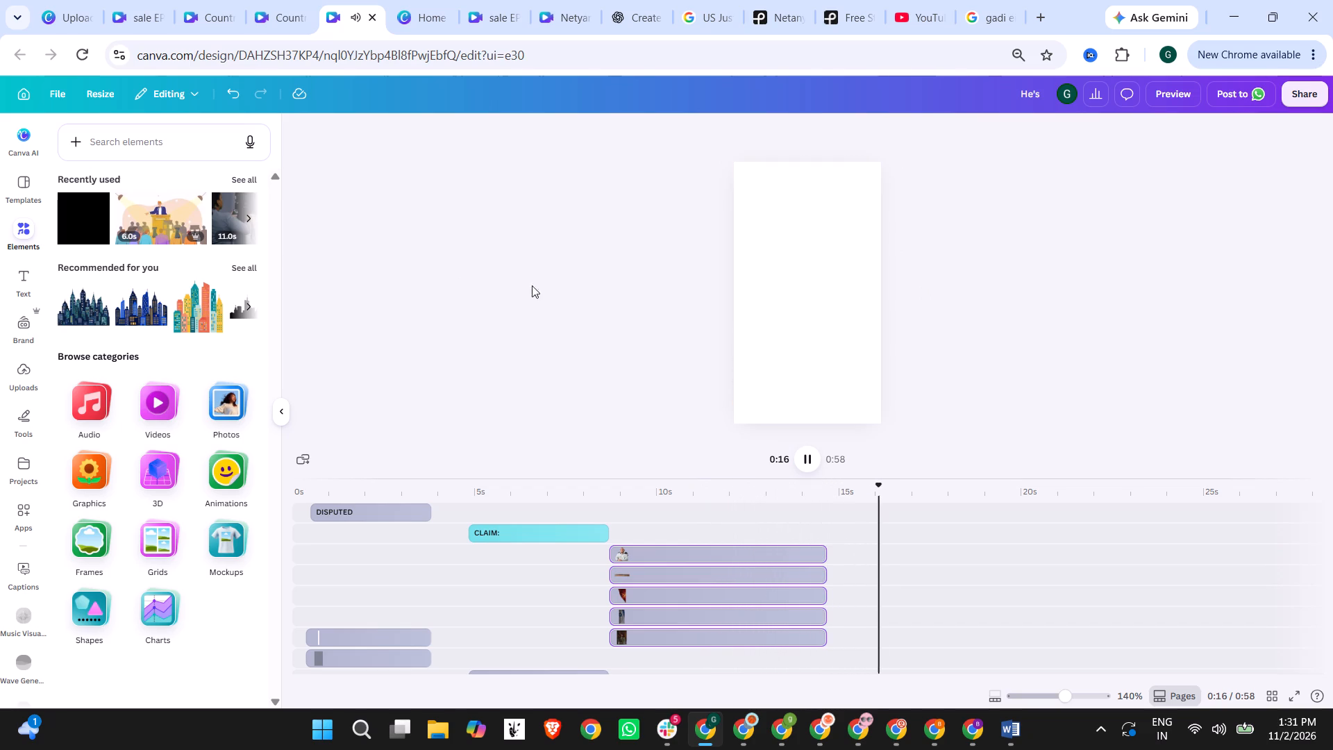
scroll(541, 287, down, 2)
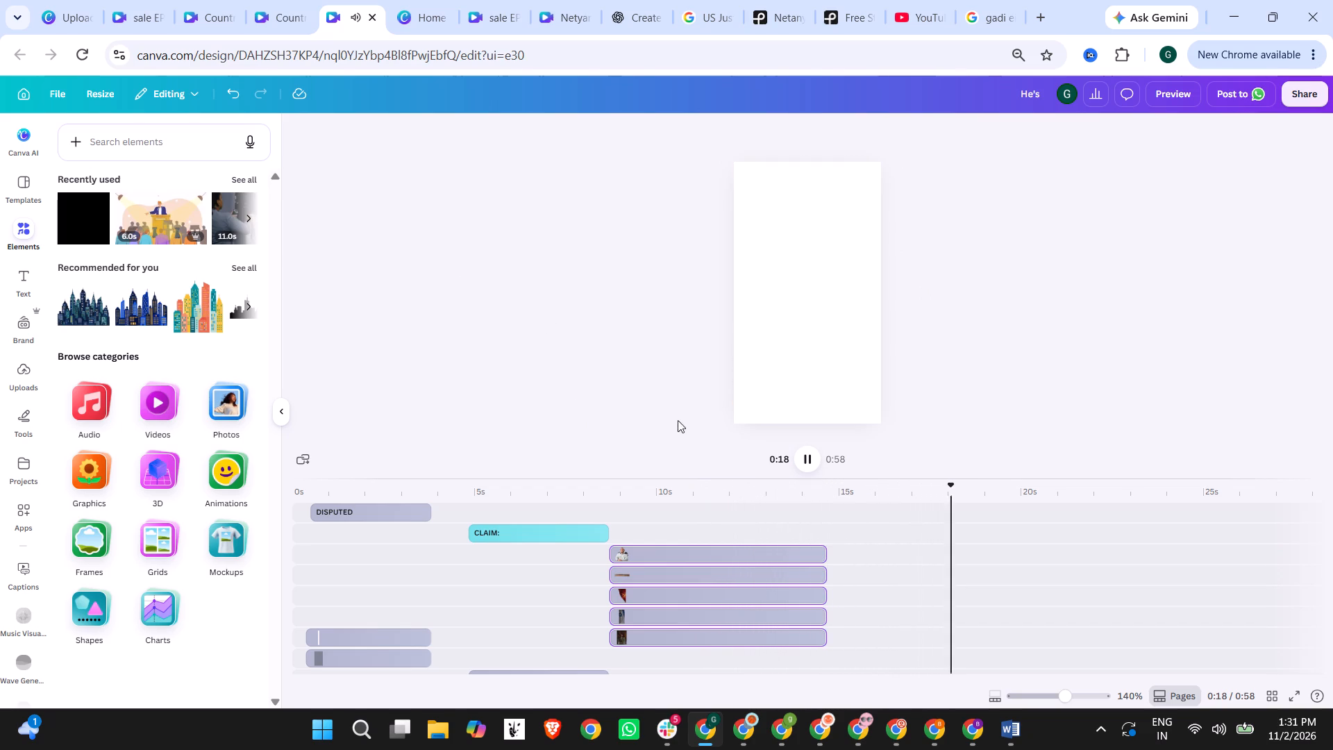
click(808, 457)
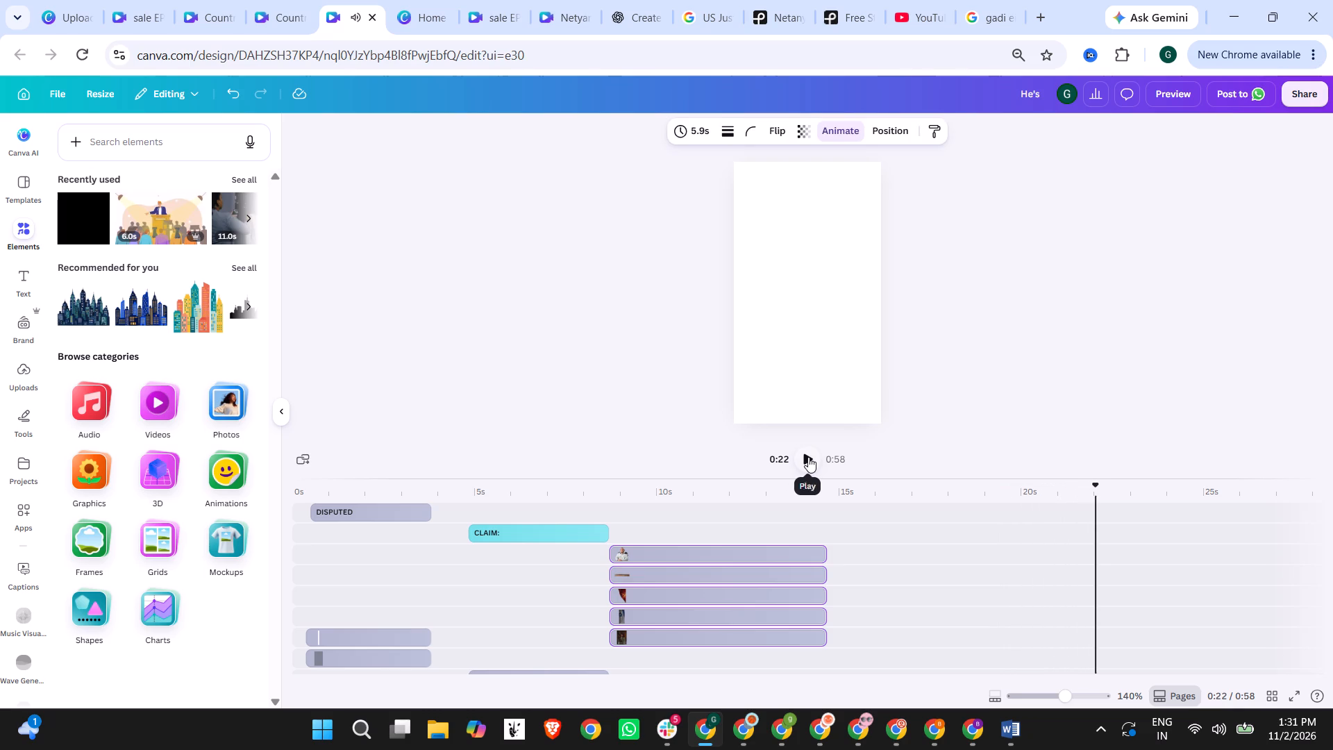
Switch to the Gadi Eisenkot image results and search images for "gadi eisenkot vs netanyahu".
click(989, 0)
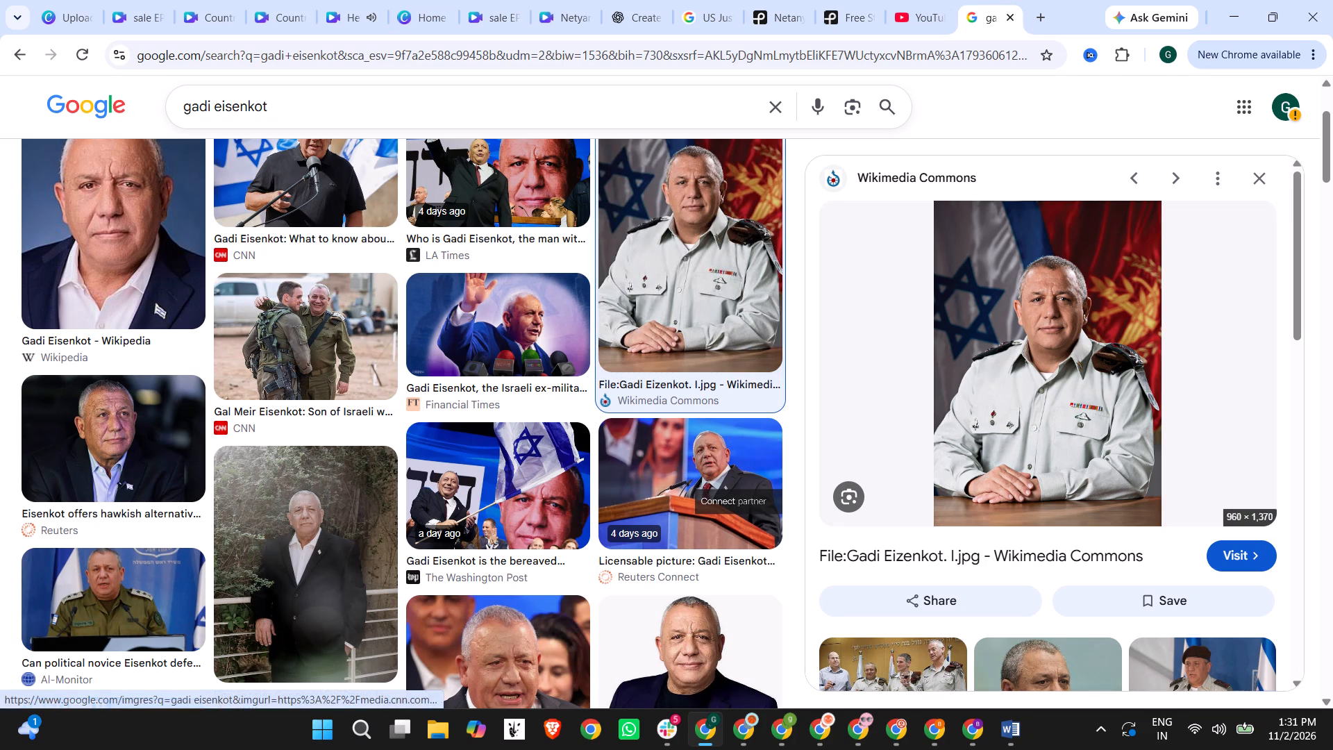
click(355, 105)
key(space)
text(vs netyanchu)
key(BackSpace)
key(BackSpace)
key(BackSpace)
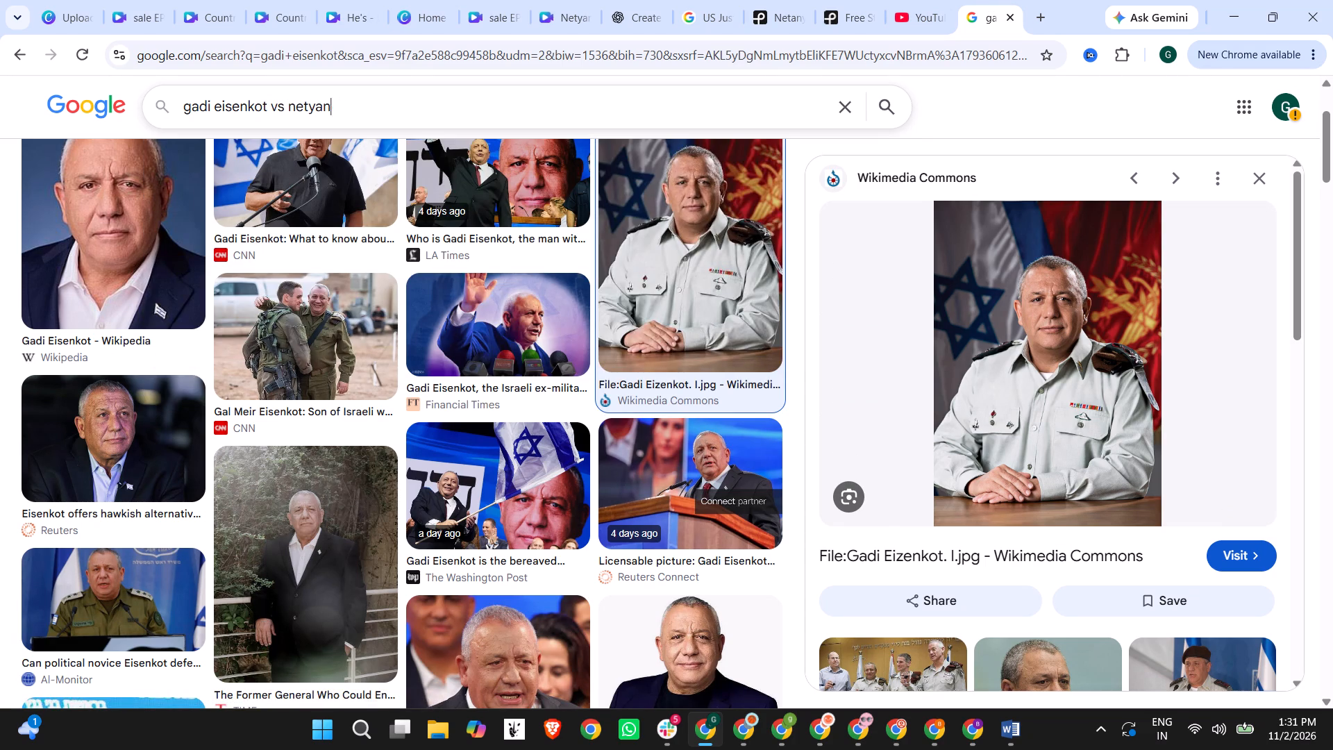
key(BackSpace)
key(BackSpace)
key(BackSpace)
text(anyahu)
key(Return)
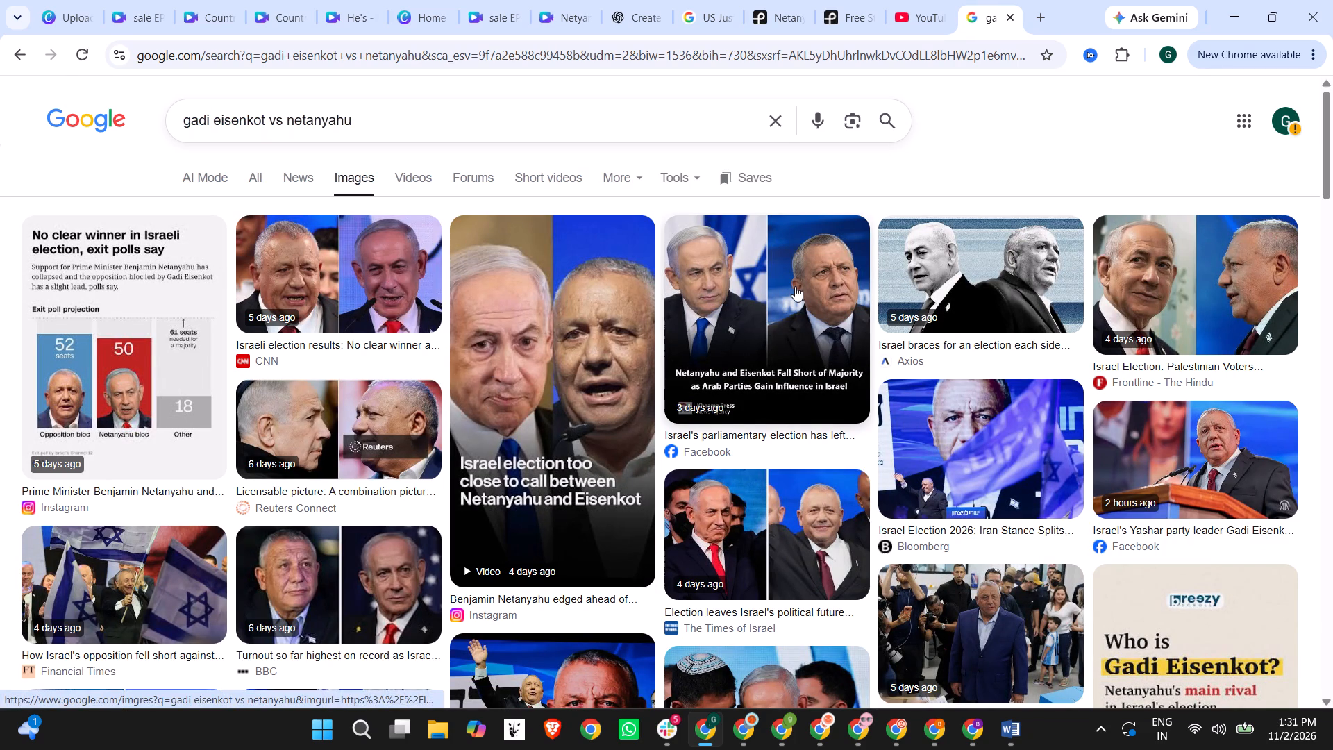
Browse the results for a picture showing both rivals and copy the Times of India "Netanyahu vs Gadi Eisenkot" image.
scroll(794, 283, down, 2)
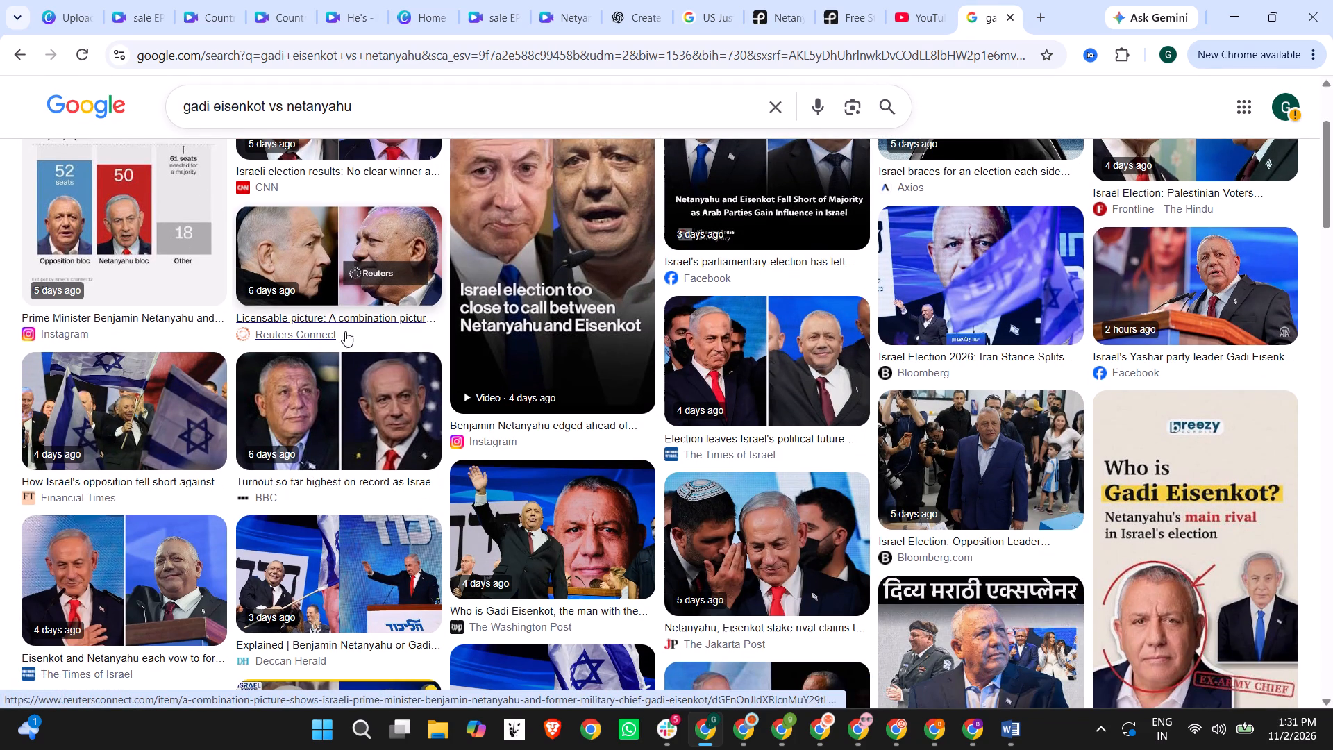
scroll(368, 333, down, 3)
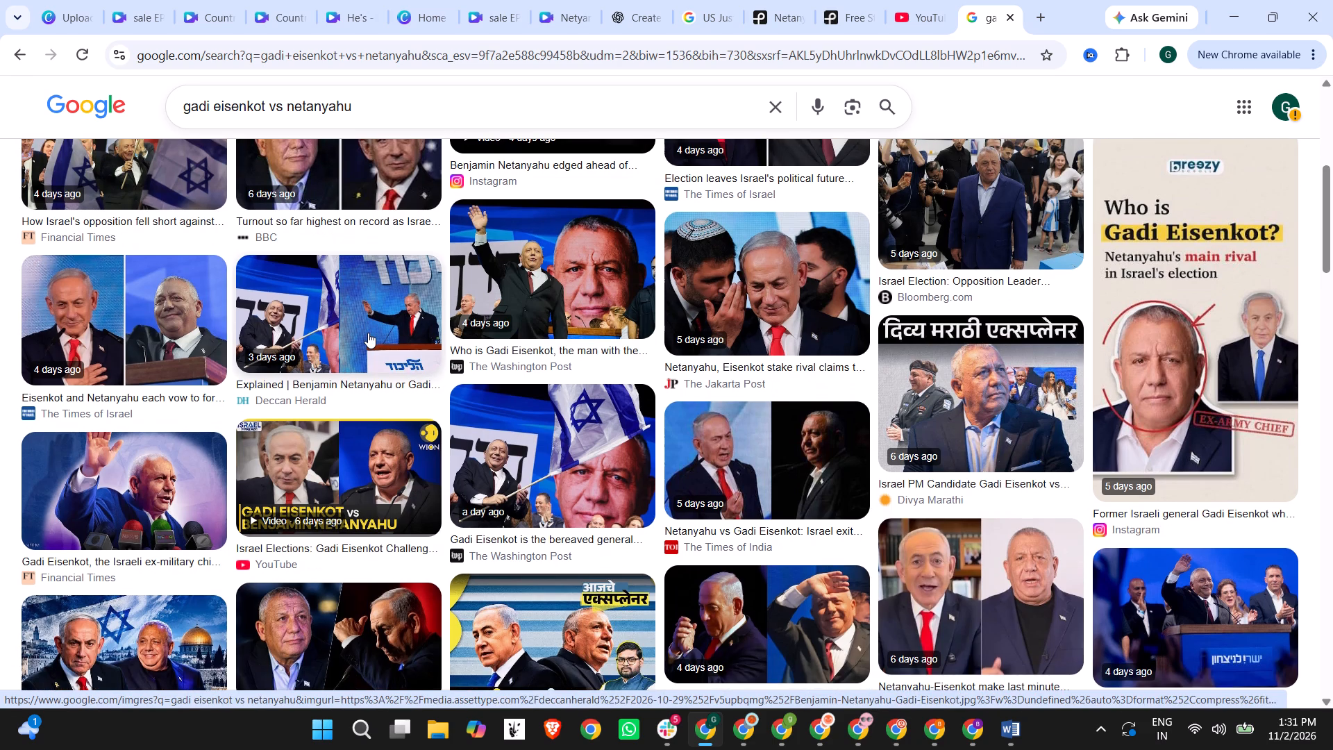
scroll(368, 333, down, 2)
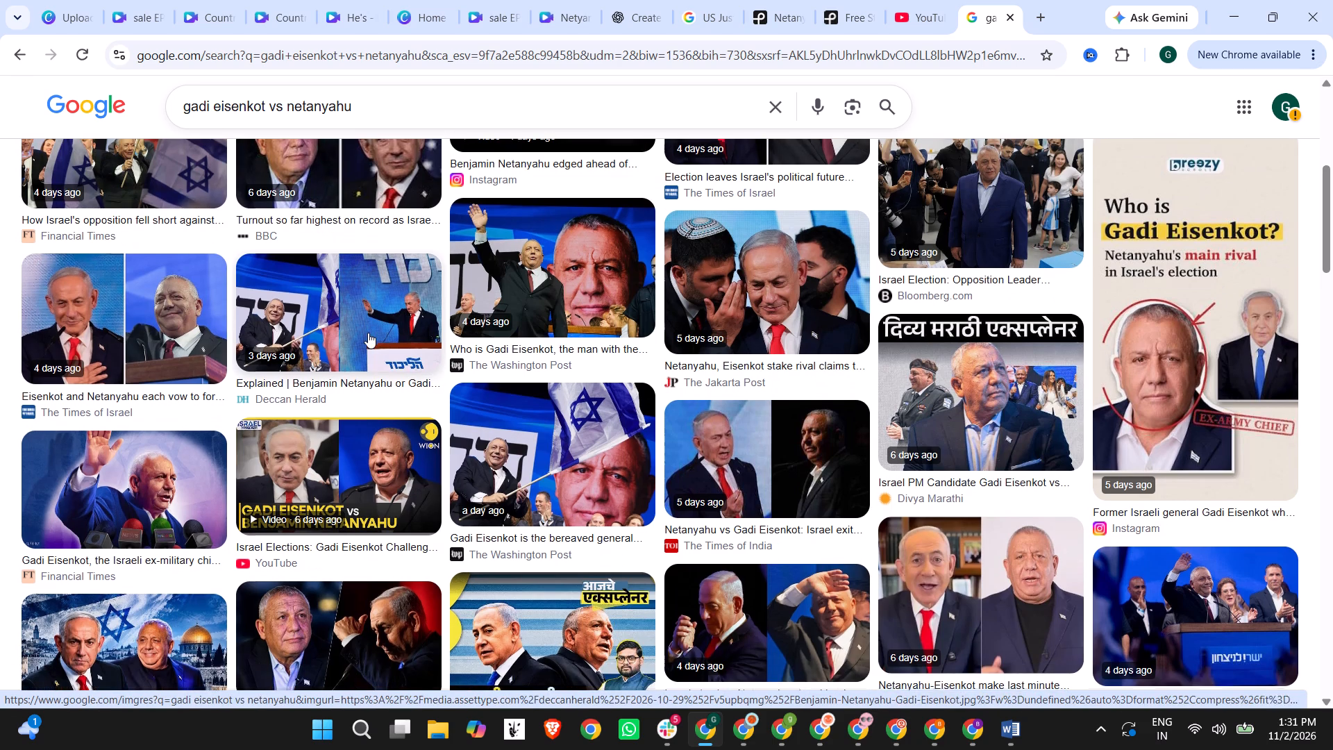
scroll(368, 333, down, 1)
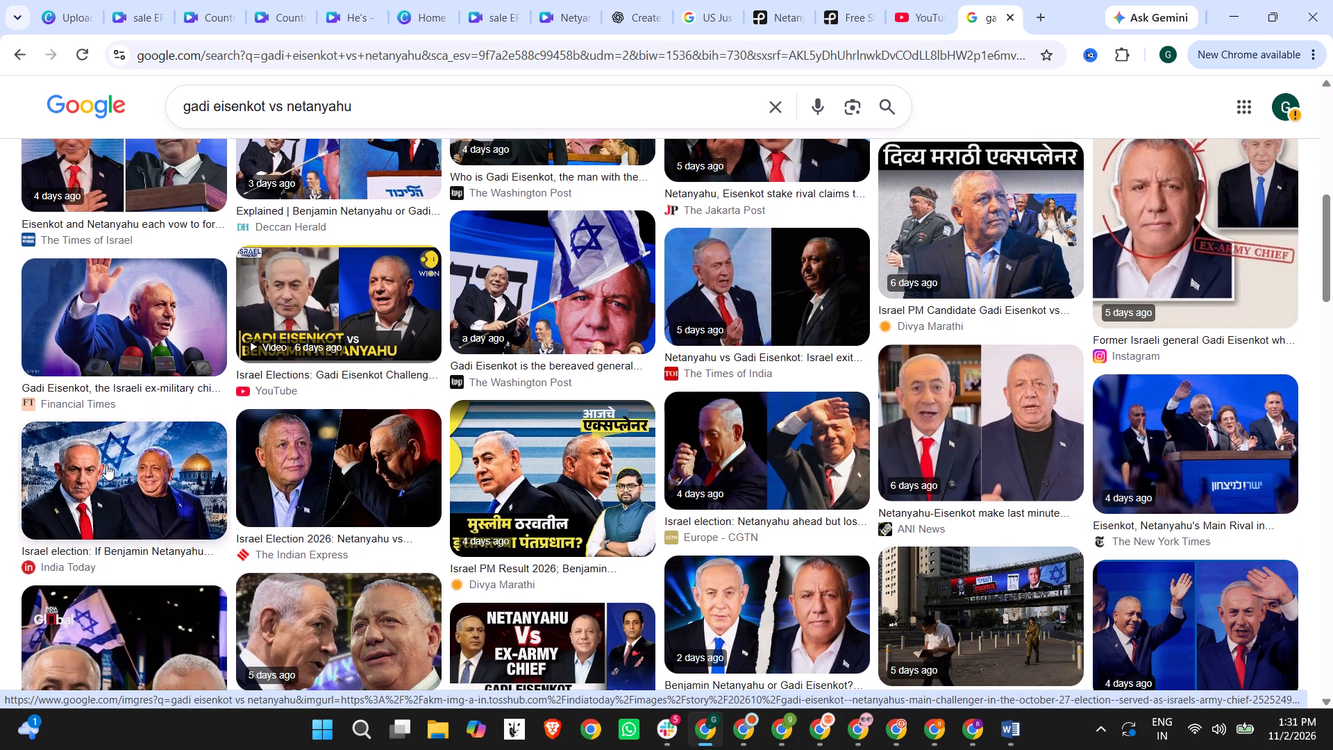
scroll(717, 451, down, 1)
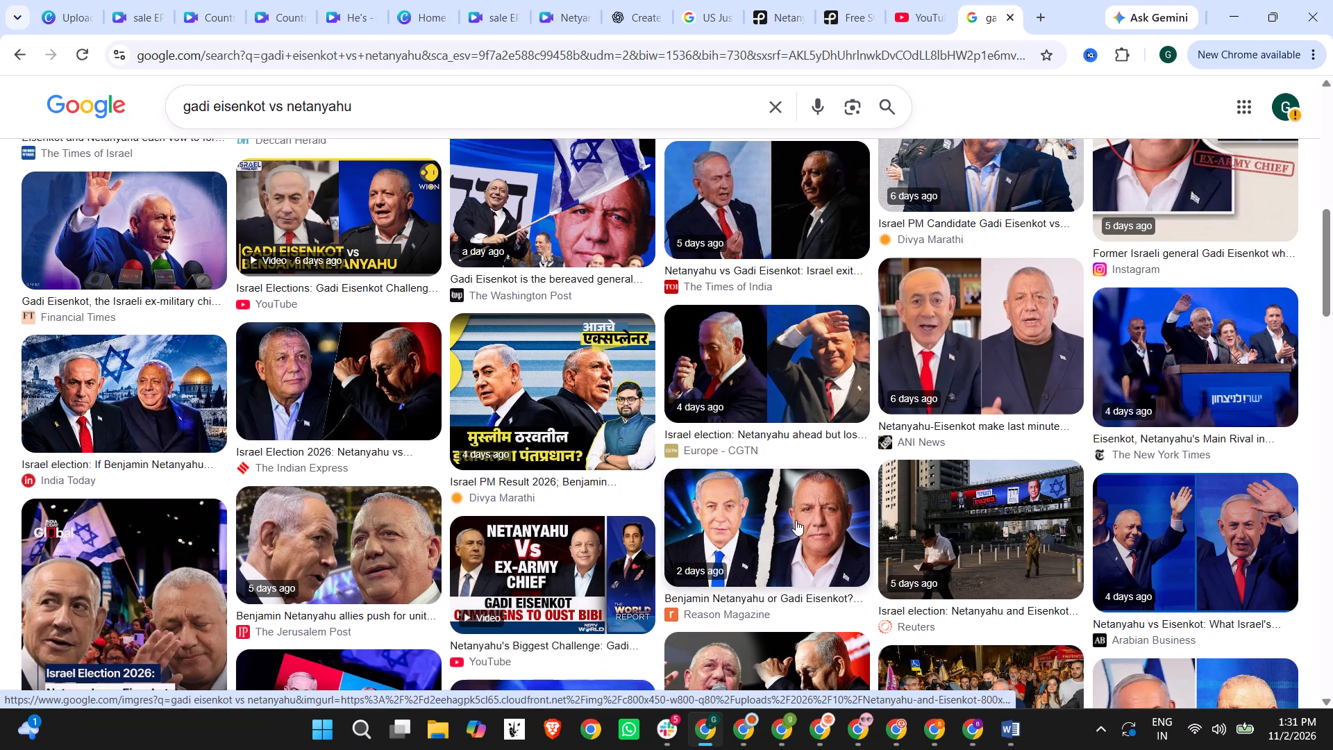
scroll(807, 515, down, 1)
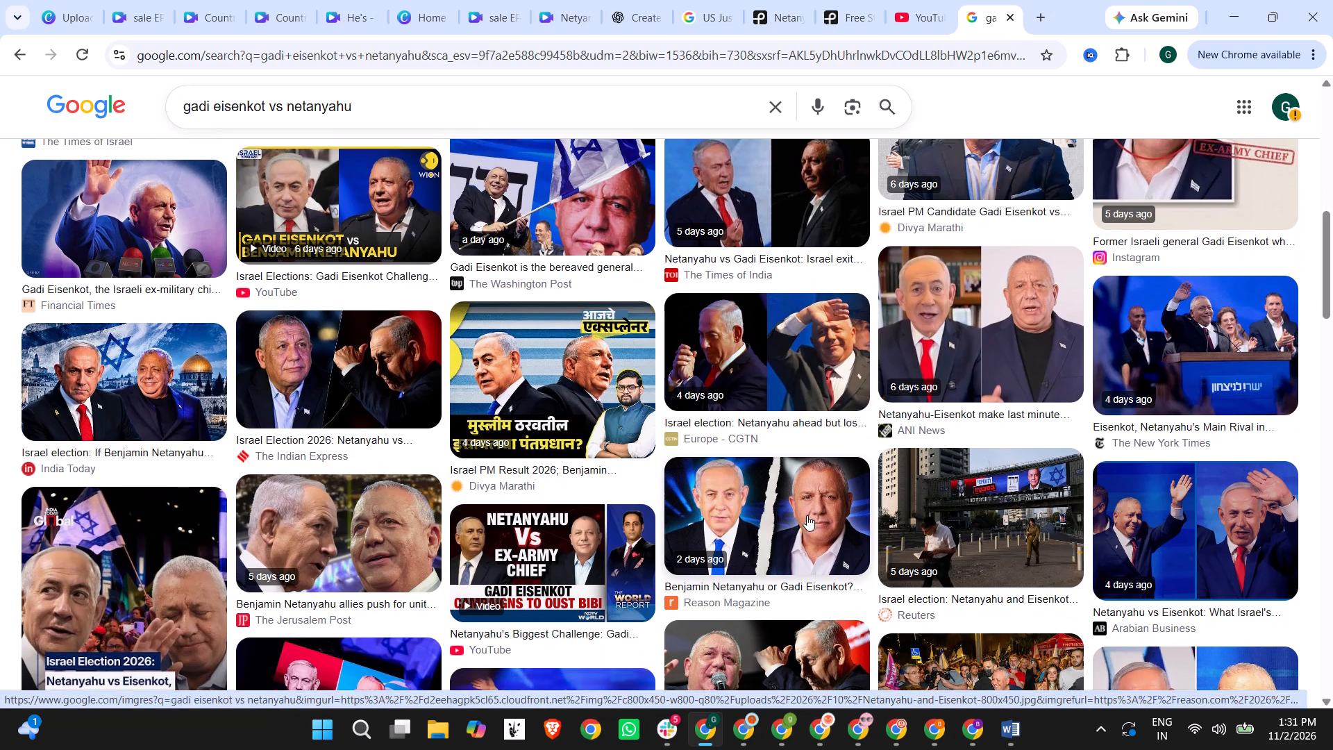
scroll(807, 515, down, 1)
scroll(1131, 375, down, 3)
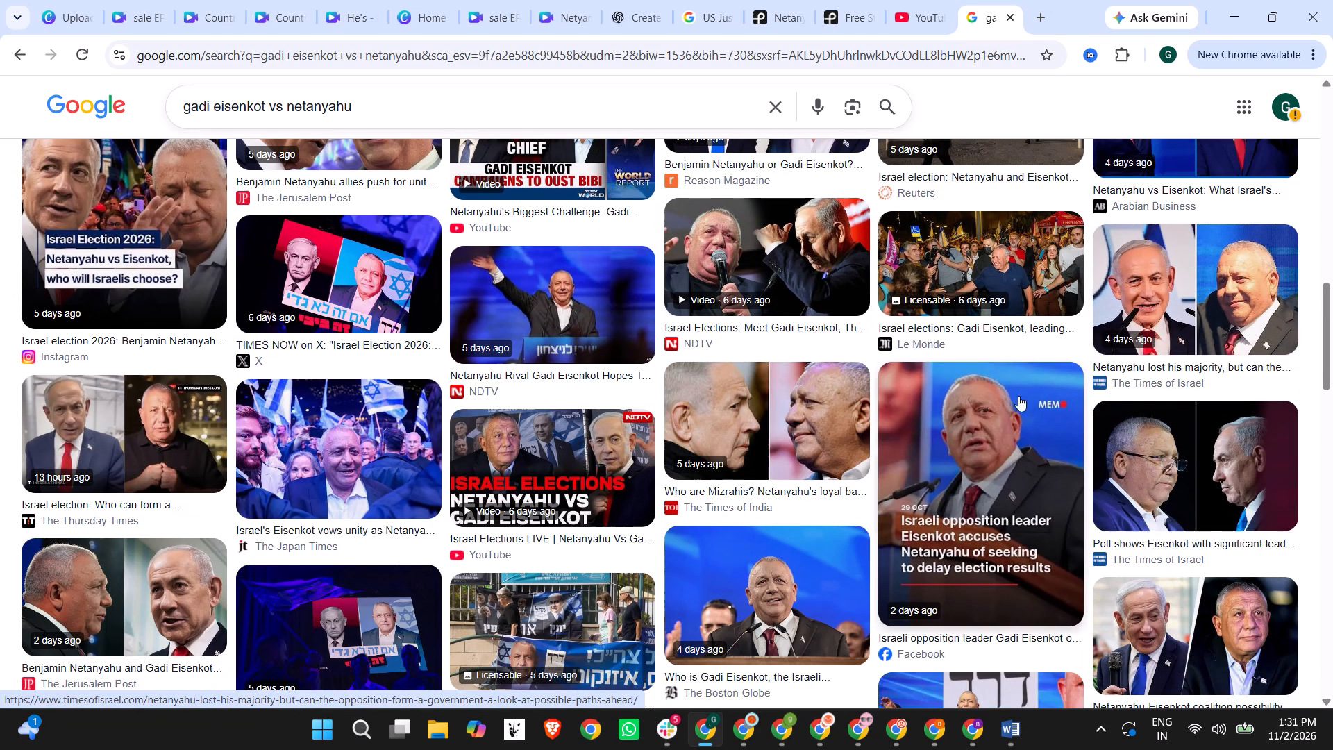
scroll(1059, 387, down, 1)
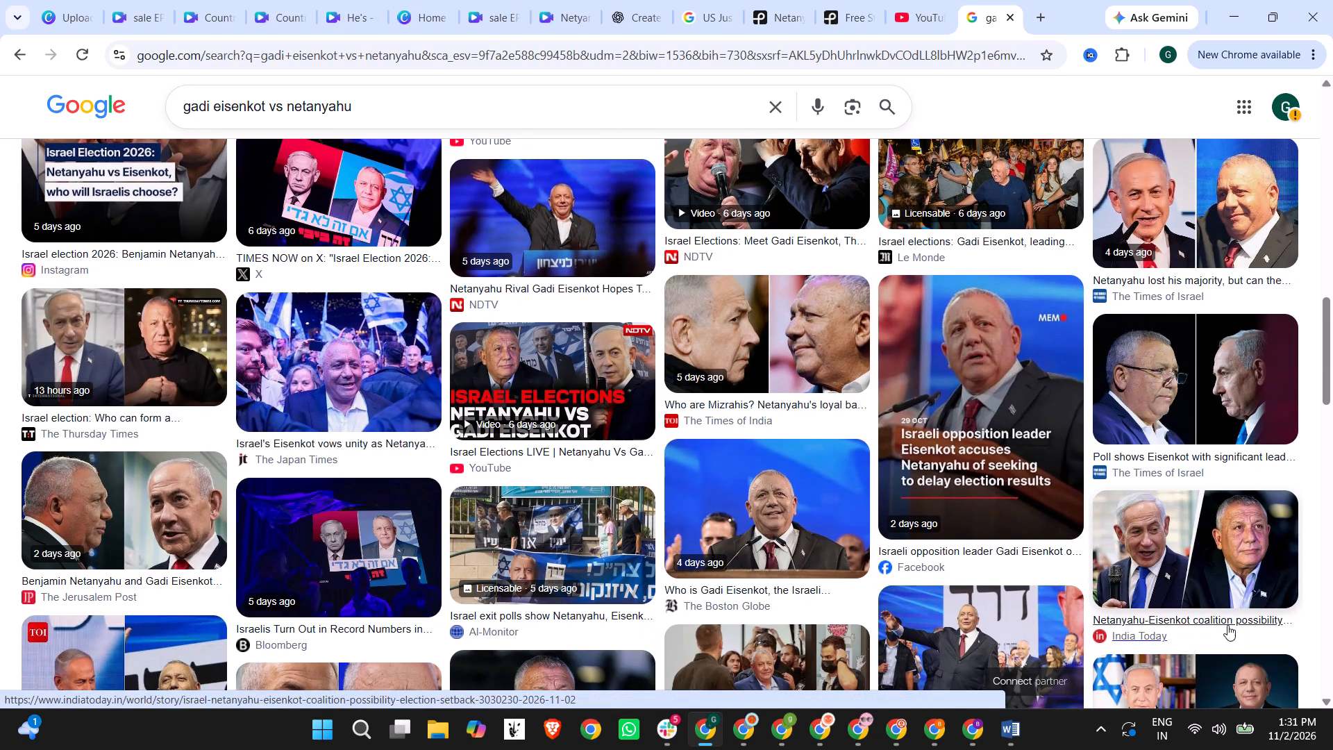
click(1207, 570)
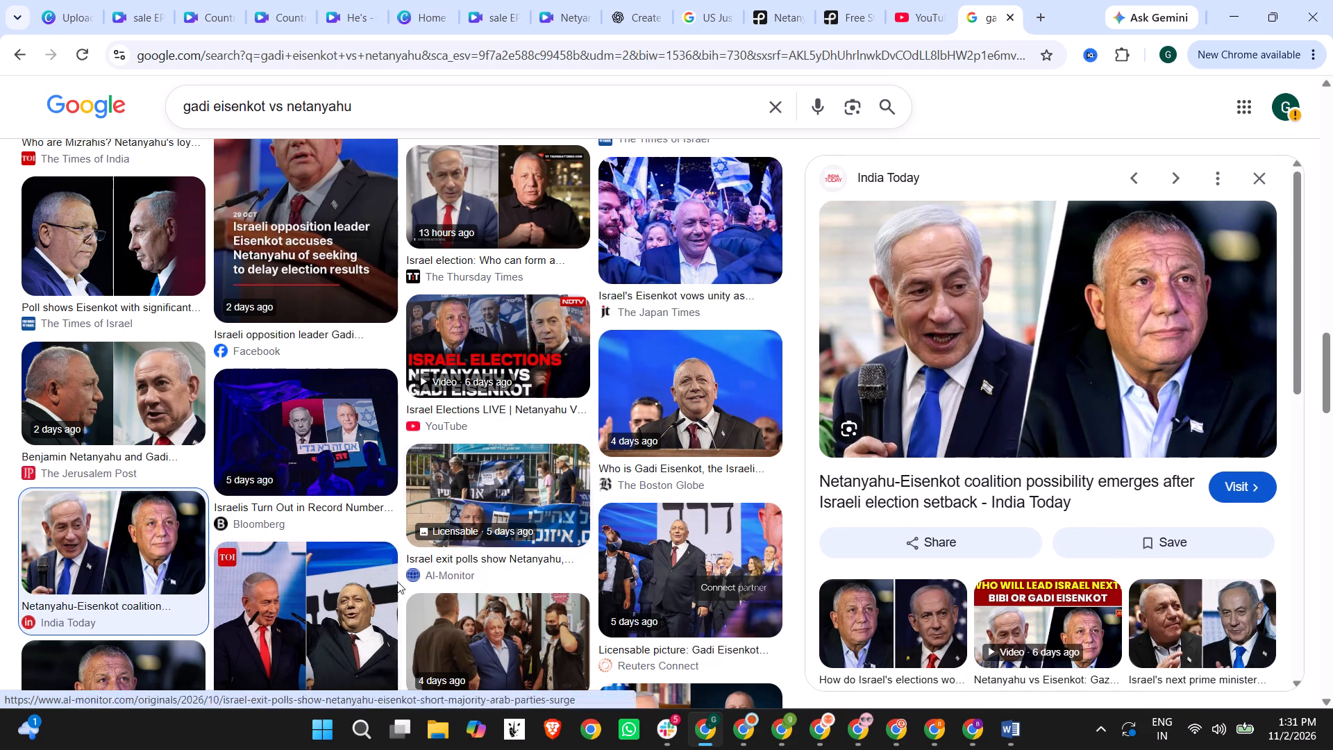
click(328, 597)
right_click(1059, 322)
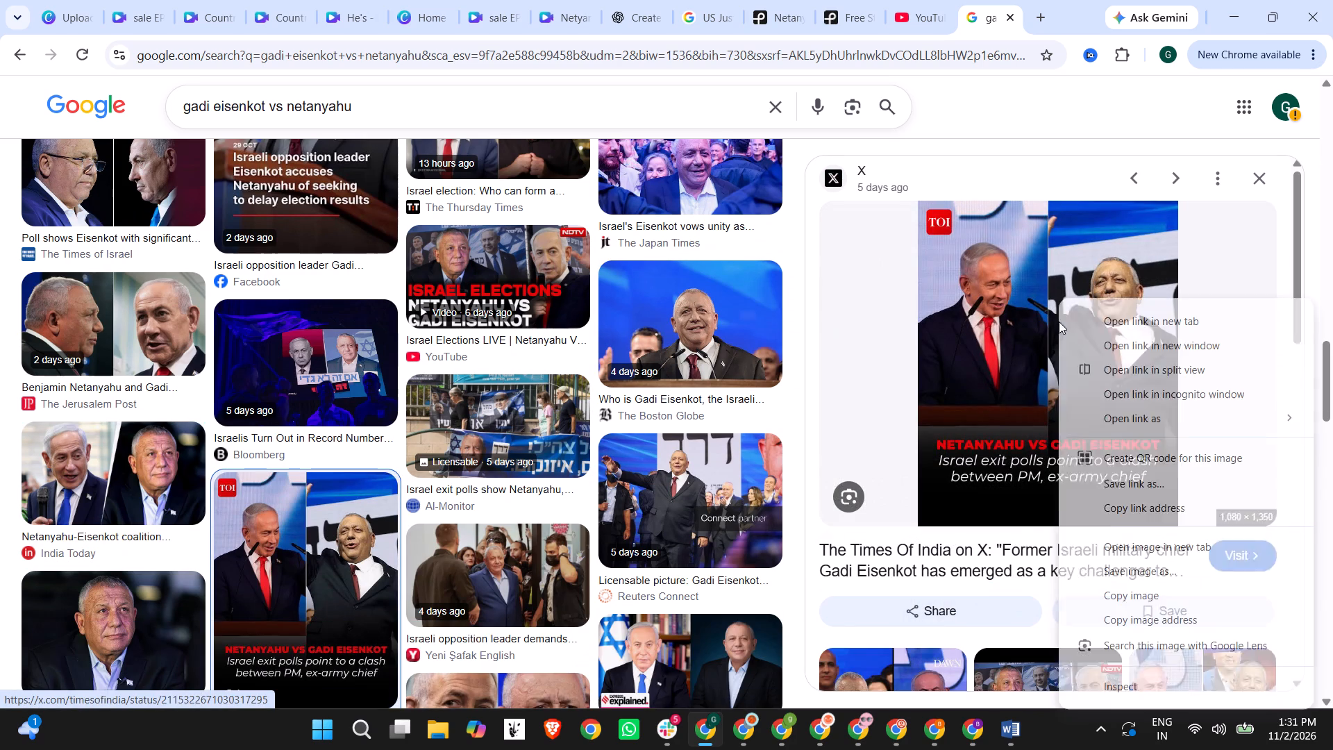
click(1120, 598)
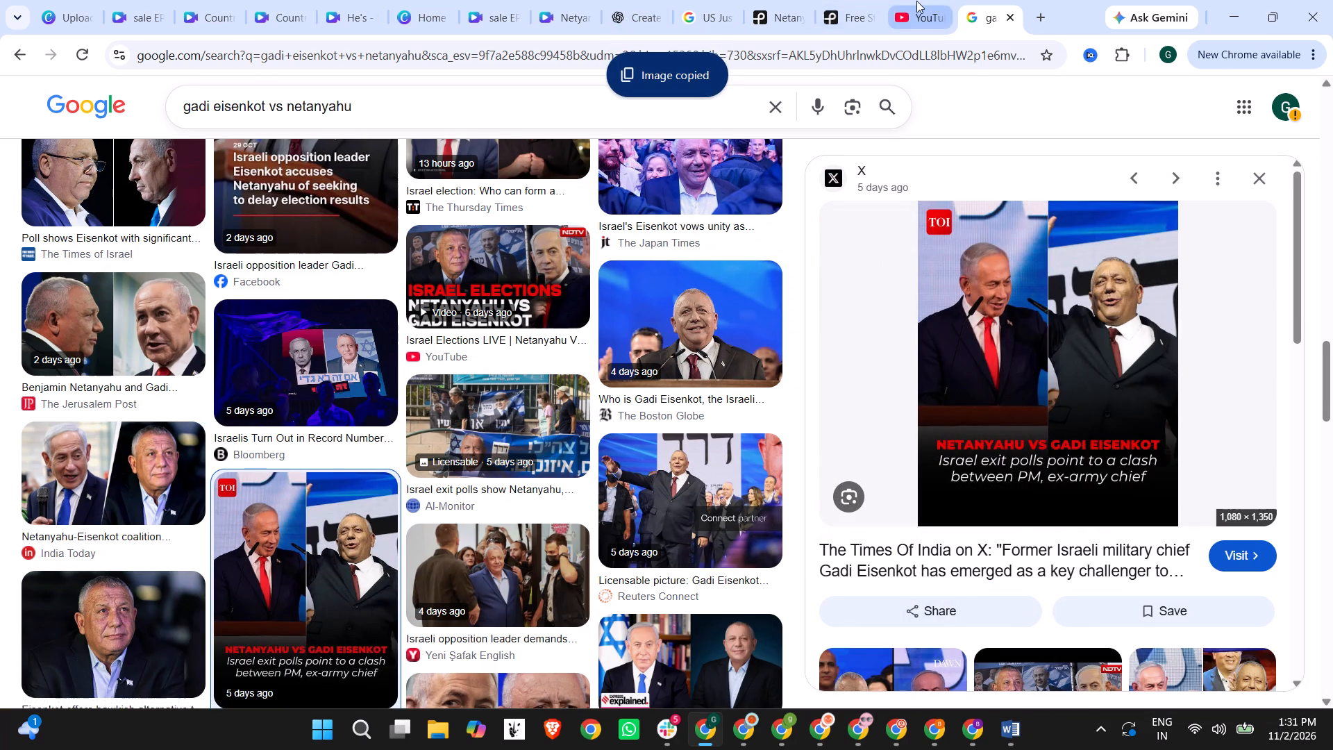
Return to the Canva video and paste the copied rivals image onto the empty frame at 0:22.
click(909, 1)
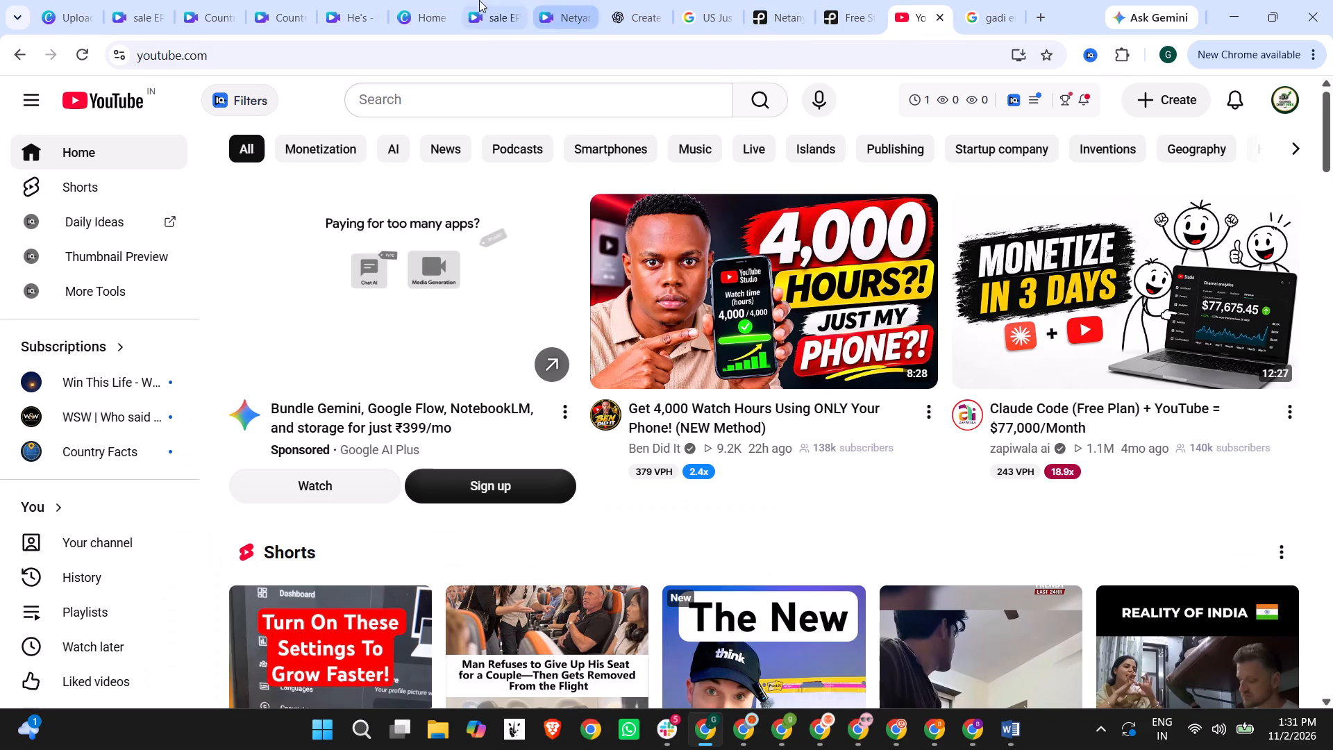
click(315, 0)
click(369, 0)
key(ctrl+v)
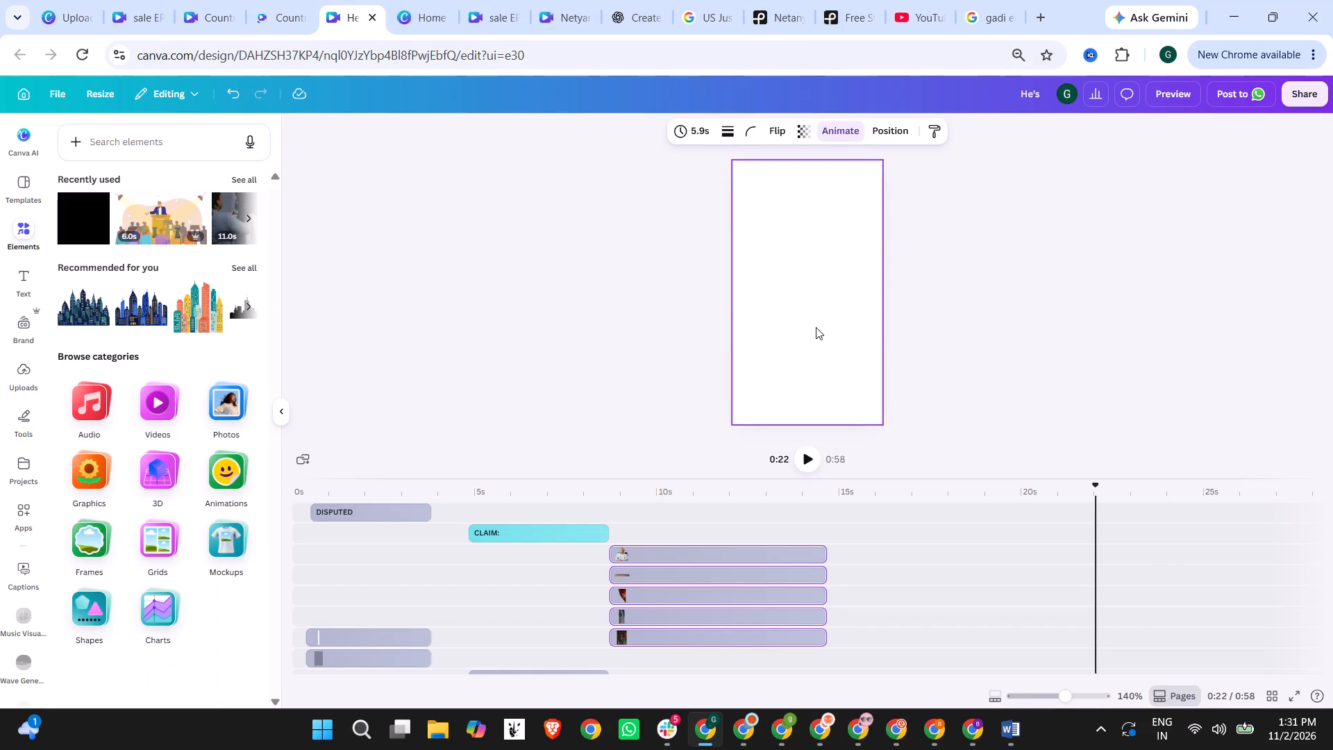
click(830, 282)
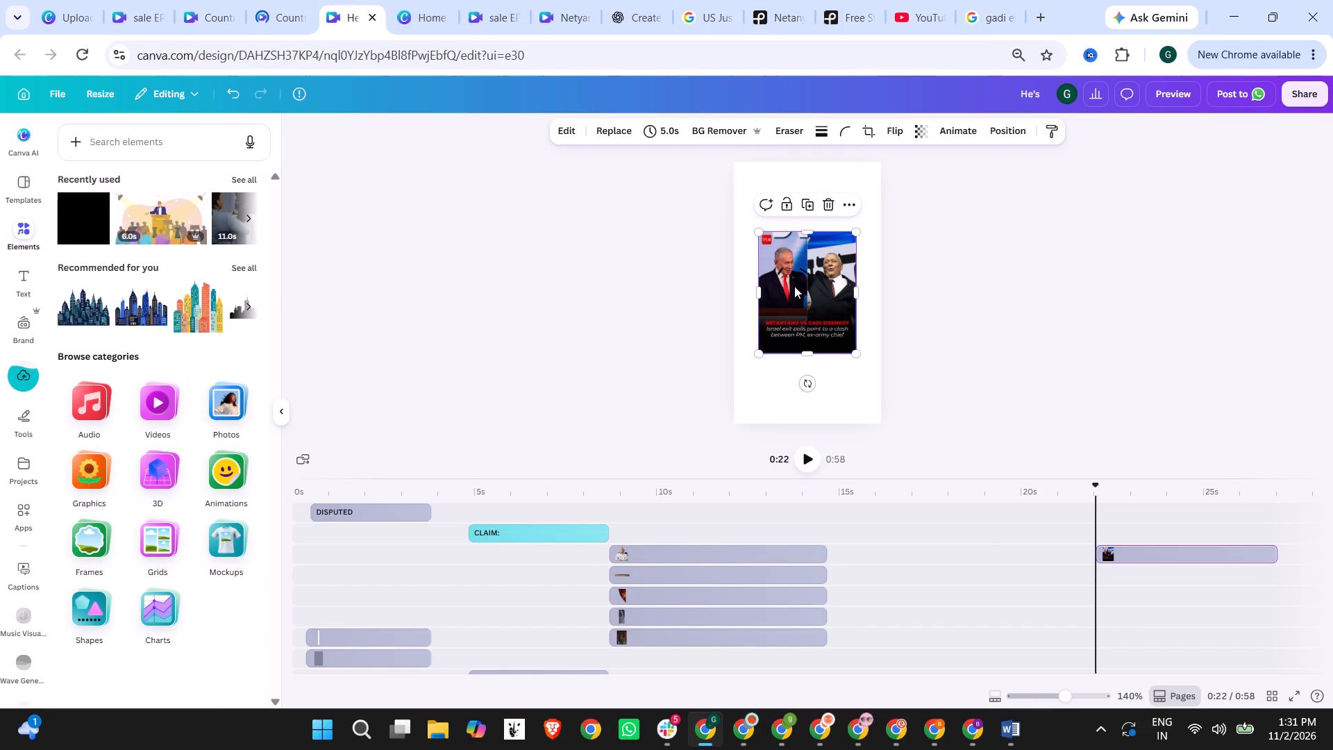
Enlarge the rivals image to about 1,315 by 1,643 and position it across the upper part of the page with both men in frame.
drag(753, 231, 710, 167)
click(839, 298)
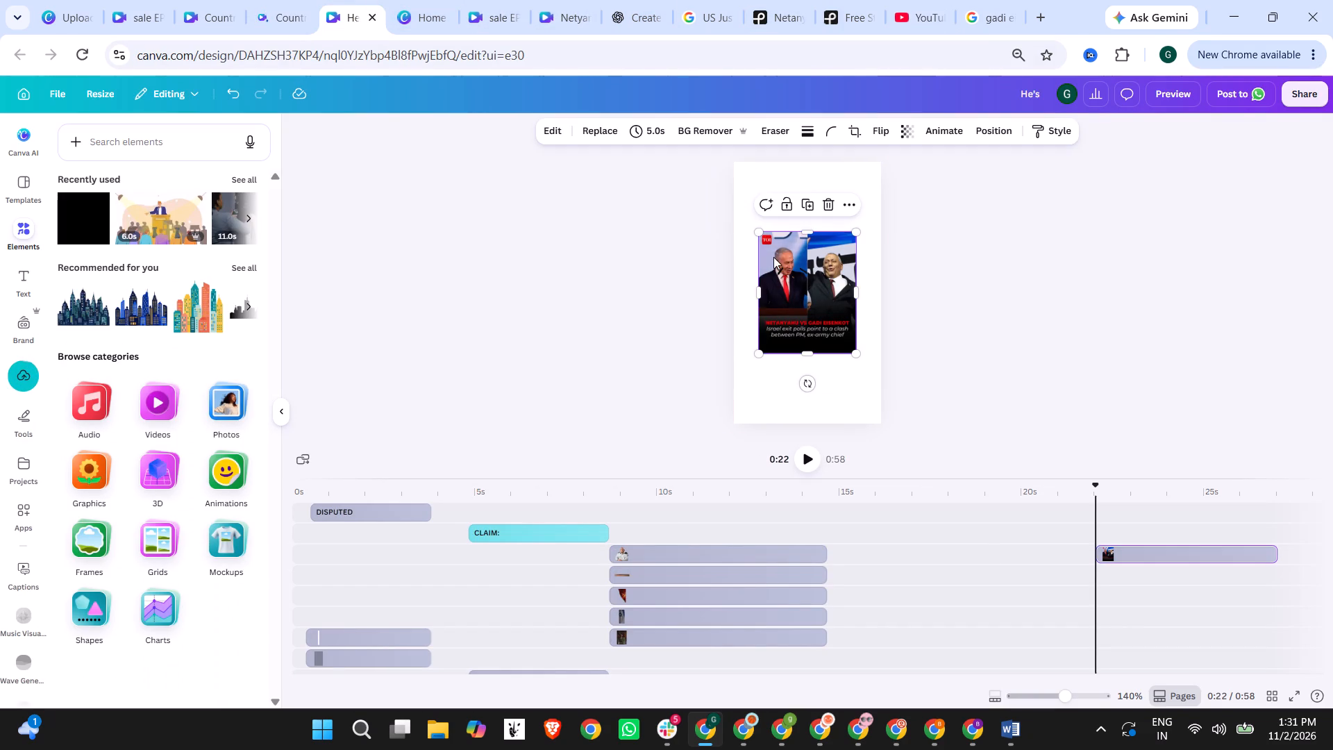
drag(756, 233, 686, 159)
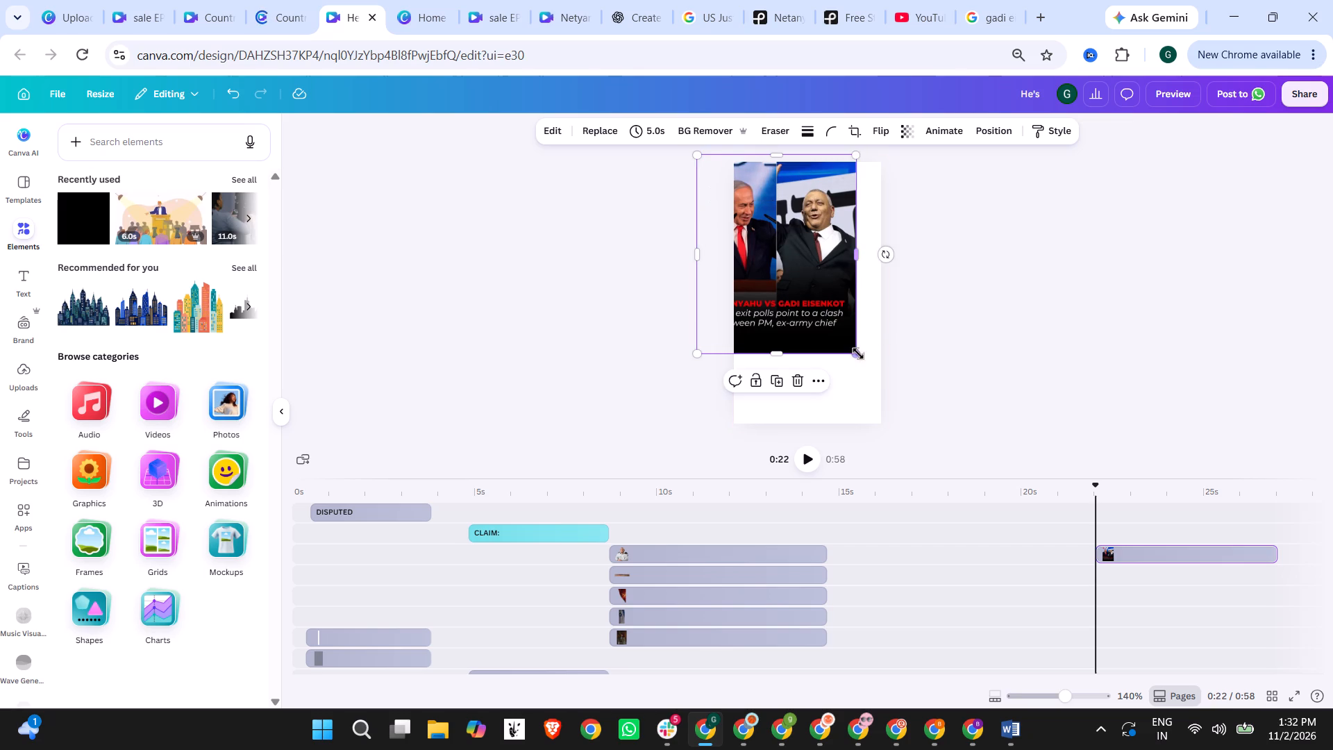
drag(858, 353, 901, 415)
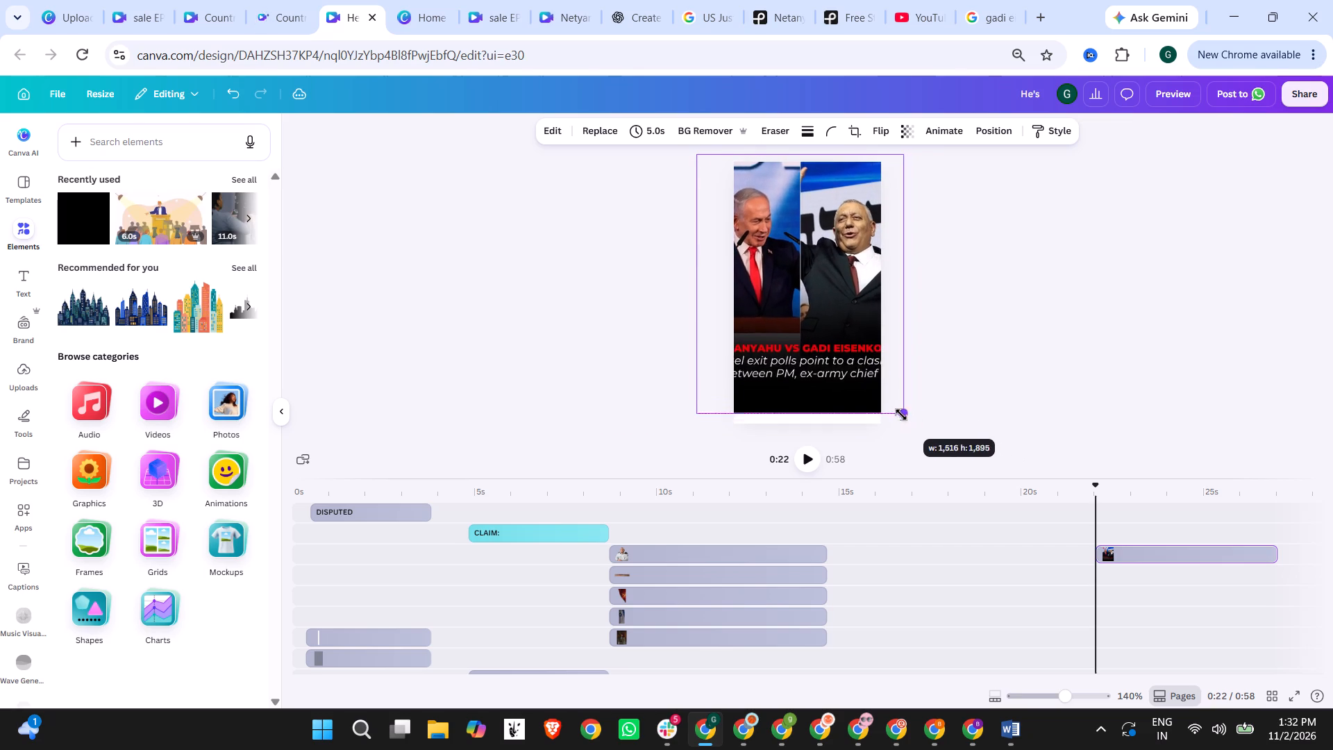
drag(901, 415, 886, 400)
drag(828, 317, 844, 315)
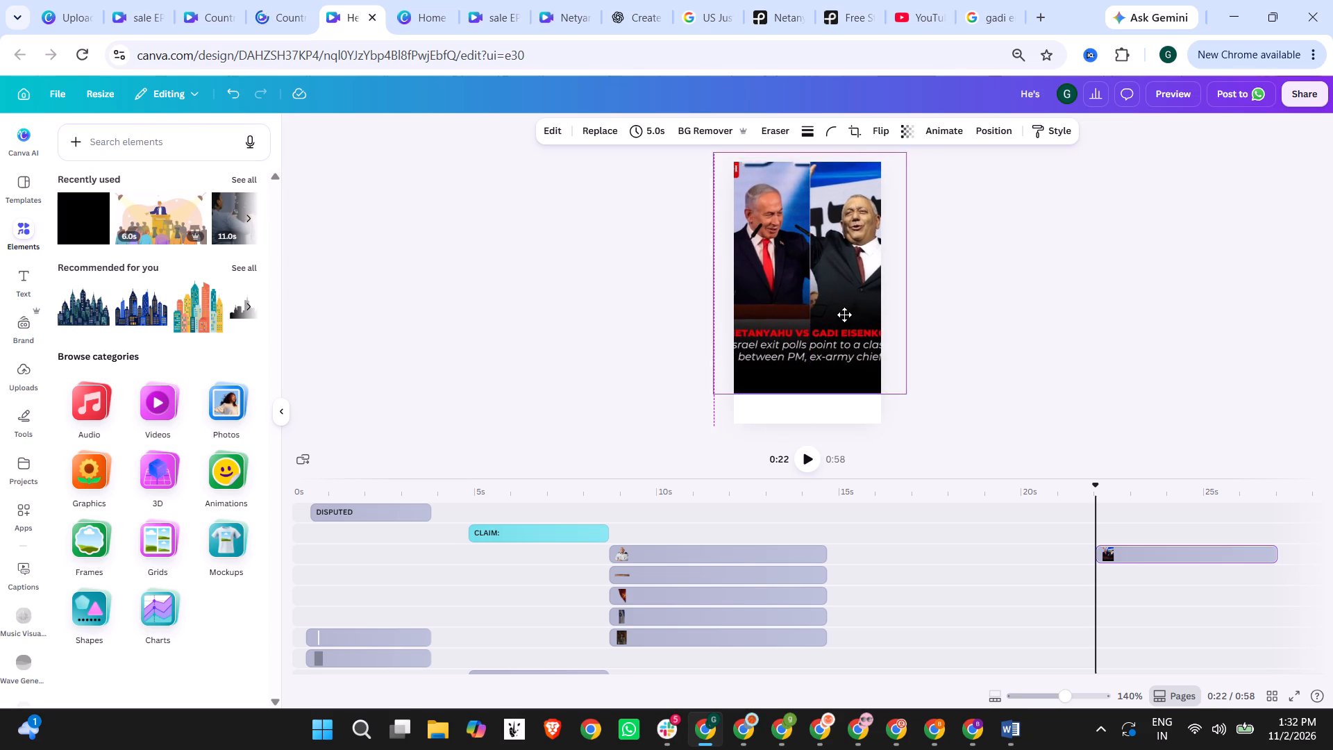
drag(844, 315, 844, 297)
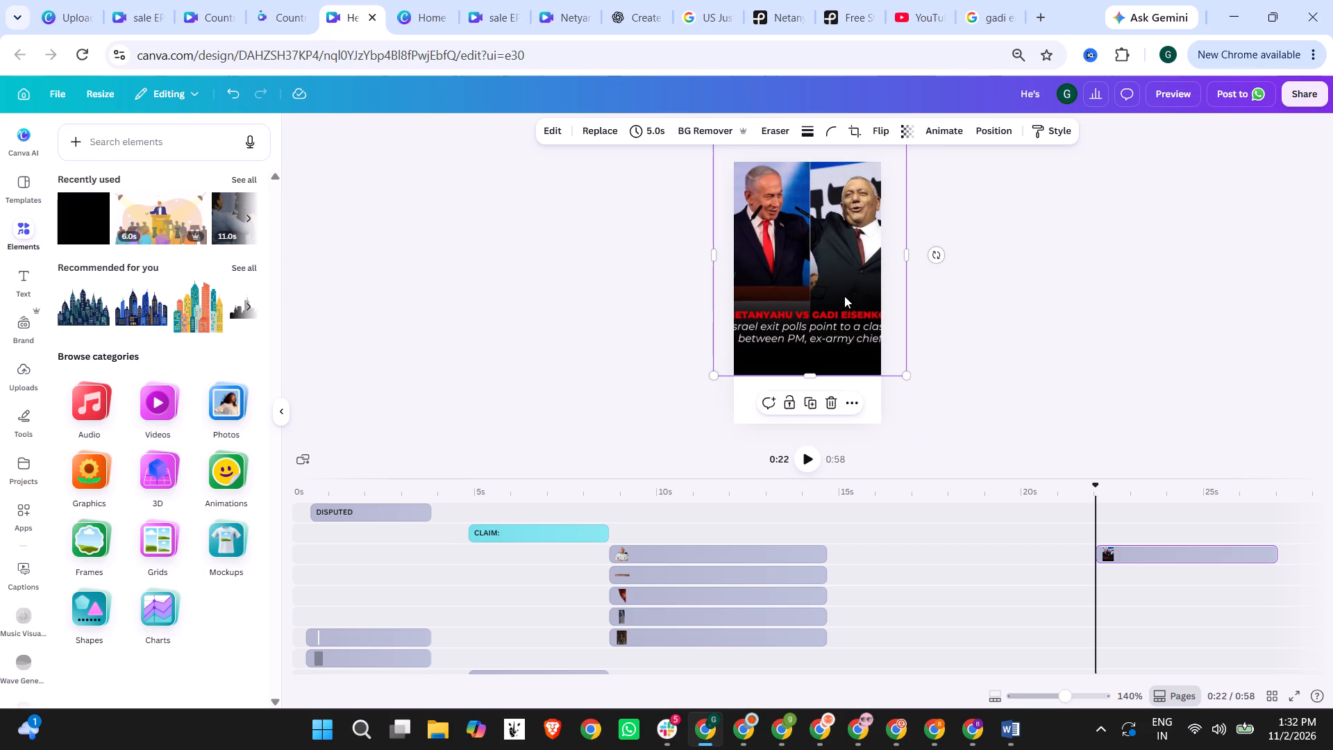
drag(905, 371, 884, 356)
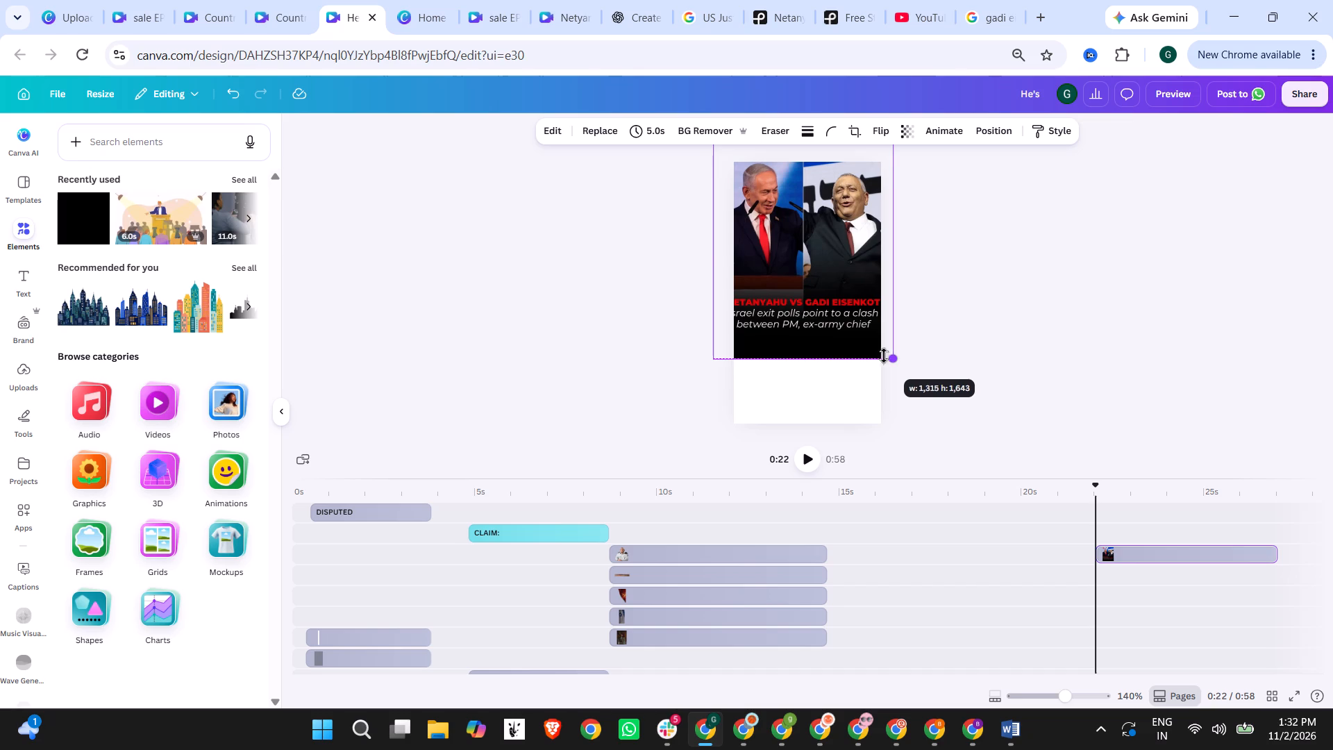
drag(823, 316, 828, 322)
click(1021, 337)
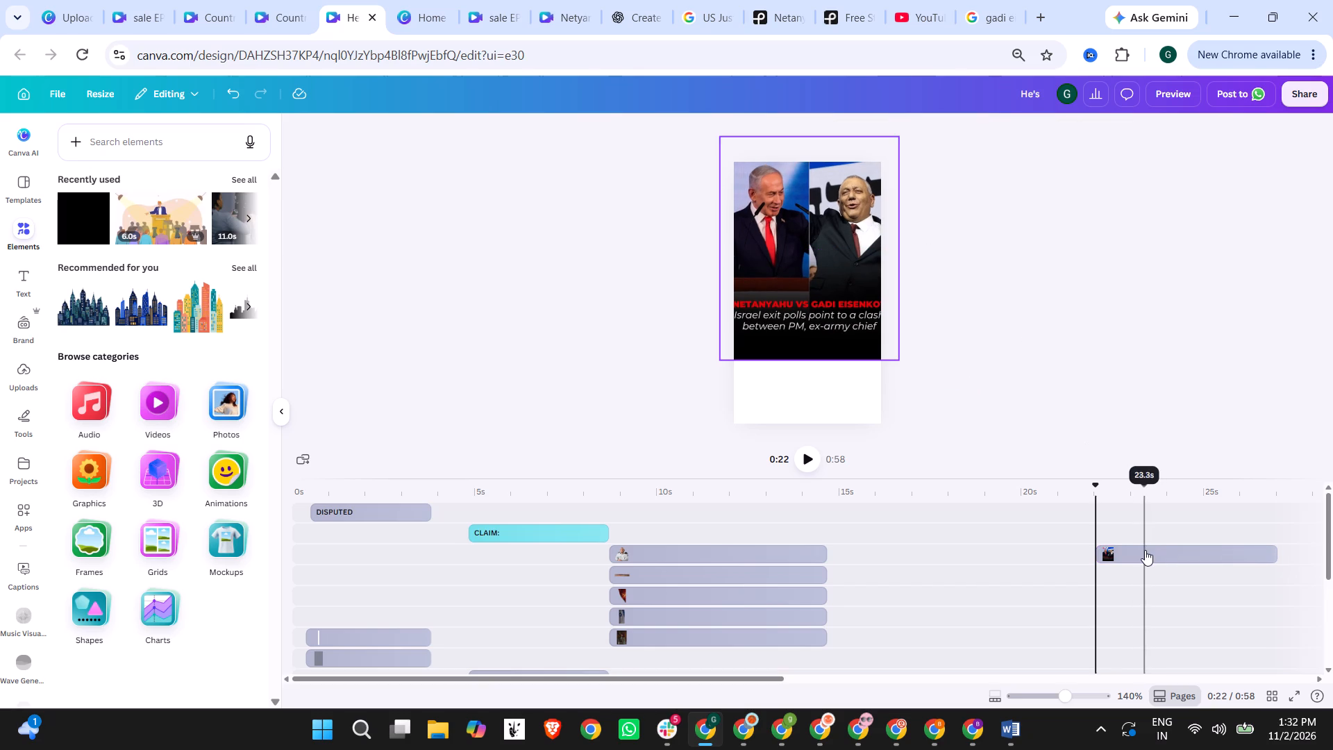
Move the rivals image clip earlier on the timeline so it starts right where the officer scene ends.
drag(1145, 550, 881, 553)
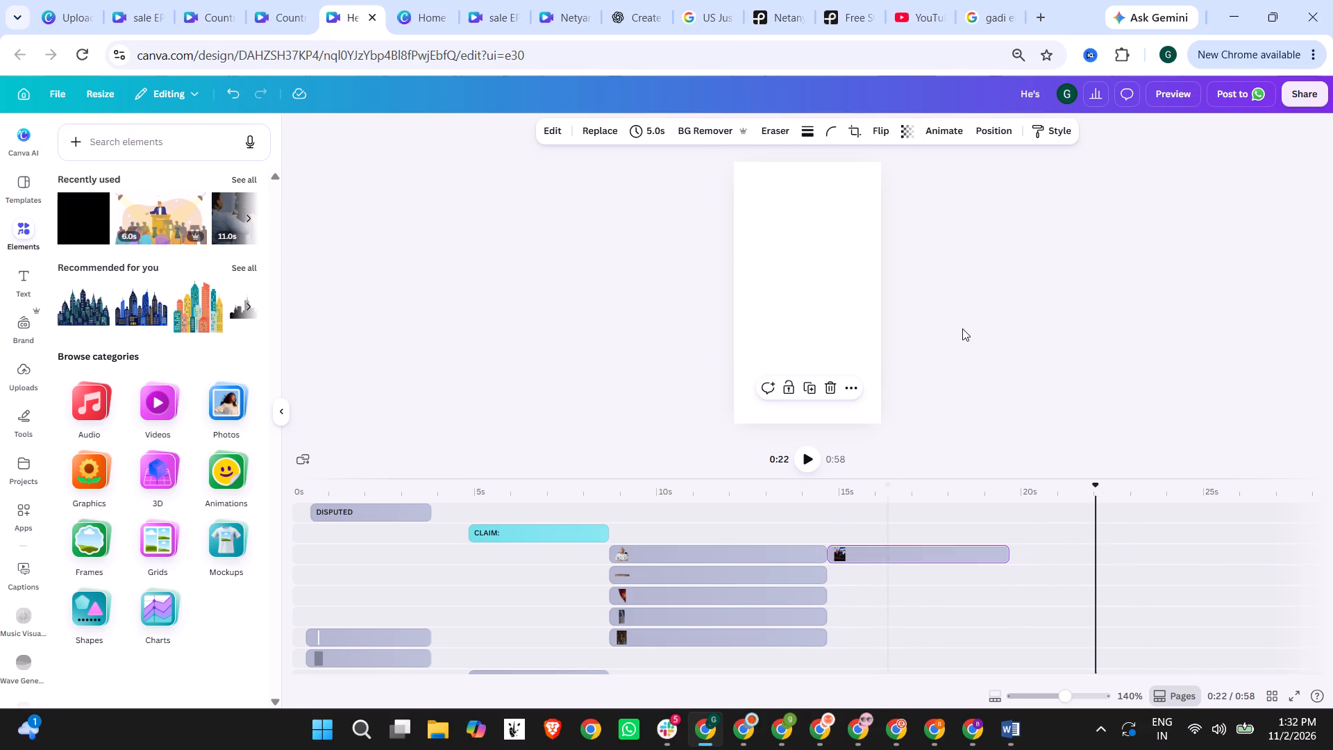
With the playhead at 0:15, upload the seat-count "EVIDENCE?" graphic and the "CLAIM" graphic from the Downloads folder.
click(962, 328)
click(848, 488)
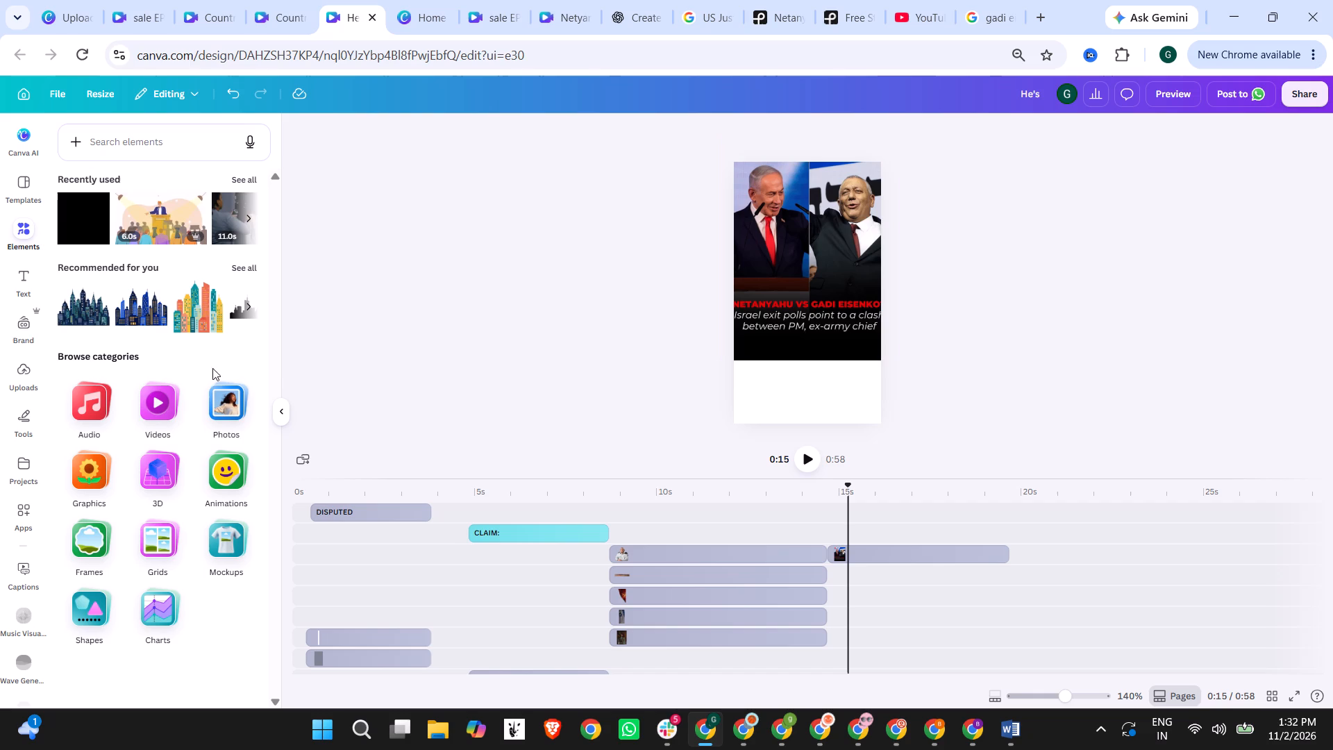
click(6, 372)
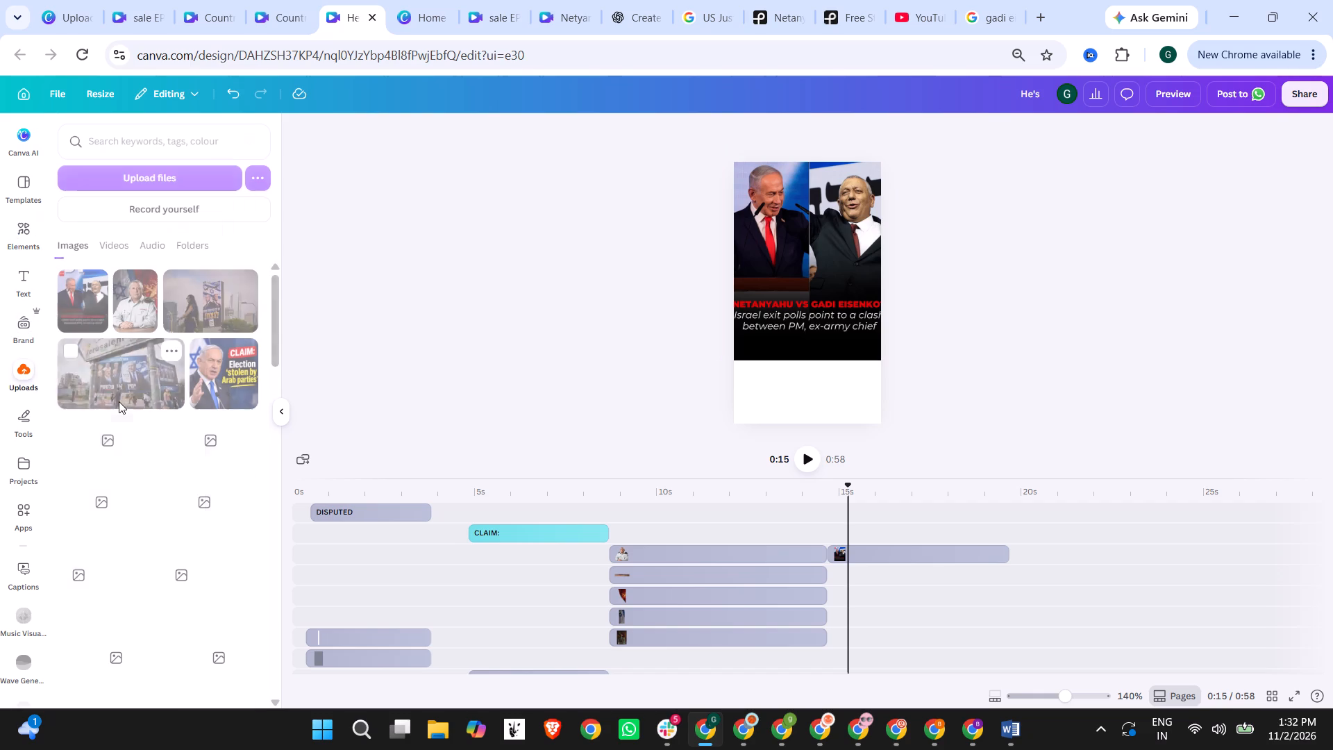
click(135, 172)
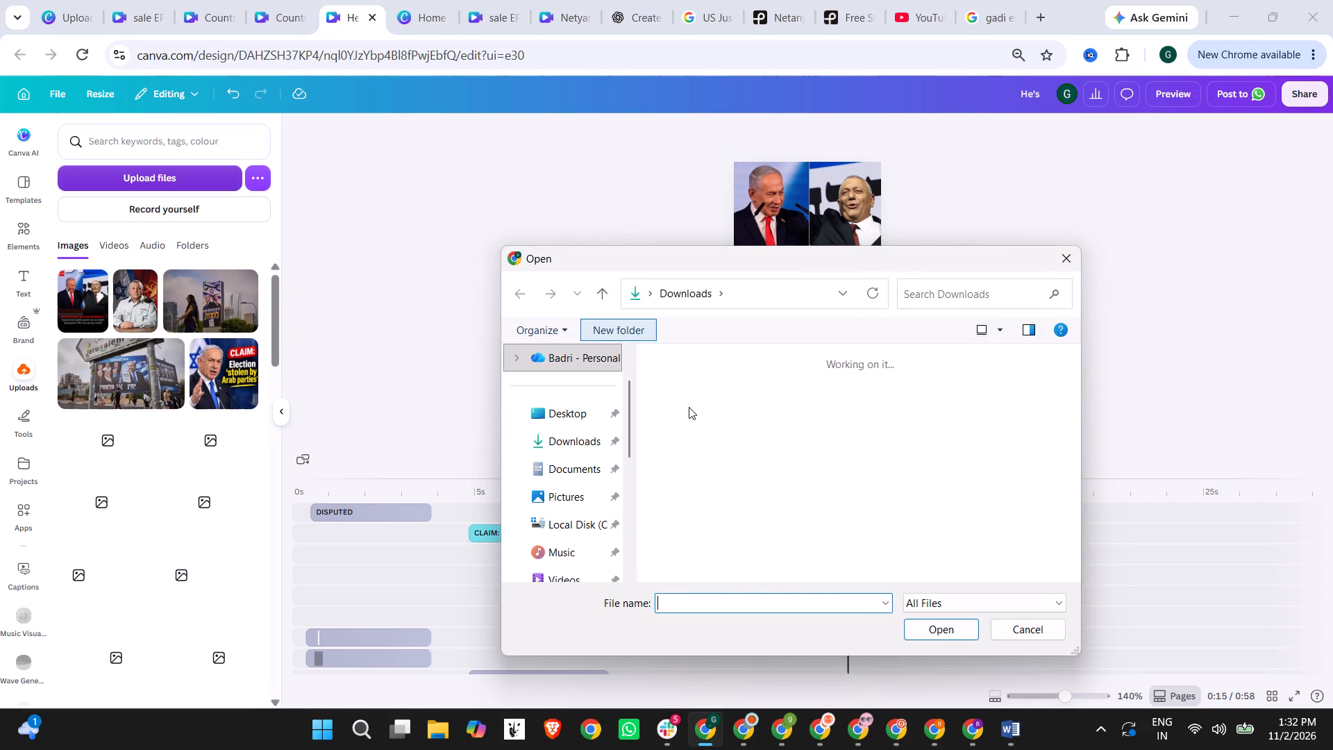
click(713, 411)
ctrl+click(791, 412)
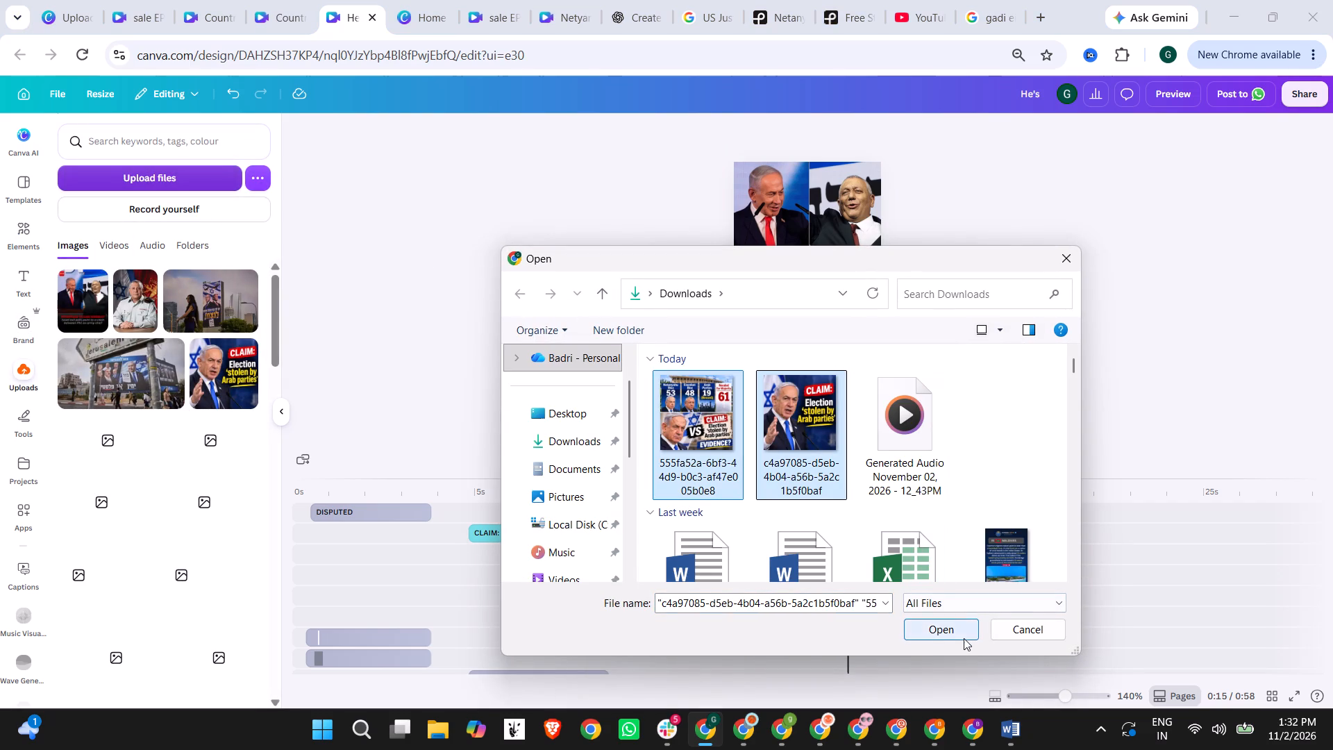
click(950, 628)
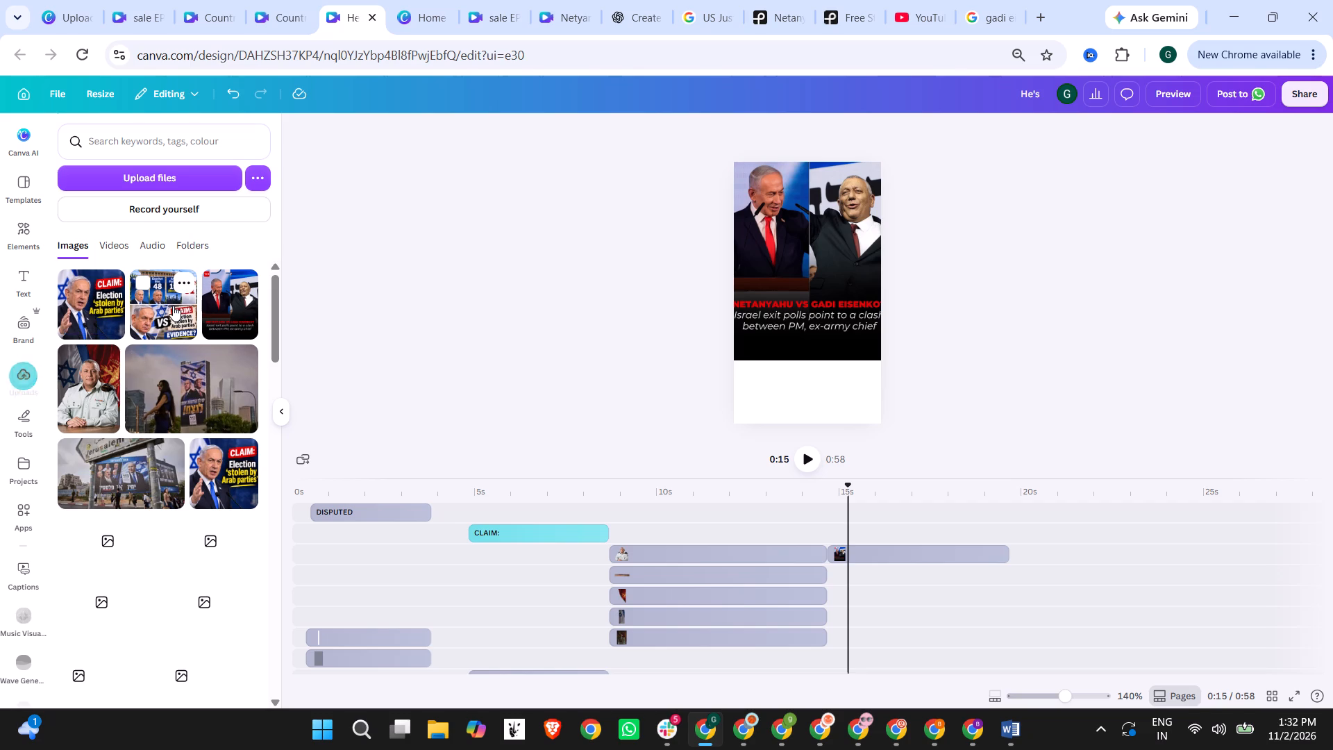
Add the uploaded seat-count graphic to the timeline on the track above the rivals image, aligned to that clip's start.
drag(173, 306, 905, 542)
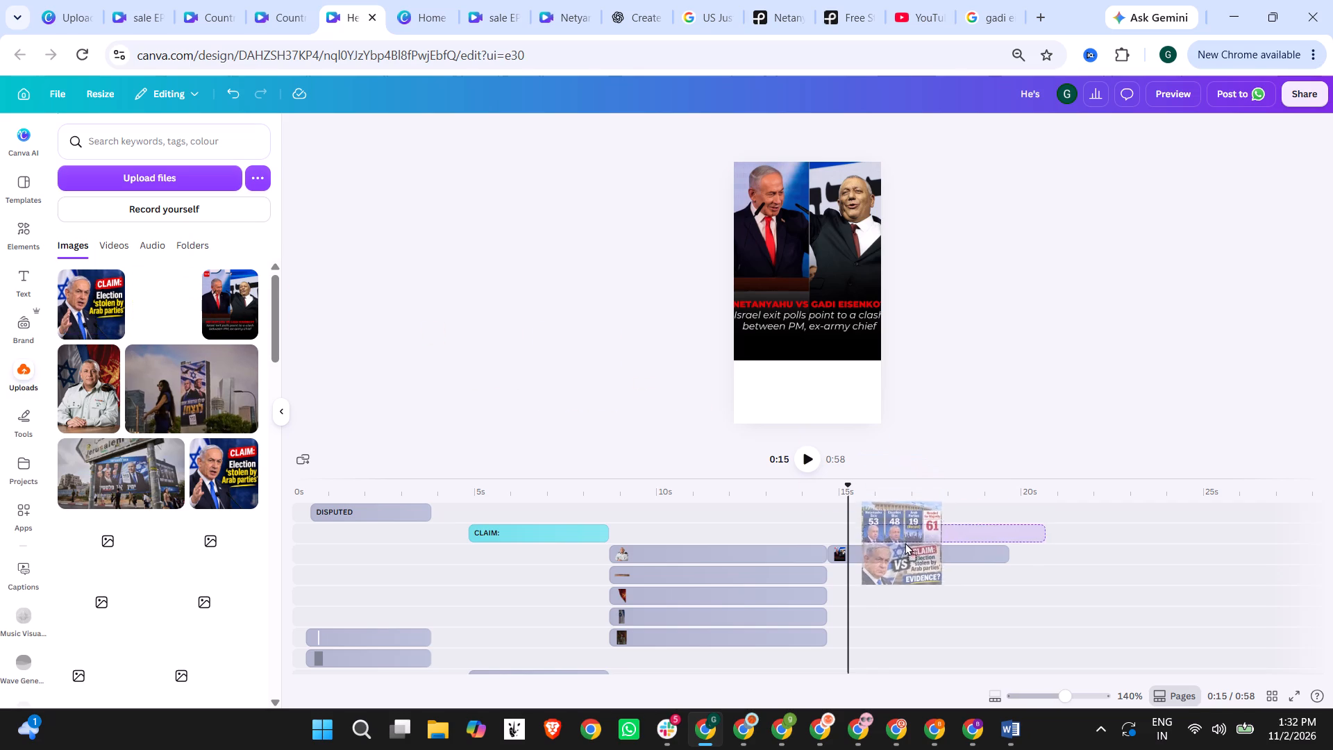
drag(905, 542, 898, 572)
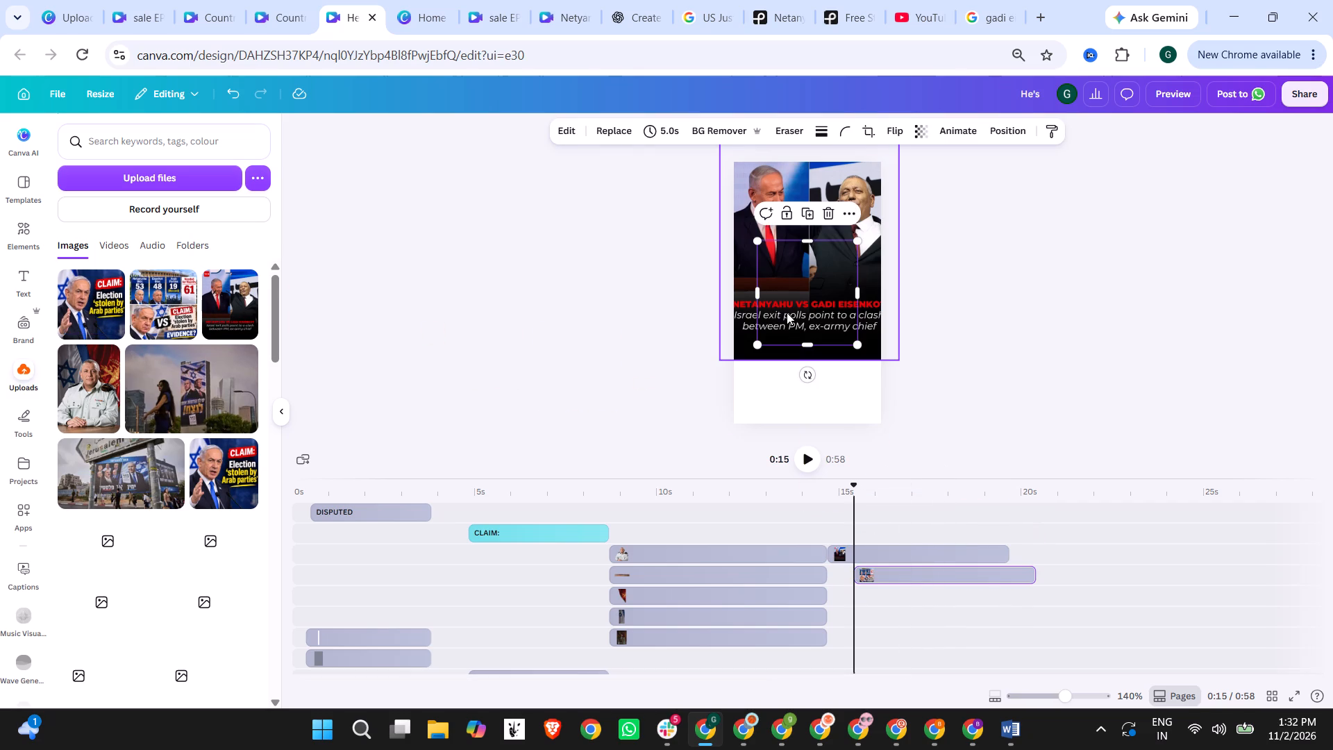
drag(921, 575, 898, 536)
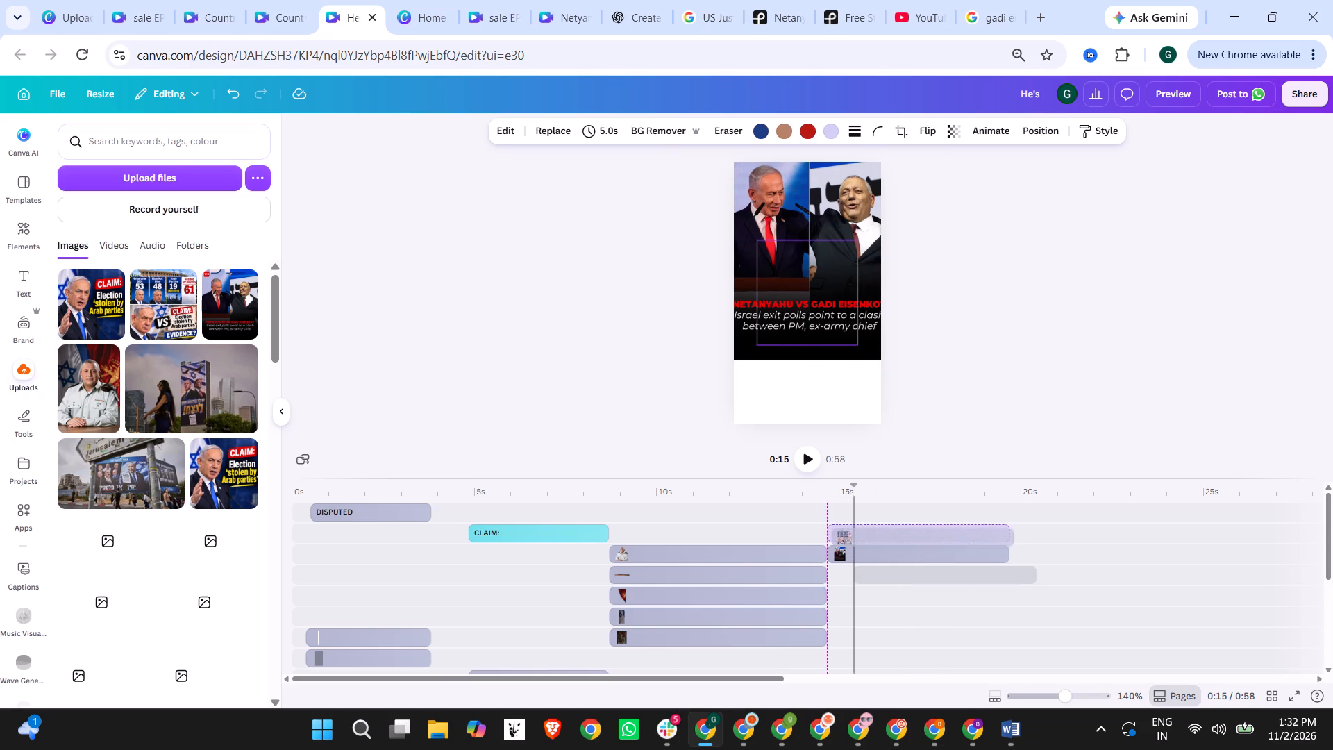
drag(898, 536, 891, 533)
Enlarge the seat-count graphic to most of the page width and place it over the lower part of the rivals image.
double_click(806, 305)
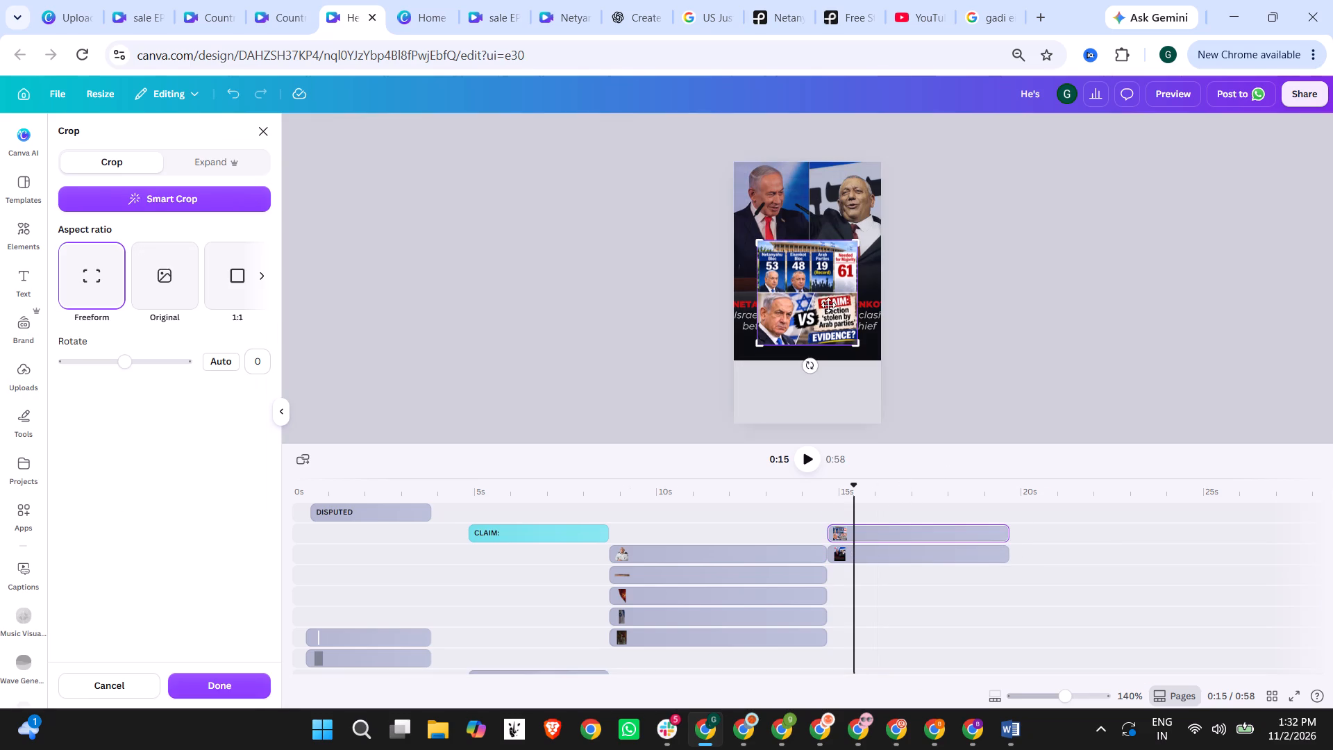
click(969, 310)
drag(803, 306, 792, 297)
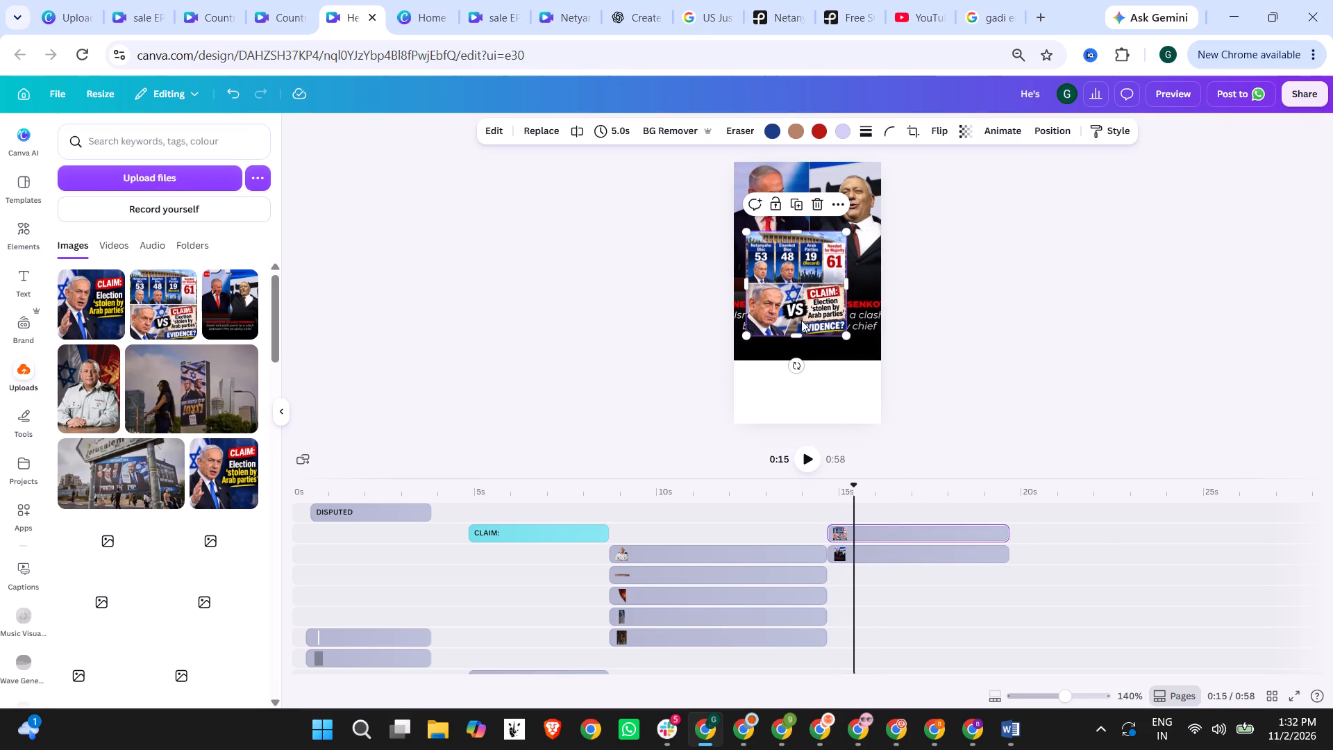
drag(848, 334, 855, 377)
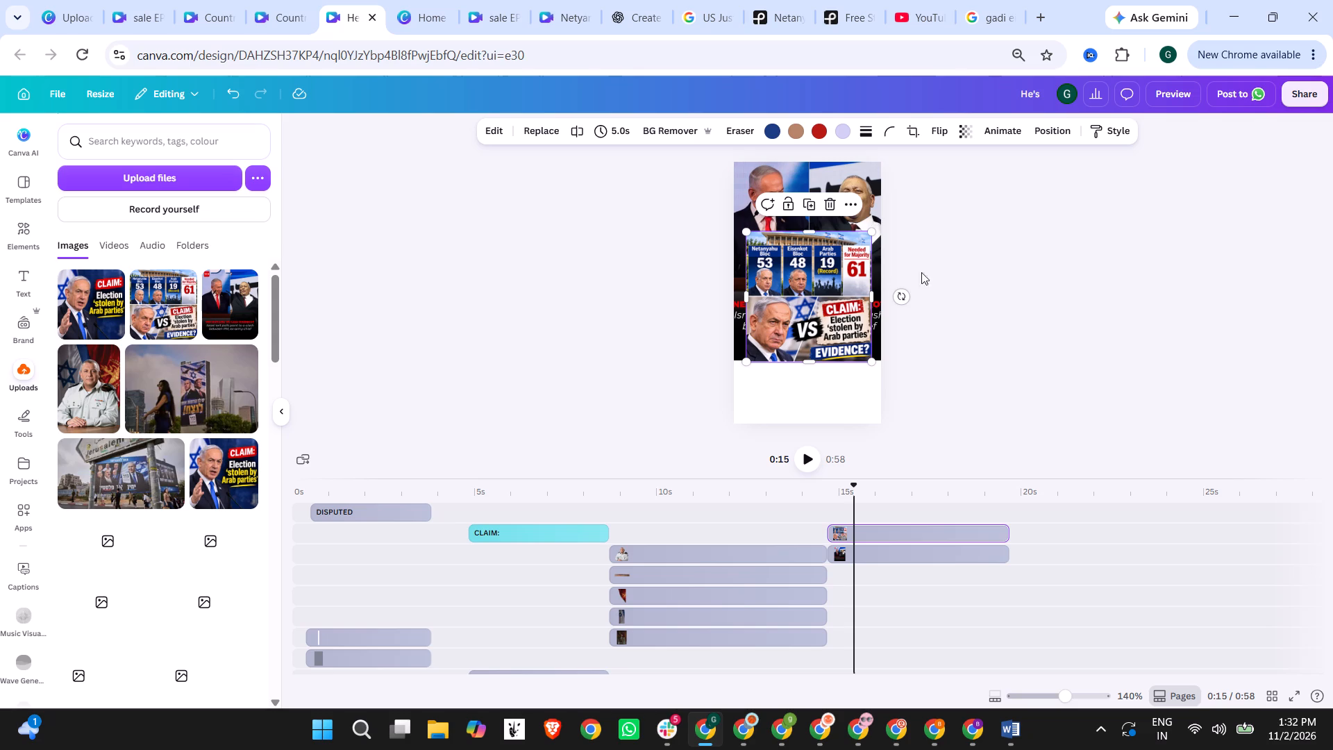
Crop the bloc seat-count graphic to its upper half, keeping only the 53, 48, 19 and 61 figures.
click(914, 133)
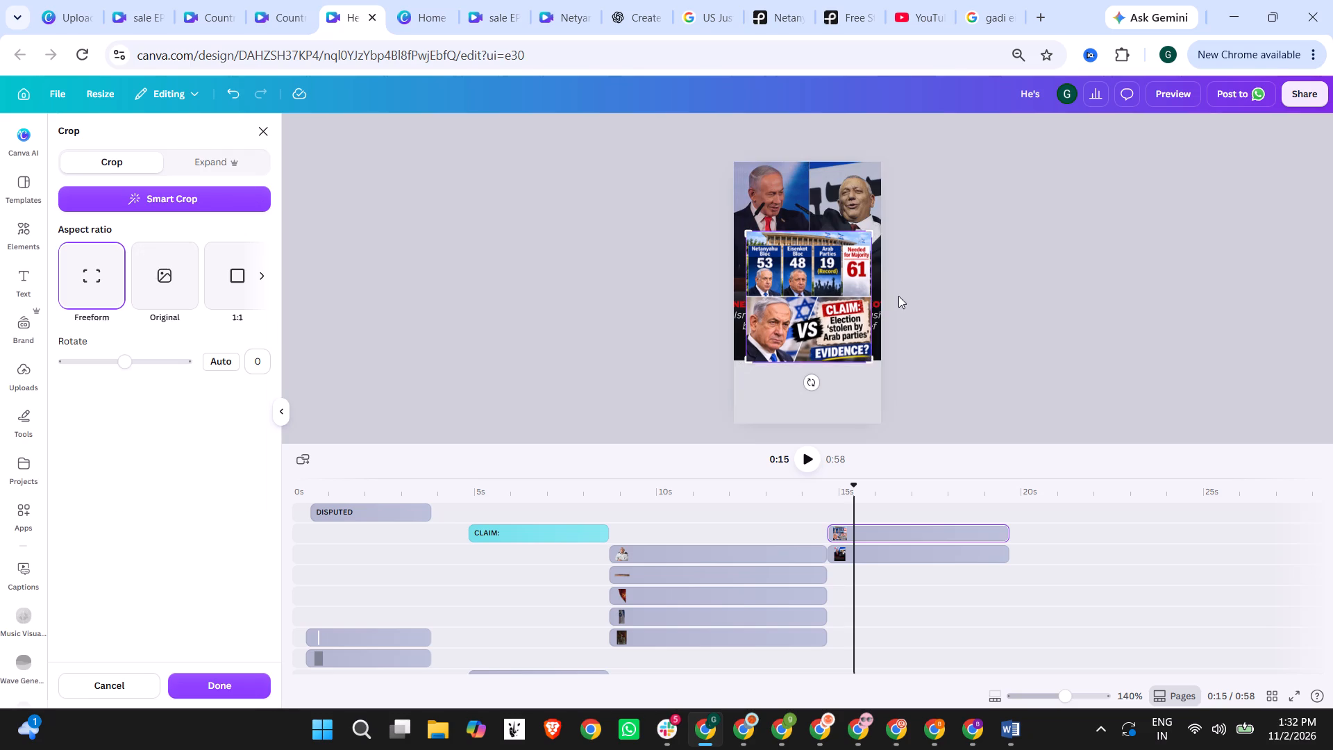
drag(750, 358, 750, 299)
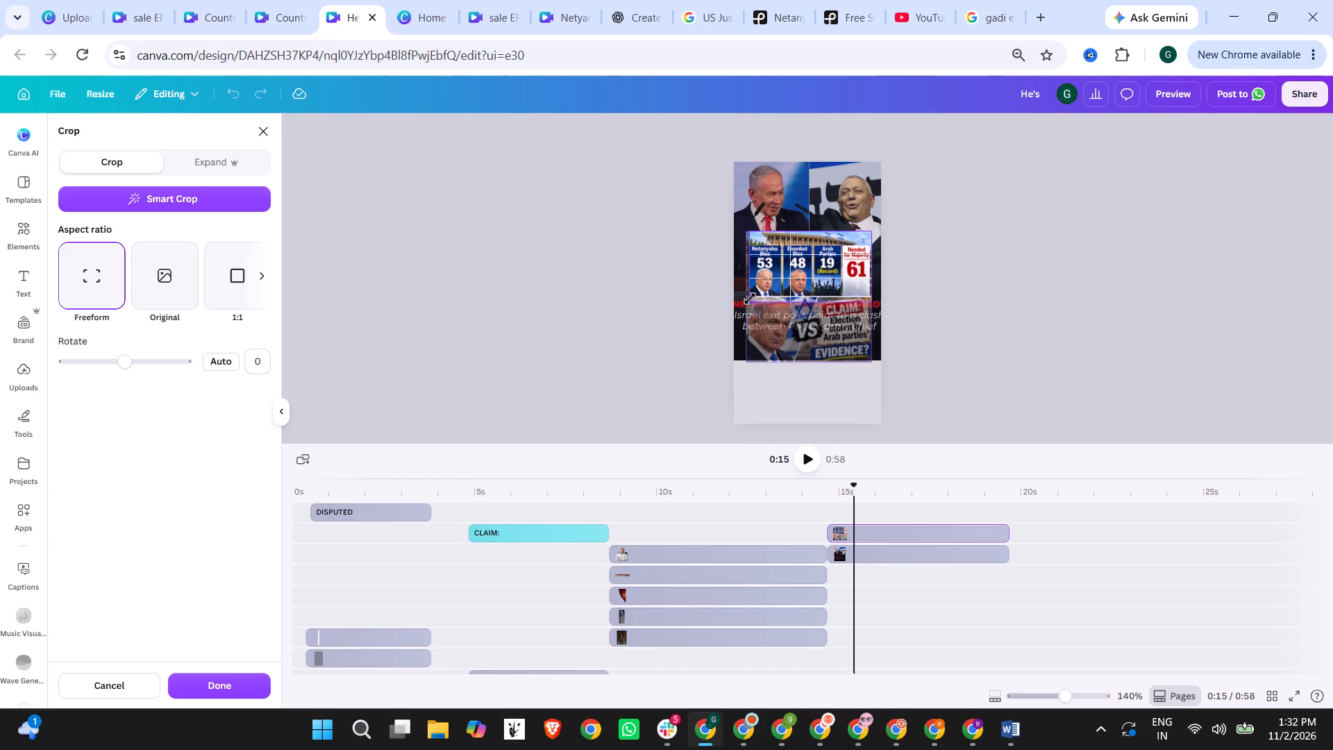
drag(750, 299, 748, 296)
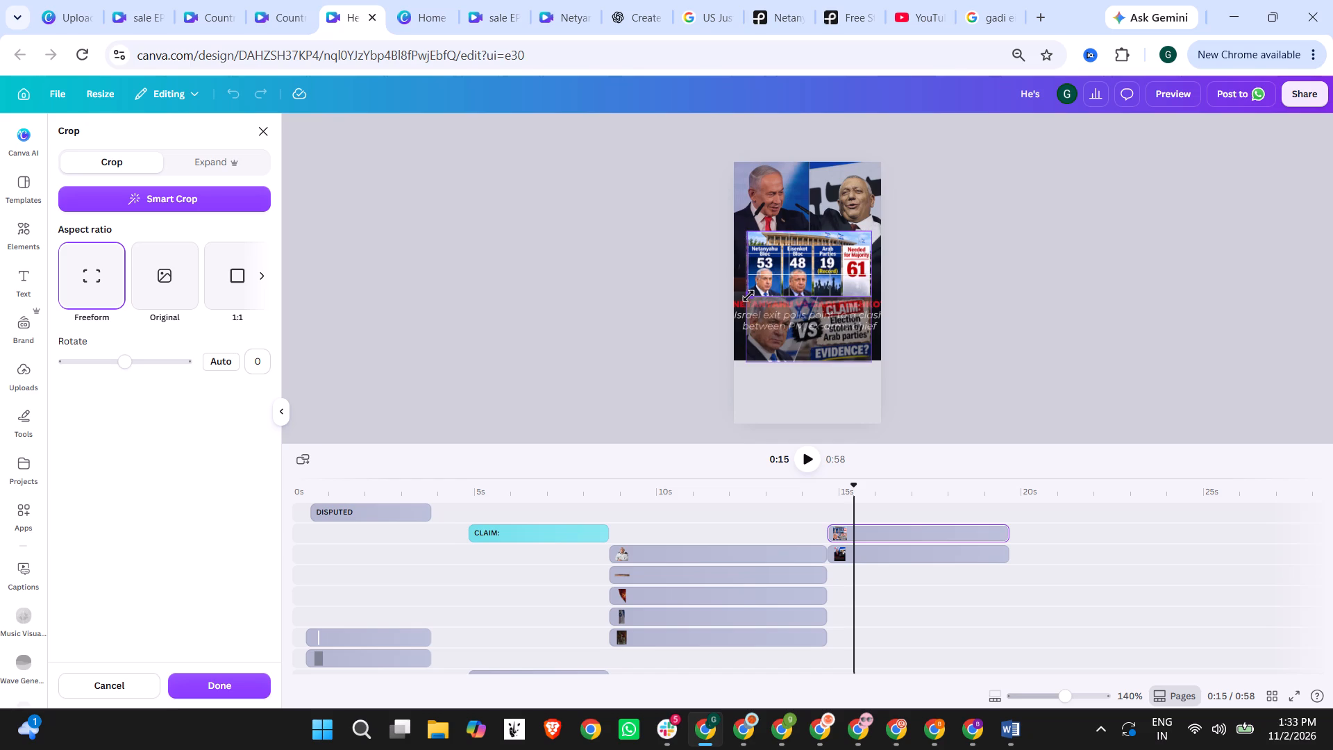
drag(748, 296, 749, 294)
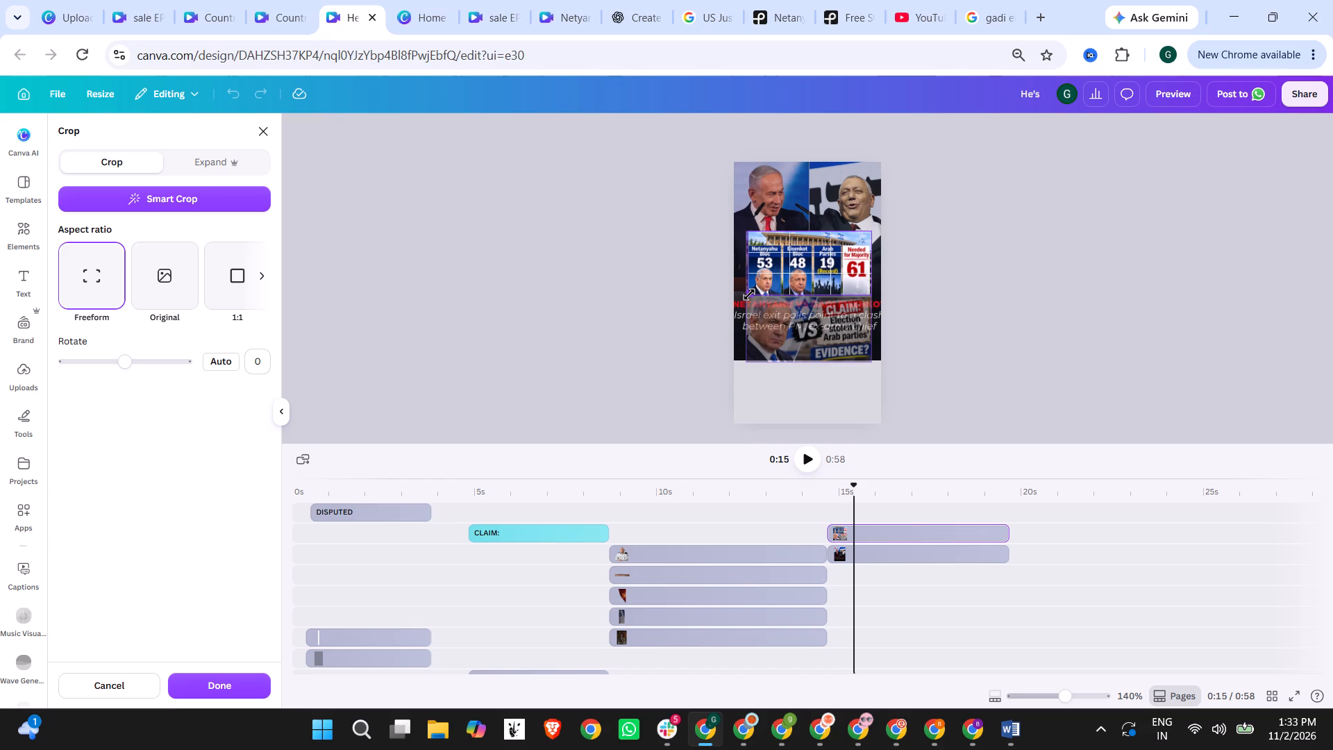
drag(749, 294, 750, 294)
click(1079, 293)
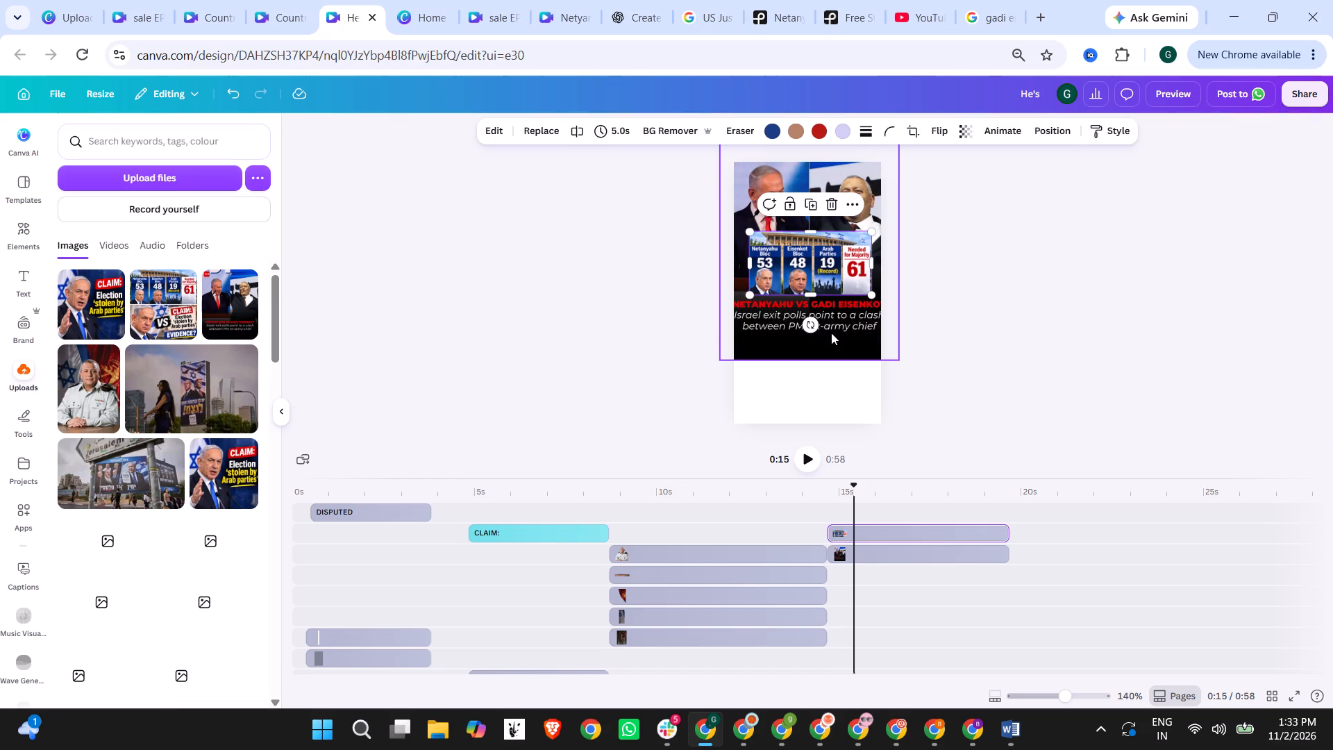
Move the rivals image down so both men fill the lower part of the page and its caption falls off the page.
drag(866, 317, 869, 433)
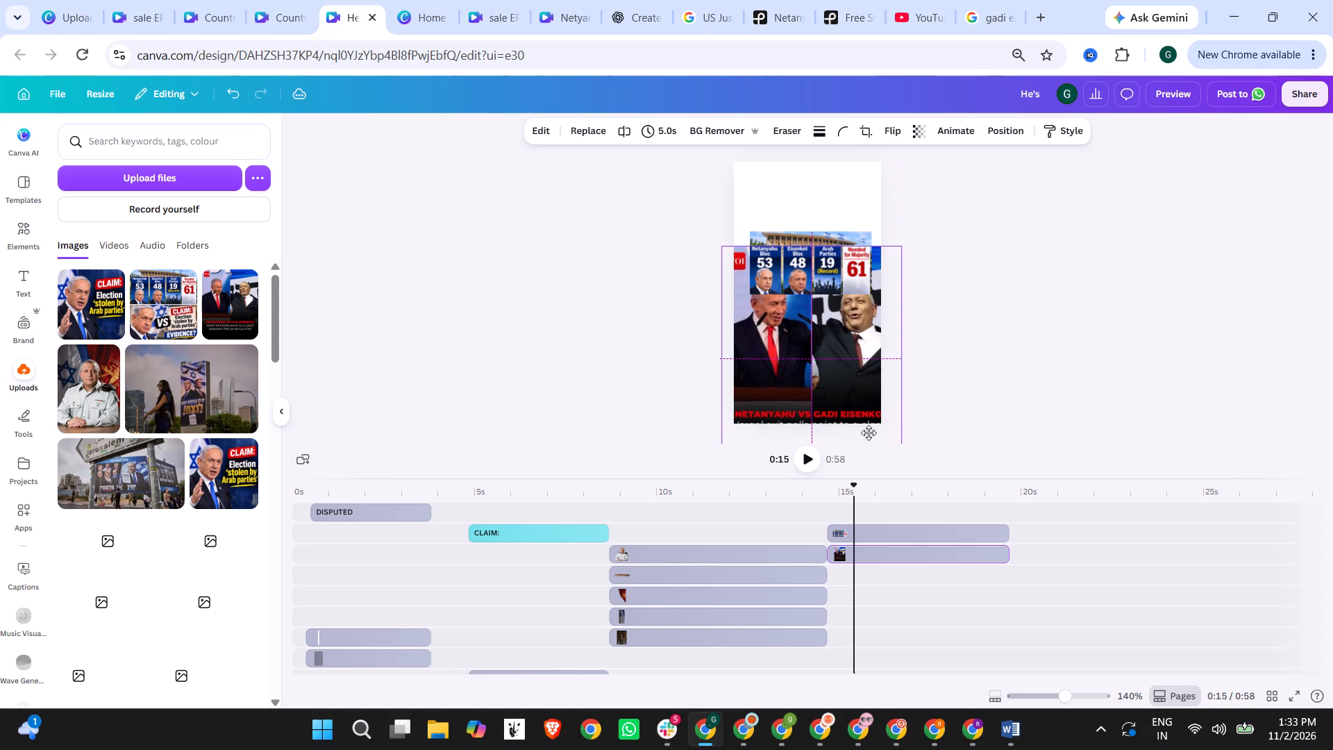
drag(869, 433, 869, 451)
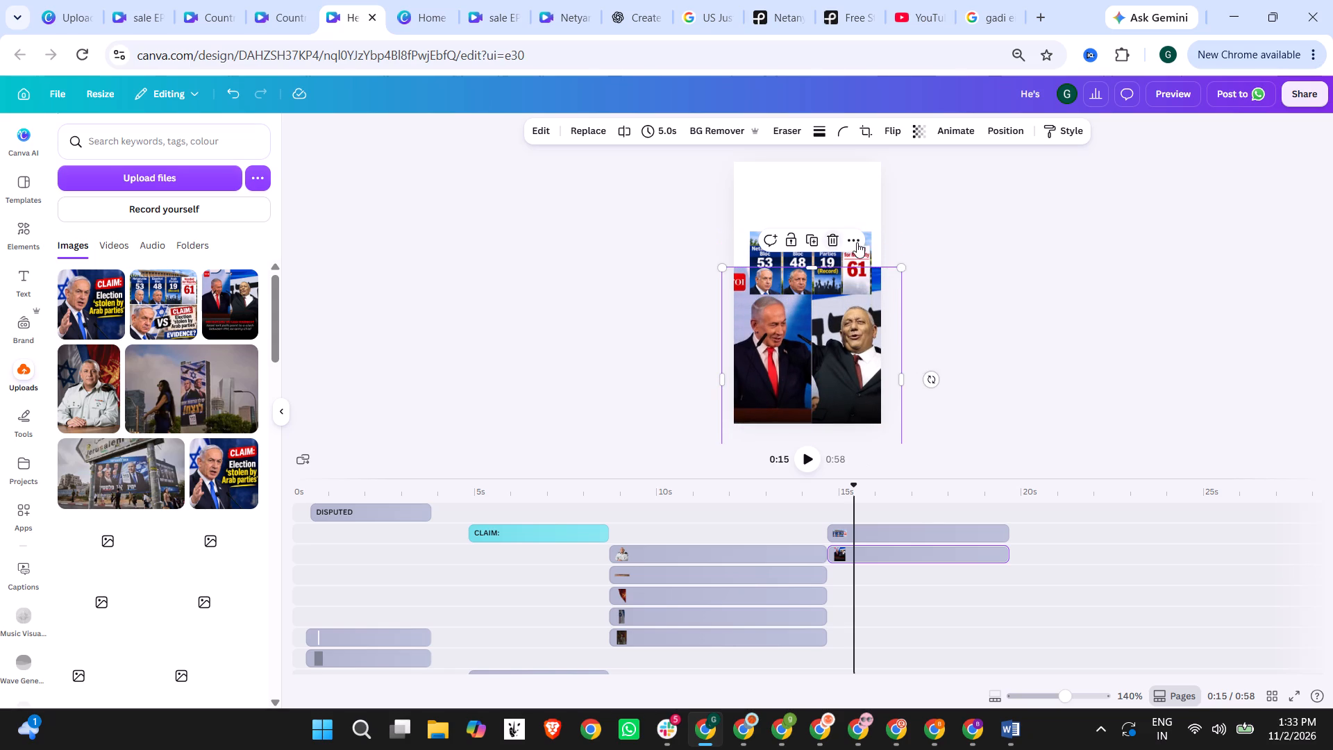
Move the bloc seat-count graphic to the page's top-left corner and enlarge it to nearly the full page width.
click(864, 256)
drag(861, 250, 845, 194)
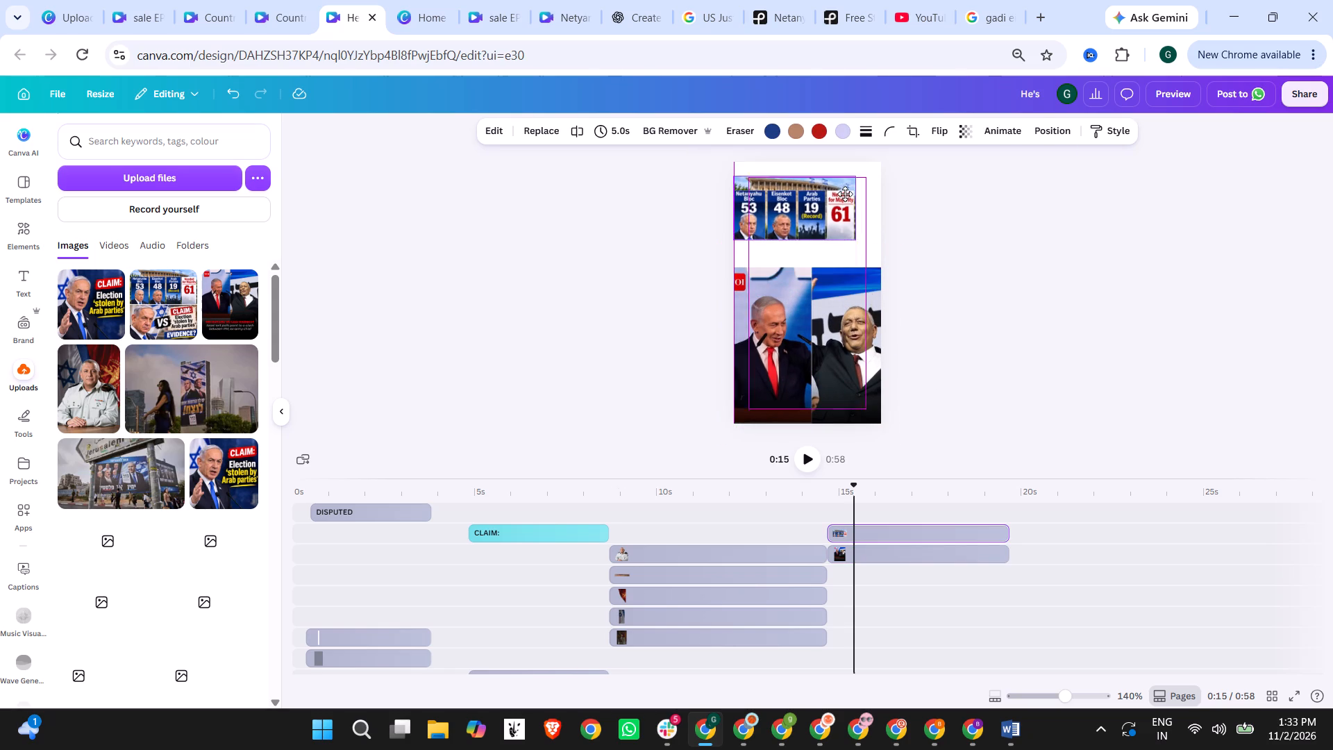
drag(845, 194, 845, 179)
drag(857, 221, 879, 265)
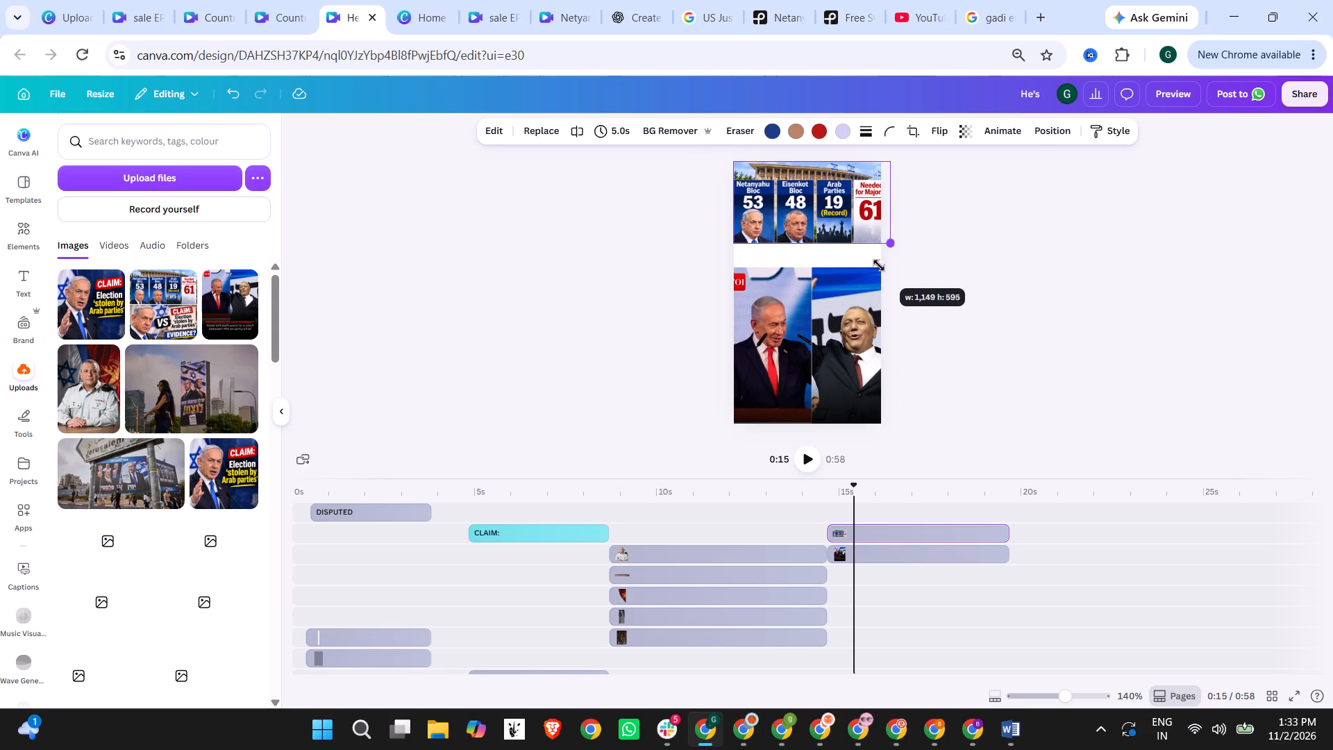
drag(879, 265, 869, 258)
click(830, 203)
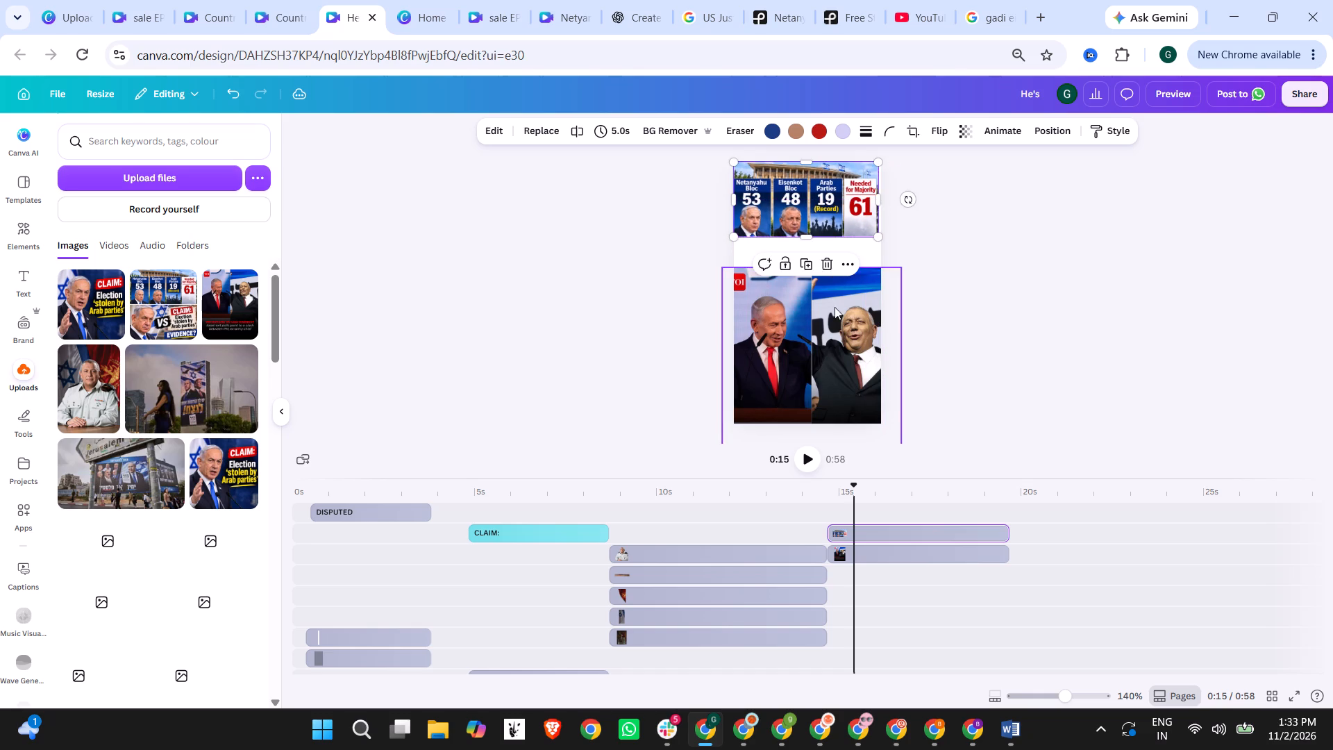
Move the rivals image up so its upper edge meets the lower edge of the seat-count graphic.
drag(839, 334, 840, 306)
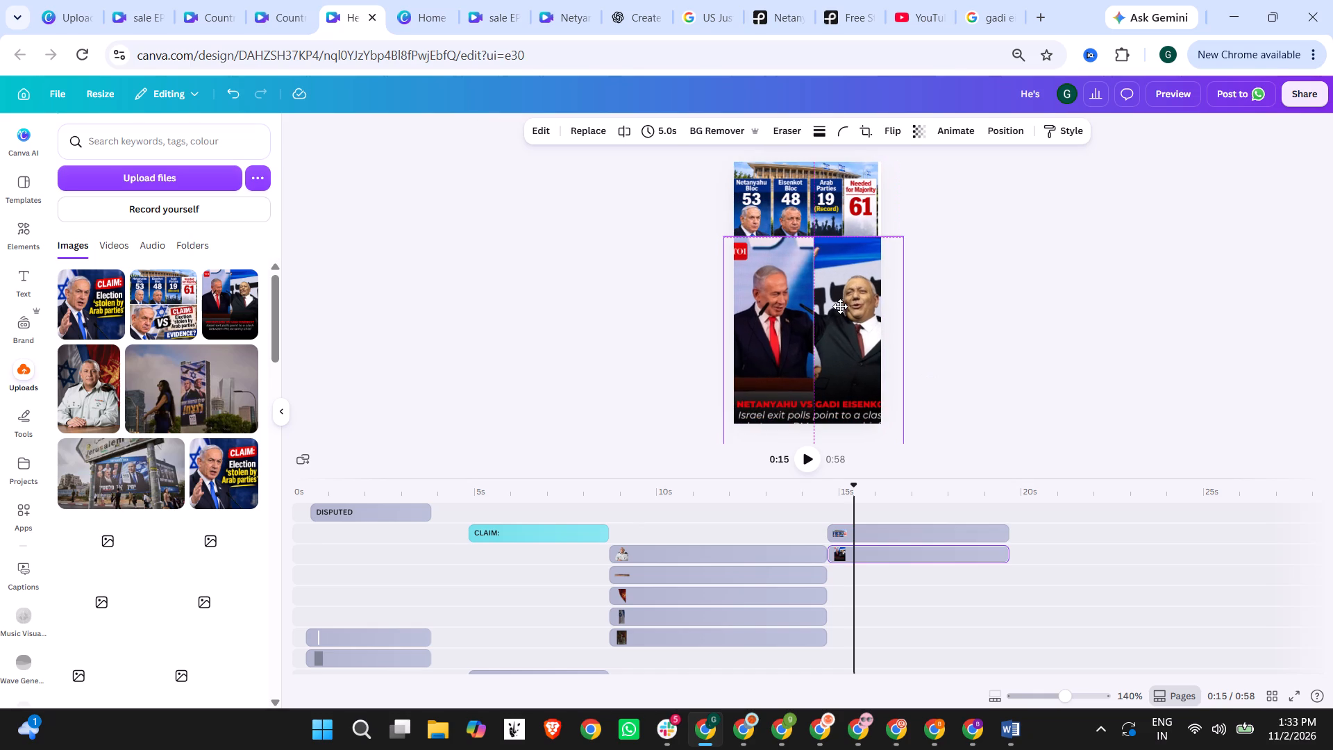
drag(840, 306, 841, 312)
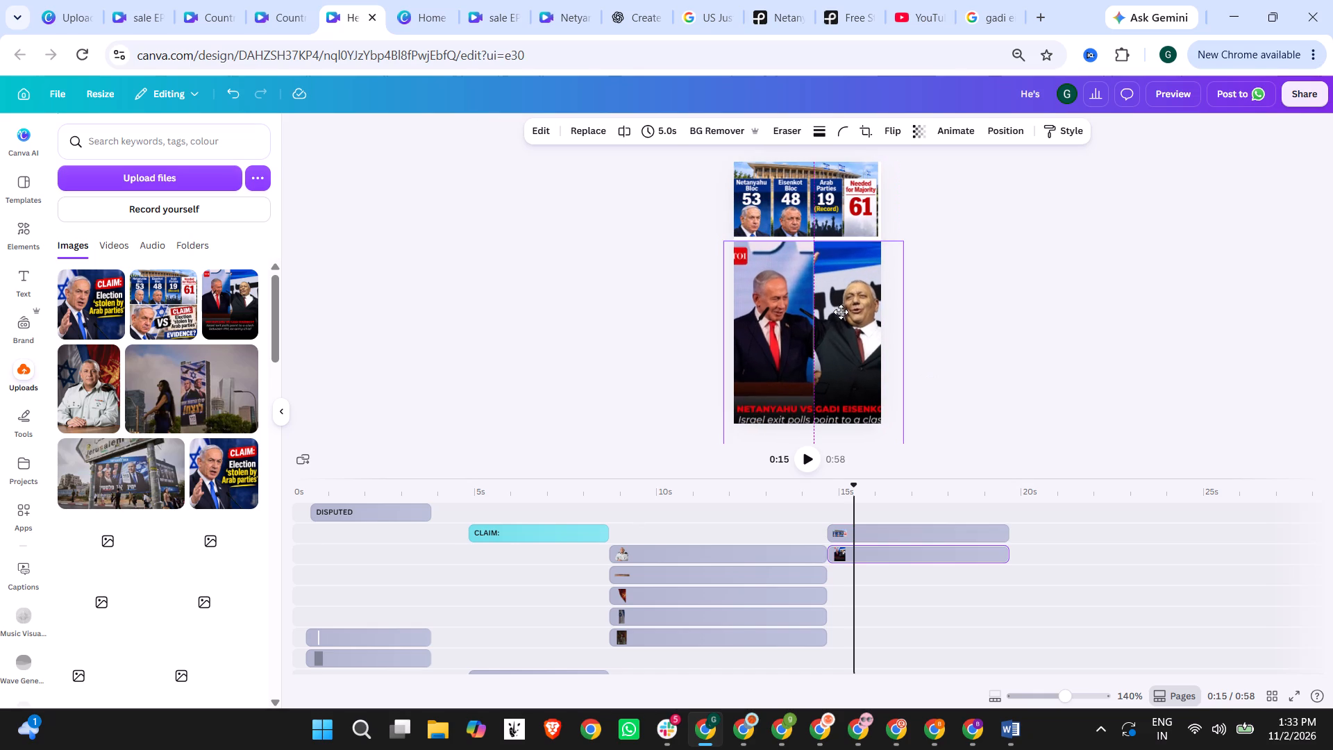
drag(841, 312, 841, 304)
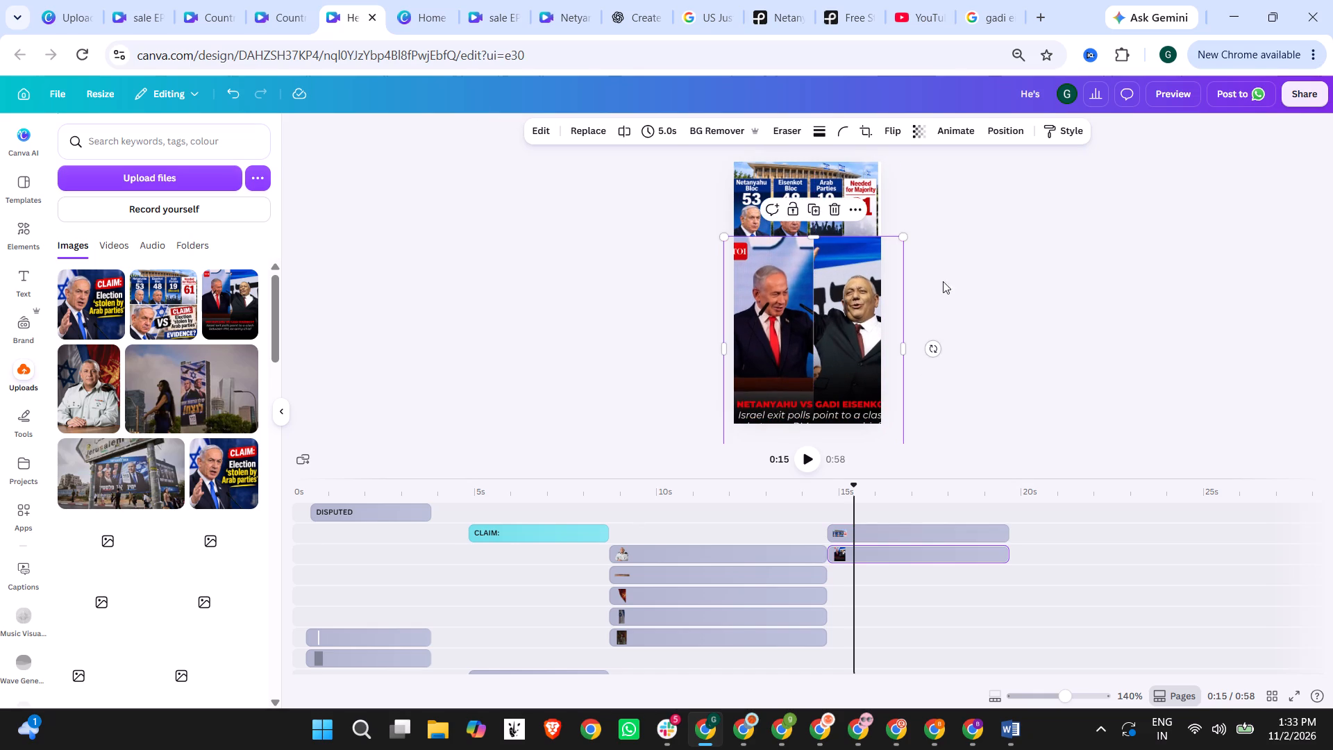
click(1038, 278)
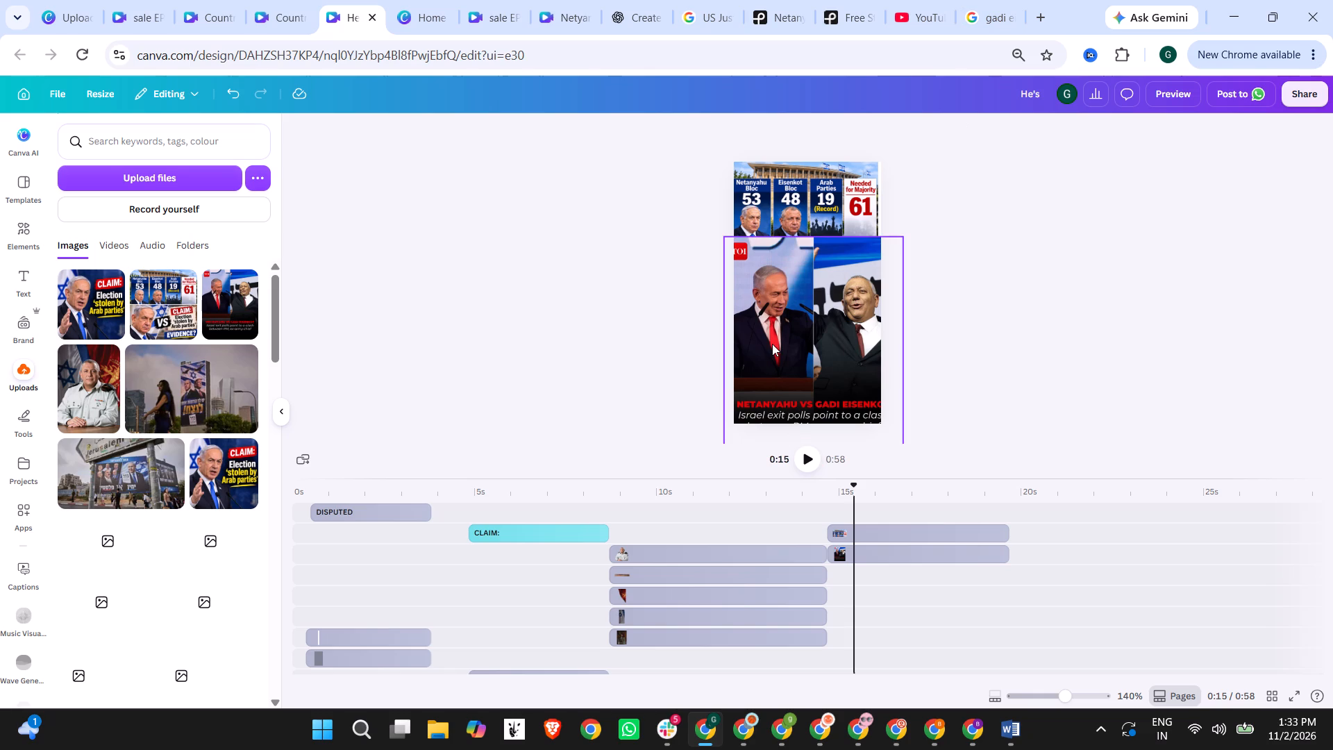
Enlarge the rivals image and reposition it directly below the seat-count graphic, with both men centred and its caption off the page.
click(758, 370)
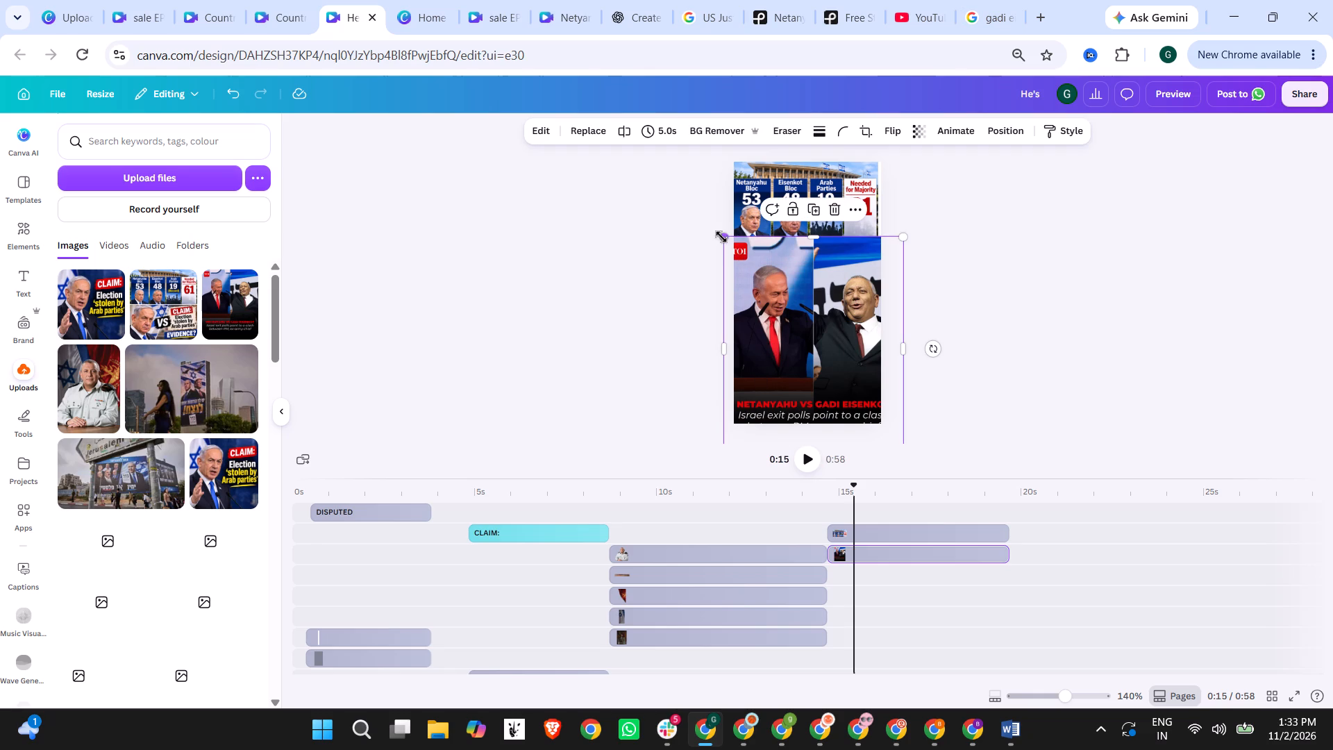
drag(721, 237, 687, 212)
drag(789, 298, 797, 323)
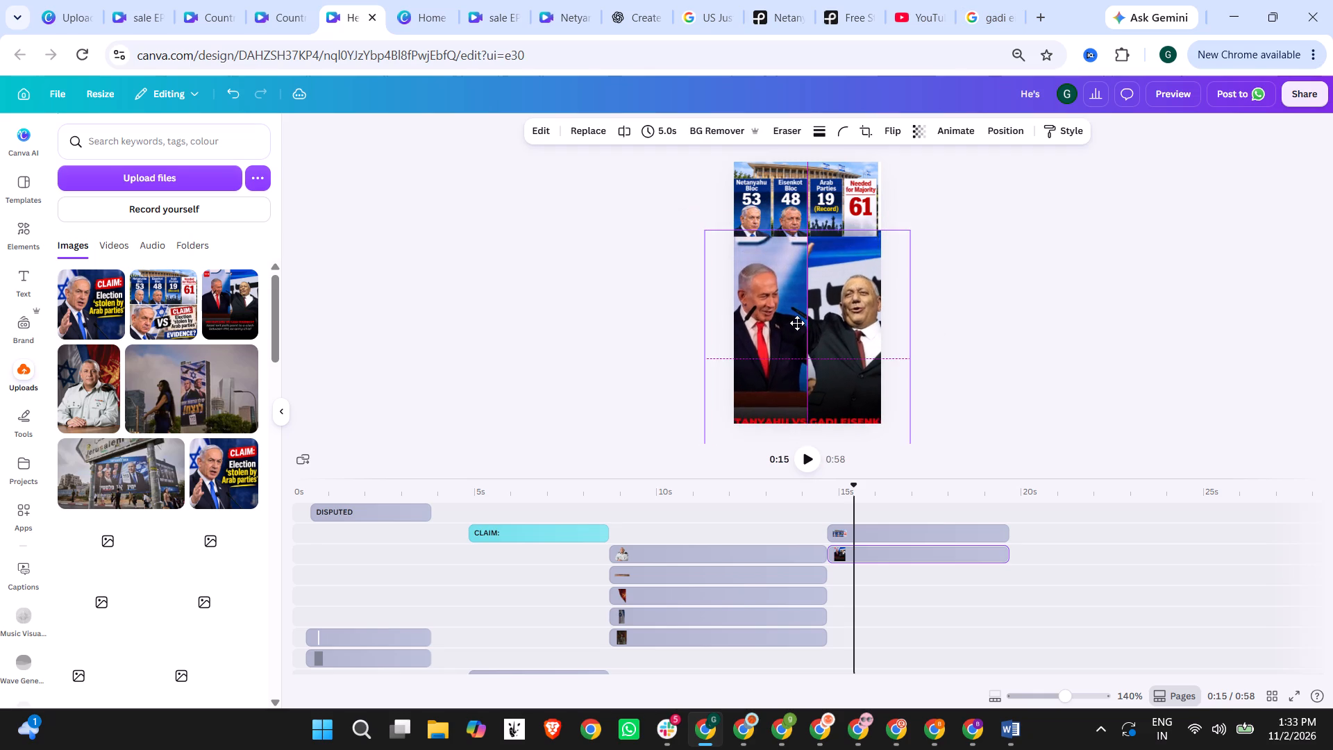
drag(797, 323, 796, 331)
click(1025, 300)
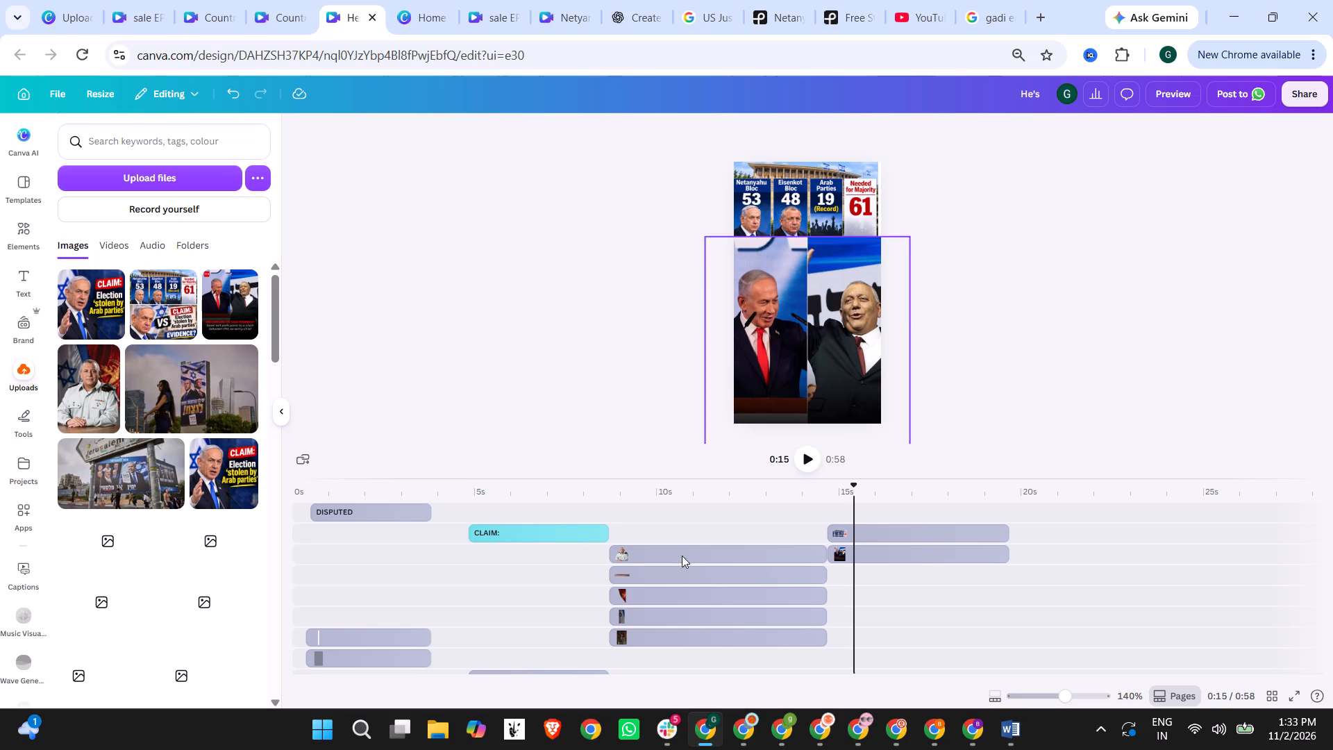
Play the video from about 9 seconds to check the officer and seat-count scenes against the voiceover.
click(639, 498)
click(829, 441)
click(808, 452)
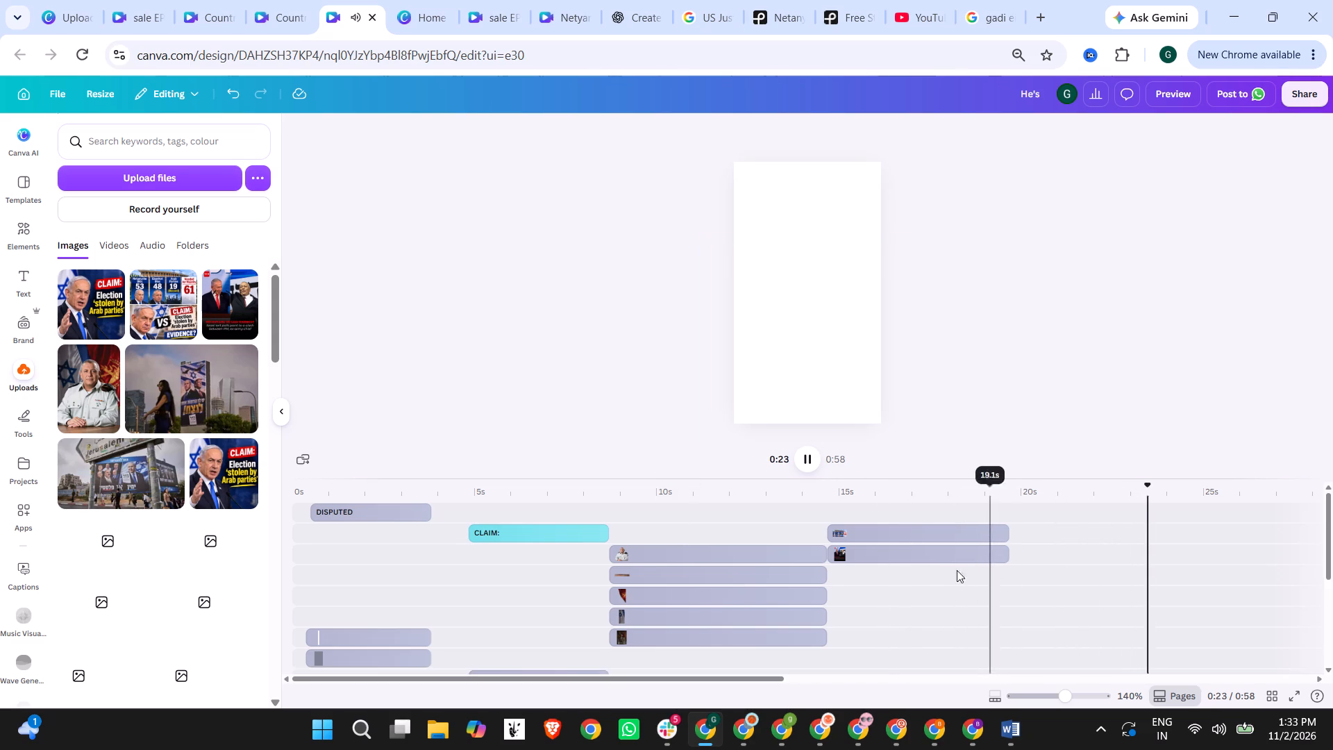
Switch to the browser's "gadi eisenkot vs netanyahu" image results and look for further pictures.
click(987, 0)
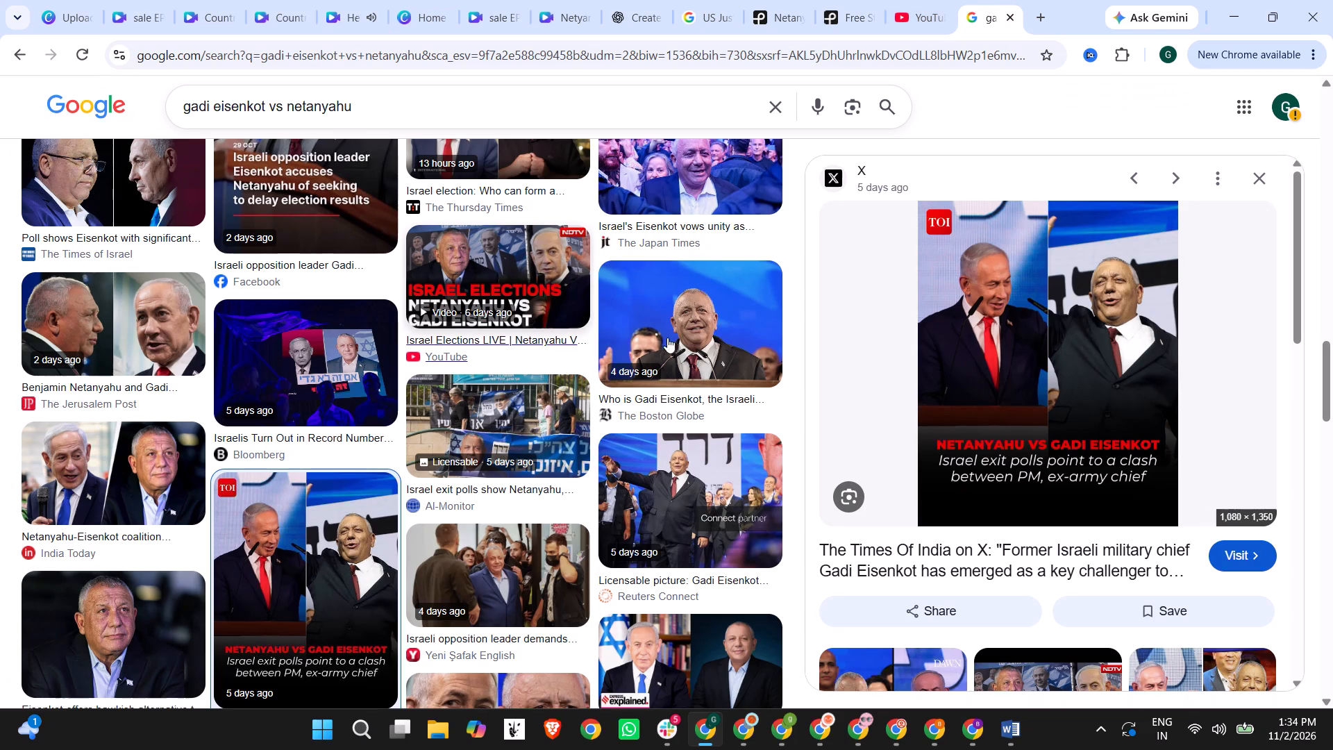
scroll(710, 322, down, 3)
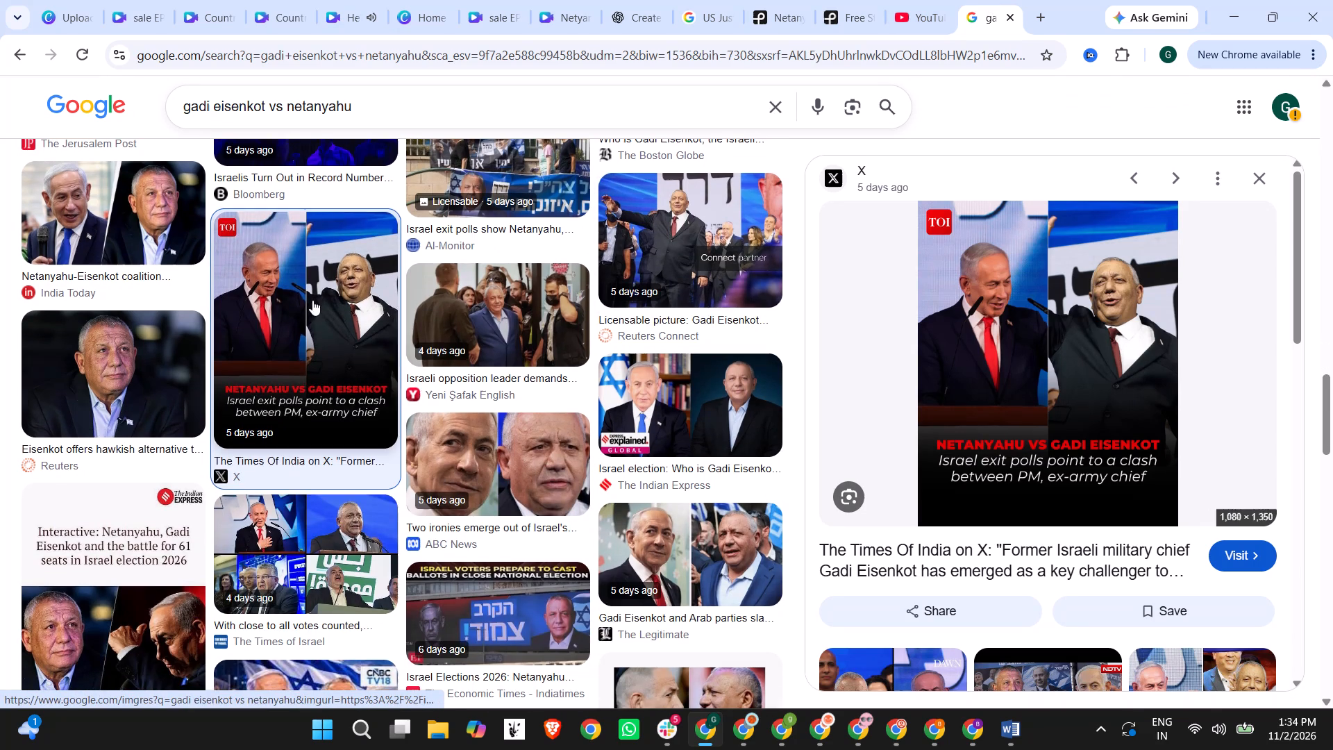
click(918, 0)
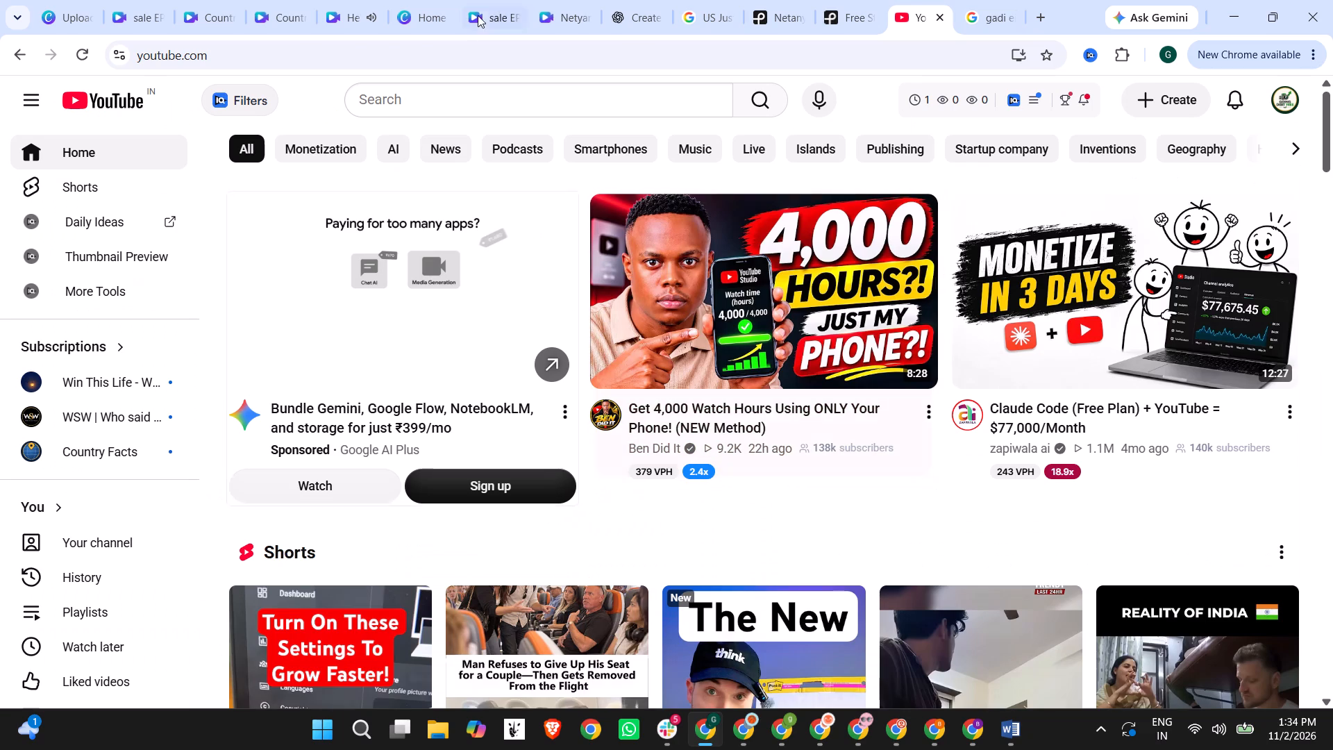
Return to the Canva design, replay the seat-count scene from 0:17 and pause at 0:19 to check the voiceover.
click(366, 0)
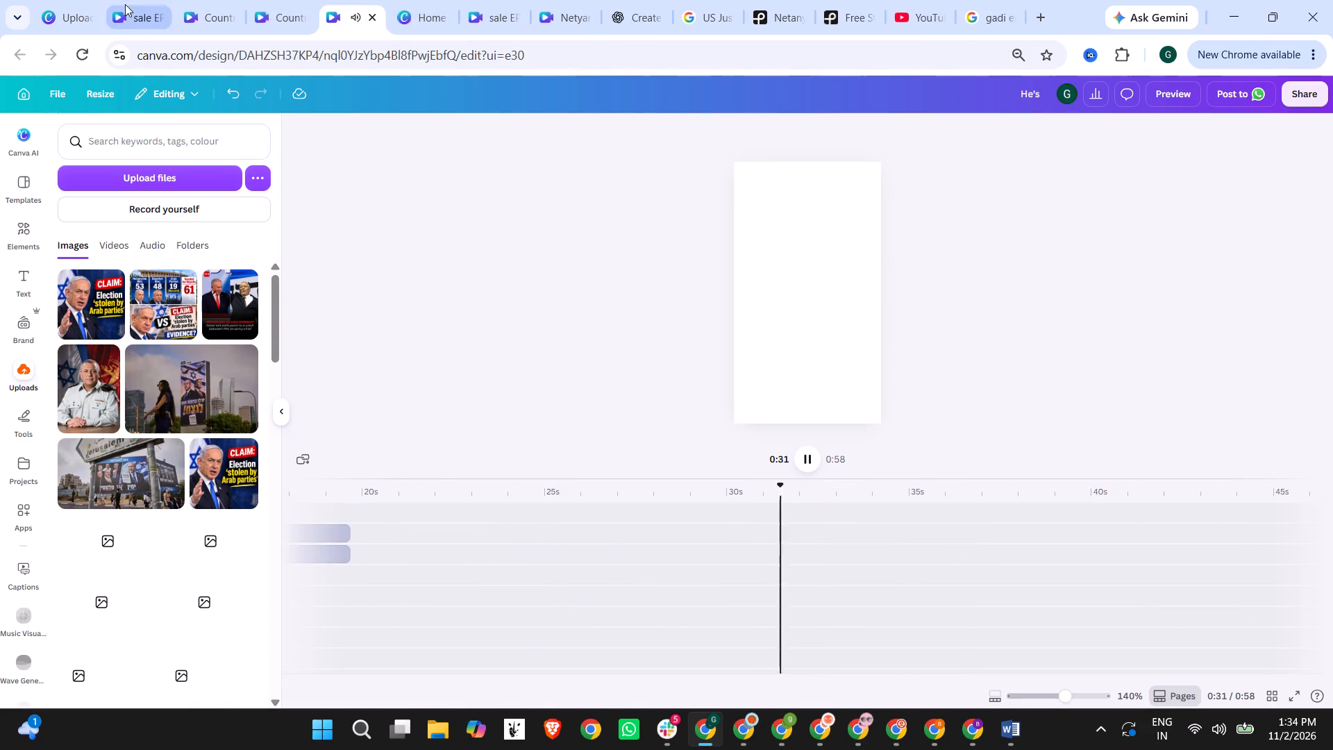
click(328, 487)
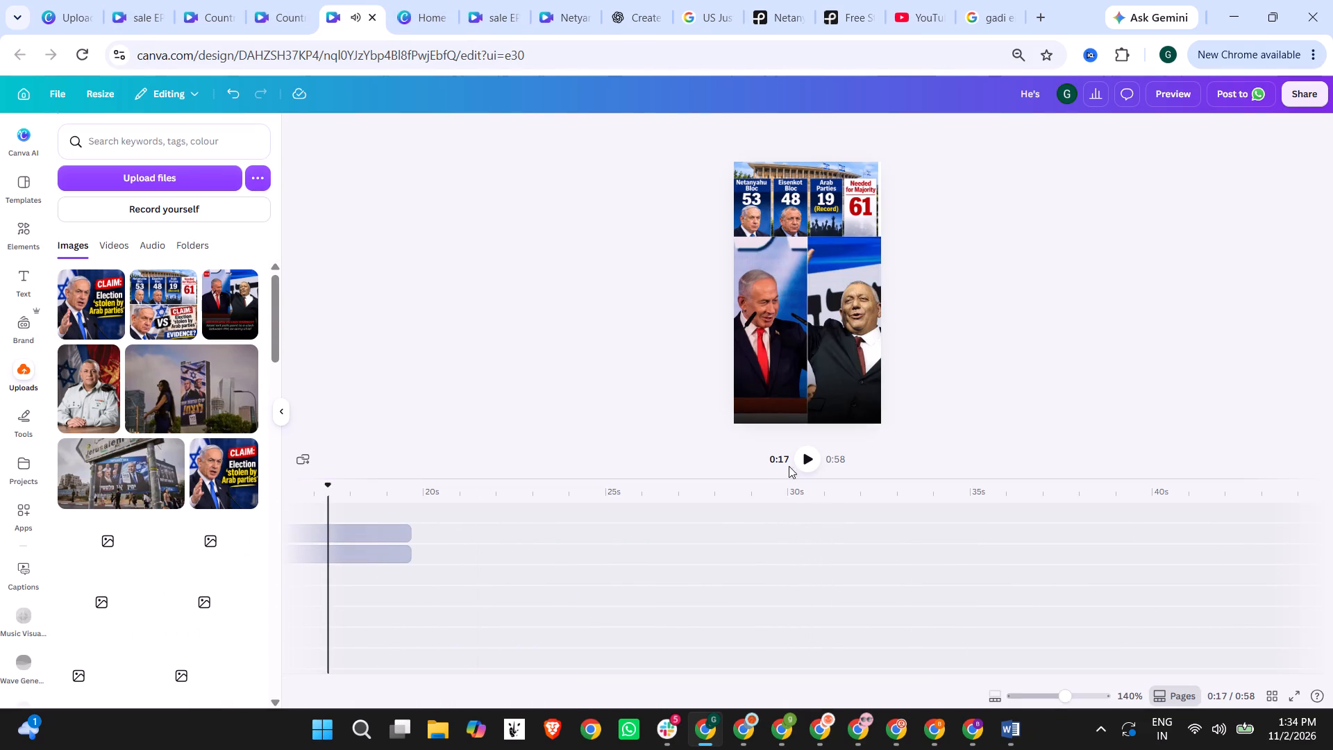
click(806, 459)
scroll(707, 576, down, 6)
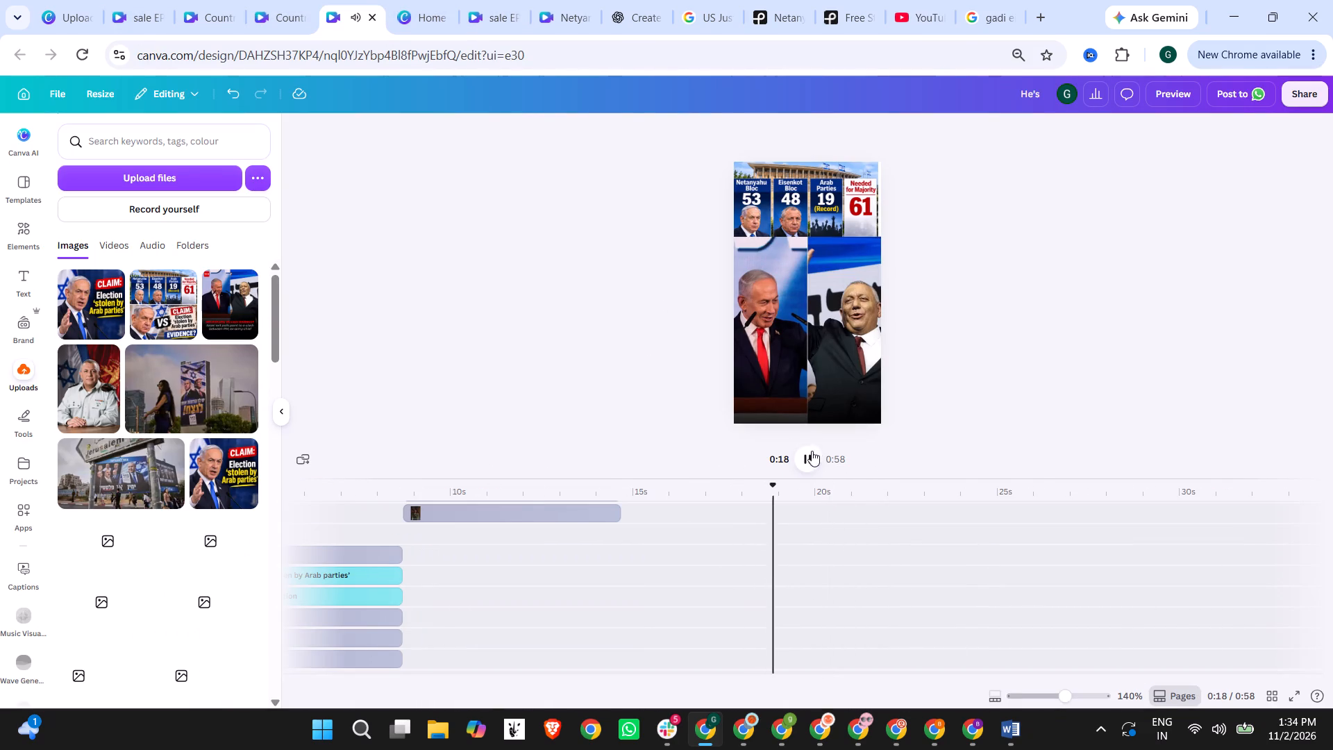
click(807, 458)
scroll(1029, 615, down, 4)
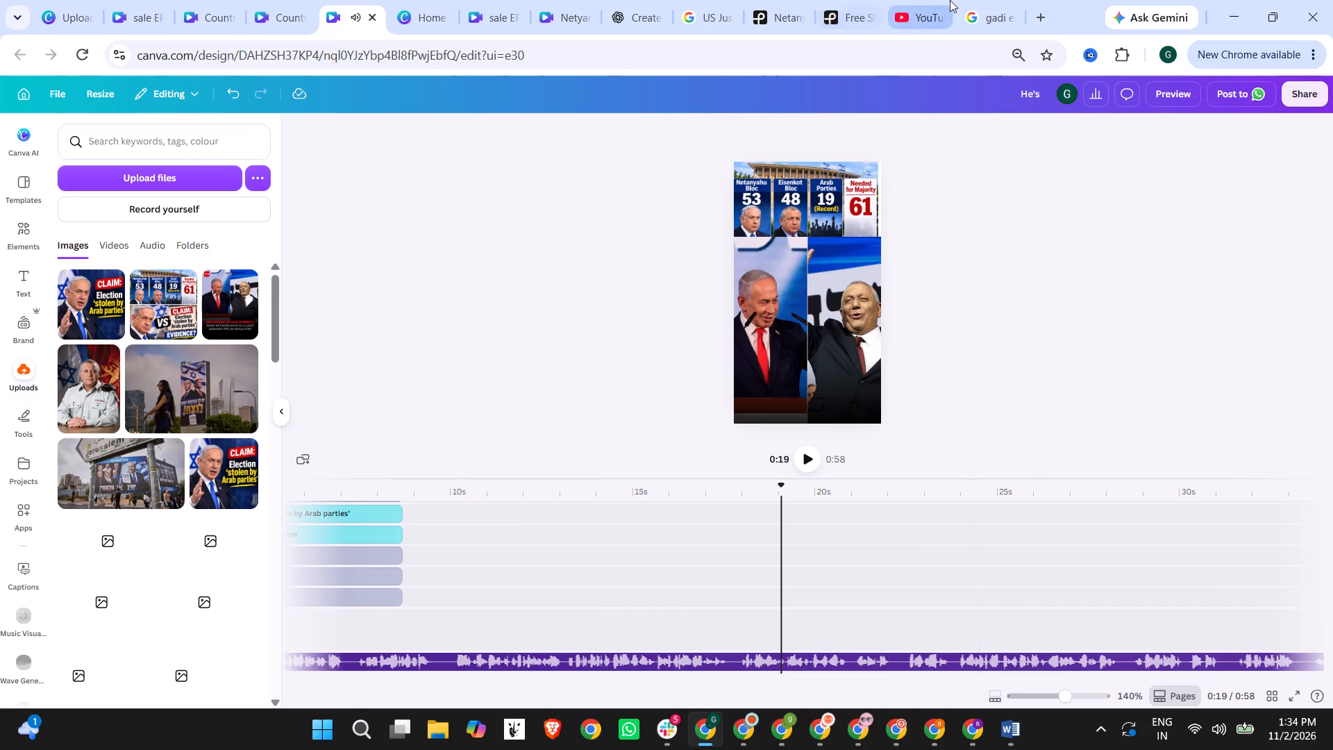
Look through the "gadi eisenkot vs netanyahu" Google image results for a picture for the following scene.
click(975, 0)
scroll(180, 433, down, 5)
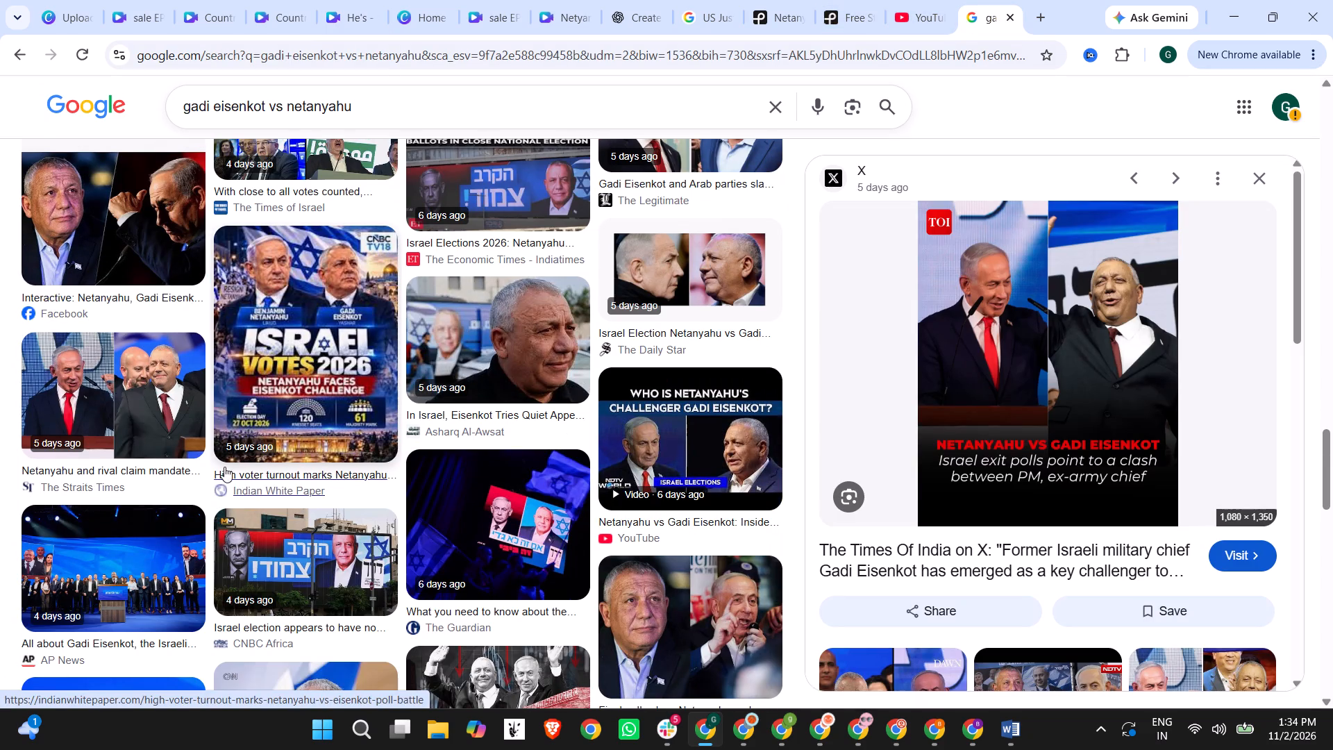
scroll(584, 512, down, 4)
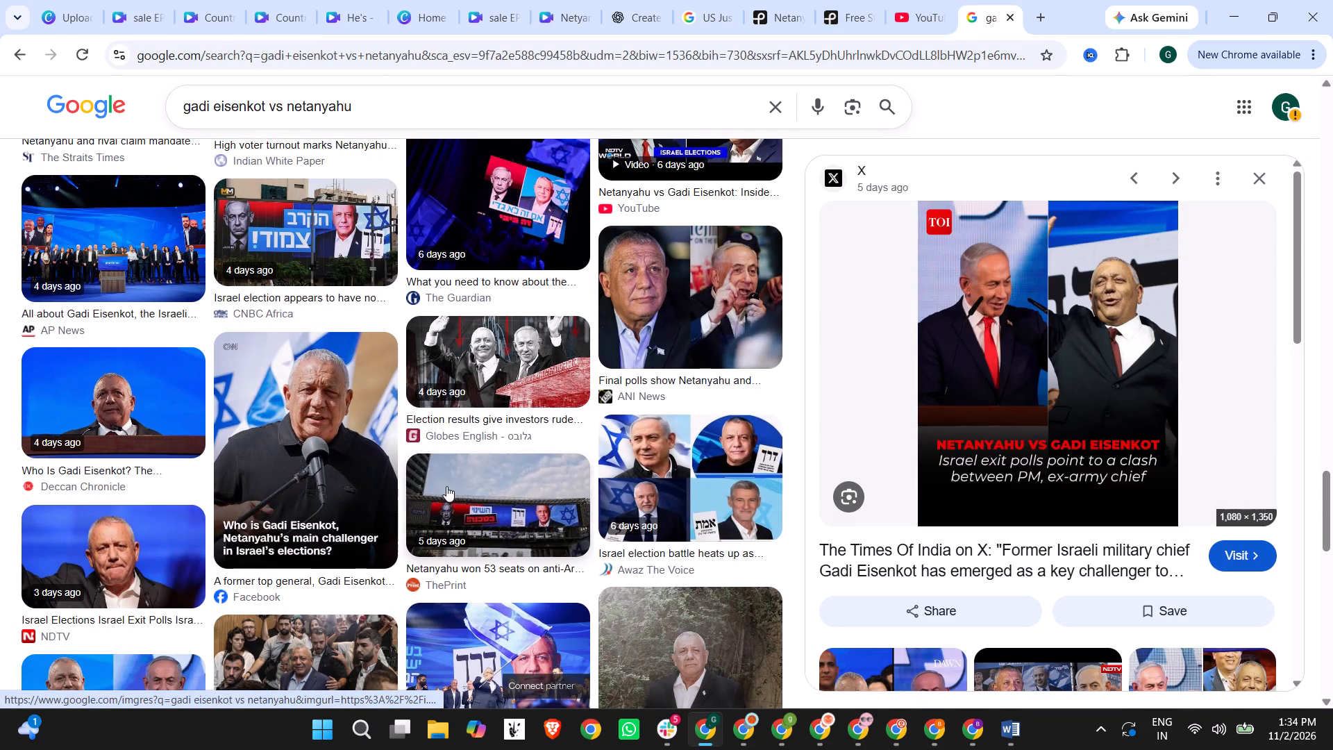
scroll(349, 444, down, 2)
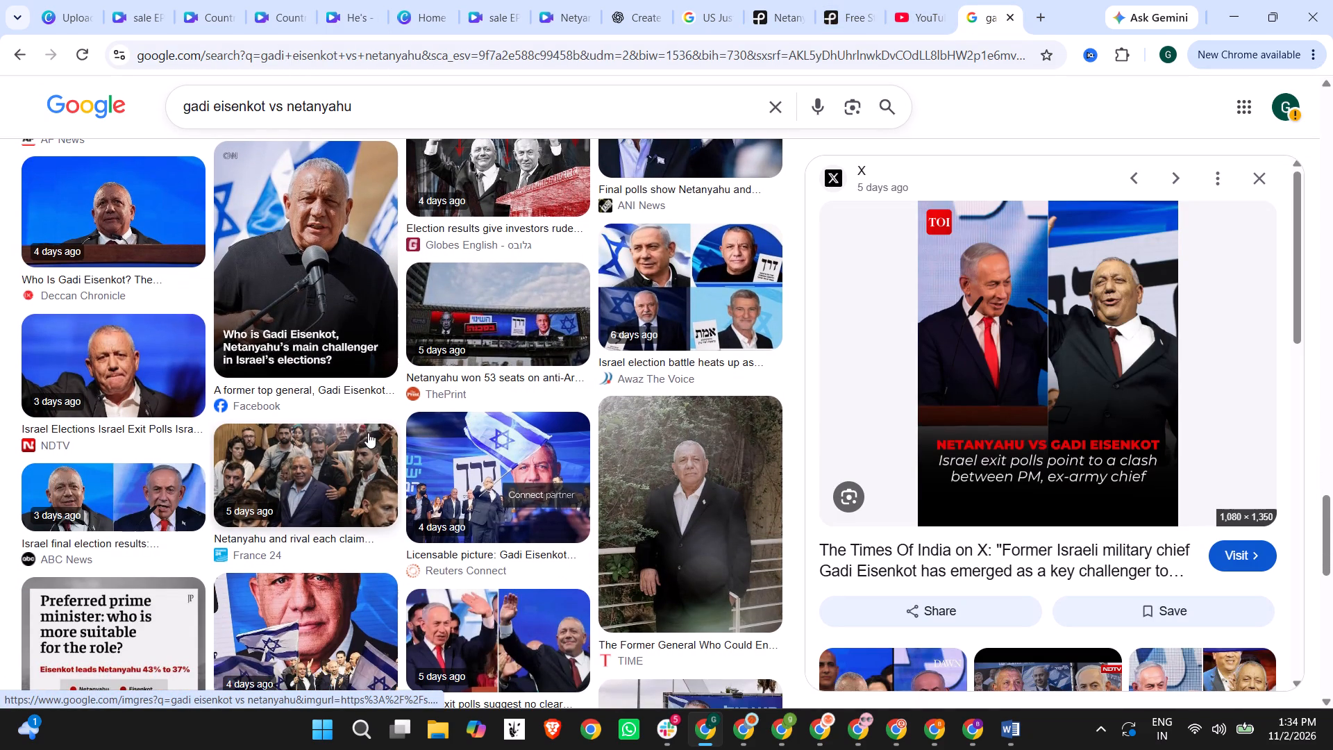
scroll(350, 434, down, 3)
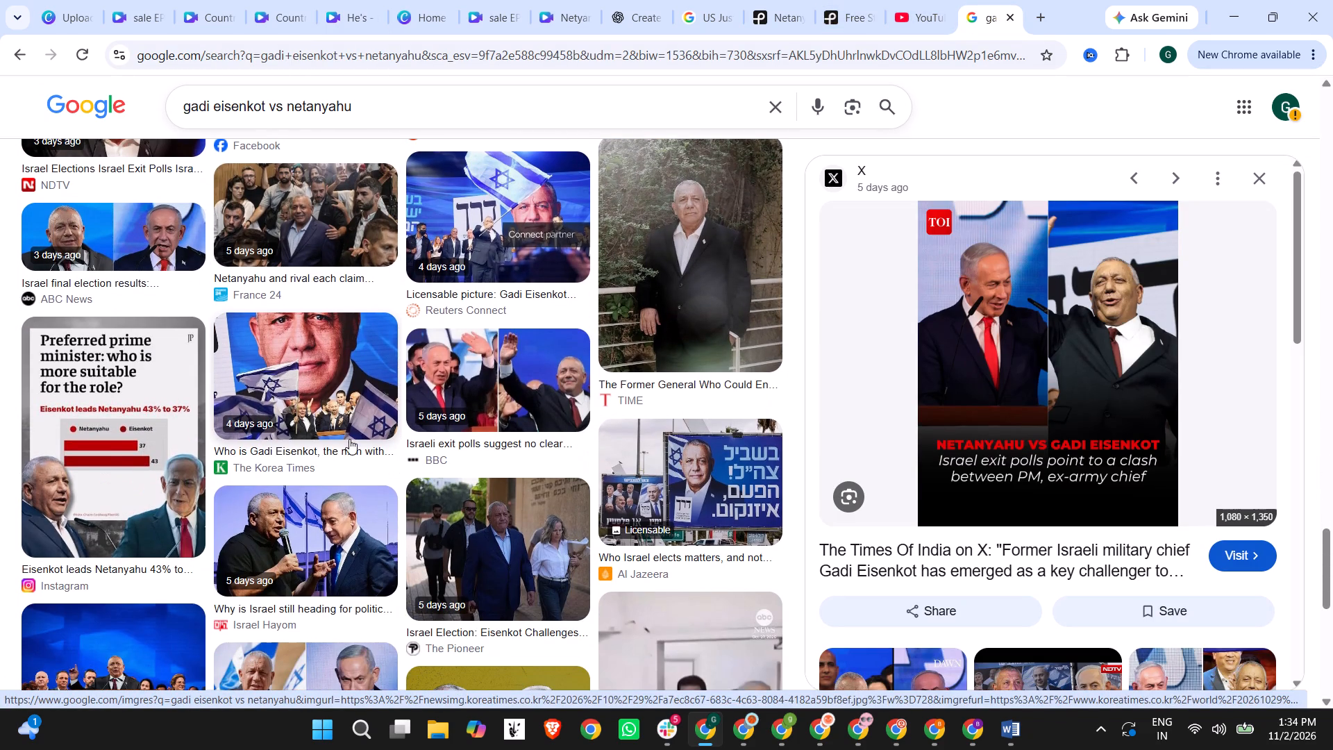
scroll(349, 469, down, 6)
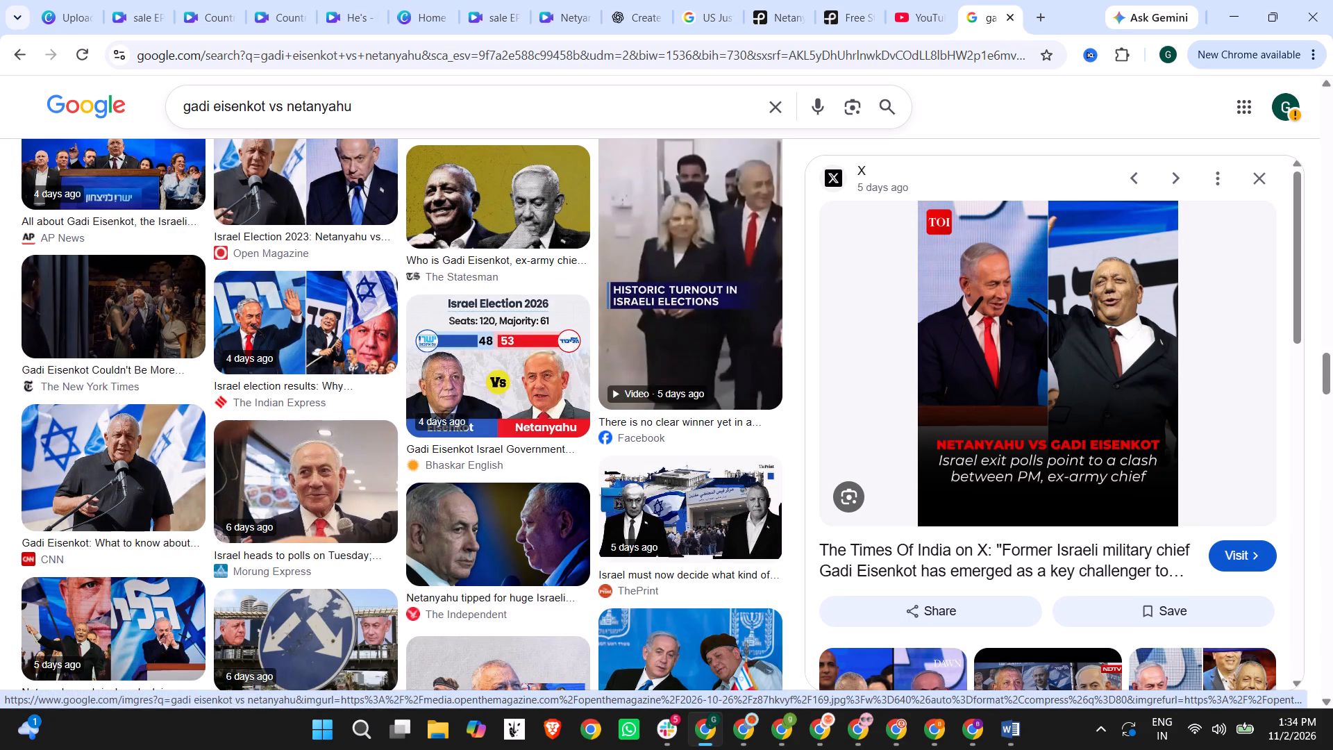
Search Google Images for "gadi eisenkot", preview the CNN photo with Israeli flags, and look through the results and related pictures.
drag(261, 108, 607, 114)
key(t)
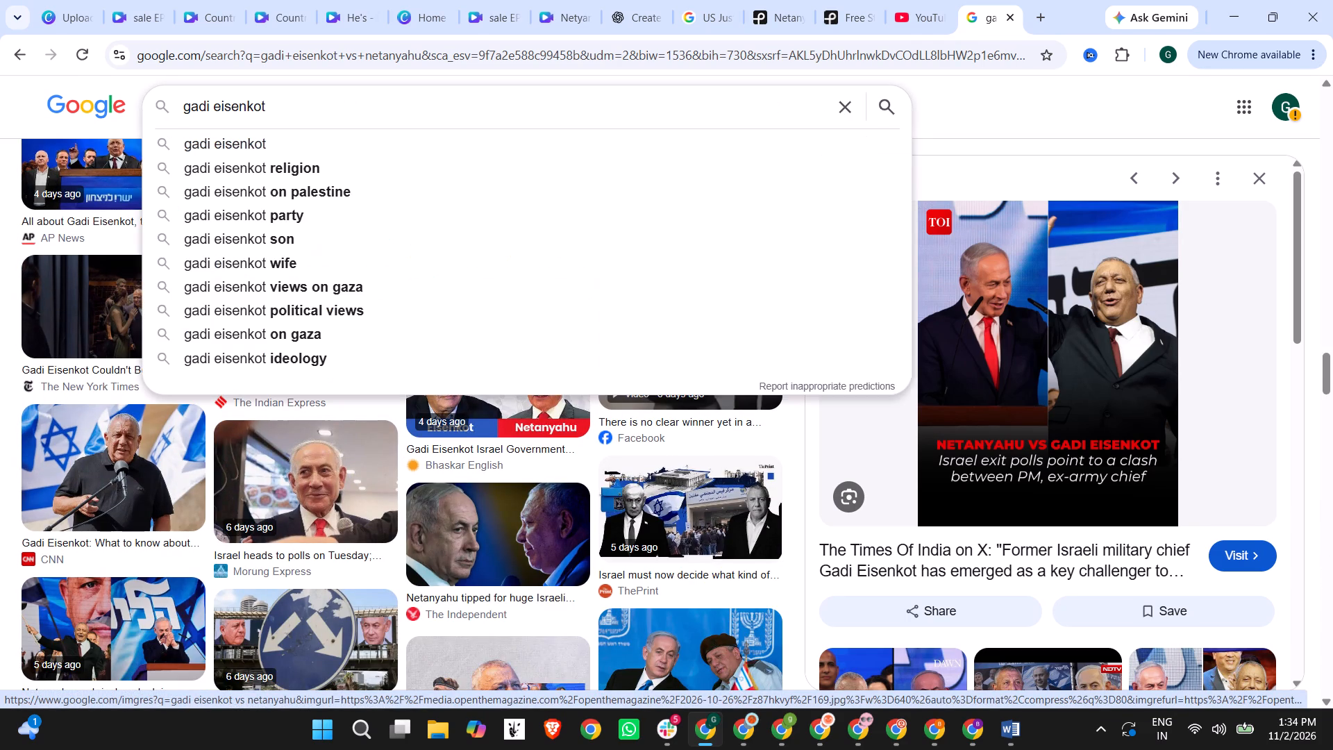
key(Return)
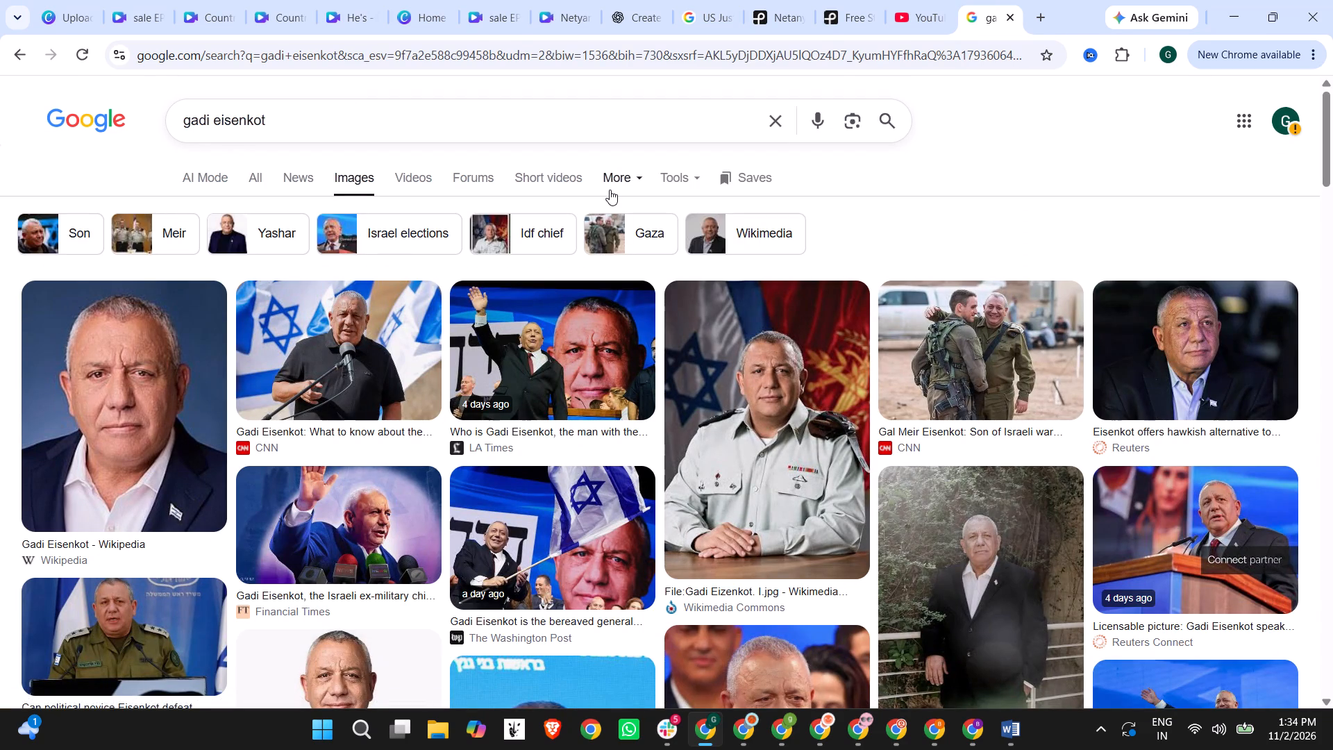
click(374, 349)
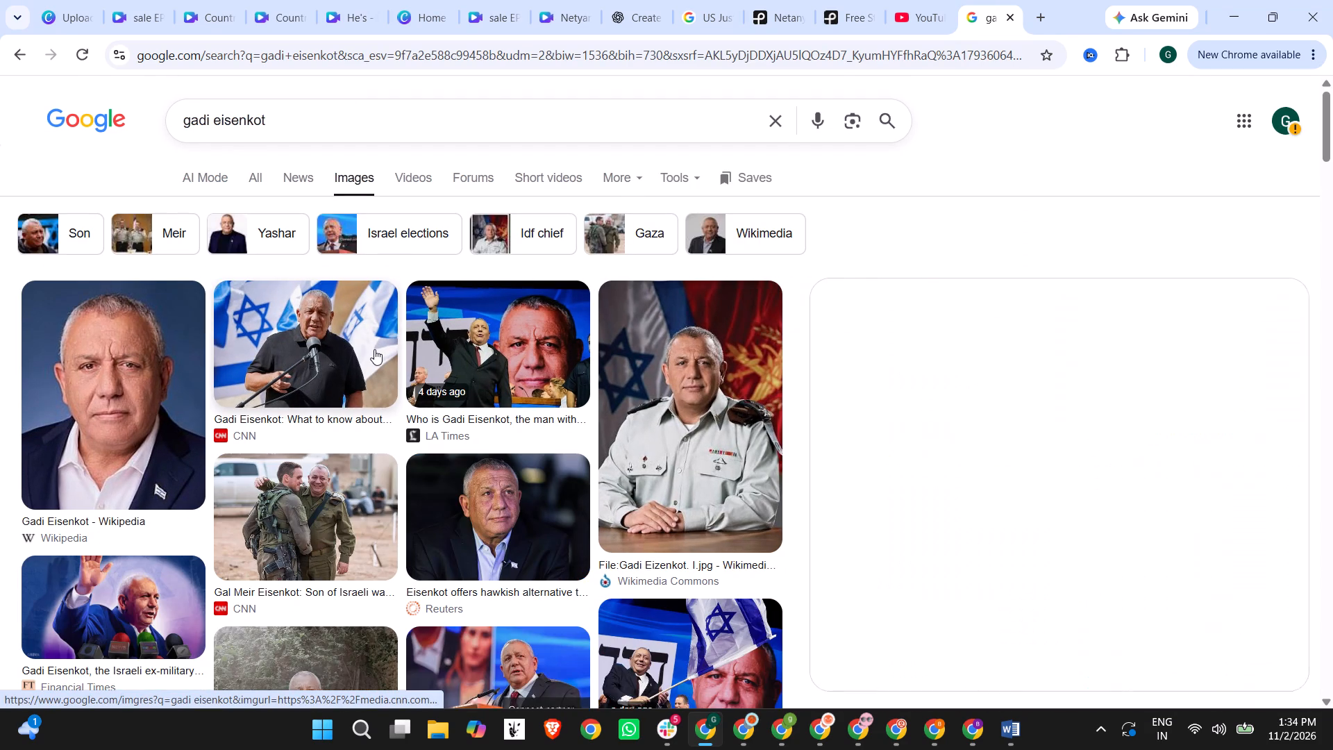
scroll(535, 438, down, 3)
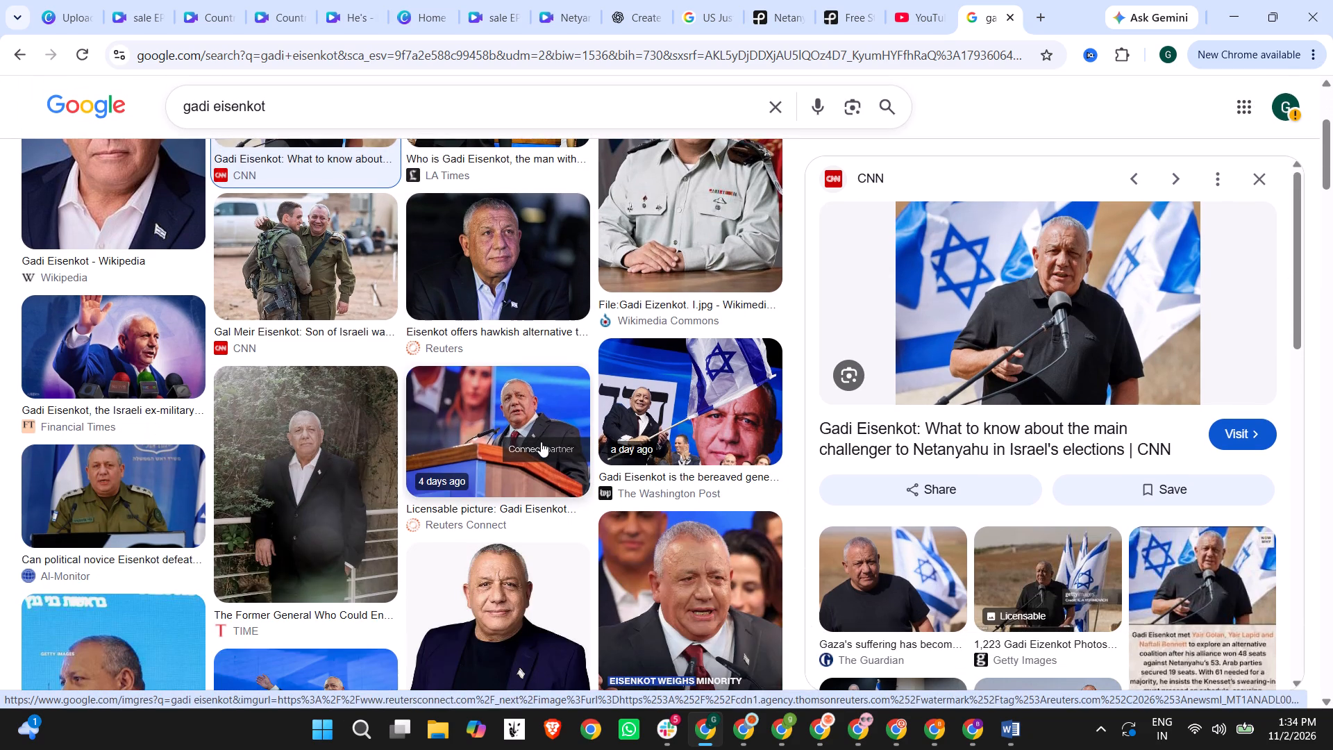
scroll(541, 442, down, 3)
scroll(1125, 516, down, 4)
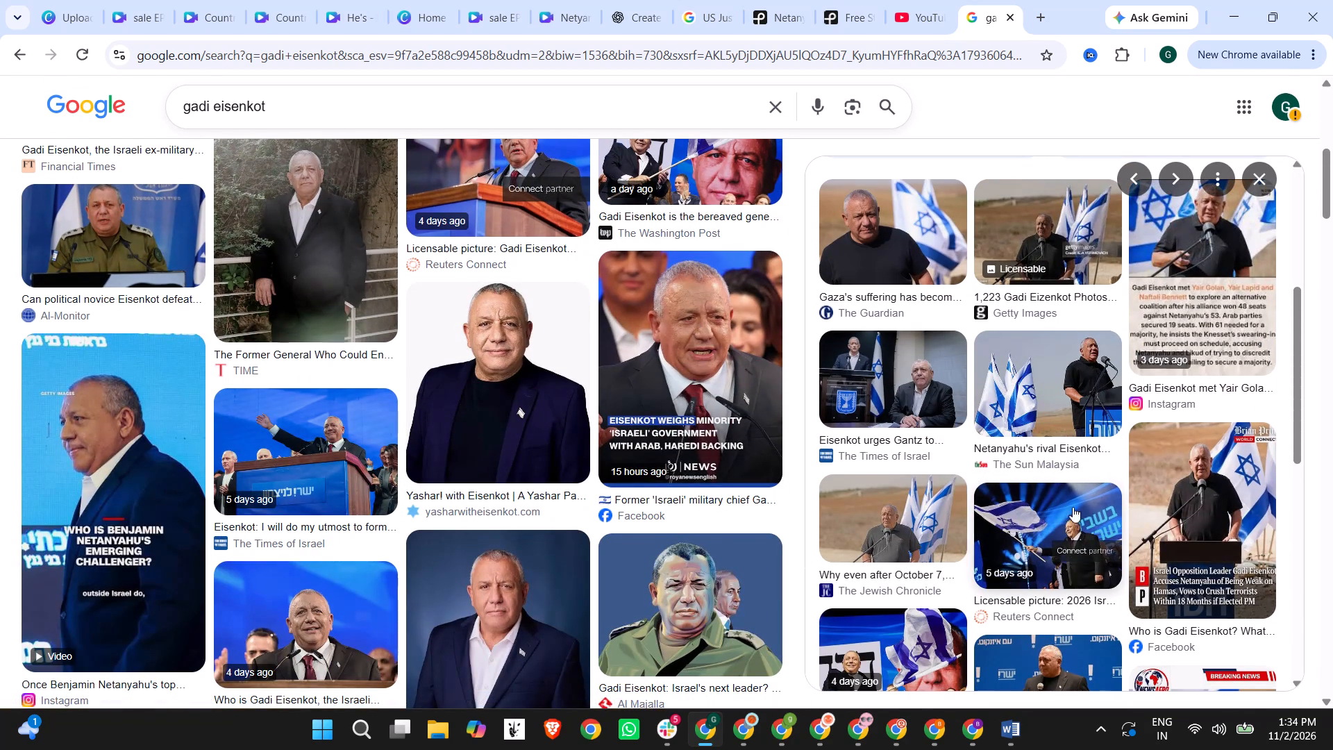
scroll(1031, 388, down, 3)
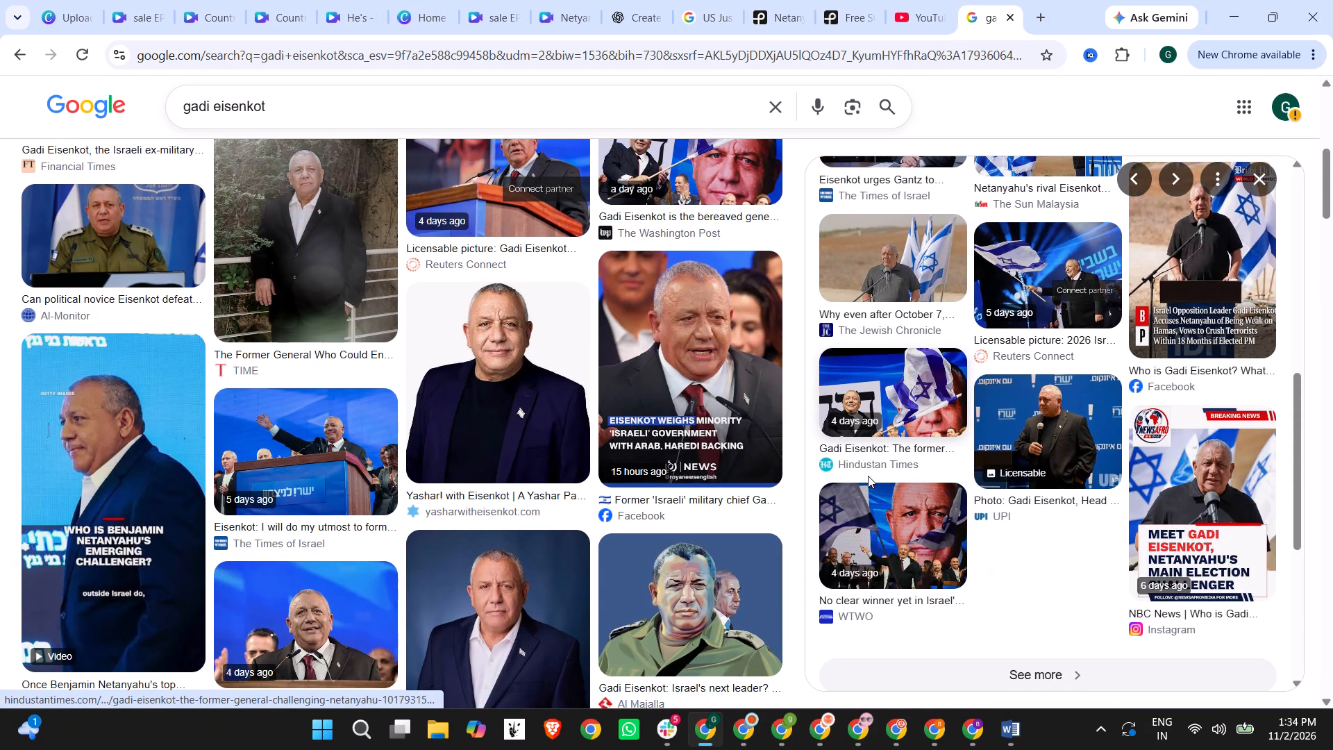
scroll(517, 476, down, 8)
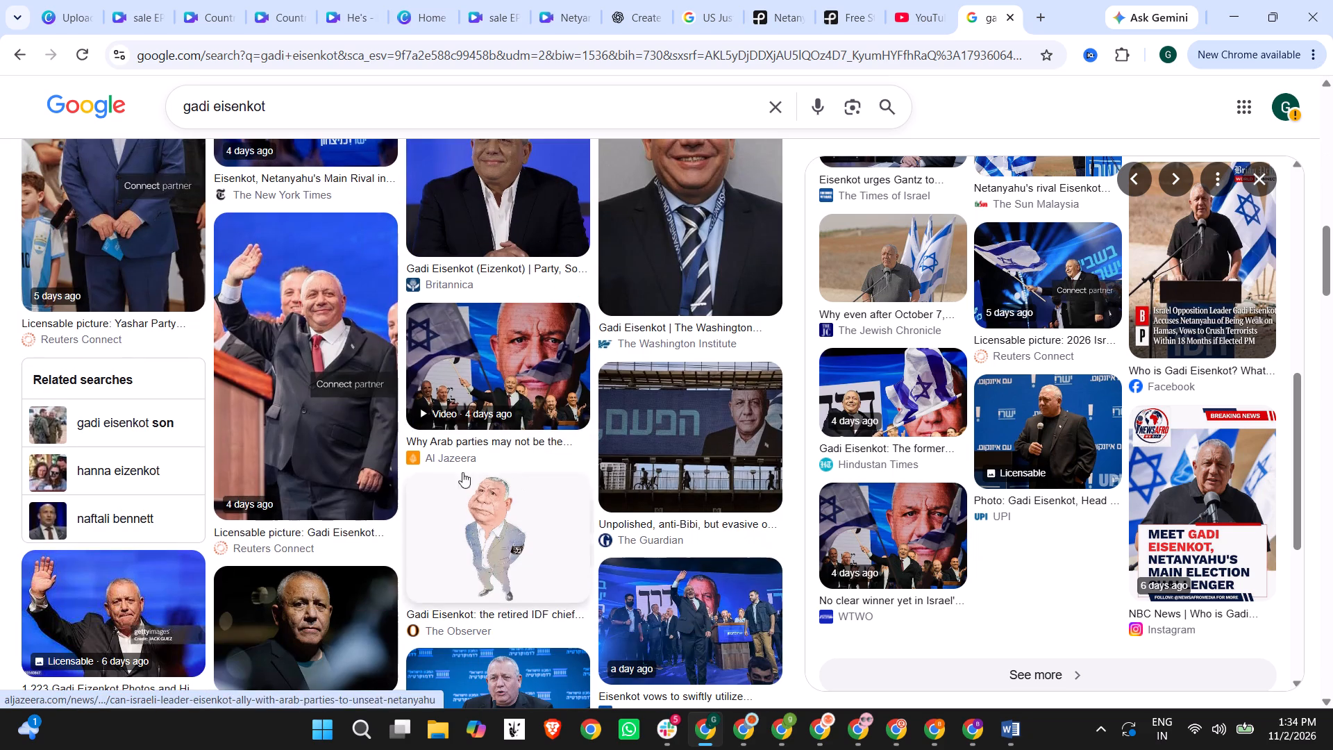
scroll(350, 427, down, 2)
Look through the "gadi eisenkot" image results and related pictures, previewing the Reuters Connect, Wikimedia Commons and UPI photos.
click(333, 273)
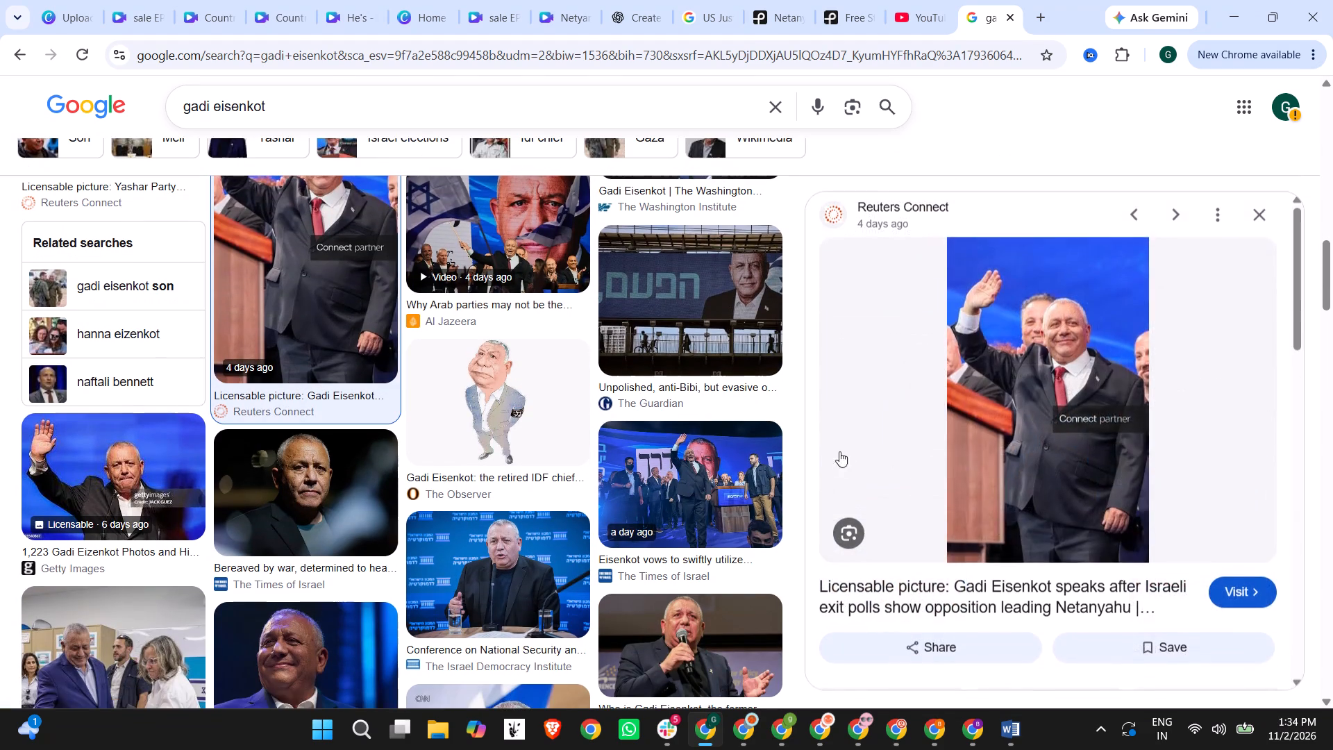
scroll(975, 459, down, 9)
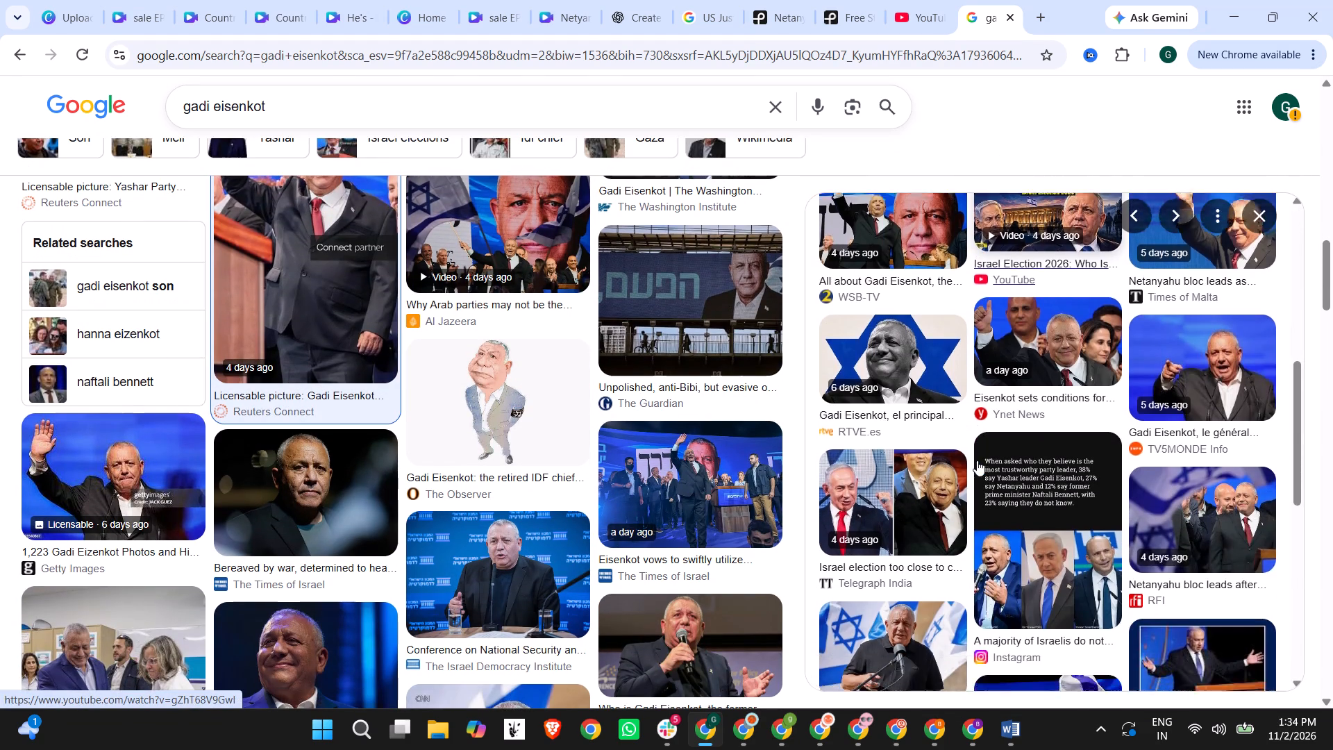
scroll(691, 469, down, 4)
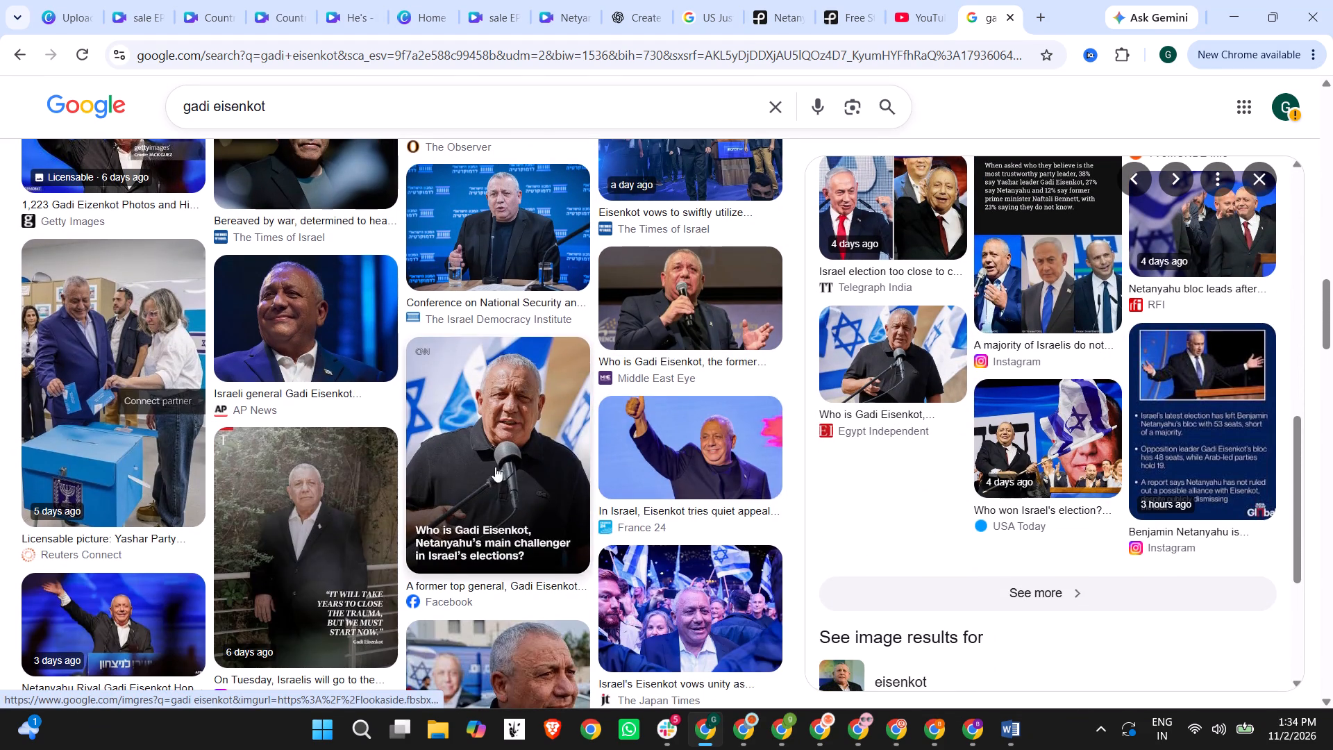
scroll(495, 467, down, 5)
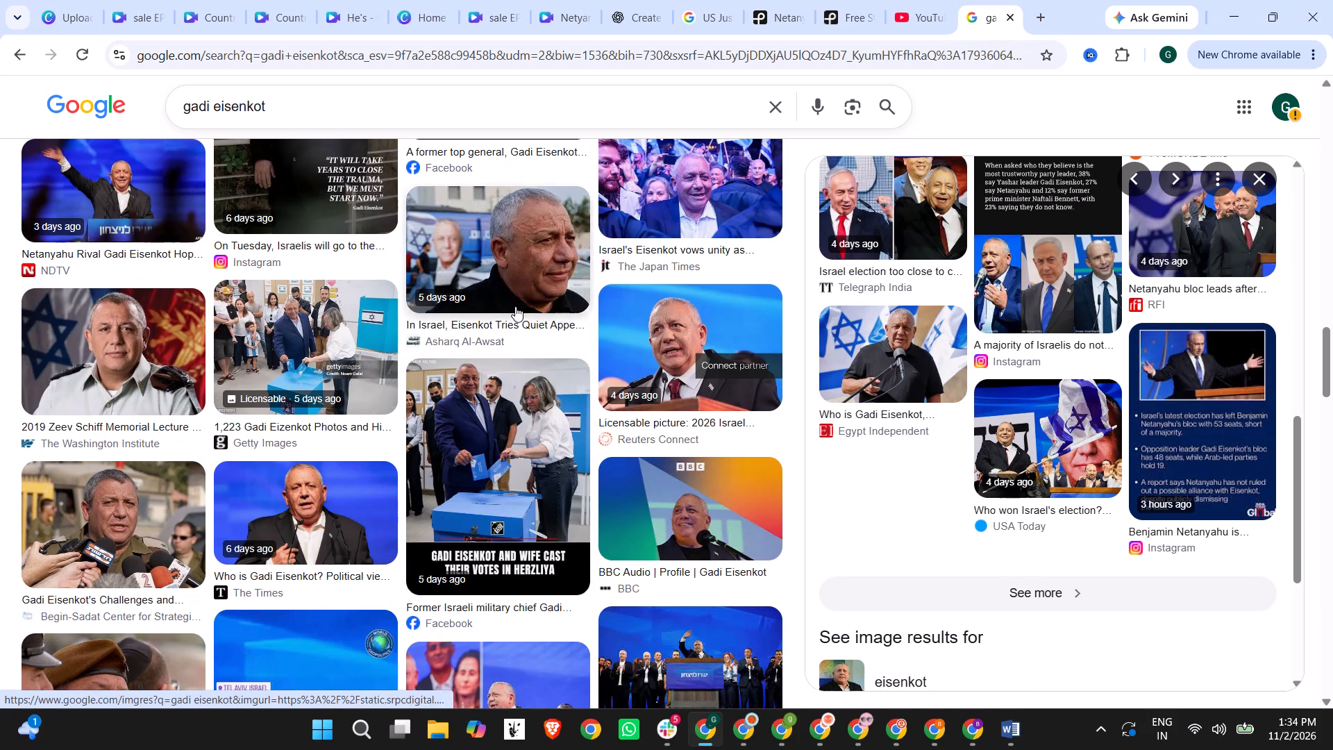
scroll(514, 306, down, 7)
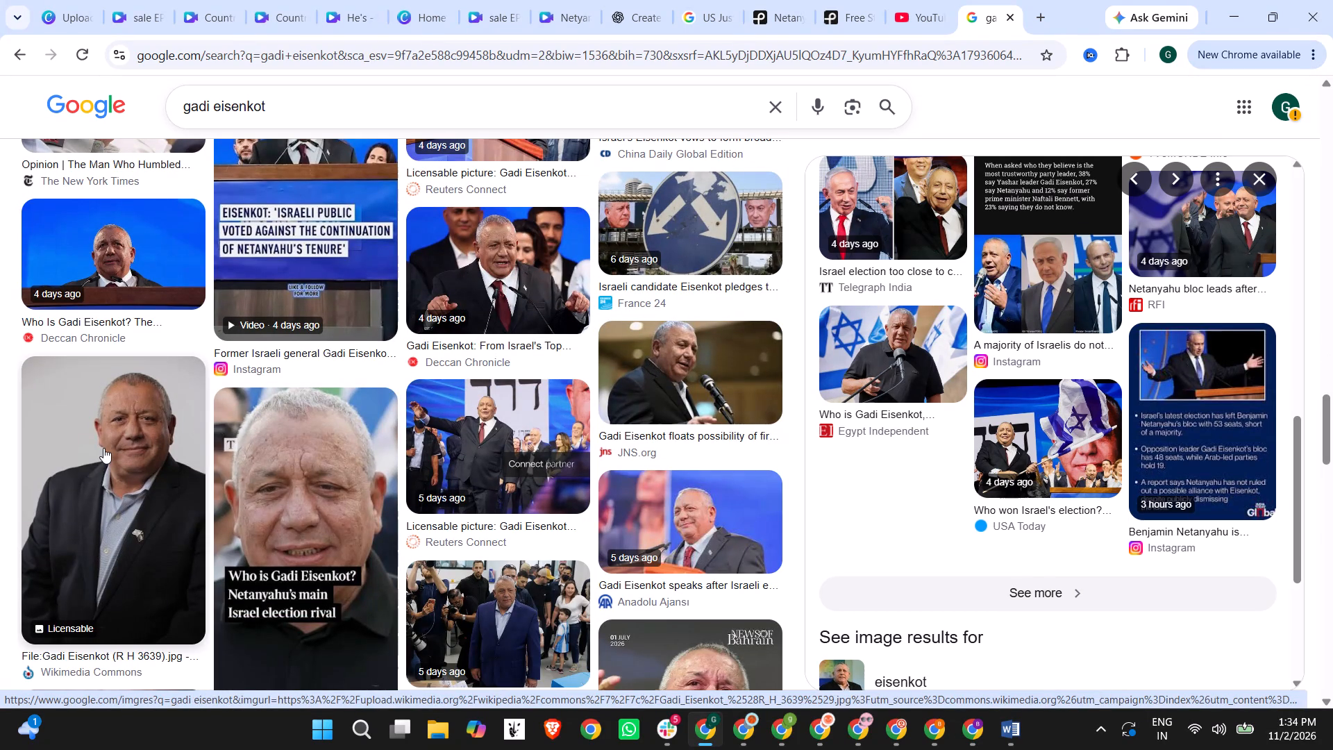
click(103, 448)
scroll(565, 439, down, 3)
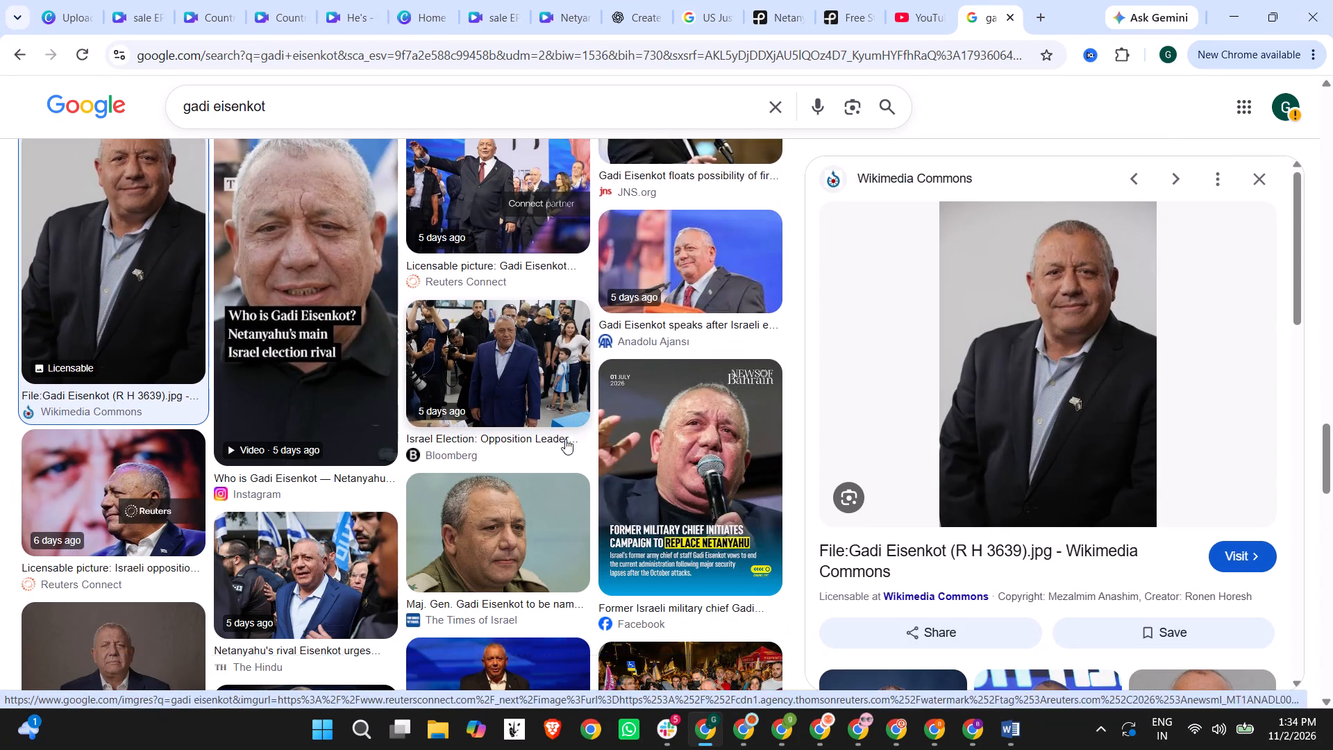
scroll(501, 456, down, 5)
scroll(208, 333, down, 4)
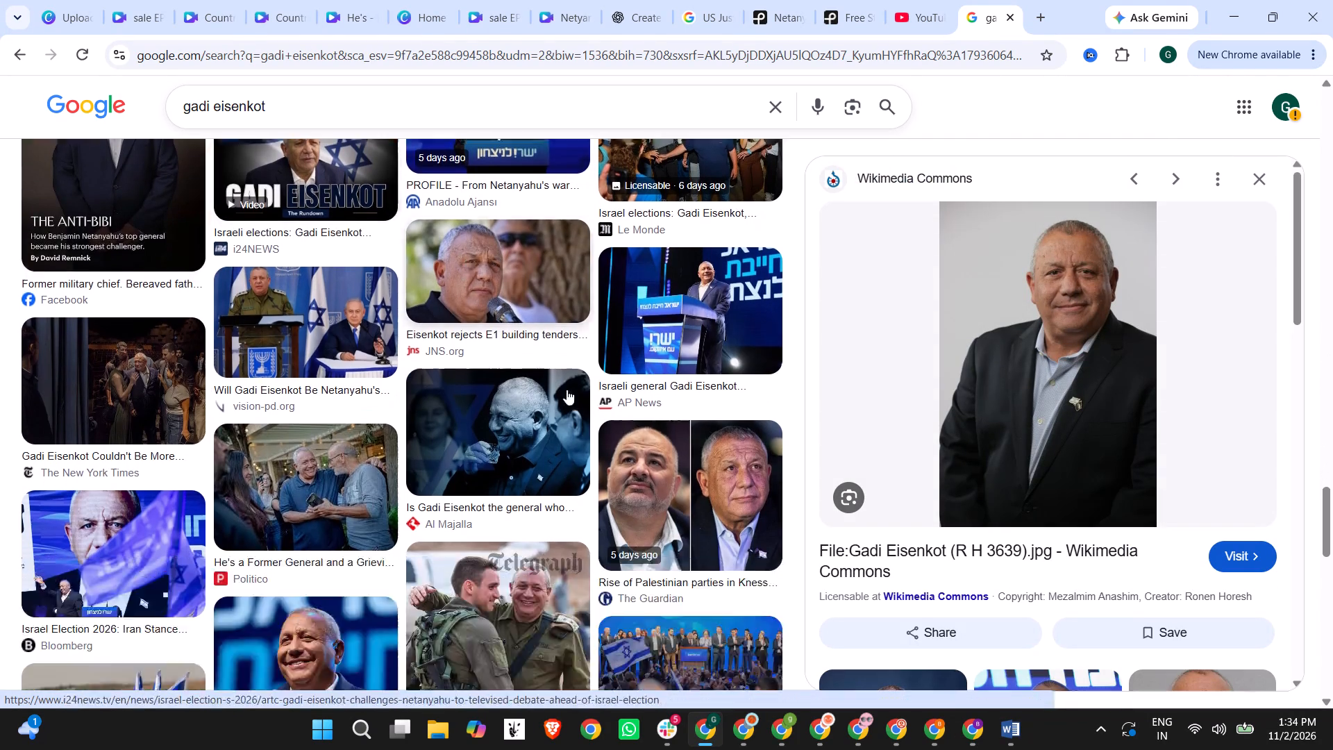
scroll(567, 390, down, 10)
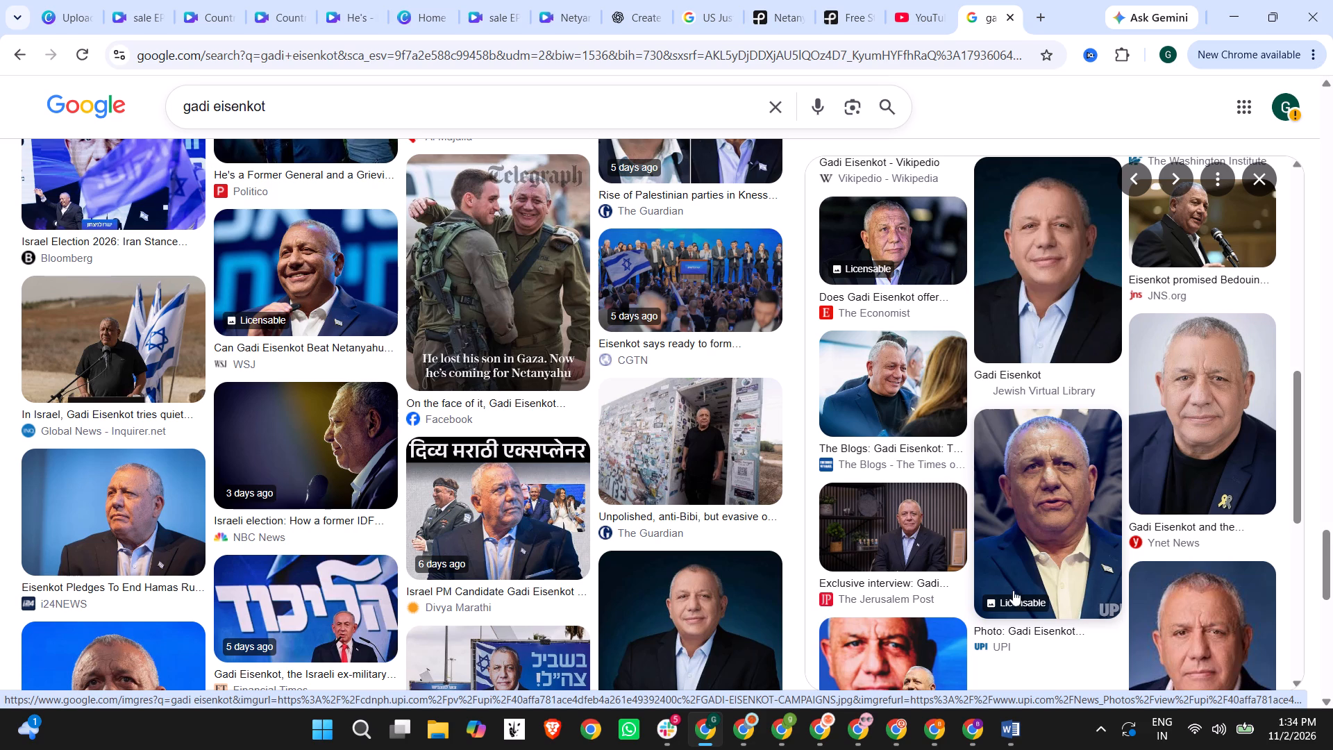
click(1041, 515)
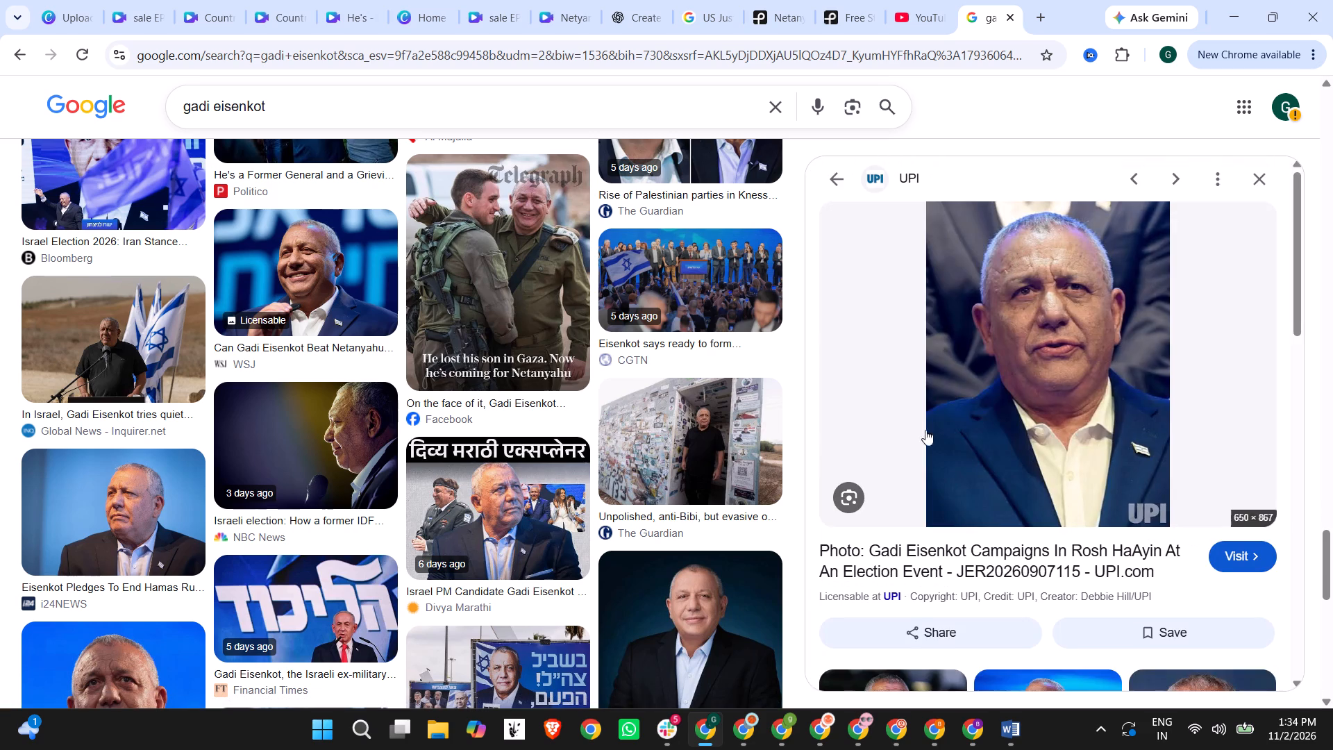
scroll(1051, 430, down, 6)
scroll(1053, 433, up, 3)
scroll(1189, 497, down, 6)
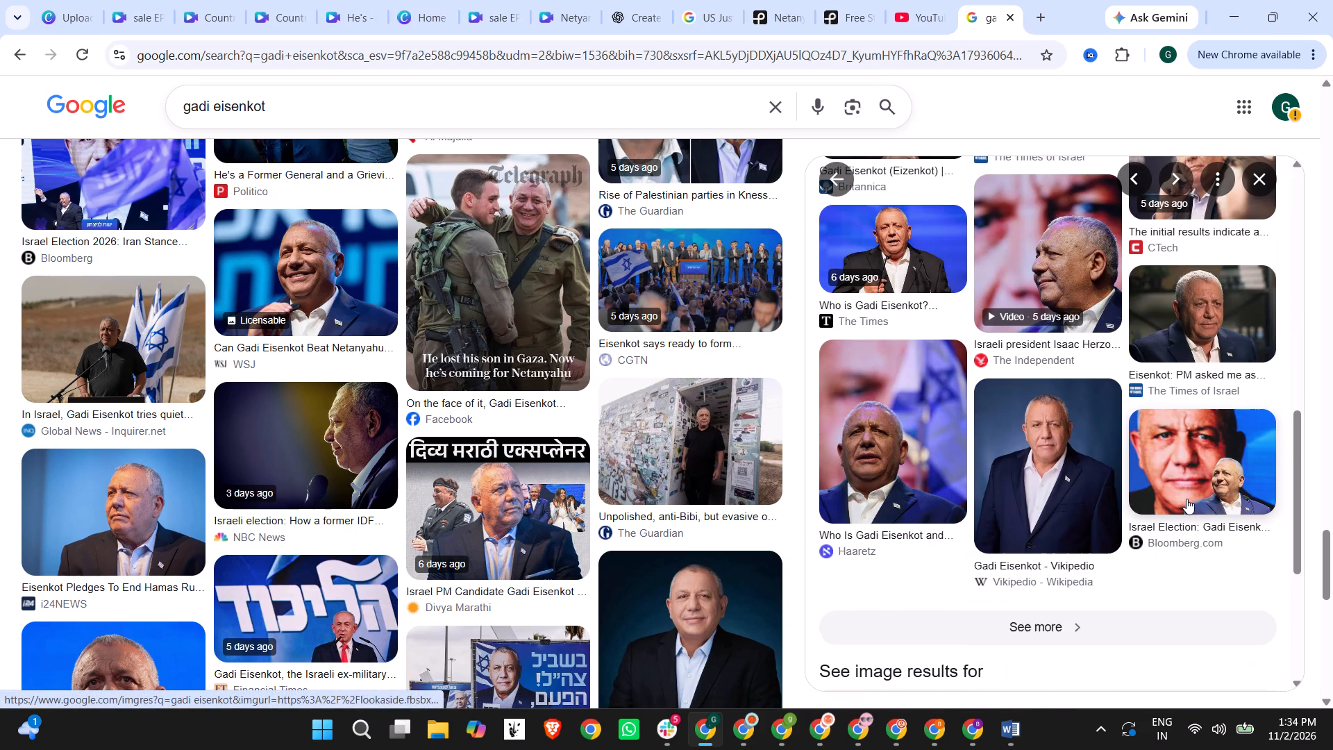
Open the Vikipedio Wikipedia portrait of Eisenkot in a navy suit from the related pictures and copy the image.
click(1017, 483)
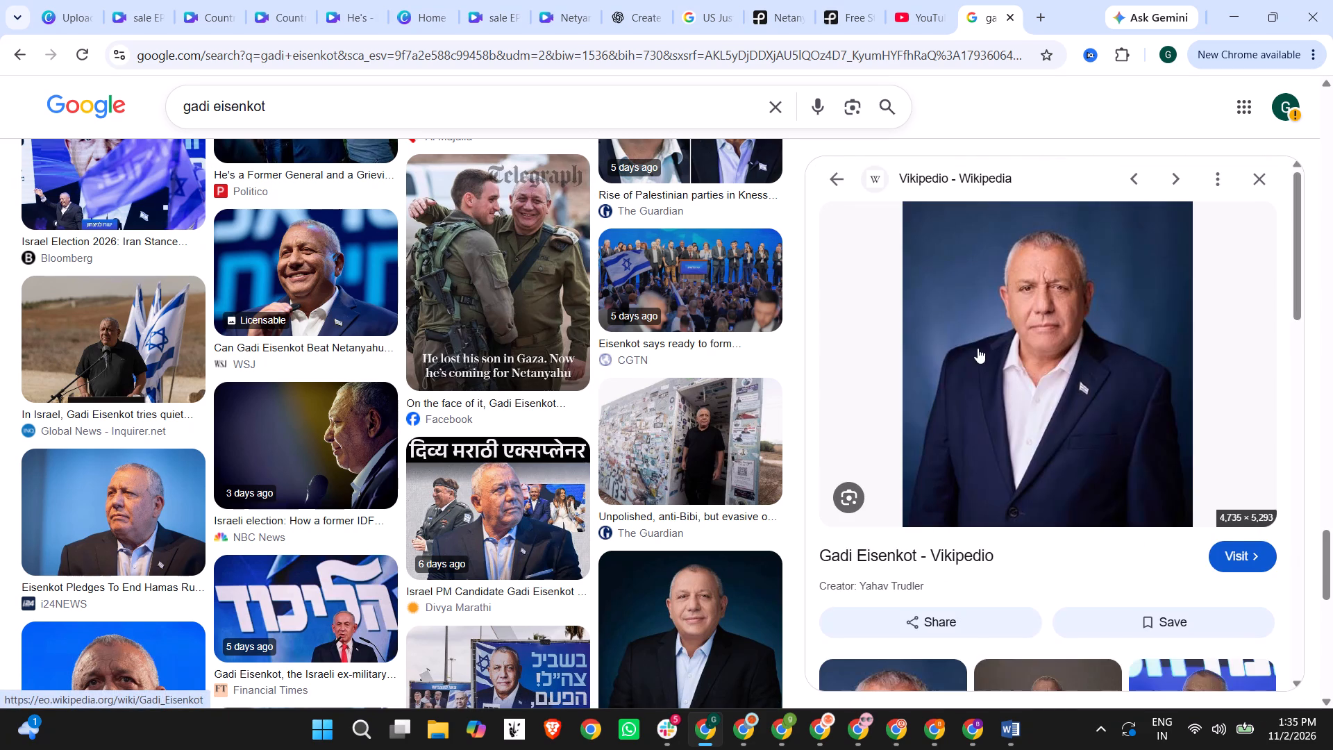
right_click(978, 347)
click(1063, 596)
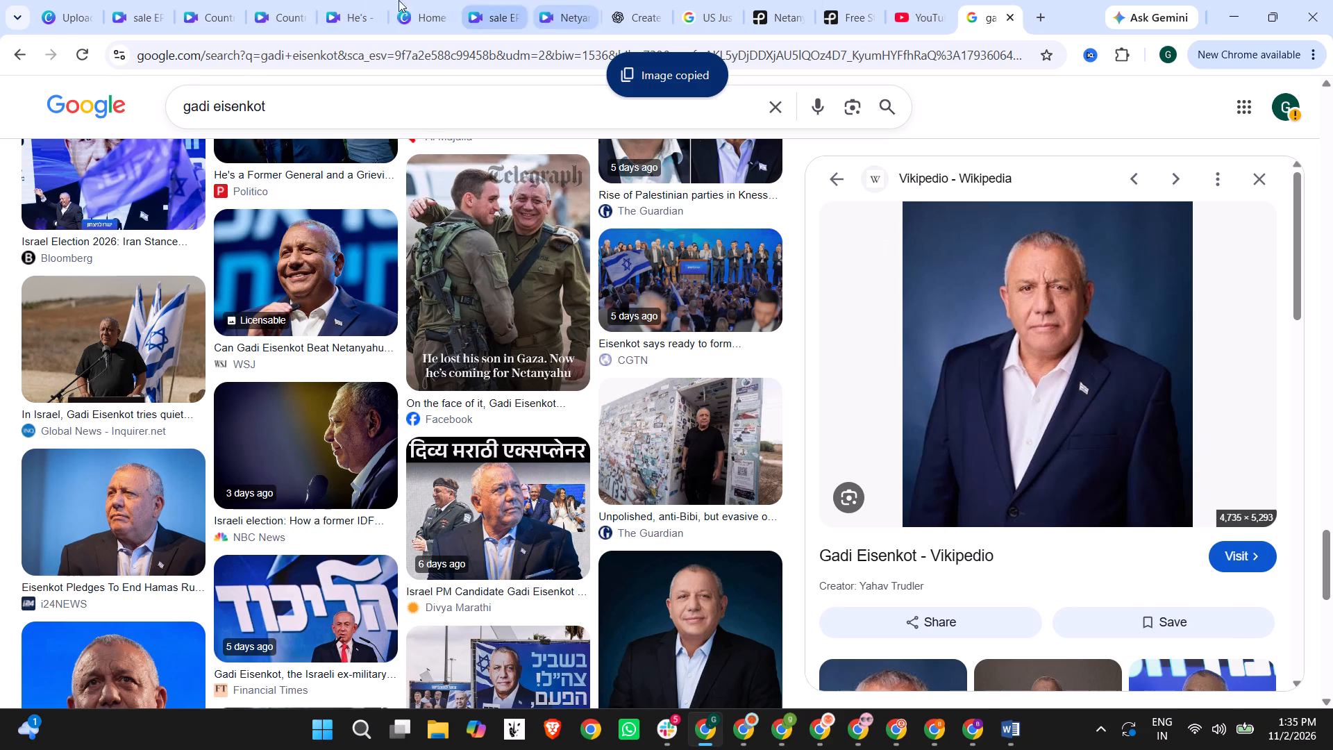
Return to the Canva design, replay the seat-count scene from 0:15 and pause when the voiceover reaches its end.
click(346, 0)
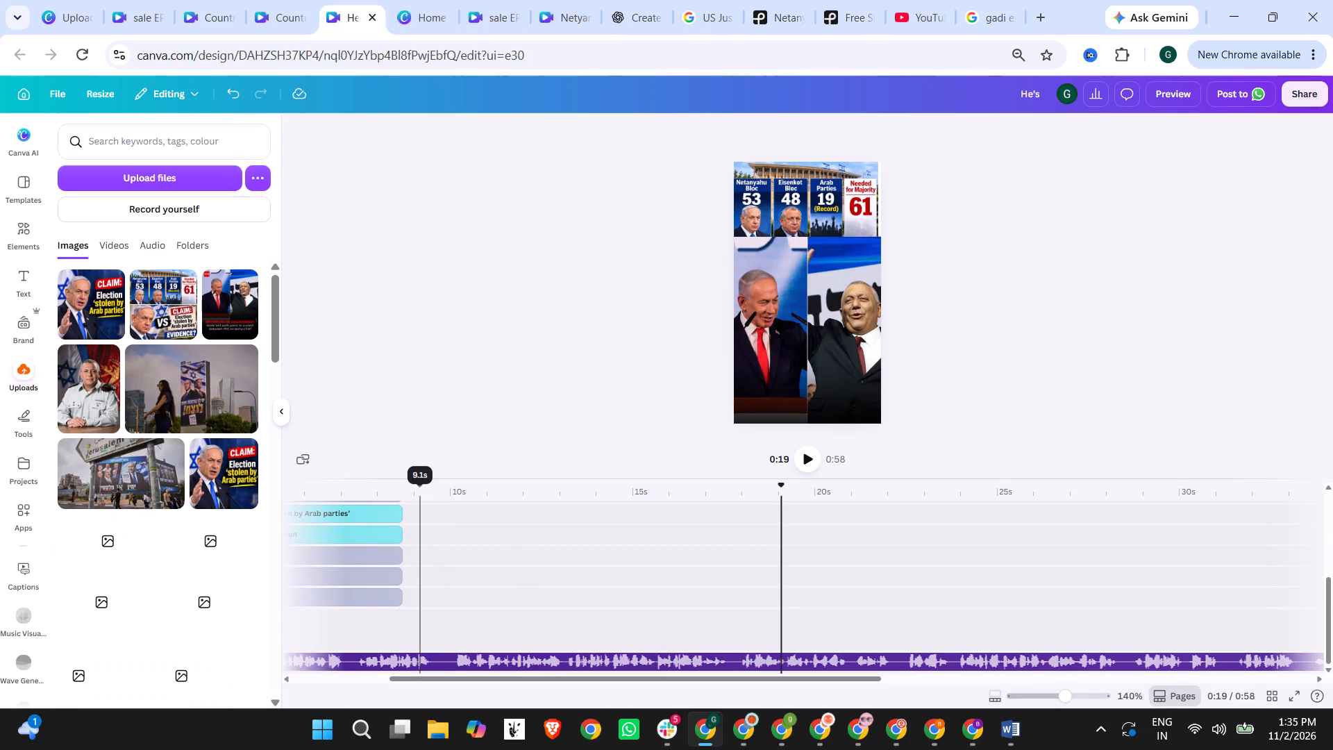
click(420, 489)
click(656, 485)
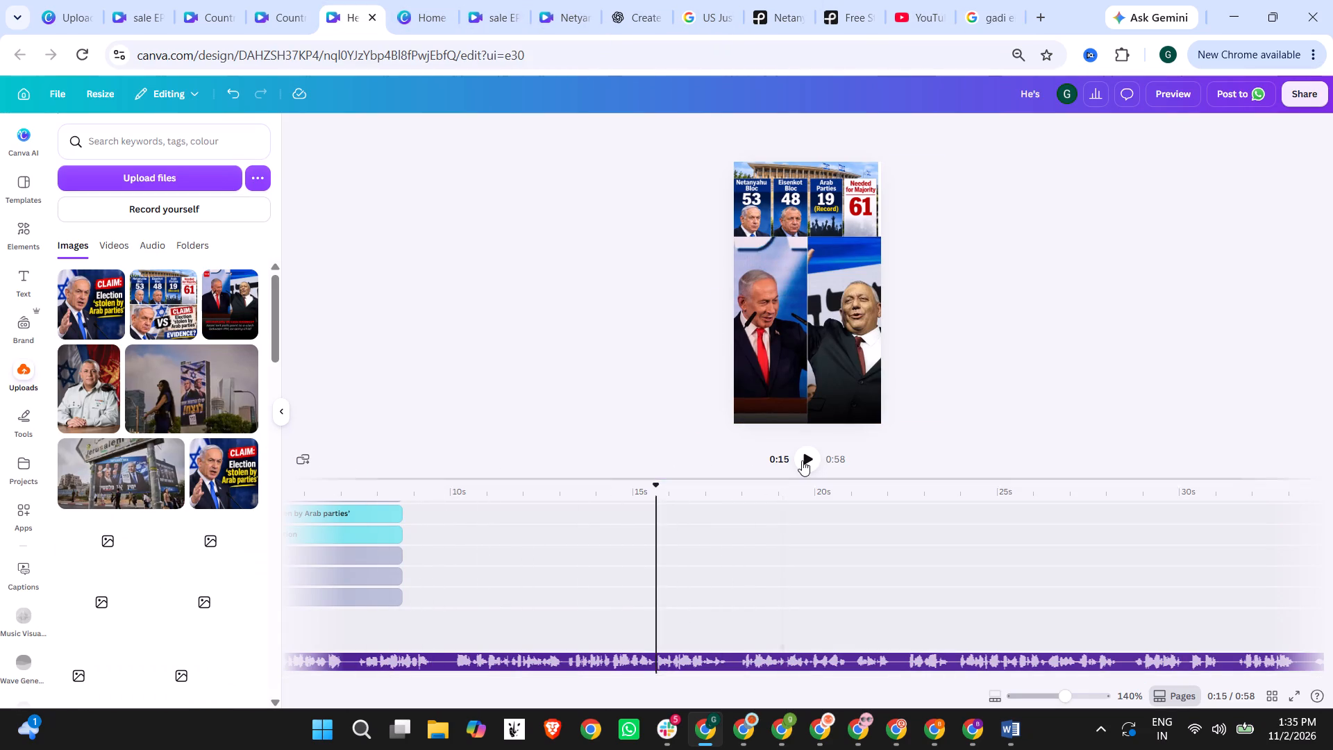
click(802, 460)
scroll(586, 571, up, 7)
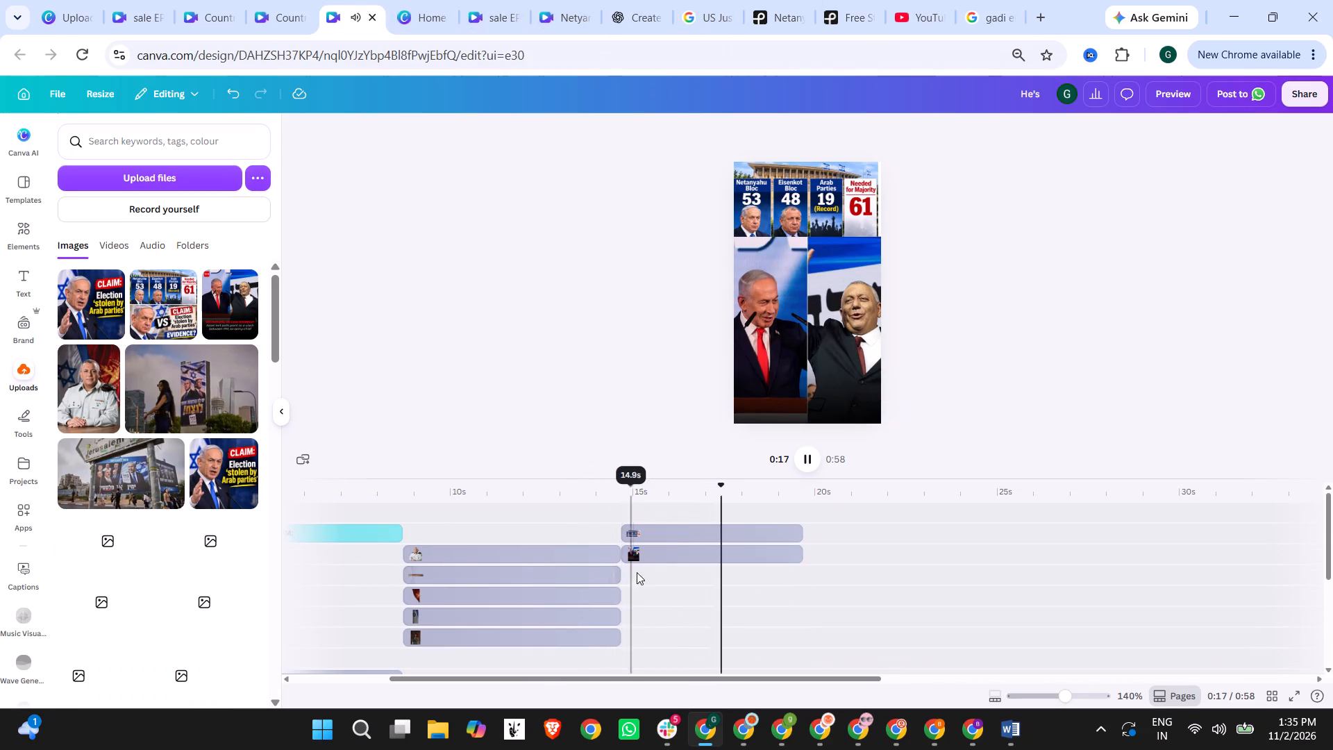
click(810, 458)
Paste the Eisenkot portrait at about 18.9 s and move its clip to the track just below the two seat-count clips.
click(841, 580)
click(778, 575)
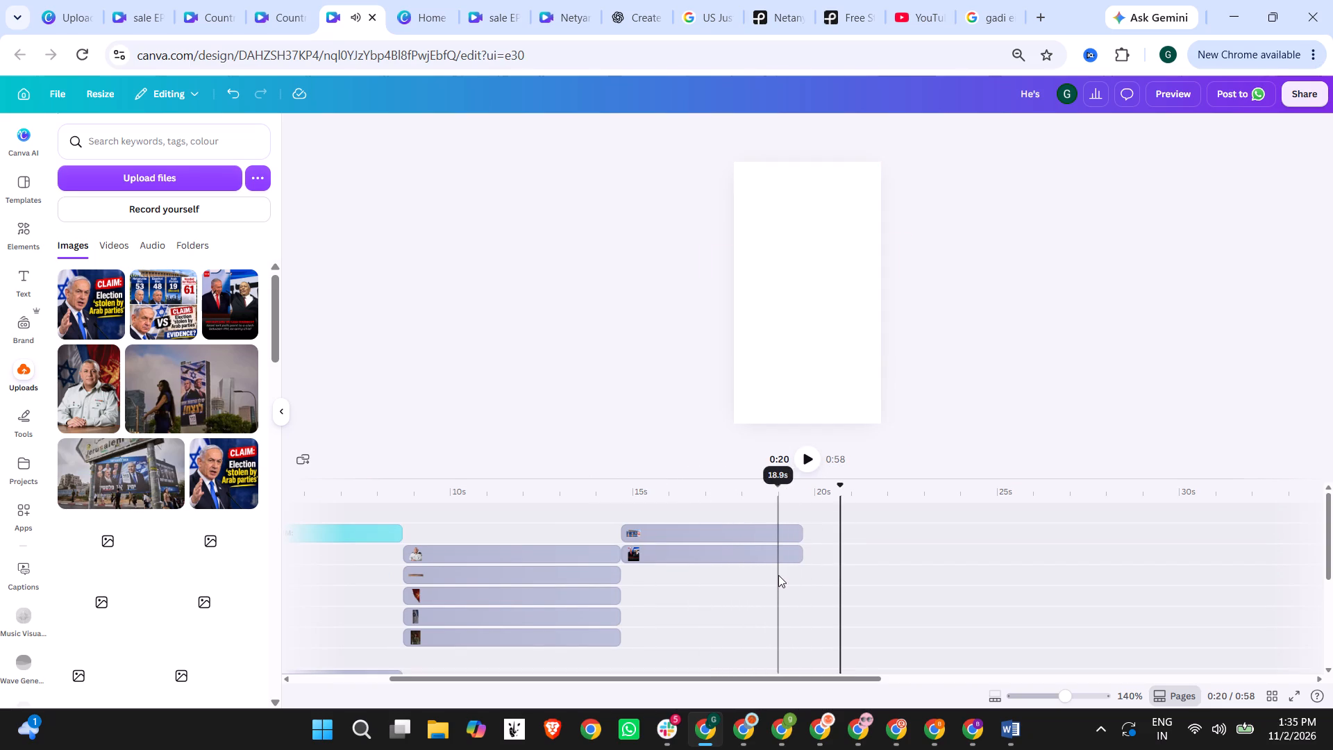
key(ctrl+v)
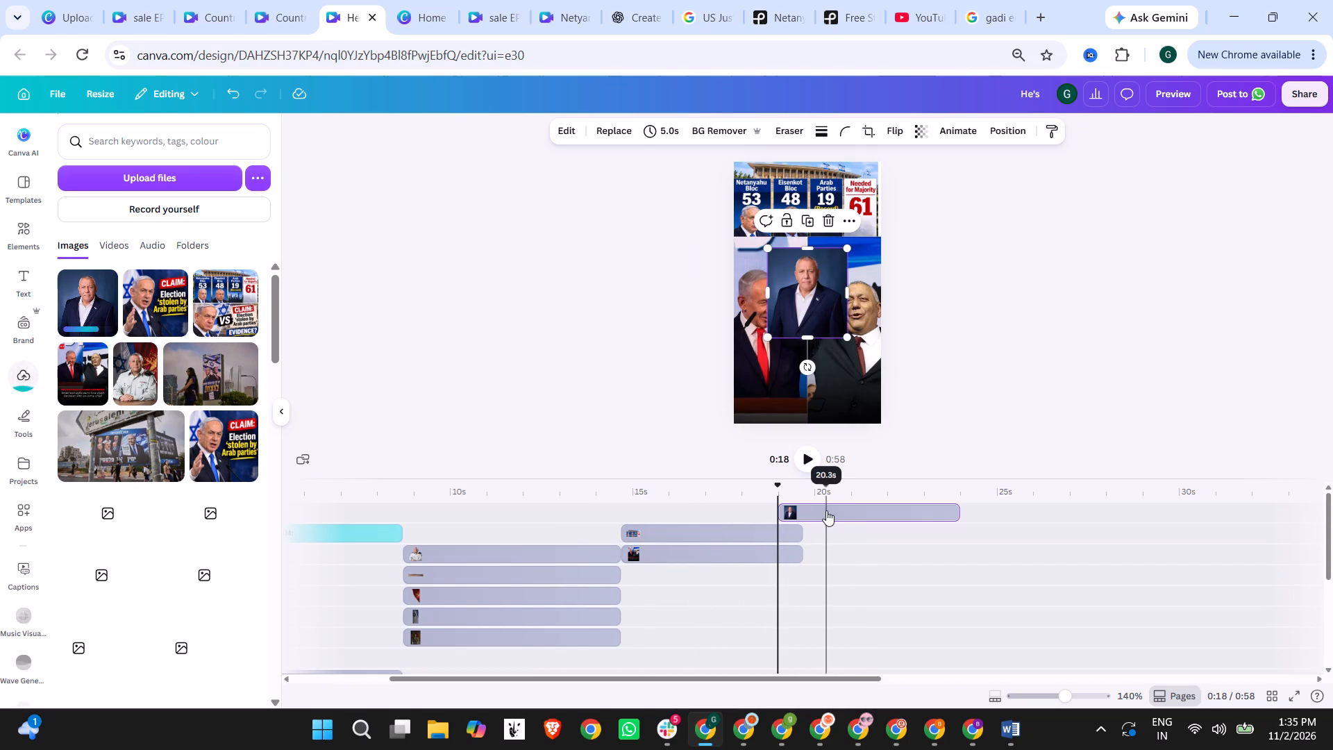
drag(826, 510, 821, 571)
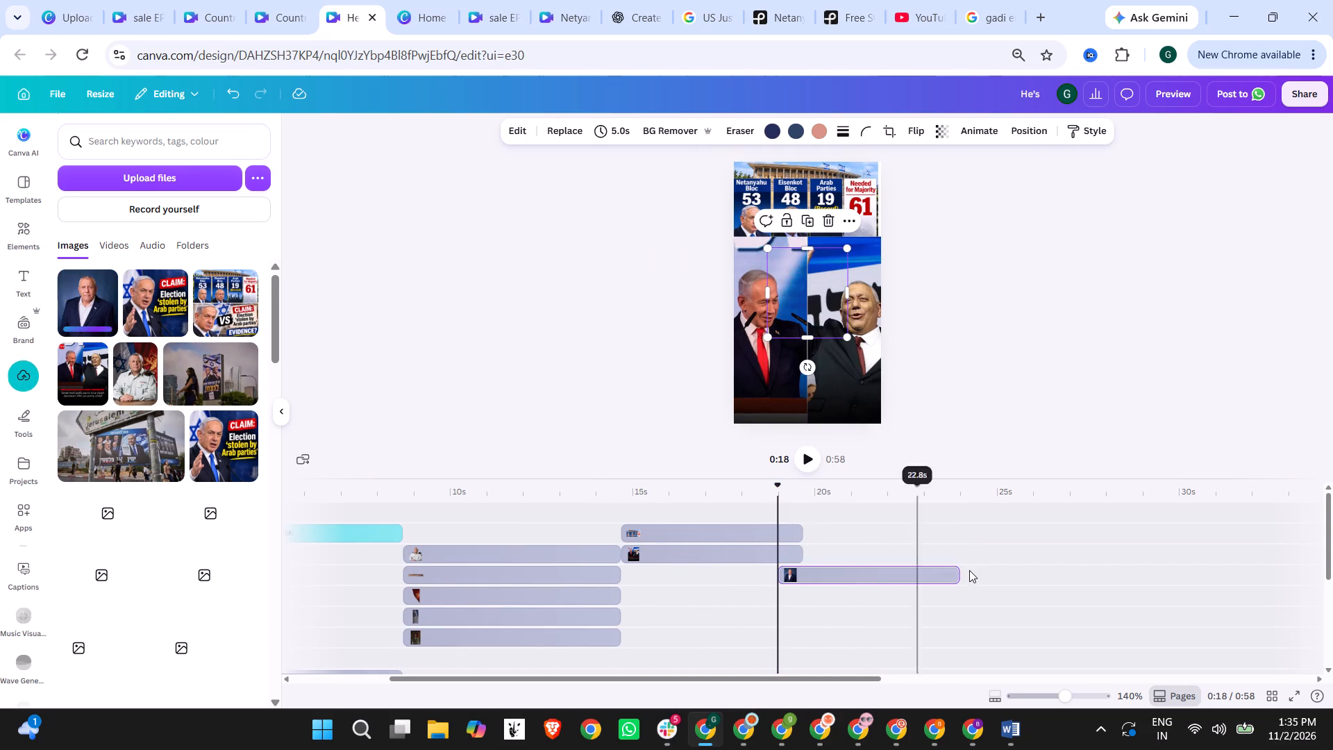
Enlarge and reposition the Eisenkot portrait so it covers the whole vertical page with him centred.
click(726, 496)
click(818, 577)
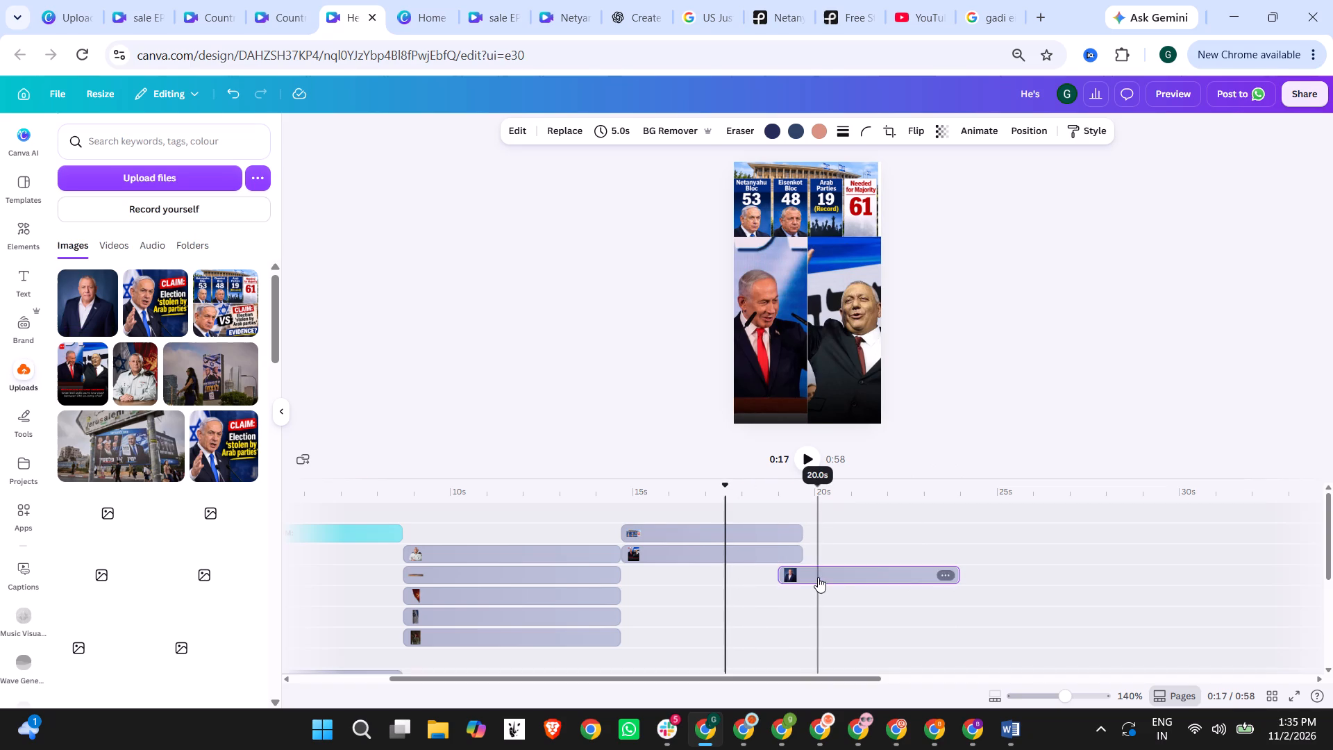
drag(794, 268, 760, 185)
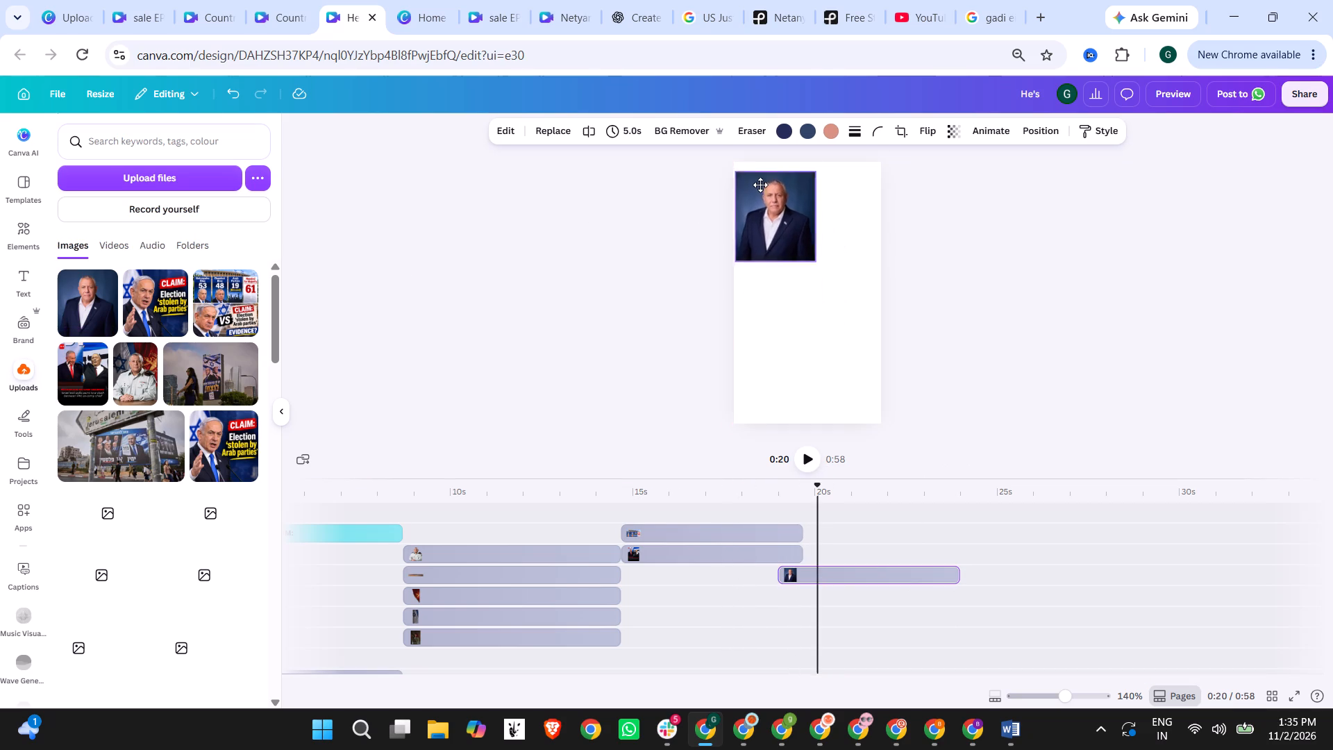
drag(760, 185, 760, 184)
drag(812, 252, 950, 484)
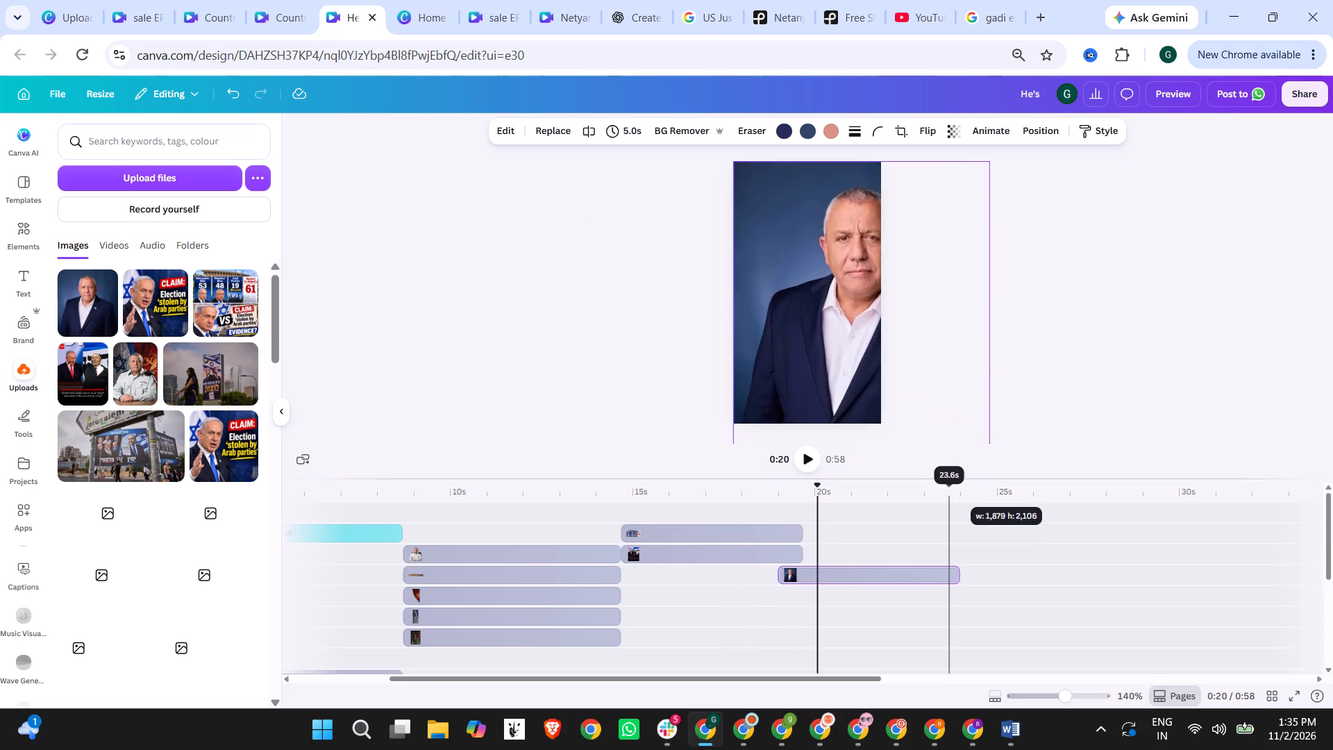
drag(950, 484, 950, 484)
drag(844, 344, 801, 340)
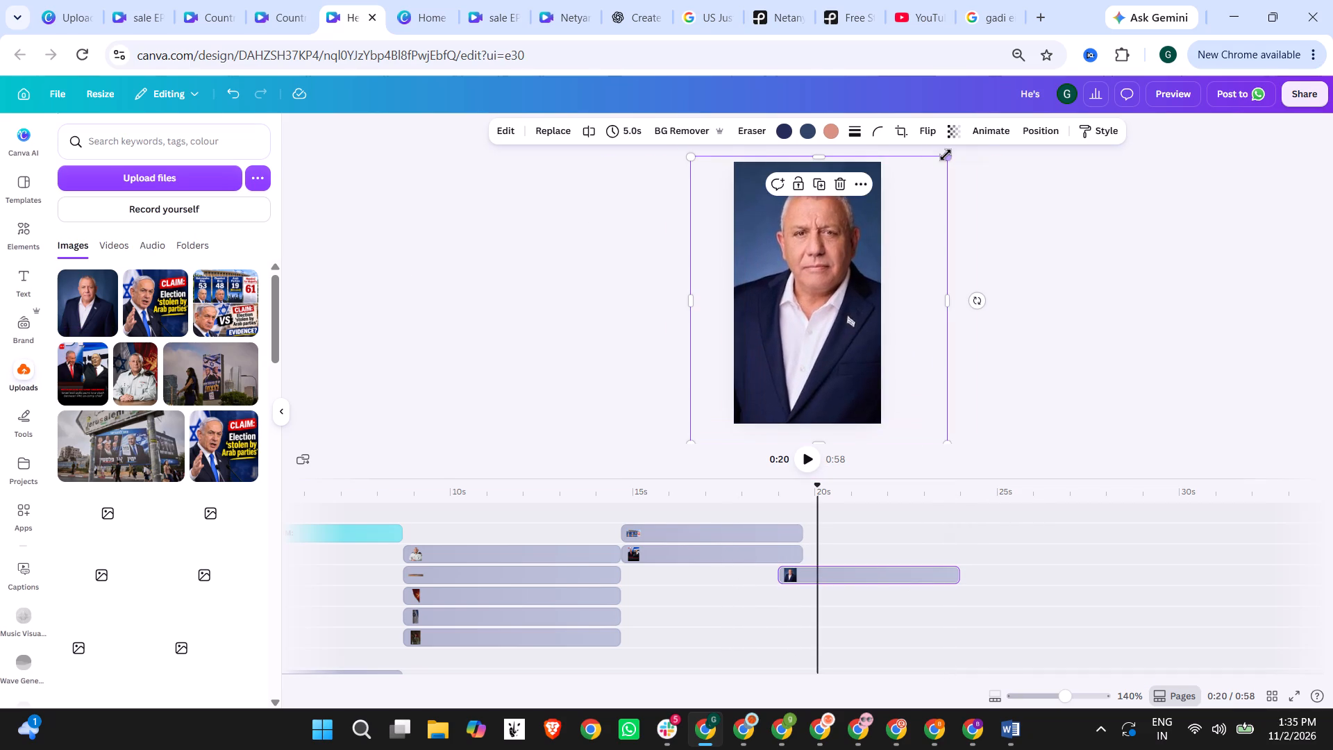
drag(946, 155, 873, 176)
drag(846, 247, 860, 209)
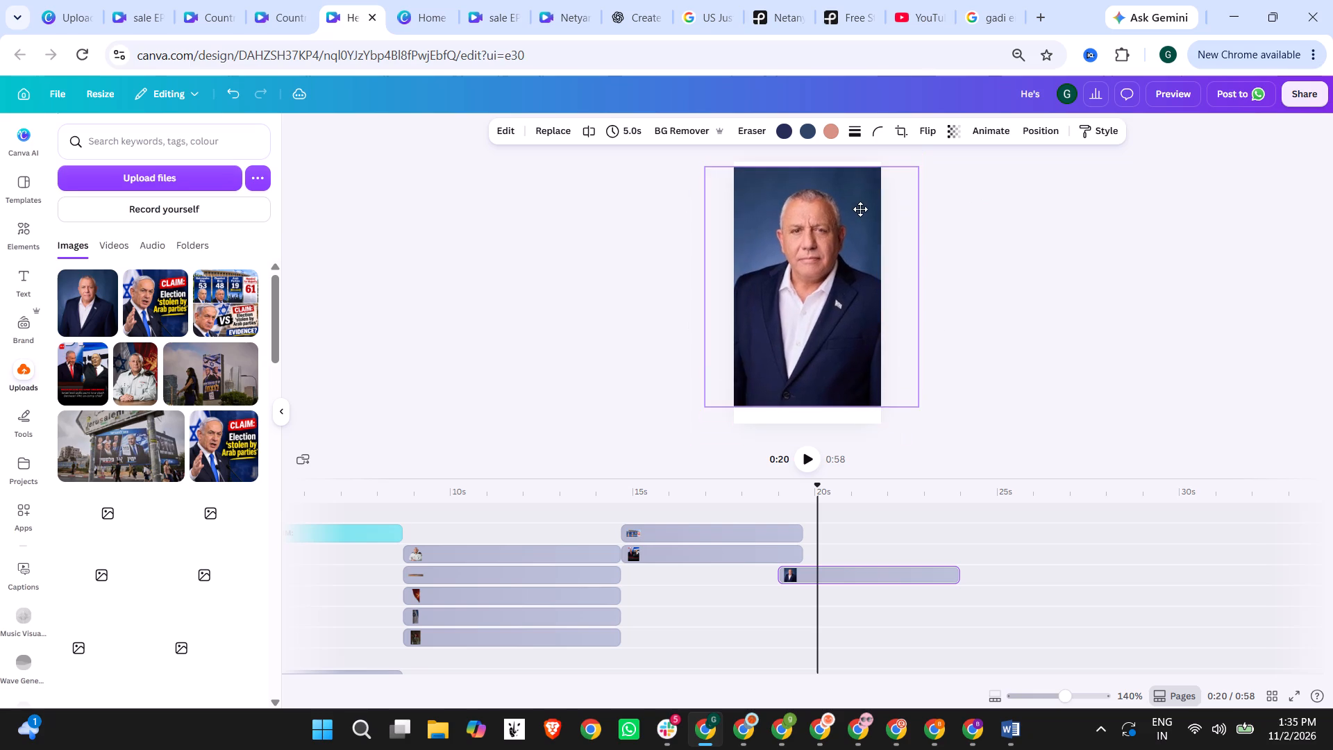
drag(860, 209, 860, 228)
drag(705, 187, 693, 176)
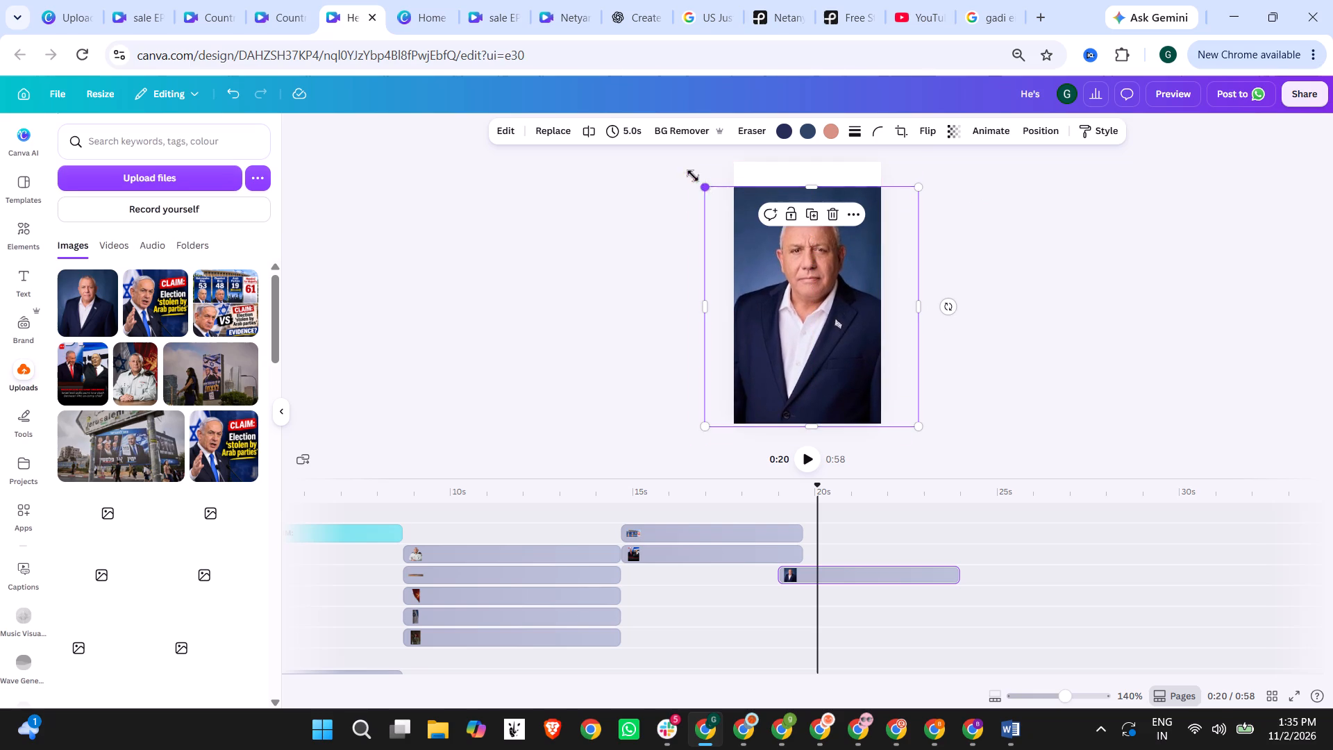
drag(693, 176, 680, 162)
click(1097, 246)
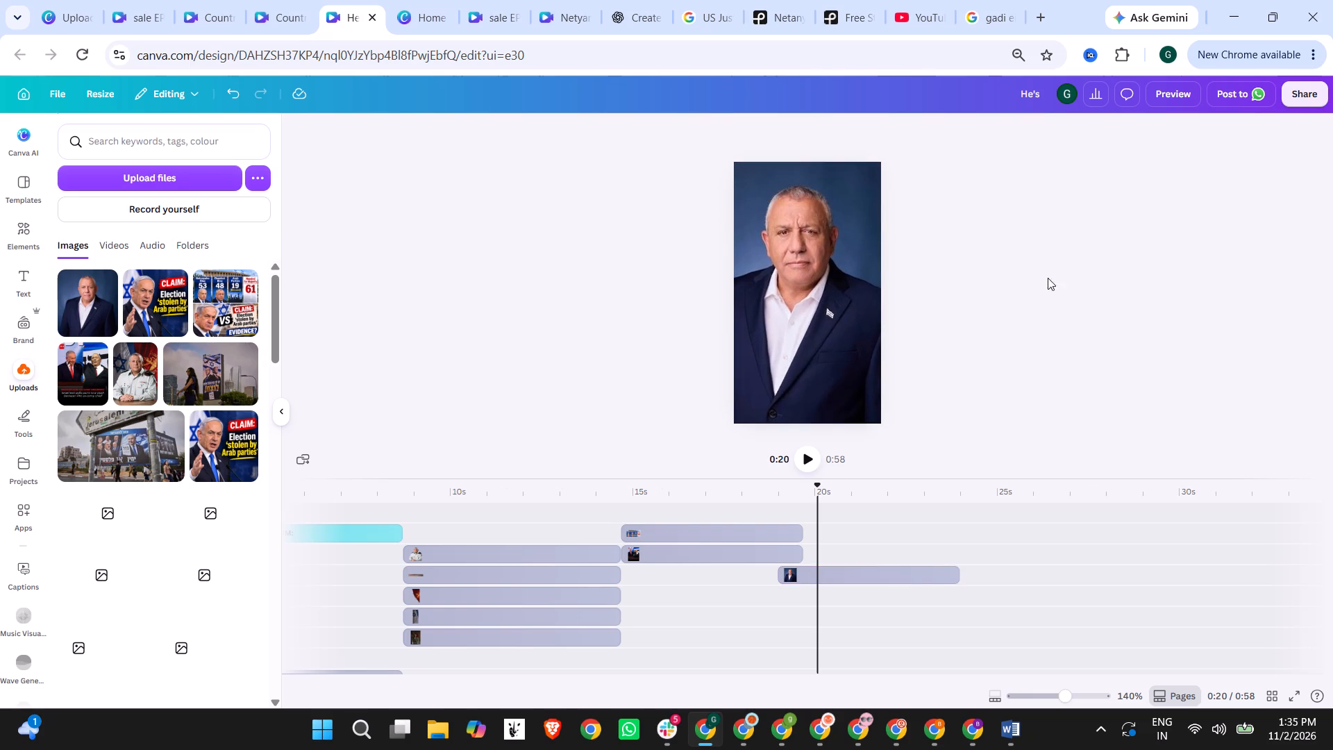
drag(794, 319, 812, 319)
click(877, 311)
drag(830, 309, 846, 309)
click(1007, 283)
Apply the Drift animation to the full-page Eisenkot portrait.
click(817, 253)
click(991, 134)
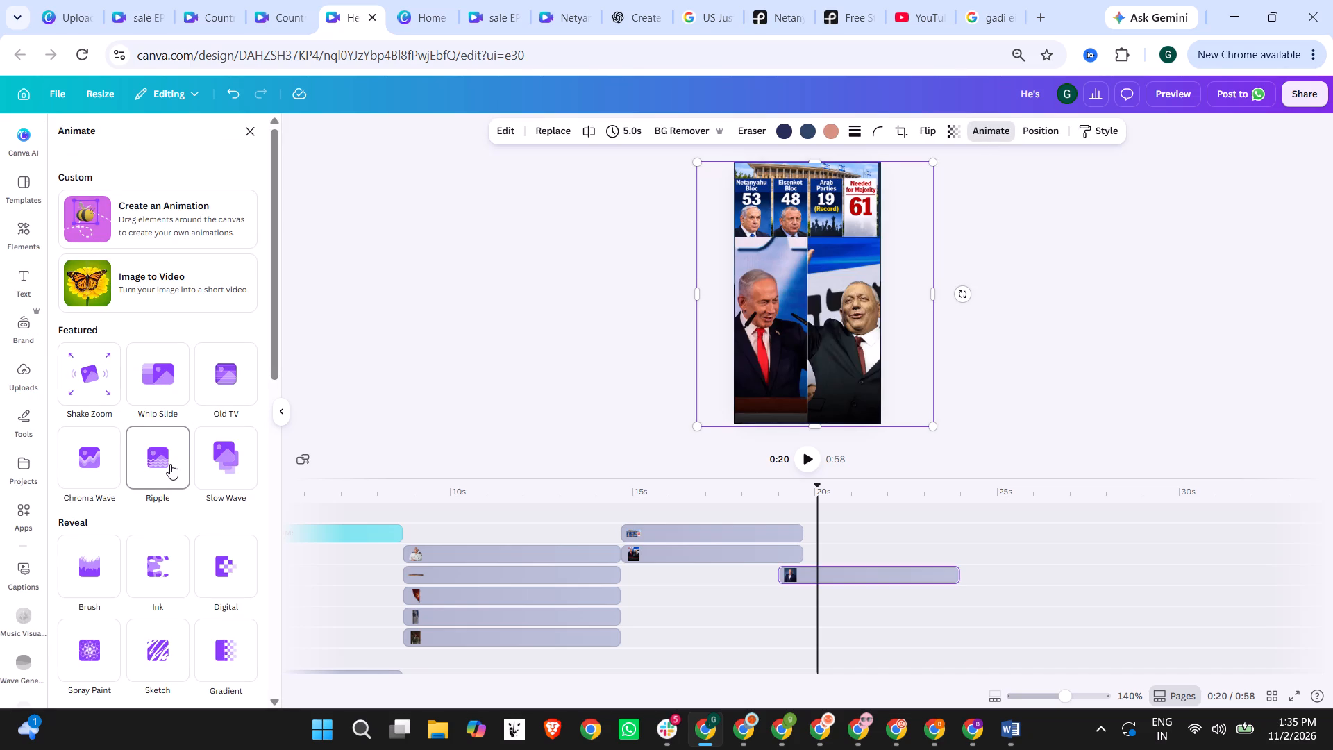
scroll(171, 534, down, 2)
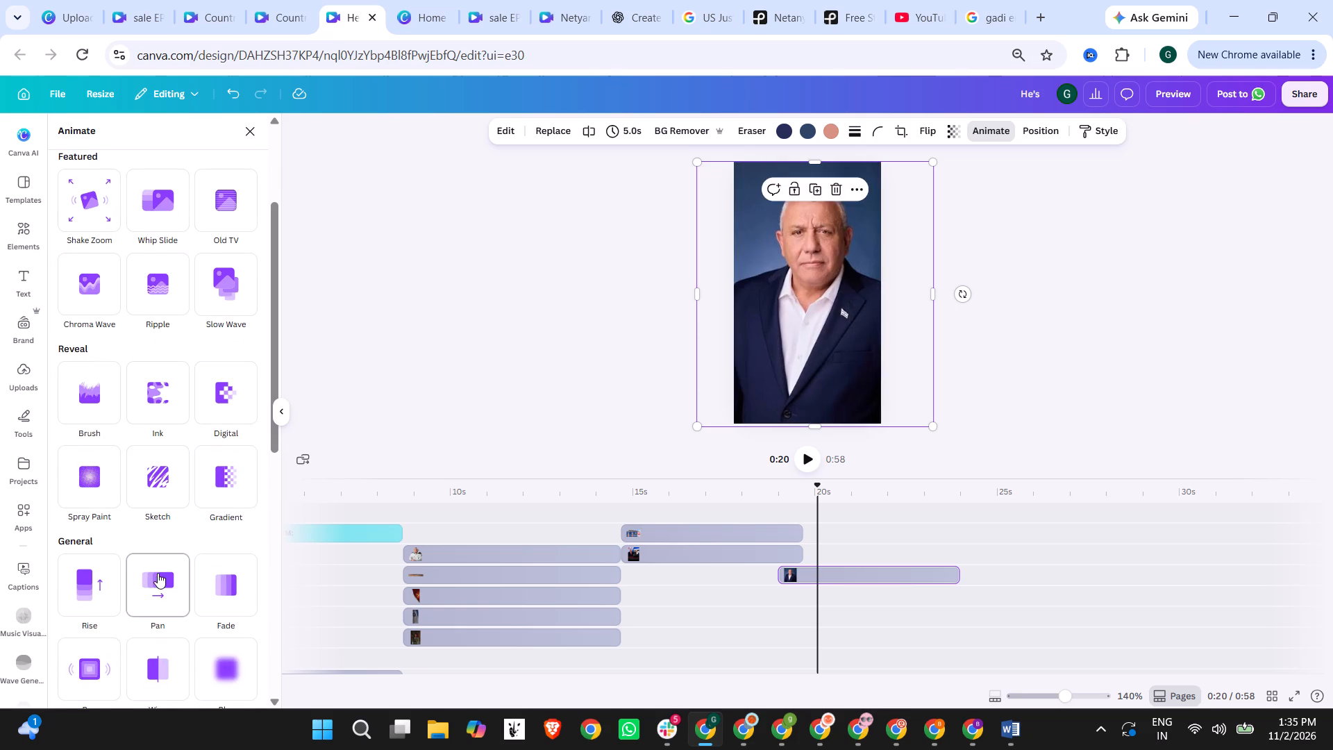
scroll(158, 563, down, 2)
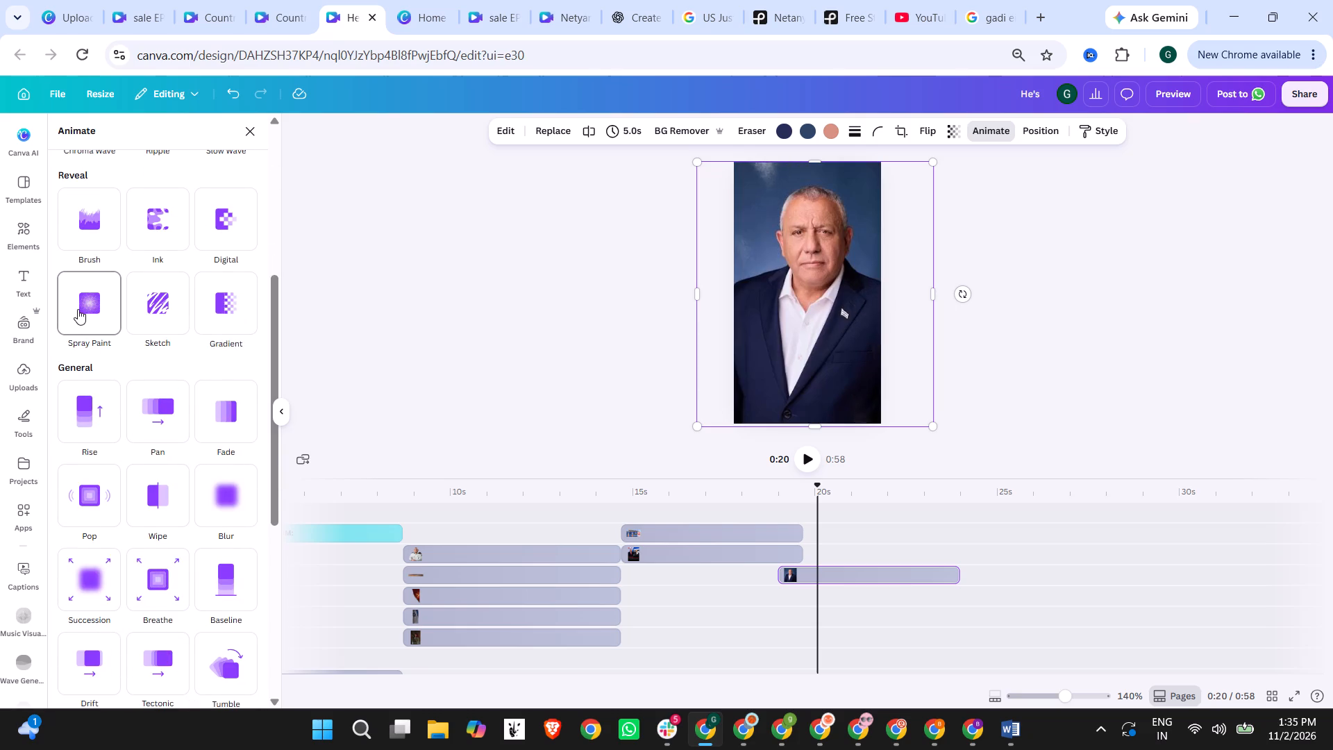
scroll(104, 324, down, 3)
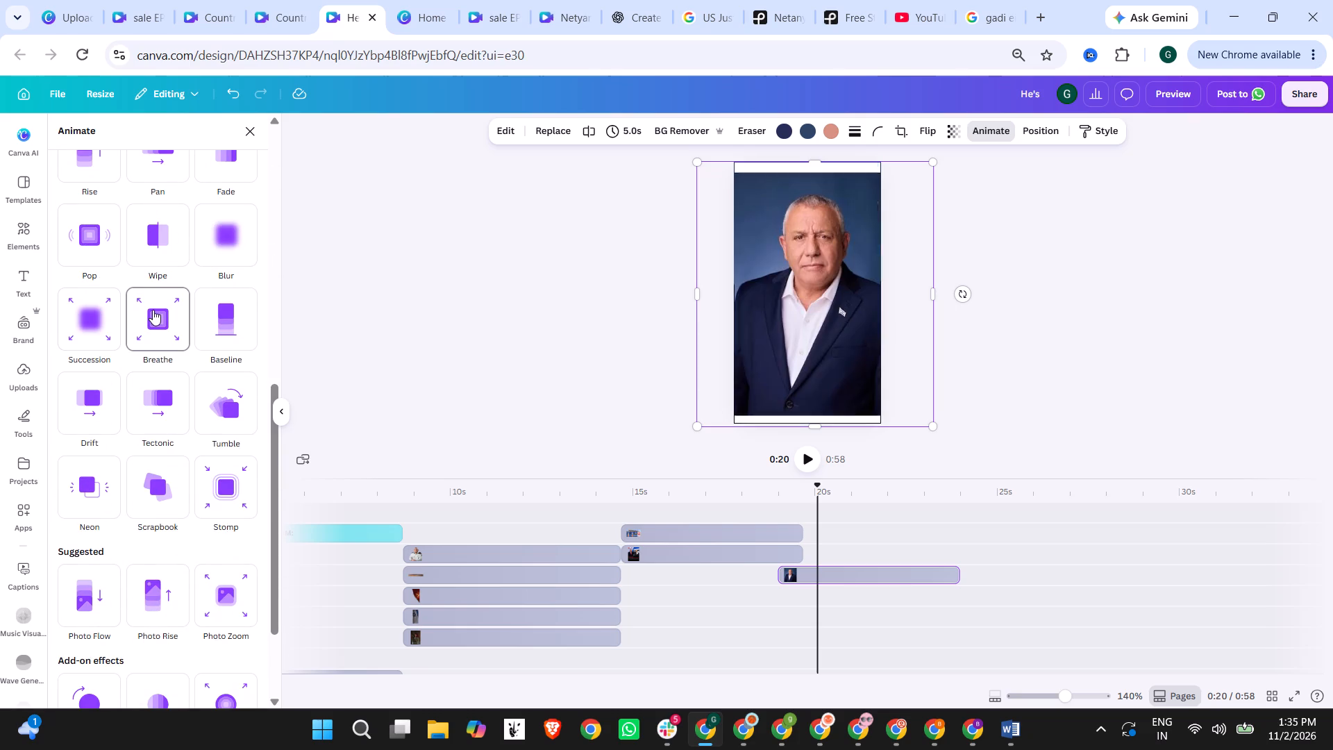
scroll(155, 319, down, 1)
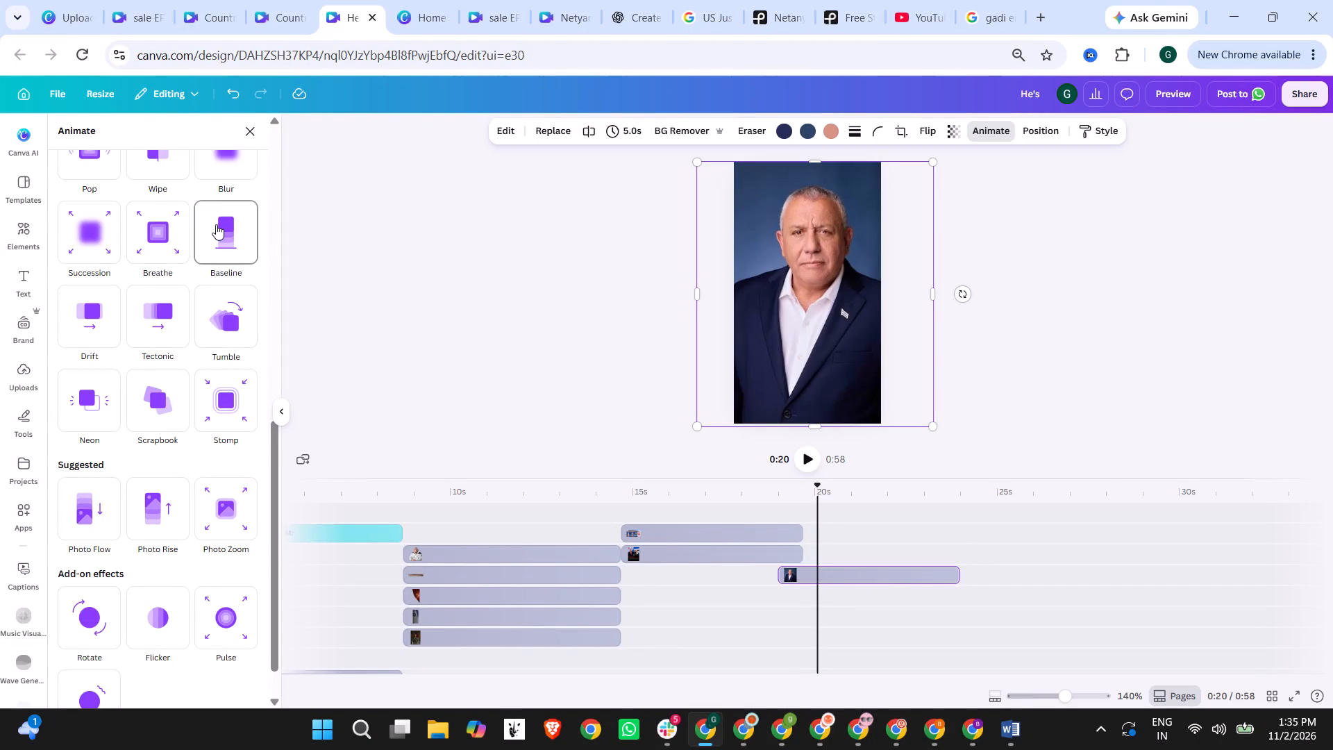
click(106, 299)
Replay from about 0:18 to 0:21 to check the portrait's entrance against the voiceover.
click(759, 492)
click(807, 466)
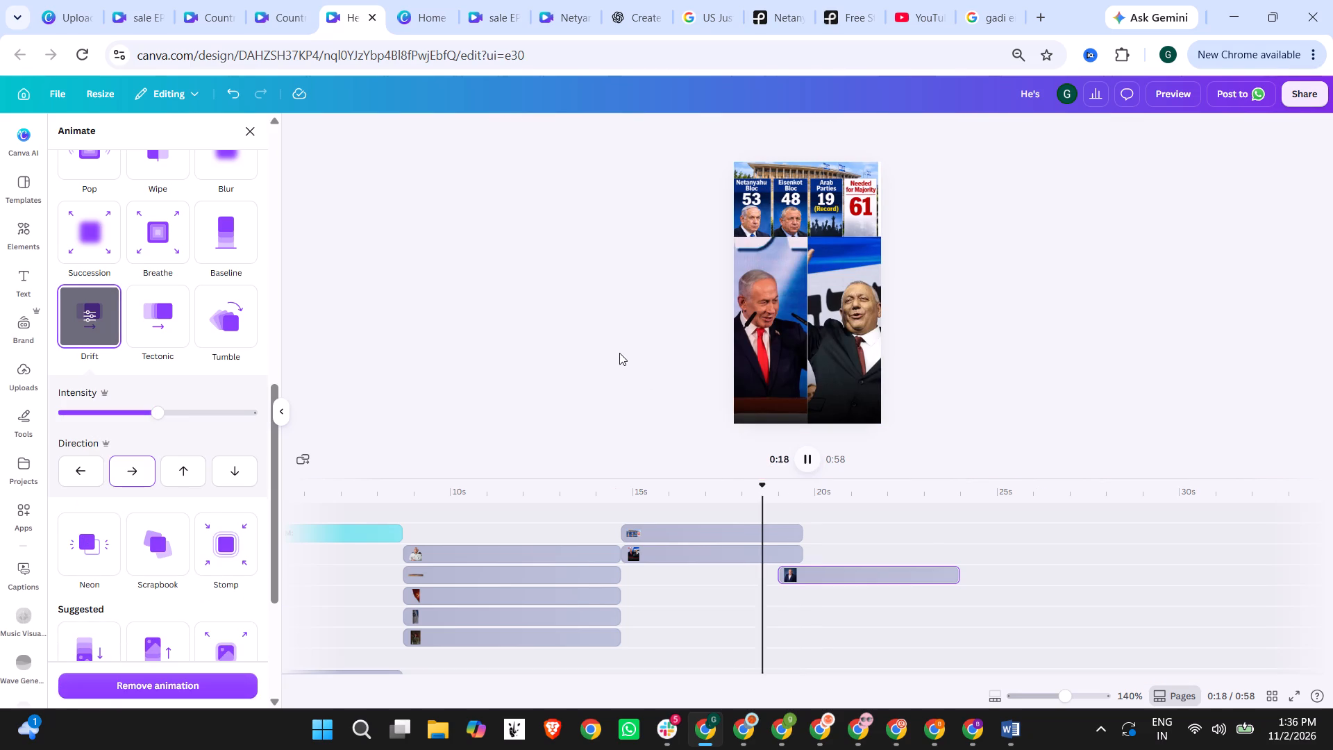
click(746, 492)
click(814, 457)
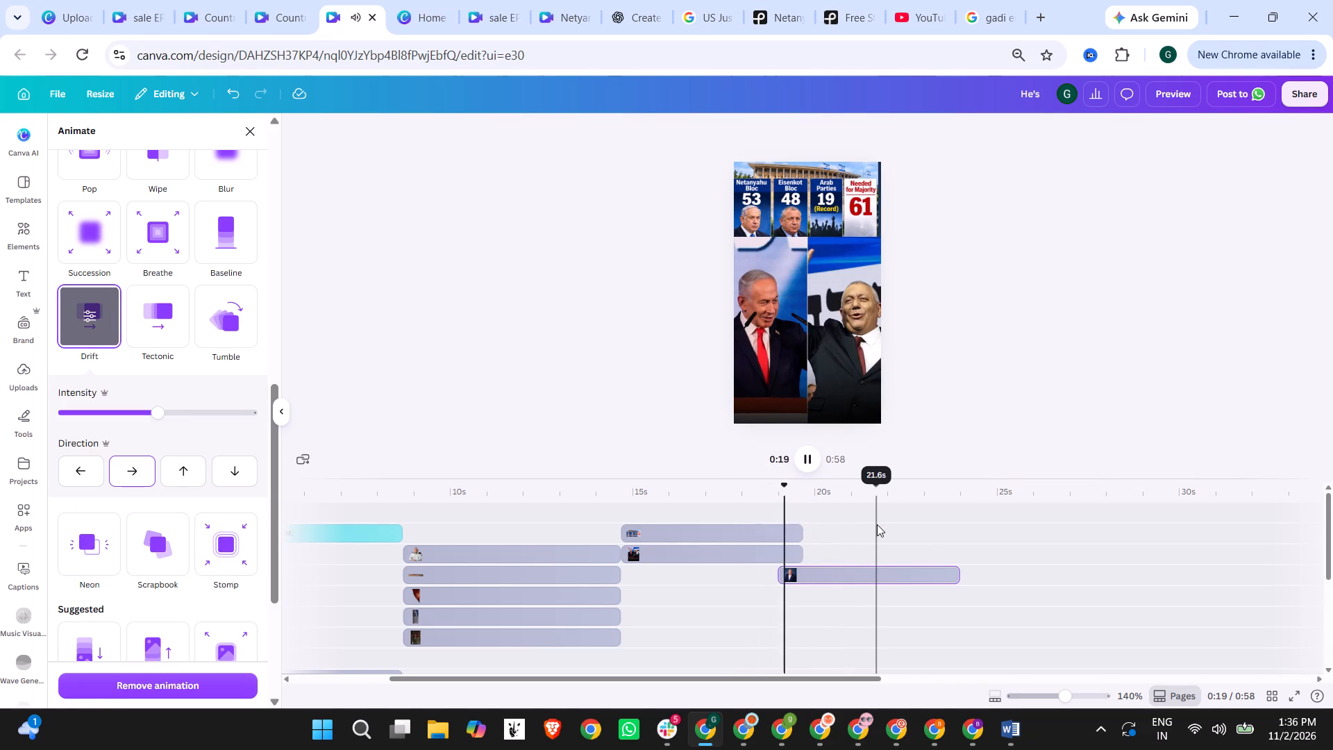
click(810, 449)
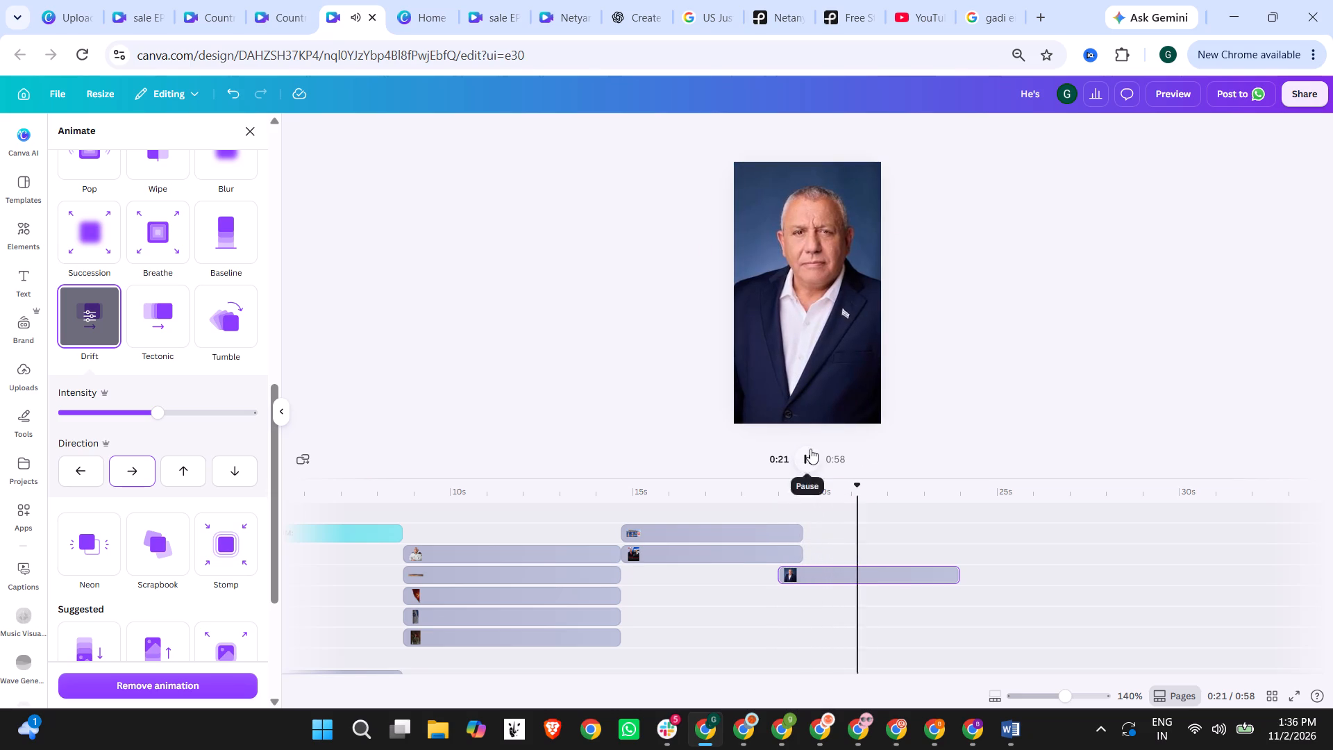
Shift the Eisenkot portrait clip slightly earlier on the timeline, starting at about 18.5 s.
drag(880, 575, 863, 572)
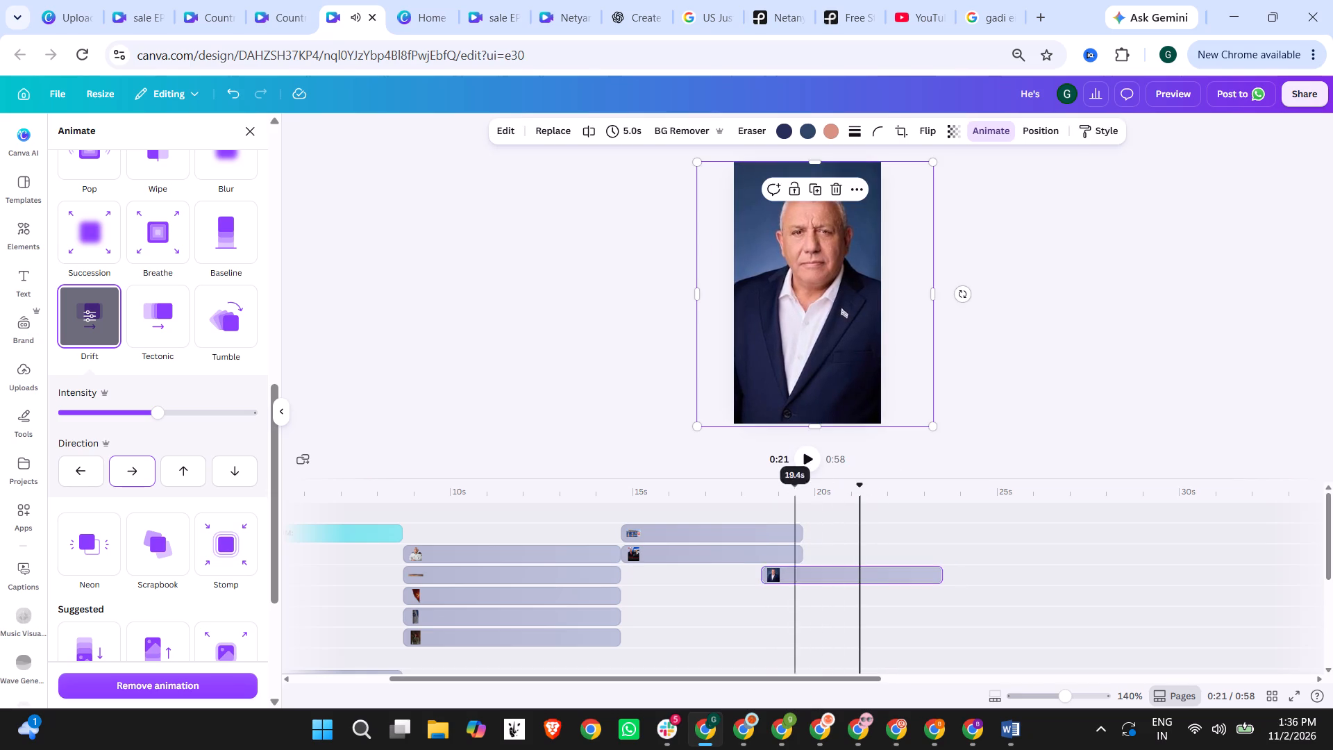
Play the video from just before the Eisenkot portrait scene onward and look over the timeline tracks against the voiceover.
click(729, 497)
click(801, 456)
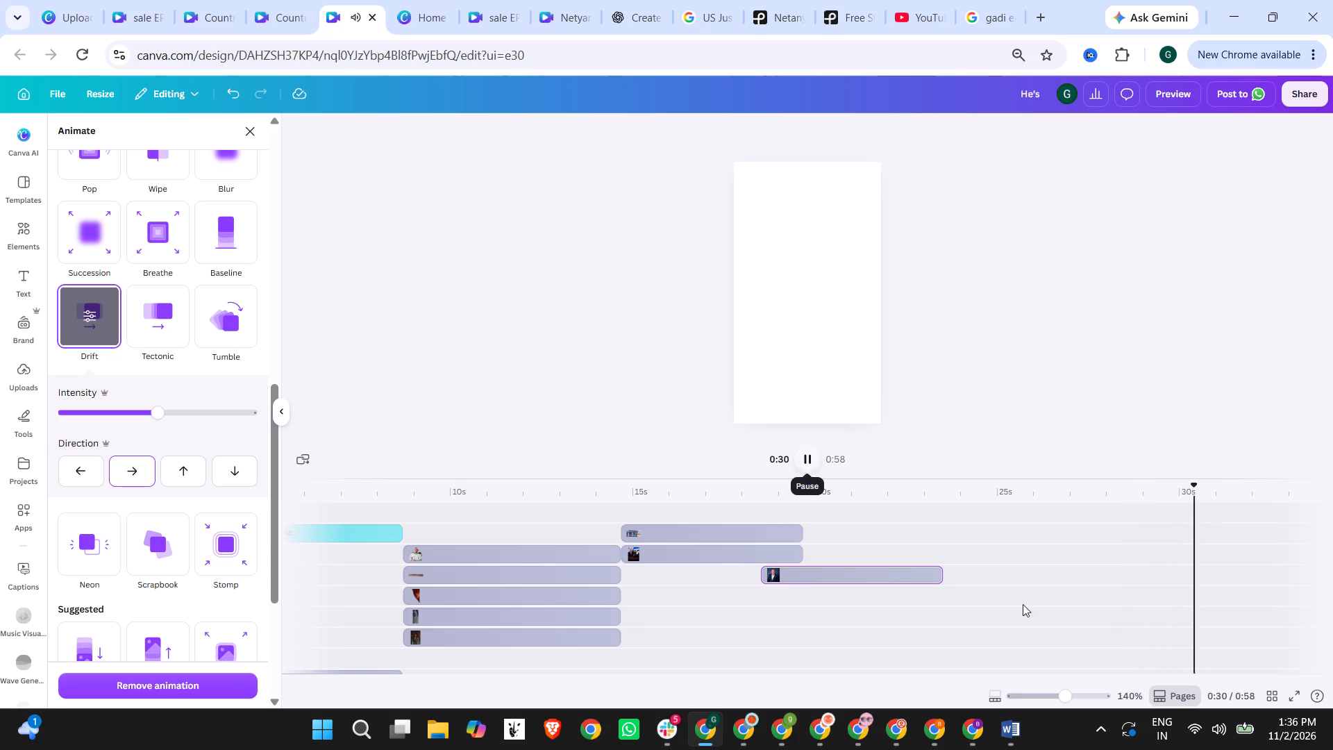
scroll(1023, 604, down, 4)
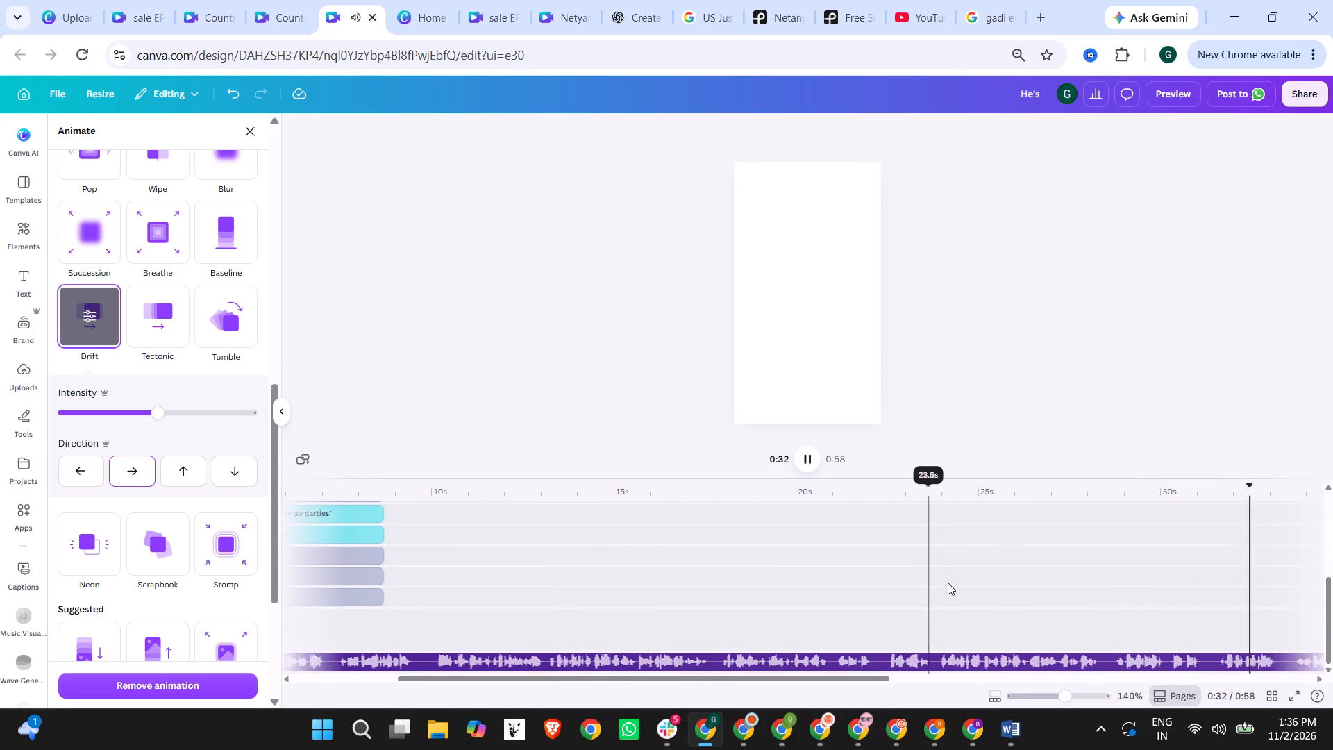
ctrl+scroll(948, 583, down, 3)
ctrl+scroll(808, 583, down, 6)
scroll(621, 590, up, 3)
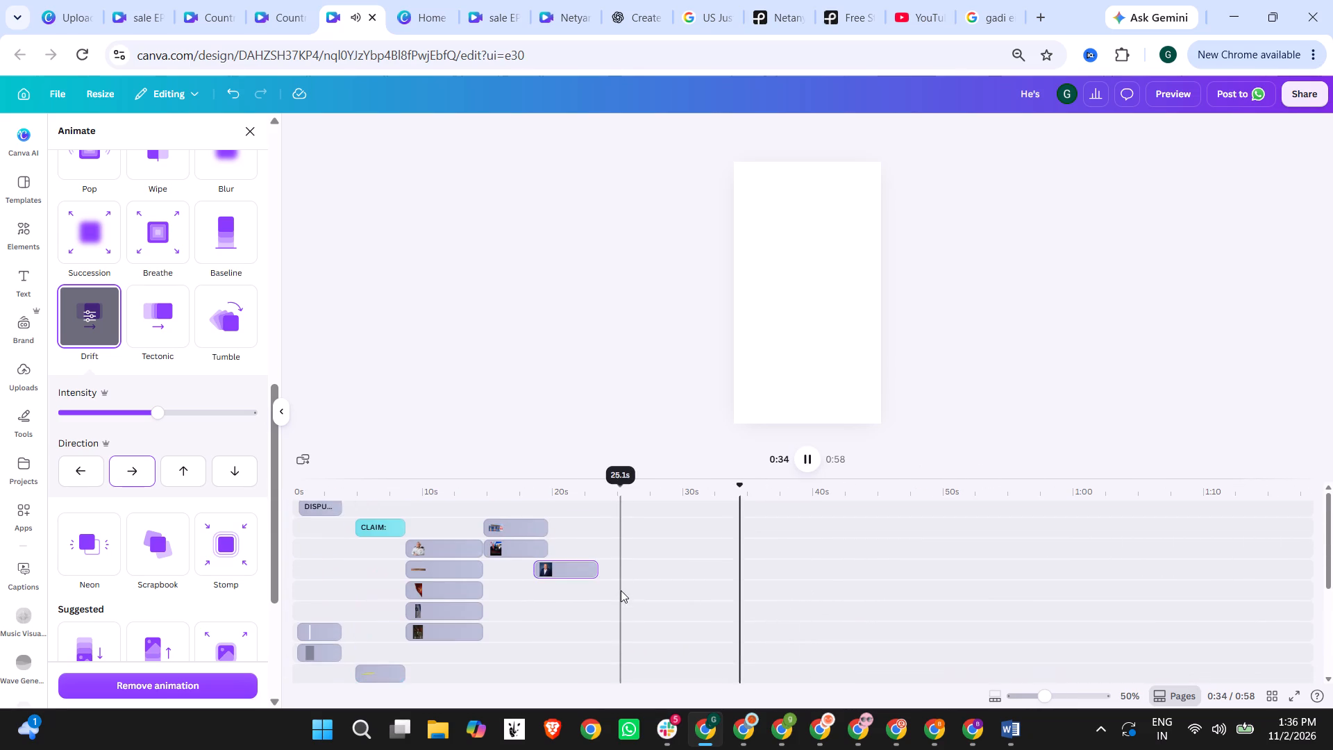
scroll(630, 593, down, 5)
scroll(631, 593, up, 2)
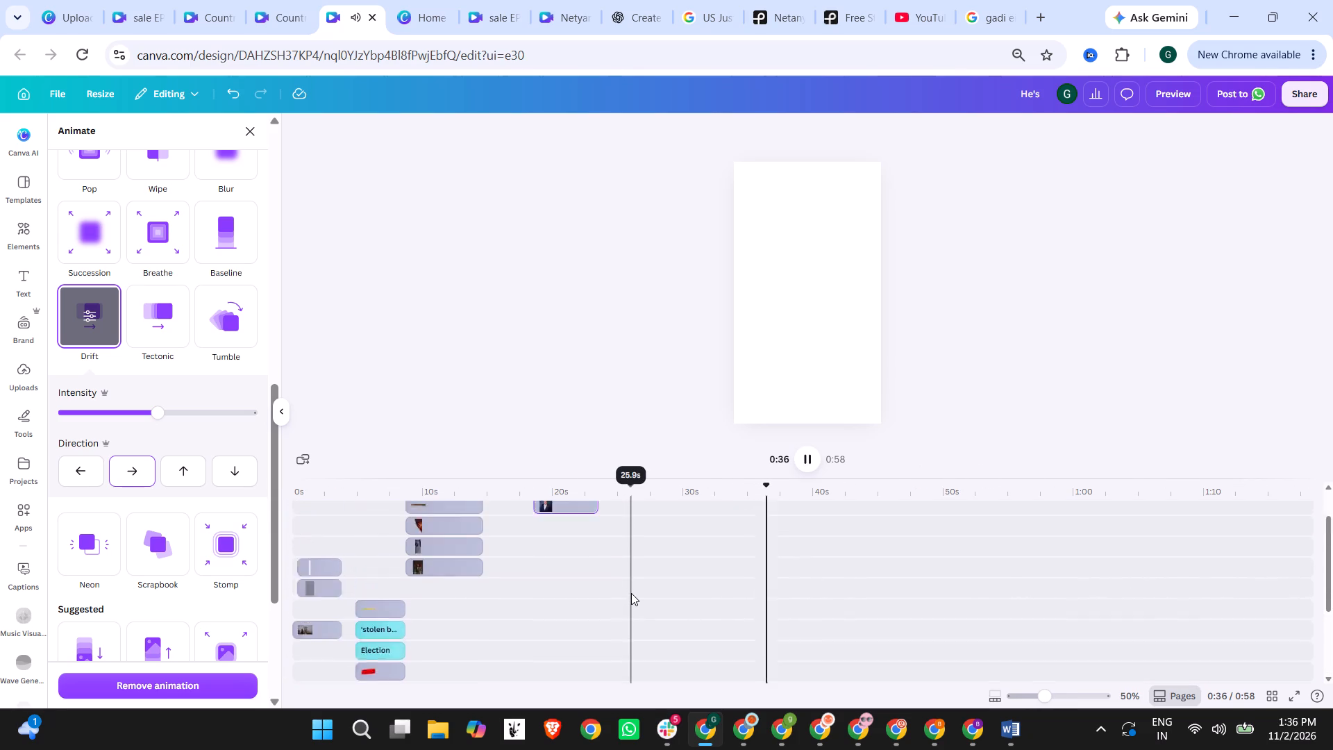
scroll(631, 593, up, 1)
scroll(763, 592, down, 4)
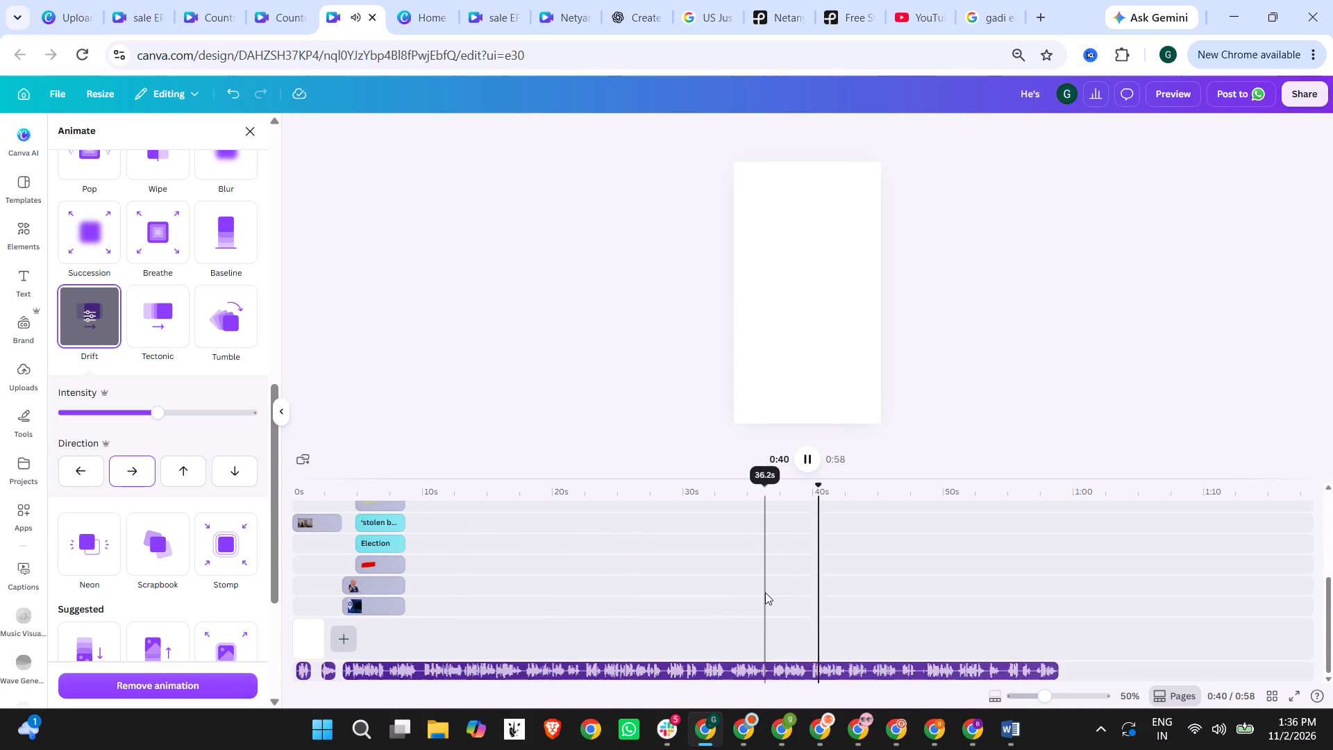
scroll(765, 592, up, 5)
Switch to Google Images and search for "israel elections results".
click(998, 0)
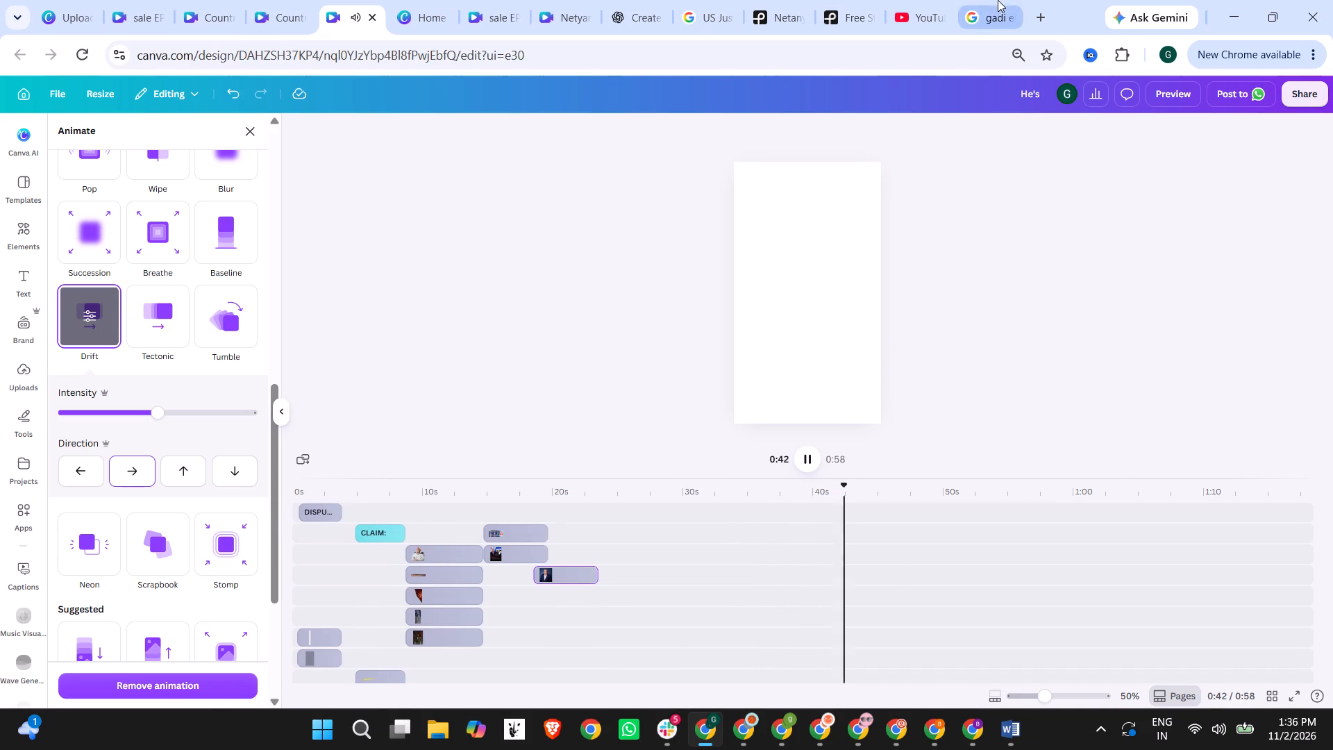
scroll(414, 164, up, 5)
drag(280, 100, 55, 94)
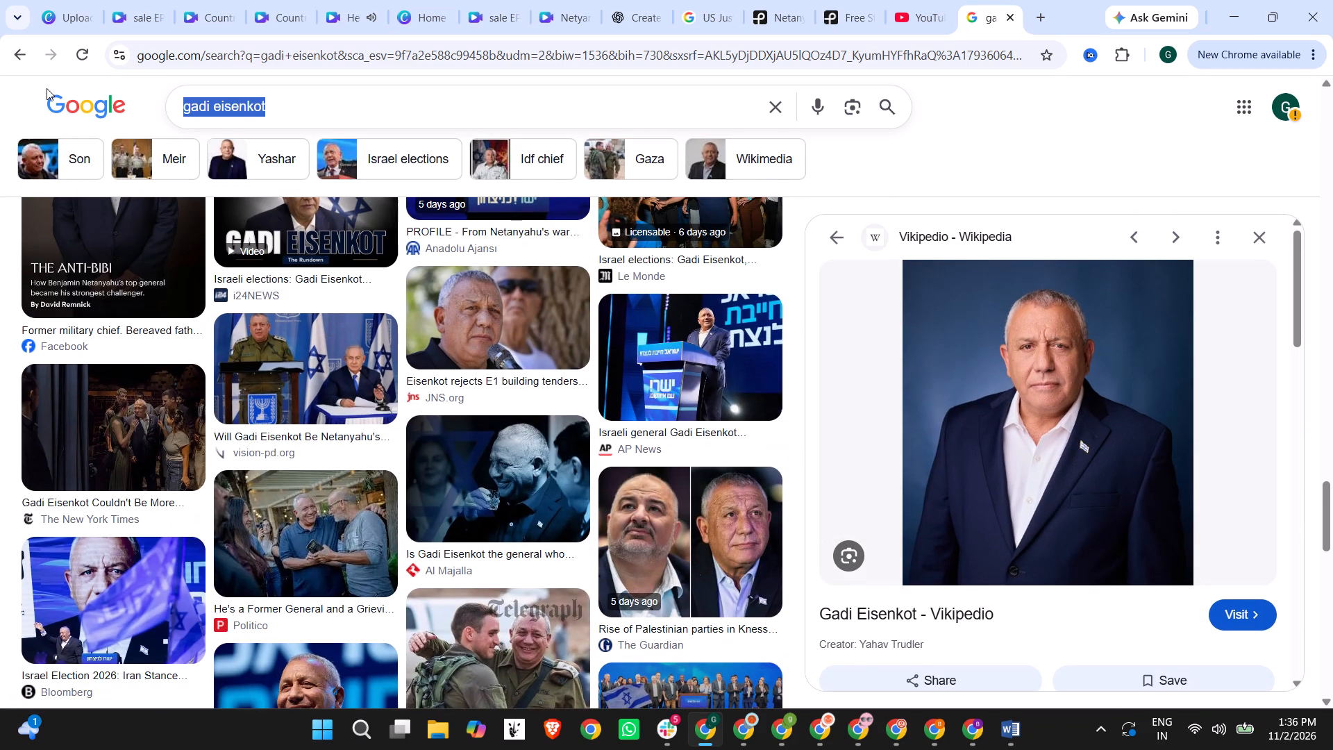
text(israel elction)
key(BackSpace)
key(BackSpace)
key(BackSpace)
key(BackSpace)
key(e)
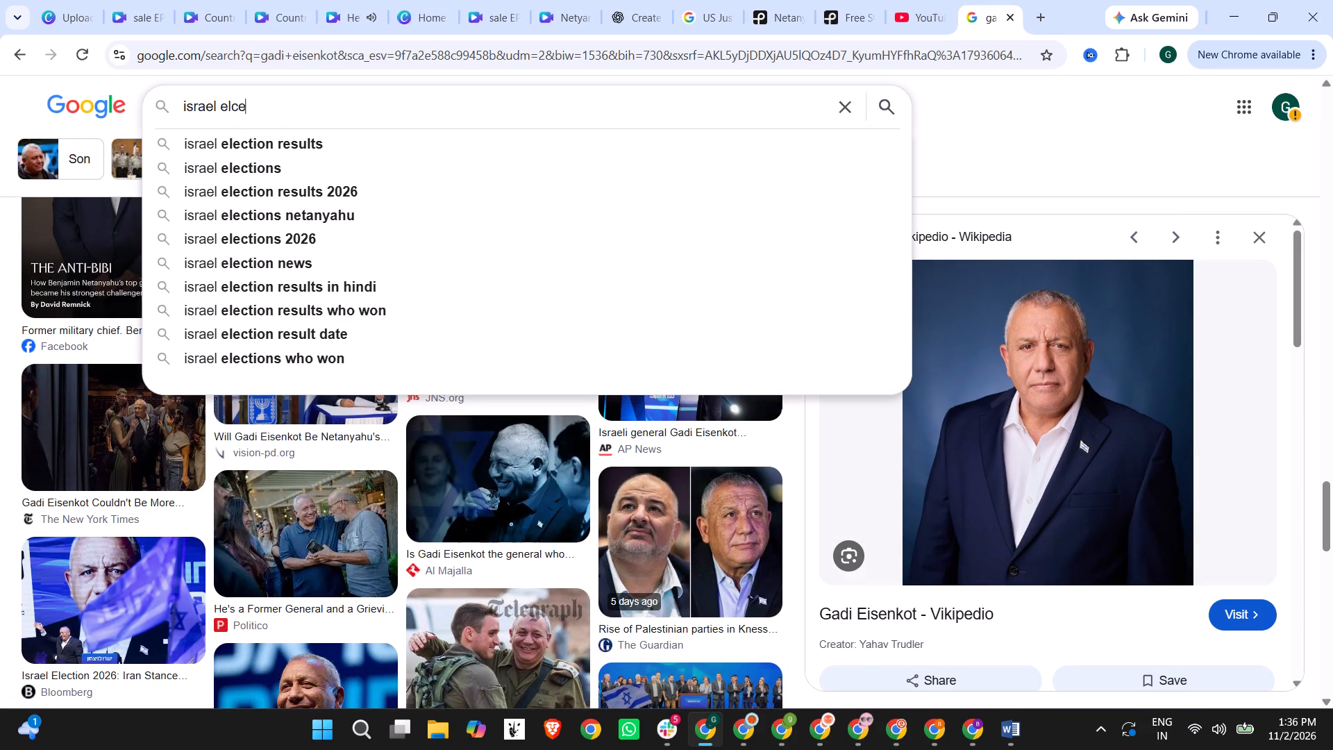
key(BackSpace)
key(BackSpace)
text(el)
key(BackSpace)
text(ctions)
key(space)
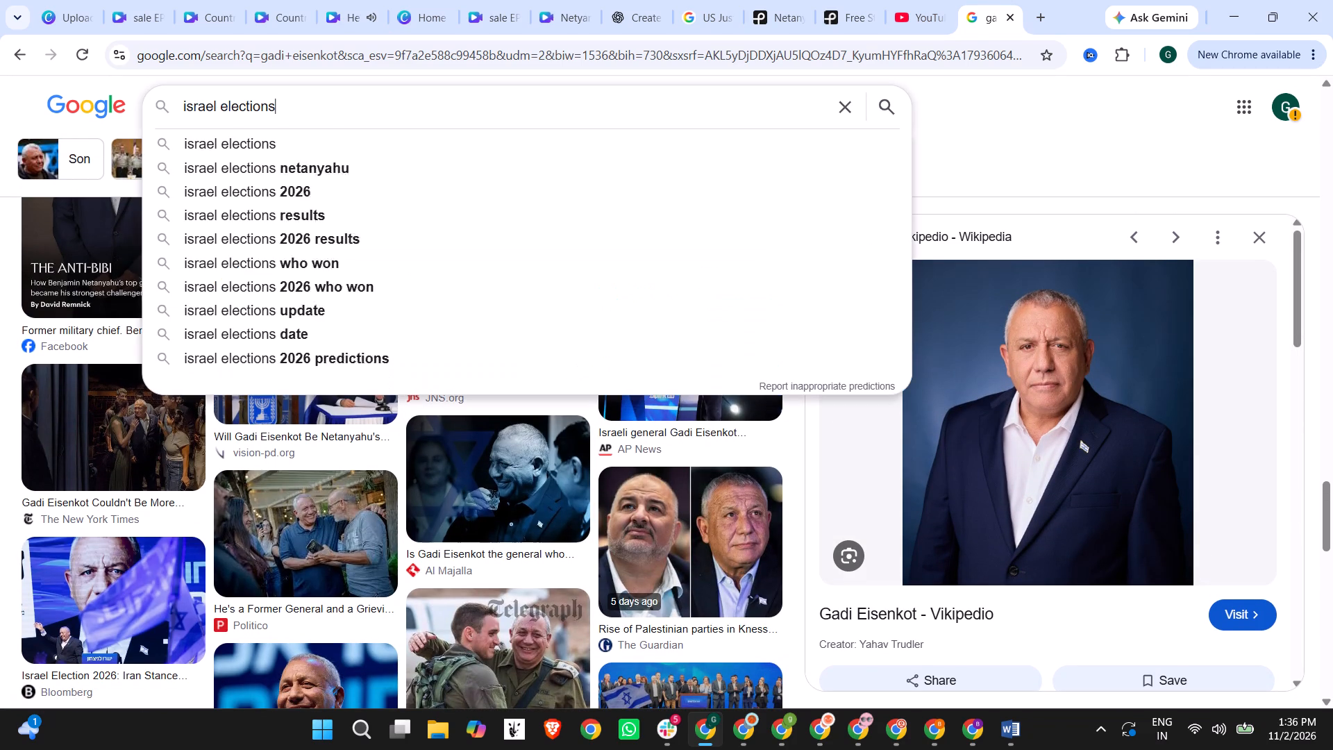
text(rel)
key(BackSpace)
text(sults)
key(Return)
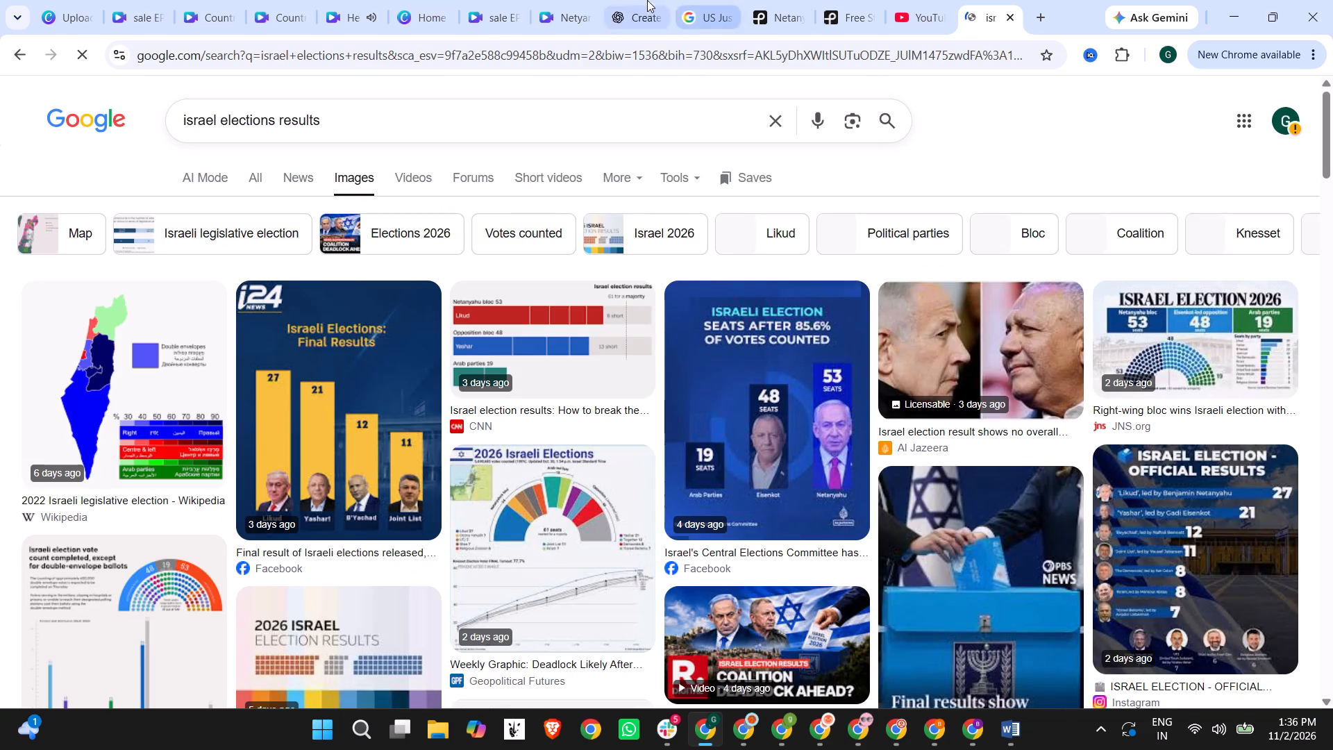
Return to Canva, listen to the voiceover's ending from about 0:48 to 0:58, and look over the timeline tracks.
click(344, 0)
scroll(896, 535, down, 4)
scroll(1059, 583, down, 5)
click(928, 487)
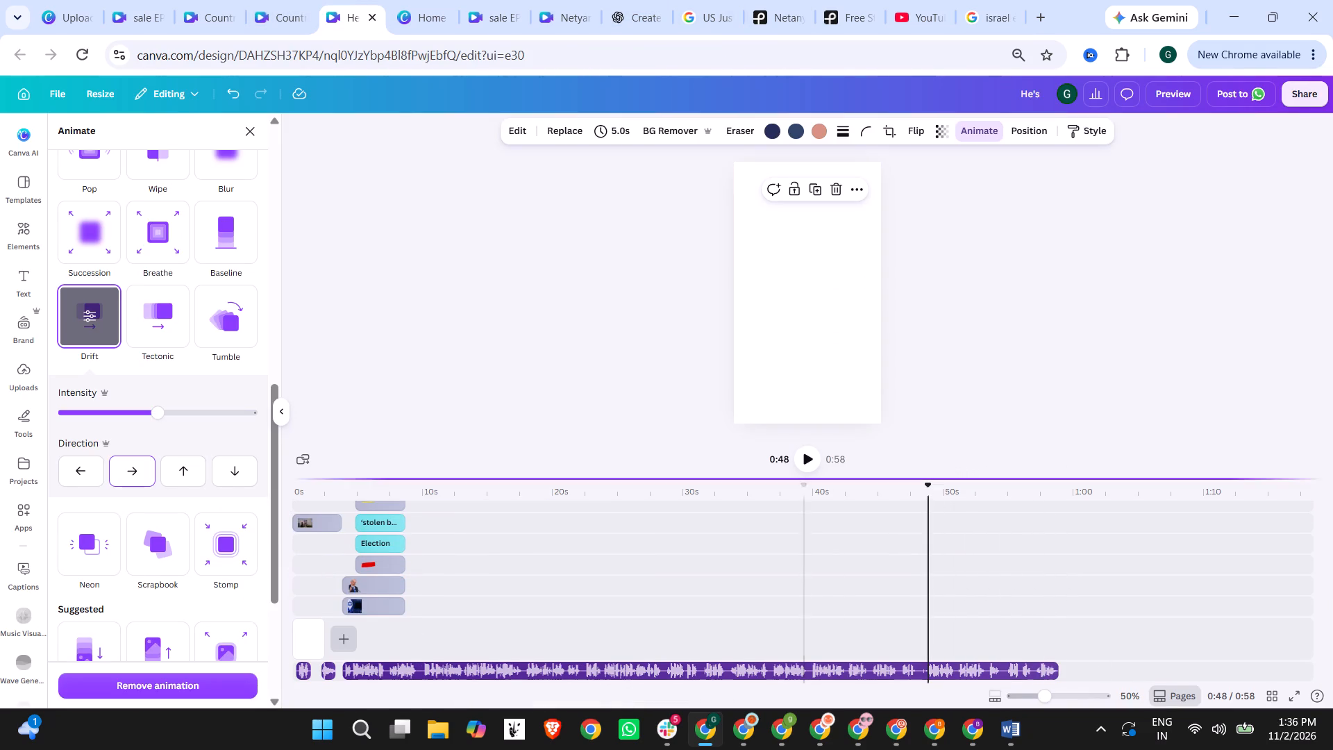
click(815, 458)
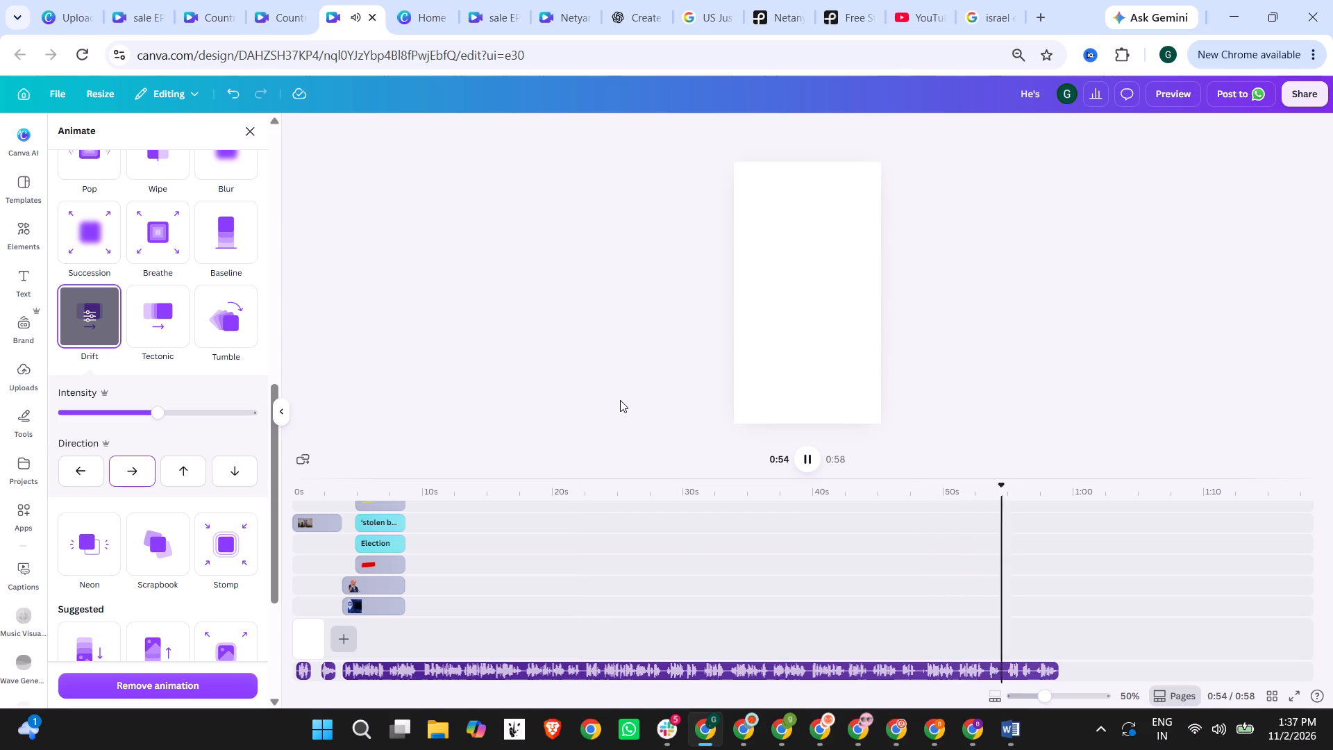
scroll(578, 630, up, 3)
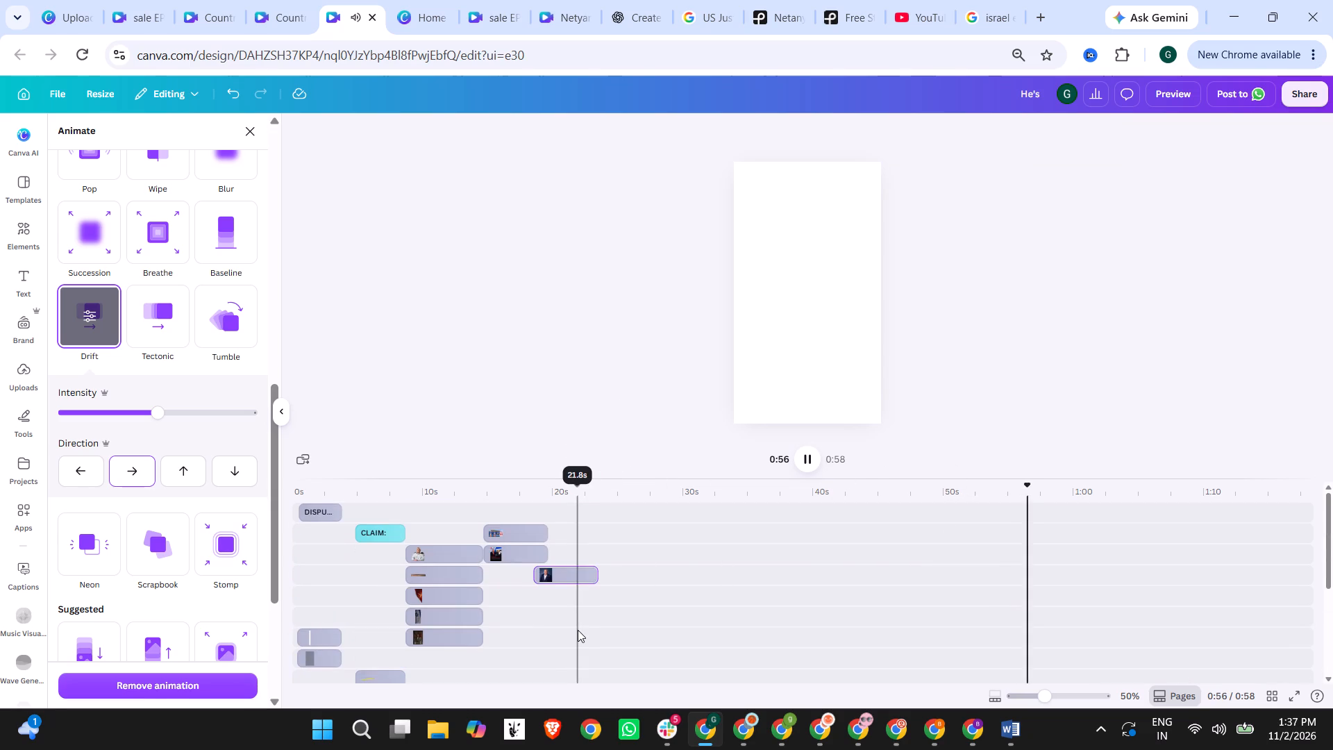
scroll(578, 630, down, 5)
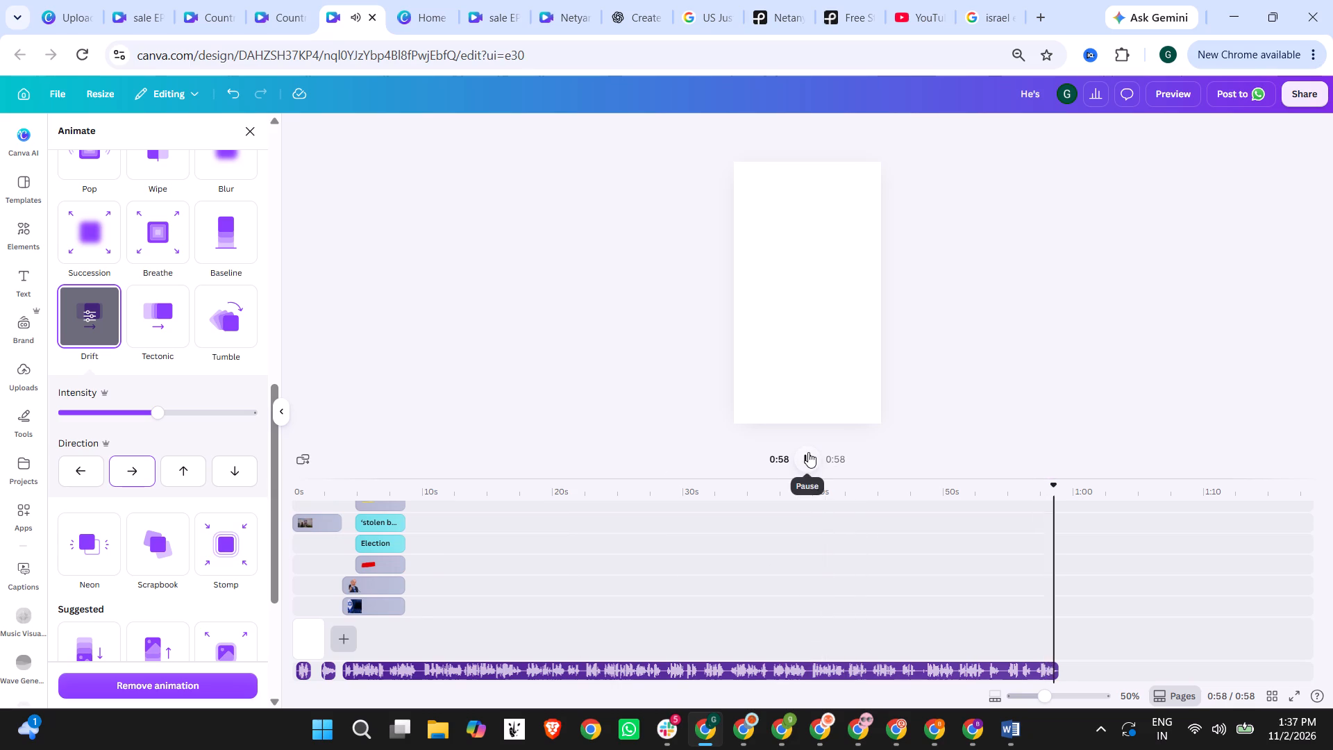
click(807, 452)
click(803, 453)
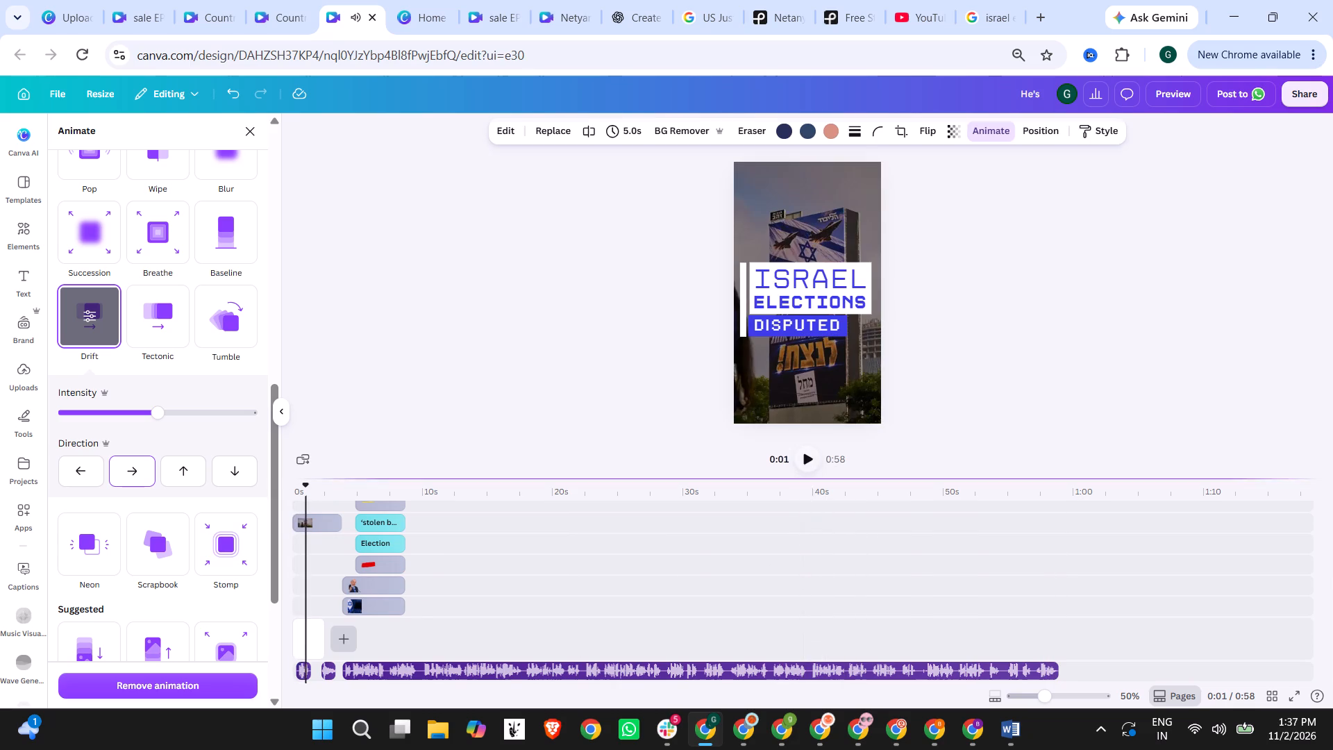
scroll(420, 637, up, 5)
scroll(572, 612, down, 6)
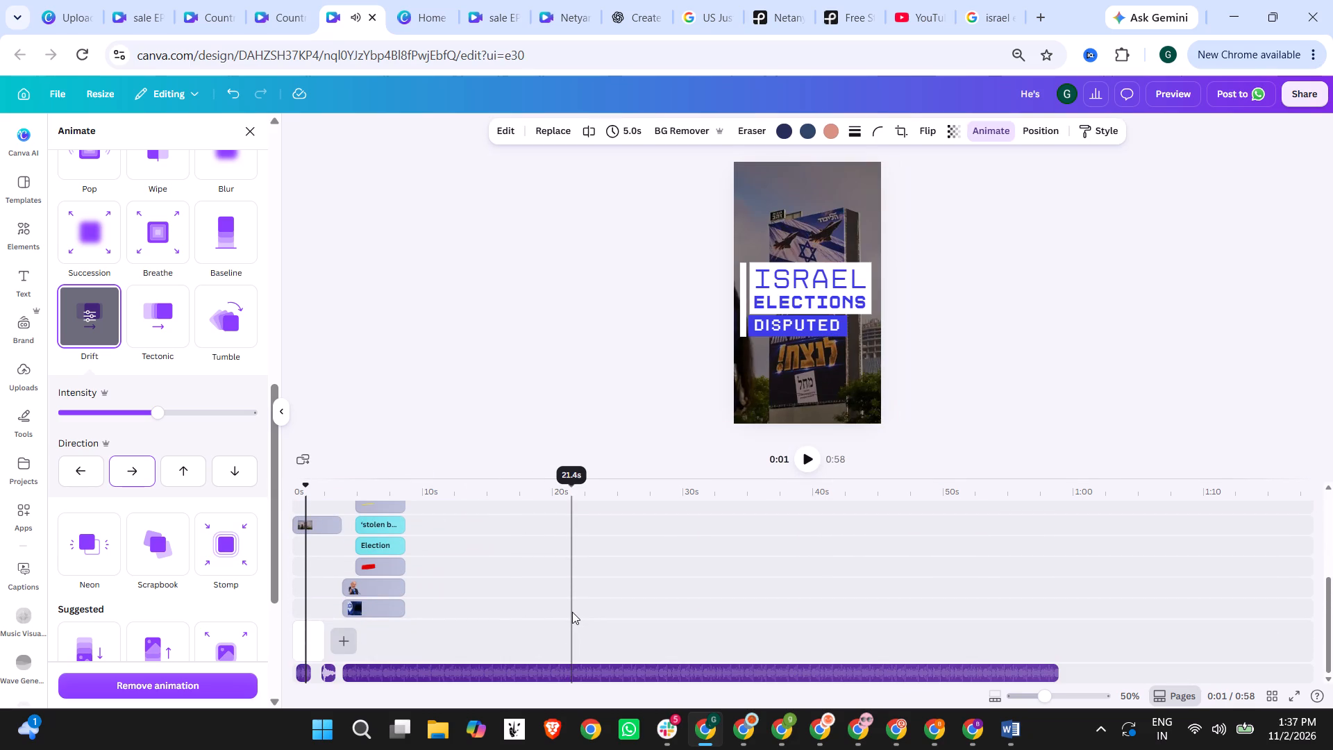
scroll(572, 611, up, 6)
scroll(598, 683, up, 4)
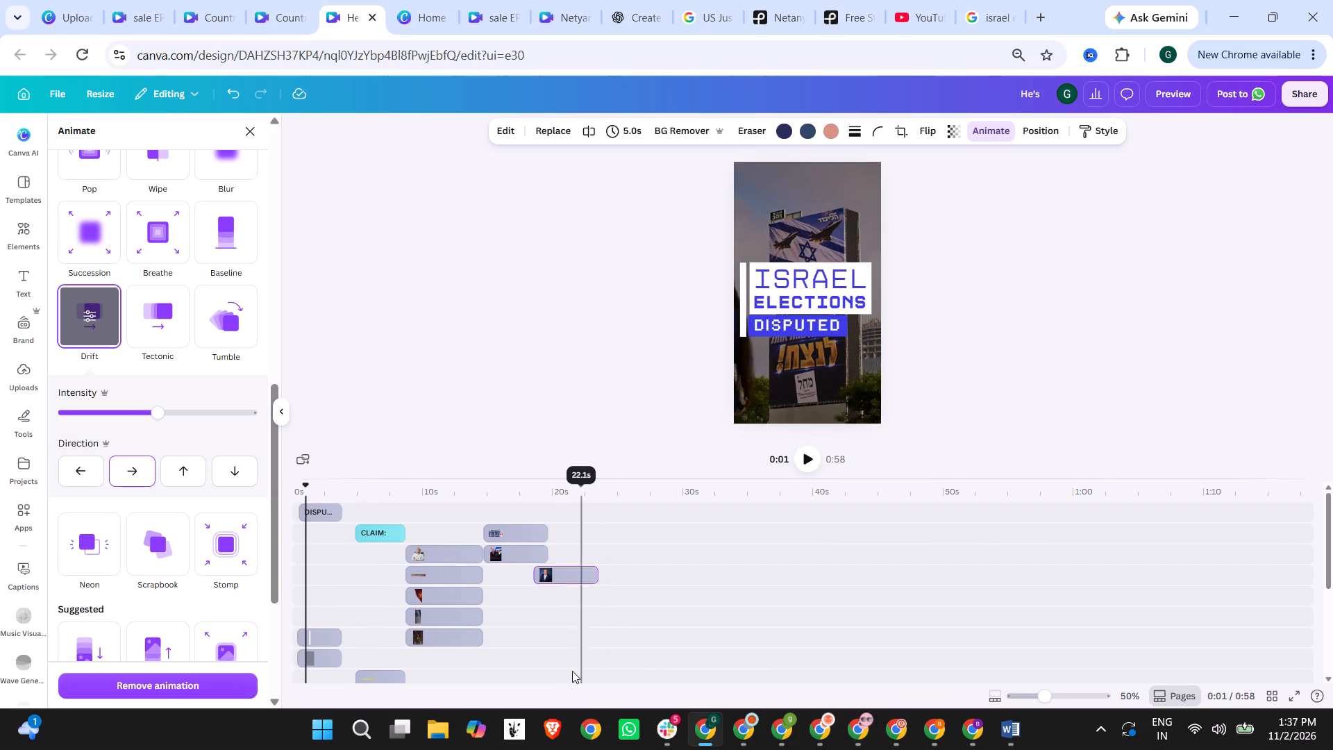
scroll(501, 613, down, 6)
scroll(450, 631, up, 5)
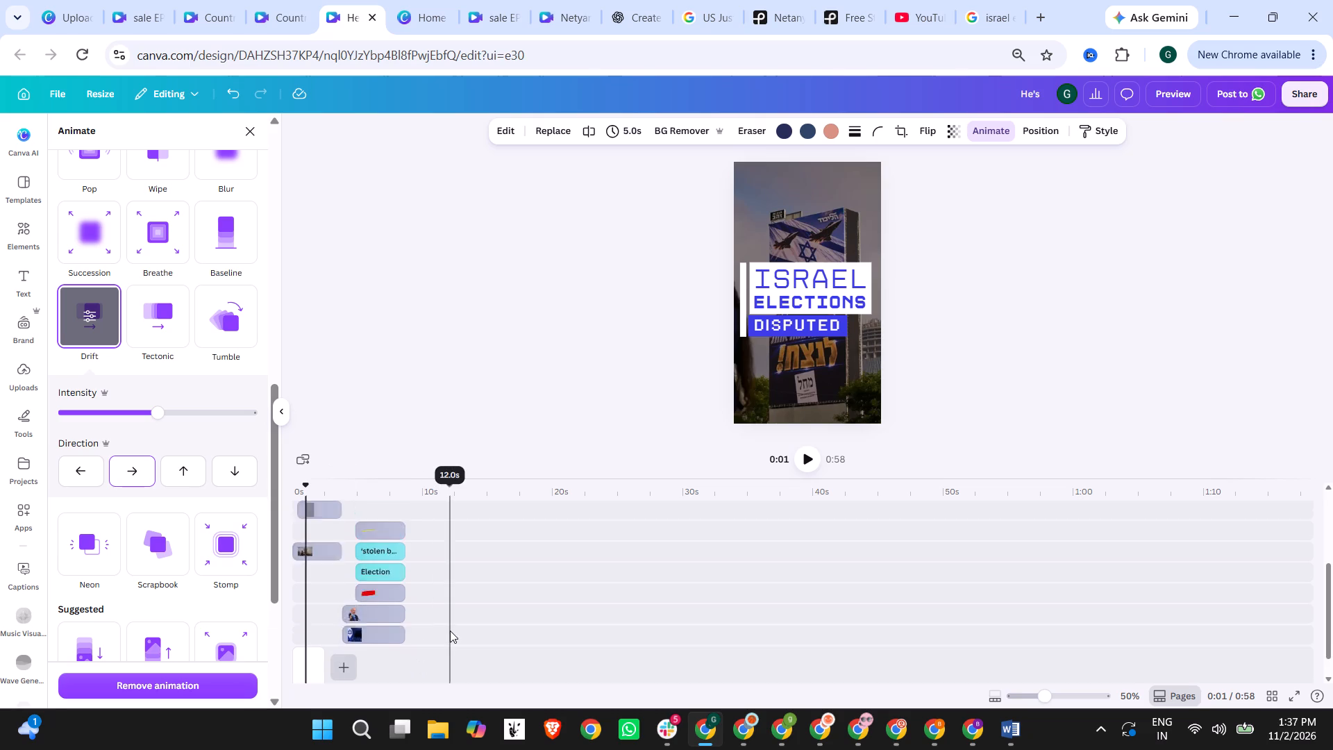
Listen to the voiceover from about 0:22 to 0:27, where the Eisenkot portrait scene ends and the empty stretch begins.
click(582, 588)
click(798, 460)
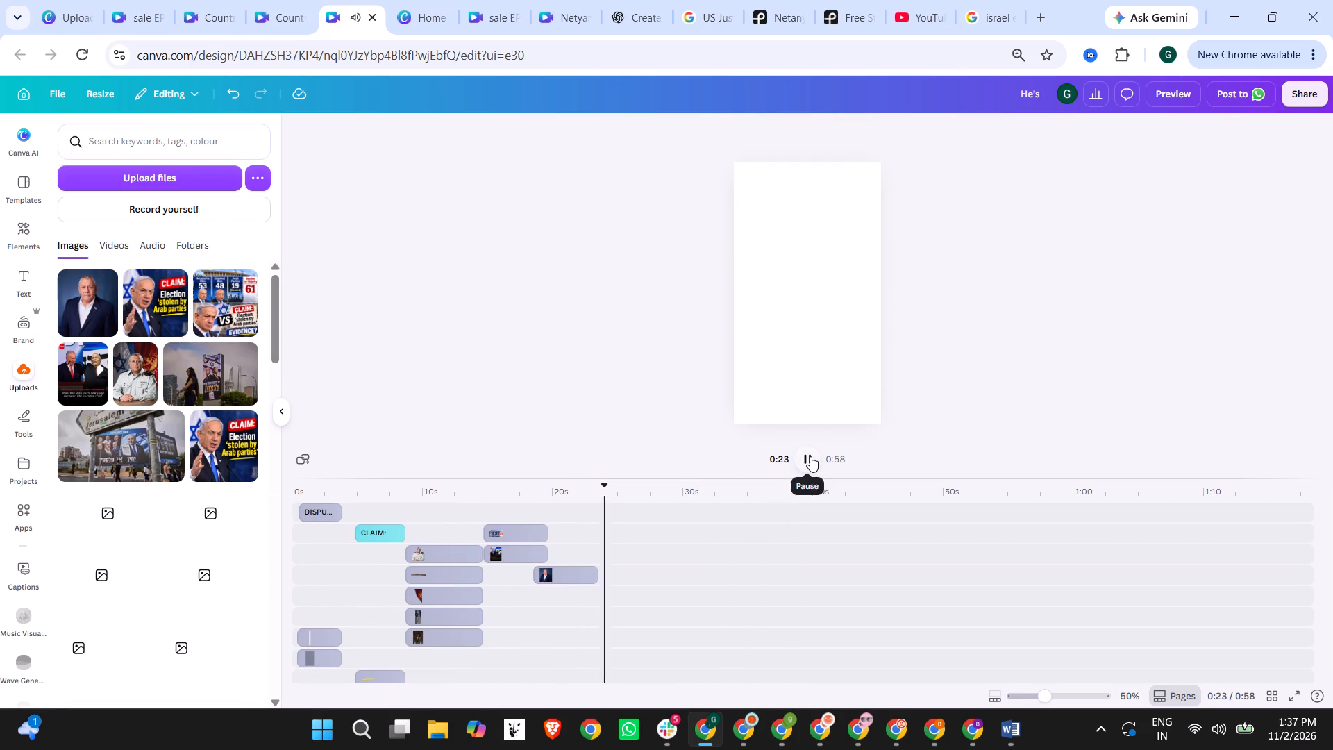
click(810, 456)
click(810, 456)
click(810, 456)
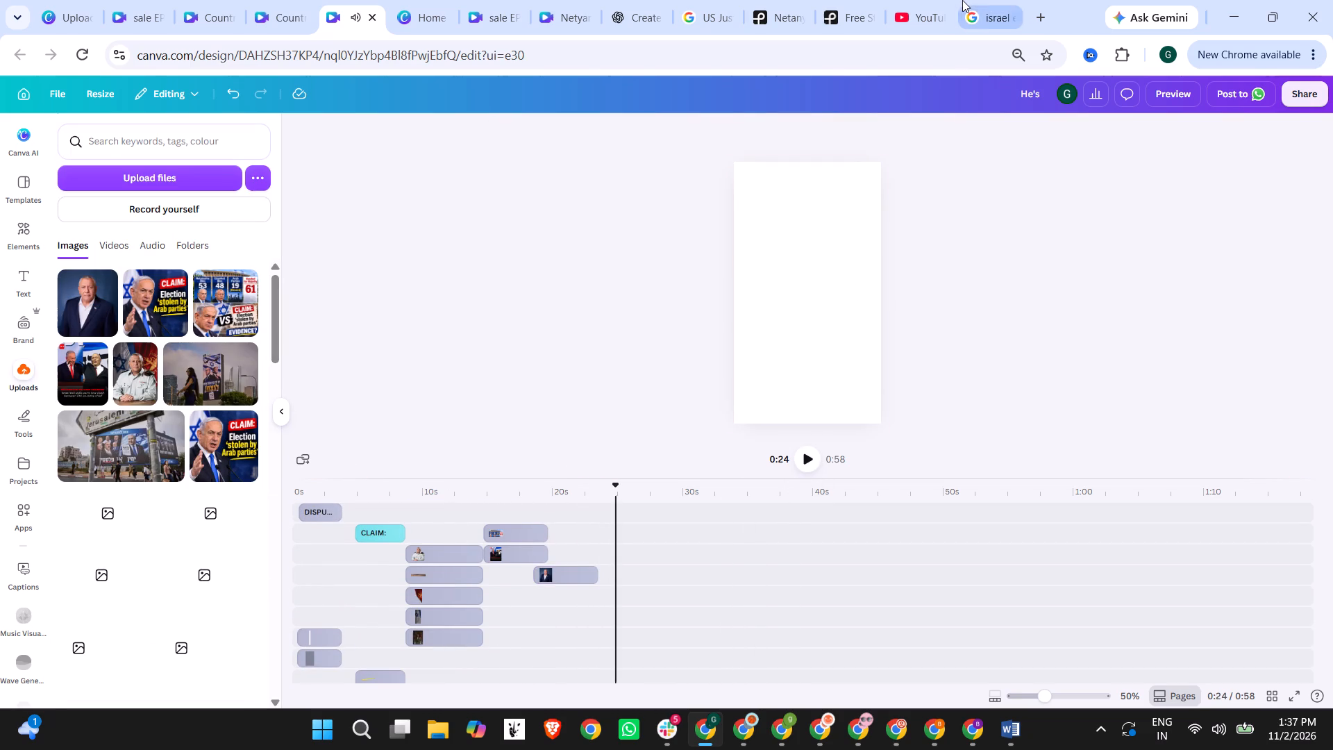
click(805, 463)
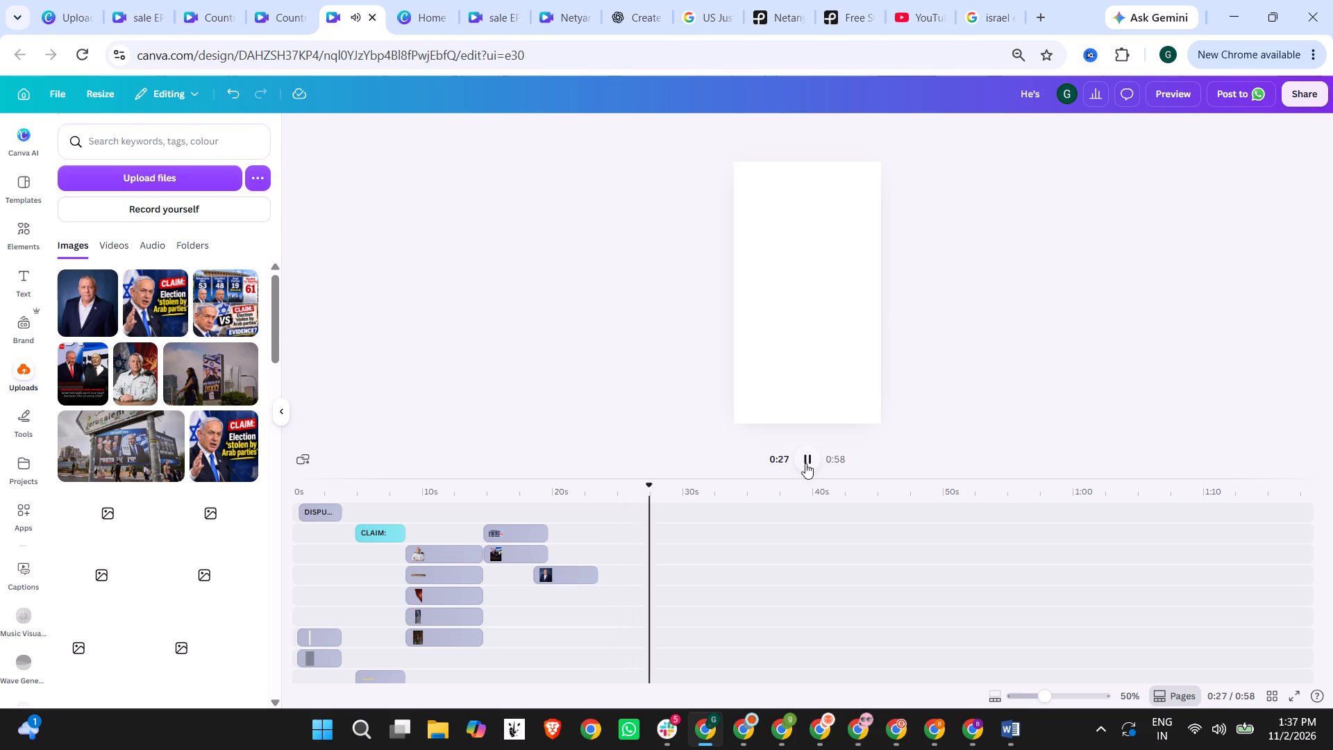
click(805, 463)
scroll(346, 562, down, 2)
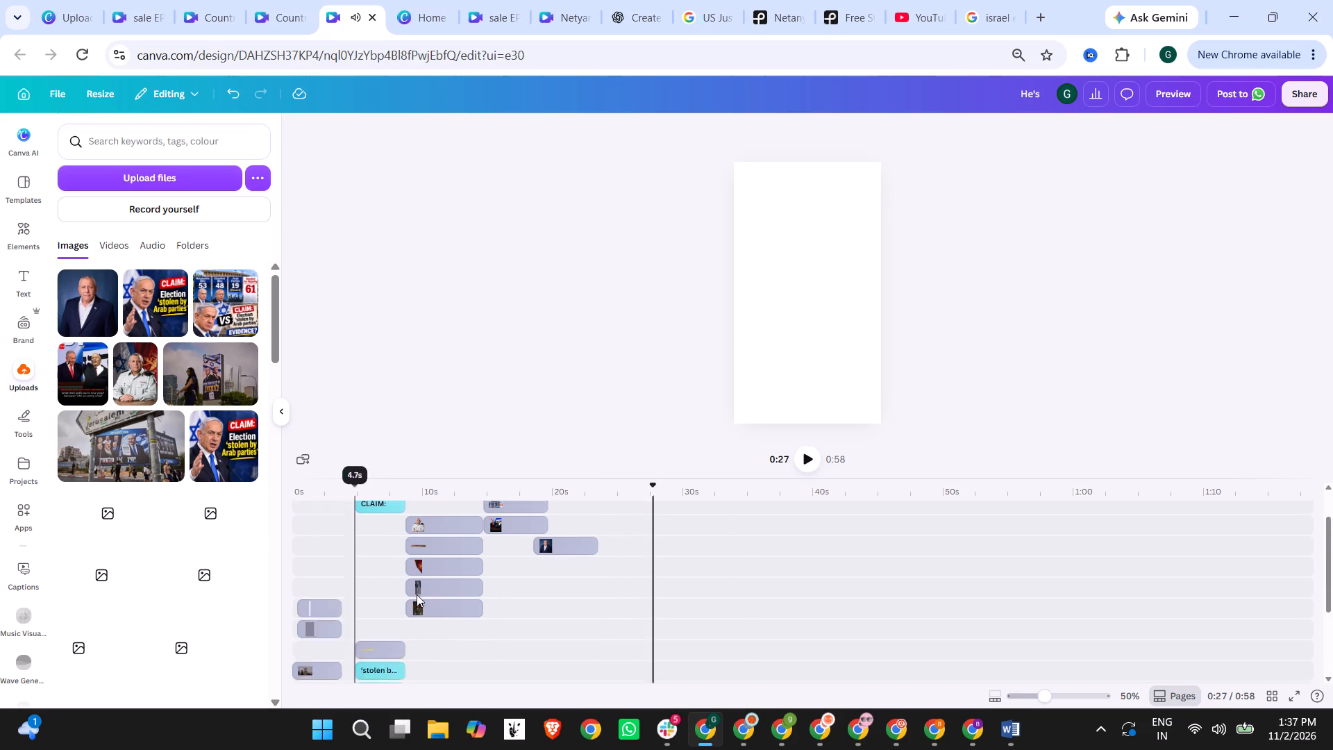
scroll(521, 574, up, 5)
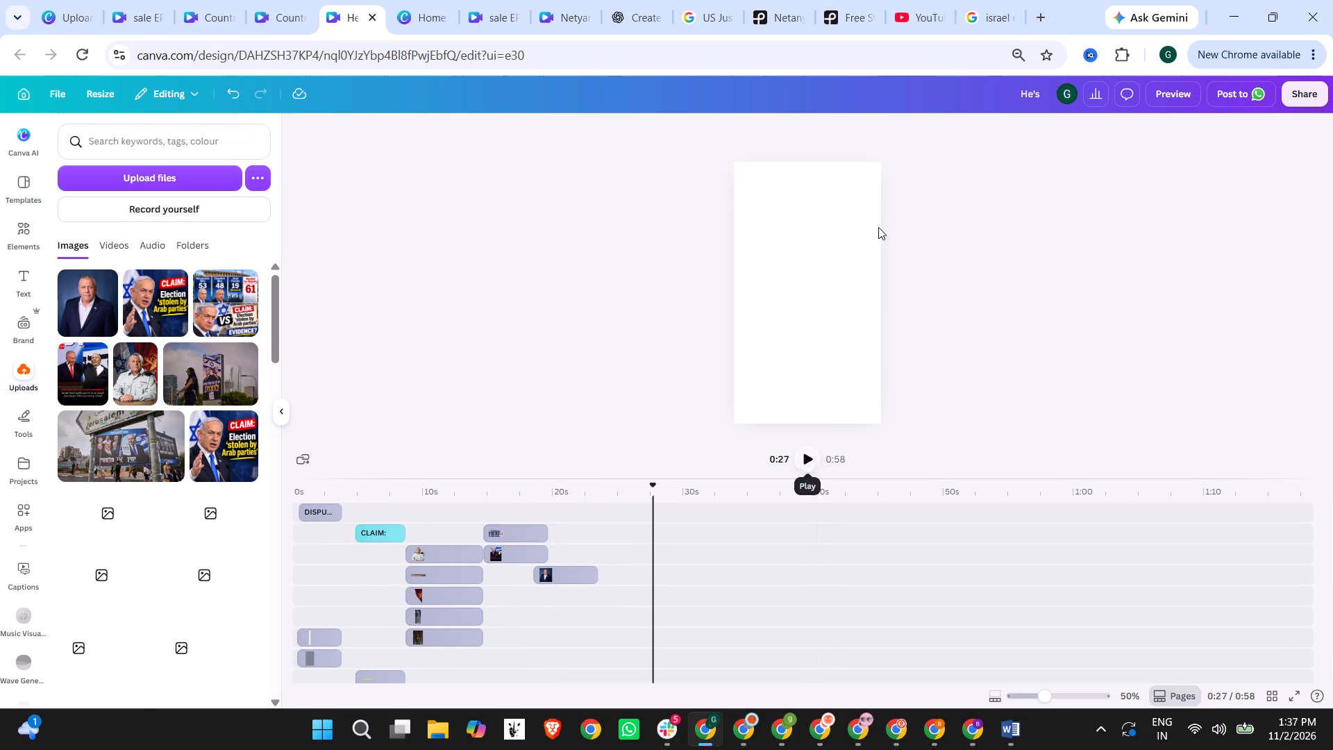
Switch to YouTube and search for "netyanhu speech".
click(998, 1)
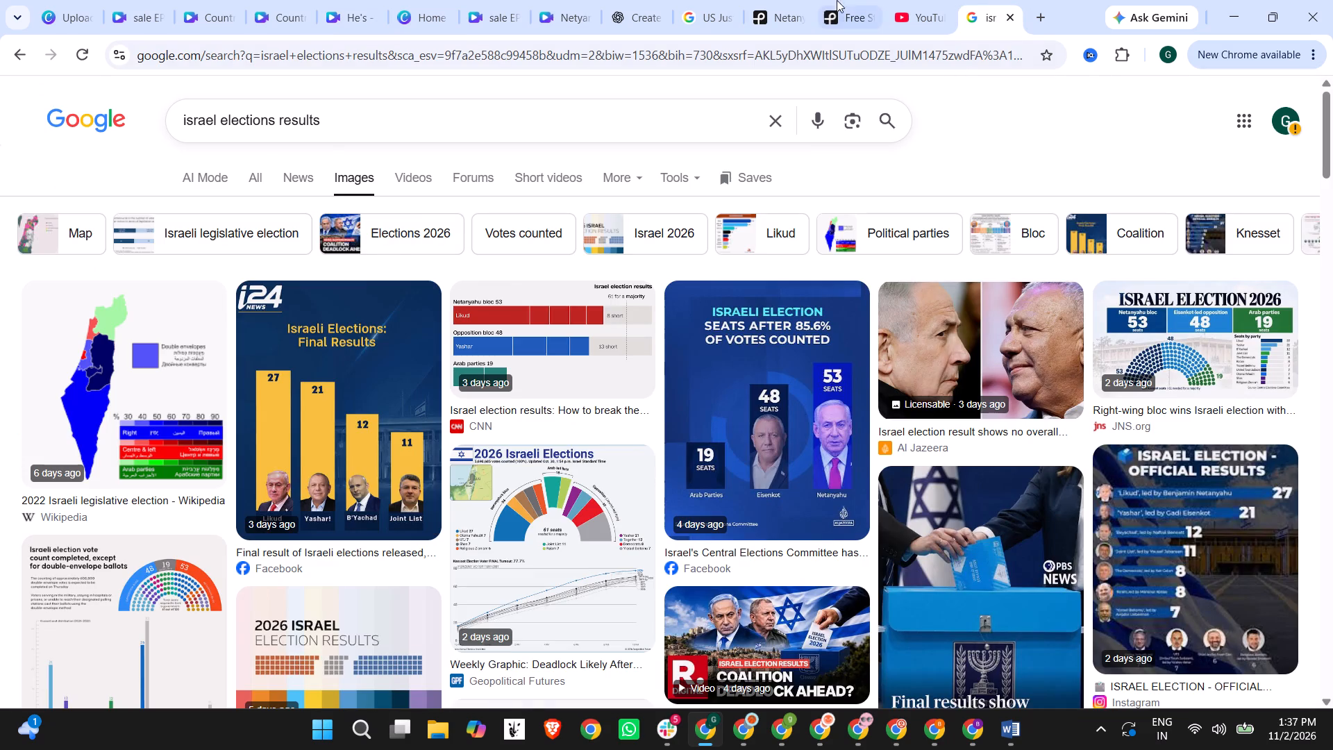
click(929, 0)
click(471, 99)
text(netyanhu speech)
key(Return)
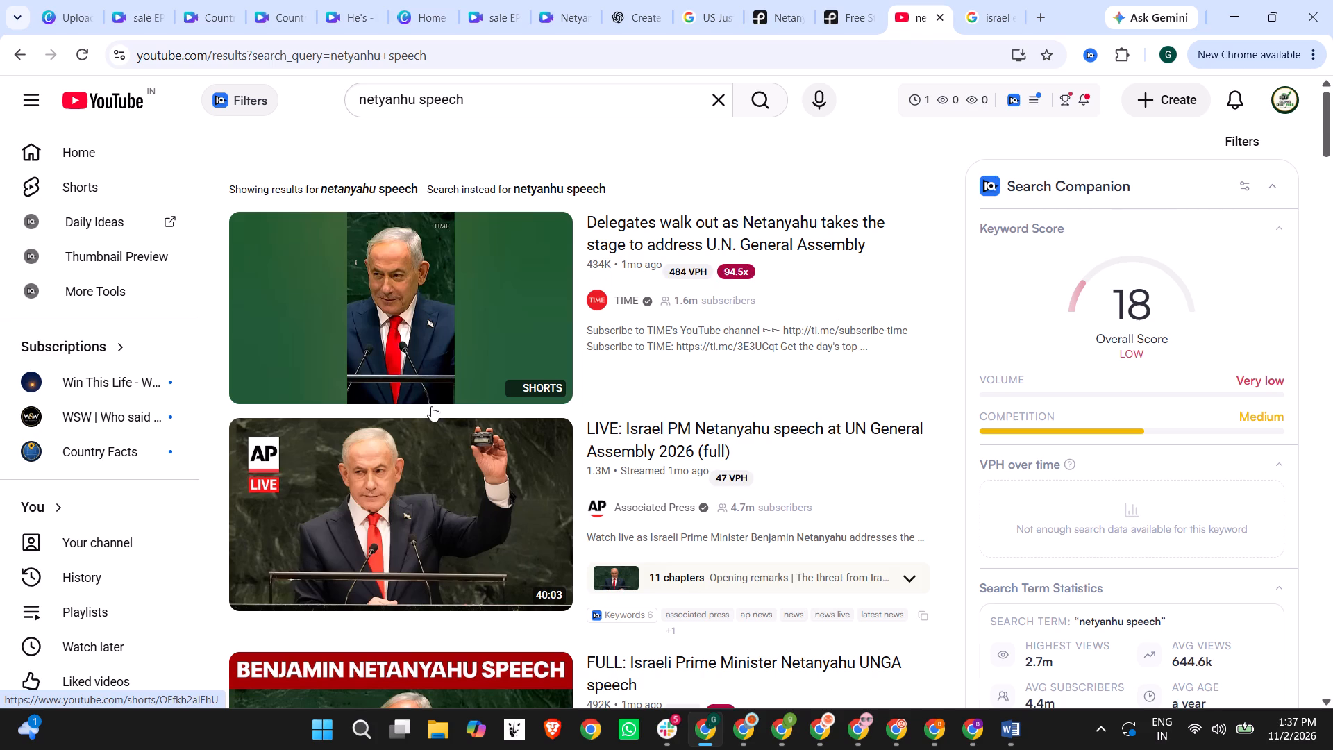
Open the FOX 5 New York video of Netanyahu's full UNGA speech, preview its opening, and return to the search results.
scroll(431, 420, down, 2)
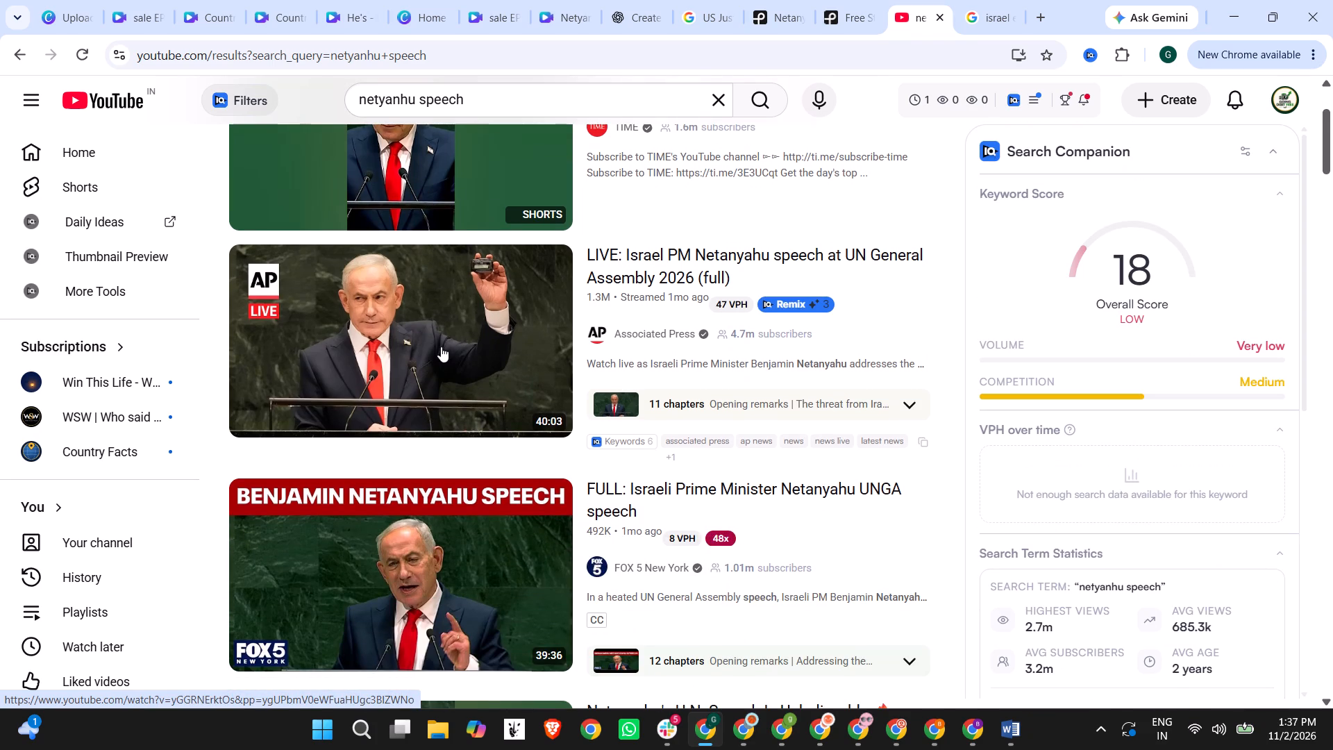
click(439, 553)
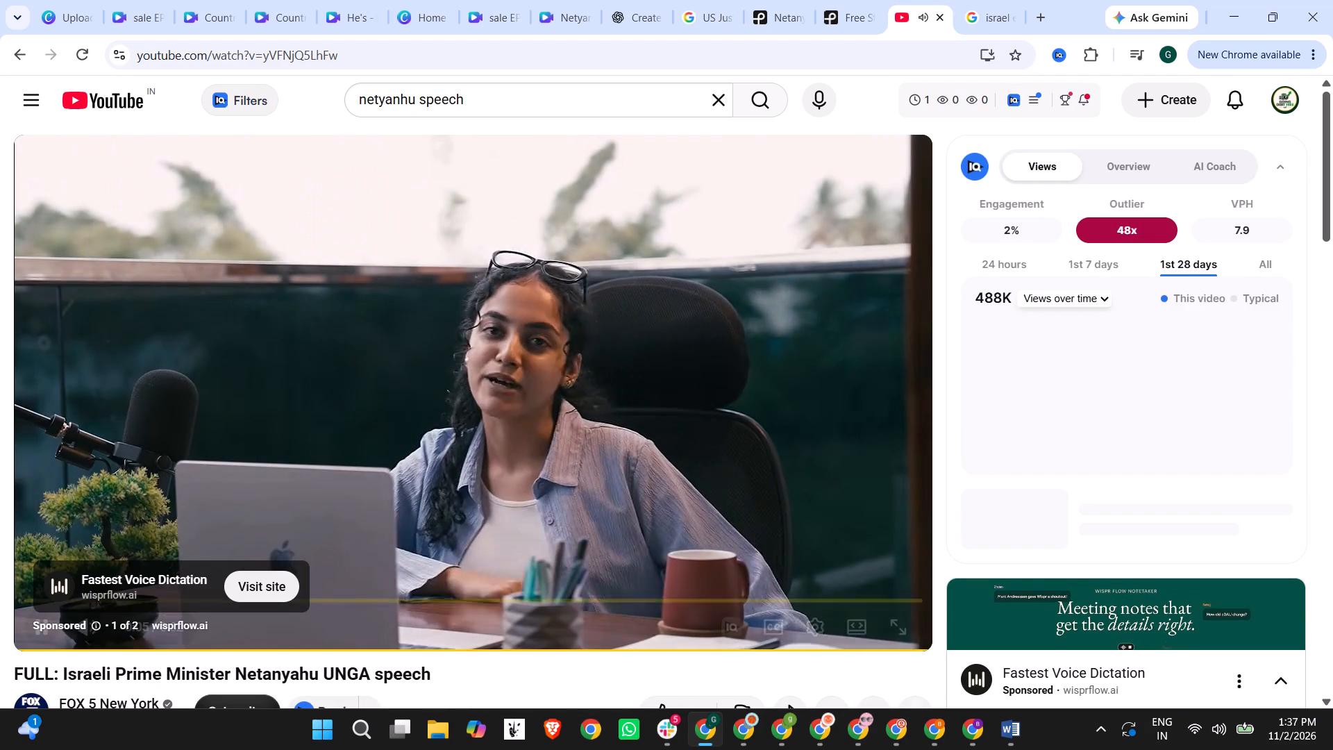
click(866, 577)
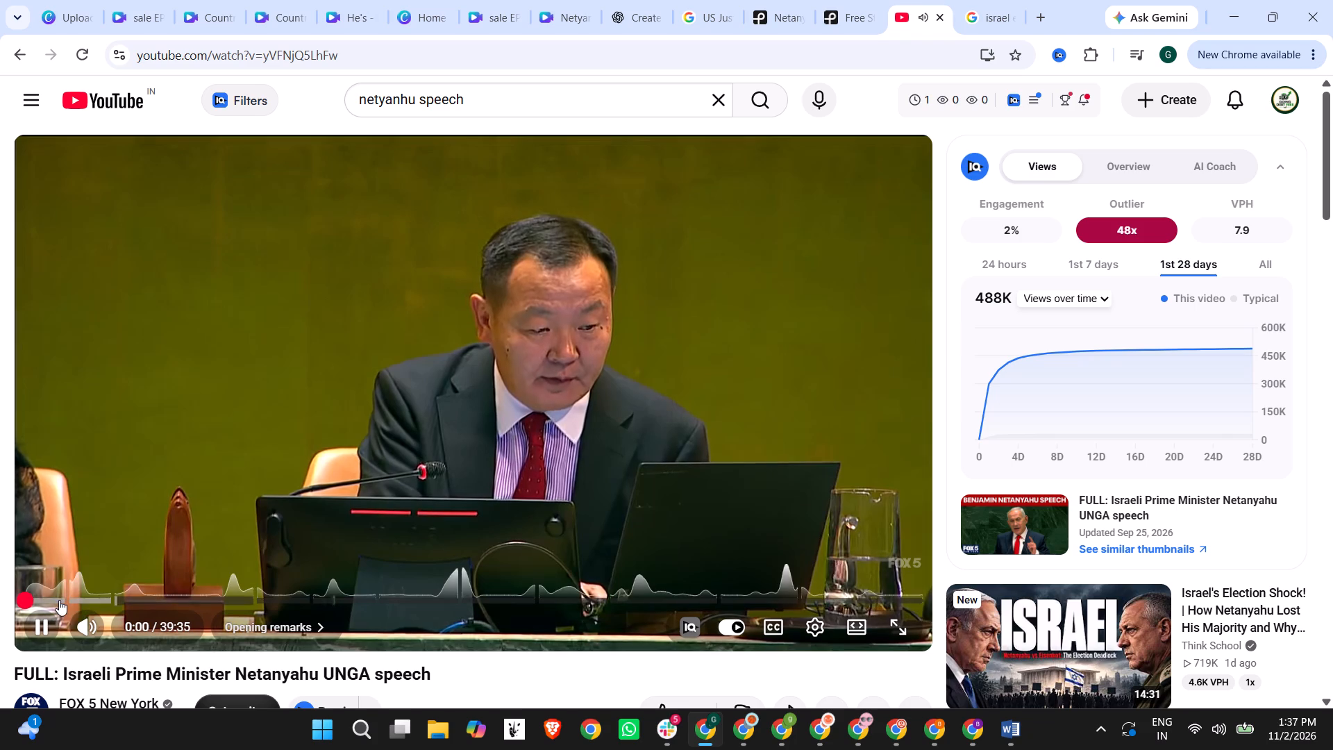
click(59, 600)
click(17, 51)
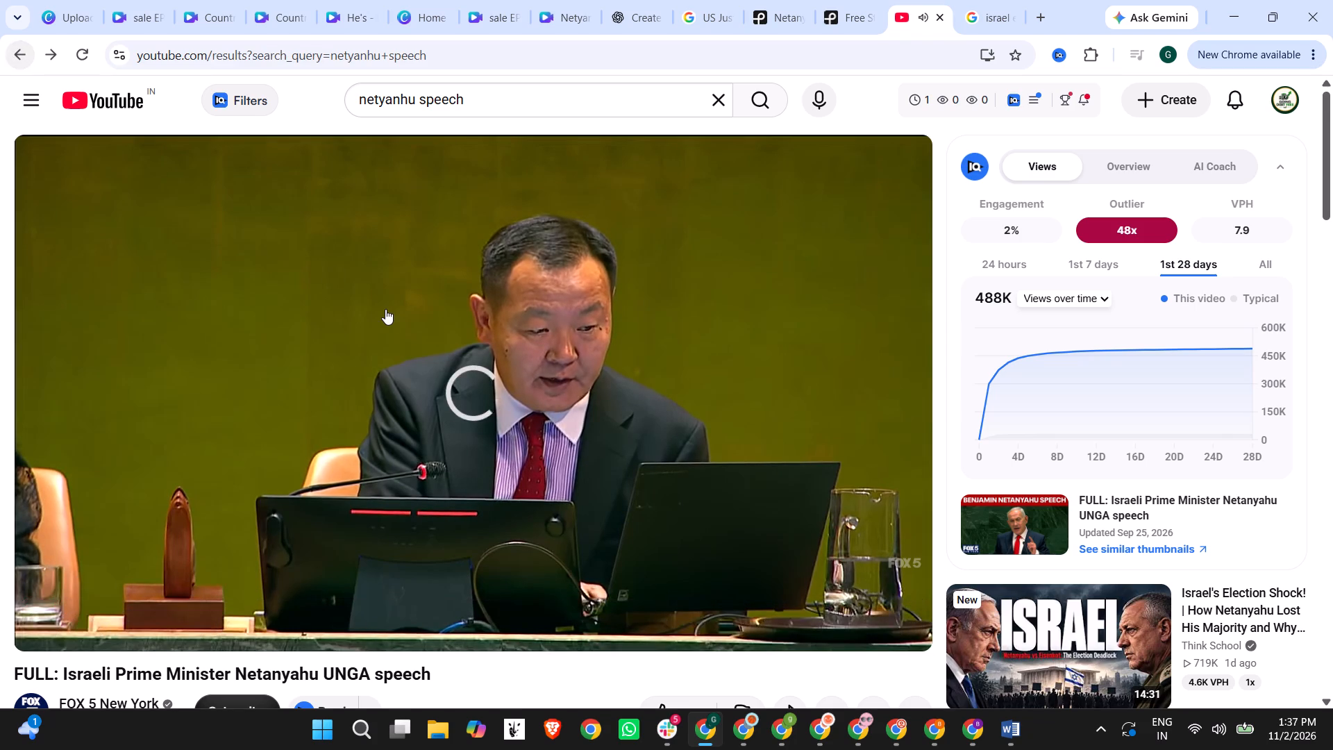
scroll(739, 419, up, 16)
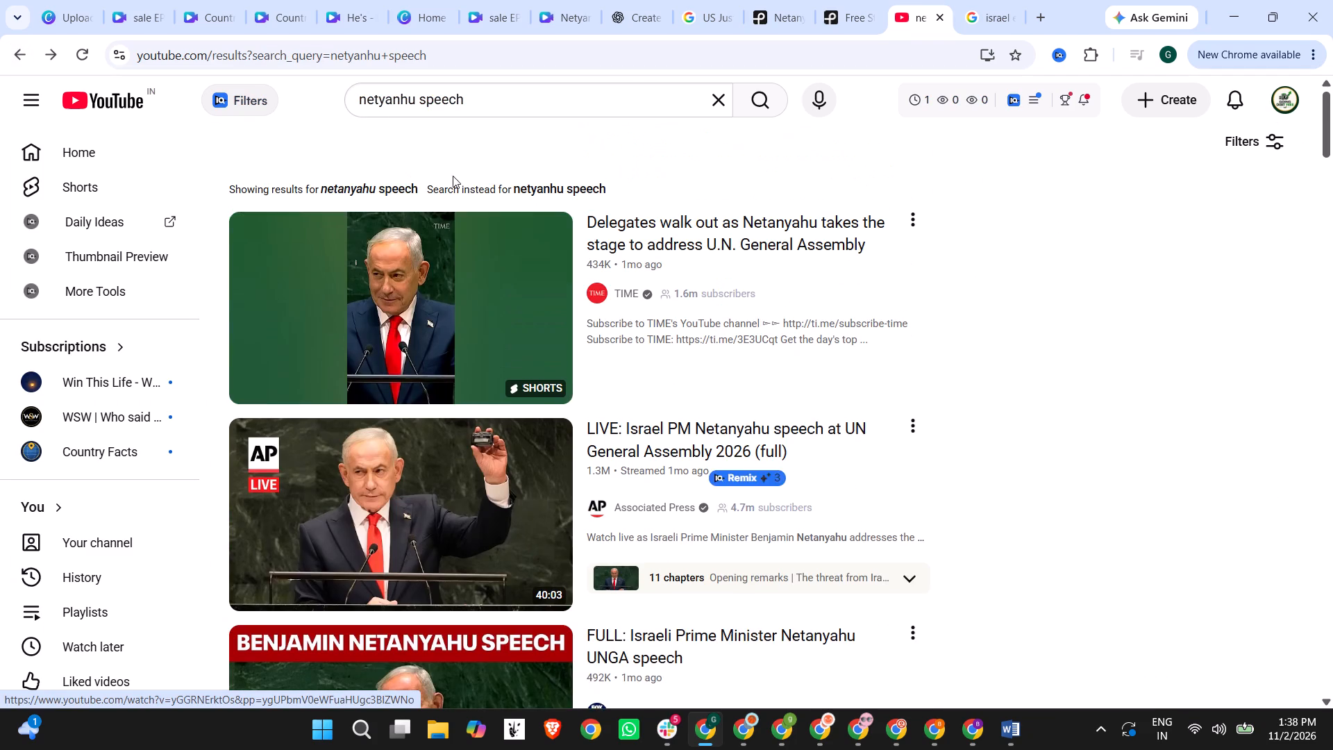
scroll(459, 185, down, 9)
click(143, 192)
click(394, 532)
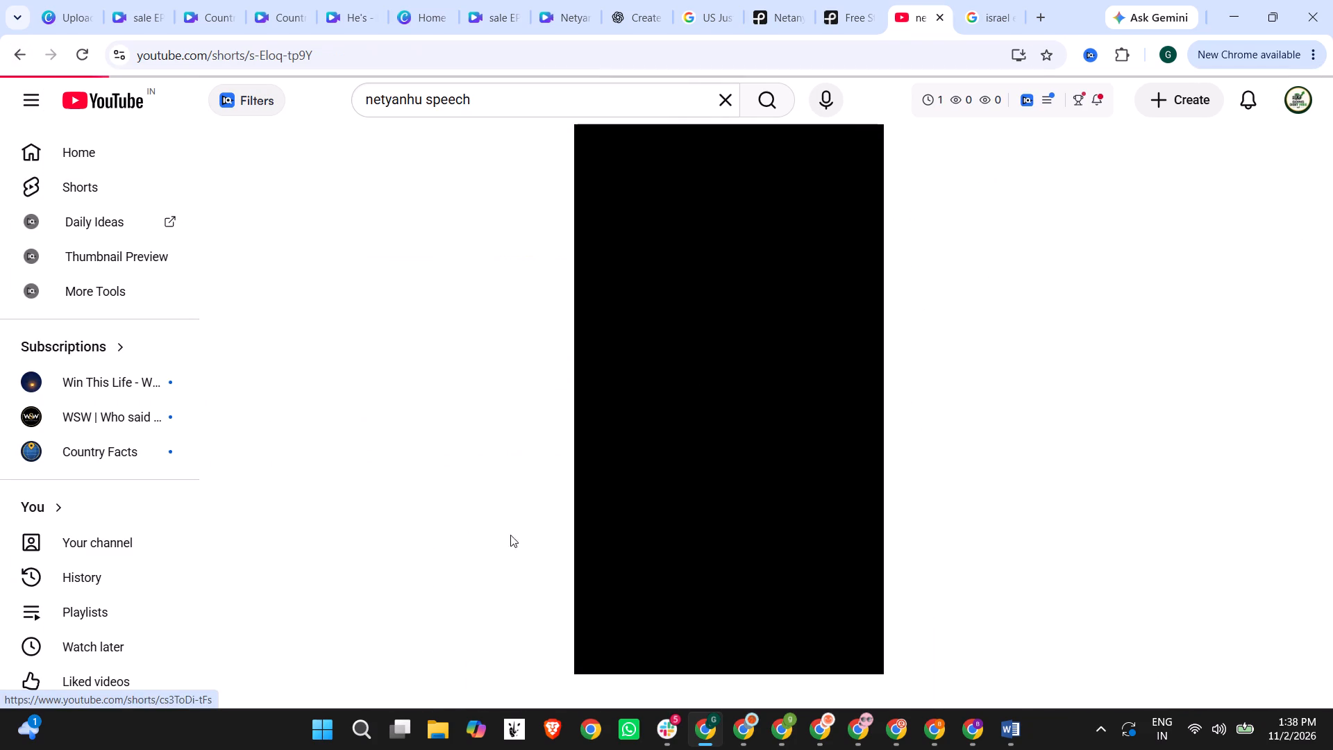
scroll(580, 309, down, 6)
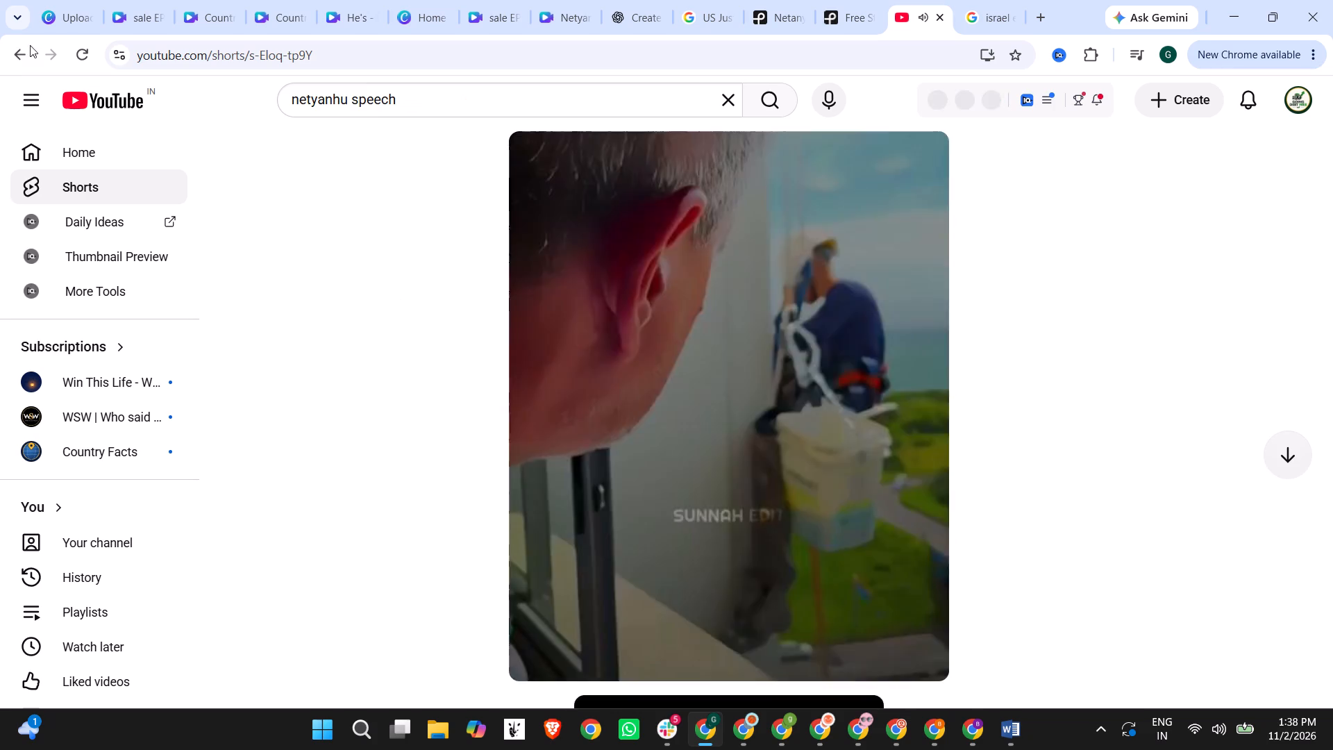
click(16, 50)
Look through the "netyanhu speech" videos and Shorts in the search results for suitable footage of Netanyahu speaking at a podium.
scroll(570, 535, down, 2)
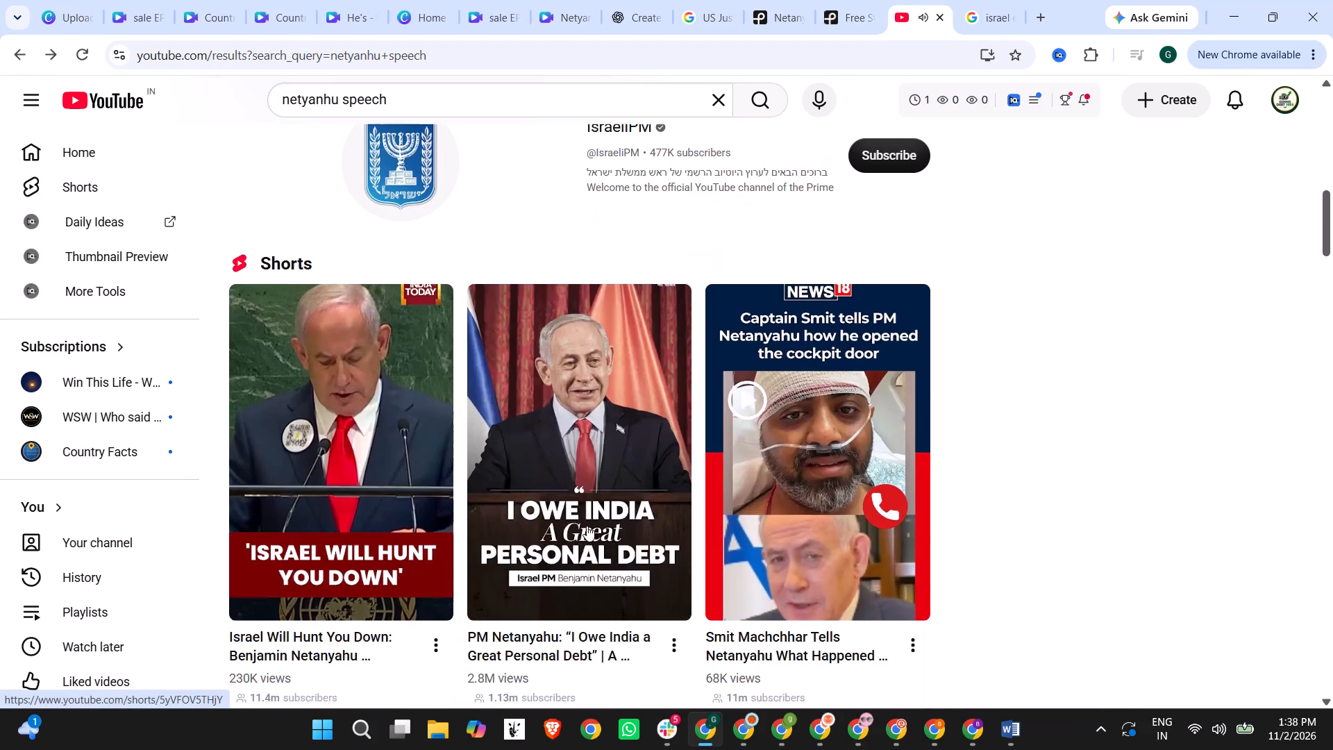
scroll(589, 517, down, 3)
click(592, 450)
click(593, 469)
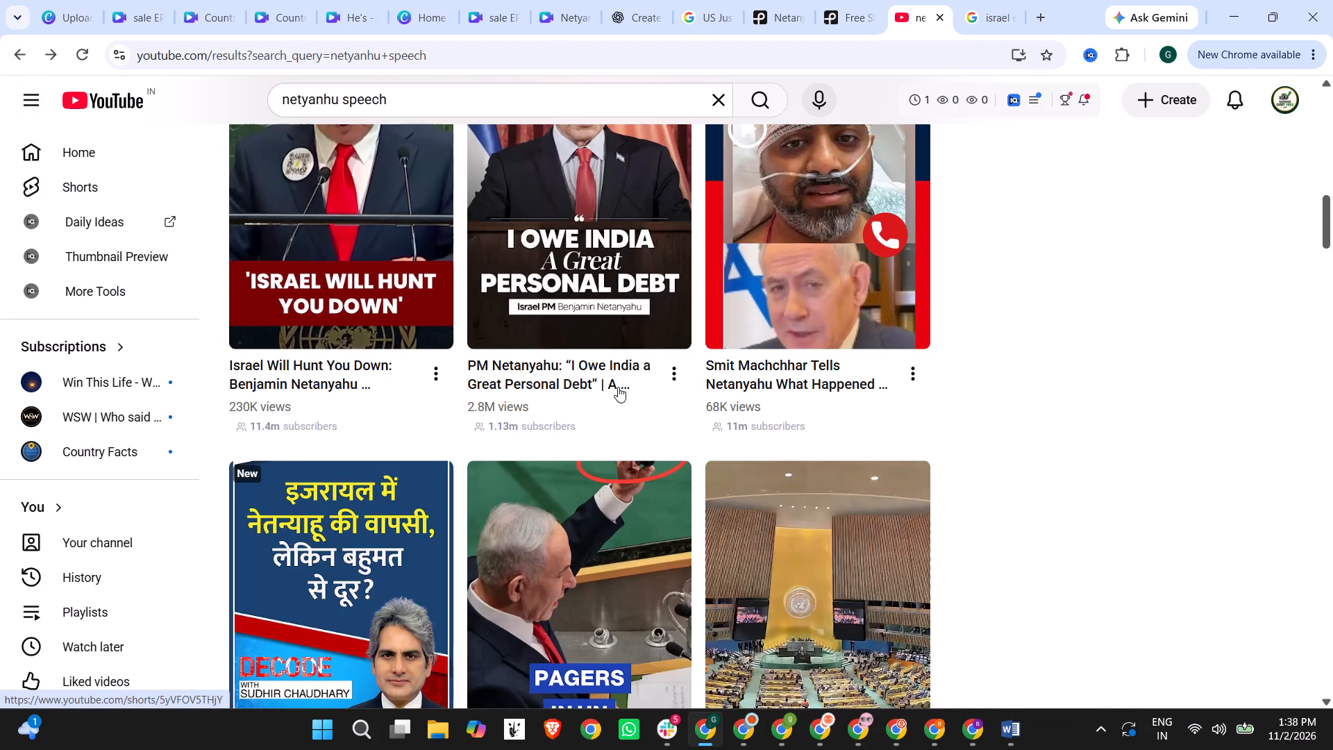
scroll(618, 387, down, 4)
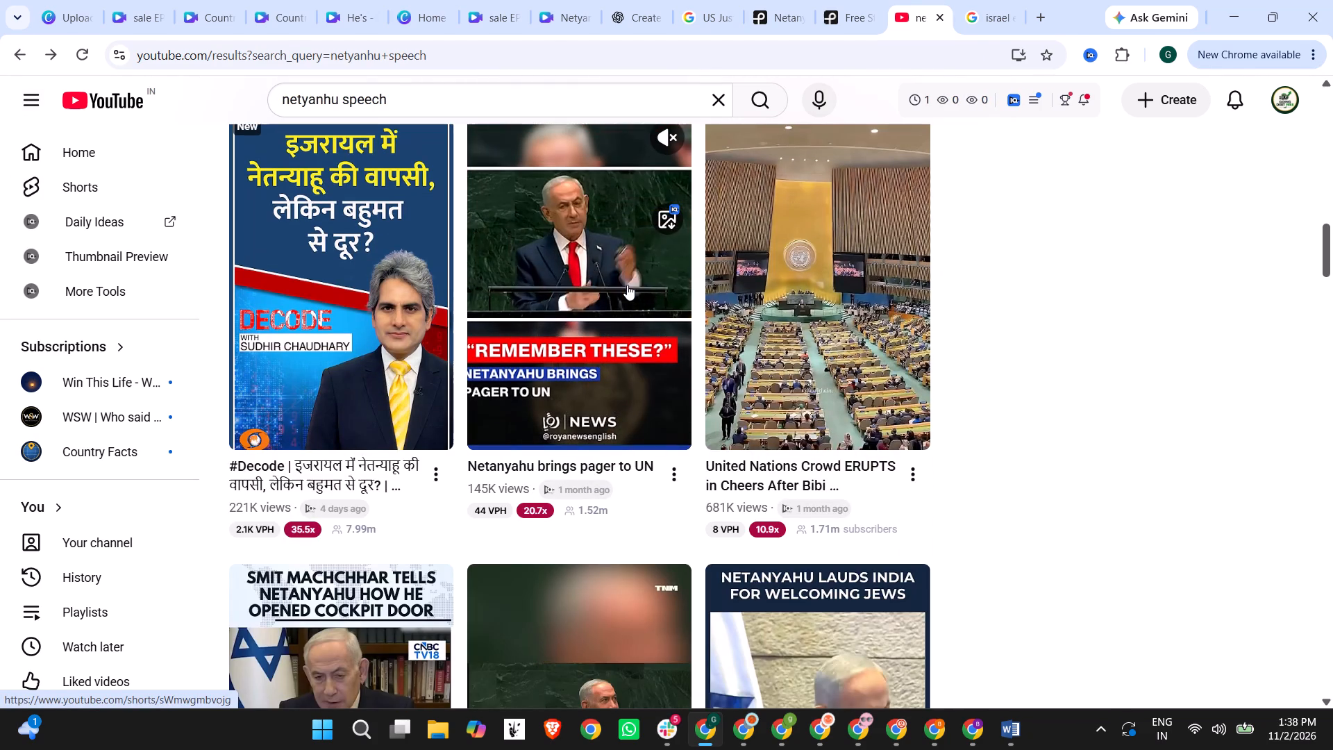
scroll(627, 285, down, 4)
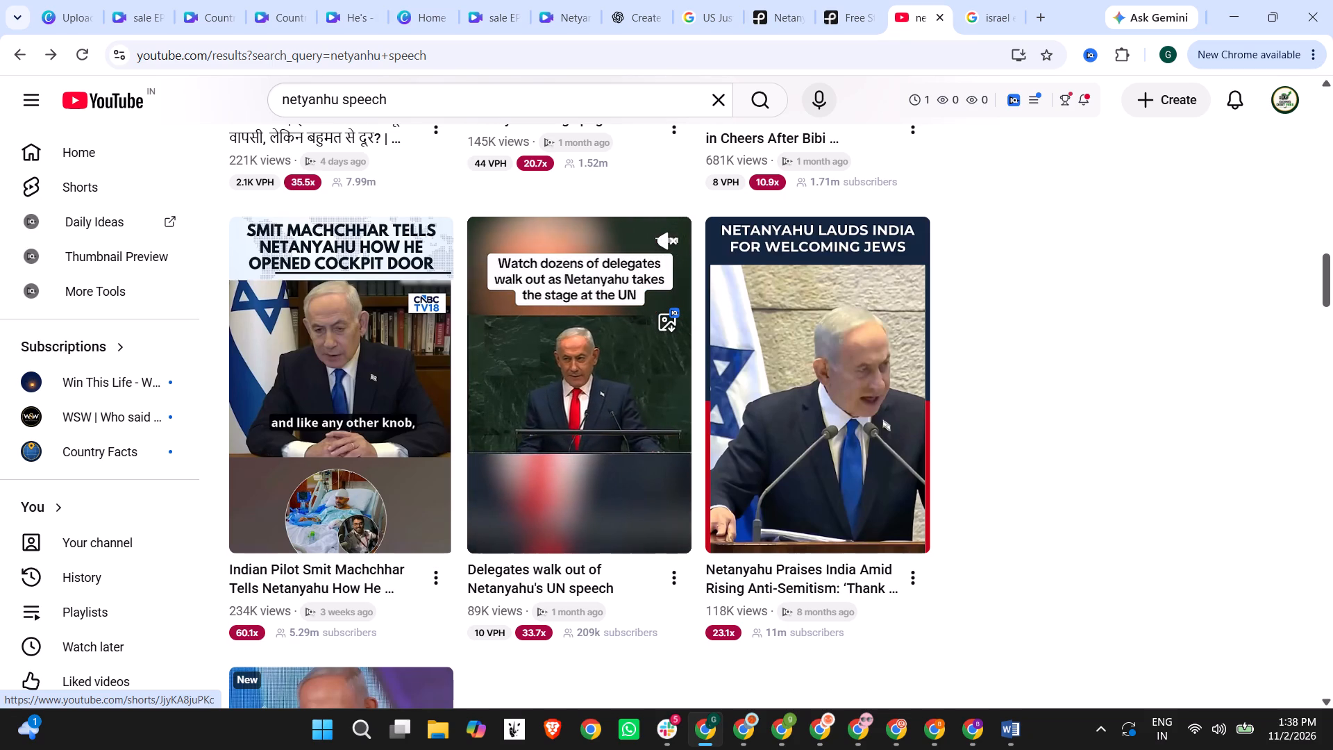
scroll(591, 344, down, 3)
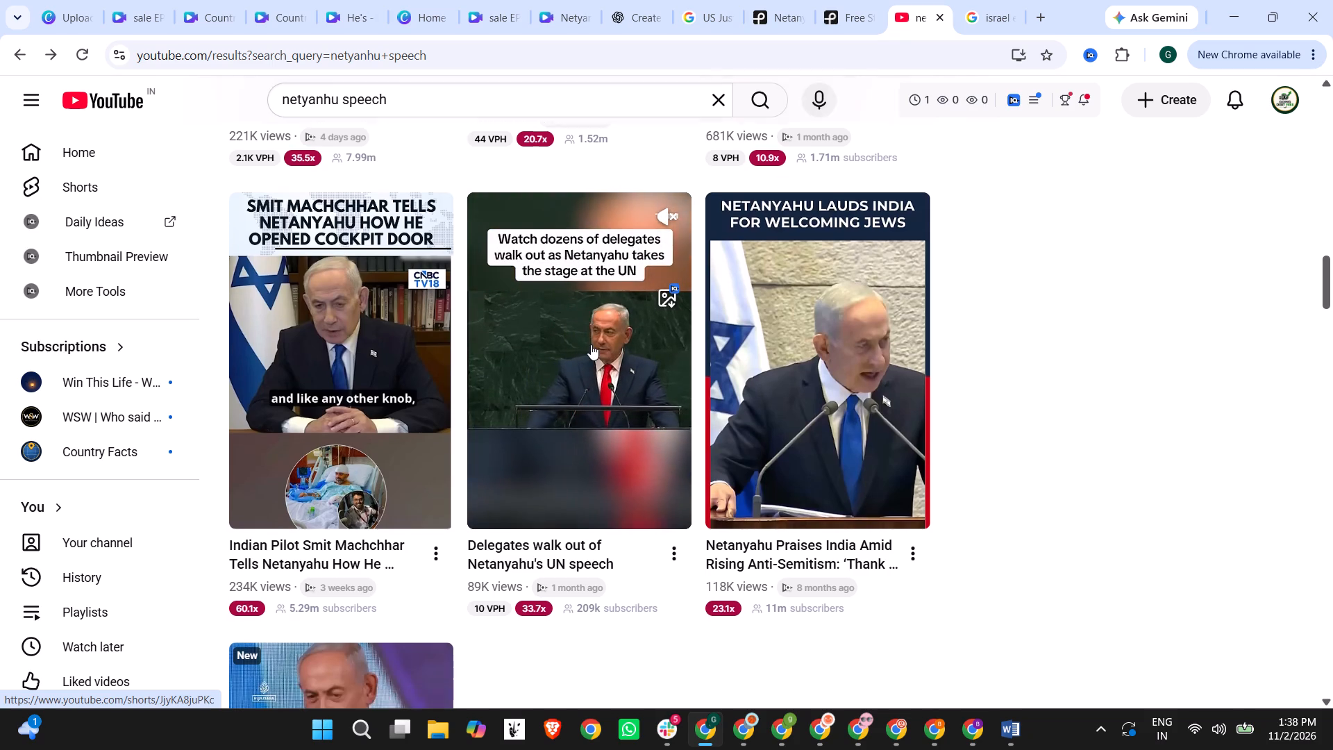
scroll(591, 344, down, 3)
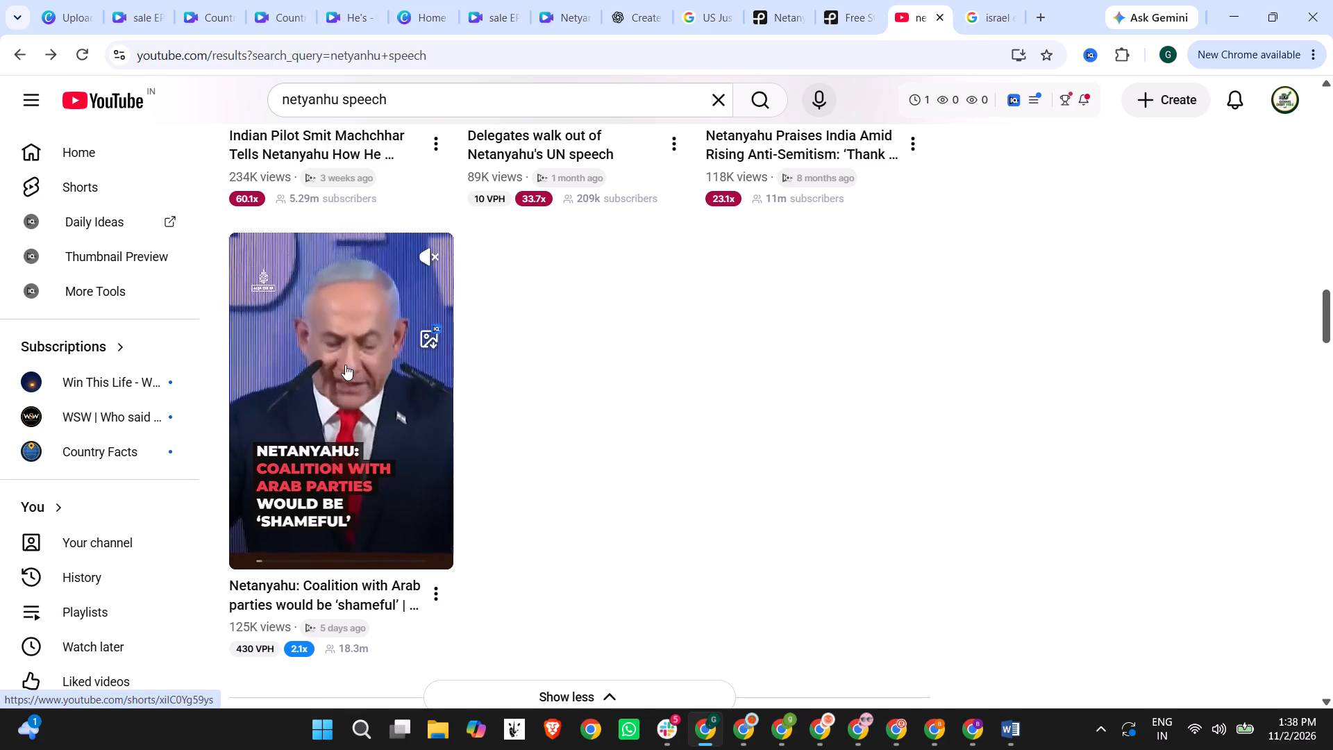
scroll(345, 365, down, 5)
scroll(394, 466, down, 4)
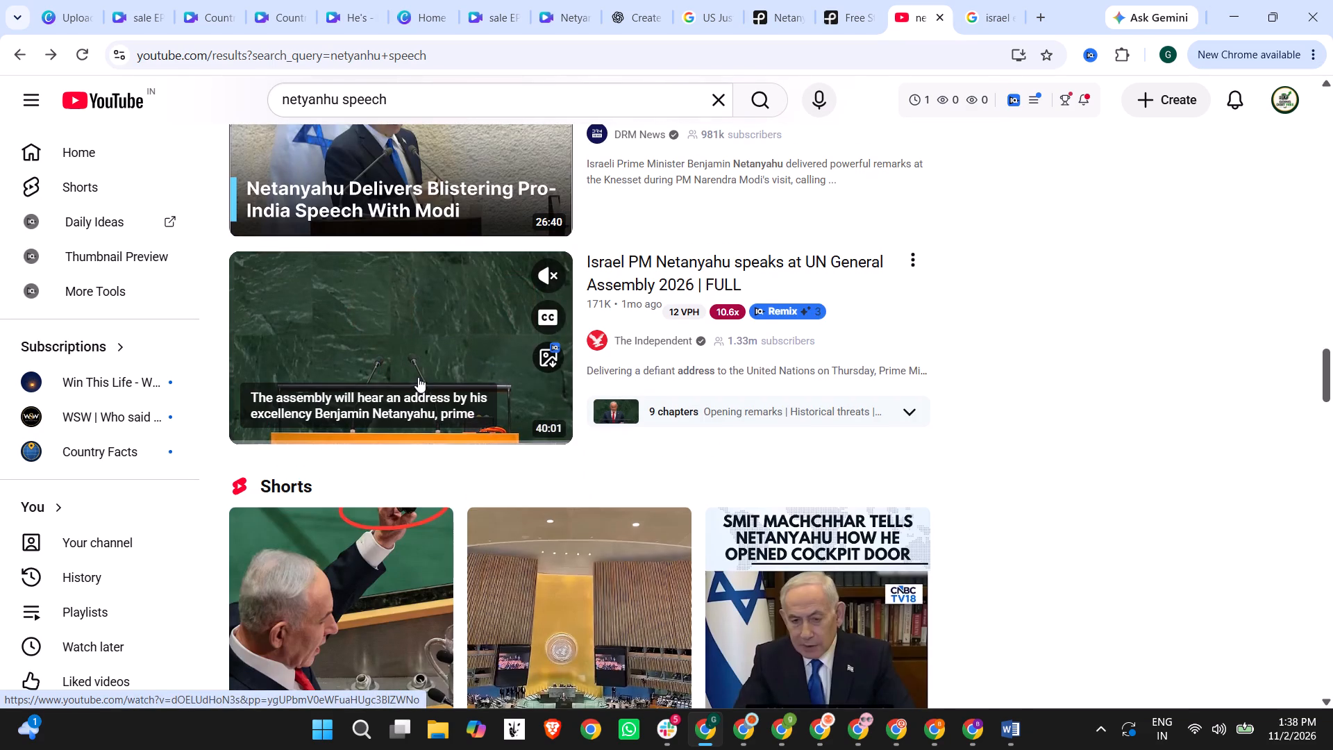
scroll(419, 379, down, 3)
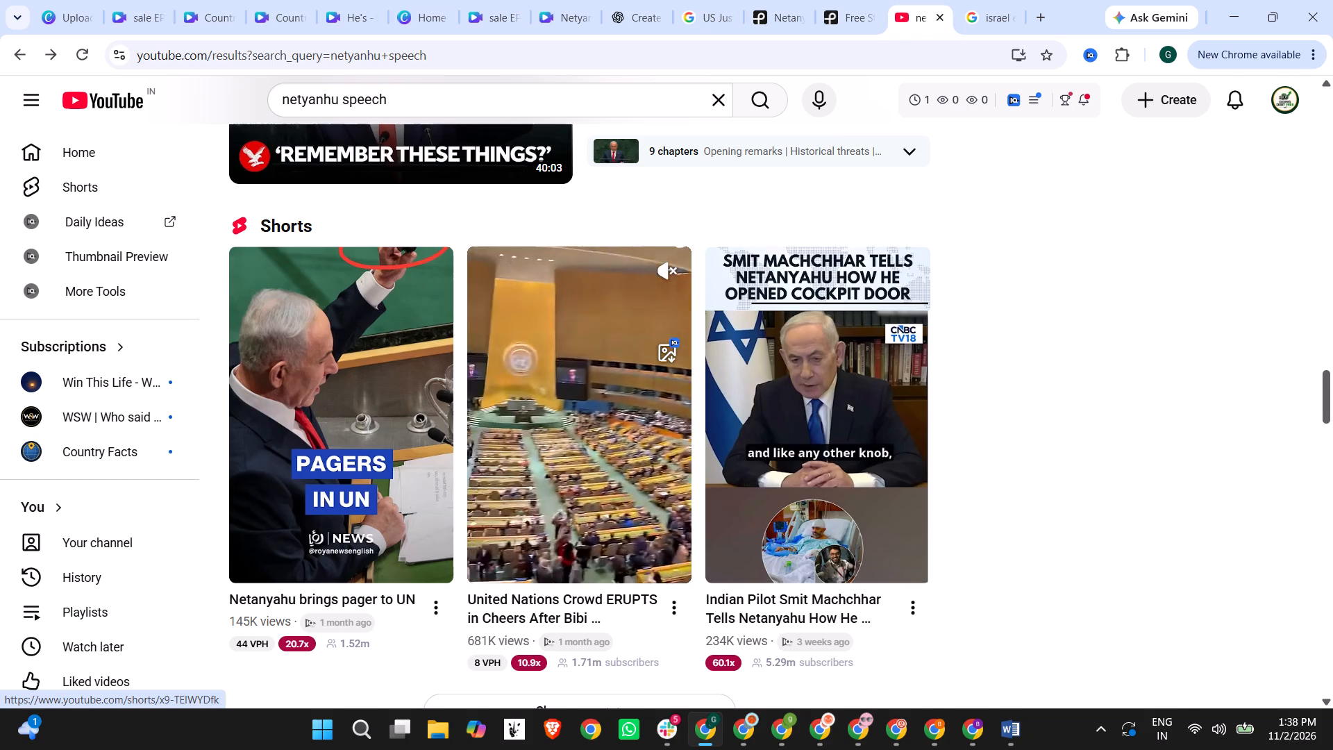
scroll(610, 410, down, 8)
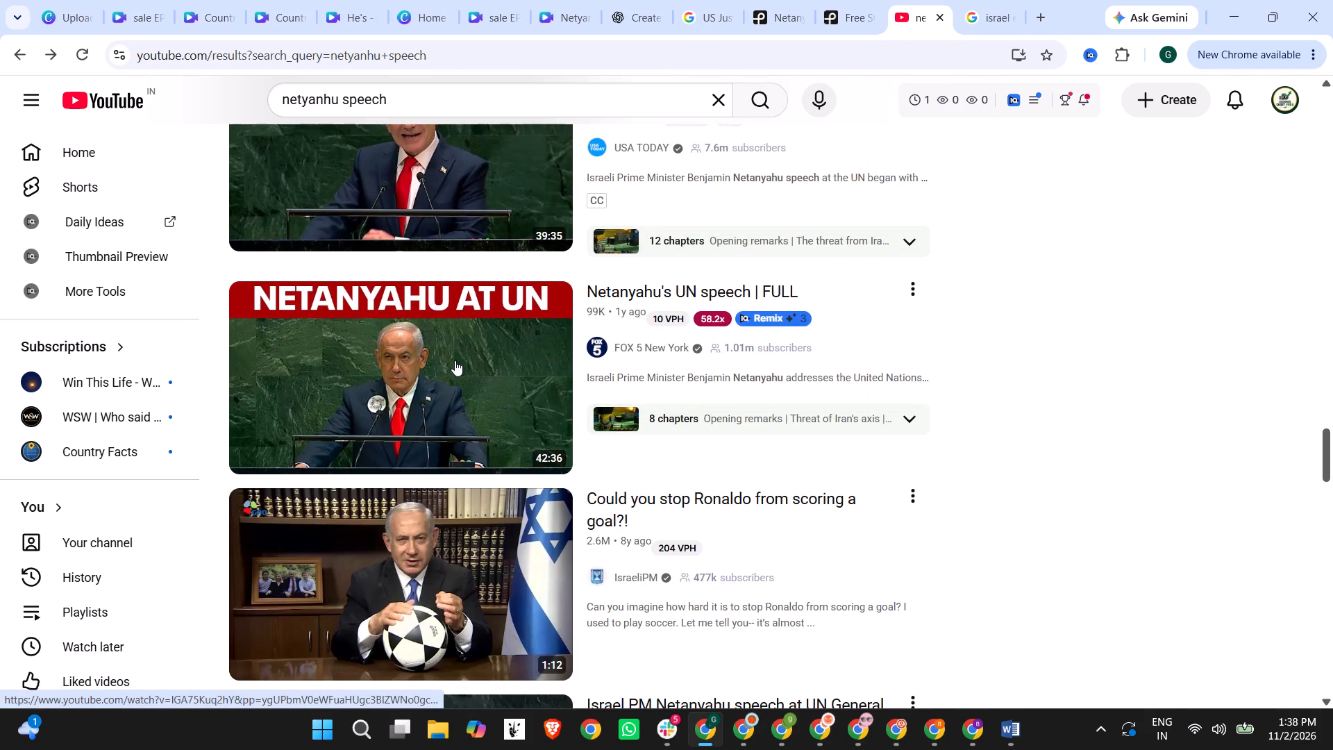
scroll(512, 391, down, 3)
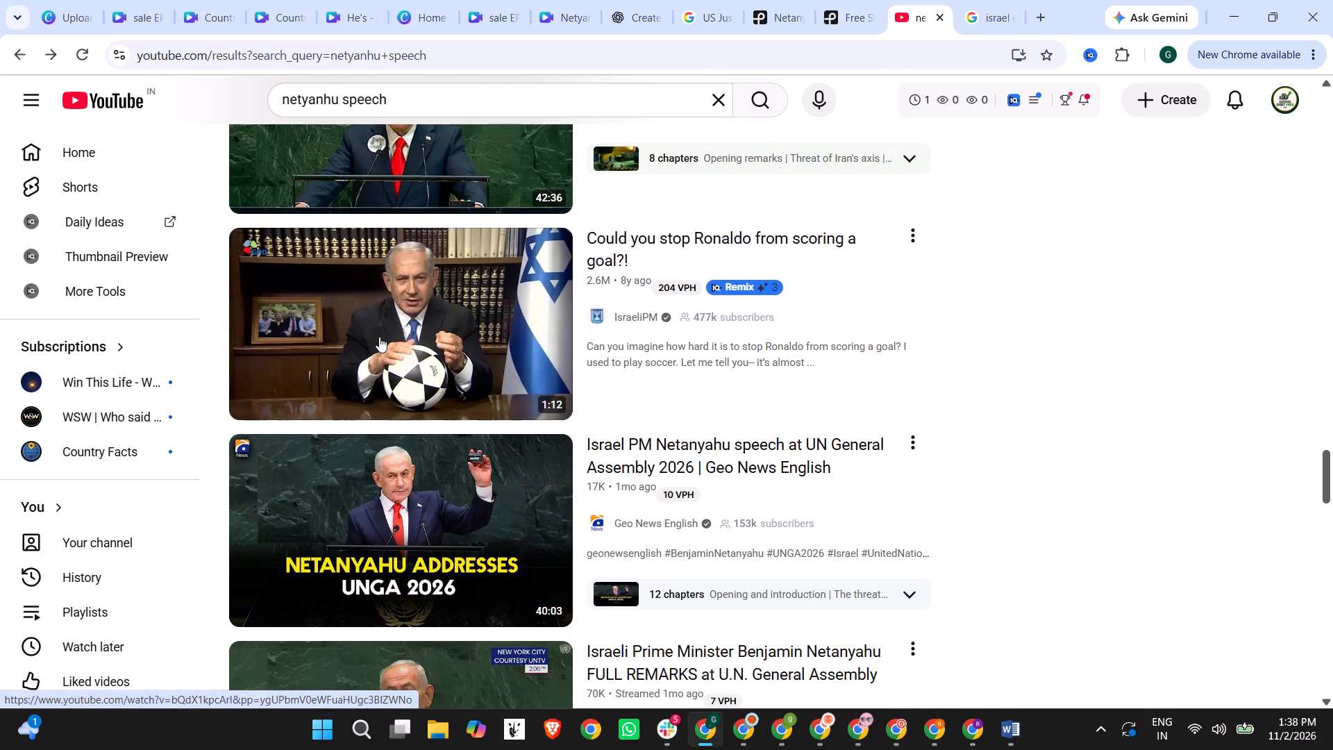
scroll(379, 337, down, 3)
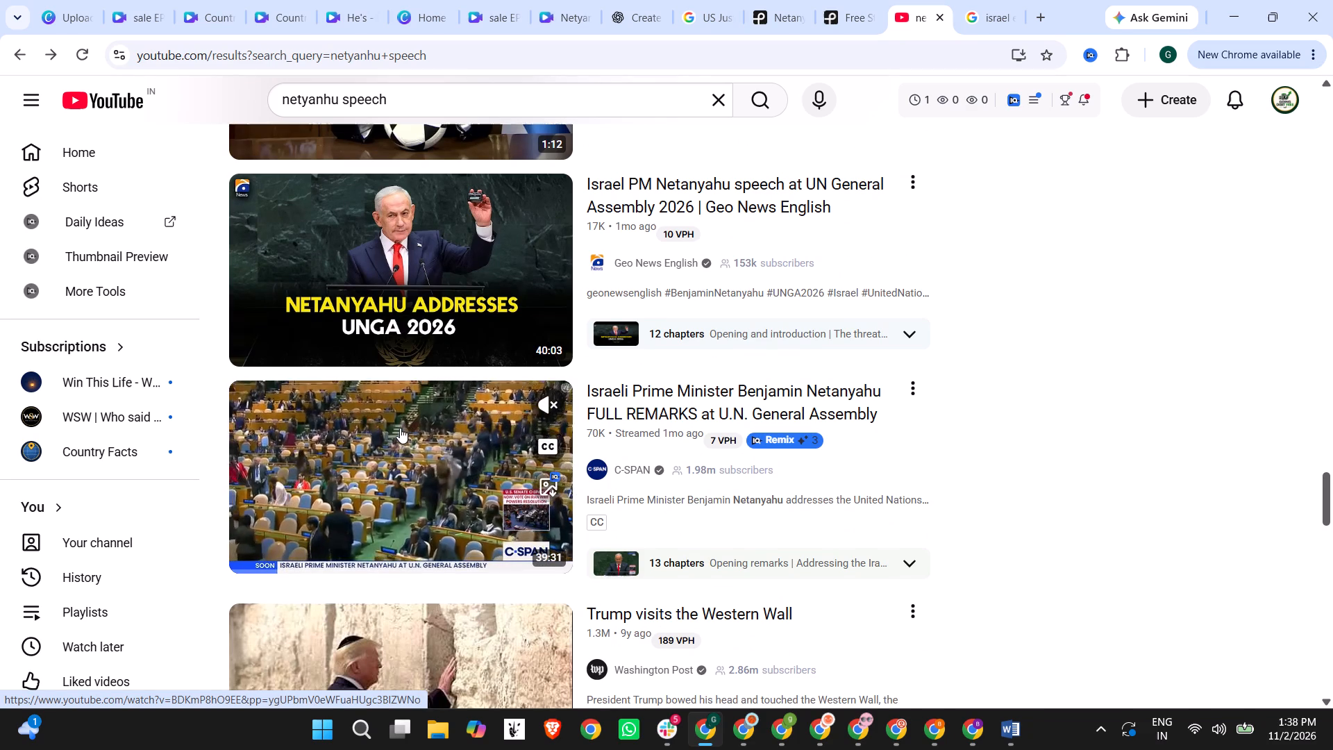
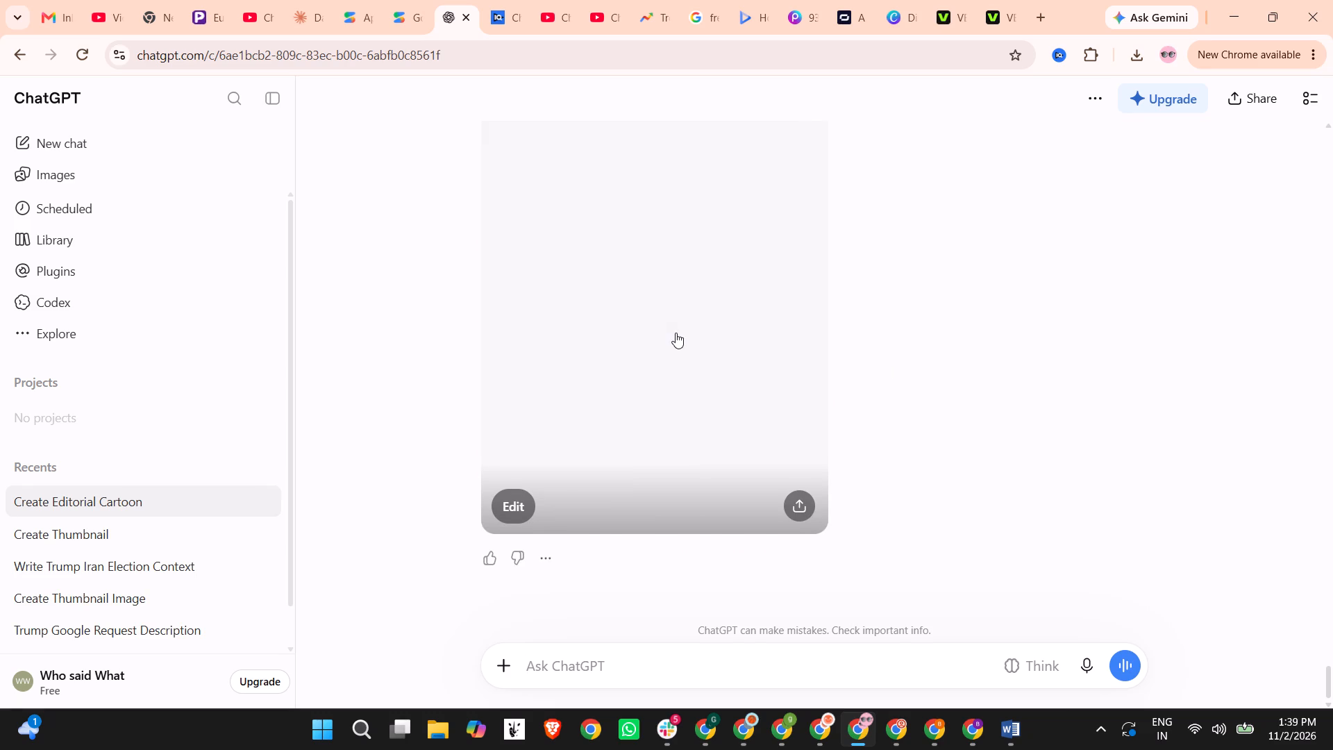
scroll(1040, 361, up, 1)
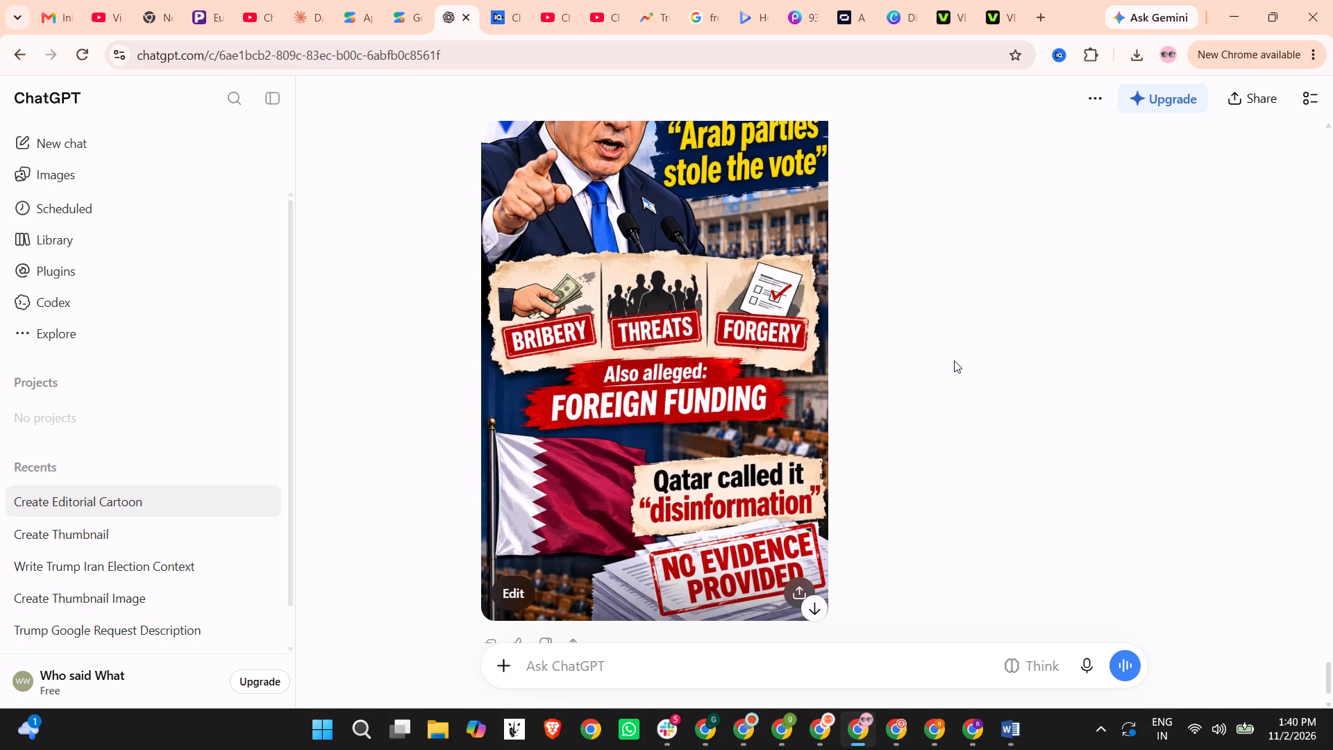
click(715, 372)
right_click(646, 292)
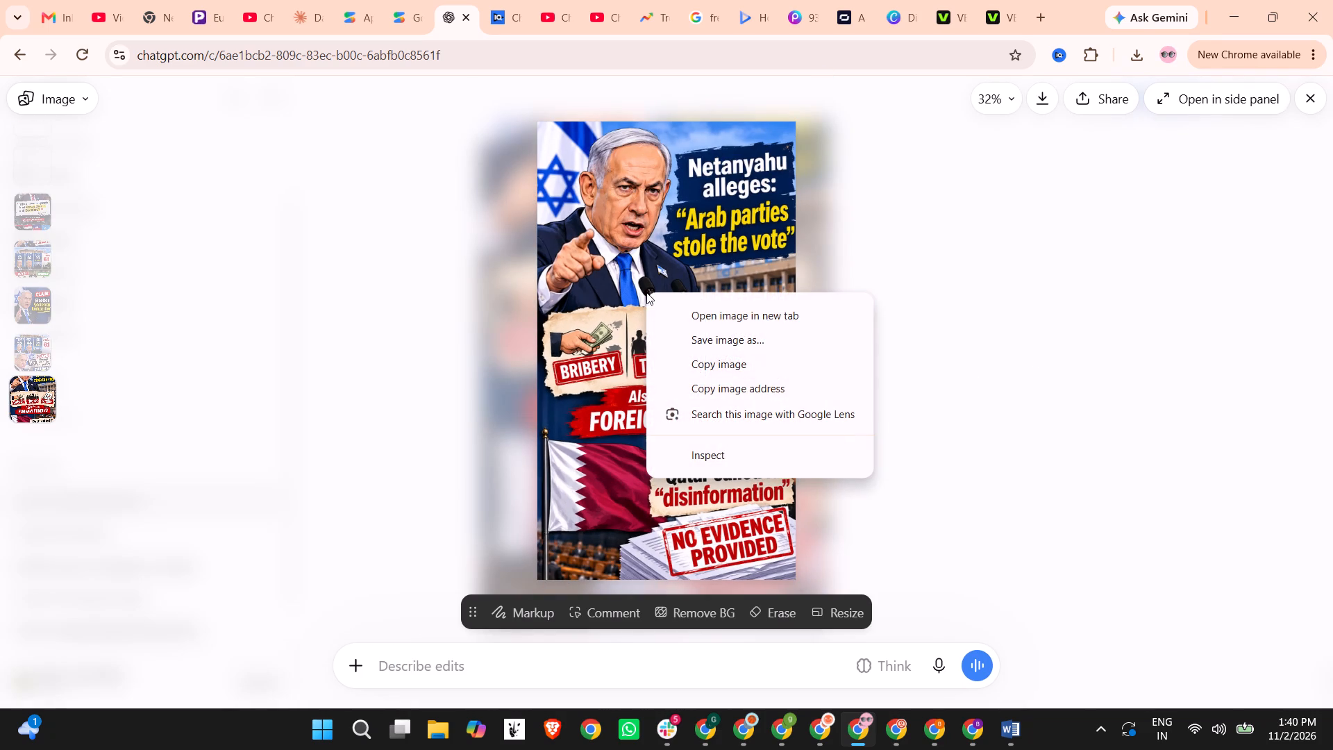
click(710, 369)
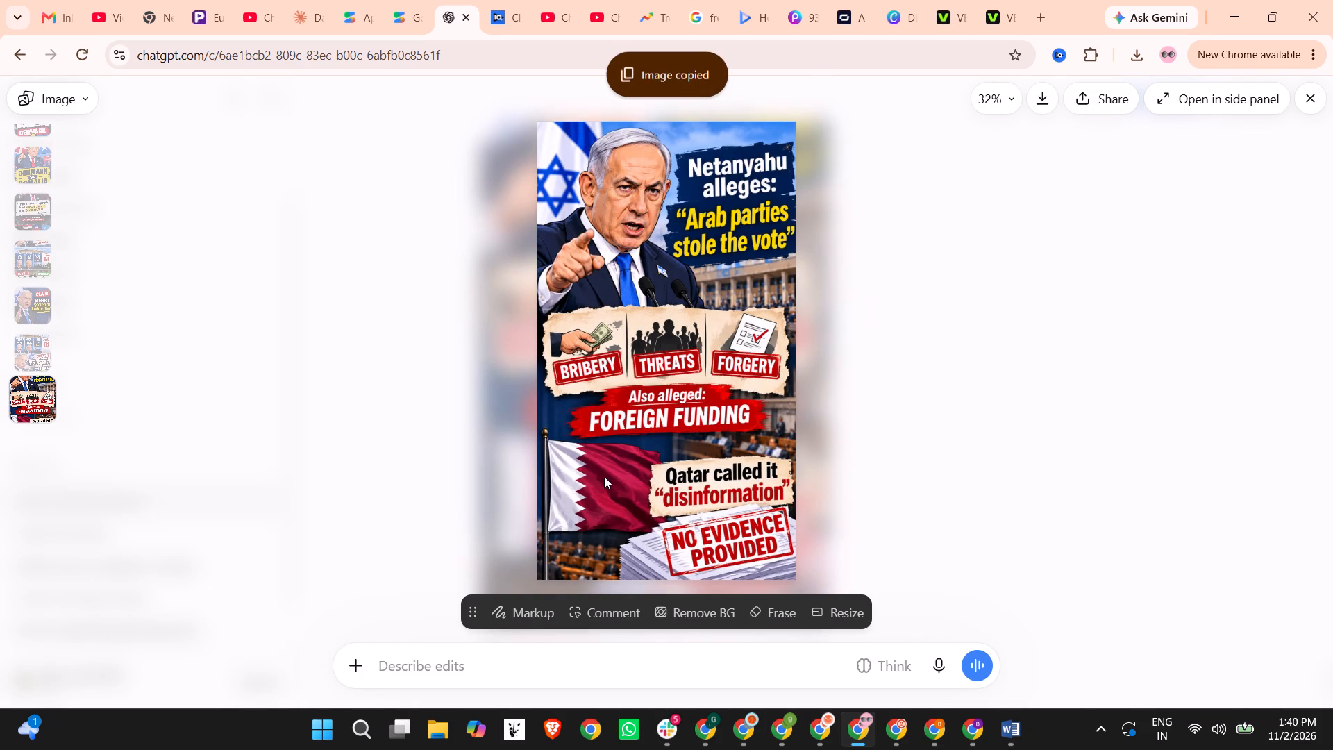
Switch to the Canva video, paste the poster, and place its timeline clip directly after the Eisenkot portrait.
click(103, 0)
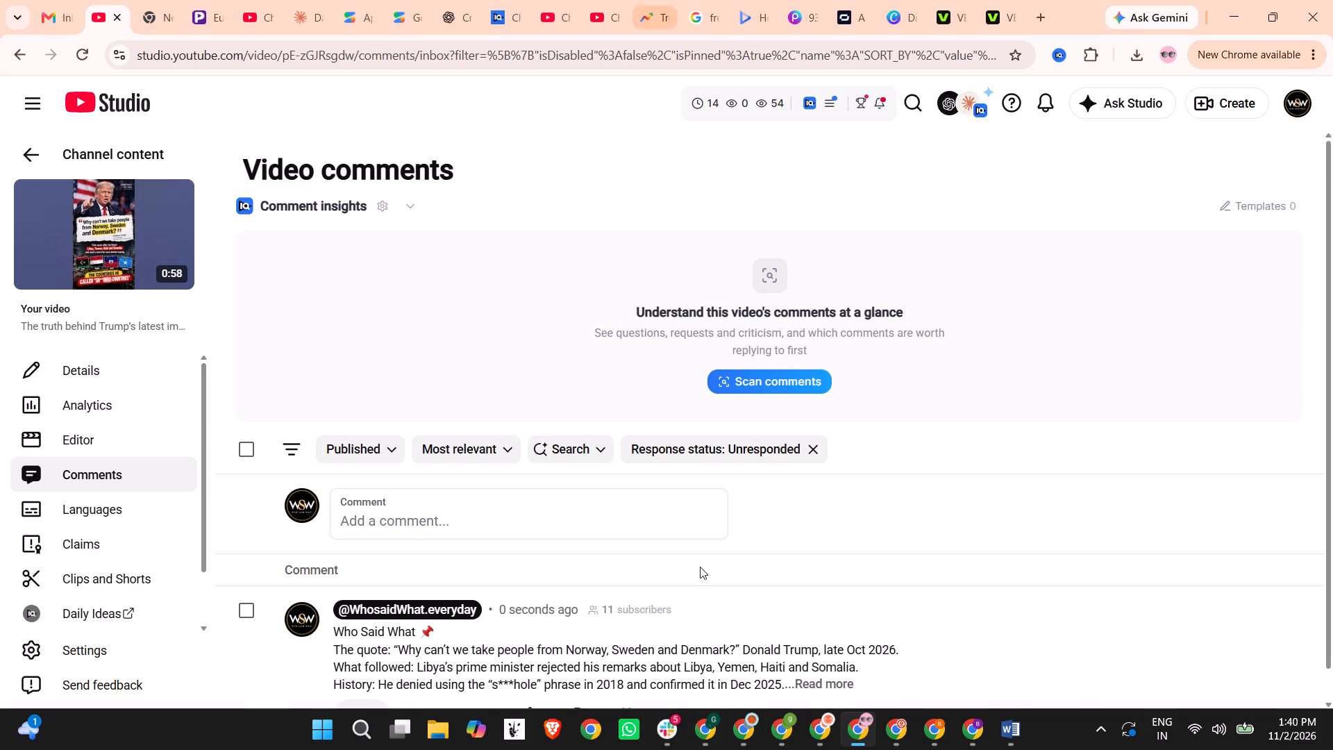
click(705, 732)
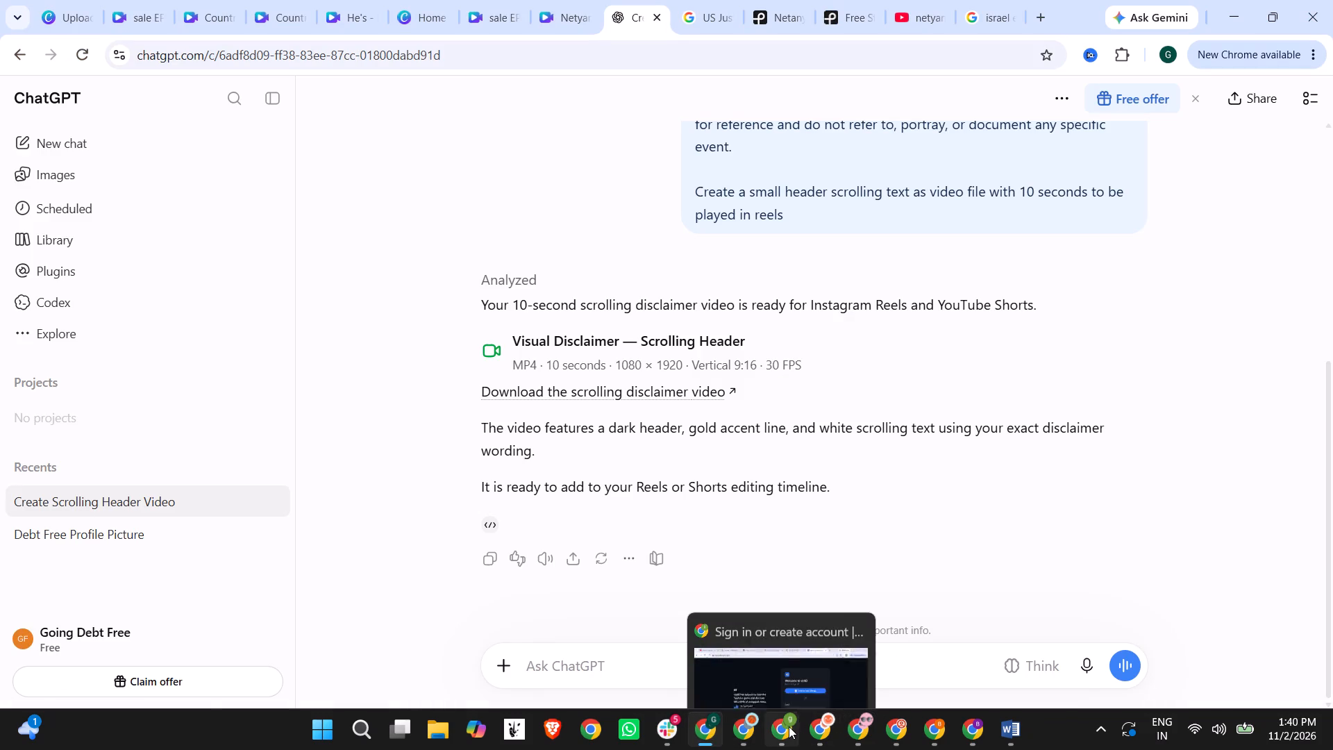
click(344, 0)
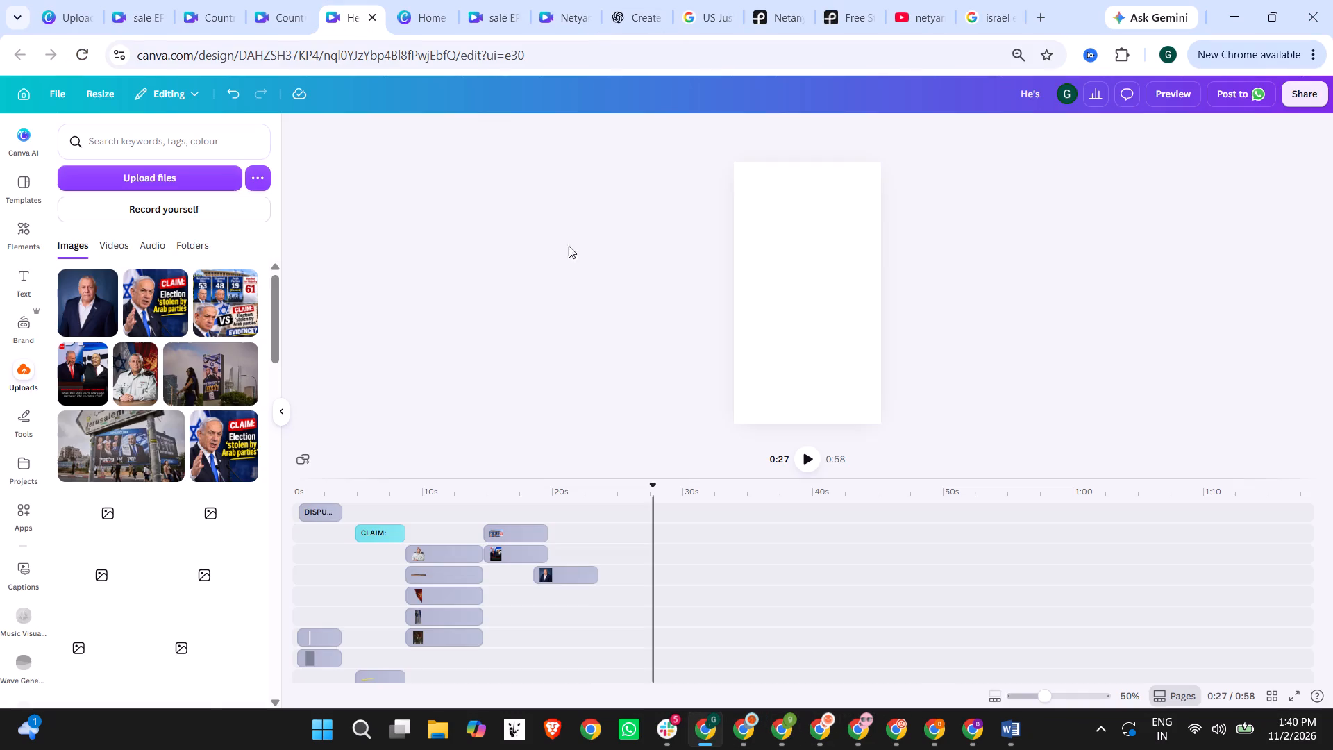
click(591, 494)
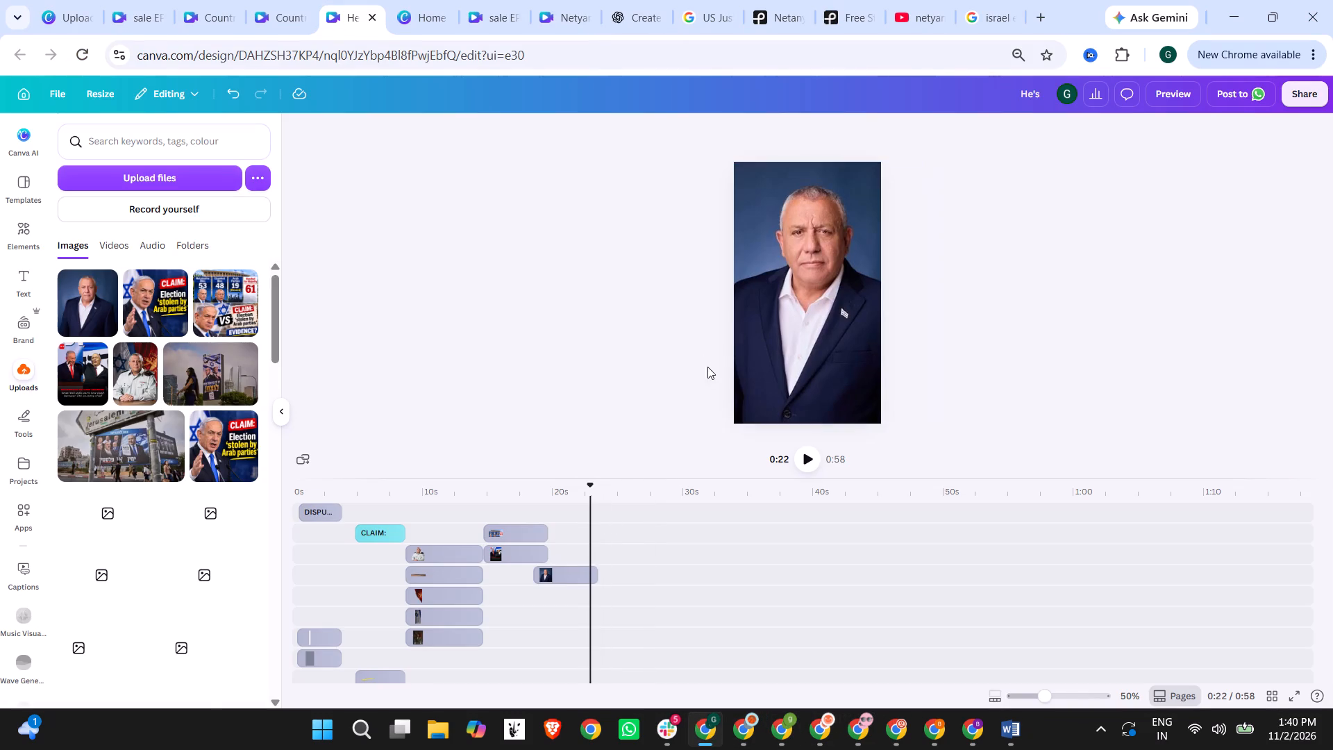
key(ctrl+v)
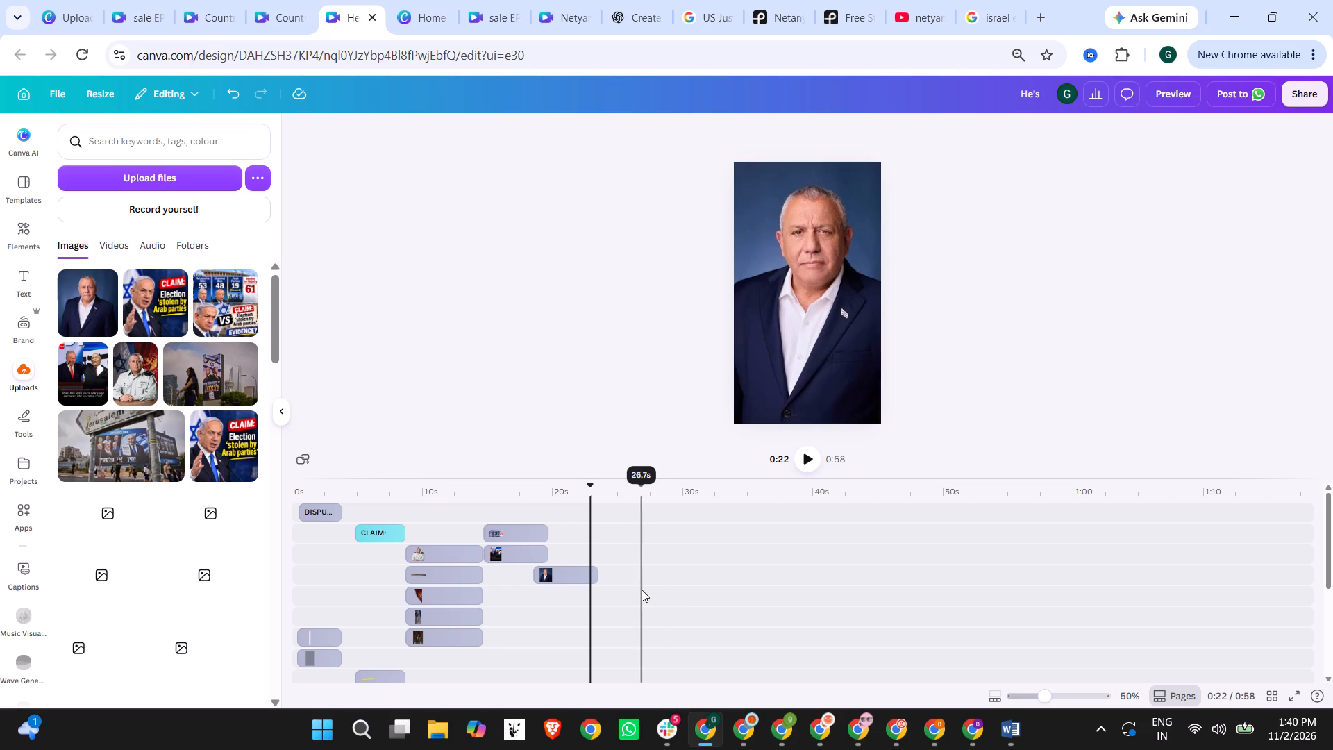
drag(623, 528, 636, 598)
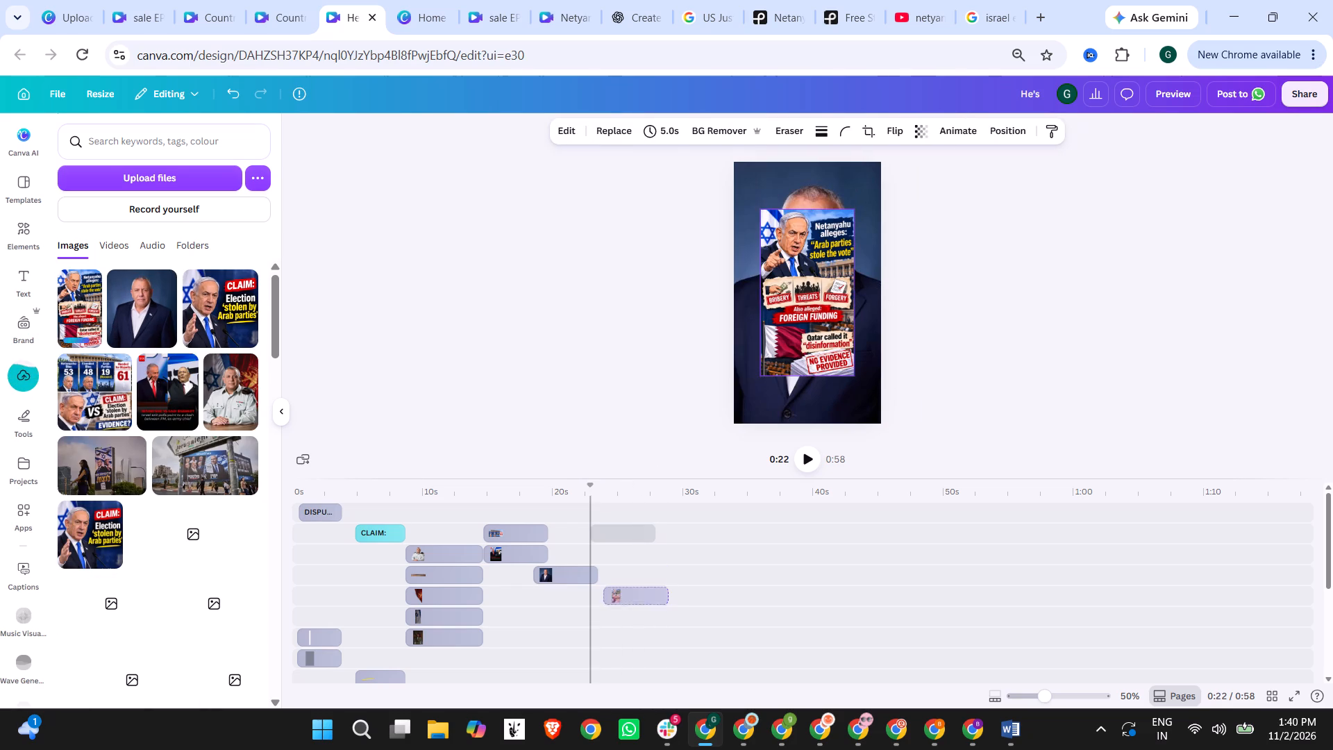
drag(636, 598, 628, 590)
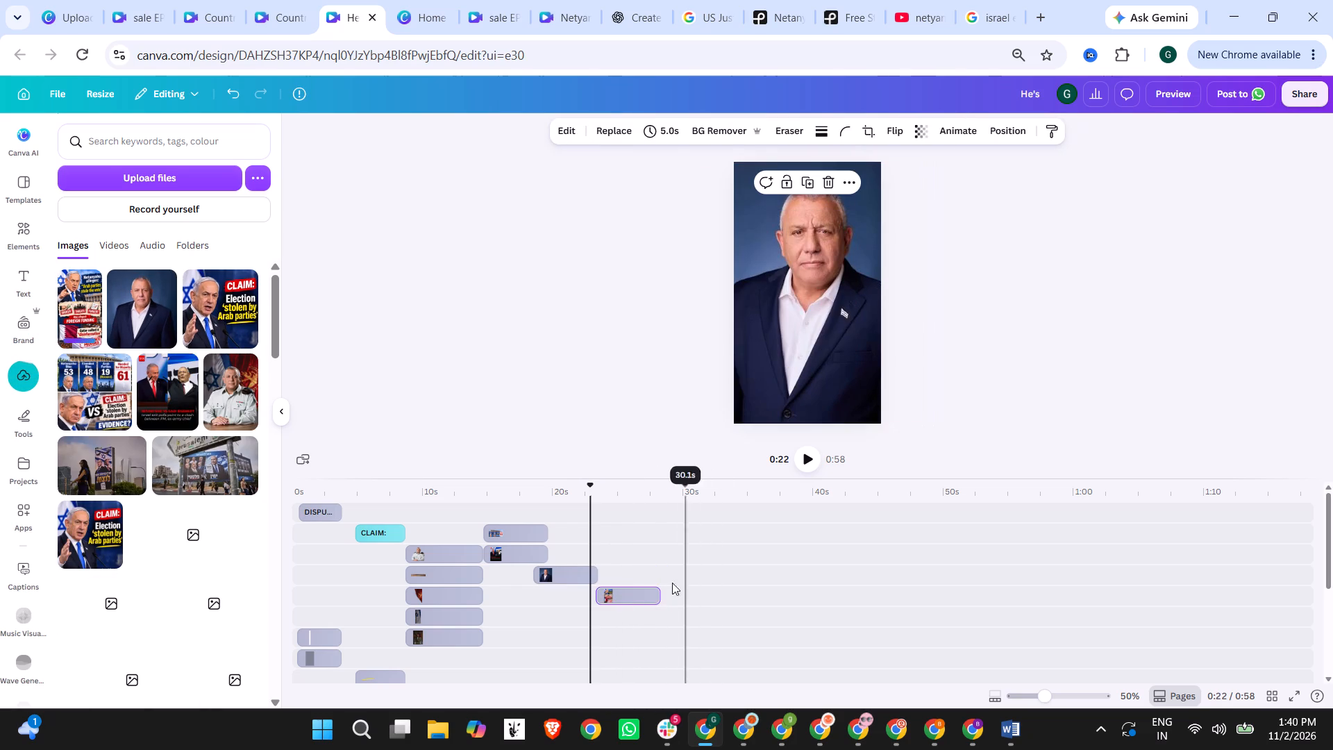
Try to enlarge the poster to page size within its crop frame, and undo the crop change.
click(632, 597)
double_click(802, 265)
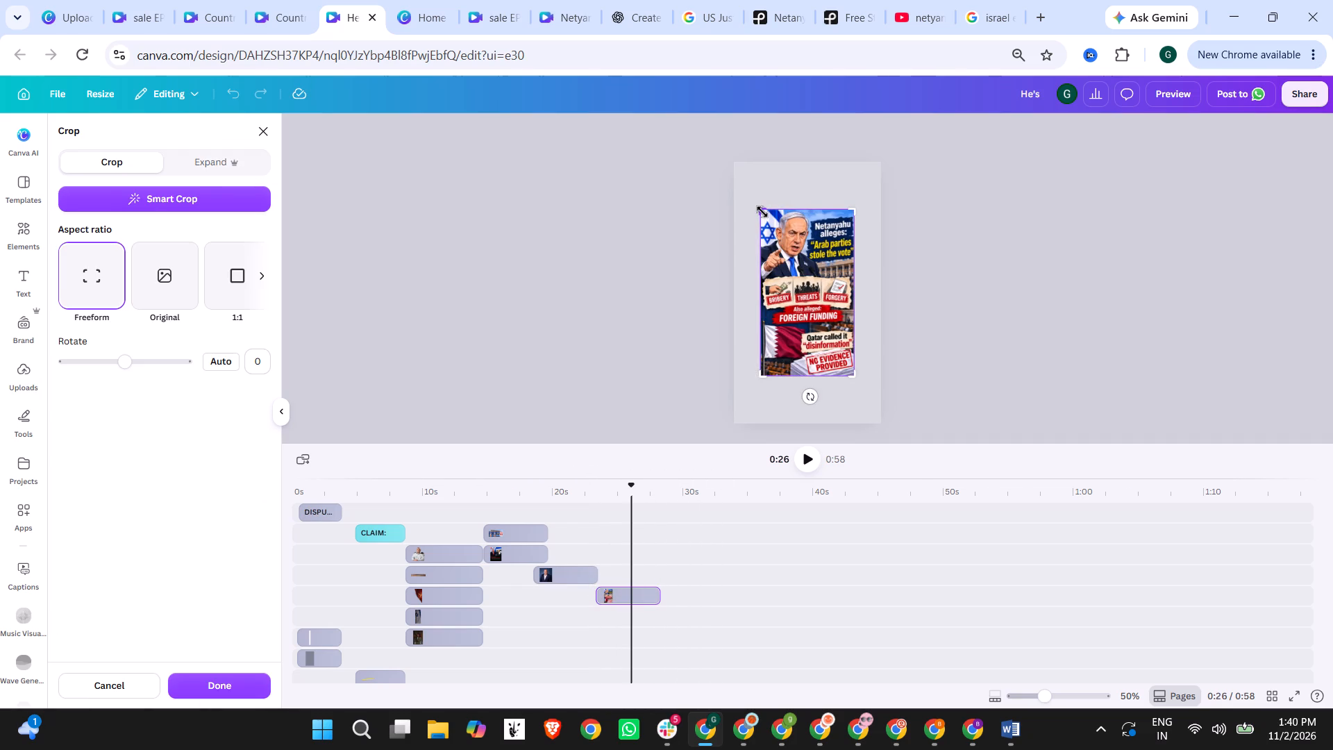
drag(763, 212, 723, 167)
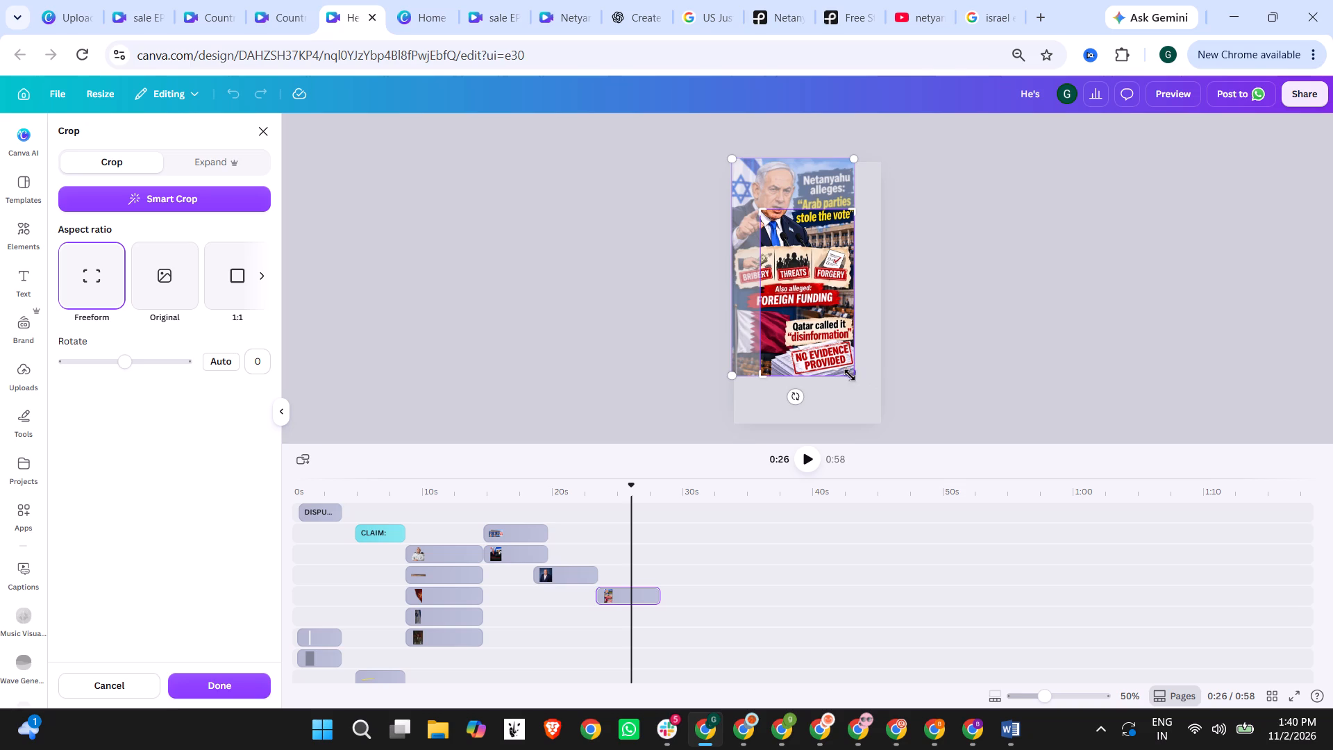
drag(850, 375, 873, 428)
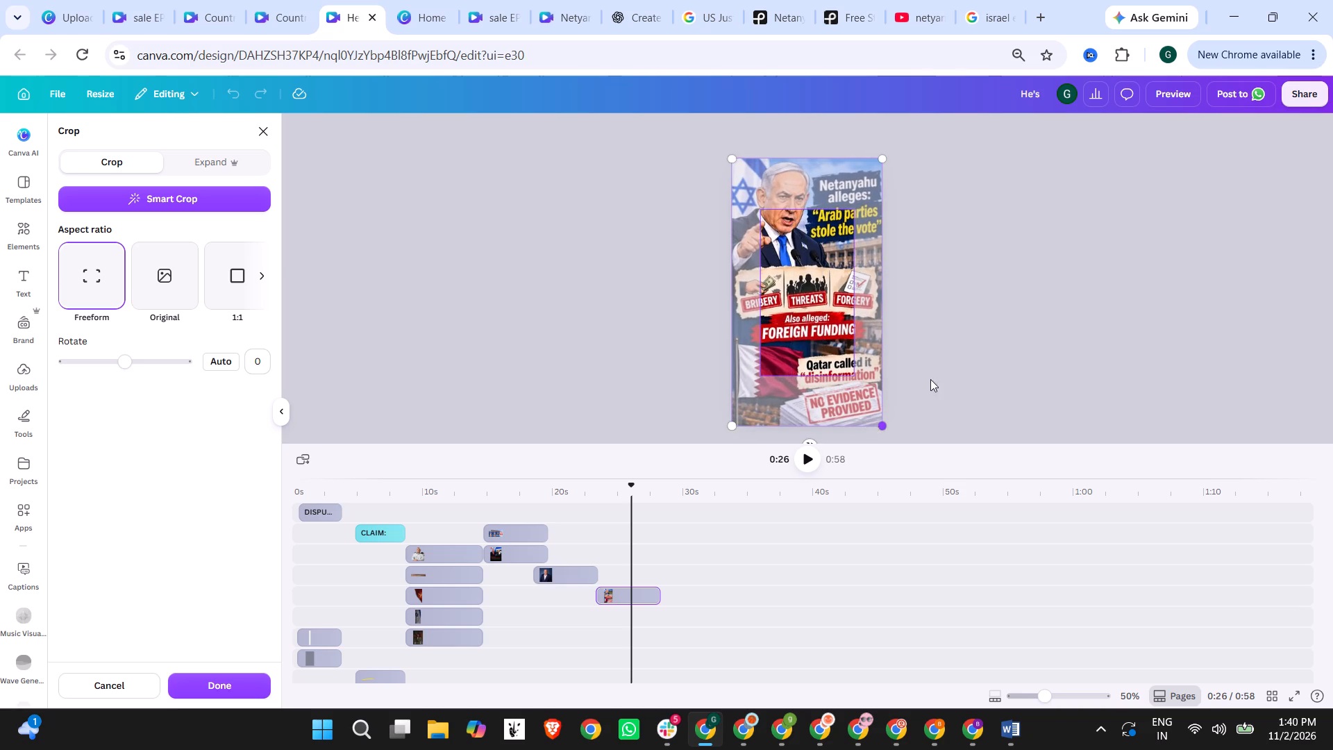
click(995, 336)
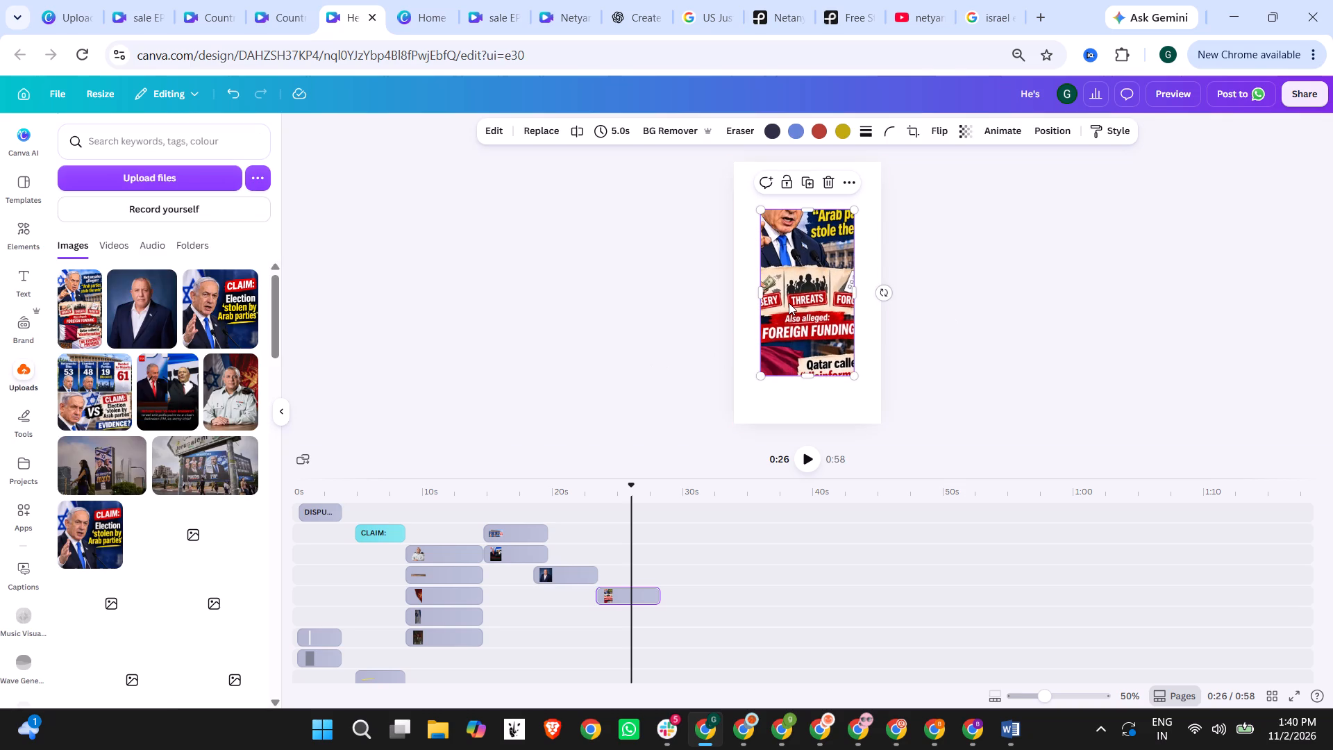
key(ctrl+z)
Enlarge the "Netanyahu alleges" poster to cover the whole vertical page and align it with the page.
drag(764, 208, 722, 166)
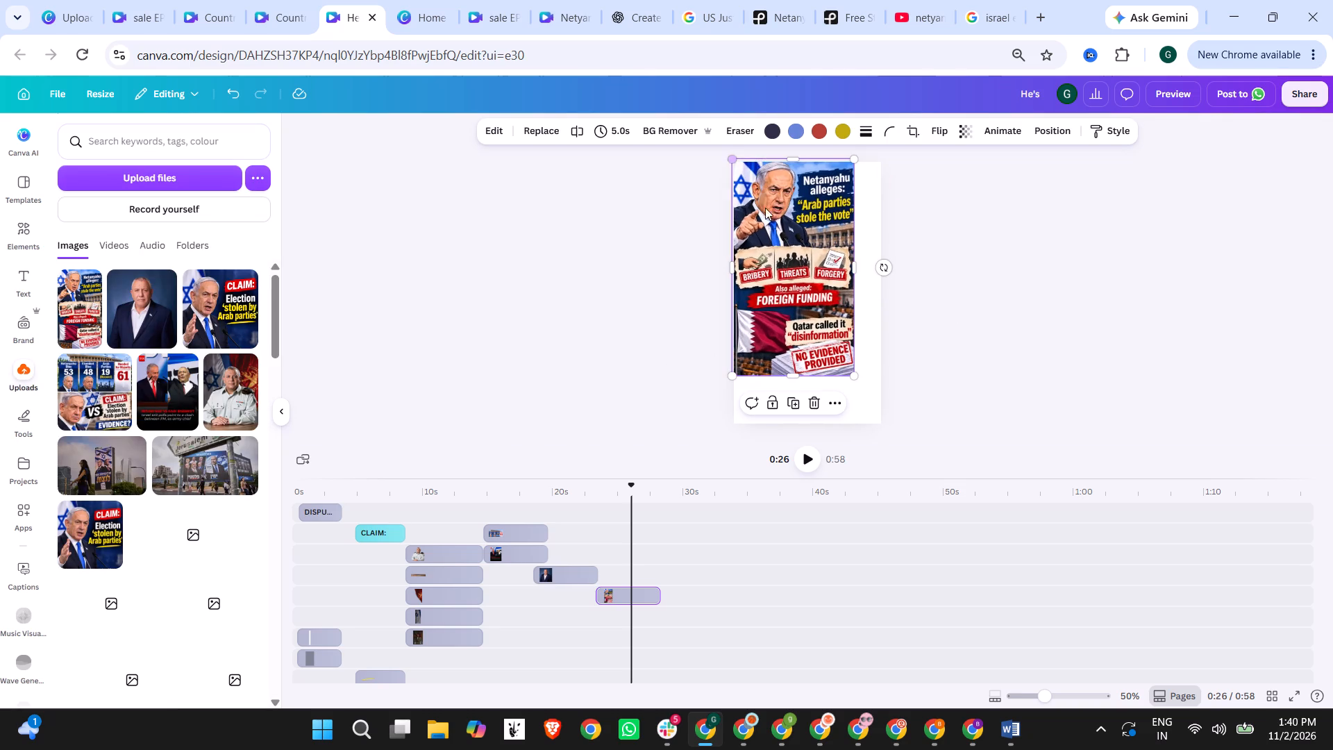
drag(856, 379, 873, 432)
click(947, 322)
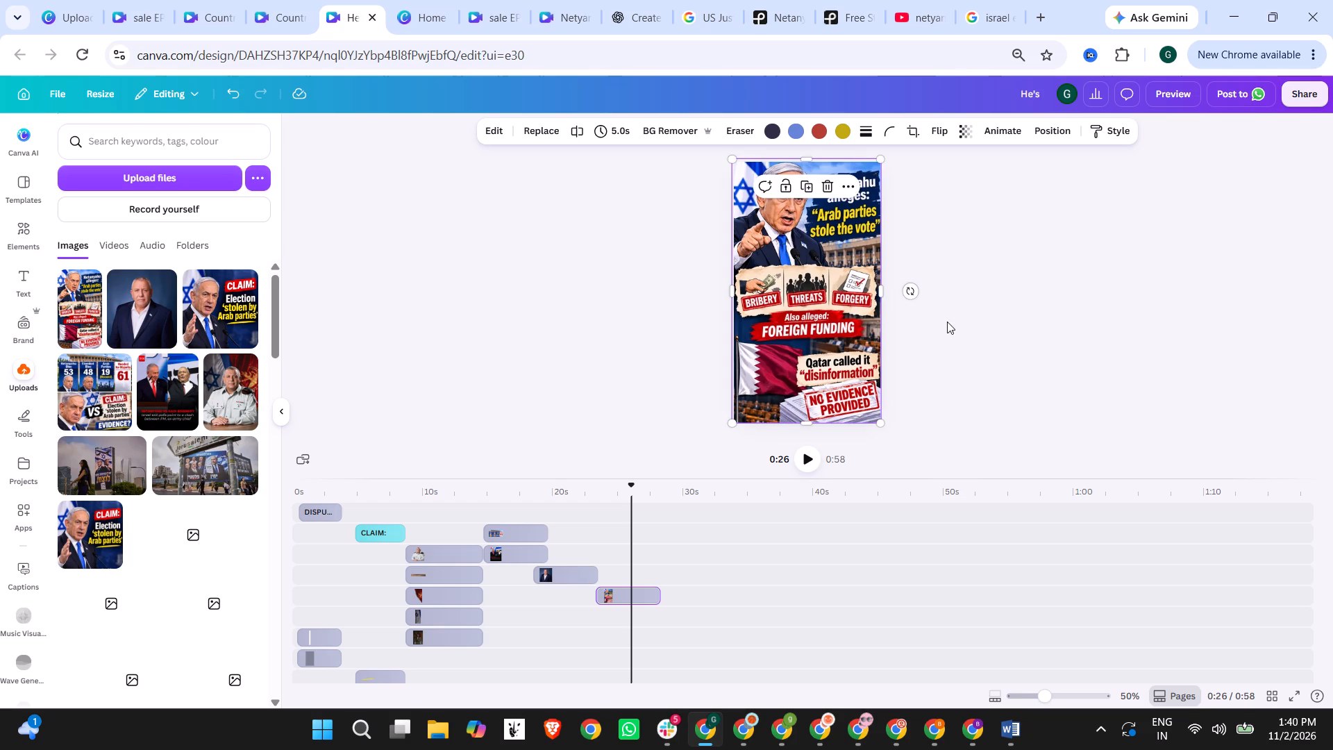
click(839, 361)
click(816, 326)
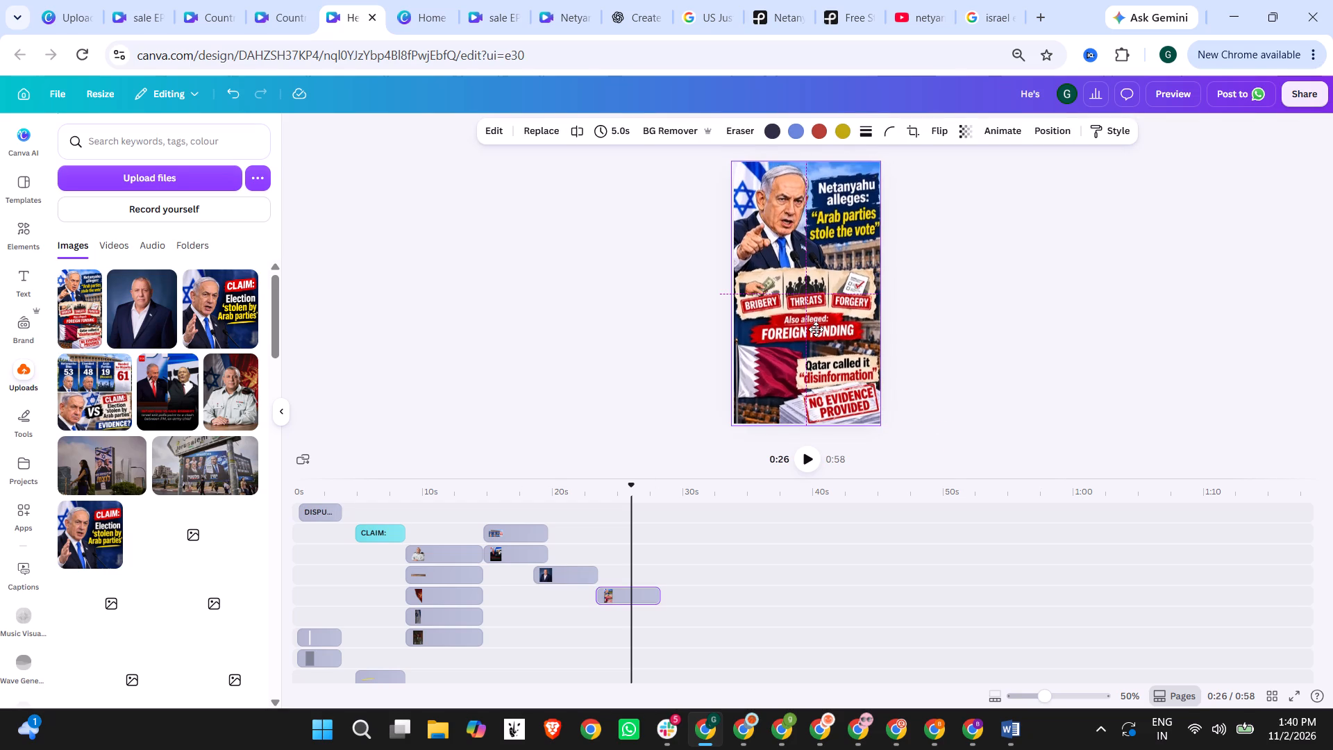
click(941, 322)
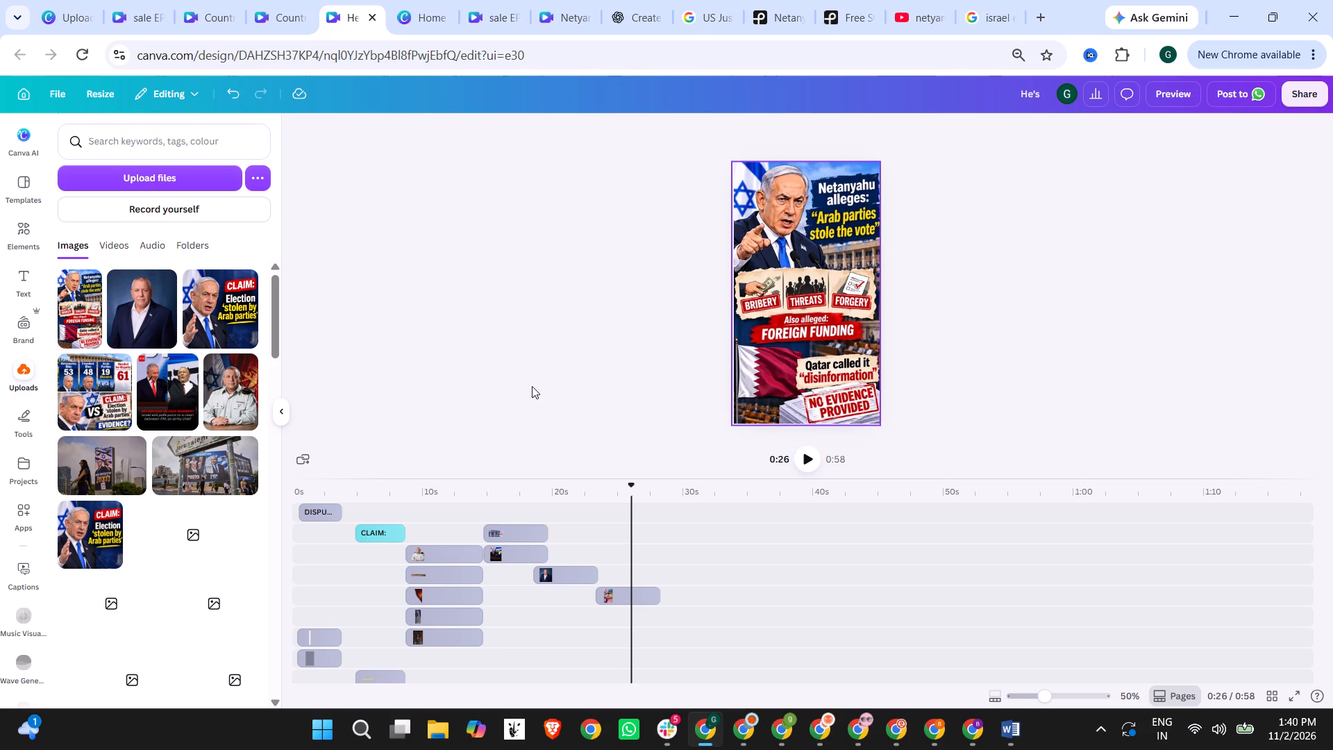
Play the voiceover from the Eisenkot scene and extend the "Netanyahu alleges" poster clip to 11.5 s to match it.
click(552, 501)
click(810, 449)
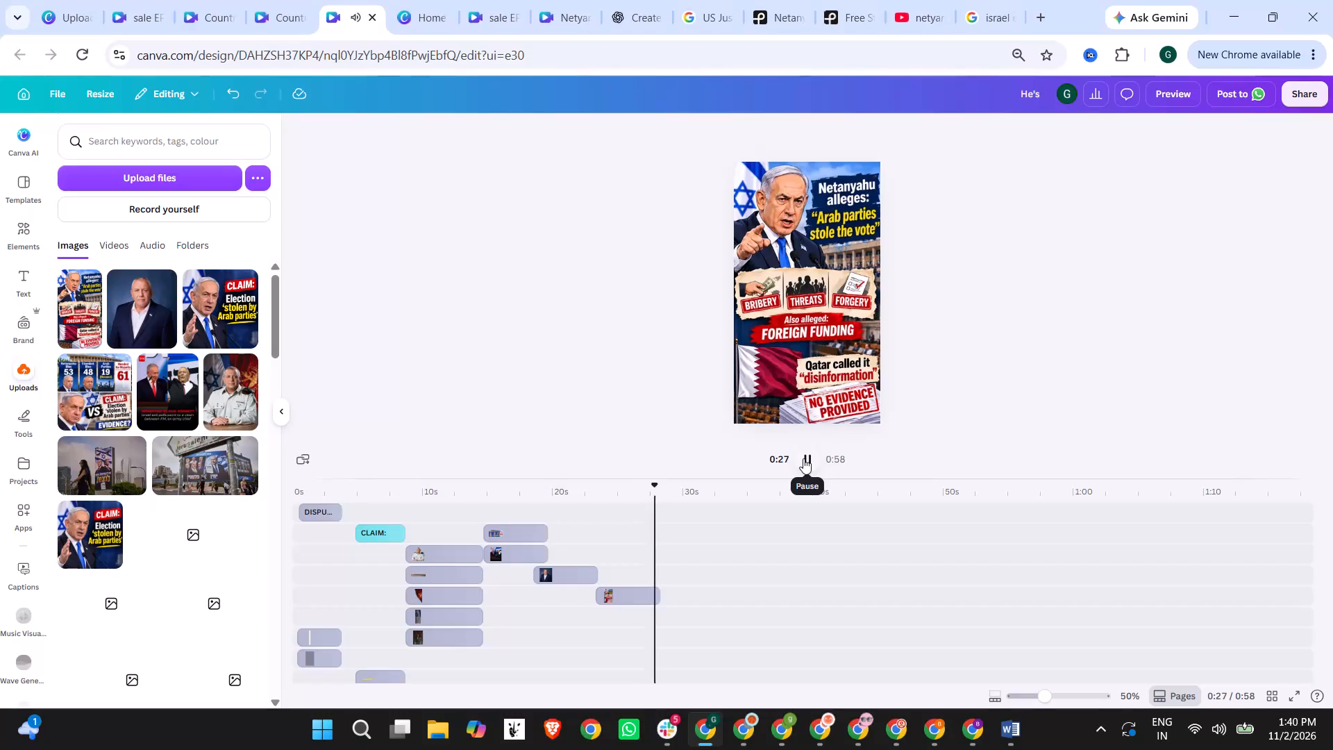
drag(659, 594, 762, 594)
click(810, 449)
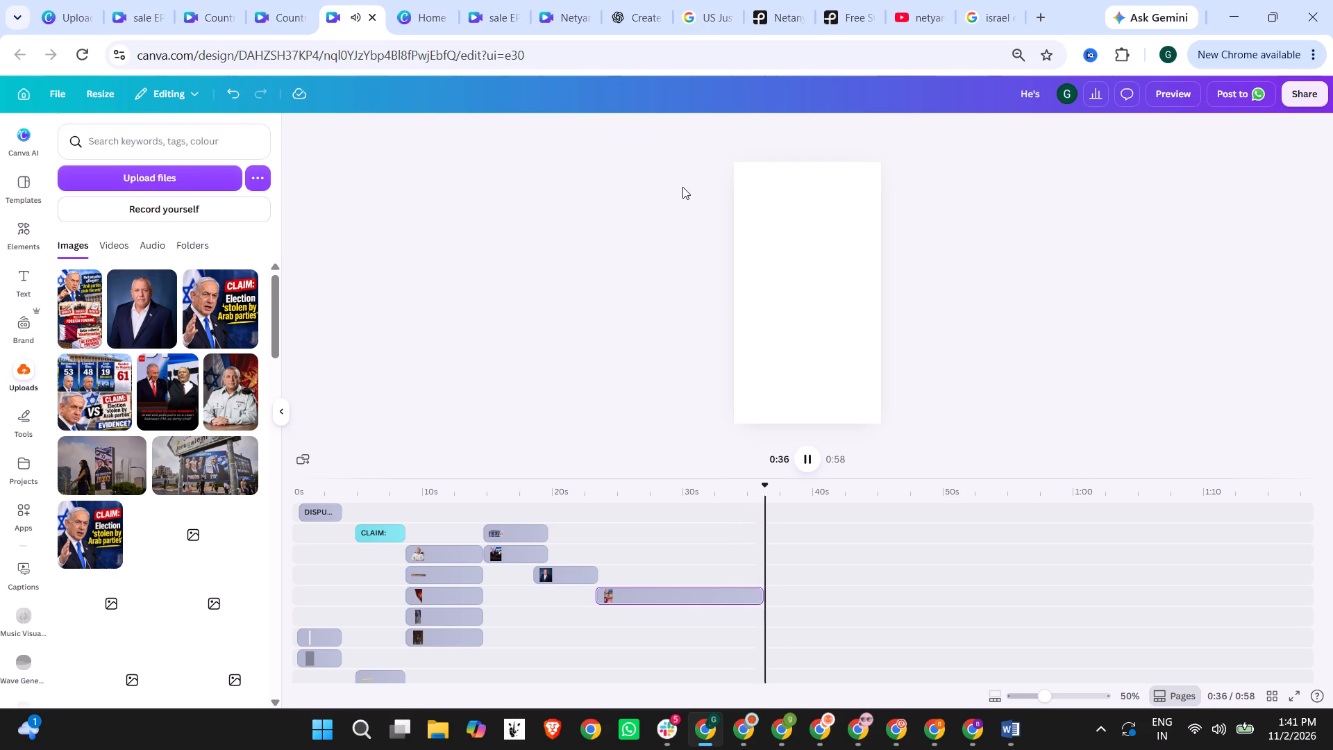
click(697, 594)
drag(760, 596, 742, 594)
click(807, 459)
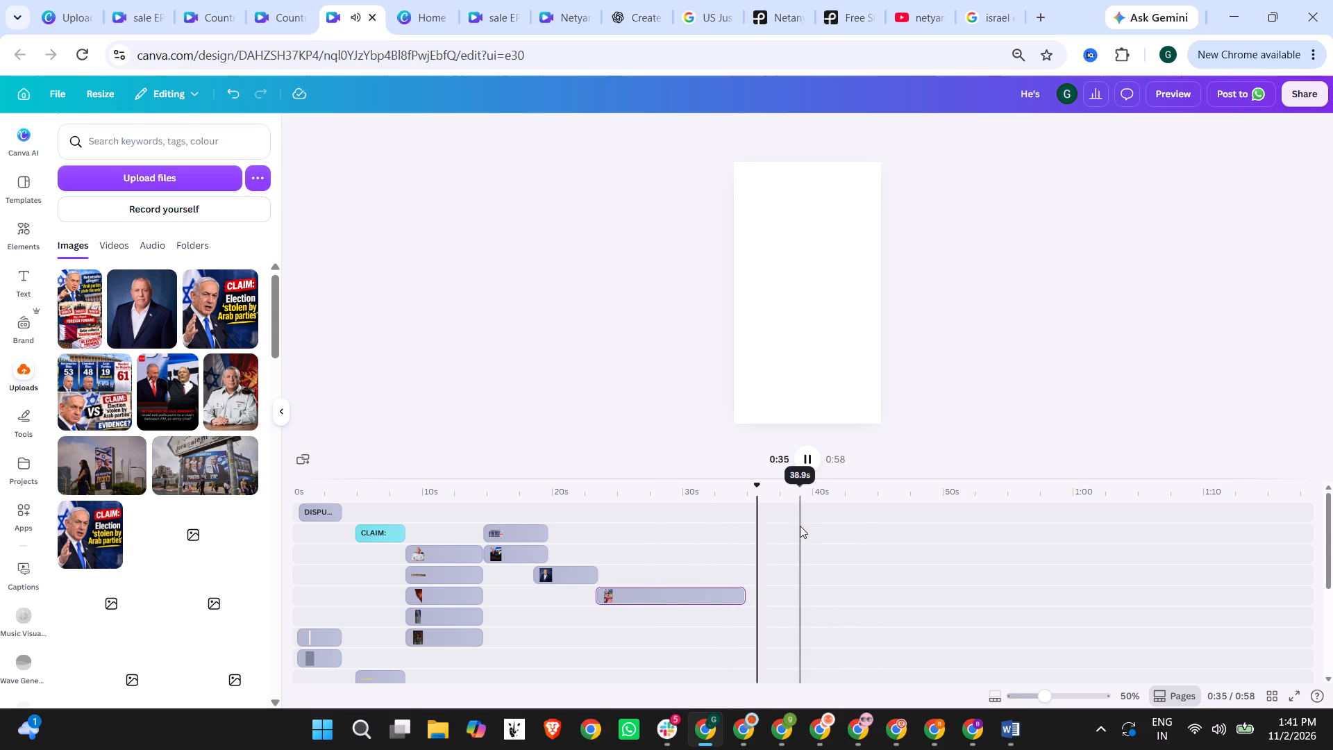
click(809, 453)
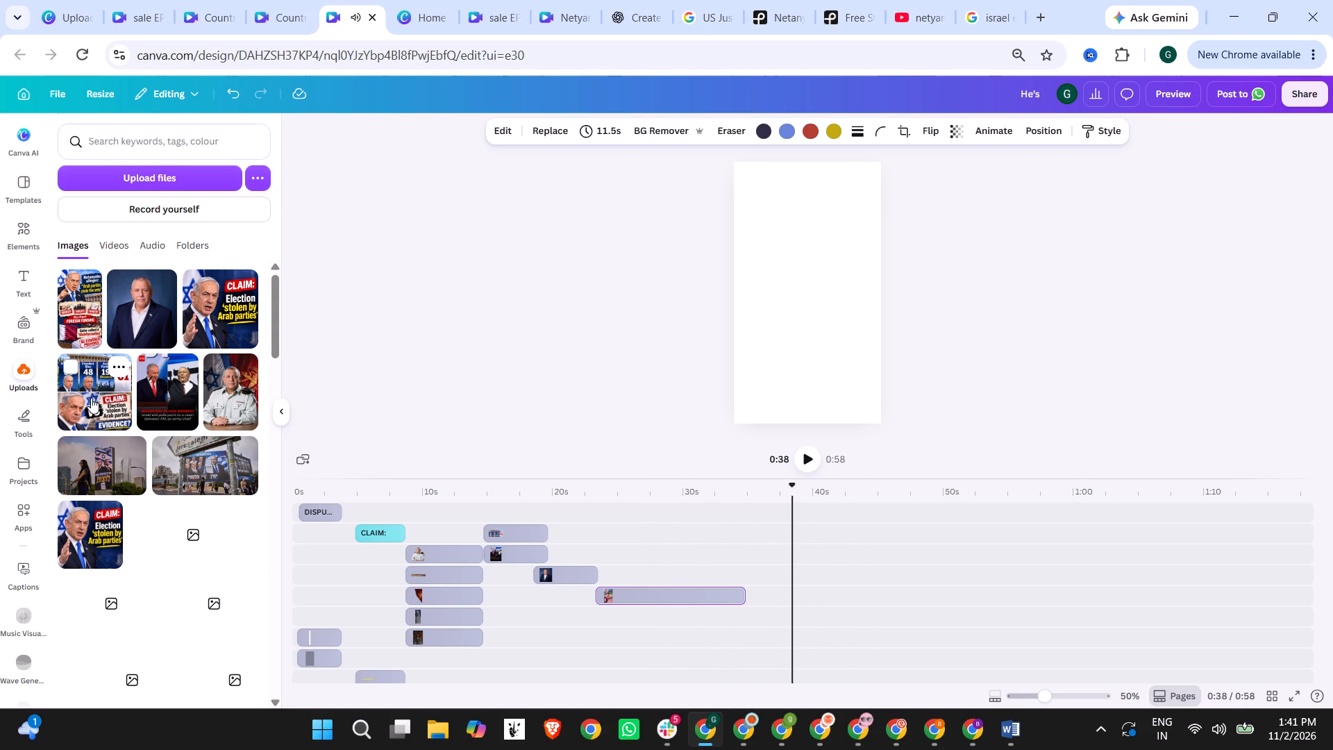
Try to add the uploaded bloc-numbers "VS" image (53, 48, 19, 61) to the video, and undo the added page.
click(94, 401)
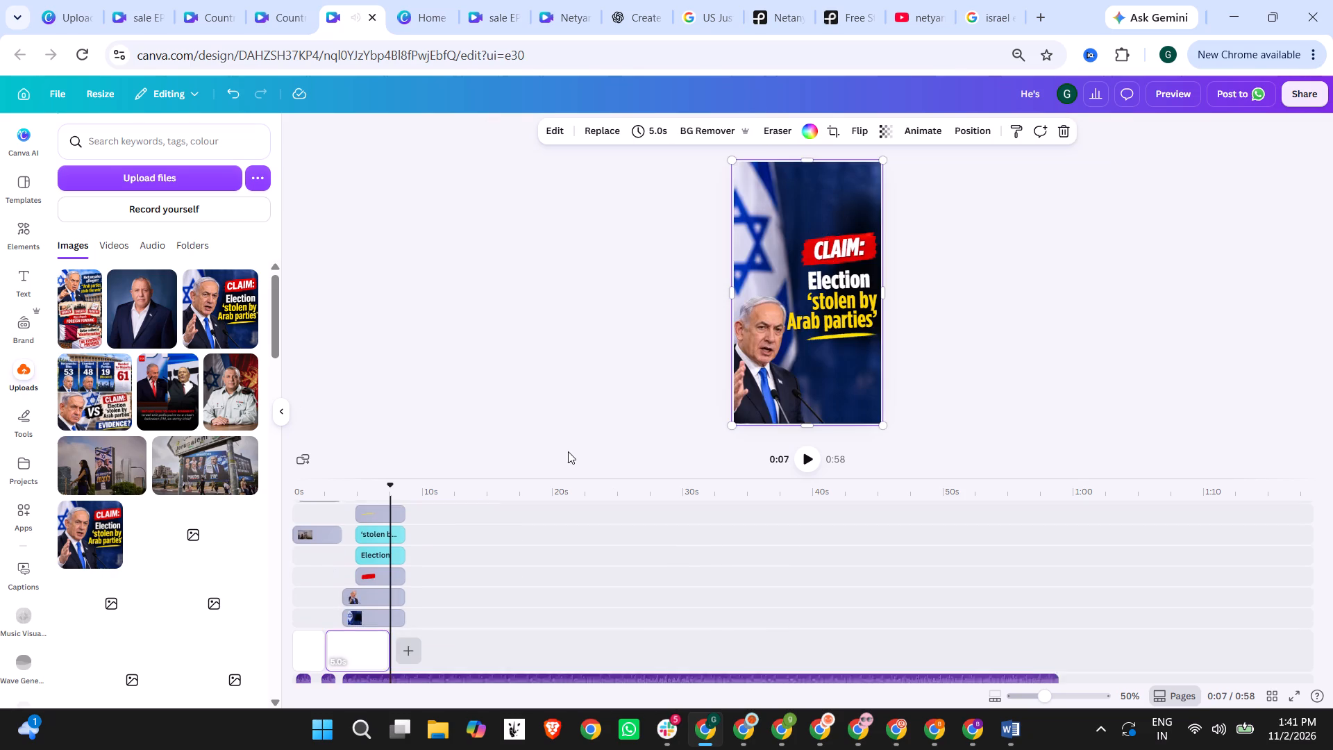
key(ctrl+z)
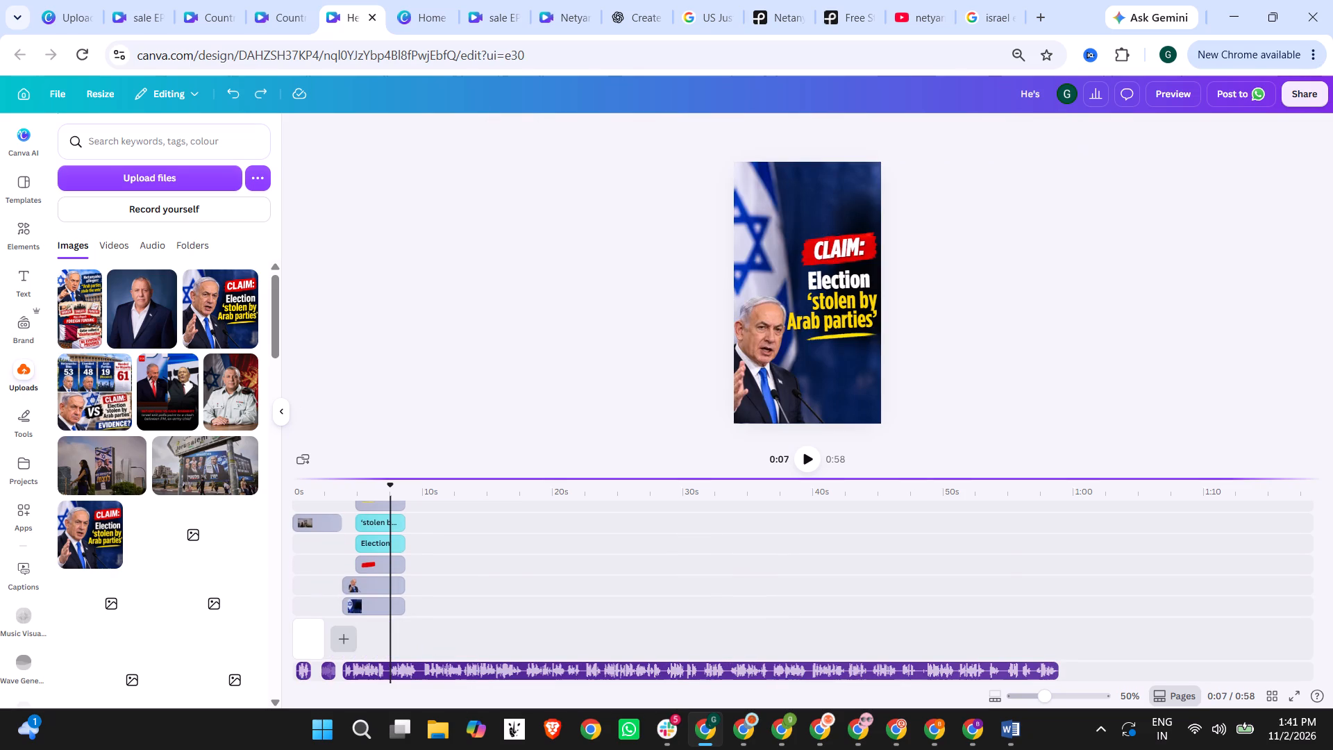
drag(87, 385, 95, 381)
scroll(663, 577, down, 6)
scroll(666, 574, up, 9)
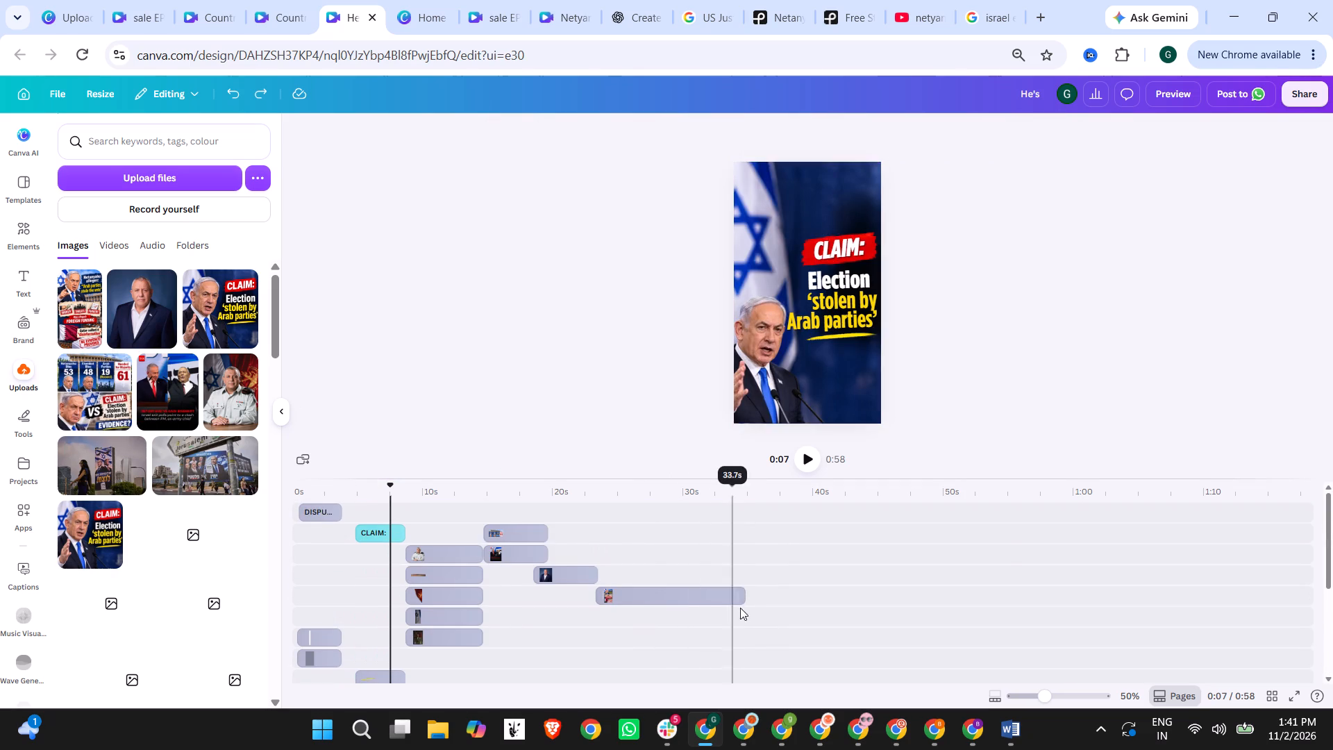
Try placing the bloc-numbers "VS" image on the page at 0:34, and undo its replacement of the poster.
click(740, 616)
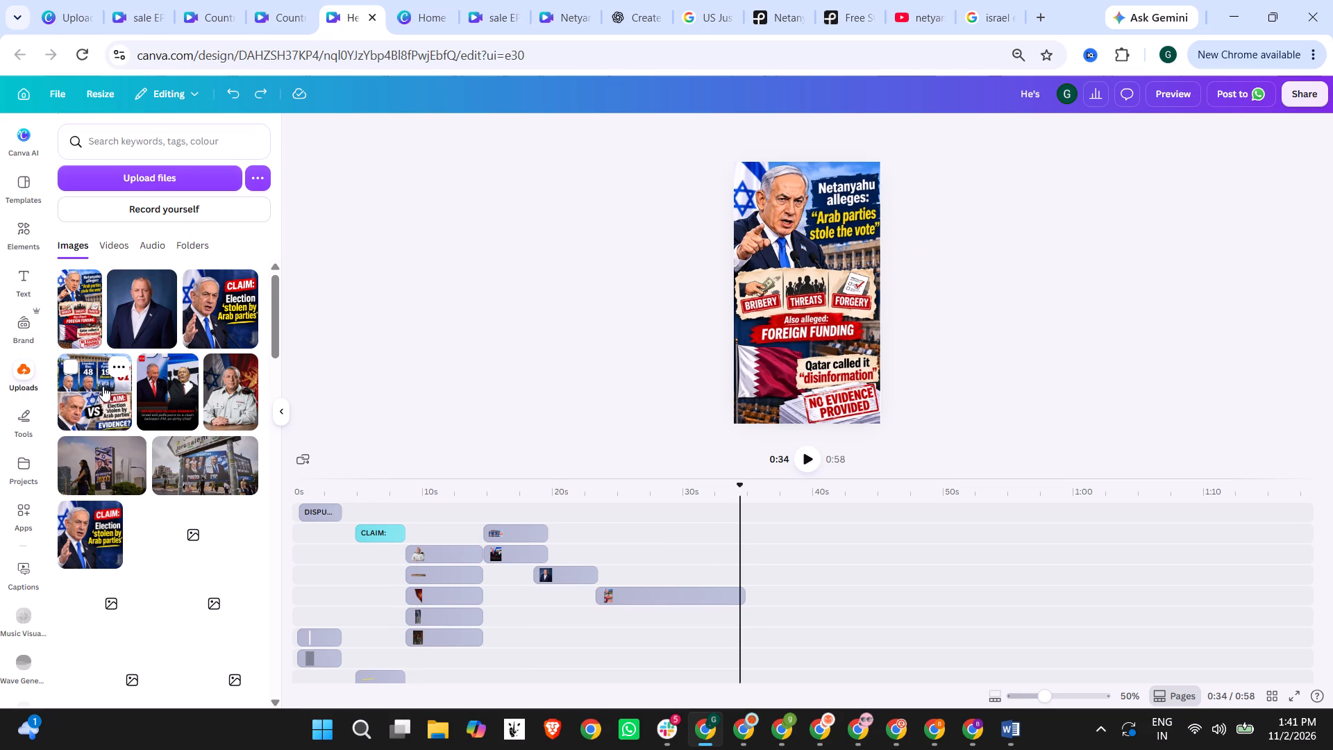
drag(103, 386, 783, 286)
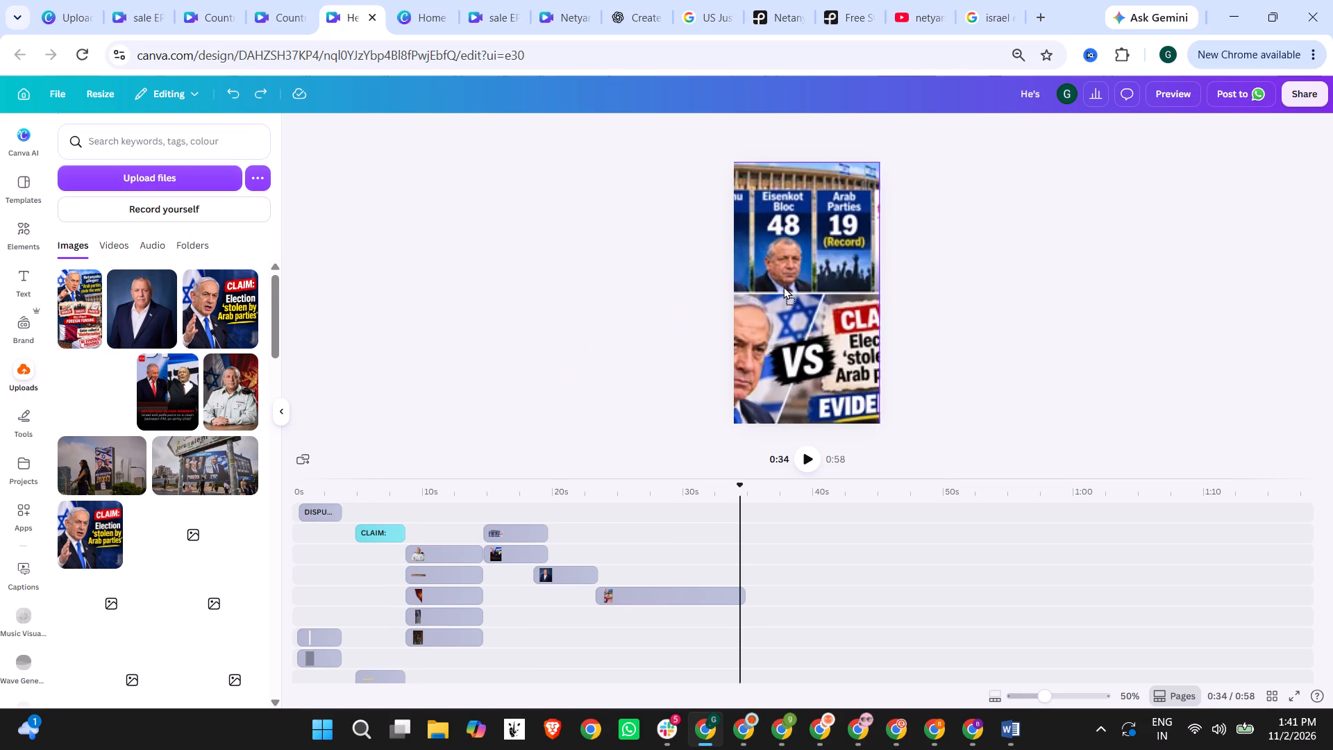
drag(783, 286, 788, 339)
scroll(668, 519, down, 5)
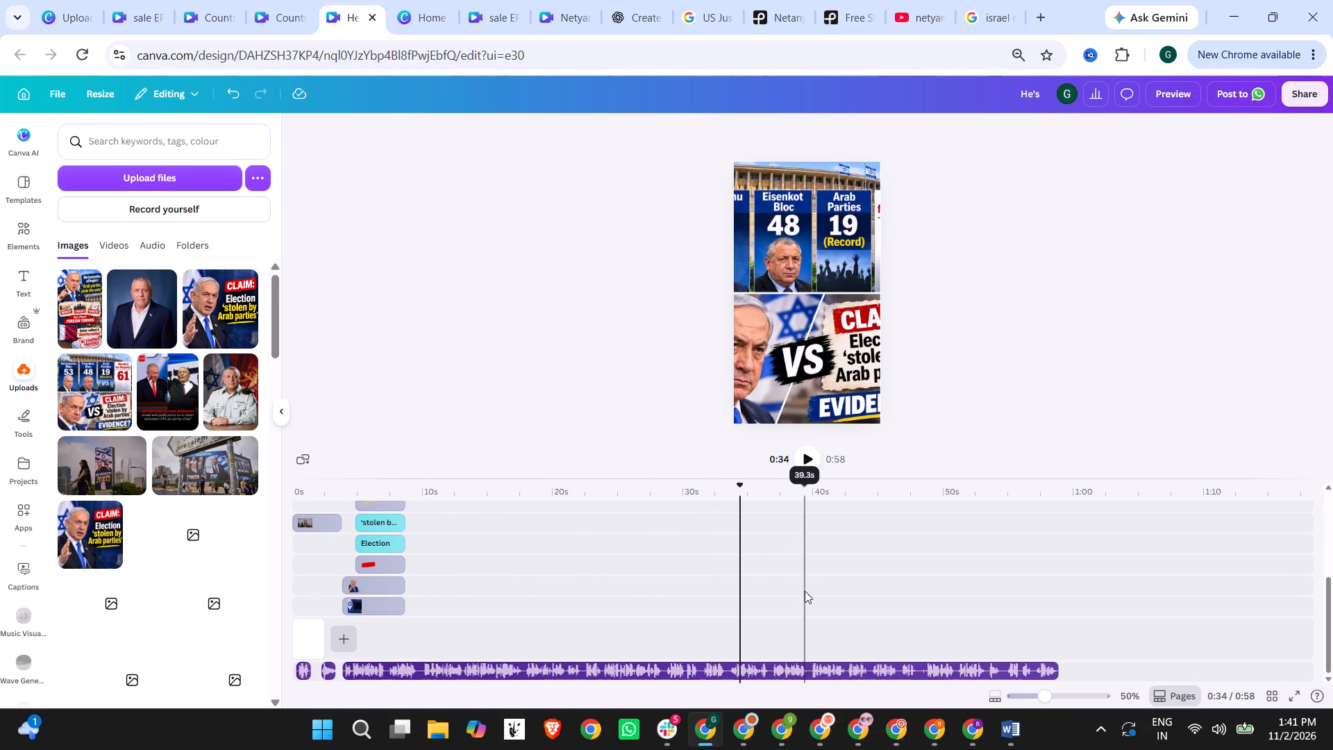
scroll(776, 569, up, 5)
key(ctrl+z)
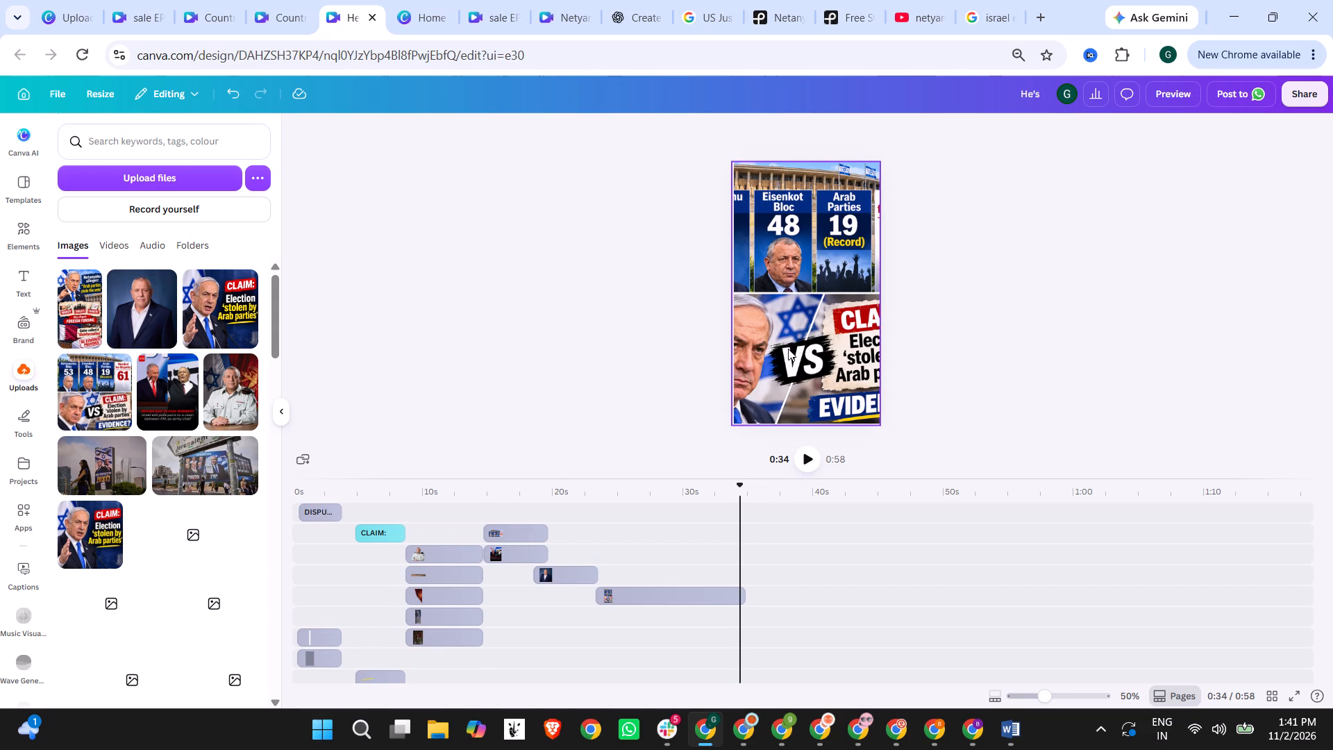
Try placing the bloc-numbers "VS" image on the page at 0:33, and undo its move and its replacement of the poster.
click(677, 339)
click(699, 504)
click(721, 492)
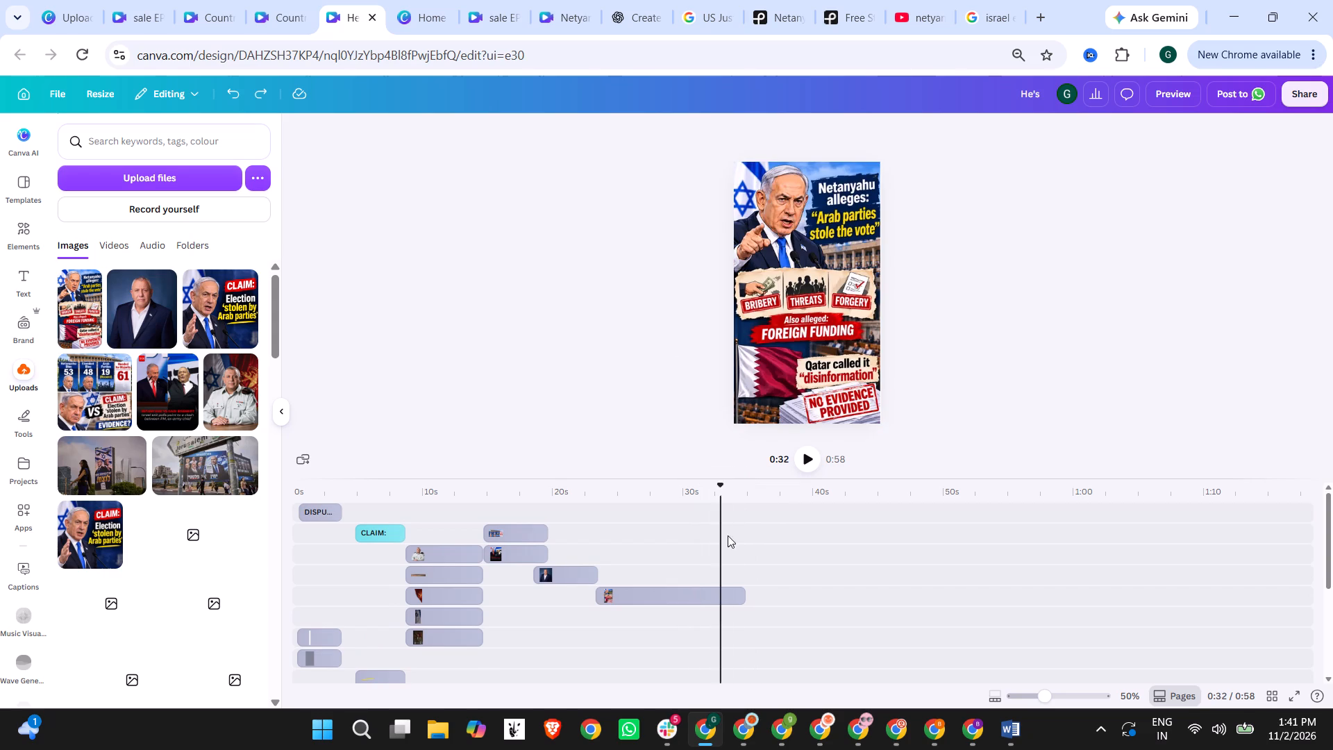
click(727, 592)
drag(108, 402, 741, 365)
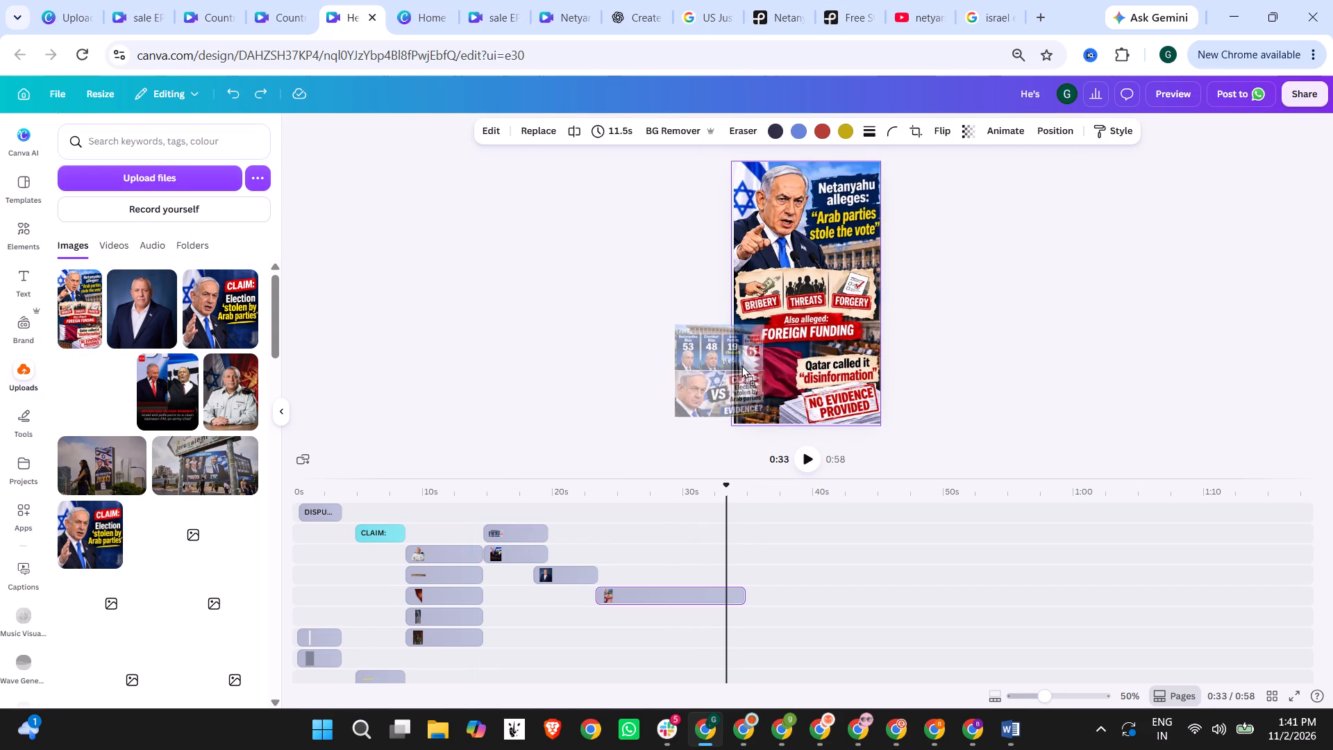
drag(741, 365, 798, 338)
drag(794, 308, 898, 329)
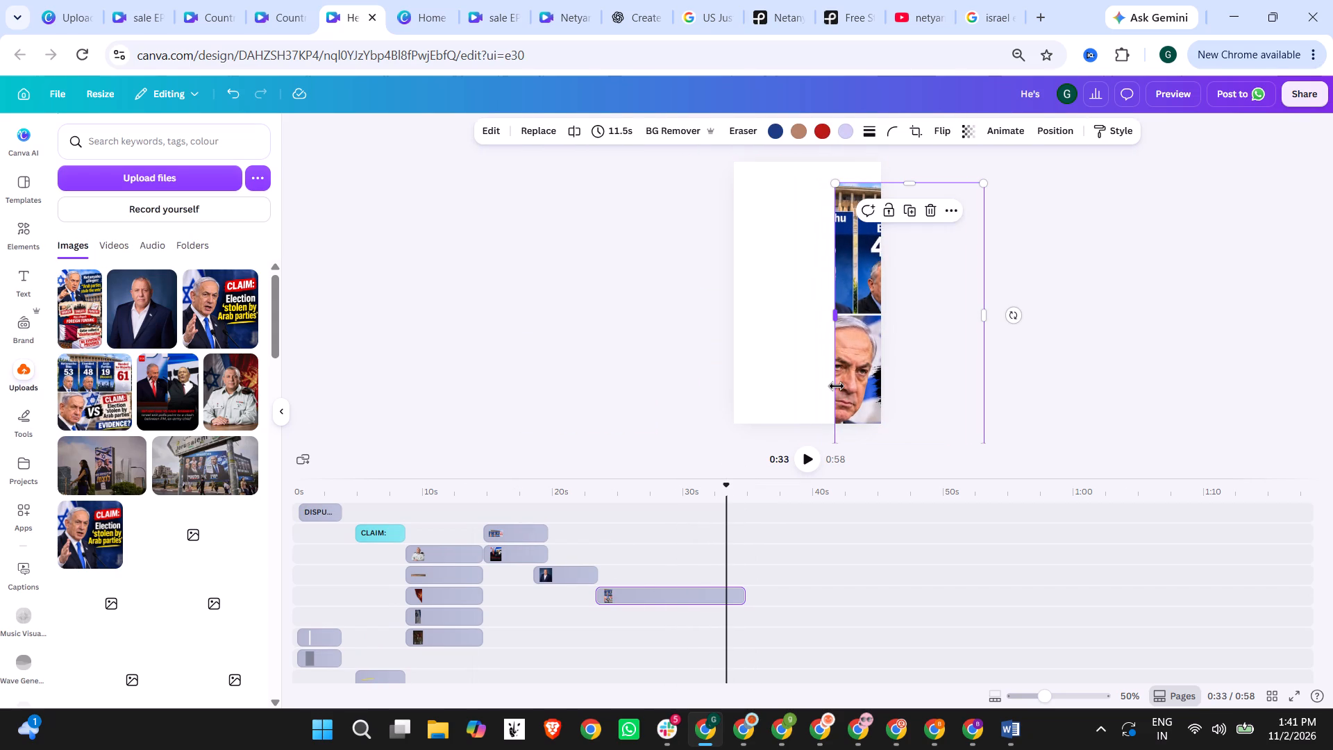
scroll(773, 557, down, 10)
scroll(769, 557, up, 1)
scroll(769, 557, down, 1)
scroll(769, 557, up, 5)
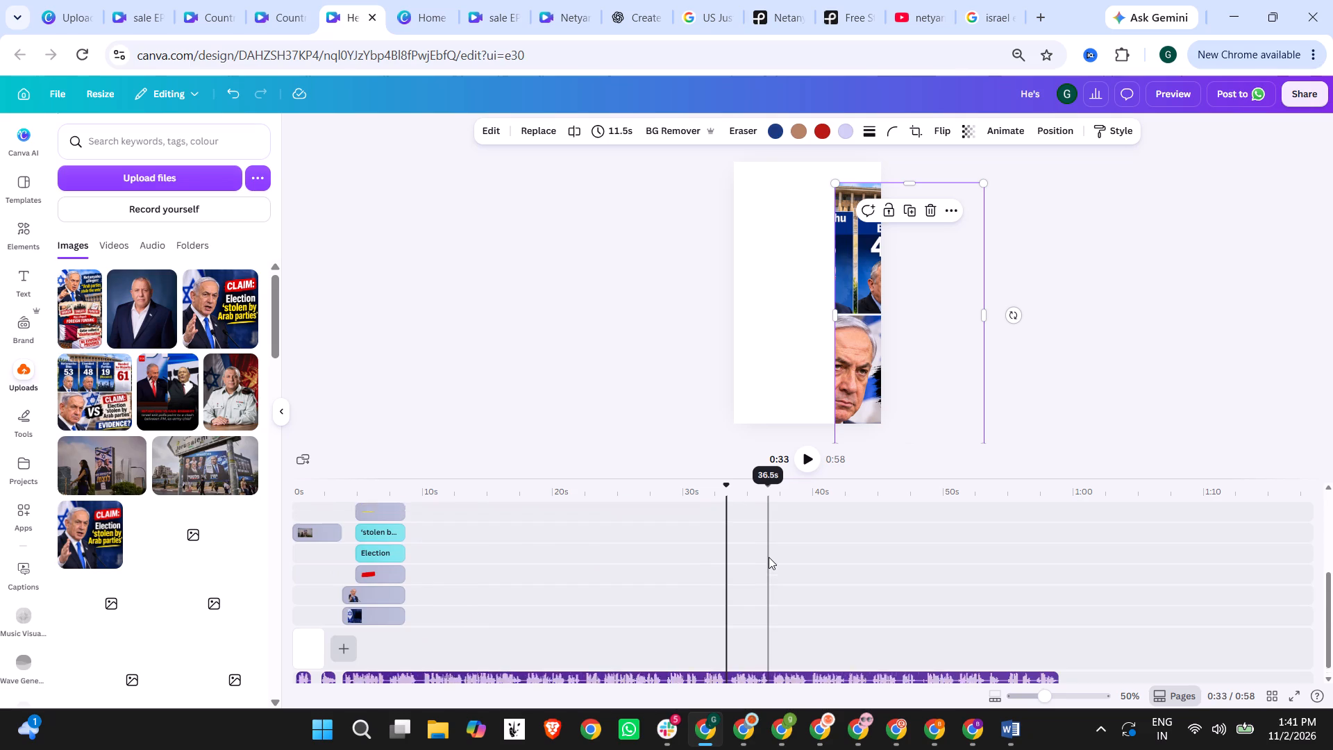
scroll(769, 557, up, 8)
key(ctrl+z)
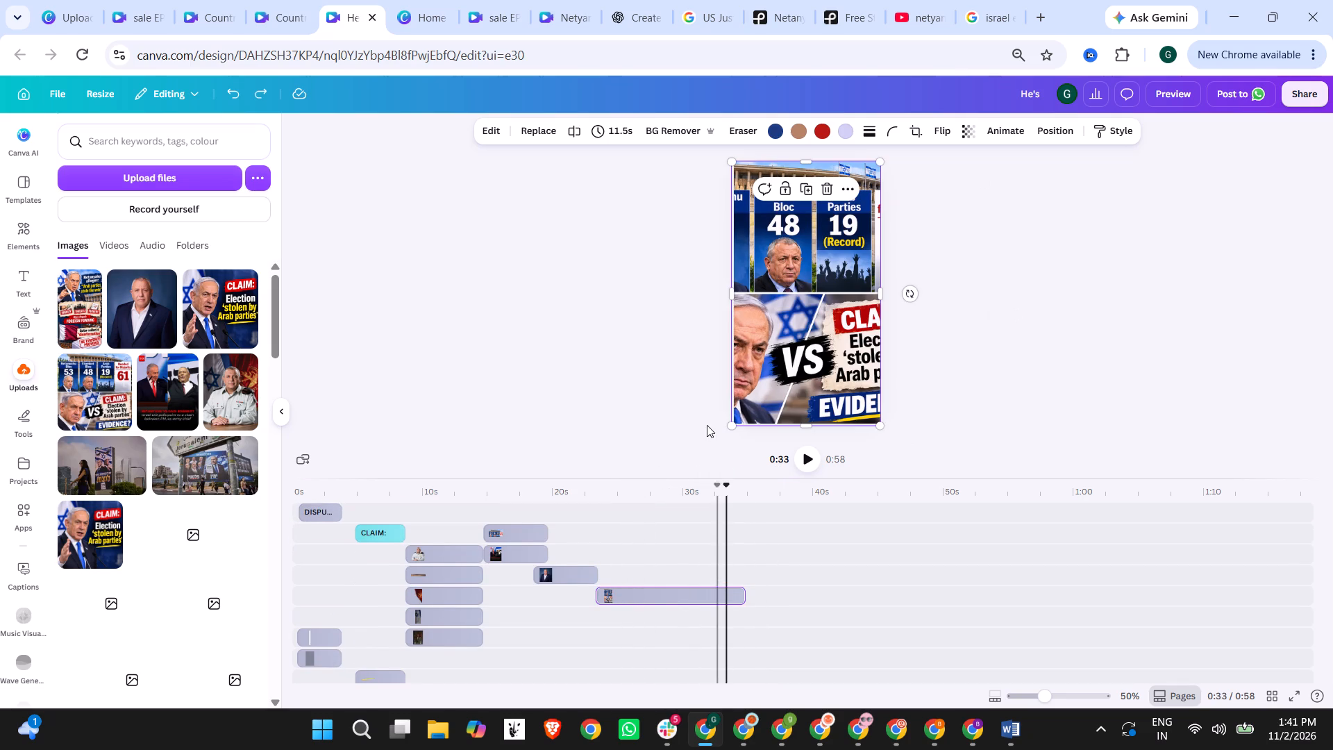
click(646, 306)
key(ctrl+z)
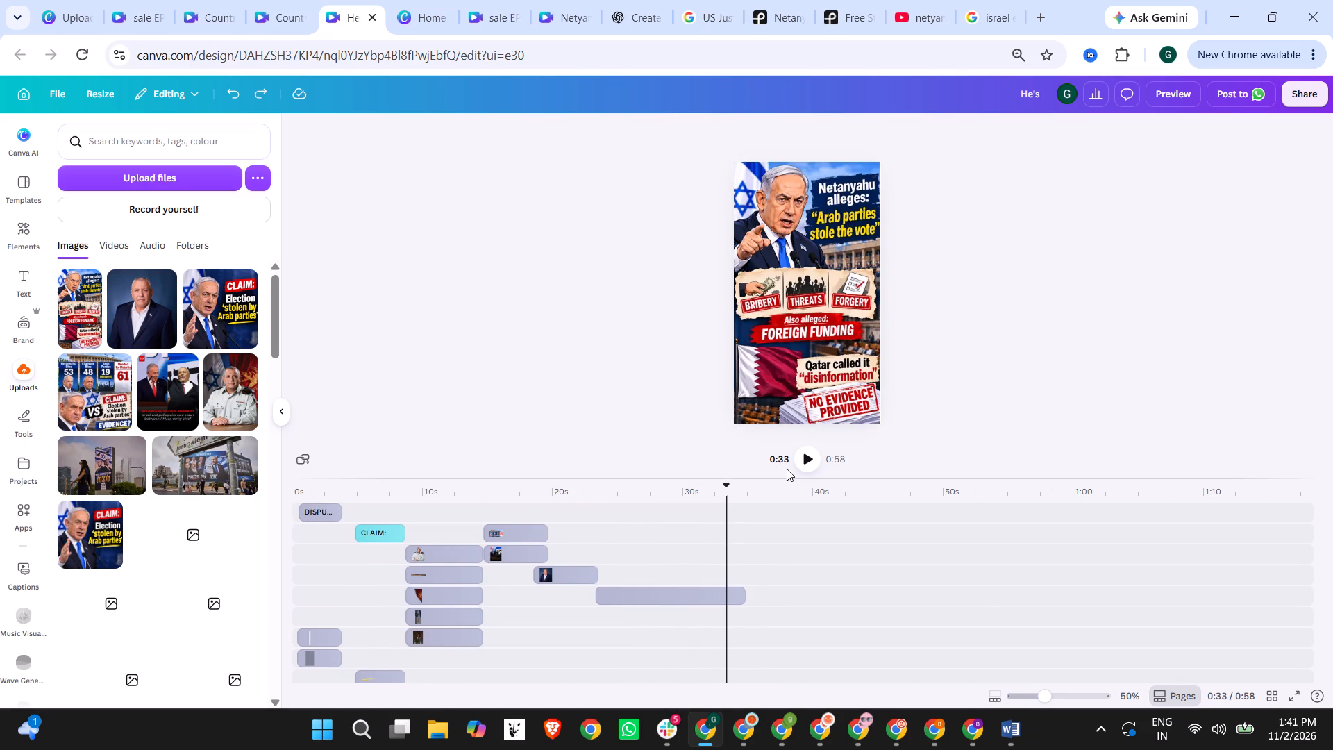
Add the uploaded bloc-numbers "VS" image to the blank part of the video at 0:37.
click(778, 492)
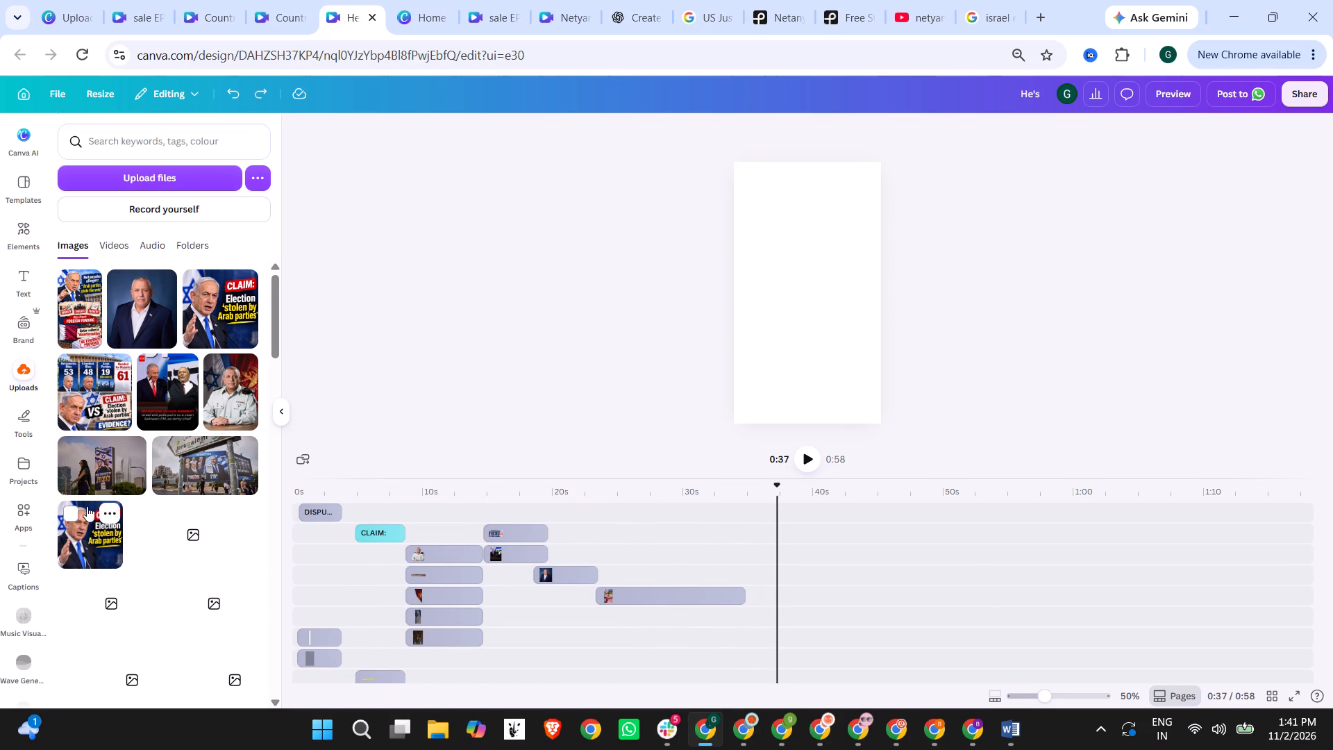
drag(88, 388, 844, 324)
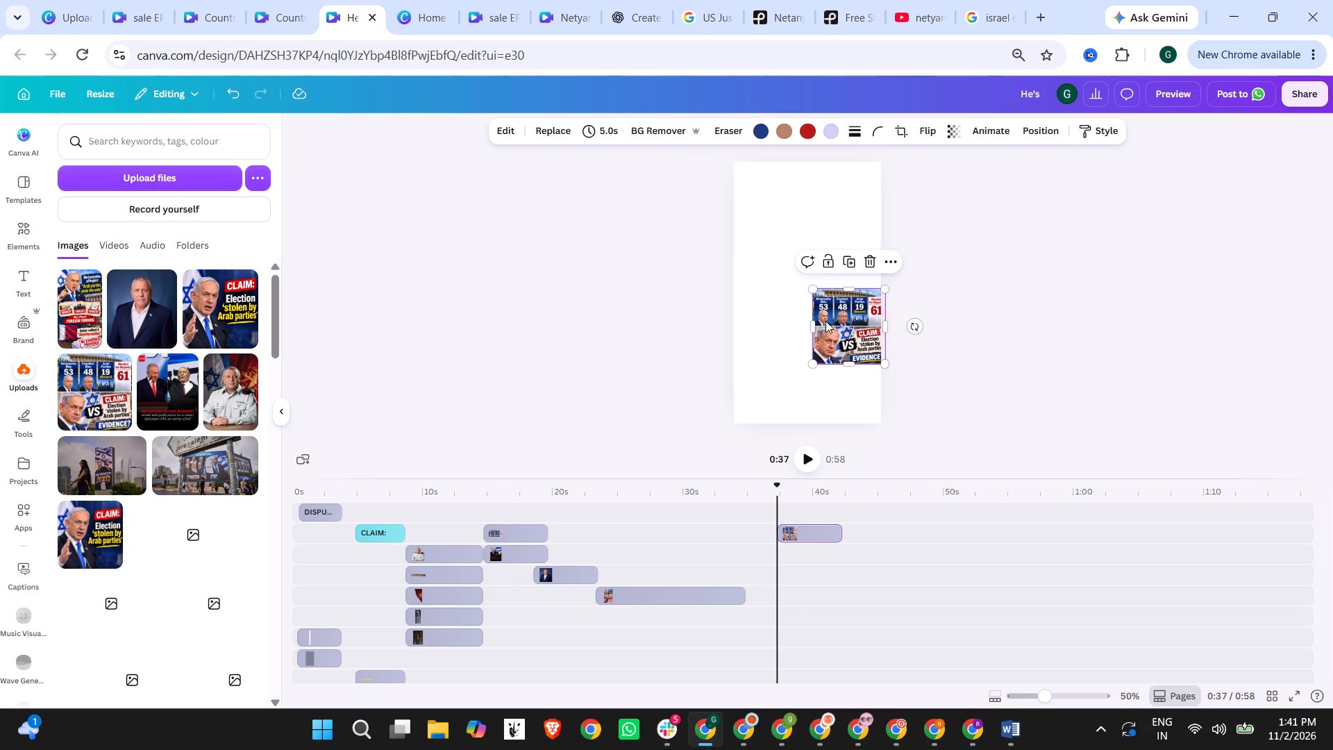
drag(825, 321, 762, 269)
Crop the "VS" image to its lower half, keeping only the Netanyahu portrait, "VS" and the "CLAIM ... EVIDENCE?" part.
ctrl+scroll(805, 285, up, 2)
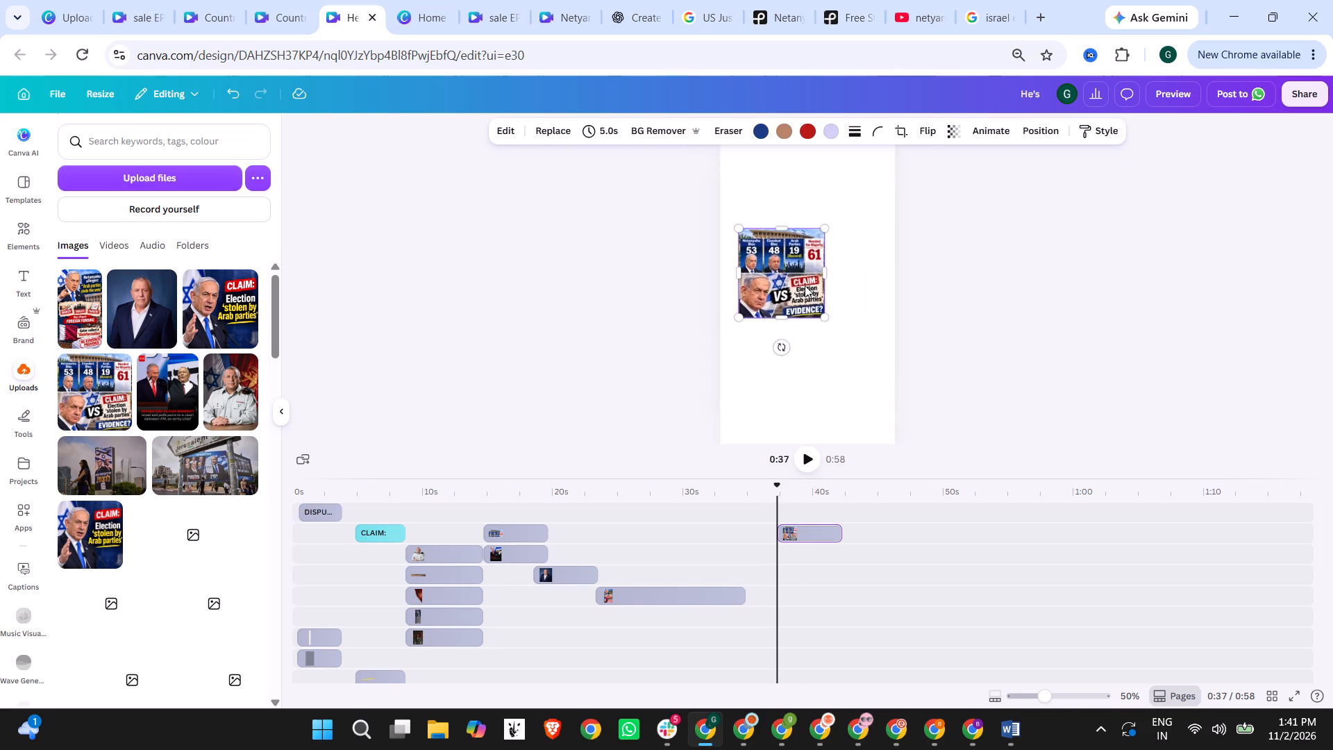
ctrl+scroll(805, 285, up, 5)
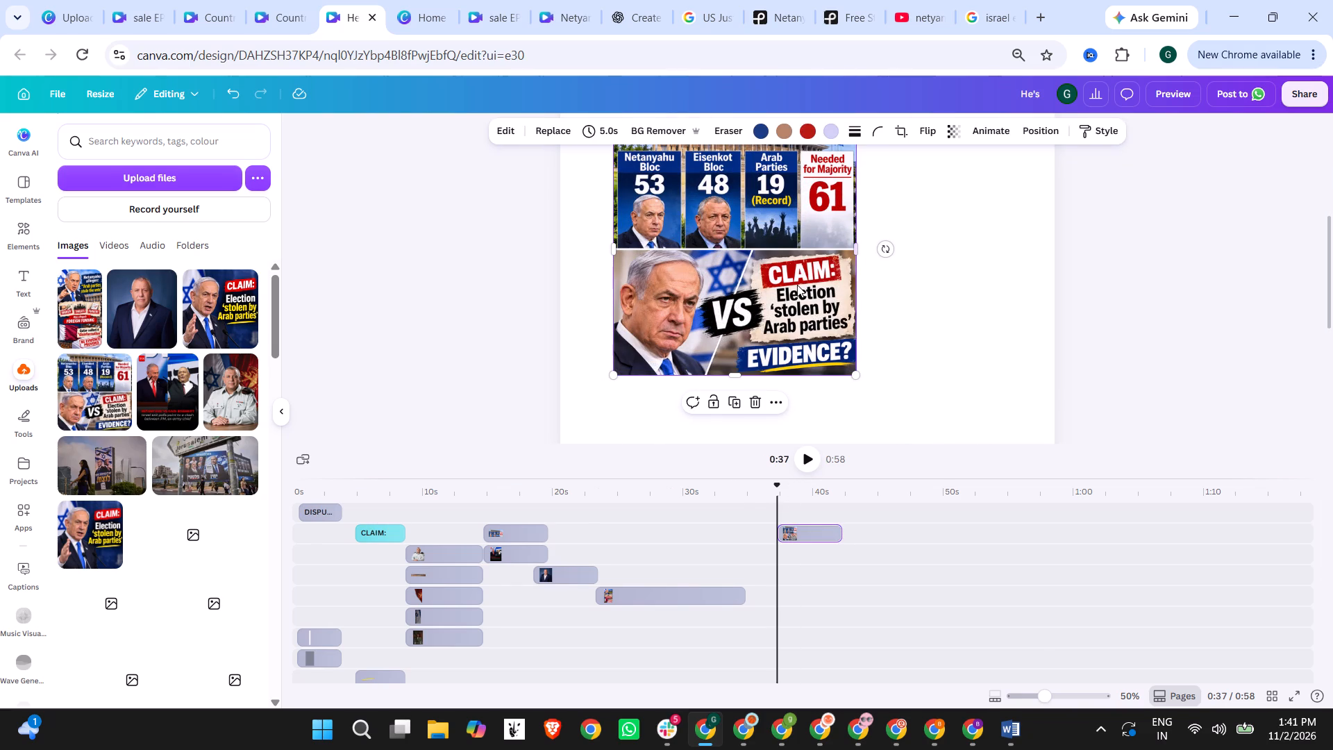
ctrl+scroll(839, 303, down, 4)
scroll(896, 303, up, 3)
scroll(943, 317, down, 1)
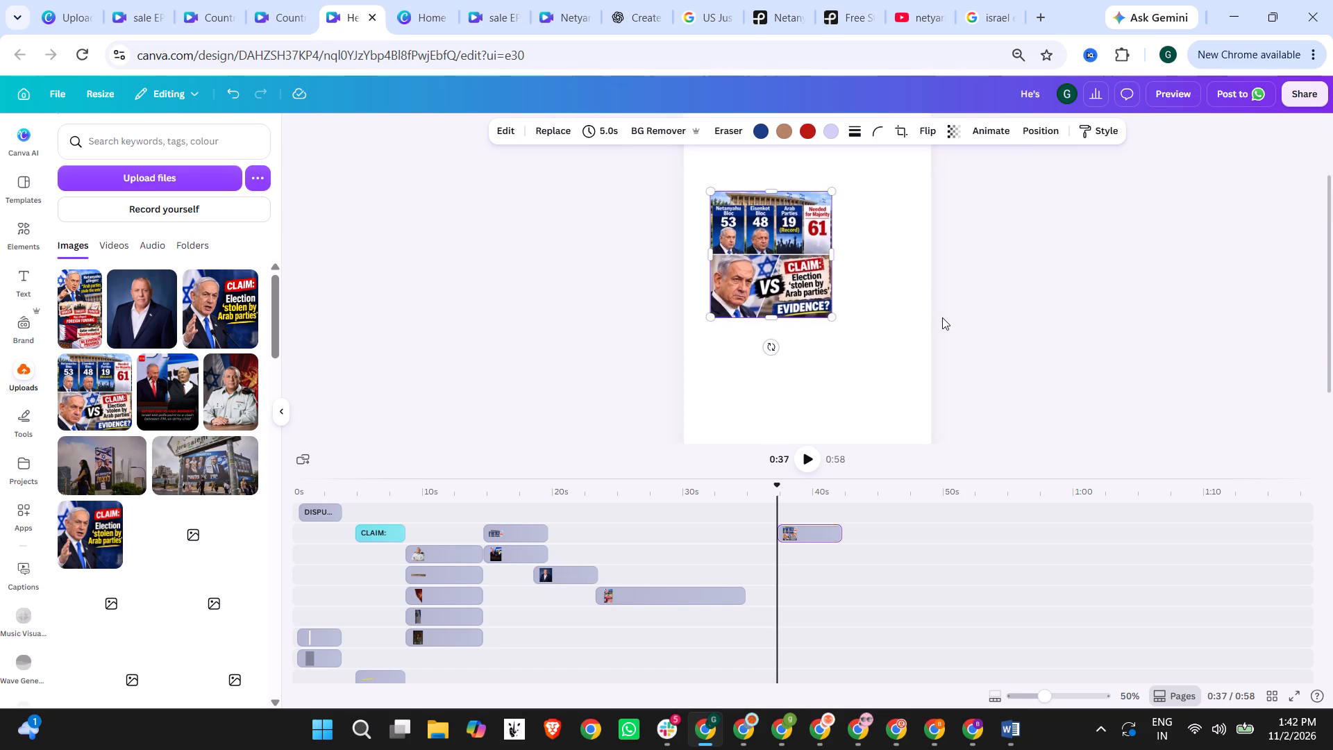
ctrl+scroll(942, 317, down, 2)
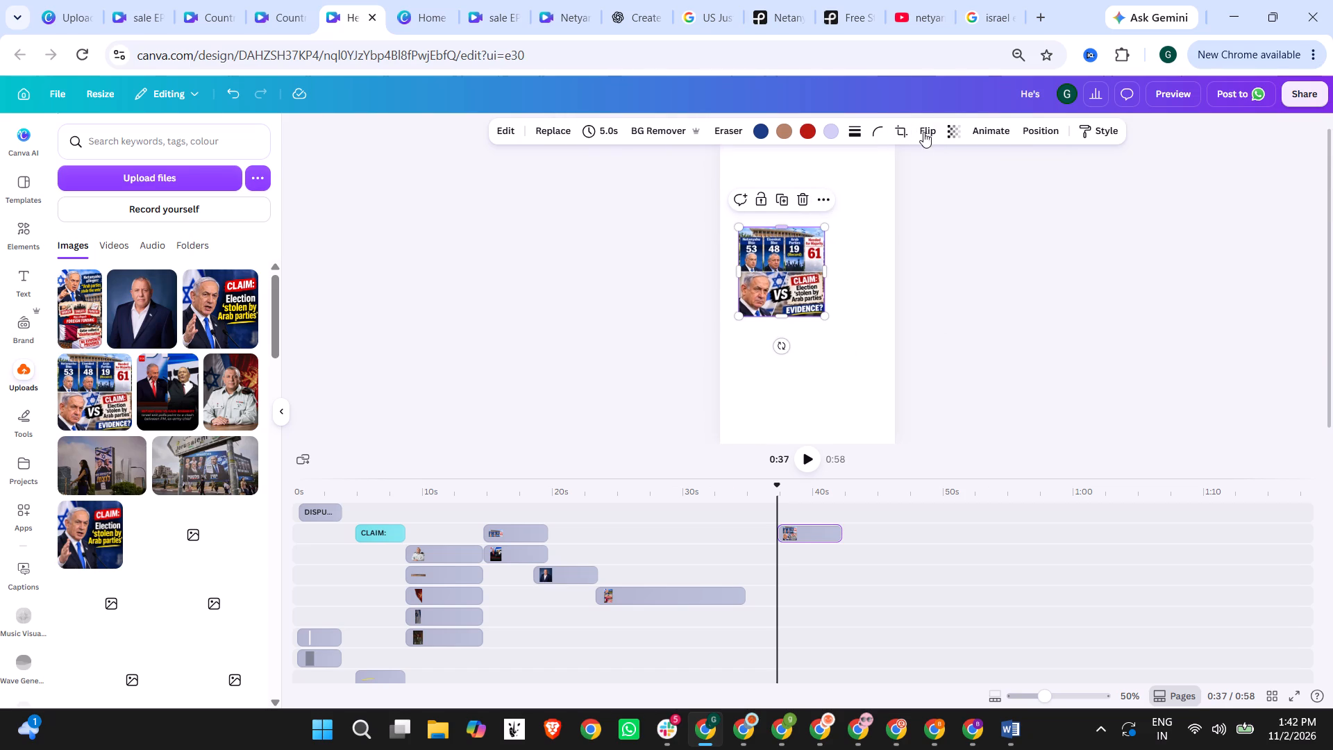
click(898, 128)
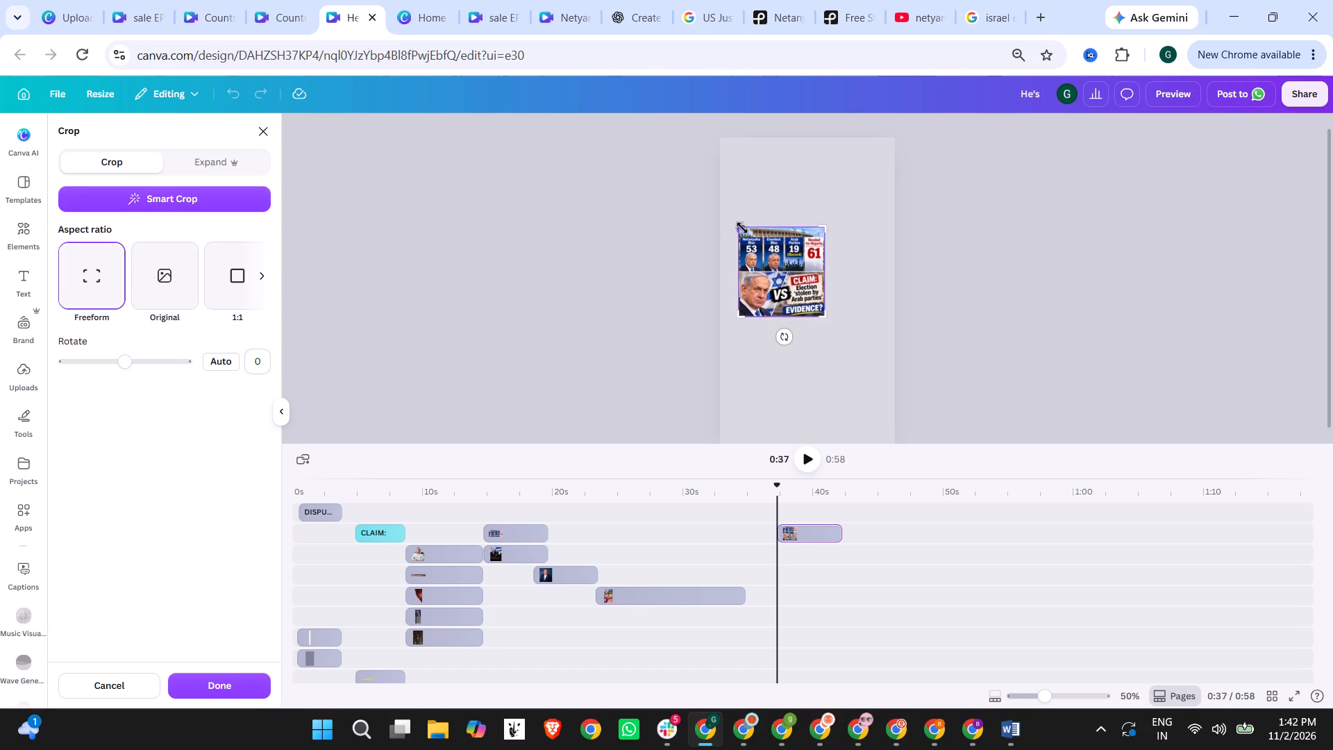
drag(741, 228, 739, 273)
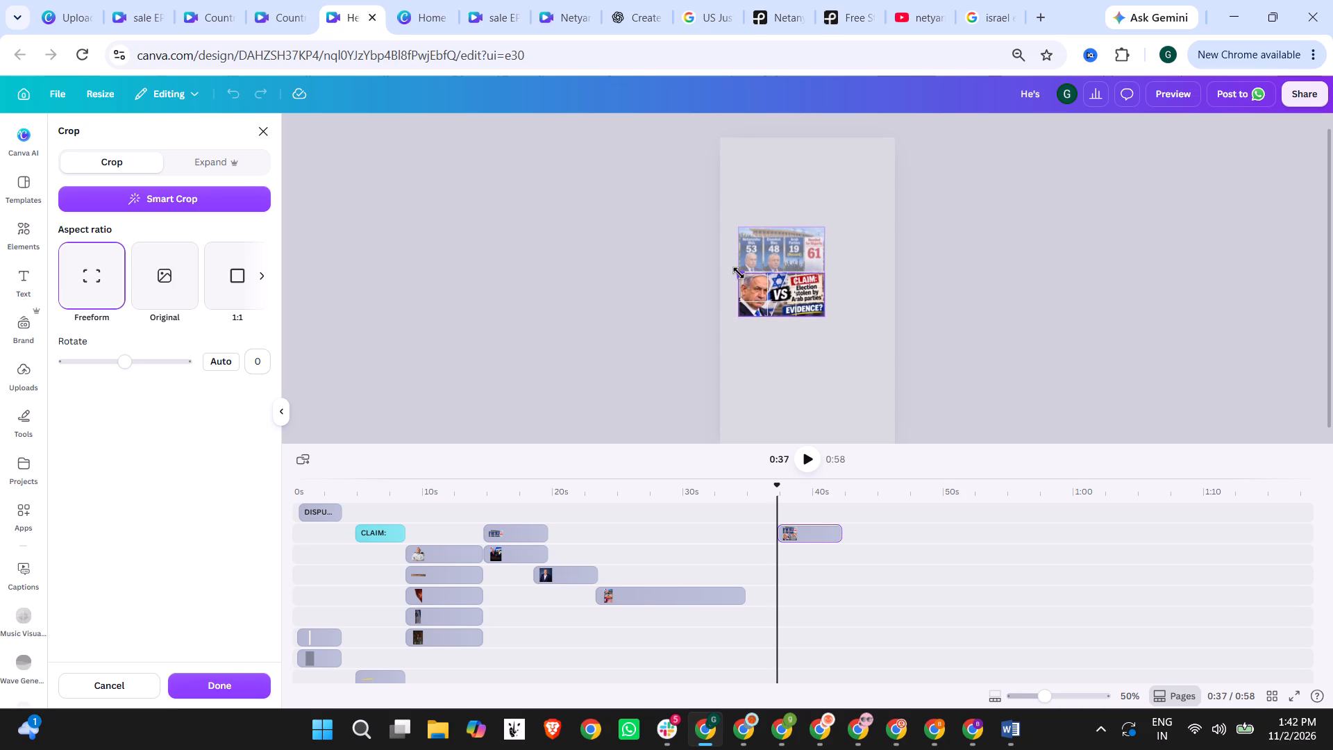
drag(739, 273, 739, 271)
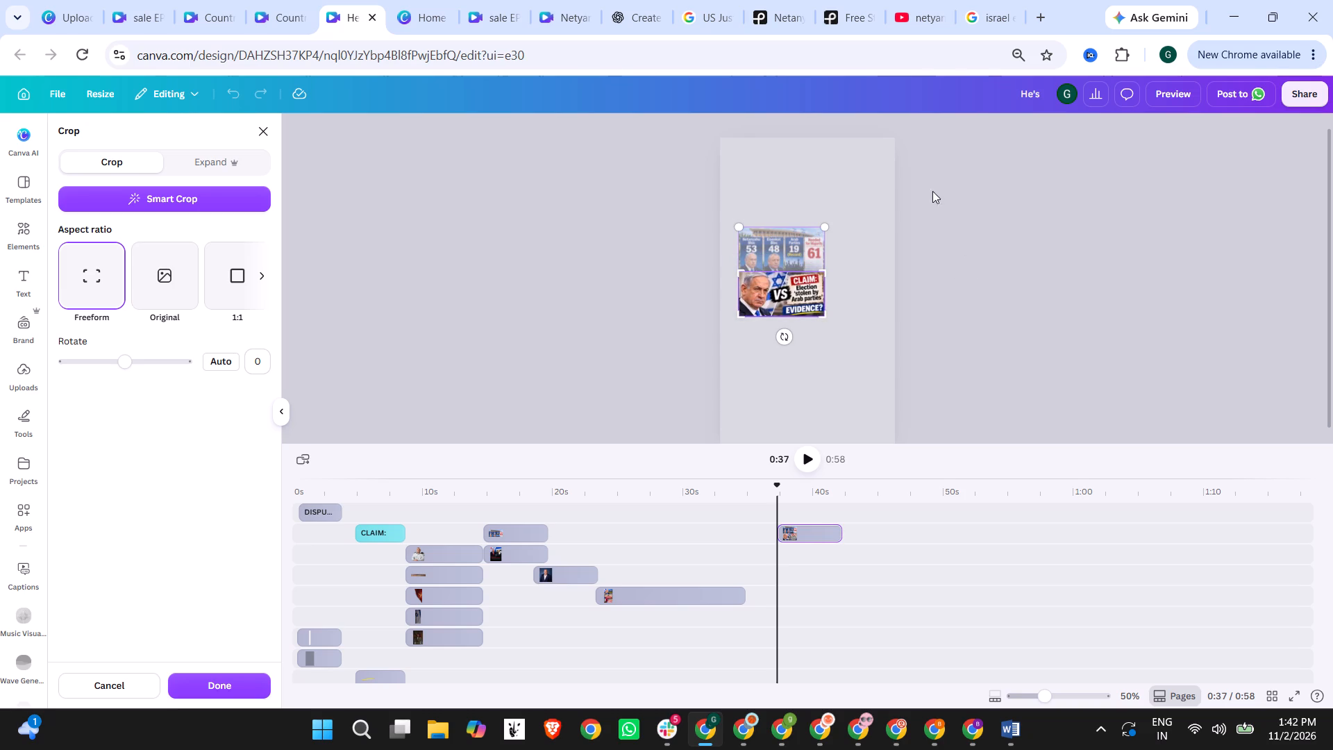
click(941, 304)
Enlarge the cropped "VS" image to the full page width and place it in the upper half of the page.
drag(794, 295, 782, 210)
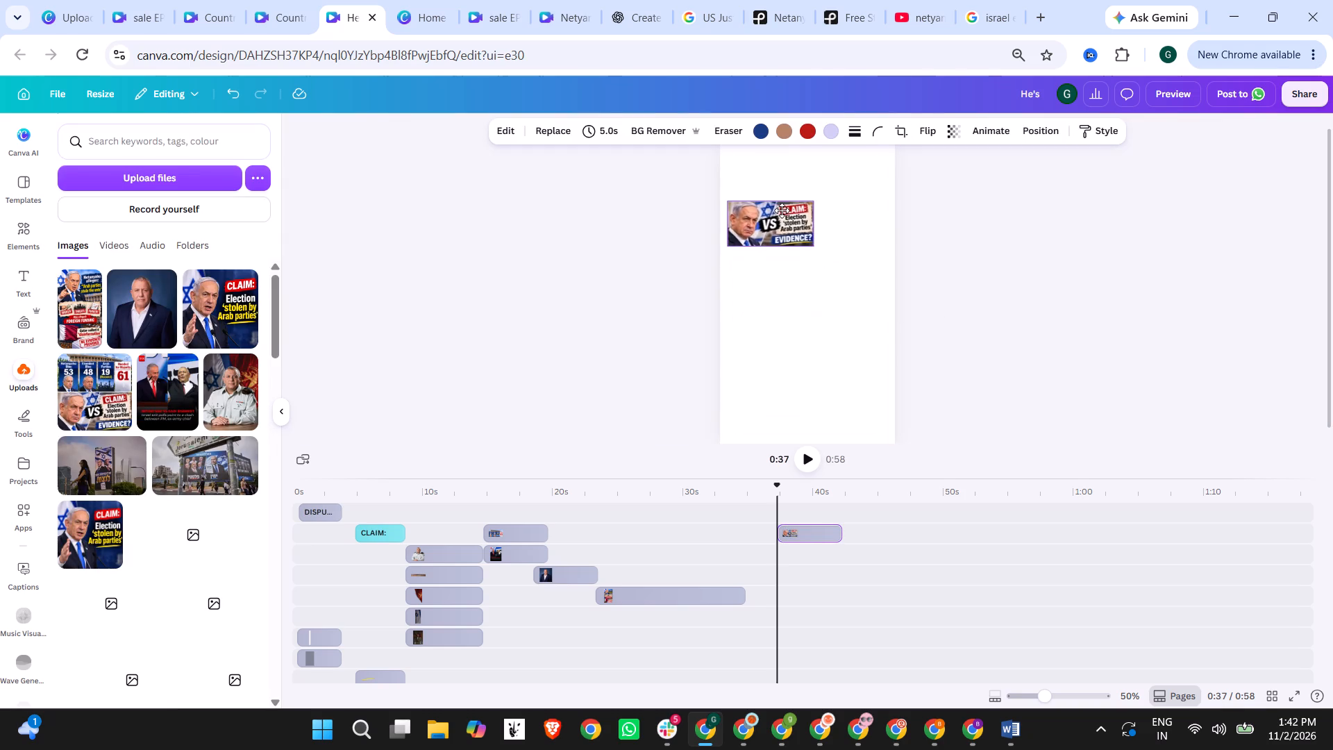
drag(782, 210, 780, 190)
drag(809, 210, 959, 369)
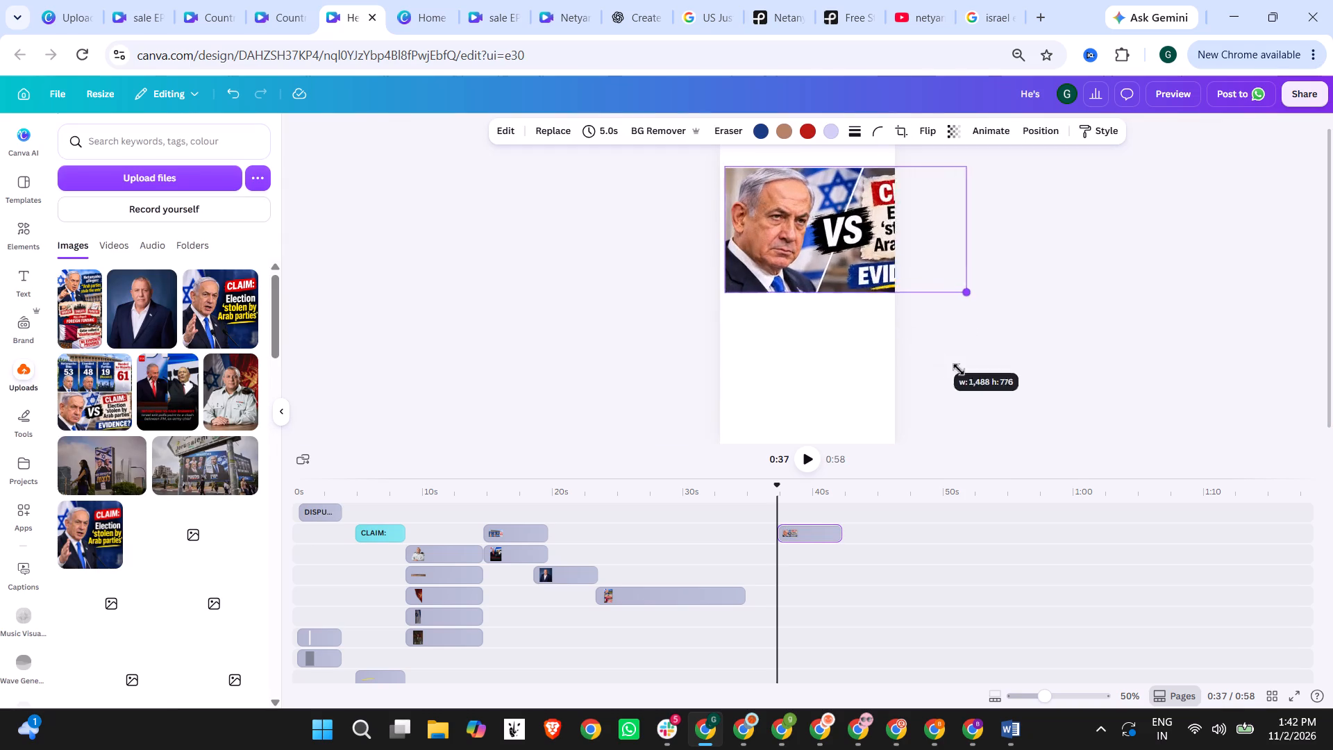
drag(959, 369, 868, 312)
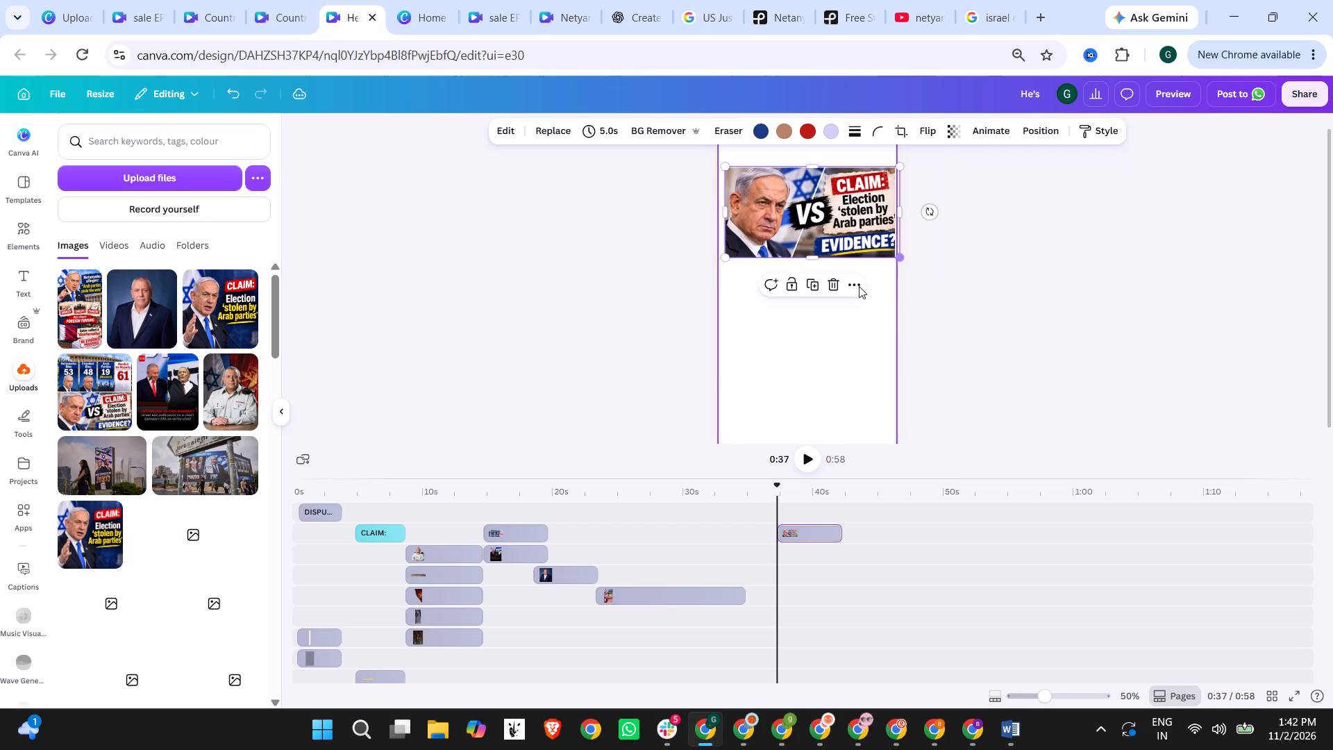
drag(850, 246, 845, 285)
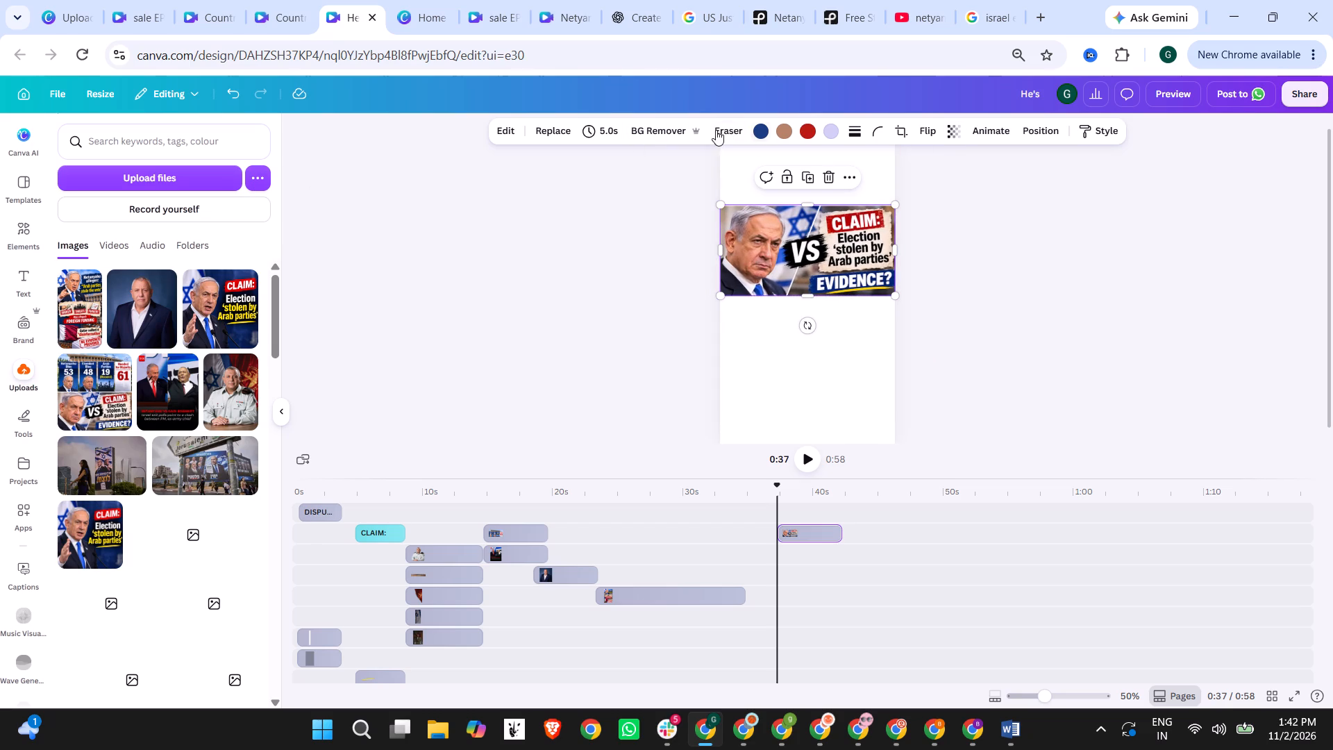
Split the cropped "VS" image into separate editable elements with Magic Layers.
double_click(1000, 129)
click(500, 136)
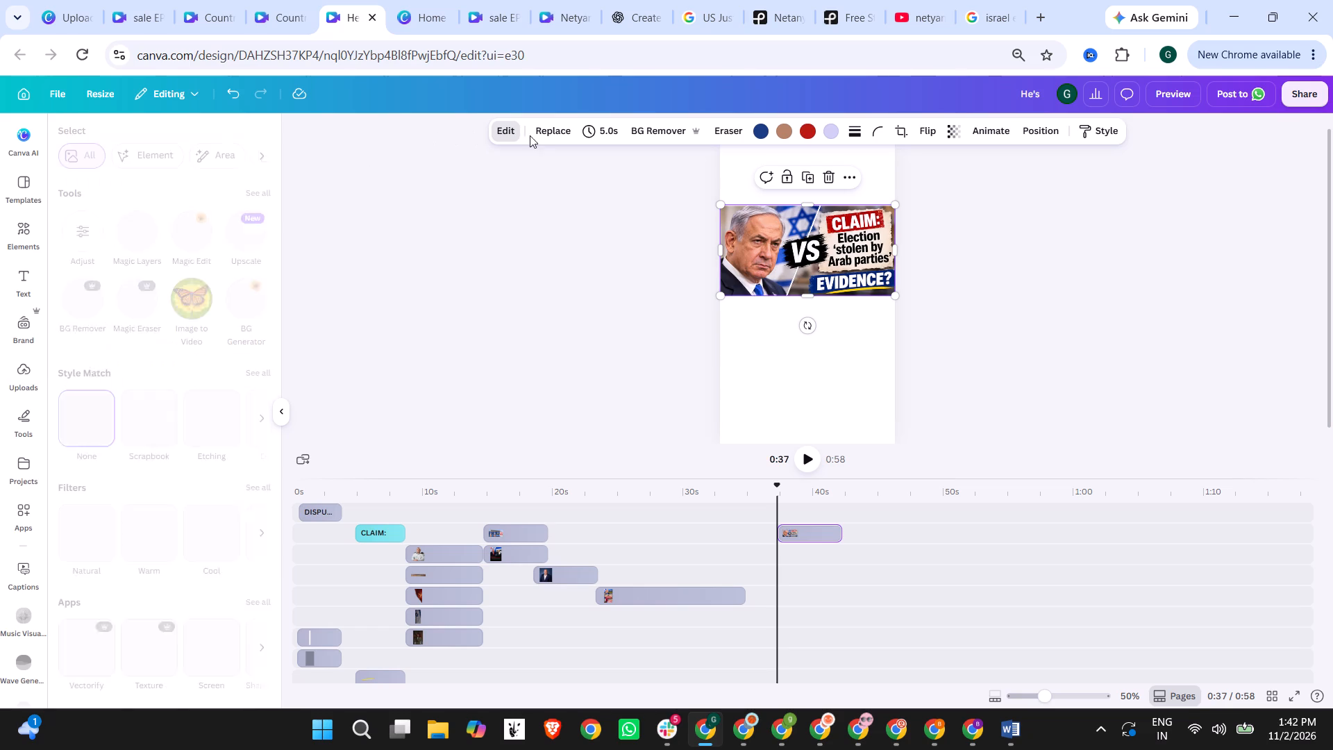
click(142, 274)
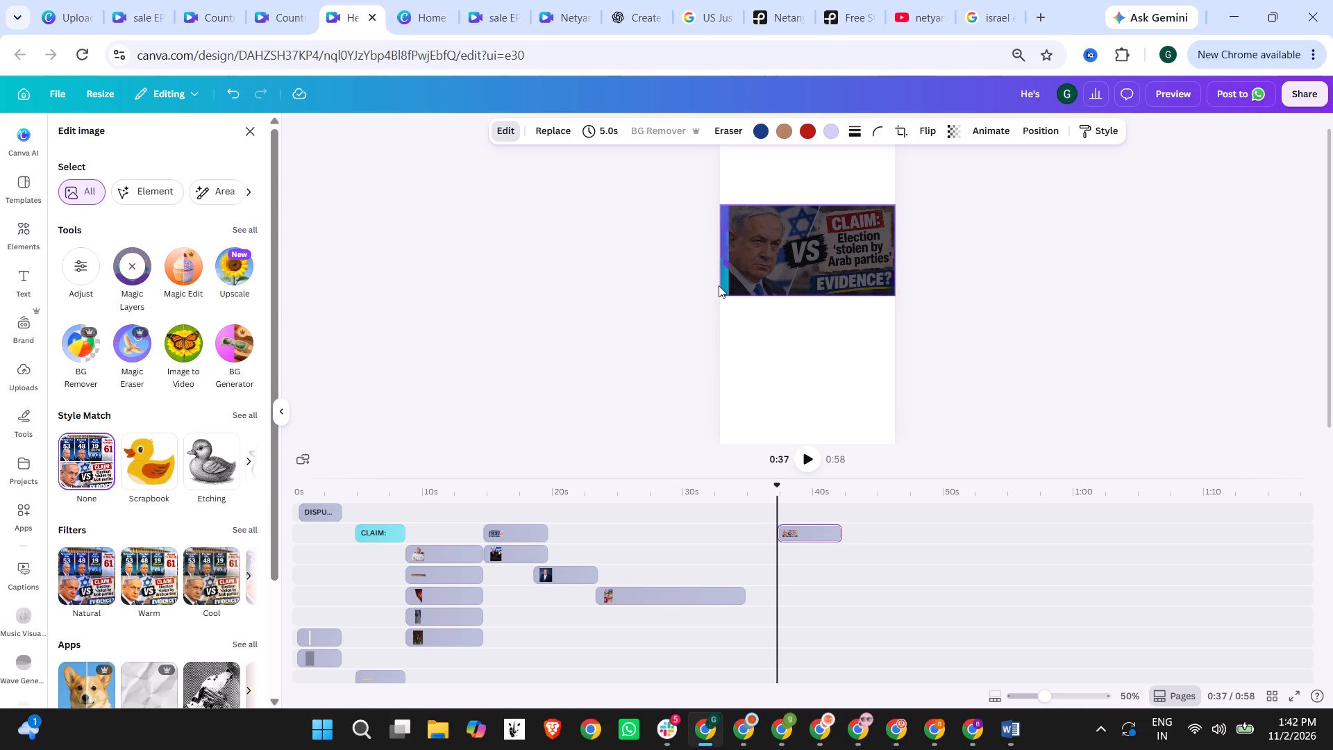
Switch to Google Images, search for "israel flag" and look through the results for a suitable picture.
click(1001, 0)
drag(380, 124, 305, 126)
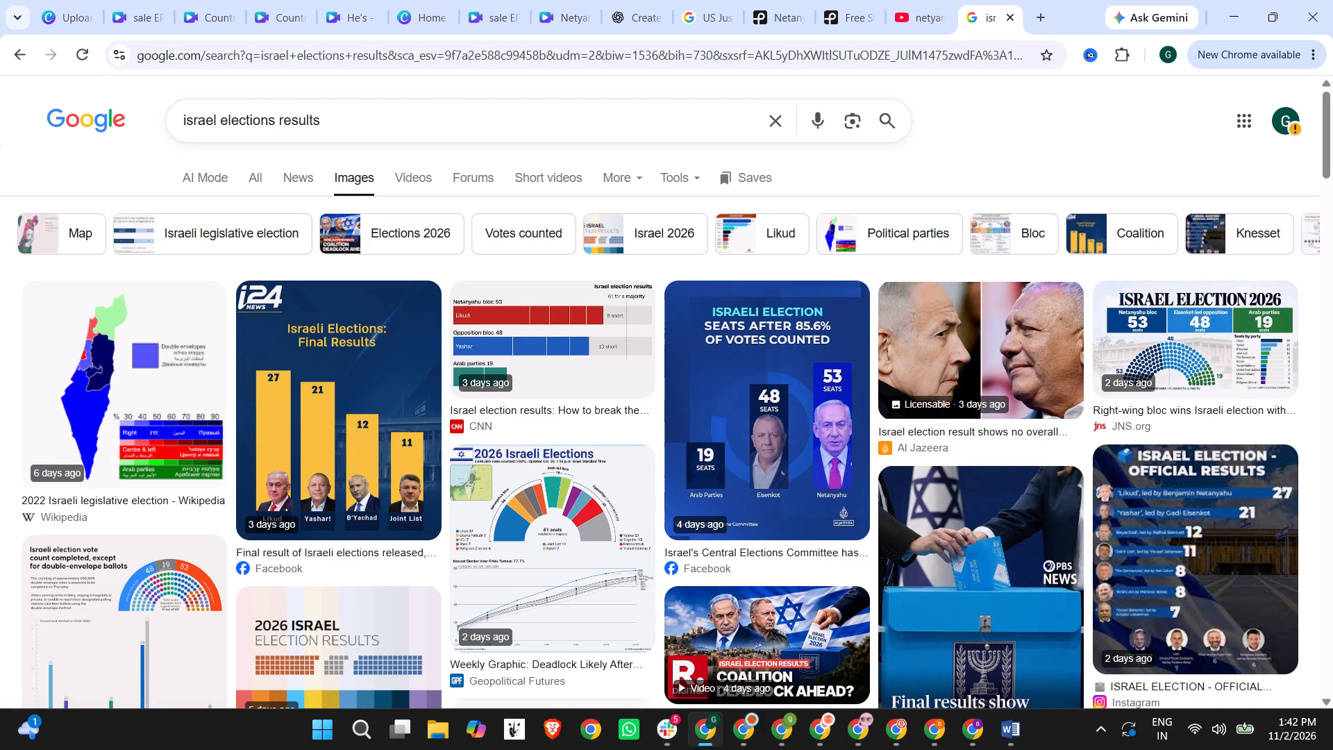
drag(305, 126, 220, 123)
text(flag)
key(Return)
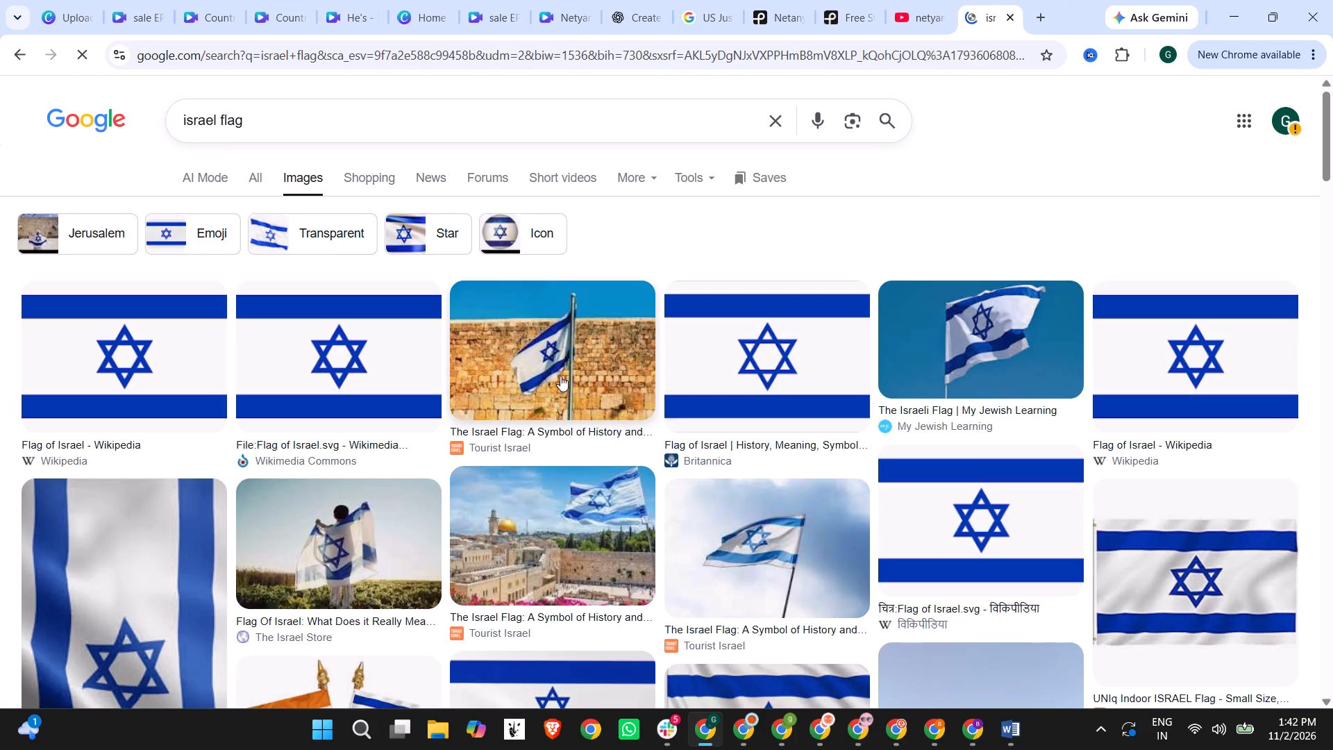
scroll(560, 368, down, 4)
scroll(630, 370, down, 2)
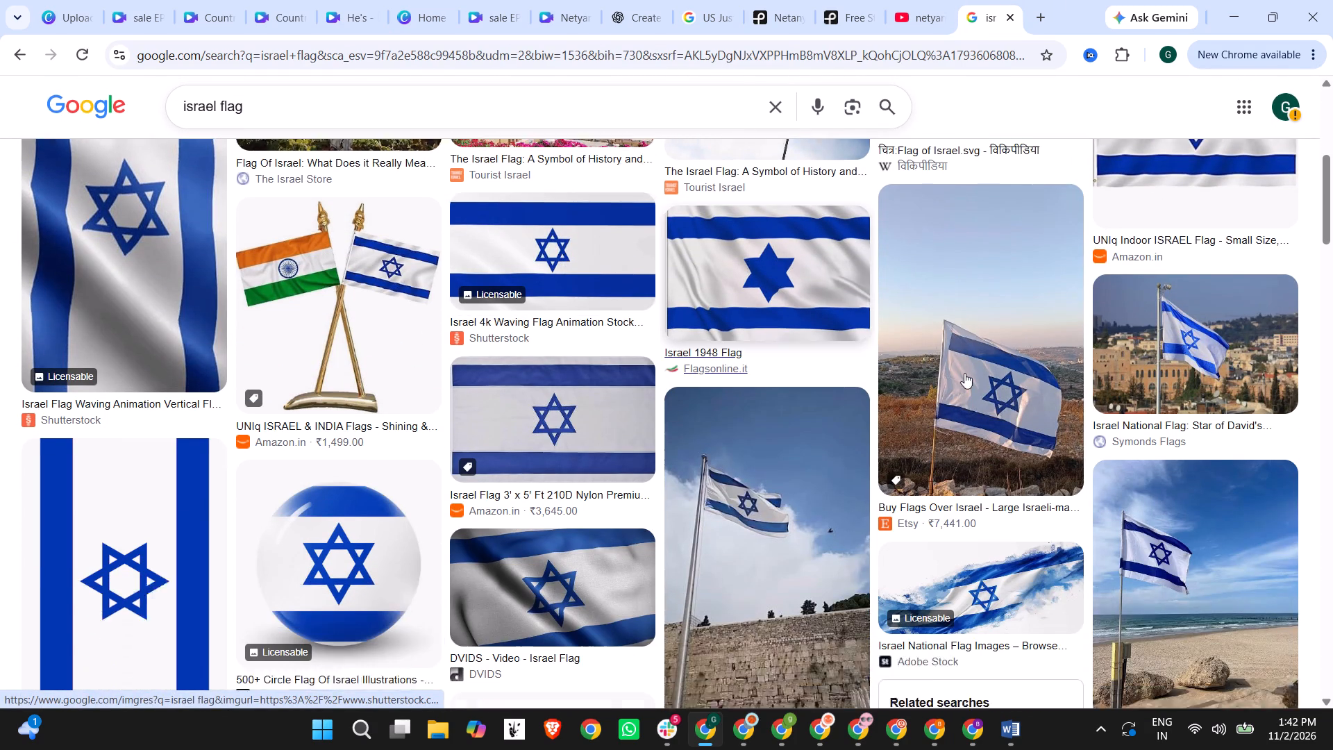
scroll(1096, 356, down, 3)
scroll(1155, 328, down, 4)
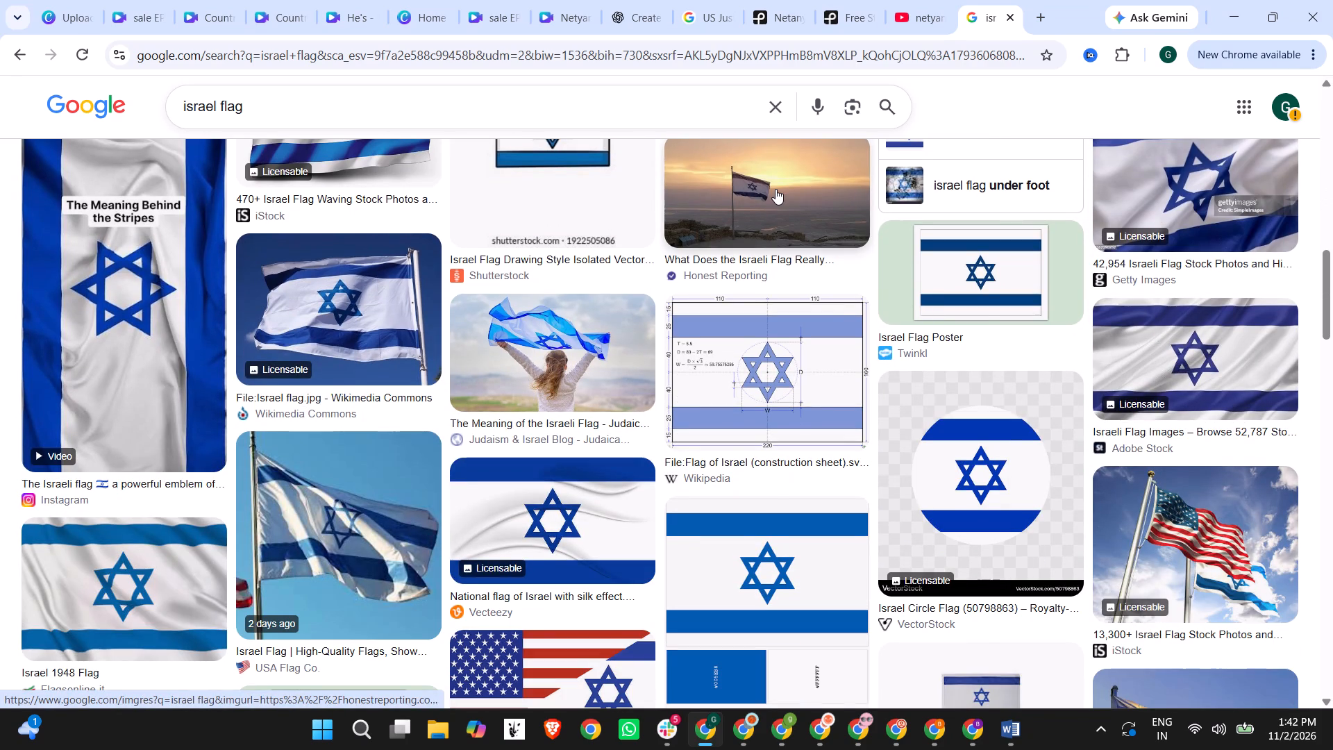
scroll(776, 189, down, 10)
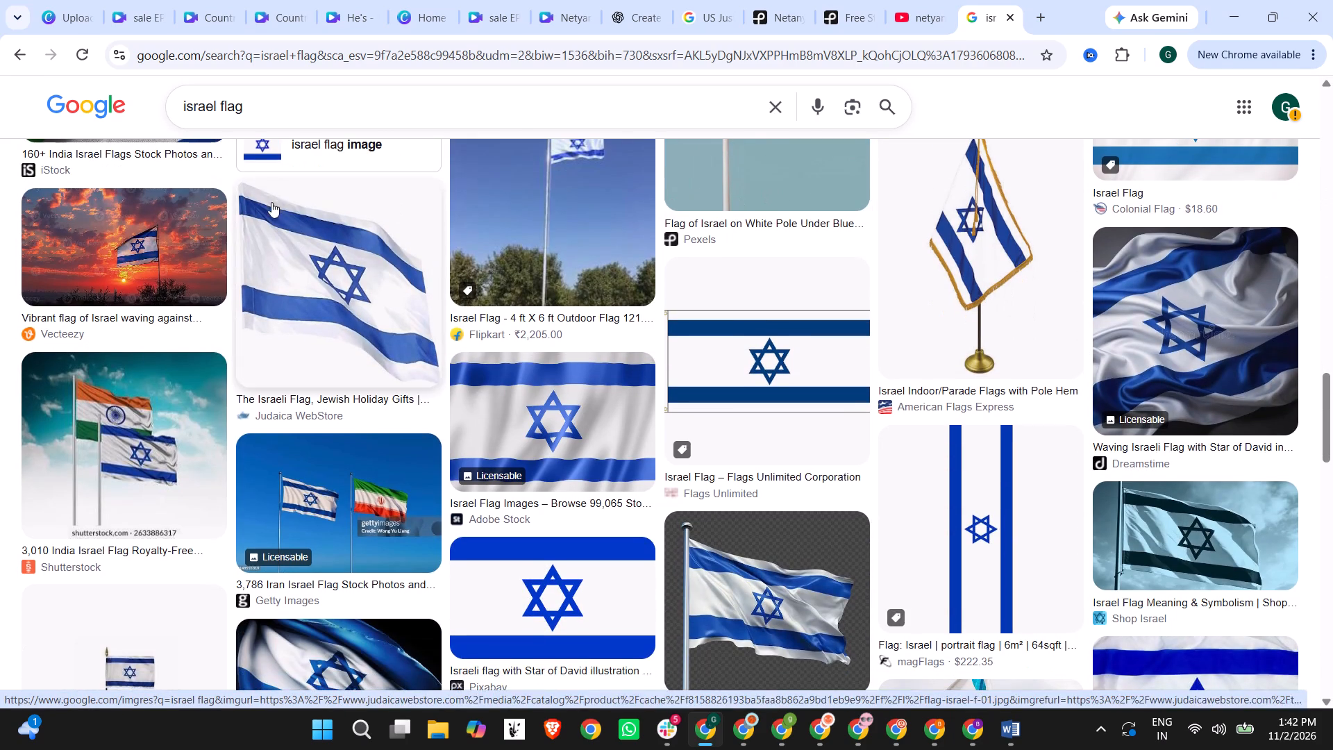
scroll(629, 272, down, 8)
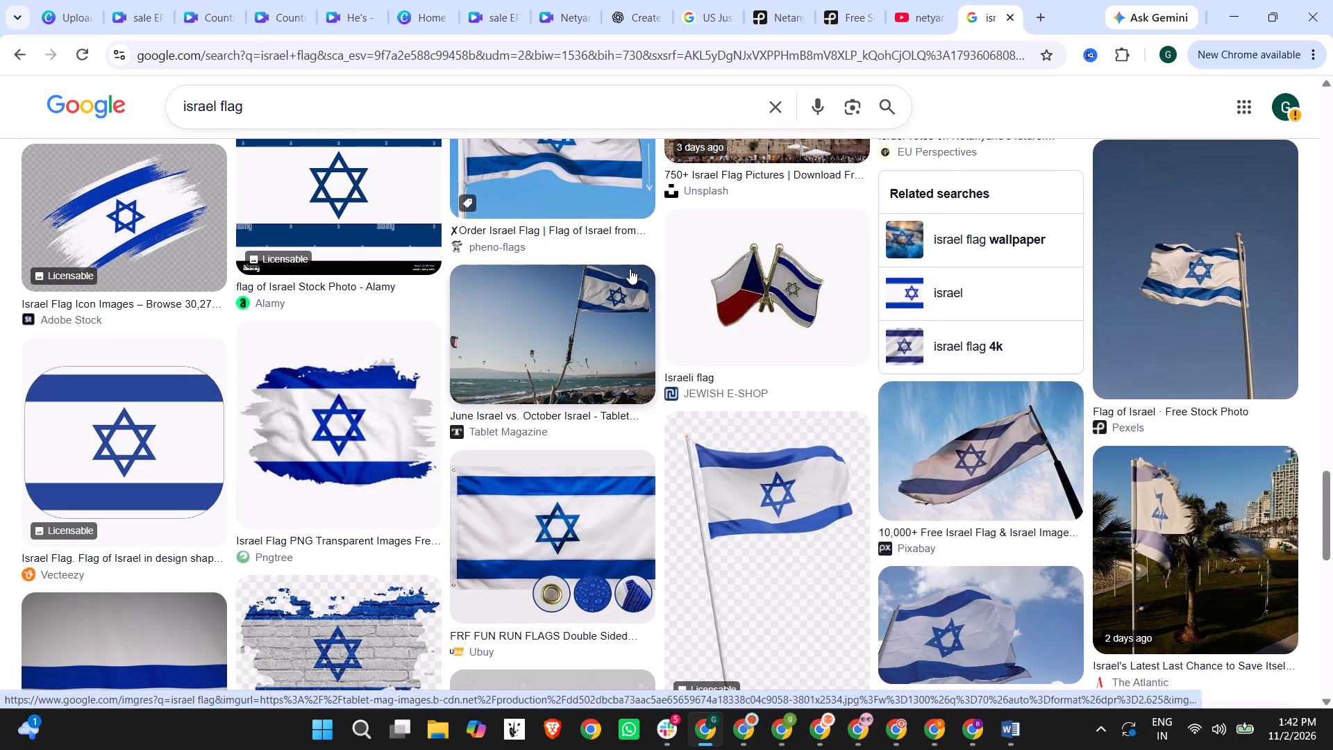
Search Google Images for "israel country with flag" and copy the "Zoom Earth Israel Palestine Country Flag" satellite map image.
drag(358, 112, 216, 109)
key(space)
text(country with flag)
key(Return)
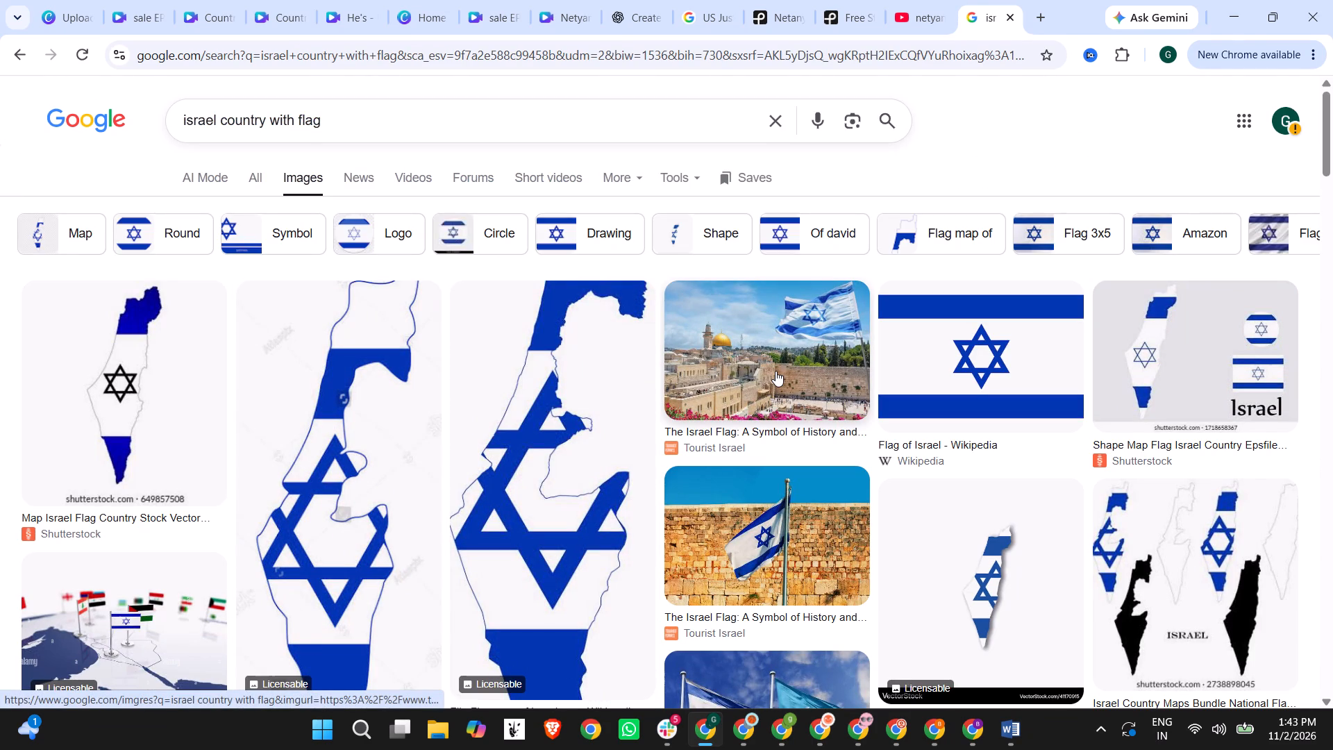
scroll(778, 370, down, 7)
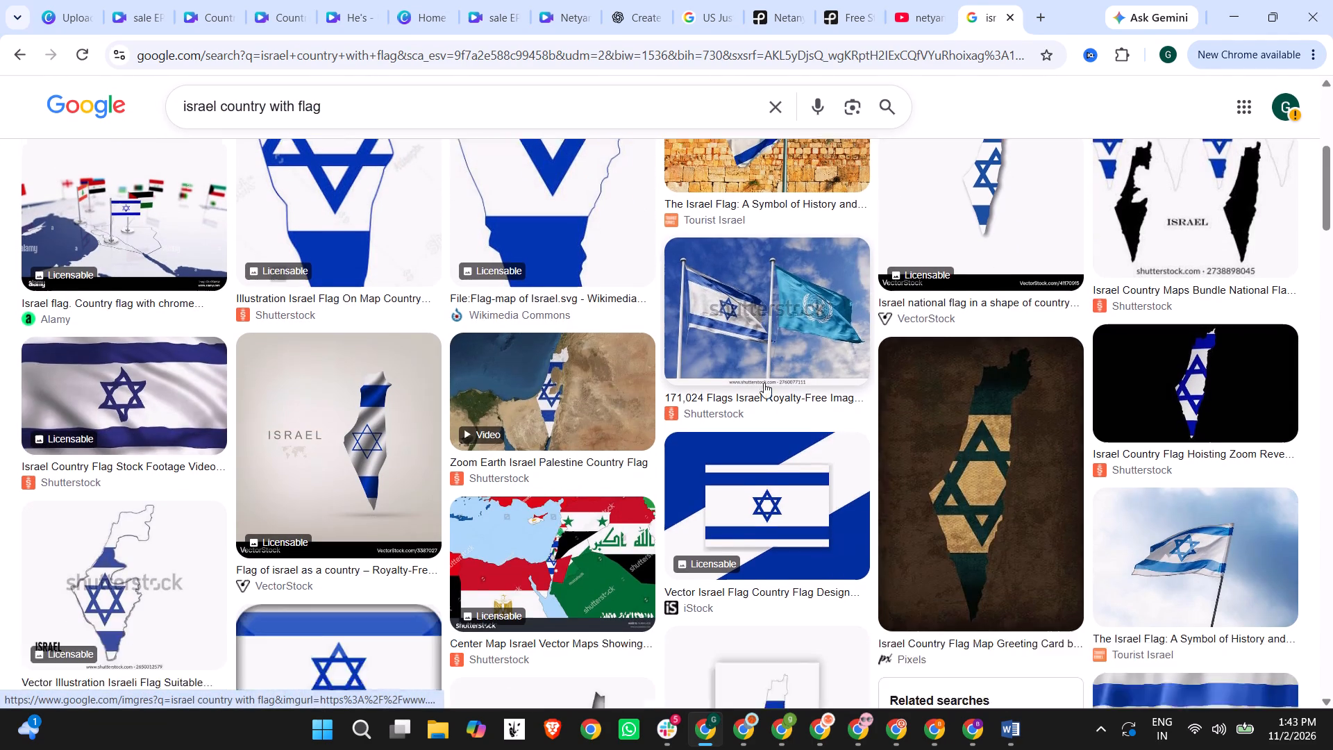
scroll(764, 383, down, 1)
scroll(764, 383, up, 3)
click(547, 380)
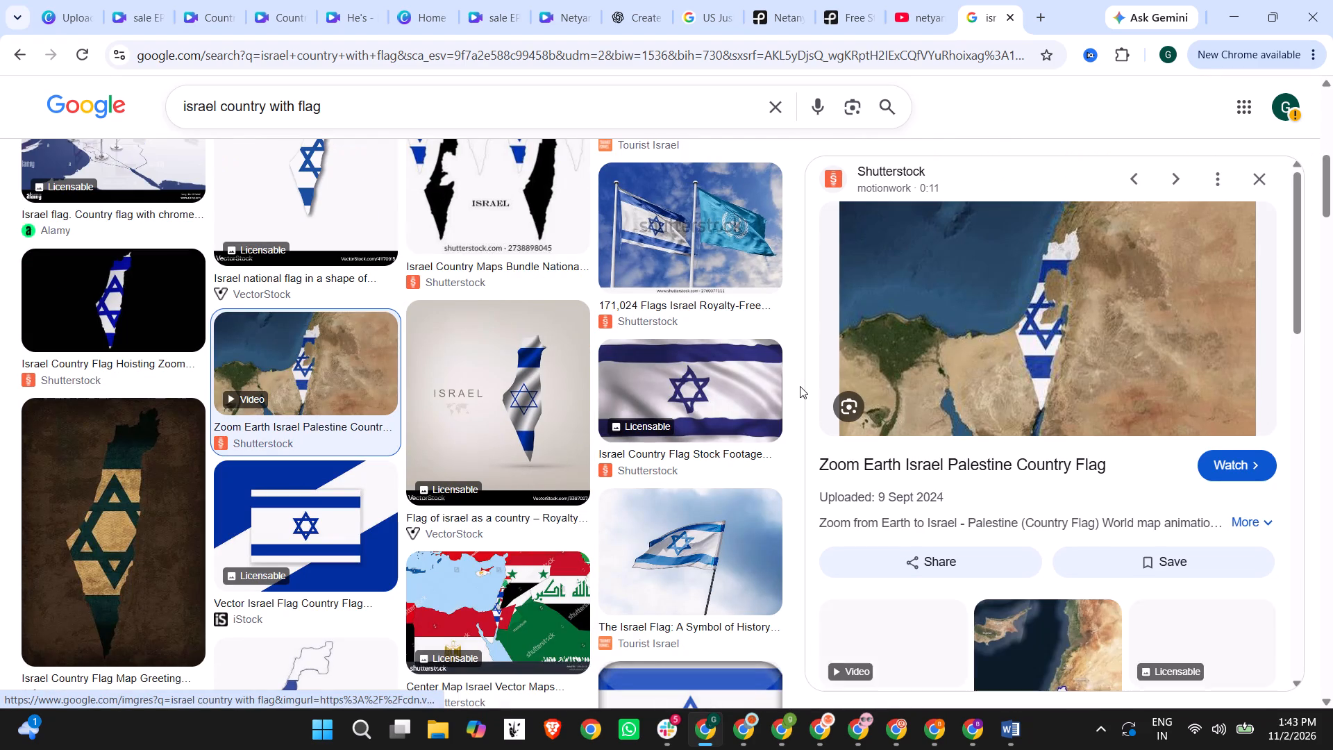
right_click(1043, 323)
click(1141, 594)
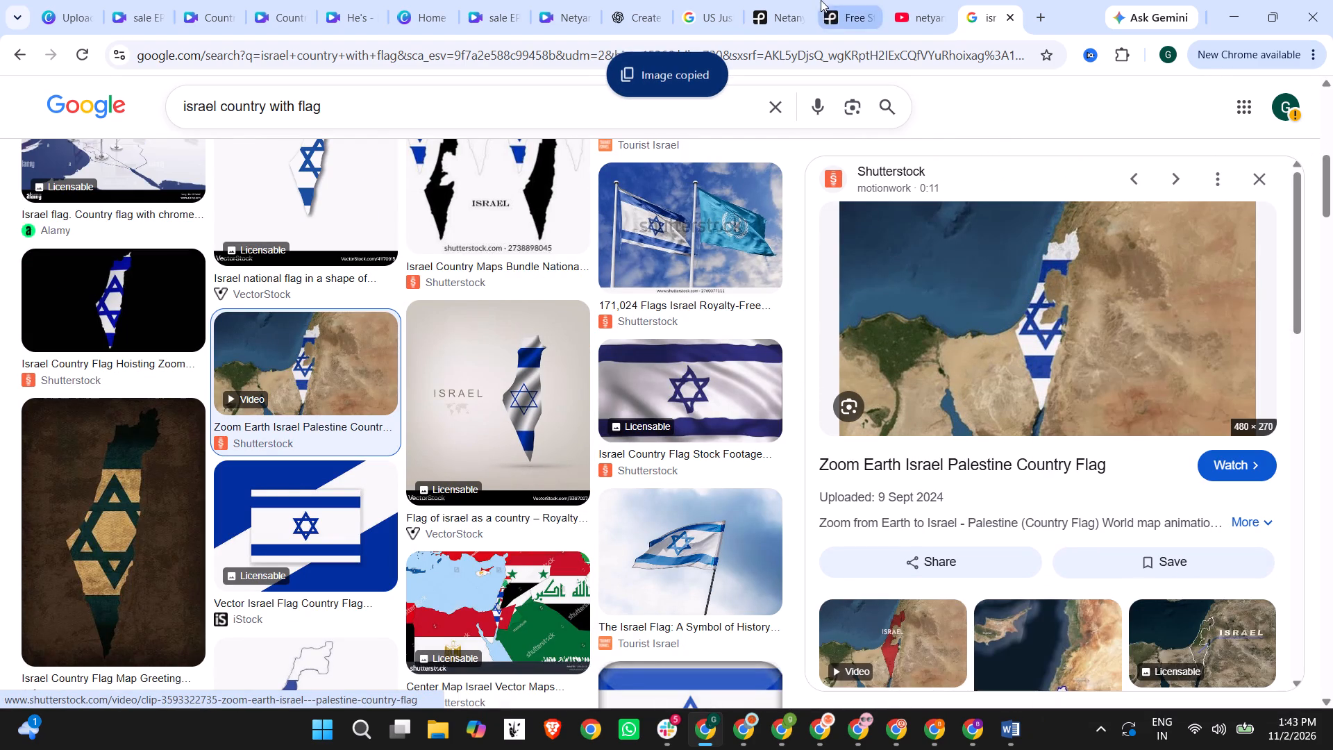
Return to the Canva video and paste the copied Israel satellite map image into the timeline at about 0:29.
click(338, 0)
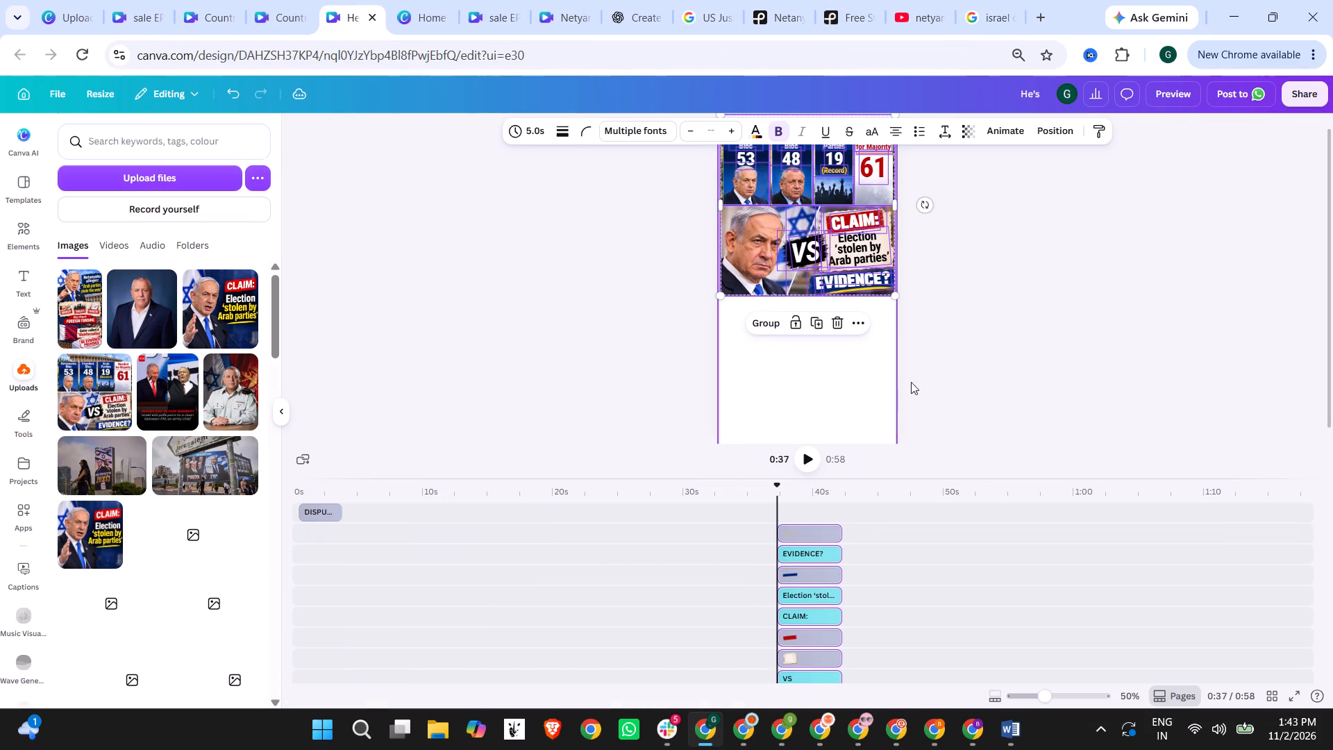
click(982, 361)
scroll(966, 340, up, 2)
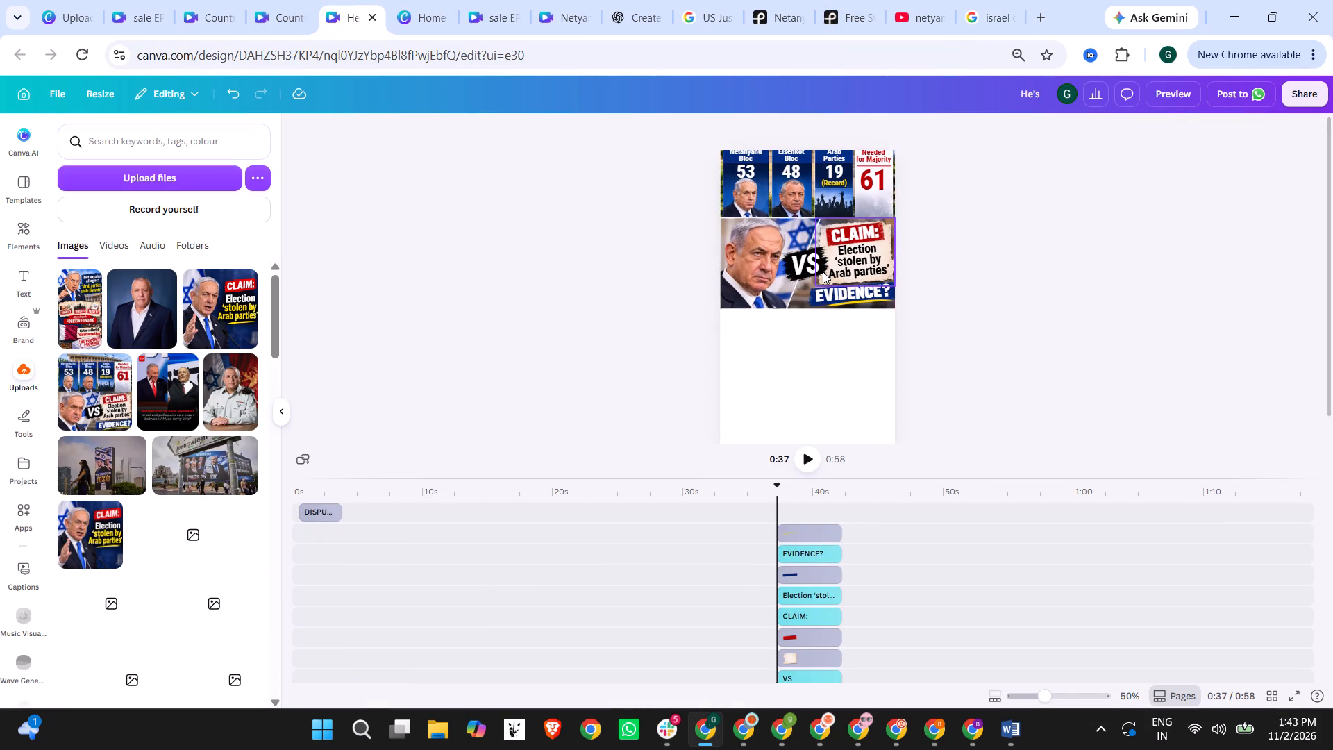
click(823, 272)
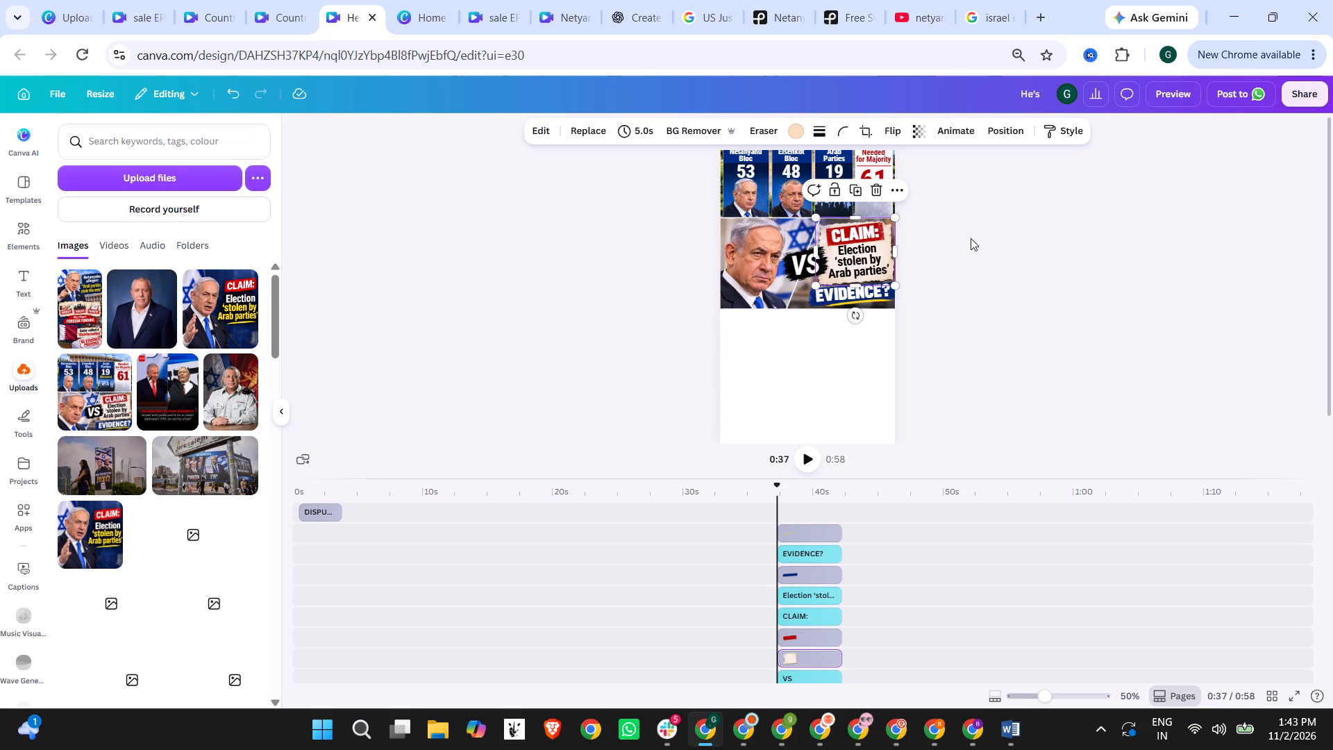
click(971, 238)
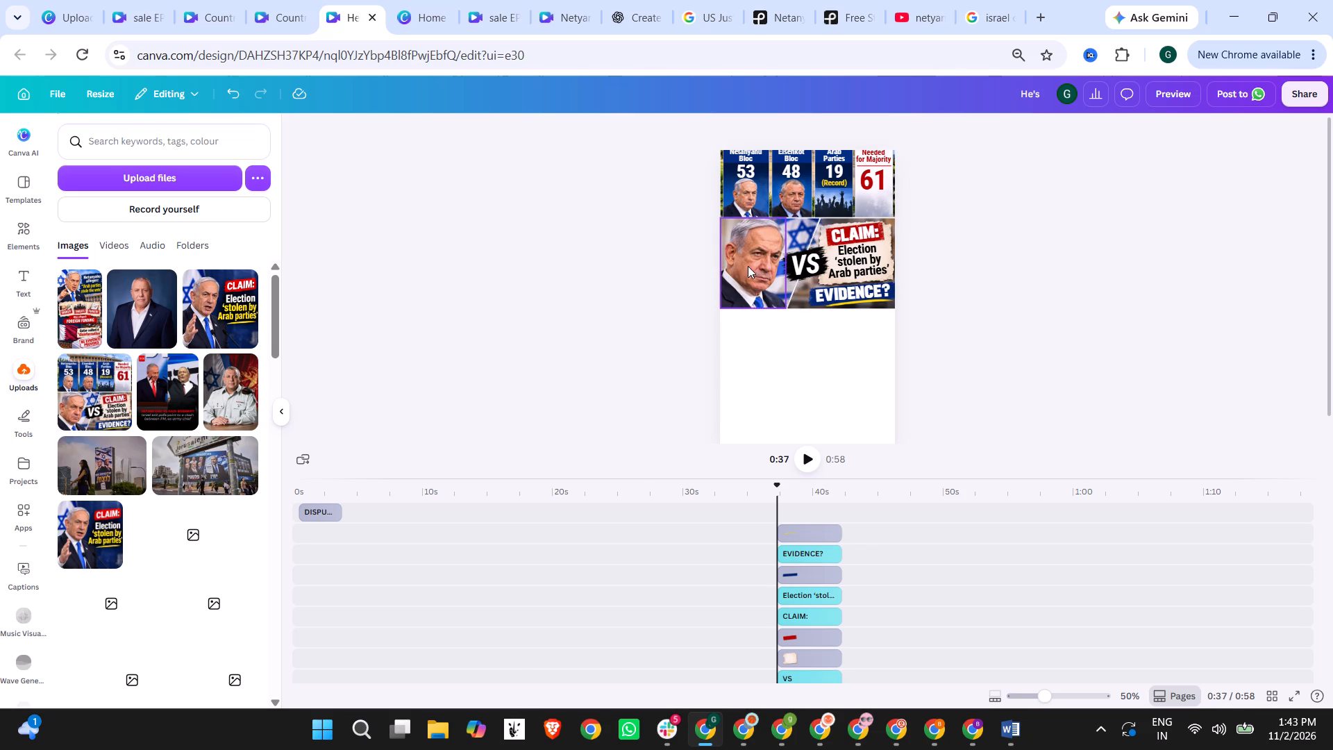
scroll(878, 605, down, 5)
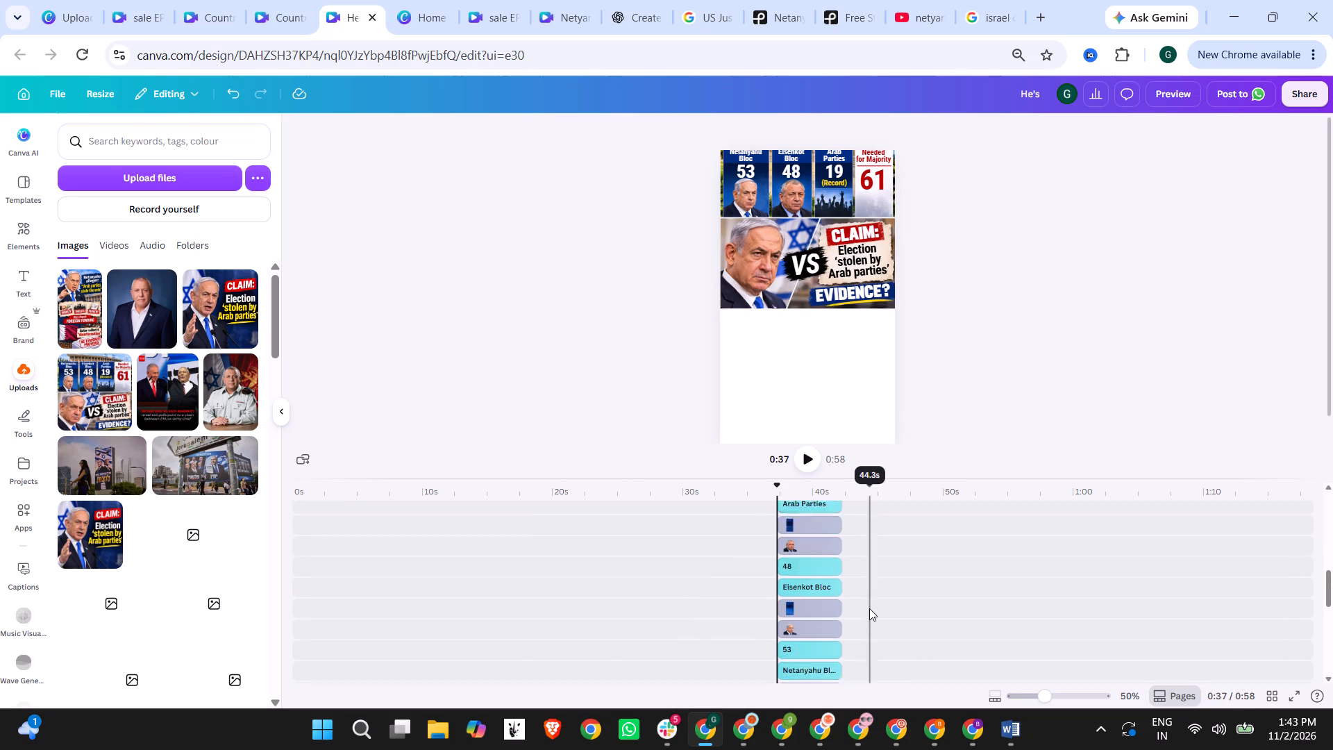
scroll(853, 614, up, 11)
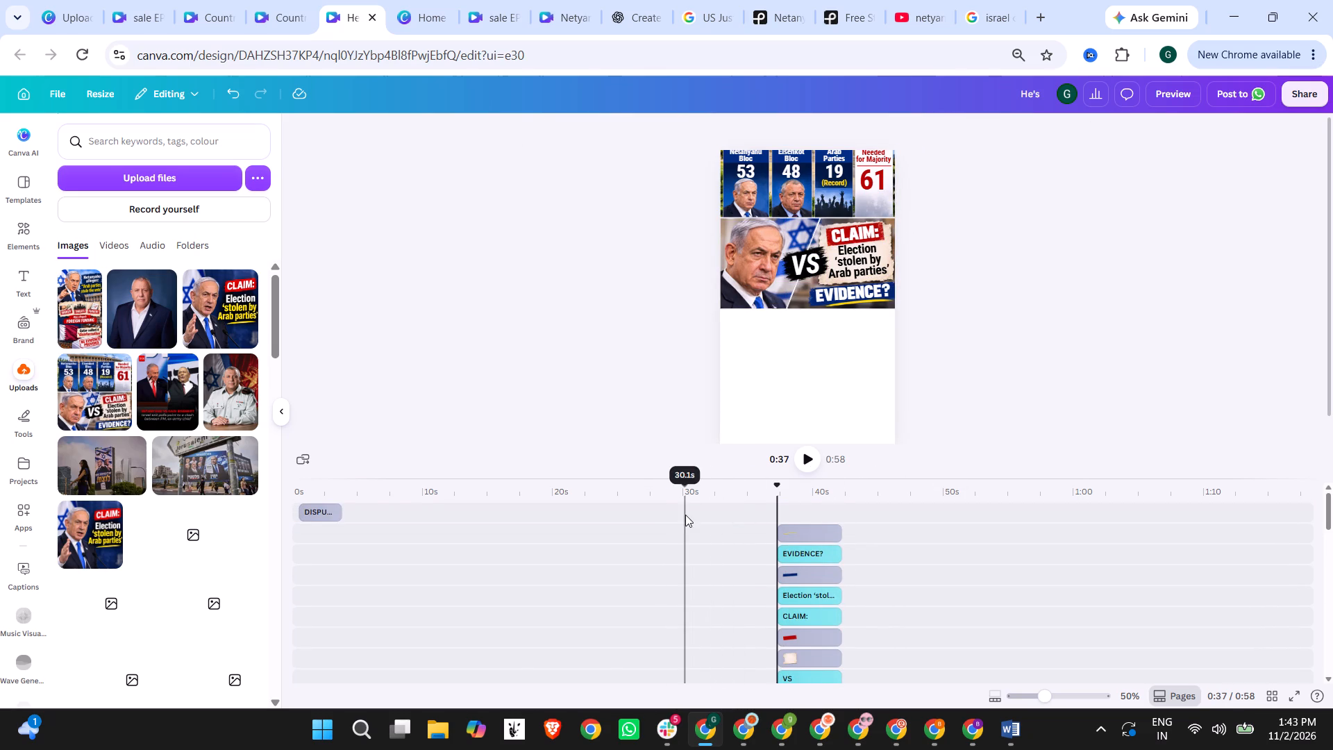
click(678, 517)
key(ctrl+v)
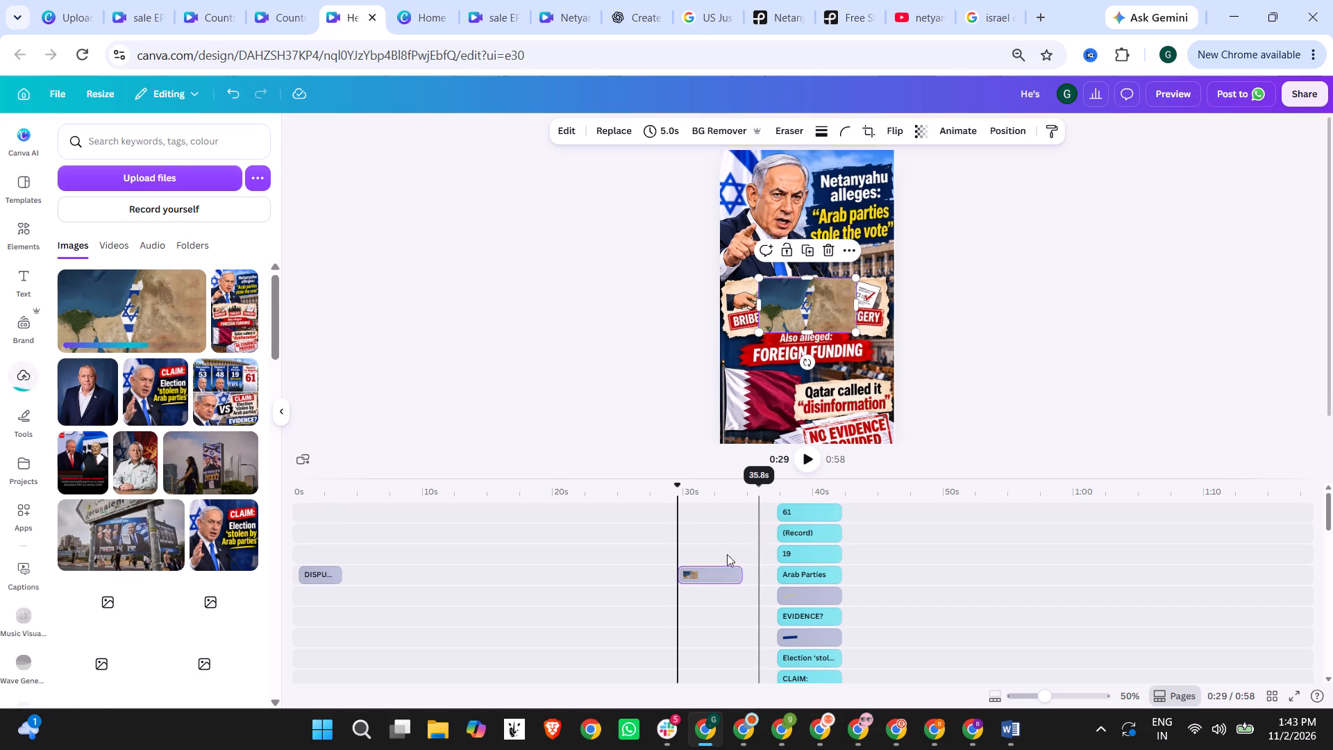
Move the pasted map clip down the timeline layers to sit directly beneath the "Netanyahu alleges" poster clip.
scroll(706, 548, down, 3)
scroll(770, 587, down, 5)
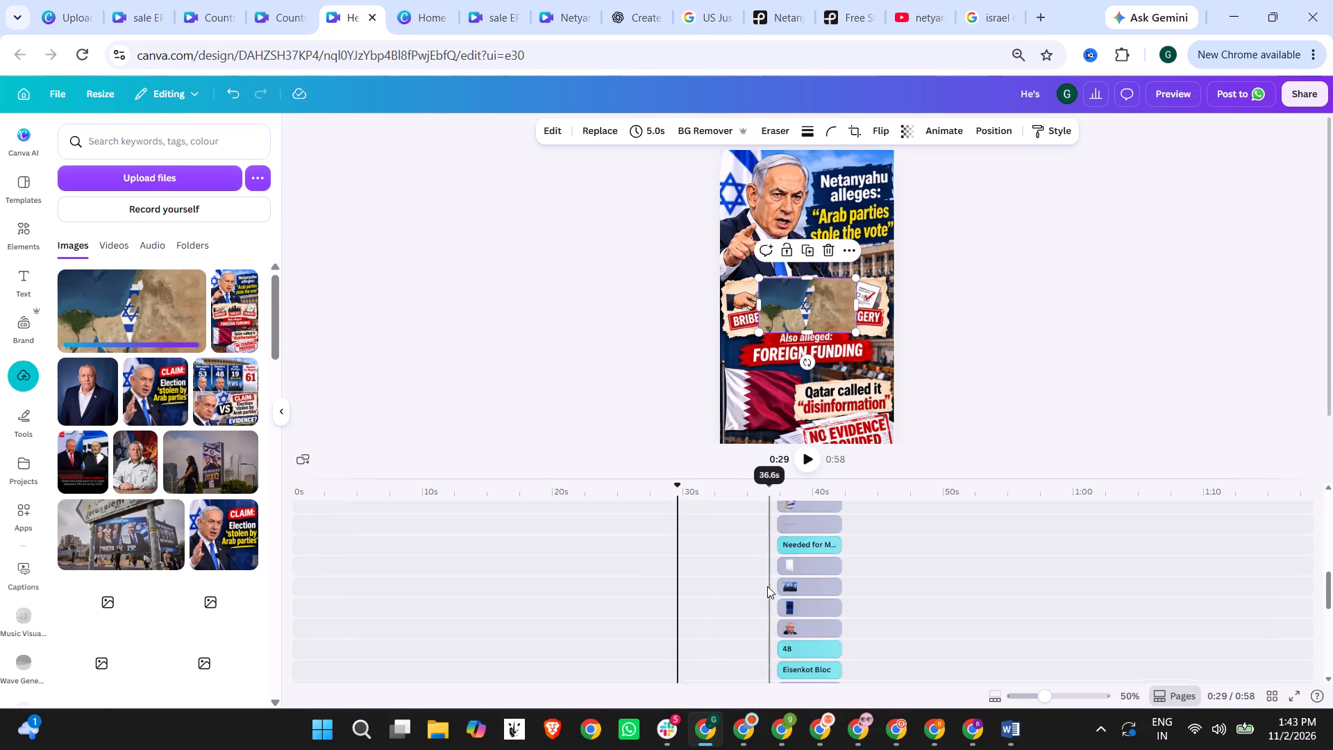
scroll(767, 585, up, 1)
scroll(711, 574, up, 4)
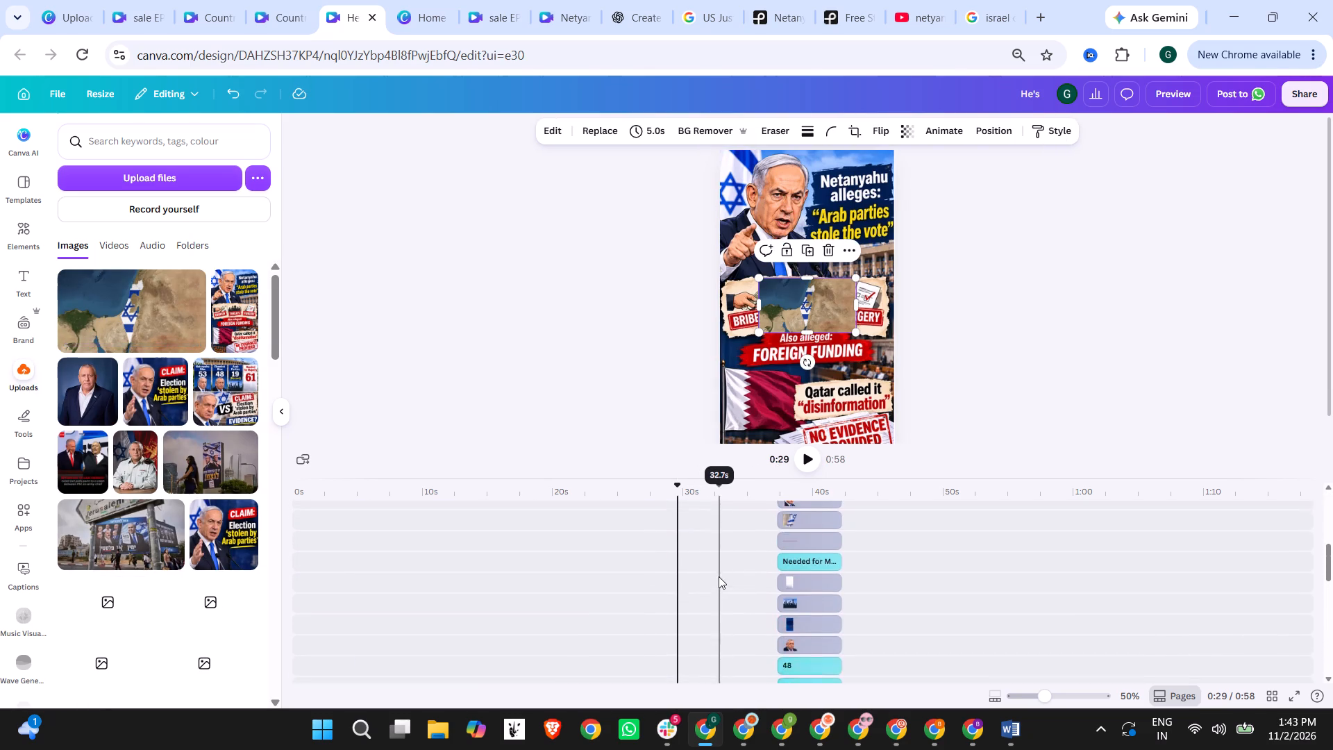
scroll(713, 564, up, 3)
drag(712, 574, 706, 748)
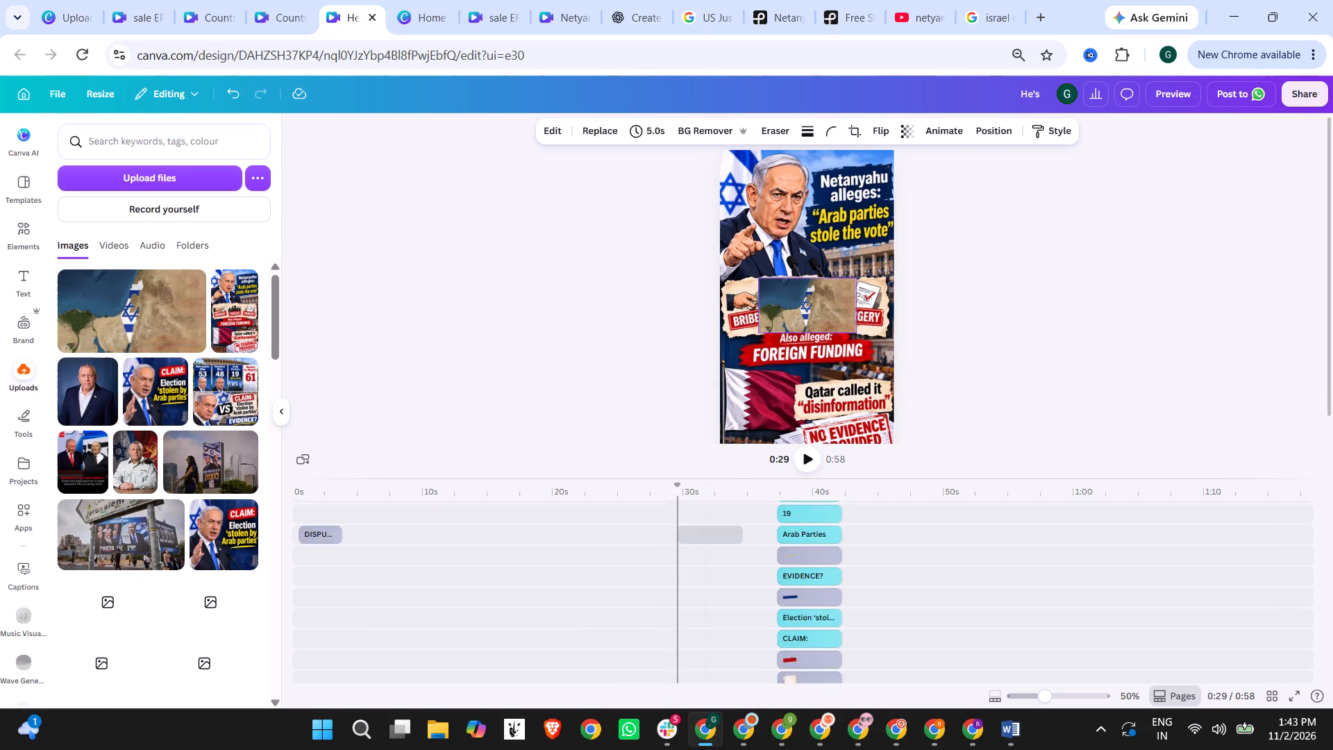
drag(706, 748, 706, 749)
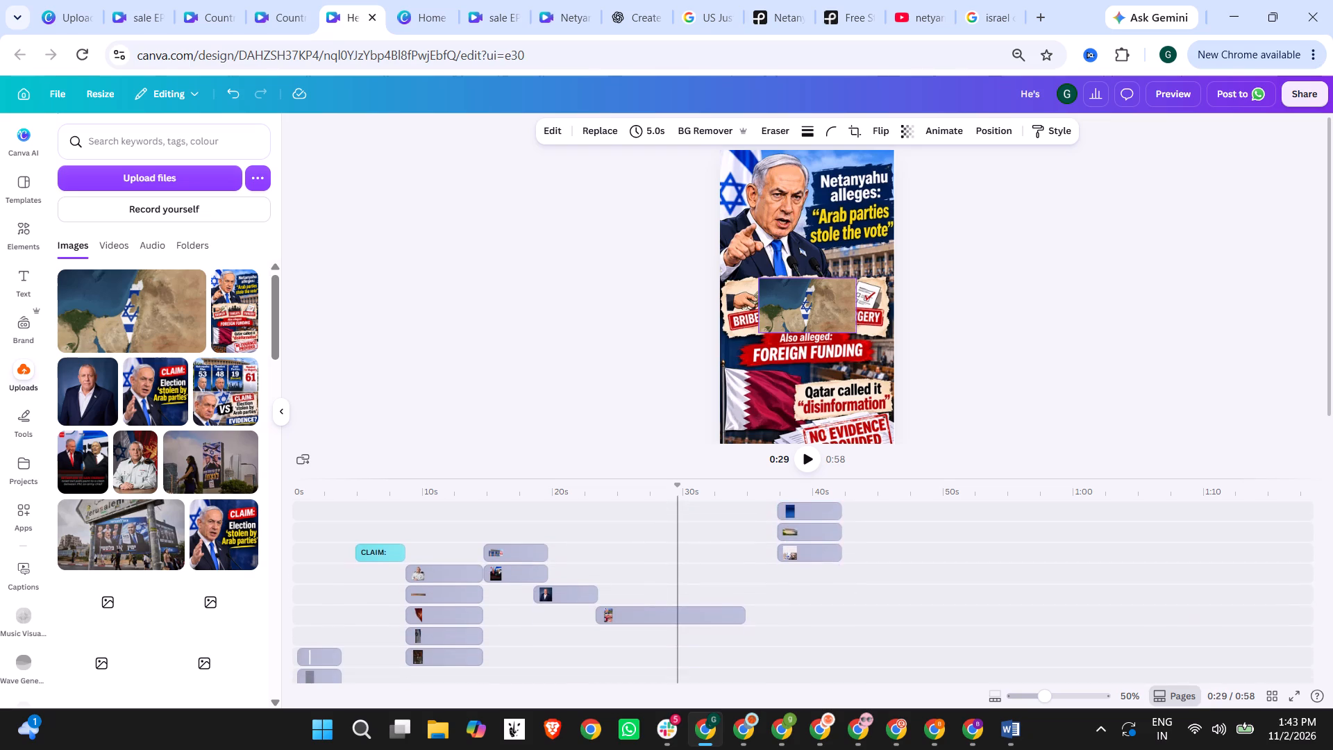
drag(706, 749, 714, 583)
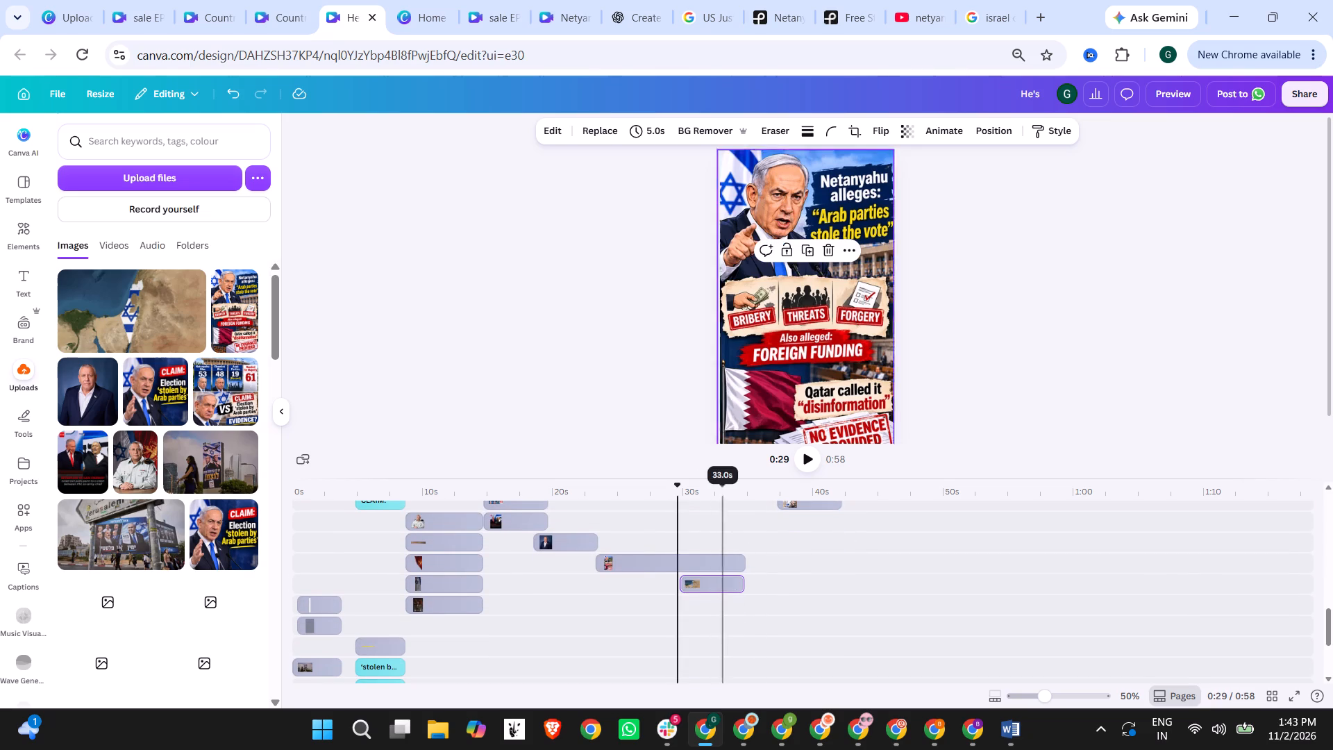
click(727, 585)
click(707, 584)
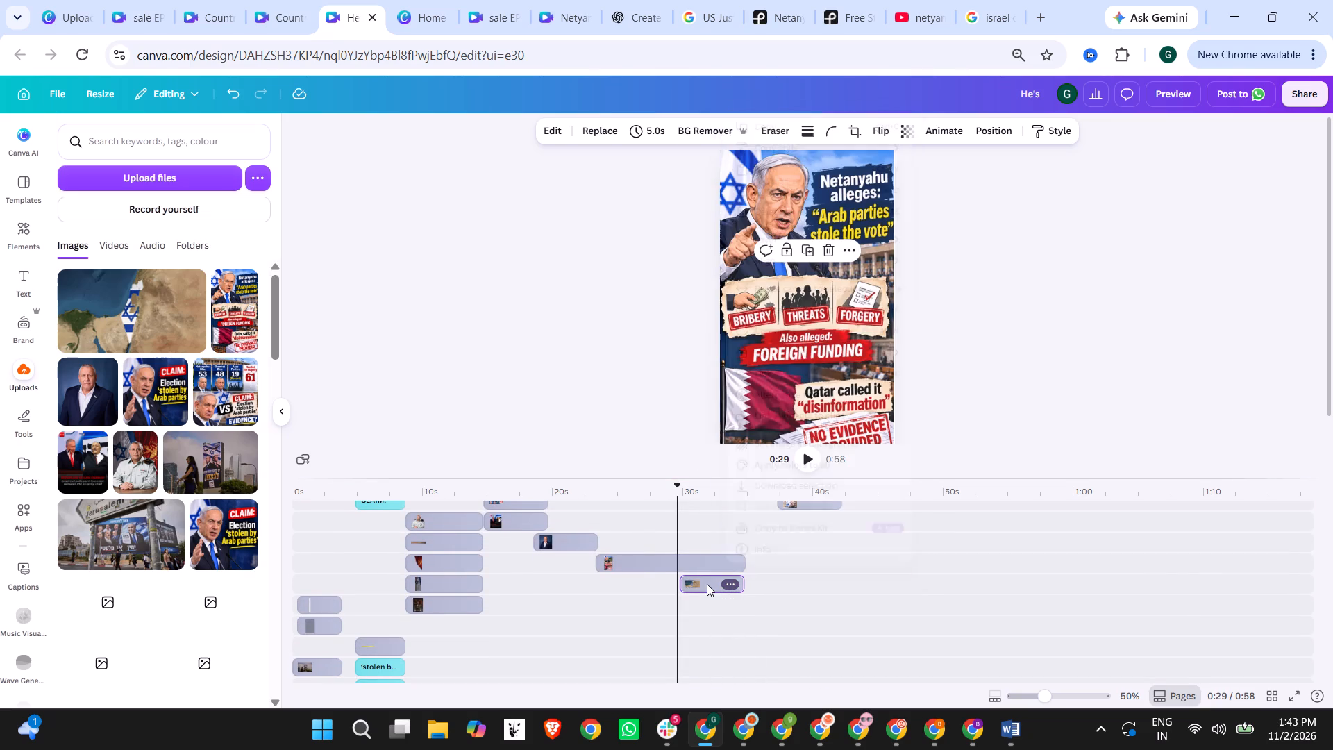
click(707, 584)
Enlarge the map image and reposition it to cover the whole vertical page.
drag(762, 335, 761, 335)
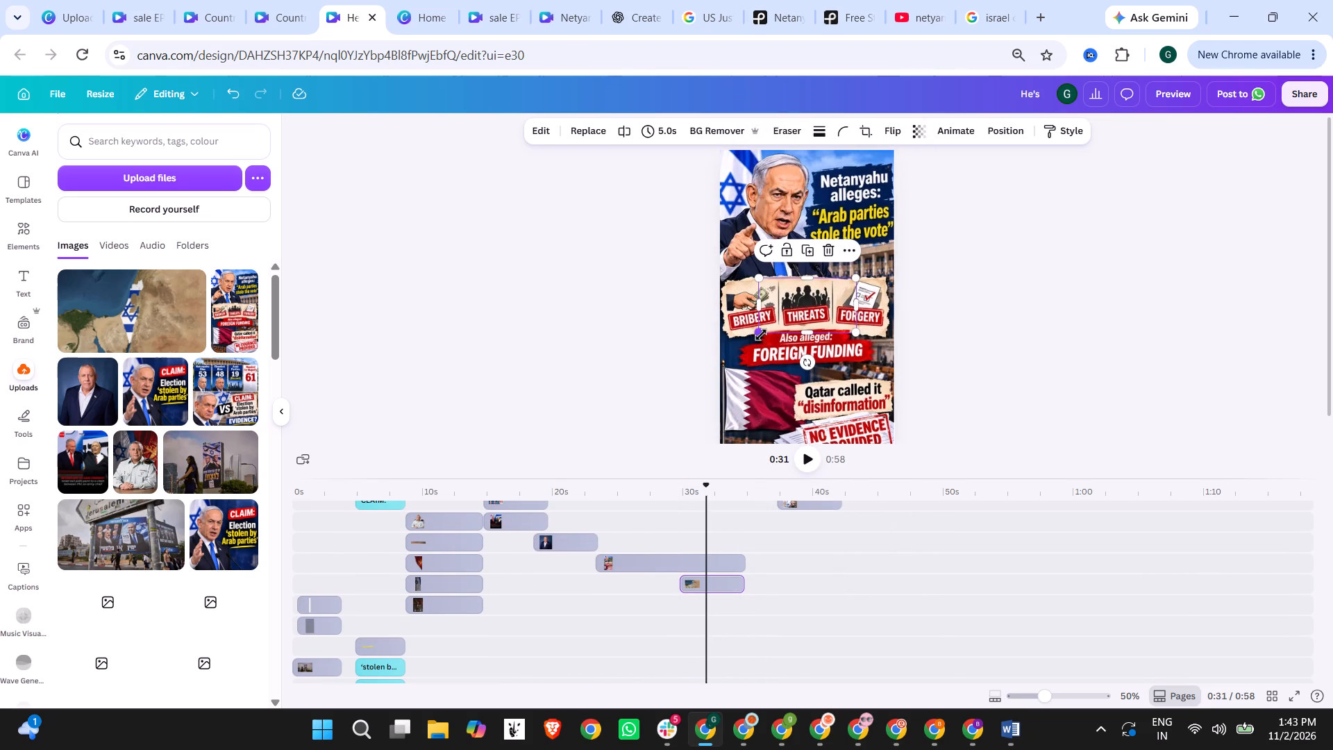
drag(761, 335, 632, 482)
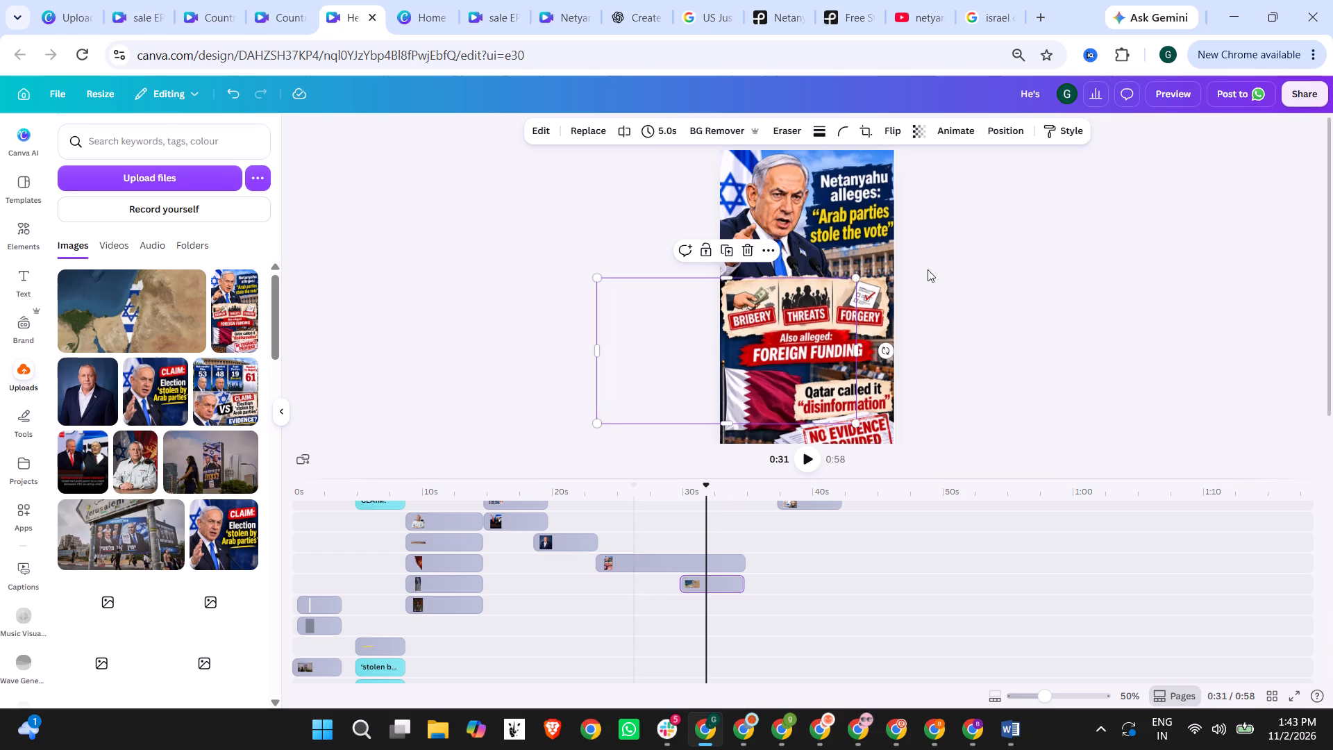
drag(858, 282, 1061, 51)
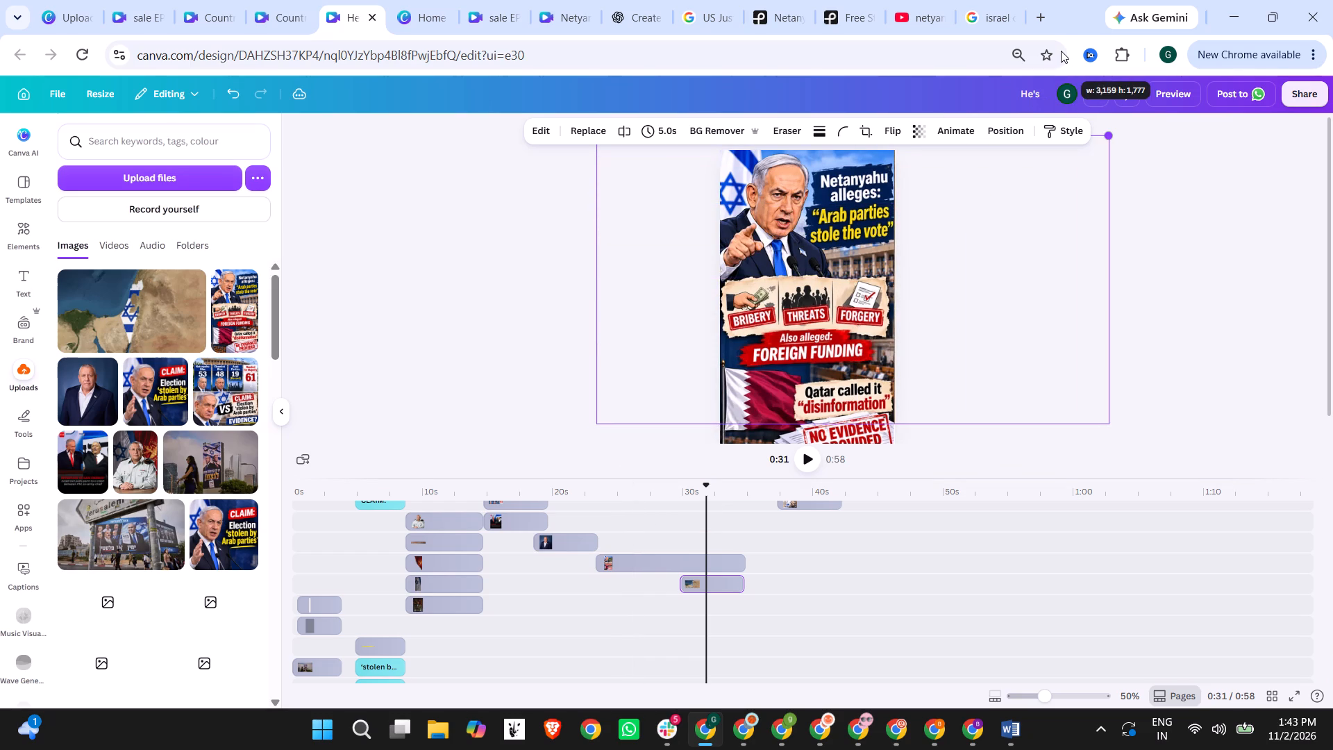
drag(1061, 51, 1062, 51)
drag(953, 368, 944, 383)
drag(586, 438, 576, 453)
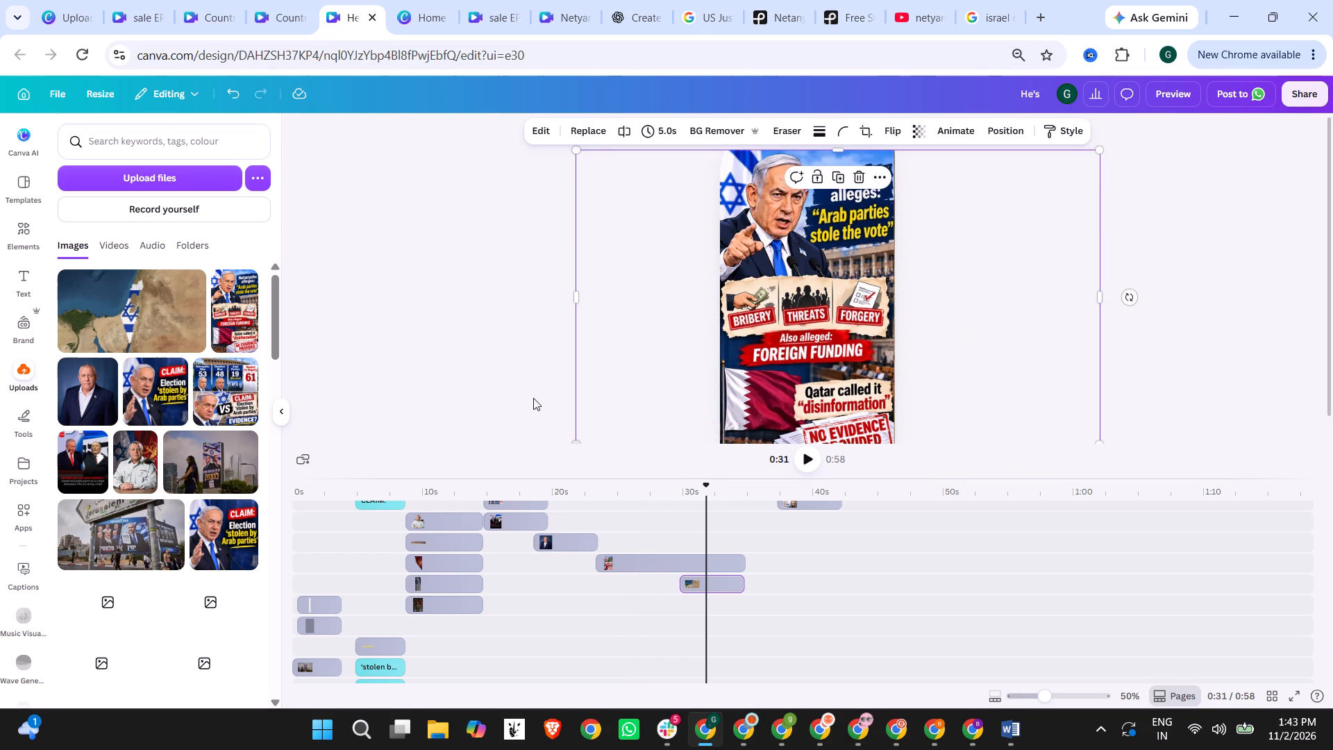
click(514, 369)
Shift the map clip along the timeline to start at about 33 s and run past the end of the poster clip.
drag(717, 591, 739, 585)
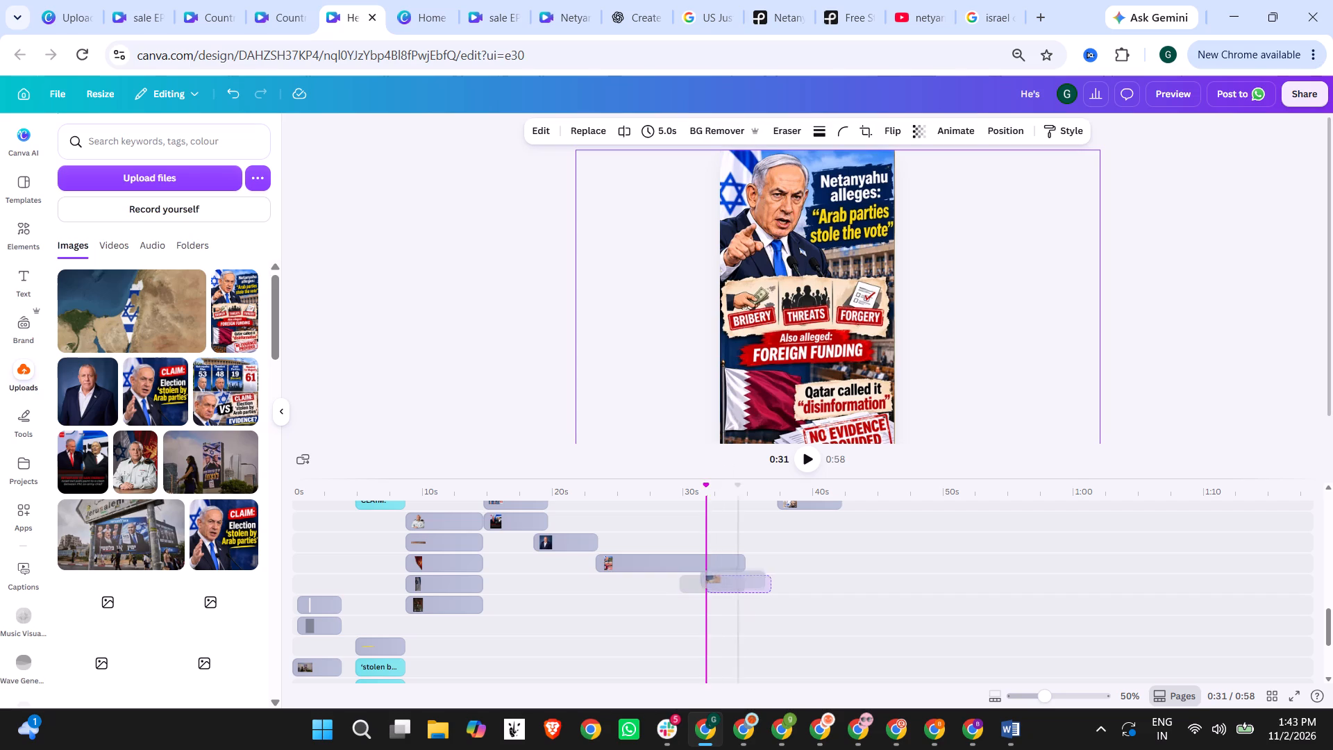
drag(739, 585, 758, 587)
click(749, 490)
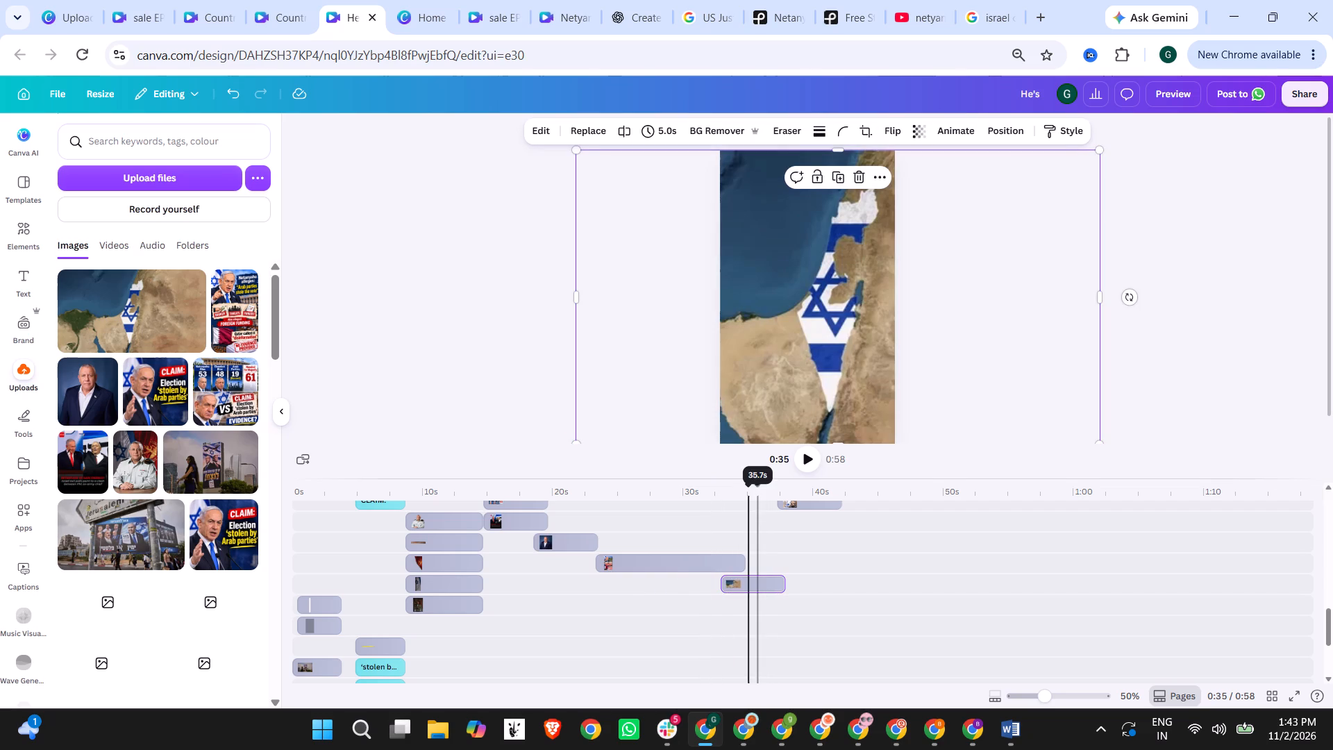
Reposition the map image so the flag-covered country sits in the middle of the page.
drag(820, 355, 797, 355)
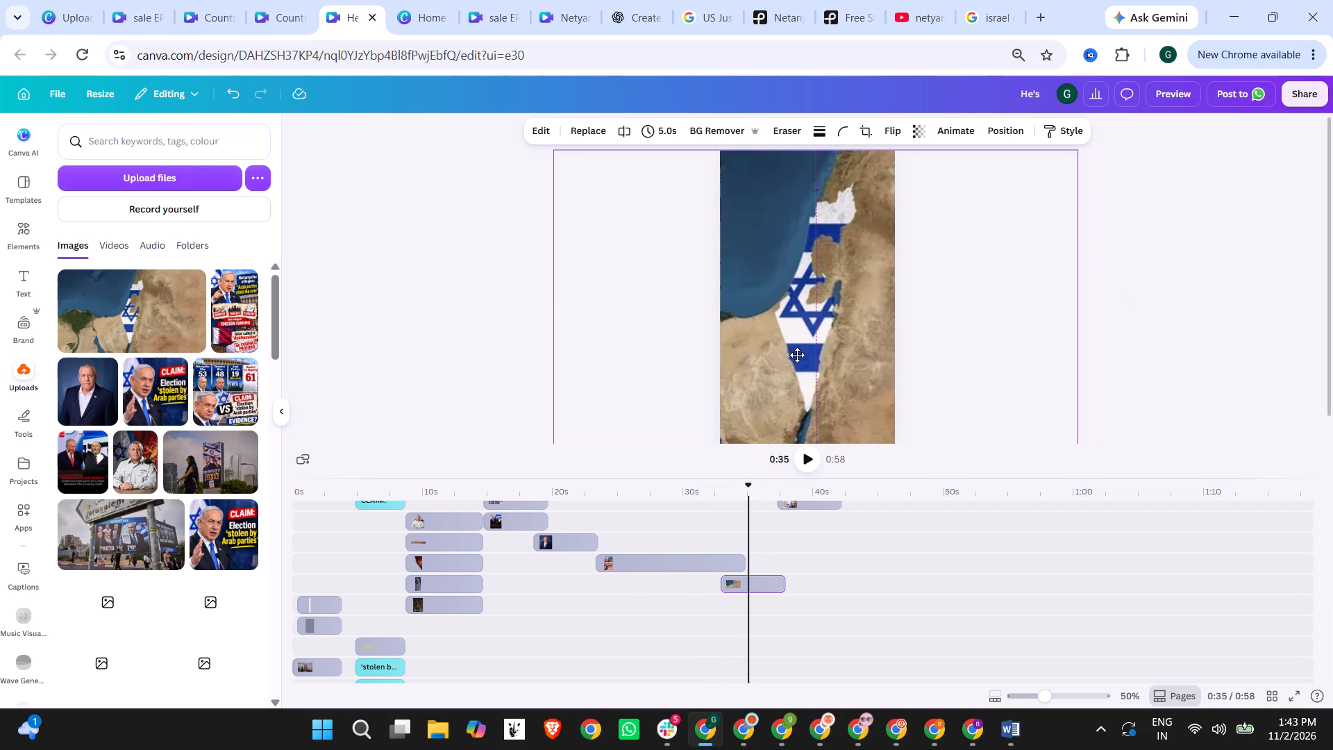
drag(797, 355, 796, 355)
click(1217, 298)
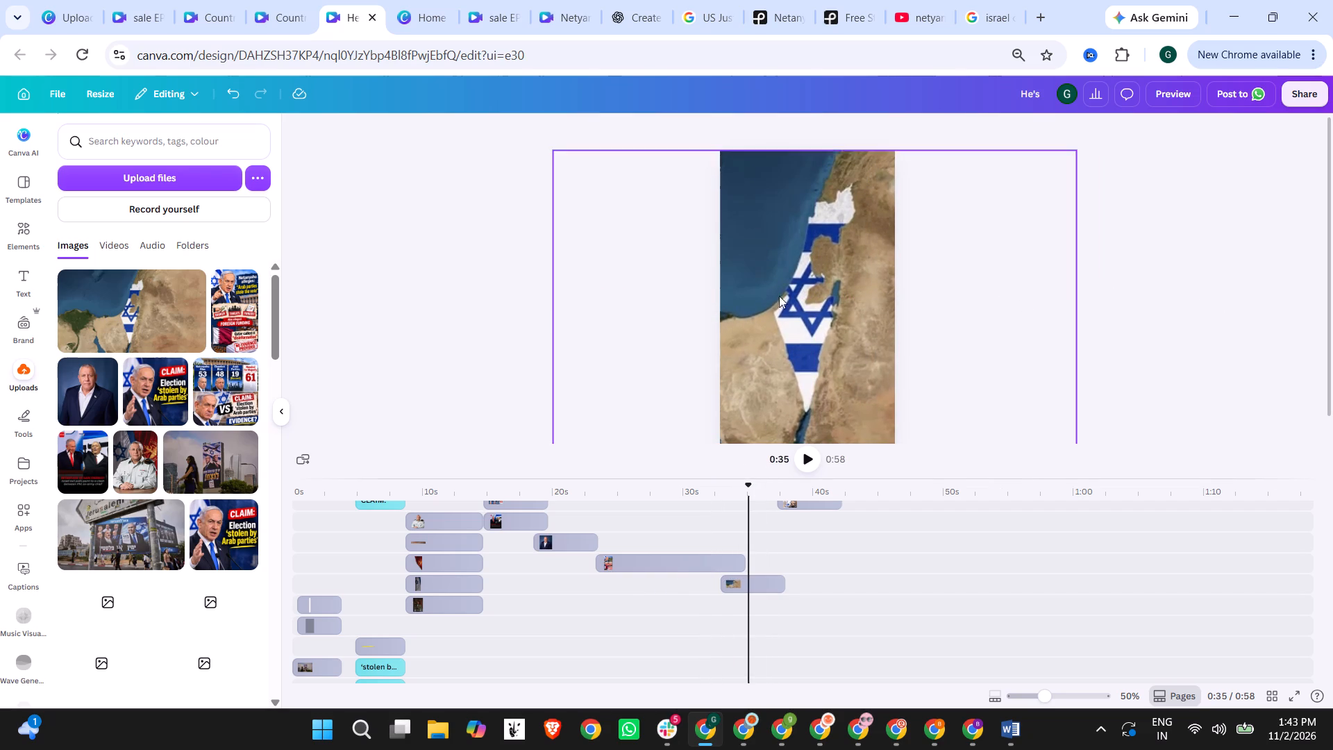
Apply the Vintage filter "Vinto" to the map image at intensity 100.
click(779, 296)
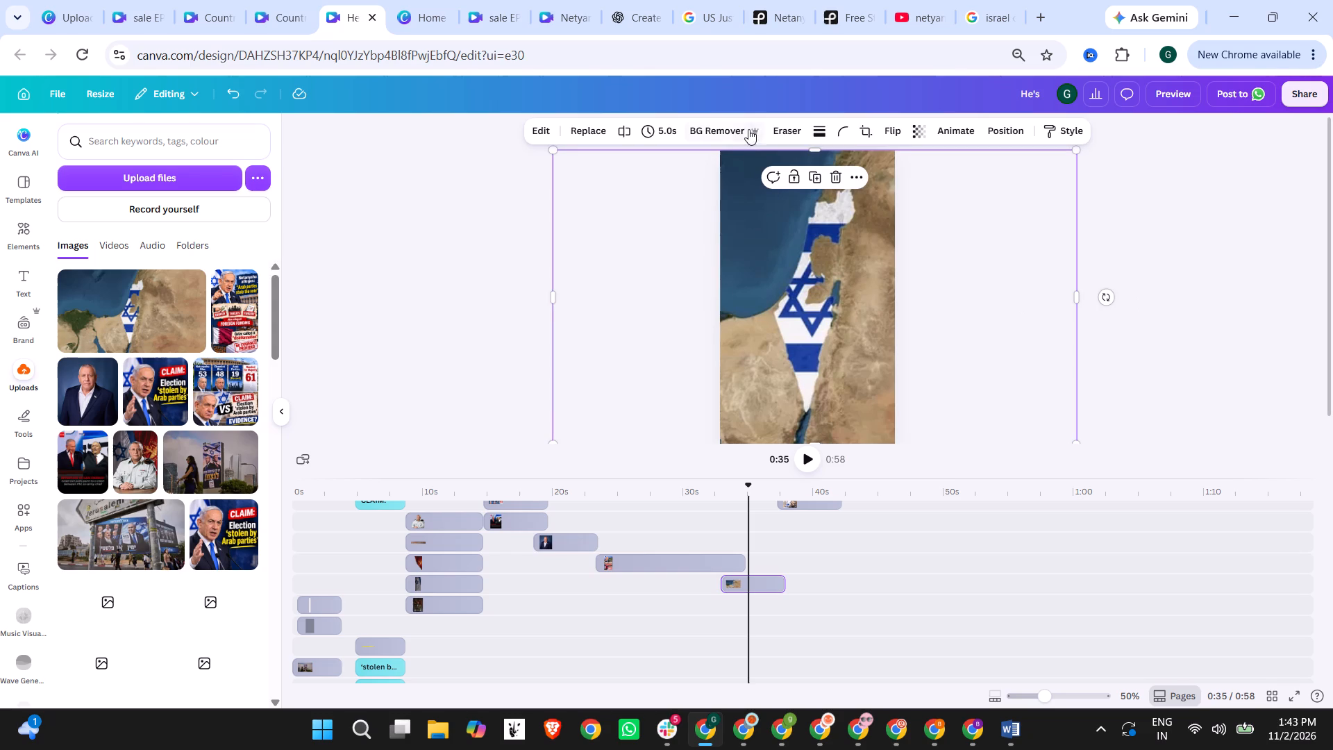
click(534, 133)
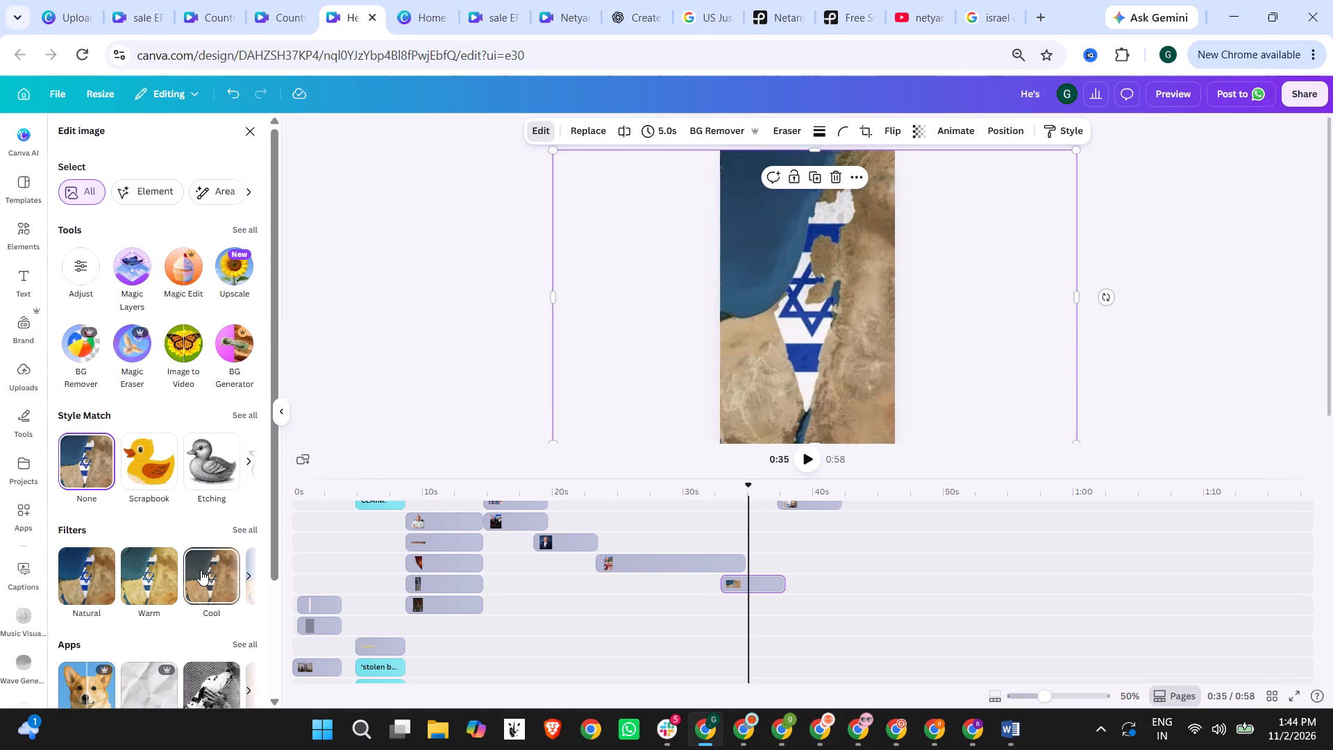
click(251, 567)
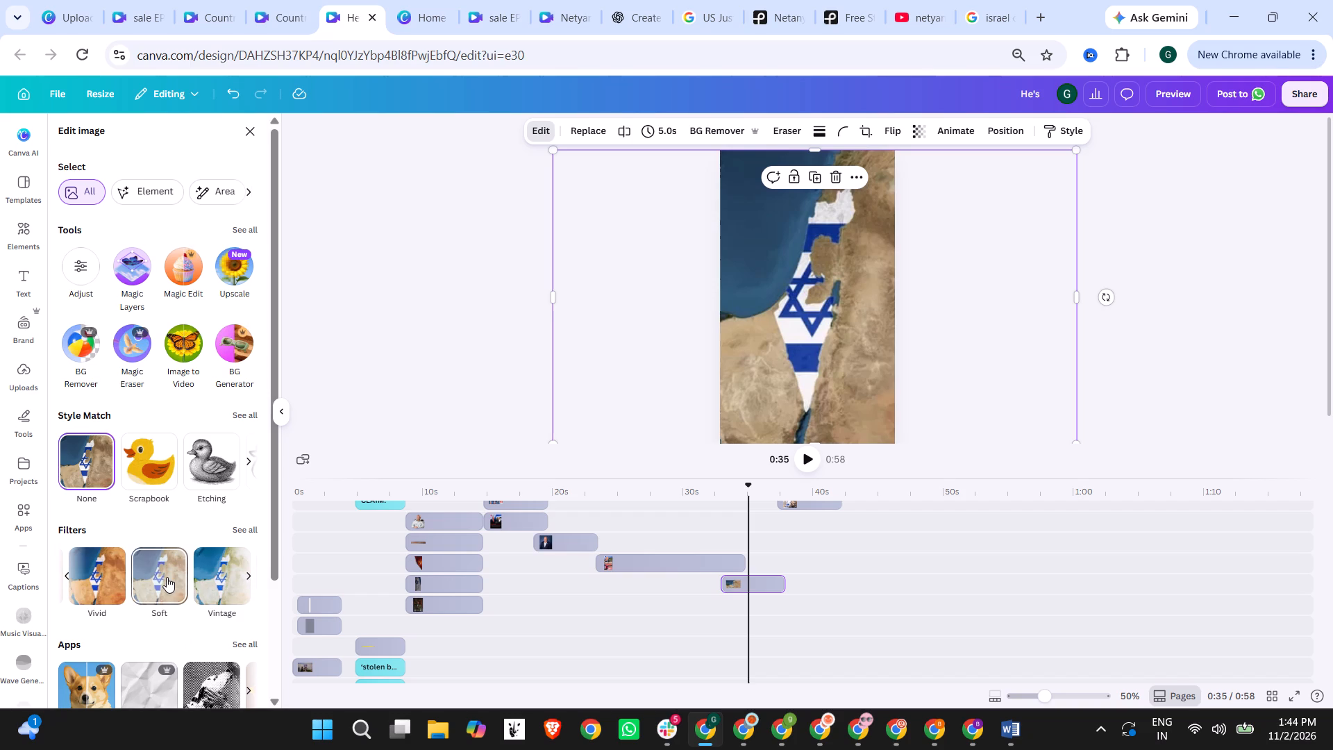
click(251, 581)
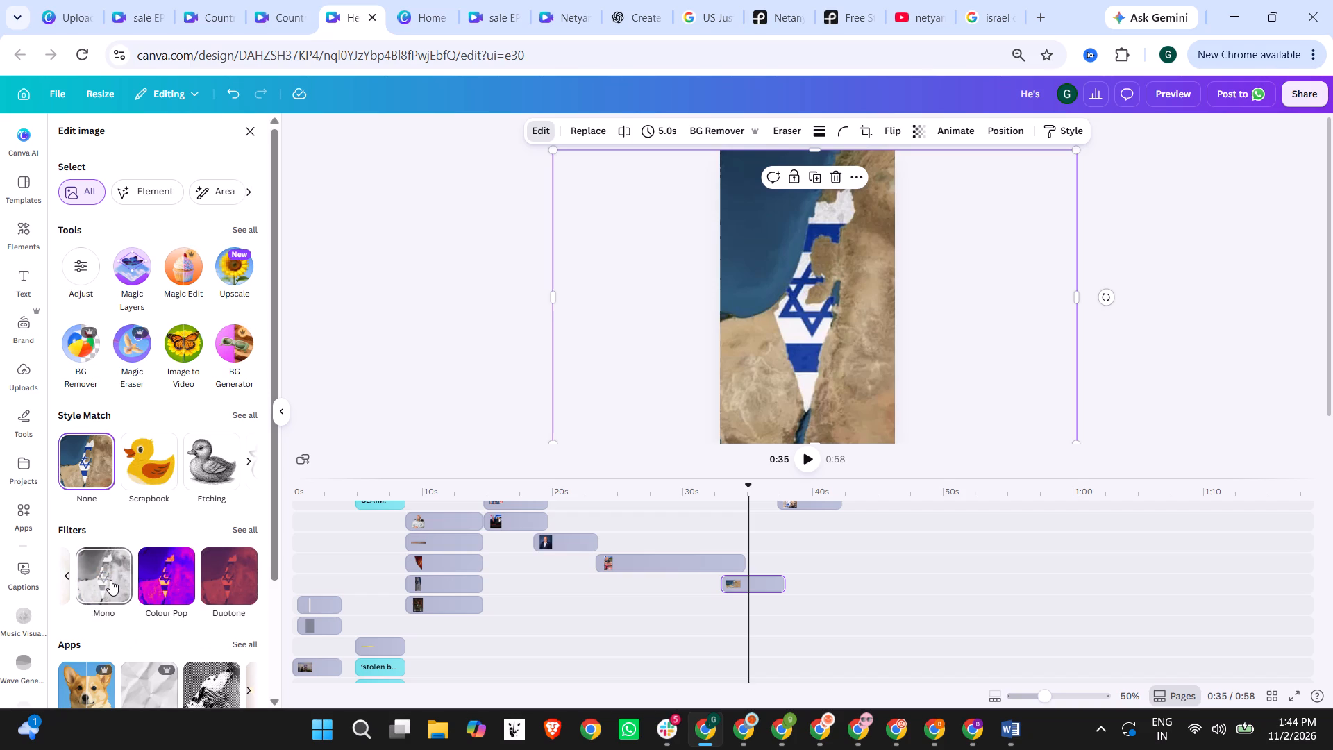
click(67, 578)
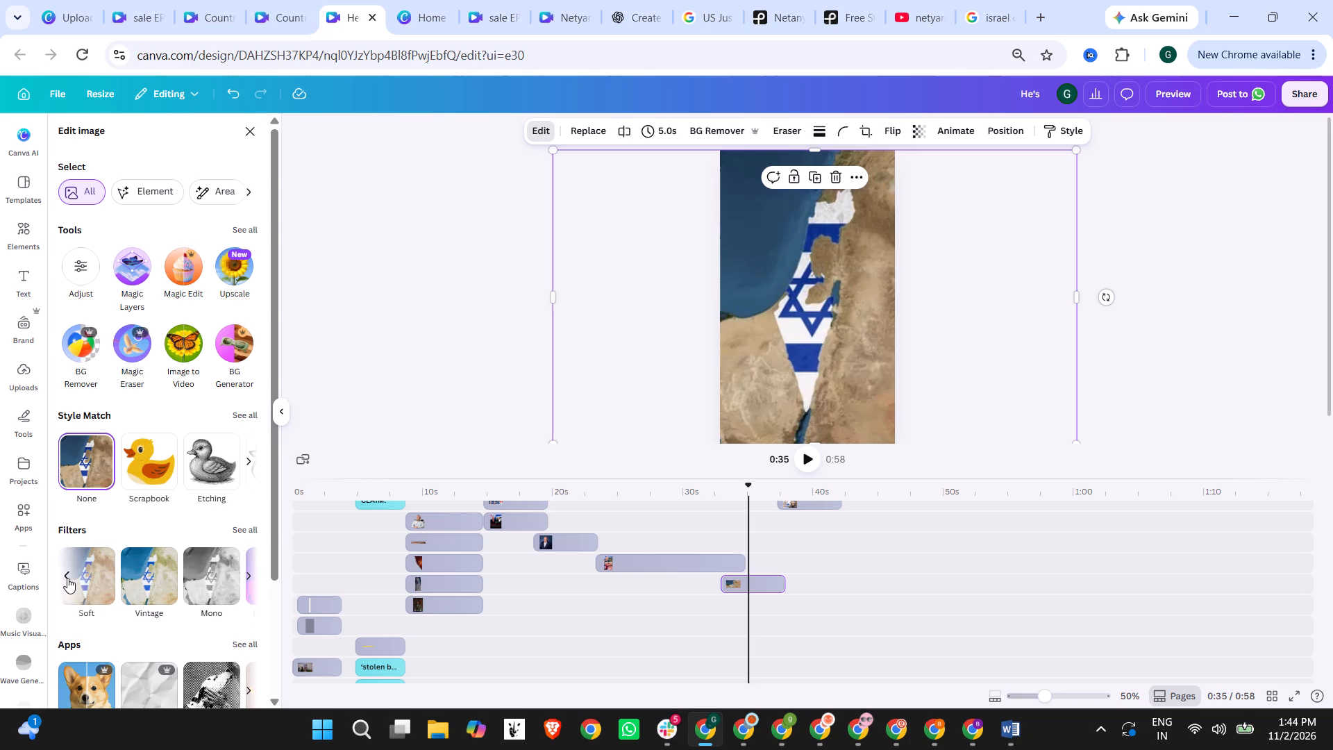
click(148, 579)
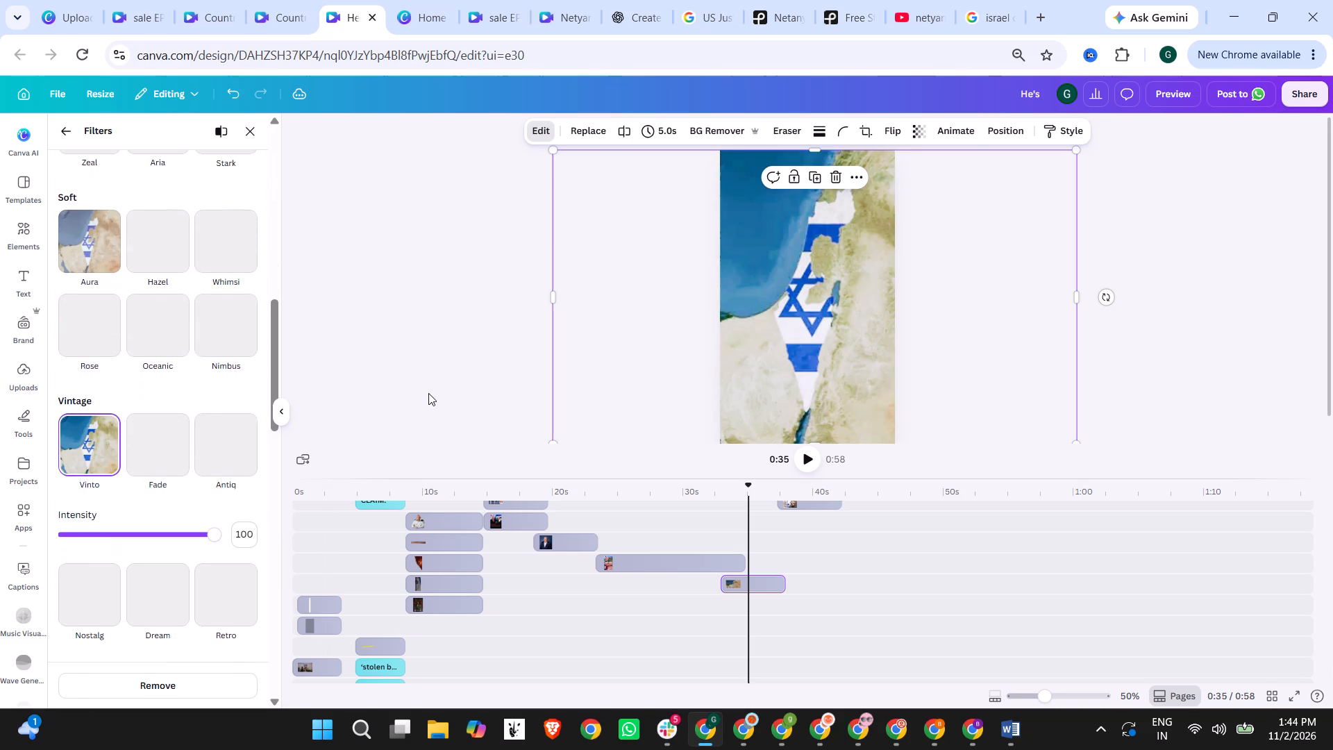
click(428, 393)
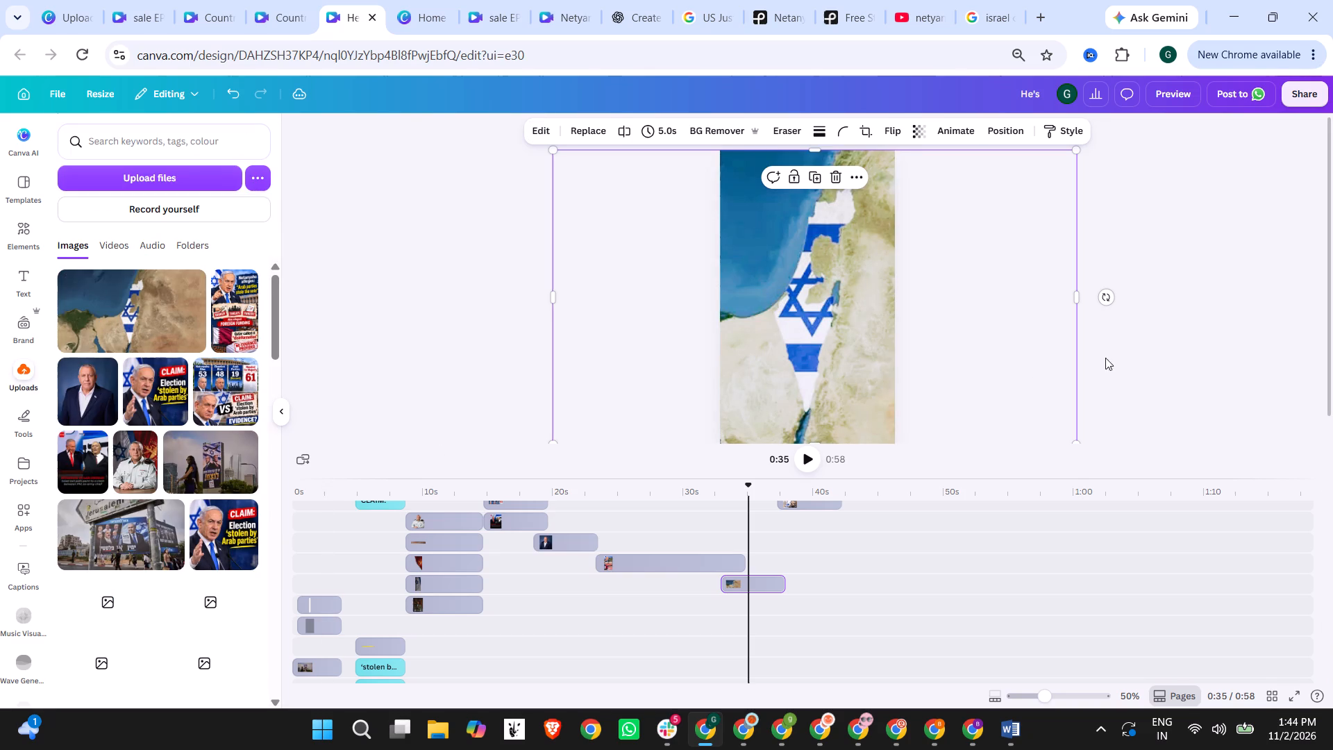
click(1133, 323)
Delete the "61", "(Record)", "19" and "Arab Parties" text layers and the unlabelled layer above "EVIDENCE?" from the "VS" scene.
scroll(804, 546, up, 6)
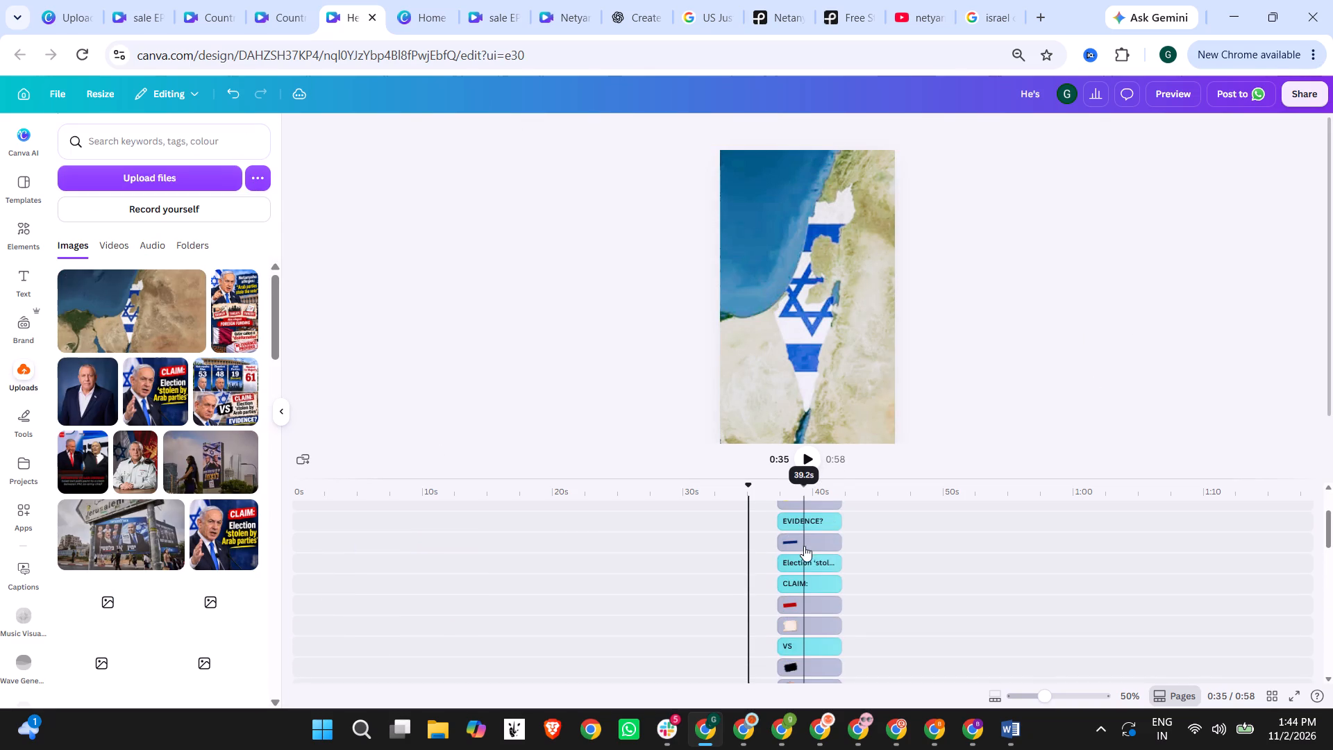
scroll(804, 546, up, 11)
click(803, 494)
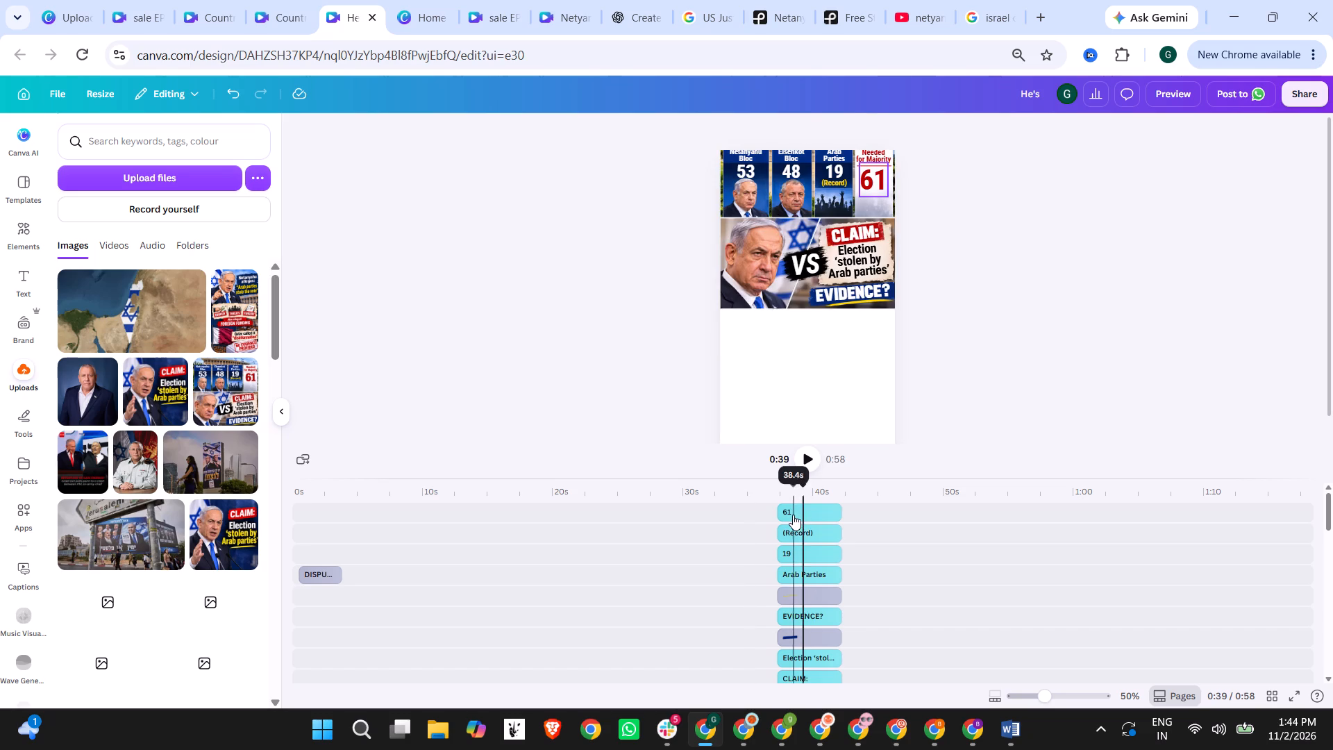
click(793, 515)
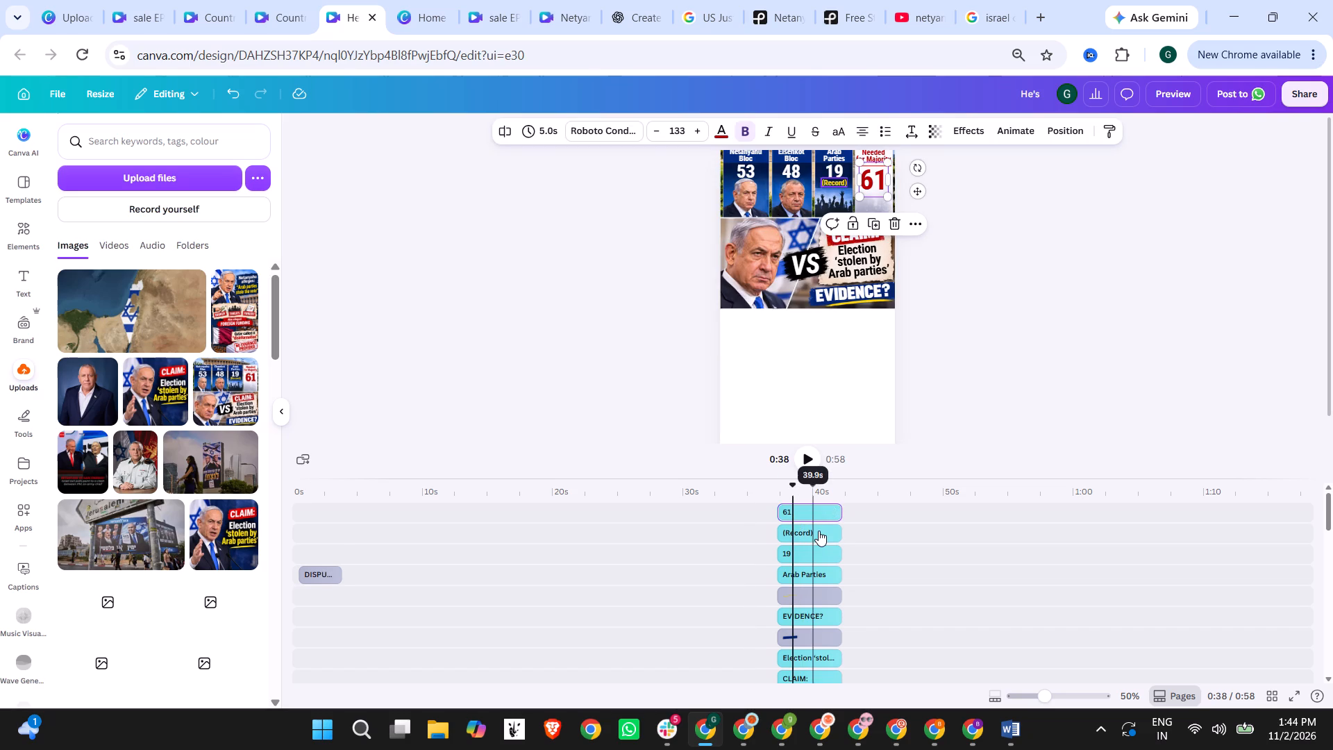
key(Delete)
click(811, 511)
key(Delete)
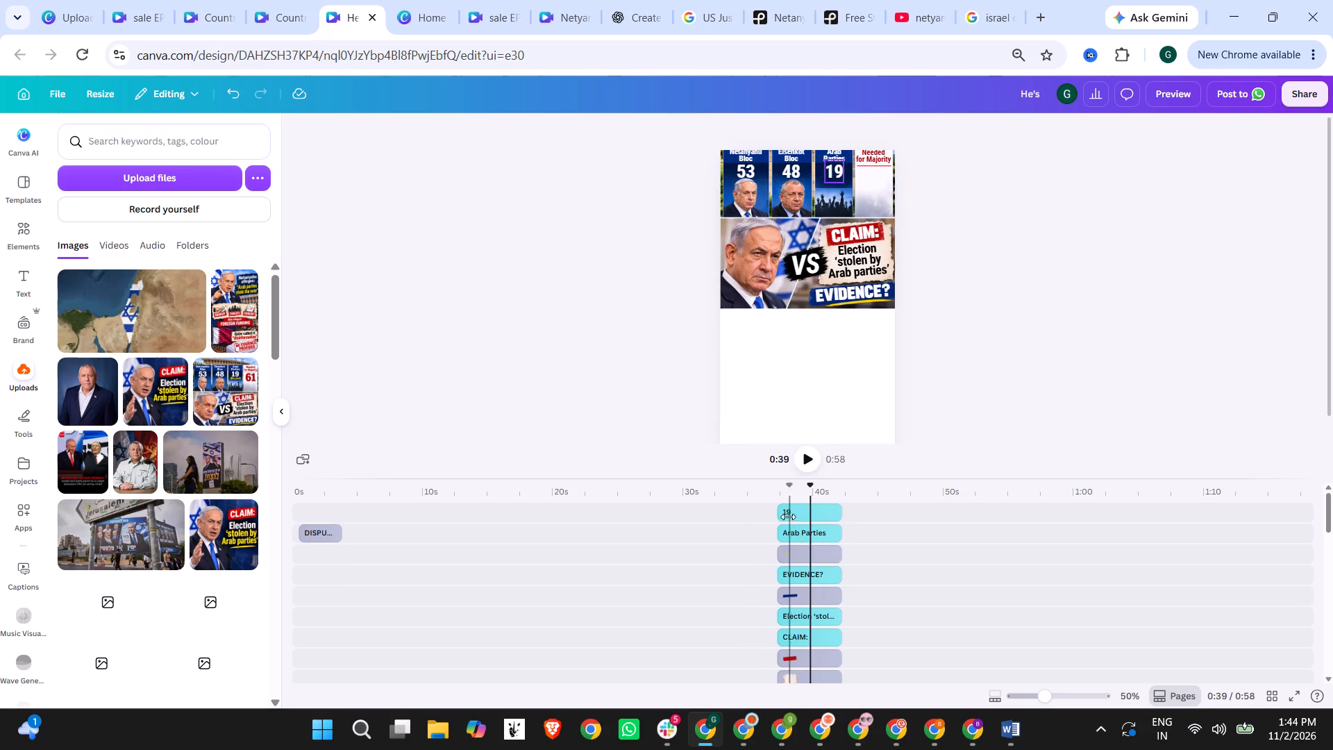
drag(855, 512, 800, 638)
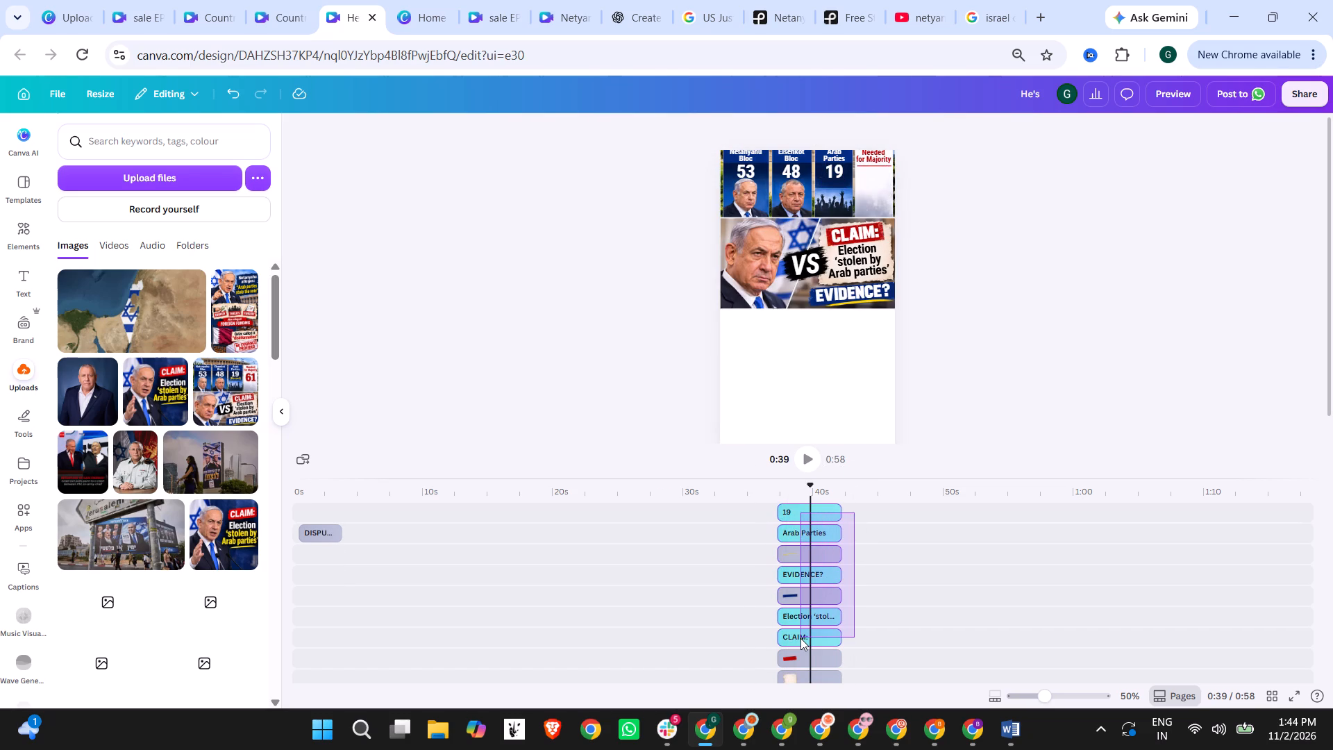
drag(800, 638, 792, 546)
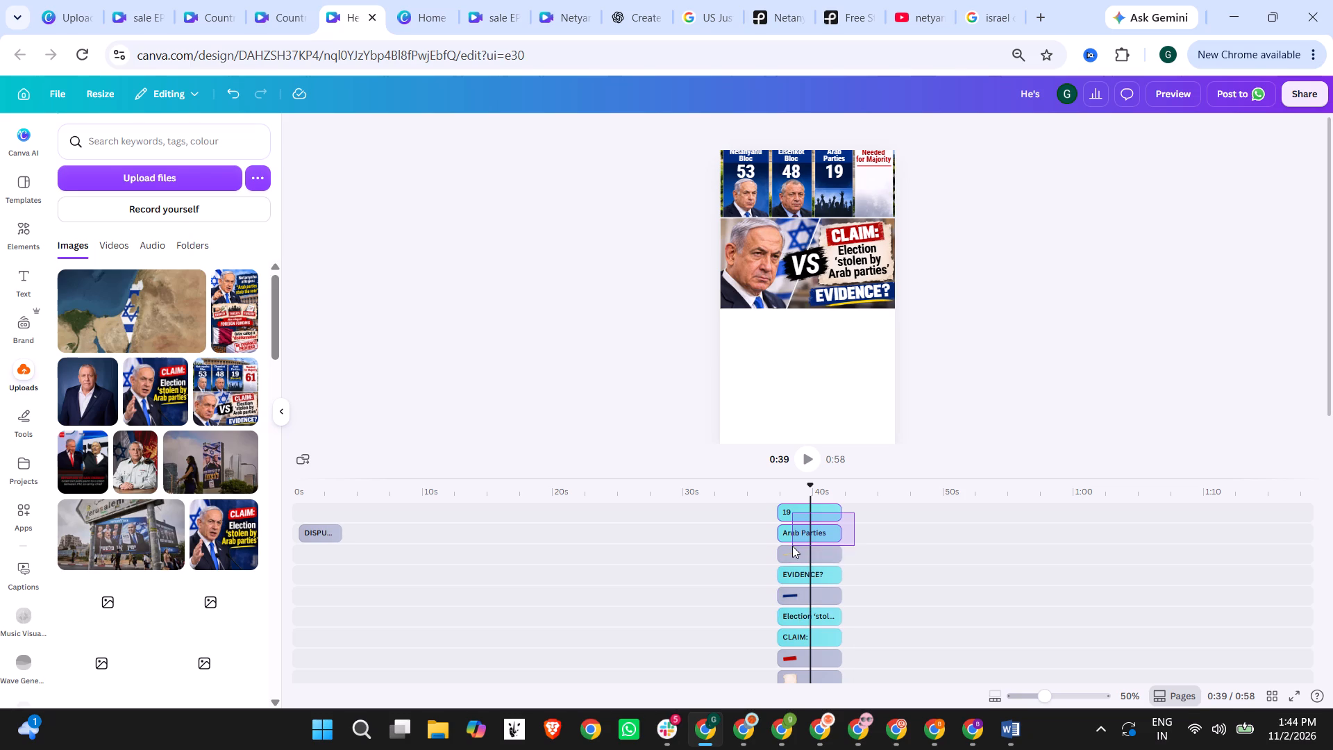
drag(792, 546, 790, 560)
key(Delete)
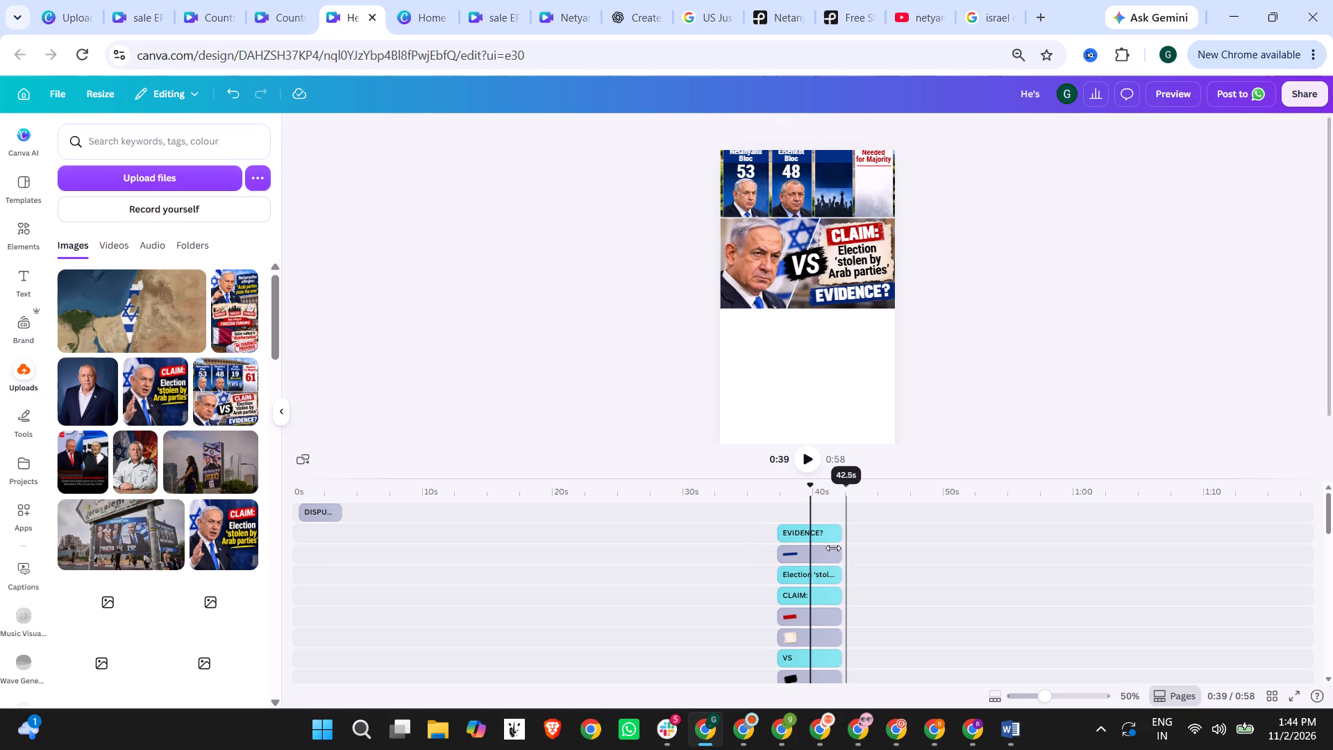
Delete the "Needed for Majority", "48" and "Eisenkot Bloc" text layers from the "VS" scene.
click(823, 618)
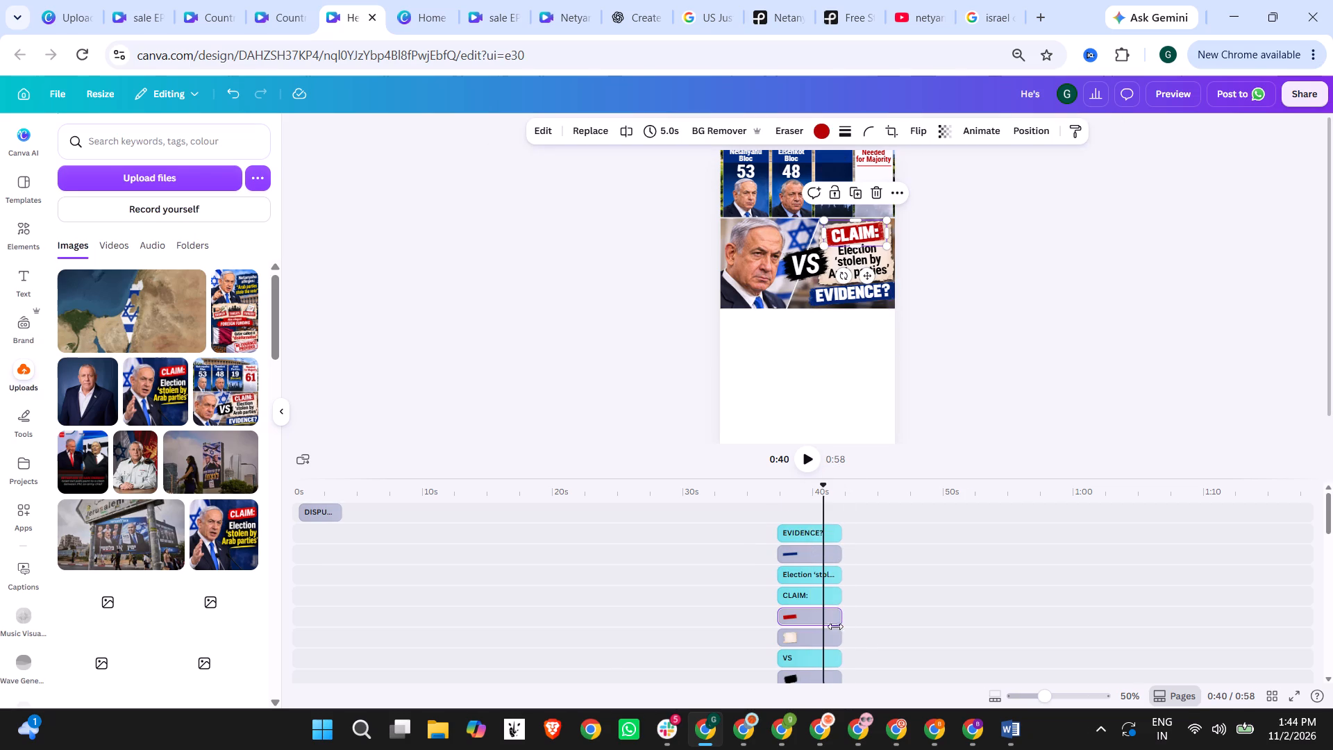
scroll(874, 630, down, 3)
click(798, 505)
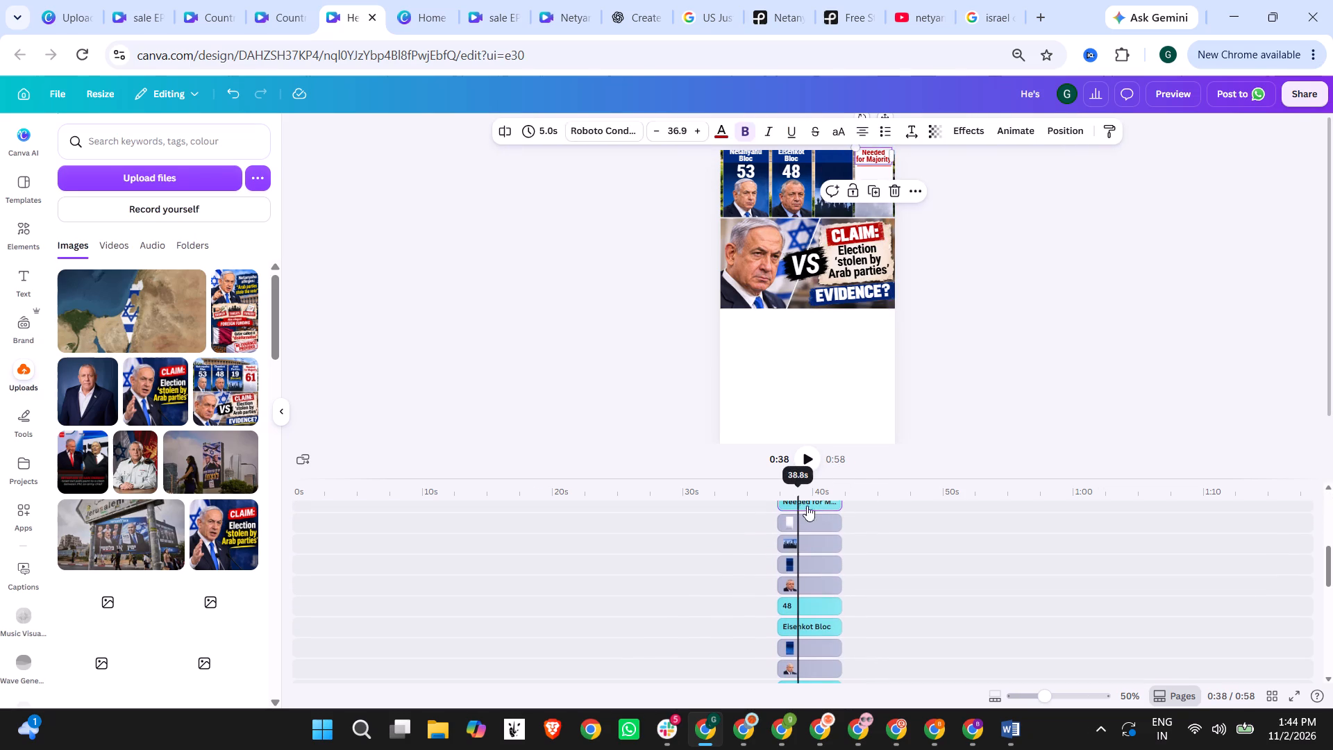
key(Delete)
click(806, 593)
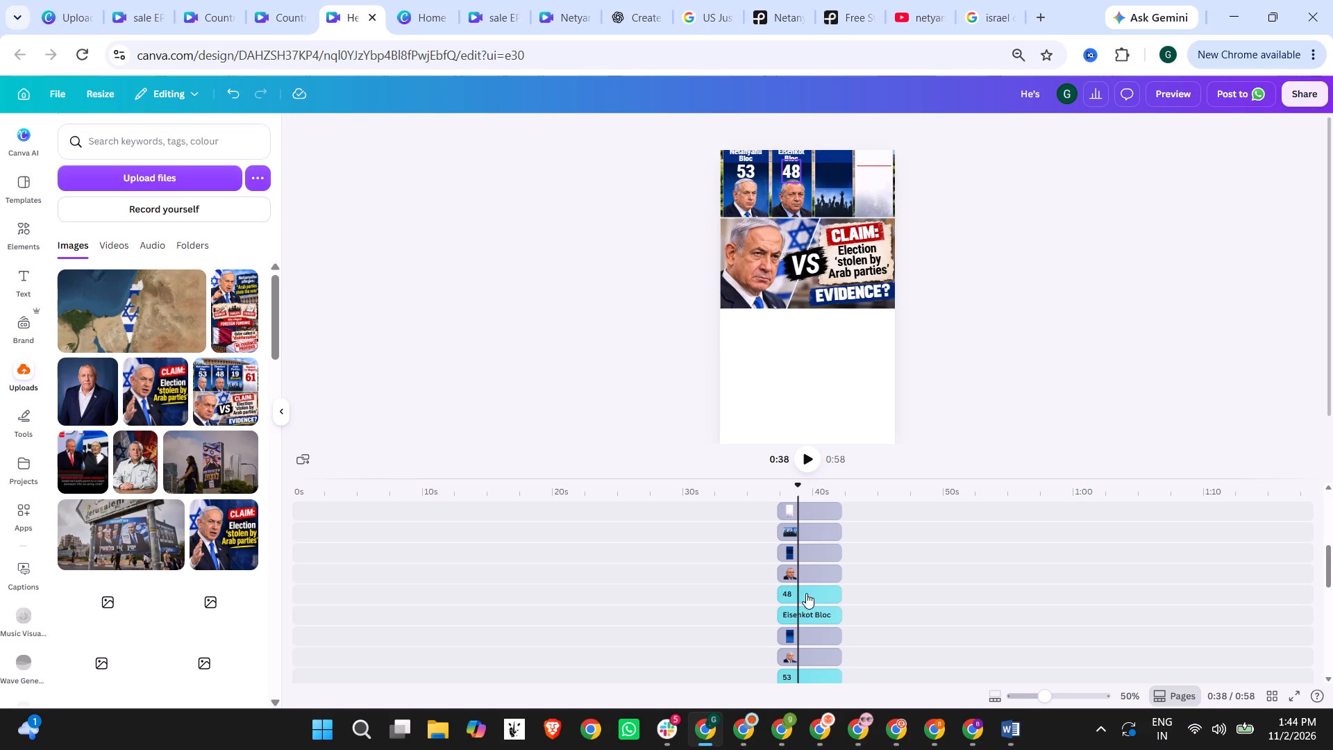
key(Delete)
click(805, 597)
key(Delete)
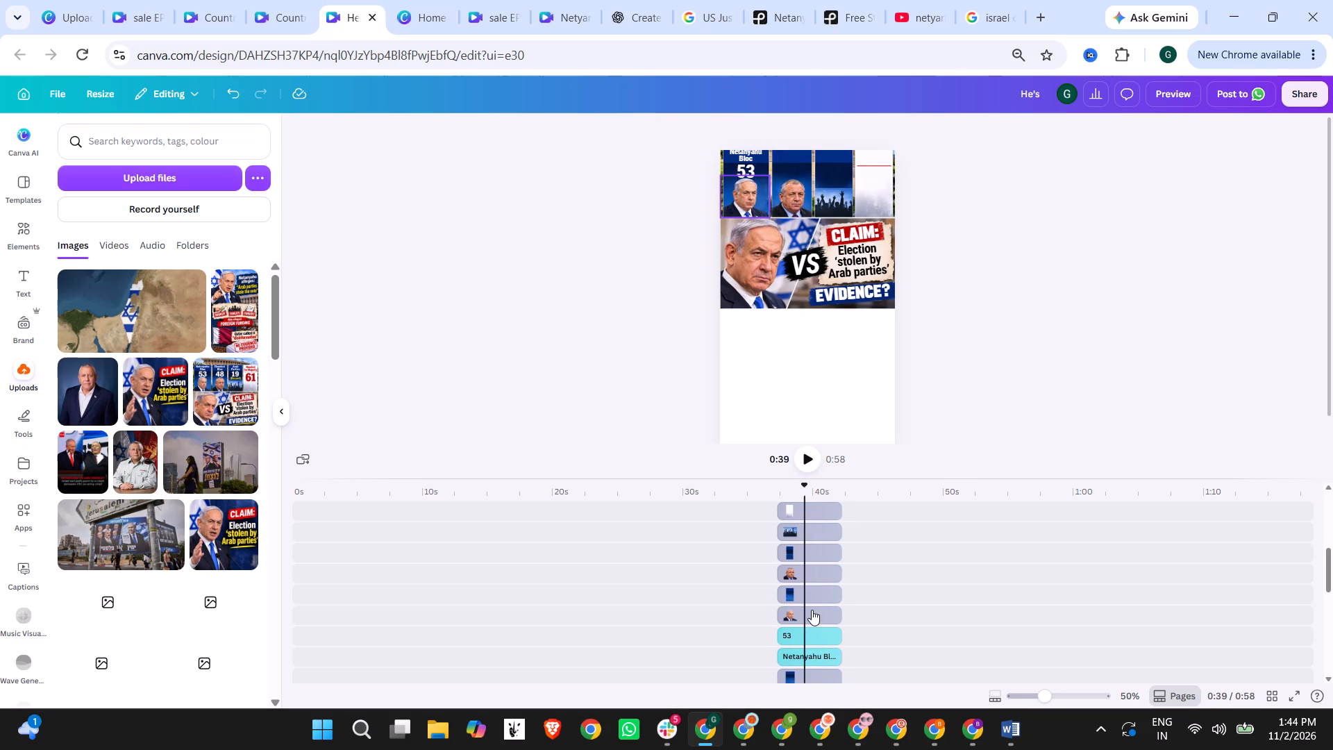
Delete the two small bloc-leader portraits and the "Netanyahu Bloc" and "53" text layers above the "VS" artwork.
click(810, 616)
key(Delete)
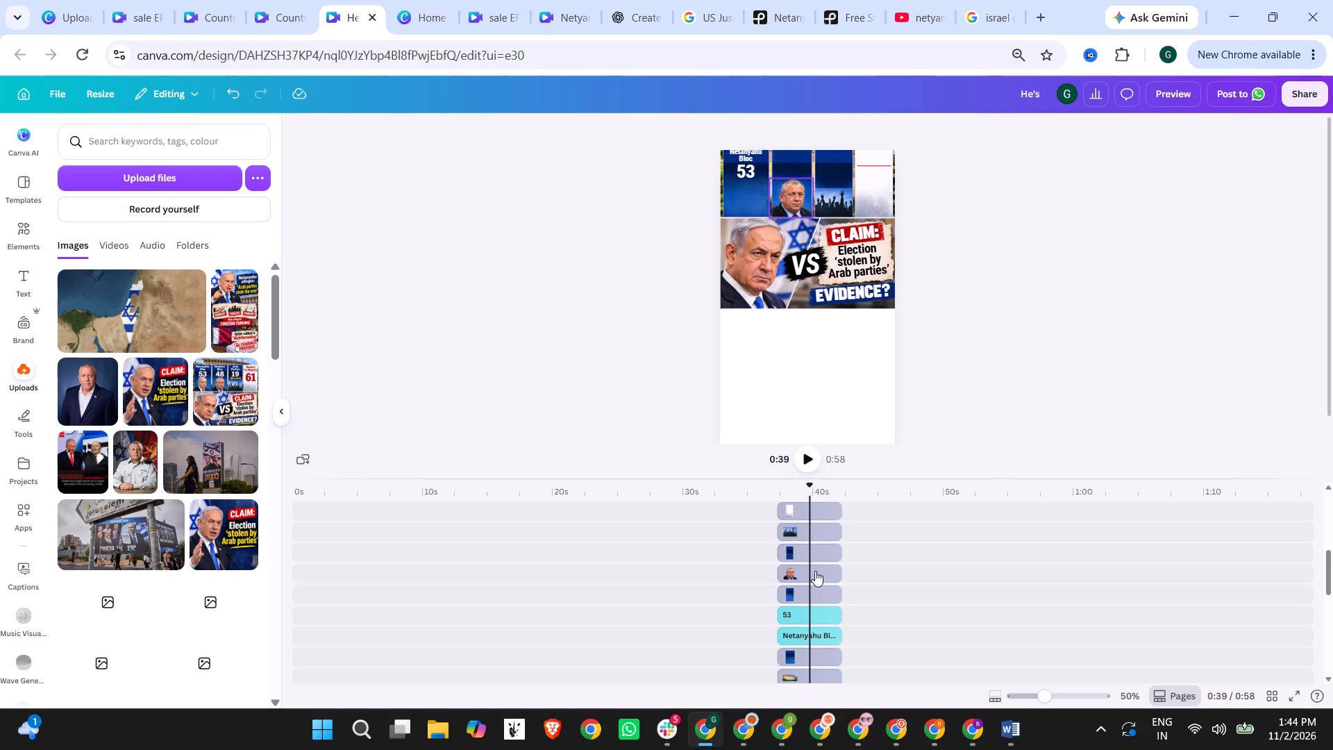
click(815, 570)
key(Delete)
click(814, 614)
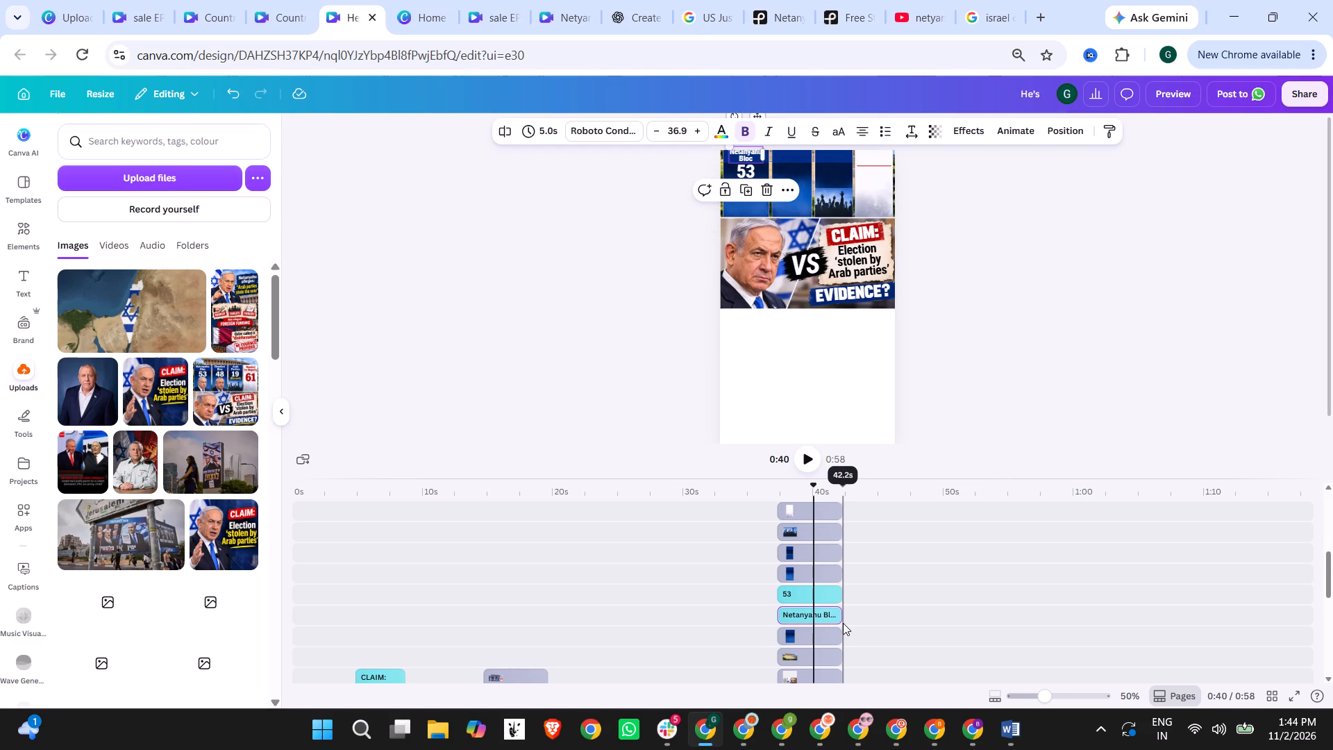
key(Delete)
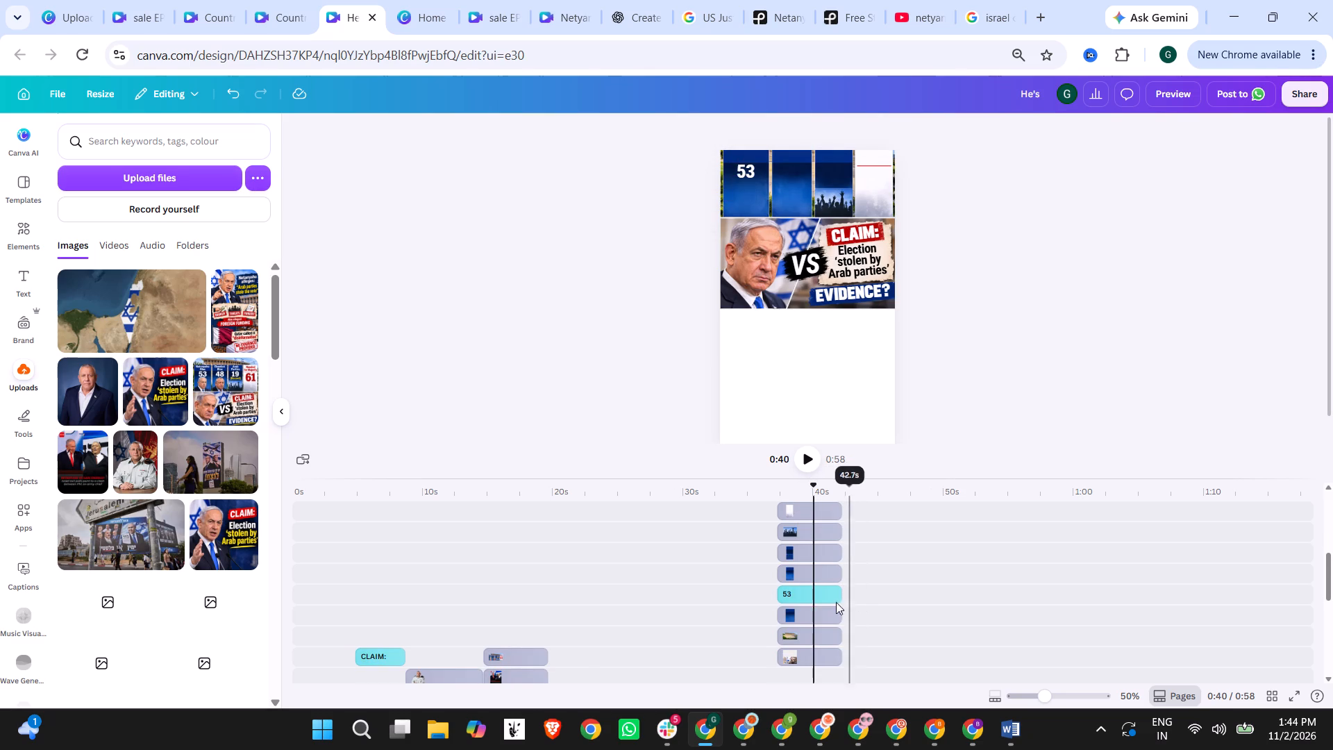
click(805, 594)
key(Delete)
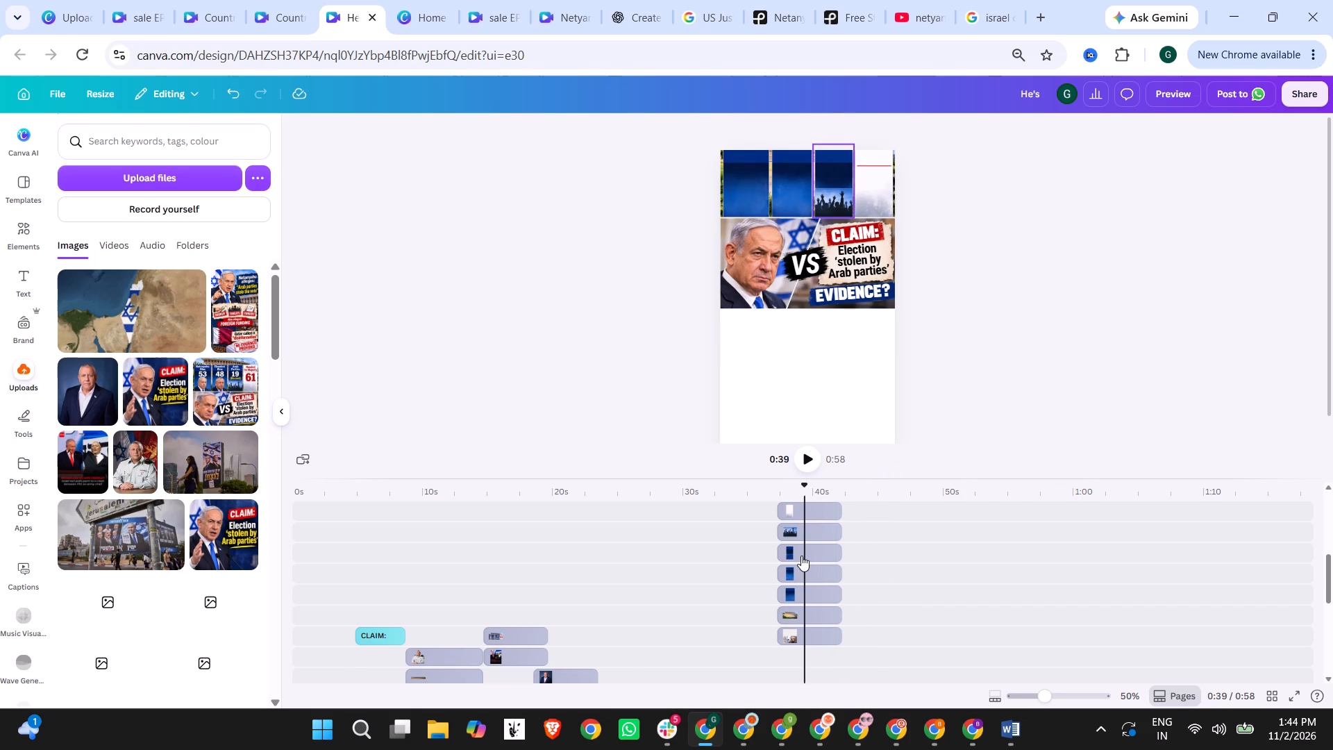
Delete the three dark-blue column panels, the outdoor photo behind them and the crowd silhouette image.
click(813, 555)
key(Delete)
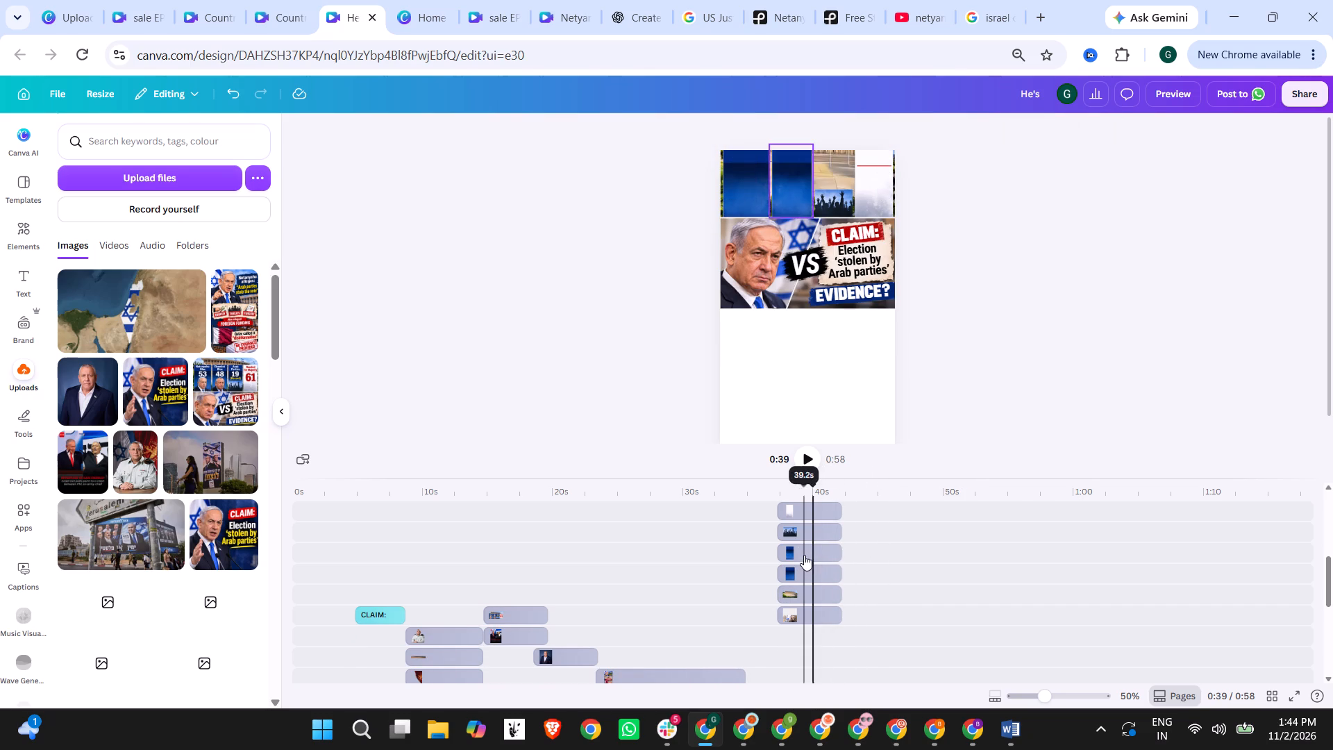
click(804, 555)
key(Delete)
click(802, 553)
key(Delete)
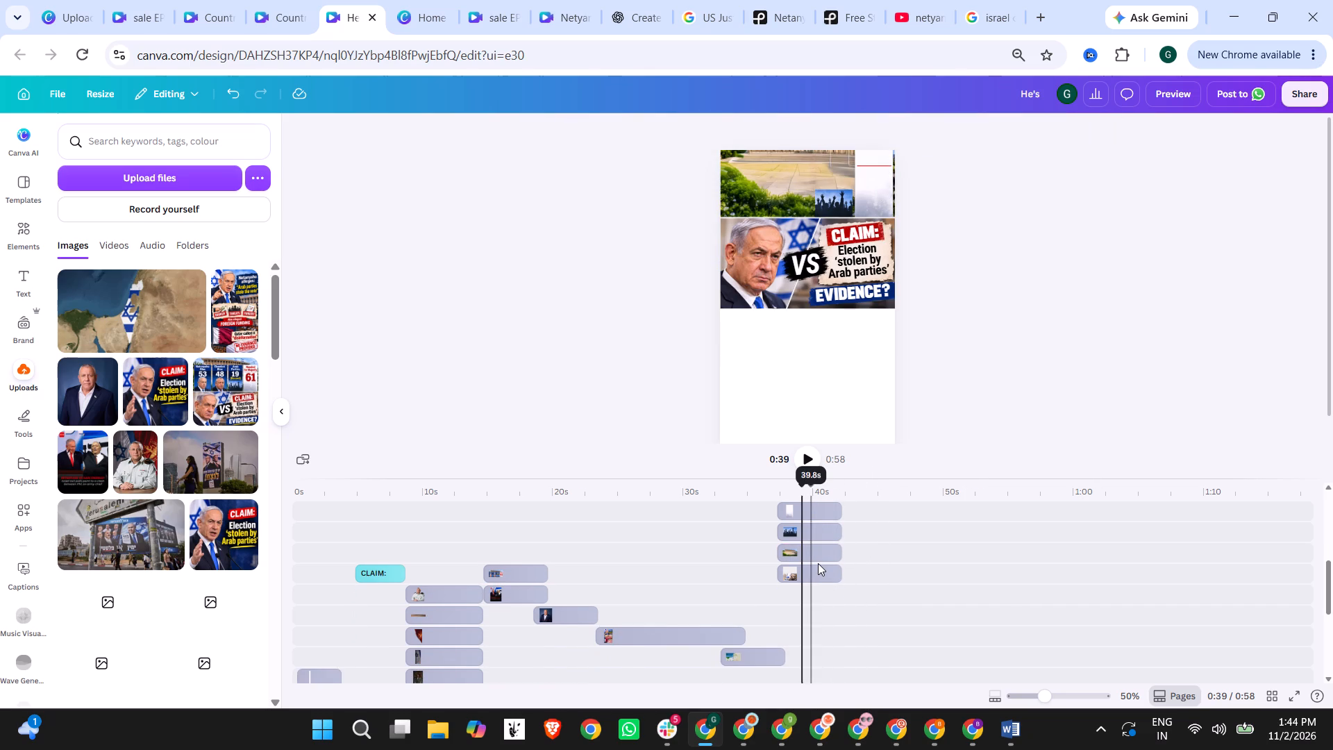
click(823, 549)
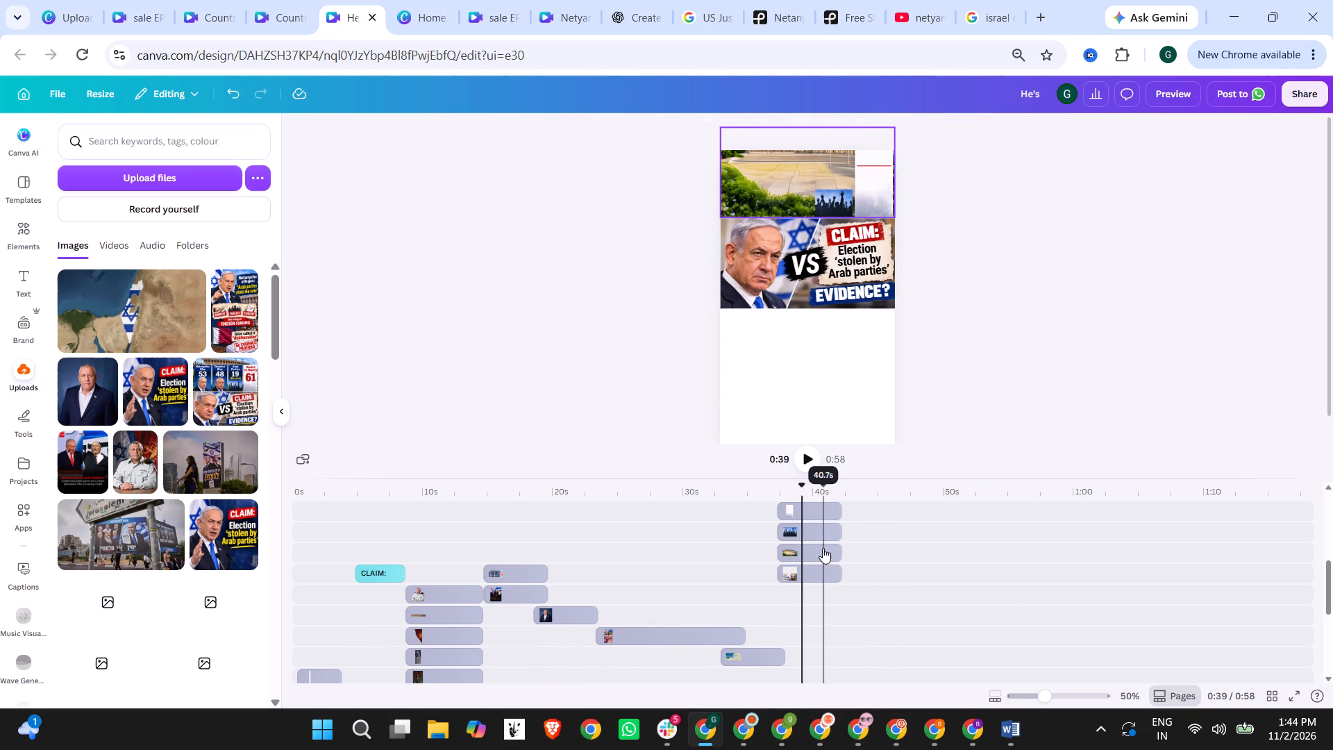
key(Delete)
click(800, 530)
key(Delete)
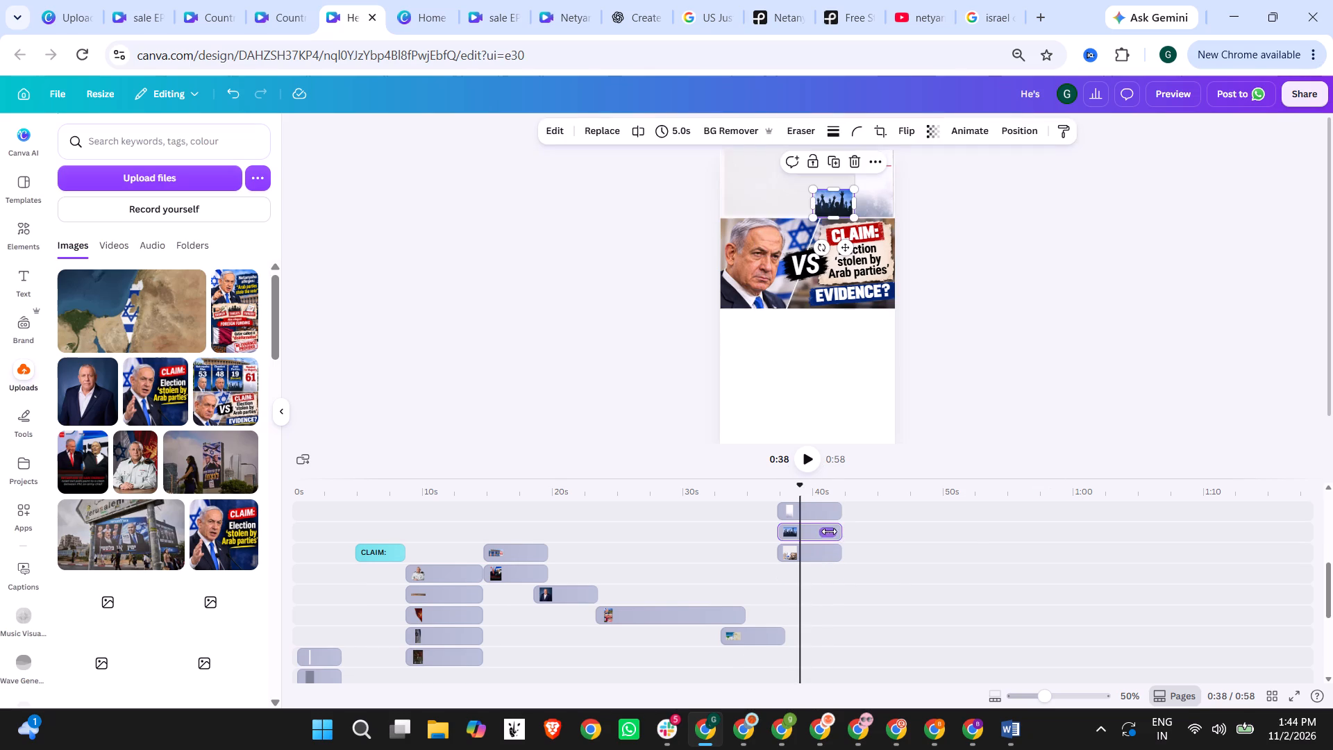
Delete the leftover white column panel and its thin red line, leaving the claim, "VS" and portrait layers in place.
scroll(833, 522, up, 3)
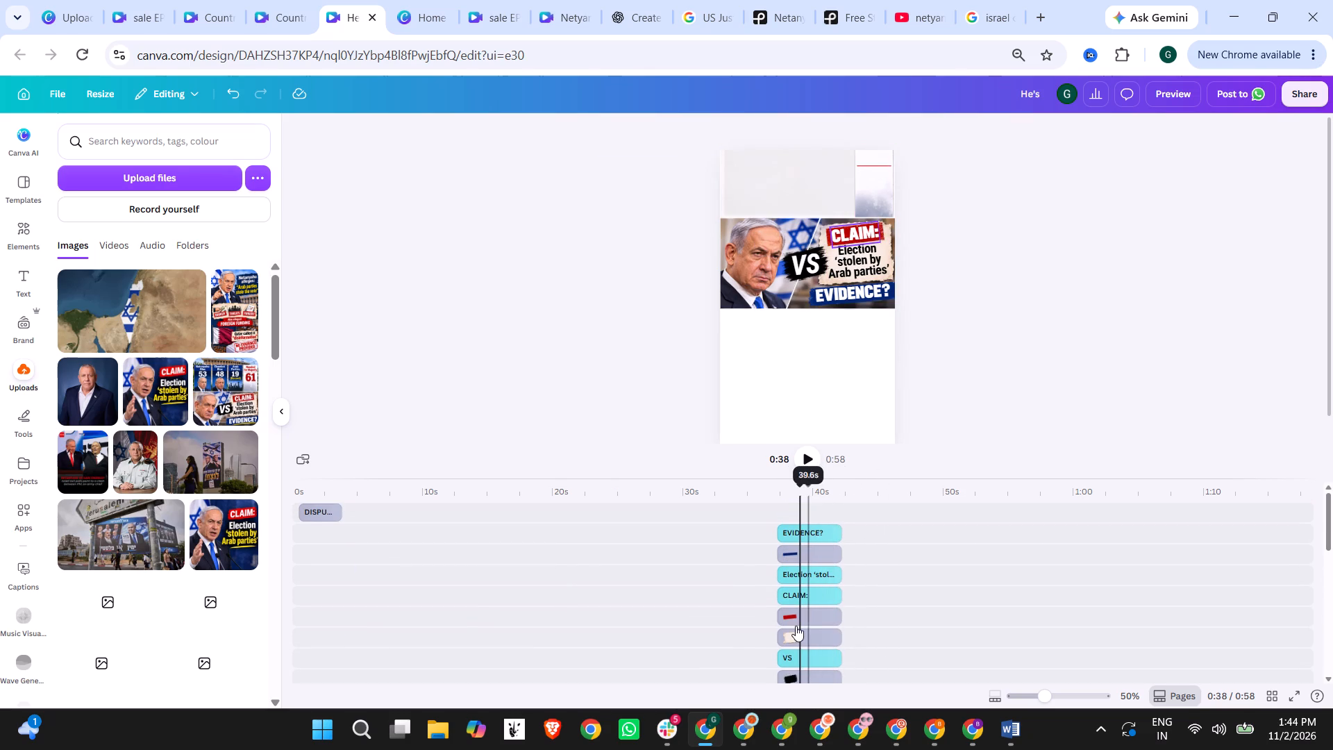
click(807, 614)
click(791, 544)
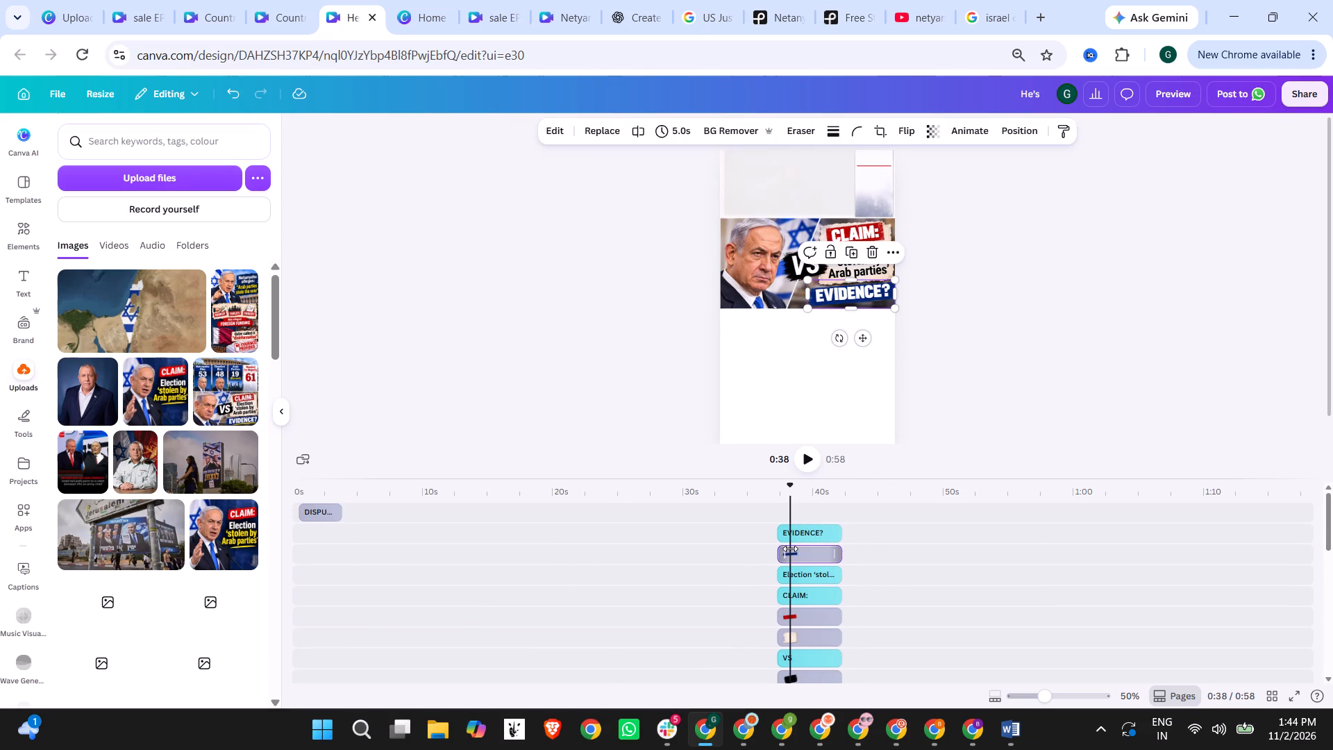
click(789, 553)
scroll(804, 578, down, 1)
click(815, 542)
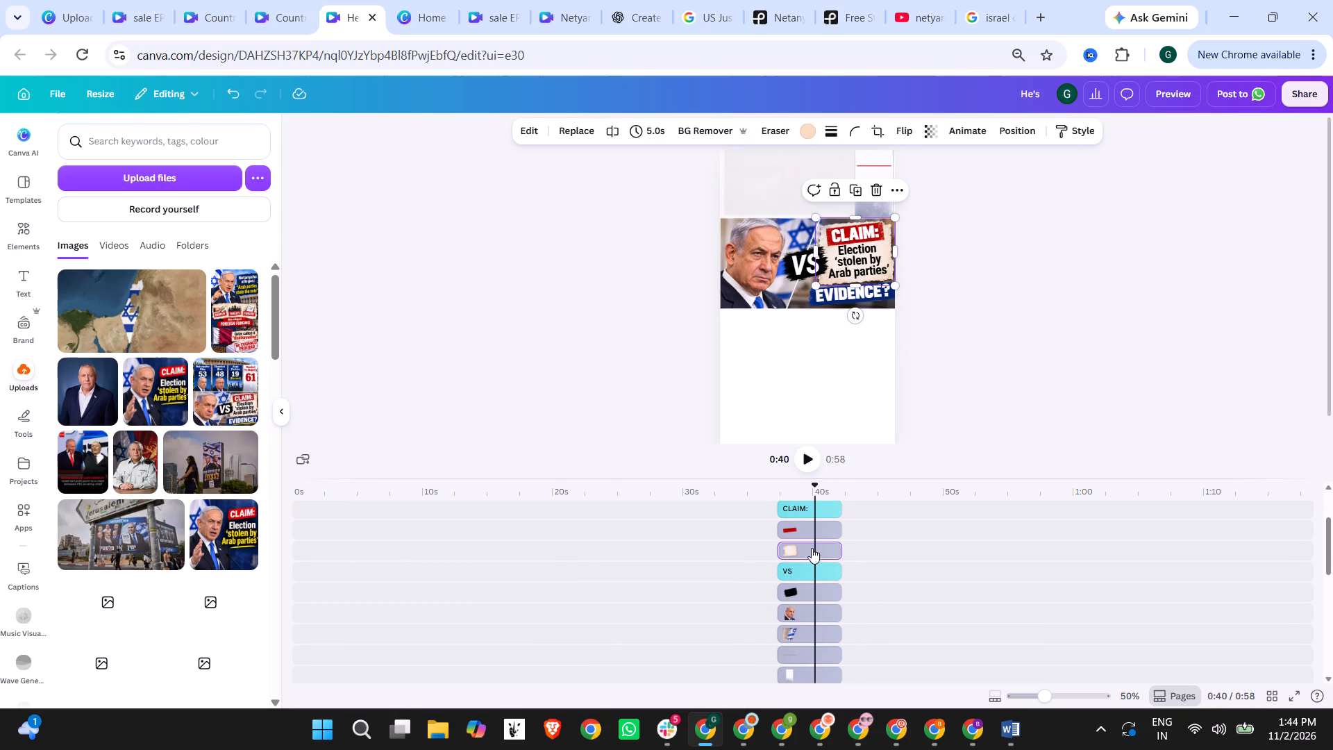
click(805, 593)
click(802, 609)
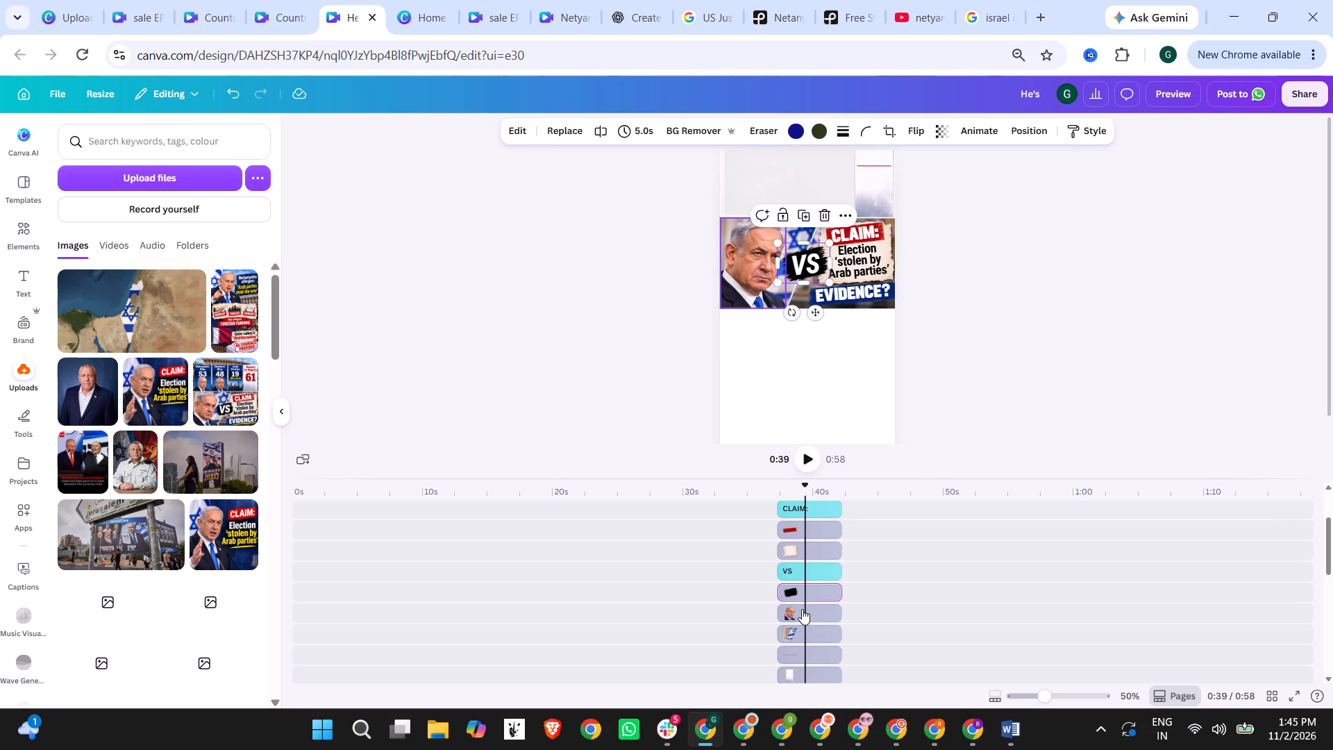
scroll(842, 616, down, 2)
scroll(808, 534, up, 1)
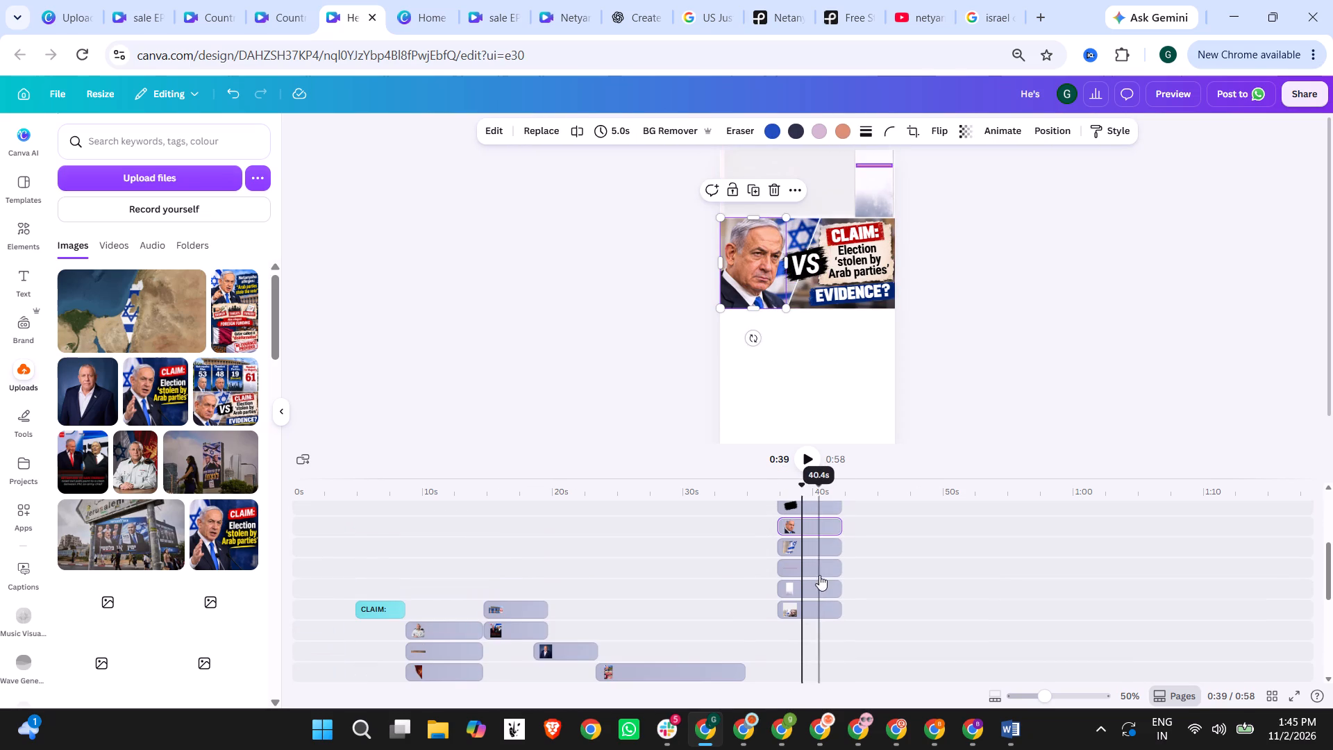
click(817, 583)
key(Delete)
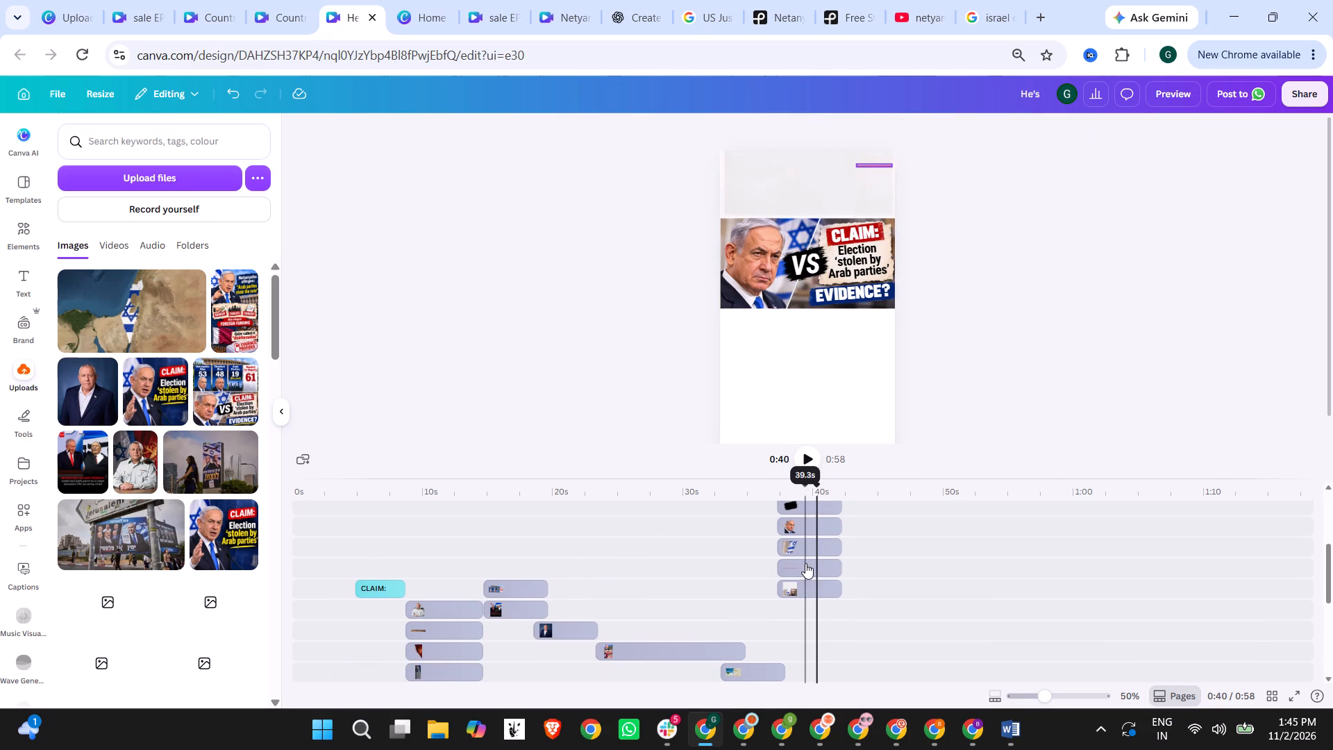
click(805, 563)
key(Delete)
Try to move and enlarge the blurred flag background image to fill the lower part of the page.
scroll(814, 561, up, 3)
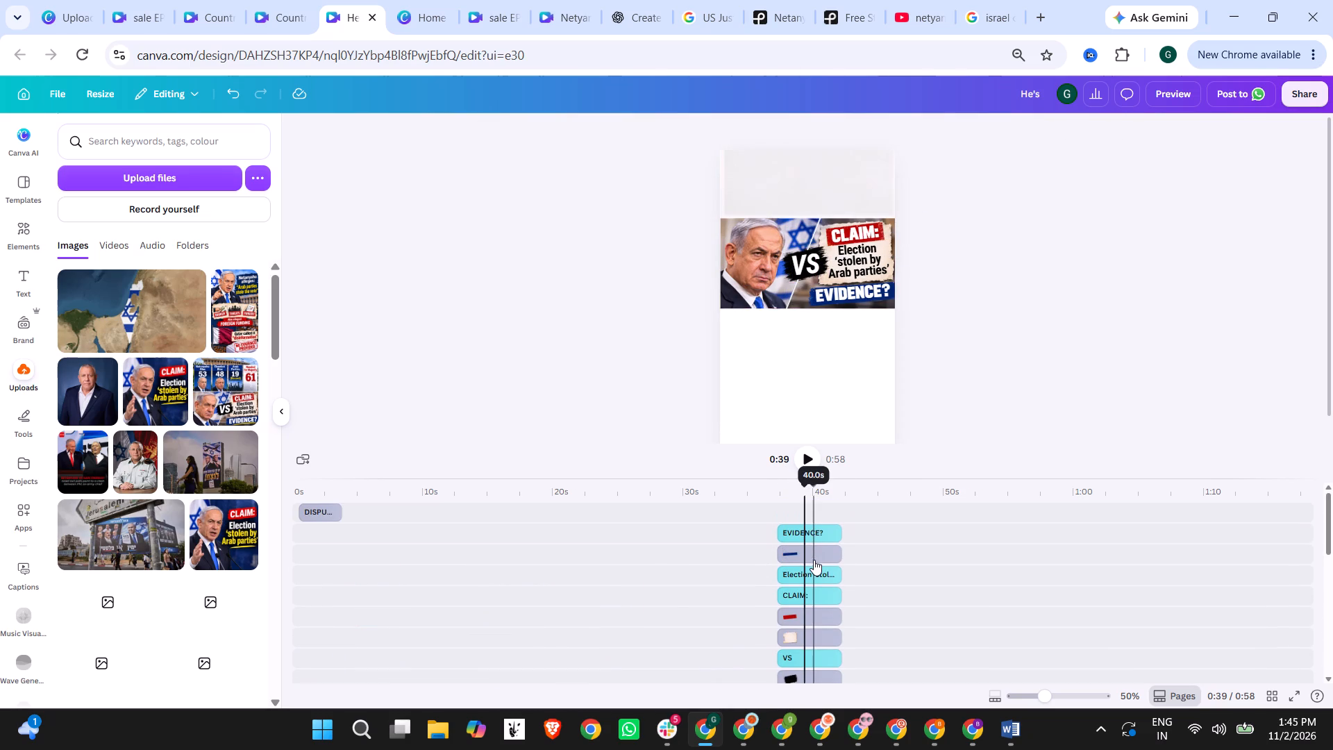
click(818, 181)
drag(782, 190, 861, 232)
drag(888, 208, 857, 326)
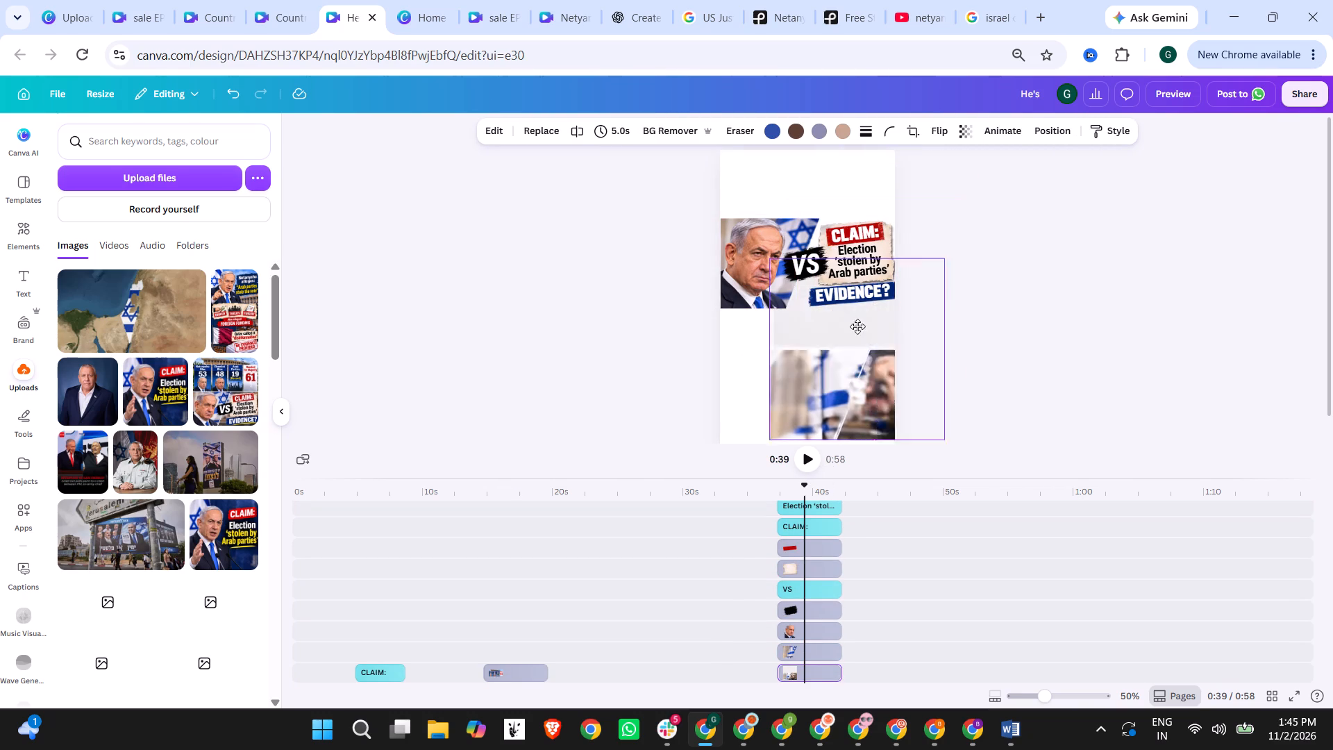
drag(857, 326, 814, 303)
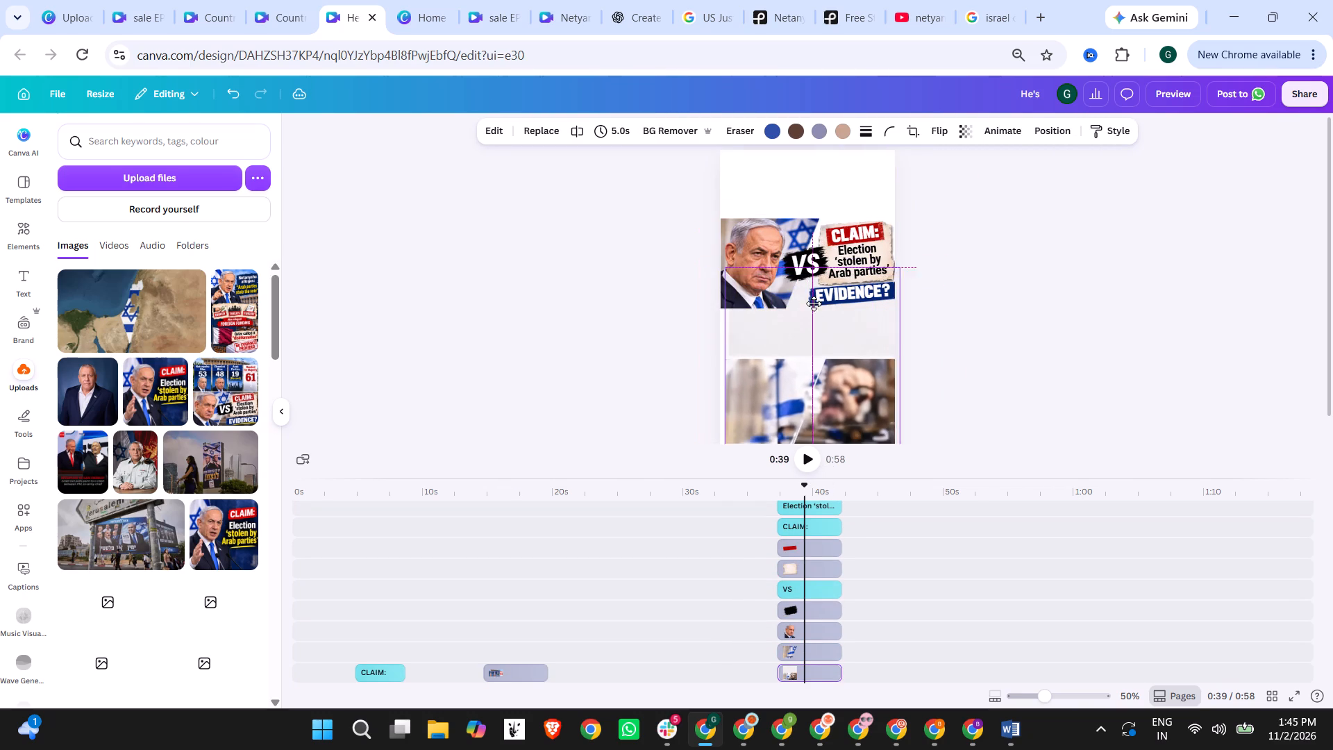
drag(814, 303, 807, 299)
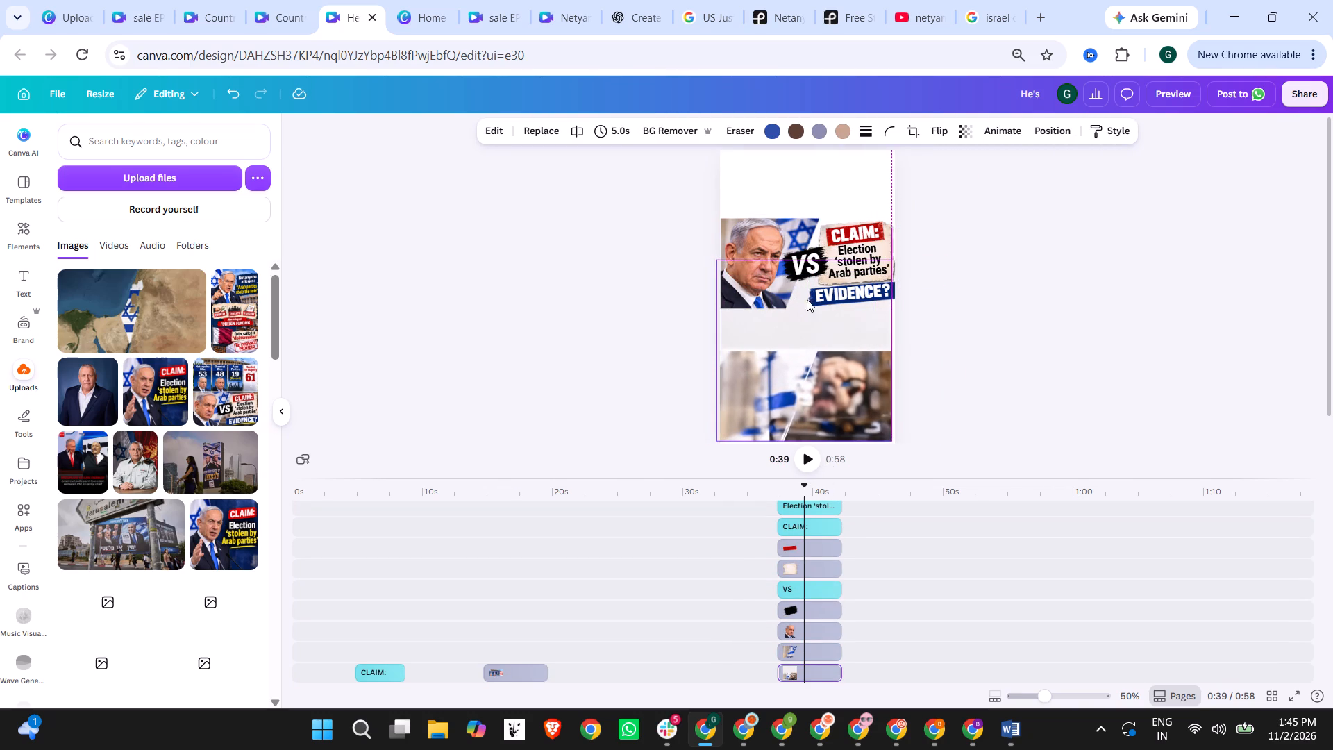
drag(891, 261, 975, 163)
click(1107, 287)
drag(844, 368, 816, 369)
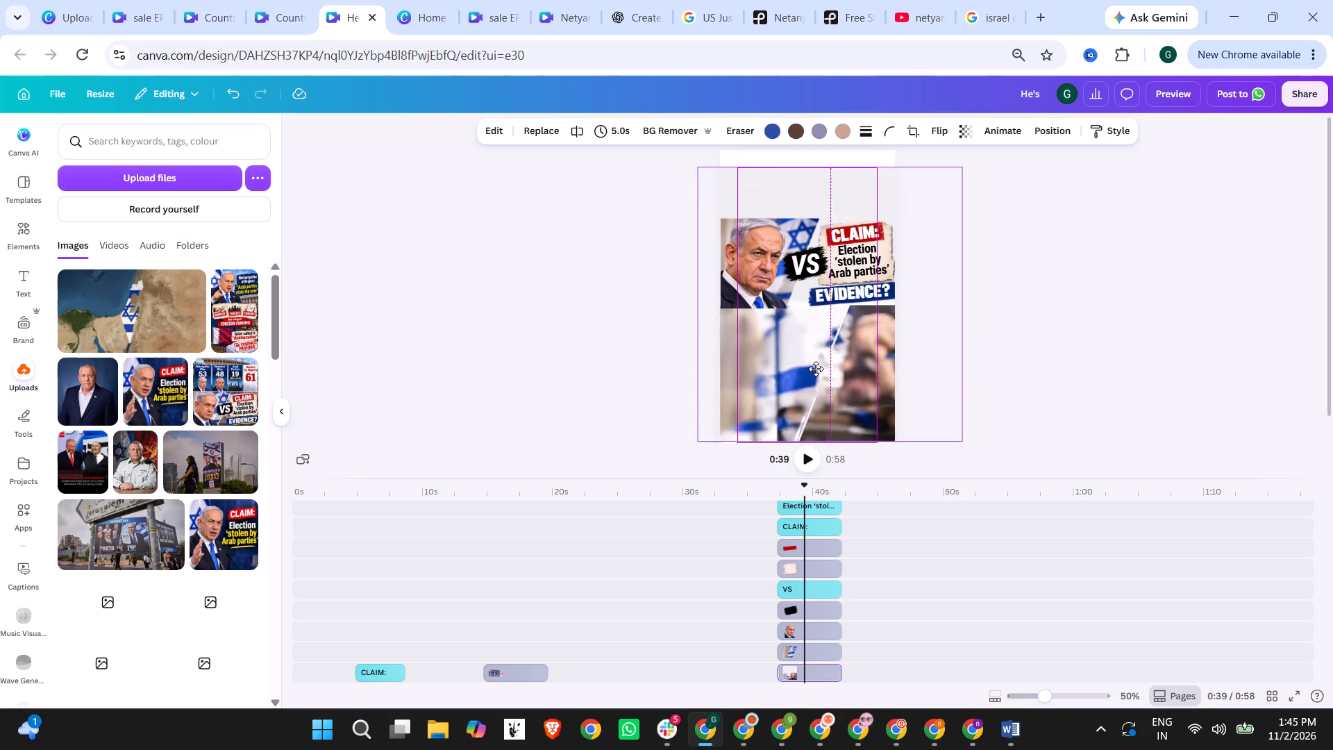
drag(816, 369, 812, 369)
Delete the blurred background image from the "VS" scene.
key(Delete)
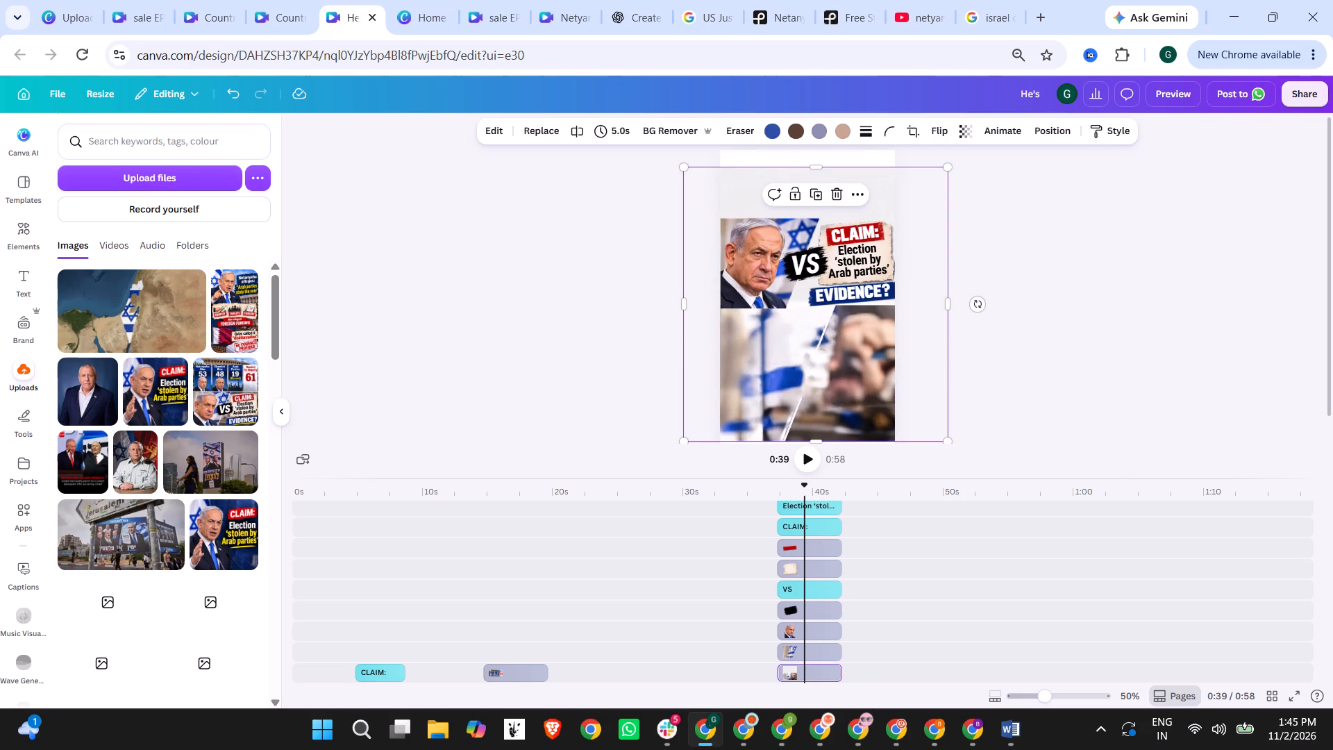
Move the Netanyahu portrait cutout down along the left side of the page.
drag(750, 253, 761, 212)
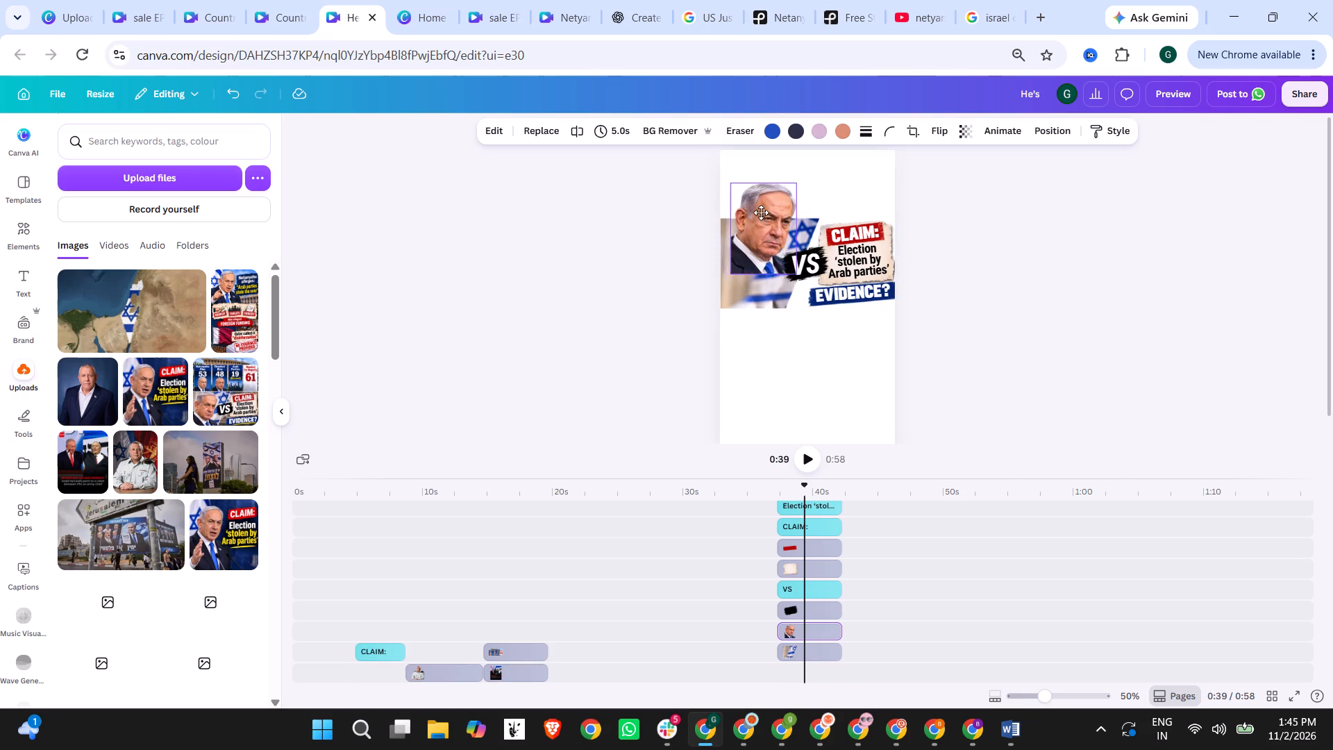
drag(761, 212, 751, 304)
Enlarge the Israeli flag image to the full page height and position its slanted edge toward the right of the page.
click(791, 224)
drag(825, 219, 913, 115)
drag(803, 176, 691, 317)
drag(806, 271, 896, 143)
drag(794, 206, 741, 205)
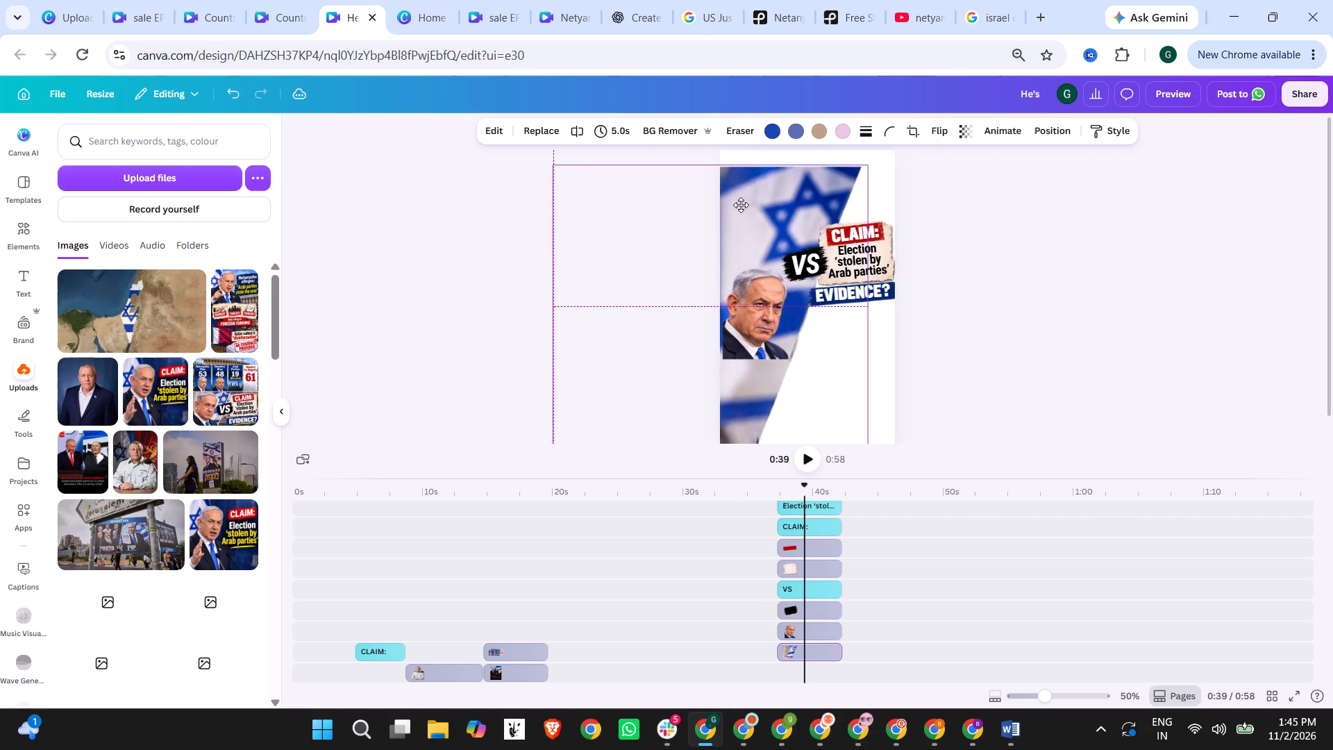
drag(741, 205, 753, 191)
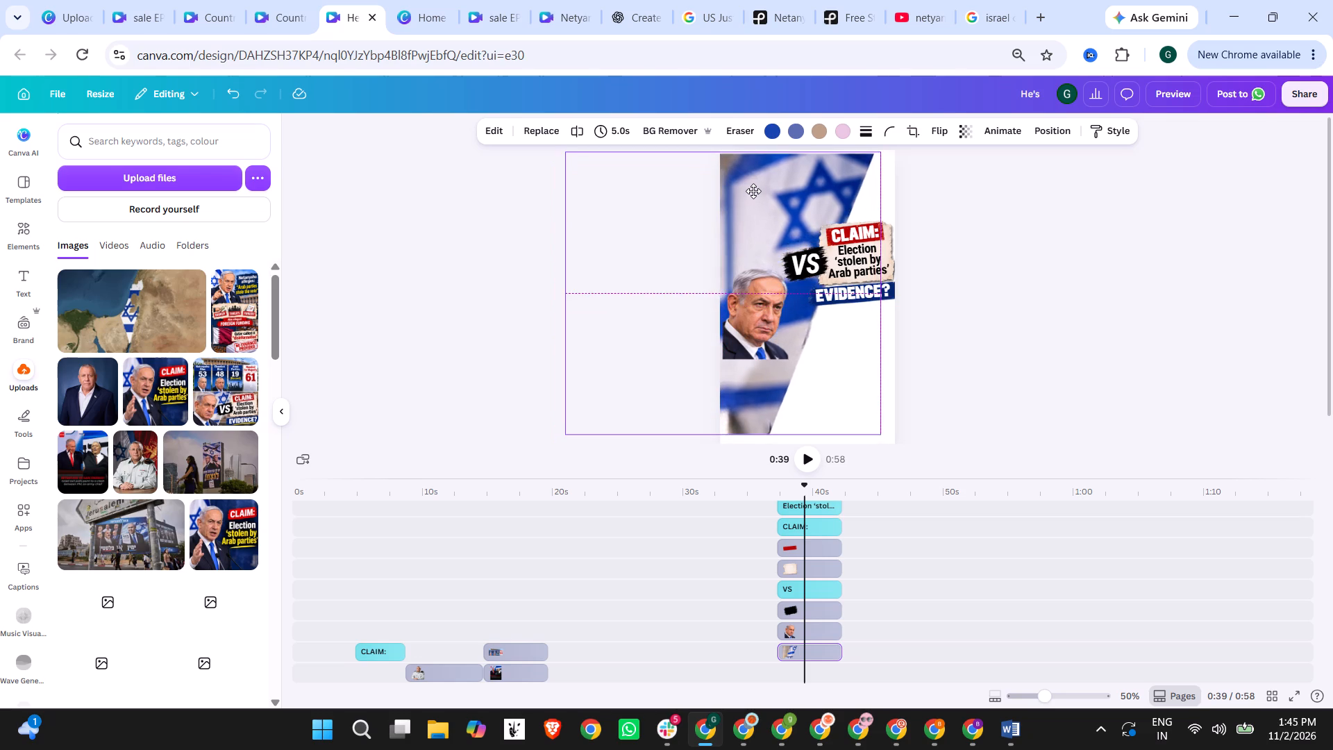
drag(753, 191, 758, 181)
drag(574, 426, 551, 463)
click(1014, 319)
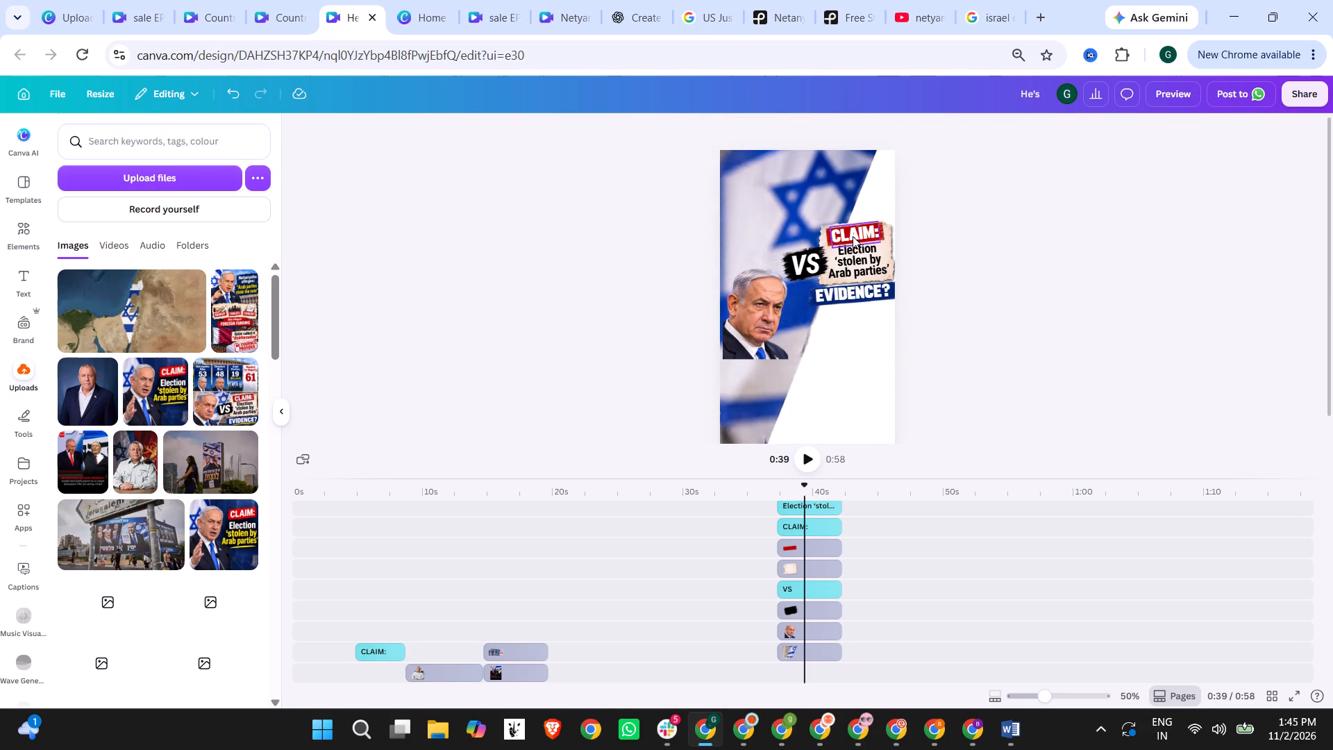
Move the "EVIDENCE?" text and its blue brush strip to the lower part of the page, enlarging the strip behind the text.
drag(850, 295, 841, 397)
key(ctrl+z)
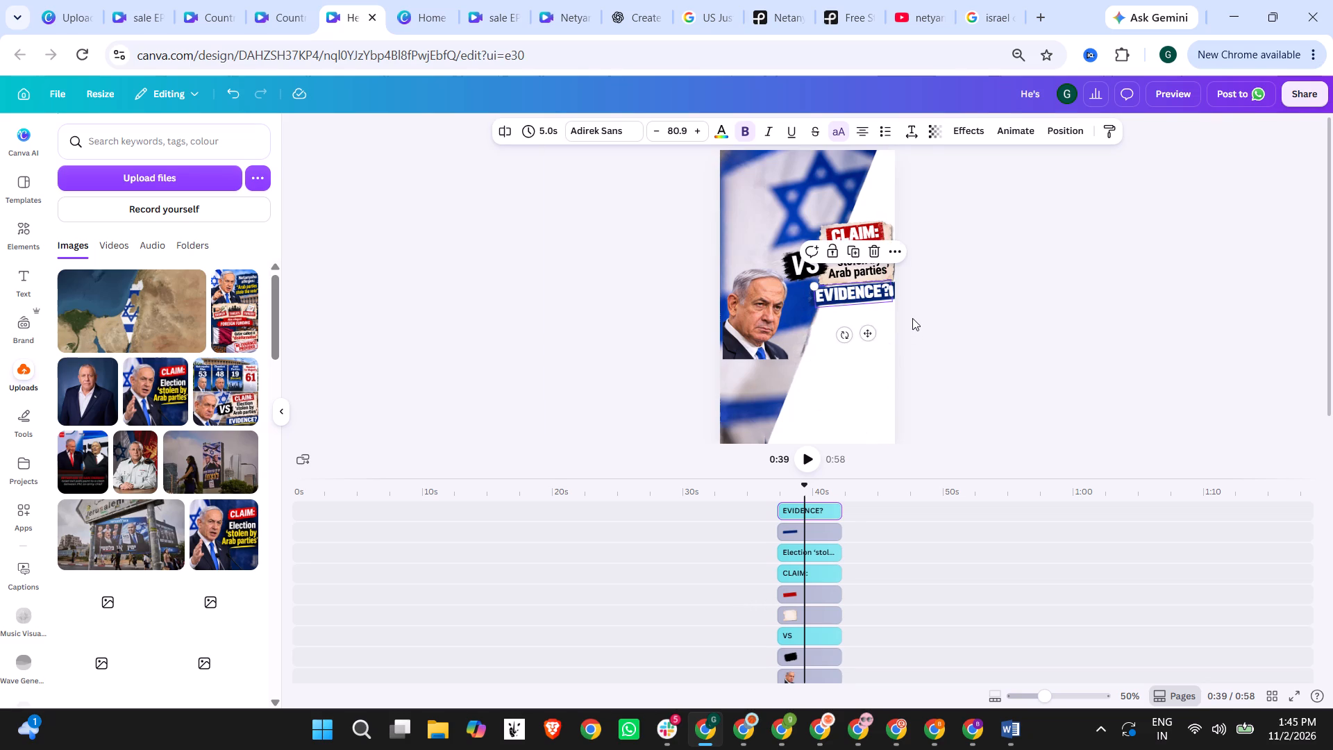
drag(831, 293, 830, 321)
drag(843, 294, 839, 338)
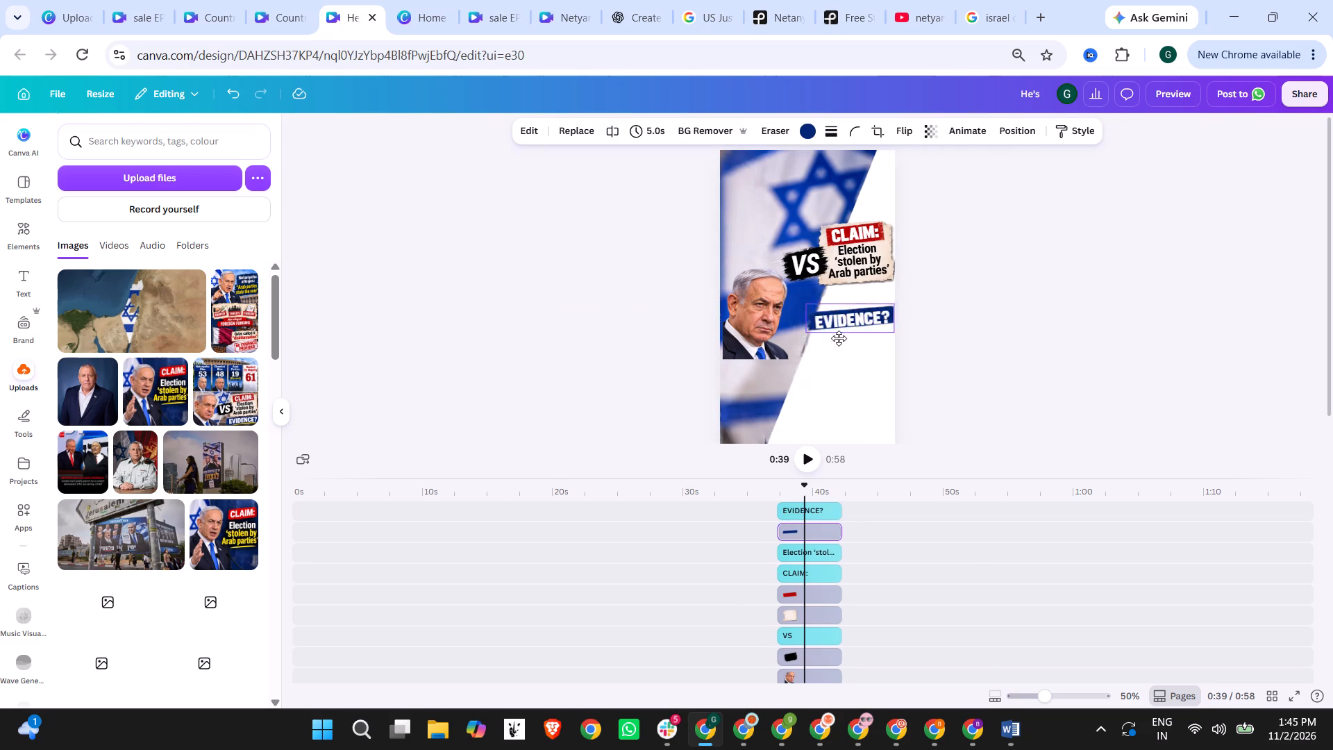
drag(839, 338, 821, 409)
drag(871, 393, 891, 378)
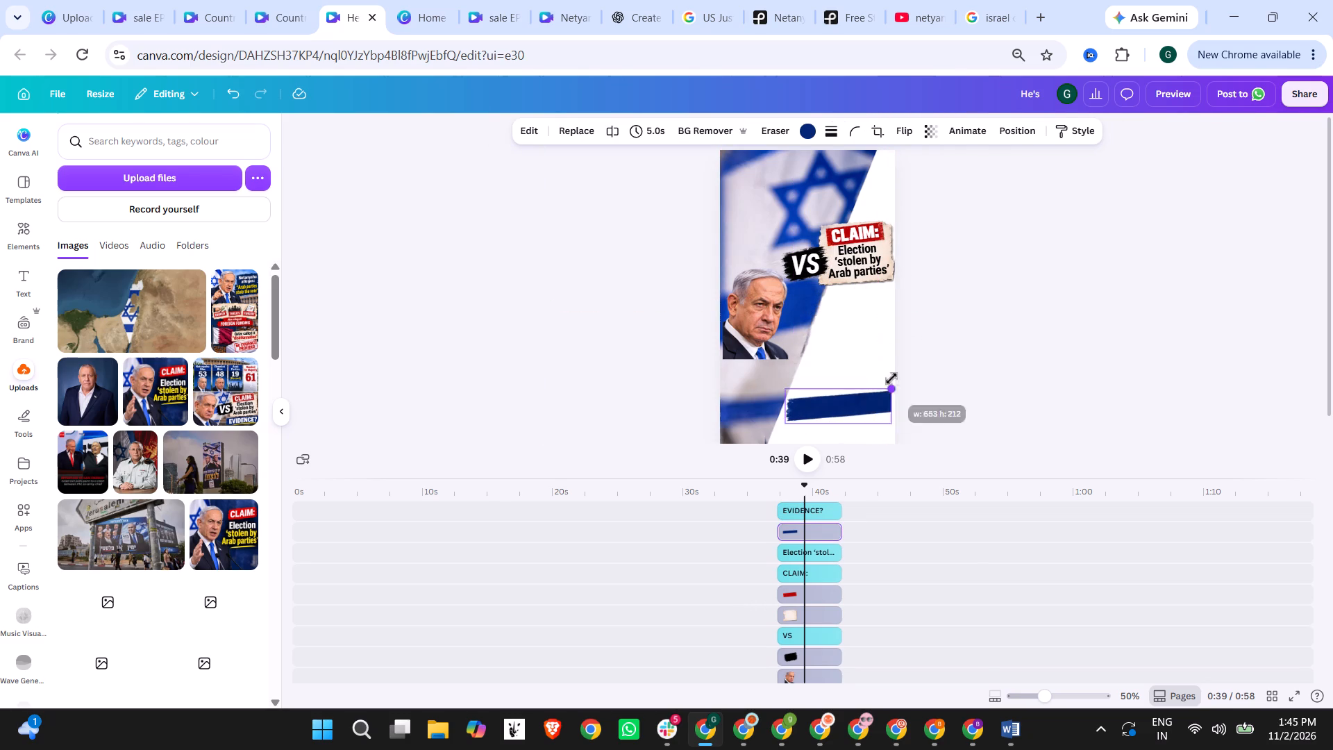
drag(891, 378, 912, 353)
drag(859, 398, 836, 394)
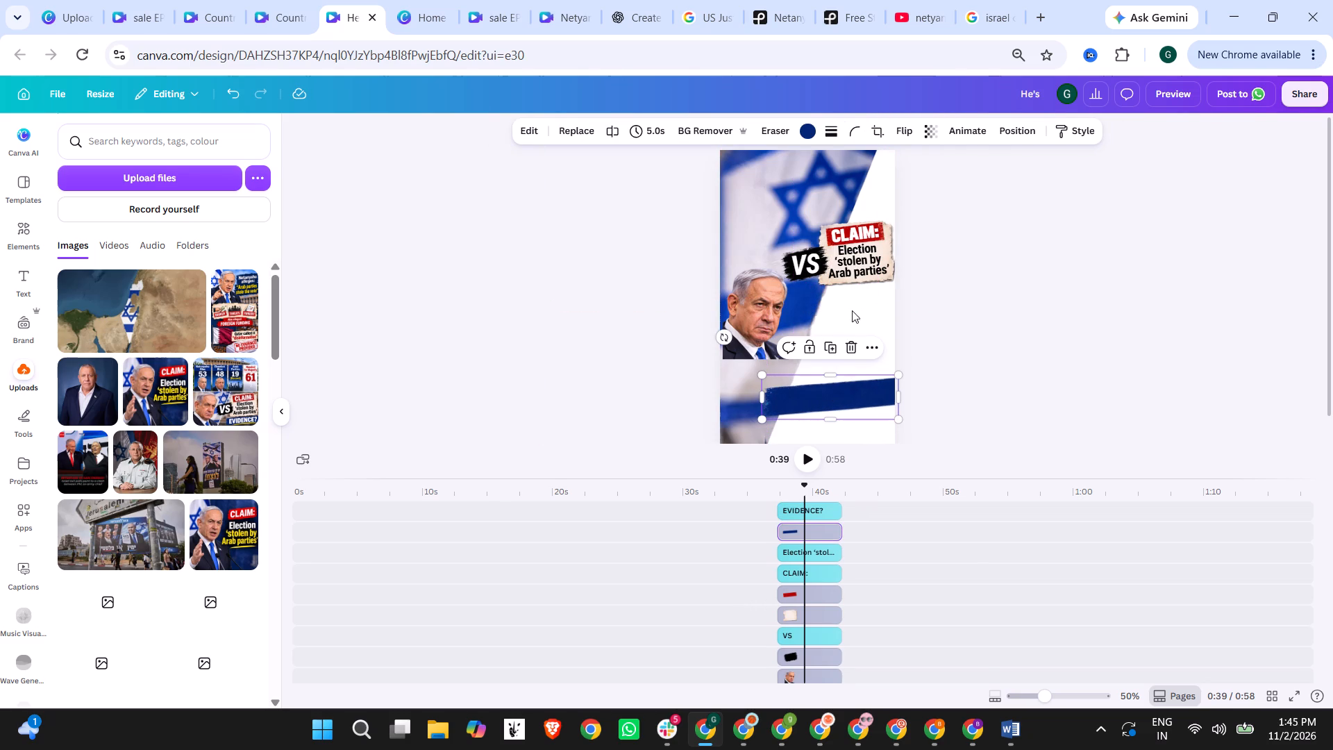
drag(845, 313, 825, 391)
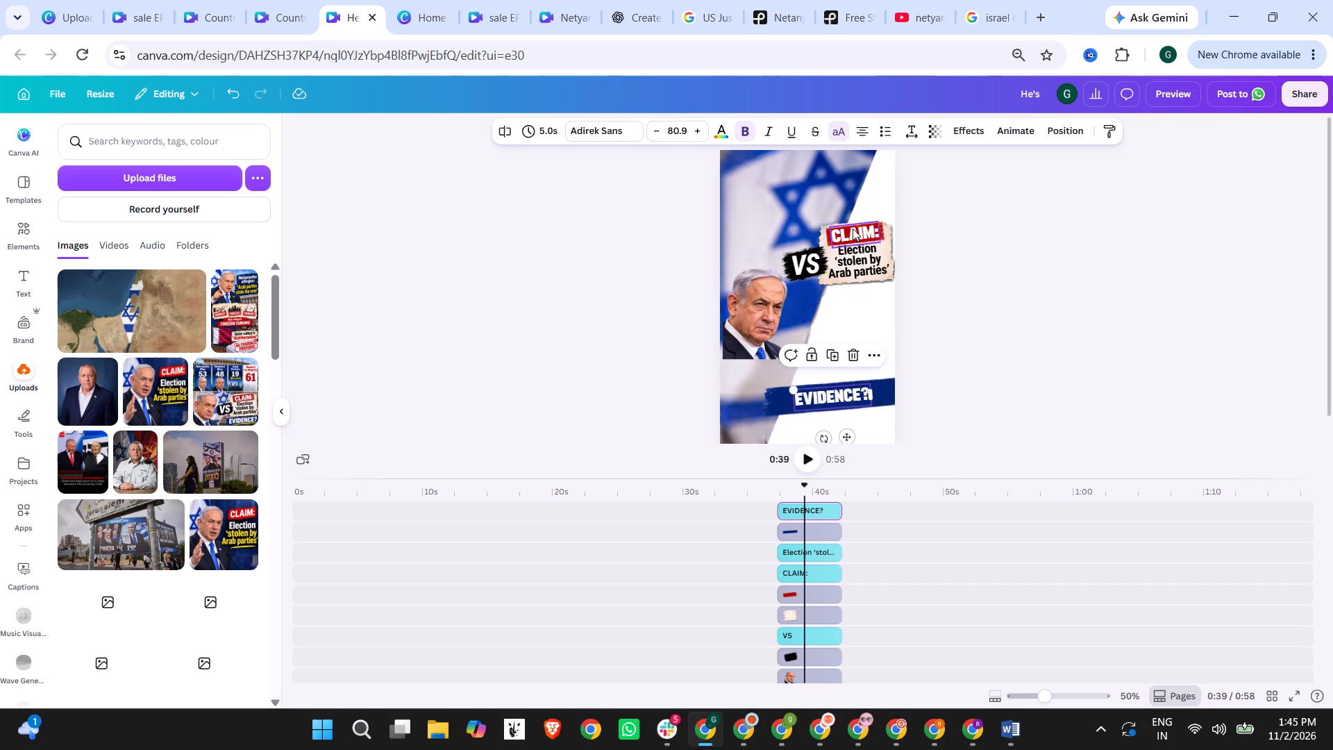
Enlarge the torn-paper image and move it down beside the Netanyahu portrait, extending past the page's right edge.
click(821, 617)
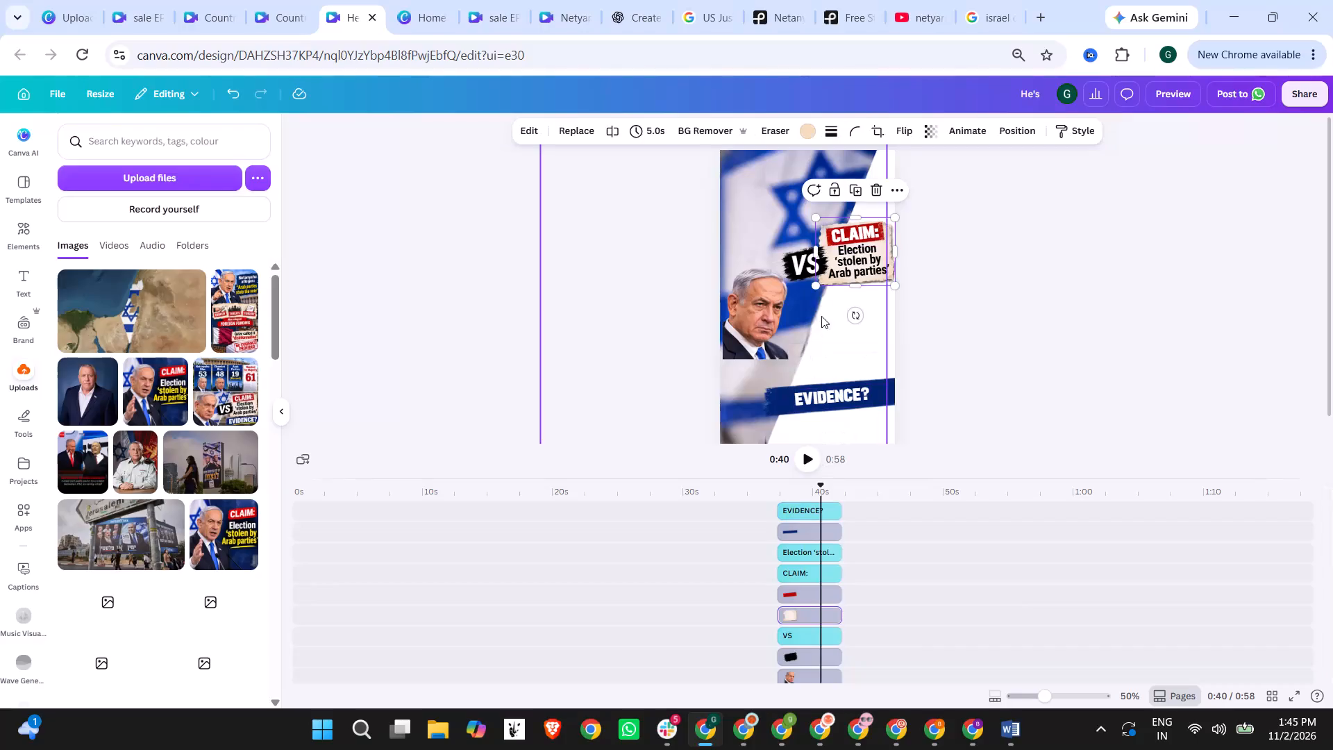
drag(815, 281, 782, 348)
drag(832, 303, 861, 324)
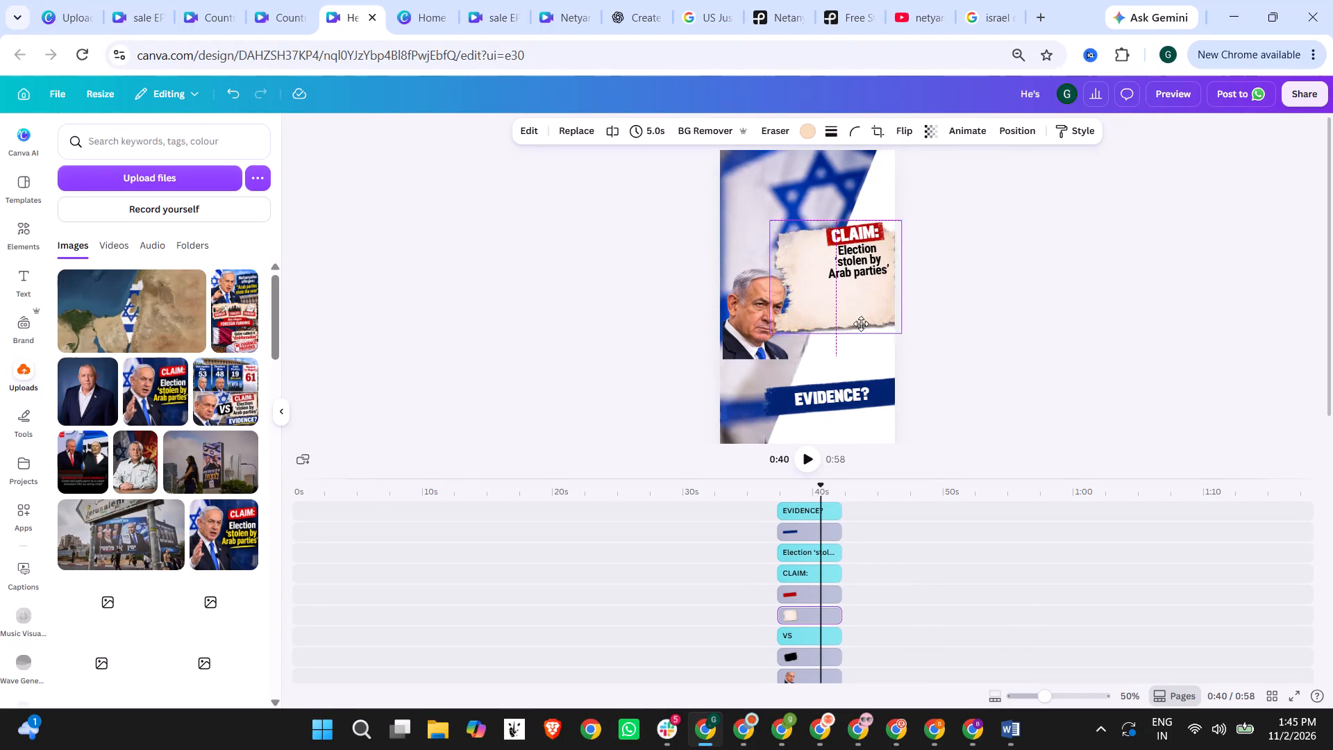
drag(861, 324, 854, 344)
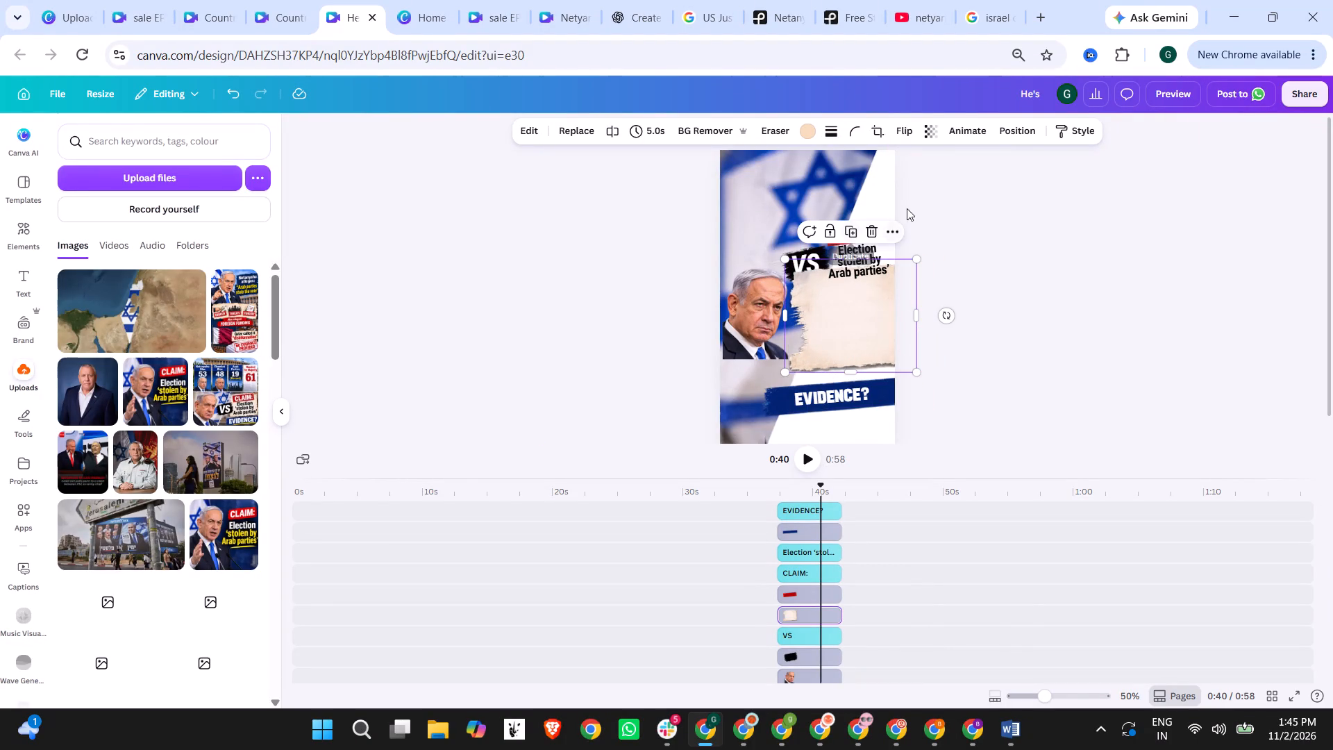
click(939, 194)
Move the "CLAIM:" text and its red brush strip down onto the upper part of the torn paper.
drag(870, 226, 868, 284)
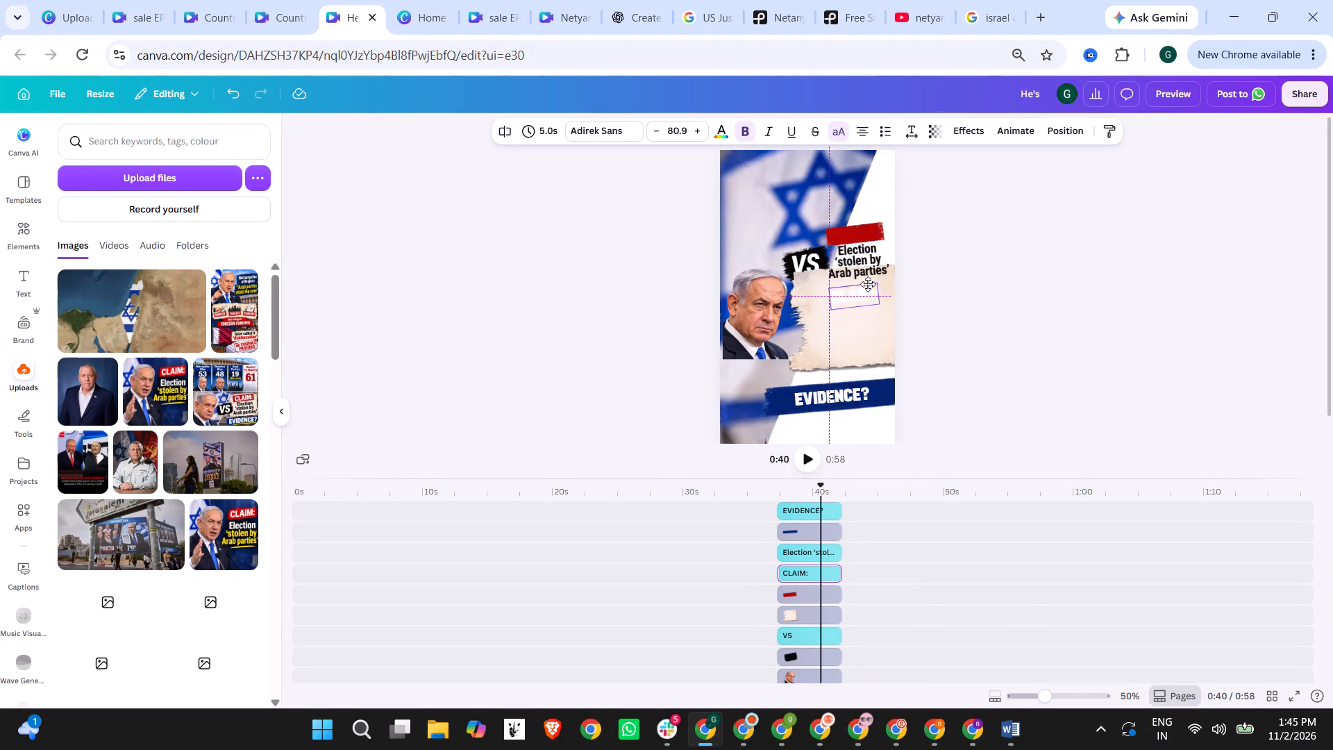
drag(868, 284, 864, 273)
drag(879, 221, 869, 266)
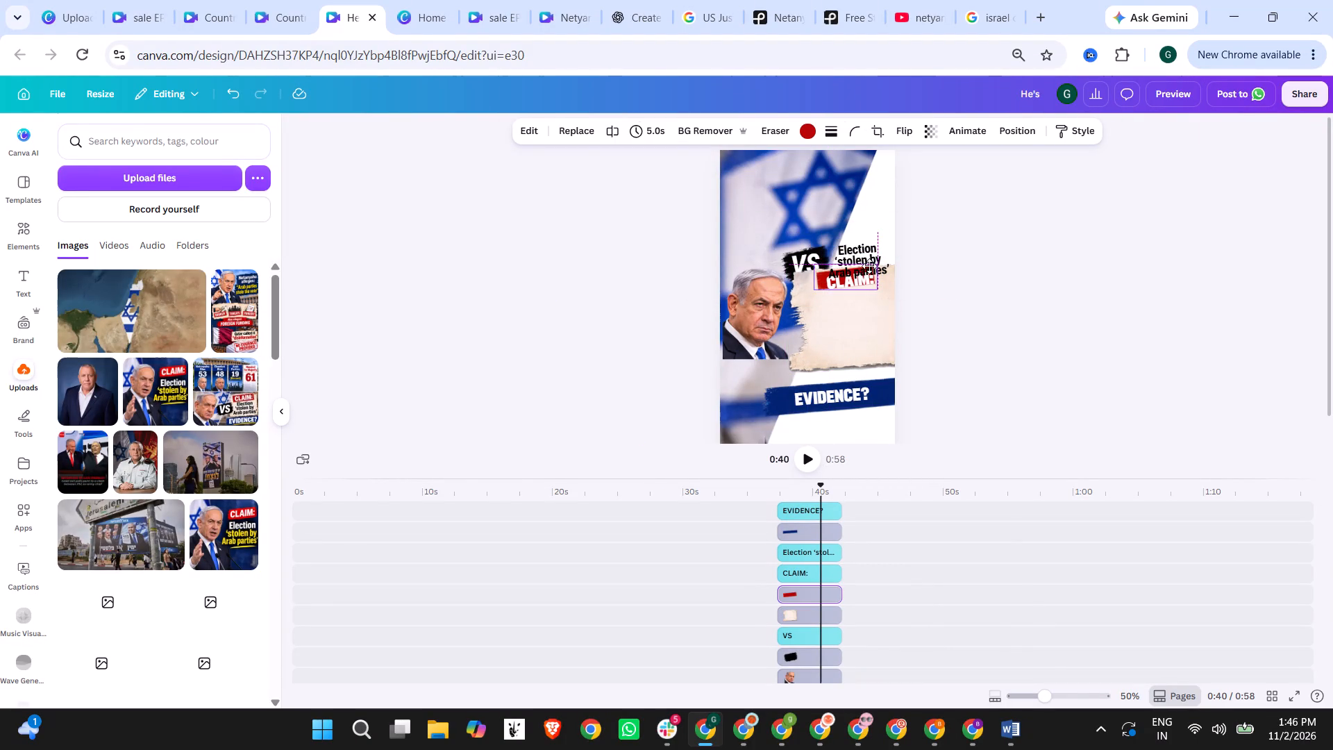
drag(869, 266, 873, 267)
Move the "Election 'stolen by Arab parties'" text onto the torn paper below "CLAIM:" and enlarge it to size 79.5.
drag(864, 255, 843, 307)
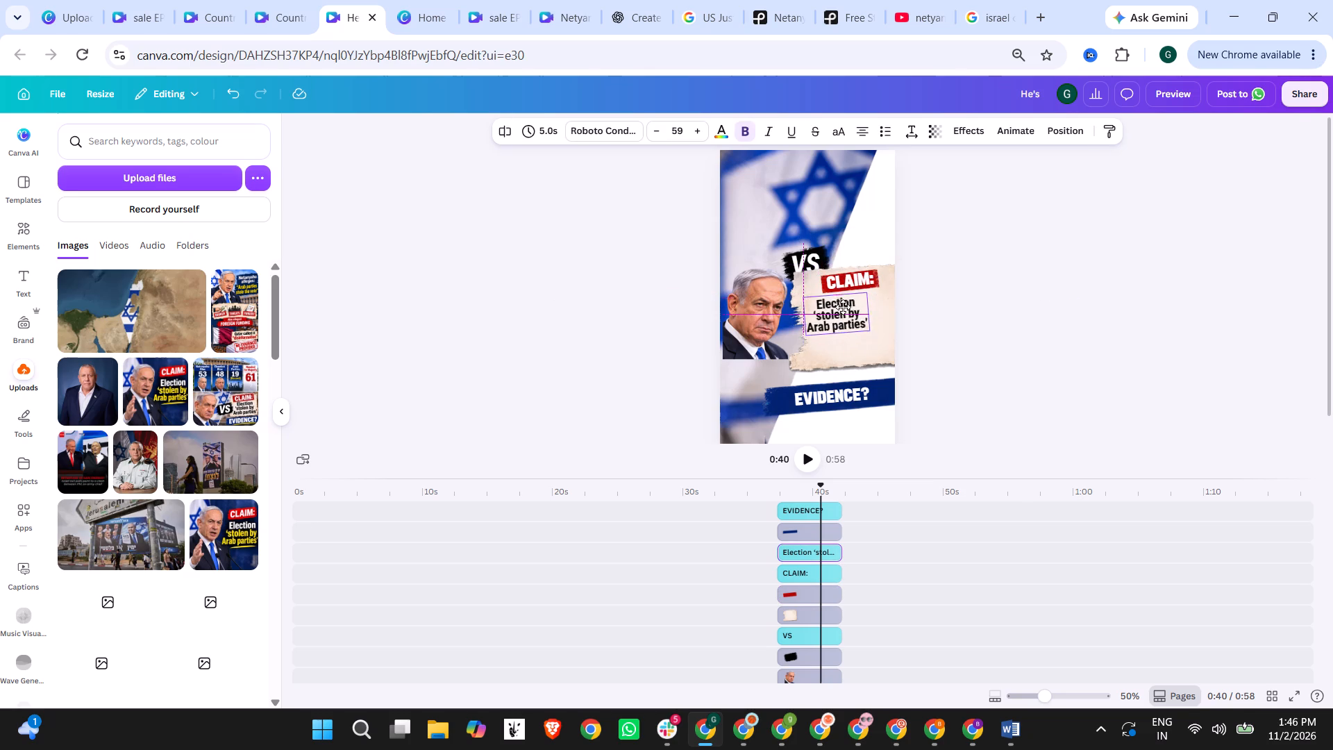
drag(843, 307, 841, 305)
drag(869, 325, 878, 363)
drag(855, 323, 860, 329)
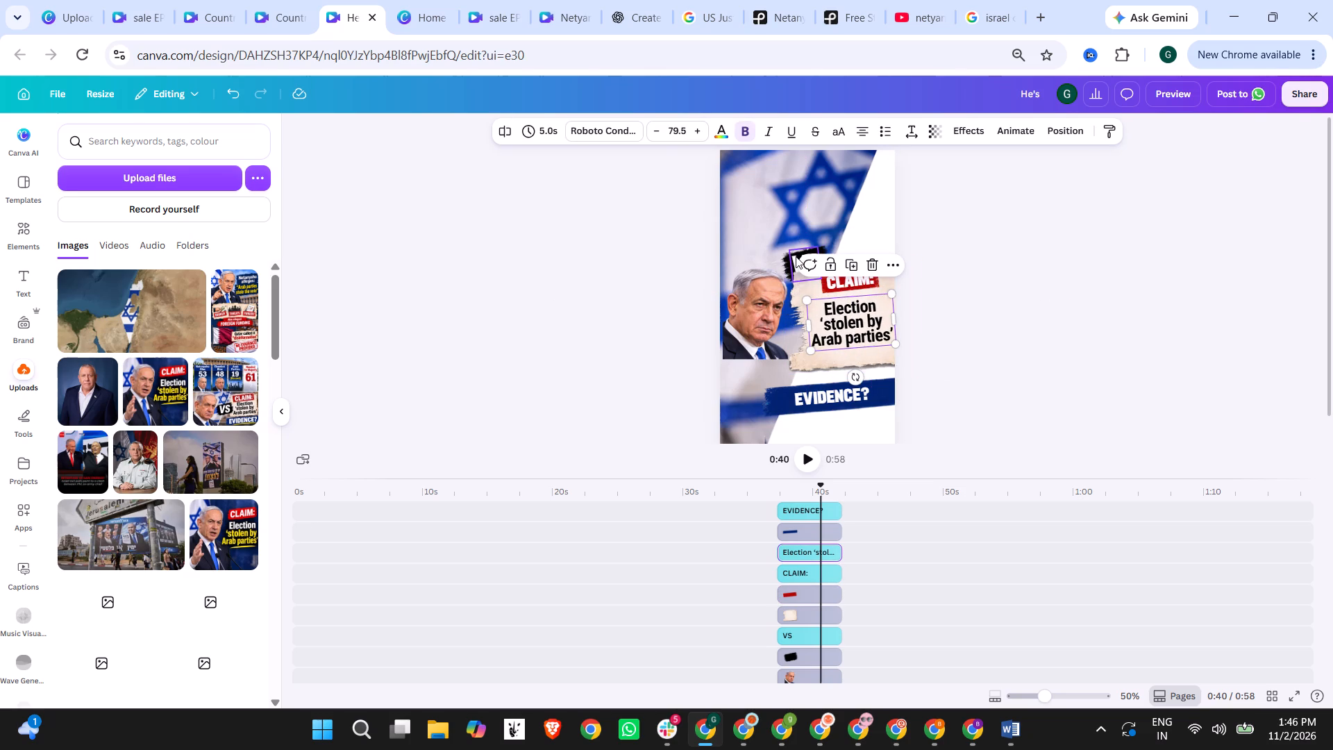
Move the "VS" text down between the portrait and the torn paper, and bring its layer above the red strip and paper.
click(796, 256)
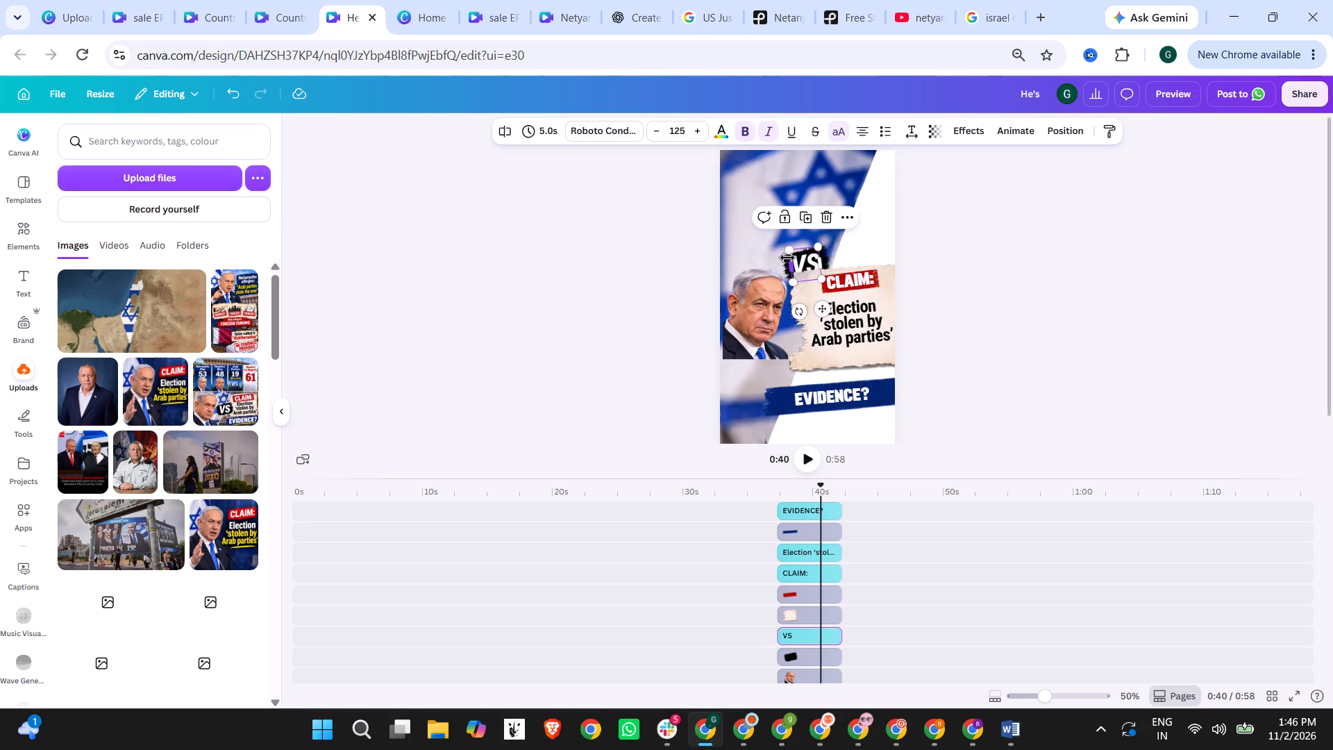
drag(805, 257, 801, 314)
drag(812, 635, 812, 578)
Place the black brush patch behind the "VS" text, bring its layer above the red strip and paper, and shrink it slightly.
click(820, 256)
drag(814, 251, 802, 306)
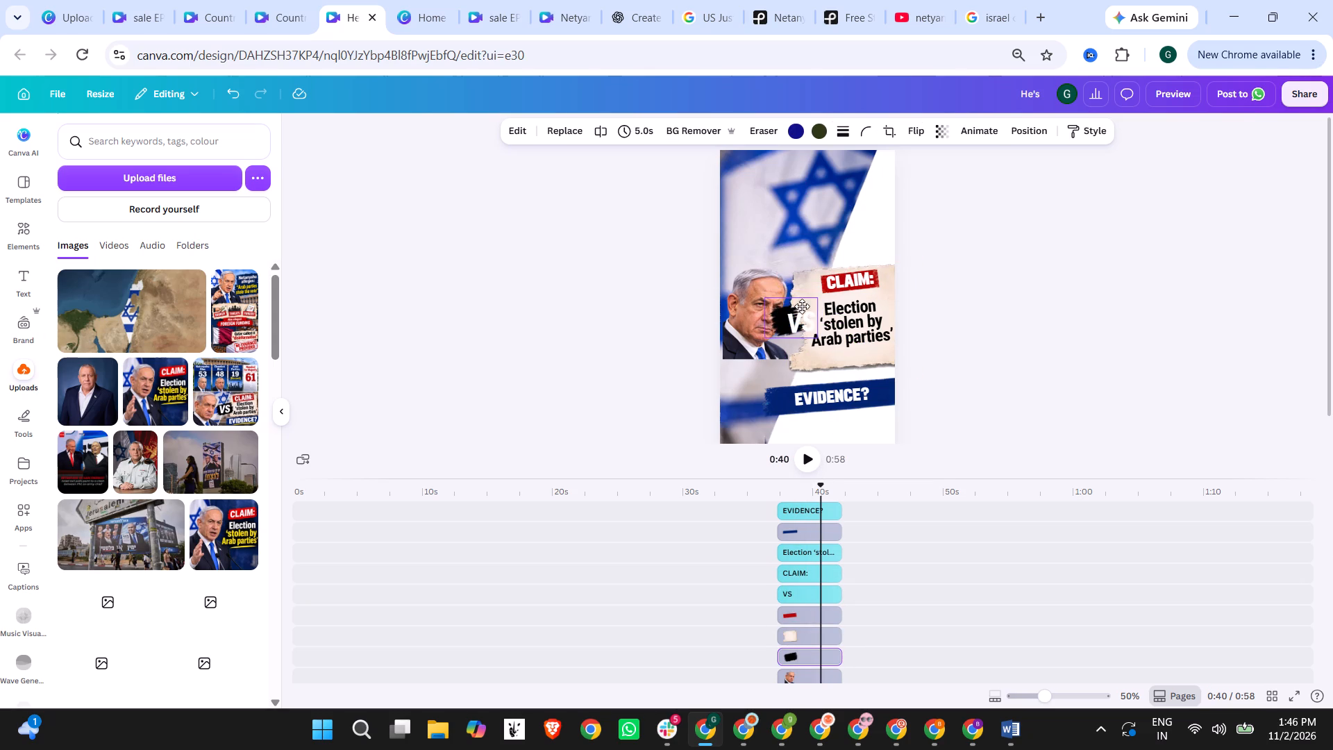
drag(802, 306, 812, 307)
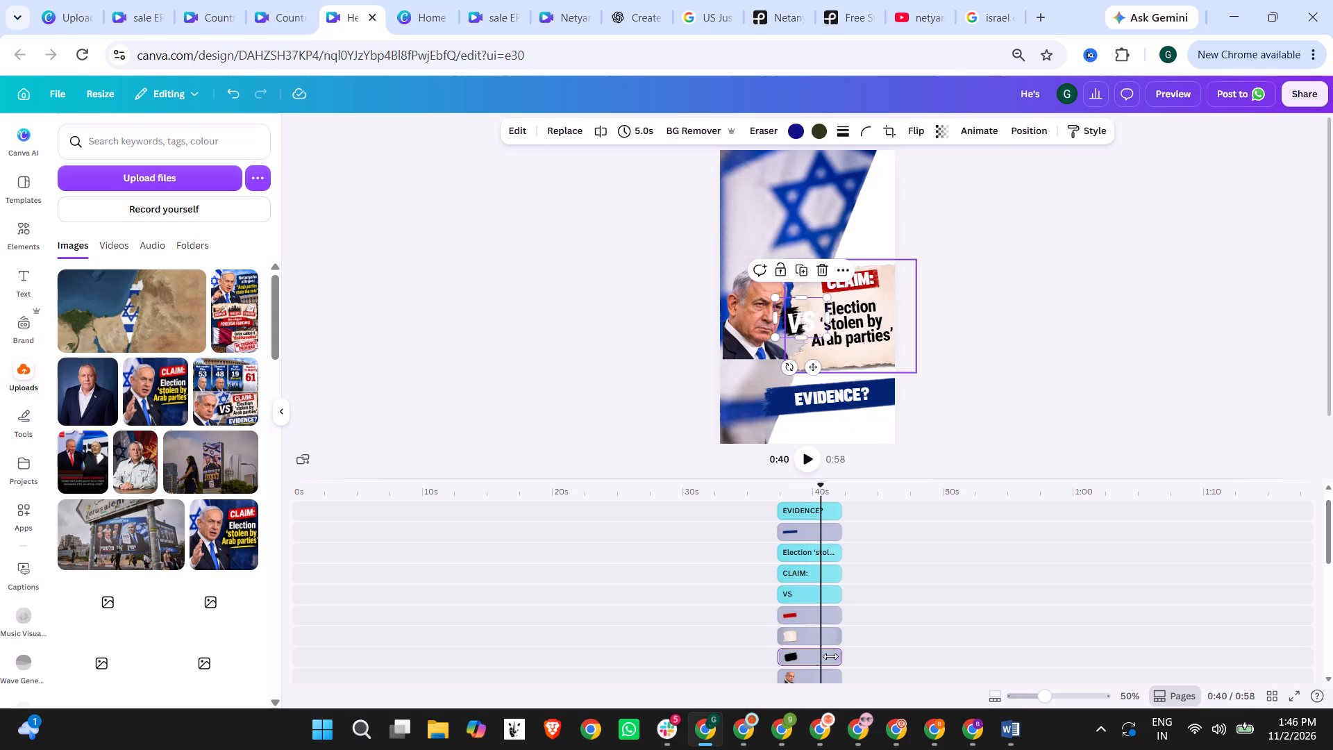
drag(816, 659, 814, 599)
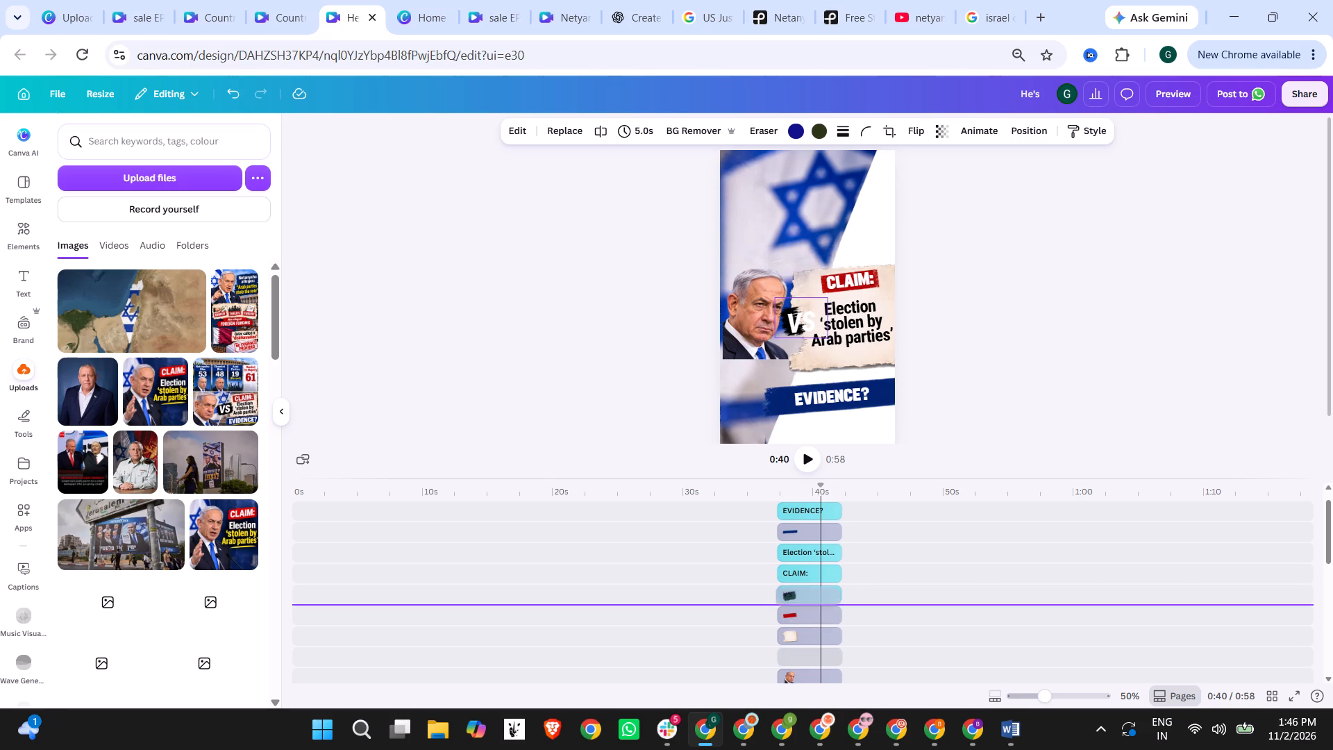
drag(814, 599, 814, 599)
click(1066, 285)
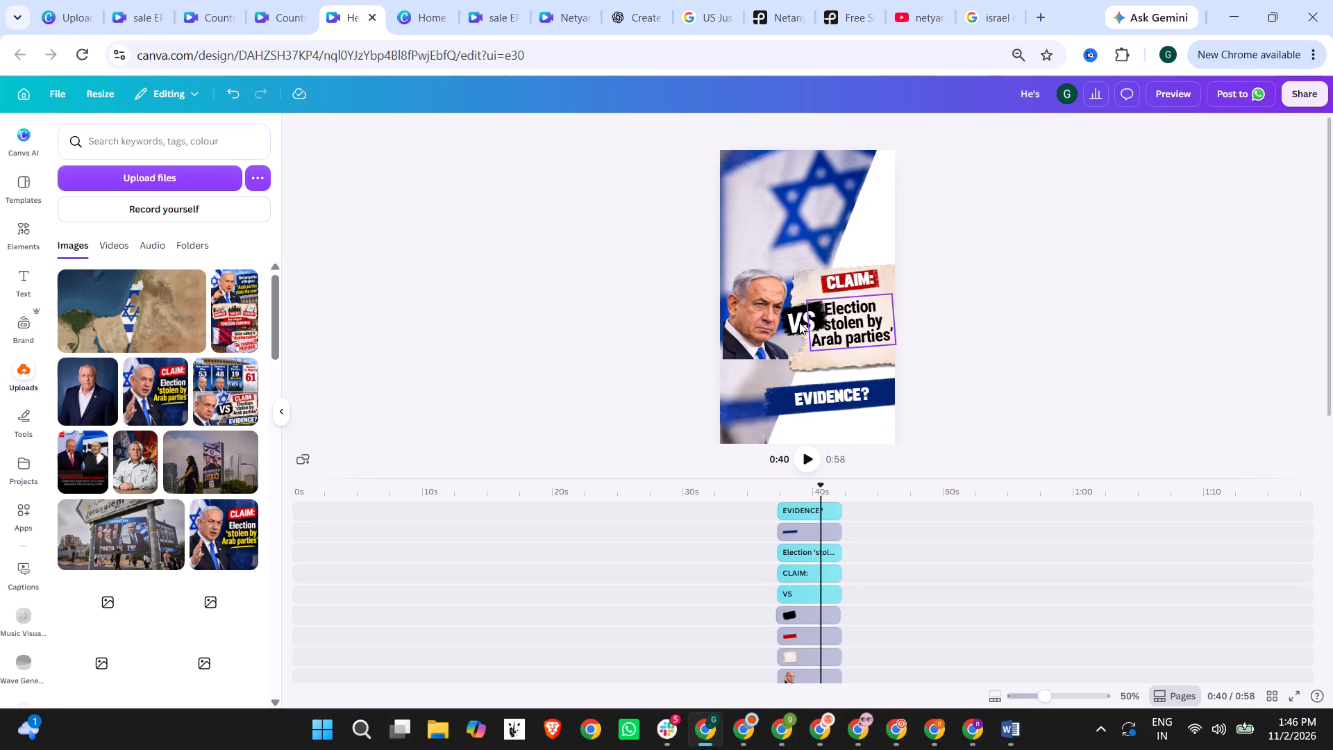
click(803, 615)
drag(828, 298, 816, 306)
click(1039, 266)
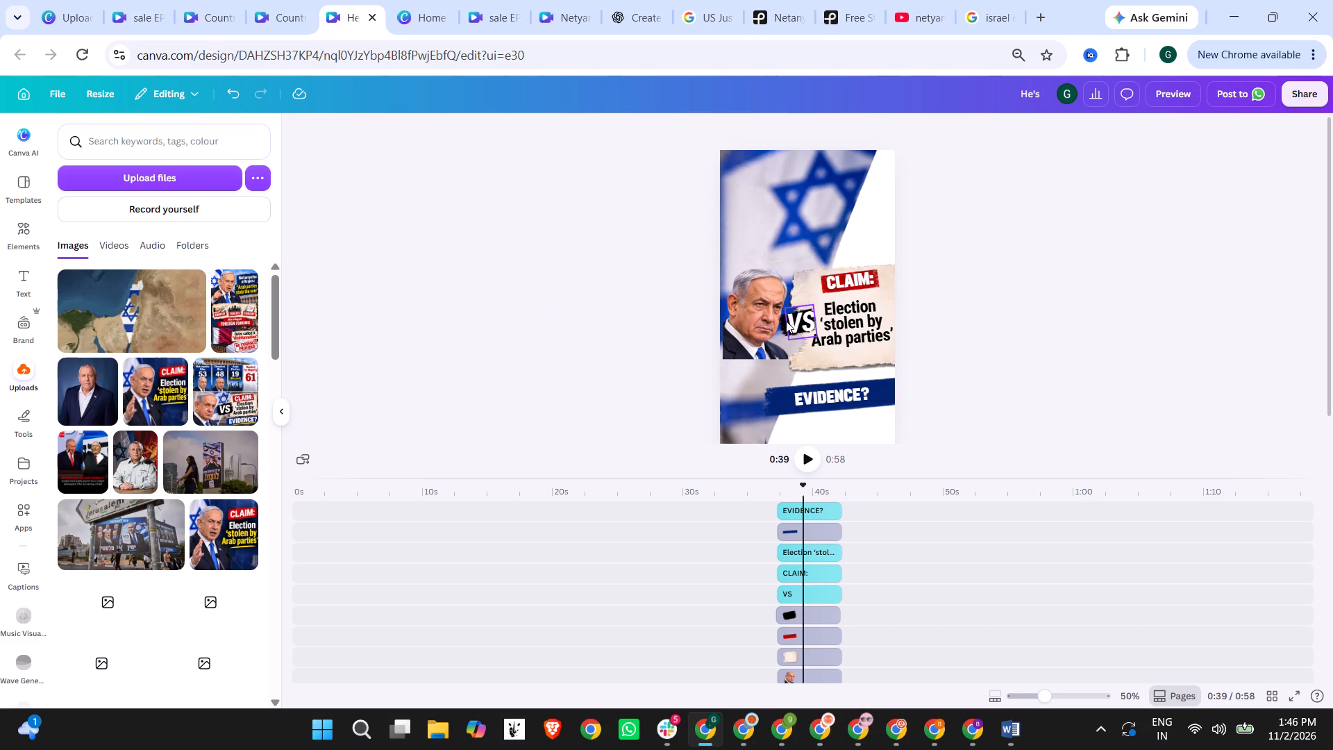
click(781, 328)
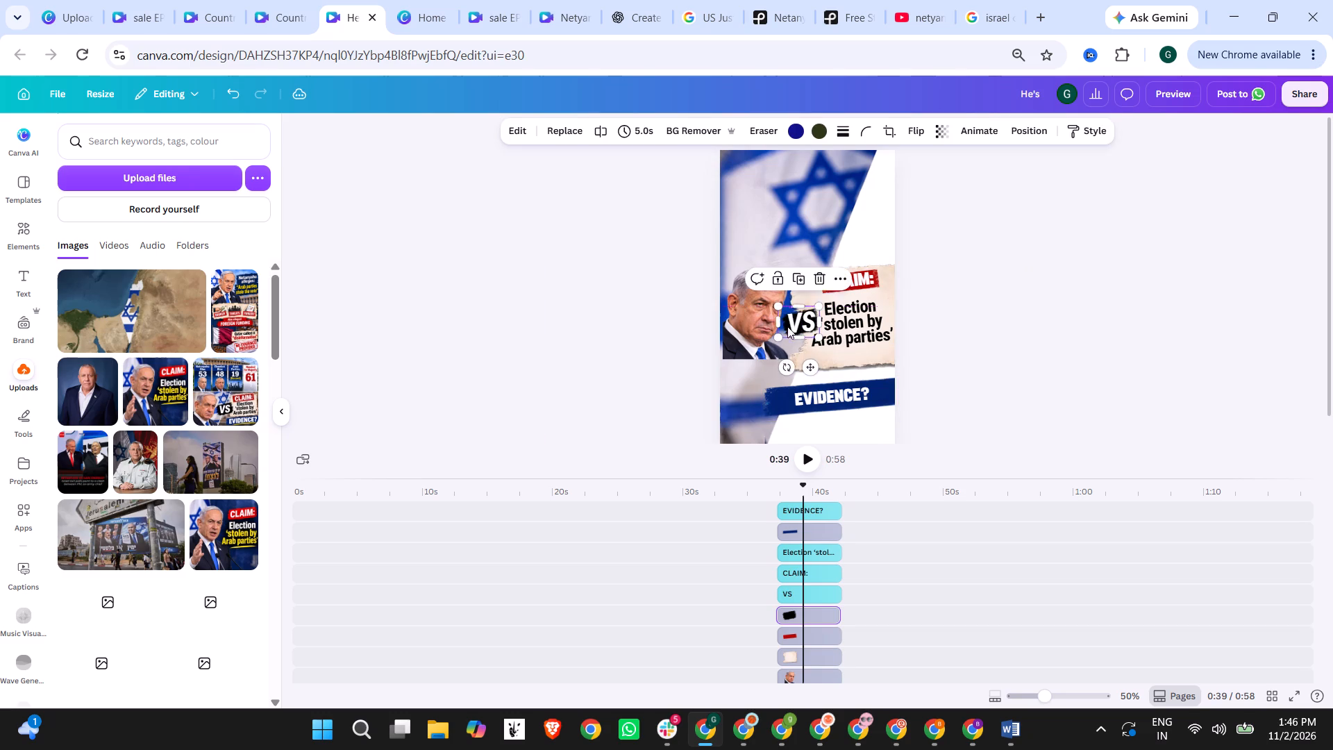
click(1068, 312)
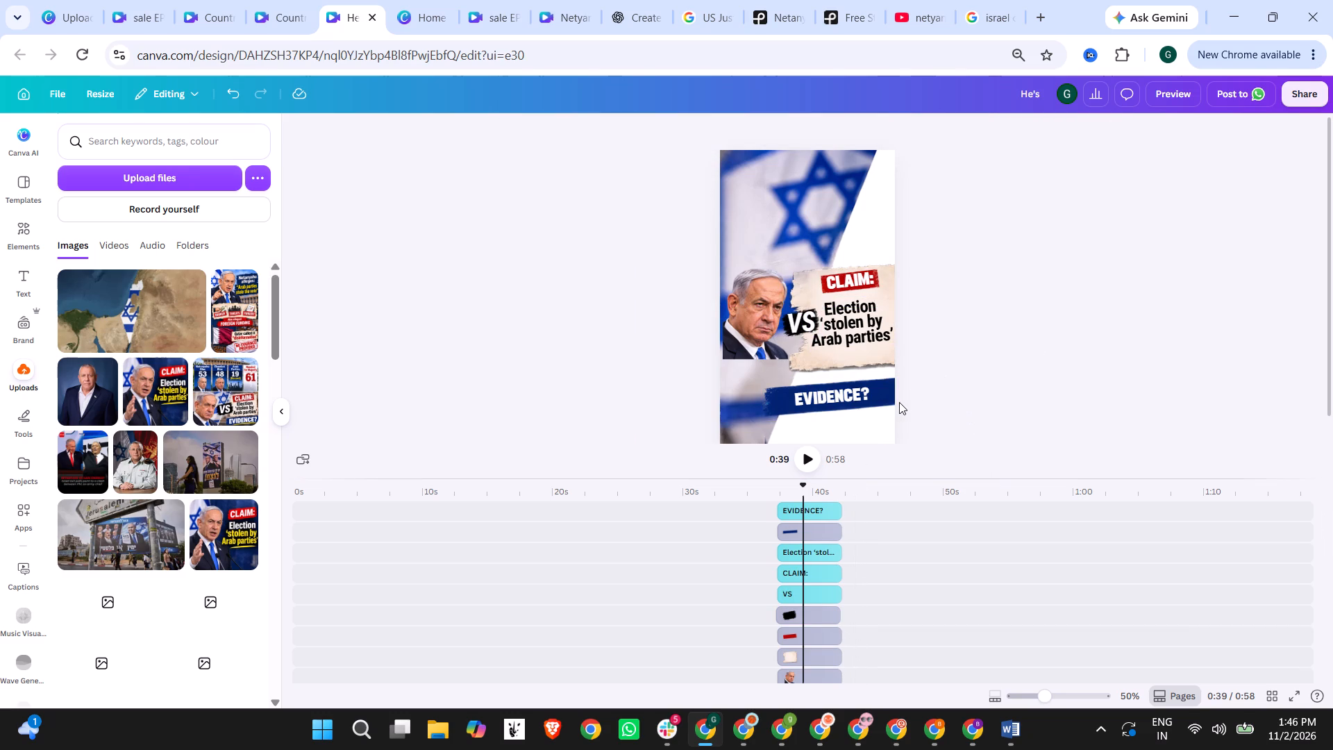
Extend the Israel map image clip to 9.3 s so it ends together with the "VS" scene and backs it.
scroll(909, 561, down, 2)
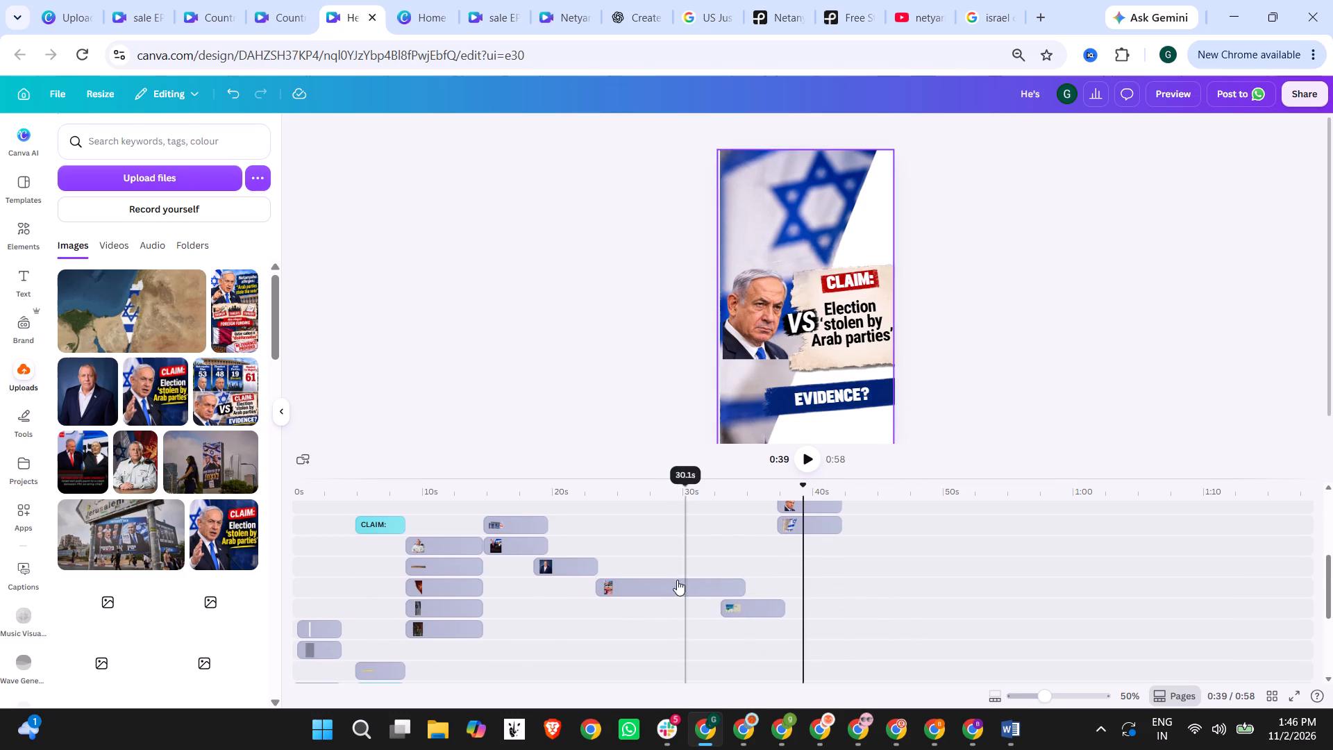
drag(783, 606, 829, 602)
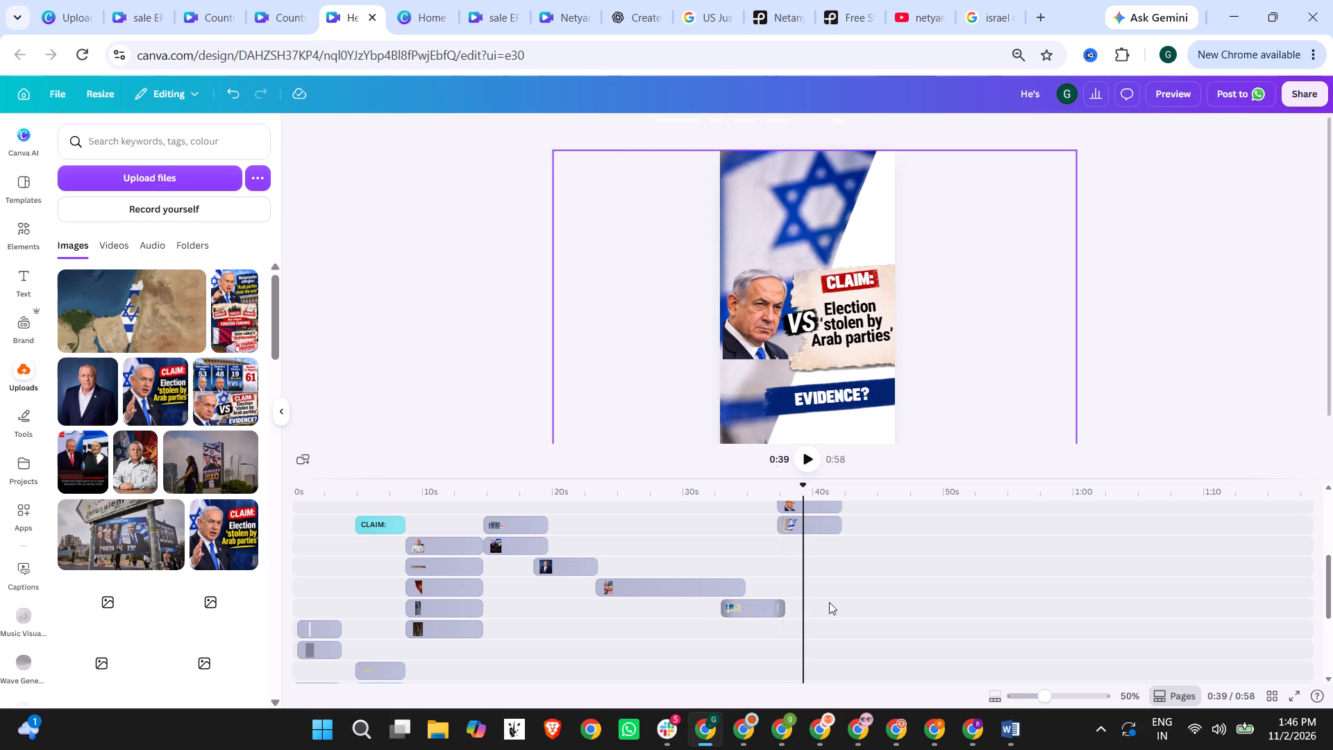
drag(829, 602, 843, 603)
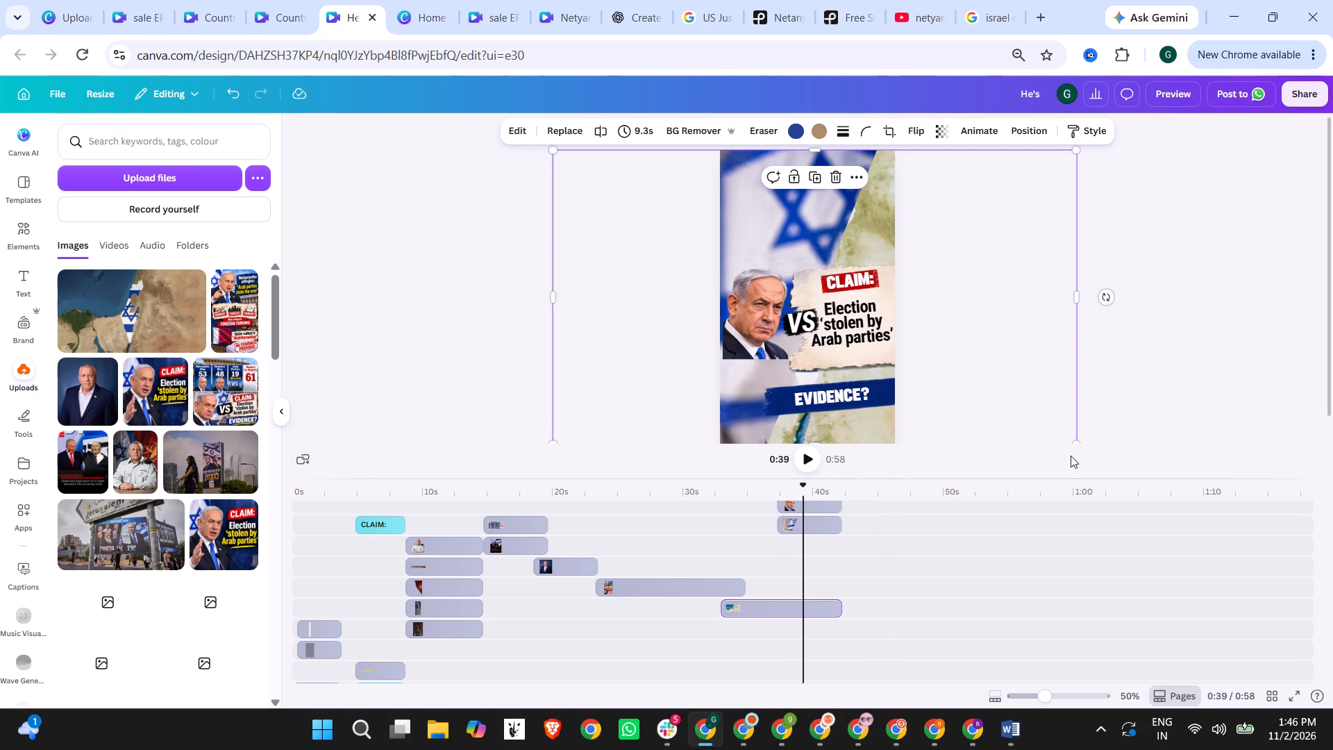
click(1191, 324)
Shift the Netanyahu portrait slightly outward to the page's left edge.
click(738, 336)
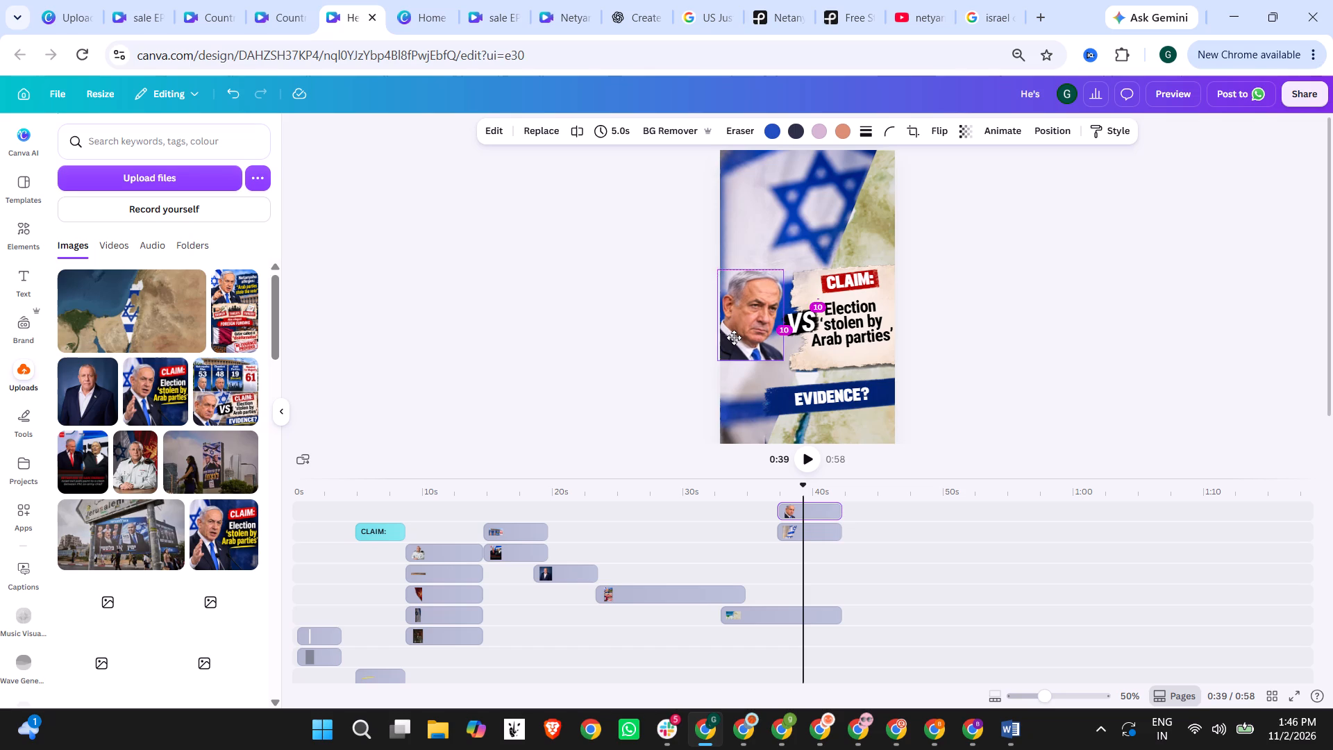
click(1132, 316)
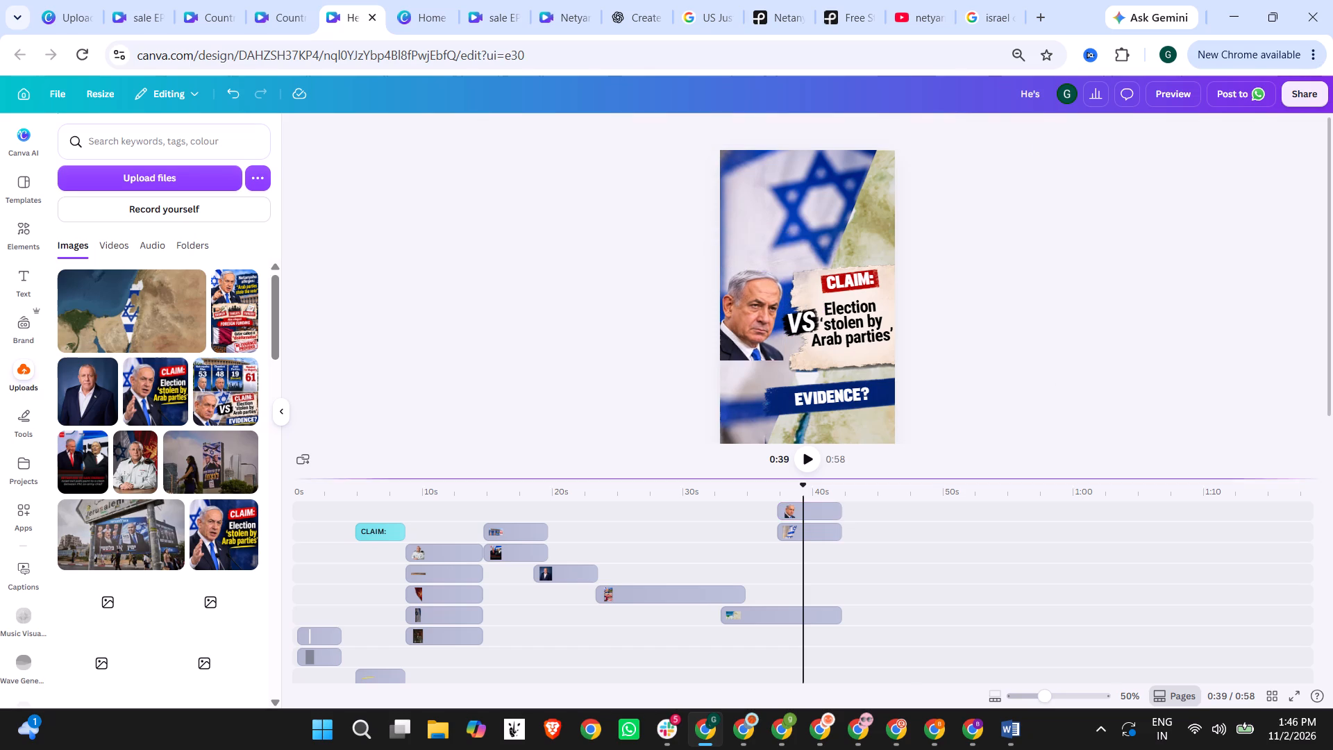
Start the Israeli flag clip earlier, at the end of the preceding scene, and trim the map clip's start to match, both 7.3 s.
scroll(859, 553, up, 13)
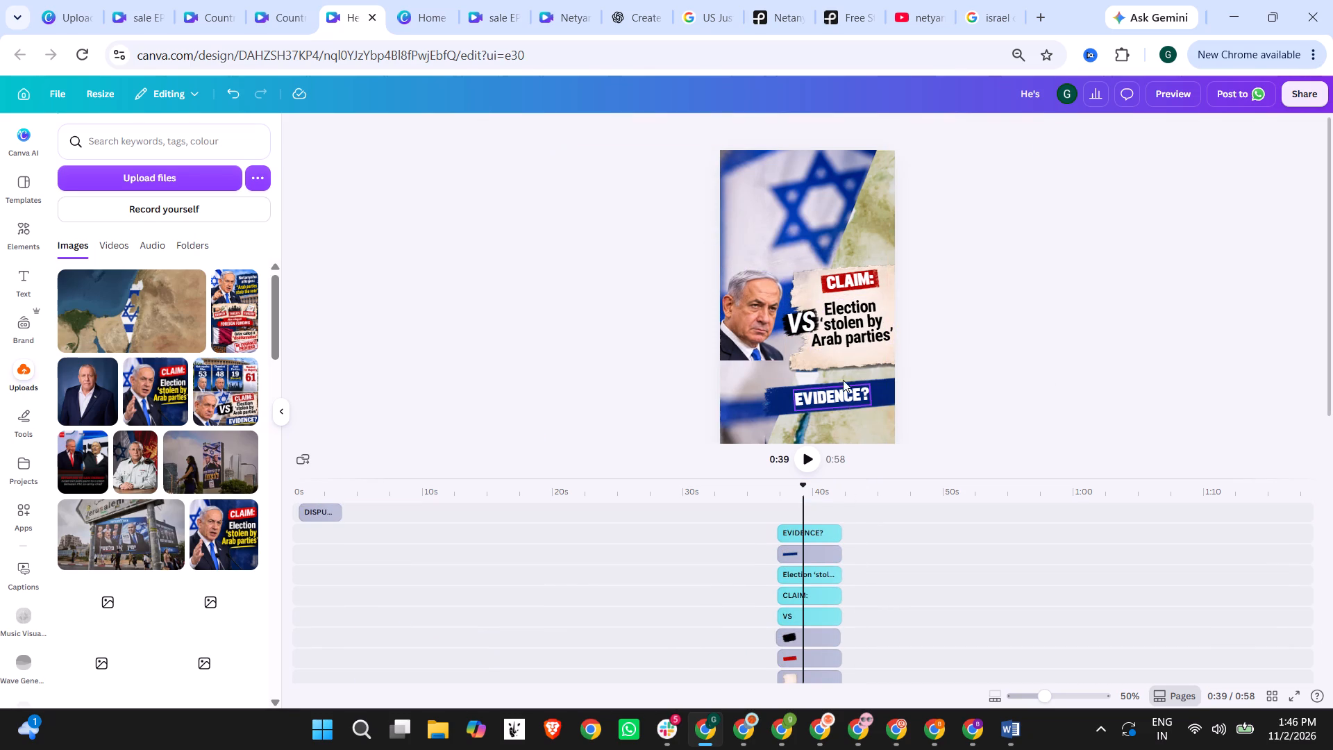
click(771, 299)
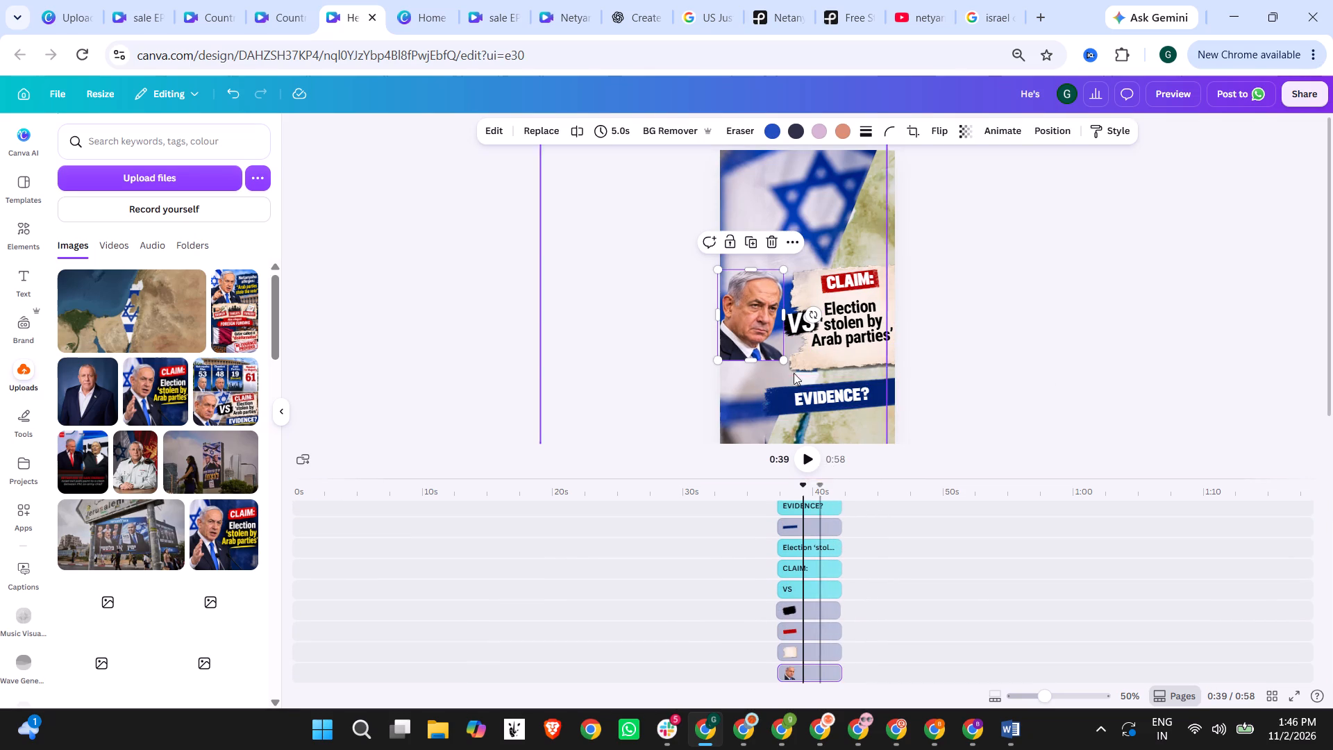
scroll(975, 551, down, 4)
scroll(907, 590, up, 3)
scroll(907, 590, down, 2)
scroll(907, 590, up, 2)
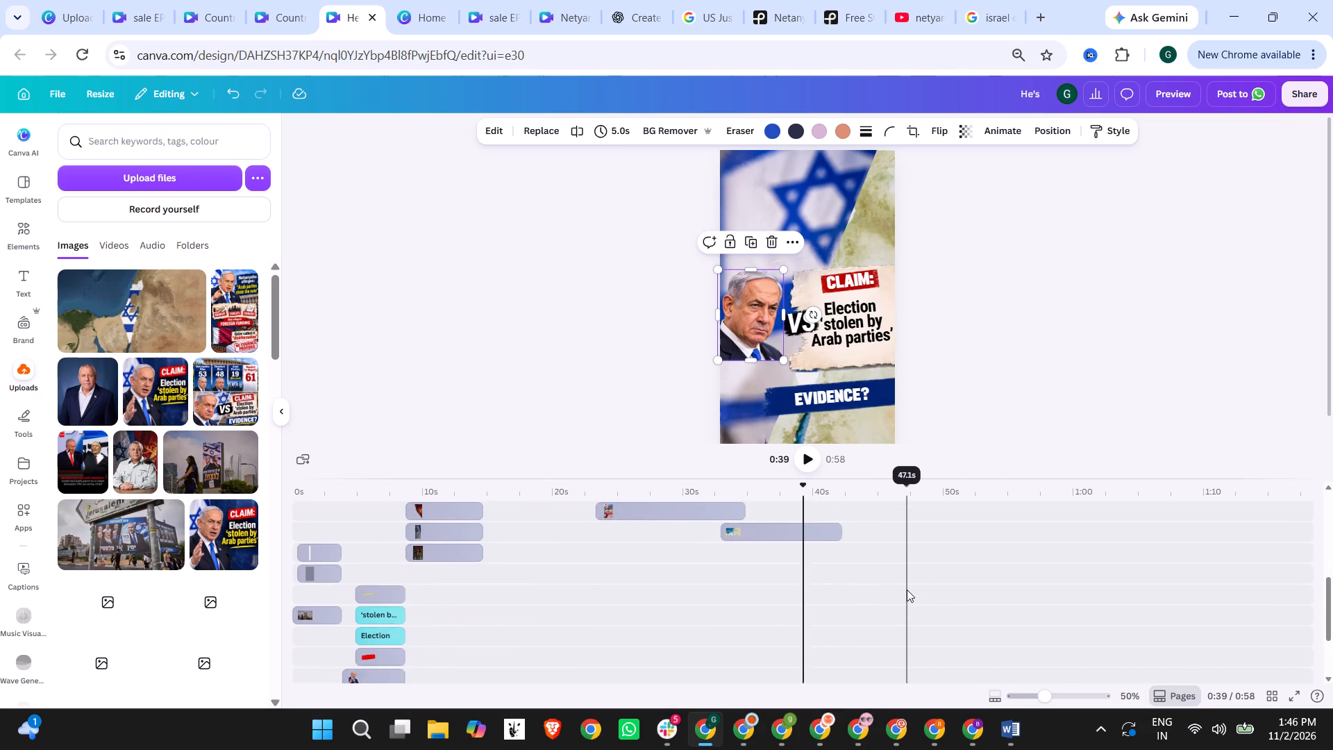
scroll(907, 590, up, 4)
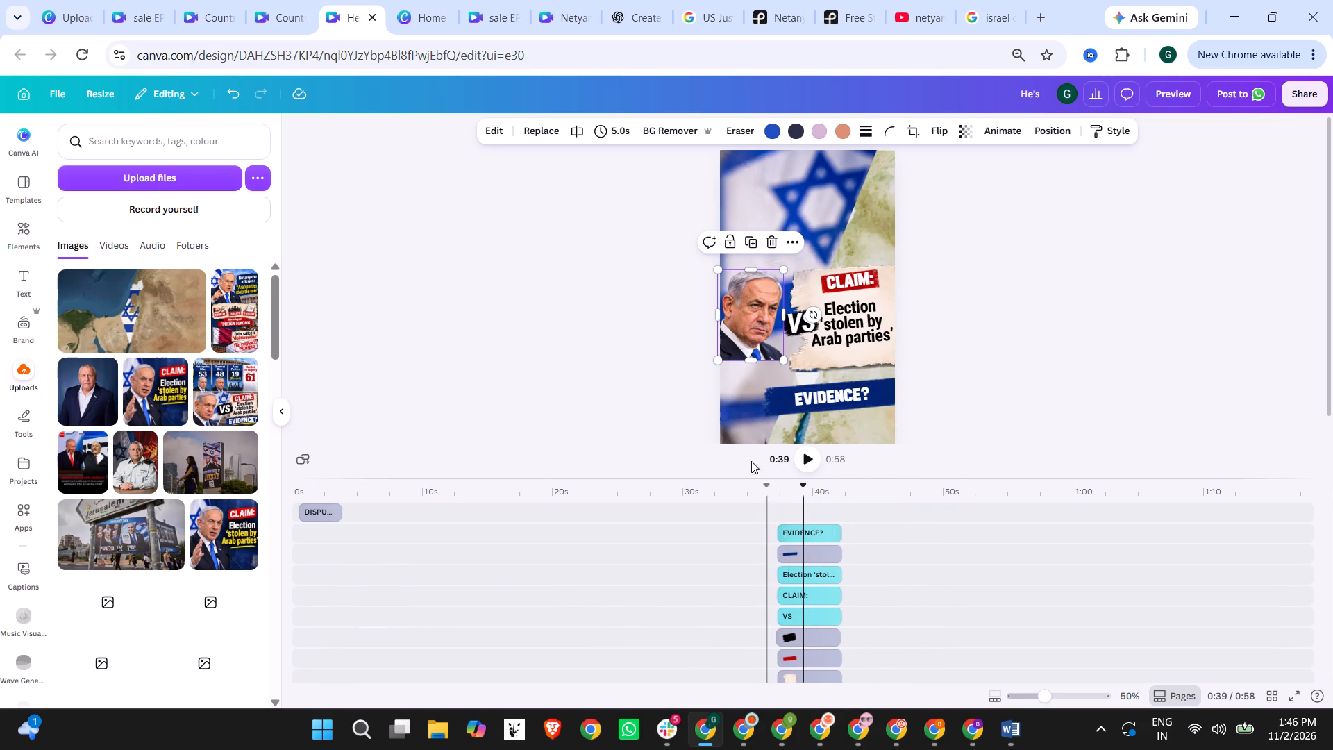
scroll(820, 611, down, 2)
click(794, 544)
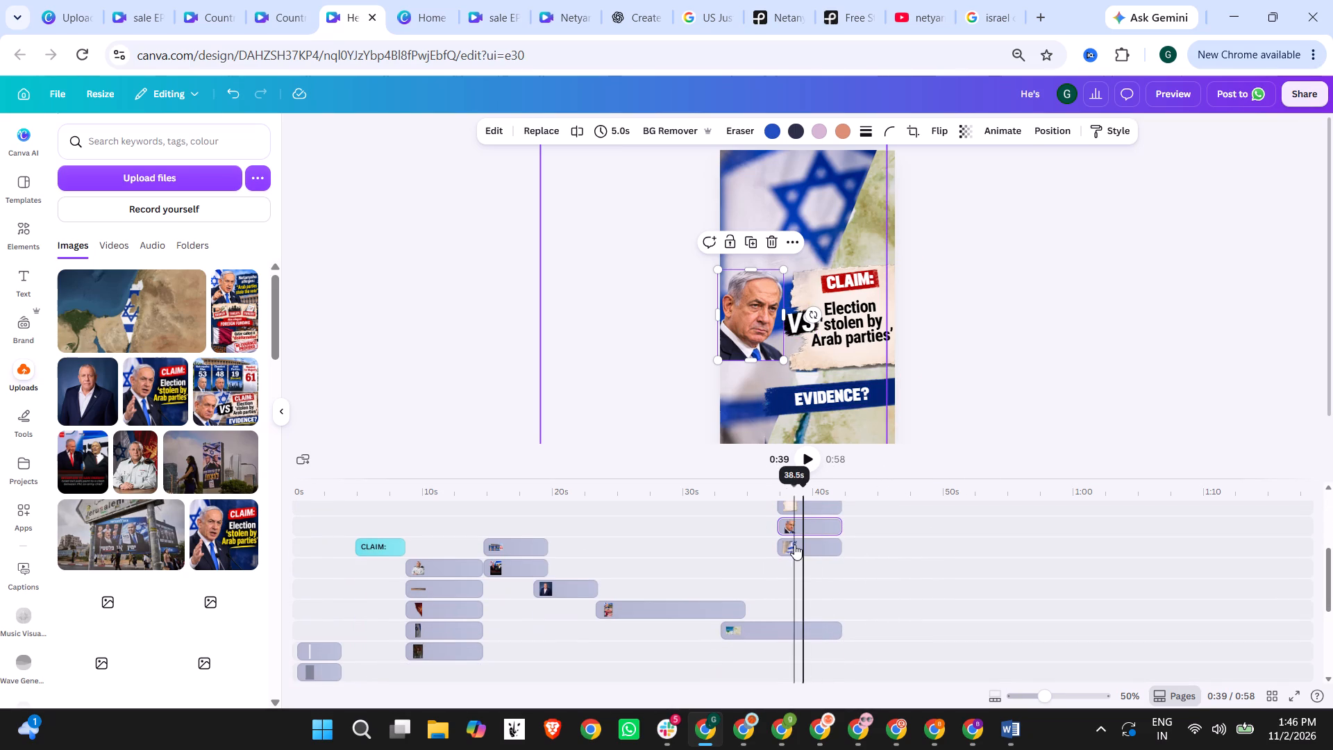
drag(780, 547, 748, 547)
drag(722, 635, 738, 633)
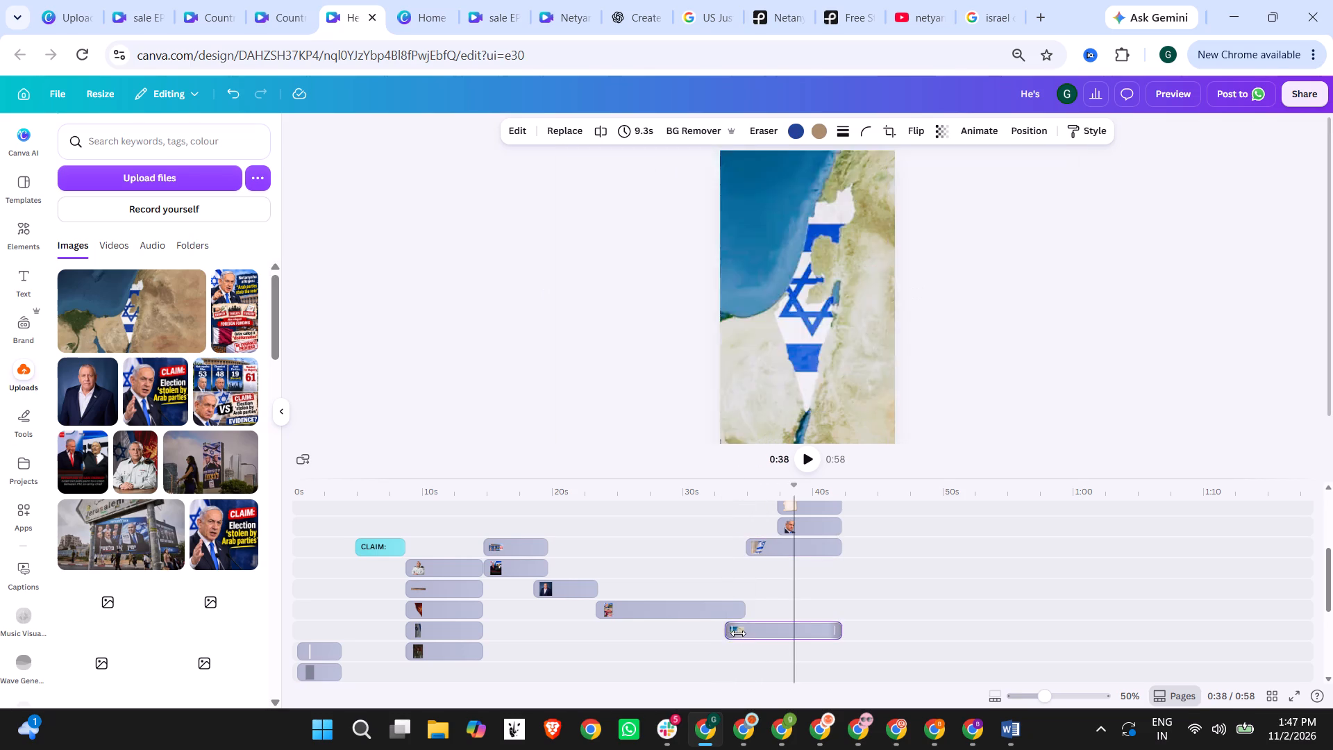
drag(738, 633, 745, 633)
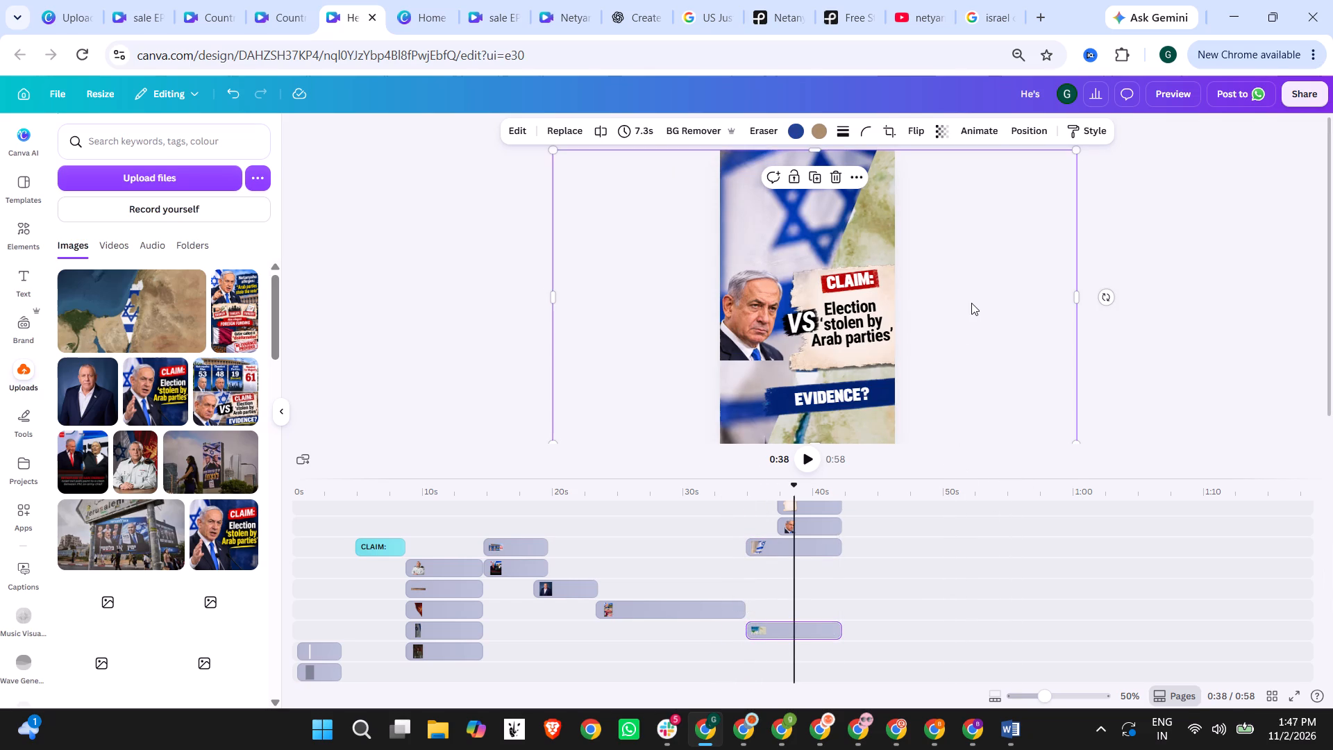
click(971, 303)
click(830, 197)
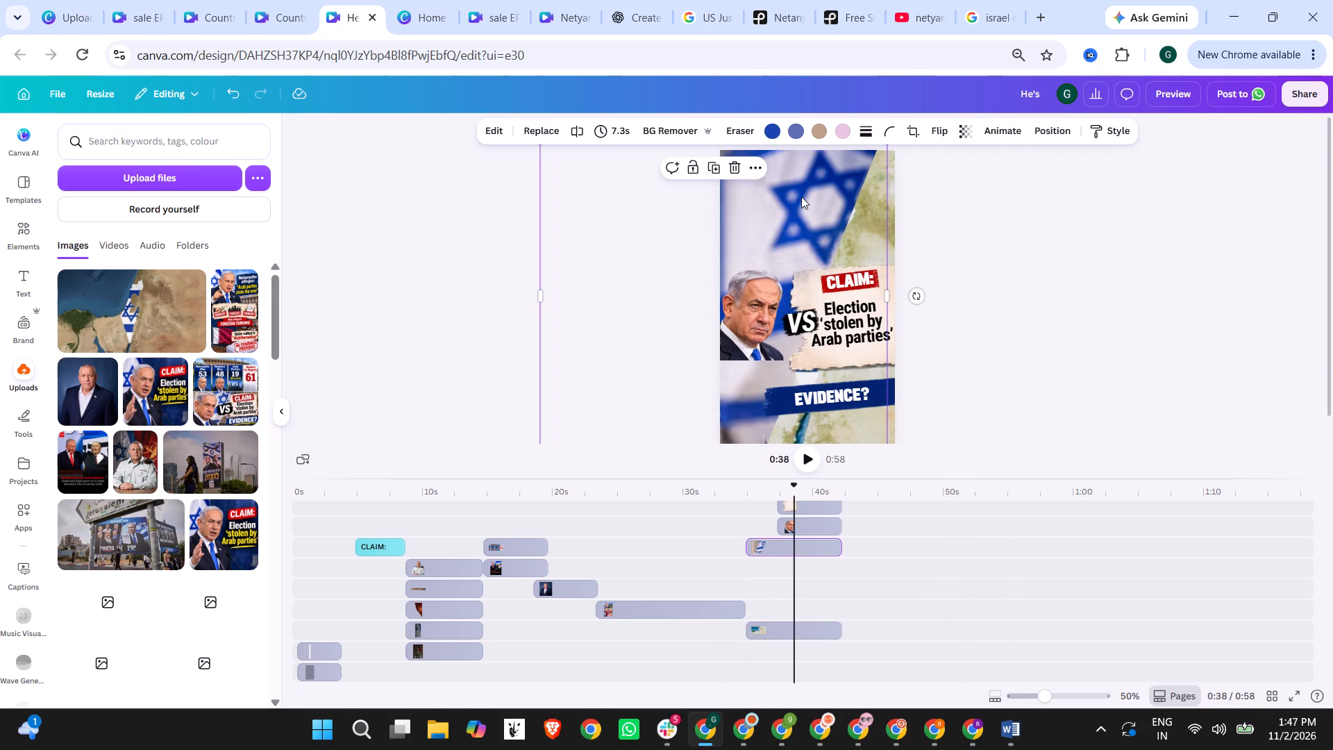
Switch to the Google Images tab with the Israel flag results and search for "israel two parties".
click(998, 0)
scroll(428, 349, up, 5)
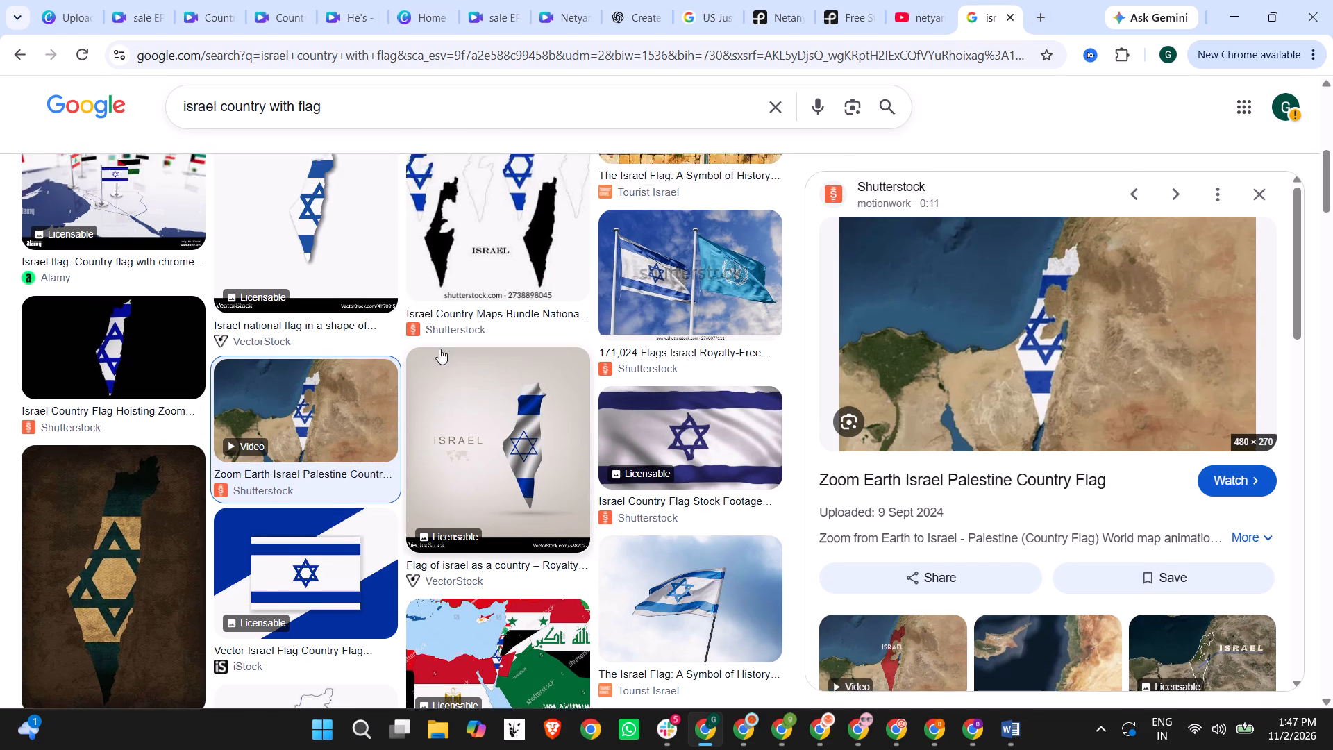
scroll(439, 349, up, 3)
scroll(744, 427, up, 7)
scroll(1073, 431, down, 10)
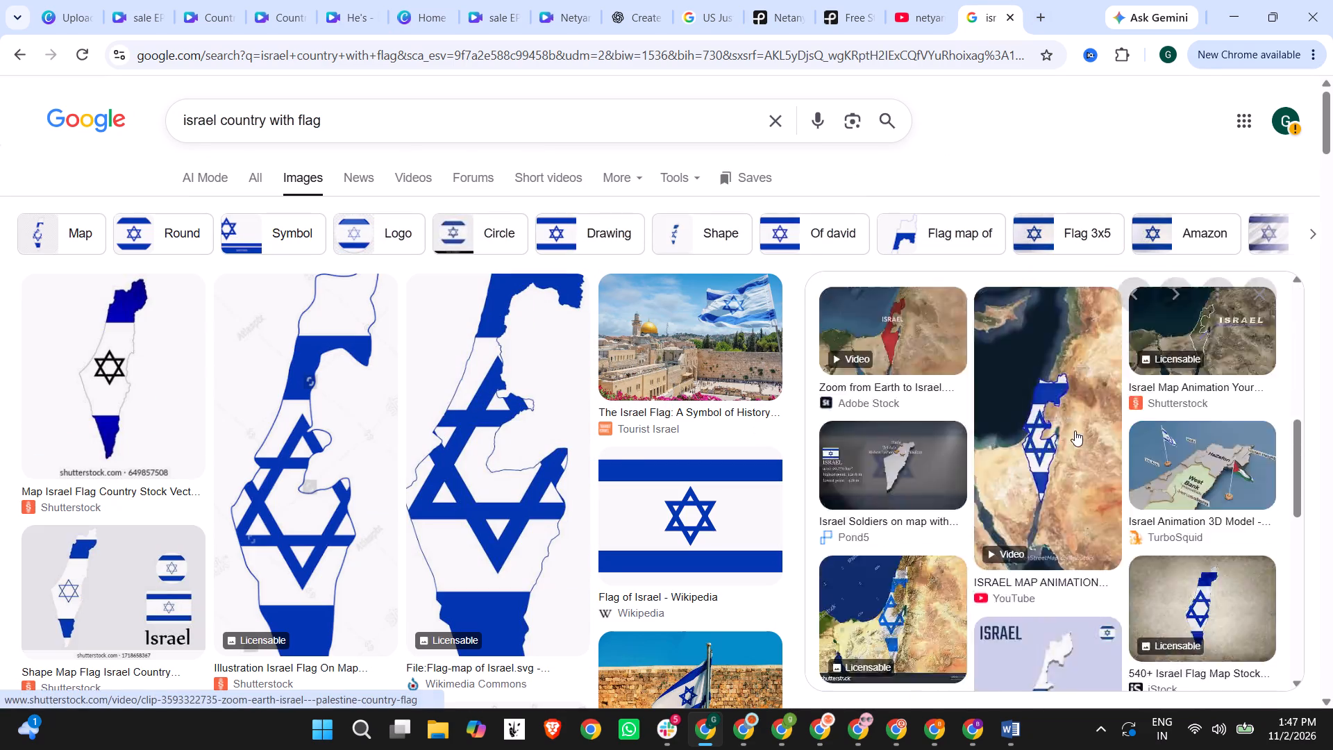
scroll(1075, 431, down, 6)
drag(433, 127, 98, 129)
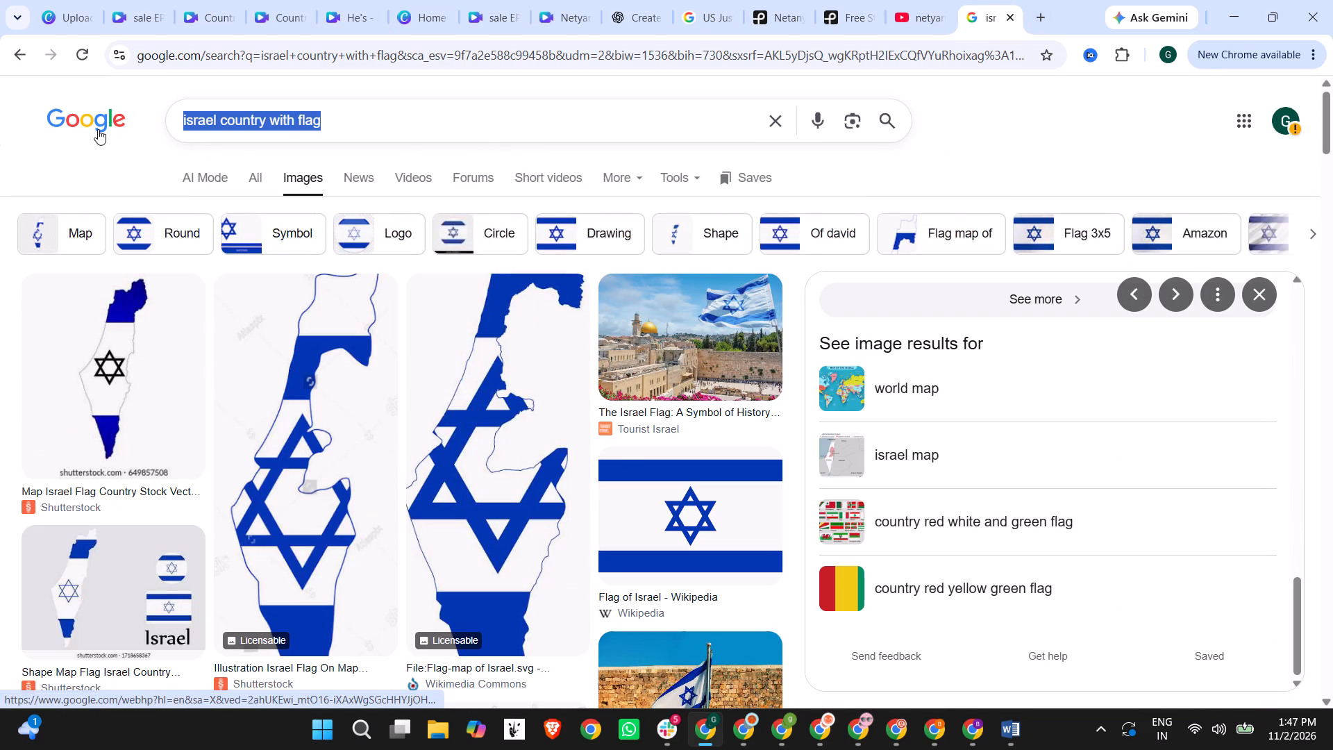
text(israel two parties)
key(Return)
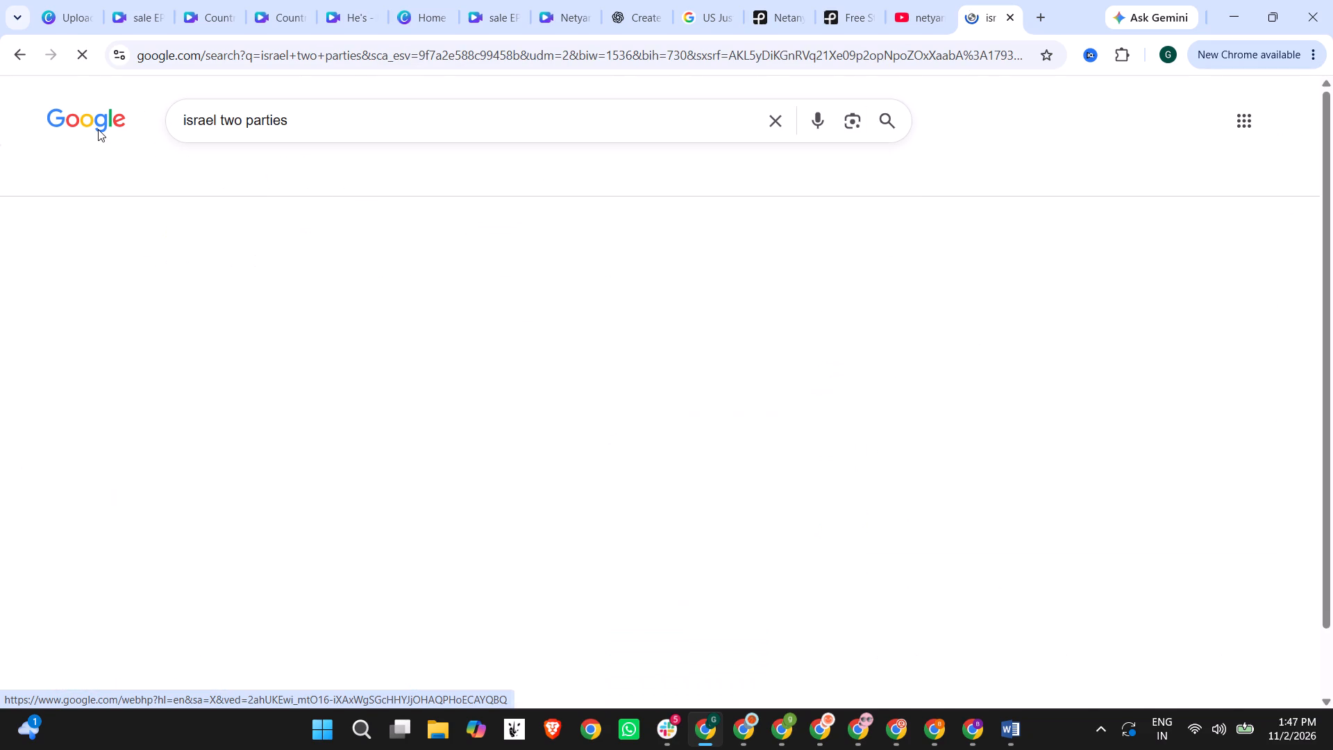
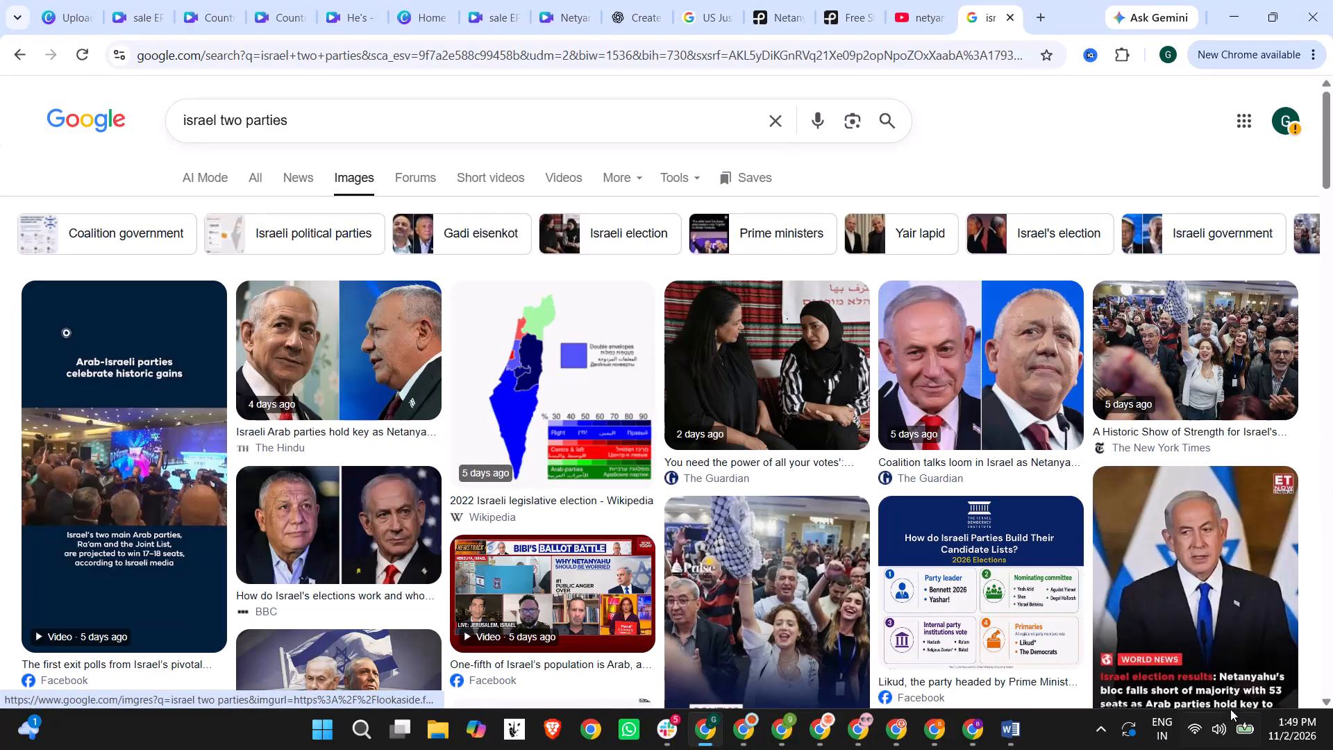
Browse the image results for israel two parties for a picture that suits the video's background.
scroll(1332, 749, down, 4)
scroll(1124, 749, down, 2)
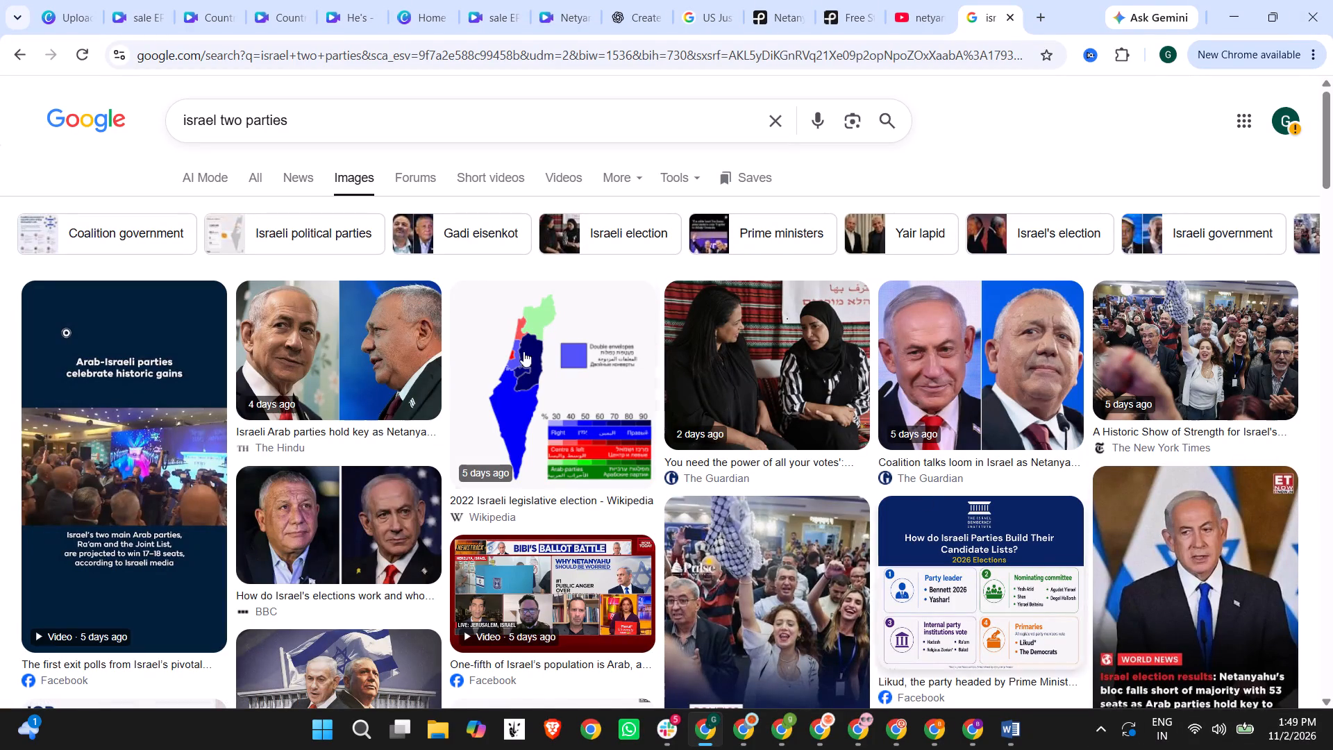
click(0, 277)
scroll(173, 387, down, 3)
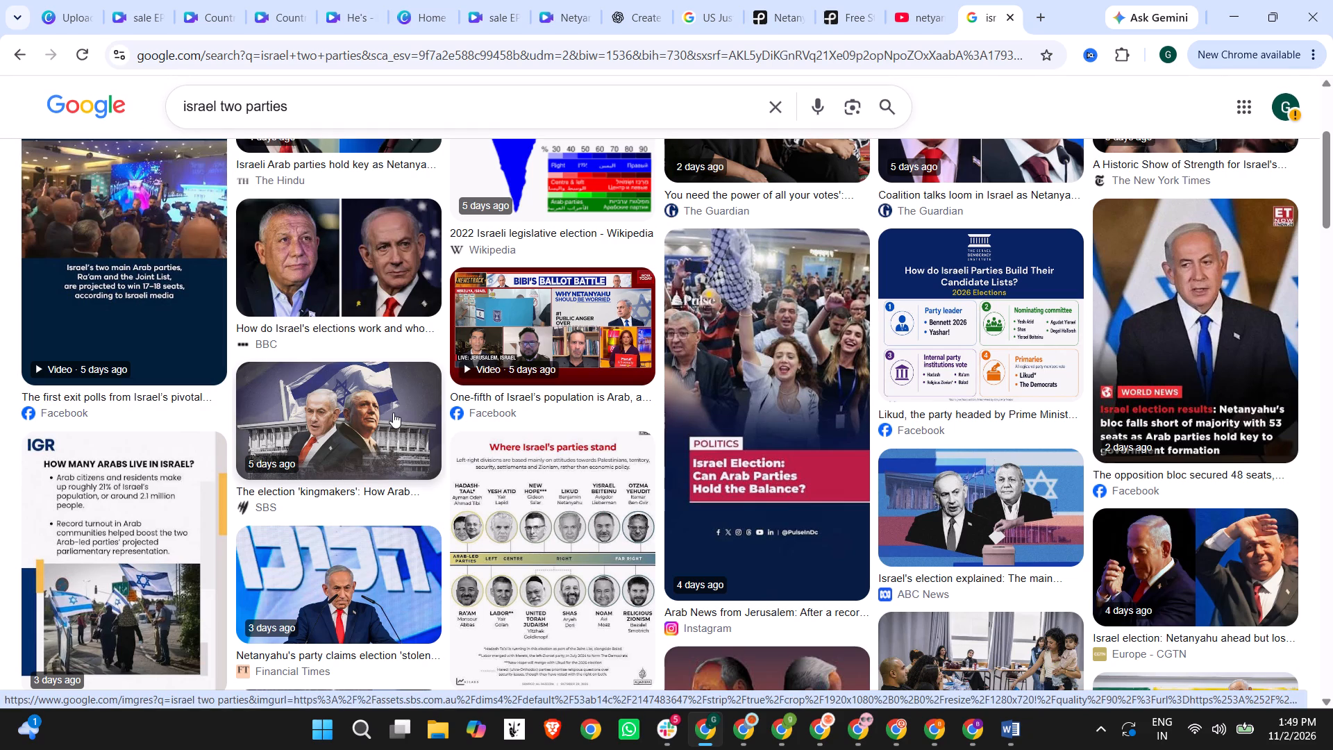
click(703, 723)
click(703, 723)
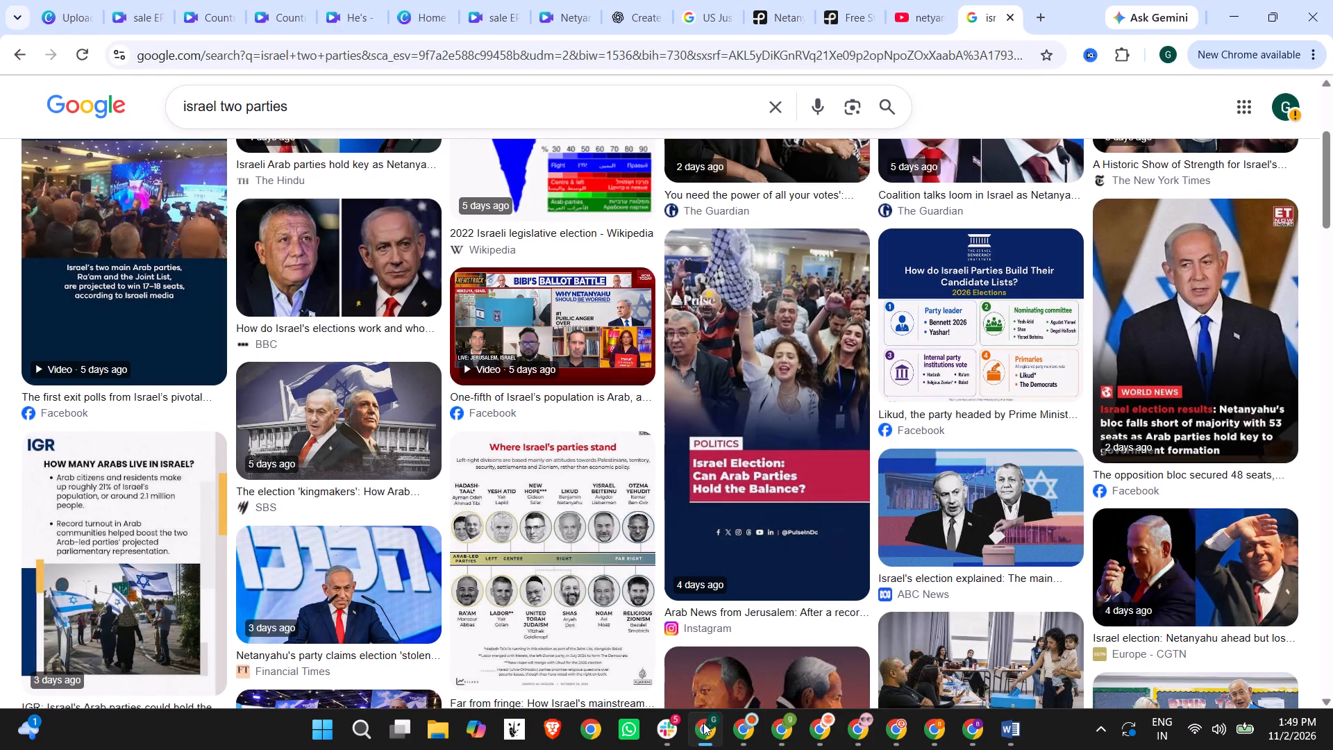
click(703, 723)
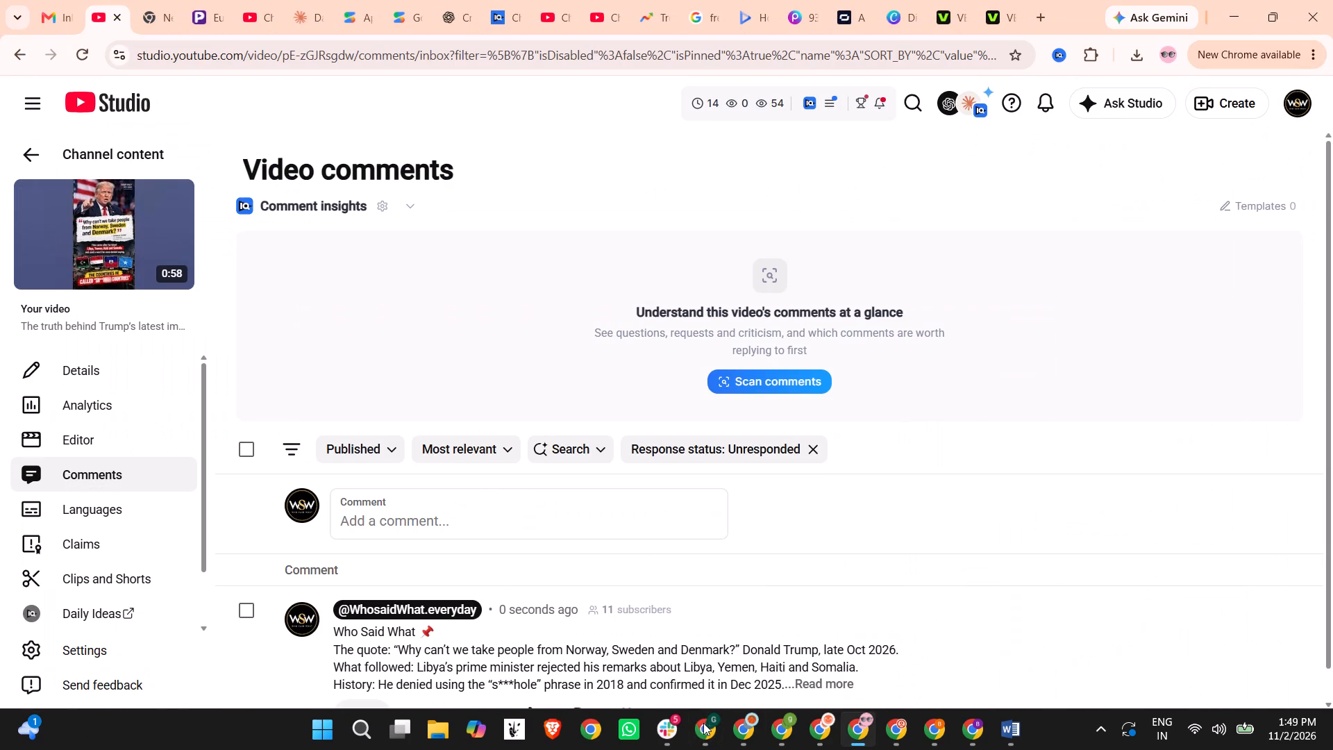
click(703, 723)
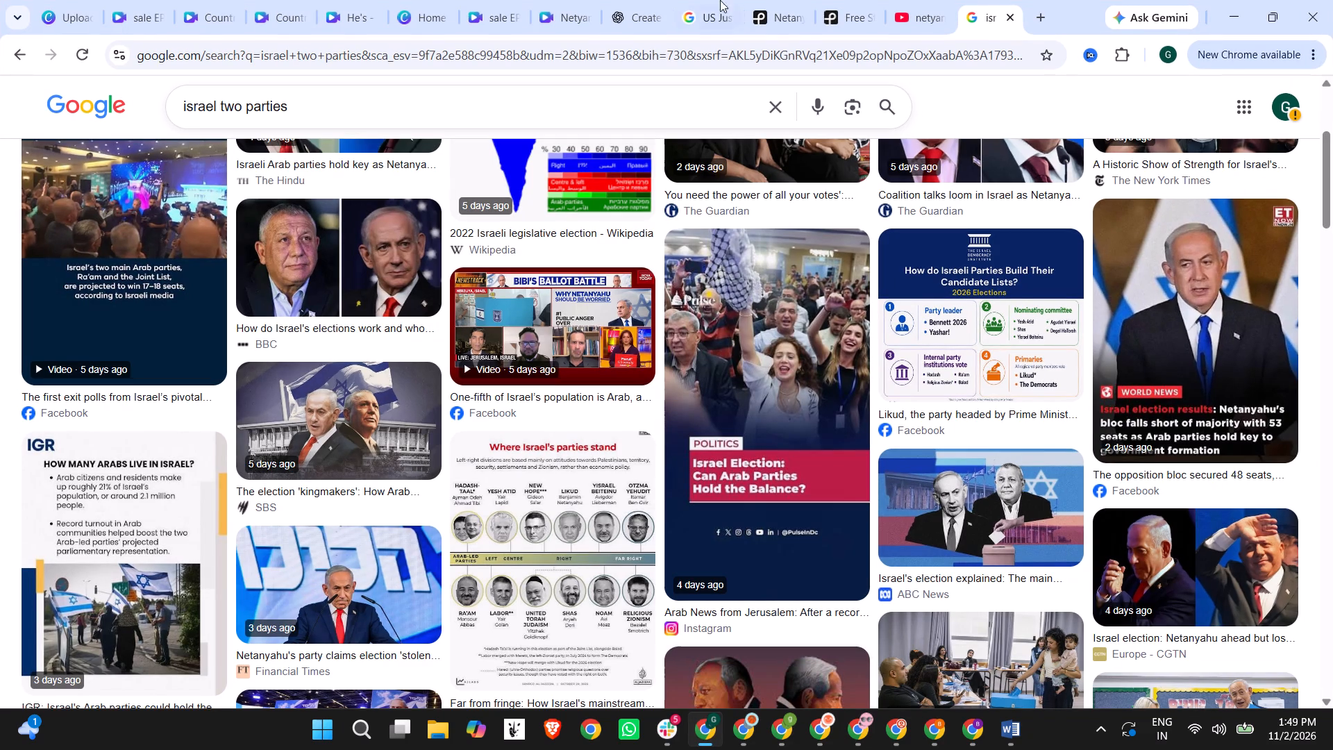
Switch to the Canva video design and delete the Israeli flag image and the map background from the claim scene.
click(339, 0)
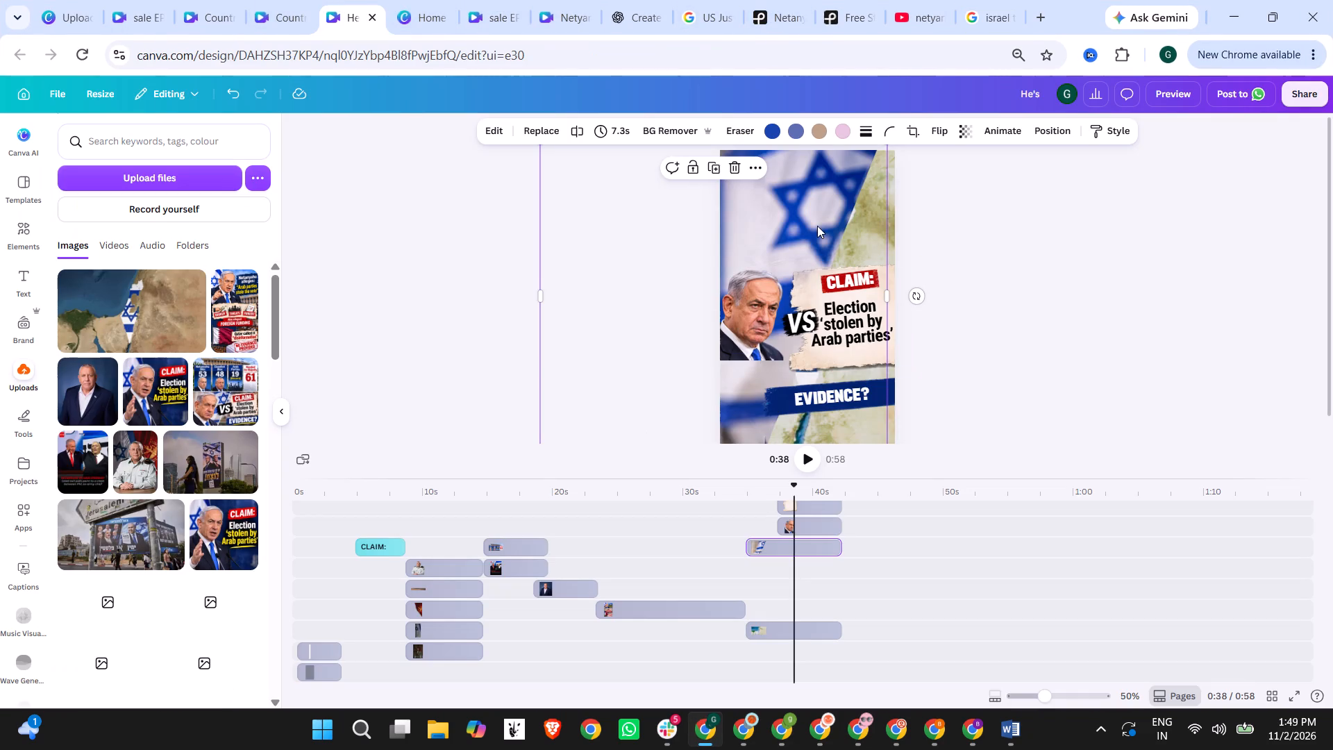
key(Delete)
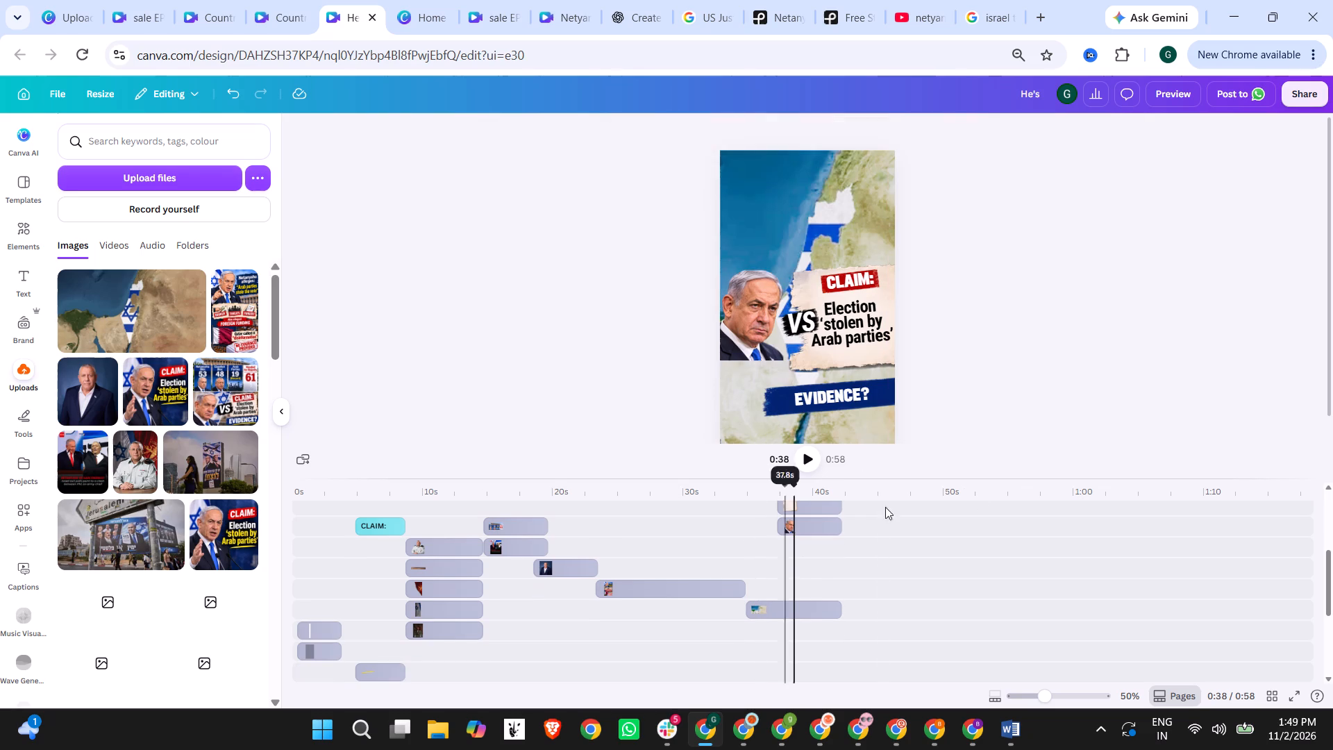
click(805, 205)
key(Delete)
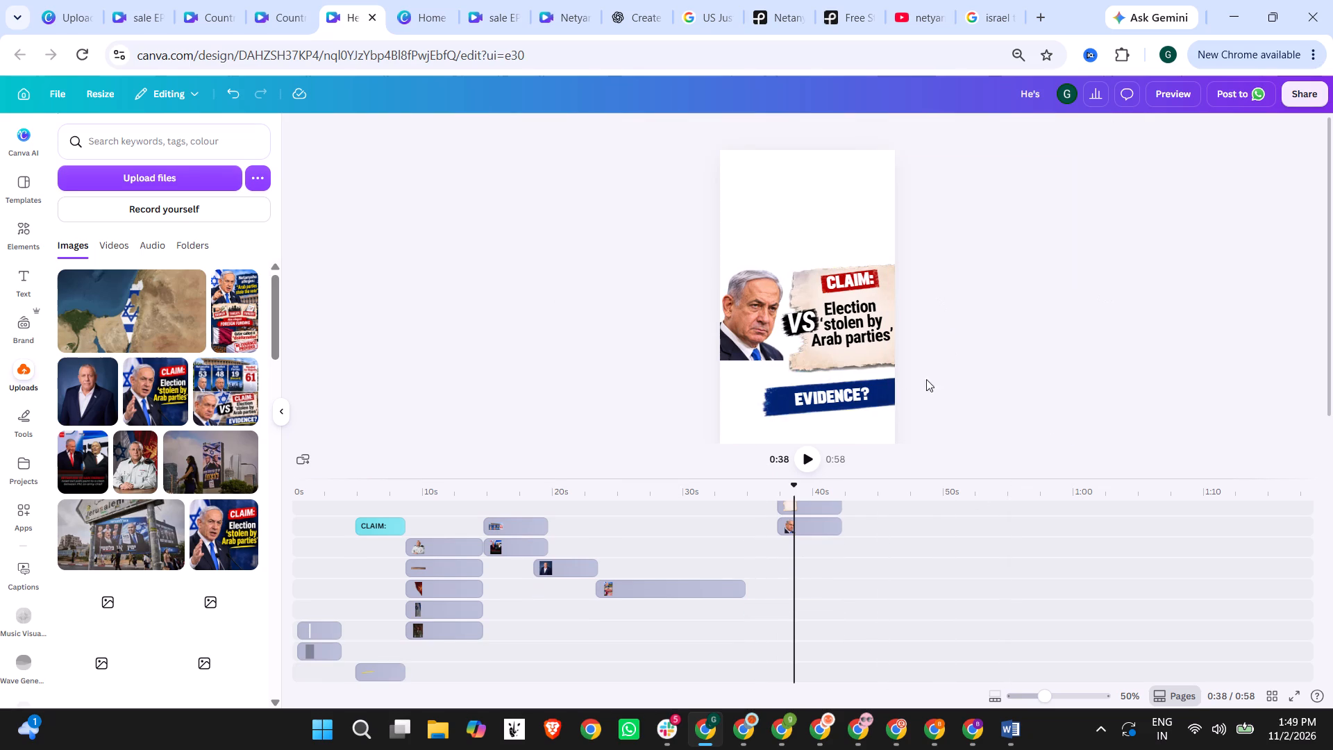
Move the EVIDENCE? text and its blue brush strip so they are centred horizontally on the page.
drag(846, 399, 817, 401)
drag(865, 399, 841, 401)
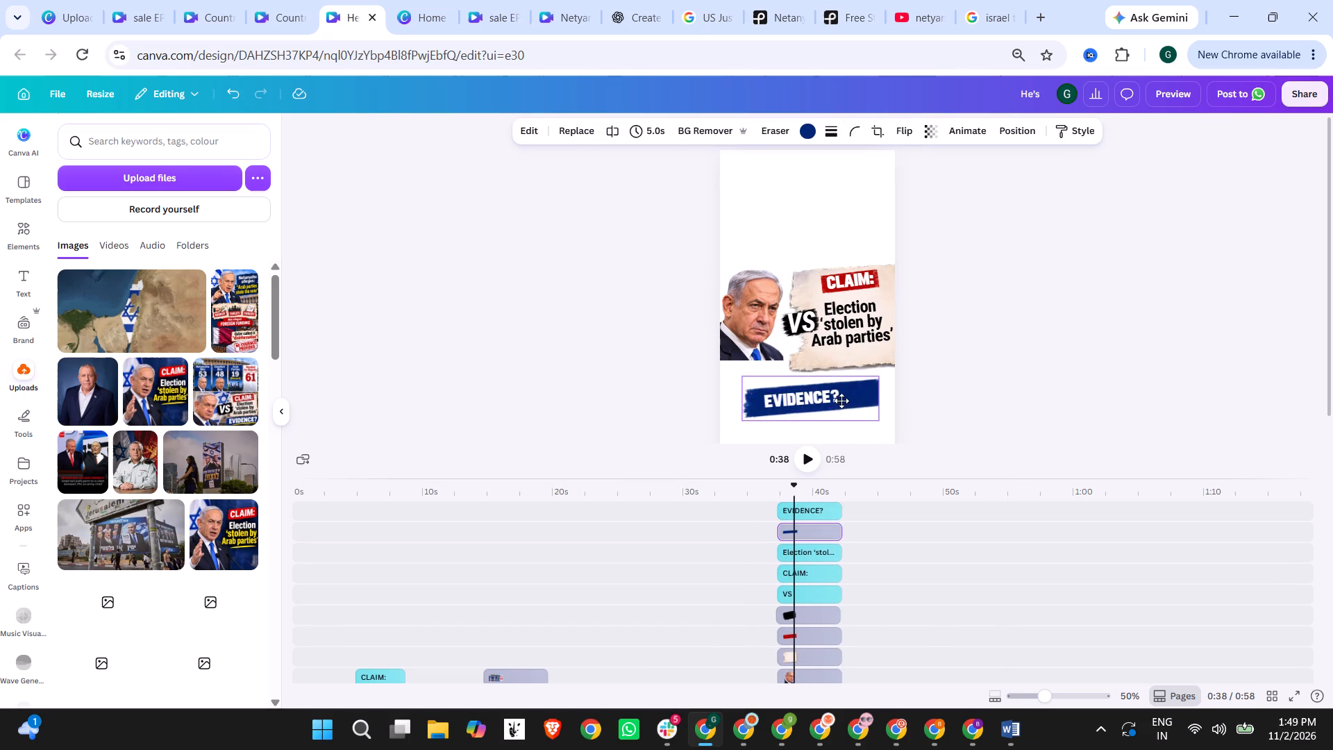
drag(841, 401, 842, 401)
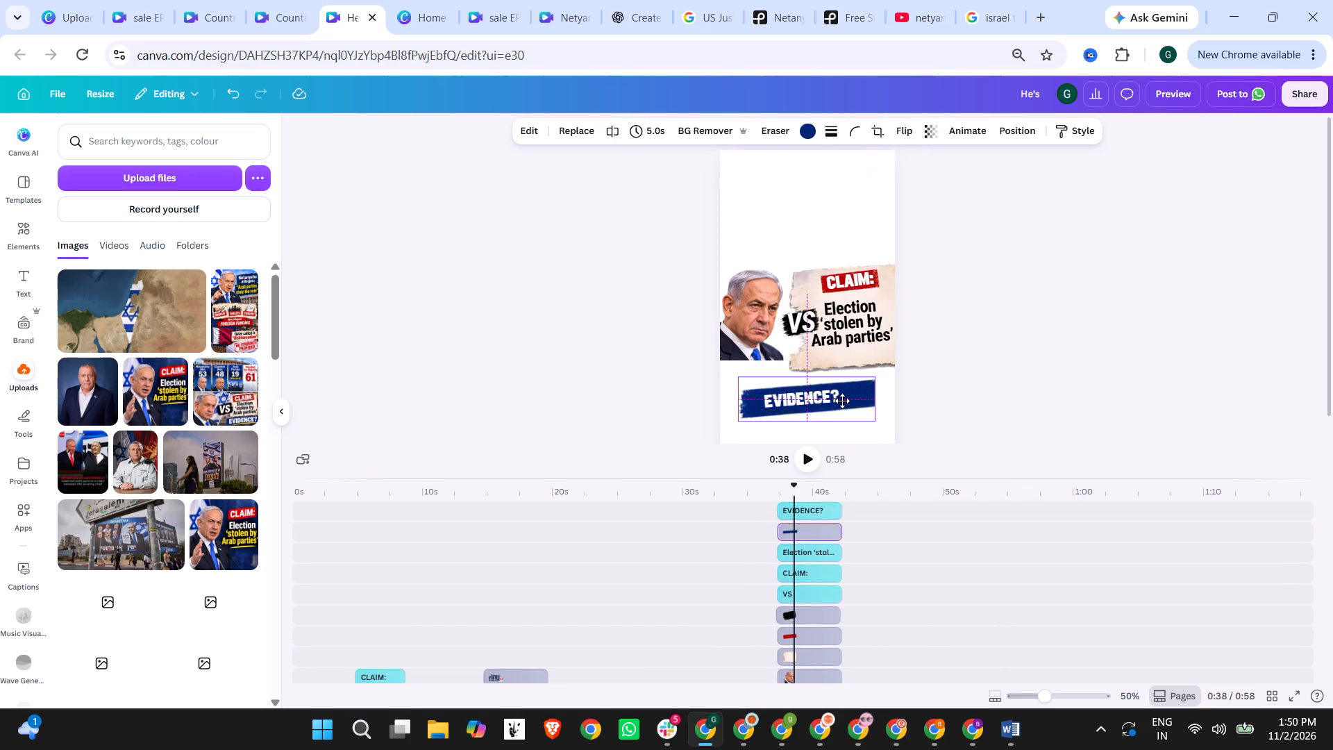
drag(842, 401, 842, 400)
click(970, 385)
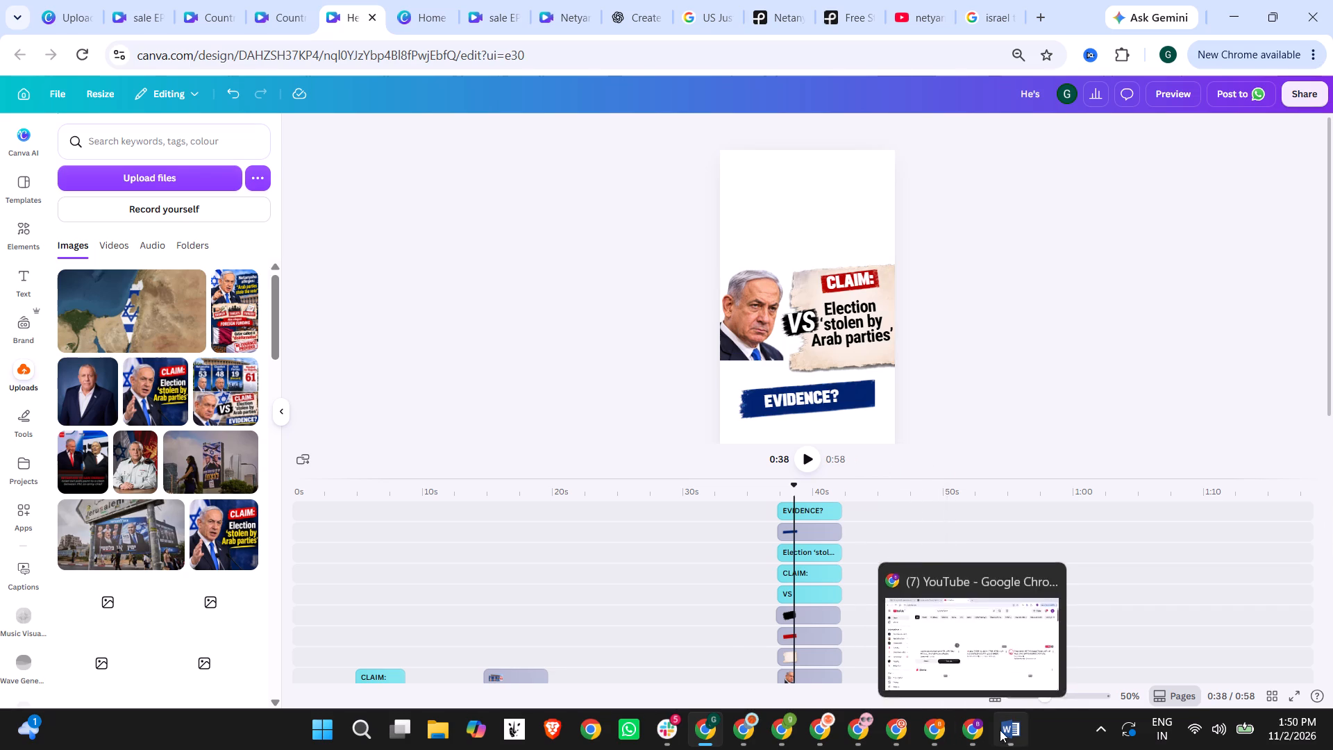
Return to the Google image search and search for israel parliament.
click(987, 0)
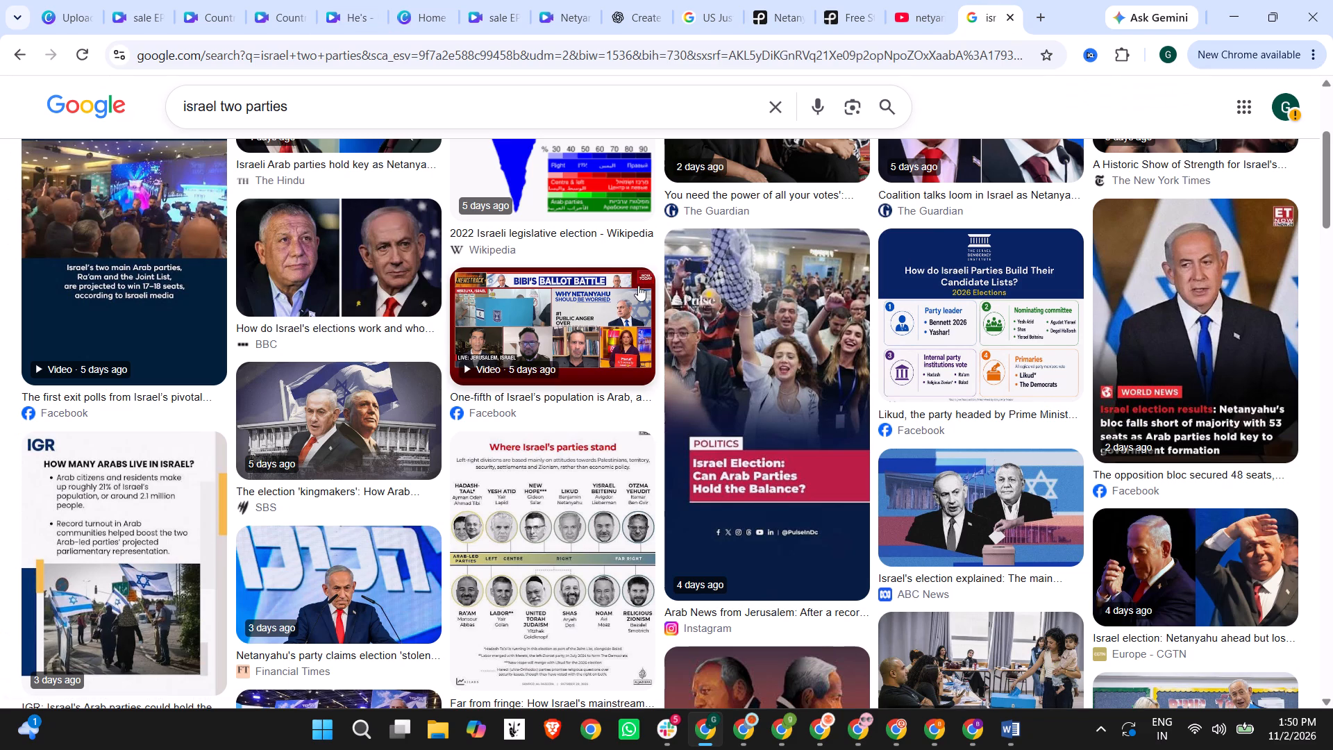
scroll(425, 447, up, 4)
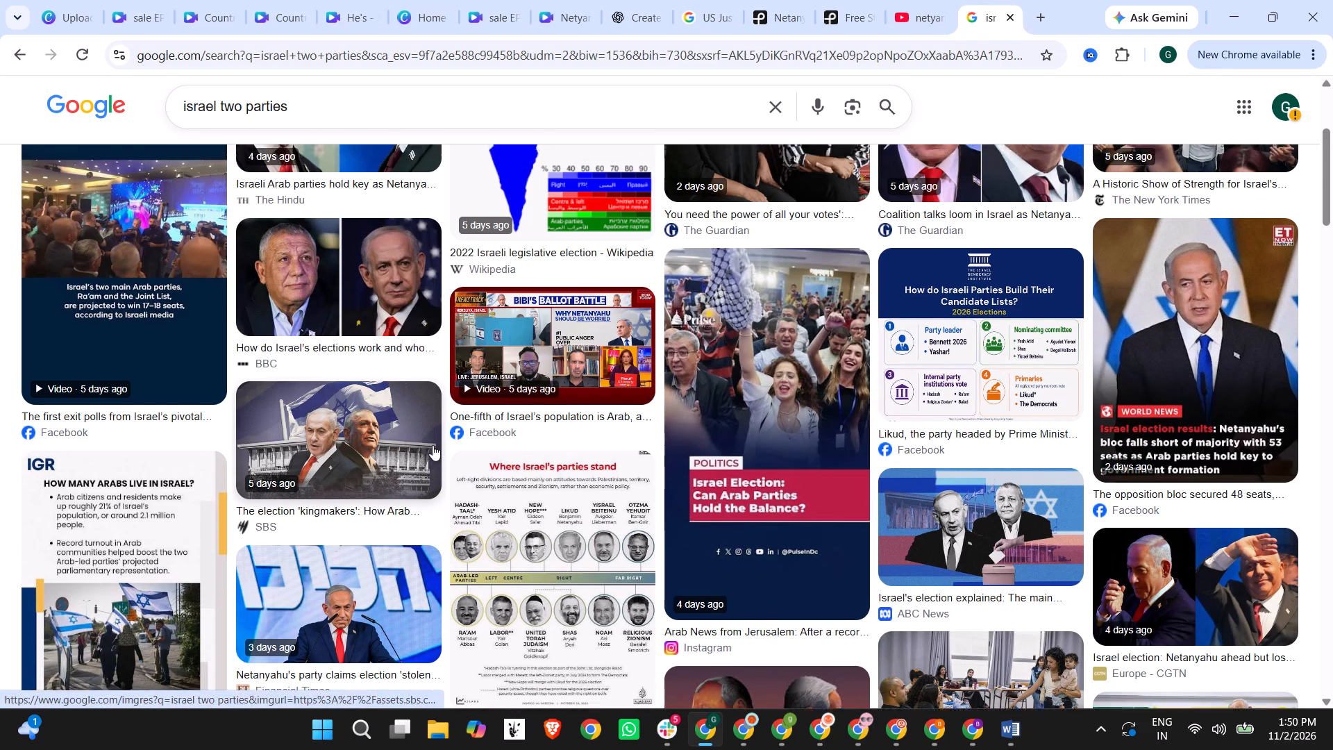
scroll(433, 445, up, 11)
drag(301, 119, 259, 123)
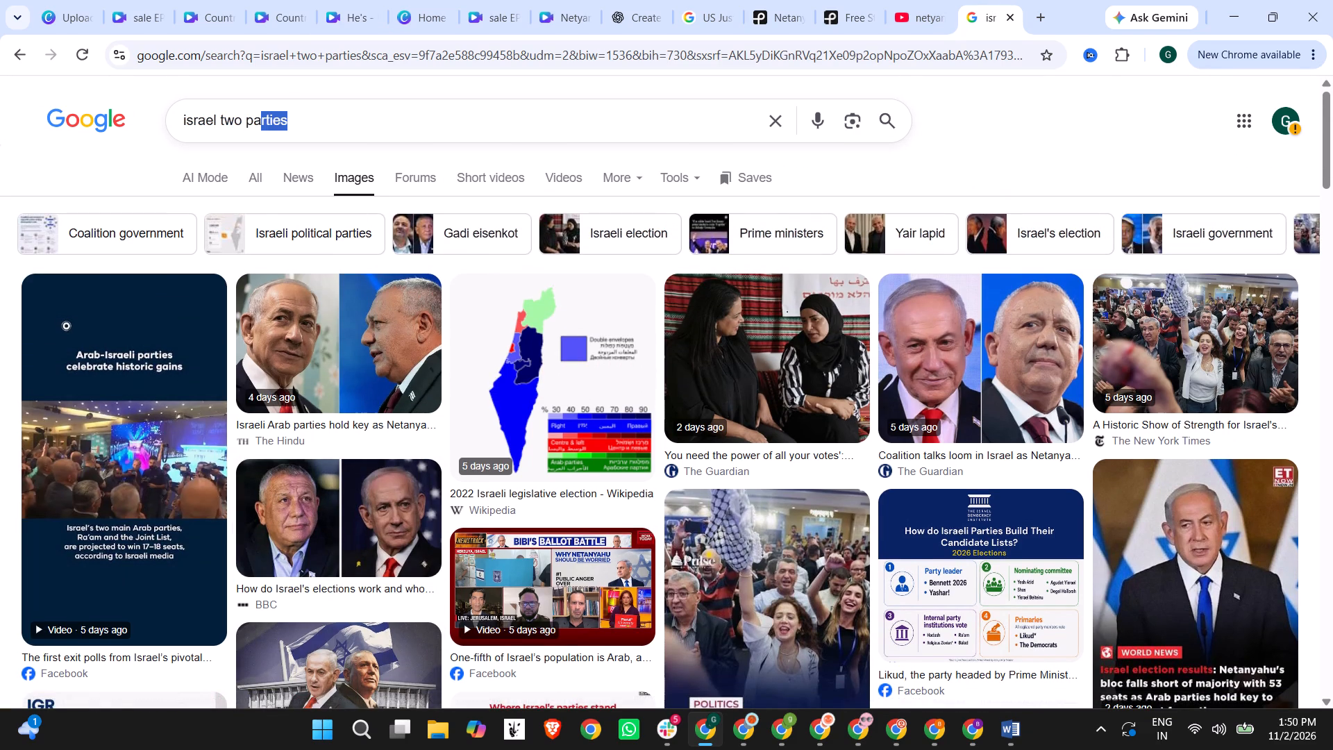
drag(259, 123, 217, 117)
key(space)
text(part)
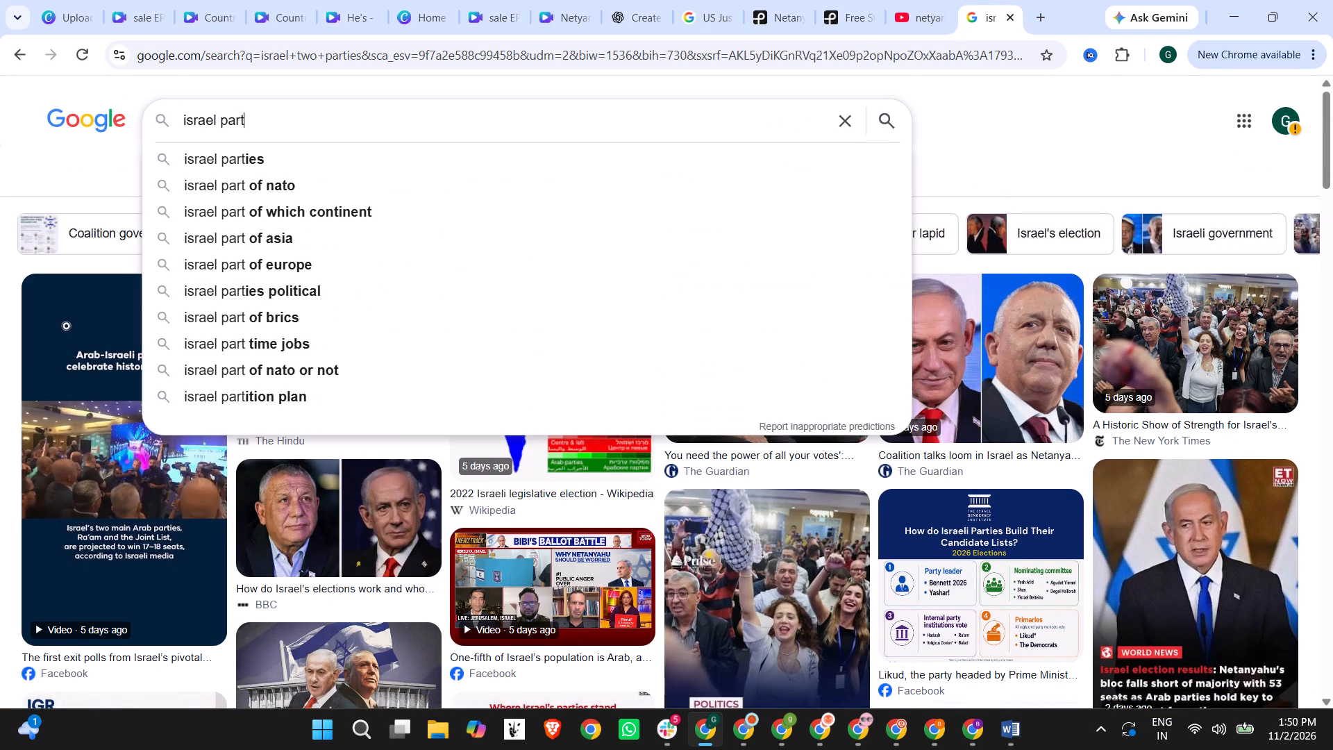
key(BackSpace)
text(lis)
key(BackSpace)
text(atm)
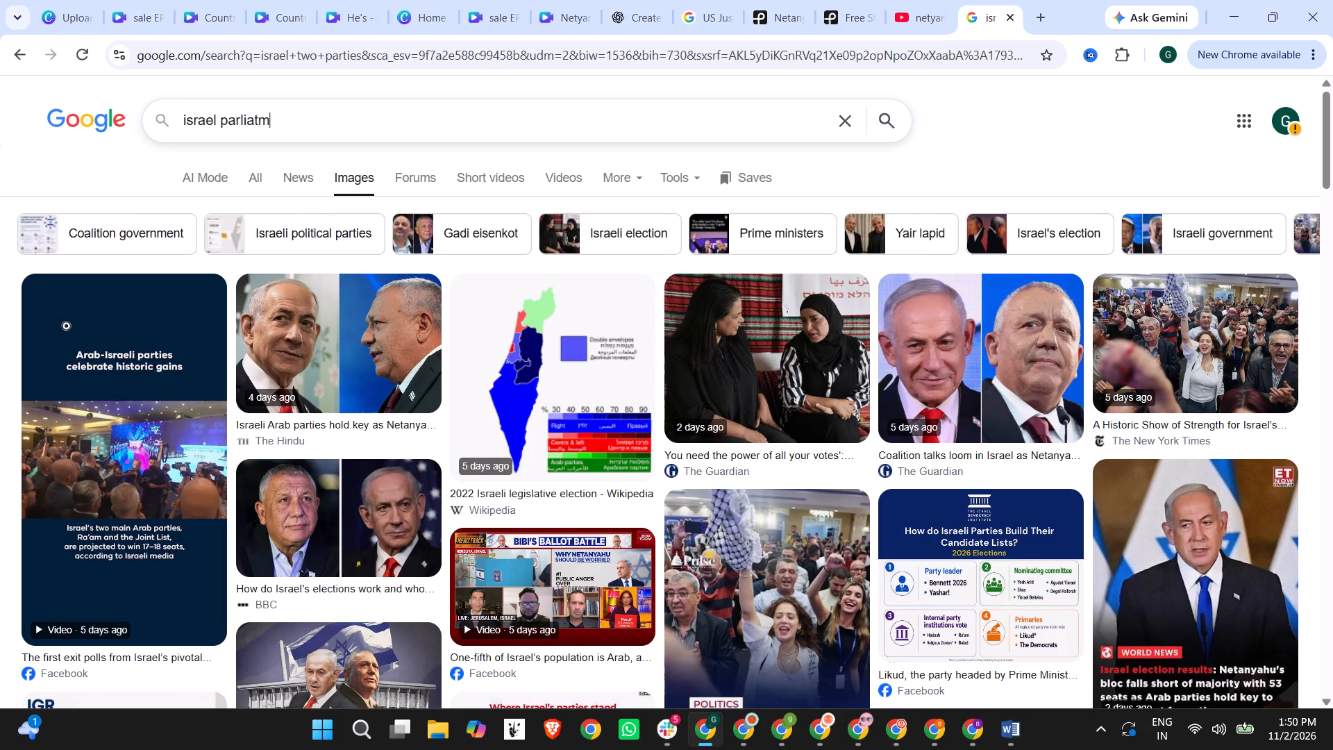
key(BackSpace)
key(BackSpace)
text(ment)
key(Return)
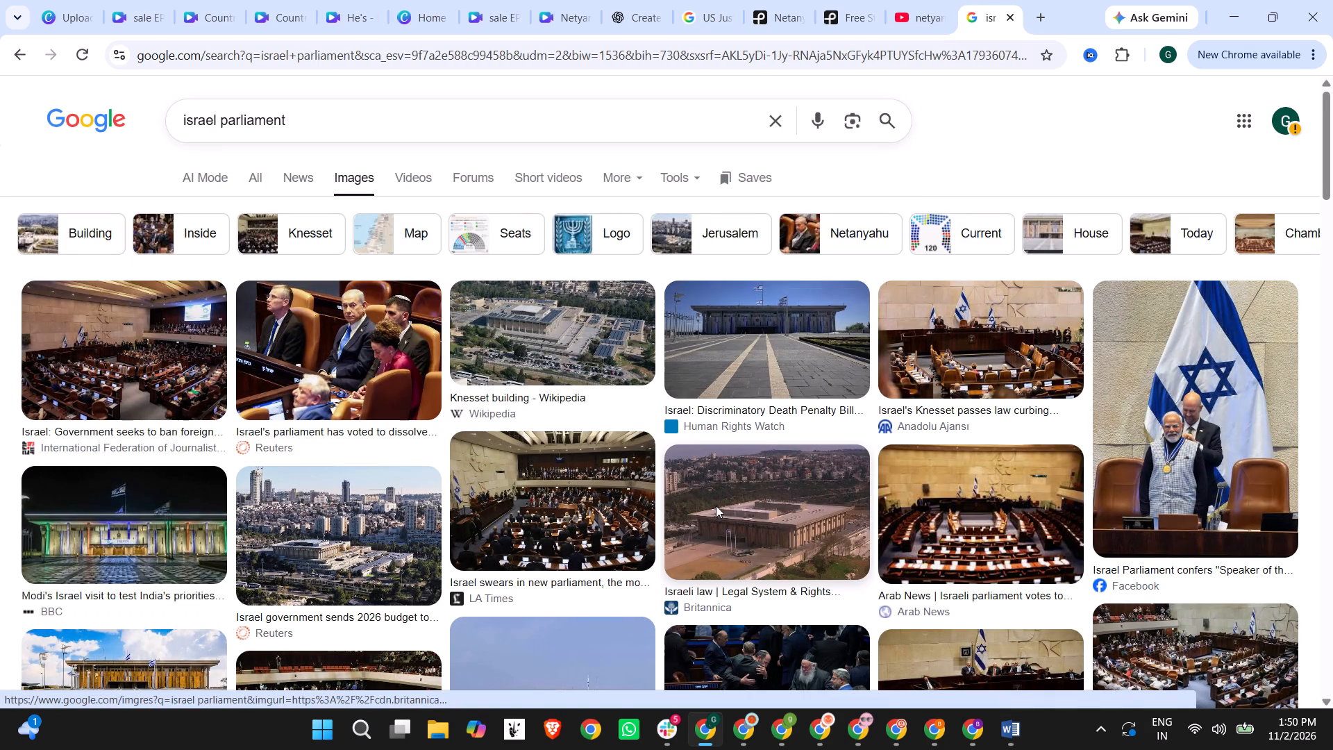
Find Britannica's aerial photo of the Israeli parliament building among the results and copy the image.
scroll(716, 506, down, 2)
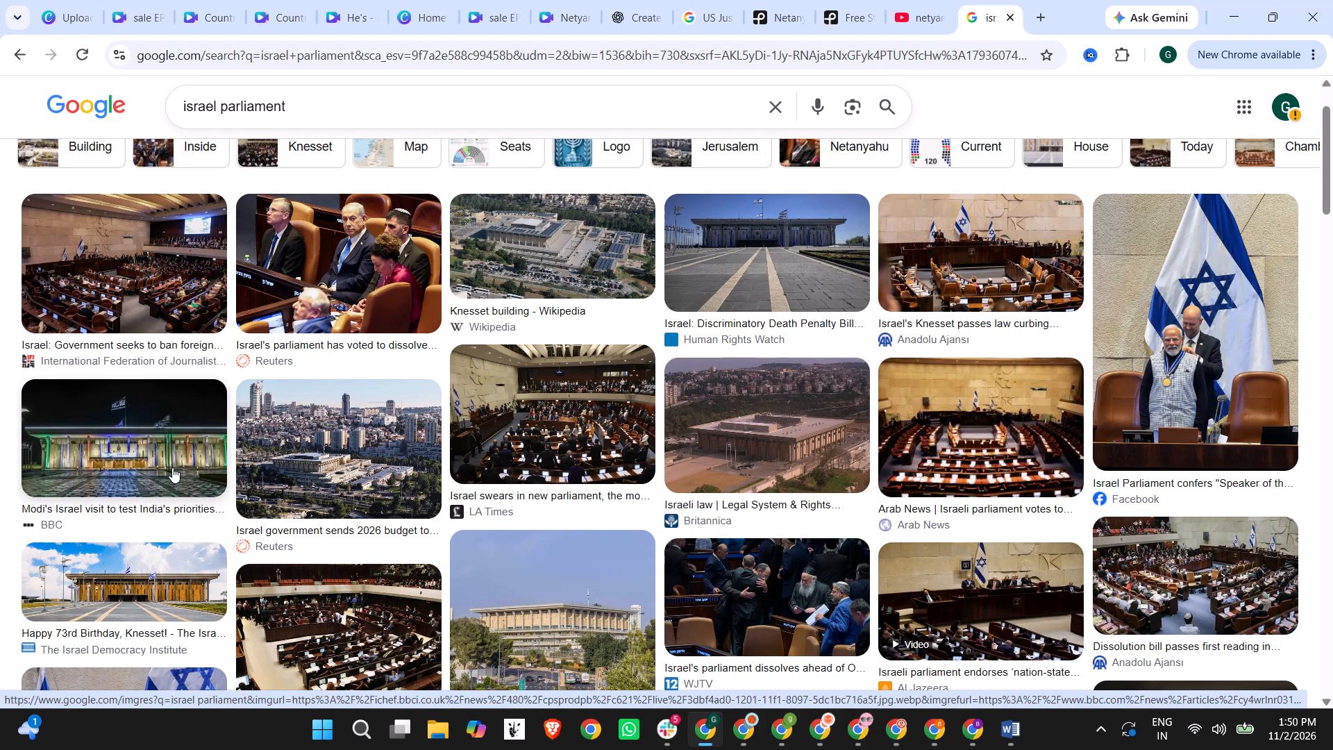
scroll(729, 458, down, 2)
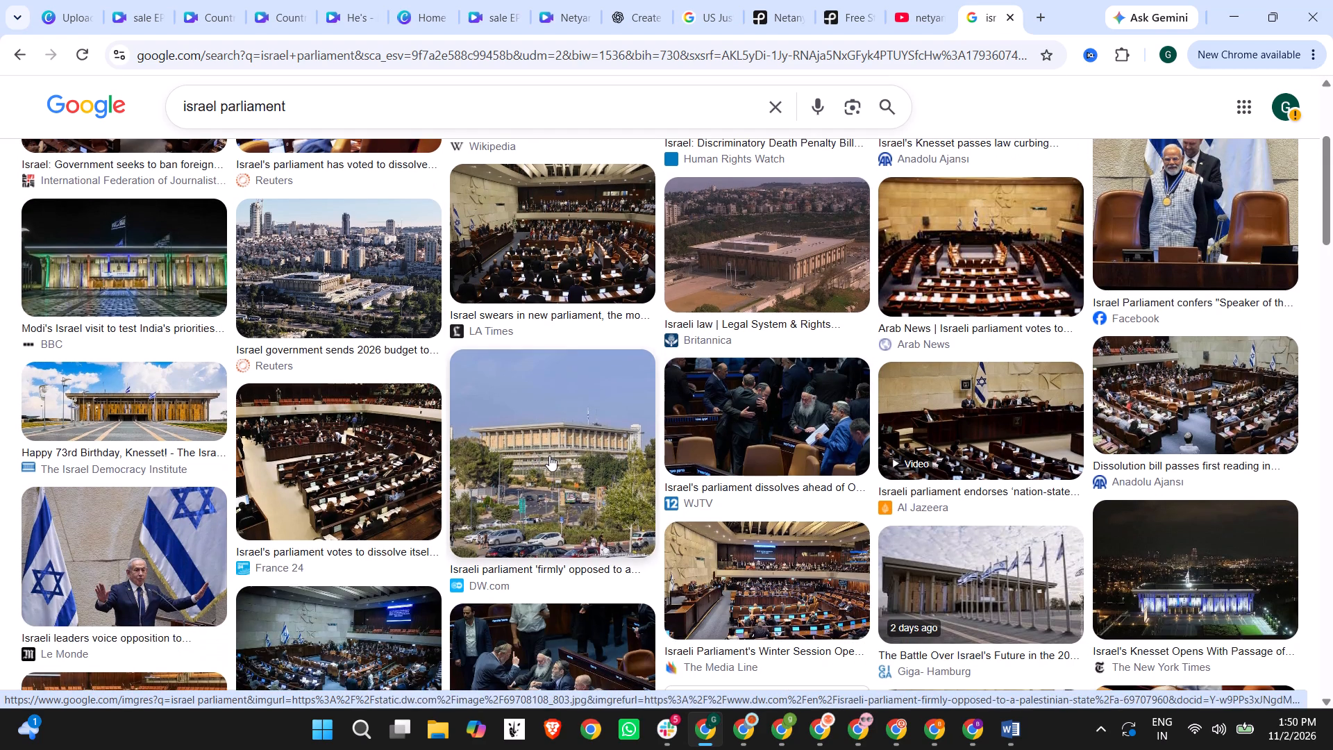
click(549, 456)
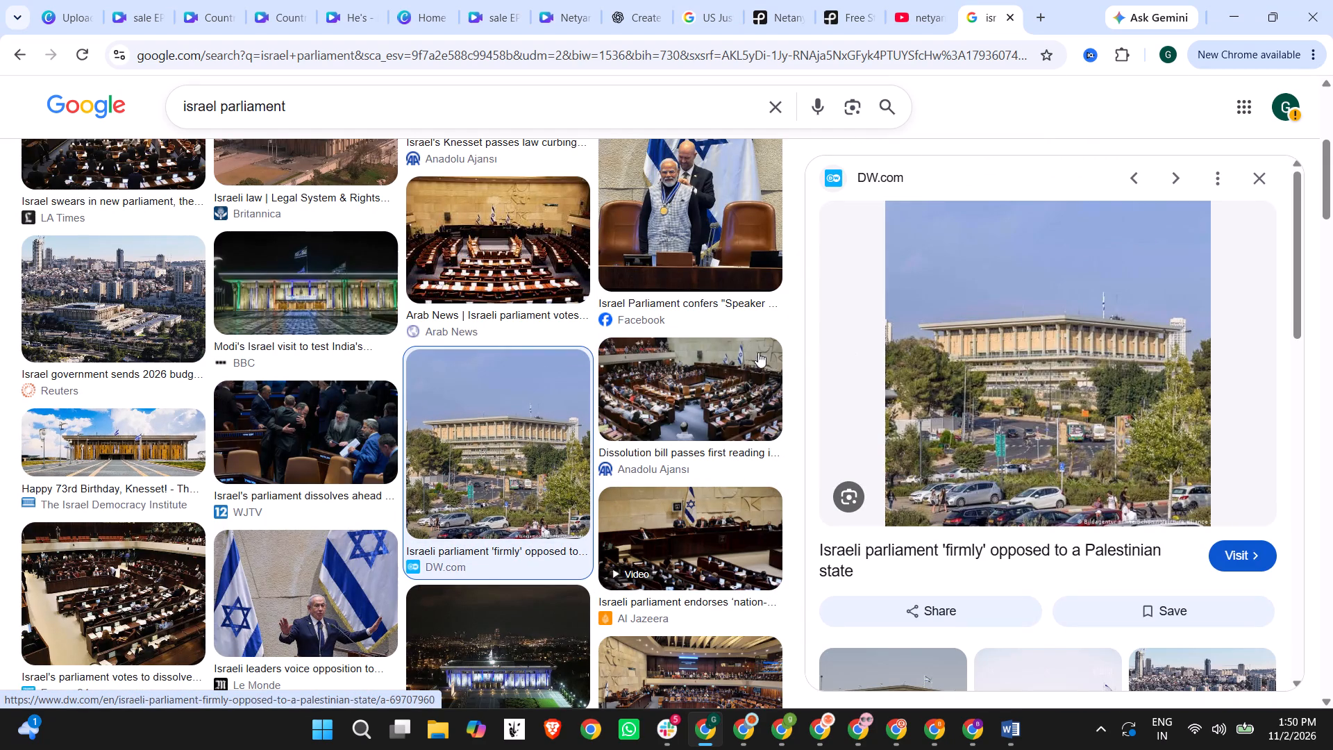
scroll(565, 296, up, 4)
click(305, 483)
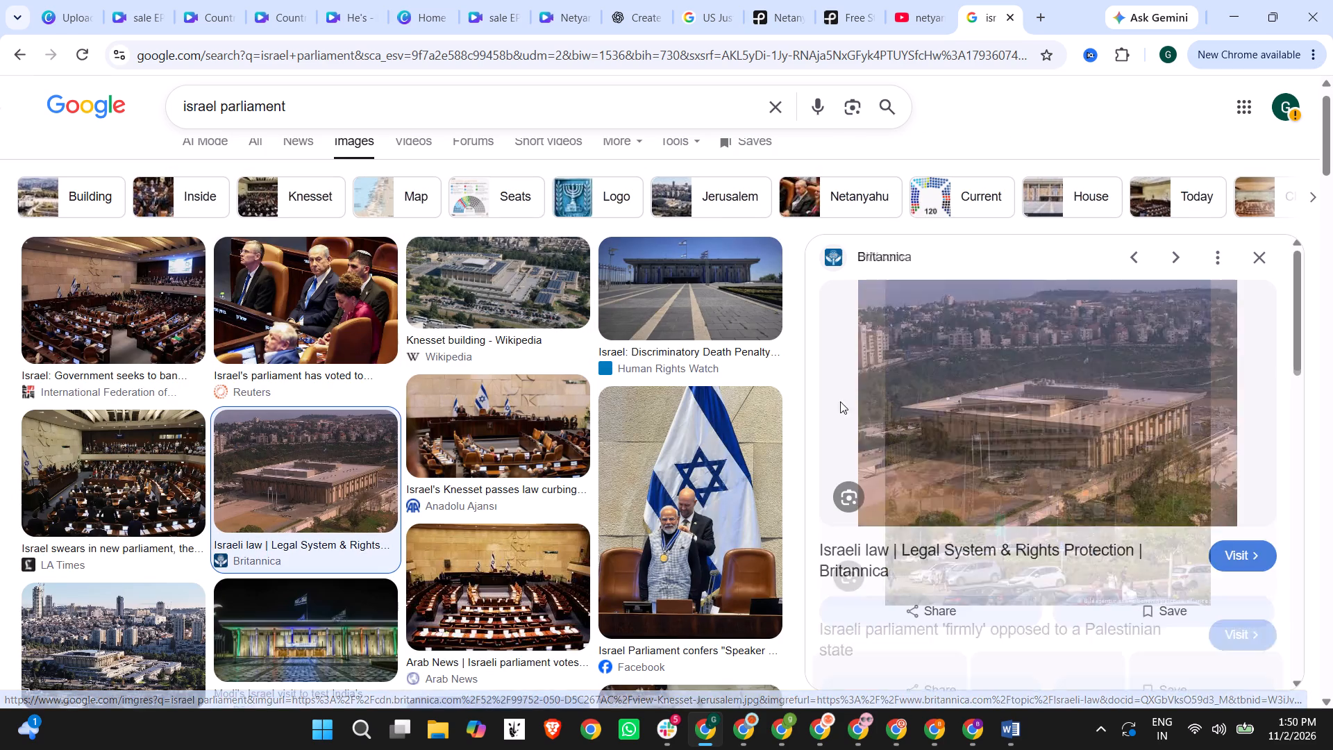
right_click(1012, 344)
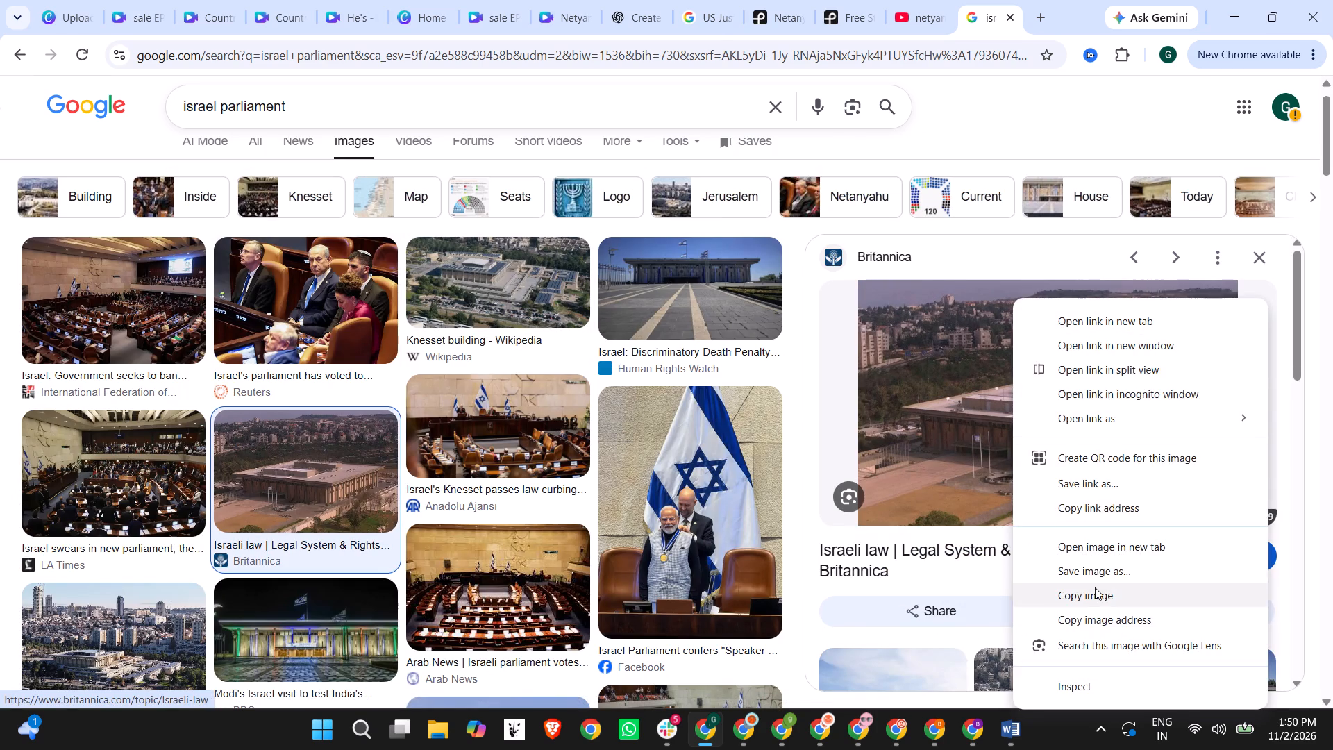
click(1095, 587)
Paste the parliament photo into the Canva video design, enlarge it to cover the whole page and shift it to frame the building.
click(1227, 17)
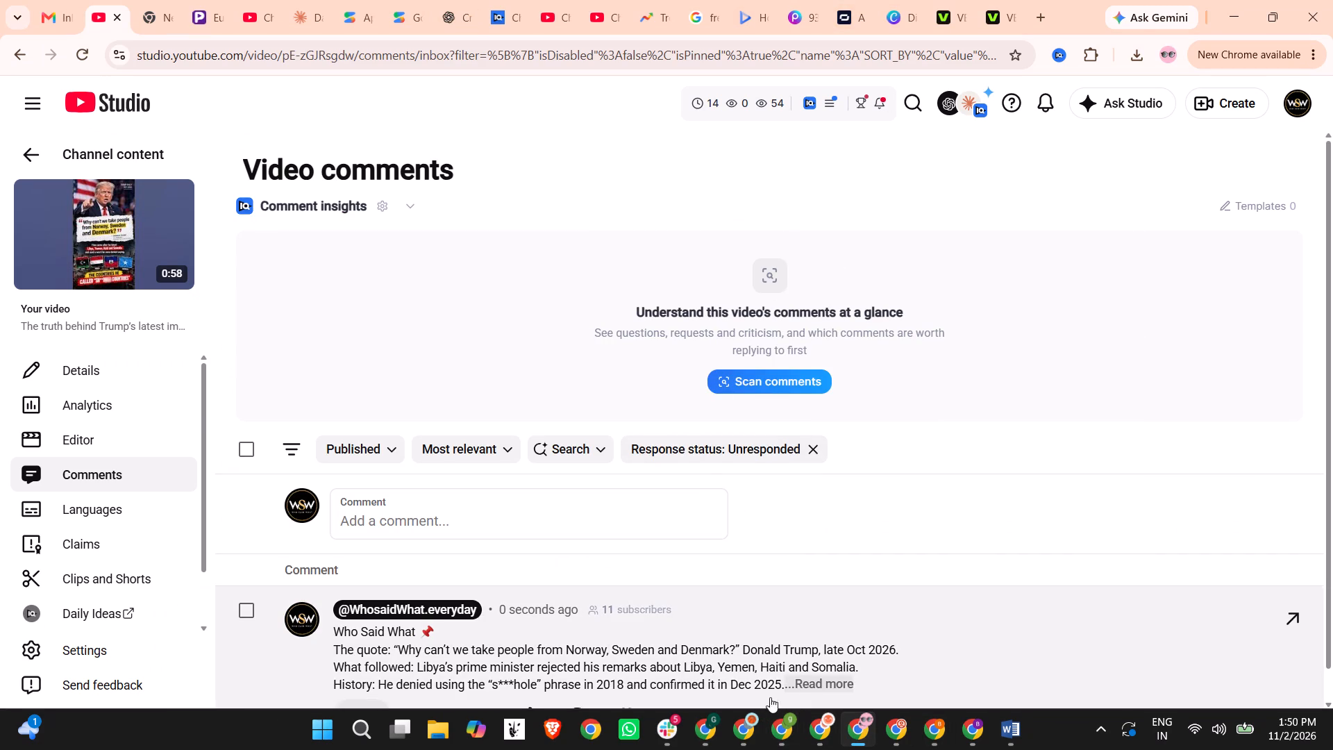
click(711, 728)
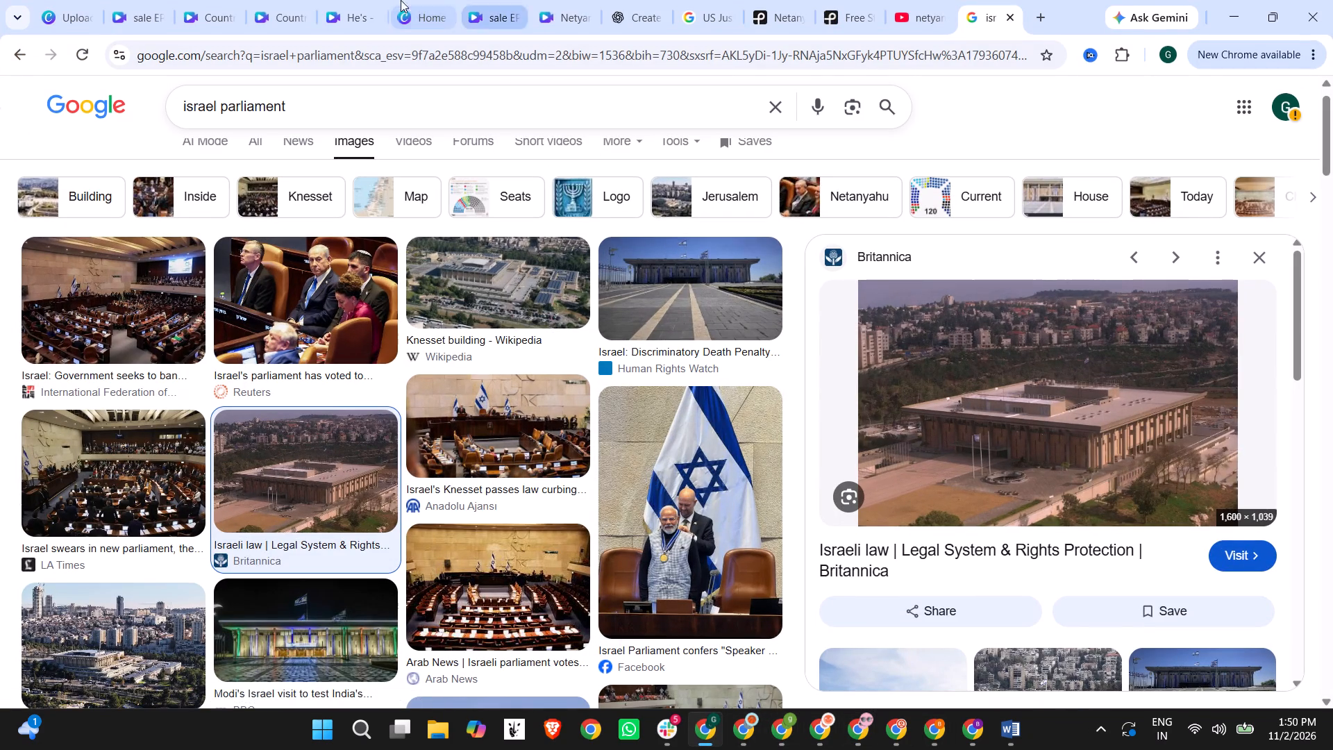
click(337, 0)
key(ctrl+v)
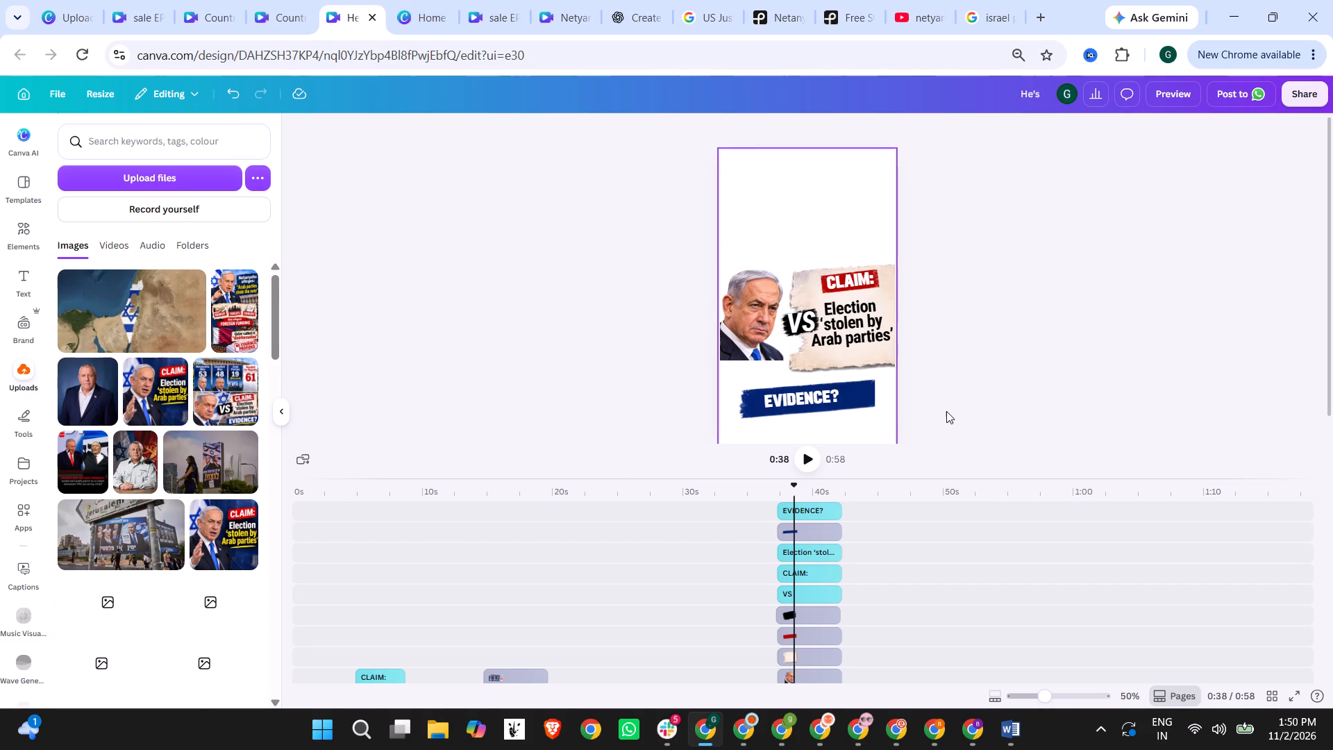
drag(821, 301, 784, 187)
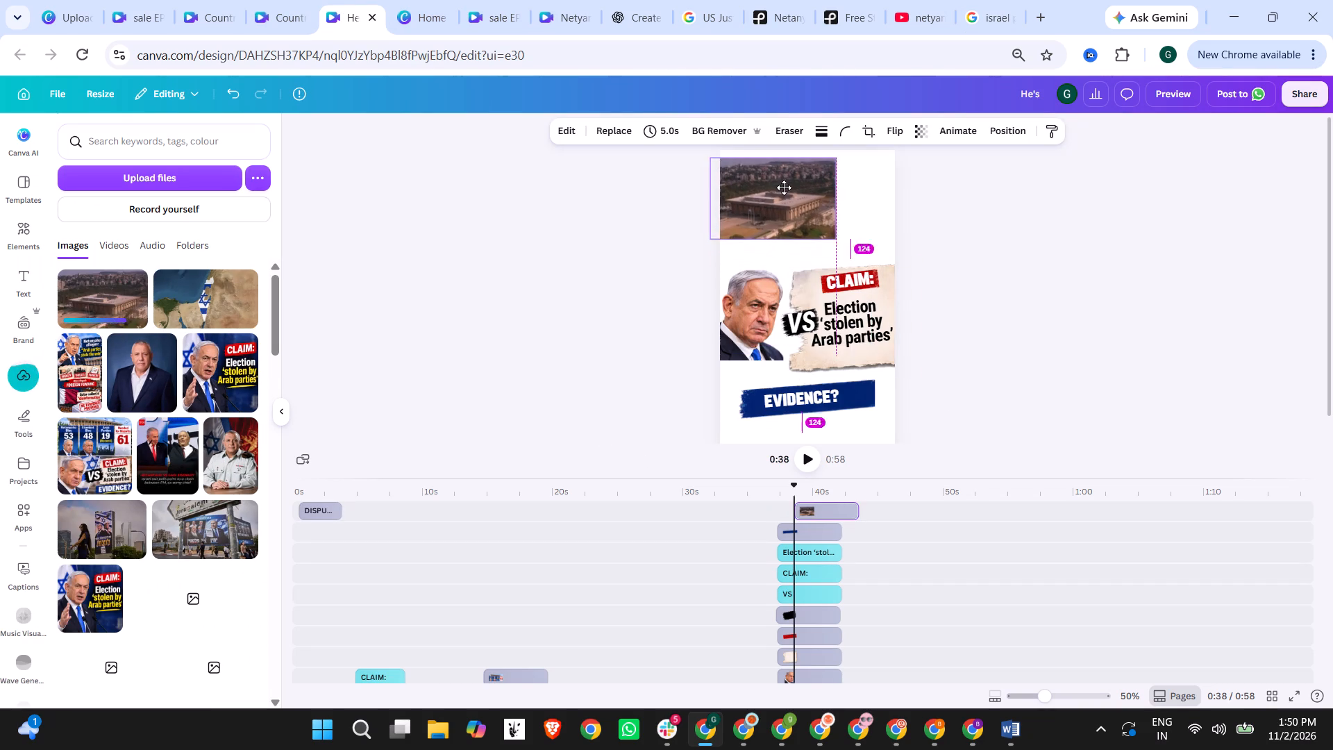
drag(784, 187, 788, 177)
drag(832, 222, 1001, 562)
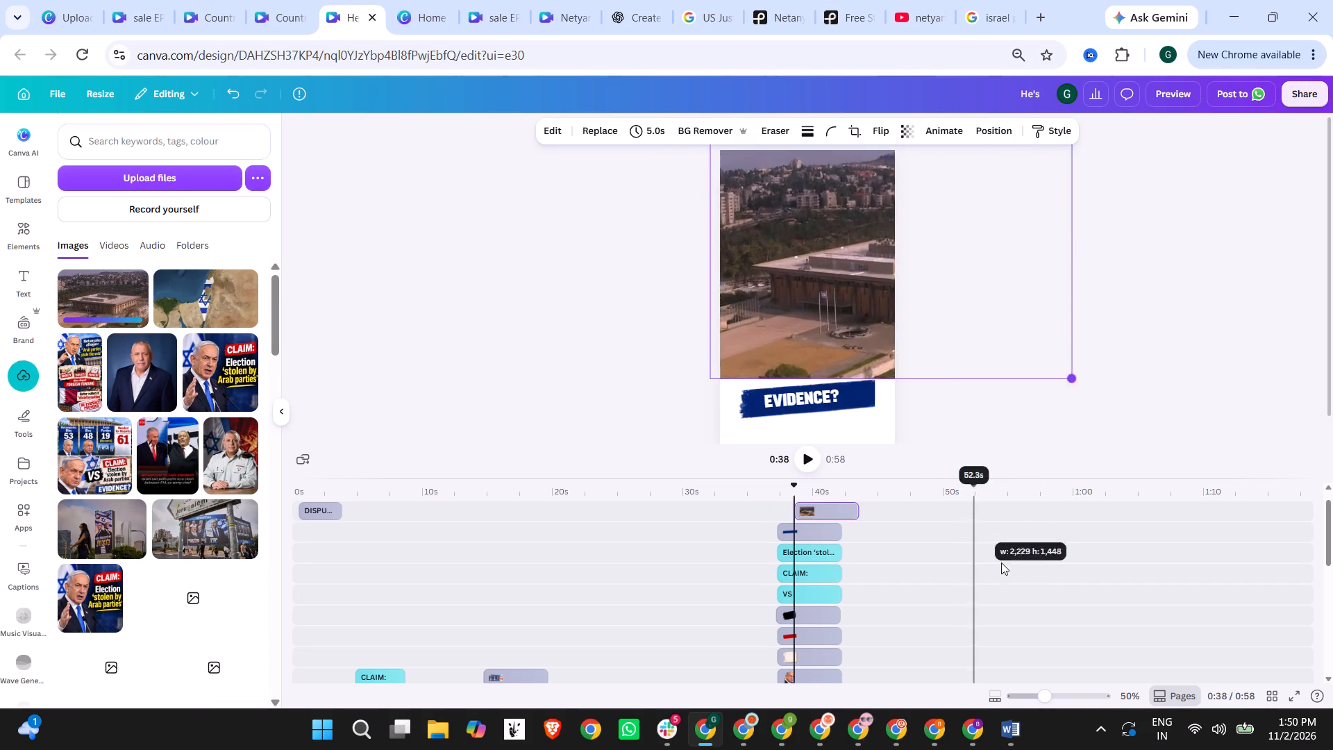
drag(1001, 562, 1082, 651)
ctrl+scroll(939, 338, down, 1)
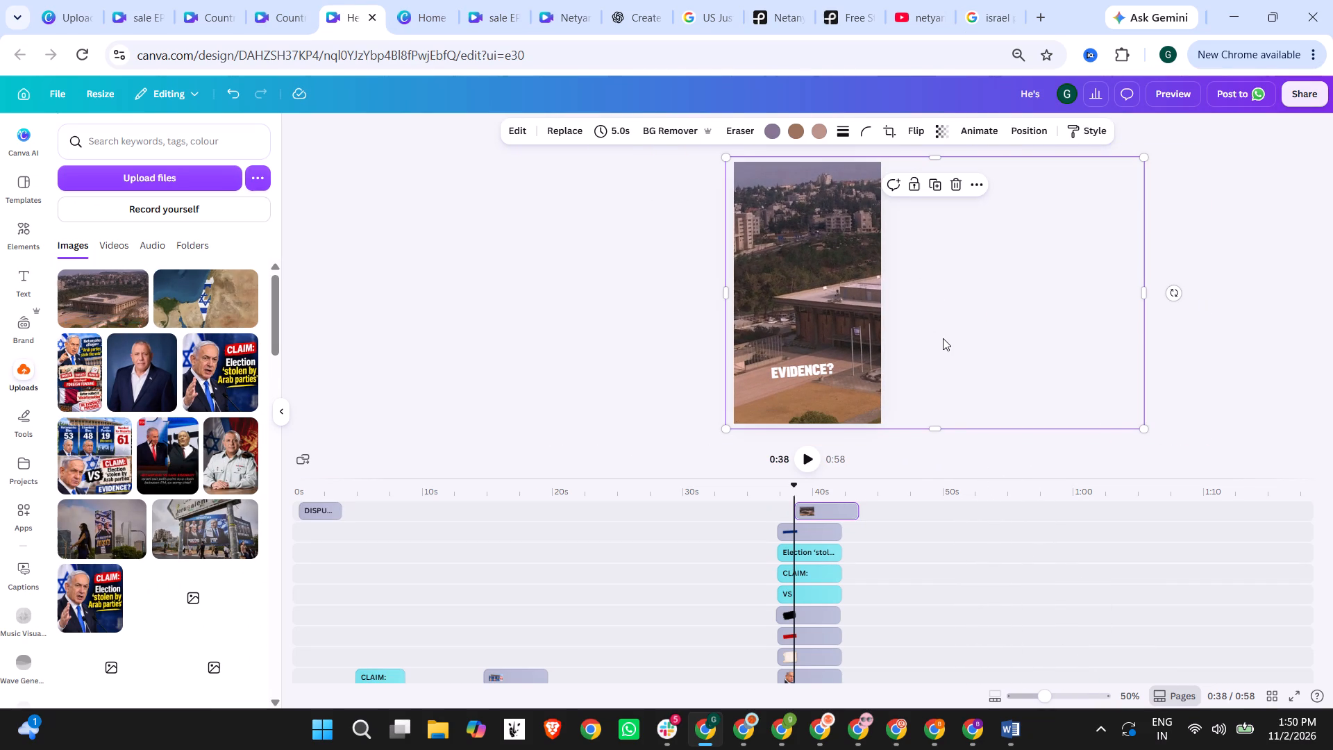
drag(1100, 385, 1019, 387)
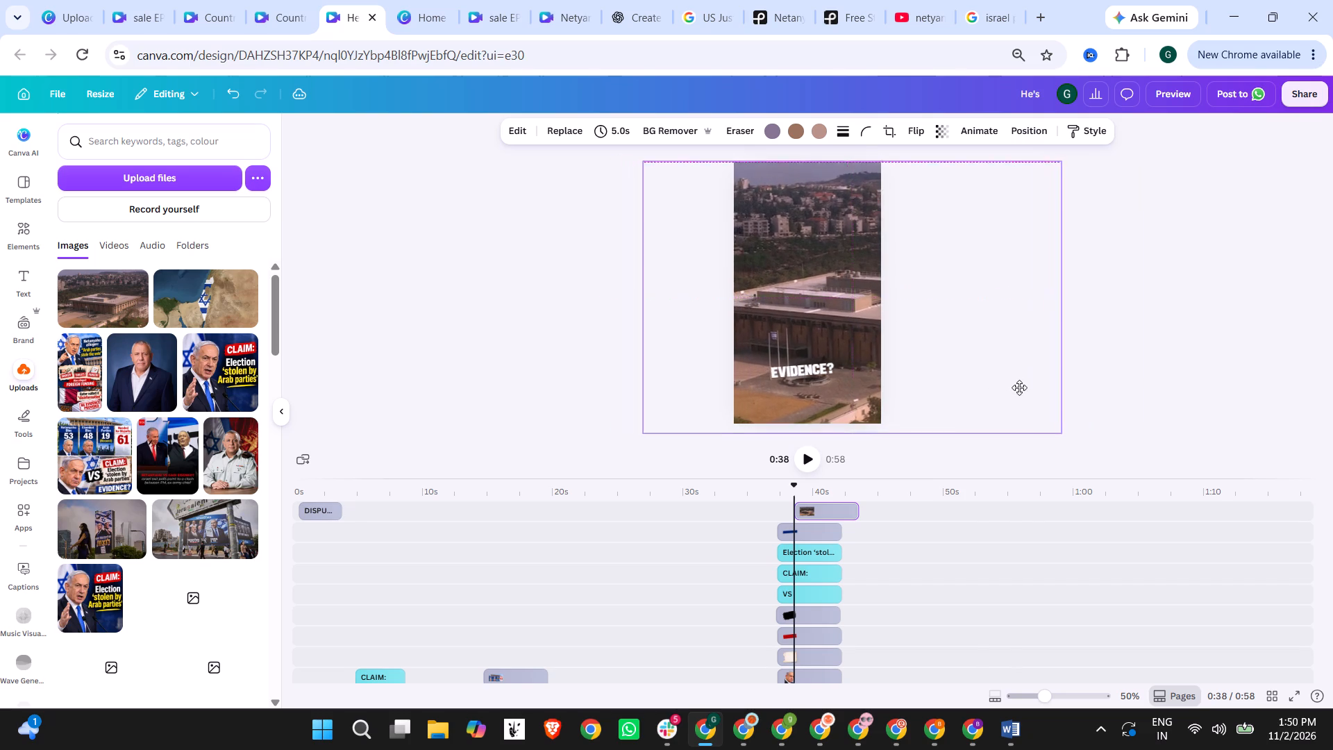
drag(1019, 387, 1027, 386)
click(1230, 378)
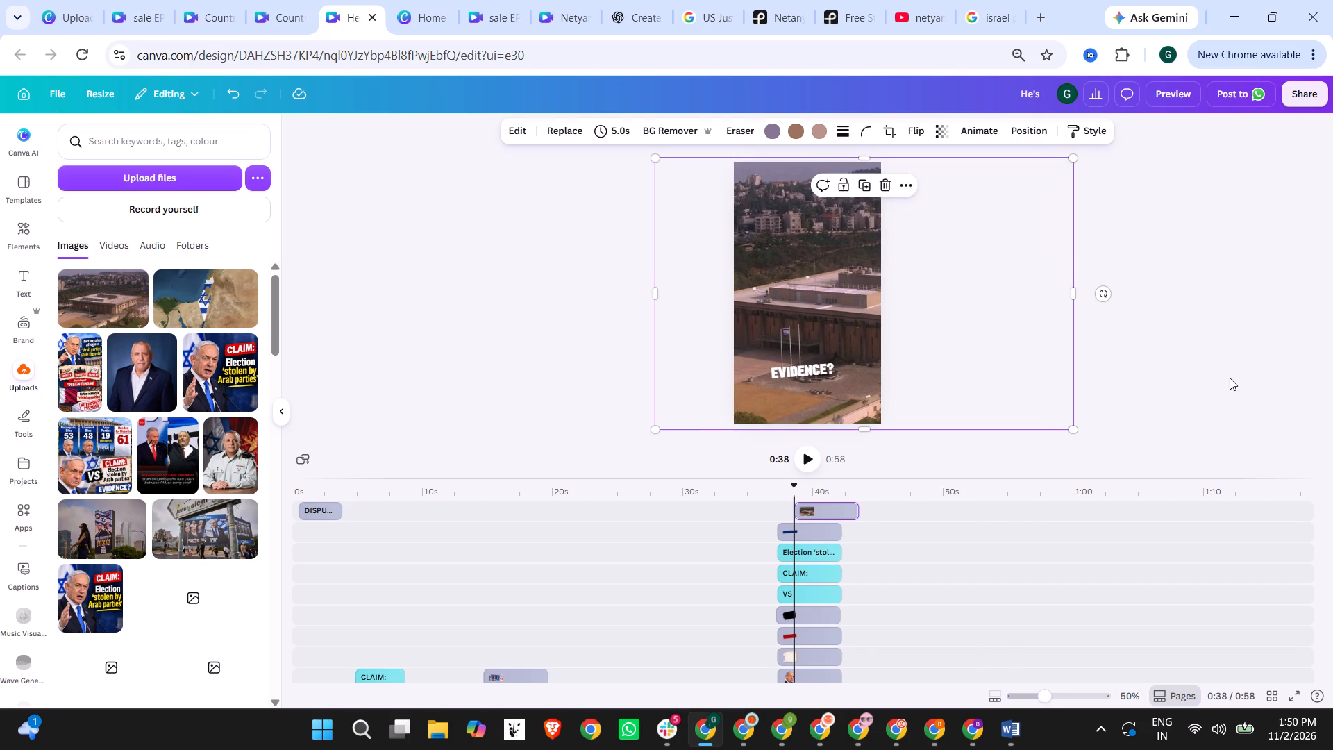
Move the parliament photo's clip on the timeline below the Netanyahu portrait's layer, aligned with the start of the claim scene's clips.
scroll(873, 515, down, 2)
scroll(869, 510, up, 2)
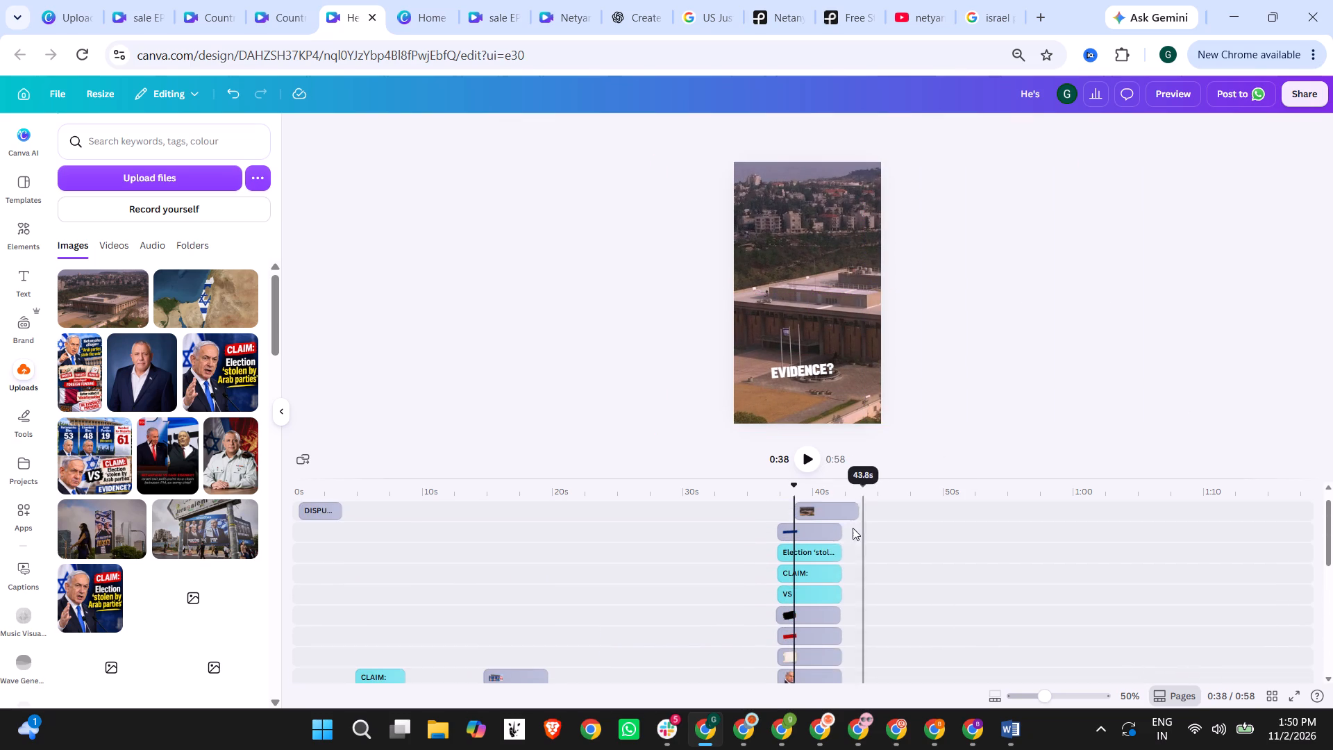
drag(830, 512, 807, 556)
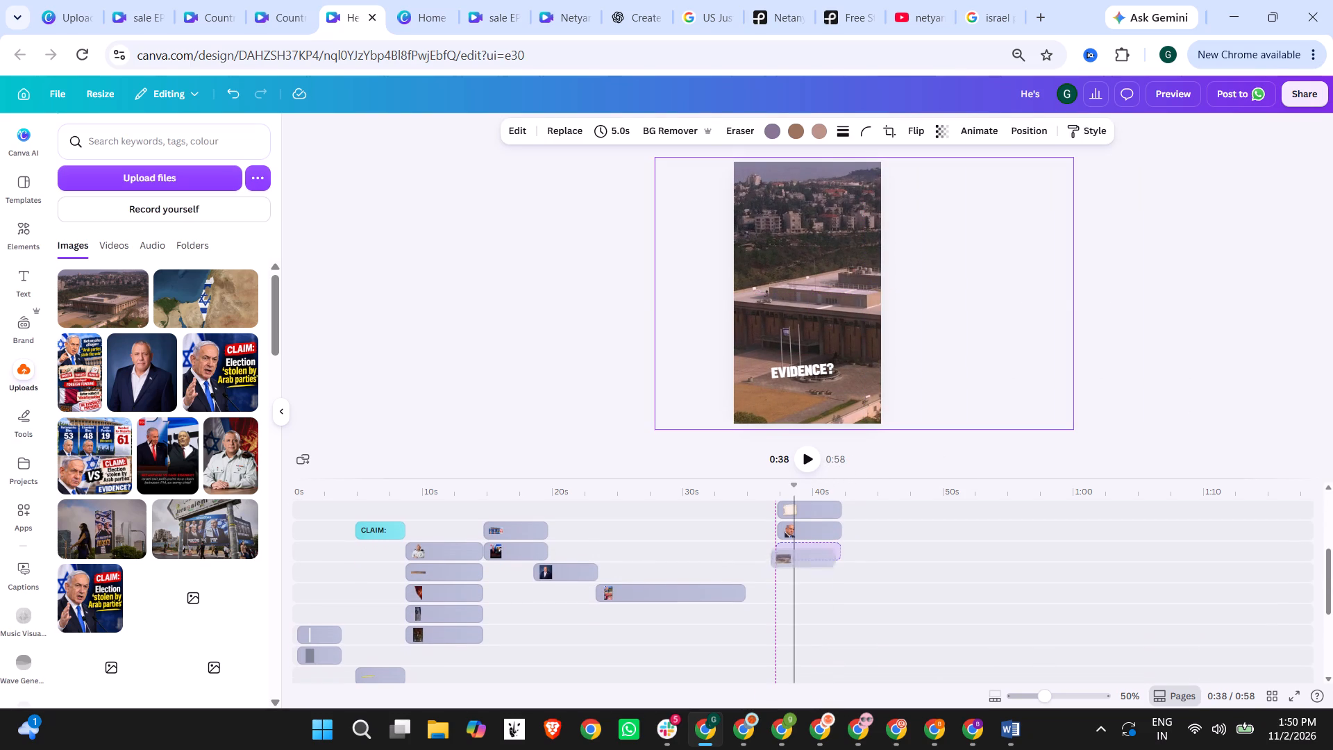
drag(807, 556, 808, 553)
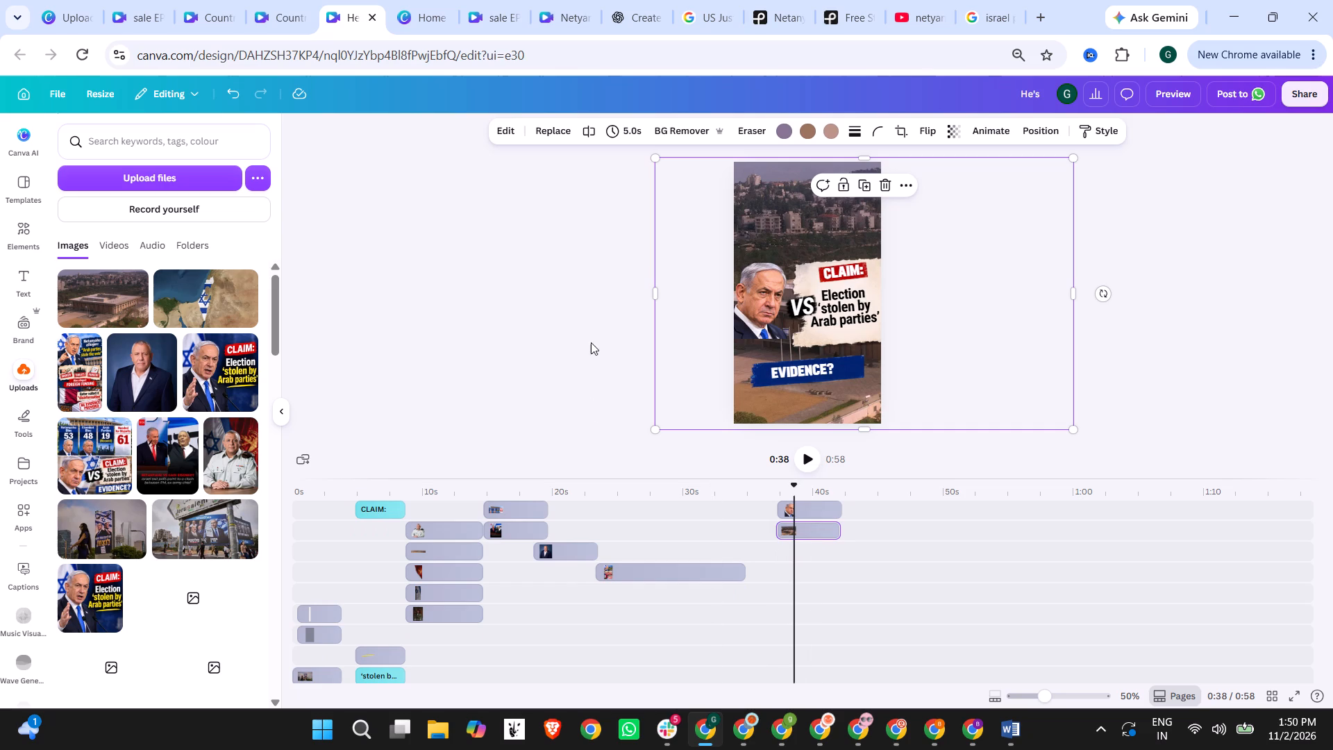
click(553, 333)
Start the parliament photo's clip where the allegations graphic ends and stretch it to the end of the claim scene's clips, 7.2 s long.
click(755, 315)
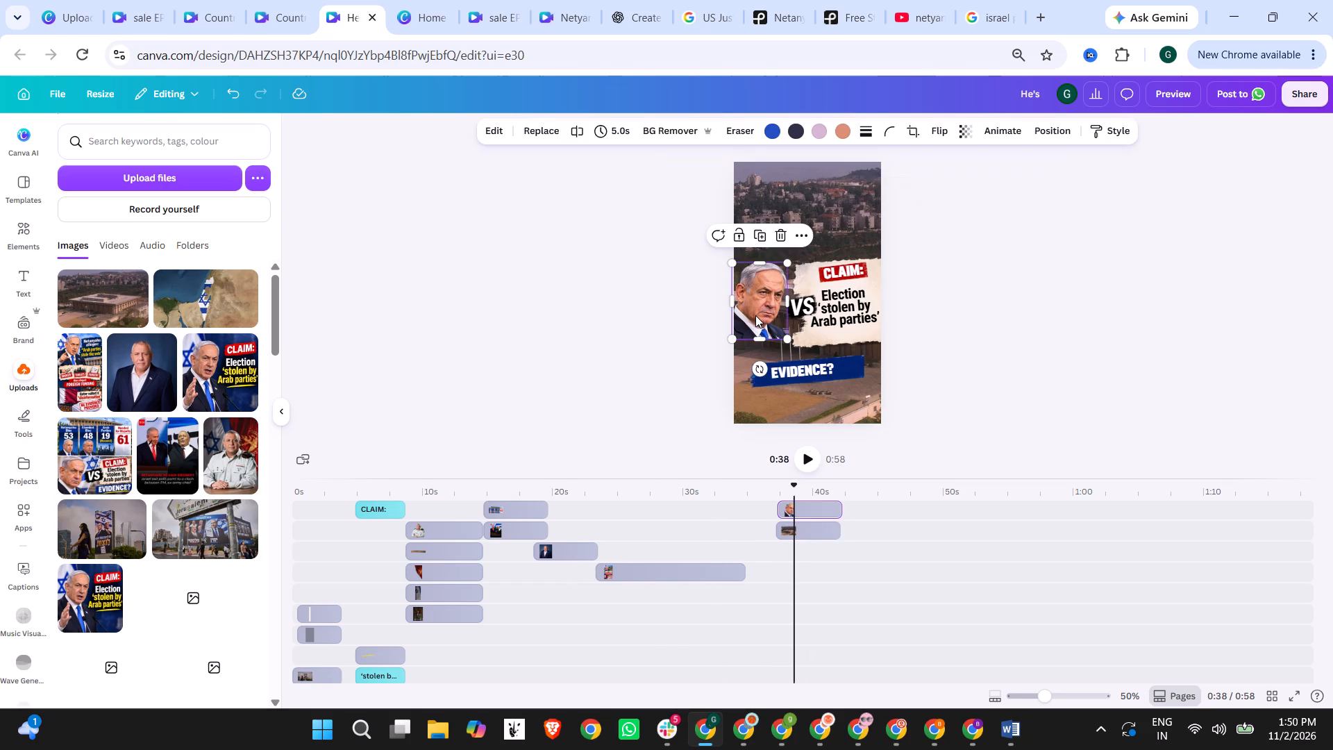
scroll(829, 528, up, 1)
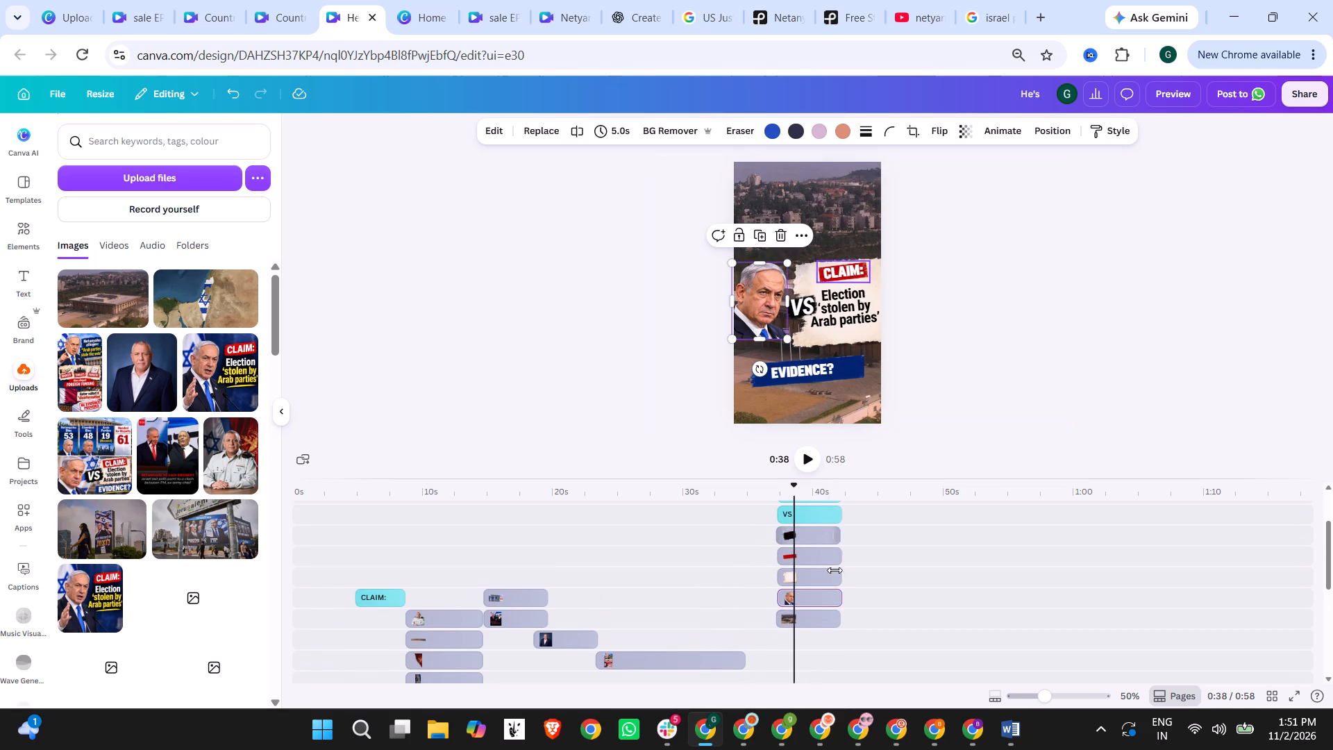
drag(817, 613, 819, 613)
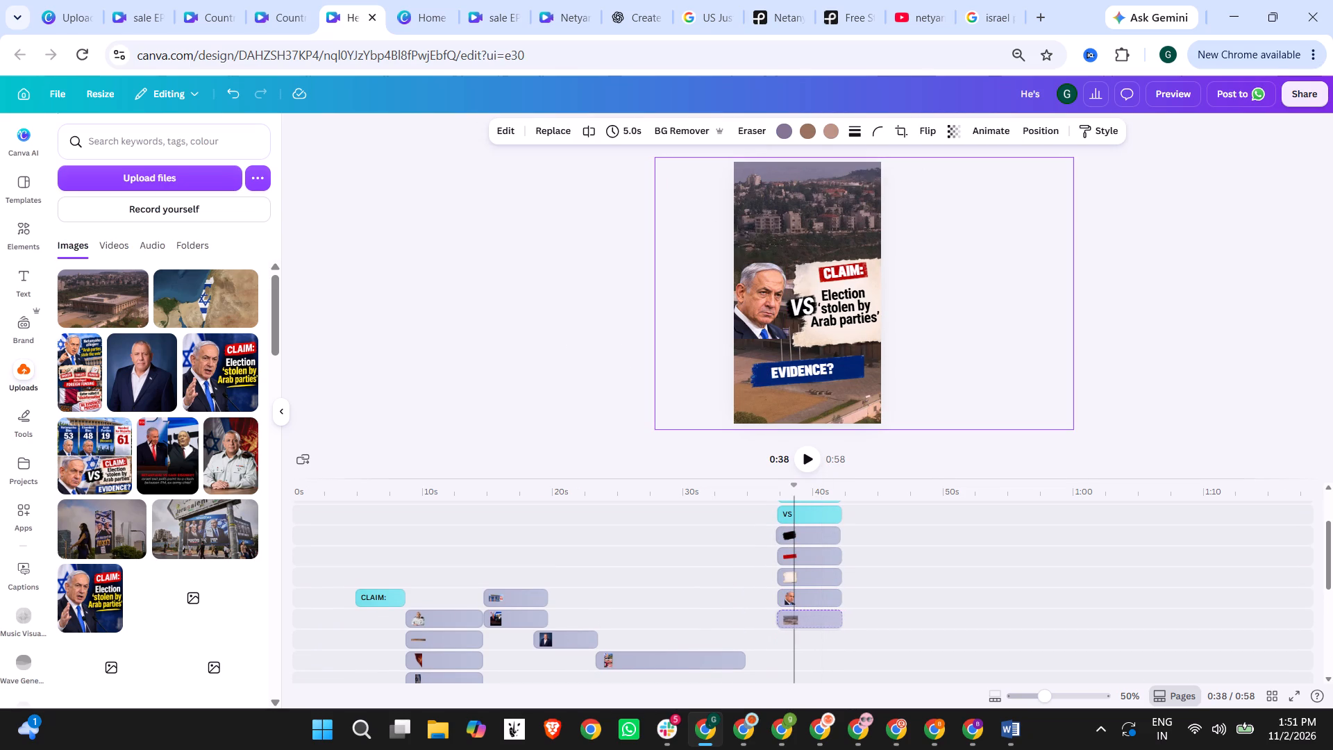
drag(819, 613, 789, 613)
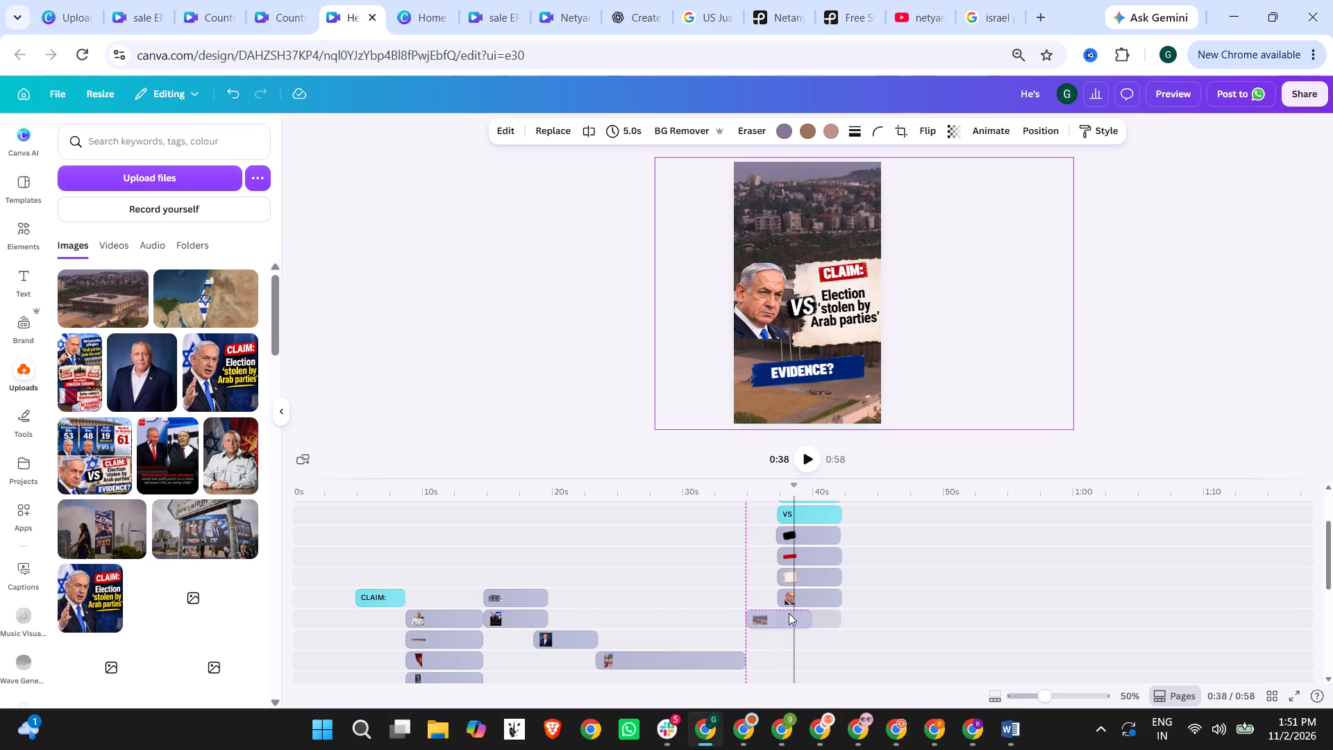
click(671, 660)
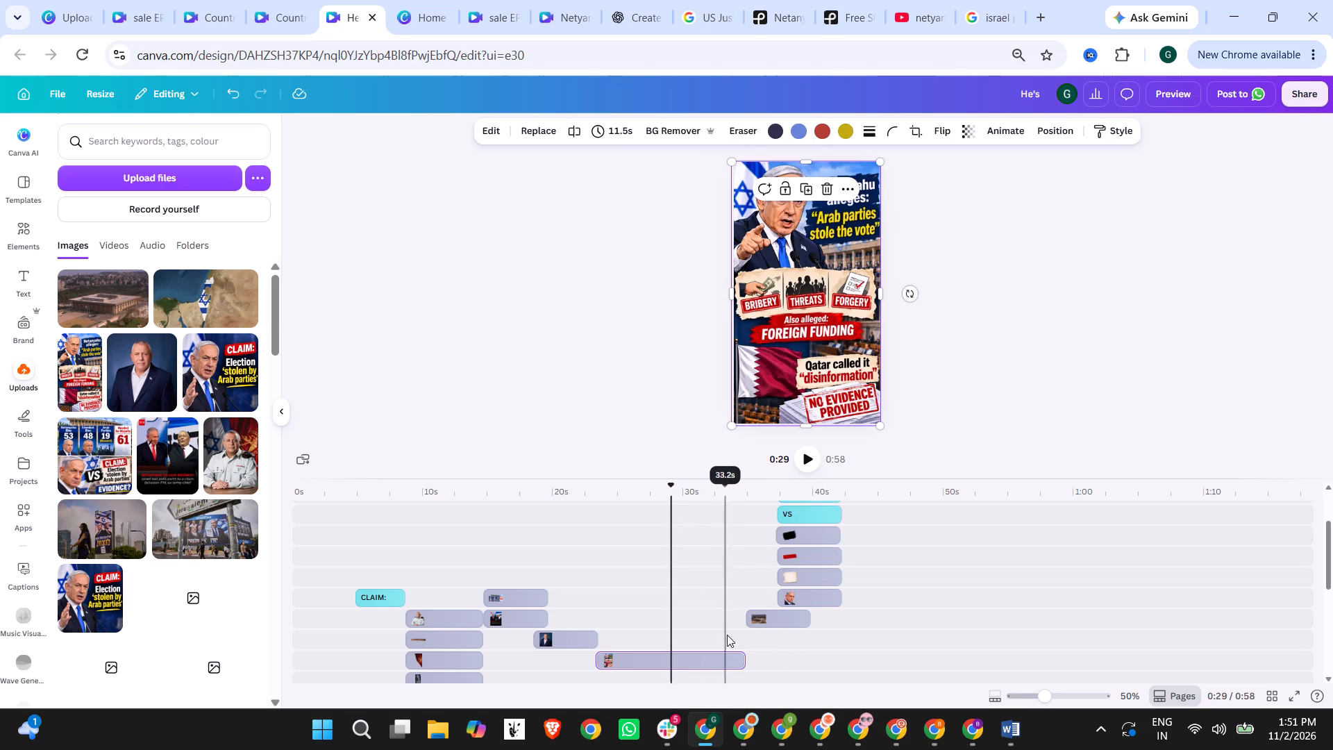
drag(809, 618, 837, 618)
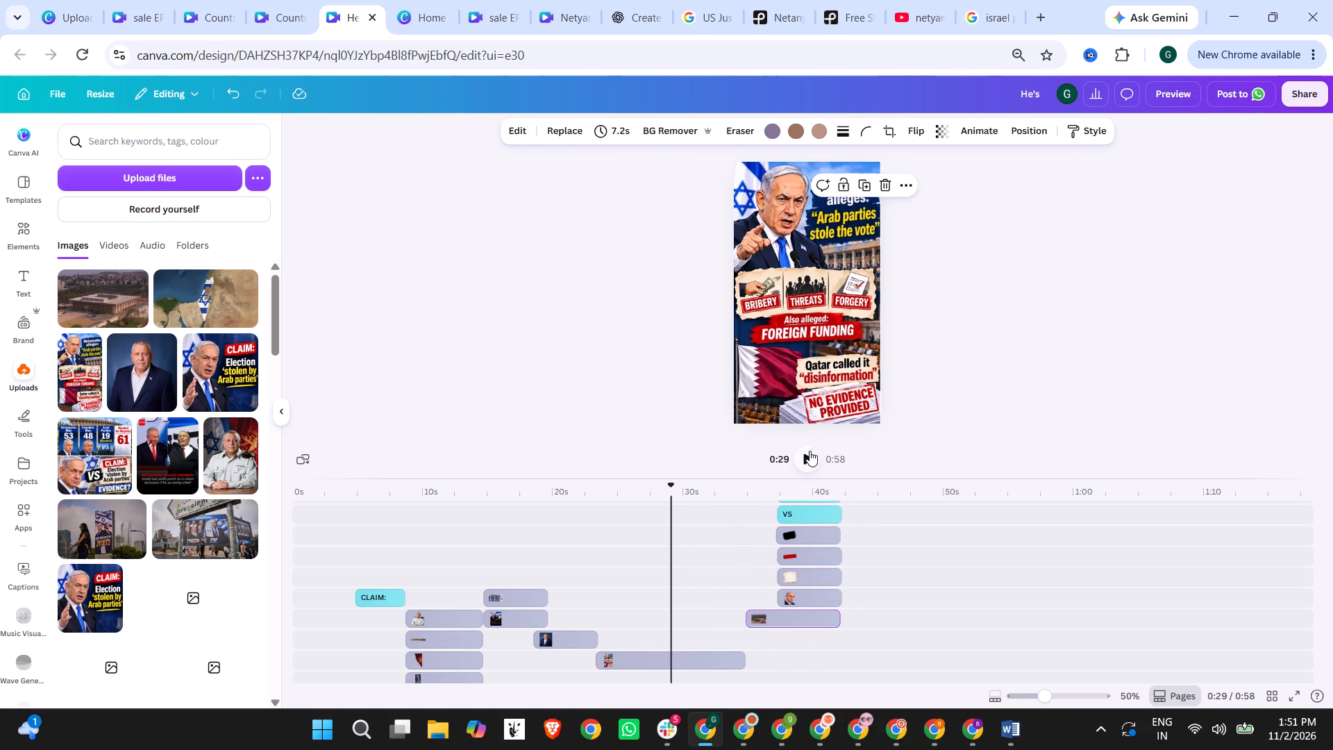
Play the video from the allegations scene to the end, replay the last few seconds and look over the timeline's layers and audio.
click(810, 451)
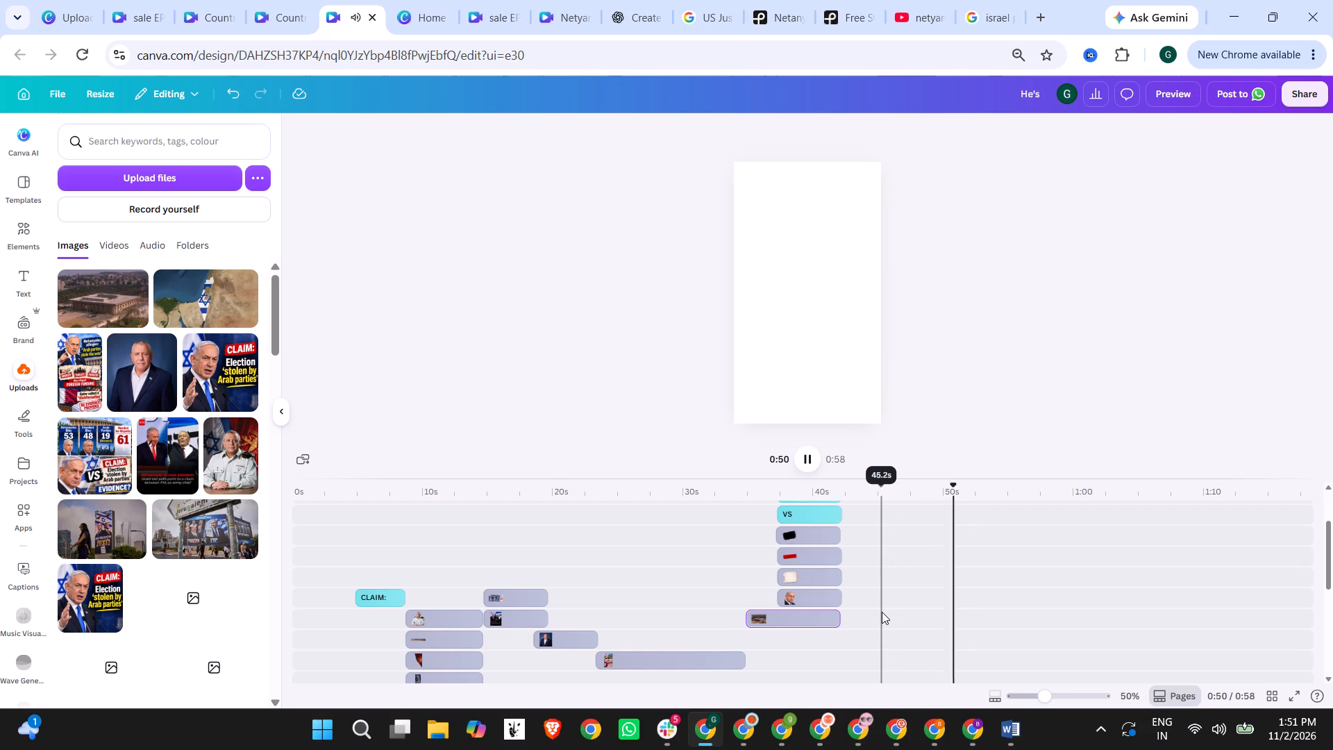
scroll(882, 612, down, 5)
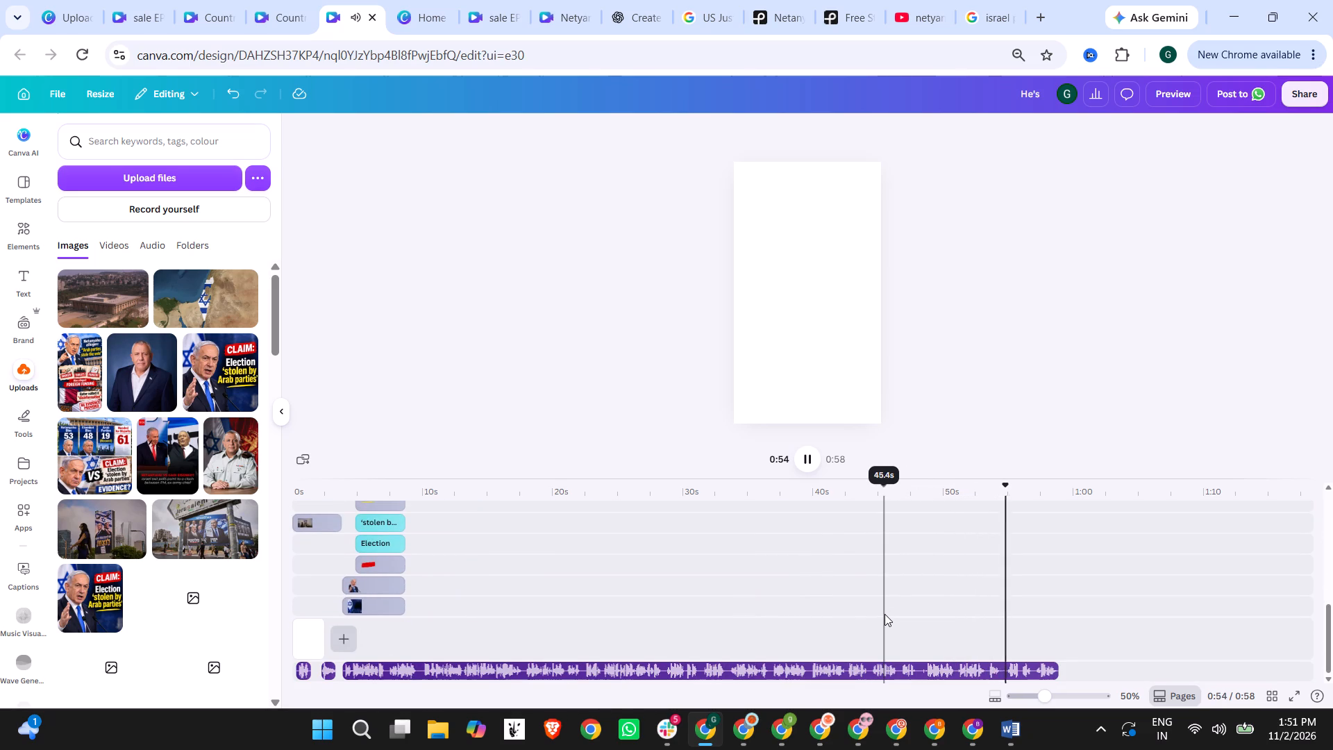
scroll(885, 614, up, 4)
scroll(885, 614, down, 2)
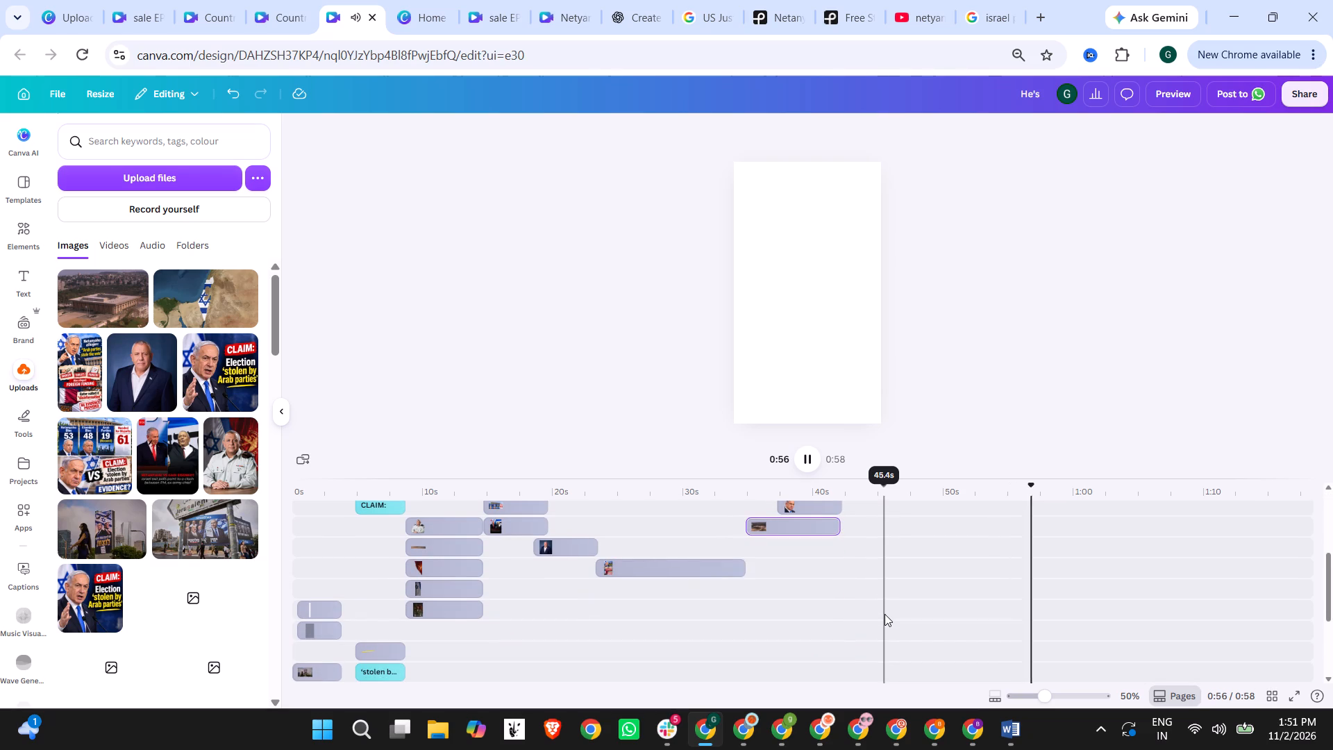
scroll(885, 614, up, 4)
scroll(885, 614, down, 2)
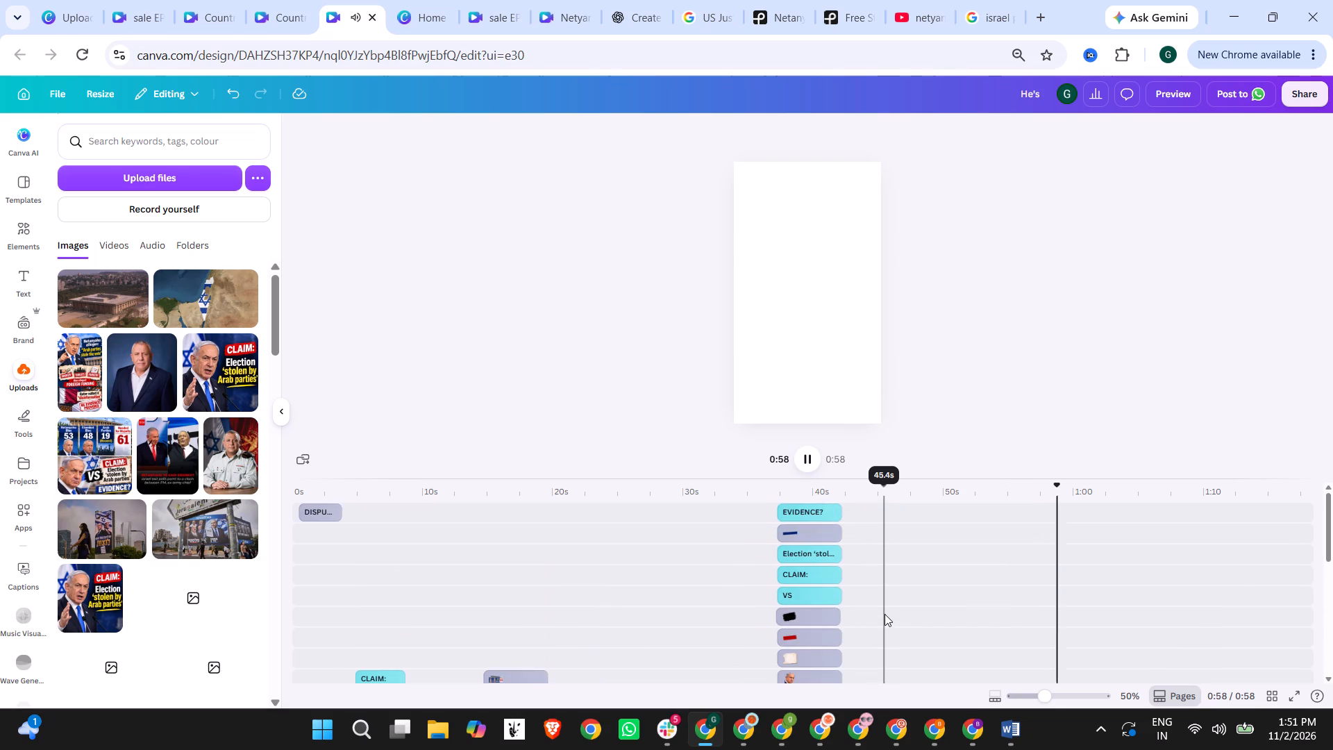
scroll(885, 614, down, 1)
scroll(702, 520, up, 3)
scroll(733, 546, down, 6)
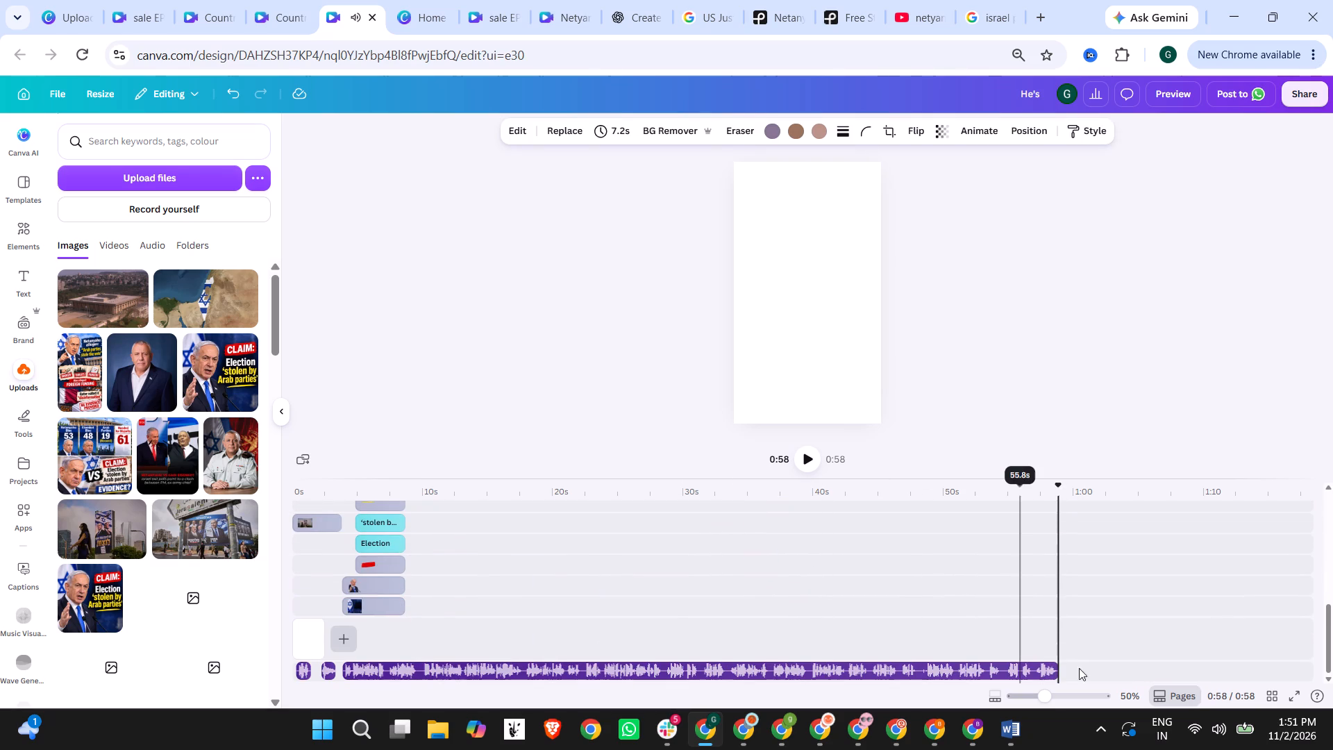
click(1018, 491)
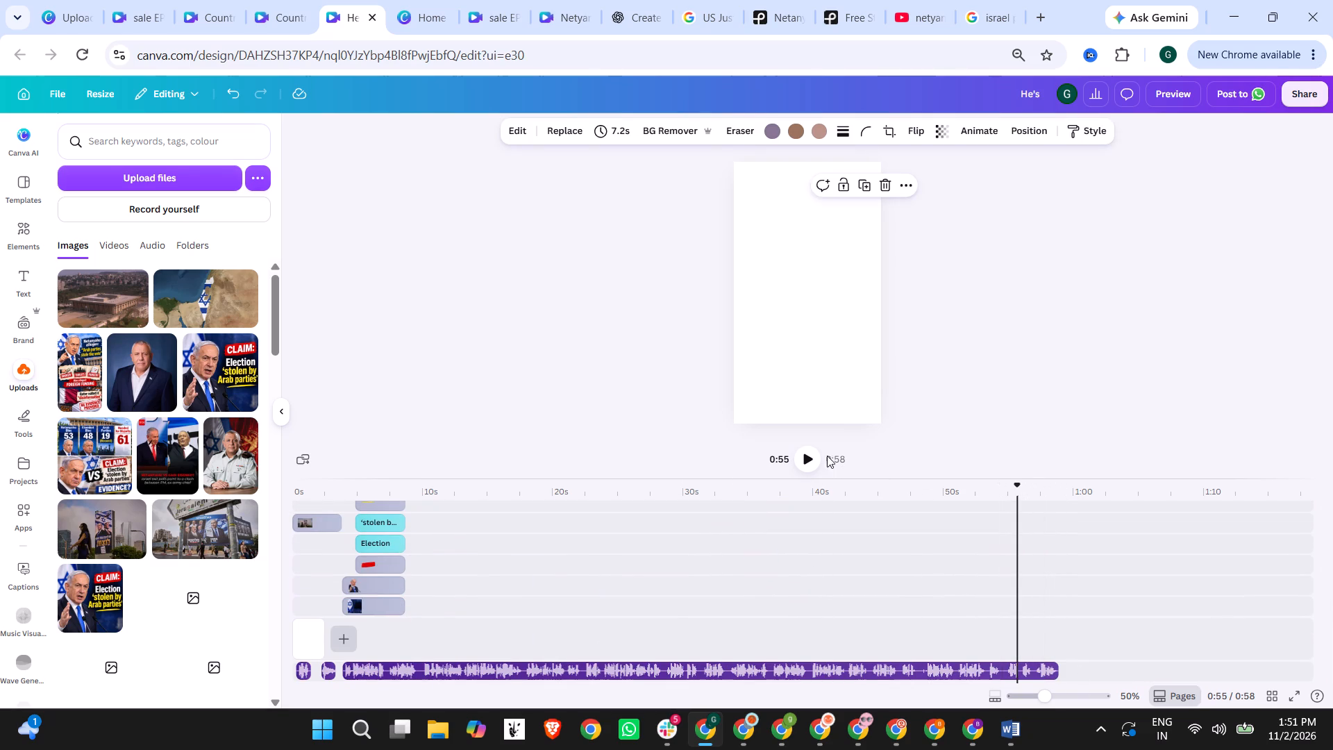
click(805, 453)
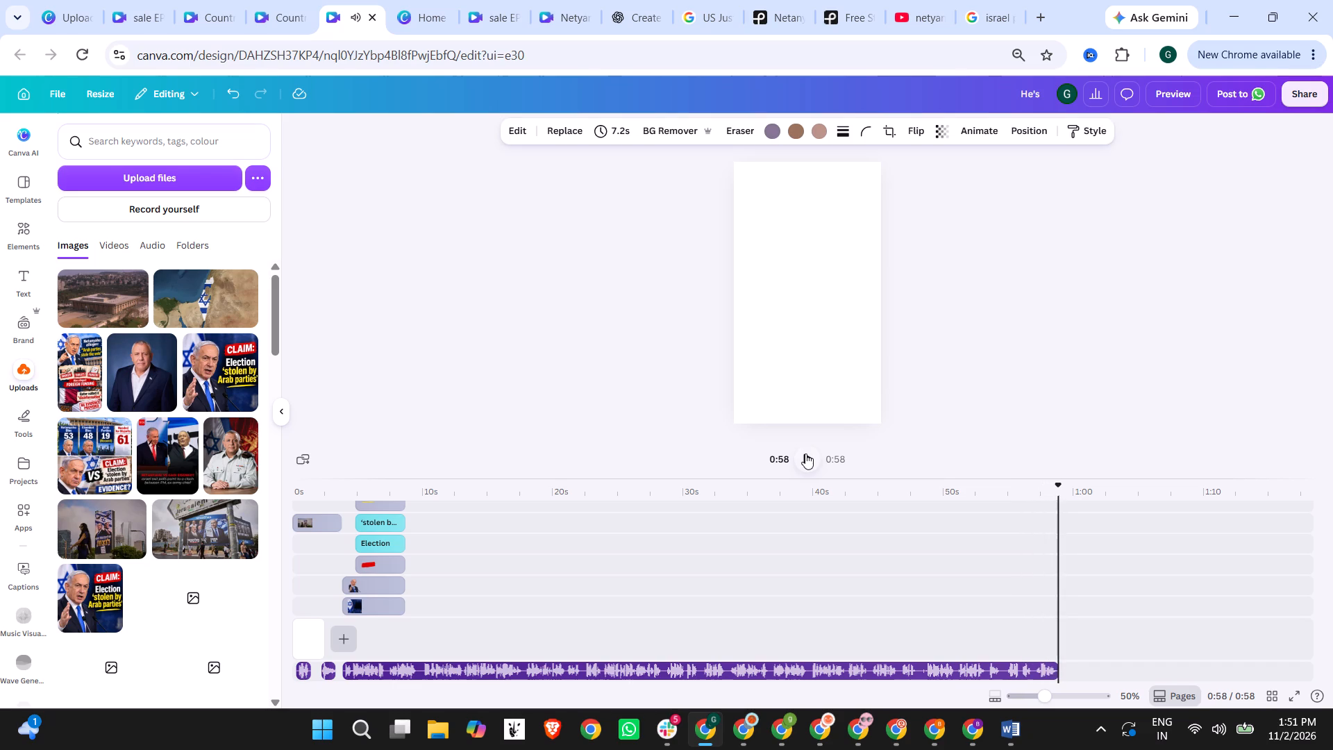
scroll(833, 654, up, 4)
scroll(722, 598, up, 1)
scroll(721, 597, down, 3)
scroll(719, 597, up, 1)
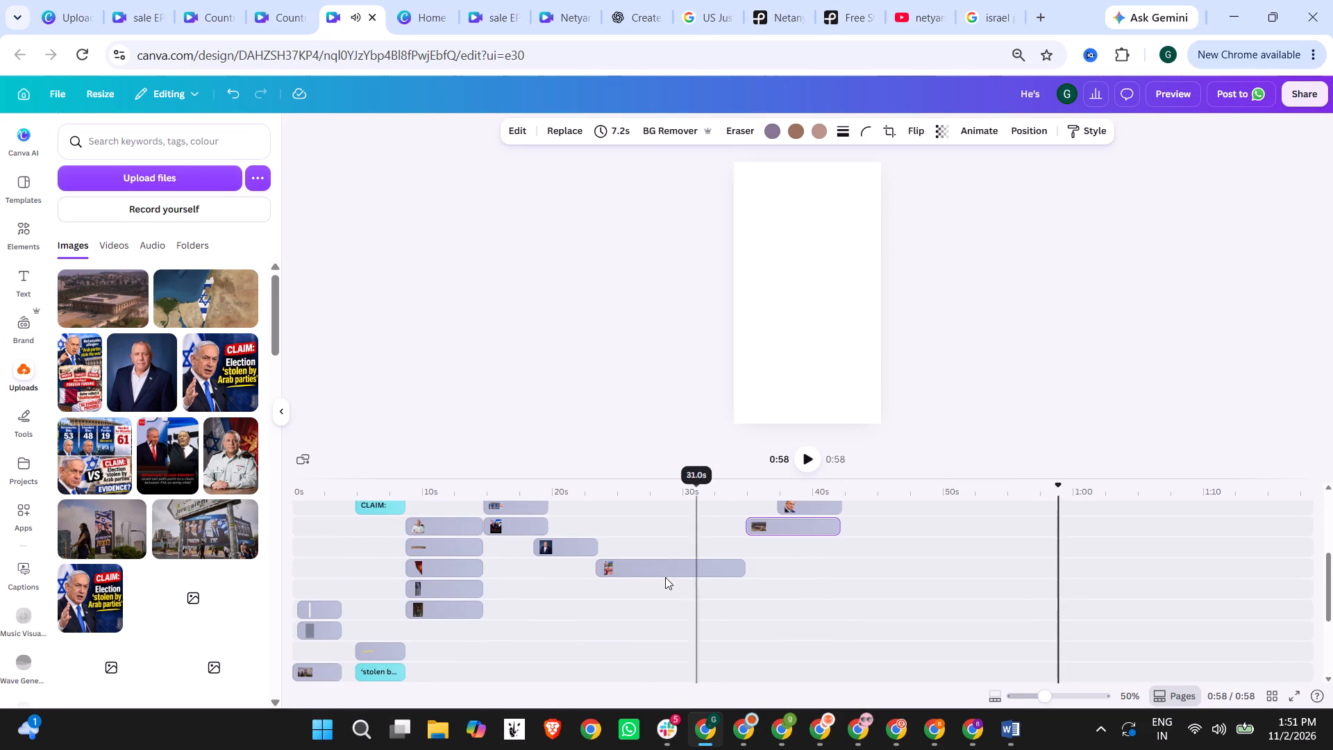
Split the full-page allegations graphic with the Qatar flag into editable layers using Magic Layers.
click(654, 558)
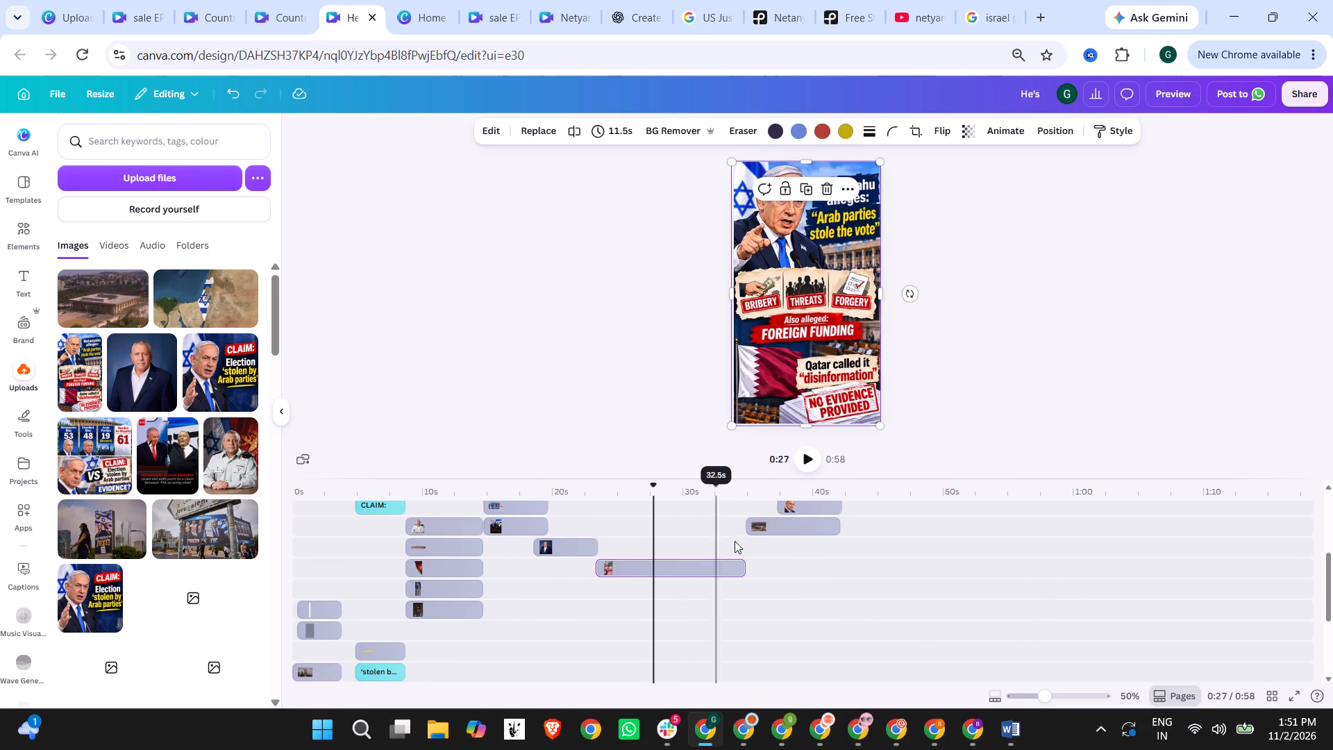
click(850, 219)
click(815, 267)
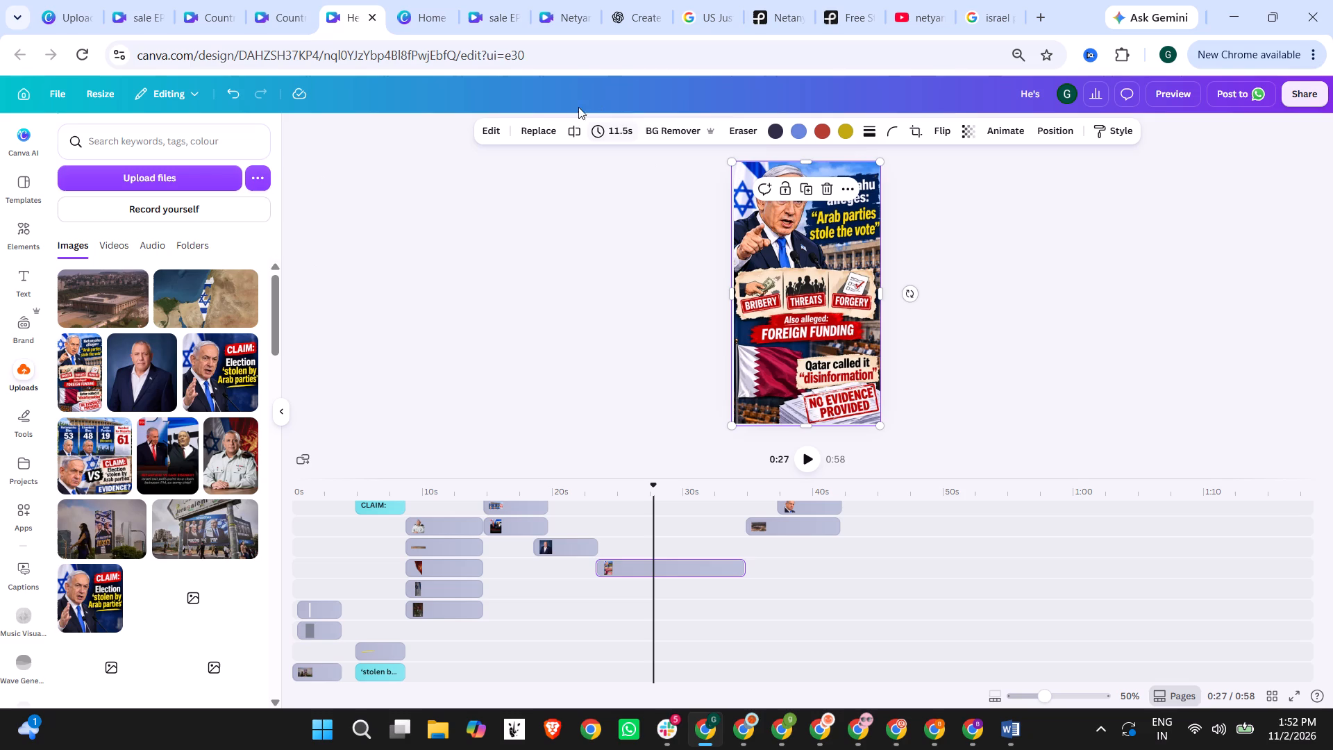
click(504, 127)
click(128, 279)
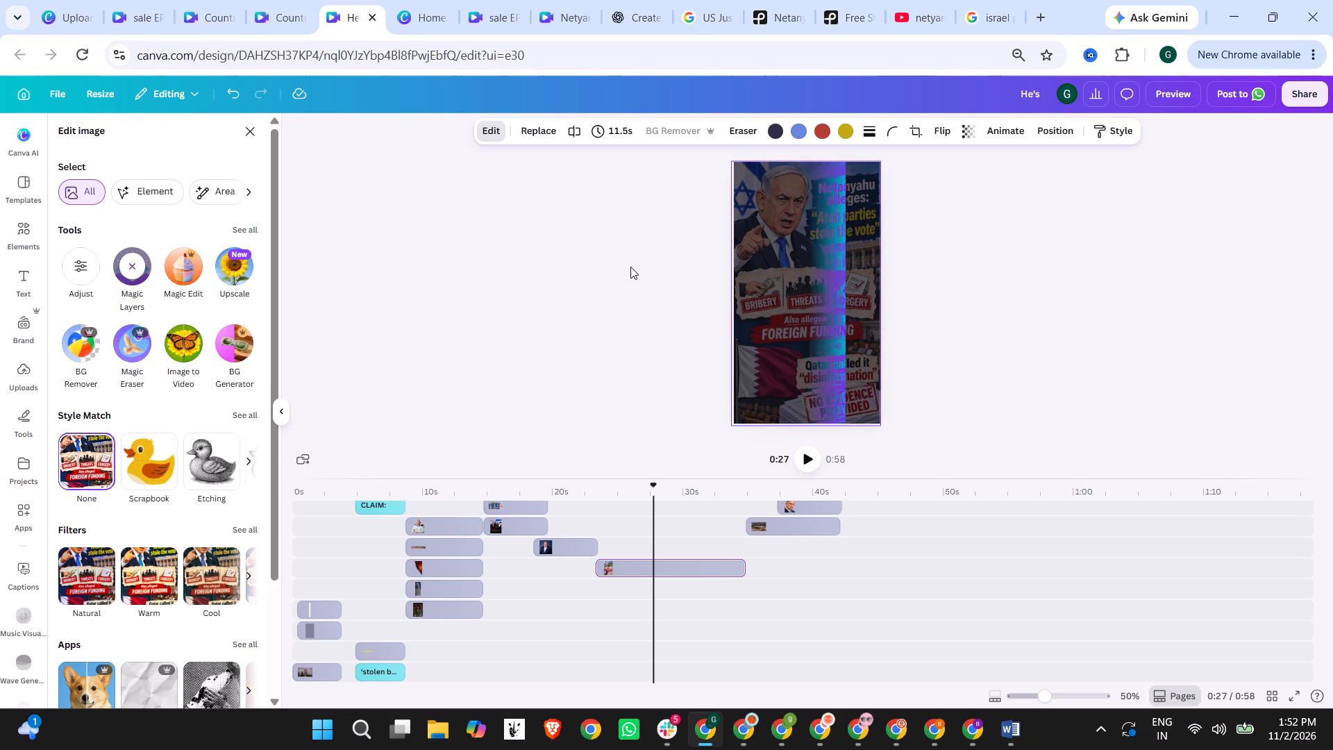
click(630, 267)
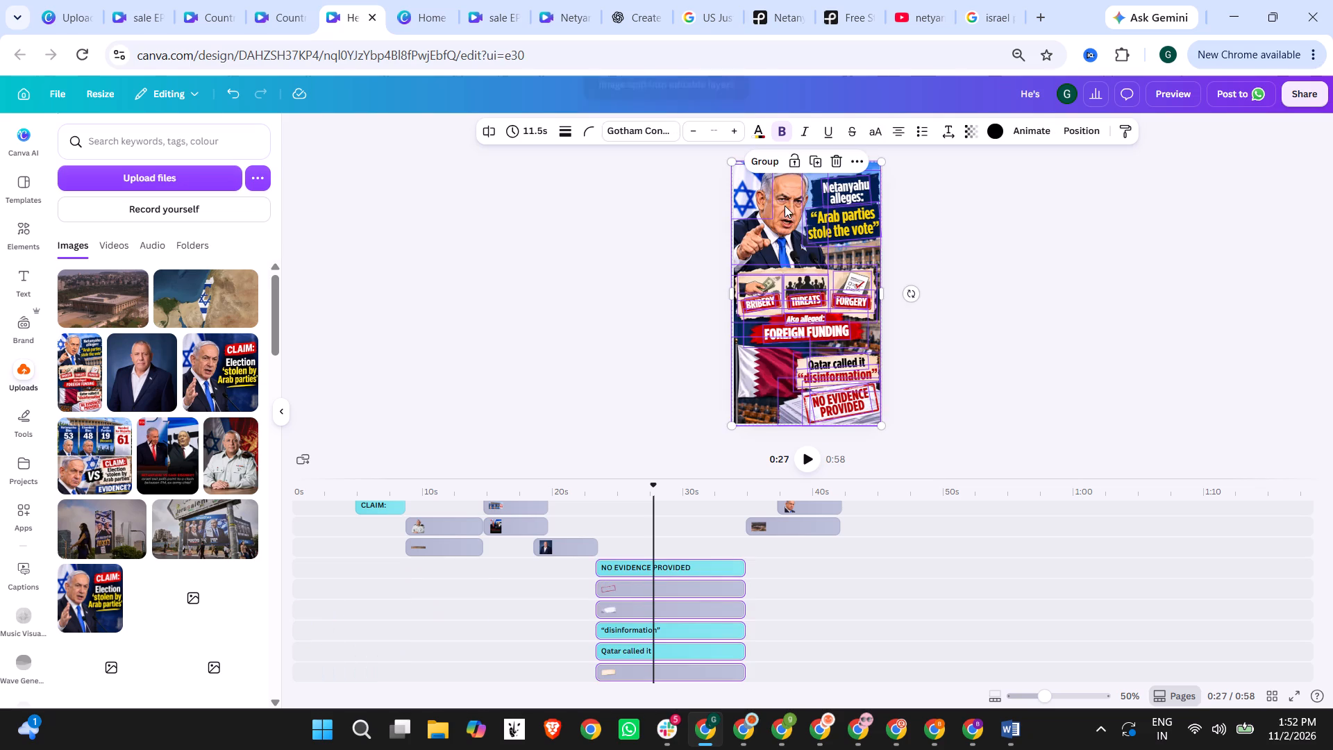
Delete the "Netanyahu alleges:" text, the dark blue panel behind it and the "Arab parties stole the vote" text.
click(855, 195)
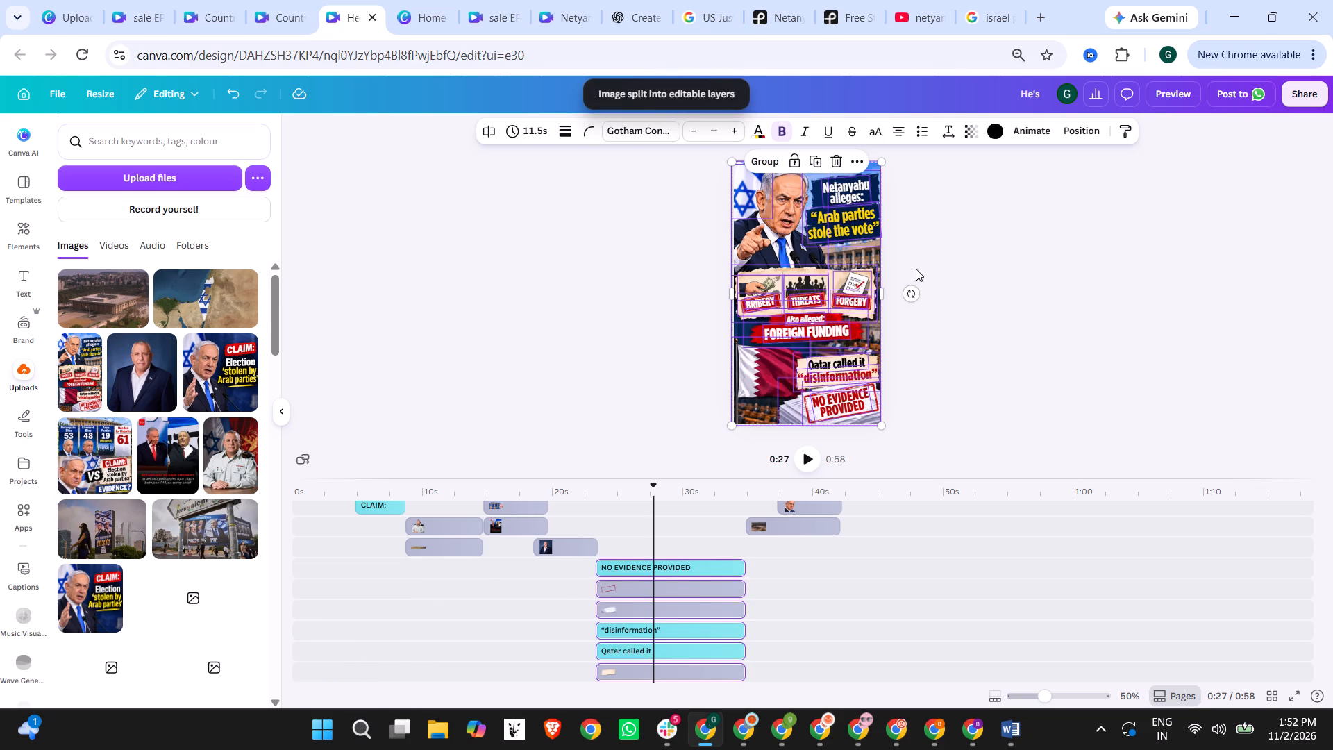
click(894, 235)
click(862, 194)
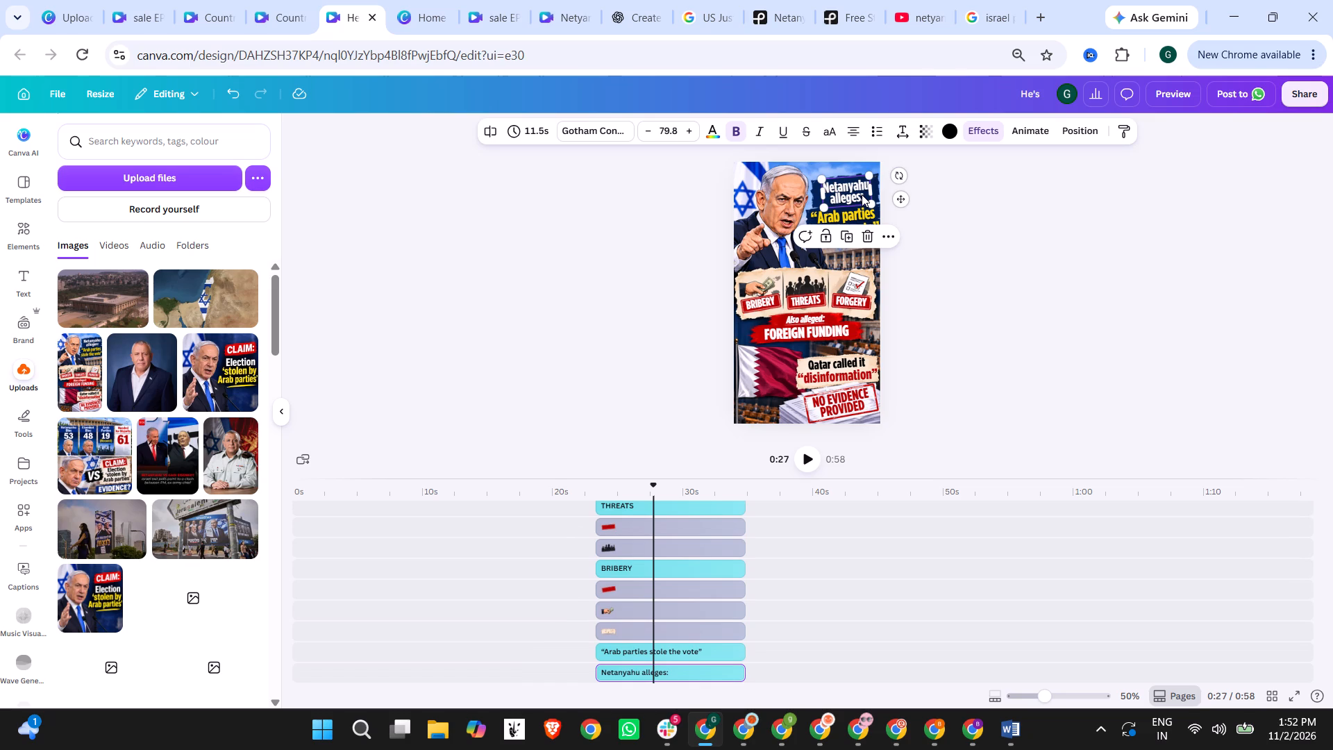
key(Delete)
click(859, 194)
key(Delete)
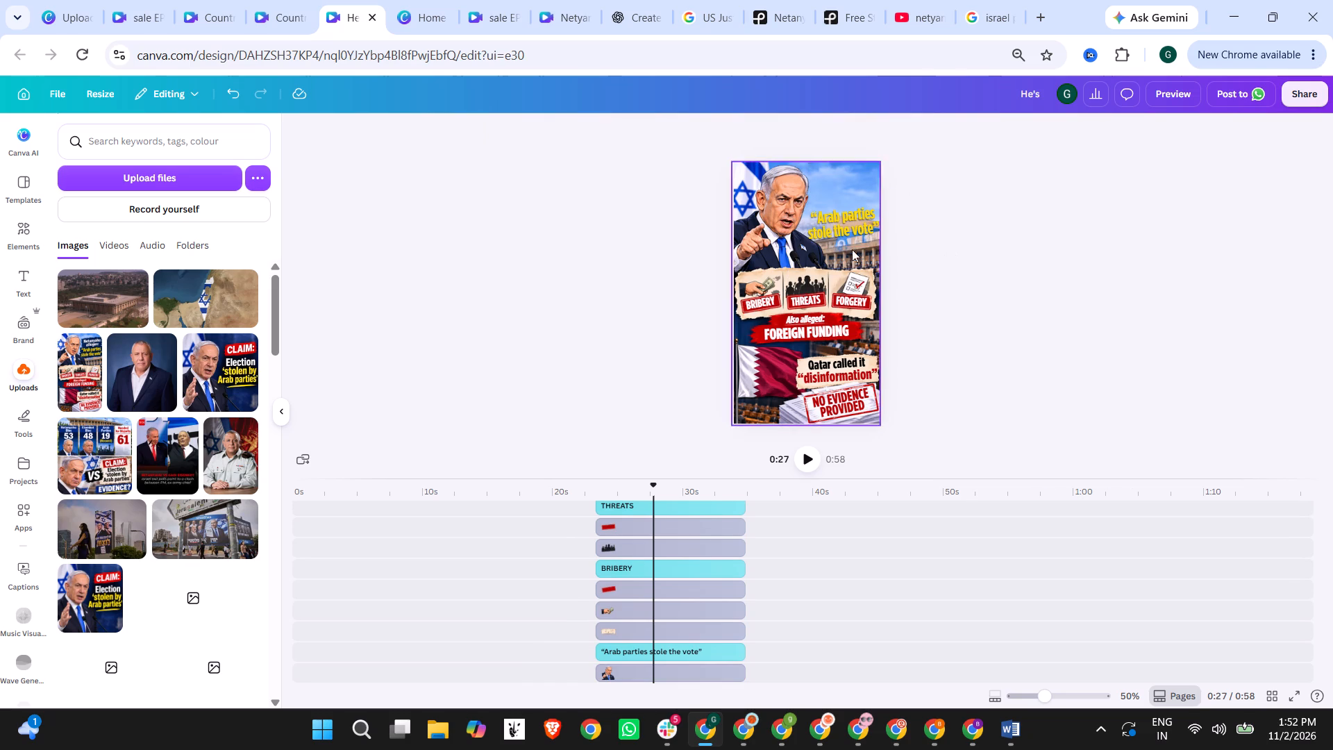
click(849, 228)
key(Delete)
Enlarge the Netanyahu cutout slightly in the upper part of the allegations scene.
click(787, 227)
click(781, 227)
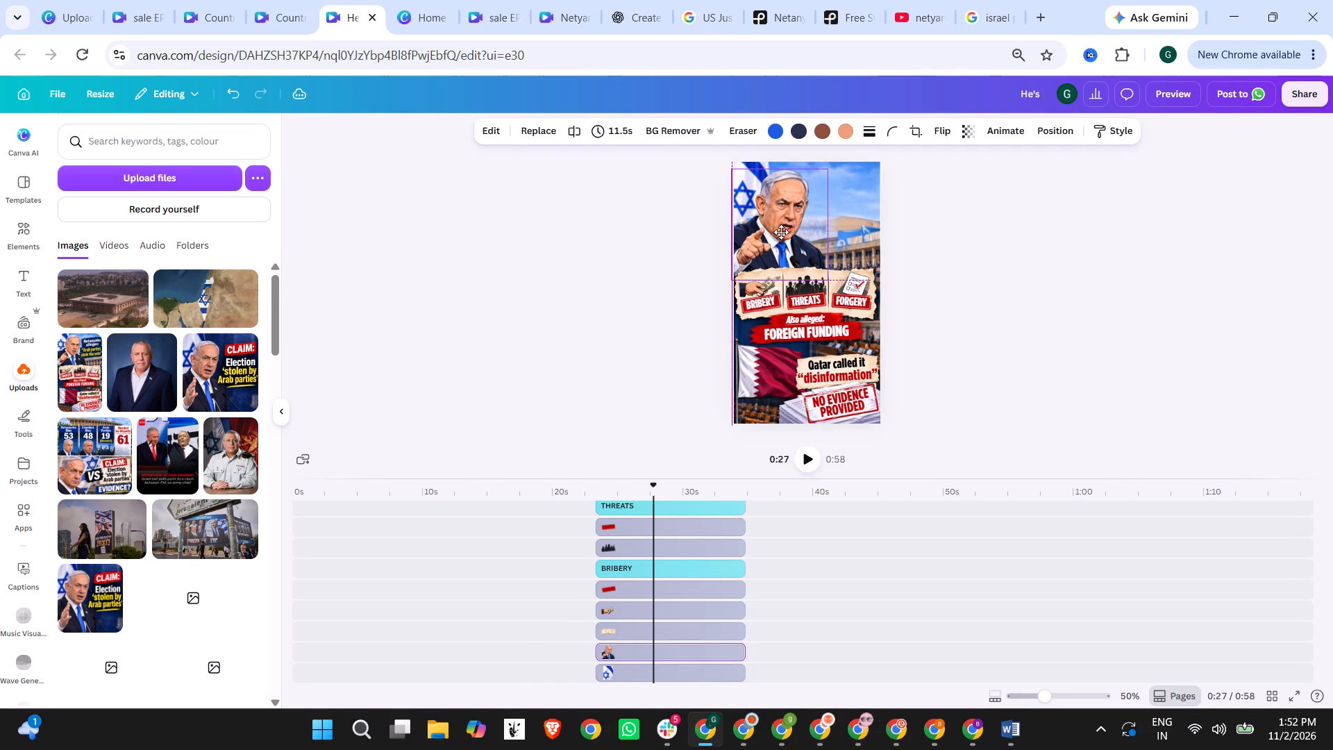
drag(830, 169, 864, 160)
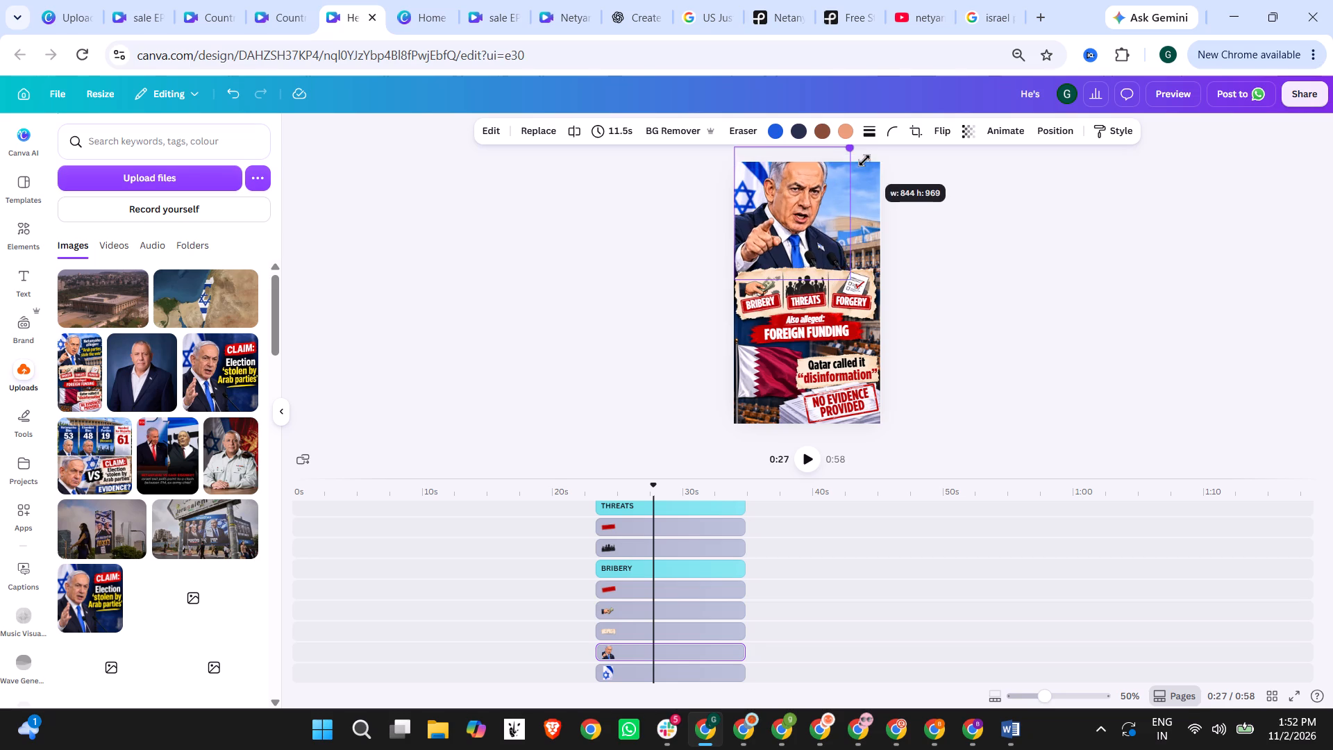
drag(864, 160, 848, 176)
click(991, 235)
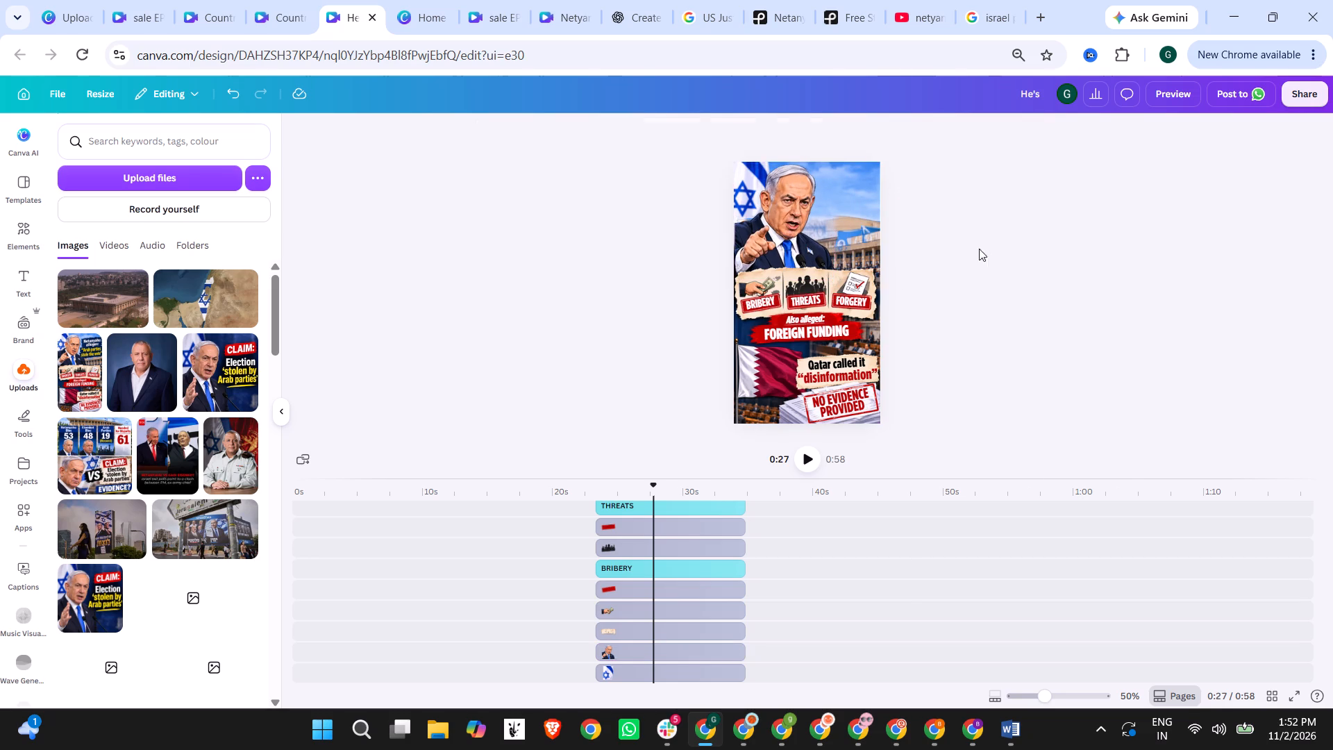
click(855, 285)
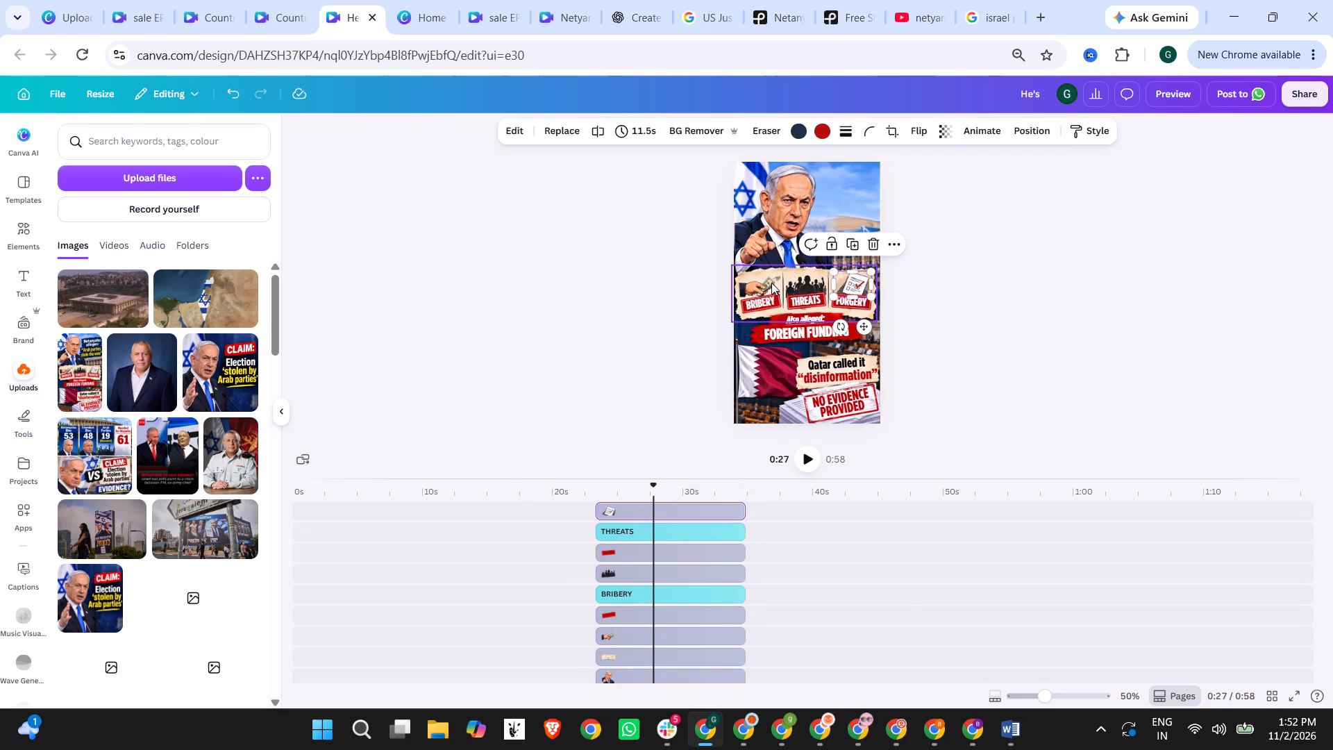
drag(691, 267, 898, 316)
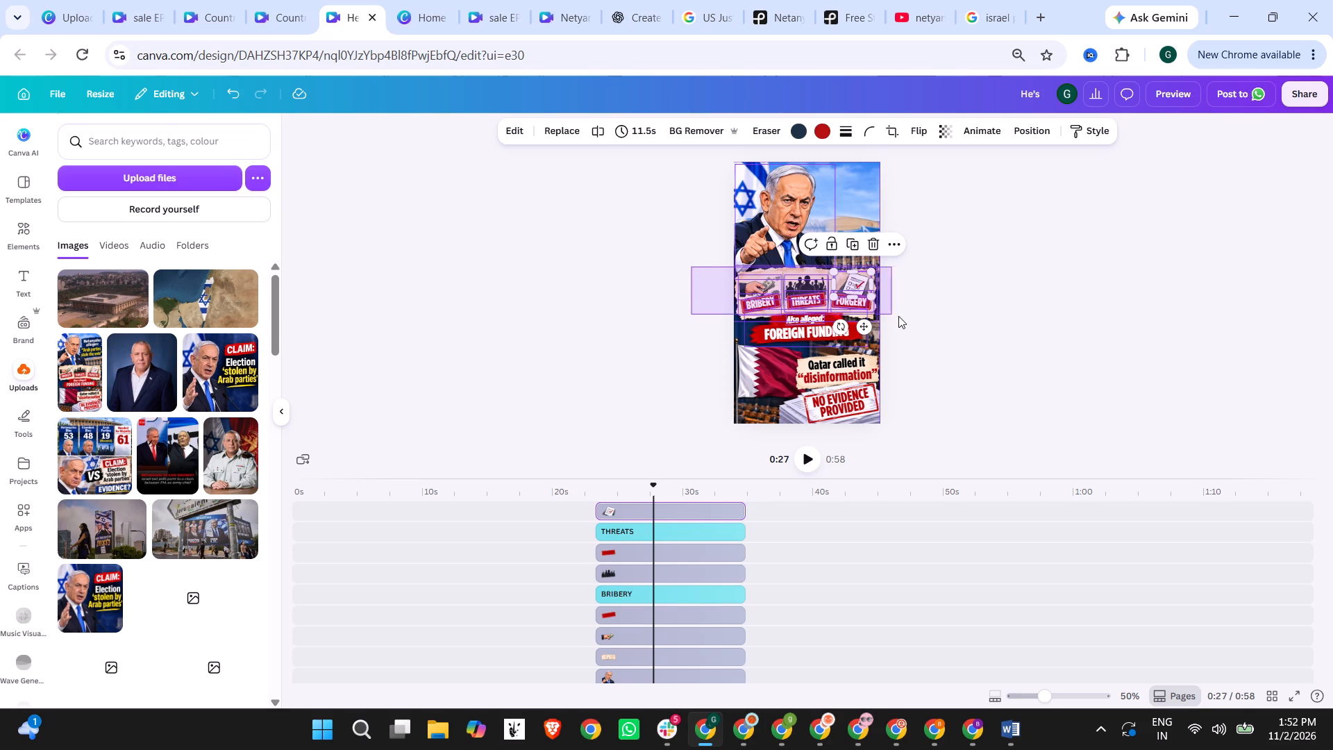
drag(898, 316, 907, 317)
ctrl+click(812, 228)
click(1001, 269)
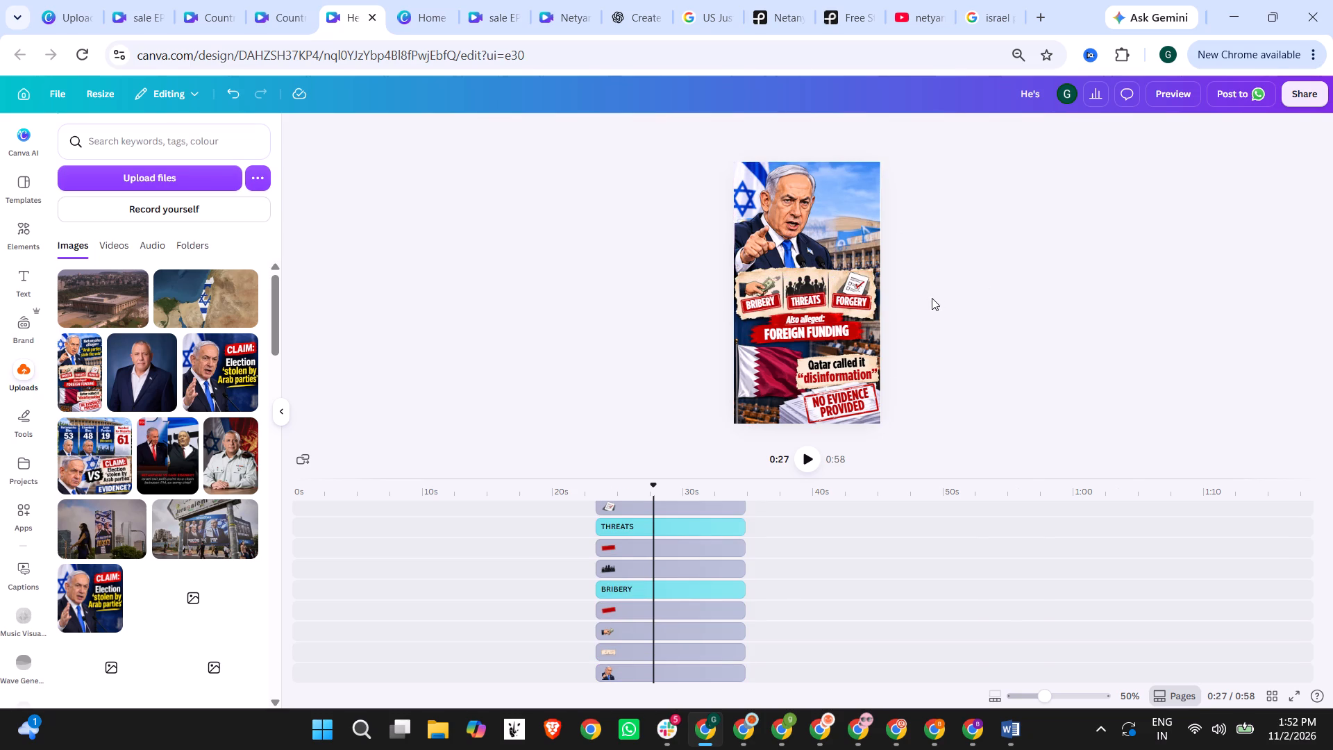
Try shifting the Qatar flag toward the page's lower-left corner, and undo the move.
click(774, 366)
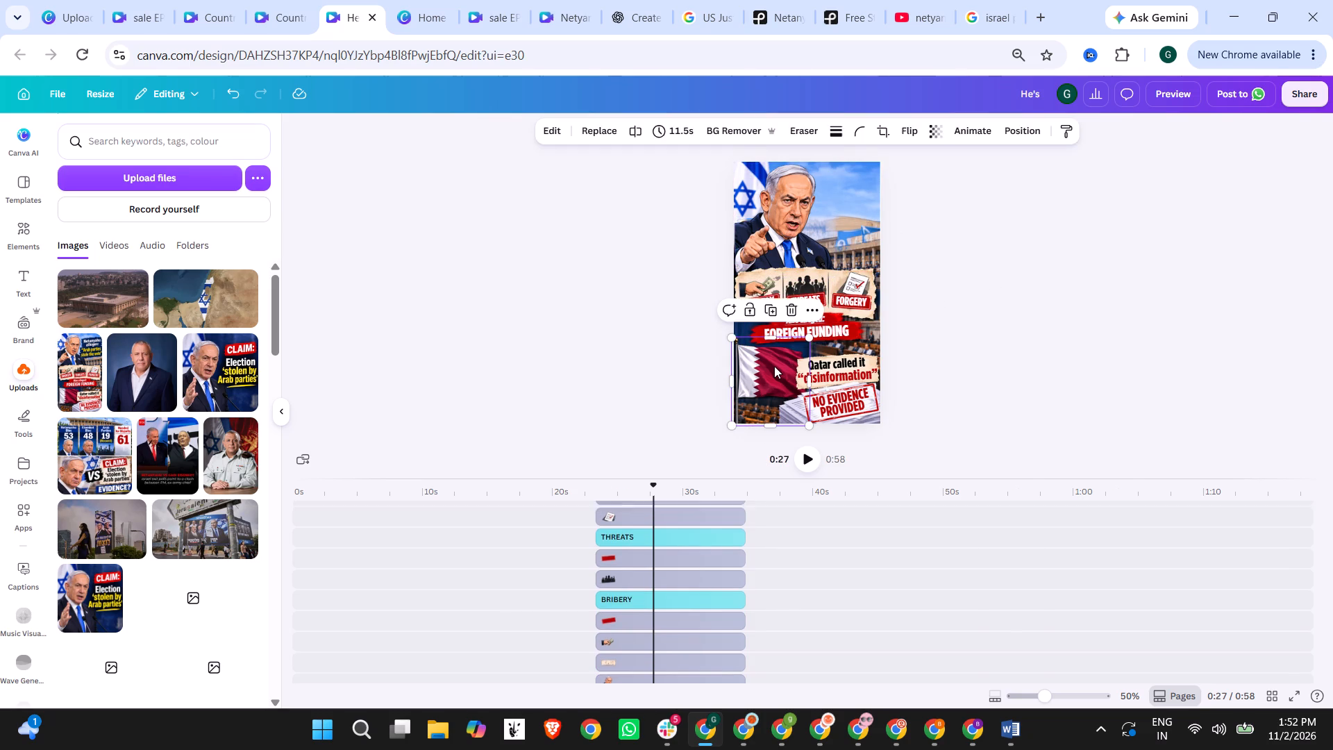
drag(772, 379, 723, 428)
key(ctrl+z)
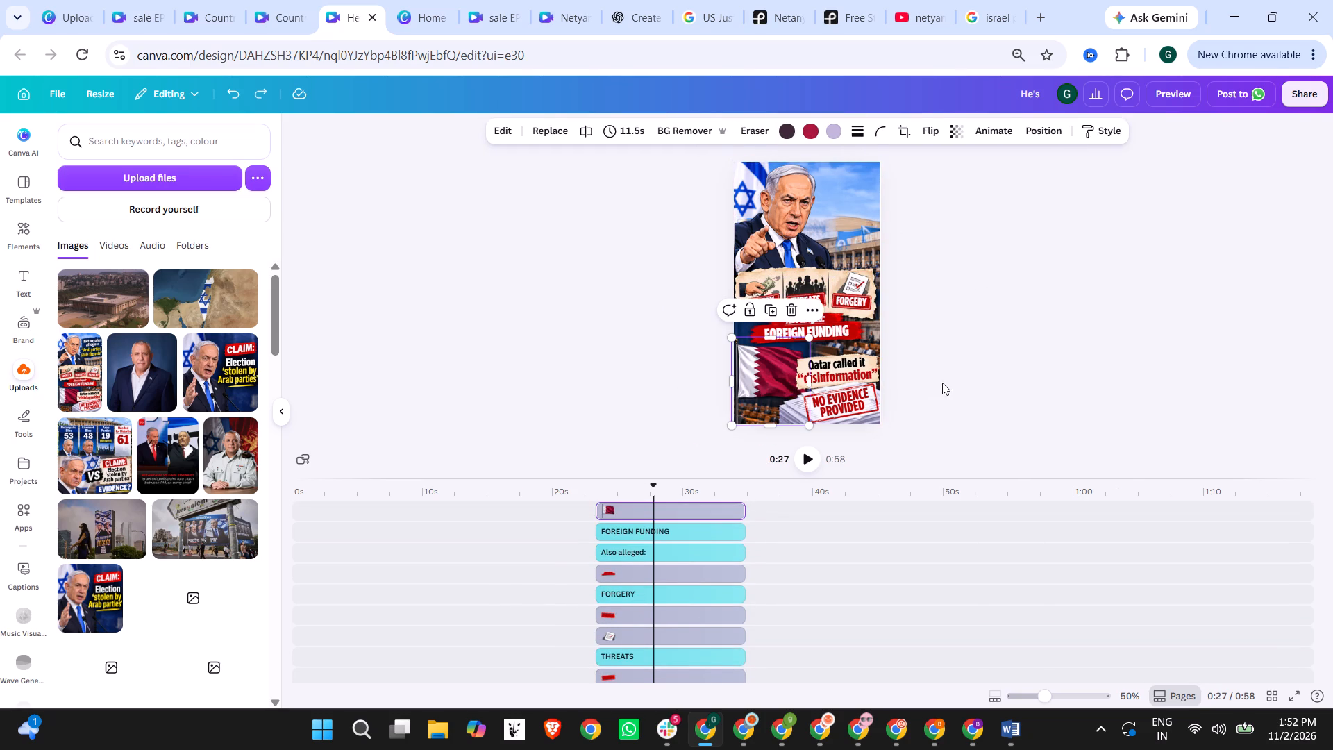
Play the start of the allegations scene from 24.1 s and set the playhead at 26.7 s.
click(607, 490)
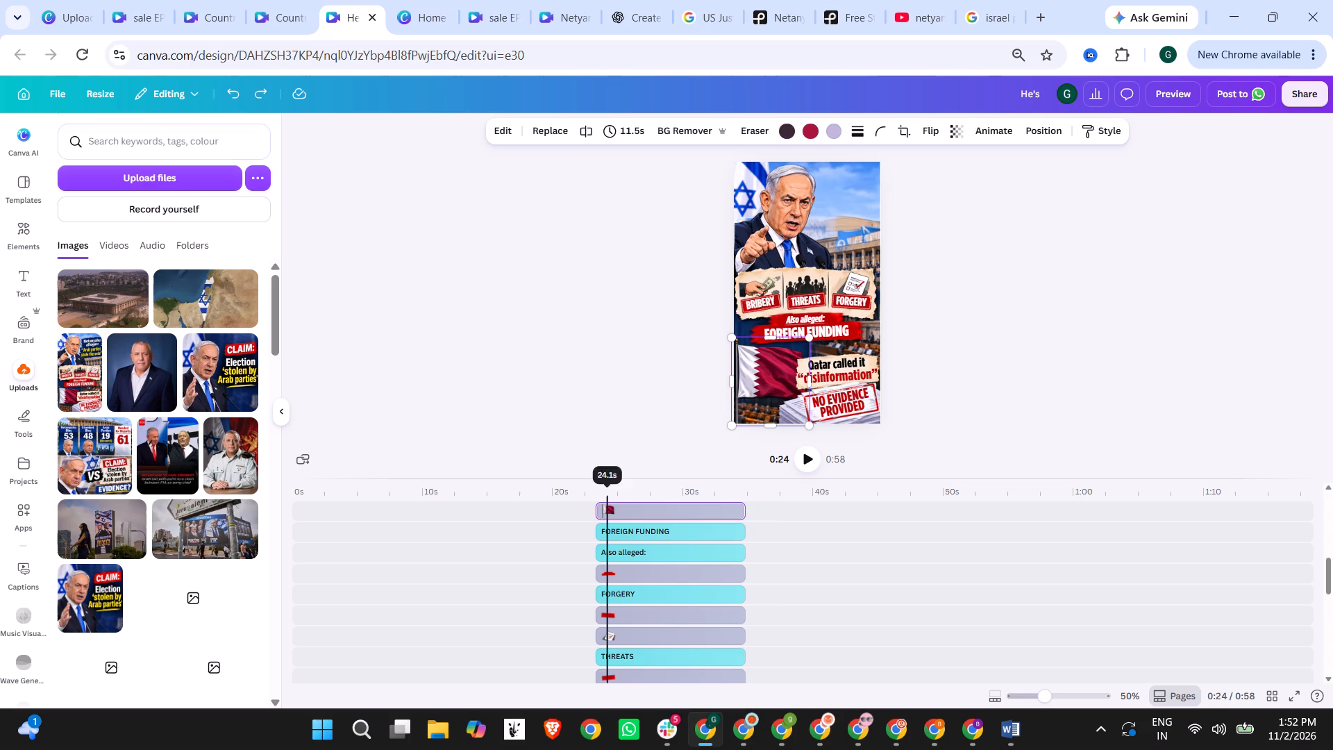
click(808, 457)
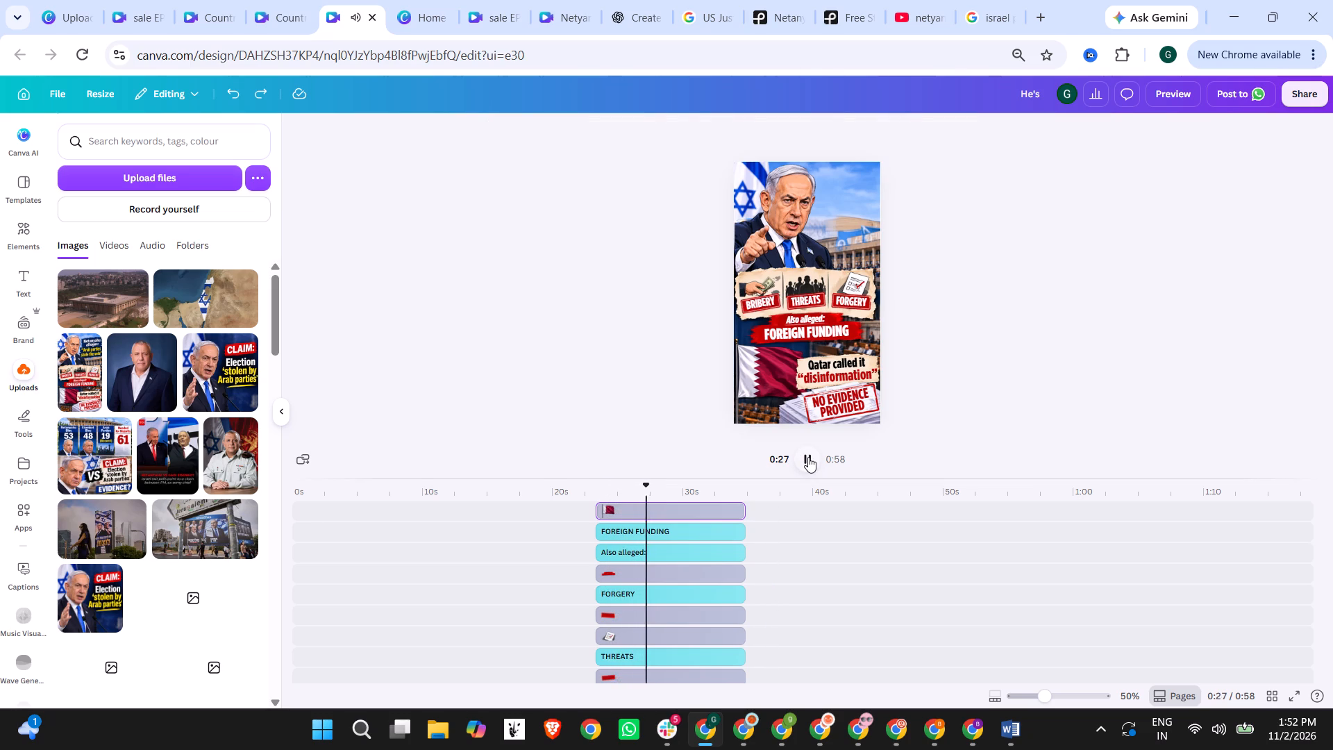
click(808, 457)
click(641, 489)
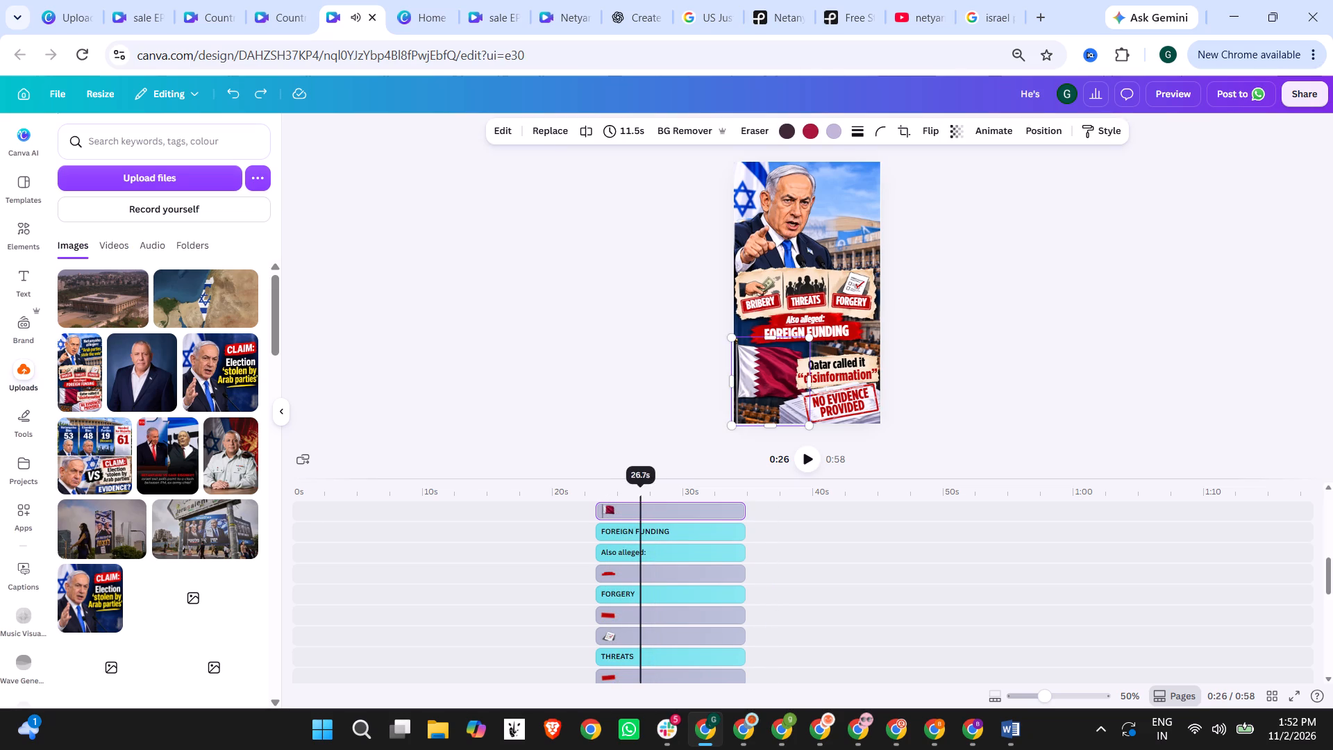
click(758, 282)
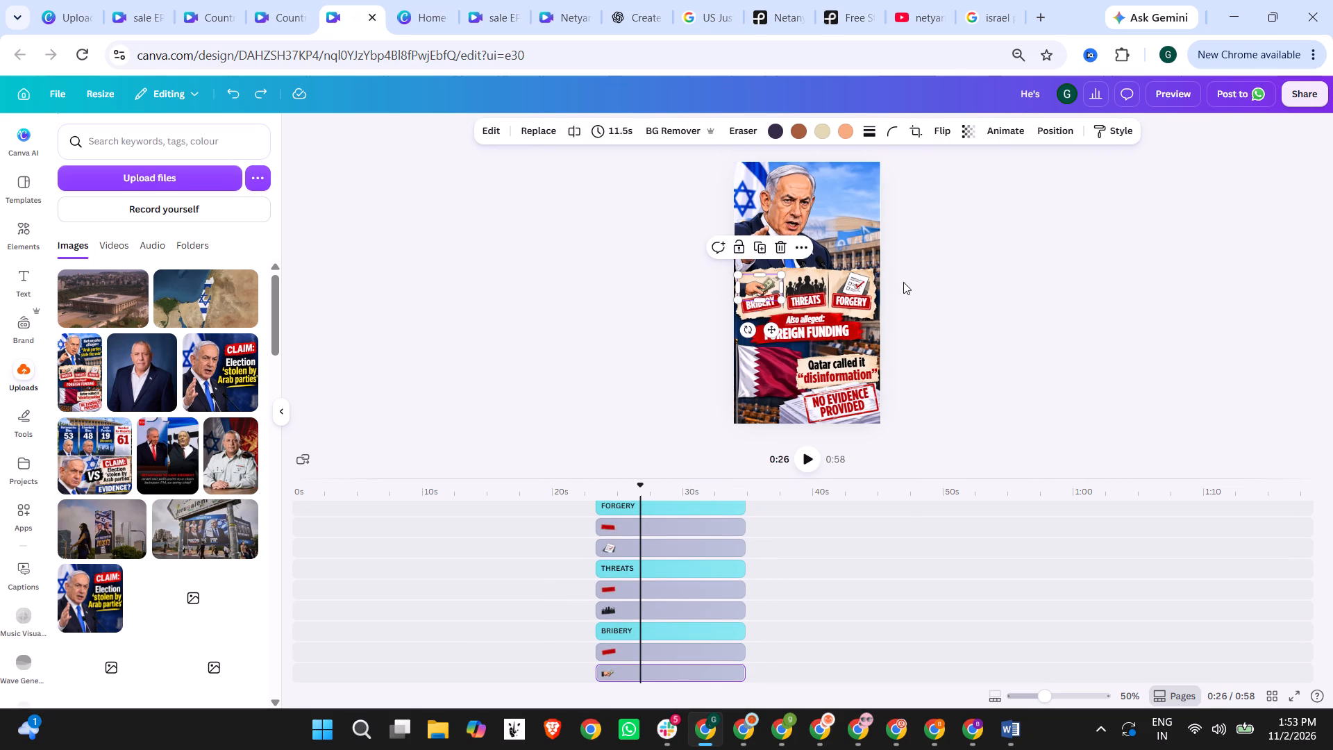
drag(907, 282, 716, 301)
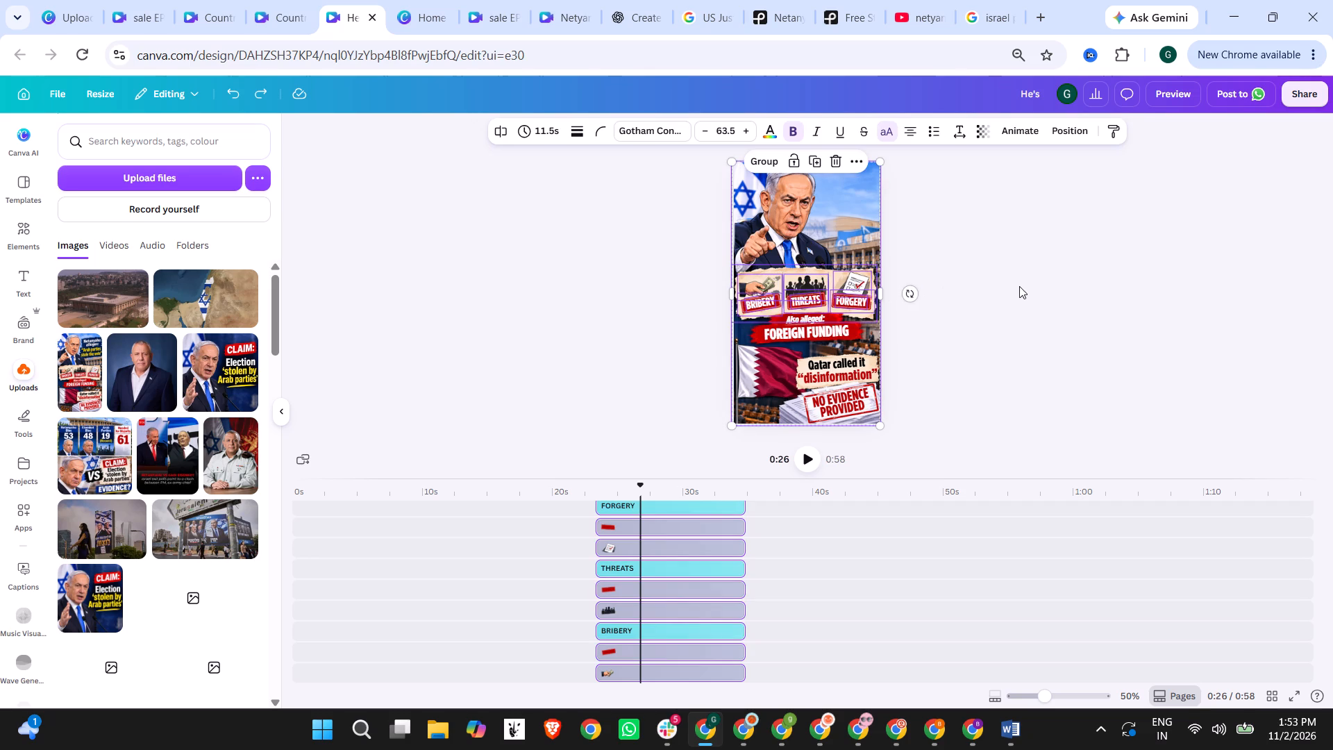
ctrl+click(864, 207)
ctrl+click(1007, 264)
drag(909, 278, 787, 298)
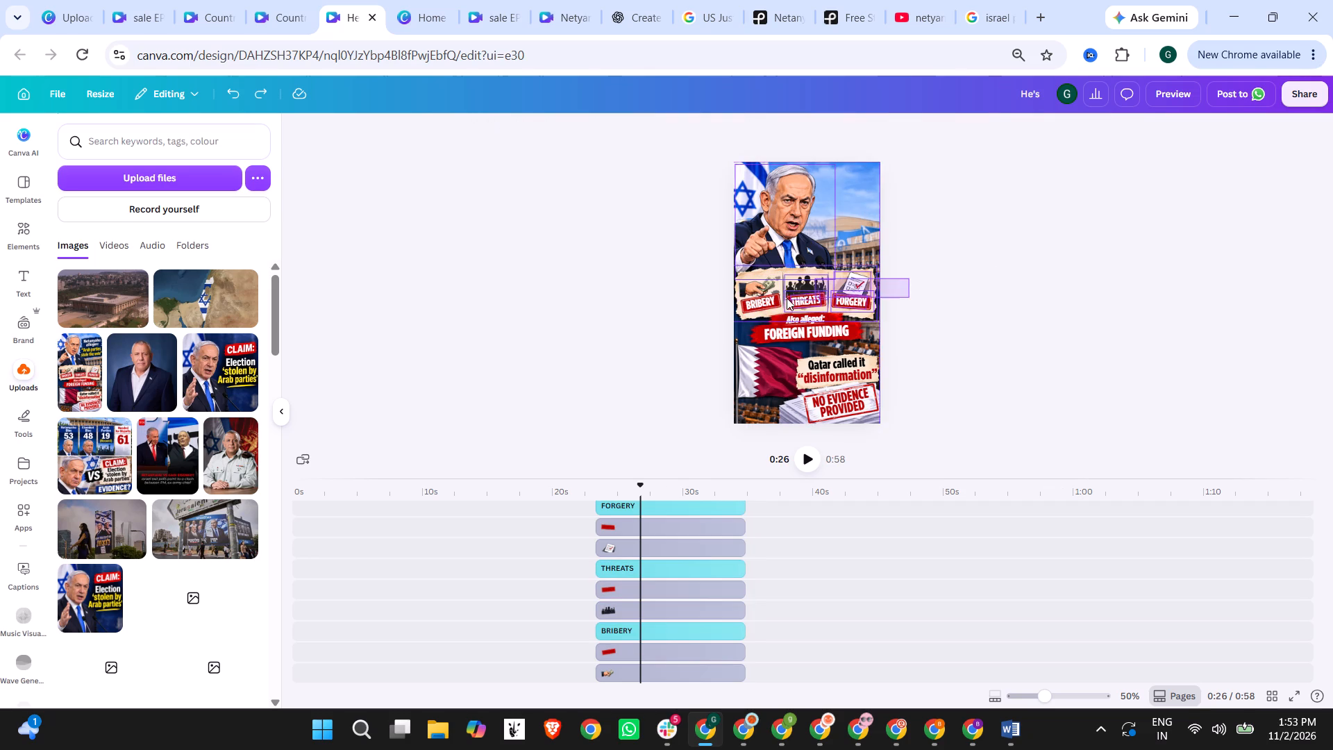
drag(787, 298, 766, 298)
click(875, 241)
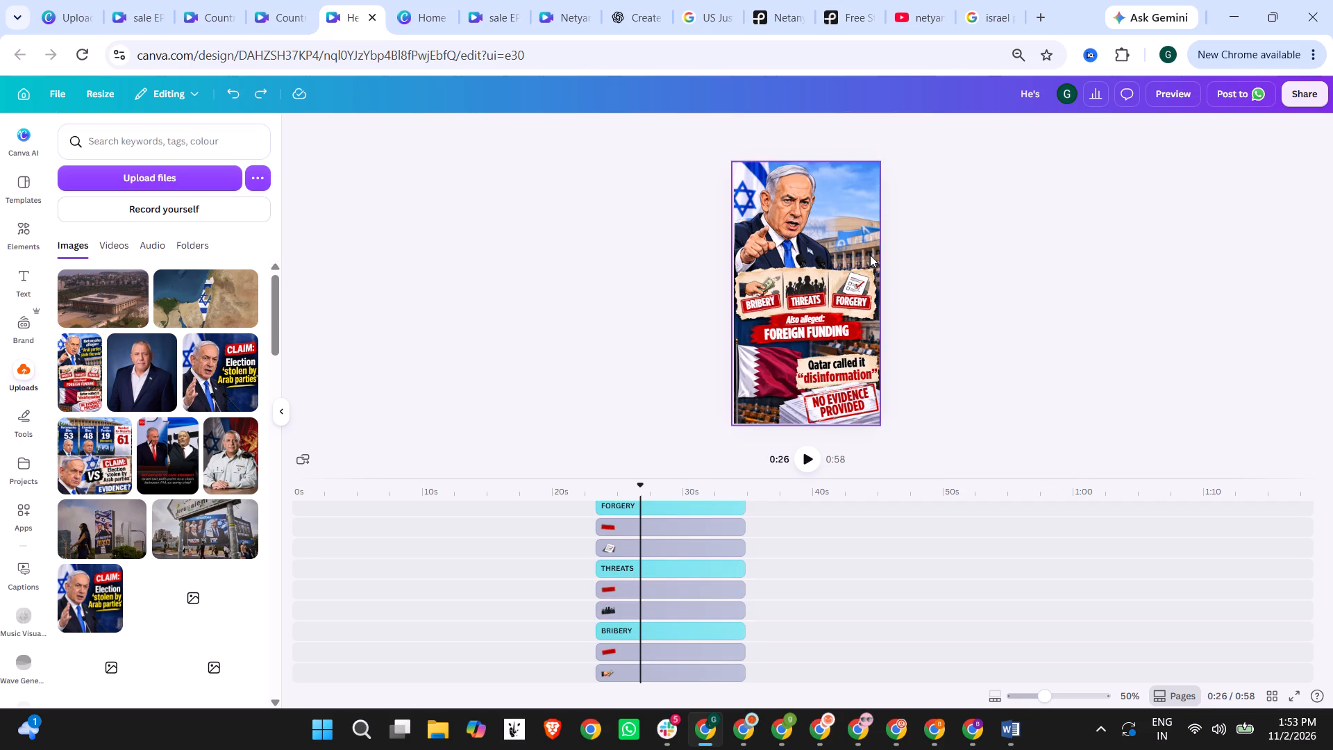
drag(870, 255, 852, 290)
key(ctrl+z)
Trim the start of the torn paper strip behind the three allegations so it lasts 9.7 s.
click(761, 292)
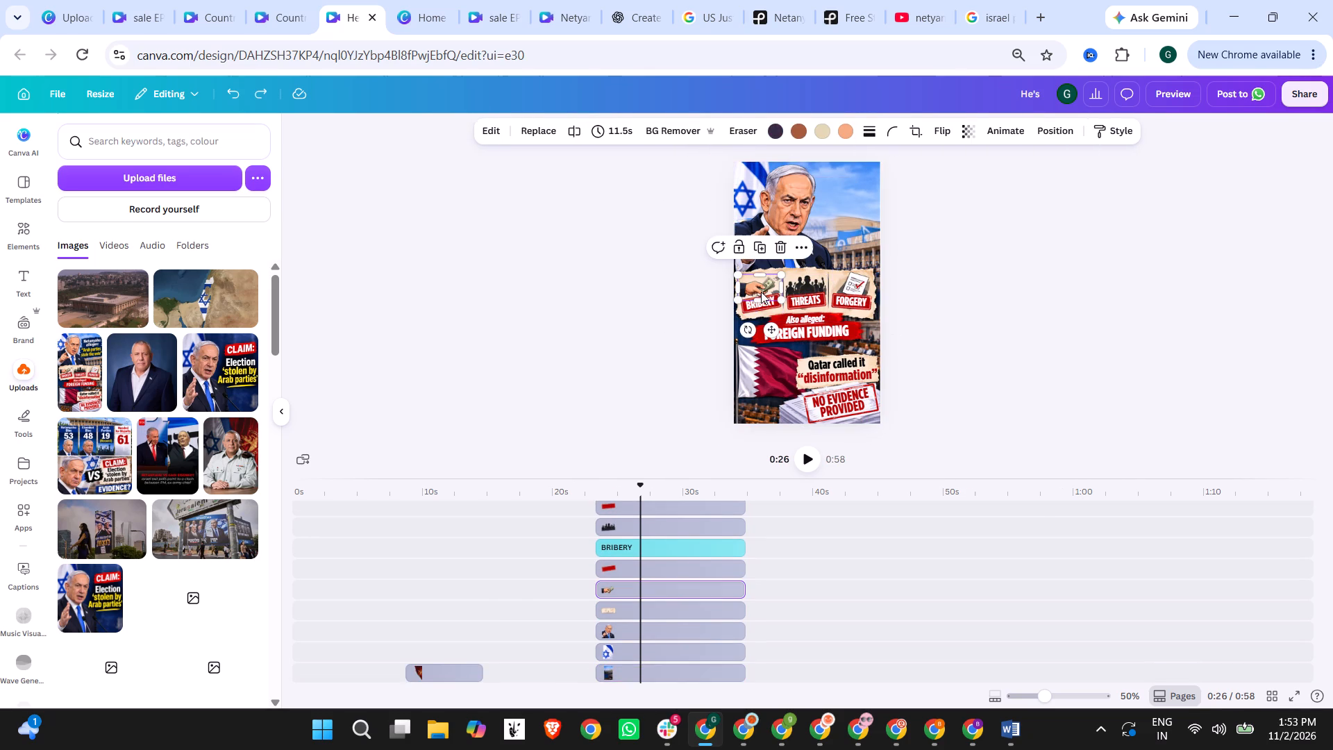
ctrl+click(751, 306)
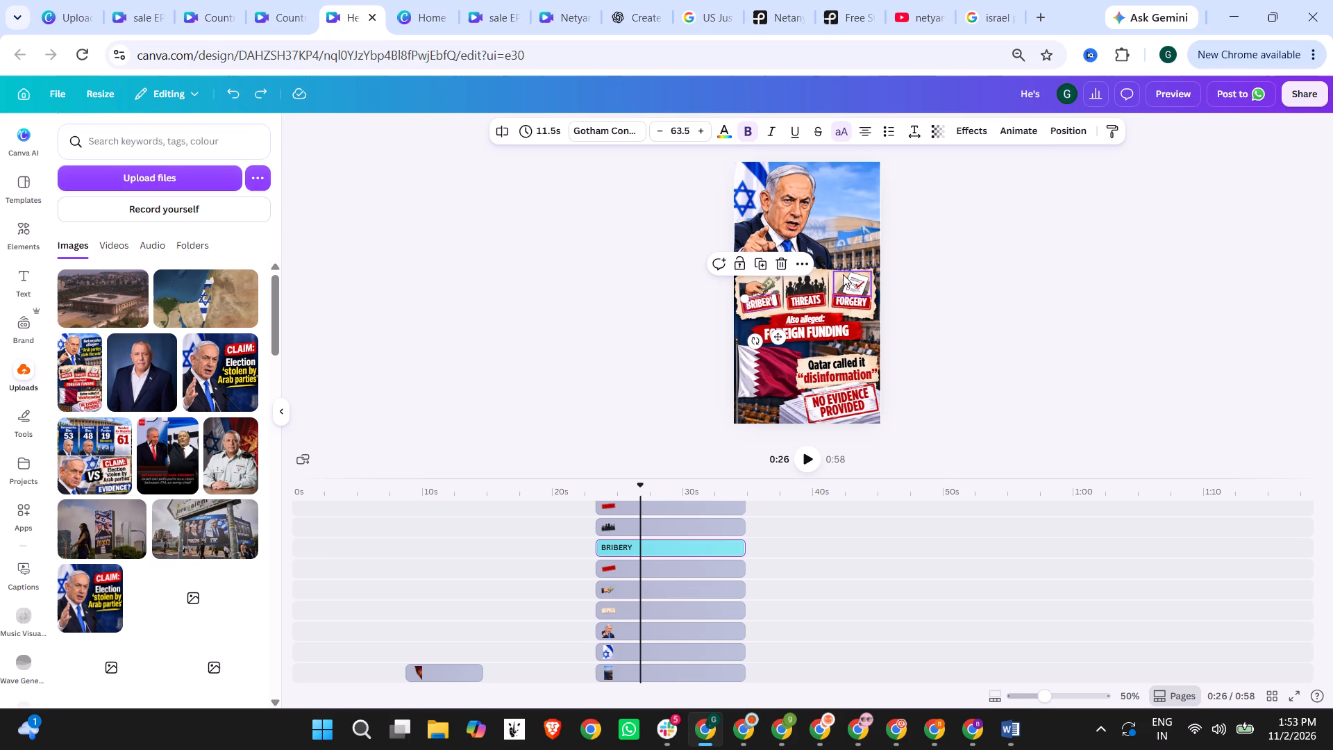
click(828, 270)
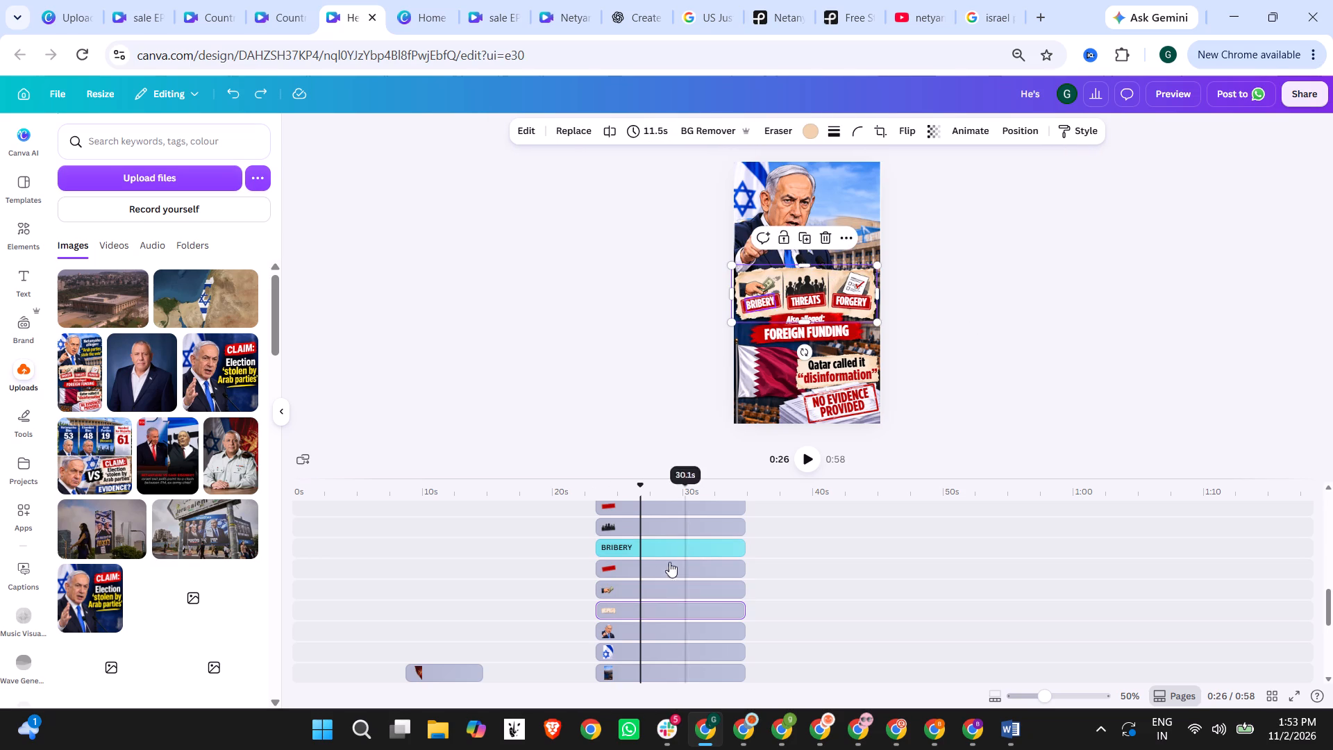
drag(598, 612, 622, 611)
click(657, 611)
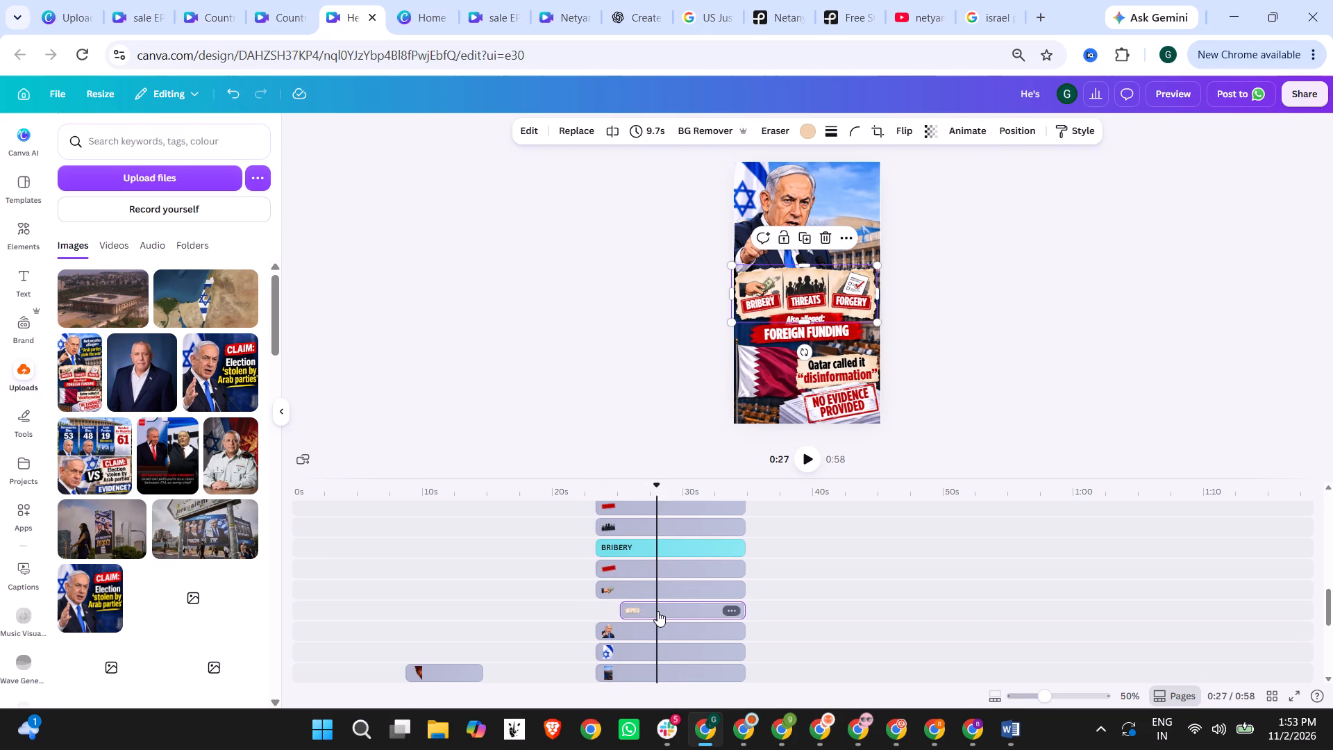
Apply the Sketch animation to the torn paper strip.
click(966, 123)
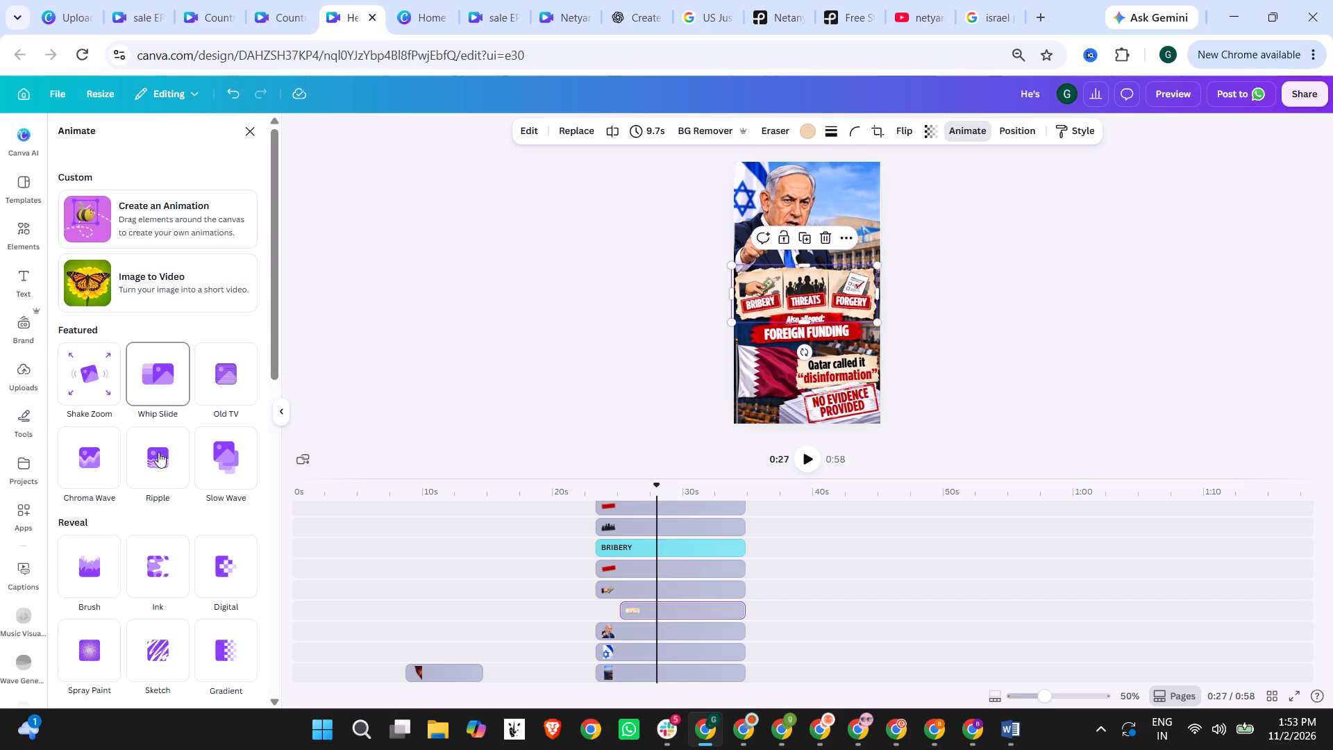
scroll(170, 496, down, 1)
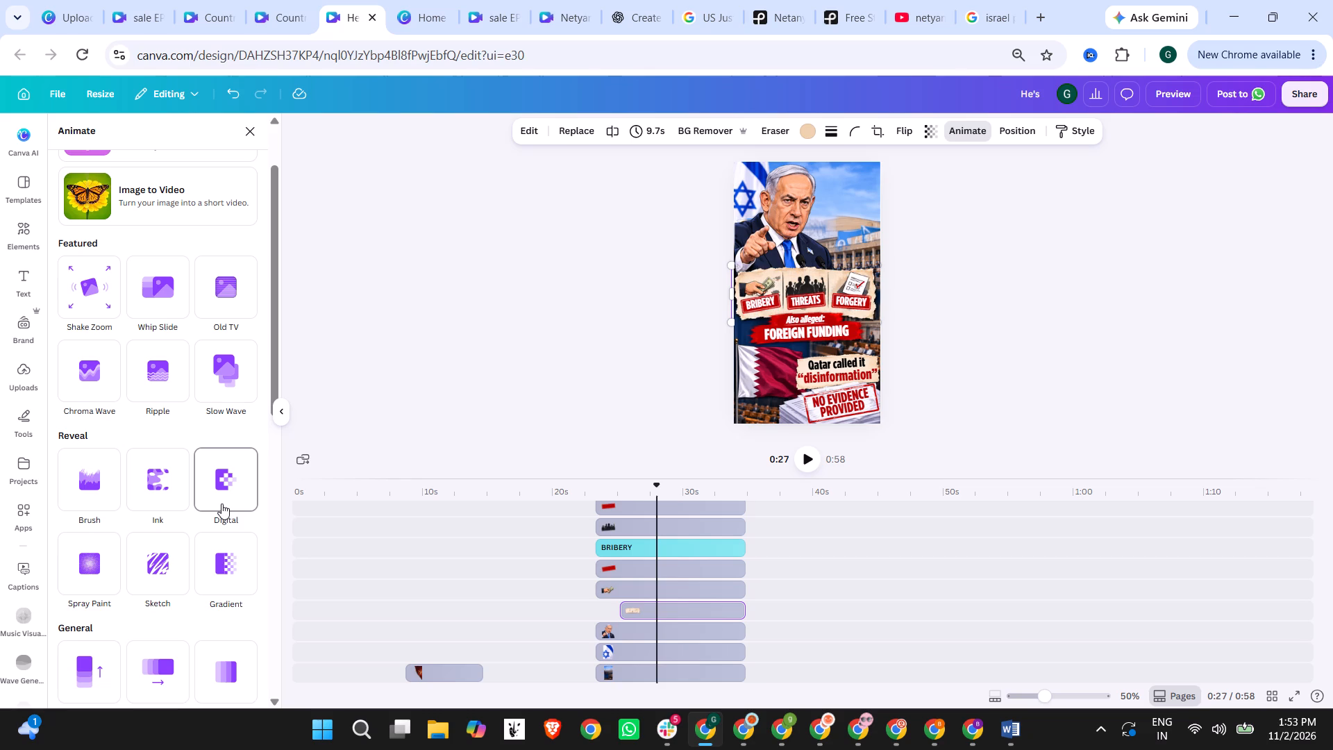
click(156, 567)
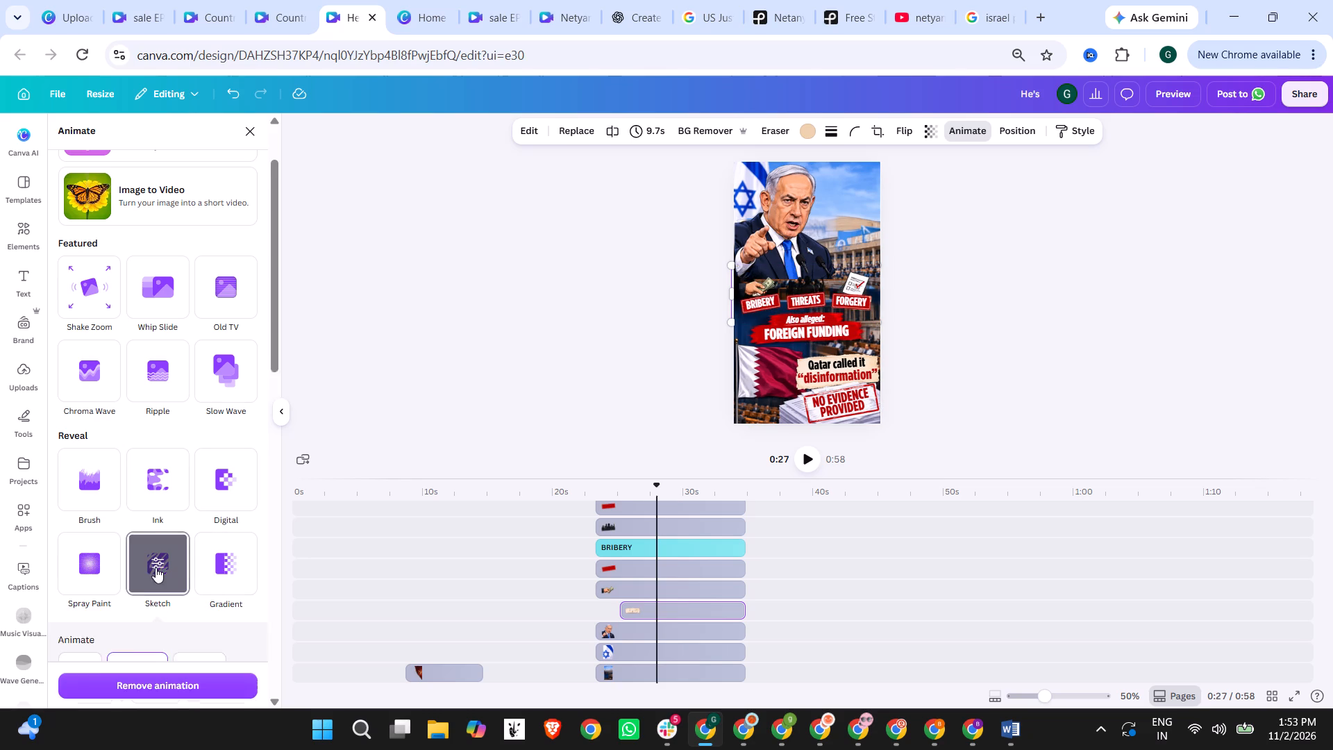
Trim the starts of the BRIBERY text, its red label, the money-hand image and the crowd silhouette to 9.1 s durations.
click(603, 551)
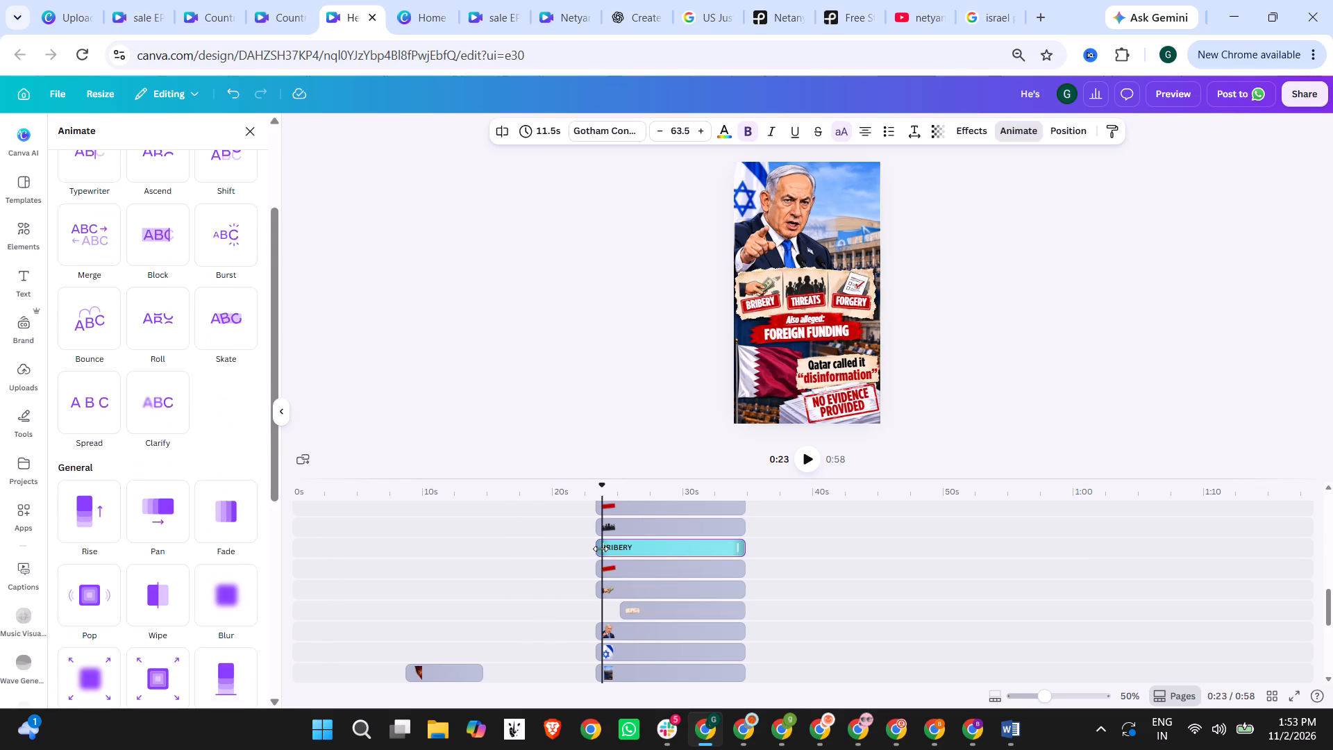
drag(601, 549, 633, 549)
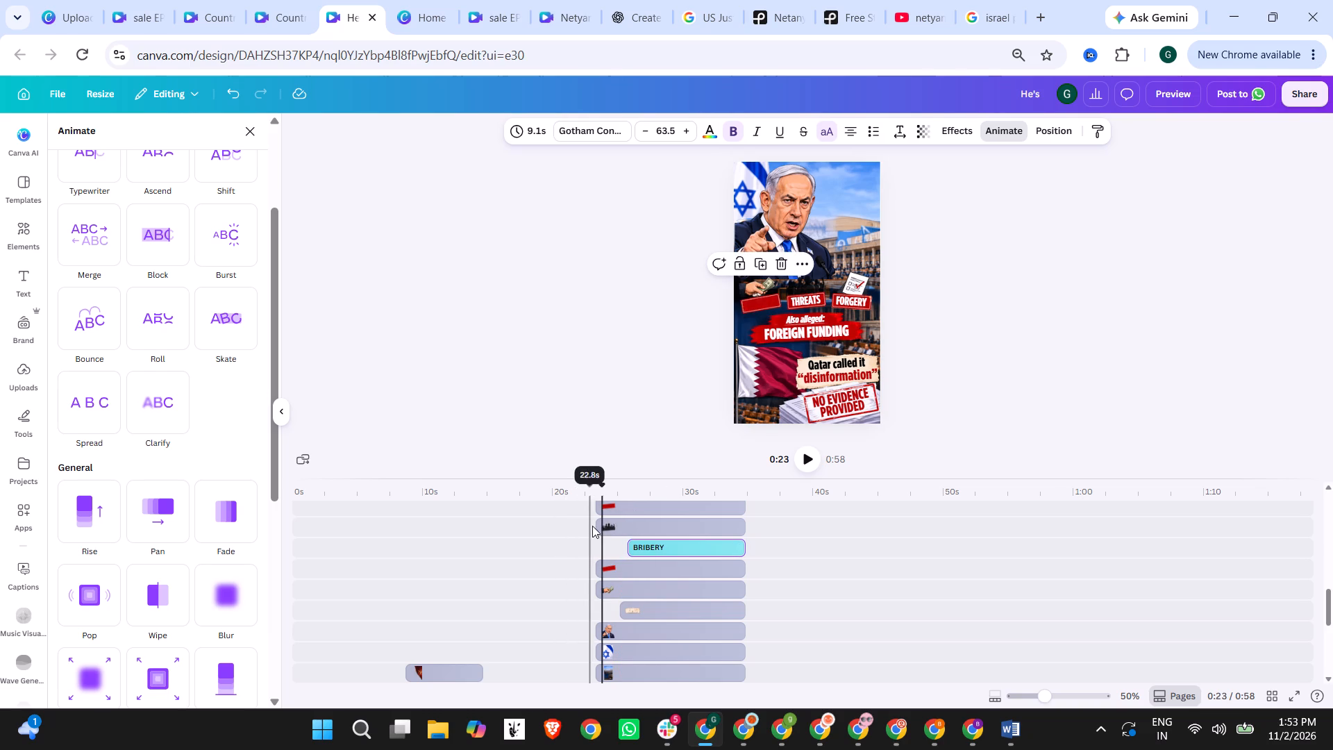
drag(596, 527, 603, 527)
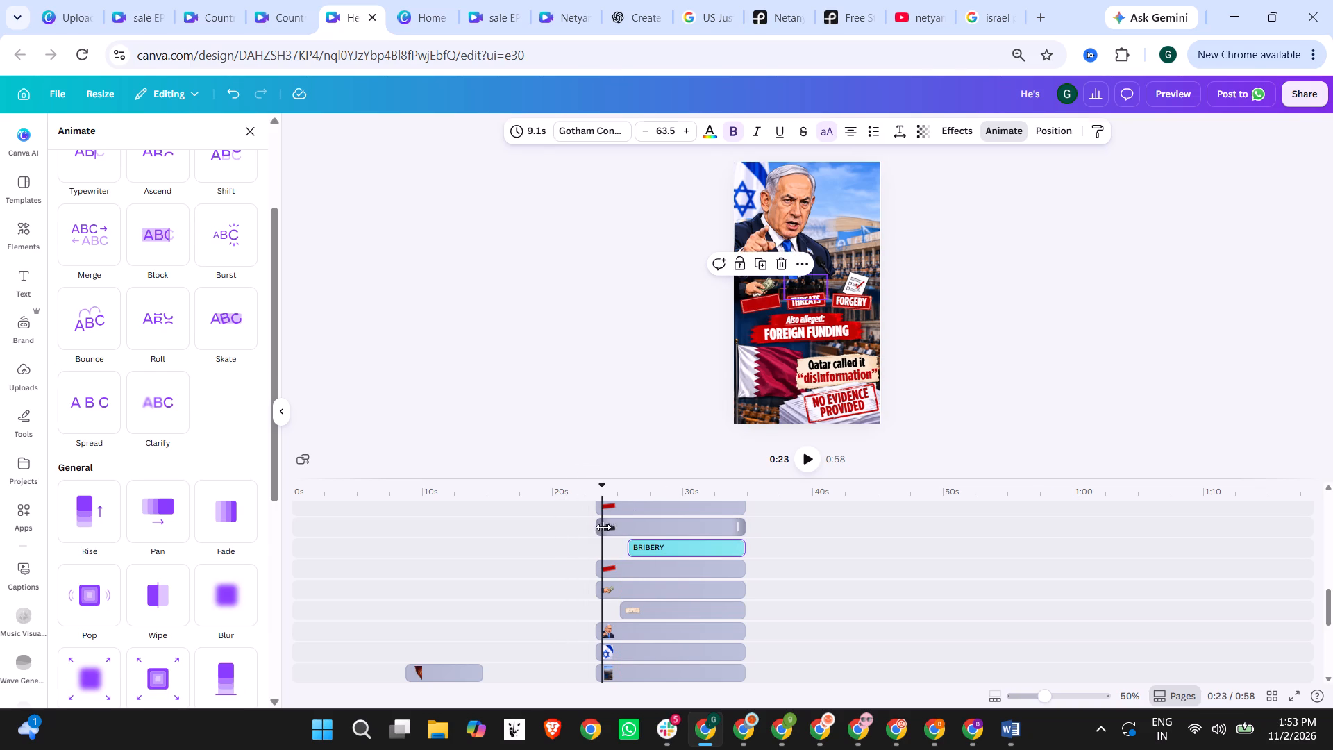
drag(603, 527, 638, 527)
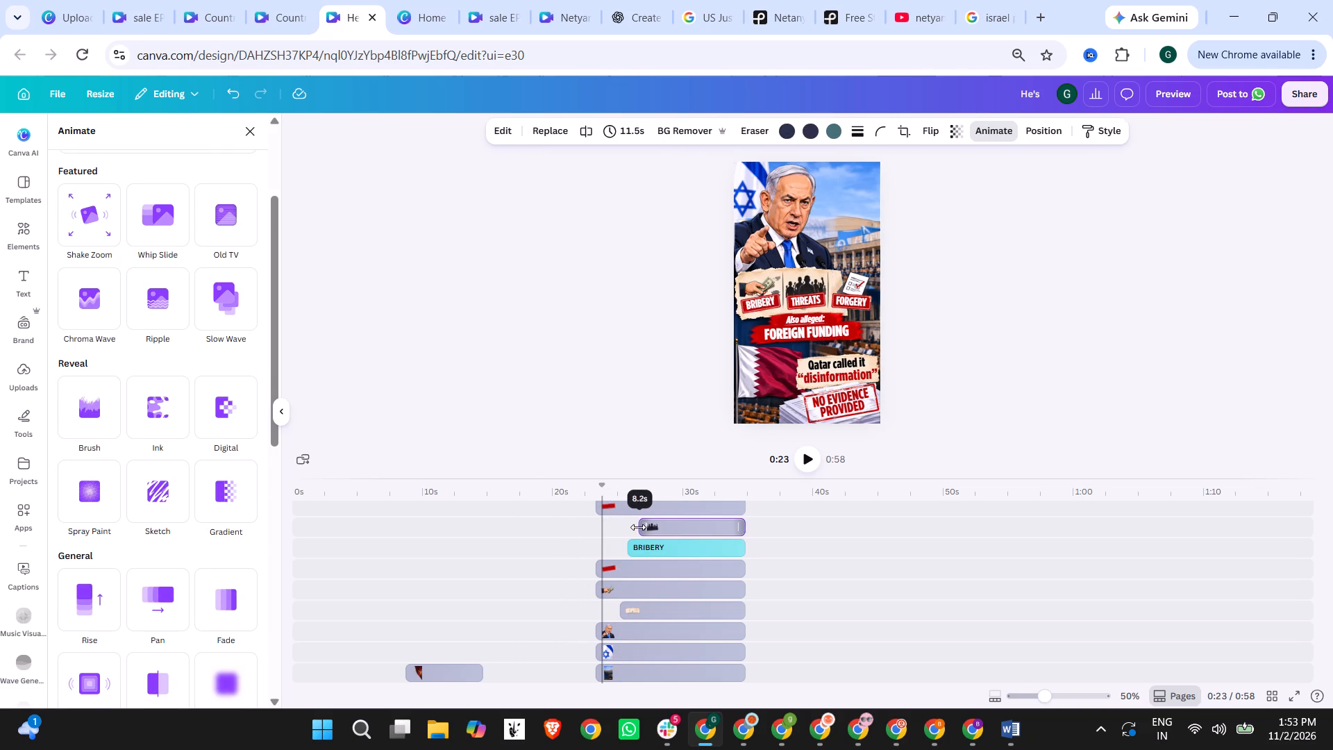
drag(638, 527, 630, 527)
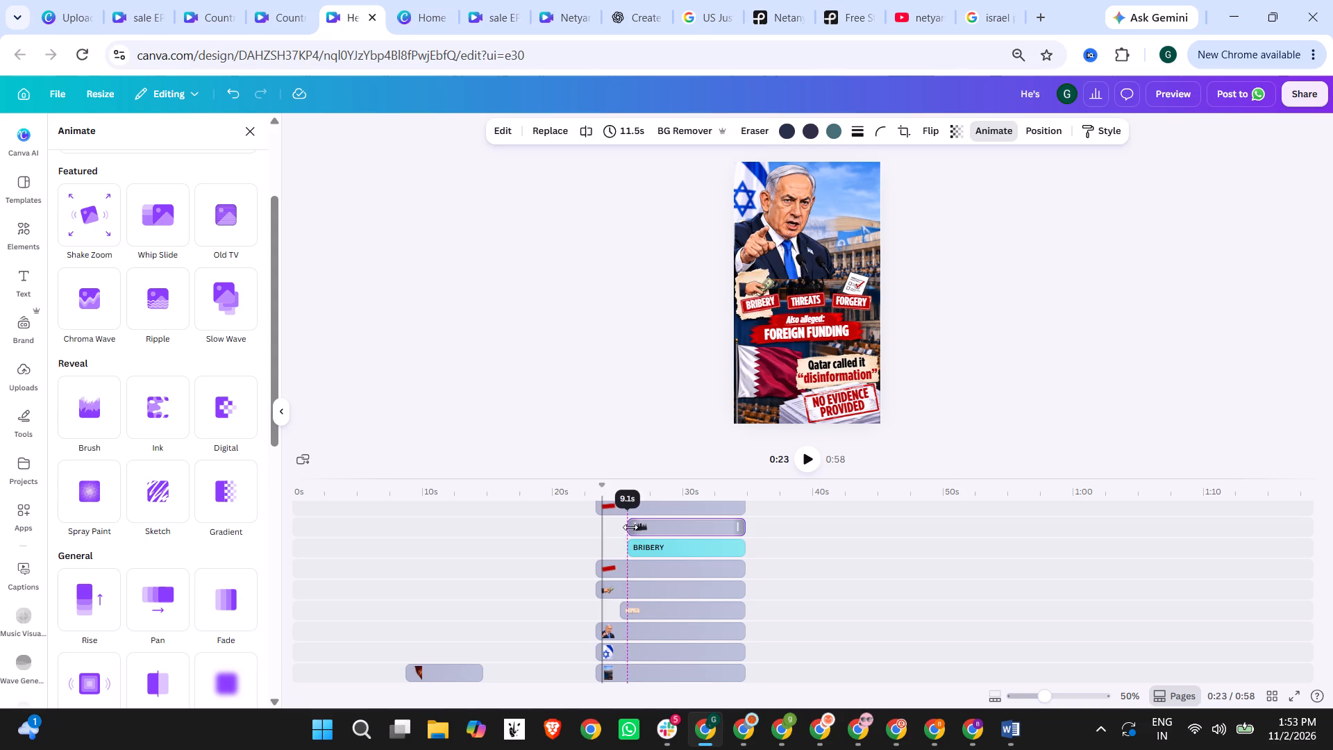
drag(598, 587, 633, 587)
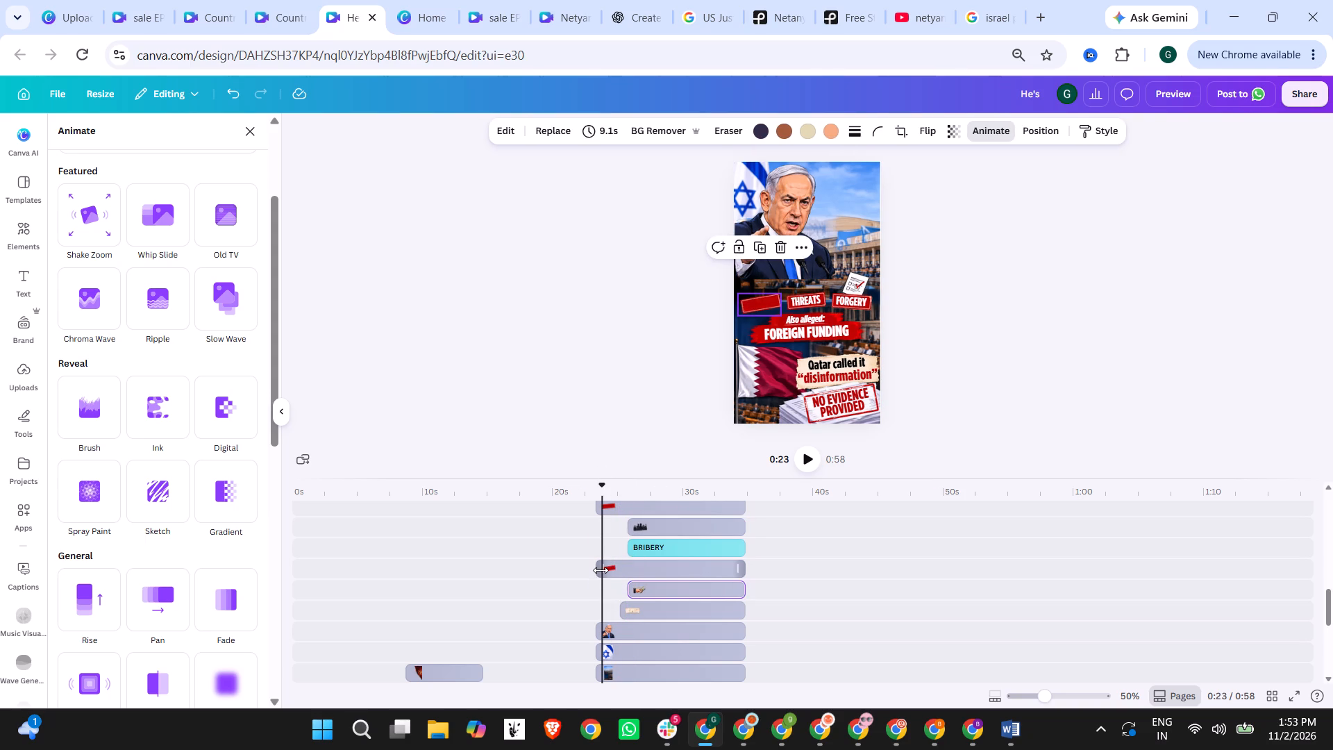
drag(601, 570, 629, 570)
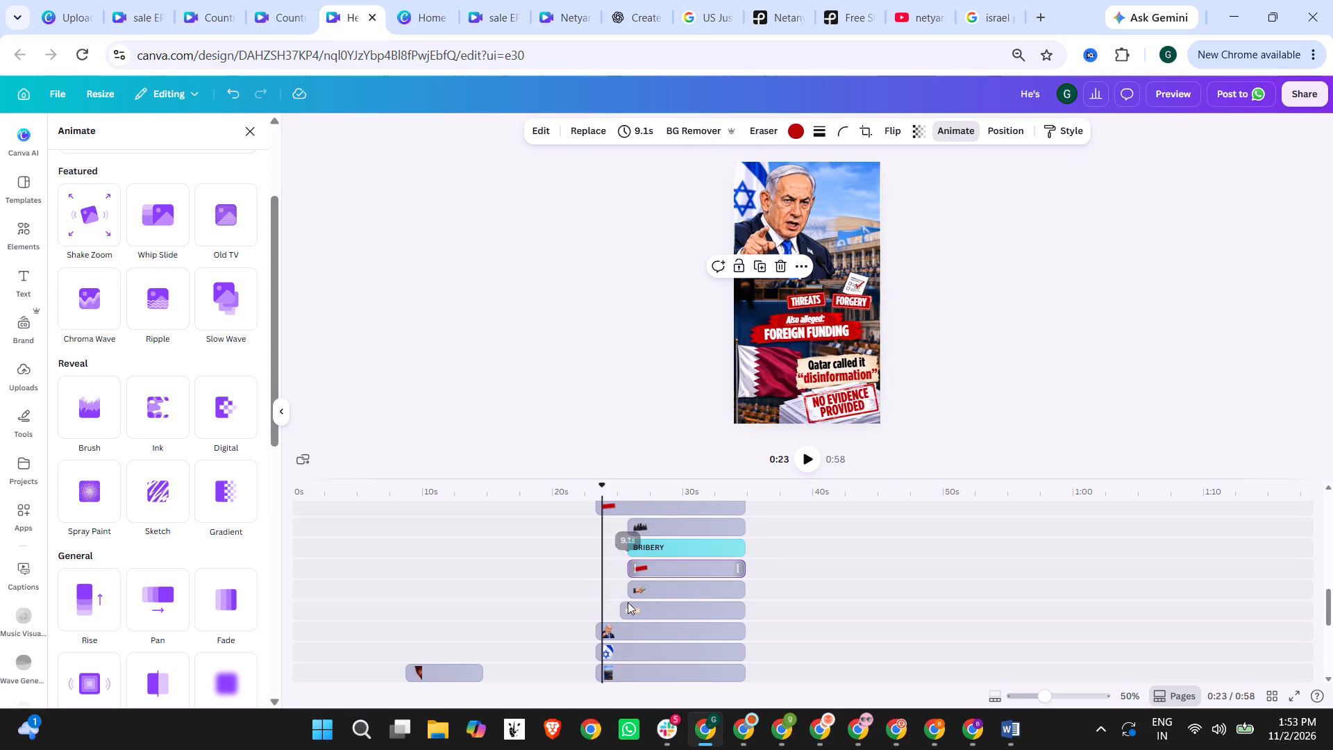
Trim the starts of the FORGERY and THREATS texts, their red labels and the ballot image together to 9.1 s durations.
scroll(646, 643, down, 1)
scroll(646, 643, up, 3)
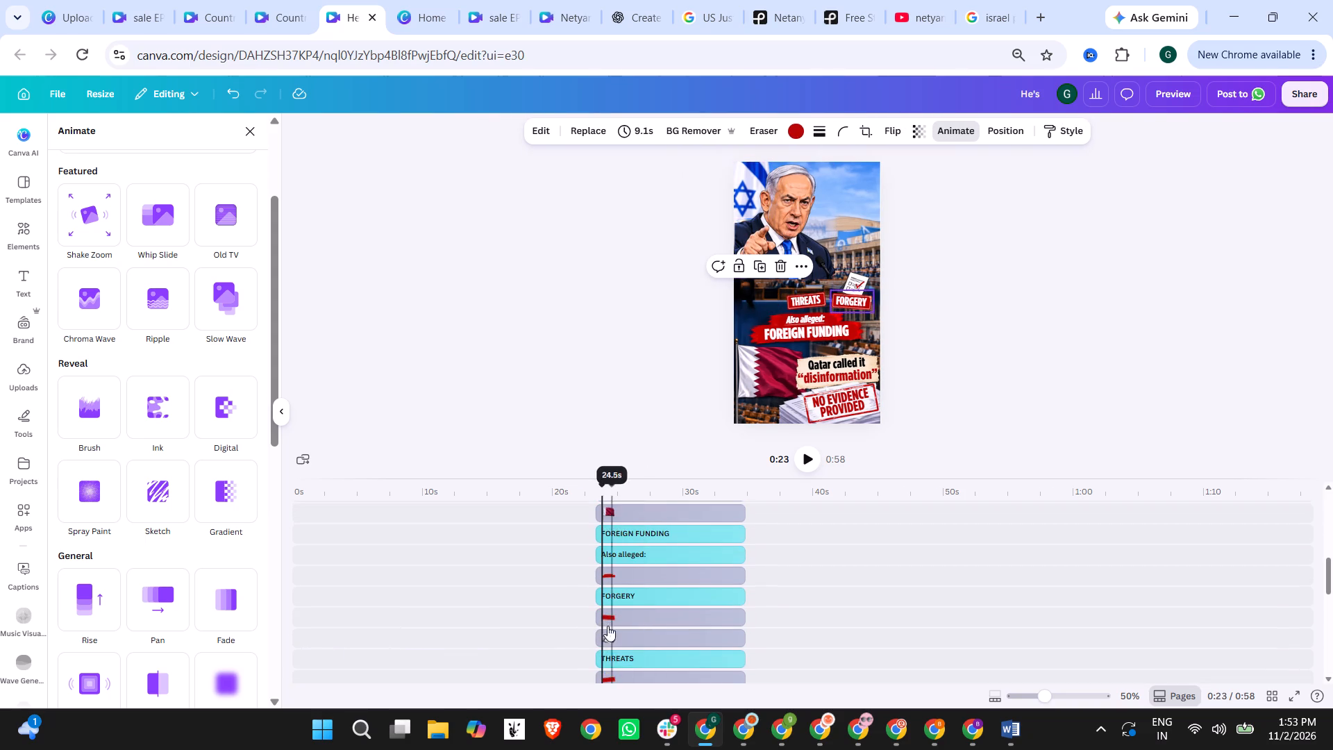
scroll(601, 634, down, 1)
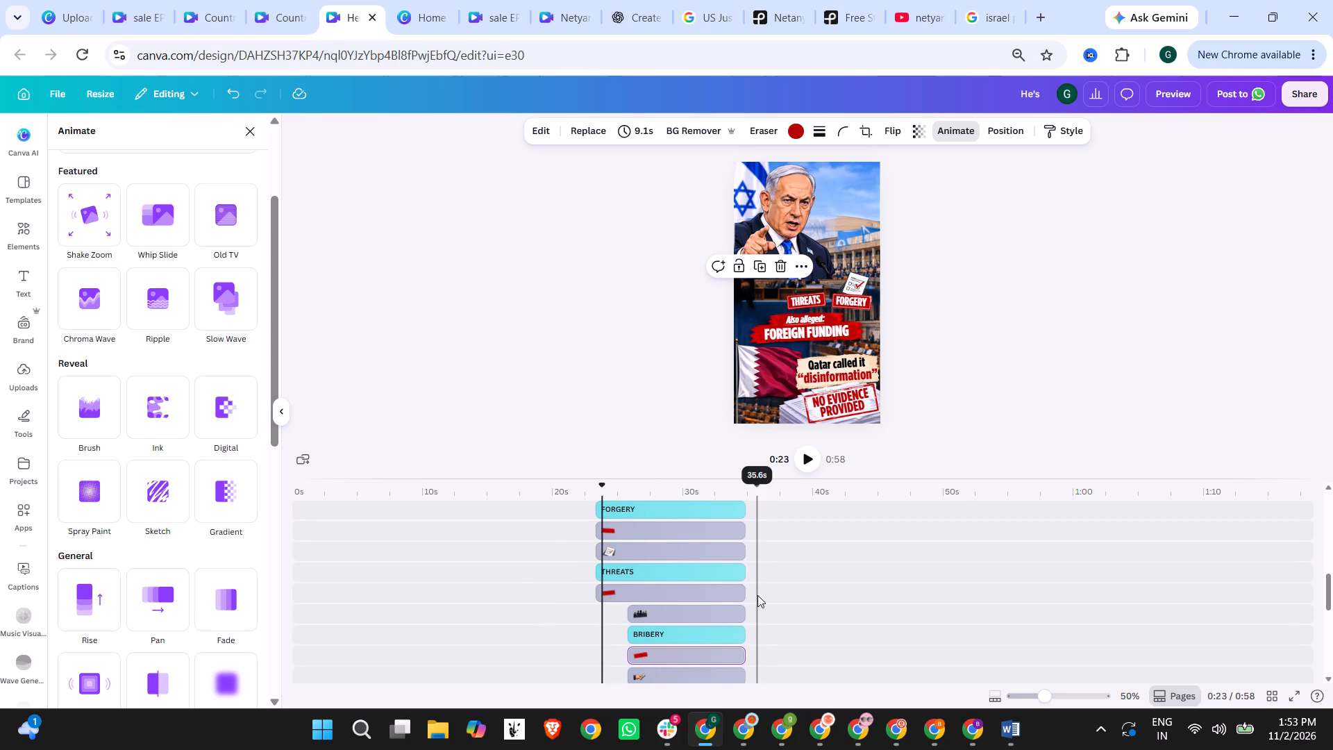
drag(757, 595, 673, 494)
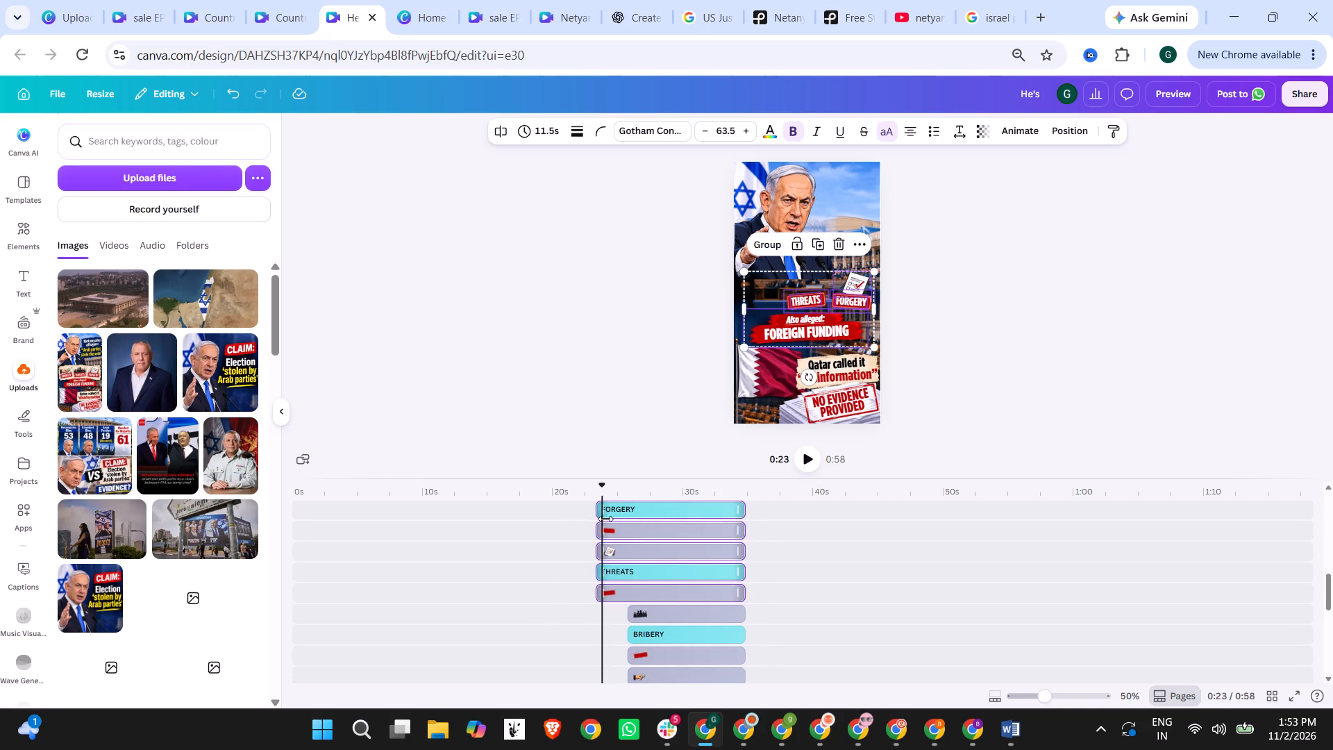
click(595, 526)
drag(762, 603, 741, 579)
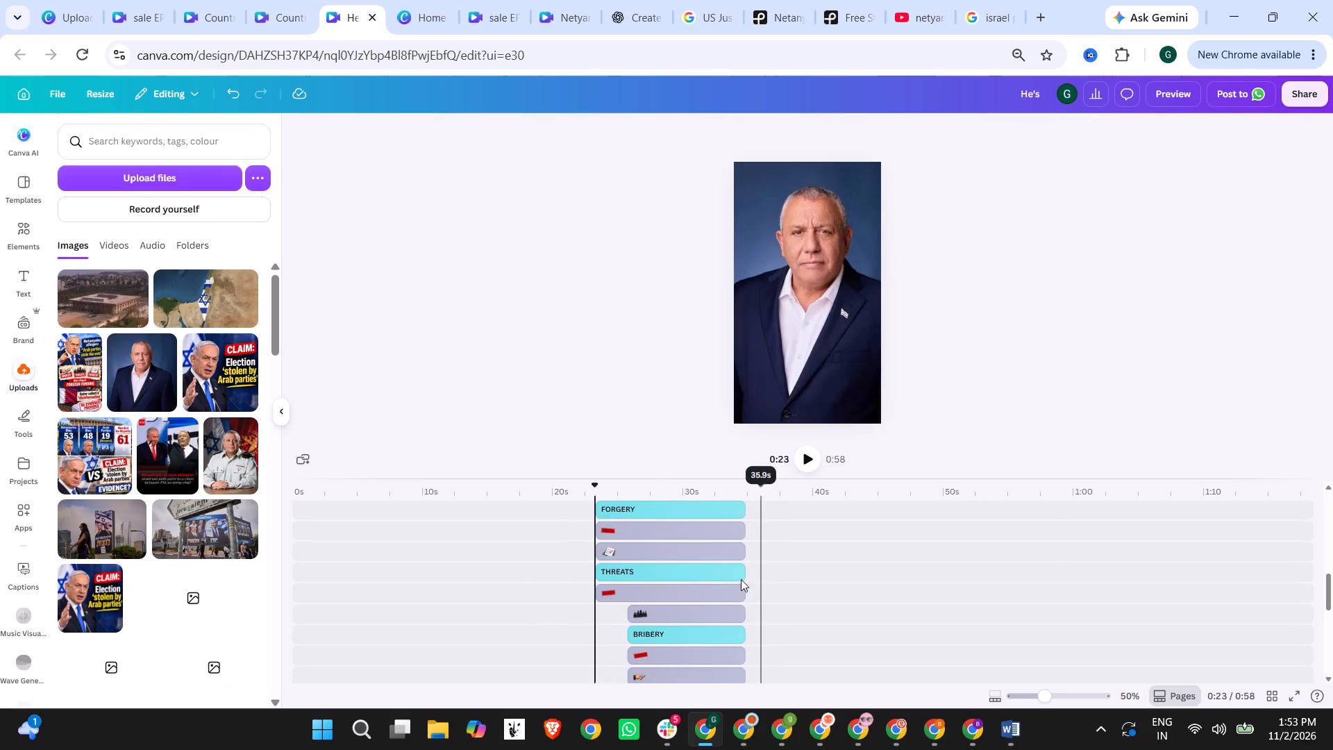
drag(741, 579, 690, 503)
drag(596, 525, 623, 526)
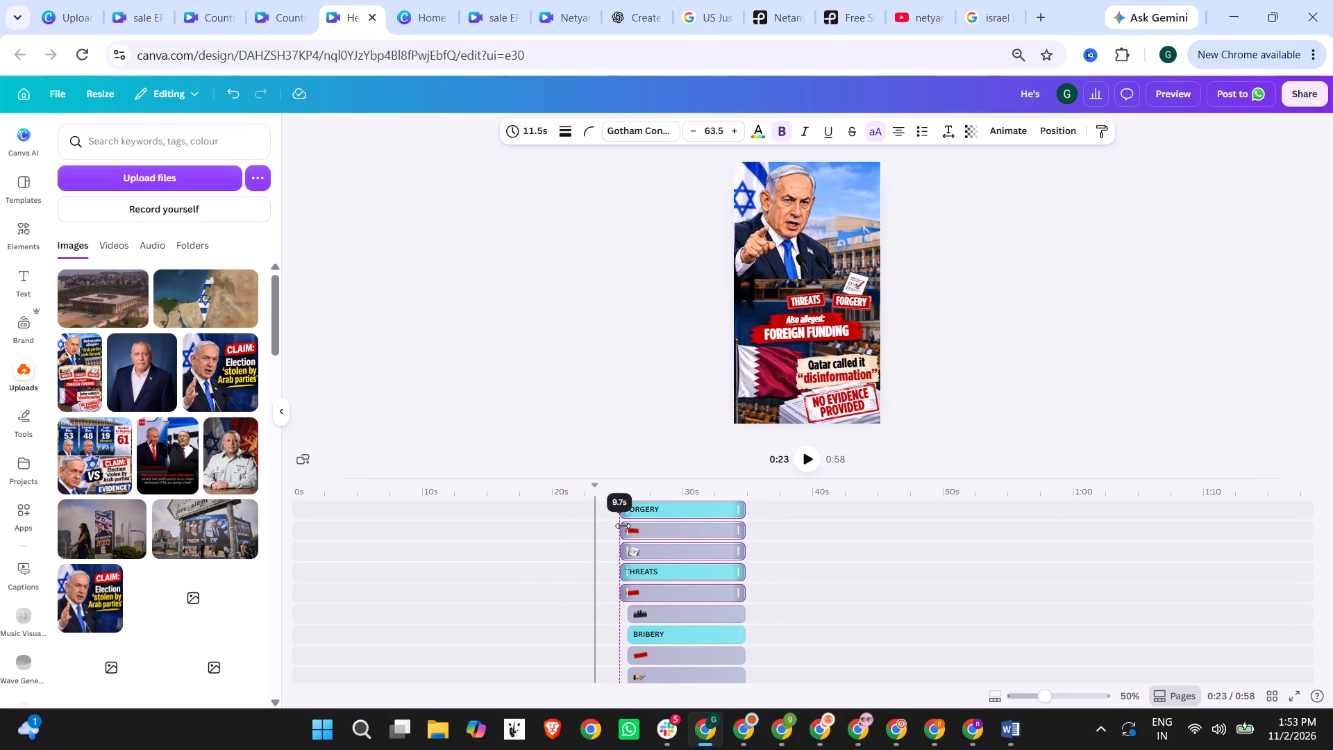
drag(623, 526, 631, 526)
Apply the Wipe animation to all the BRIBERY, THREATS and FORGERY texts, labels and images together.
scroll(701, 583, up, 2)
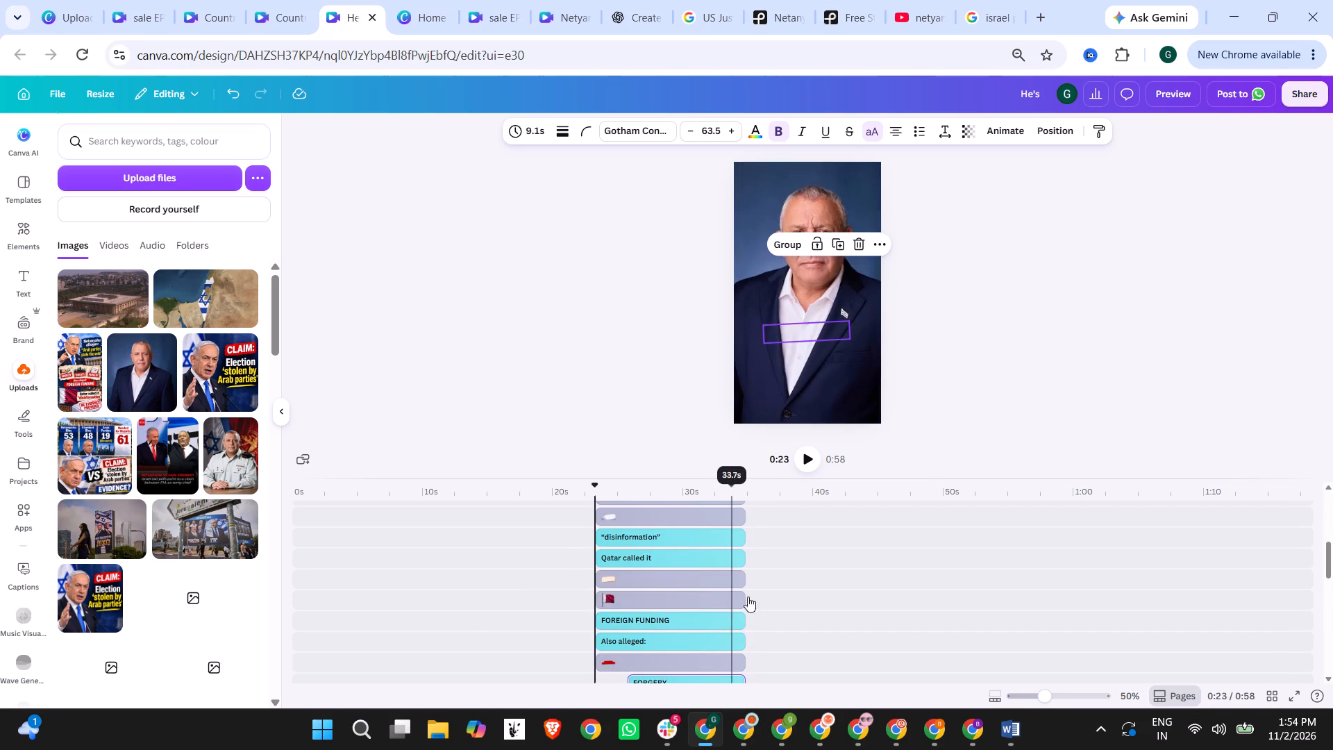
scroll(762, 619, down, 1)
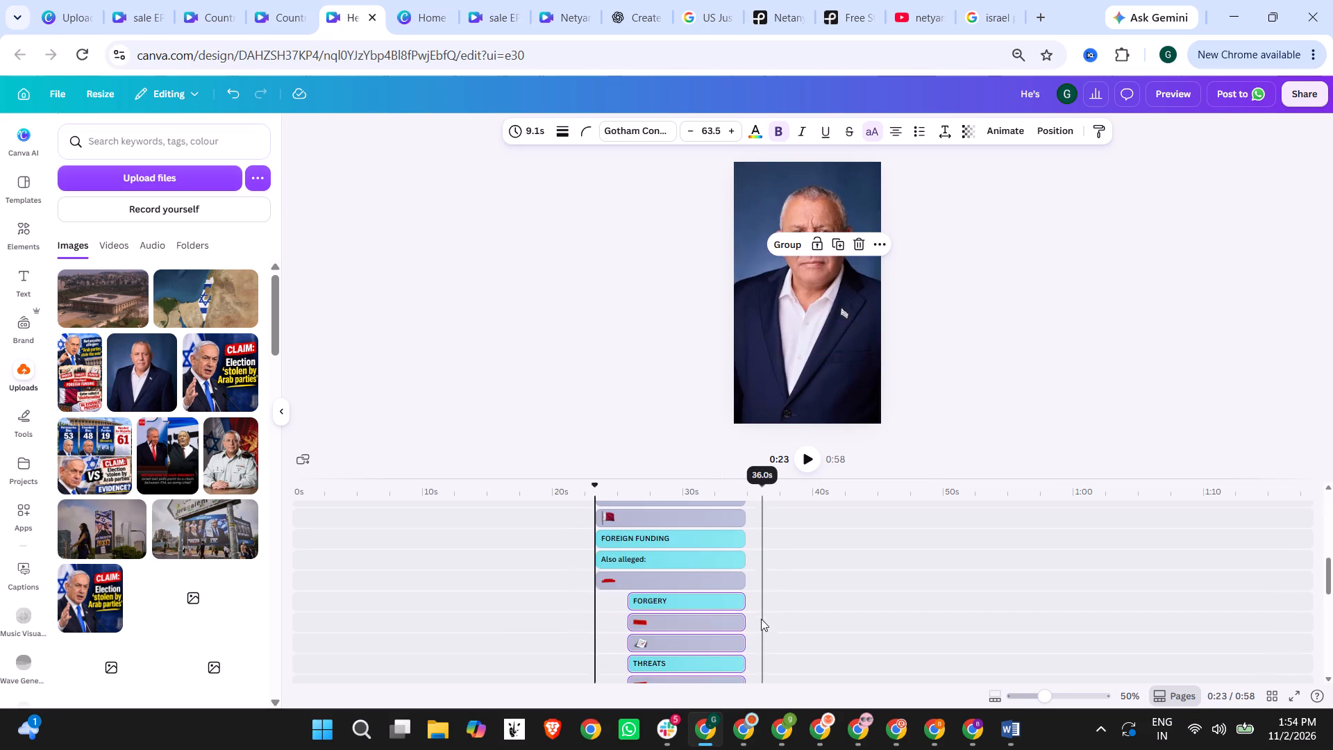
click(654, 581)
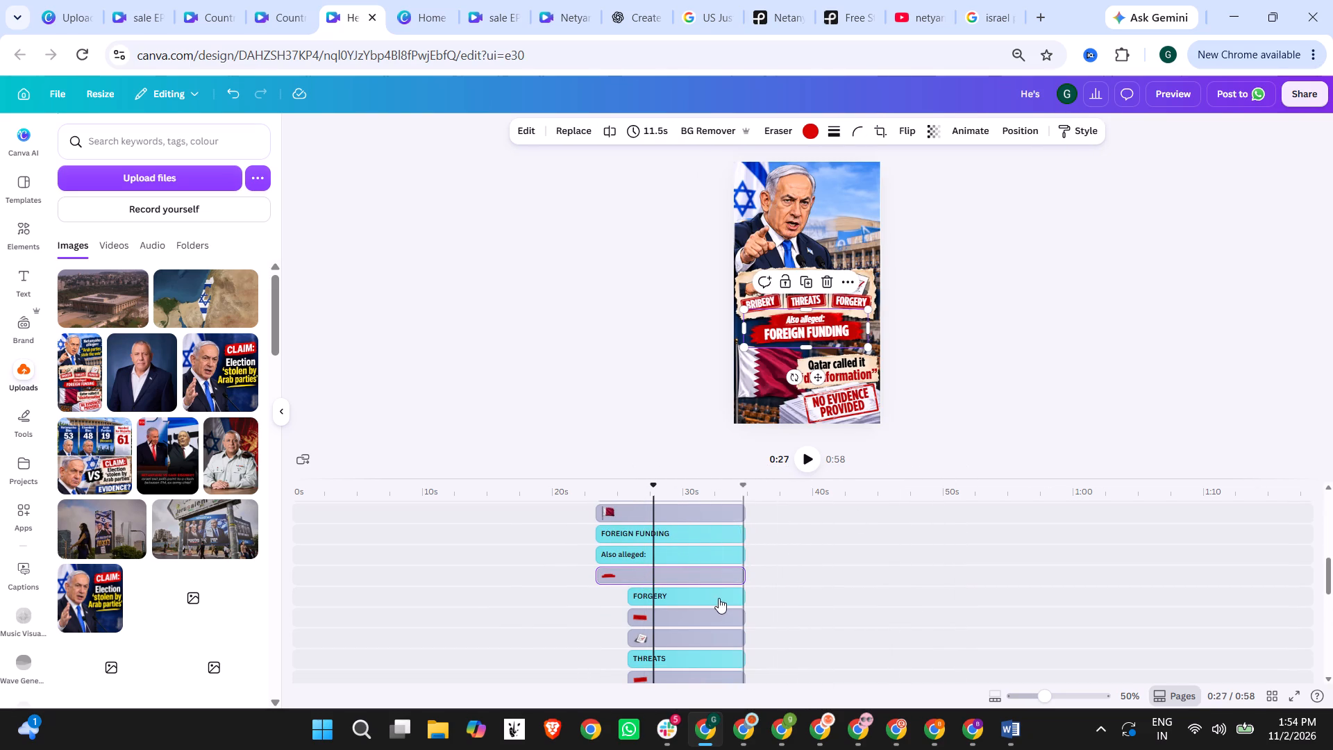
scroll(700, 594, down, 1)
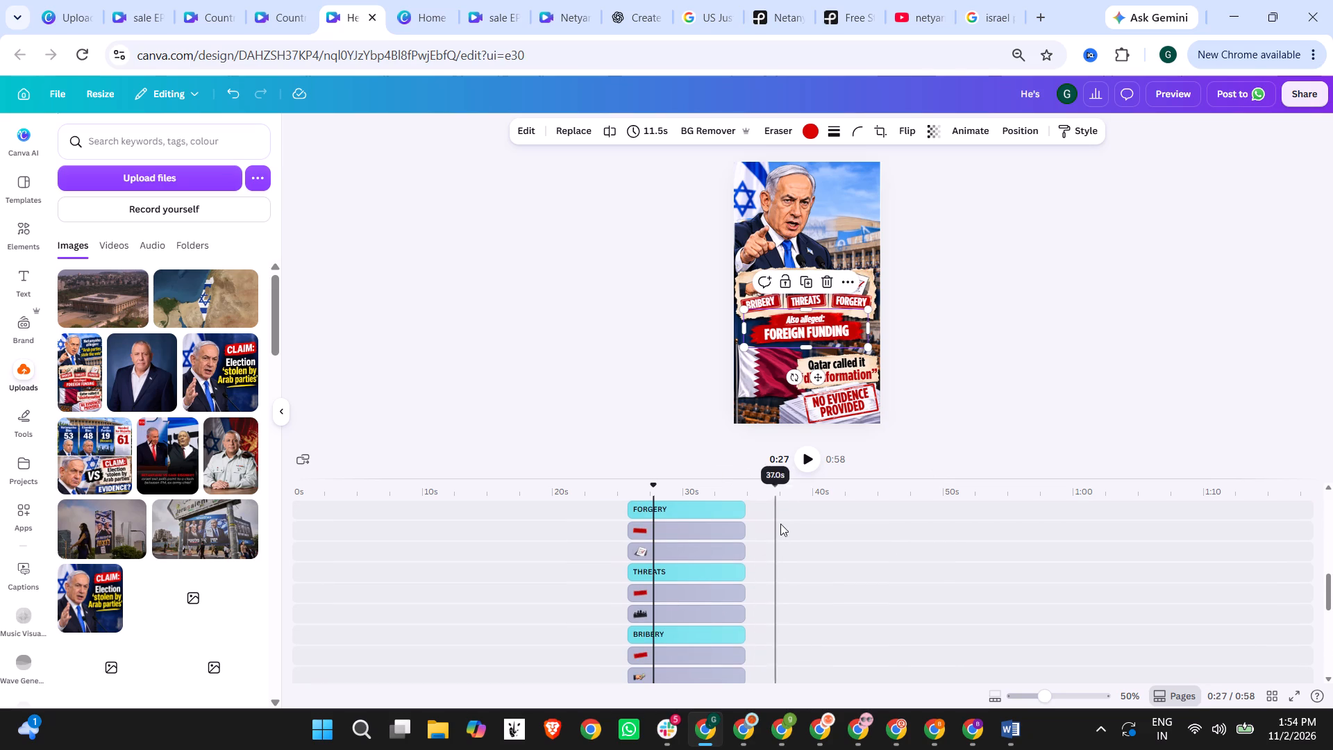
scroll(762, 528, up, 1)
click(724, 590)
scroll(697, 620, down, 1)
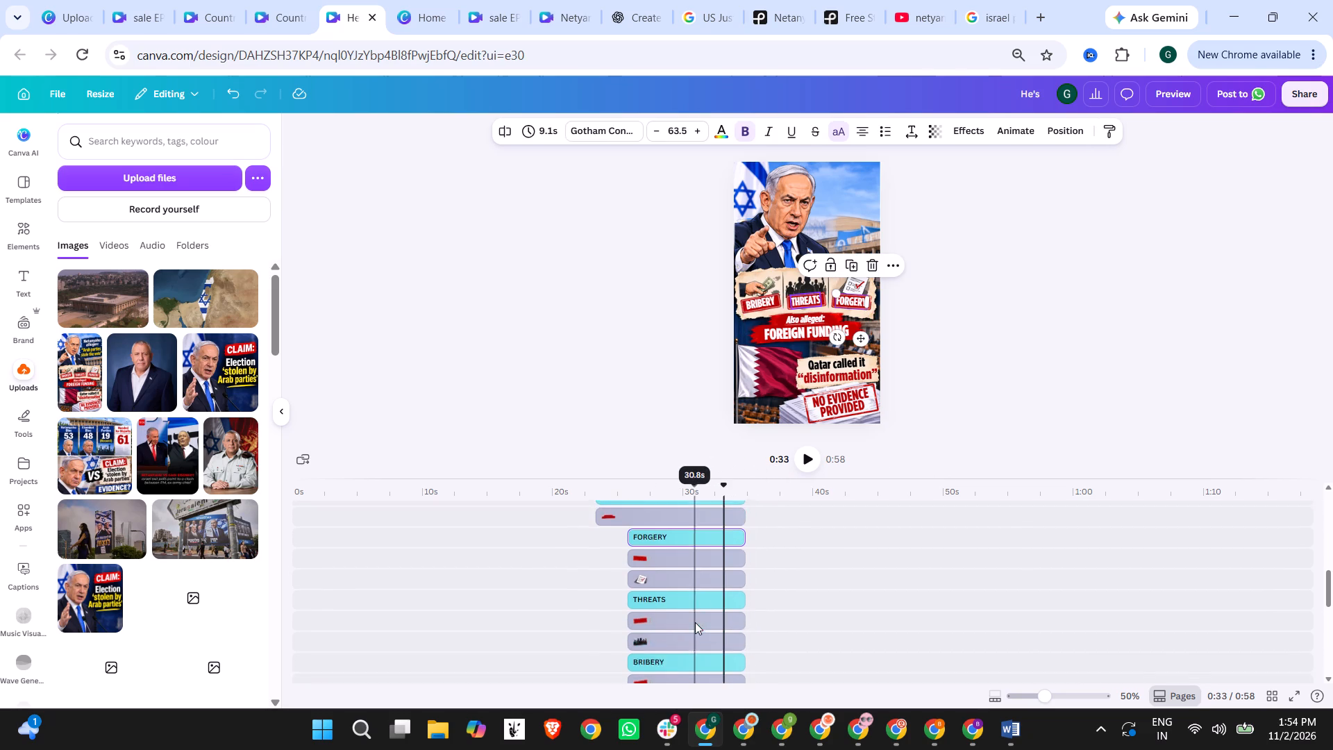
scroll(695, 622, down, 1)
shift+click(671, 590)
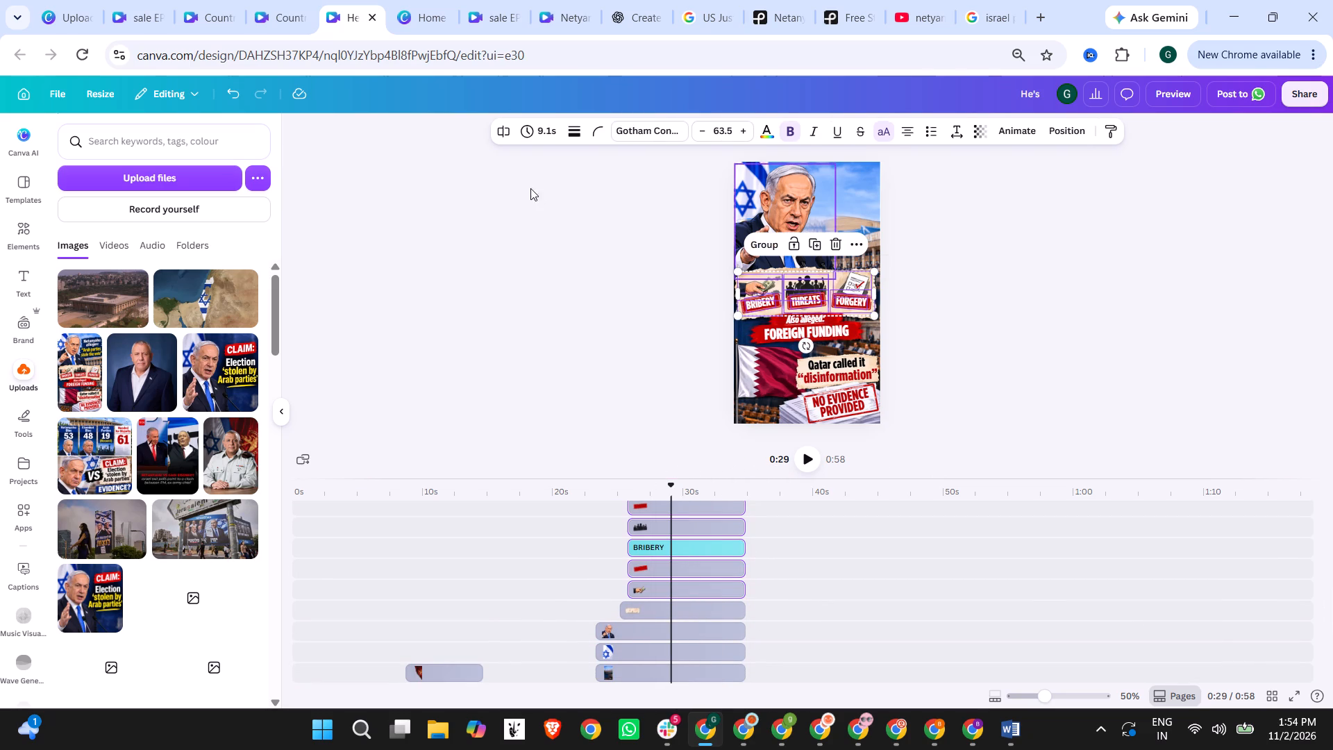
click(1008, 128)
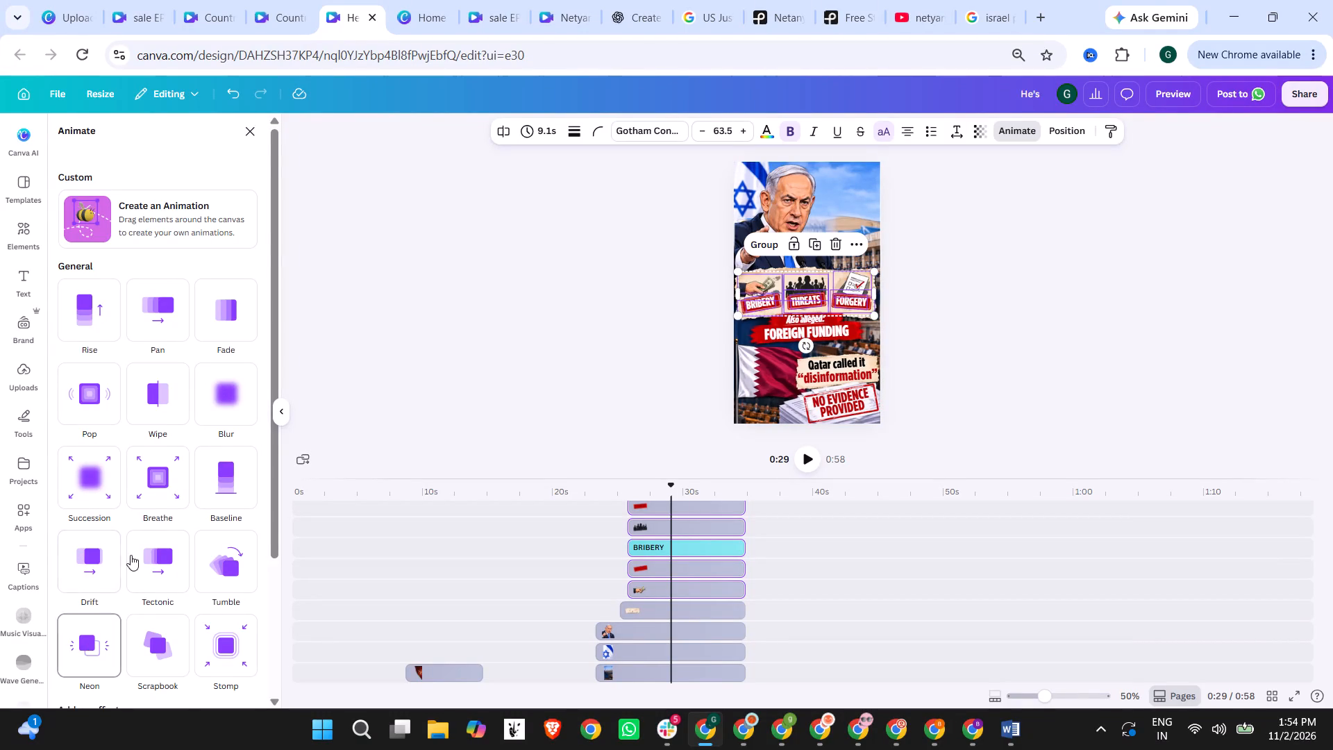
scroll(131, 555, down, 2)
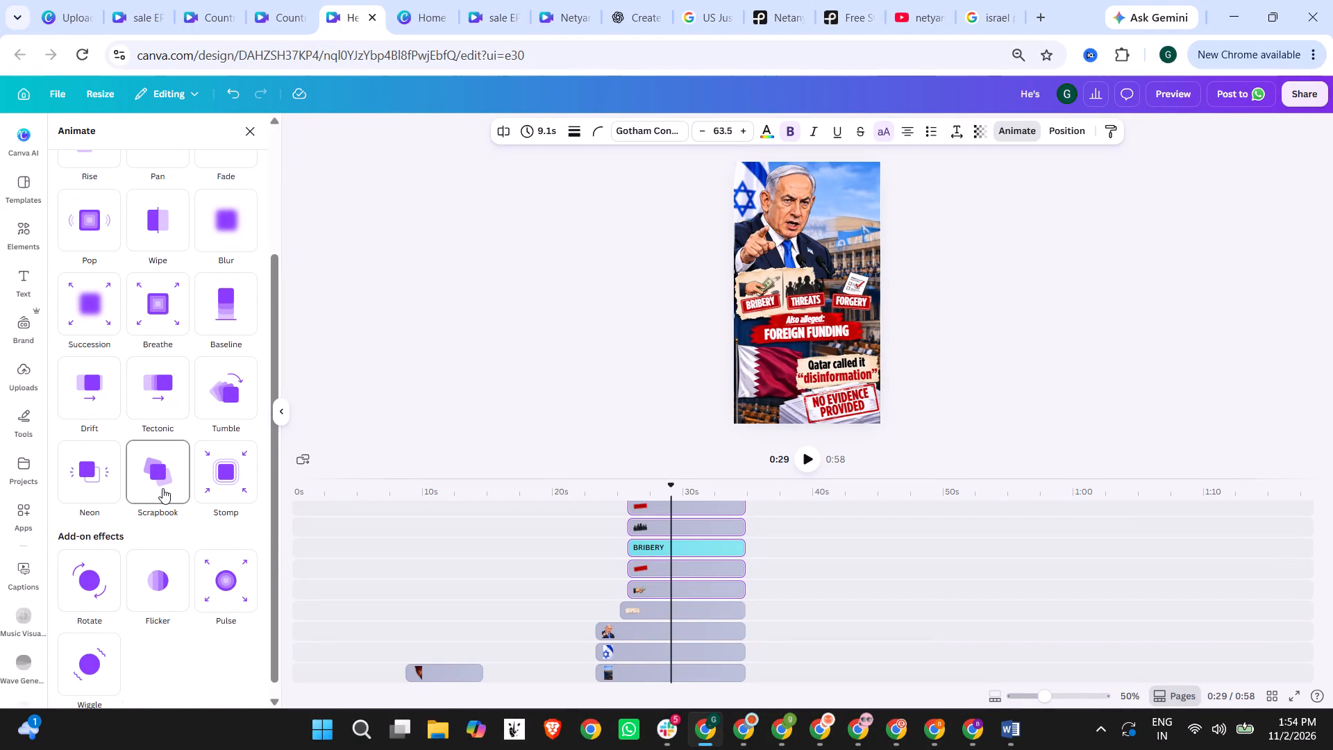
scroll(162, 488, up, 4)
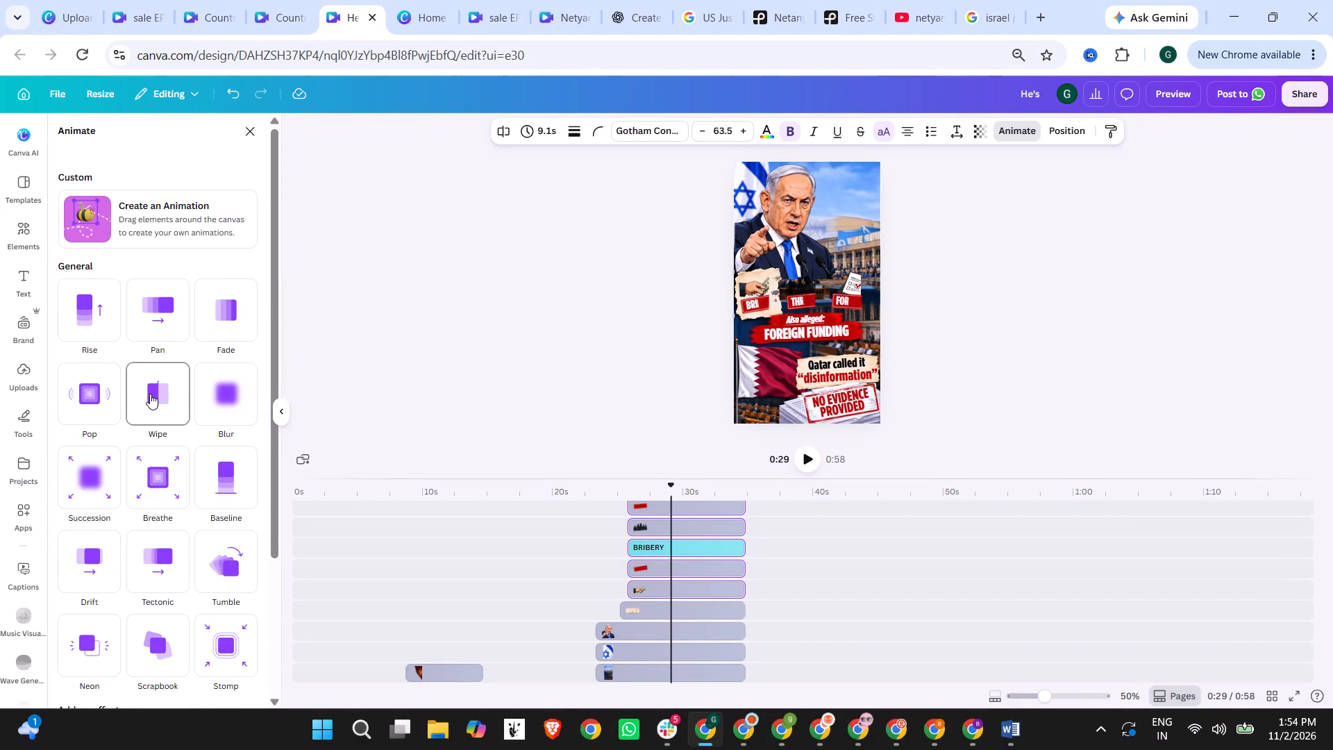
click(150, 394)
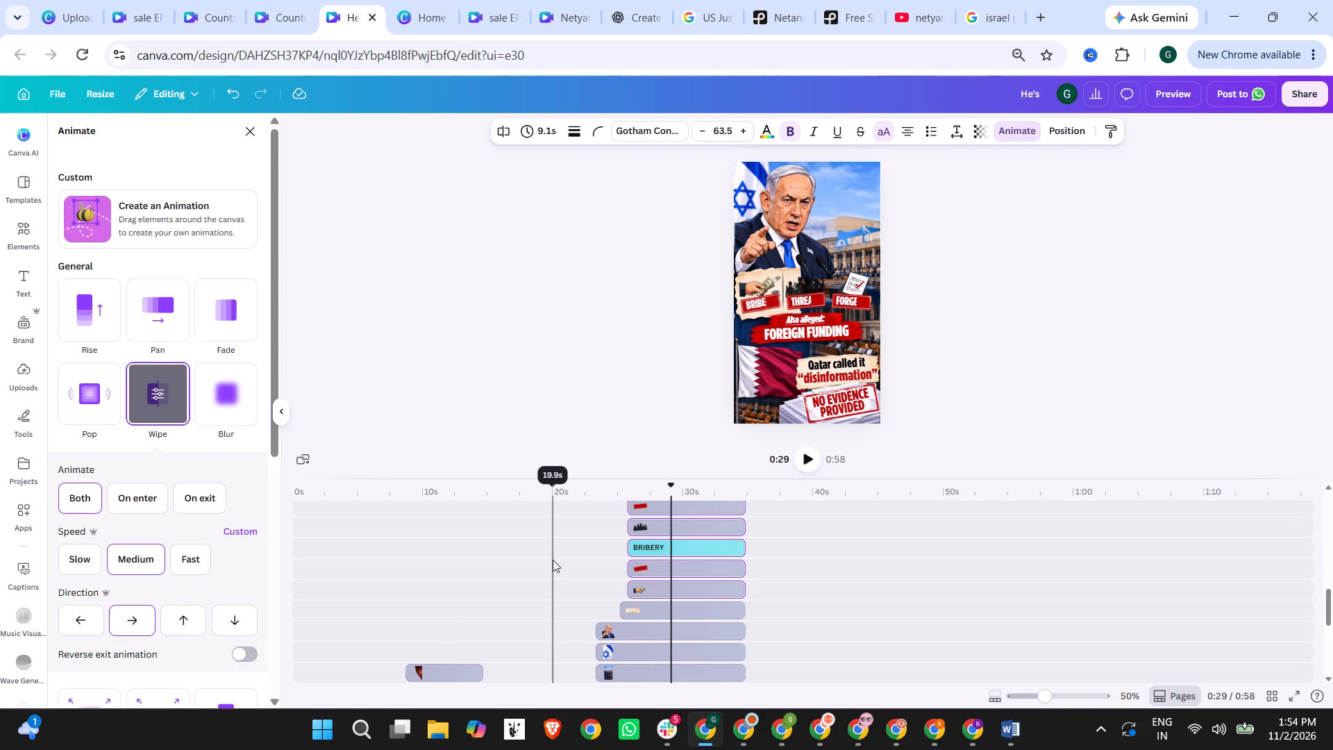
Play back the scene from 29 s to check the Wipe animation and timing of the BRIBERY, THREATS and FORGERY elements.
scroll(732, 555, up, 5)
scroll(696, 578, down, 1)
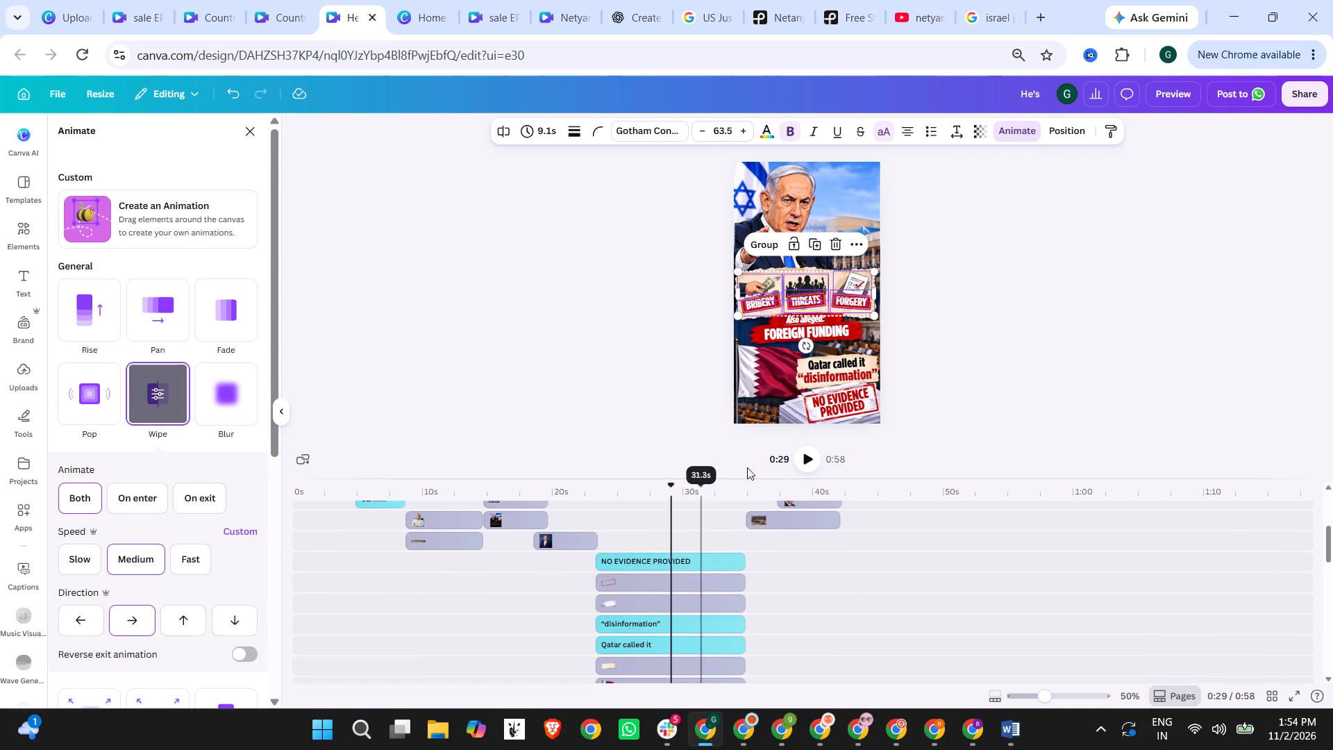
click(804, 458)
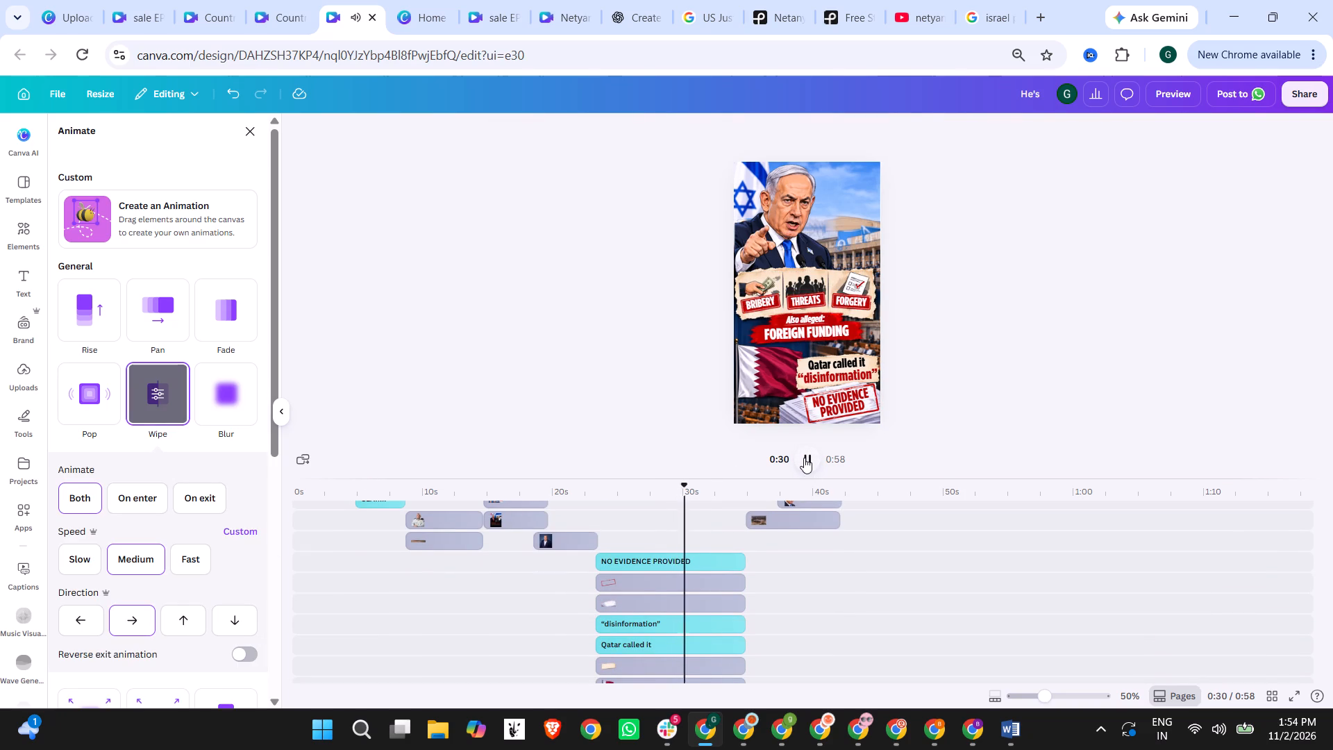
click(804, 458)
scroll(669, 634, down, 1)
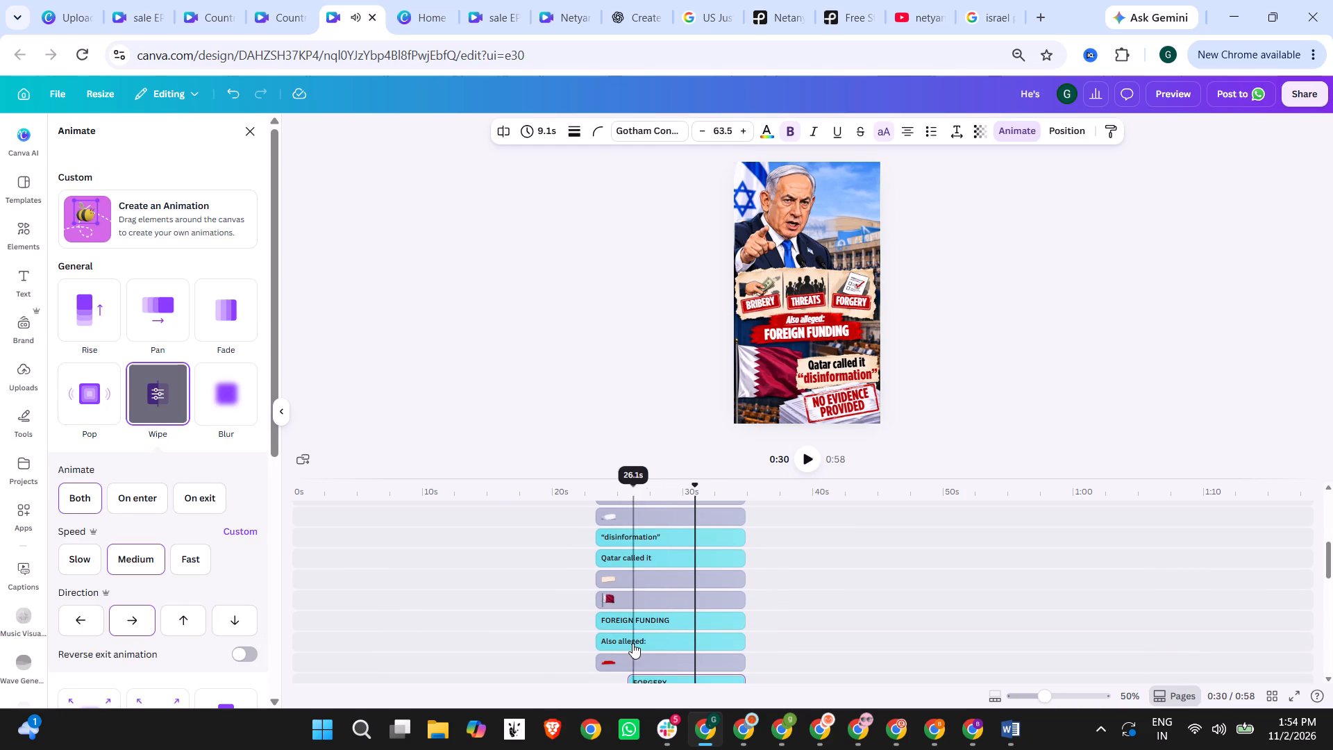
scroll(739, 628, up, 1)
Trim the starts of the "Also alleged:" text, its red brush label and the FOREIGN FUNDING text to 7.8 s durations.
drag(755, 558, 745, 569)
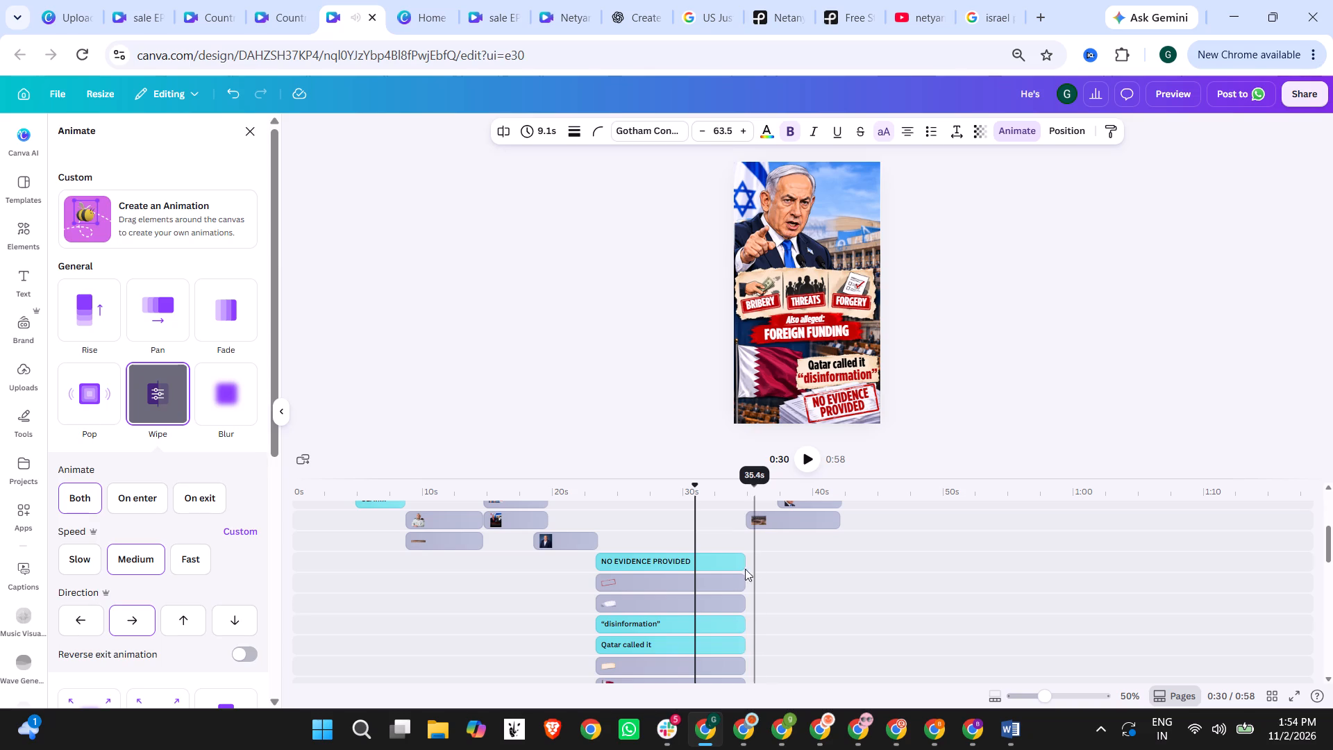
drag(745, 569, 639, 597)
scroll(667, 598, down, 1)
click(644, 641)
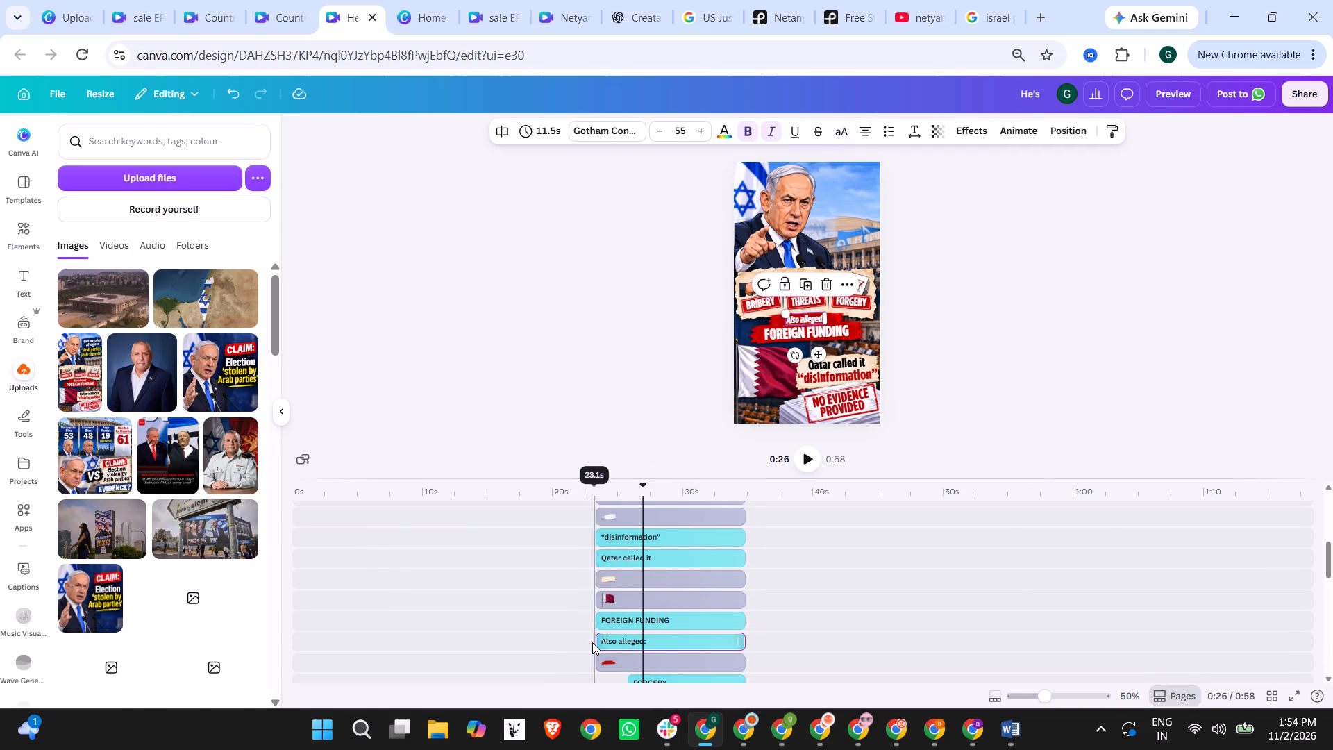
drag(599, 639, 646, 638)
drag(598, 660, 648, 656)
drag(599, 621, 651, 619)
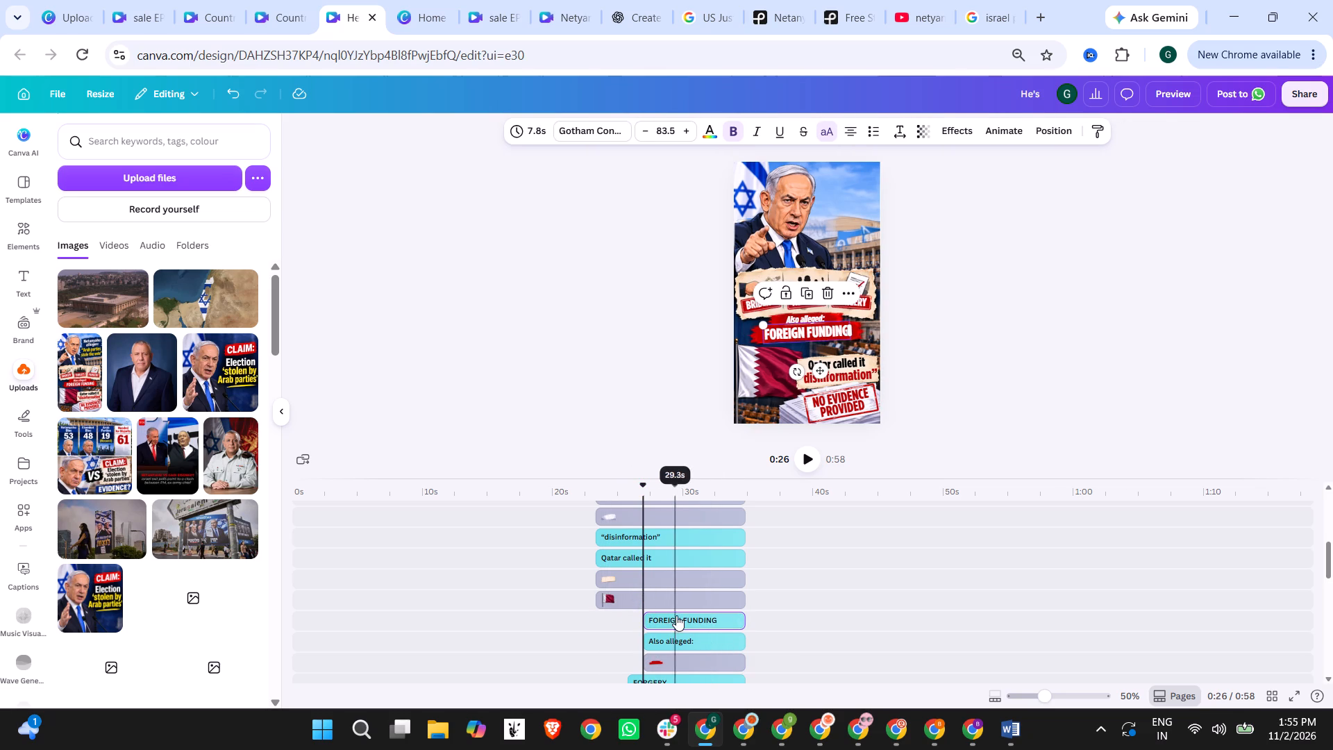
Group the FOREIGN FUNDING text, the "Also alleged:" text and their red brush label.
shift+click(698, 661)
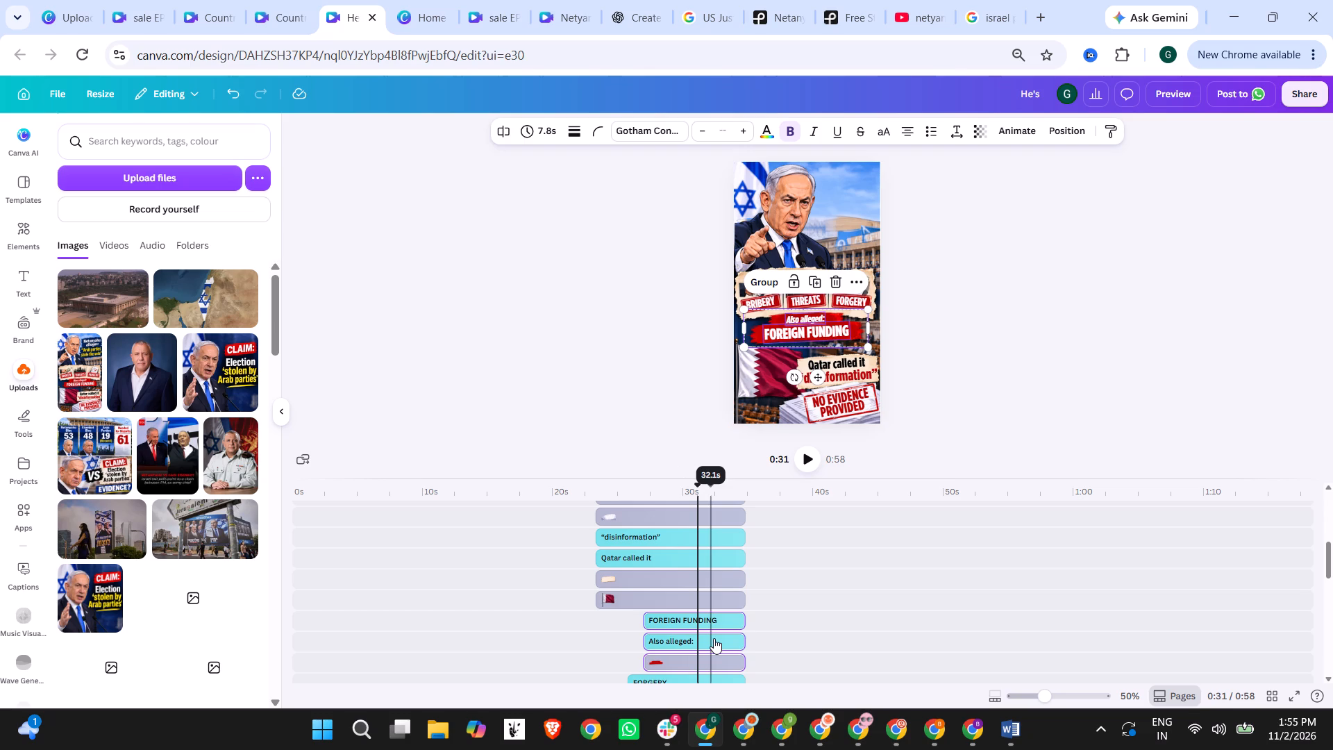
right_click(714, 638)
click(784, 365)
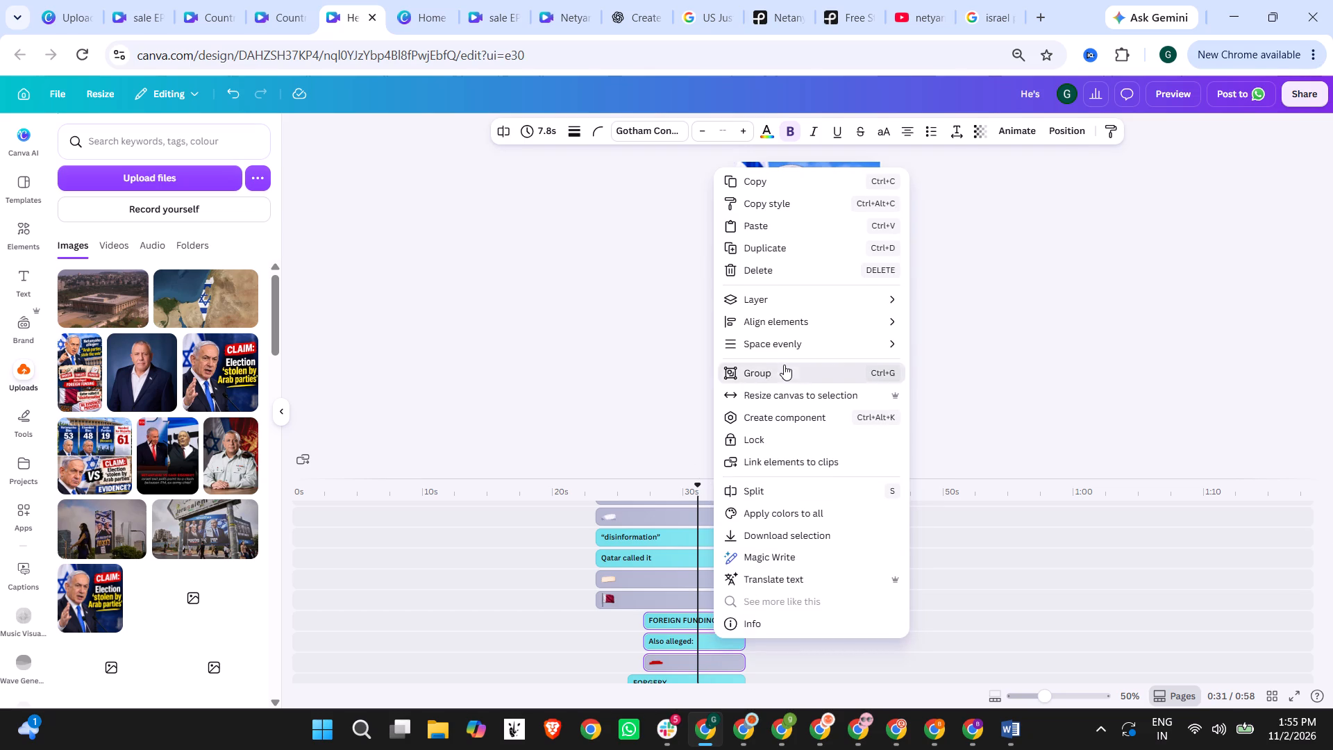
Group all the BRIBERY, THREATS and FORGERY texts with their red labels and images.
click(661, 644)
scroll(764, 578, down, 2)
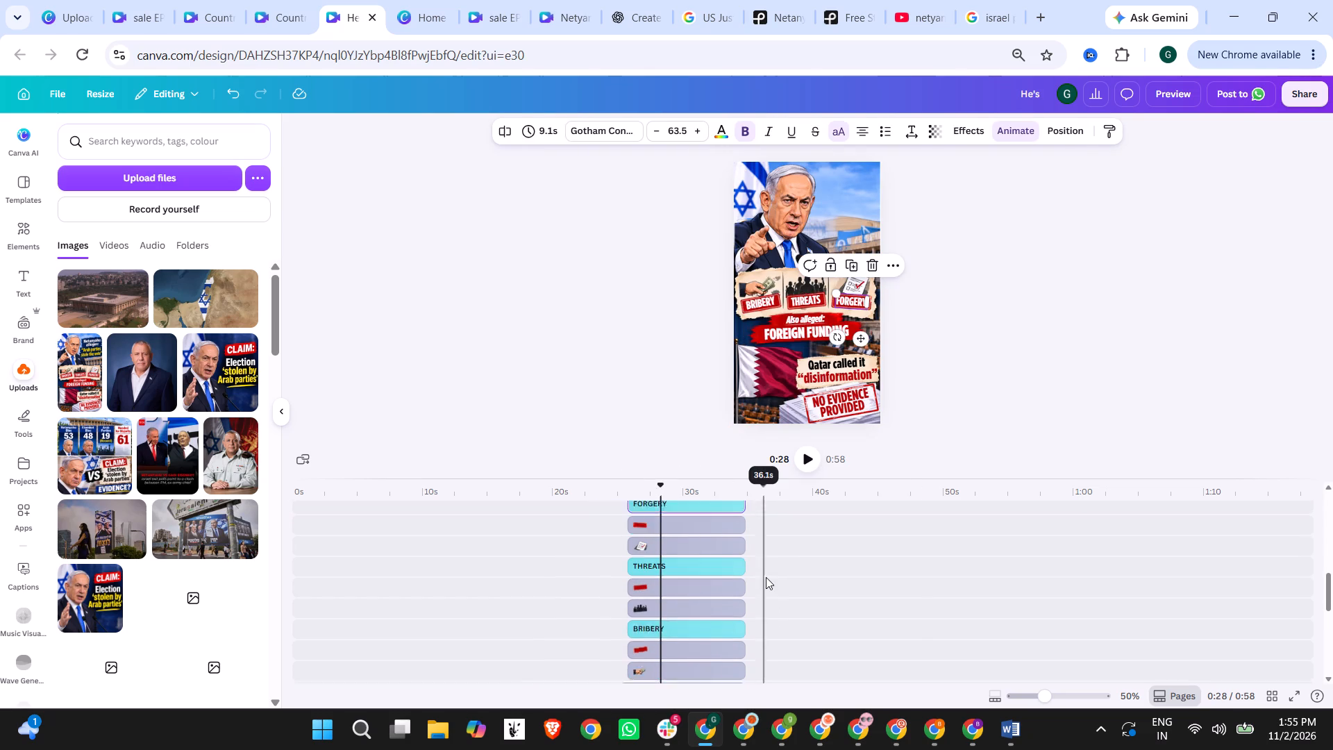
shift+click(676, 632)
right_click(696, 576)
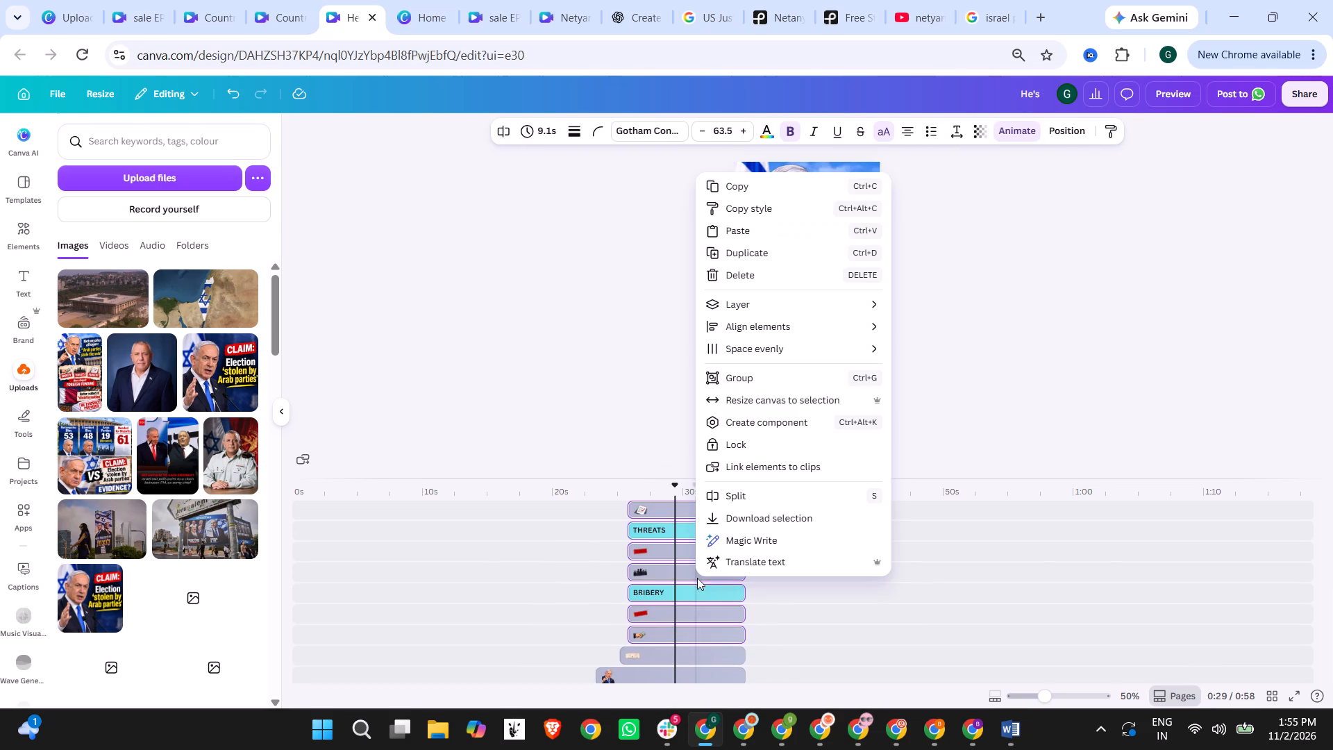
click(746, 383)
Apply the Rise animation to the "Also alleged: FOREIGN FUNDING" group.
scroll(685, 615, up, 2)
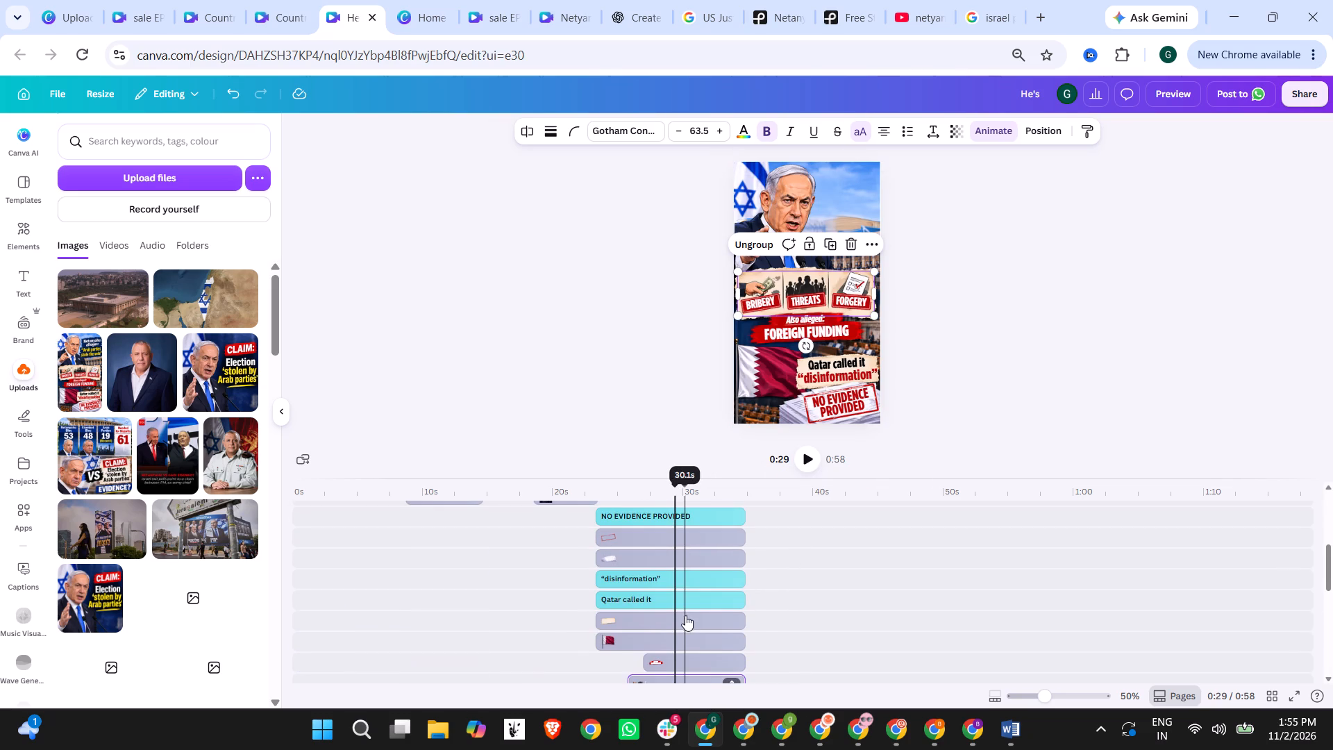
click(621, 542)
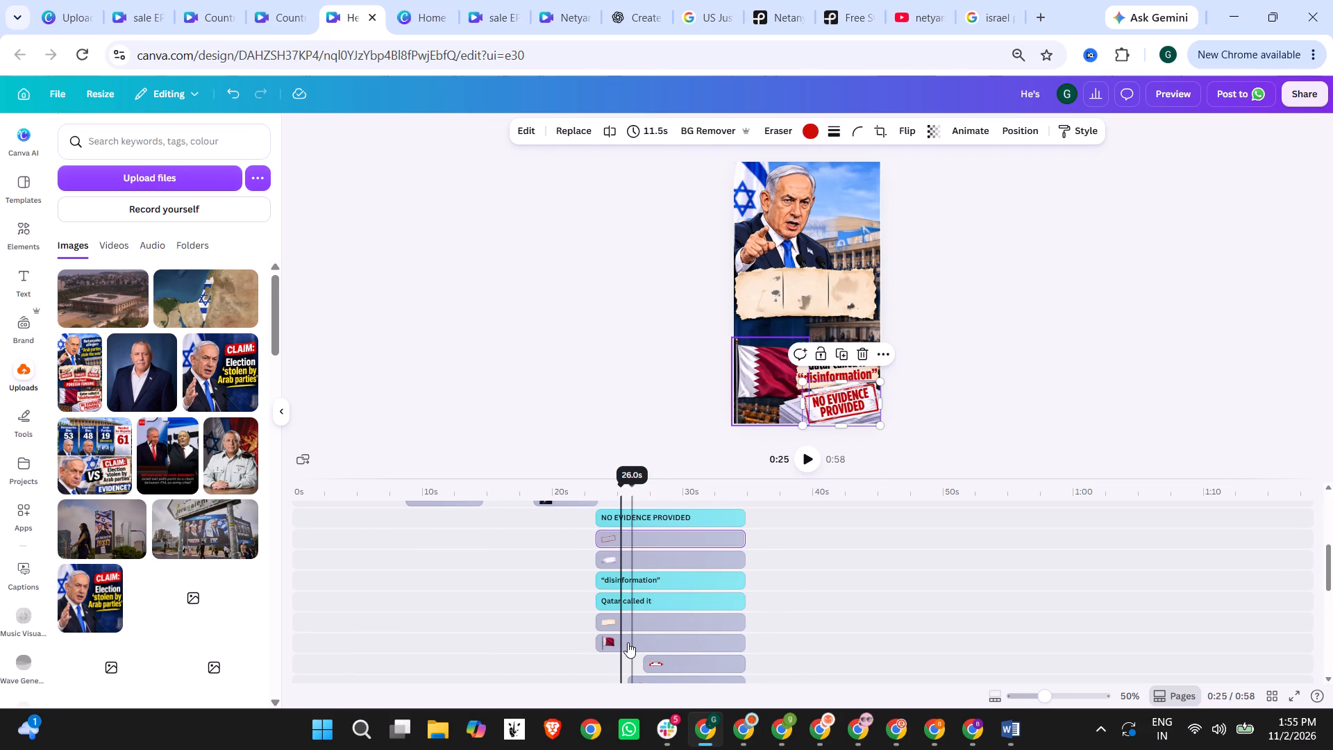
click(663, 659)
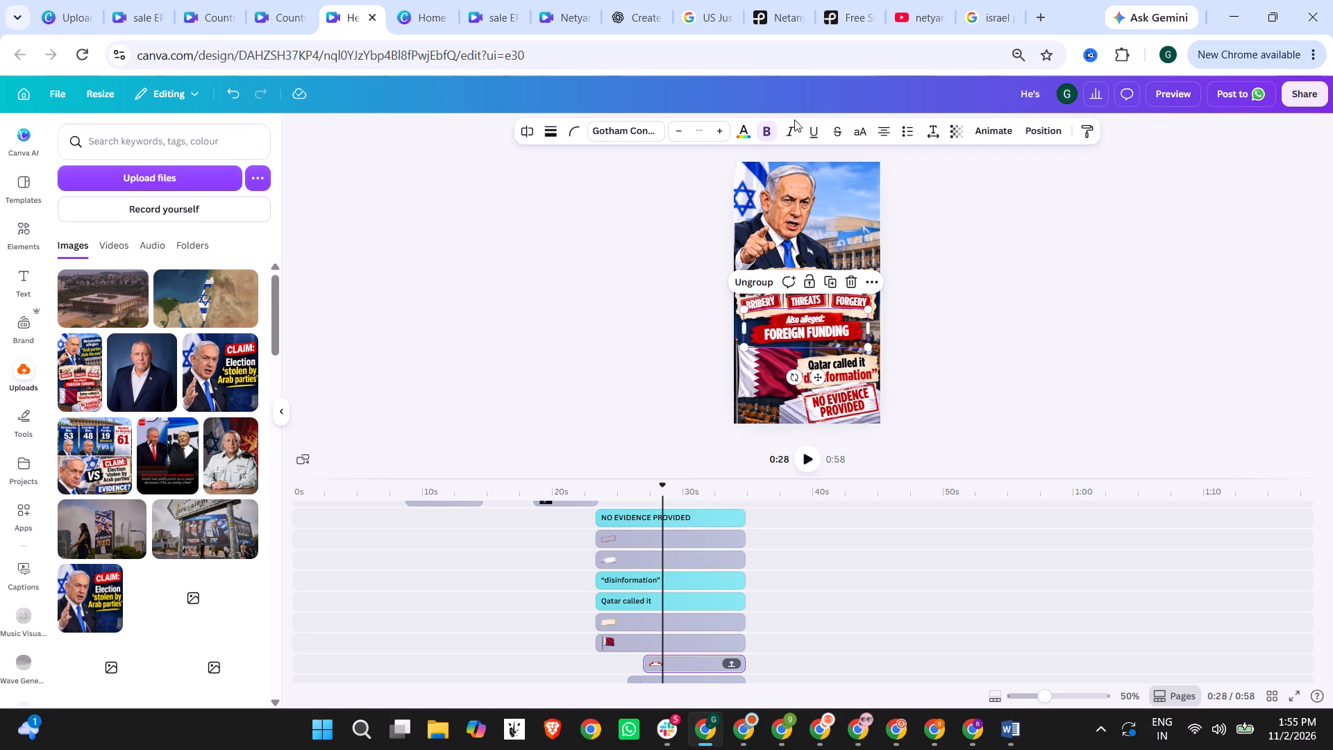
click(991, 128)
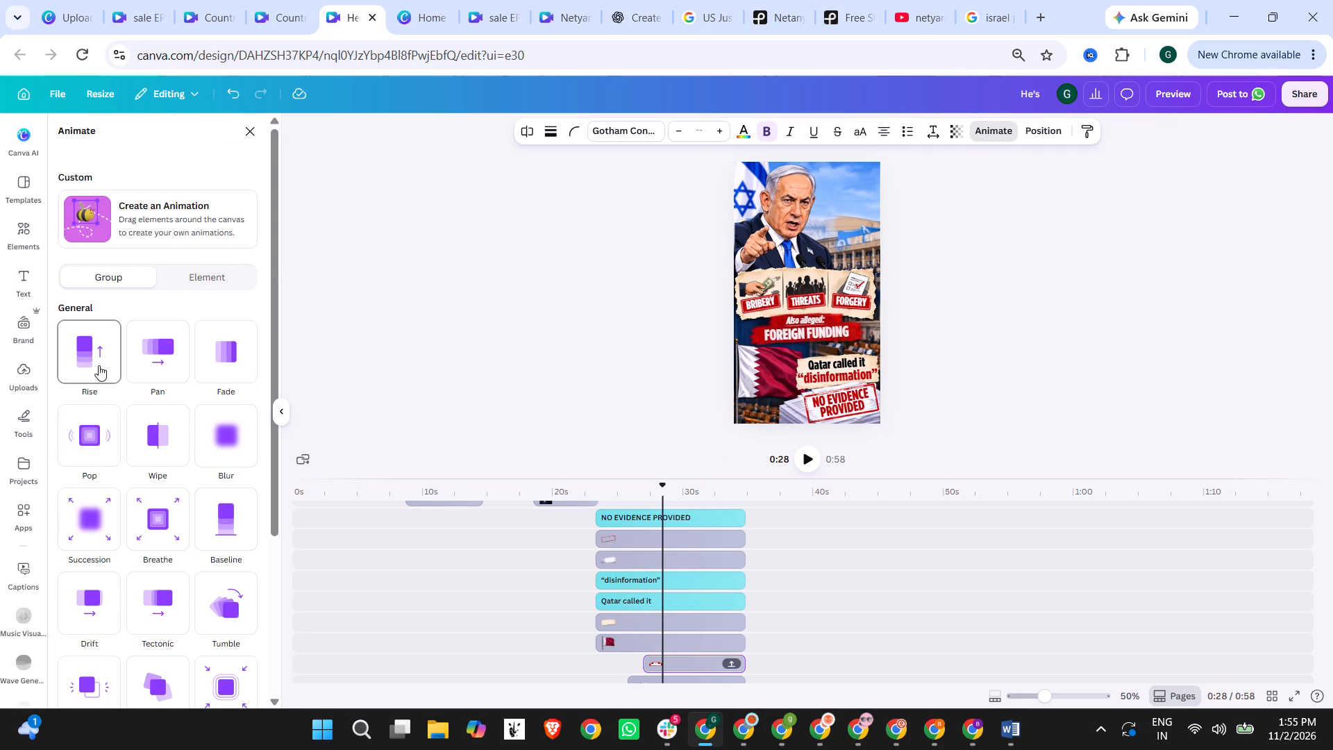
click(99, 365)
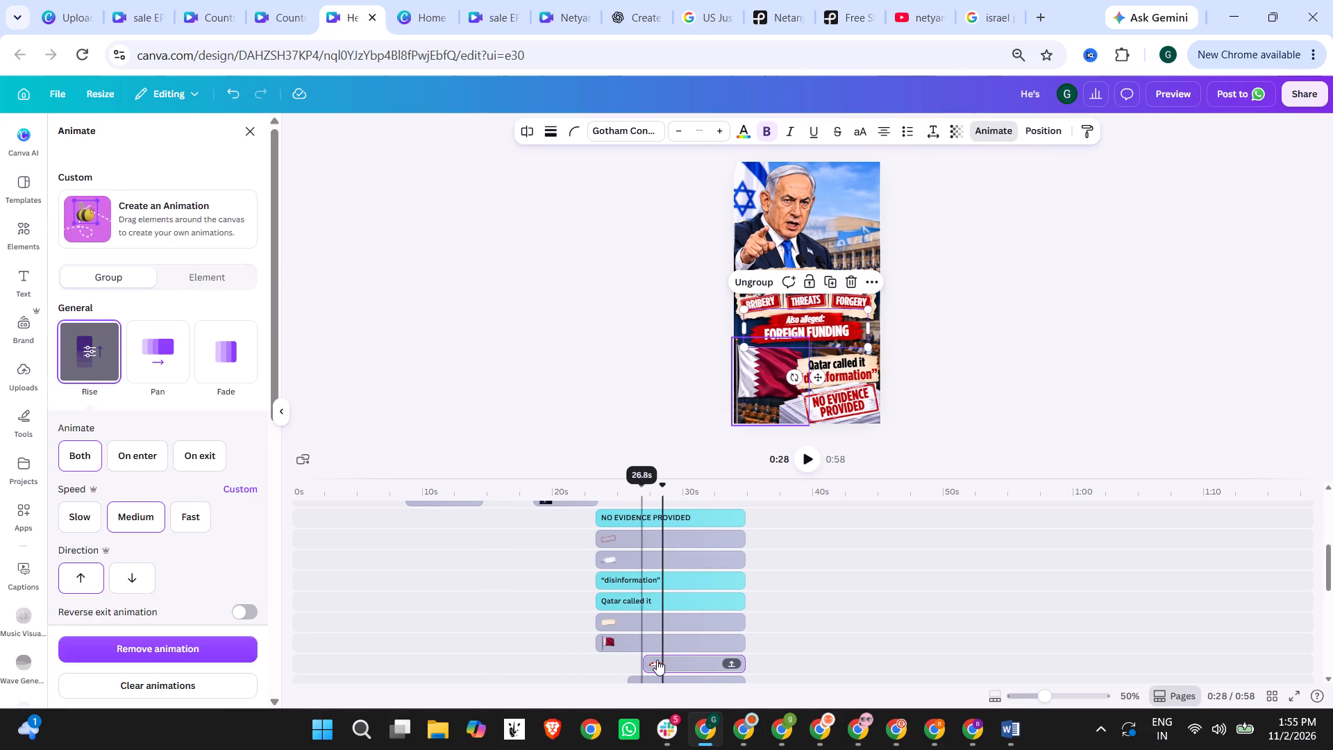
Trim the start of the Qatar flag image to a 7.1 s duration.
click(613, 642)
drag(601, 642, 649, 647)
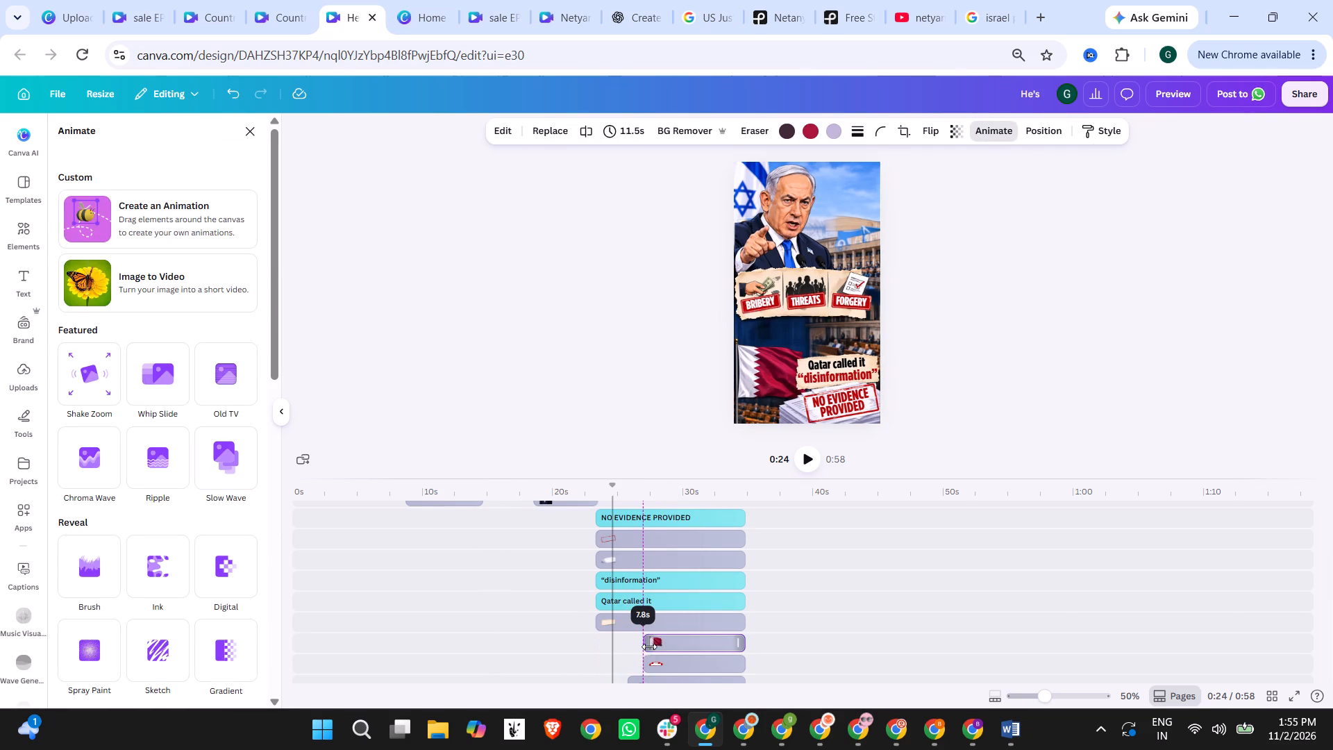
drag(649, 647, 657, 647)
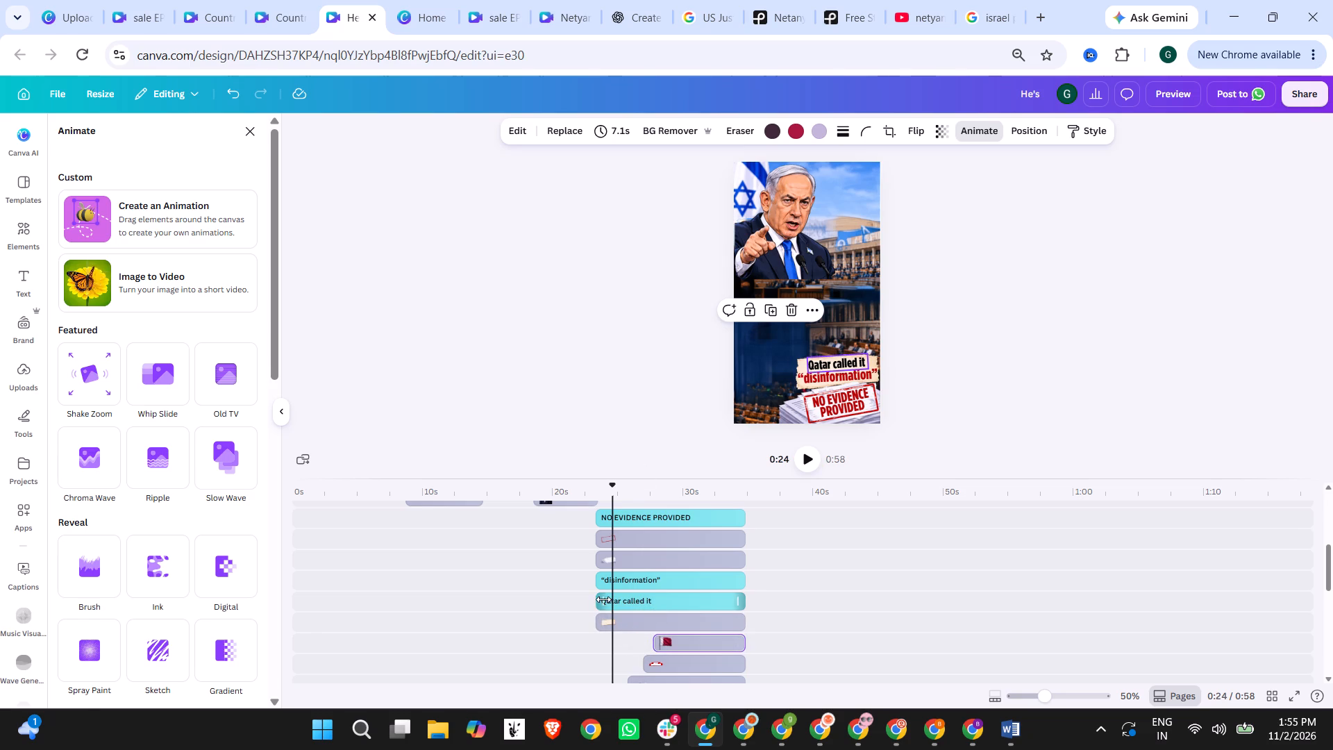
Trim the starts of the "Qatar called it" and "disinformation" texts, their torn paper strip and the paper stack to 5.7 s durations.
click(642, 607)
drag(598, 601, 644, 601)
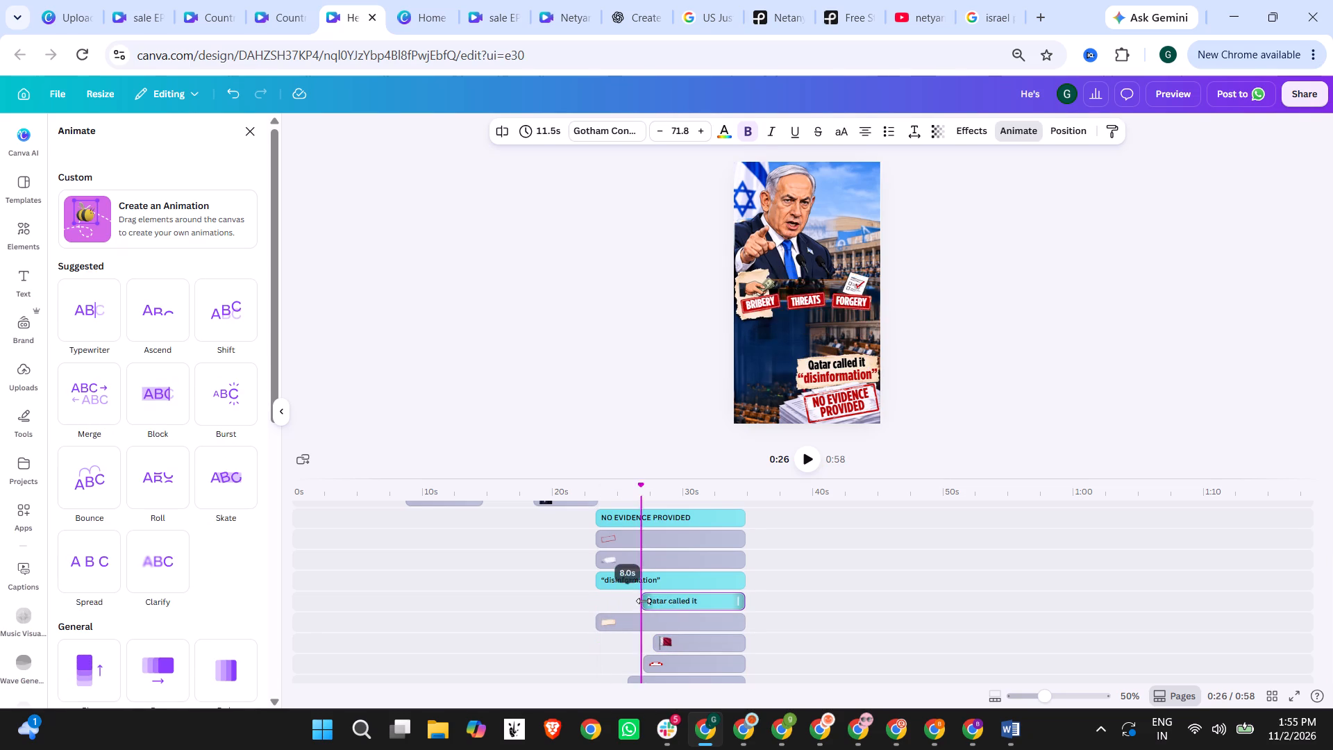
drag(644, 601, 674, 601)
drag(596, 618, 599, 618)
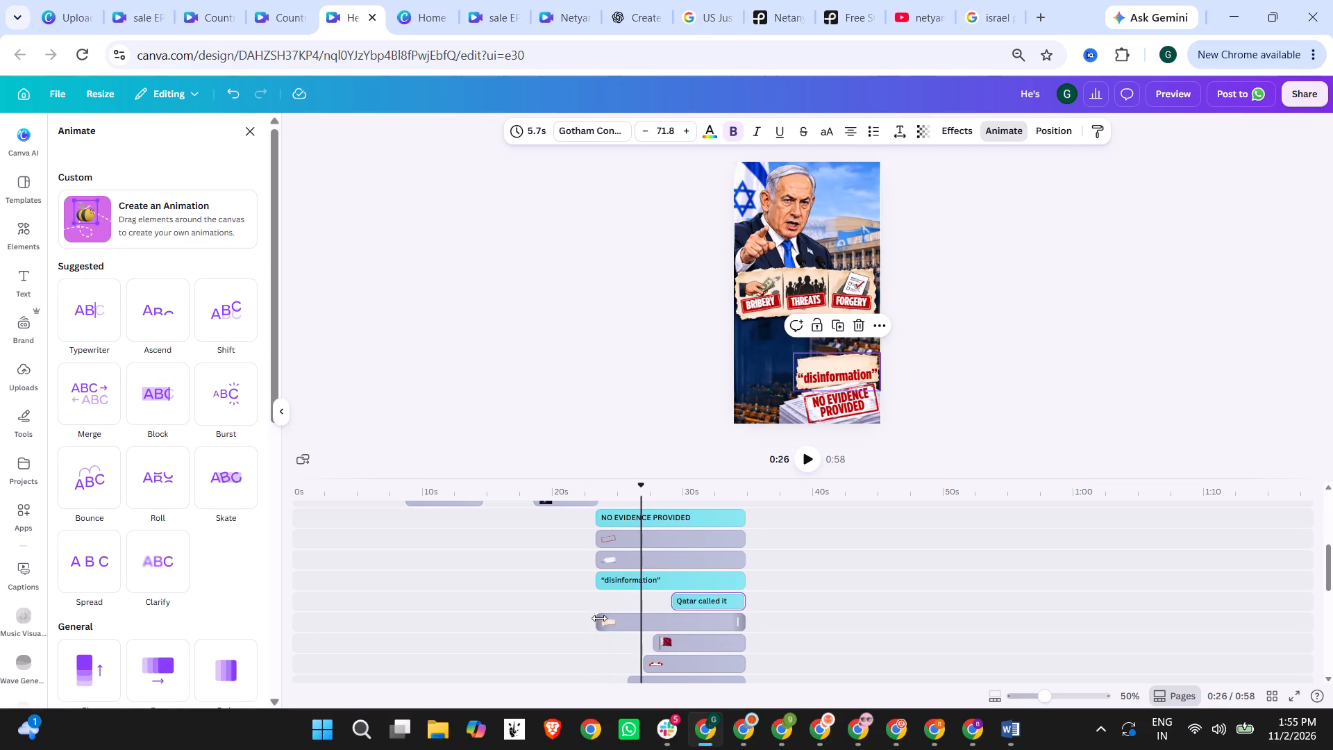
drag(599, 618, 669, 622)
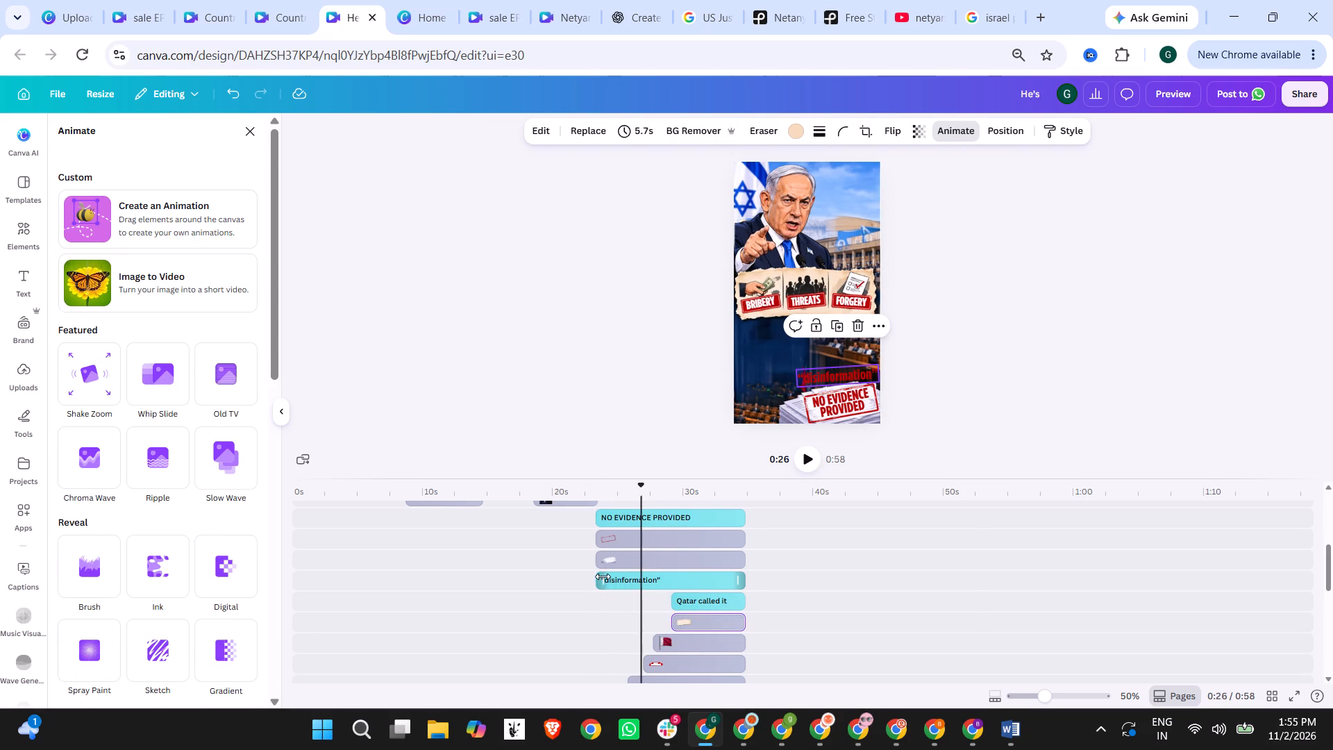
drag(603, 576, 673, 581)
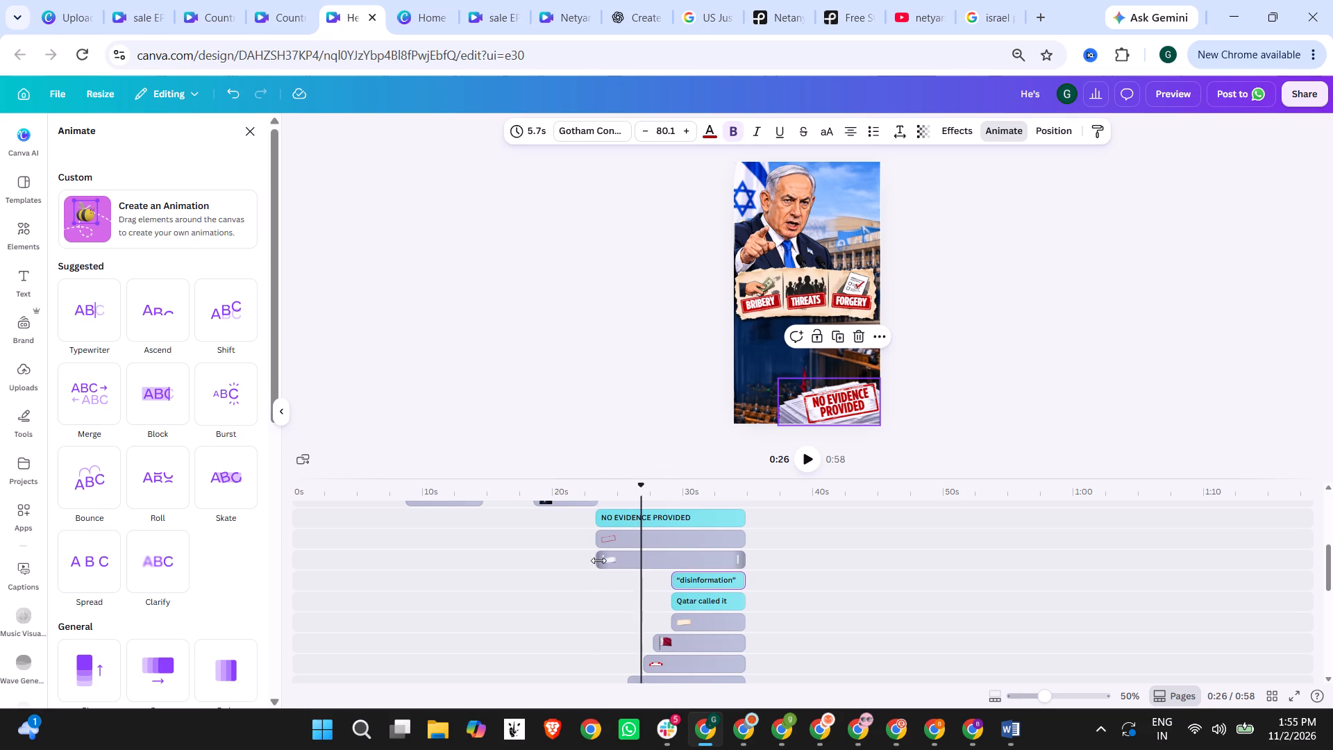
drag(598, 560, 674, 560)
Trim the starts of the paper stack, the red stamp frame and the NO EVIDENCE PROVIDED text to 3.7 s durations.
scroll(662, 606, up, 1)
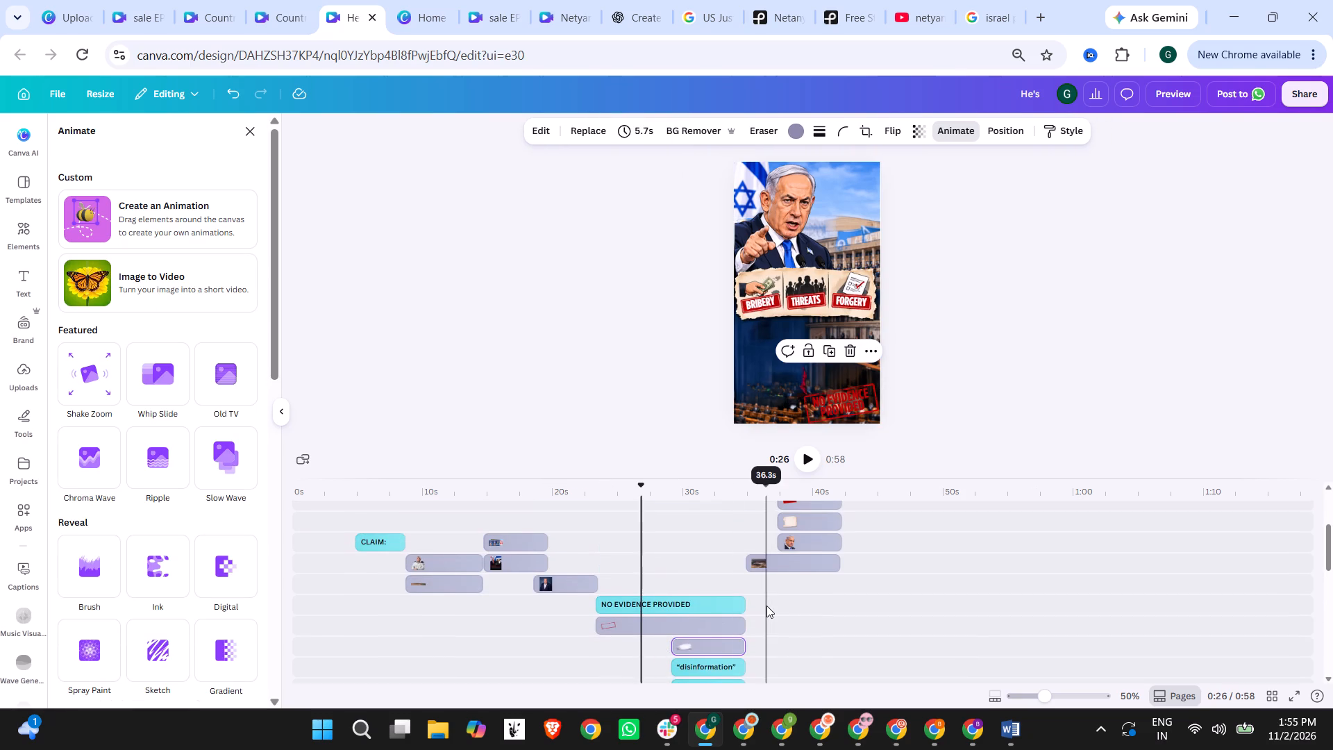
scroll(766, 606, down, 1)
click(703, 622)
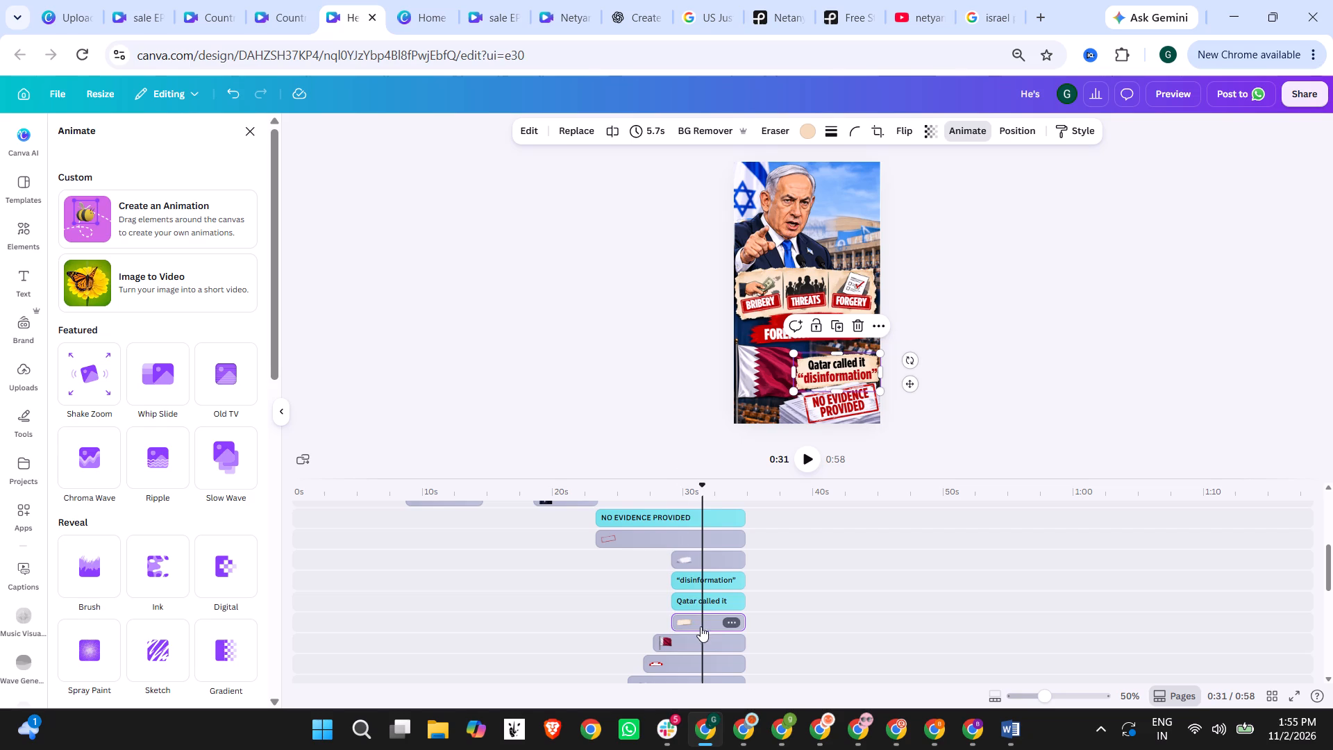
click(723, 559)
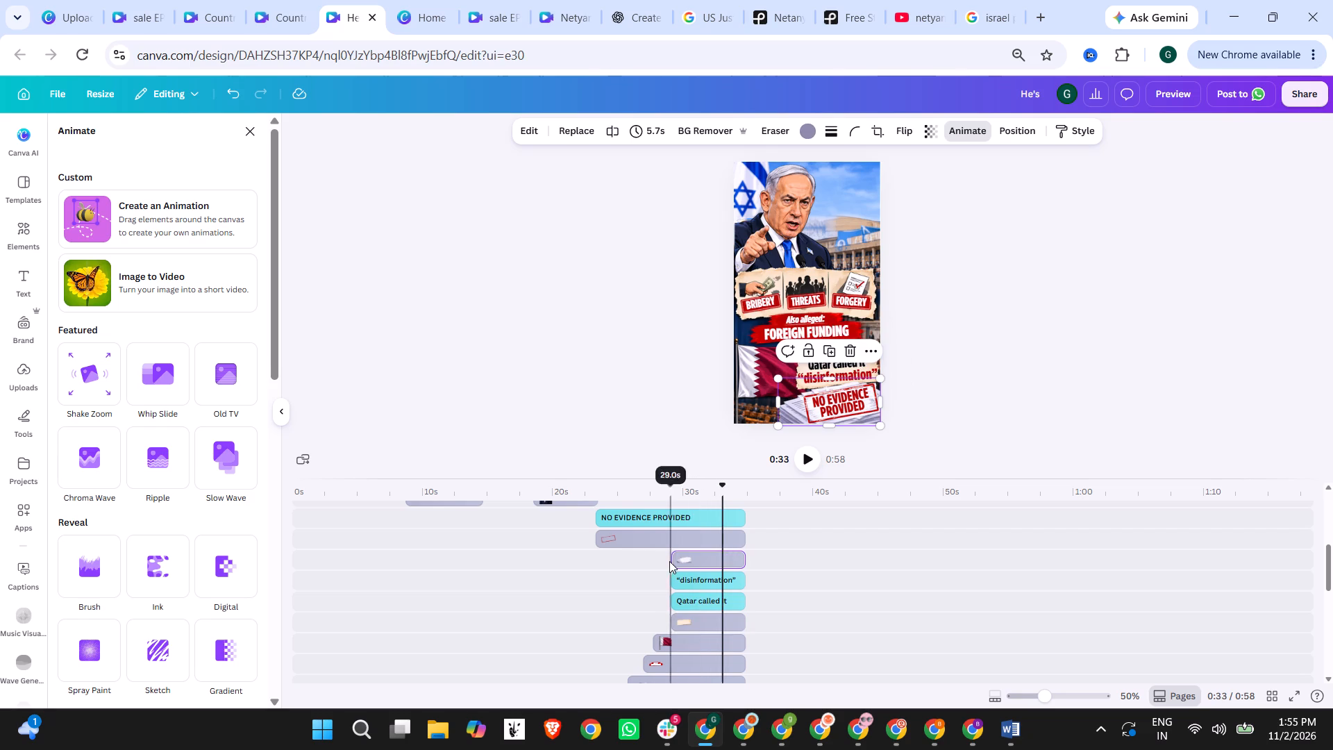
drag(675, 560, 693, 560)
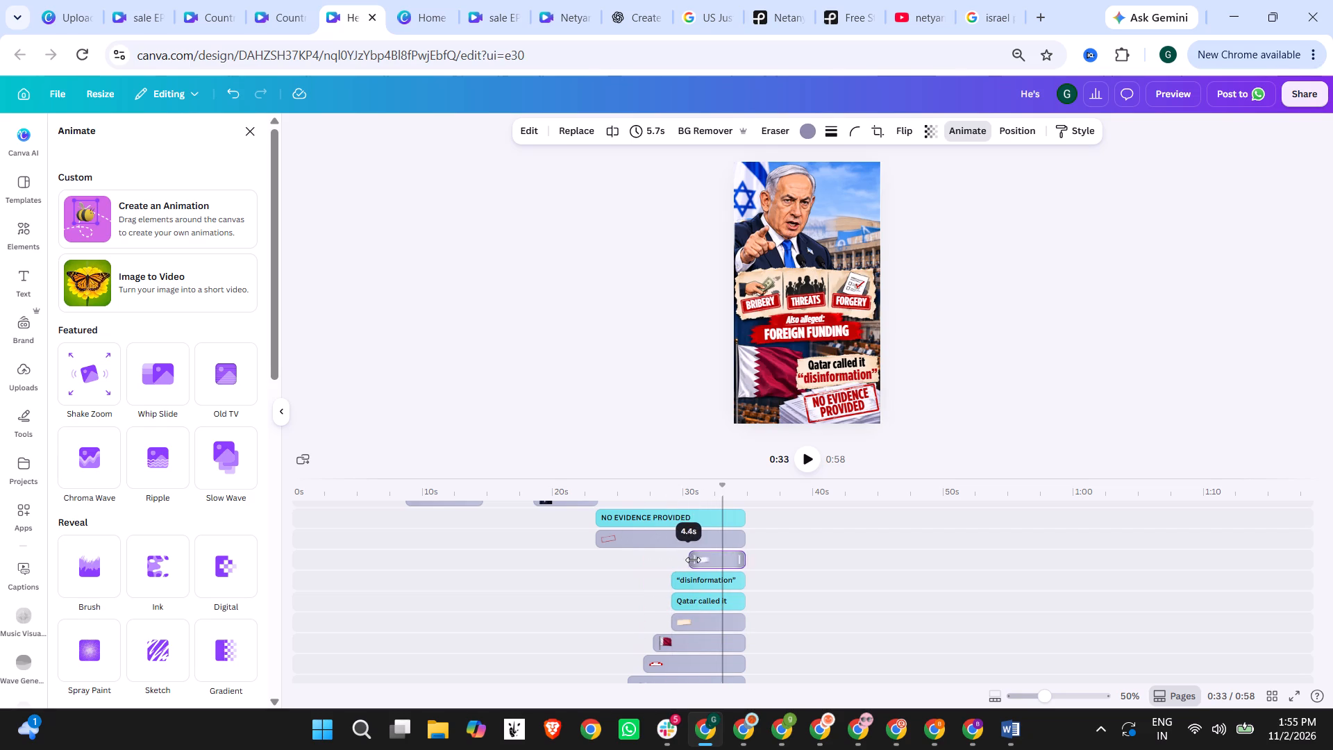
drag(693, 560, 701, 560)
drag(601, 542, 662, 542)
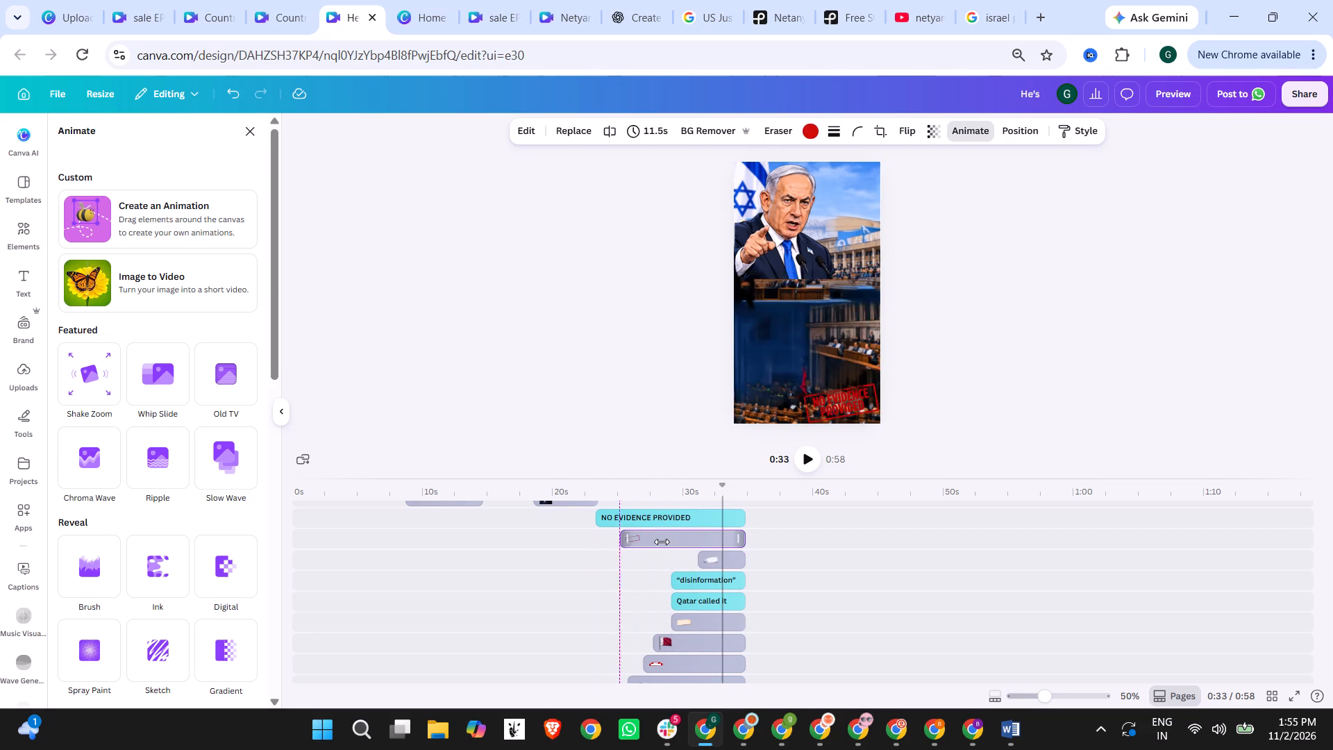
drag(662, 542, 699, 542)
drag(601, 513, 671, 517)
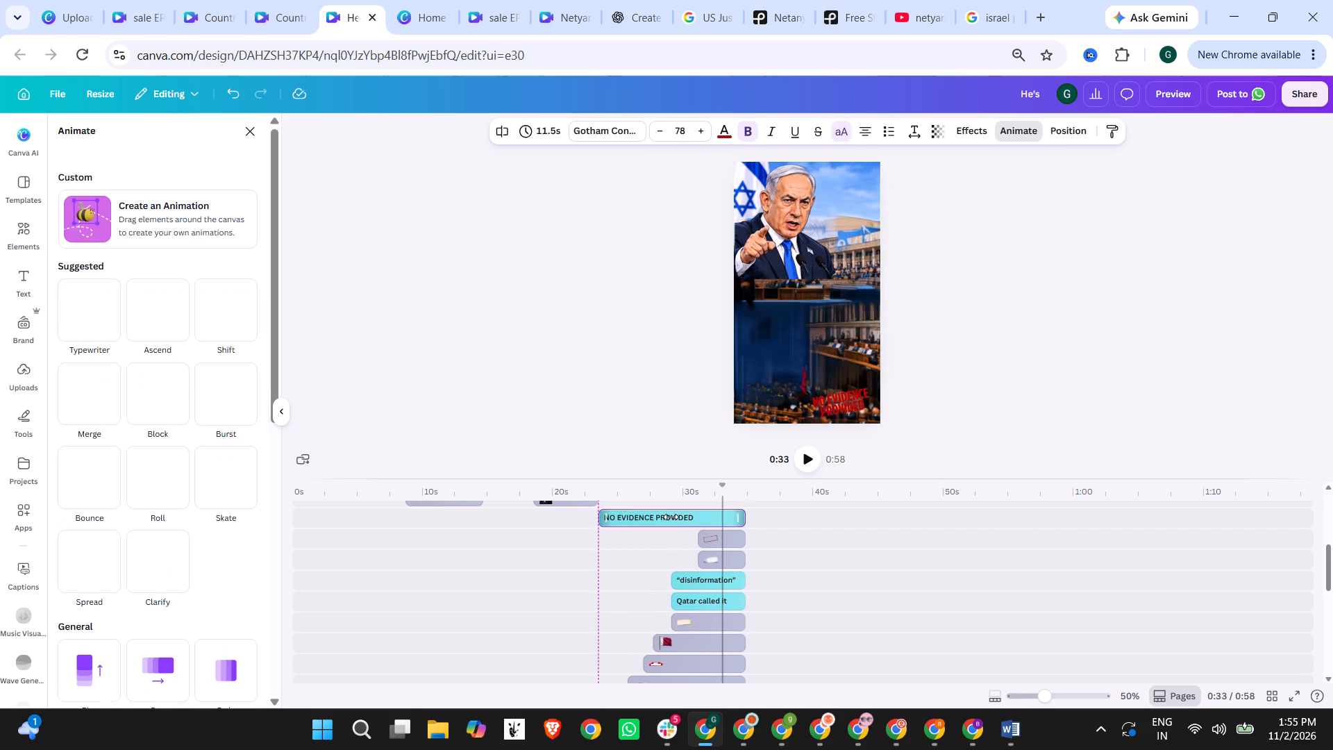
drag(671, 517, 703, 517)
Play back the scene from about 26 s to check the new element timings against the narration.
click(643, 487)
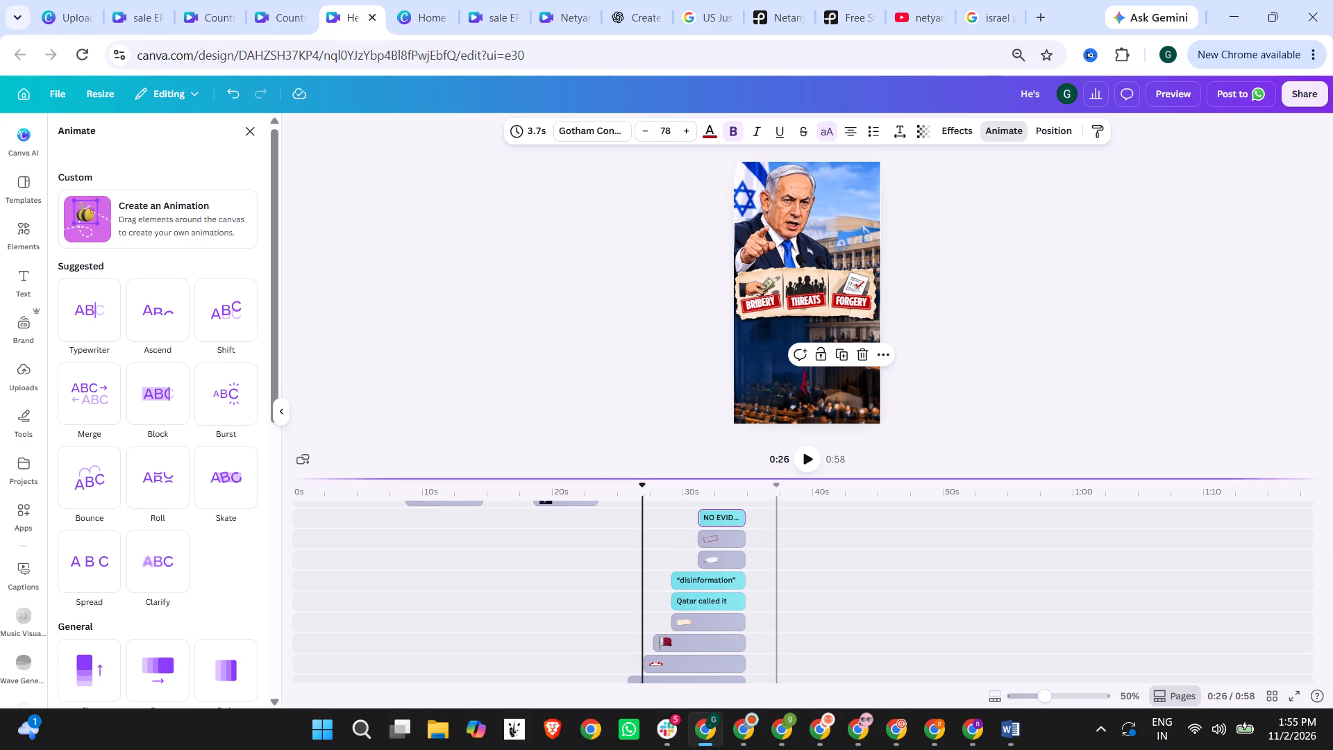
click(810, 451)
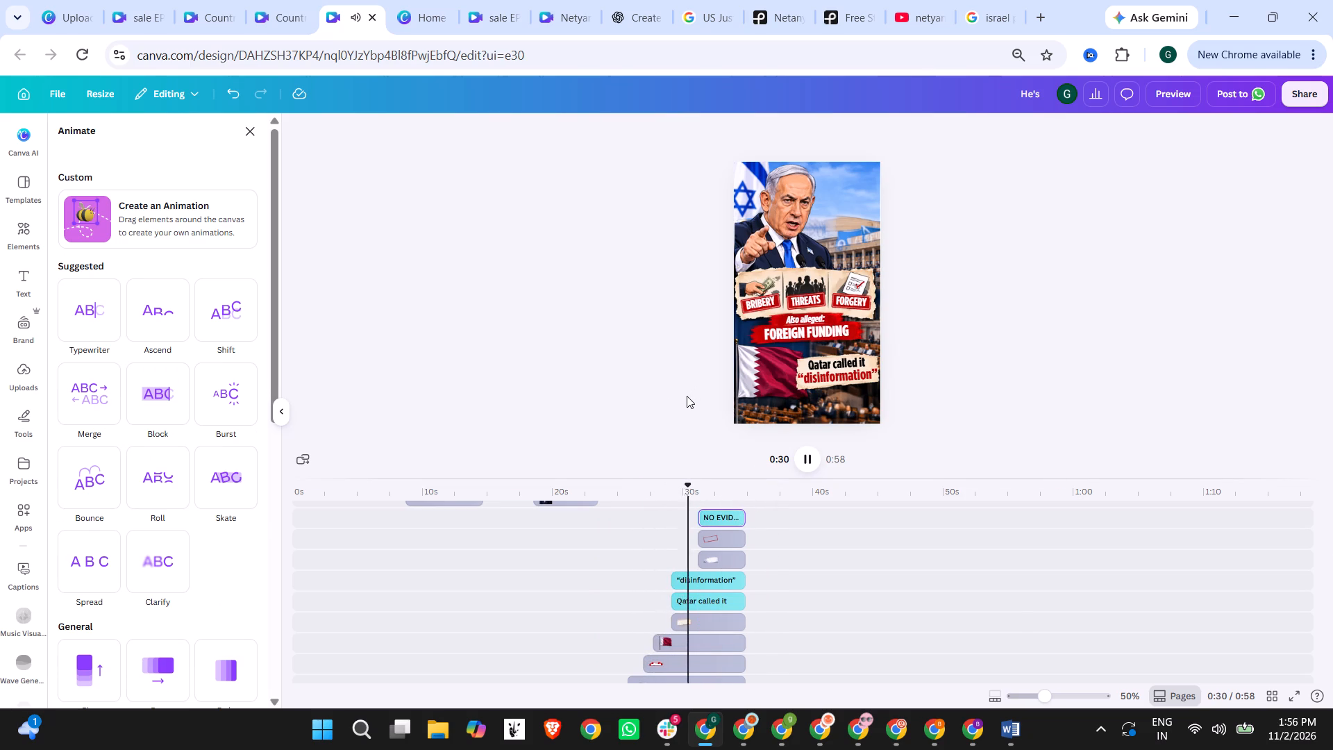
click(809, 453)
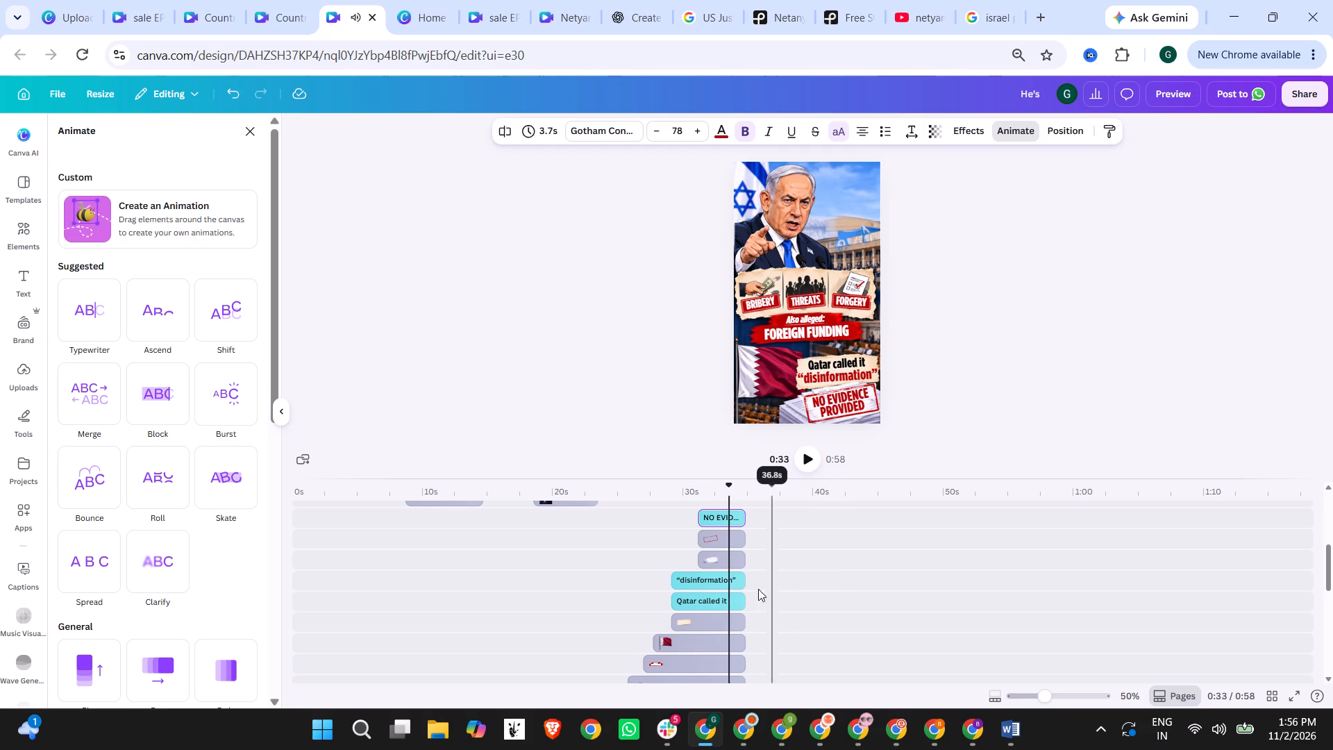
Shift the "disinformation" and "Qatar called it" texts and their torn paper strip to start at about 33.7 s, and the Qatar flag at about 32.4 s.
drag(710, 583, 744, 581)
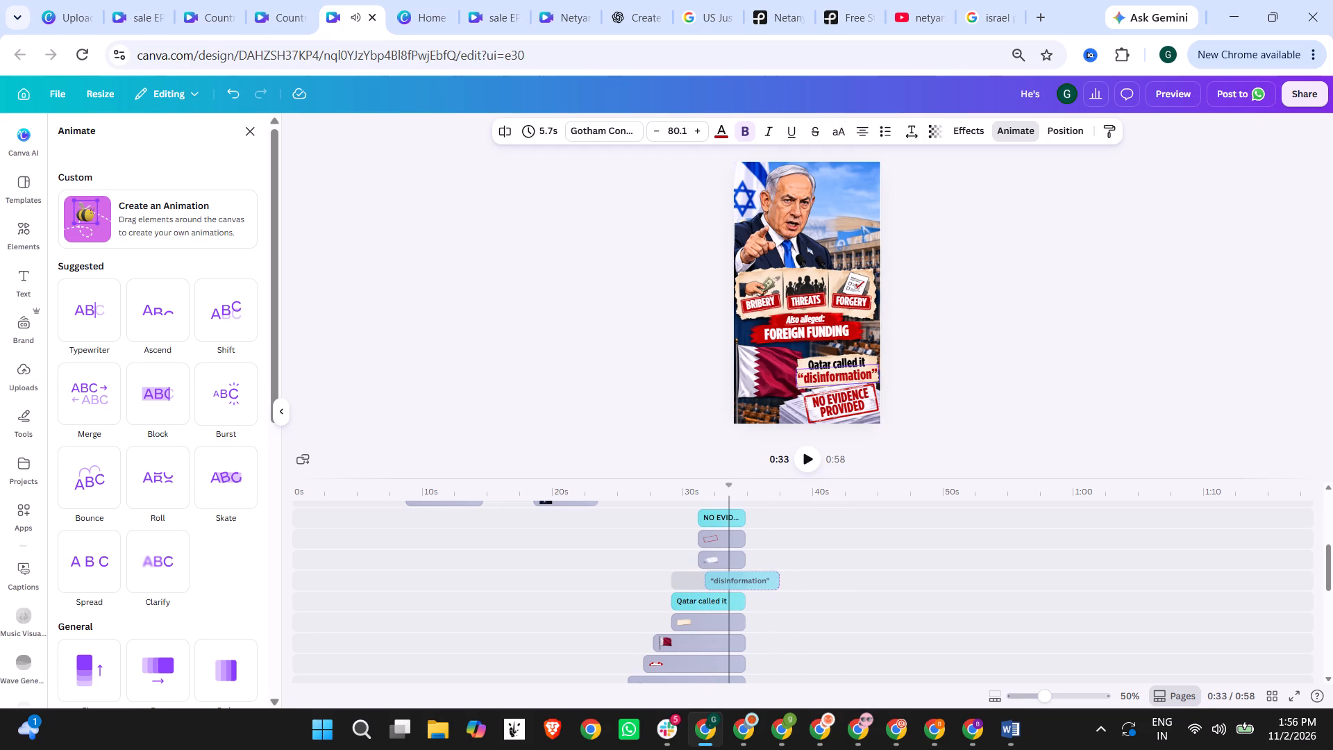
drag(744, 581, 755, 581)
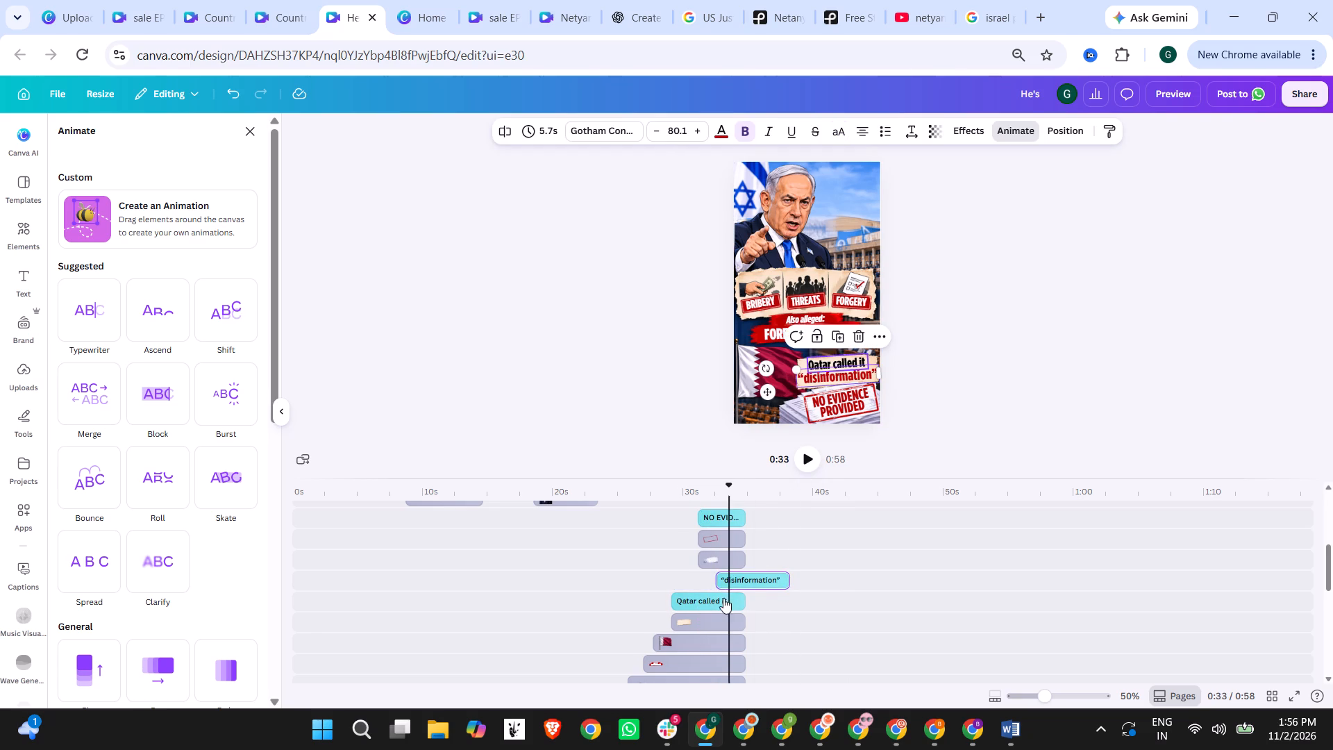
drag(717, 601, 760, 601)
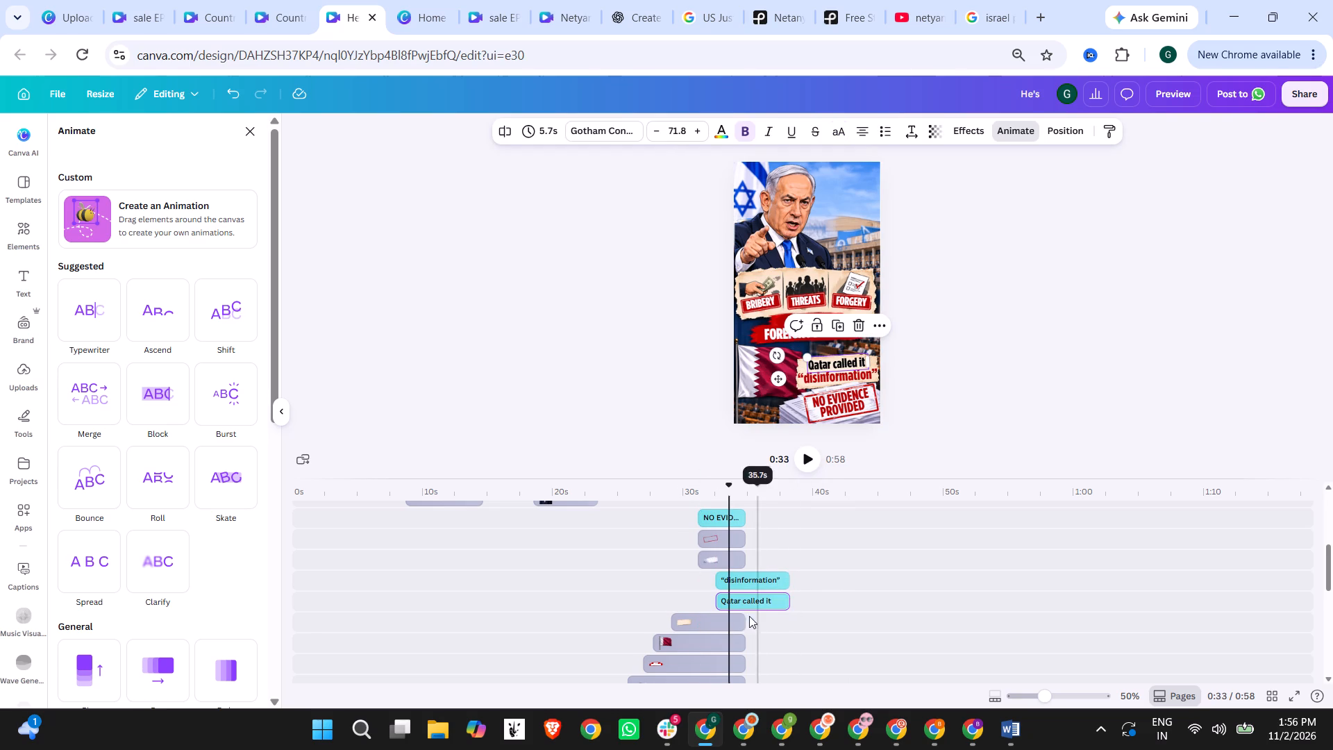
drag(689, 642, 753, 639)
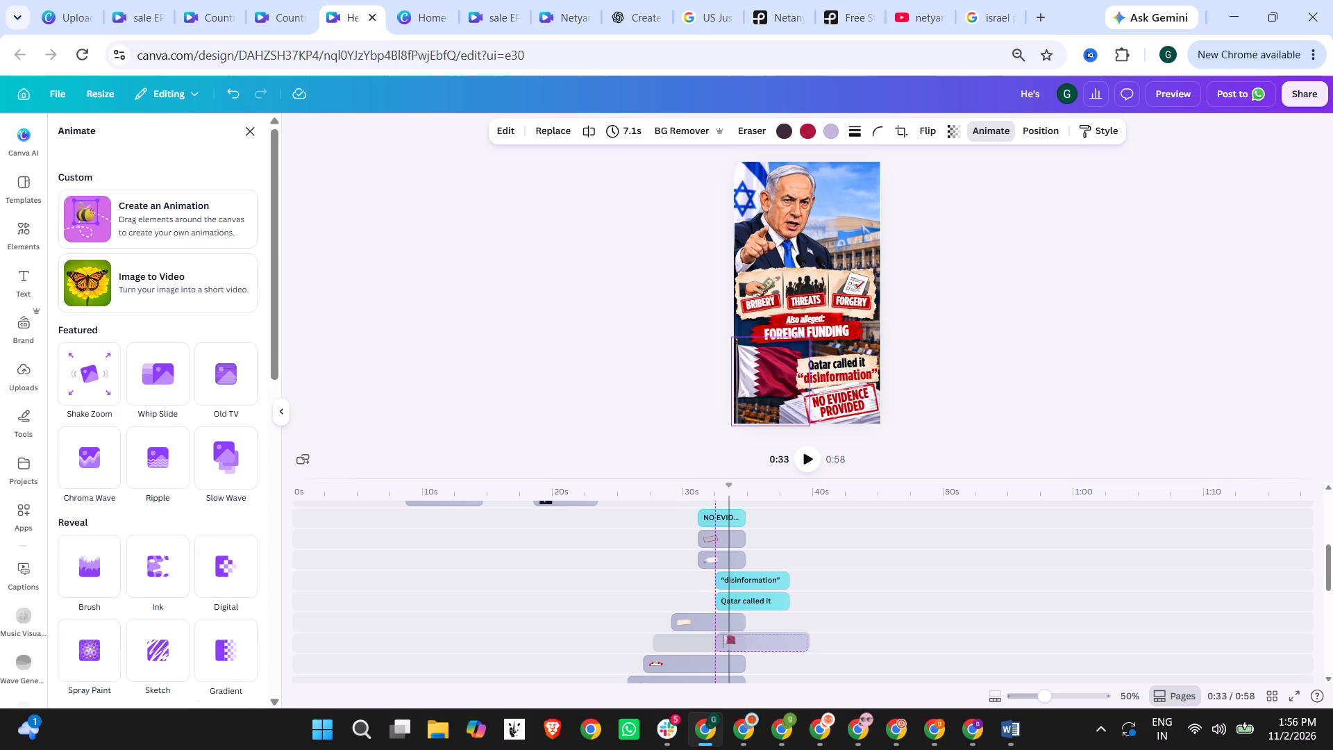
drag(753, 639, 751, 639)
drag(760, 575, 776, 575)
drag(763, 597, 779, 597)
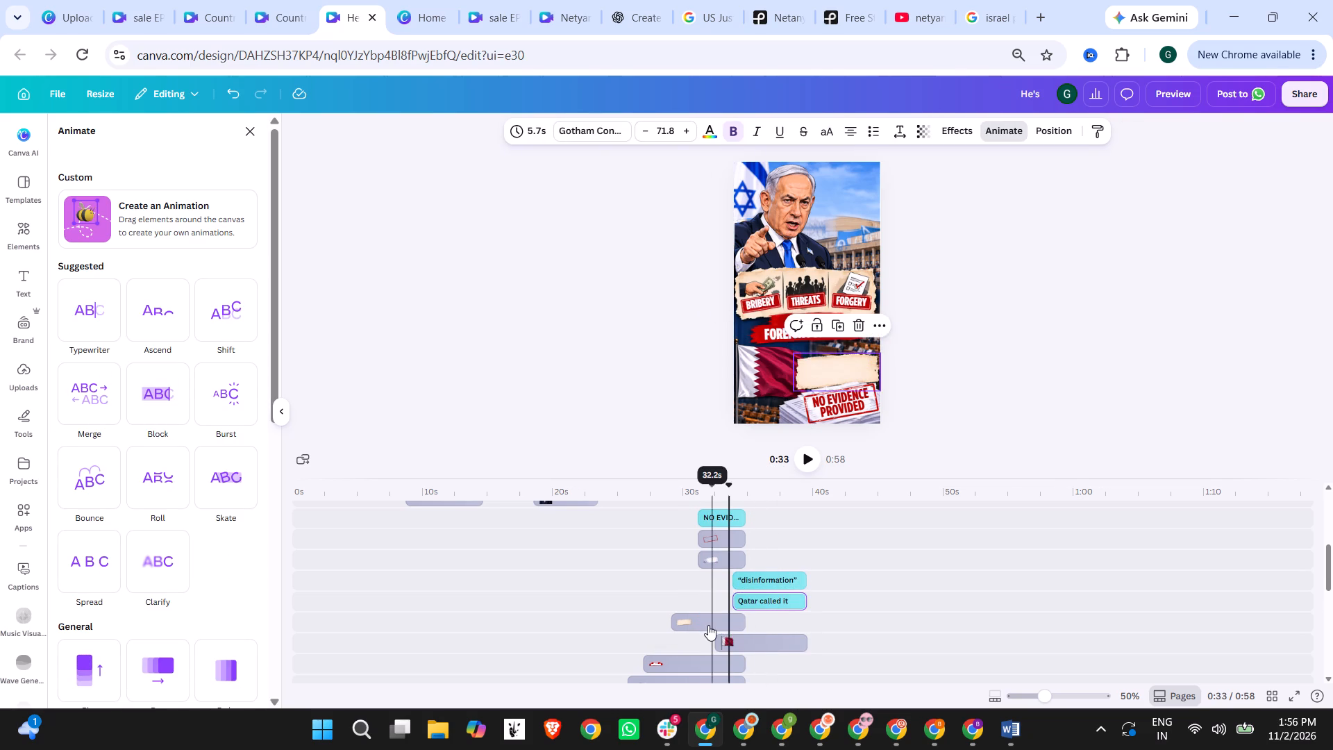
drag(707, 625, 770, 620)
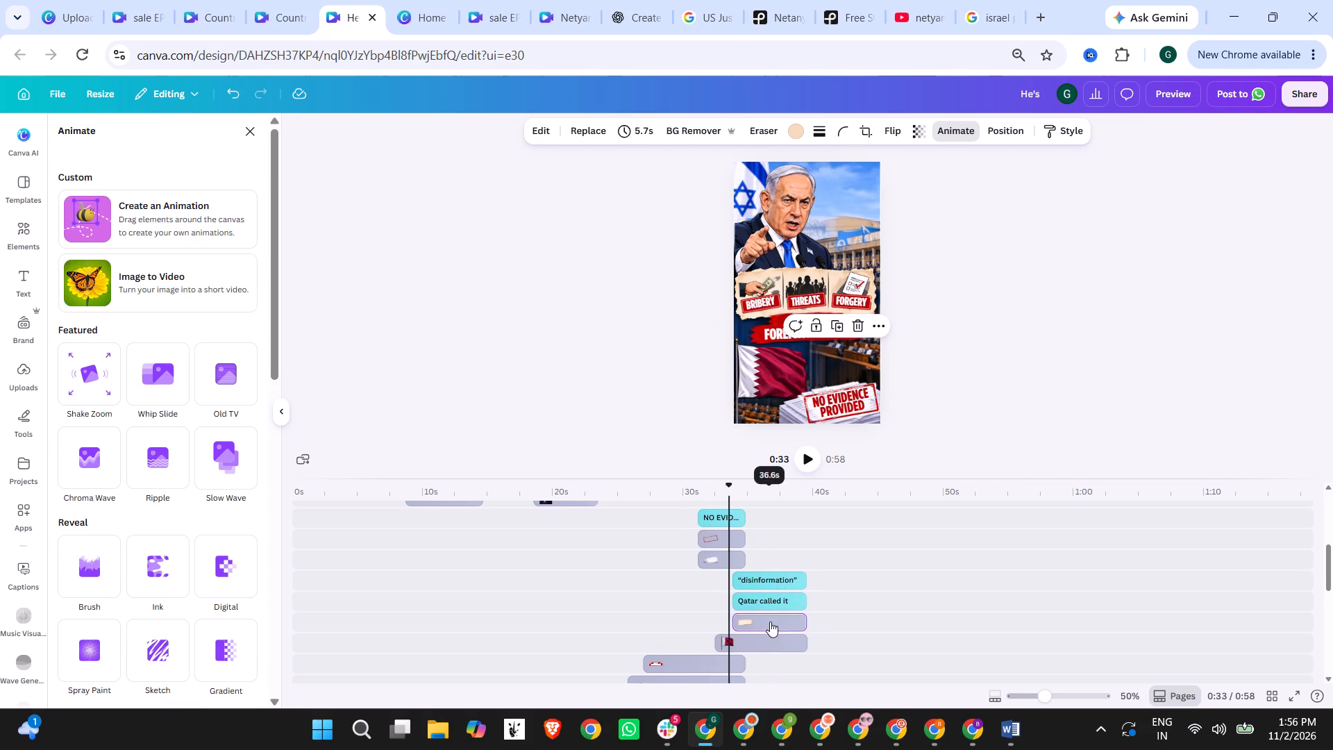
Move the NO EVIDENCE PROVIDED text on the timeline to start at about 38.4 s.
drag(721, 518, 800, 519)
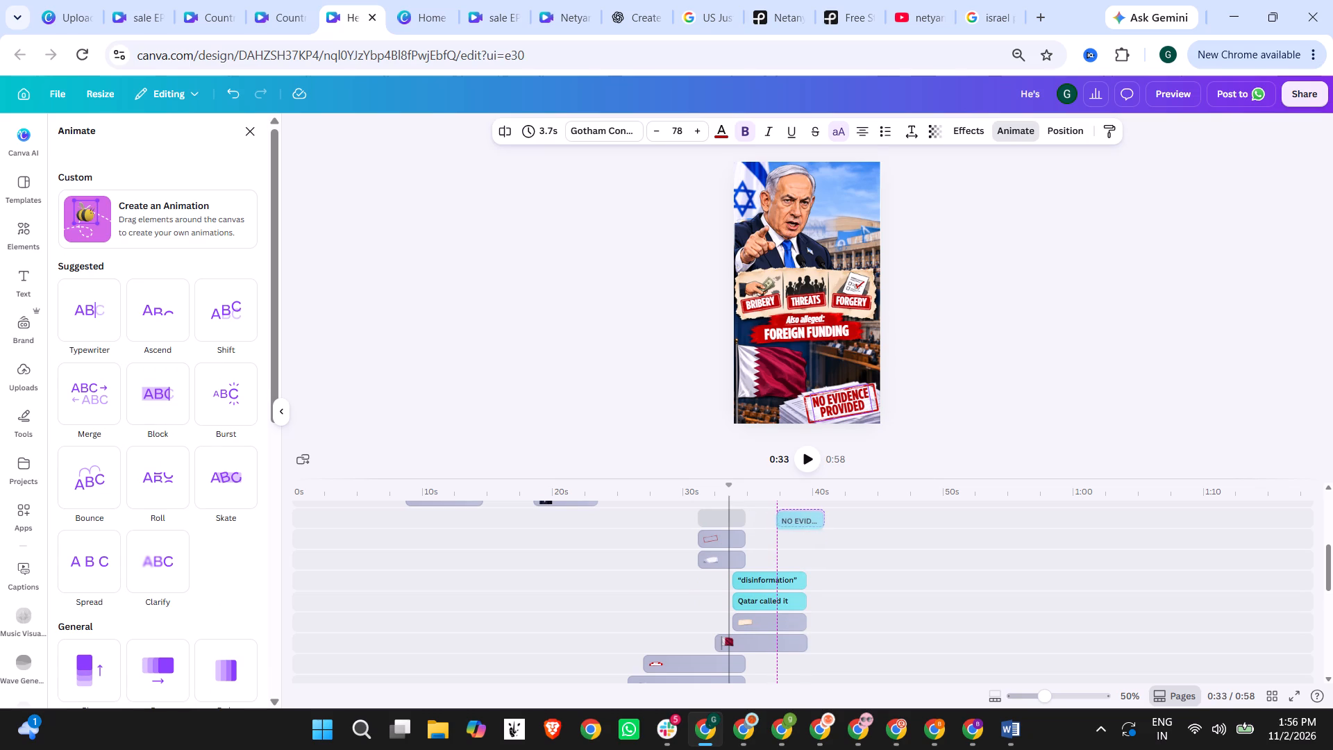
drag(800, 519, 814, 519)
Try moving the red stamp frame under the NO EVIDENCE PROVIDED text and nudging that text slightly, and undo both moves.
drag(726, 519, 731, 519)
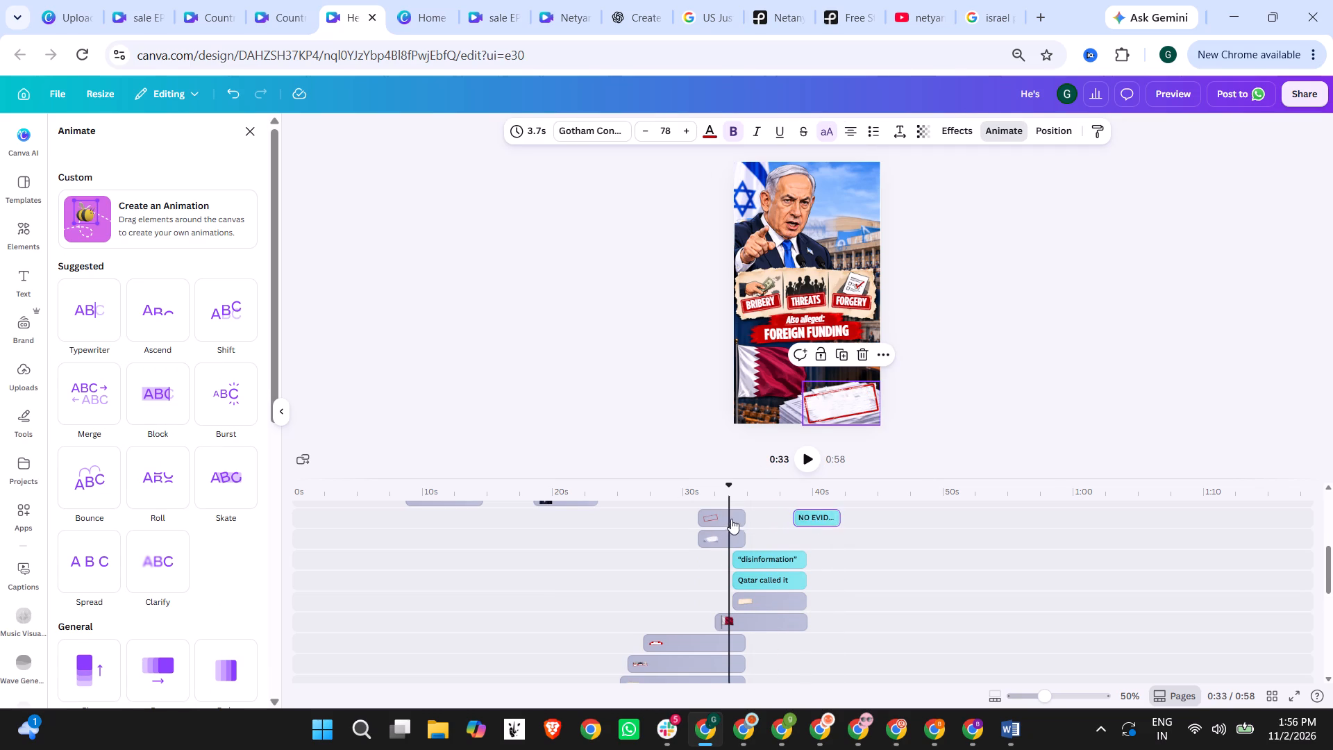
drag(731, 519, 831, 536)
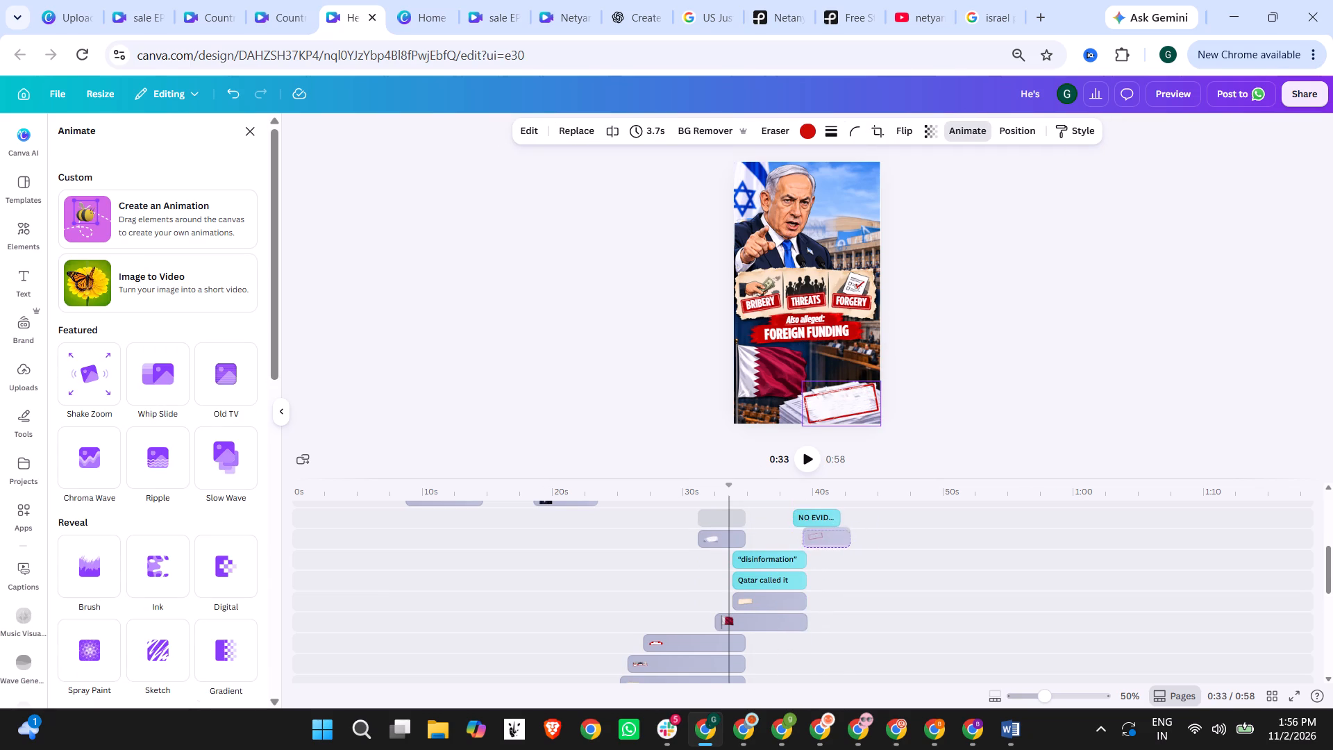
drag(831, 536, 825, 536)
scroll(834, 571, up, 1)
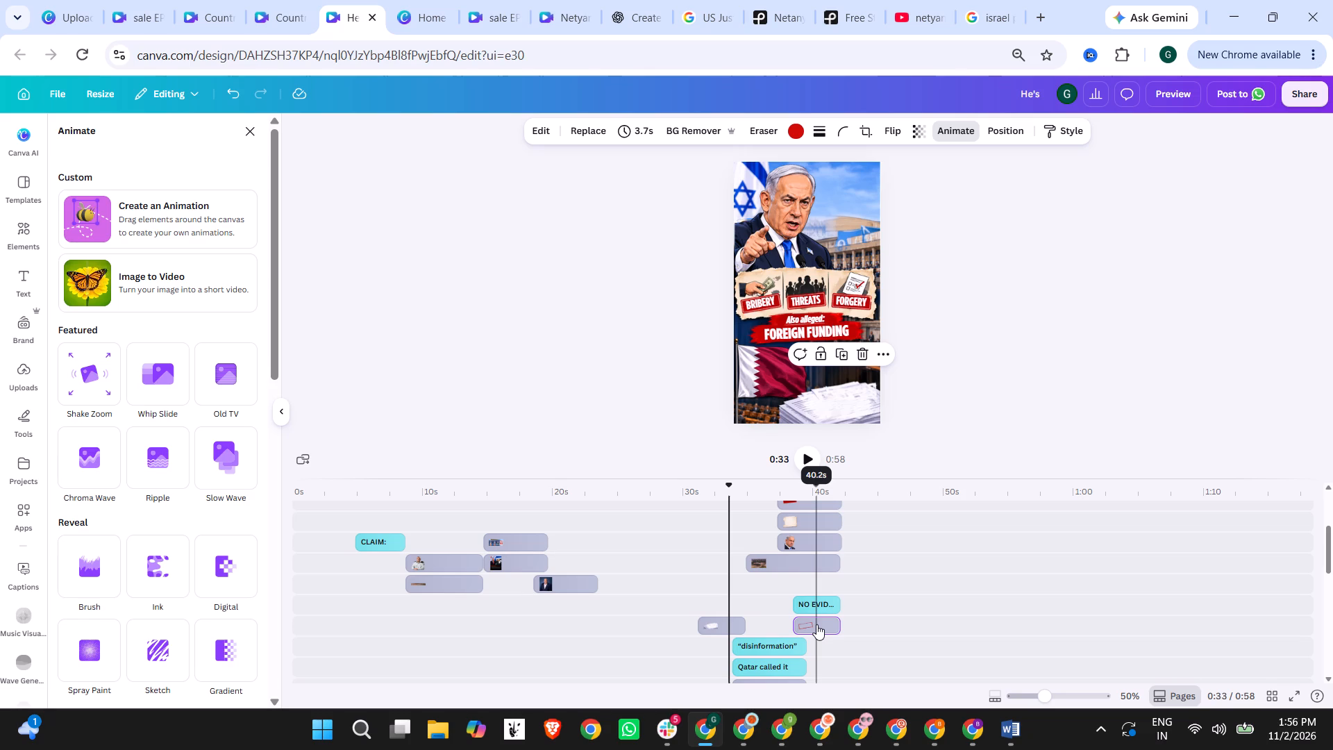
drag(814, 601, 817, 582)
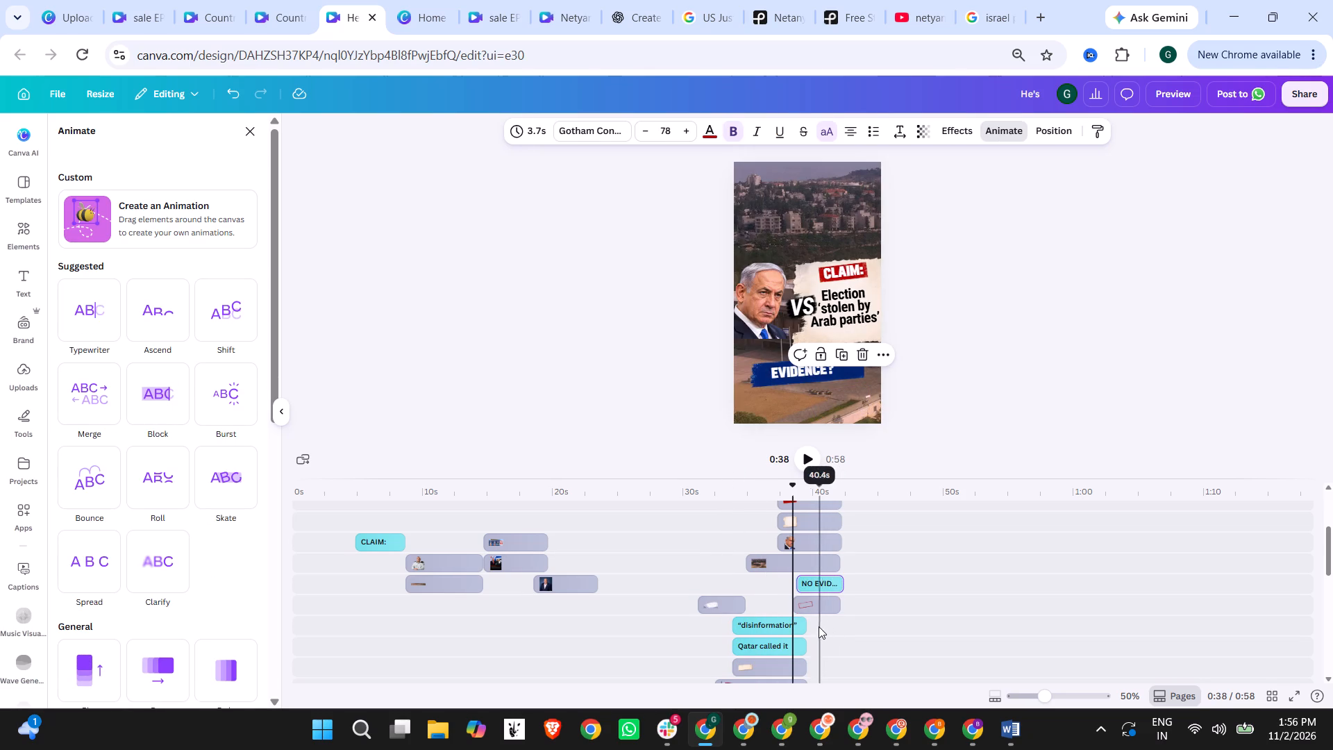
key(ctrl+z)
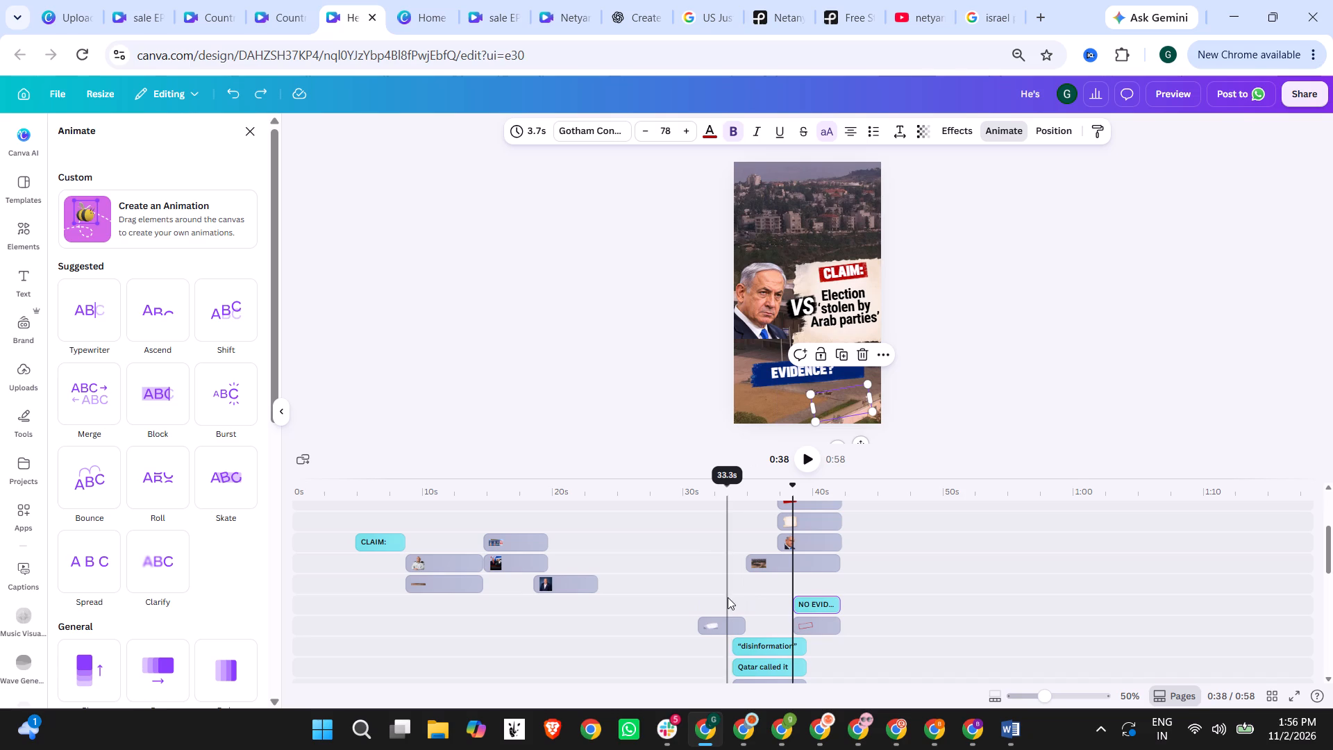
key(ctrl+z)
Play back from about 25.6 s and trim the start of the "Also alleged: FOREIGN FUNDING" group to about 28.8 s.
scroll(854, 630, down, 1)
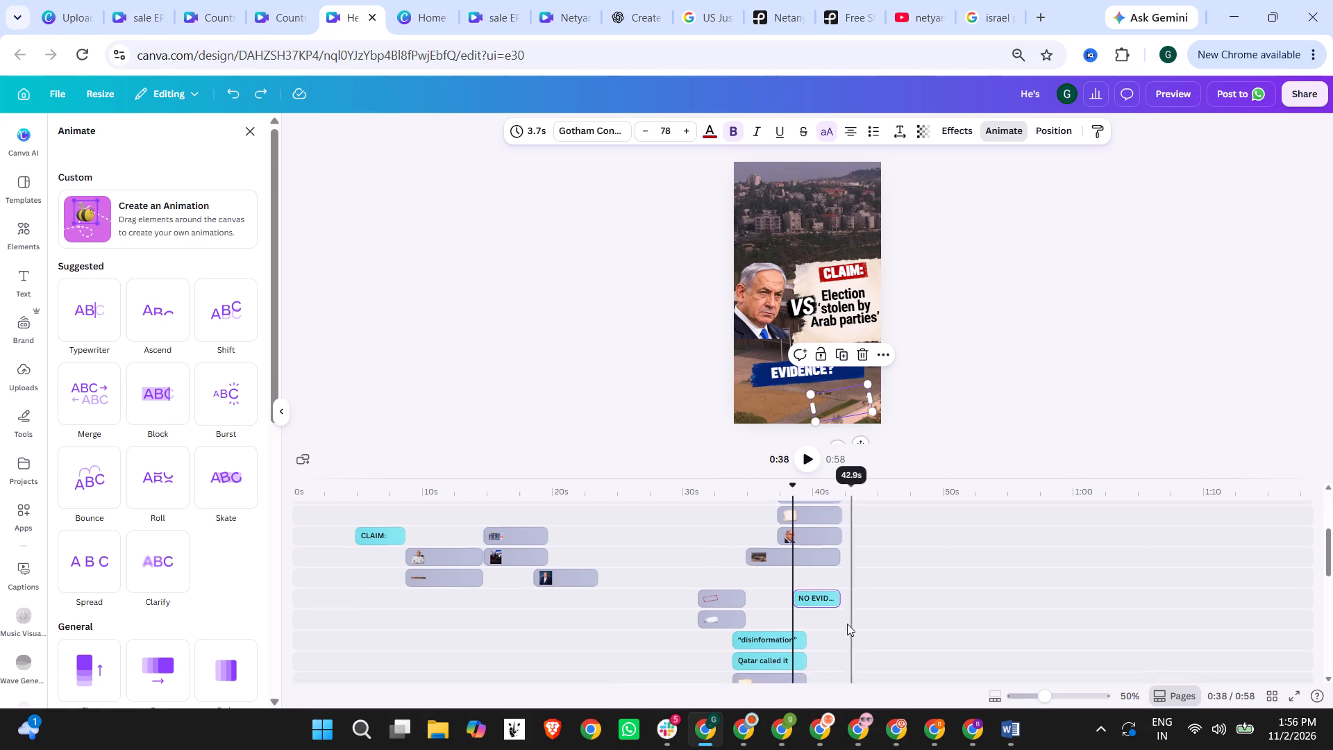
click(626, 488)
click(809, 461)
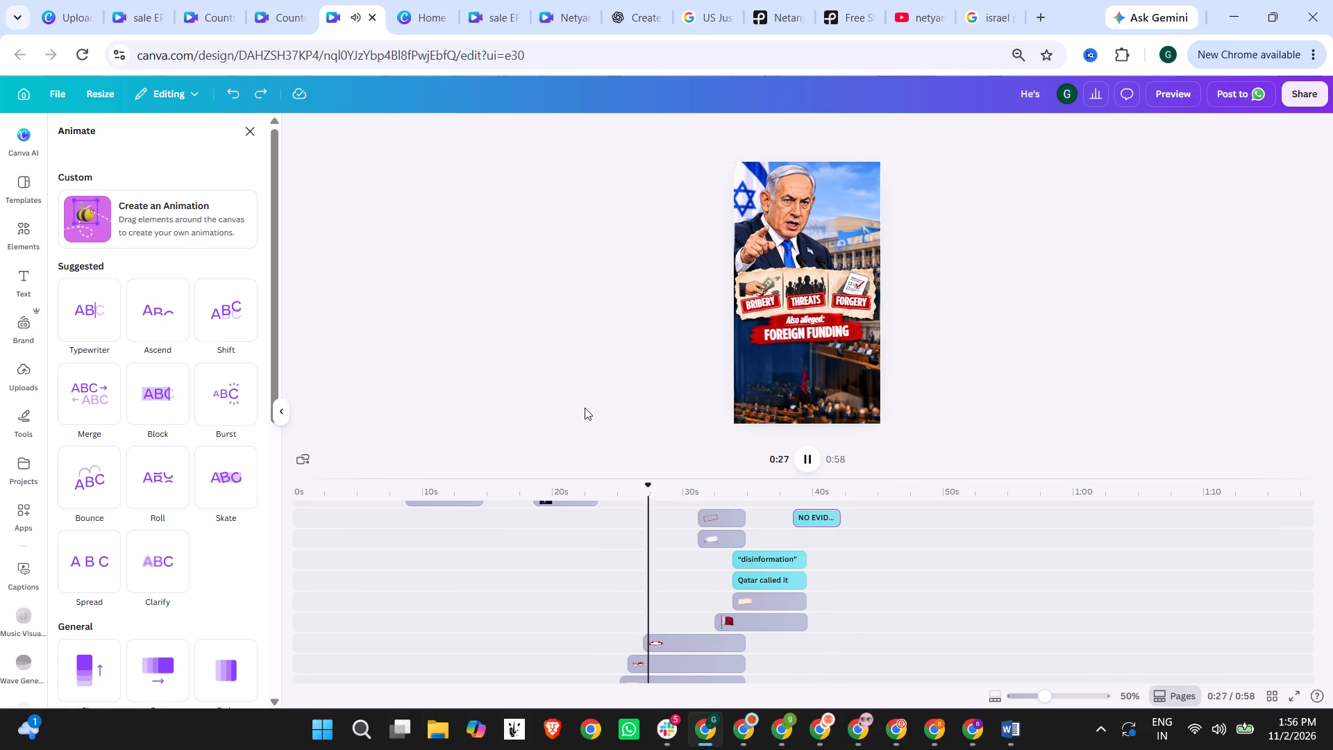
click(814, 457)
drag(648, 642, 673, 639)
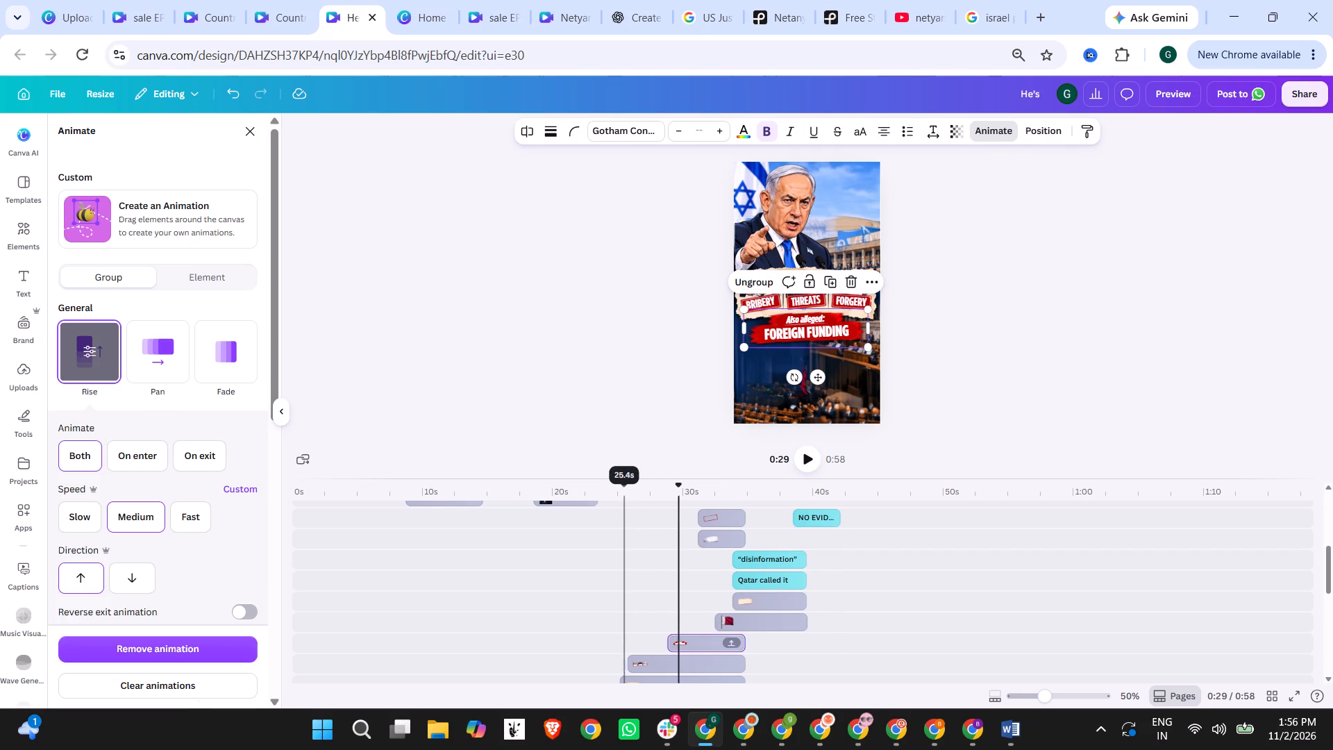
Play the scene from about 25 s and extend the starts of "disinformation", "Qatar called it" and their torn paper strip to 6.4 s durations.
click(618, 492)
click(810, 458)
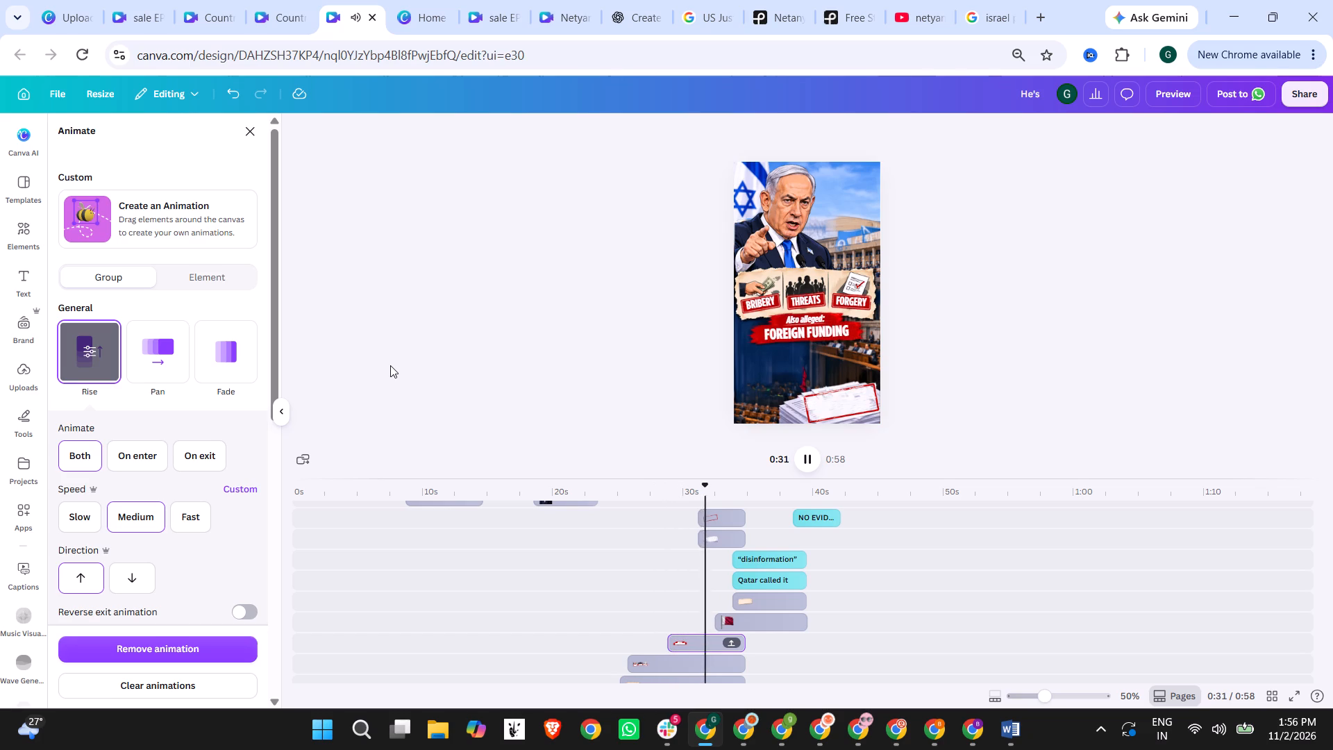
click(811, 456)
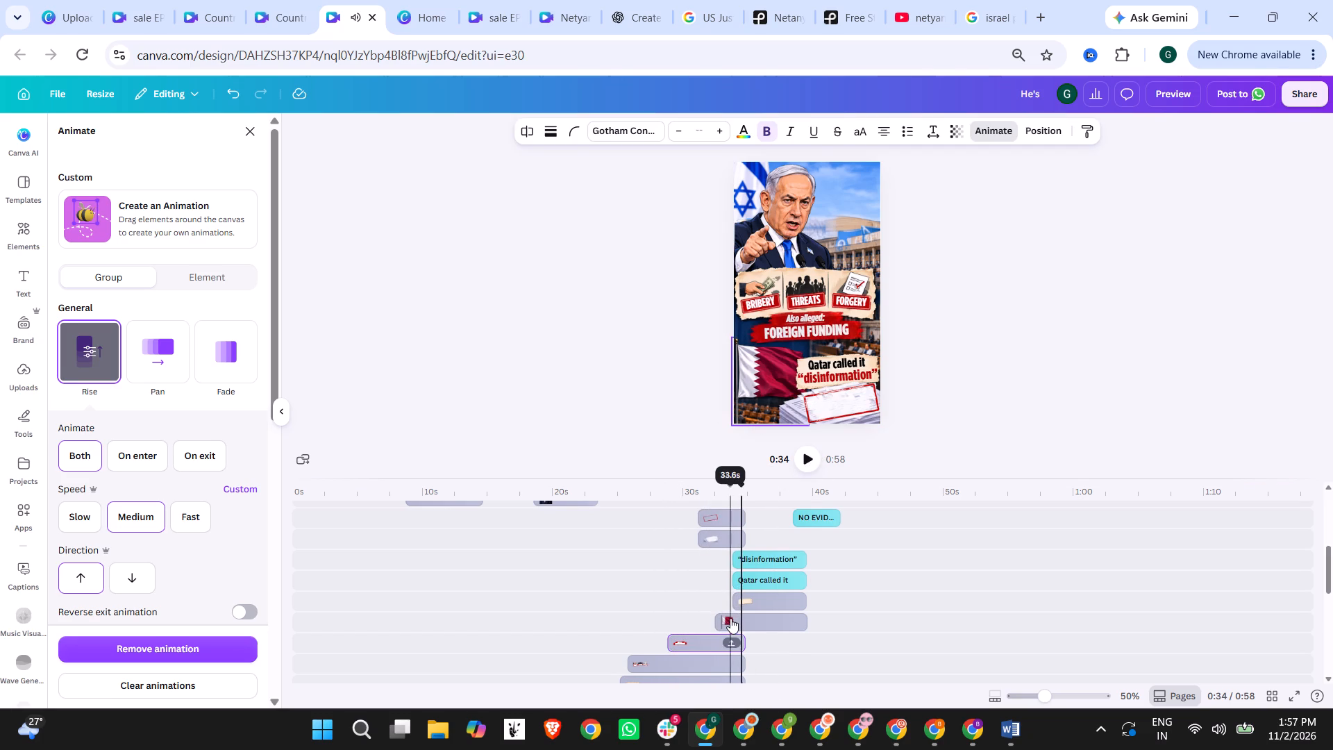
drag(738, 558, 729, 558)
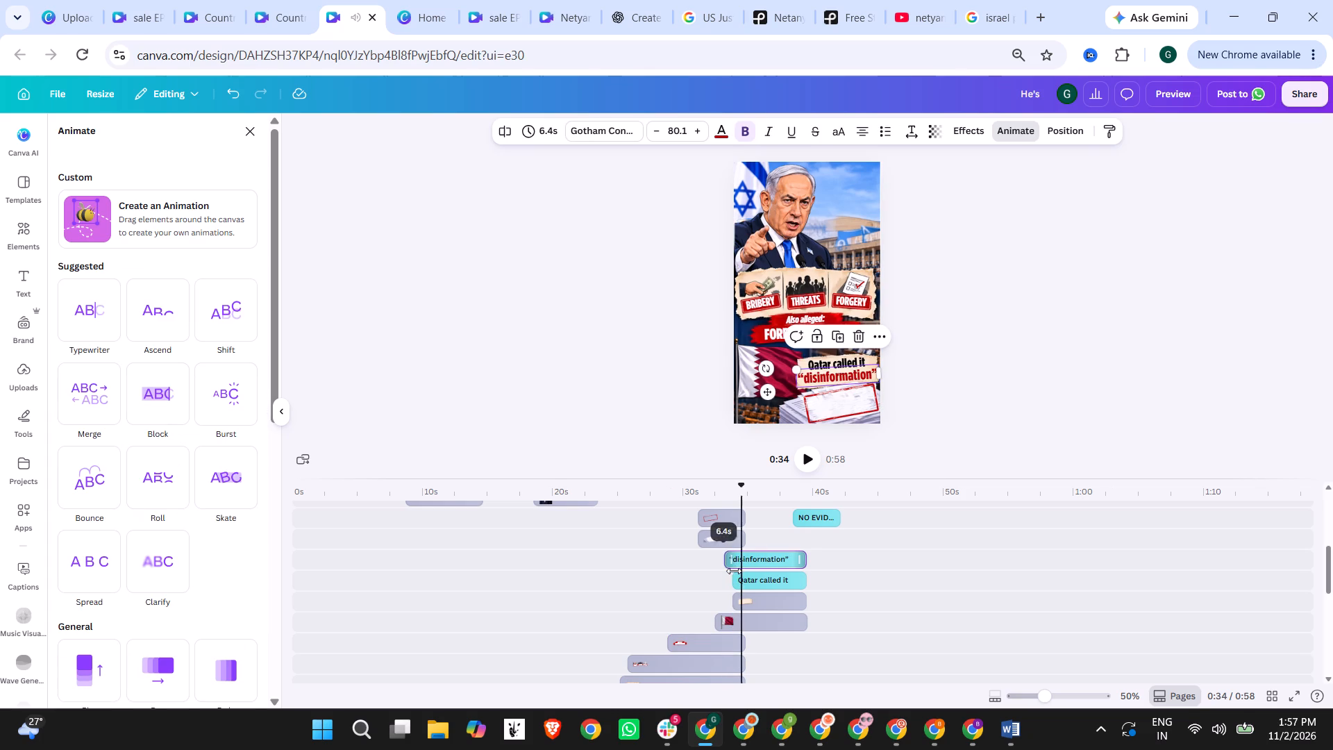
drag(737, 576, 729, 577)
drag(738, 603, 734, 603)
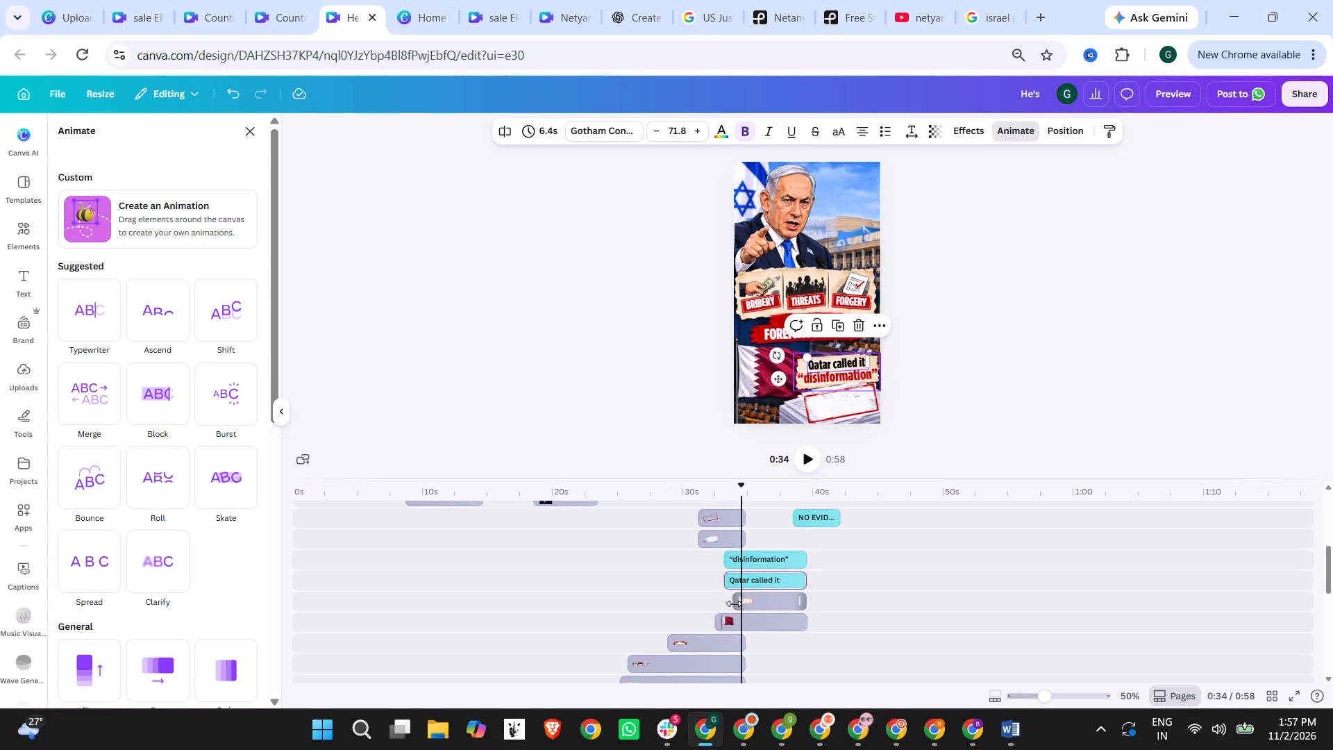
drag(734, 603, 730, 603)
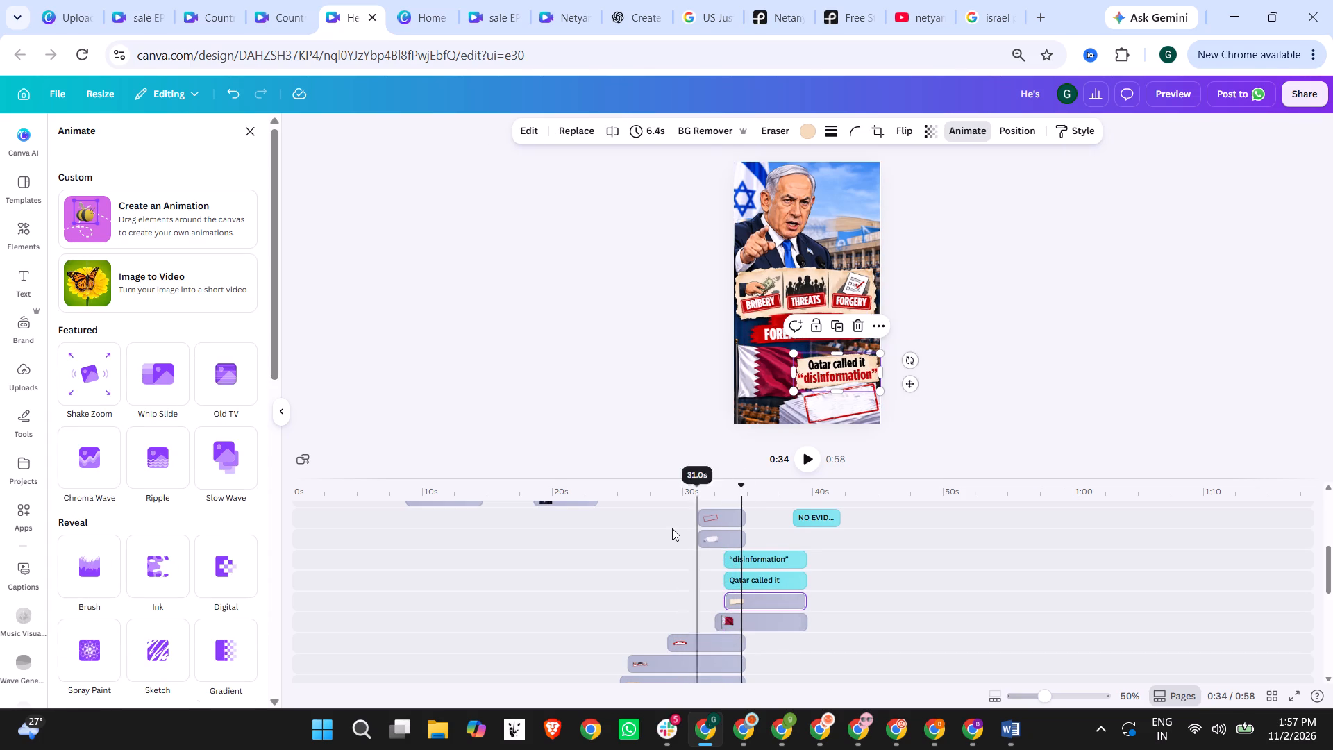
Extend the ends of the pointing Netanyahu cutout, the Israeli flag and the scene's background image to 17.8 s durations.
scroll(760, 646, down, 1)
click(712, 617)
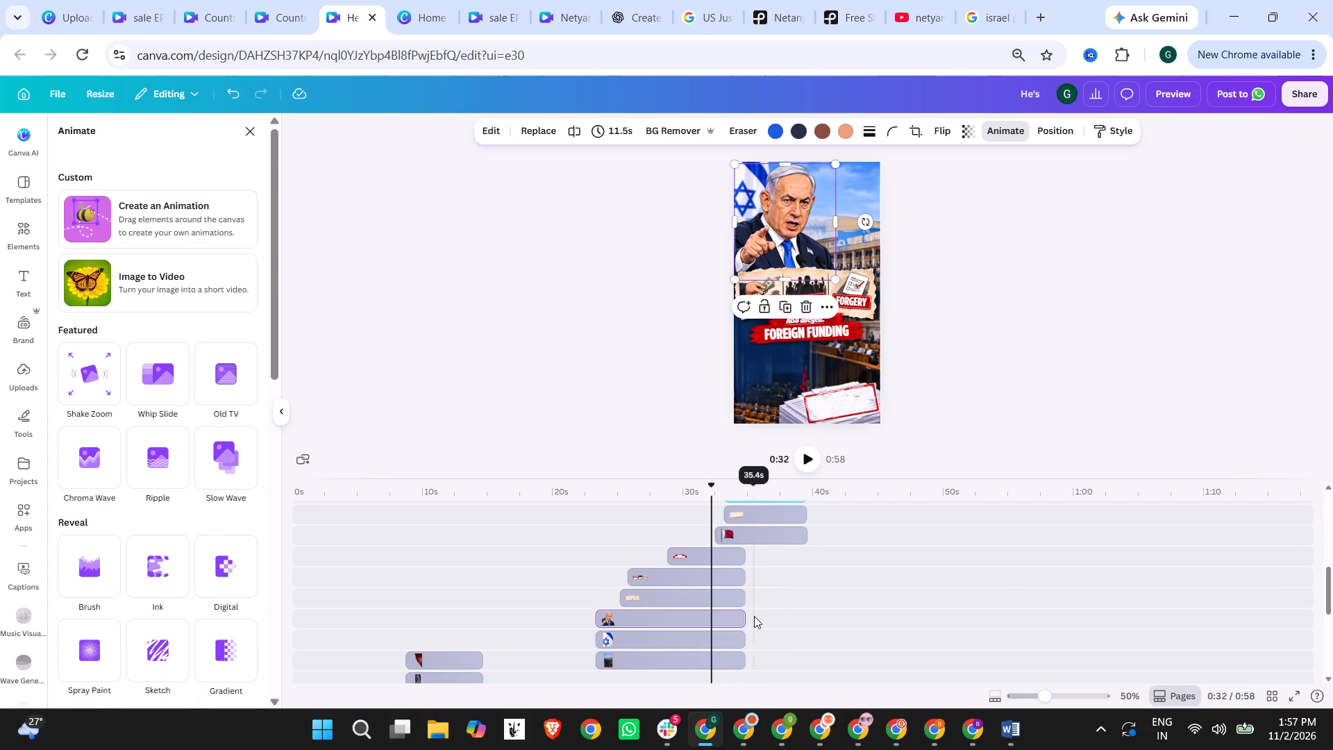
drag(745, 617, 827, 613)
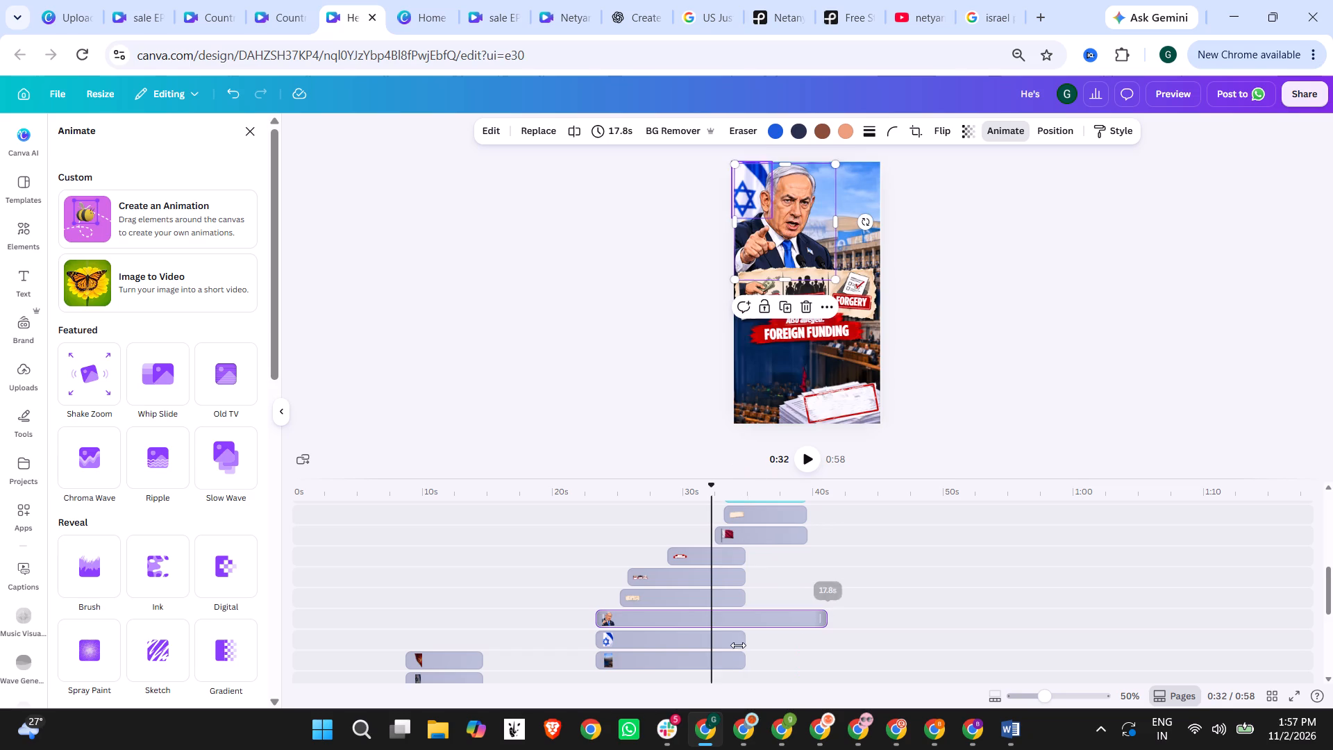
drag(741, 639, 821, 633)
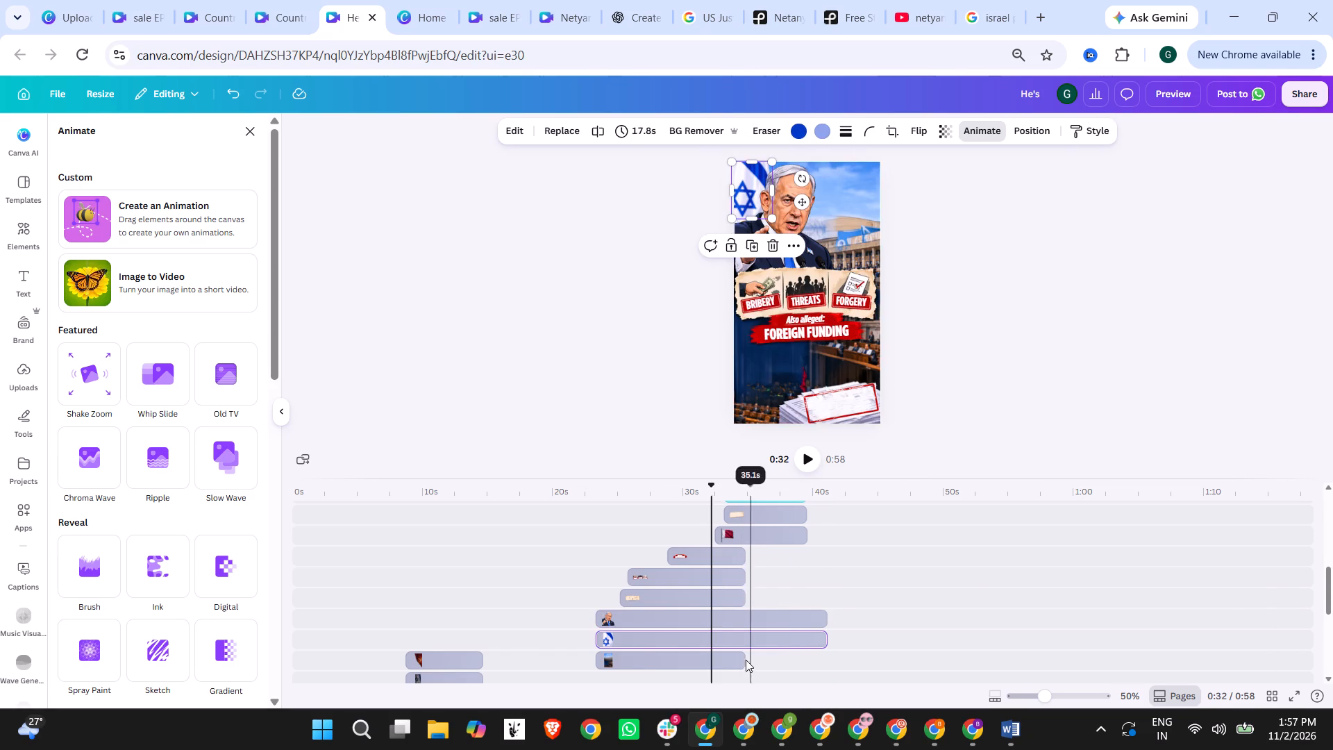
drag(744, 660, 828, 653)
Apply the Whip Slide animation to the Qatar flag image.
scroll(663, 591, up, 1)
scroll(716, 587, down, 1)
scroll(737, 574, up, 2)
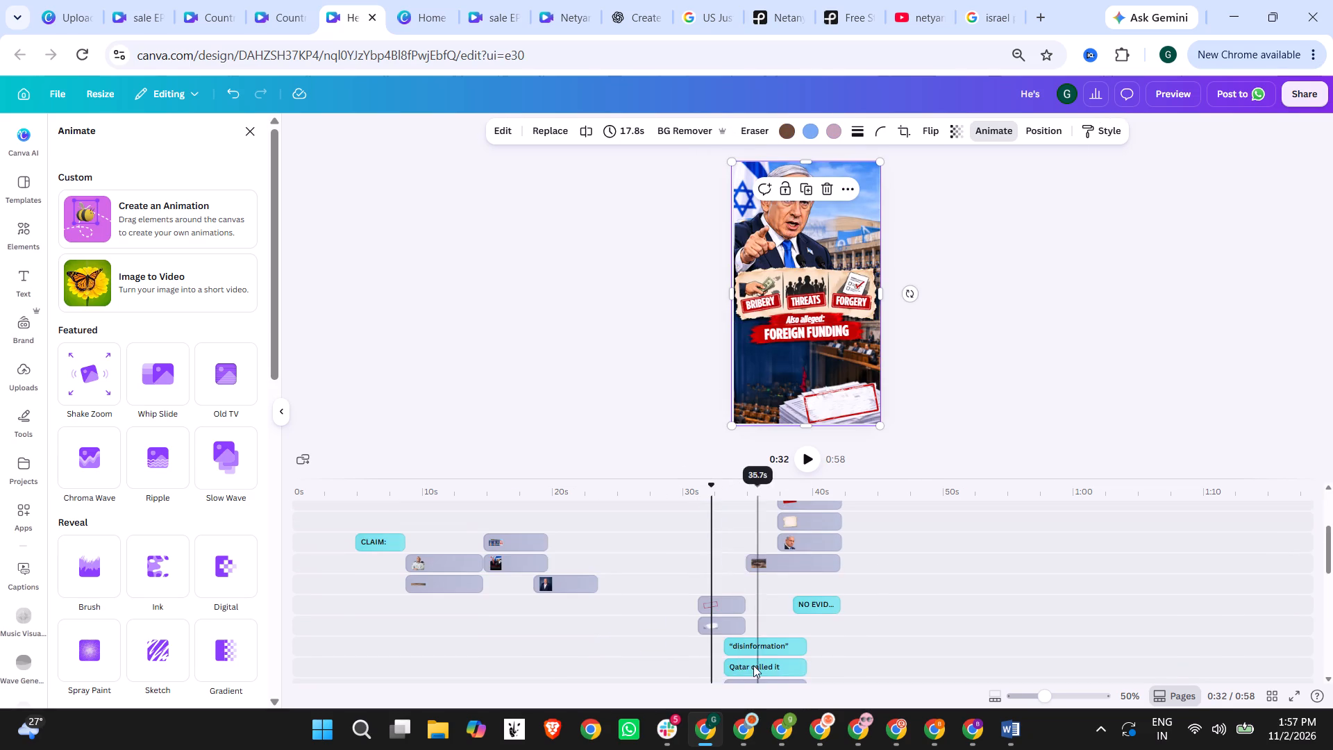
scroll(751, 626, down, 2)
click(740, 537)
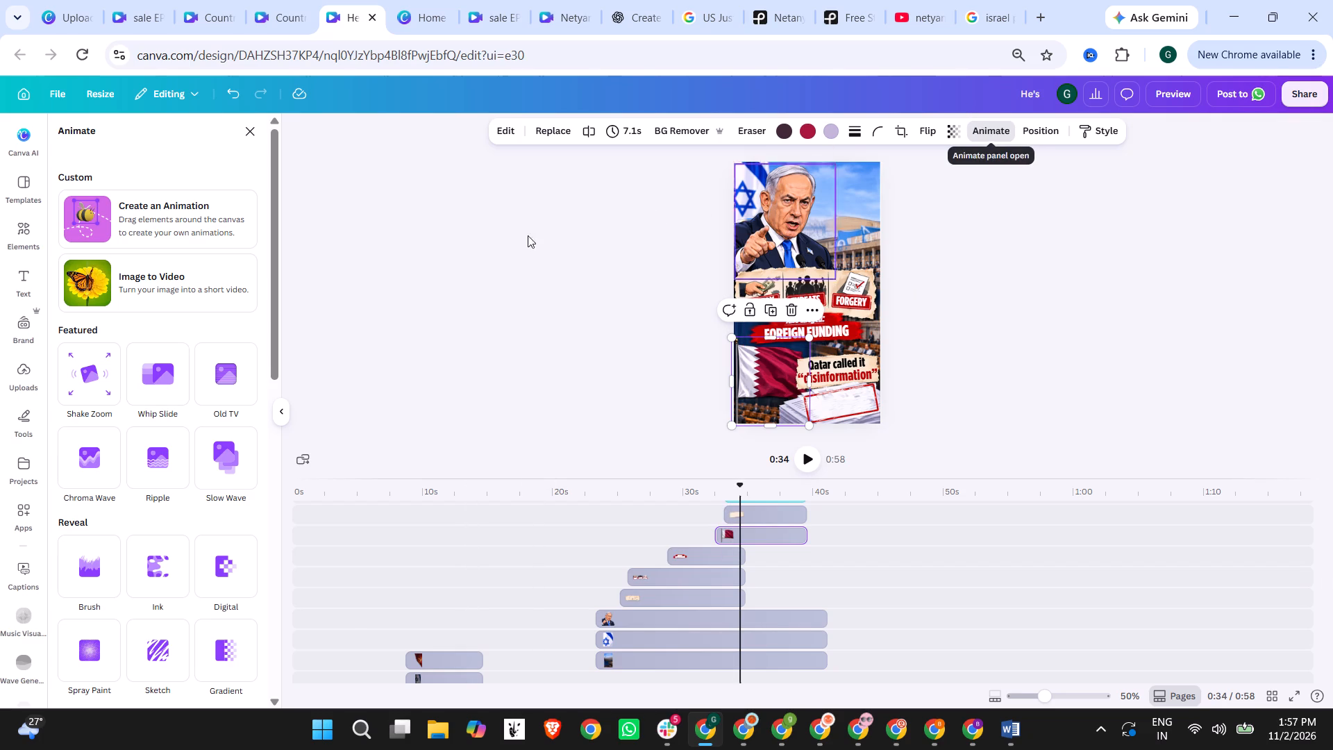
click(151, 370)
Apply the Breathe animation to the "disinformation" and "Qatar called it" texts and their torn paper strip together, and play back from 37 s.
scroll(771, 567, up, 1)
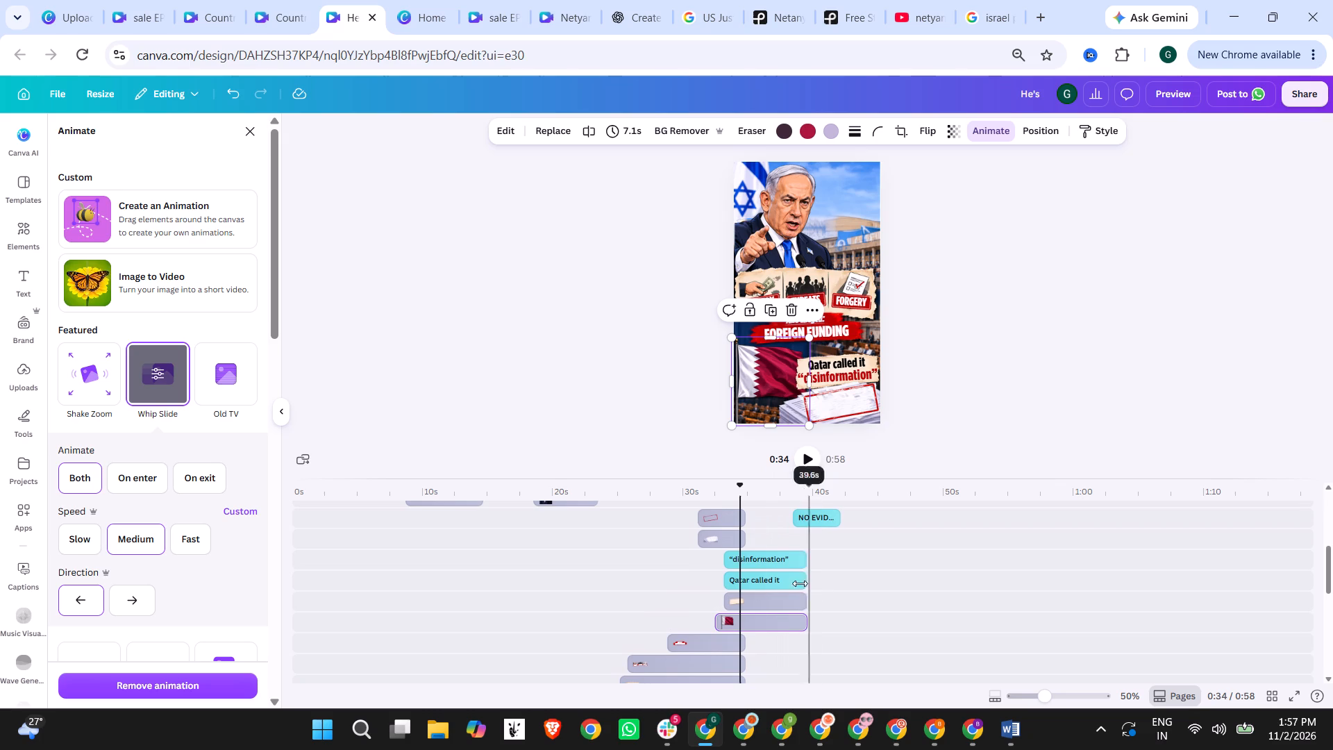
click(753, 552)
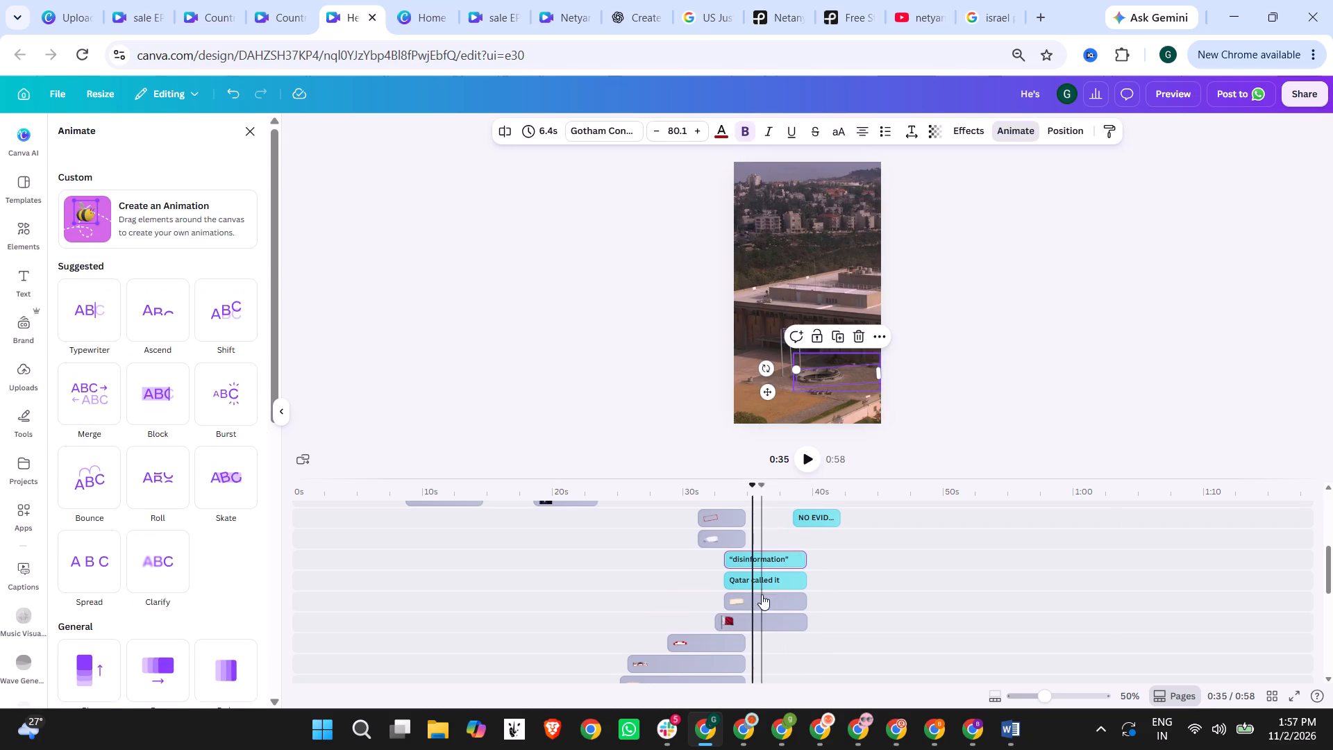
shift+click(778, 602)
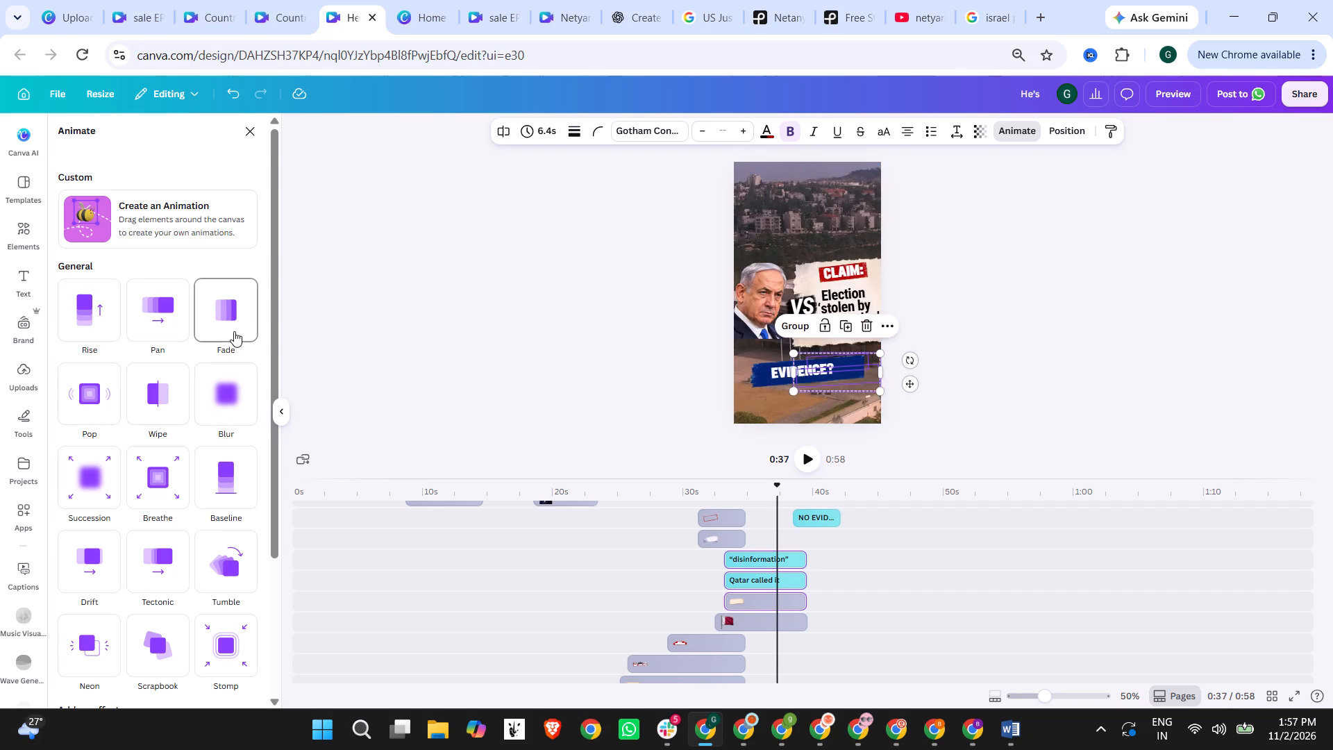
click(160, 482)
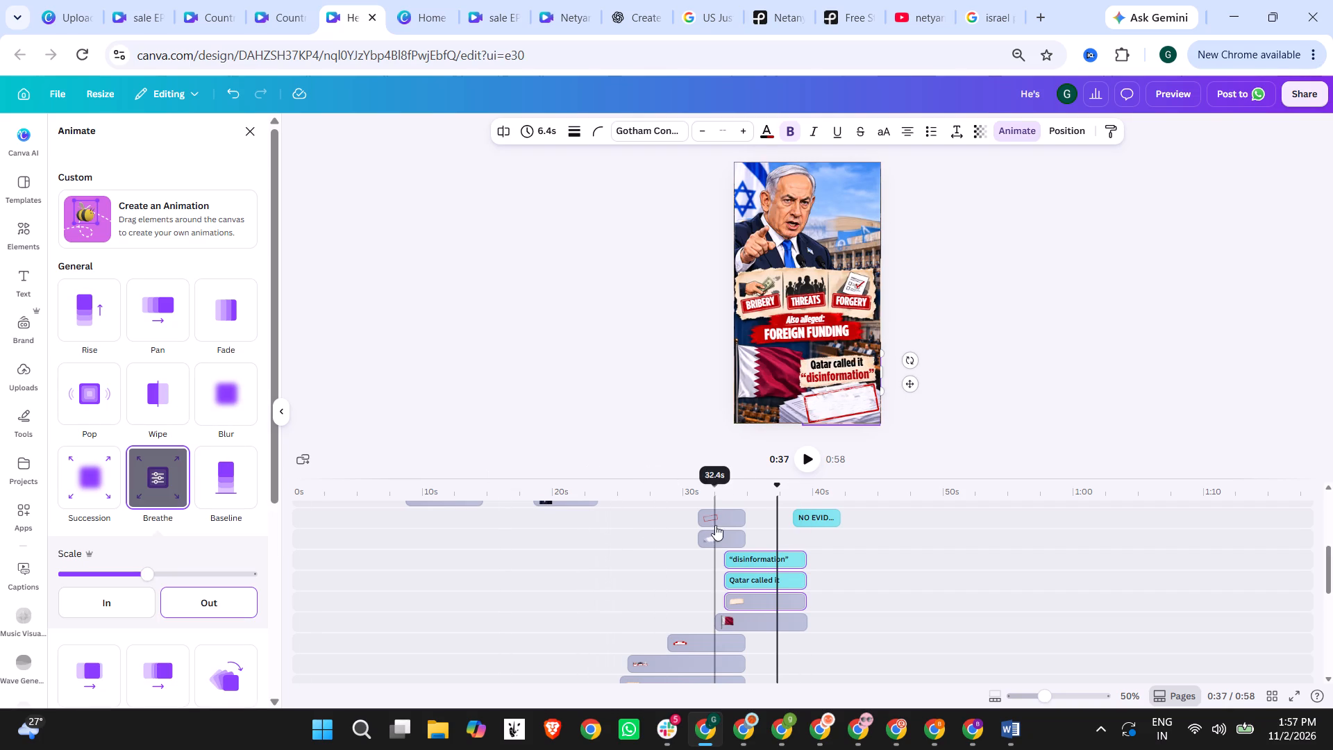
click(812, 456)
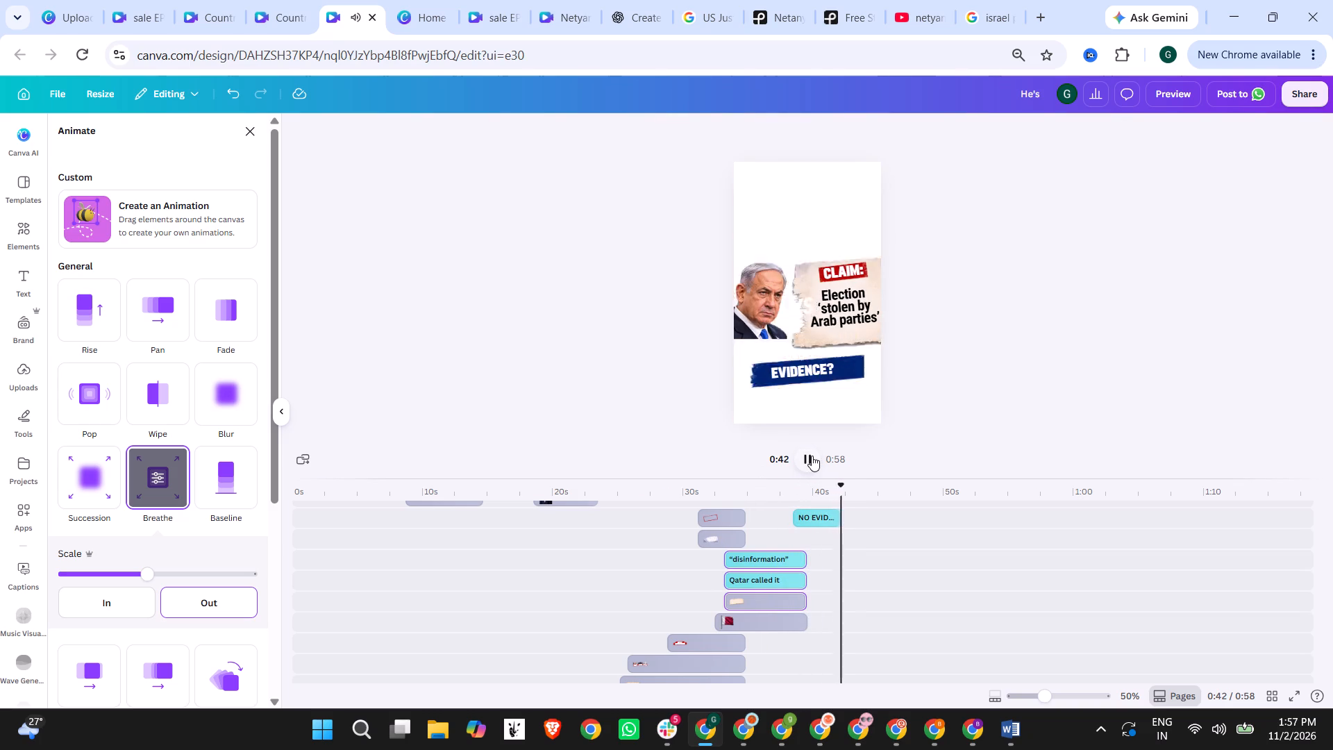
click(812, 456)
Move all elements of the "CLAIM: / VS / EVIDENCE?" scene, including its Knesset building background, together to the end of the timeline, near 58 s.
scroll(825, 599, up, 2)
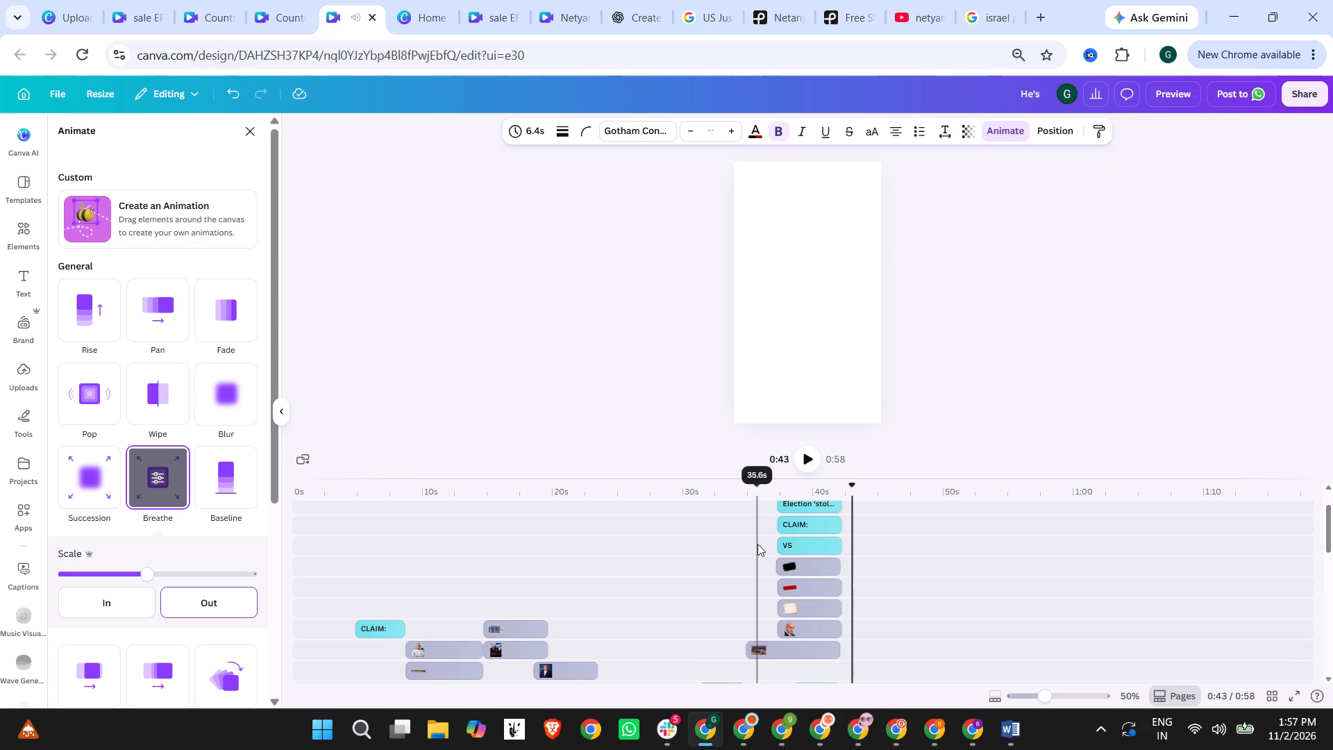
scroll(757, 544, down, 2)
scroll(771, 556, up, 3)
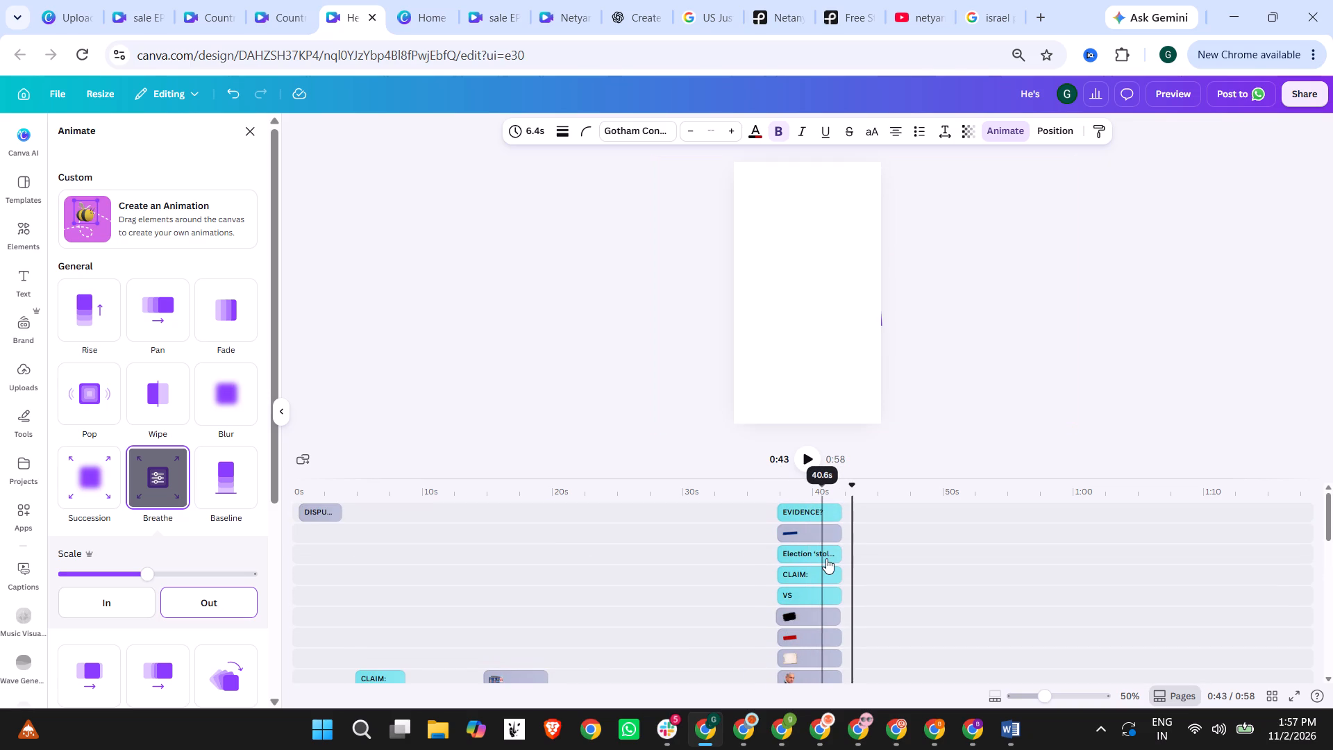
scroll(855, 551, down, 1)
scroll(832, 595, up, 1)
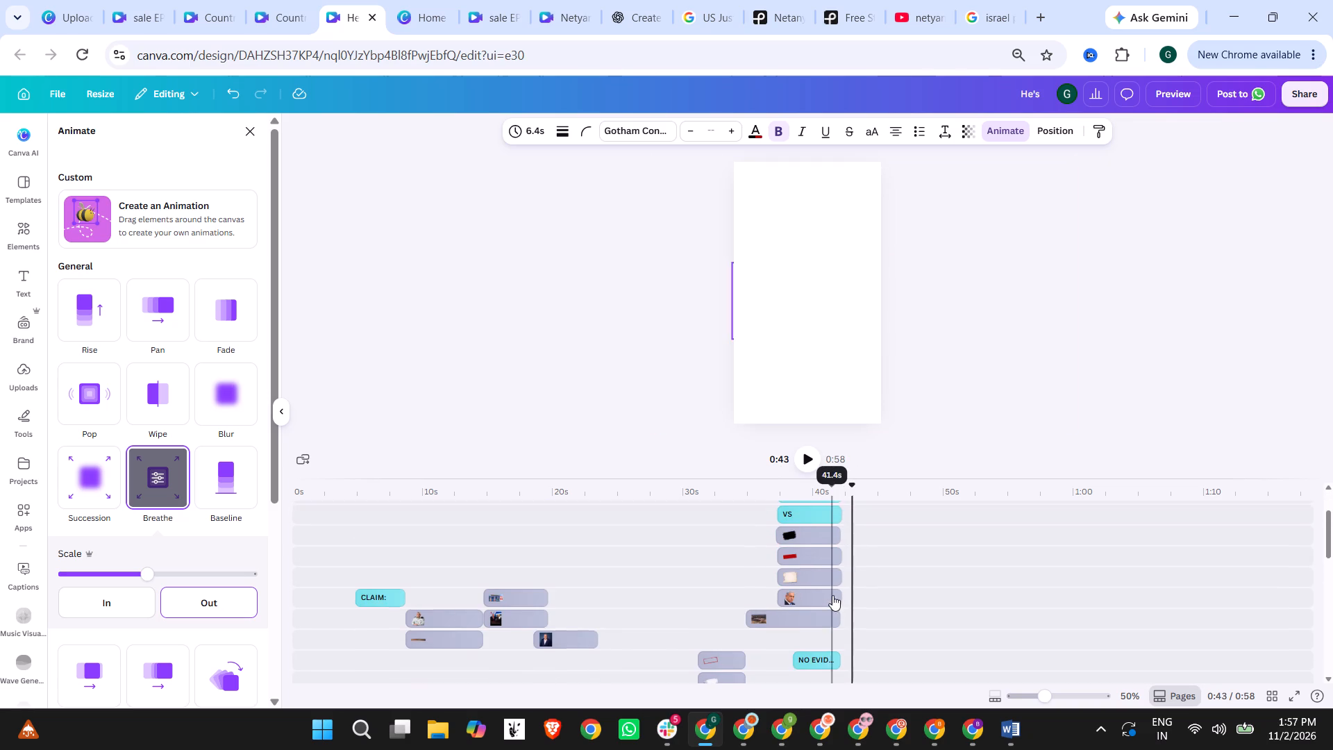
scroll(832, 595, up, 2)
click(810, 512)
scroll(824, 668, down, 2)
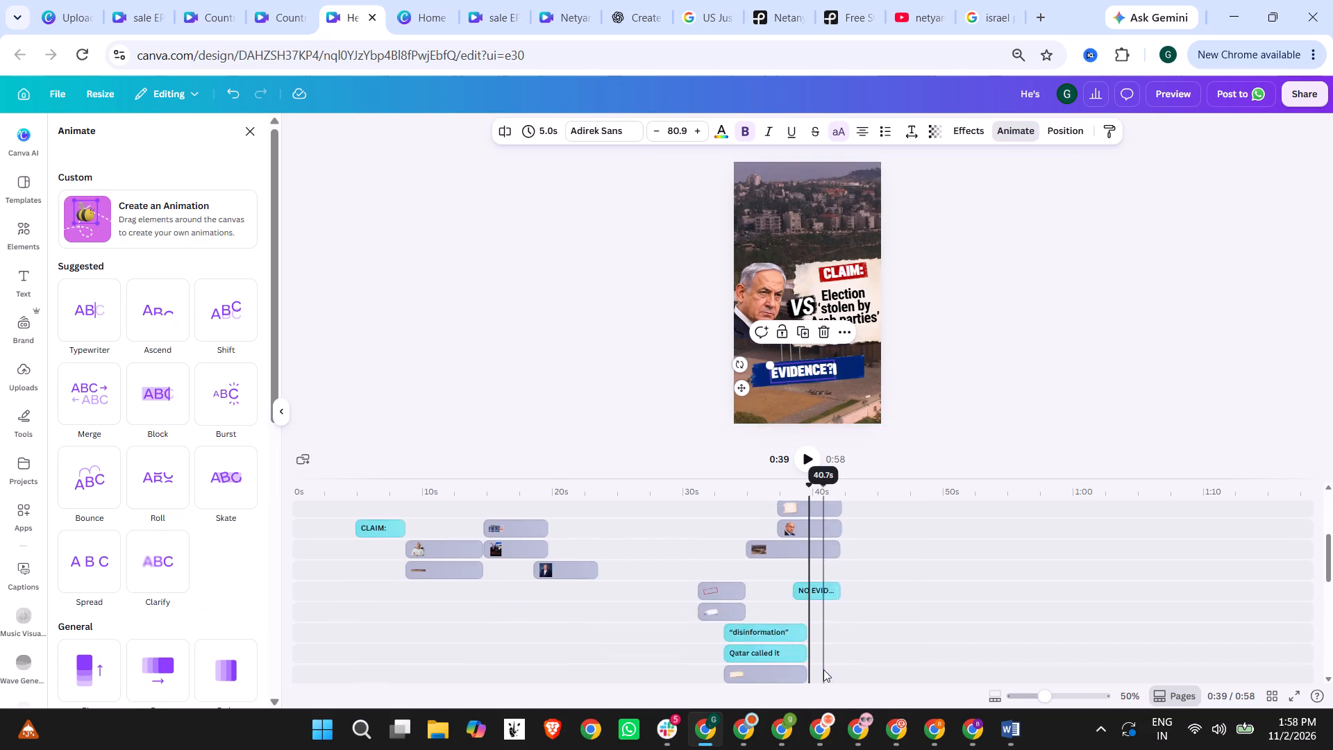
shift+click(814, 527)
scroll(880, 551, up, 2)
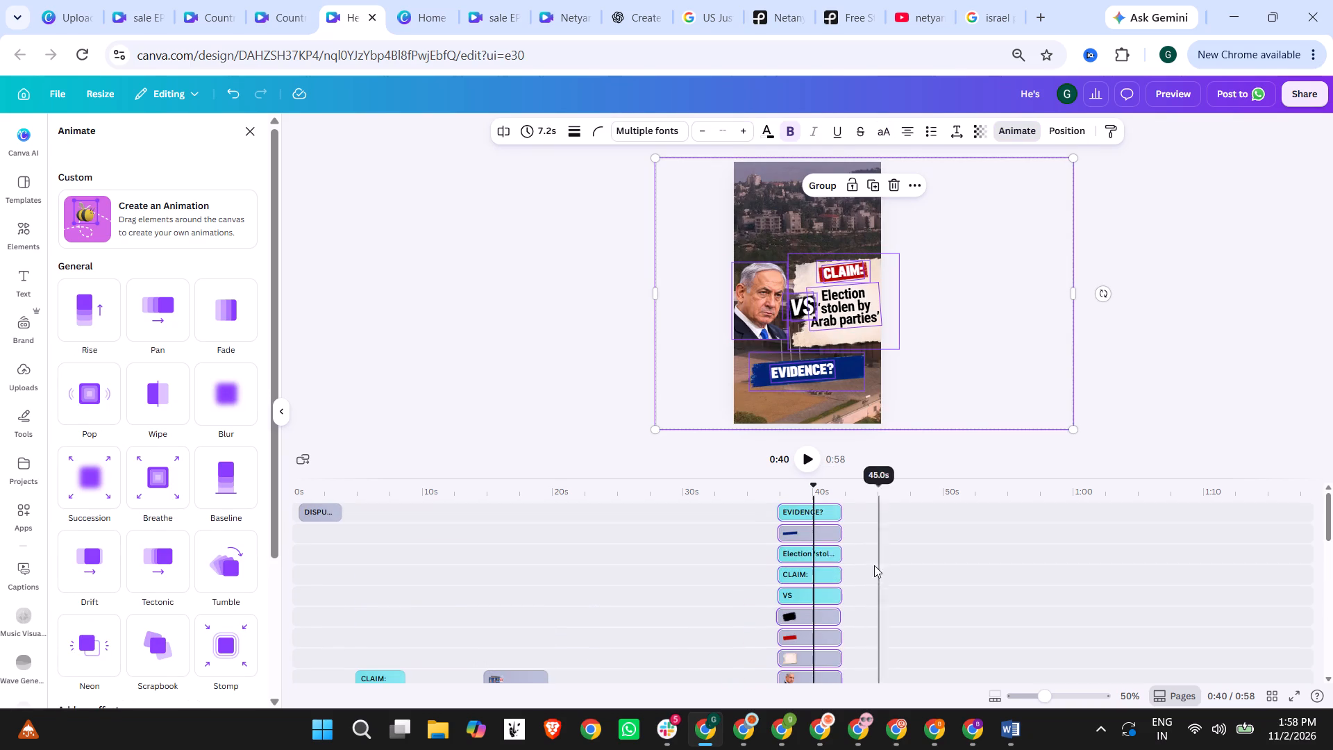
drag(822, 554, 1039, 549)
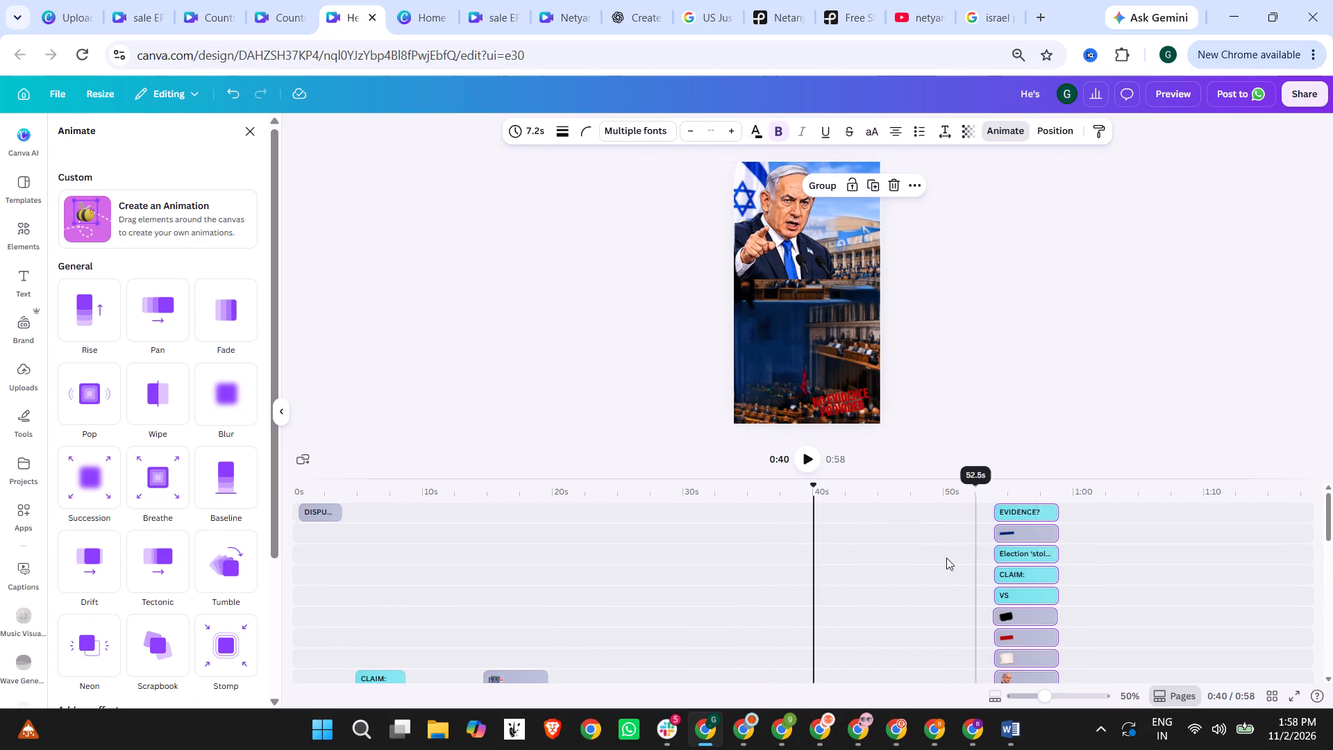
Retime the "NO EVIDENCE PROVIDED" text, its red frame and the paper stack to start at about 36 s, ending with the Qatar flag, and play back.
scroll(932, 560, down, 2)
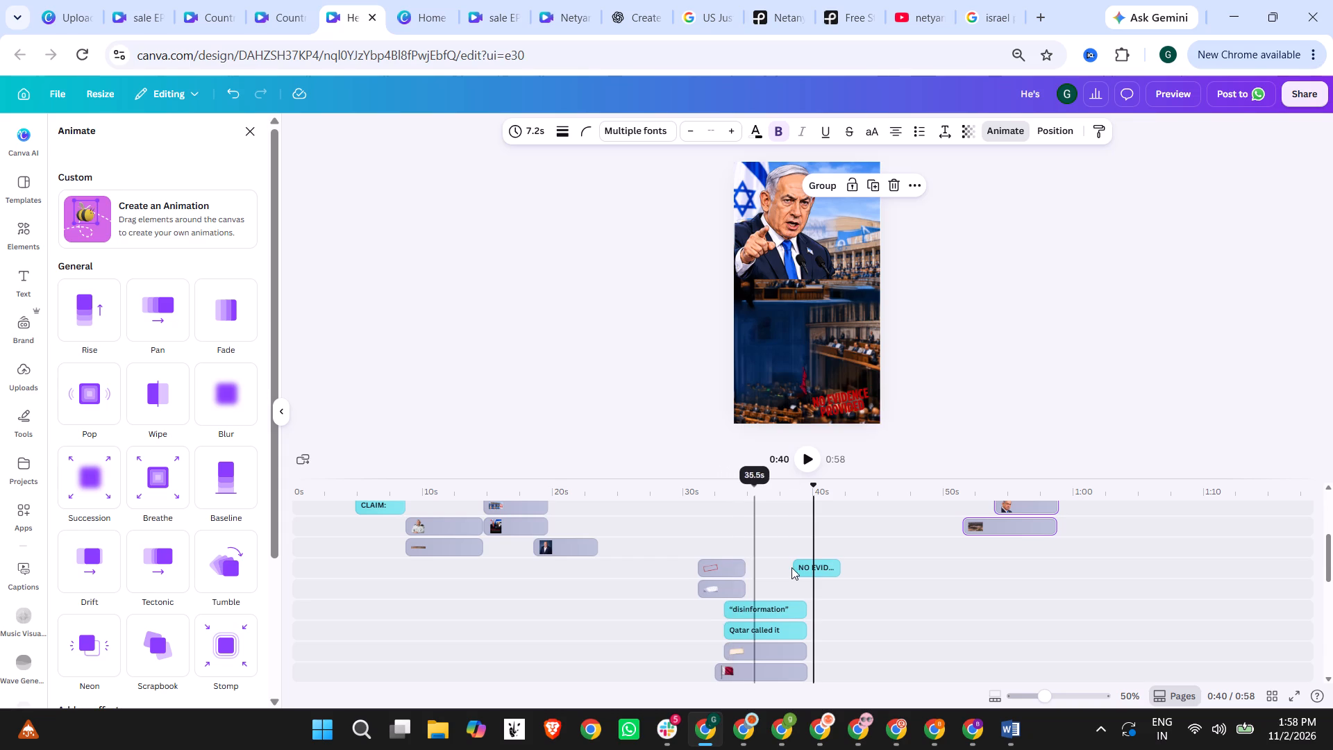
drag(722, 566, 784, 565)
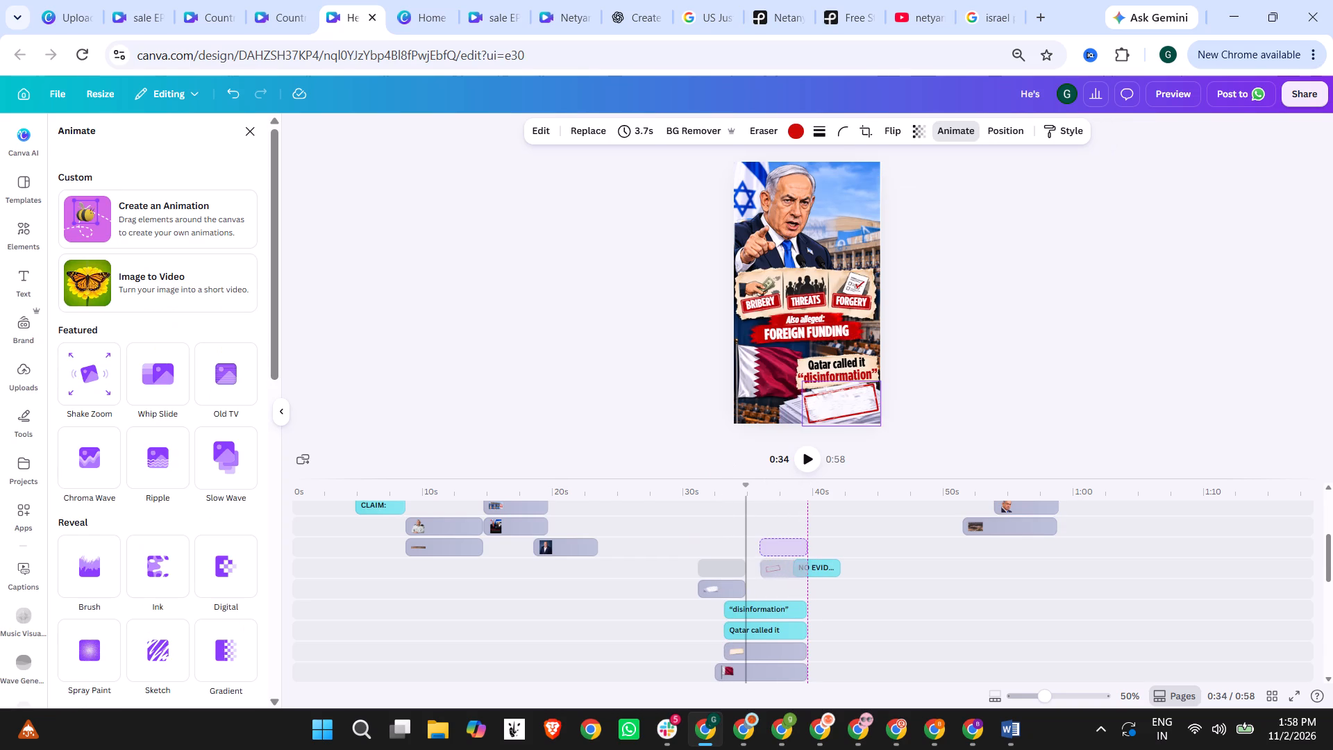
drag(784, 565, 784, 569)
drag(815, 565, 787, 567)
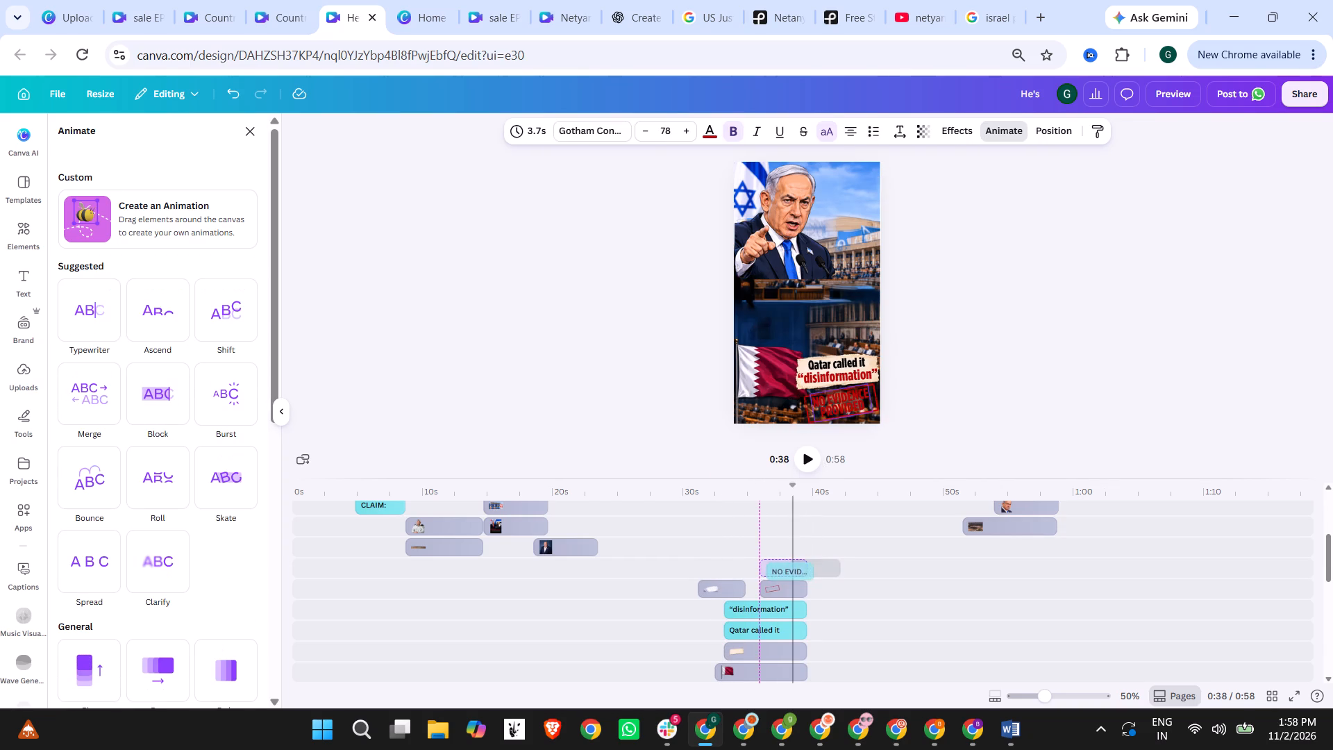
drag(787, 567, 787, 567)
drag(785, 569, 781, 549)
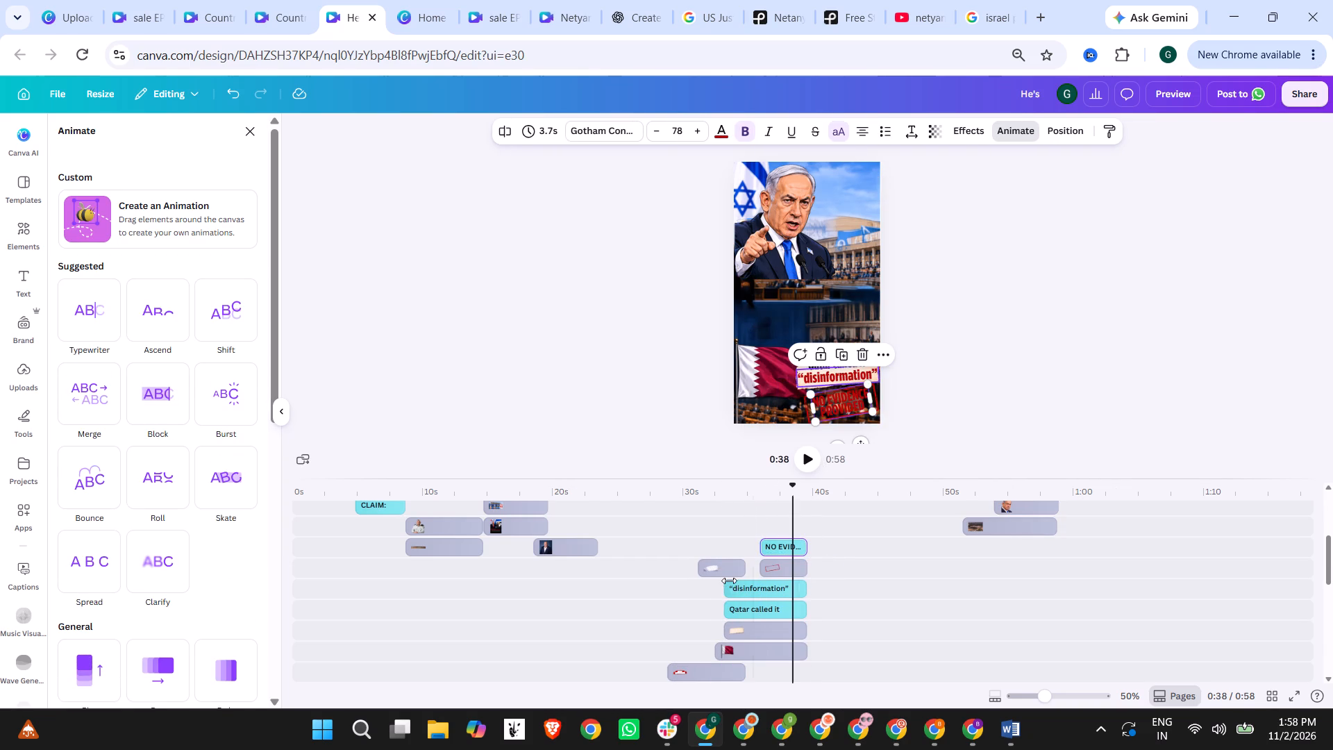
drag(782, 543, 781, 526)
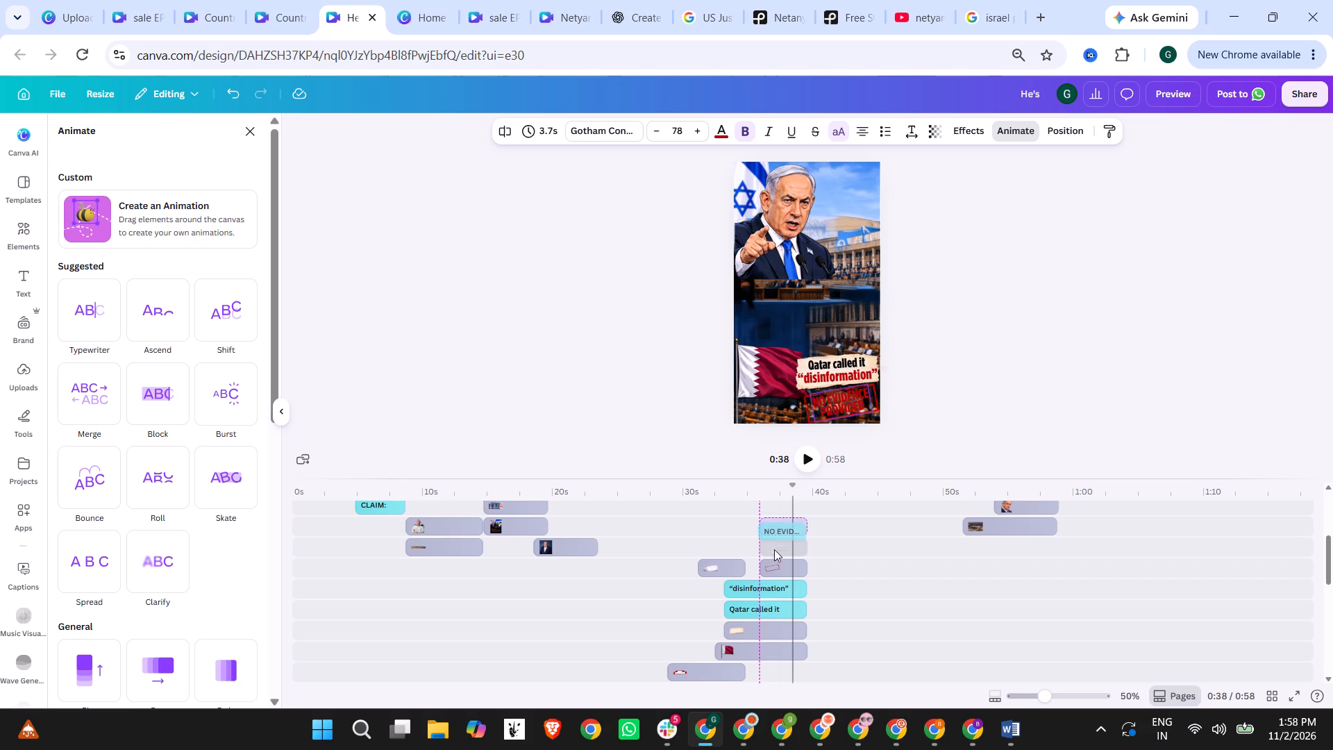
drag(778, 565, 778, 547)
drag(734, 566, 782, 567)
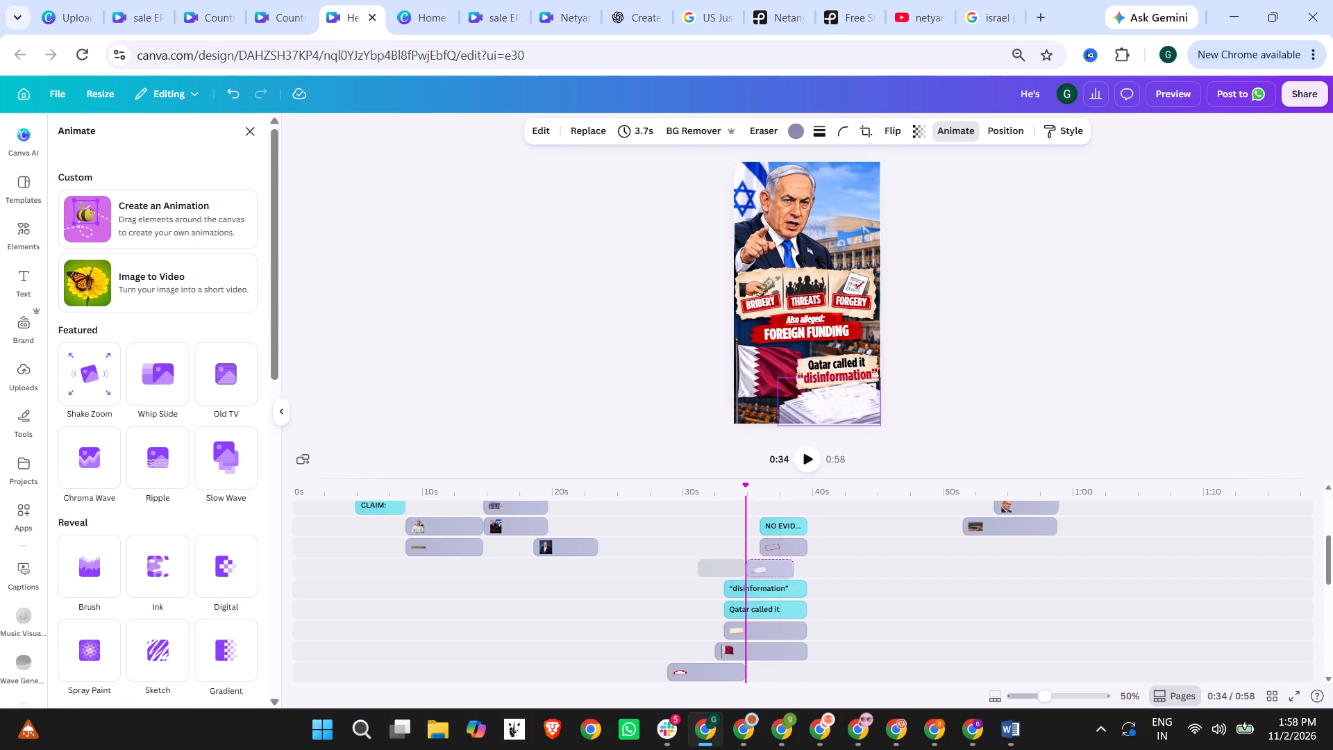
drag(782, 567, 791, 567)
click(805, 459)
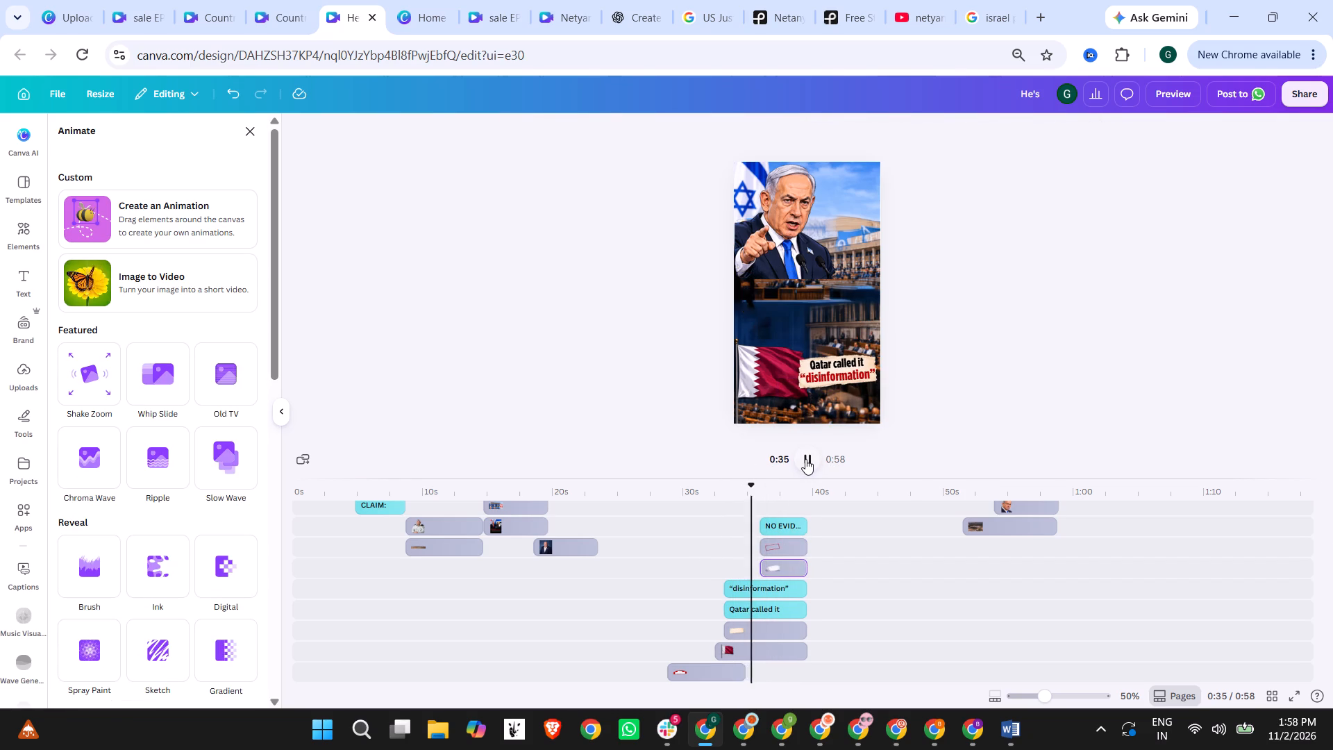
click(805, 459)
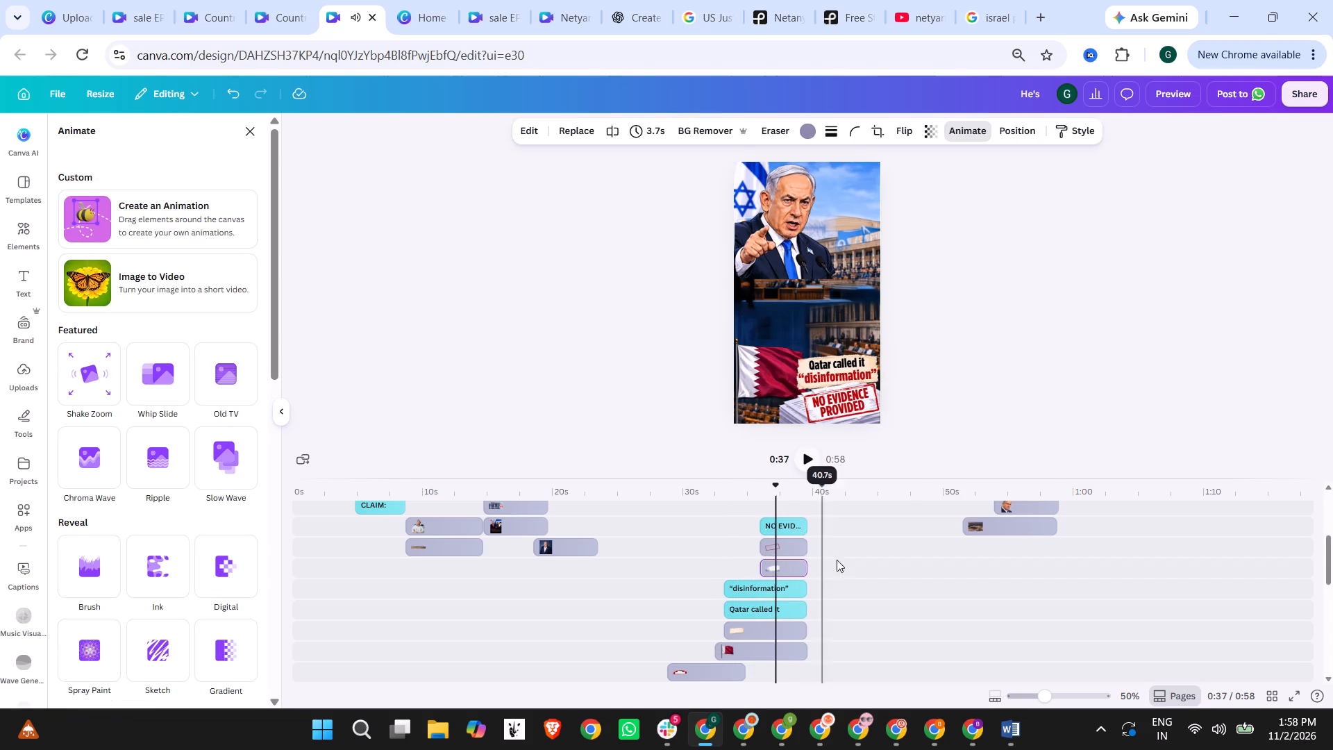
Extend the ends of the "BRIBERY, THREATS, FORGERY" group, the "FOREIGN FUNDING" banner and the torn paper strip to about the Qatar flag's end.
scroll(837, 589, down, 2)
scroll(755, 565, up, 1)
drag(742, 605, 823, 601)
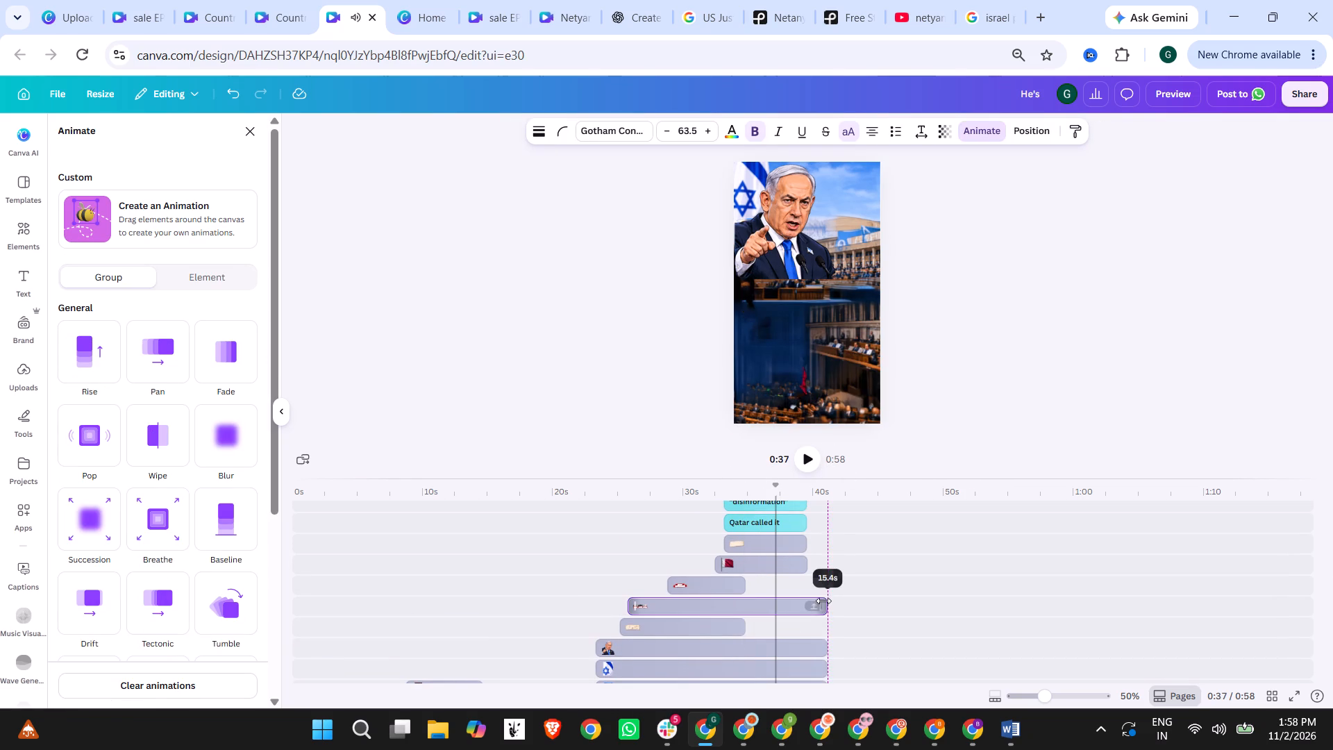
drag(823, 601, 804, 599)
drag(741, 582, 803, 583)
drag(738, 624, 802, 623)
Play the scene on from 37 s and check the element clips across the timeline layers.
scroll(861, 563, up, 3)
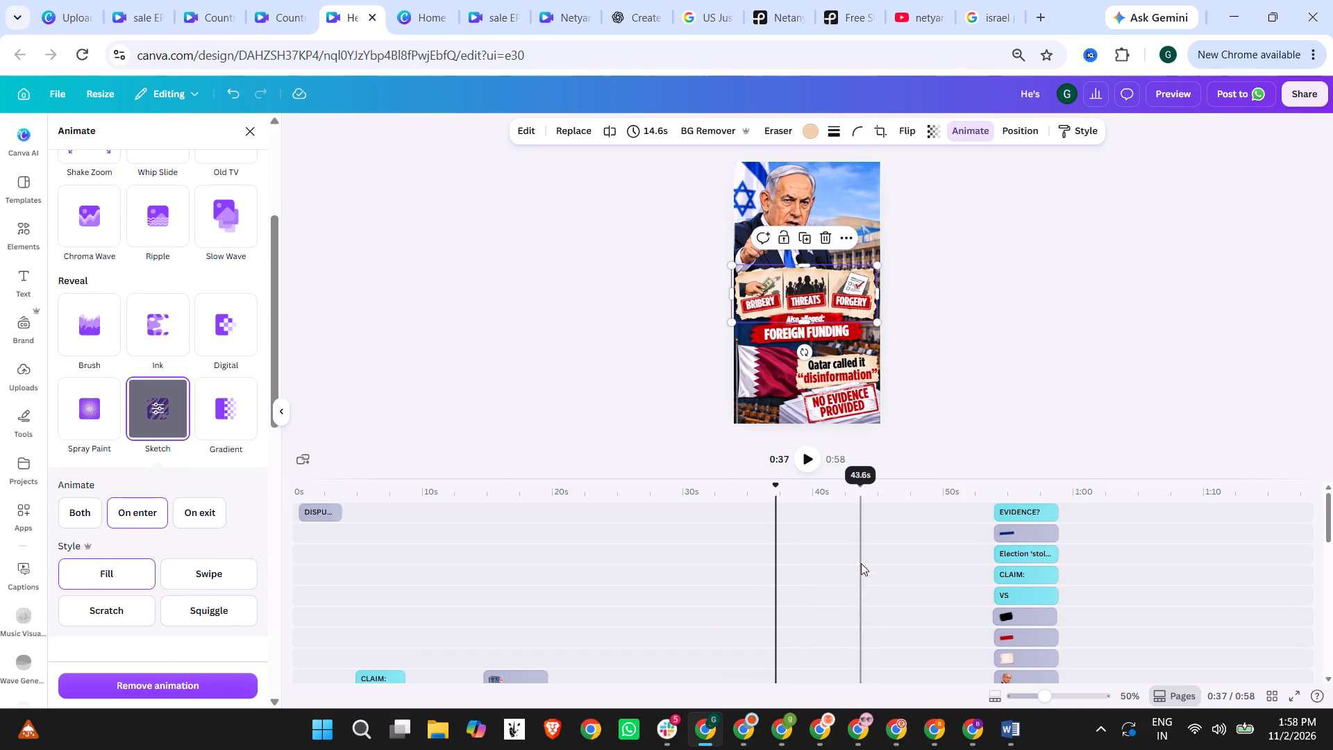
click(811, 459)
scroll(839, 598, down, 2)
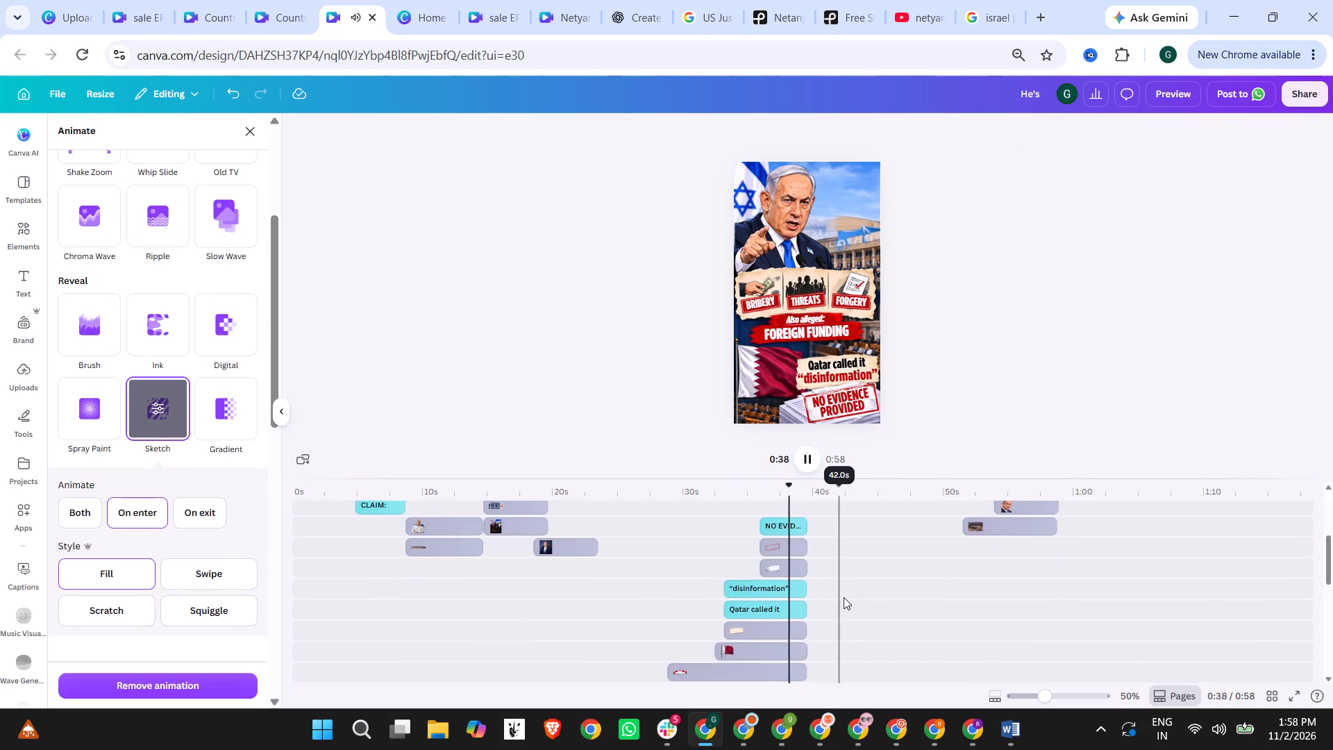
scroll(846, 597, down, 1)
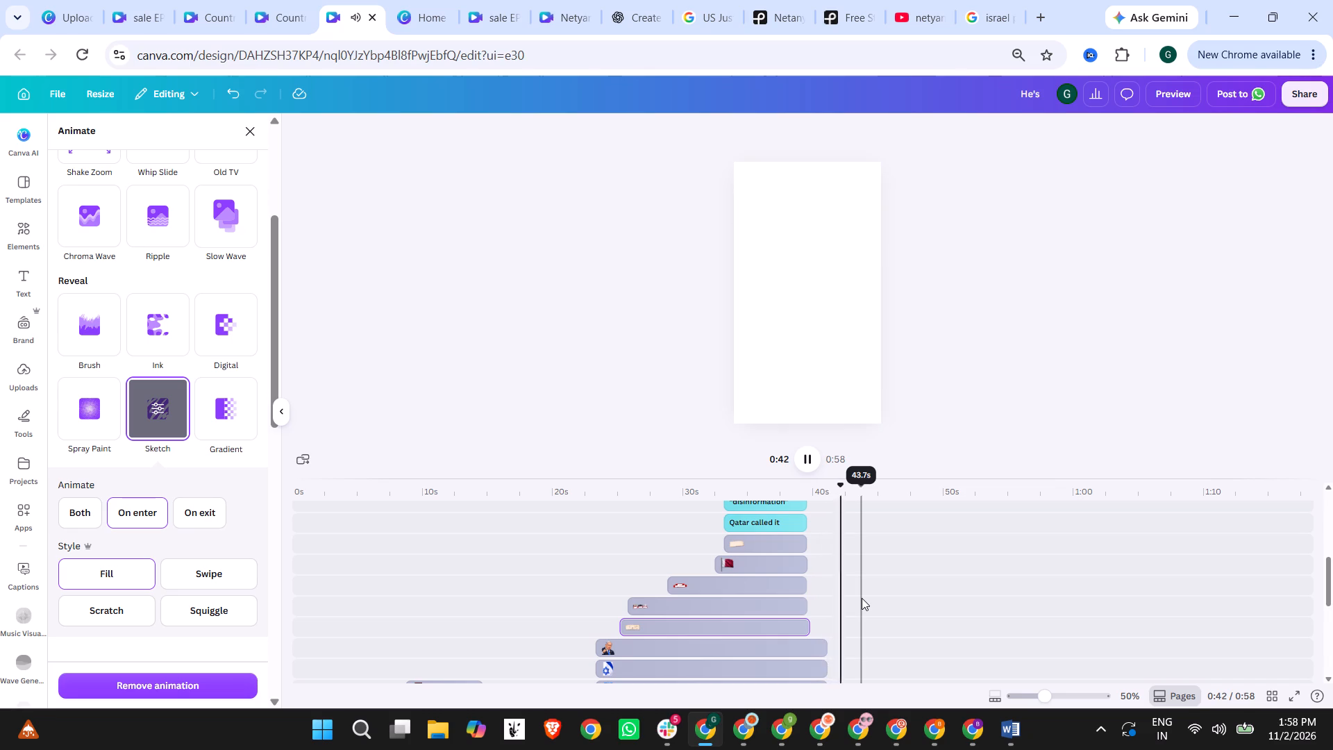
scroll(862, 598, up, 1)
scroll(862, 598, down, 2)
scroll(848, 603, up, 3)
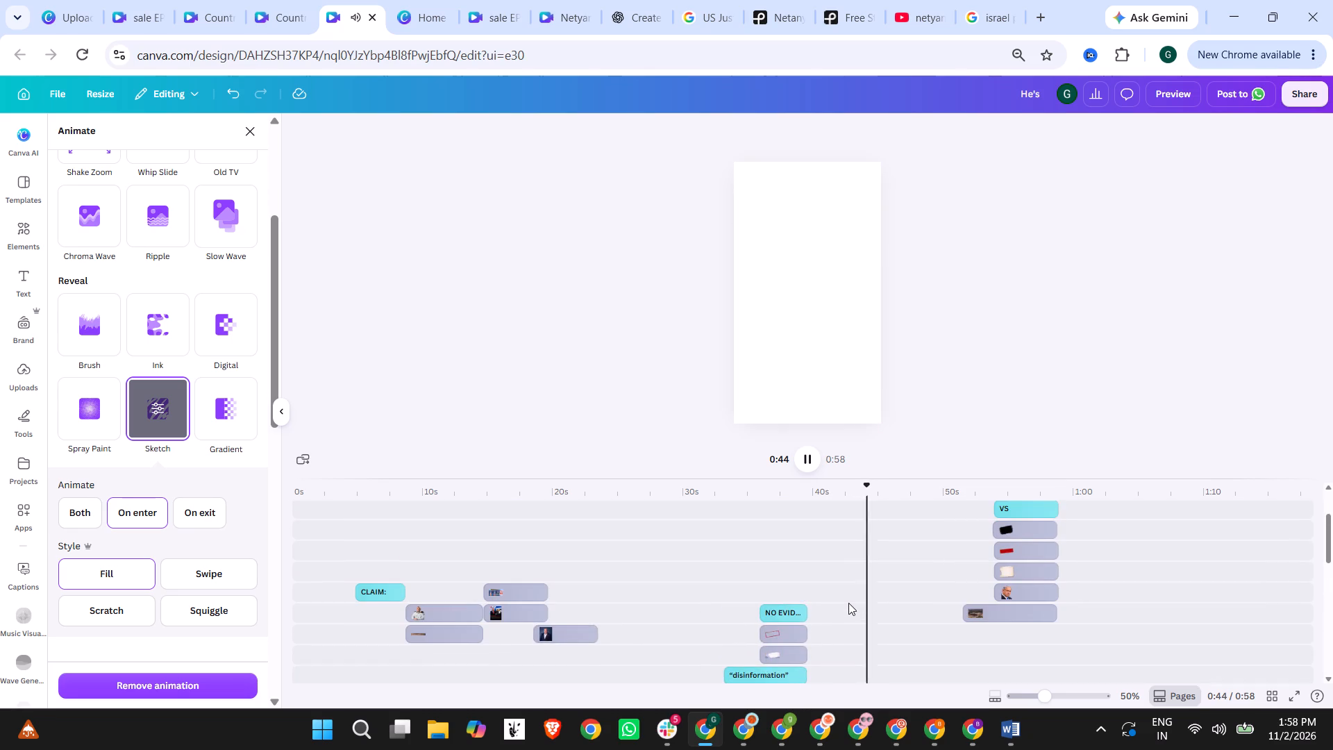
scroll(848, 603, up, 3)
scroll(848, 603, down, 4)
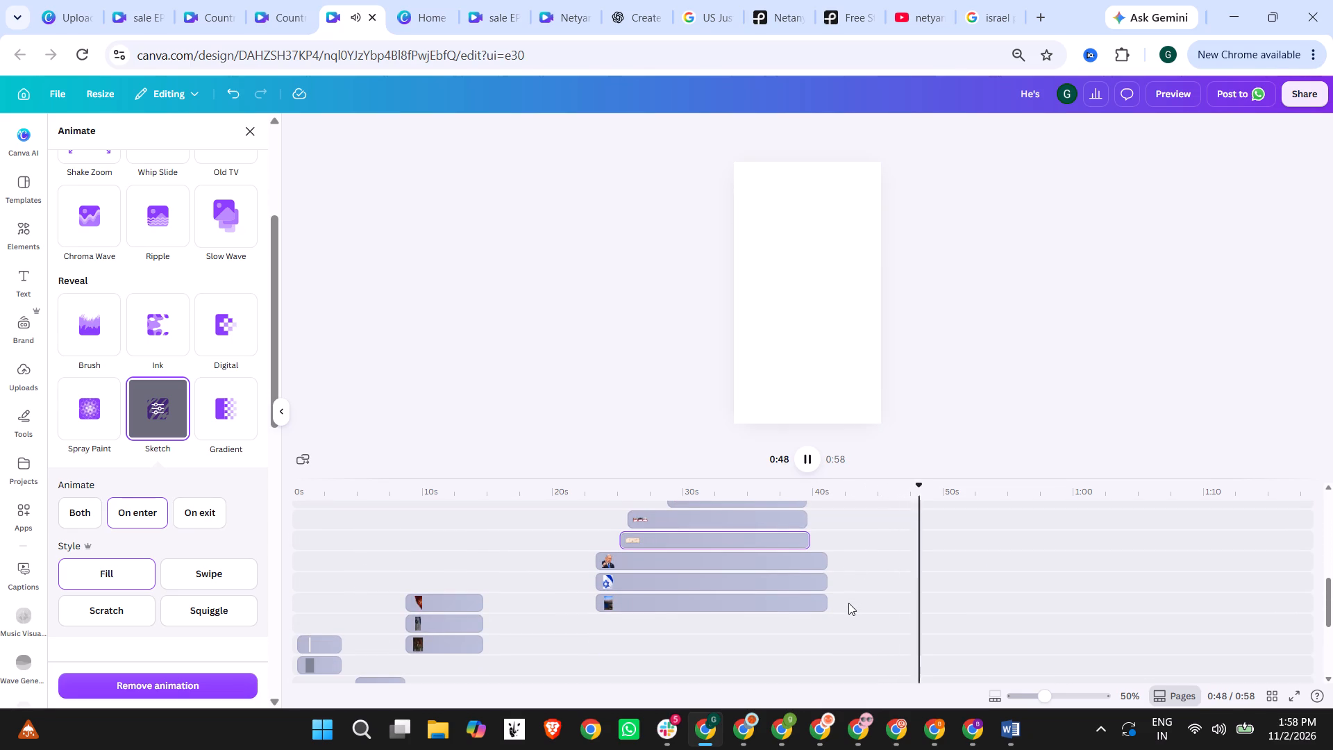
scroll(848, 603, up, 3)
scroll(848, 603, down, 1)
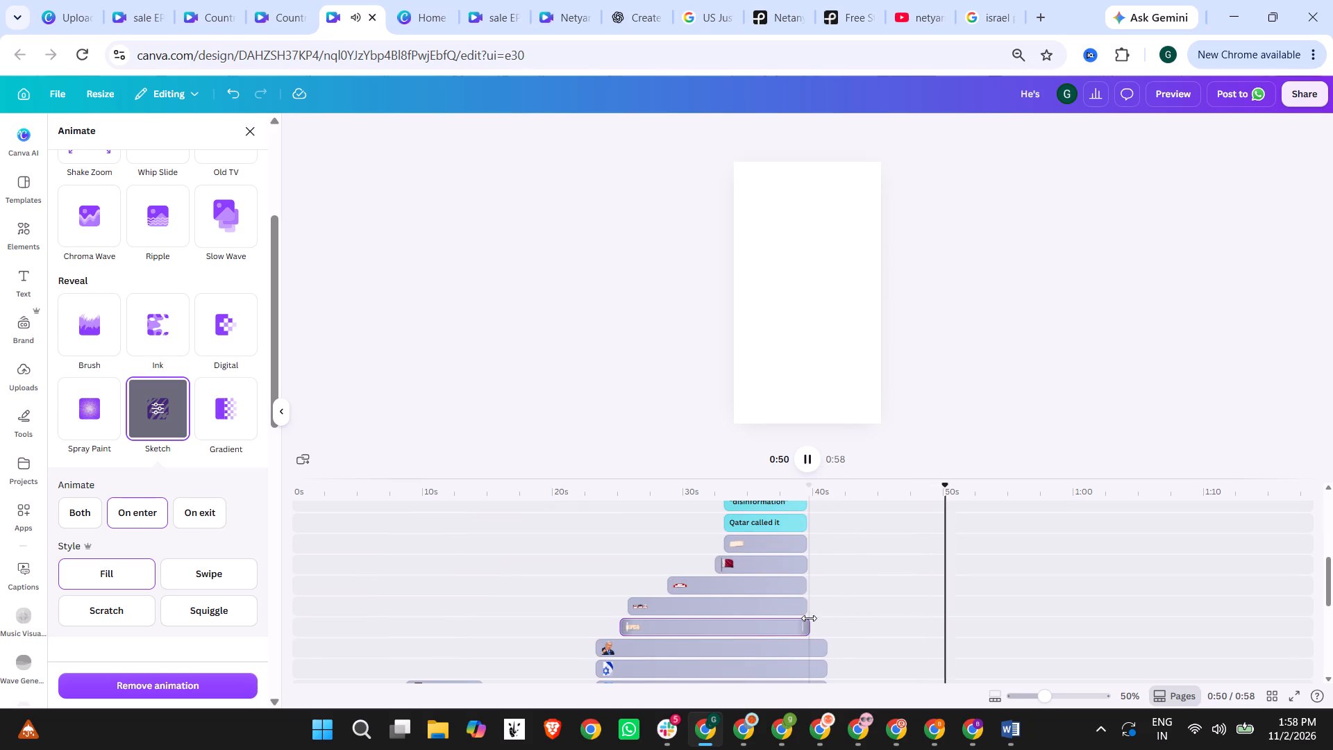
Trim the torn paper strip behind "BRIBERY, THREATS, FORGERY" to 14.4 s and play back from about 35 s.
click(807, 620)
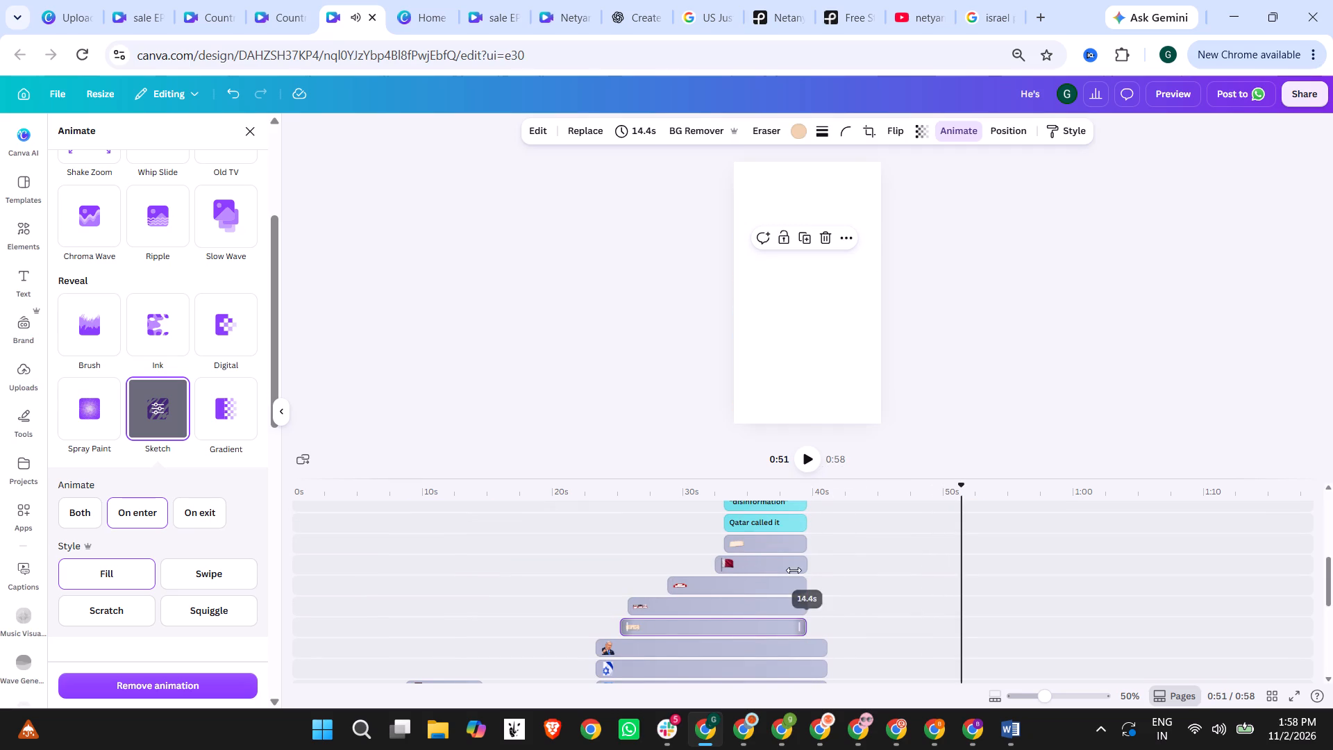
click(751, 492)
click(808, 459)
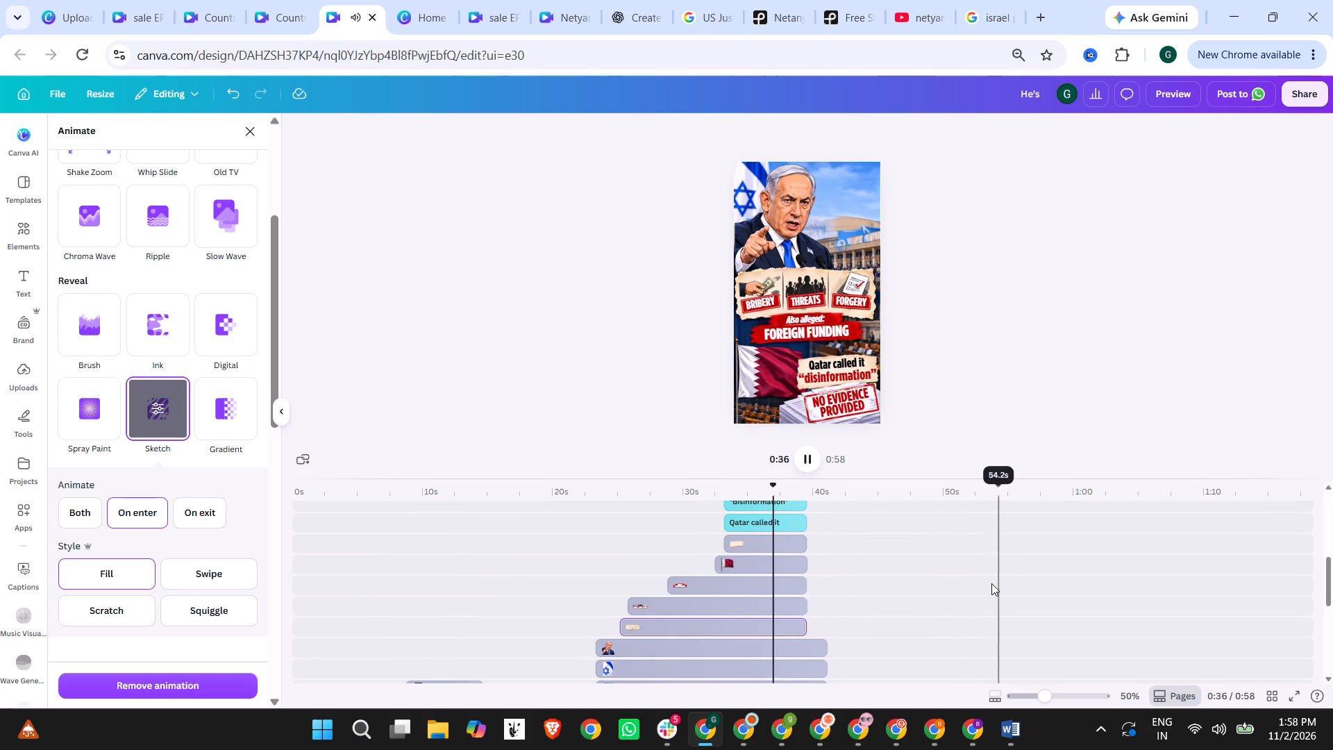
scroll(790, 546, up, 2)
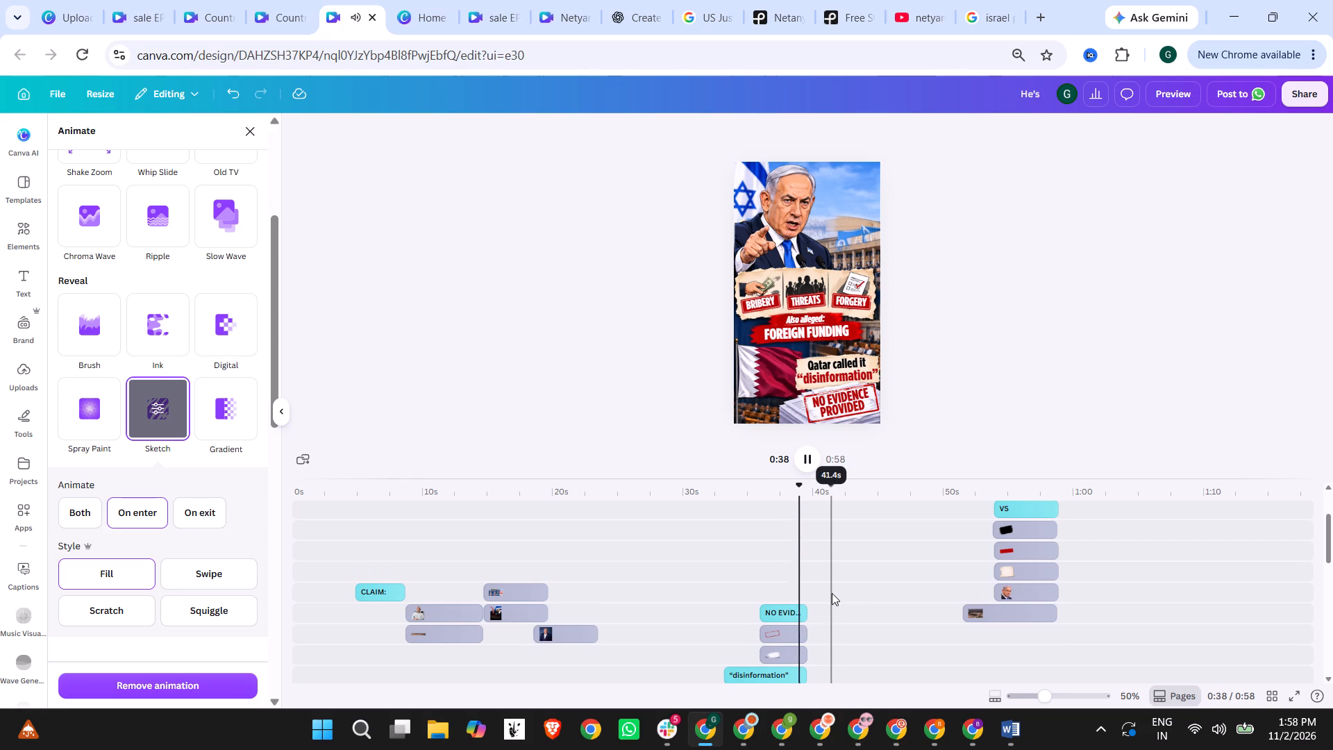
click(806, 458)
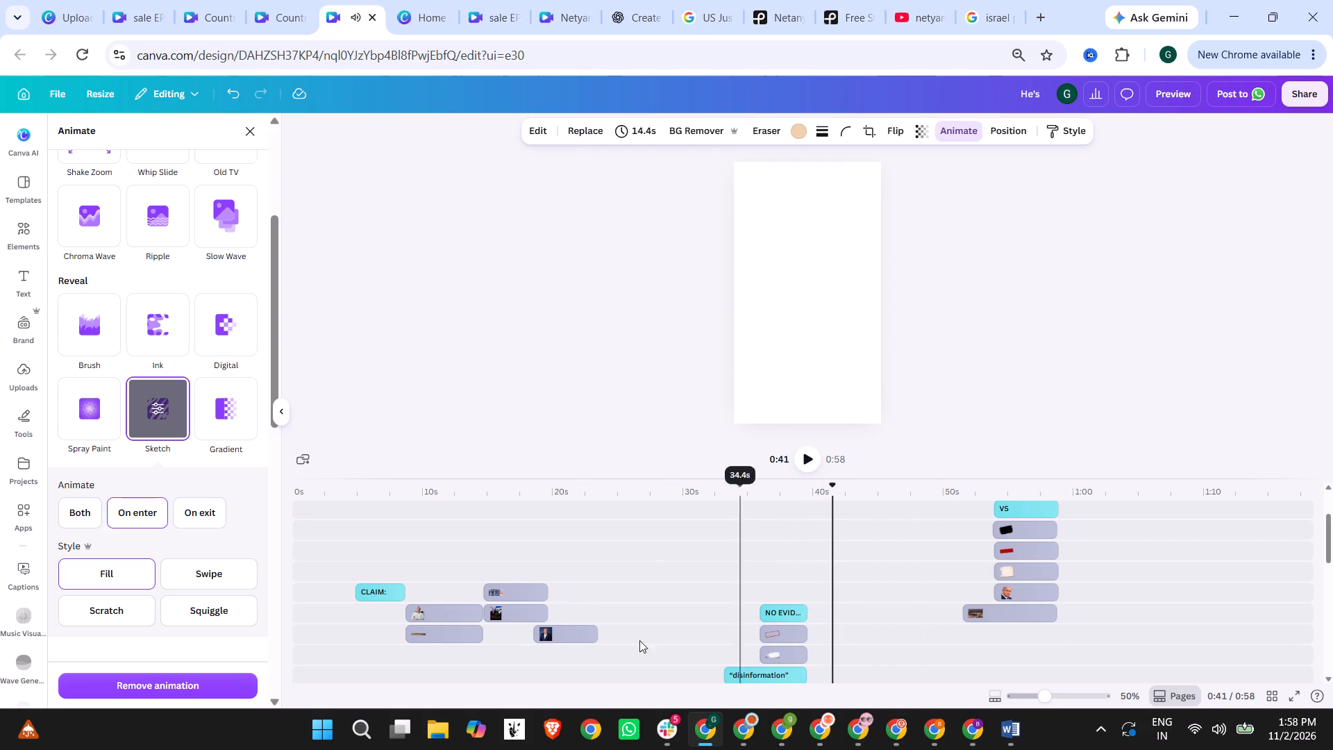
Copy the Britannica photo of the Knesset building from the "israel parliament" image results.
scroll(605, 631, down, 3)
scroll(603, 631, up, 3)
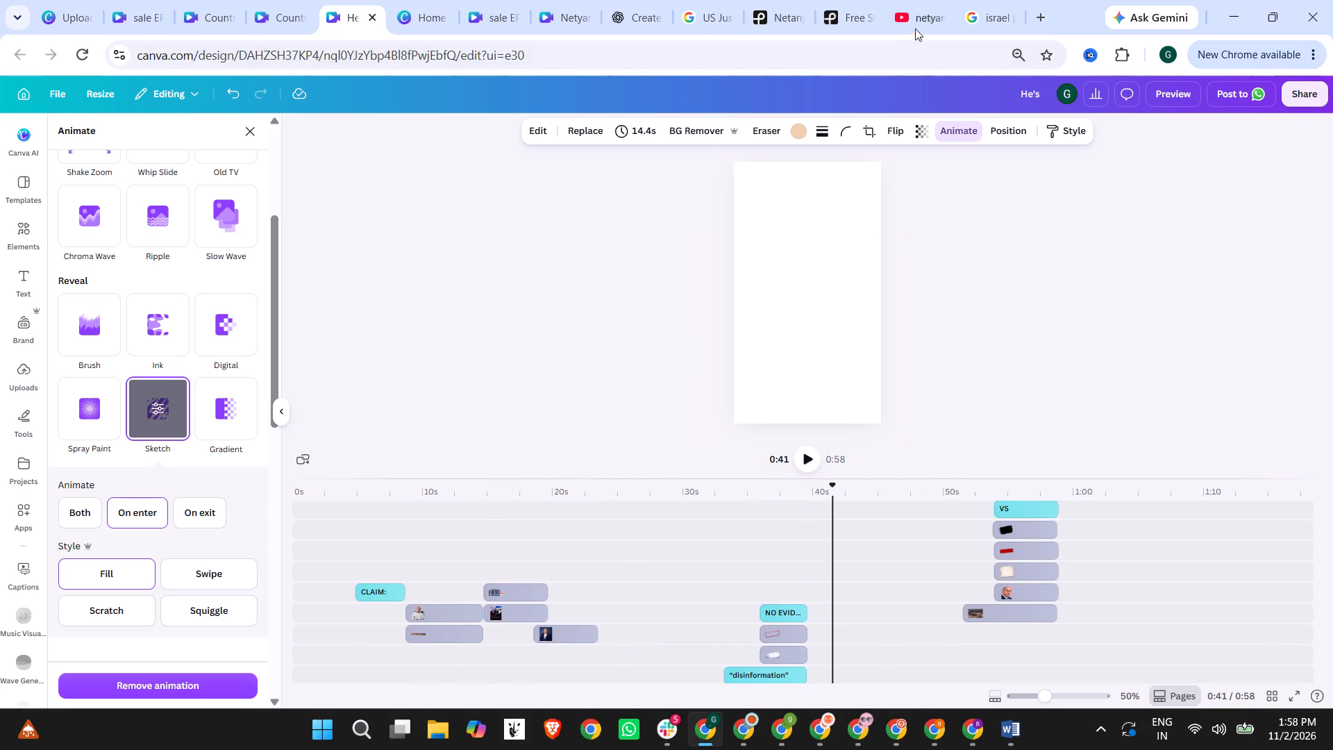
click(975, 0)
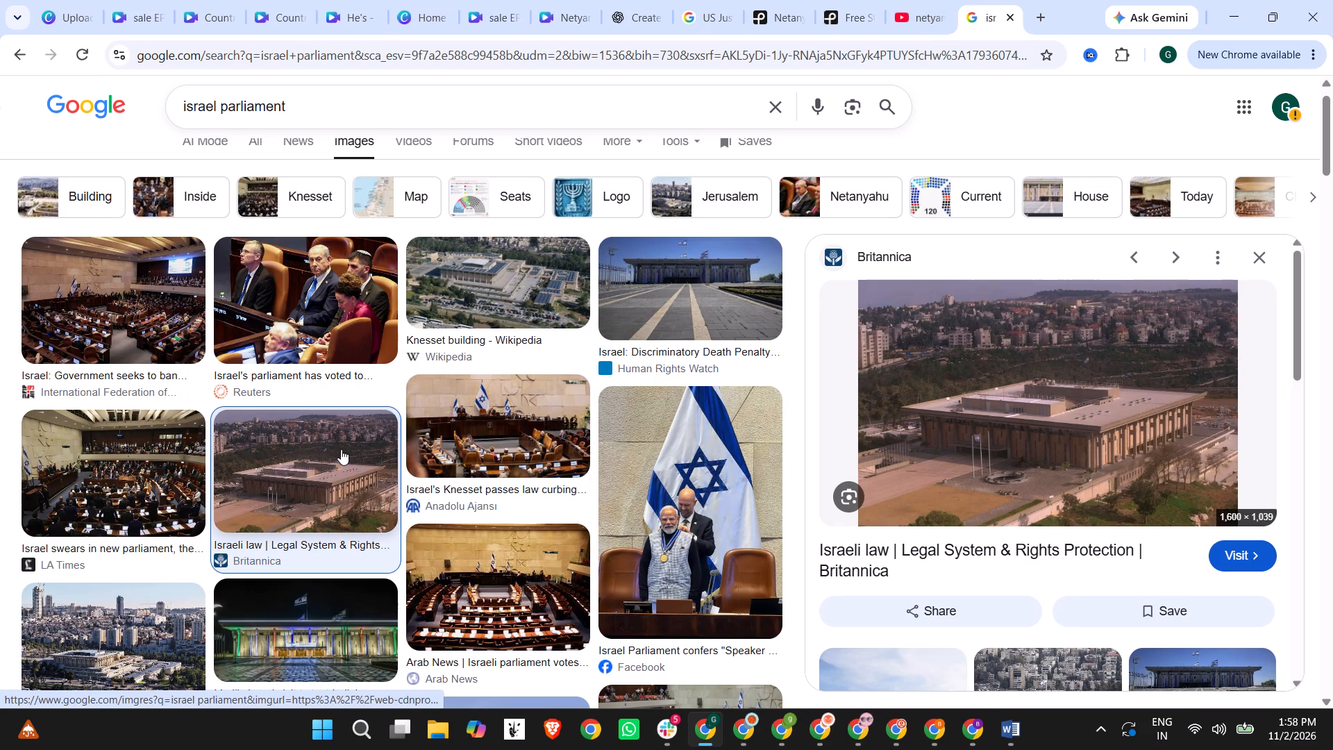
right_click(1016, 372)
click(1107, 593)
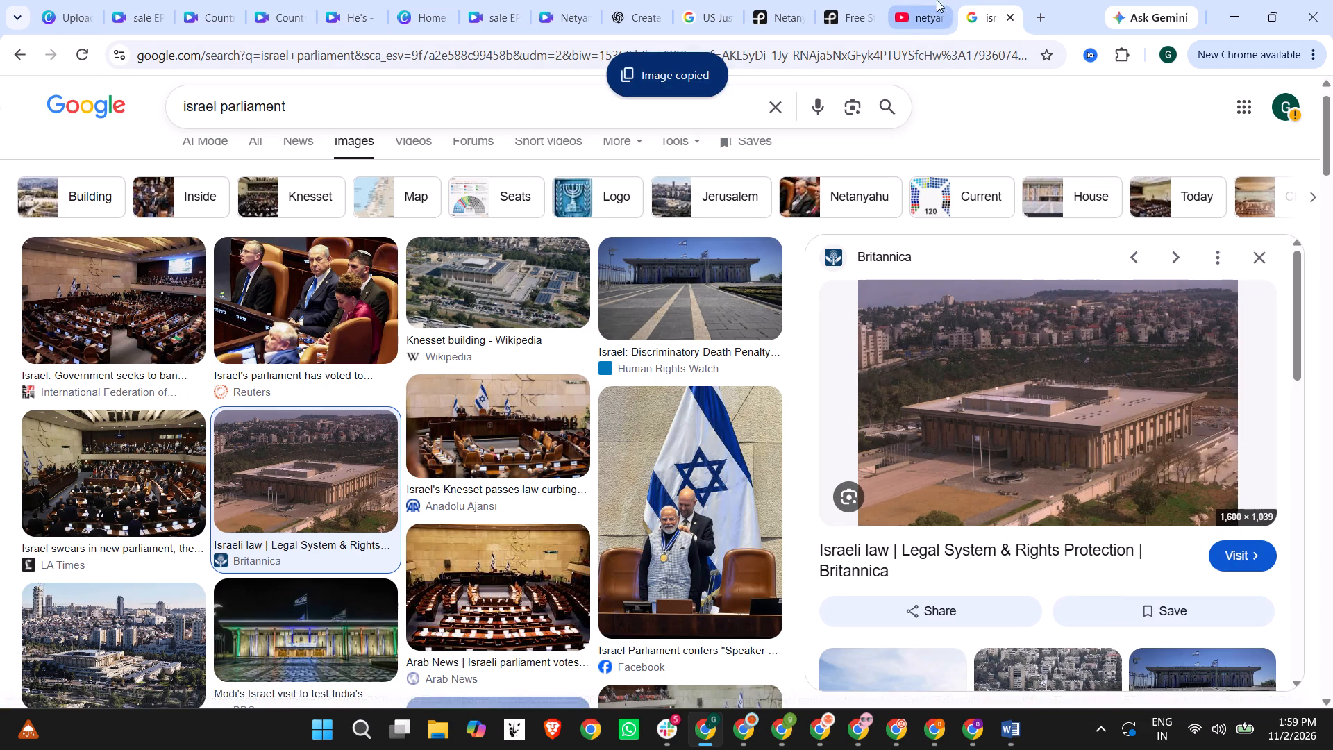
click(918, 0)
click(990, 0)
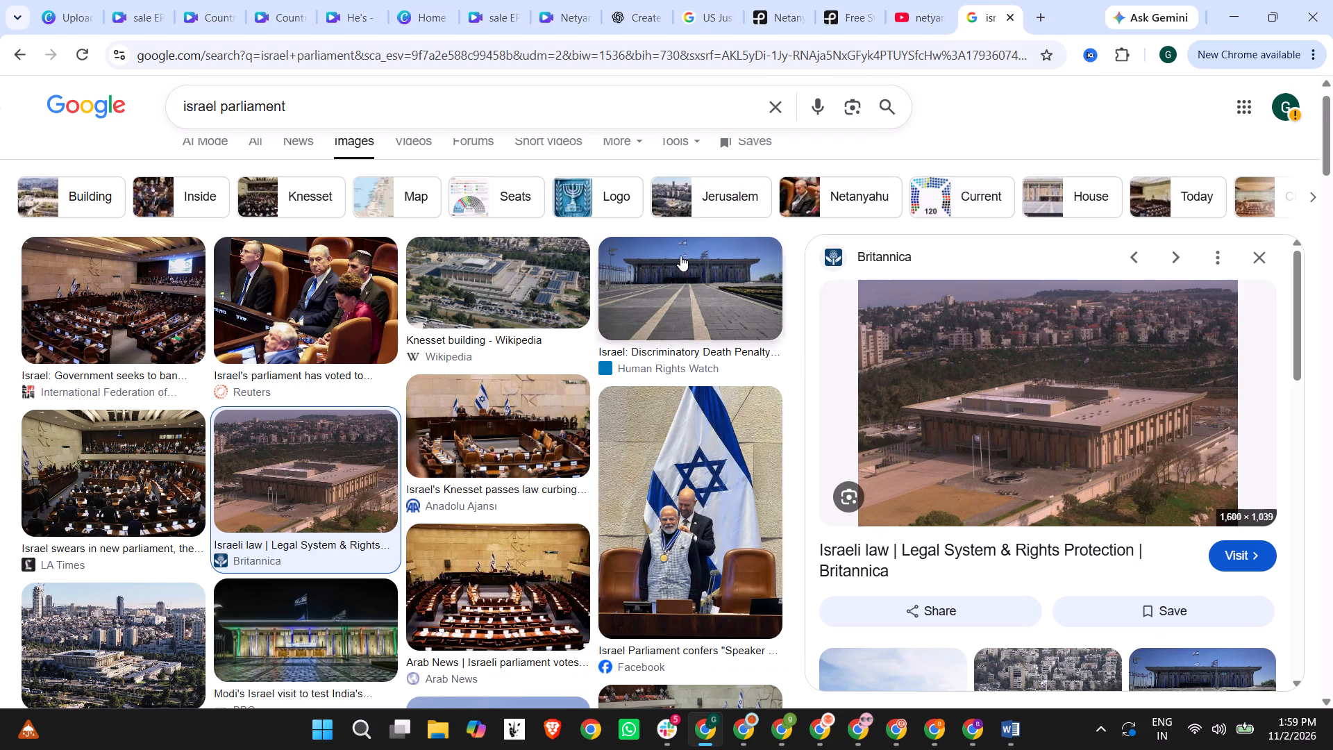
Search Google Images for "Israel" and copy the Tourist Israel photo of the Israeli flag over the desert.
drag(496, 105, 52, 101)
key(shift+r)
key(BackSpace)
text(Israel)
key(Return)
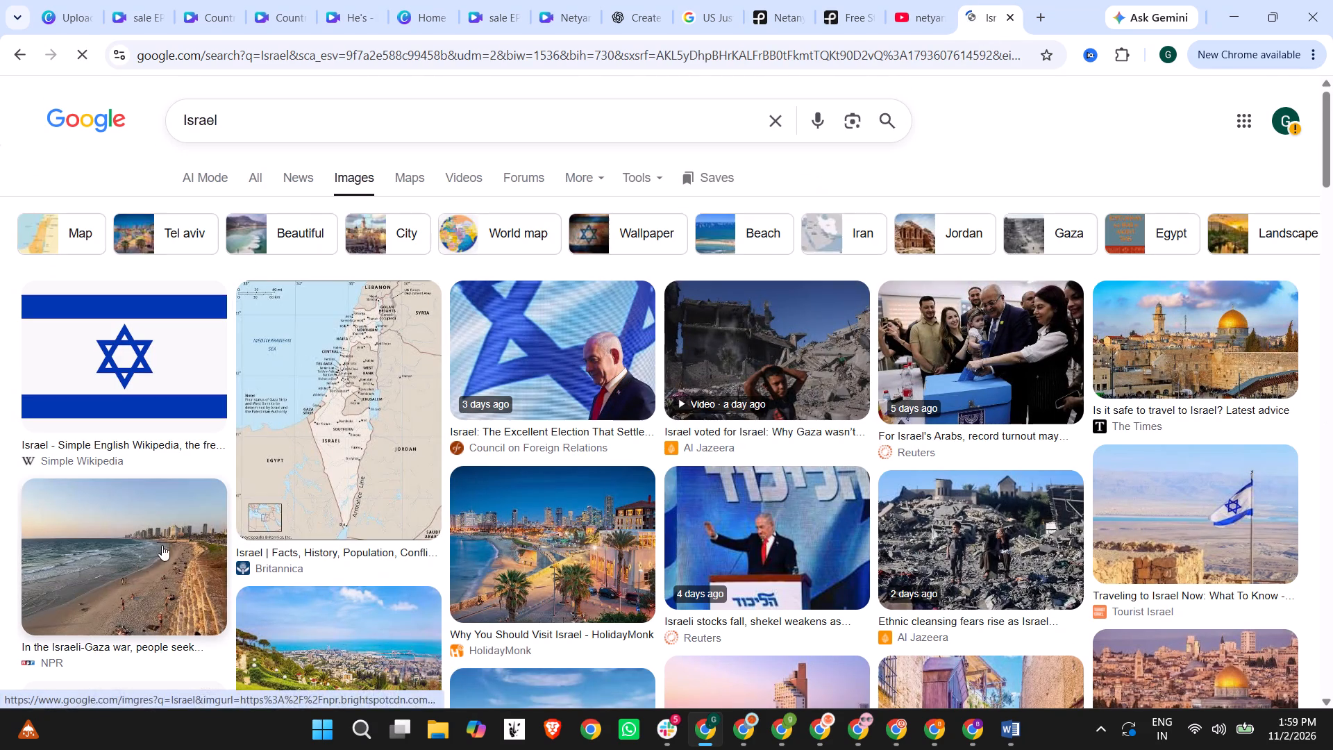
click(1161, 468)
right_click(1007, 383)
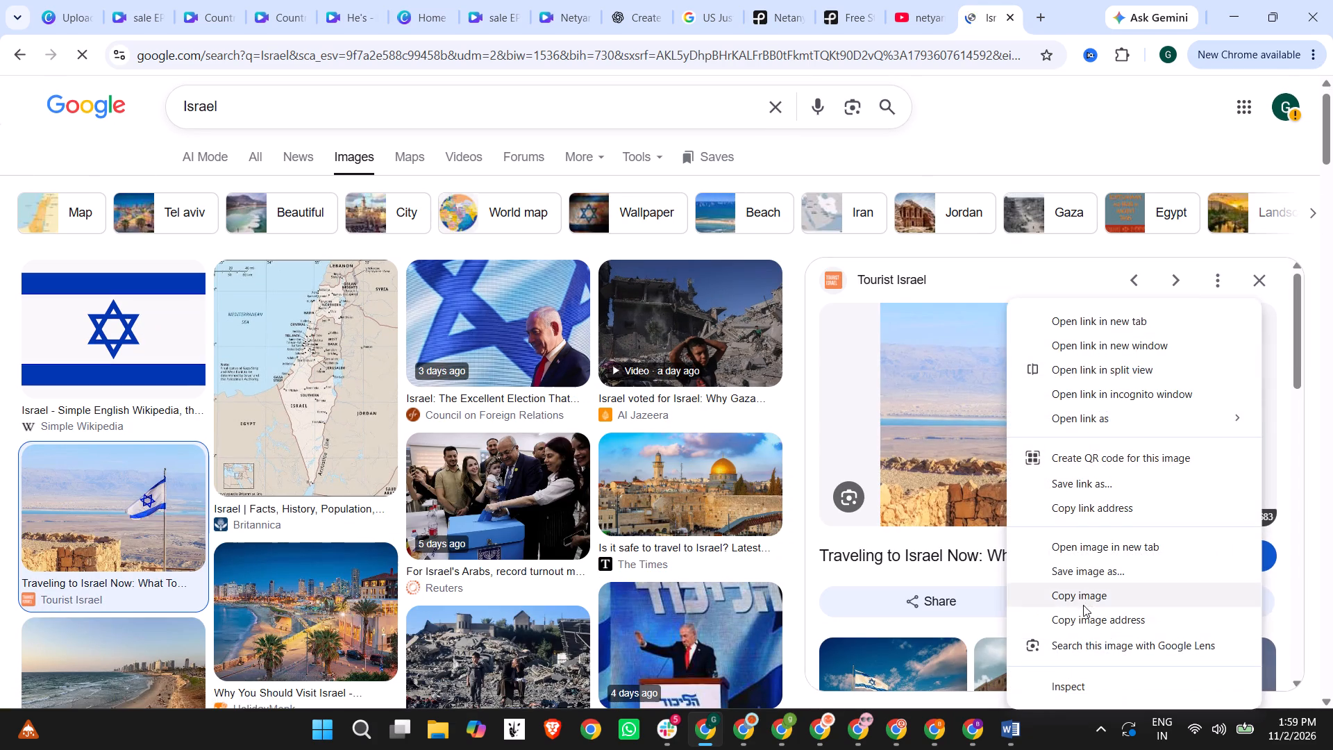
click(1084, 591)
Paste the copied Israeli flag photo into the Canva video at 41 s.
click(344, 0)
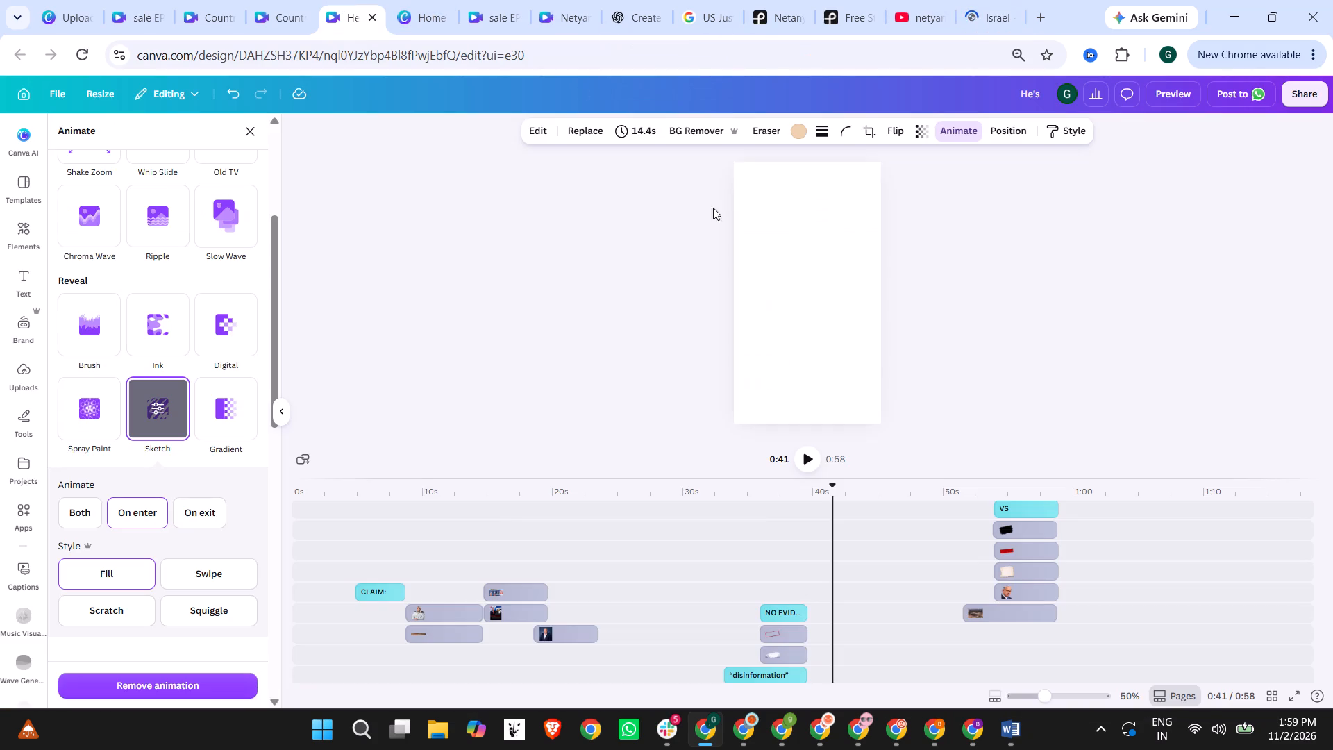
key(ctrl+v)
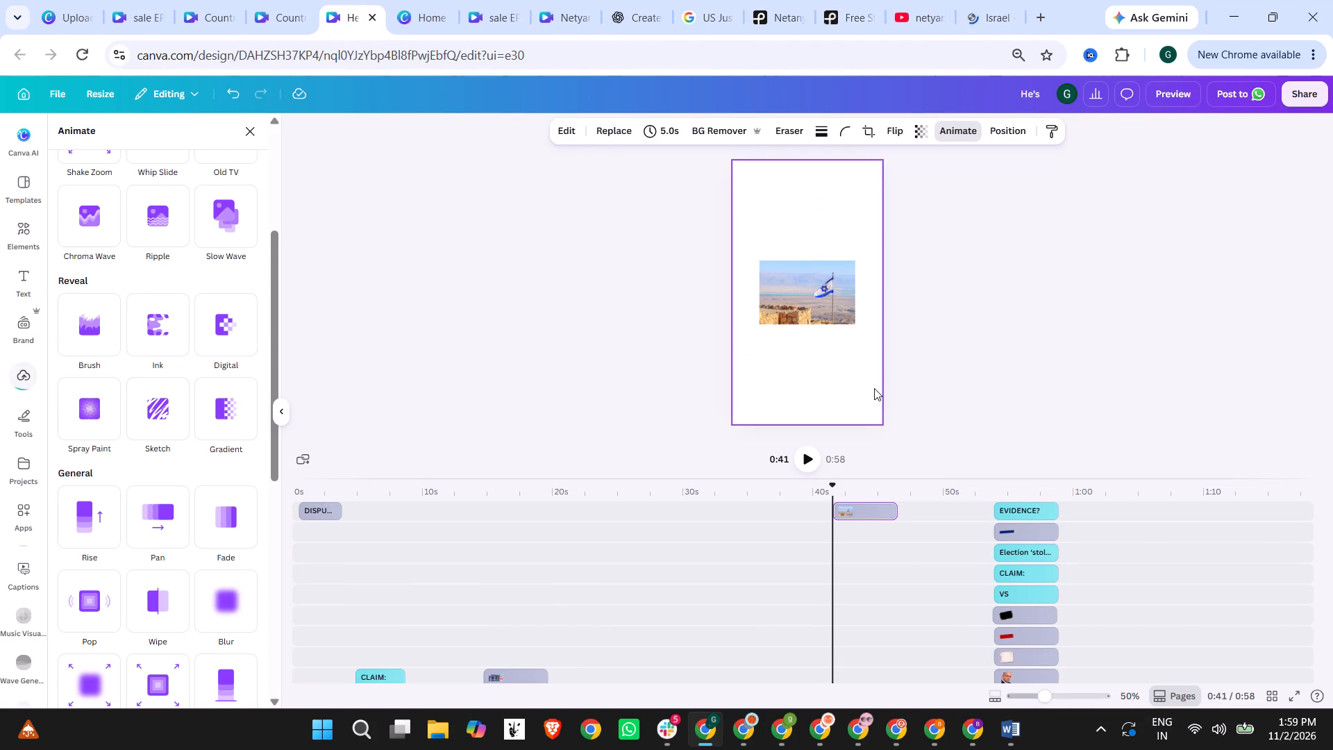
drag(815, 305, 764, 242)
Move the Israeli flag photo's clip down to the background track, directly after the clip that ends near 41 s.
scroll(901, 590, down, 4)
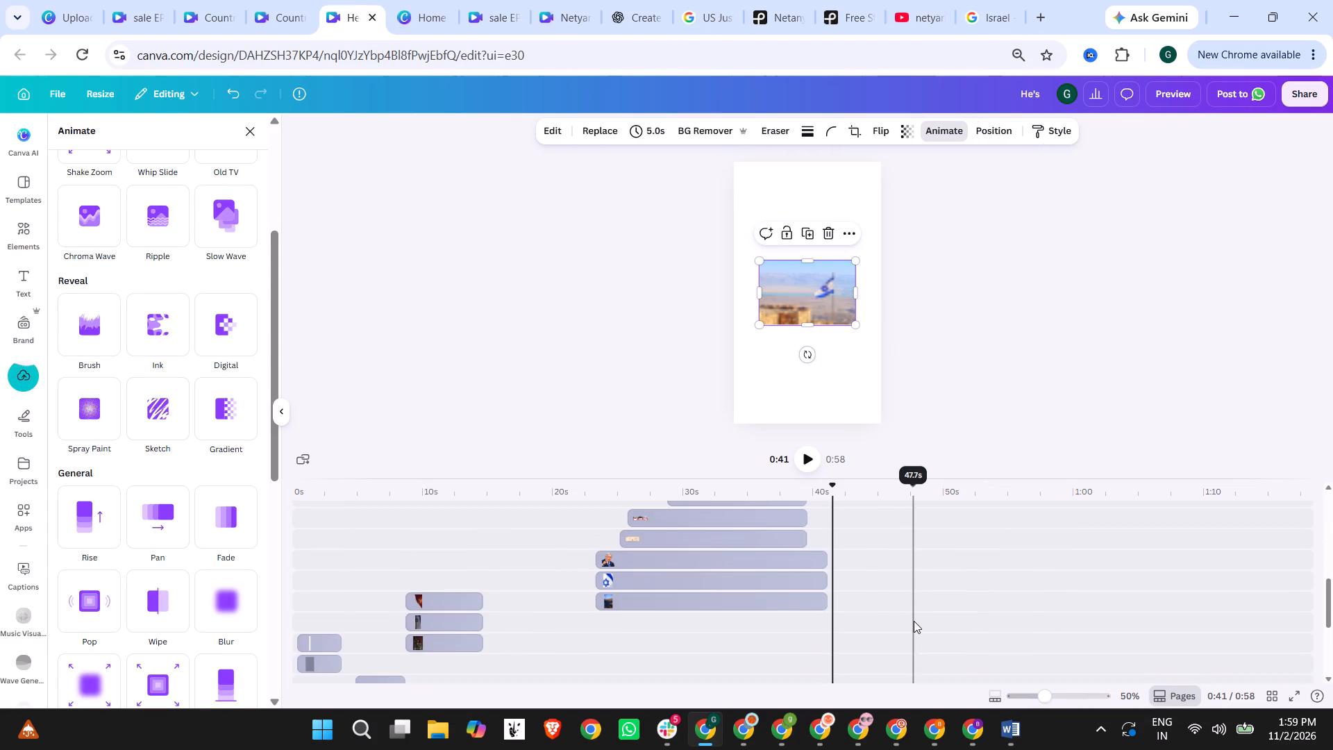
scroll(914, 621, up, 7)
drag(871, 516, 882, 749)
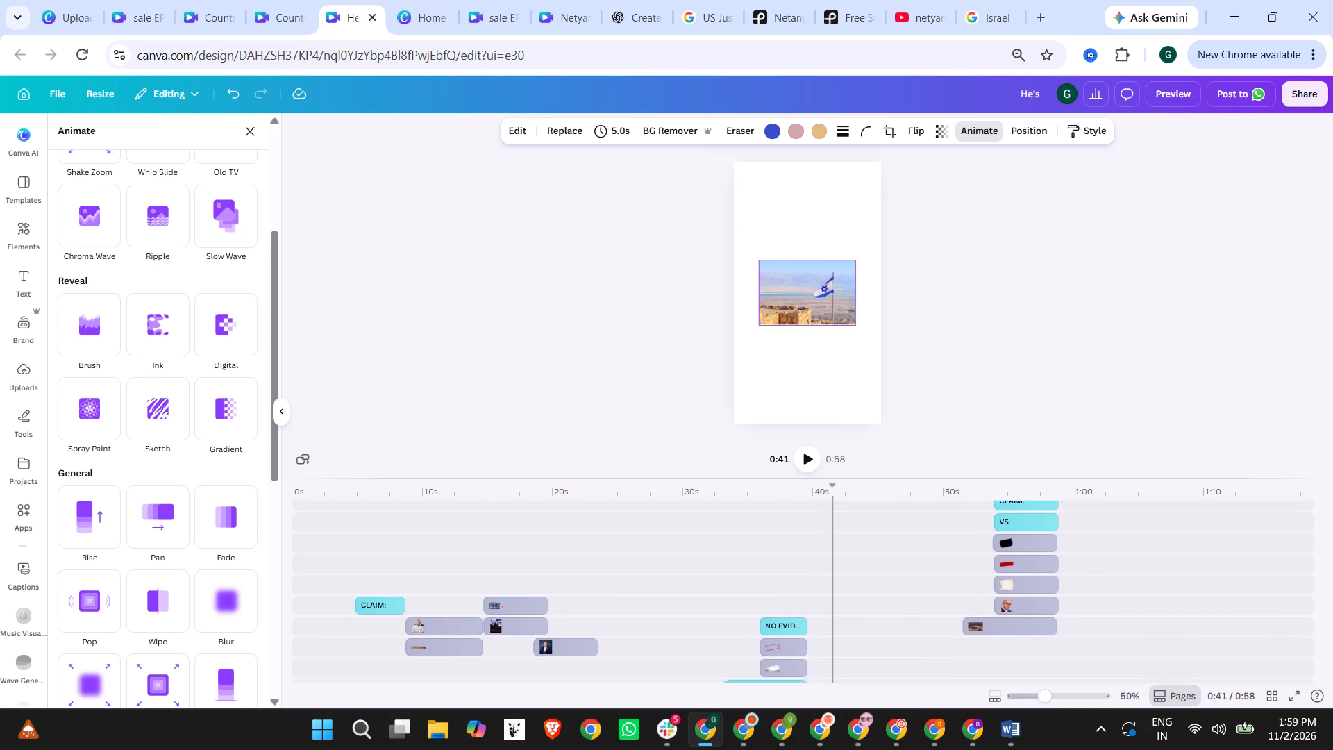
drag(882, 749, 873, 644)
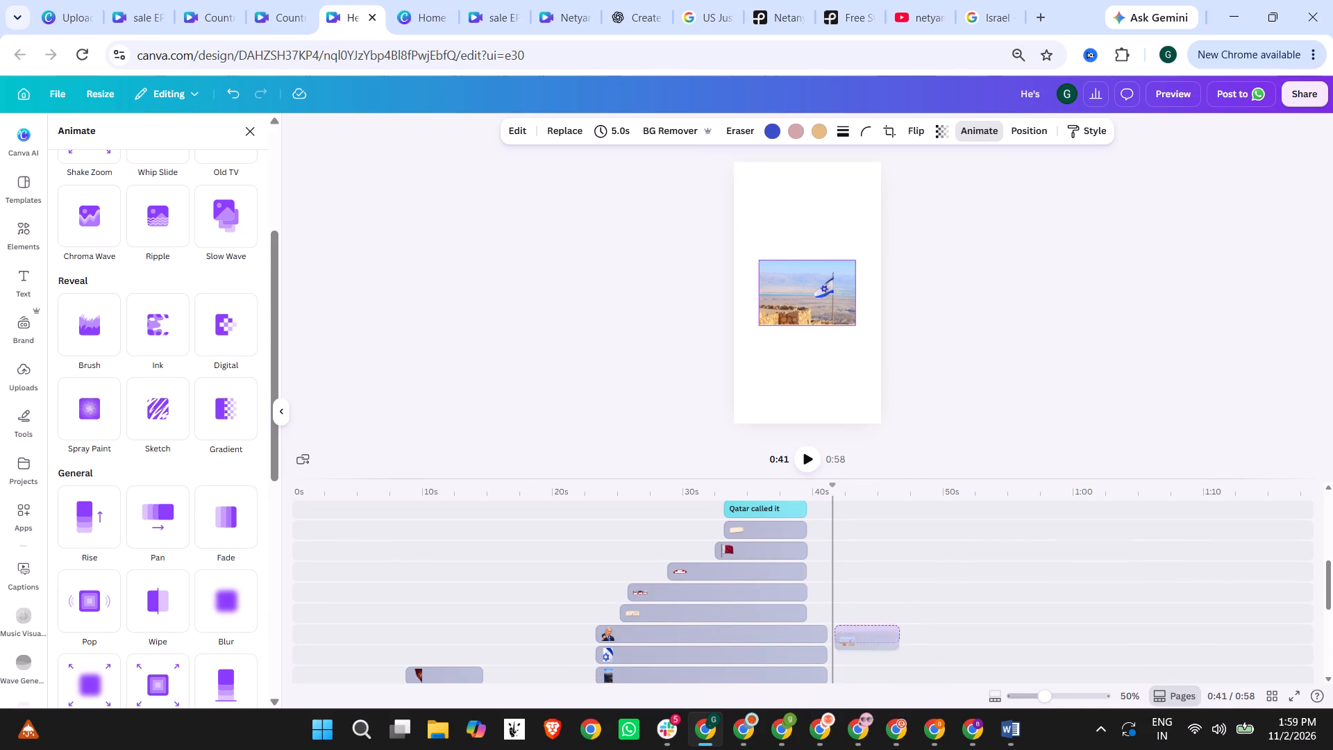
drag(873, 644, 865, 591)
Enlarge the Israeli flag photo to fill the whole vertical frame and shift it so the flag and pole stay in view.
click(765, 257)
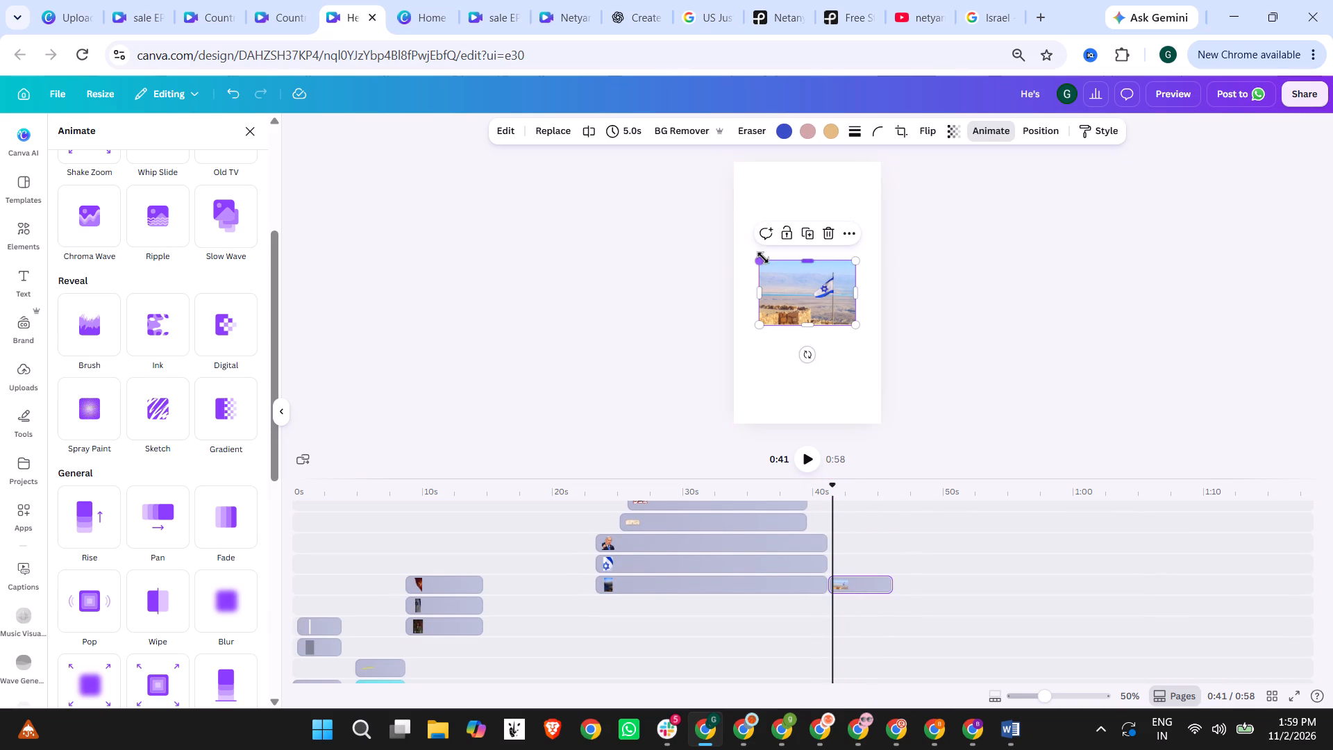
drag(761, 260, 674, 132)
drag(853, 319, 855, 322)
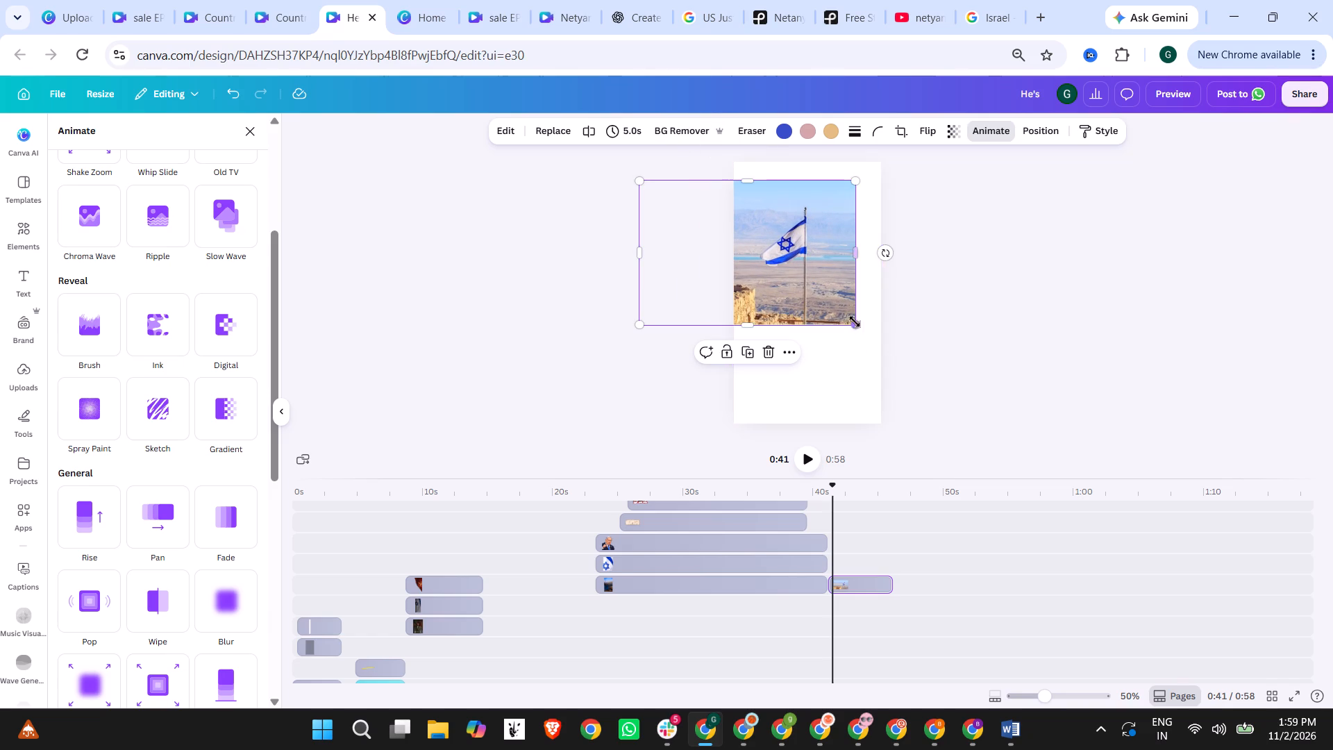
drag(855, 322, 938, 433)
drag(786, 318, 764, 285)
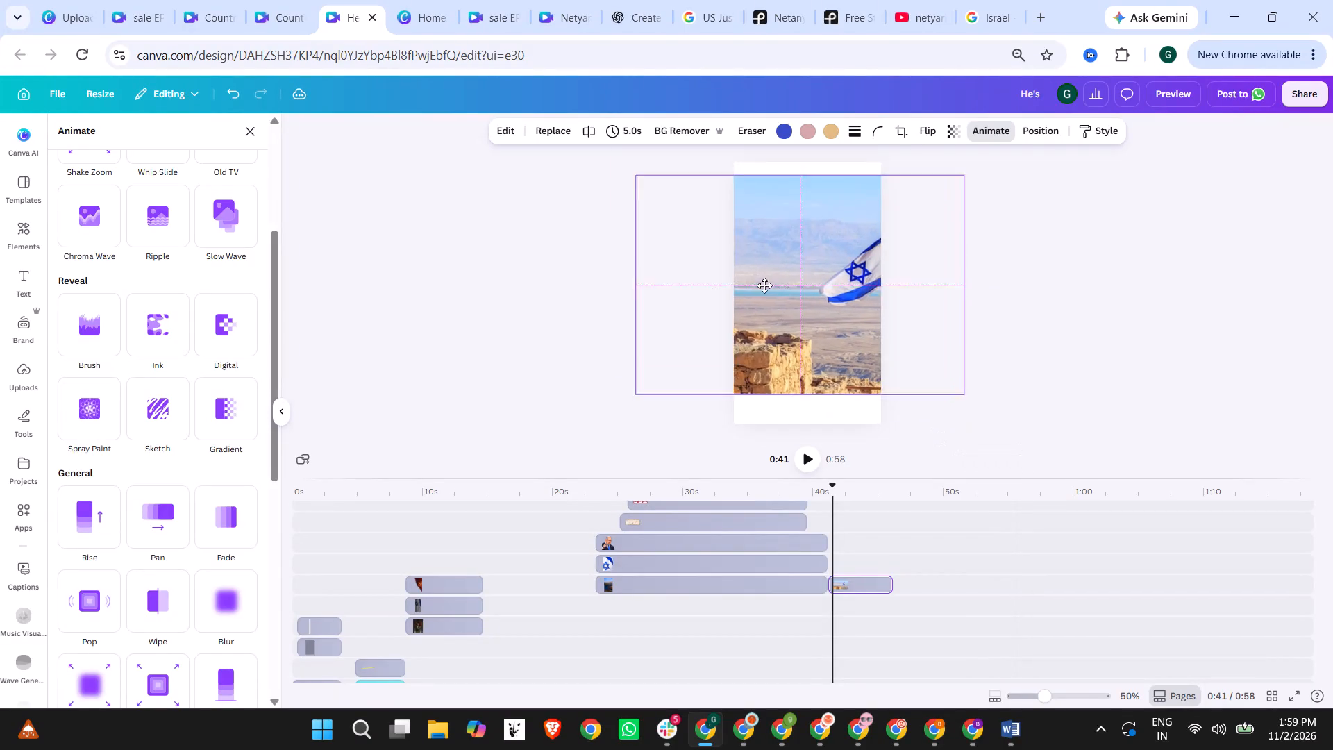
drag(764, 285, 776, 302)
drag(635, 380, 635, 382)
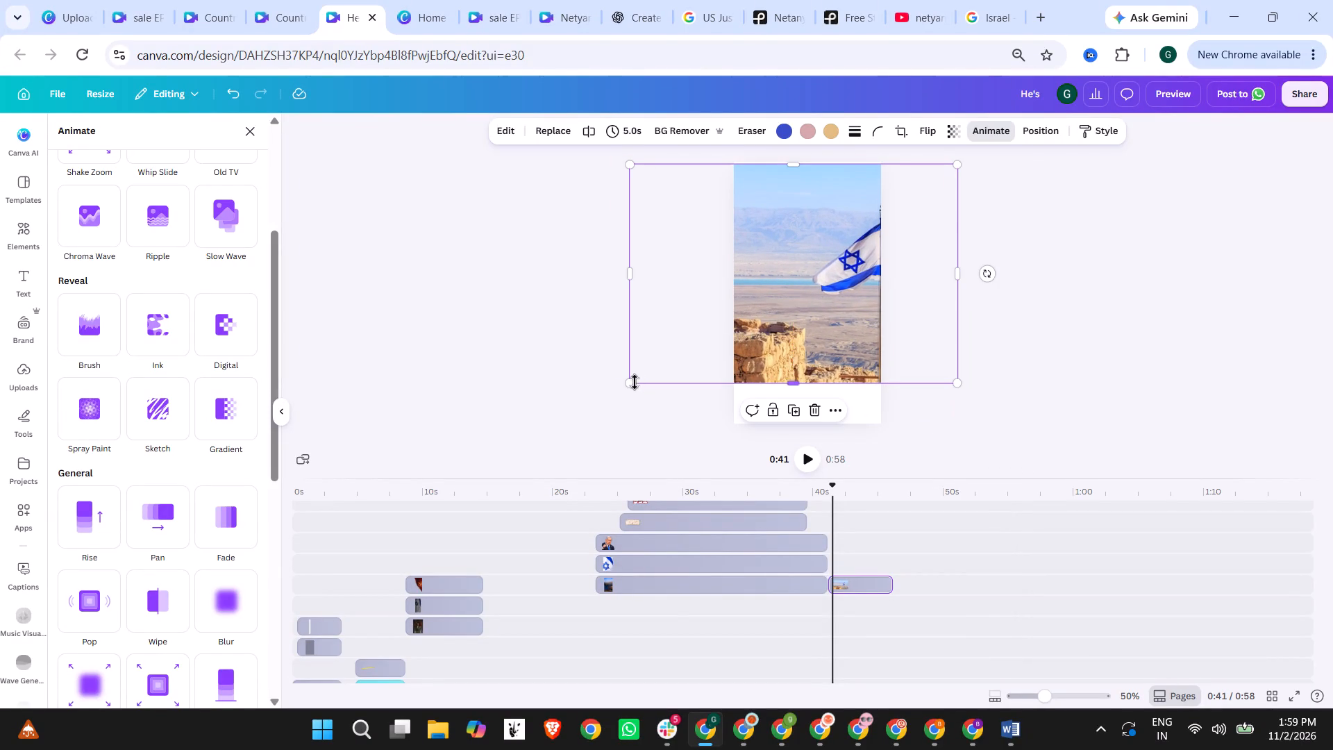
drag(635, 382, 609, 423)
drag(716, 348, 693, 347)
drag(935, 169, 941, 162)
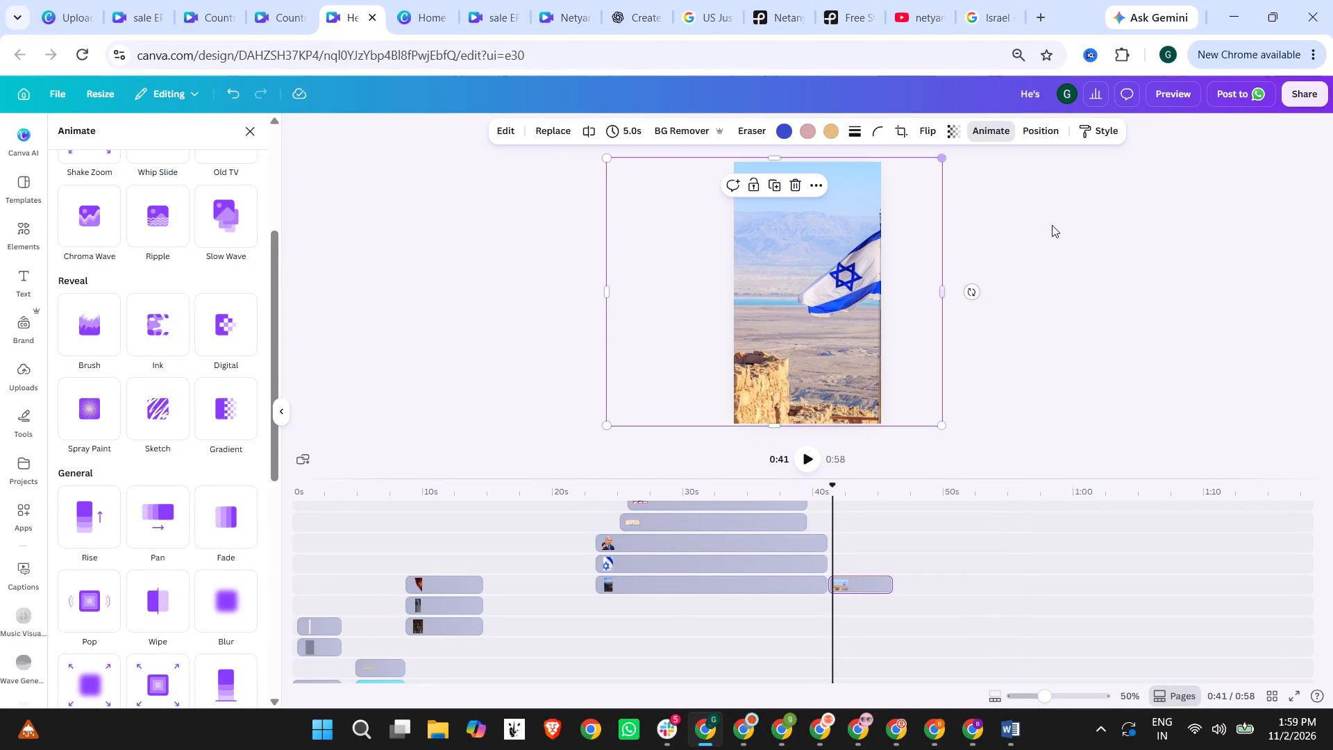
click(1052, 225)
drag(795, 290, 787, 289)
click(1047, 300)
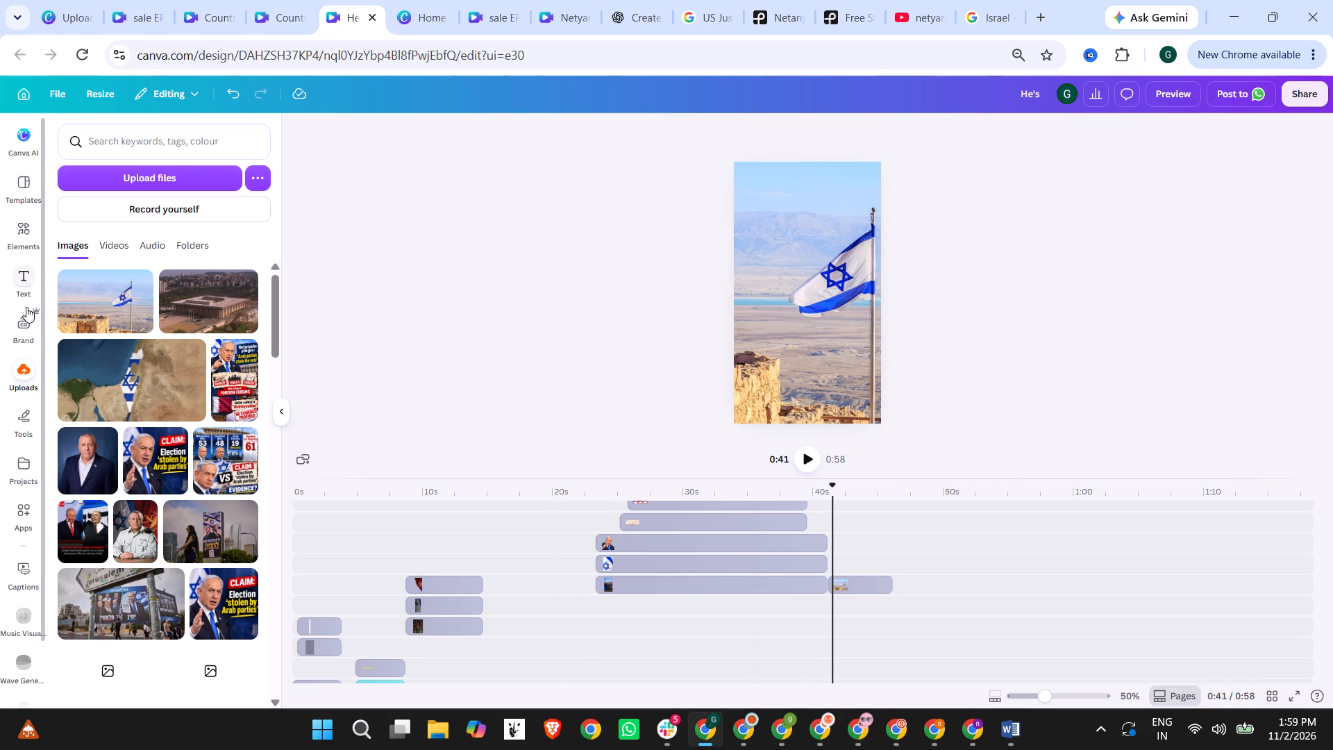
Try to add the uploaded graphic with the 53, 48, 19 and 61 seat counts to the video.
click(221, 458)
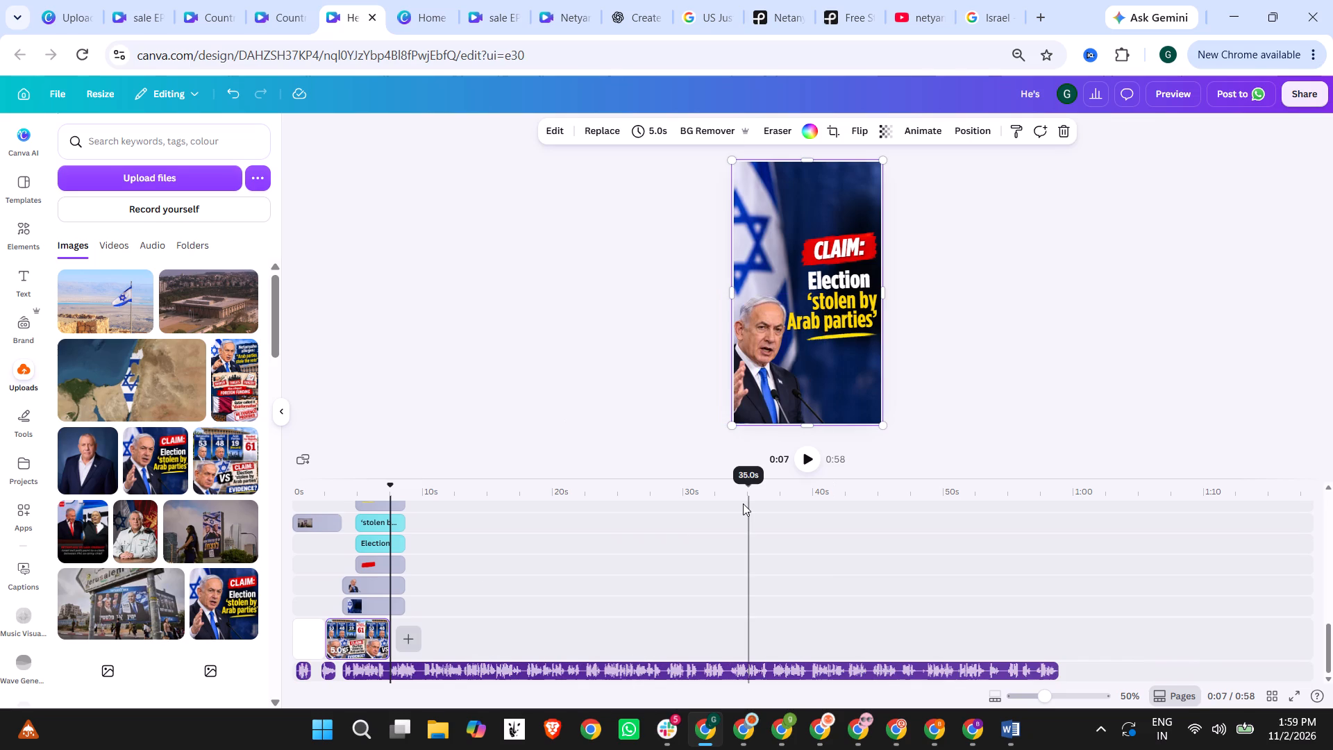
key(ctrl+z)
Place the uploaded seat-count graphic (53, 48, 19, 61) over the flag photo at about 42 s.
scroll(589, 599, up, 4)
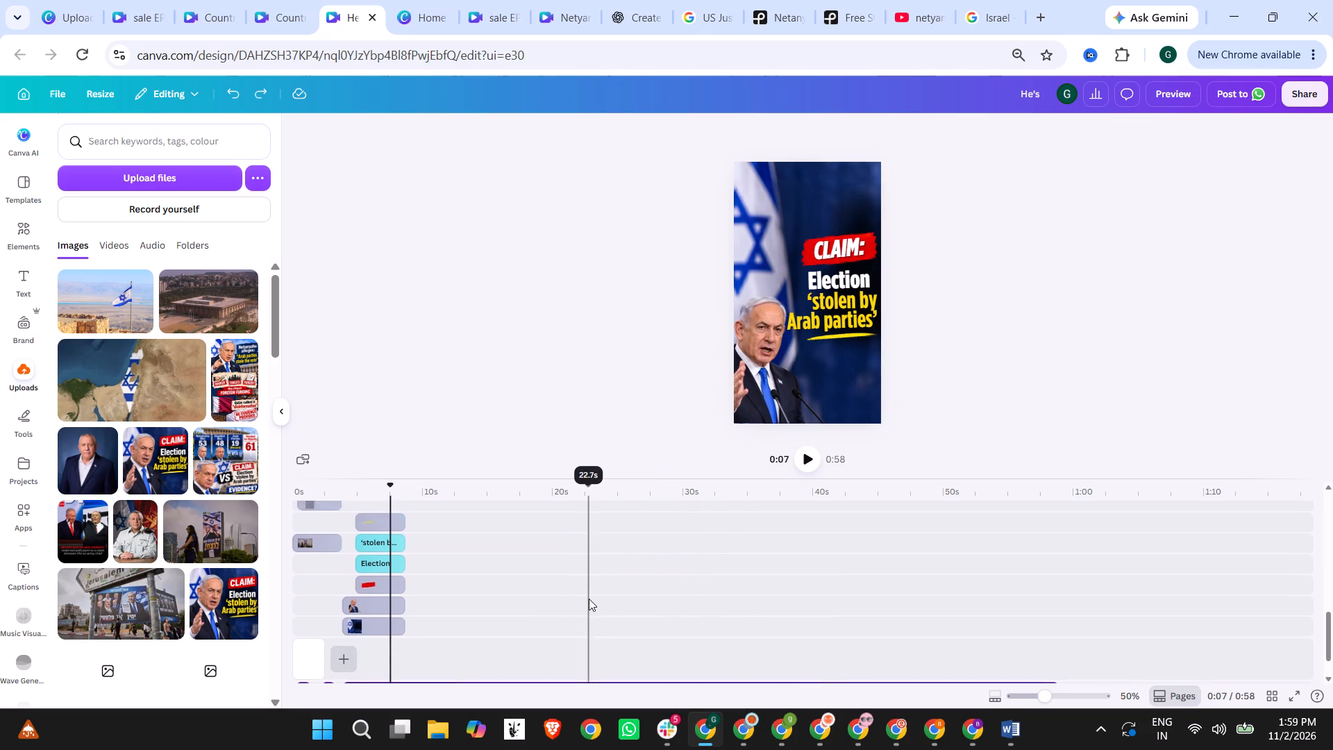
scroll(589, 599, up, 6)
scroll(922, 551, down, 2)
scroll(887, 528, up, 3)
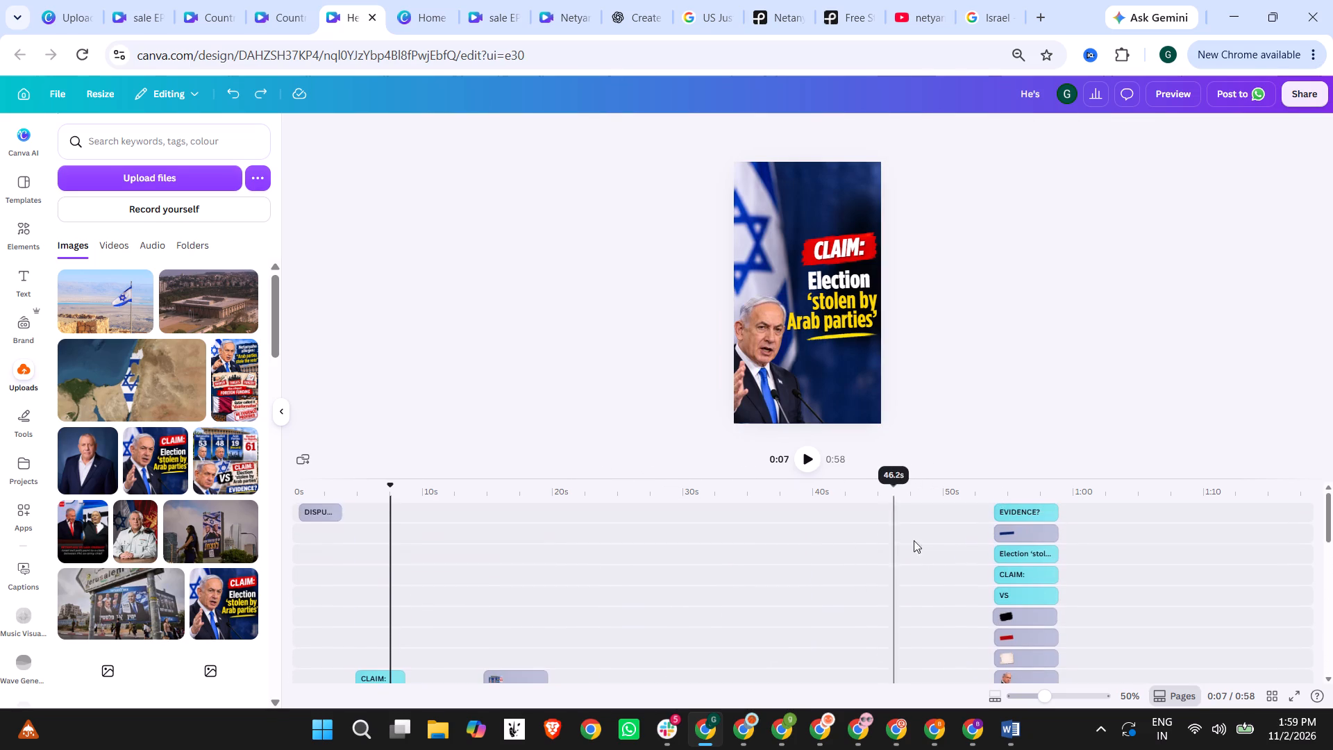
scroll(892, 561, up, 1)
scroll(892, 561, down, 4)
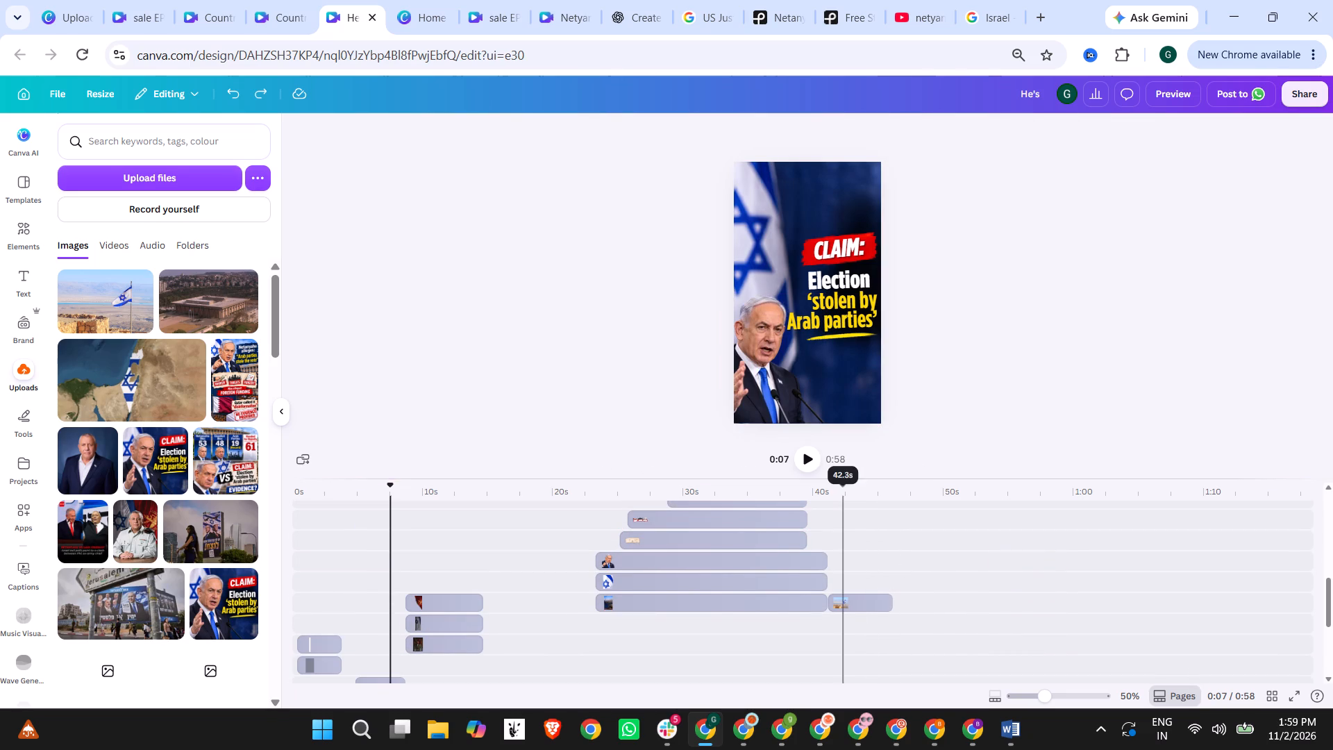
click(844, 491)
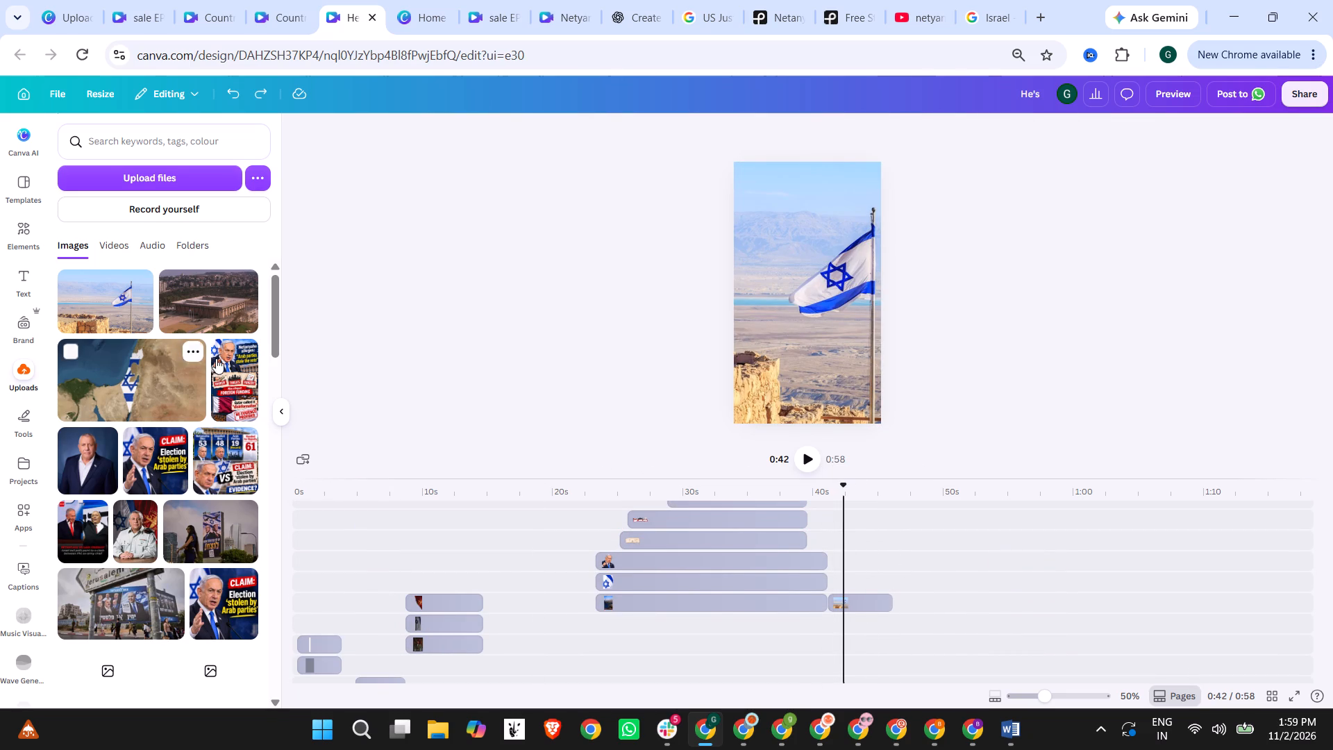
drag(221, 469, 769, 323)
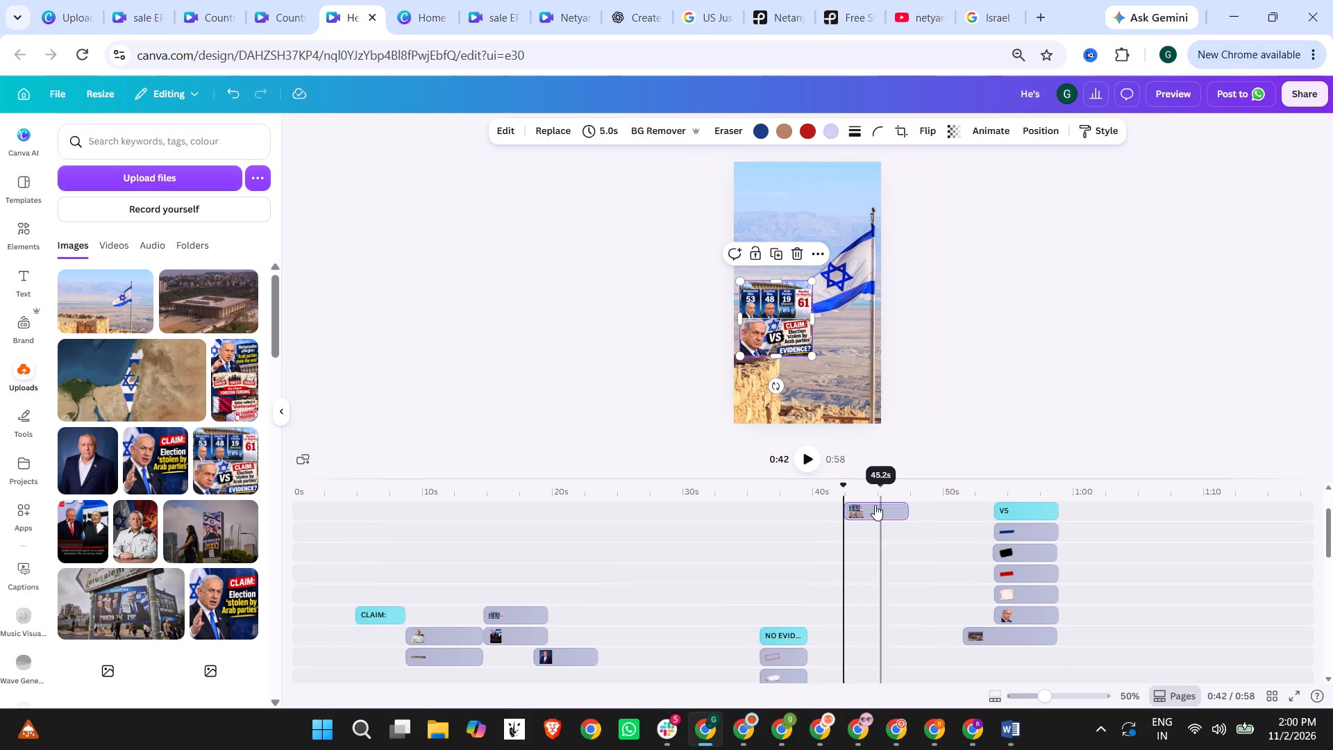
scroll(866, 507, up, 3)
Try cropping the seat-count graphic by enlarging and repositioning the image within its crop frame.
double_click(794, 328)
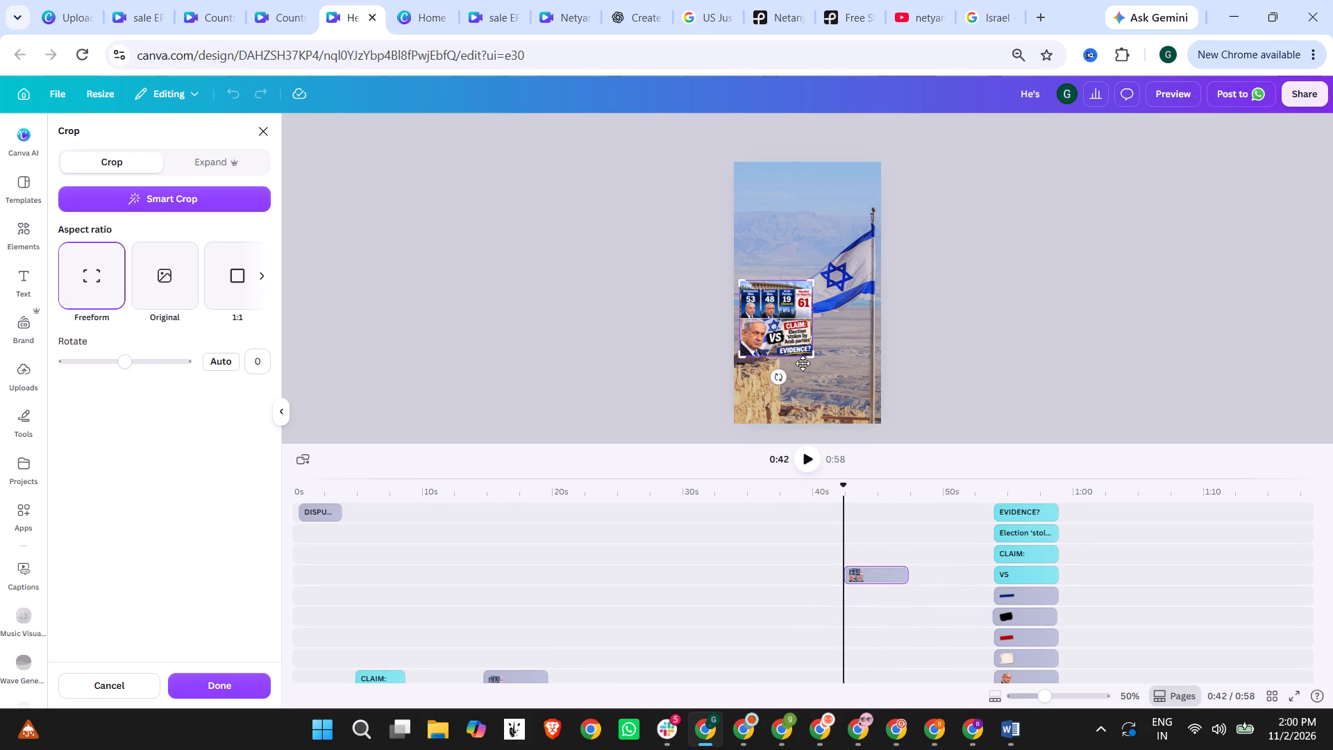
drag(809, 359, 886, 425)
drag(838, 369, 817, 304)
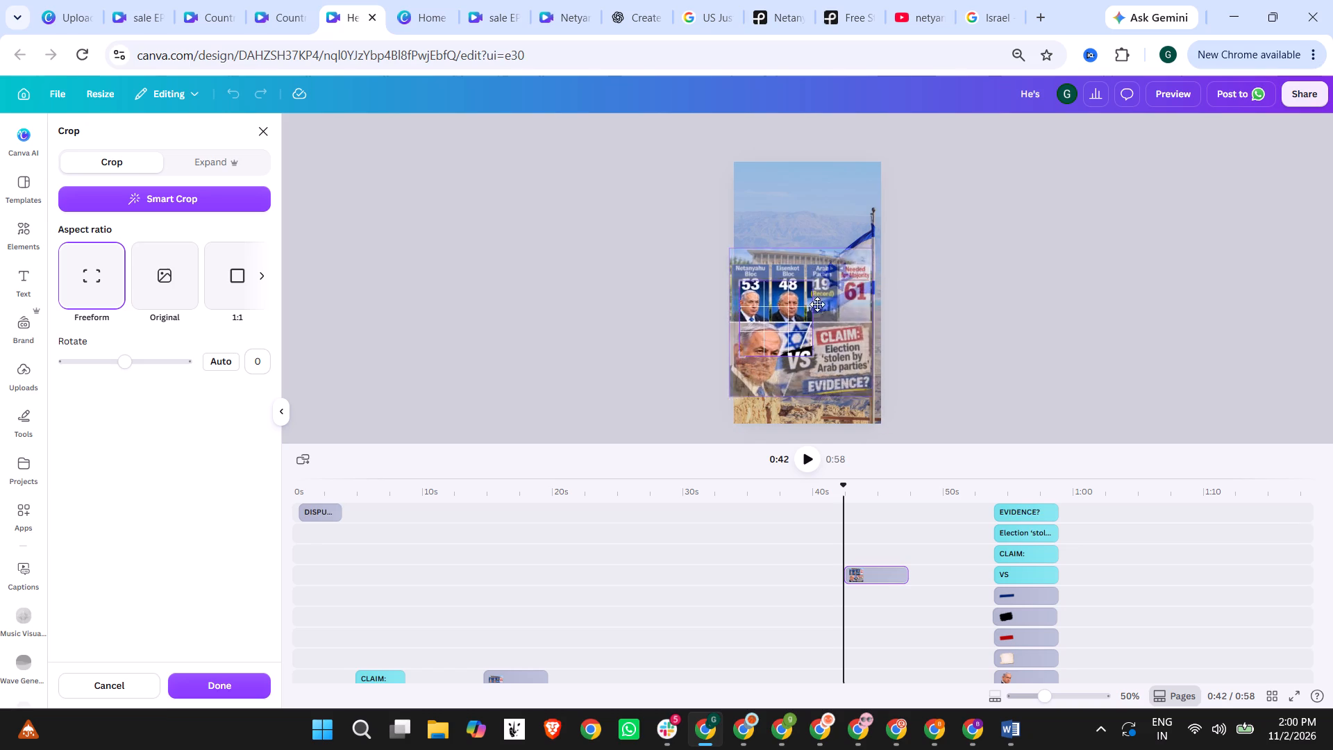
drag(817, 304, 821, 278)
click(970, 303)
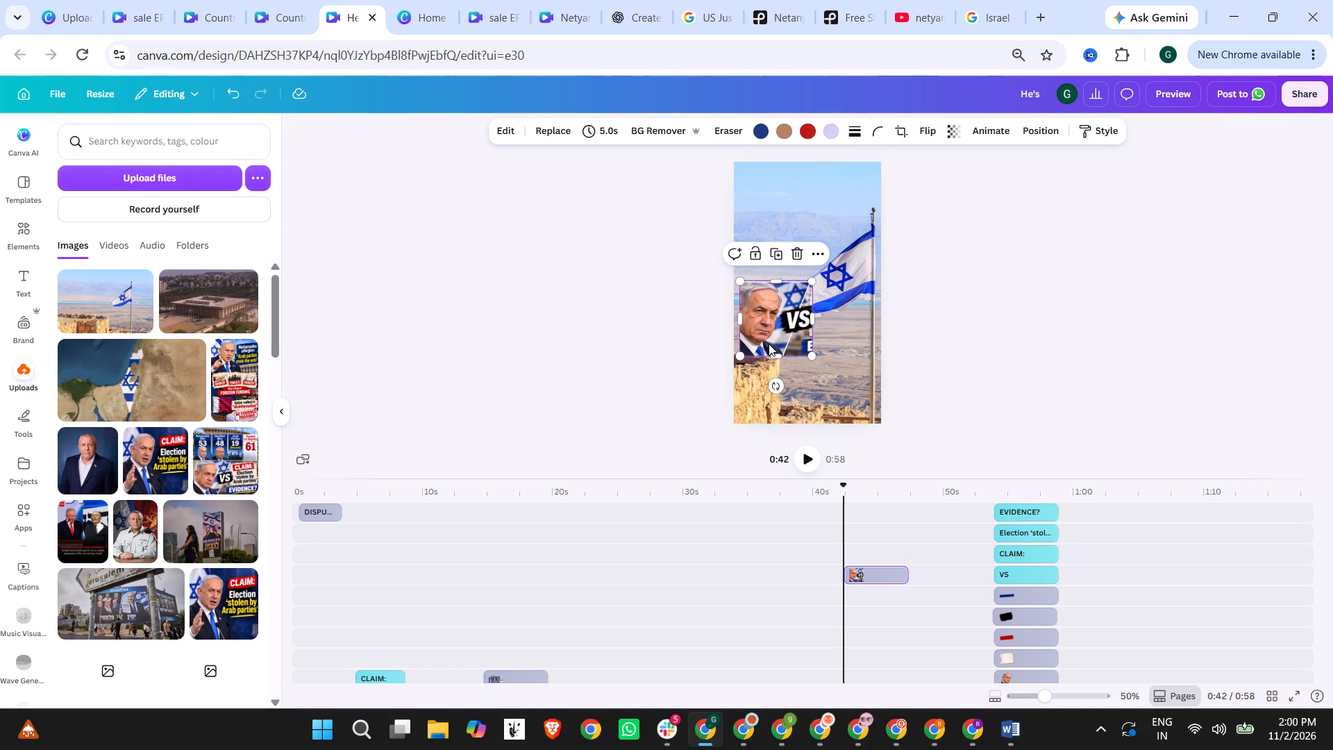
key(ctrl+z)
Enlarge the seat-count graphic and place it over the lower part of the frame, with the three bloc cards in view.
click(957, 321)
click(783, 317)
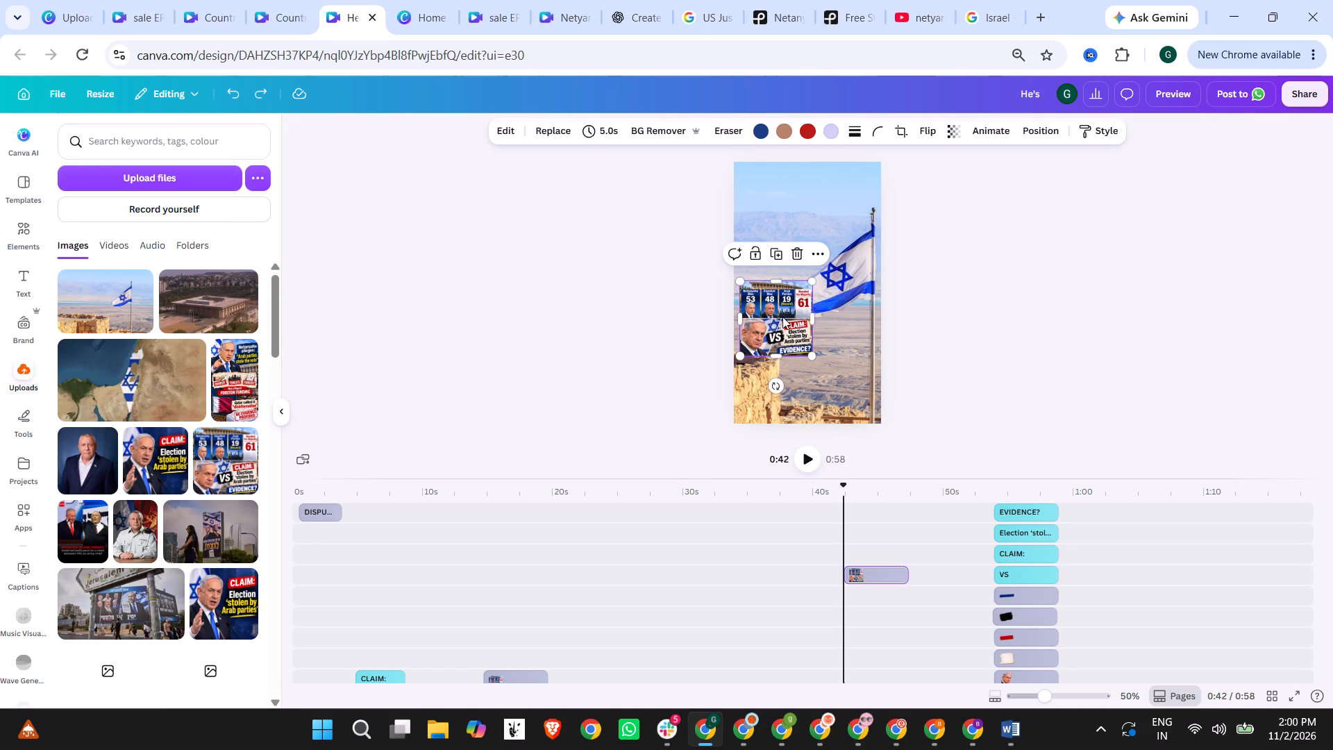
drag(812, 279, 882, 203)
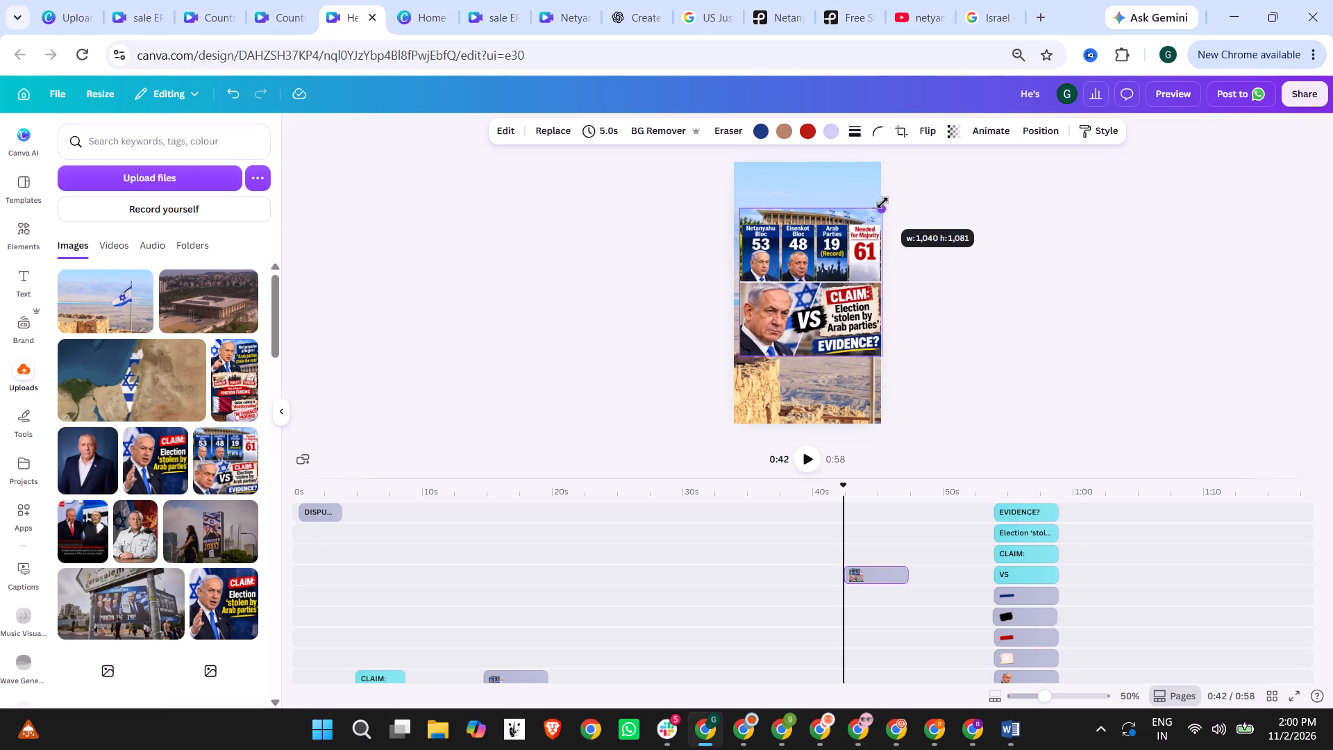
drag(882, 203, 894, 185)
drag(741, 356, 690, 406)
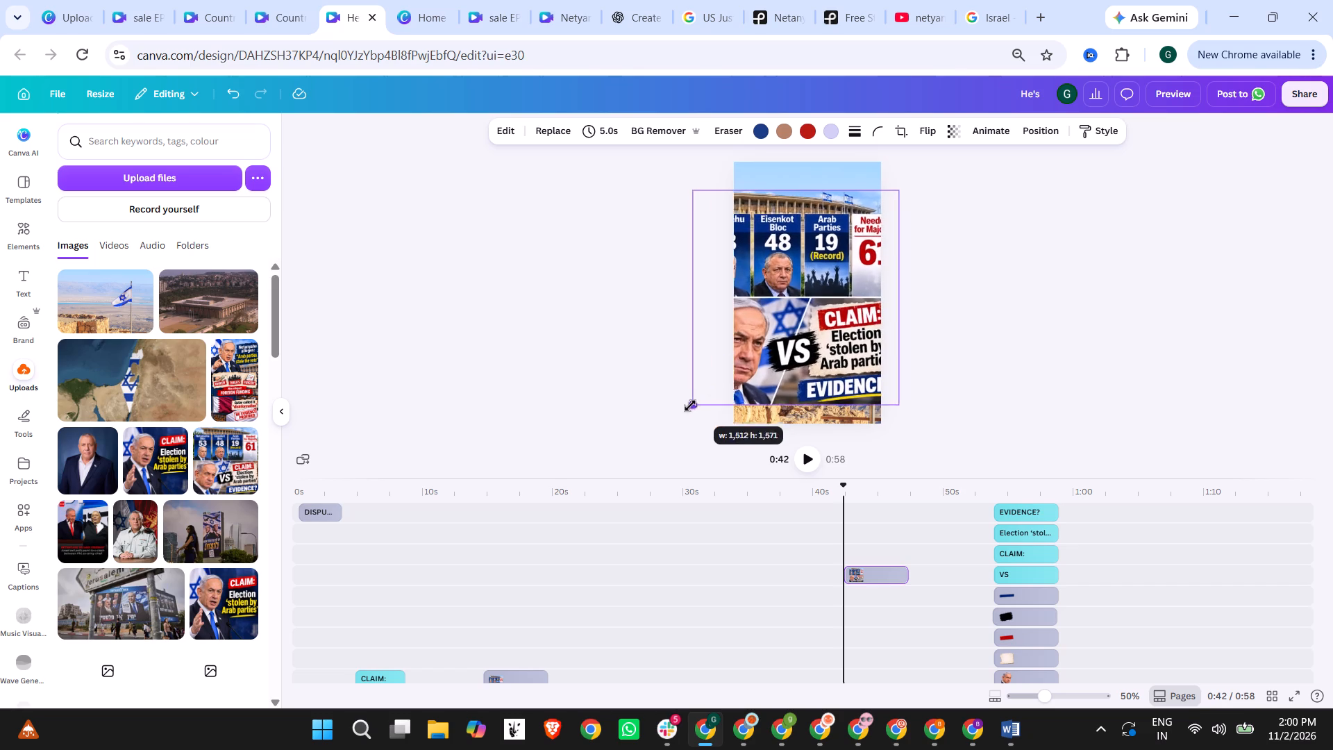
drag(690, 406, 681, 415)
drag(789, 340, 825, 383)
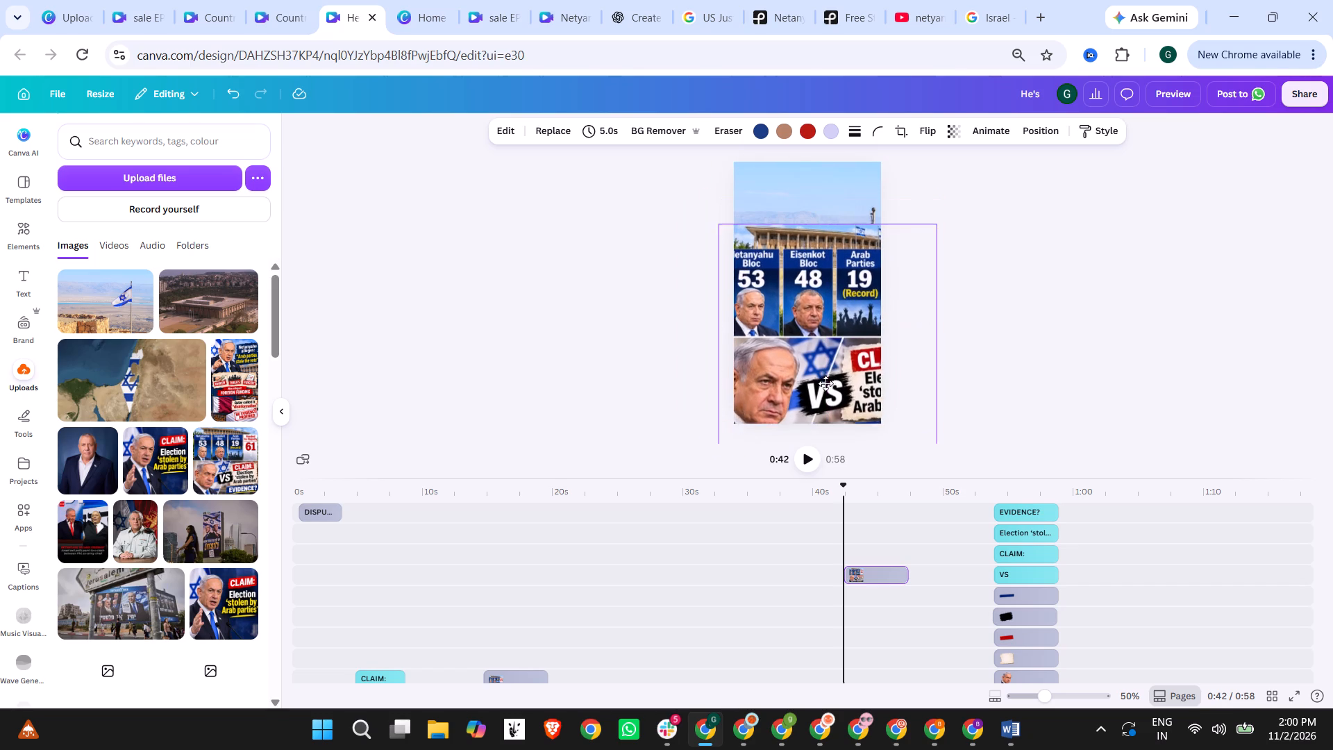
drag(825, 383, 836, 392)
drag(949, 242, 886, 289)
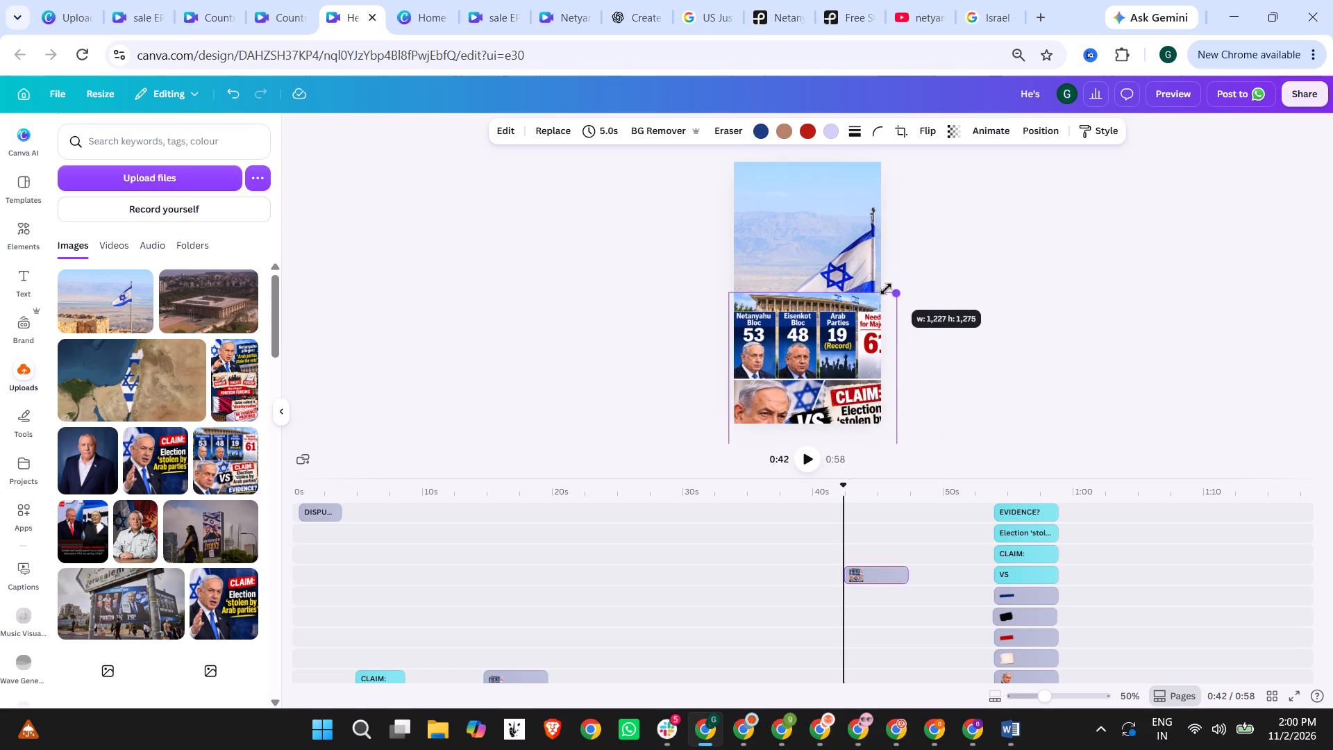
drag(886, 289, 869, 302)
drag(810, 366, 813, 317)
drag(880, 264, 908, 241)
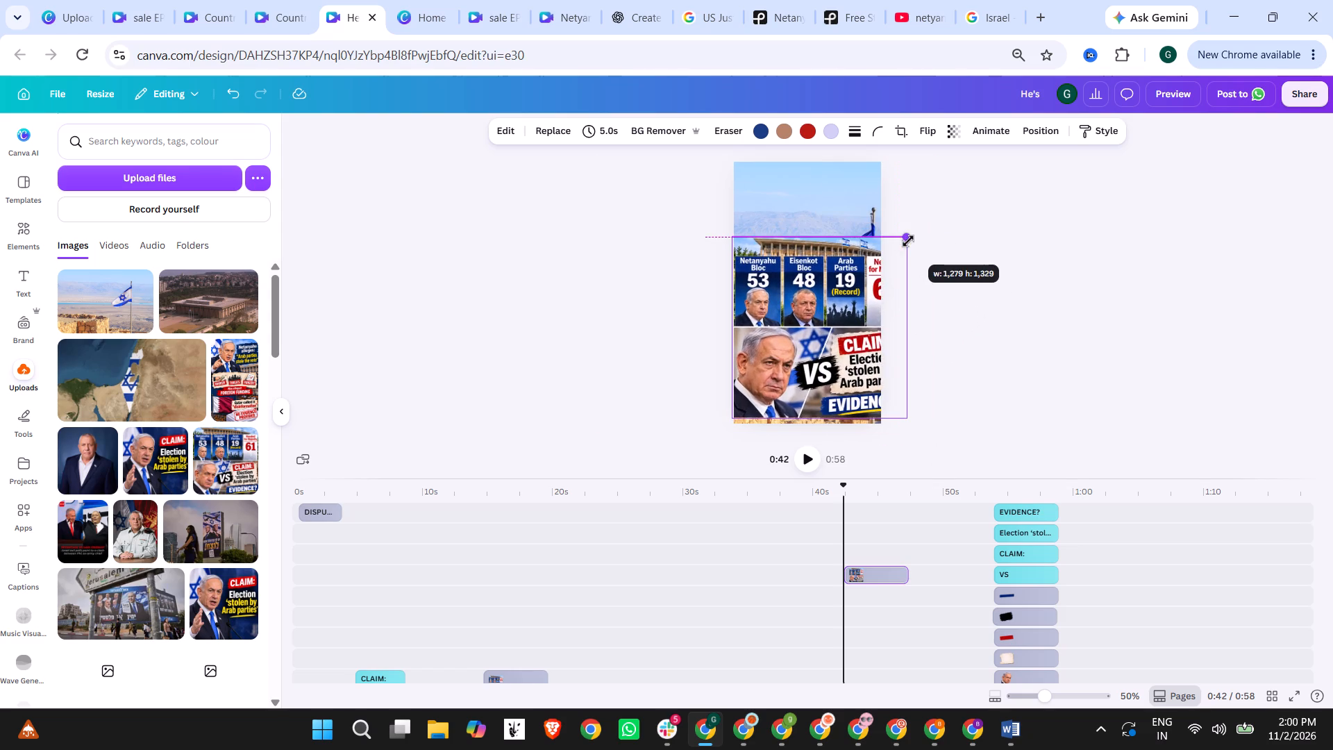
drag(908, 241, 919, 232)
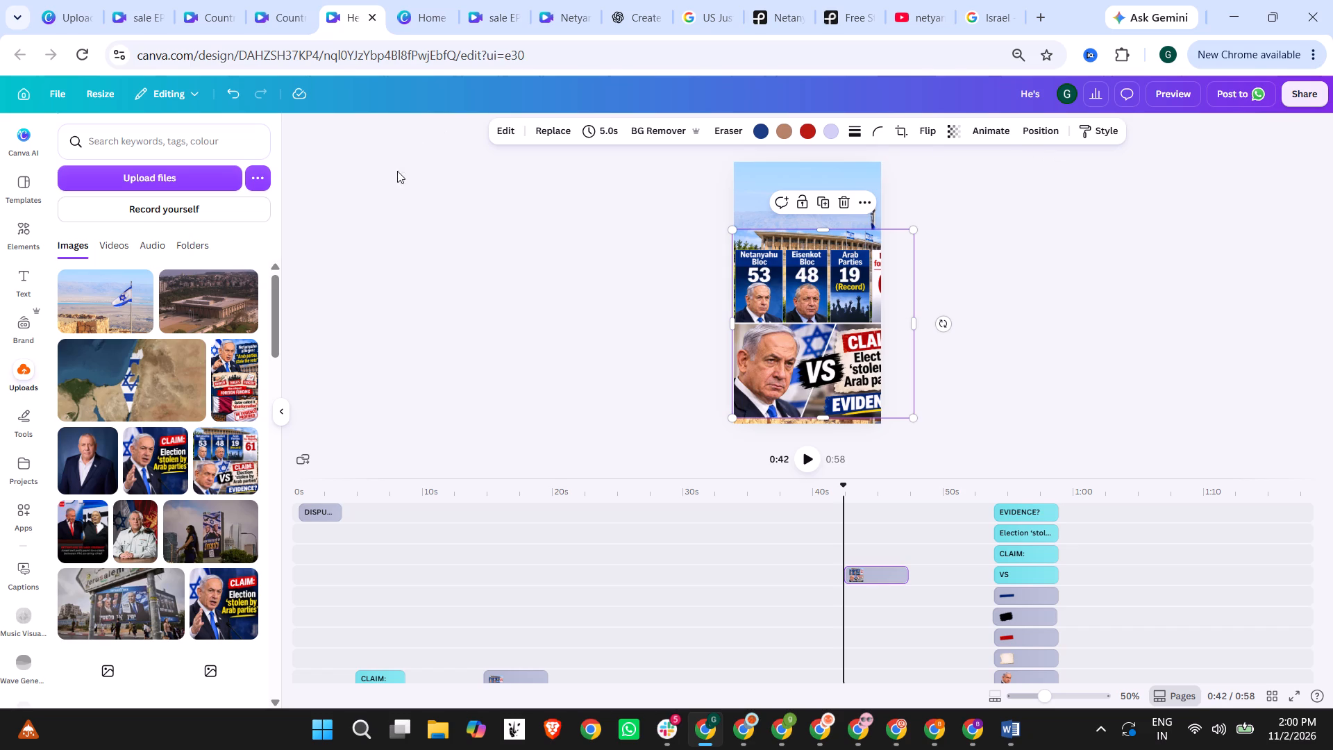
Split the seat-count graphic into editable layers with Magic Layers.
click(514, 131)
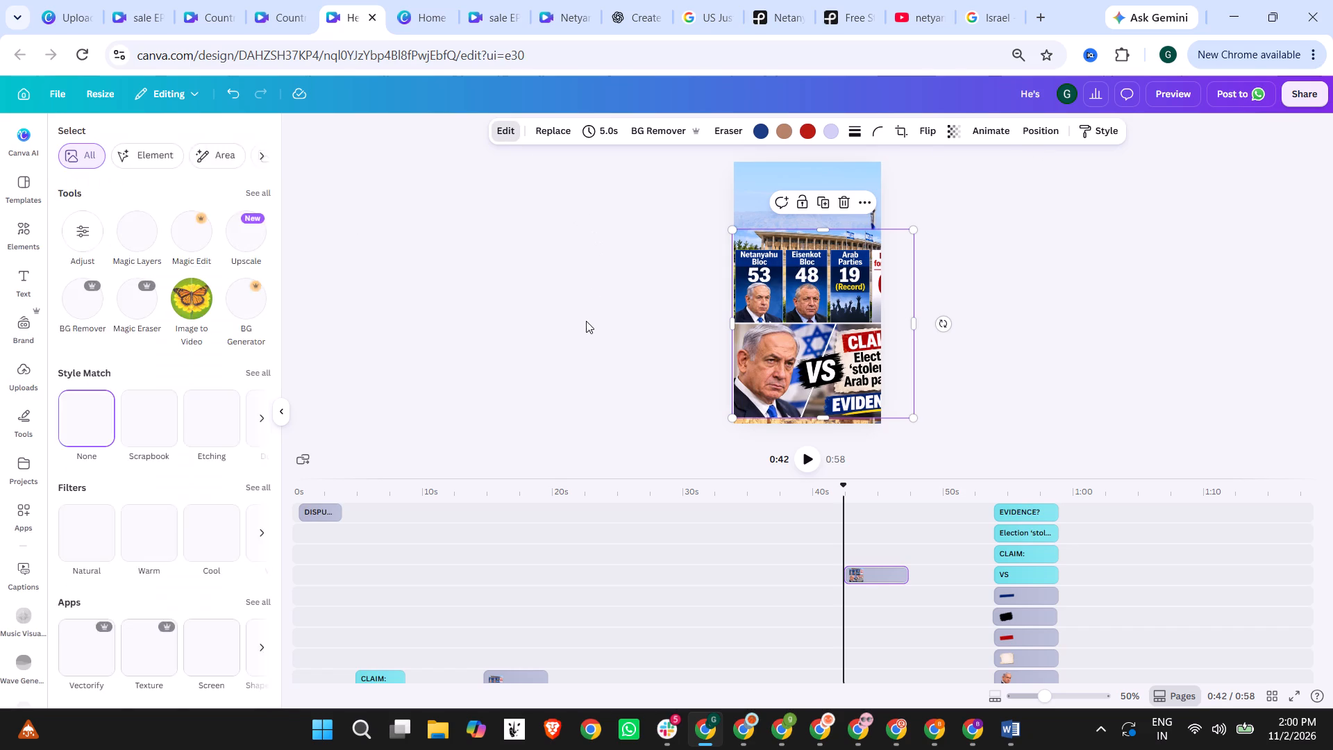
click(125, 262)
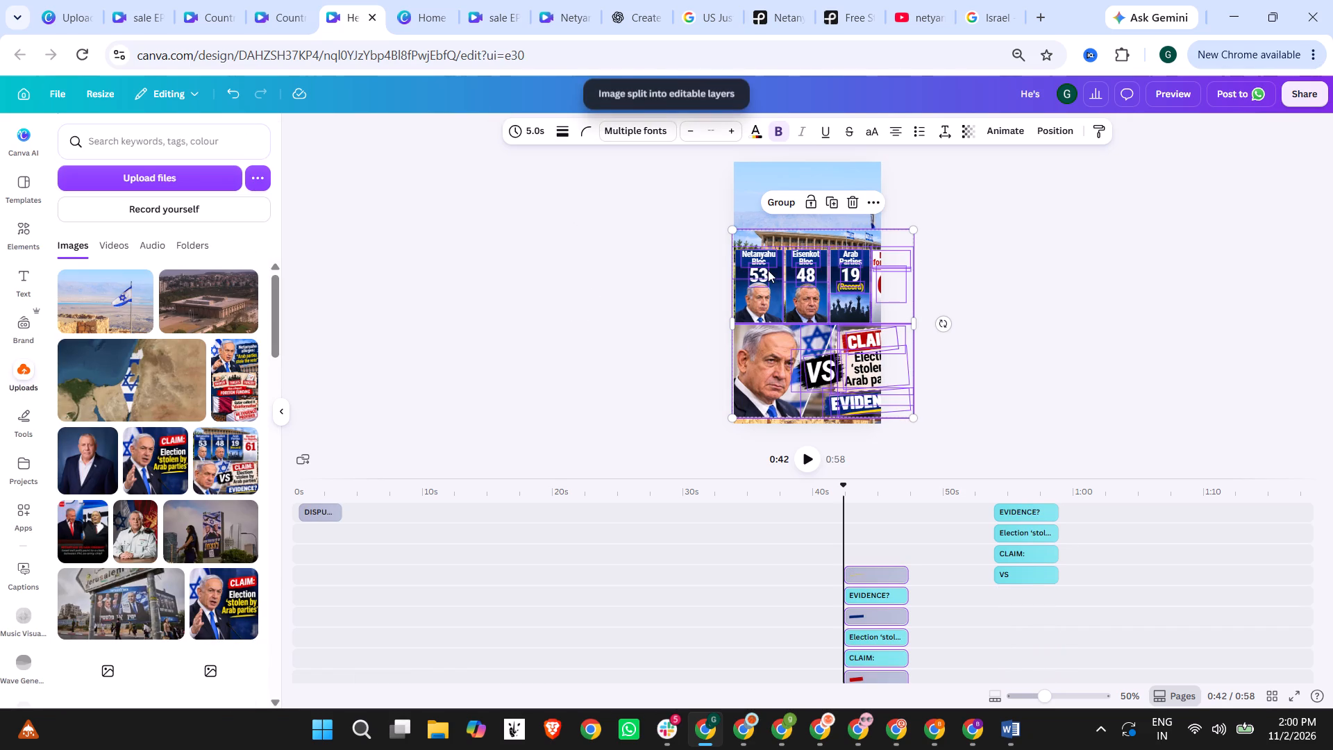
Delete the lower "VS / CLAIM" layers, the "Needed for Majority 61" panel and the Knesset backdrop, leaving the three bloc cards.
click(684, 326)
drag(664, 327, 912, 389)
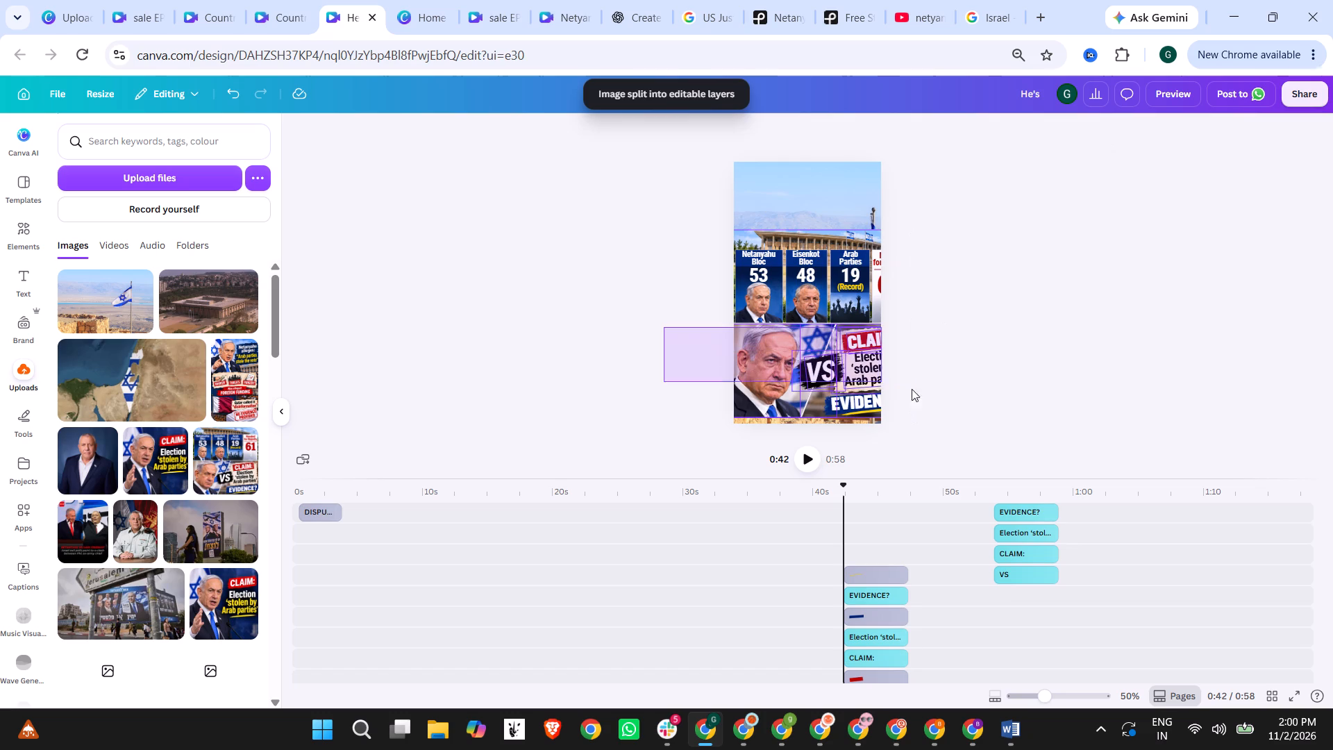
drag(912, 389, 1016, 435)
key(Delete)
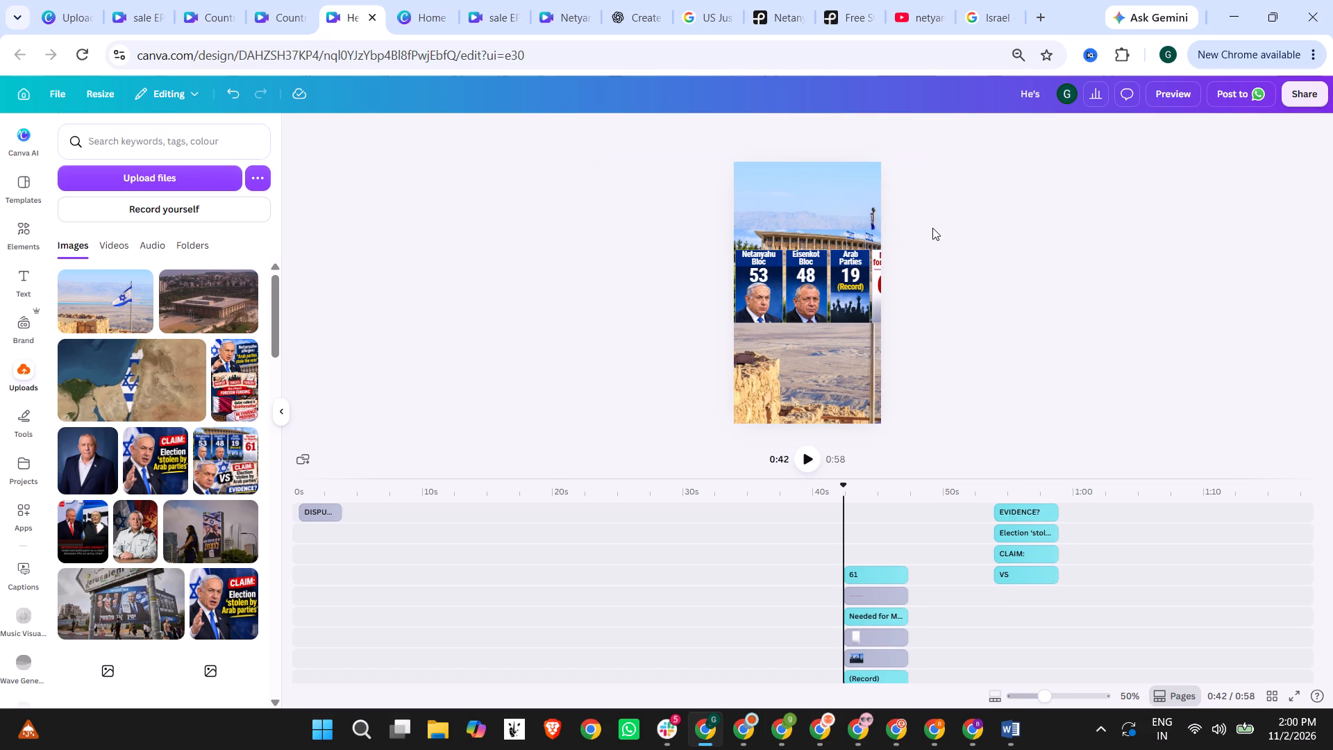
drag(946, 227, 873, 354)
key(Delete)
click(1033, 328)
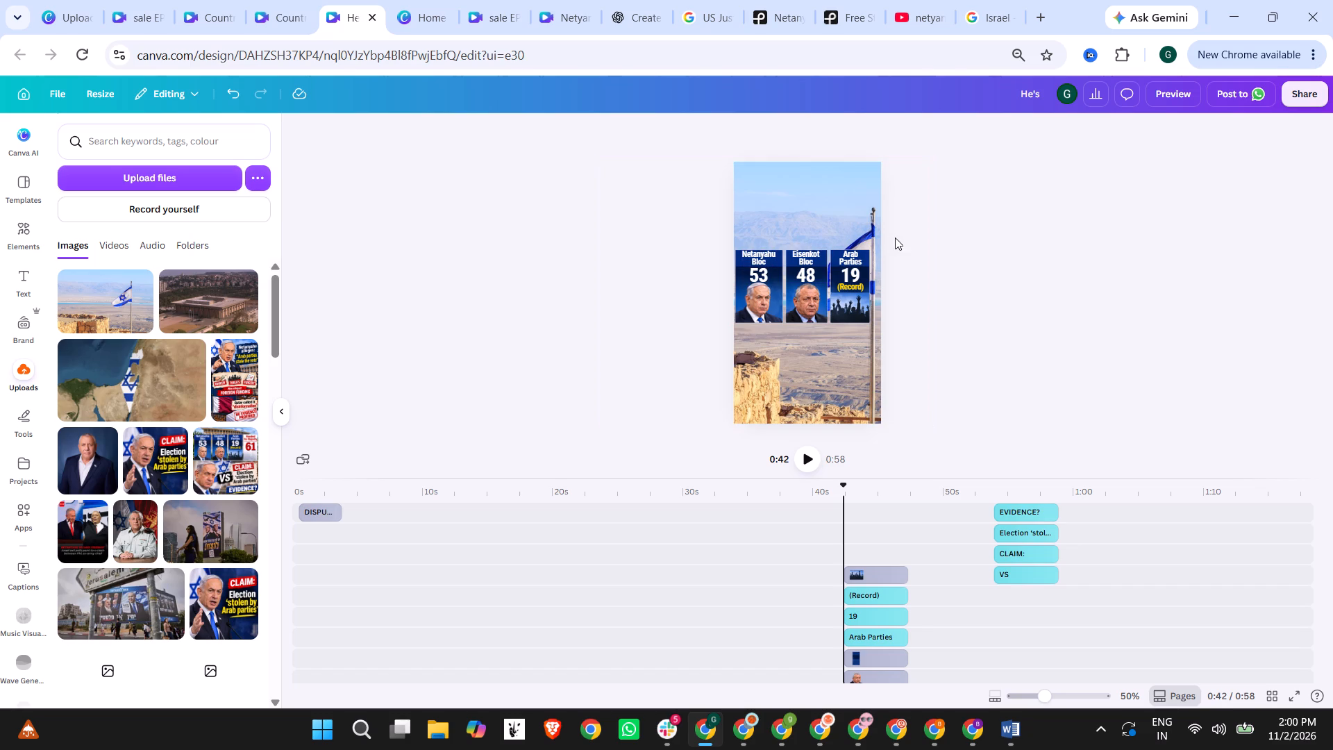
Scale up the Netanyahu Bloc, Eisenkot Bloc and Arab Parties cards together to span the frame's width.
drag(895, 237, 687, 340)
drag(872, 322, 877, 329)
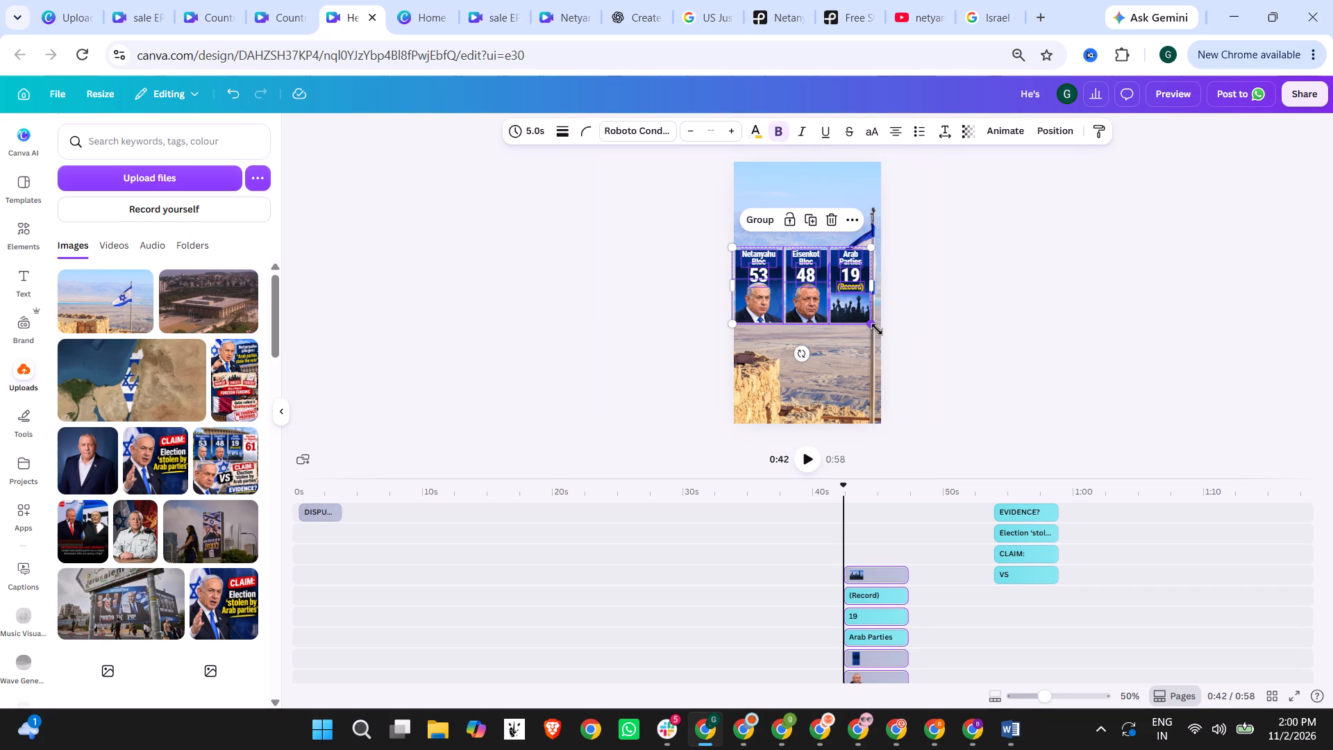
drag(877, 329, 876, 335)
drag(989, 328, 996, 327)
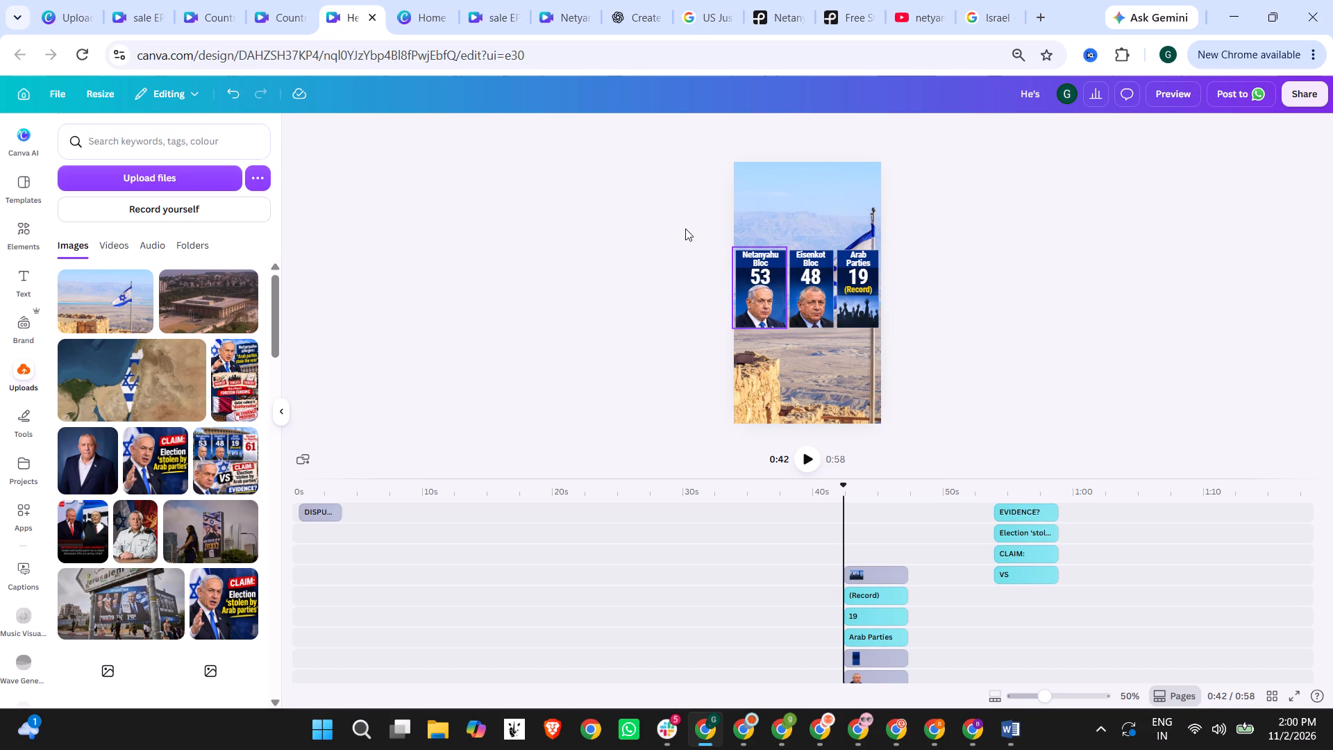
Group the Arab Parties card's layers (backdrop, title, 19, "(Record)" and crowd image) into one element.
scroll(878, 444, down, 2)
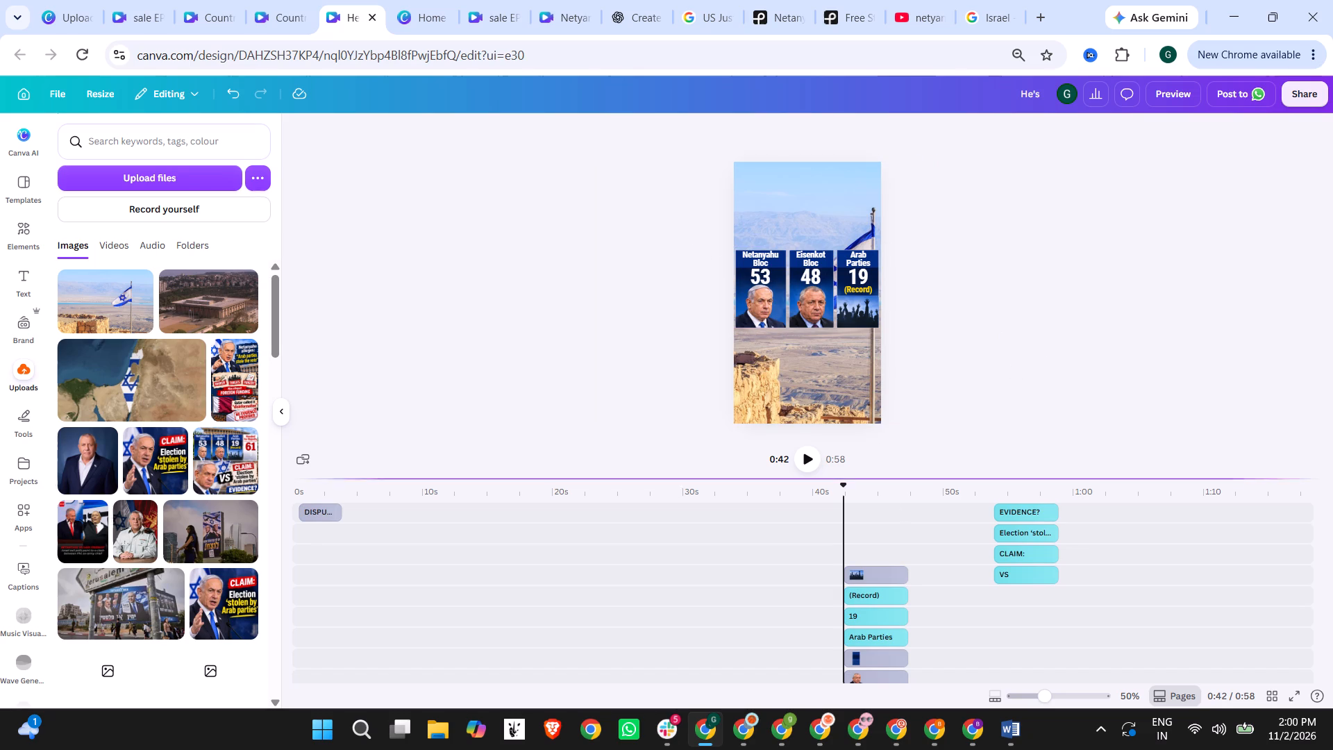
scroll(897, 554, down, 1)
scroll(887, 628, up, 3)
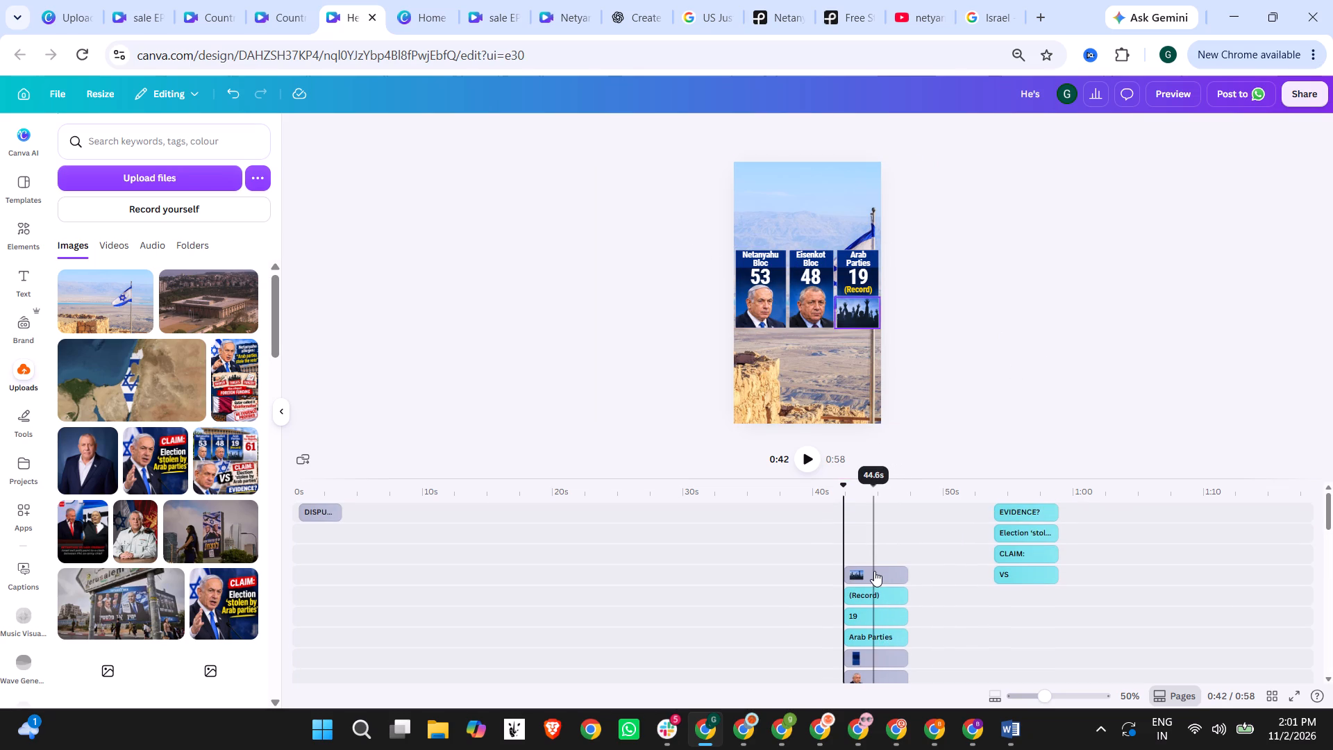
click(874, 571)
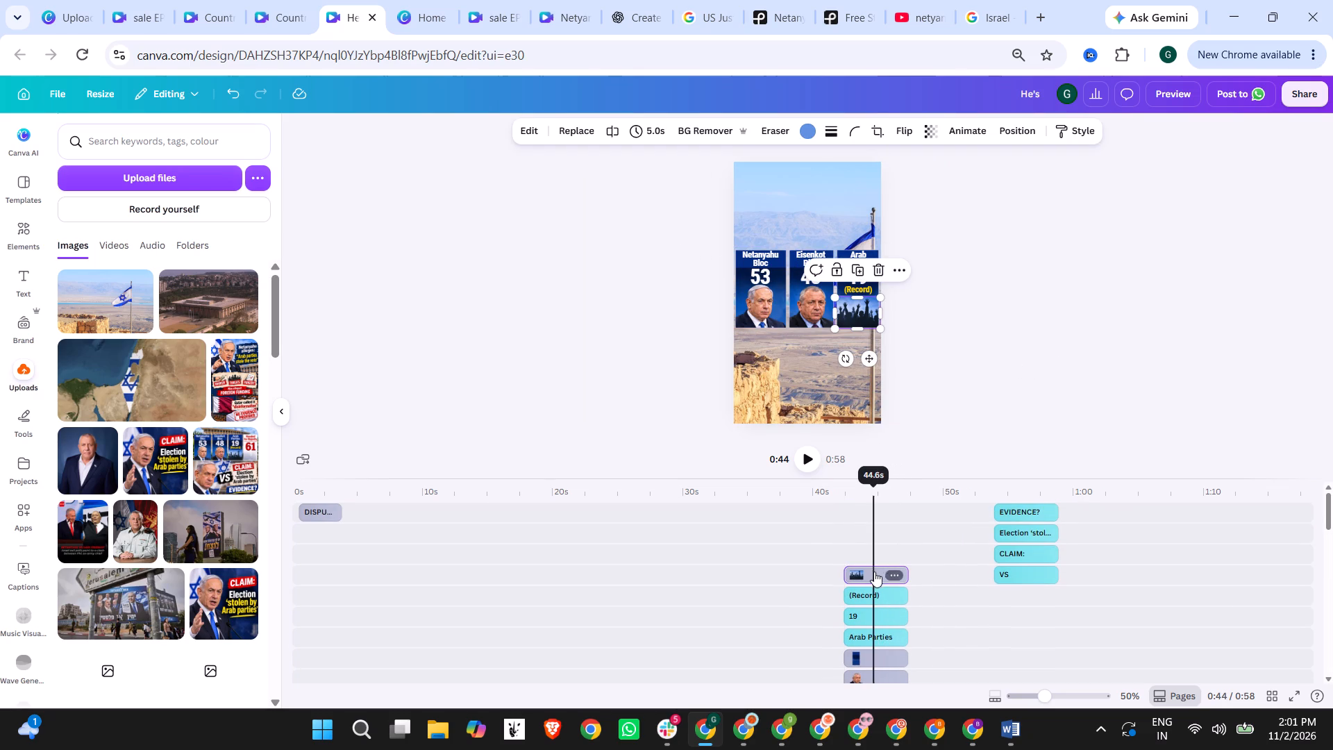
shift+click(880, 631)
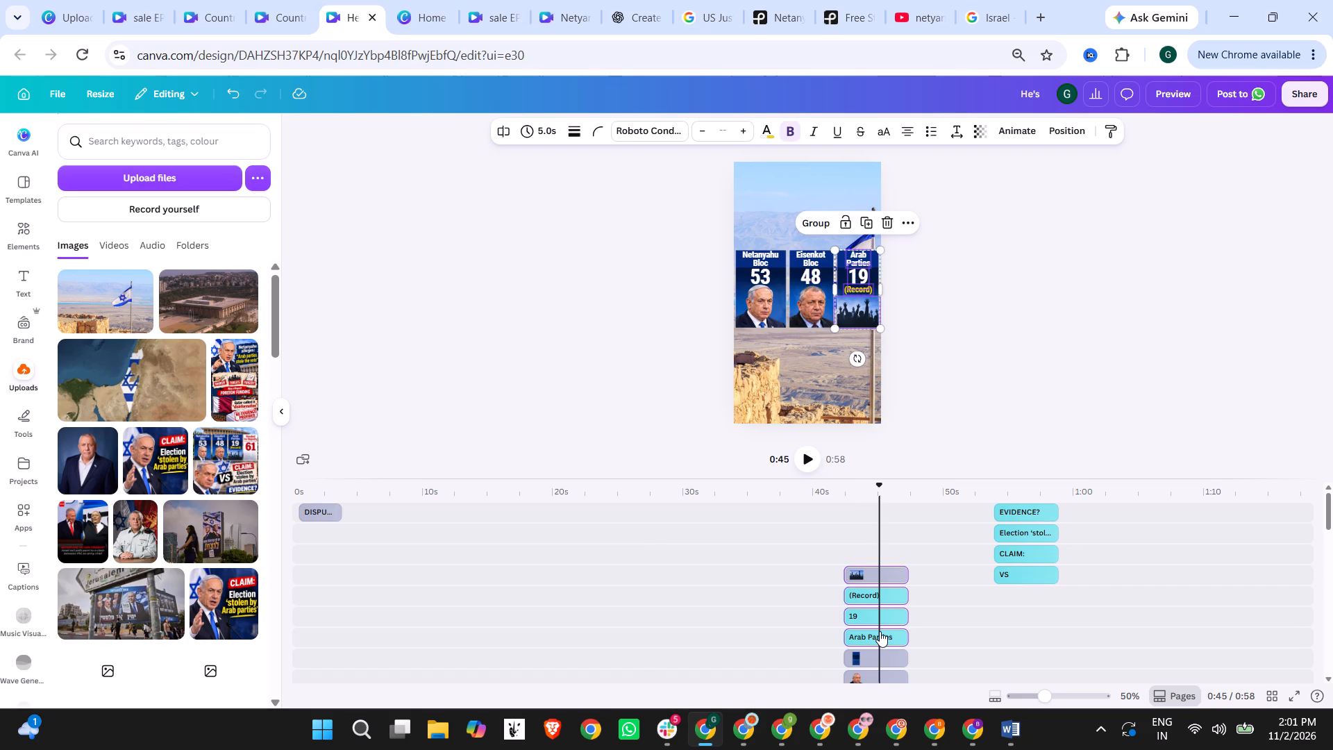
scroll(899, 628, down, 1)
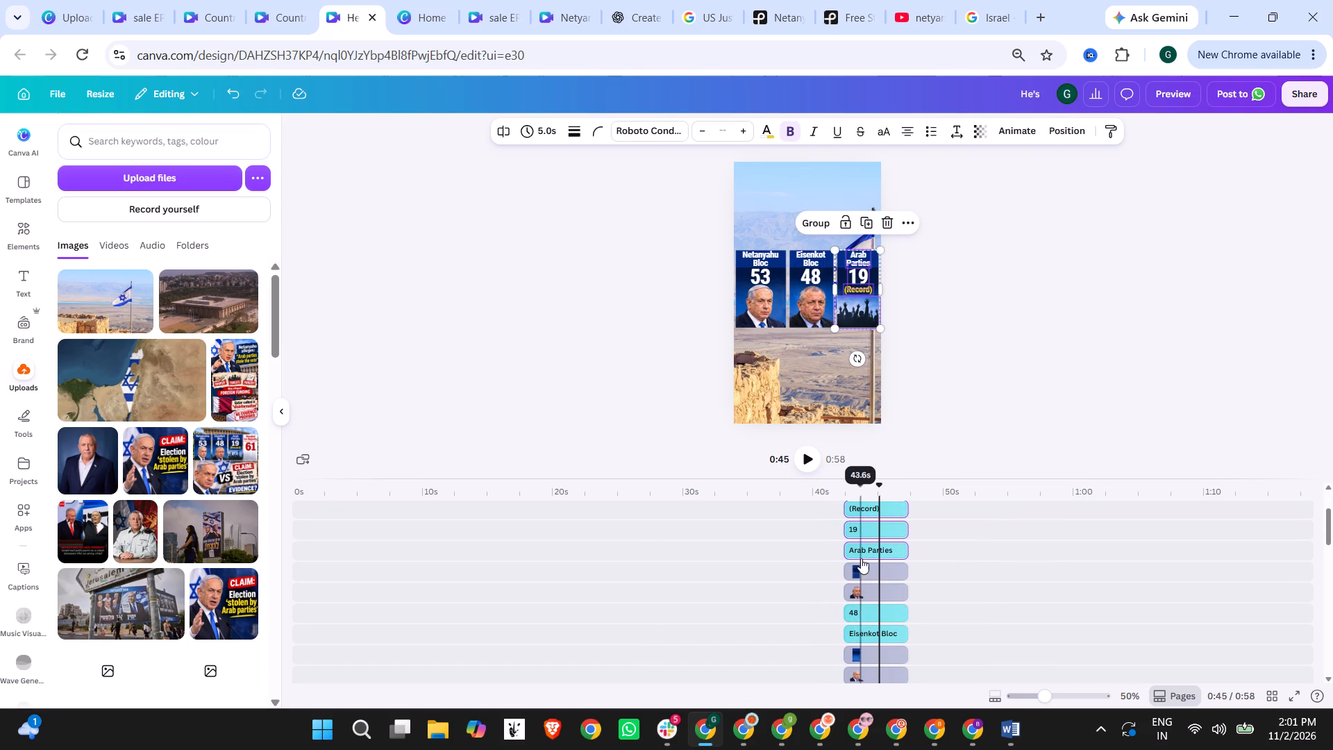
click(947, 263)
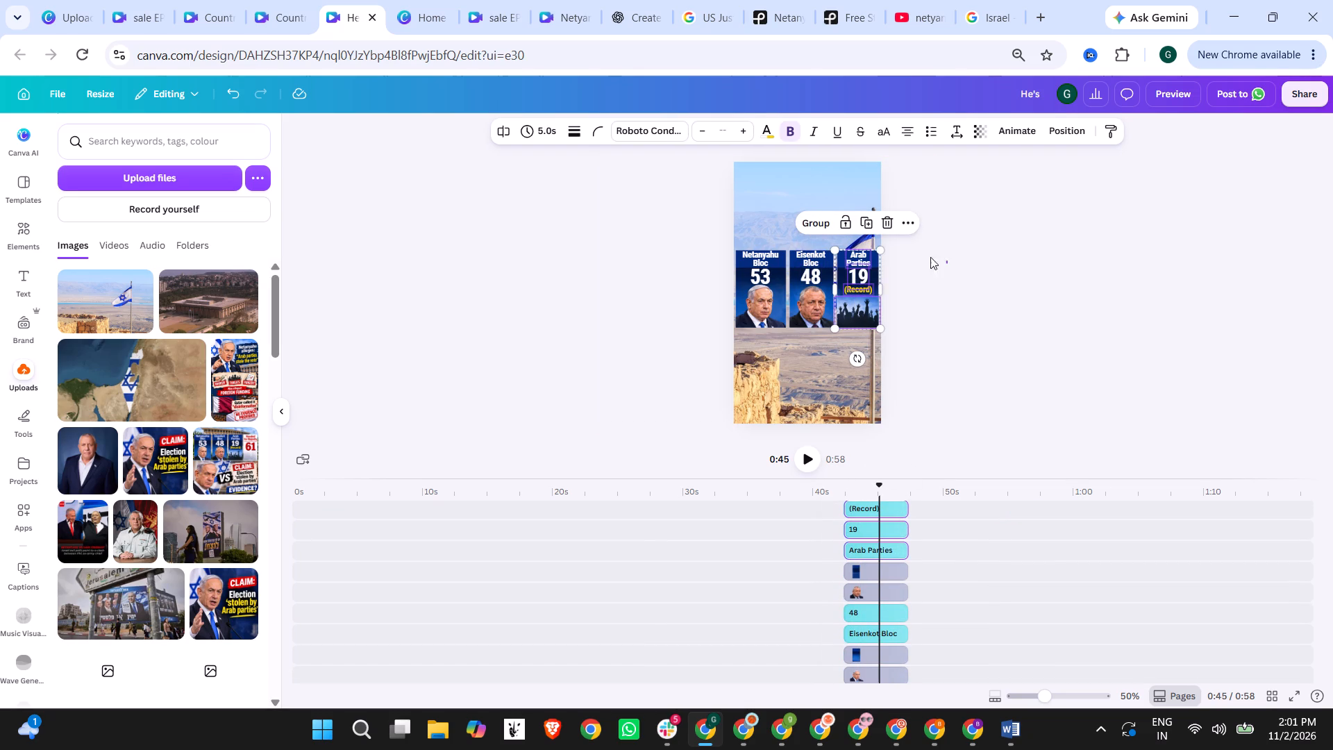
drag(900, 233, 839, 351)
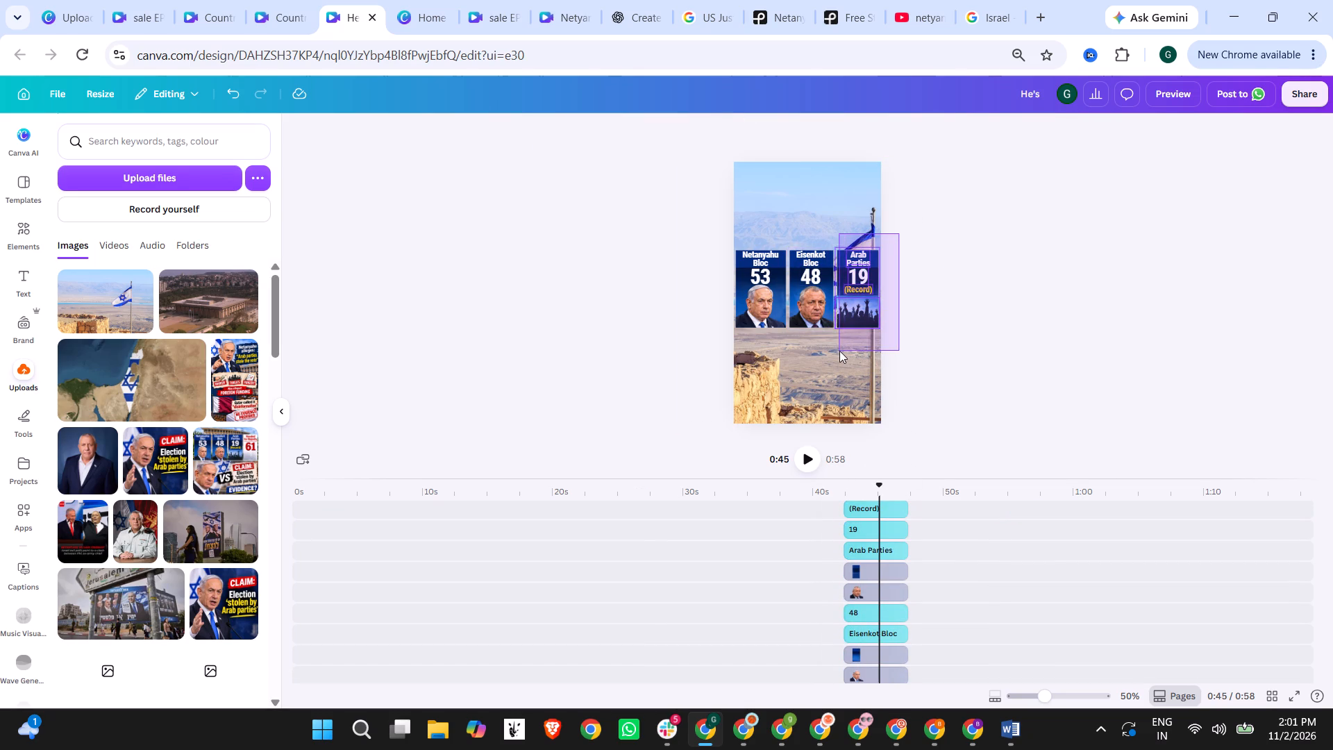
right_click(882, 533)
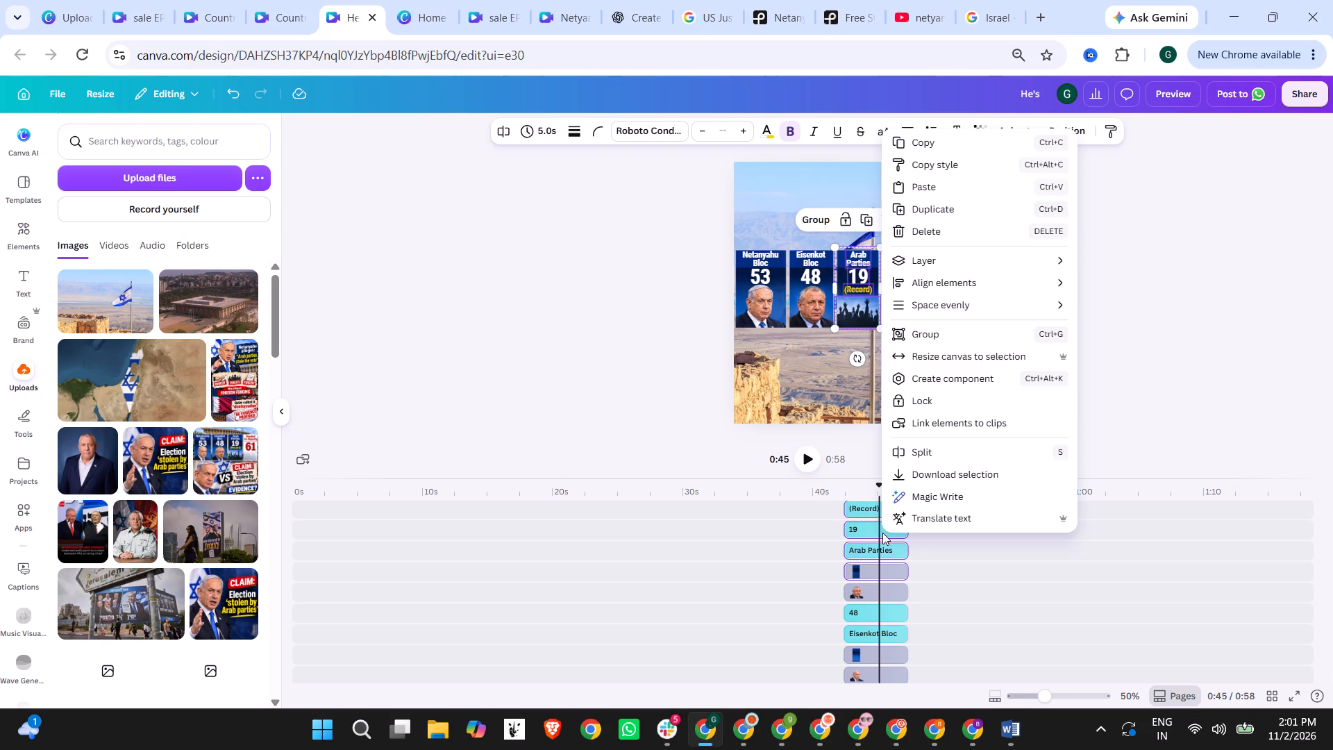
click(955, 340)
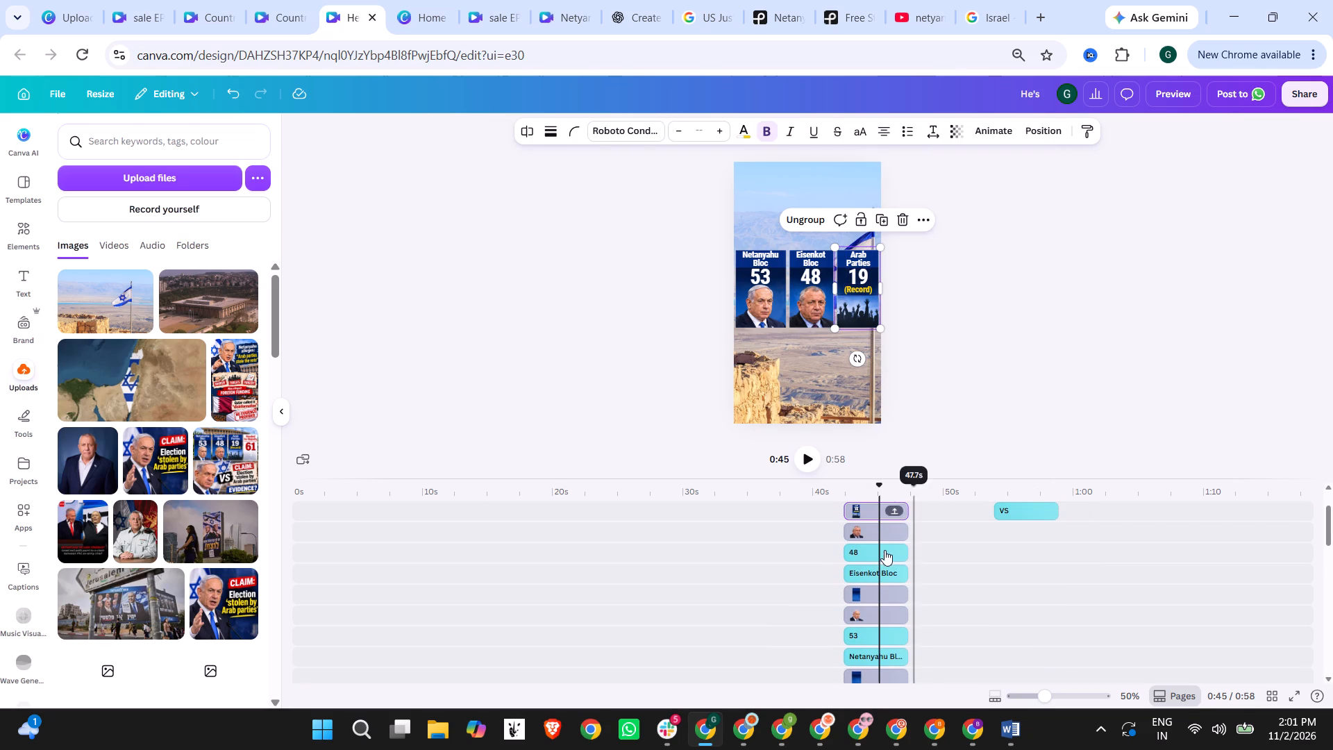
Group the Netanyahu Bloc card's layers, including its title, 53 and portrait, into one element.
scroll(838, 473, up, 1)
drag(706, 233, 779, 349)
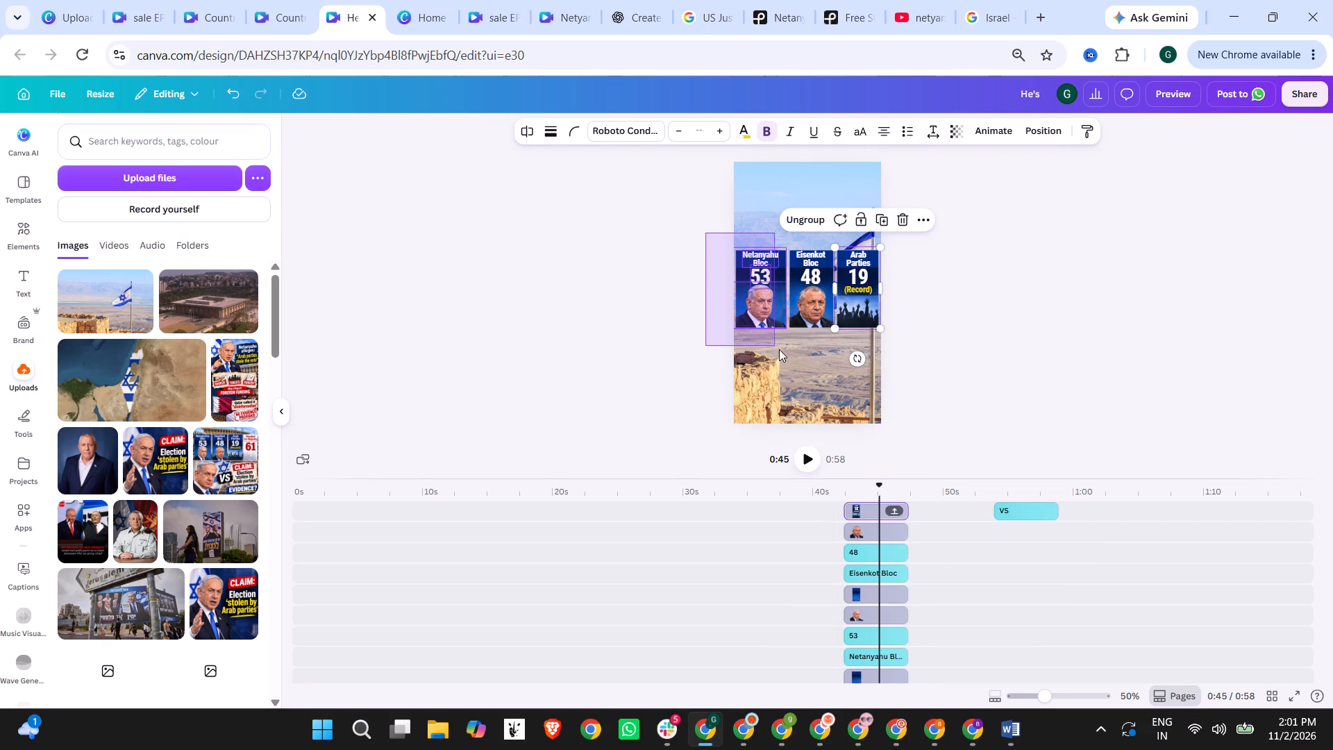
drag(779, 349, 785, 354)
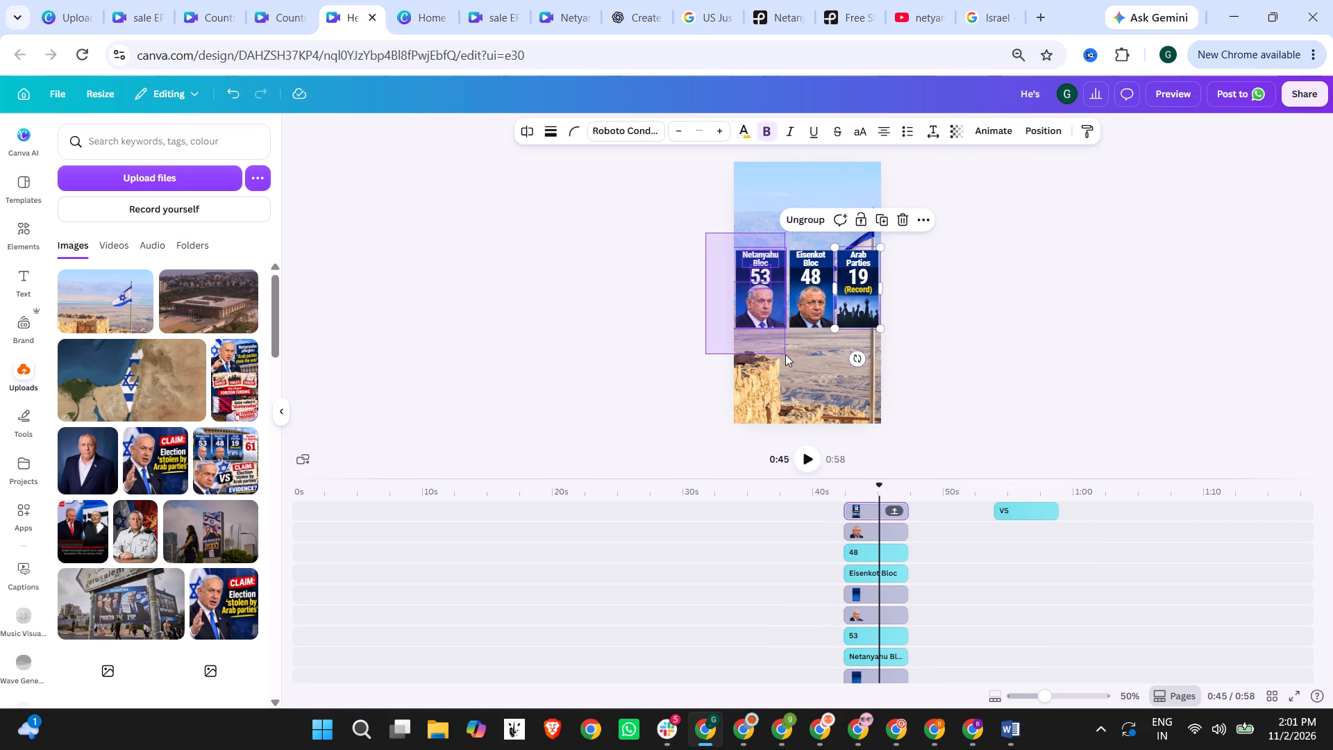
right_click(887, 615)
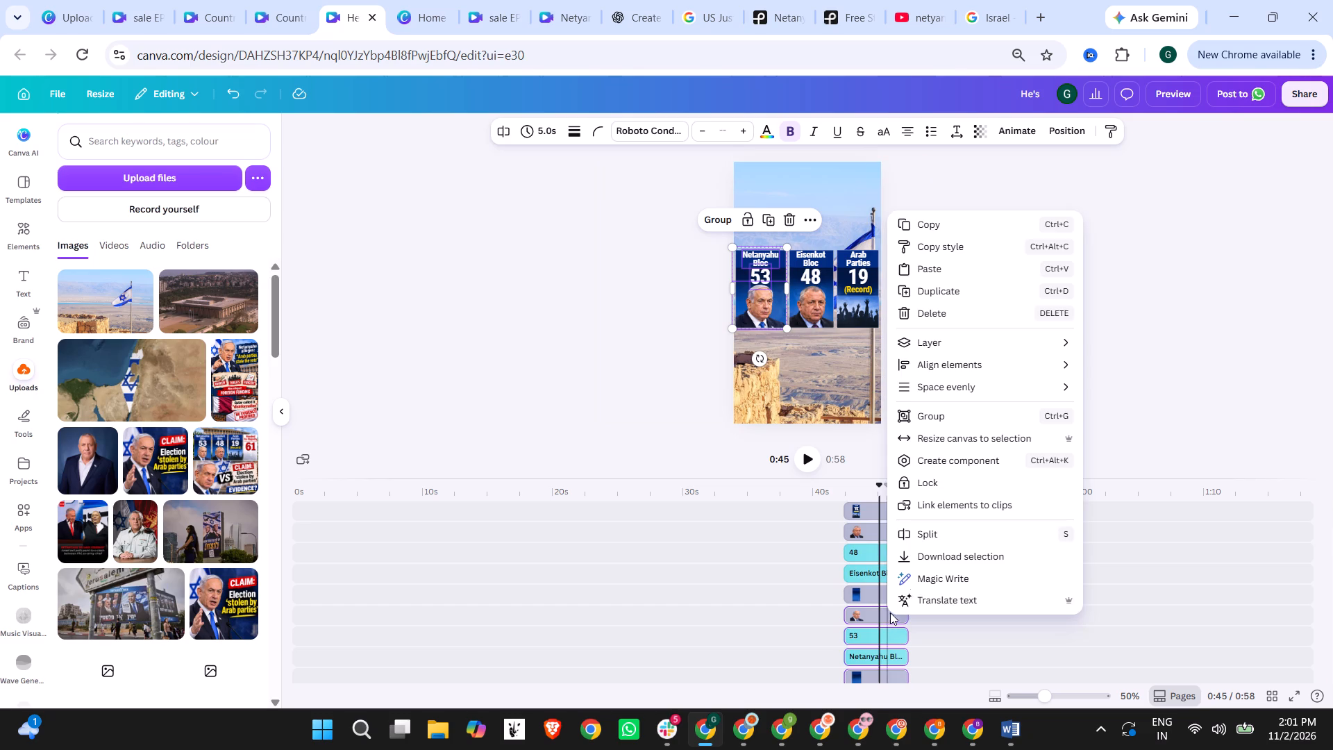
click(937, 424)
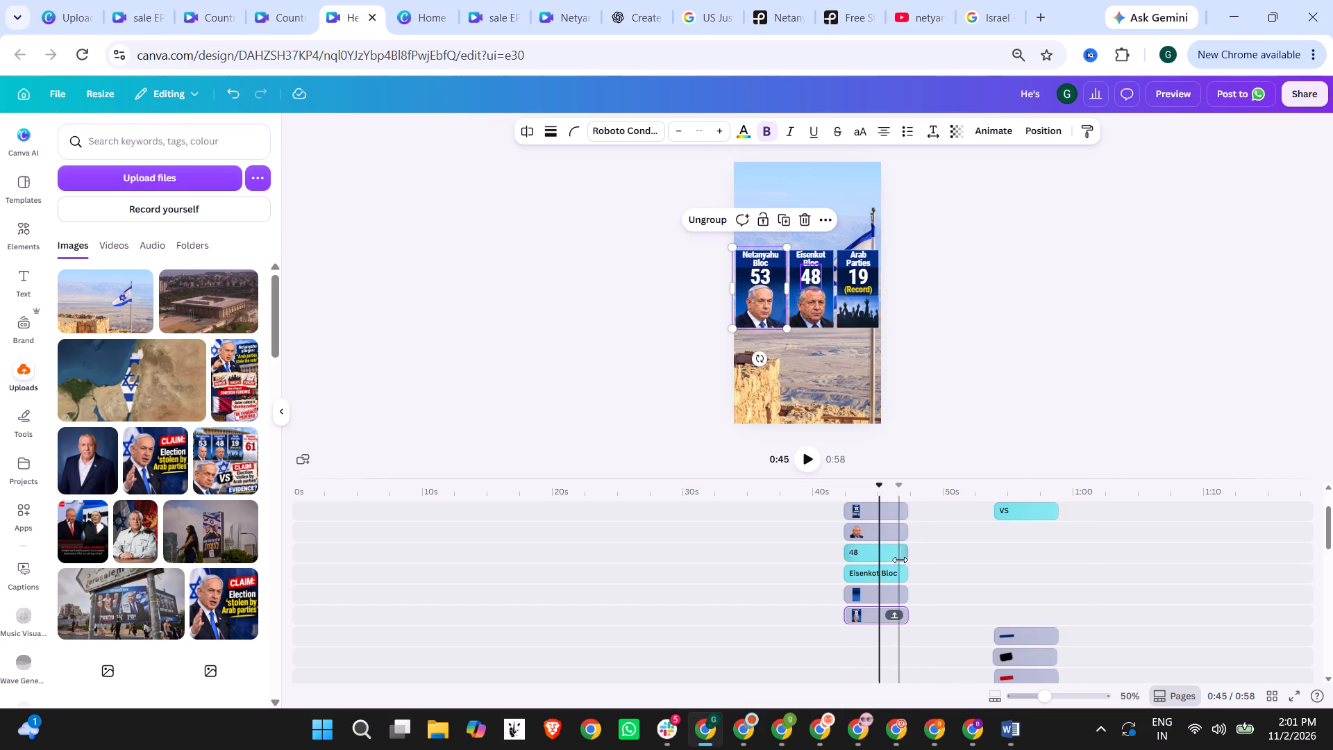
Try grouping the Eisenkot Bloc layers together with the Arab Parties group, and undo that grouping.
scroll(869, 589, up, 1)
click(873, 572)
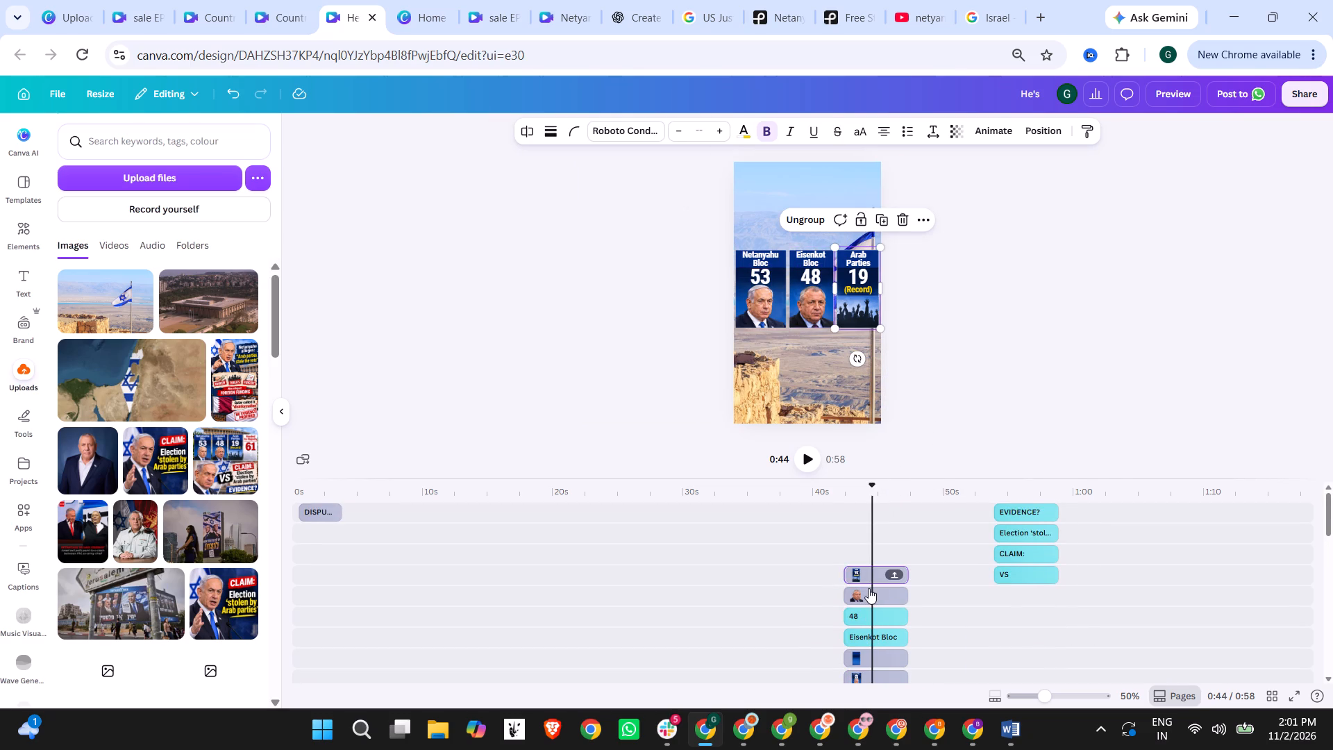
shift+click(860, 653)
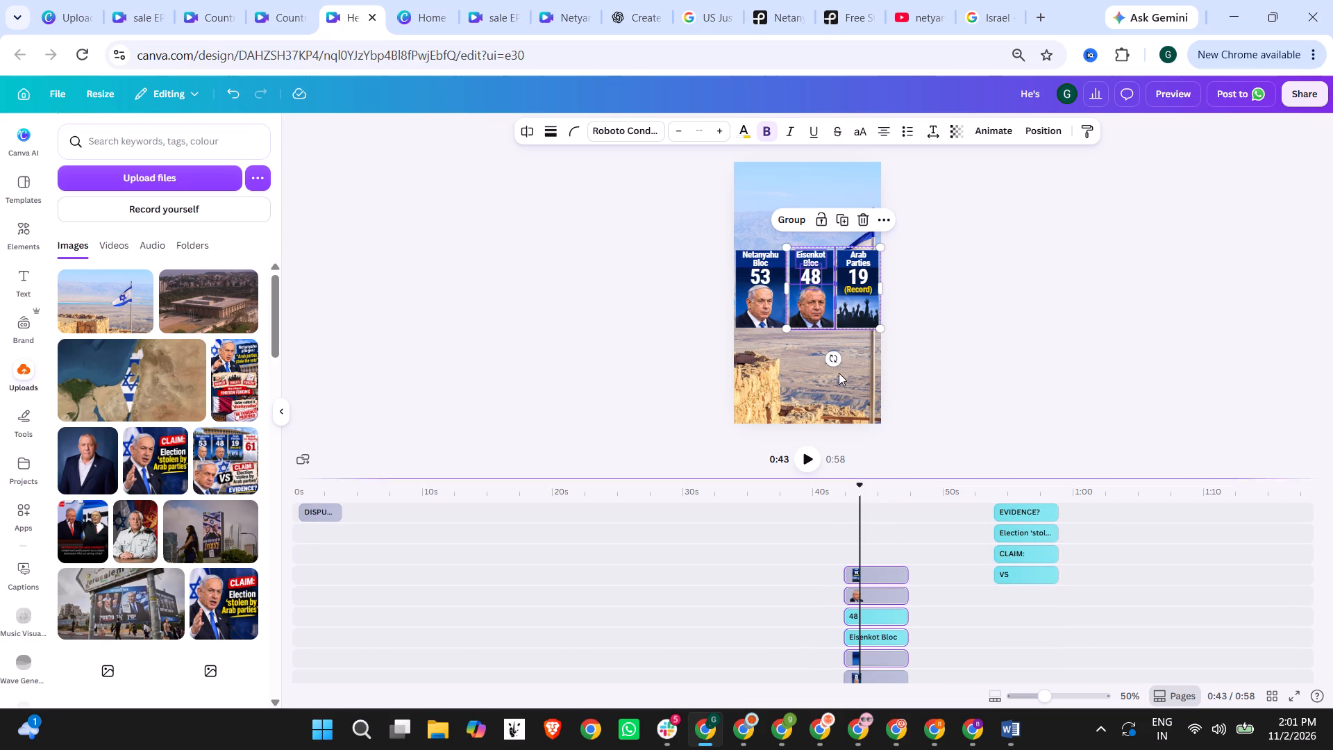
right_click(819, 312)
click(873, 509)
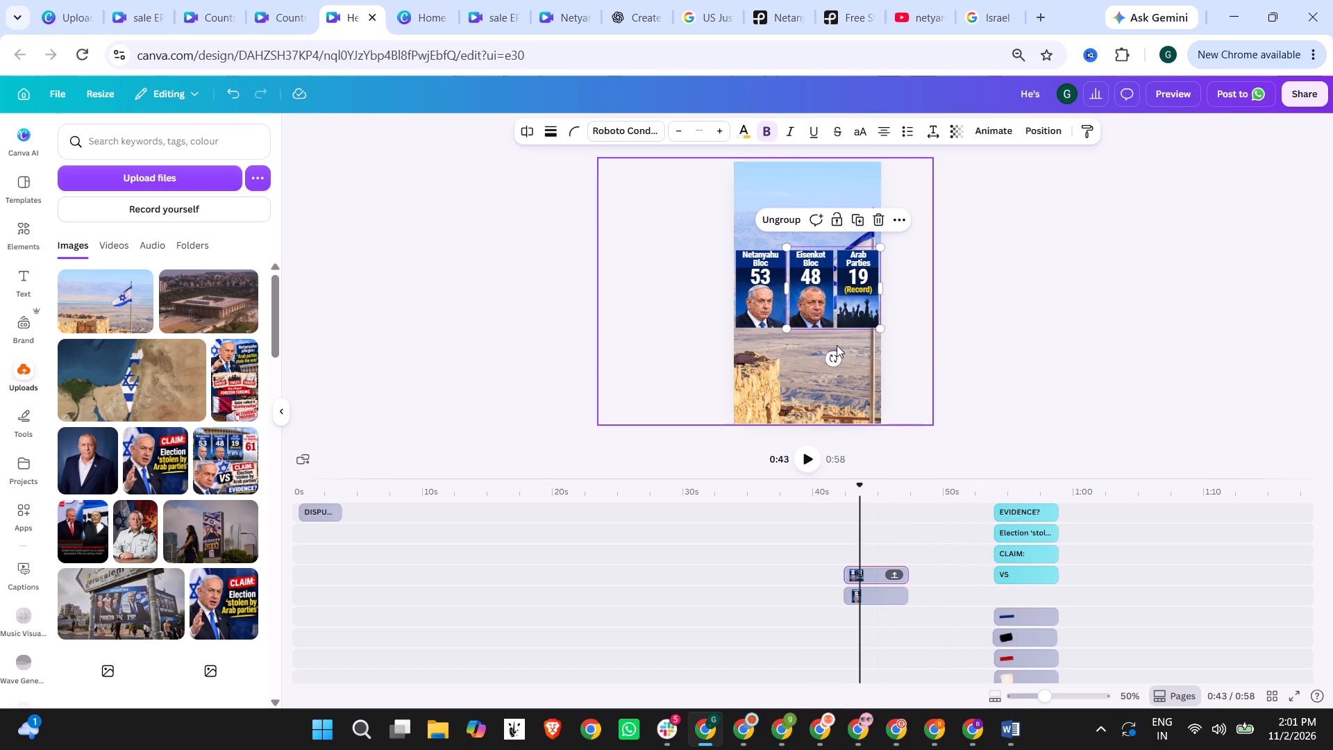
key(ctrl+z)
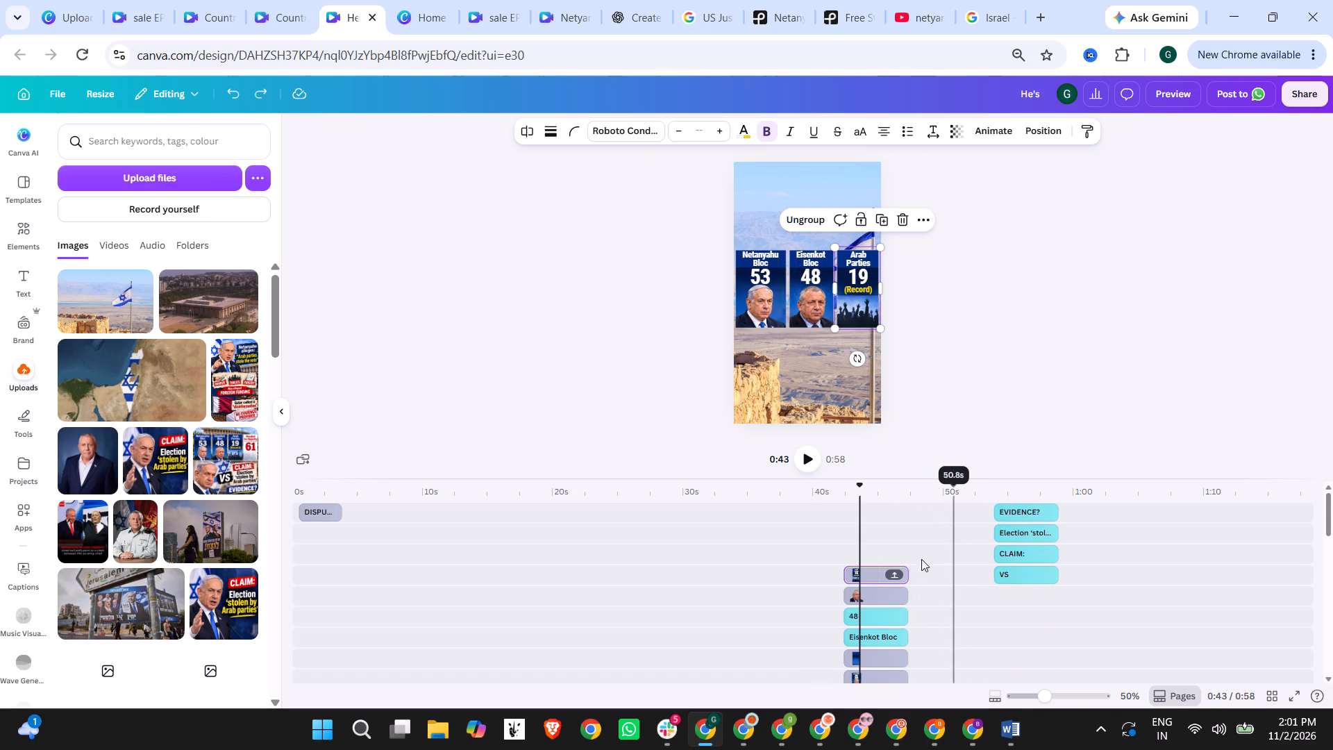
Group only the Eisenkot Bloc card's portrait, 48, title and backdrop layers into one element.
scroll(885, 597, down, 1)
scroll(898, 612, up, 1)
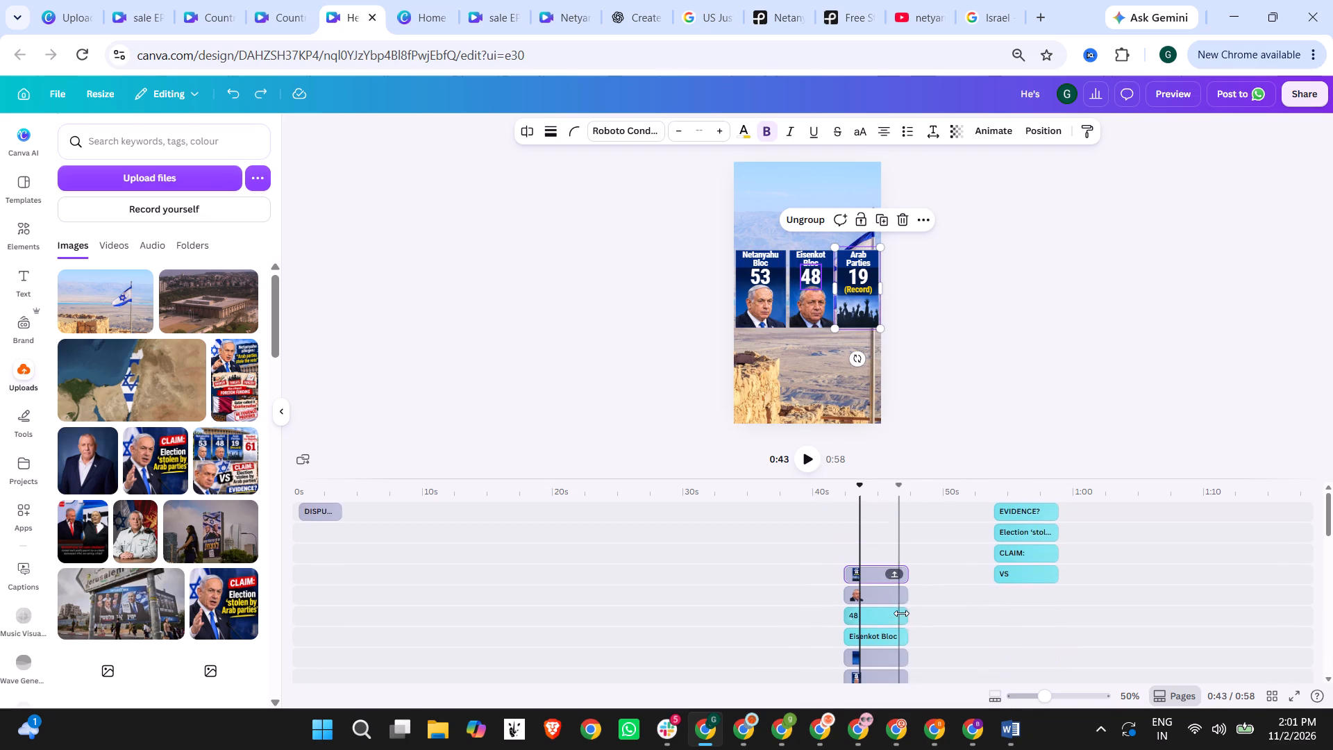
click(871, 591)
scroll(874, 629, down, 1)
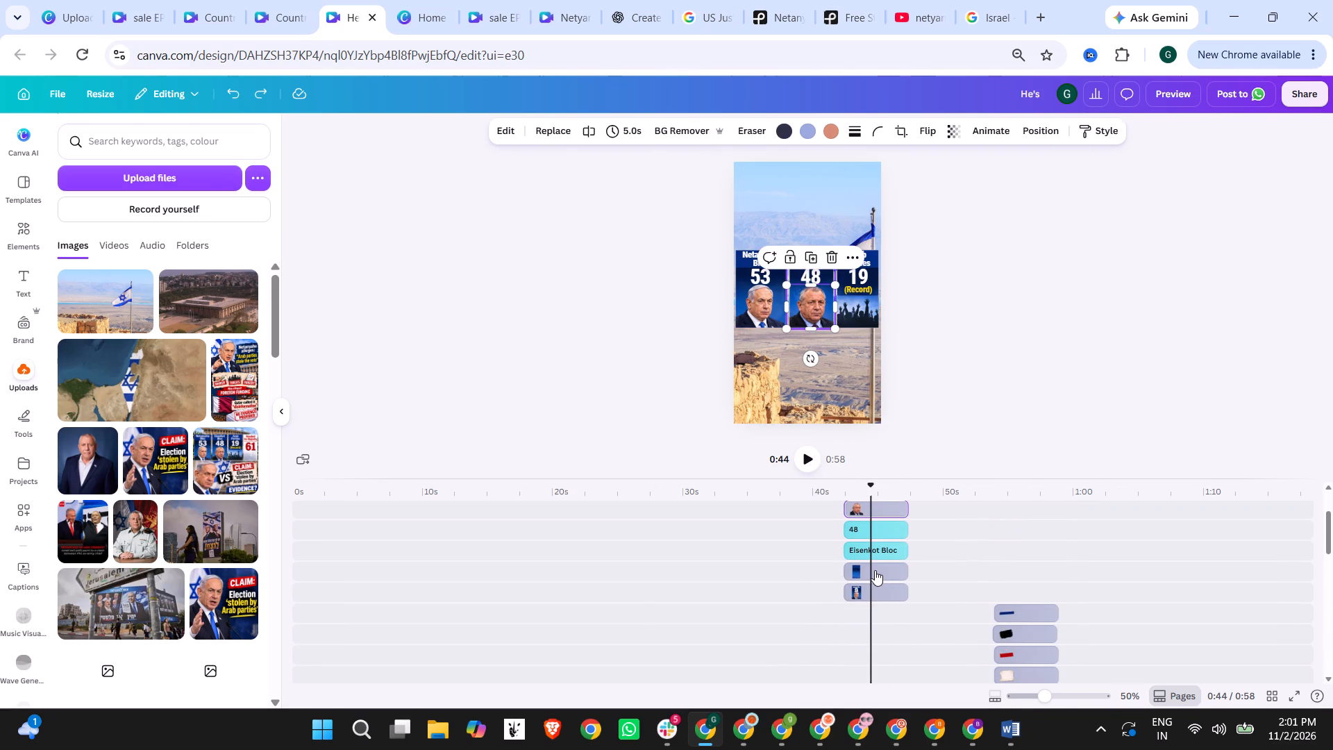
shift+click(875, 570)
right_click(813, 308)
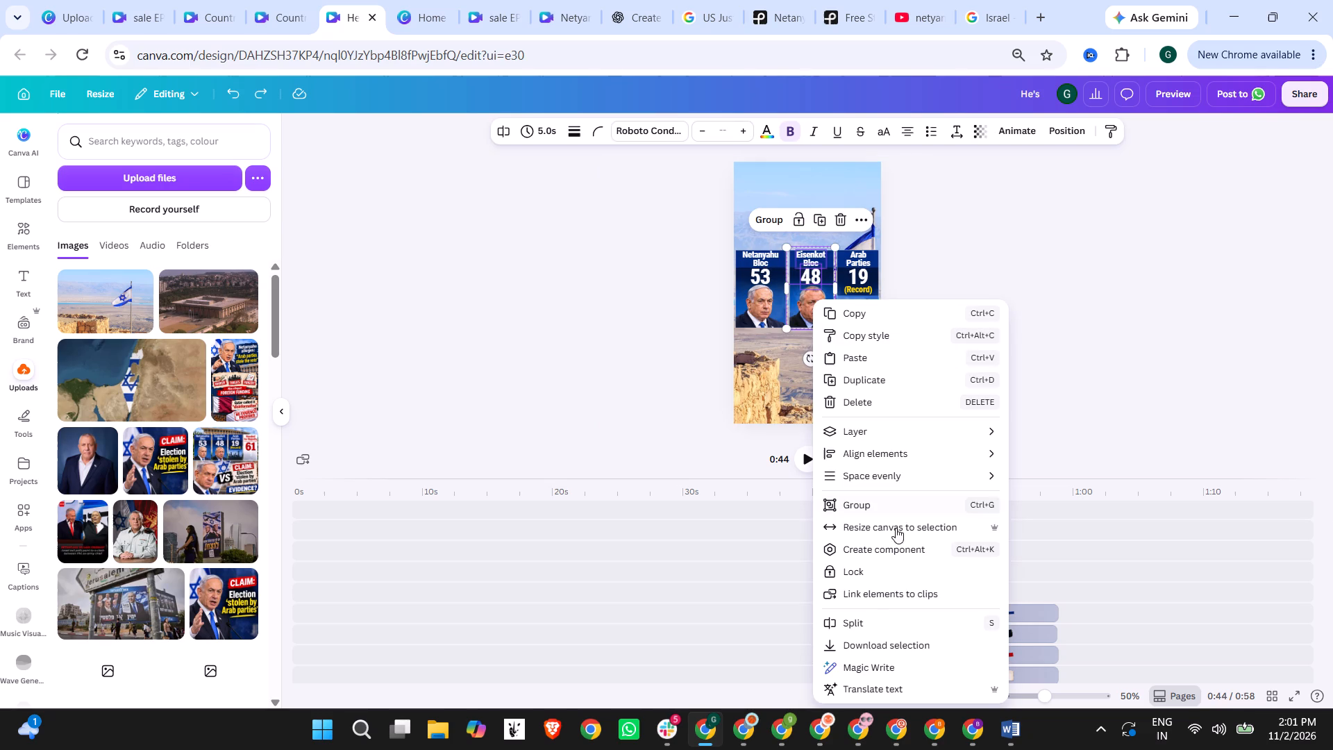
click(872, 506)
click(1007, 364)
Move the three card groups together onto the timeline rows directly above the flag background clip, starting with it at about 41 s.
scroll(901, 588, up, 1)
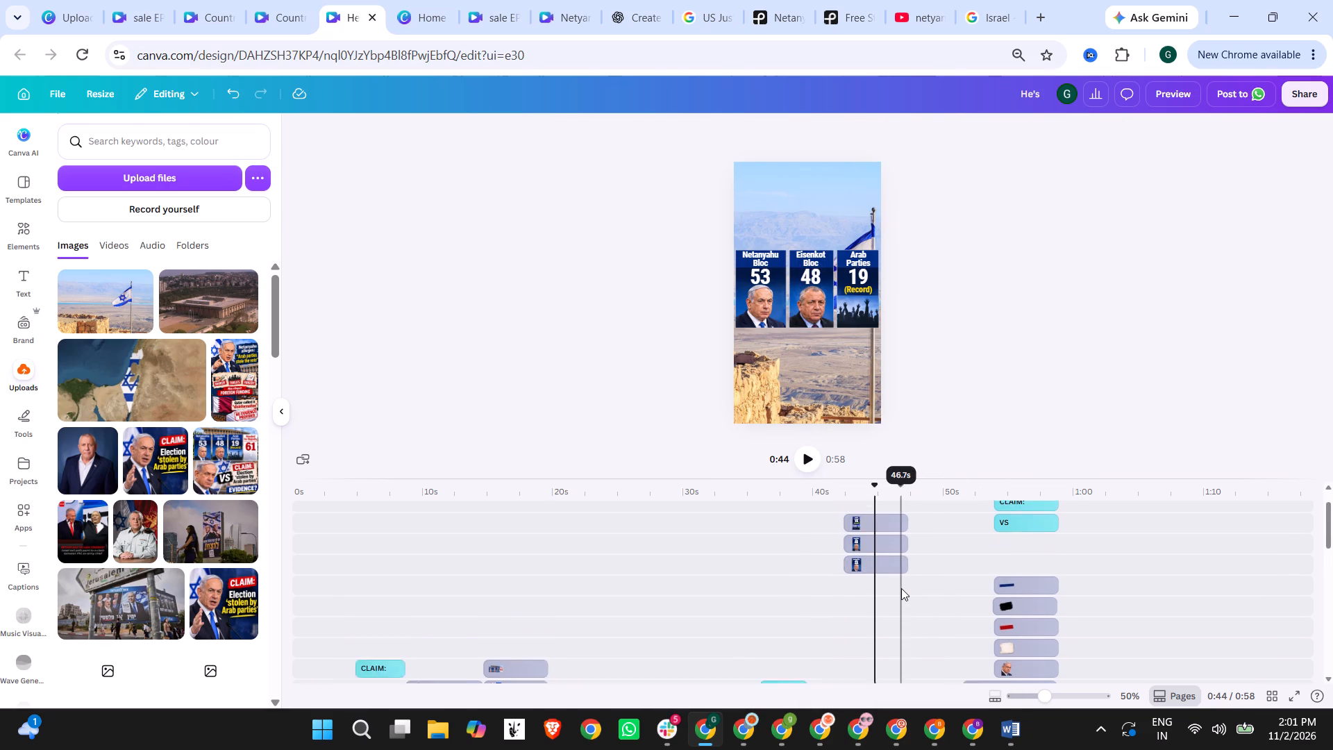
scroll(887, 603, down, 4)
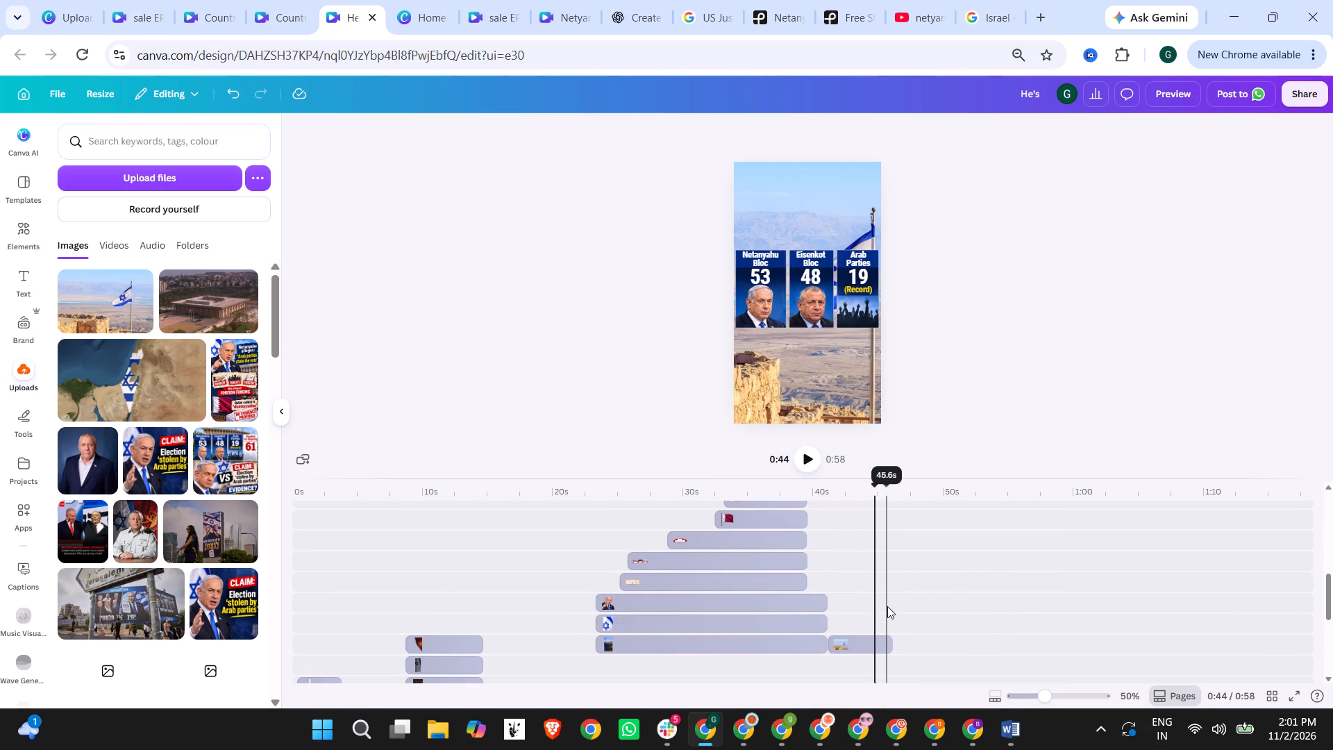
click(860, 644)
scroll(914, 601, up, 4)
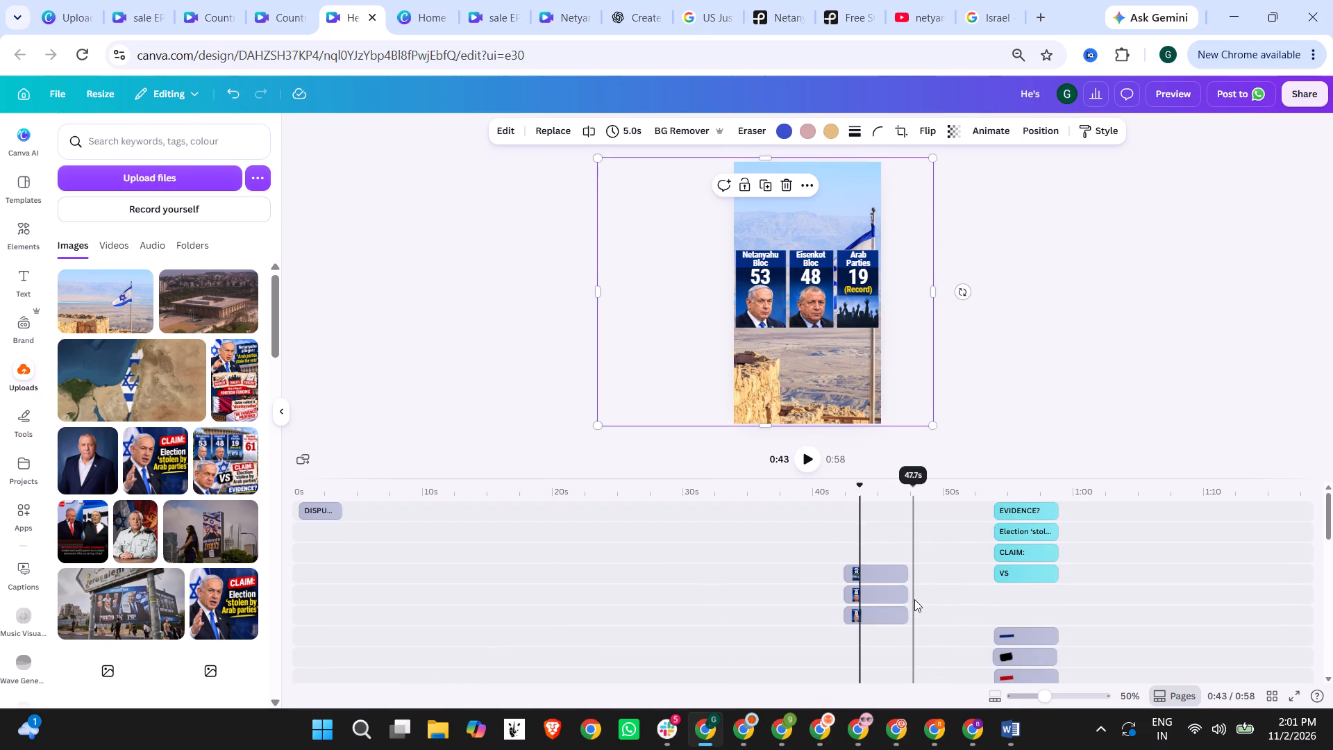
drag(830, 552, 900, 635)
drag(878, 569, 878, 569)
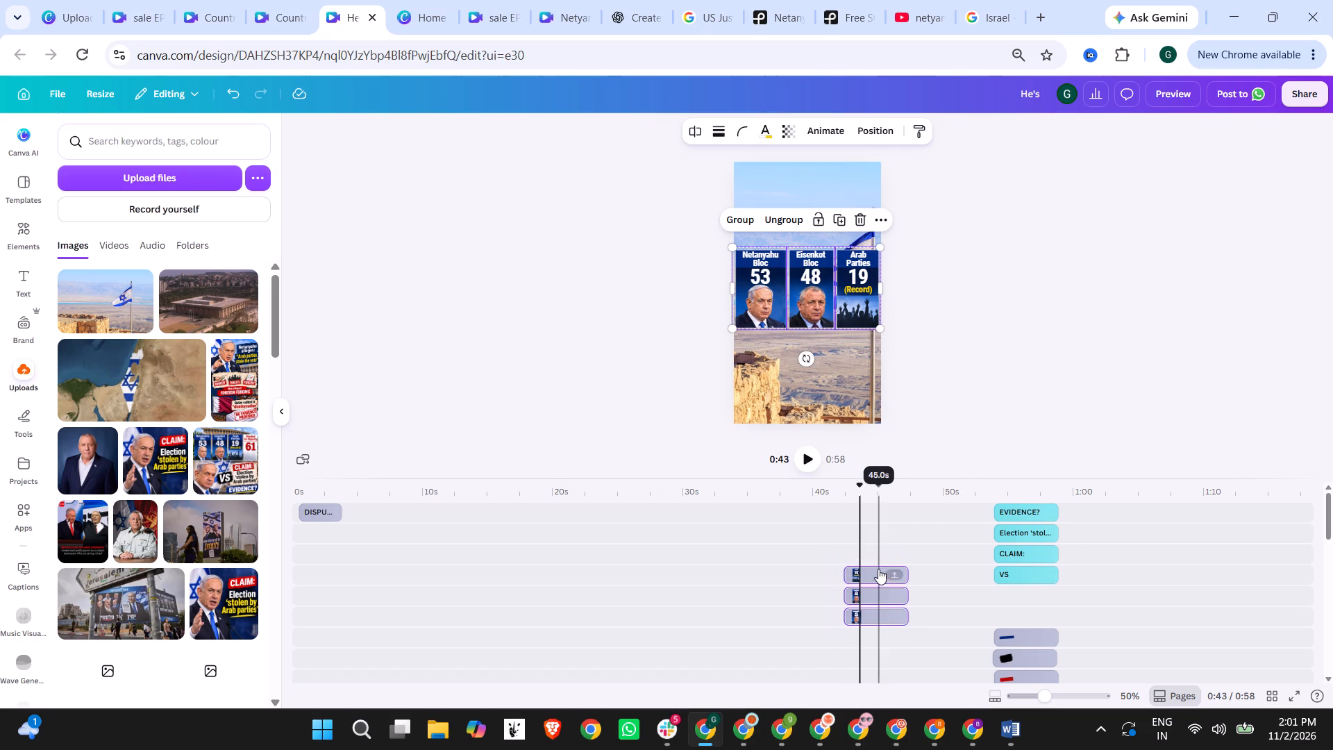
drag(878, 569, 870, 578)
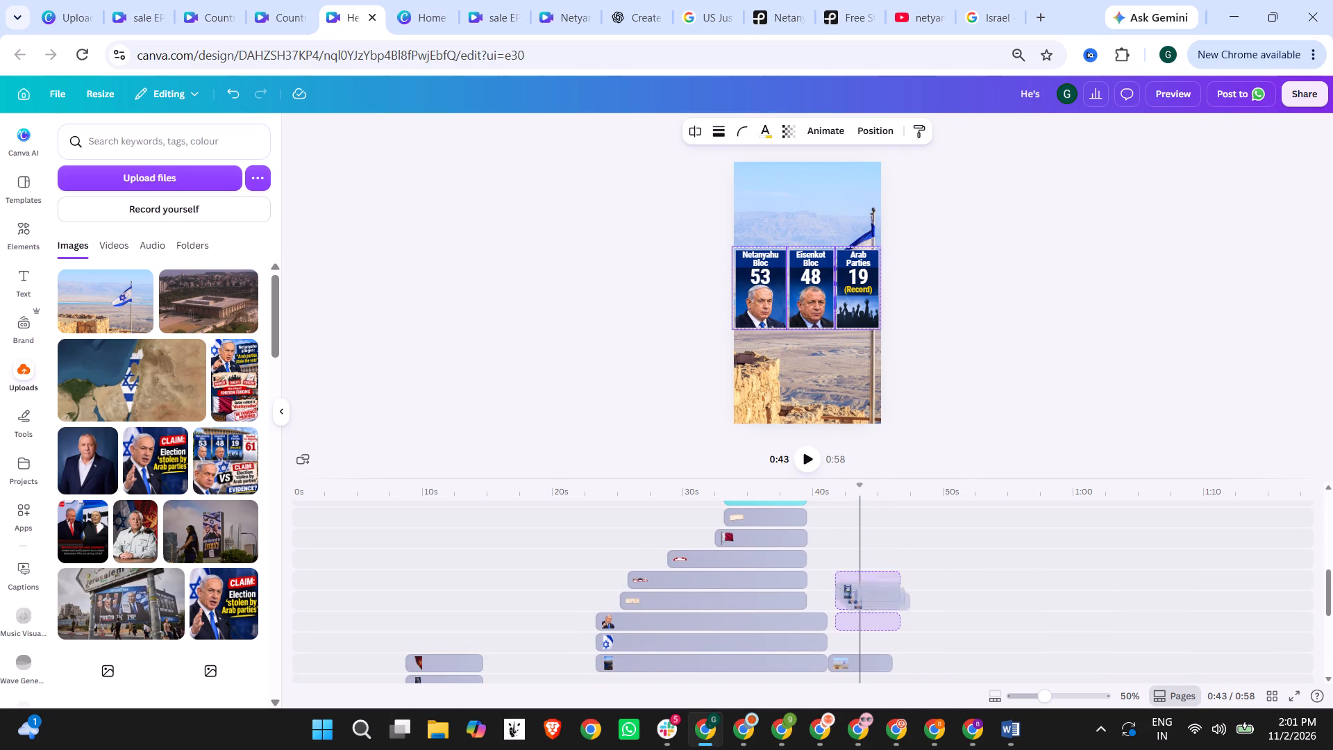
drag(870, 578, 868, 609)
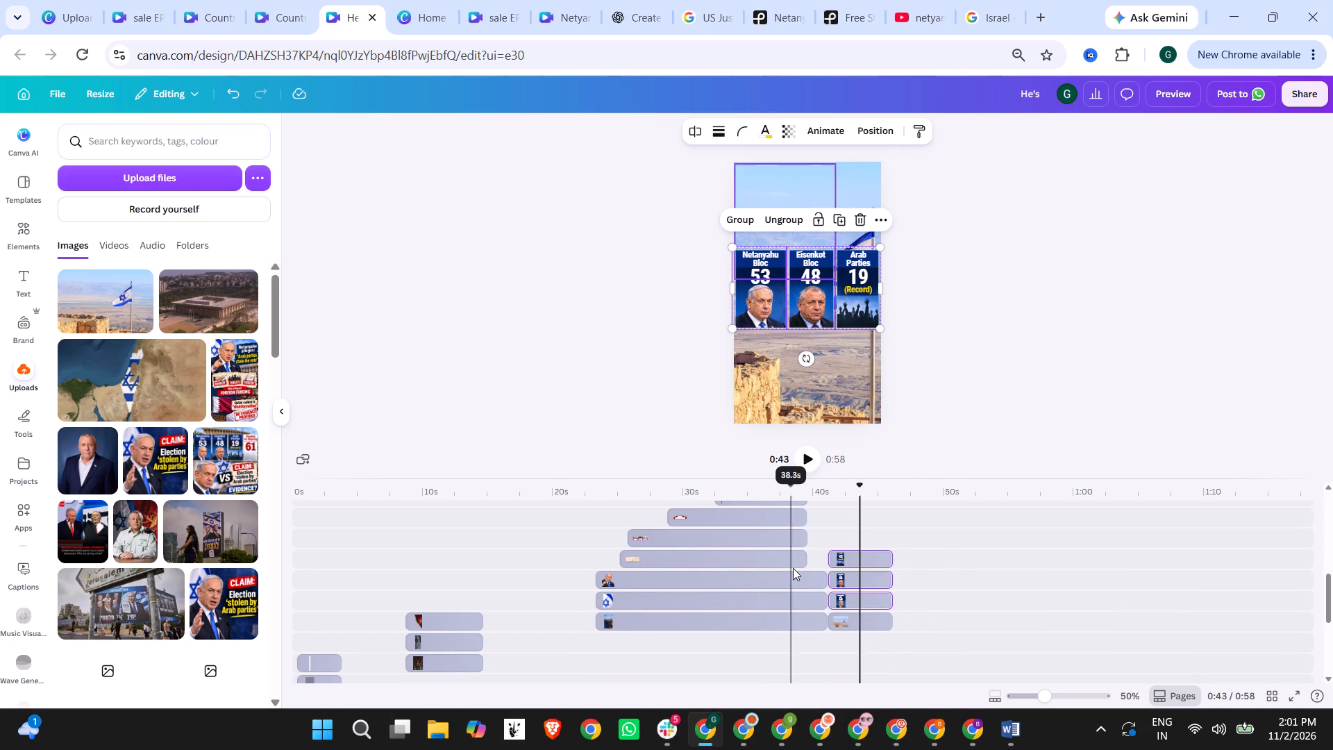
Trim the cards' starts so Netanyahu Bloc enters at about 42 s, Eisenkot Bloc at 42.5 s and Arab Parties at 43 s.
drag(829, 555, 855, 558)
click(980, 393)
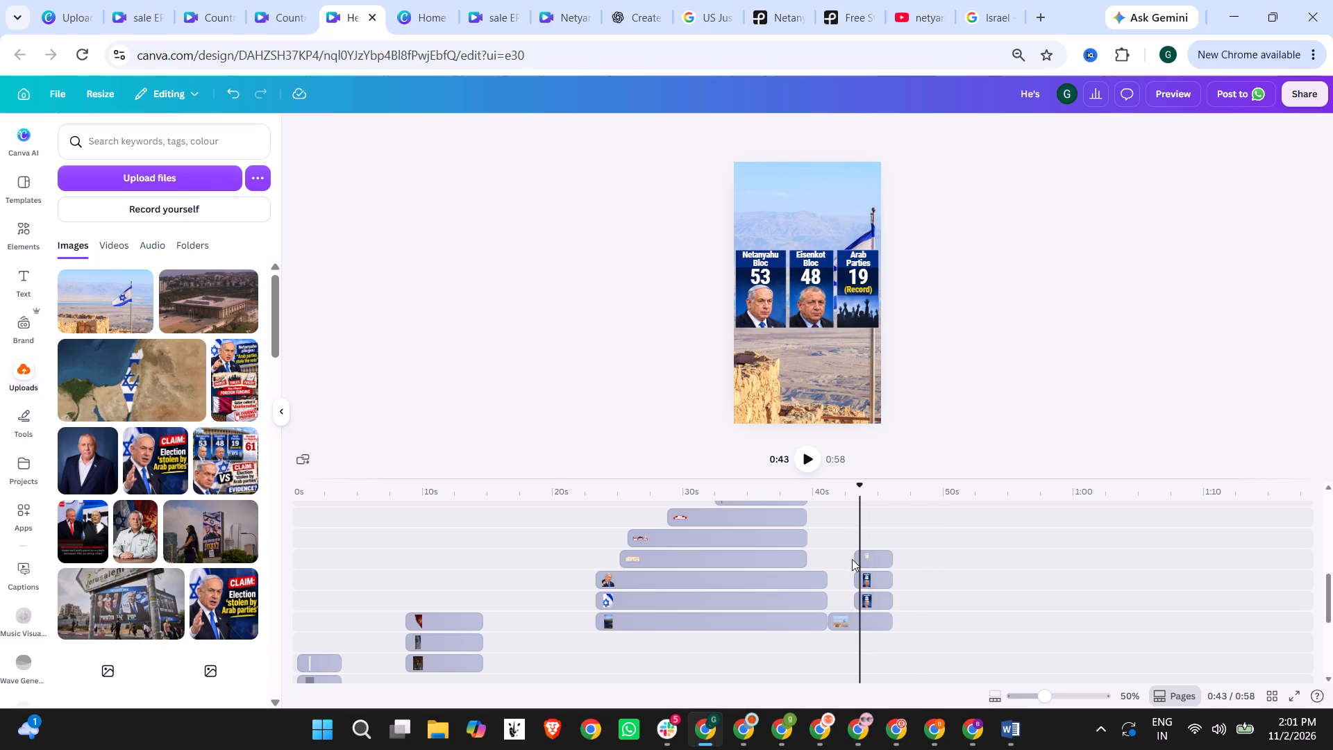
click(862, 581)
drag(857, 580, 850, 579)
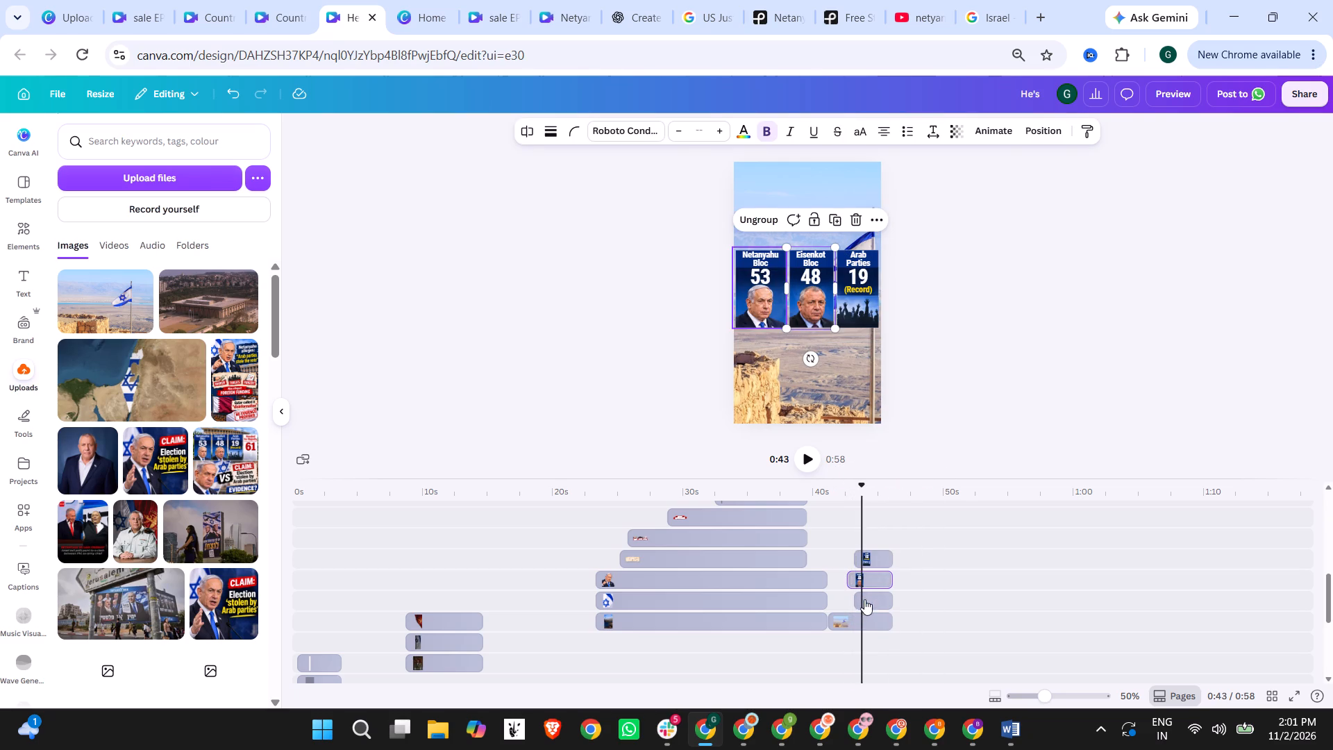
click(860, 599)
drag(855, 599, 843, 599)
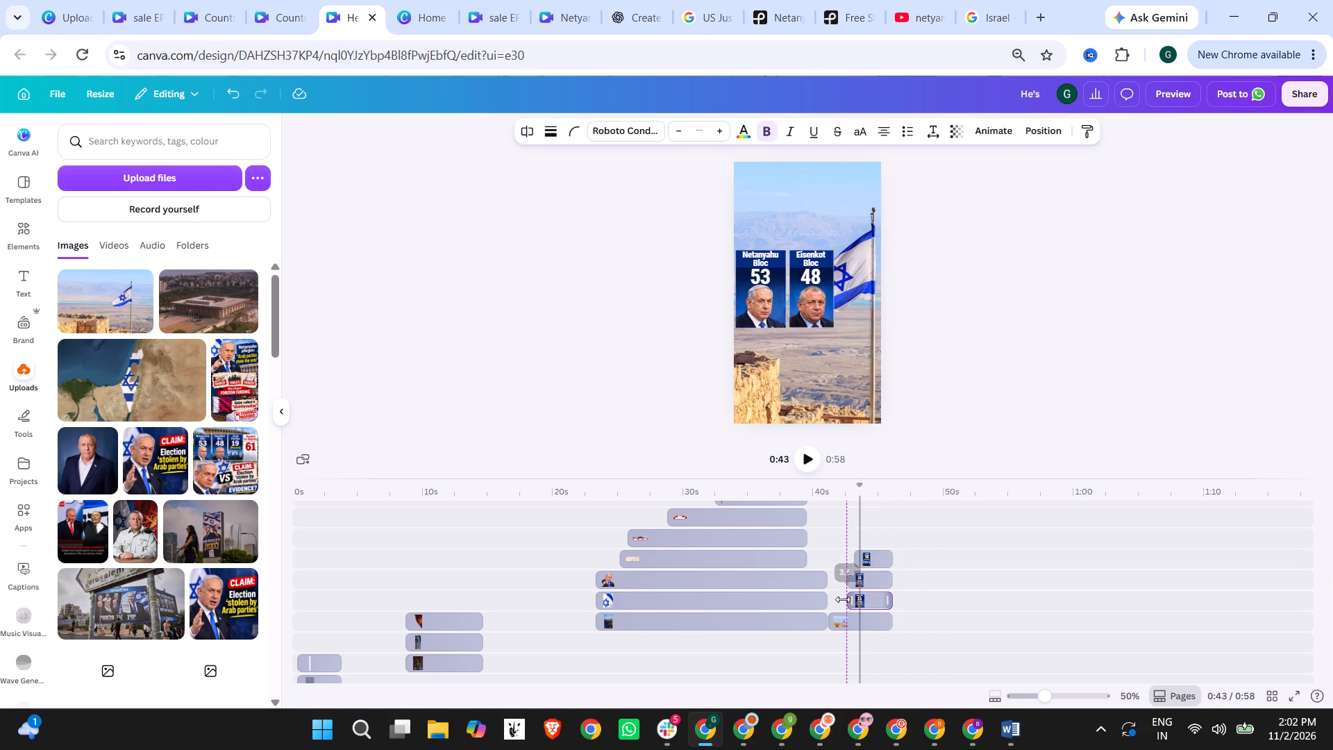
drag(843, 599, 839, 599)
click(989, 406)
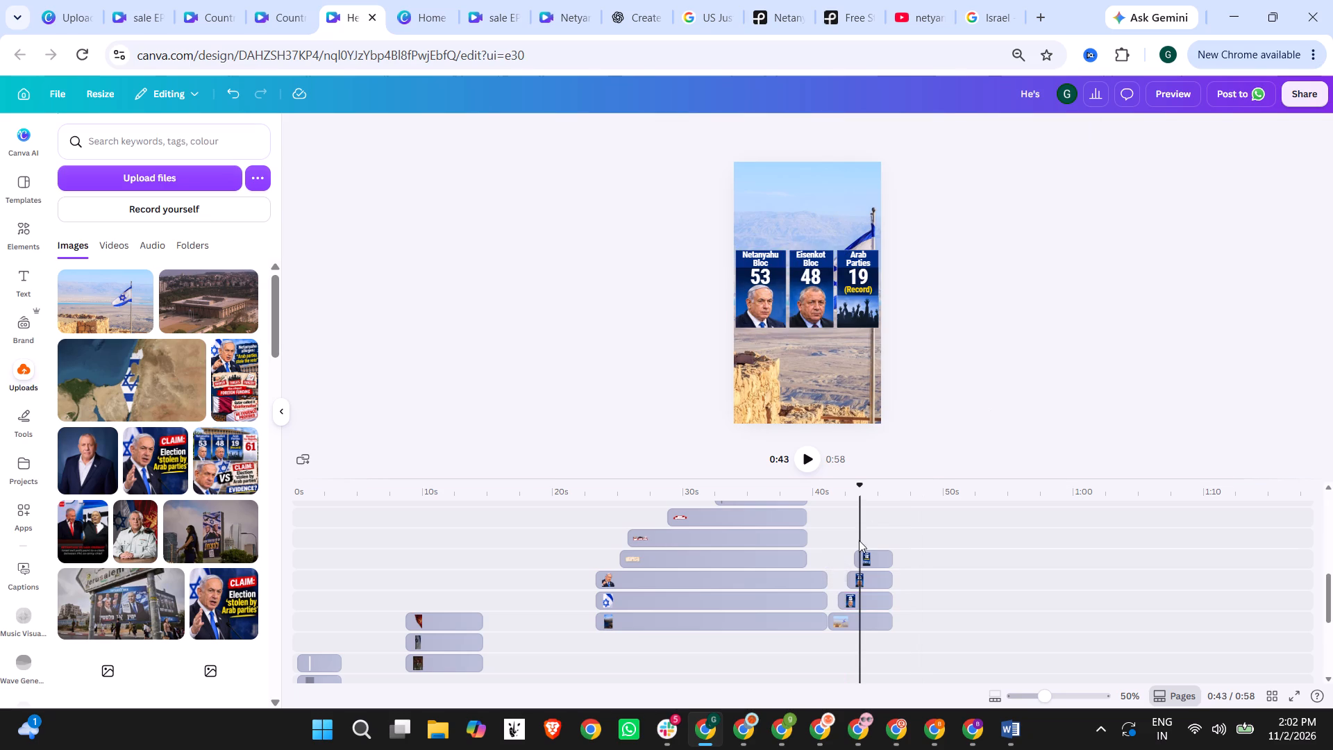
Apply the Rise animation to the Netanyahu Bloc card group.
click(869, 595)
click(989, 129)
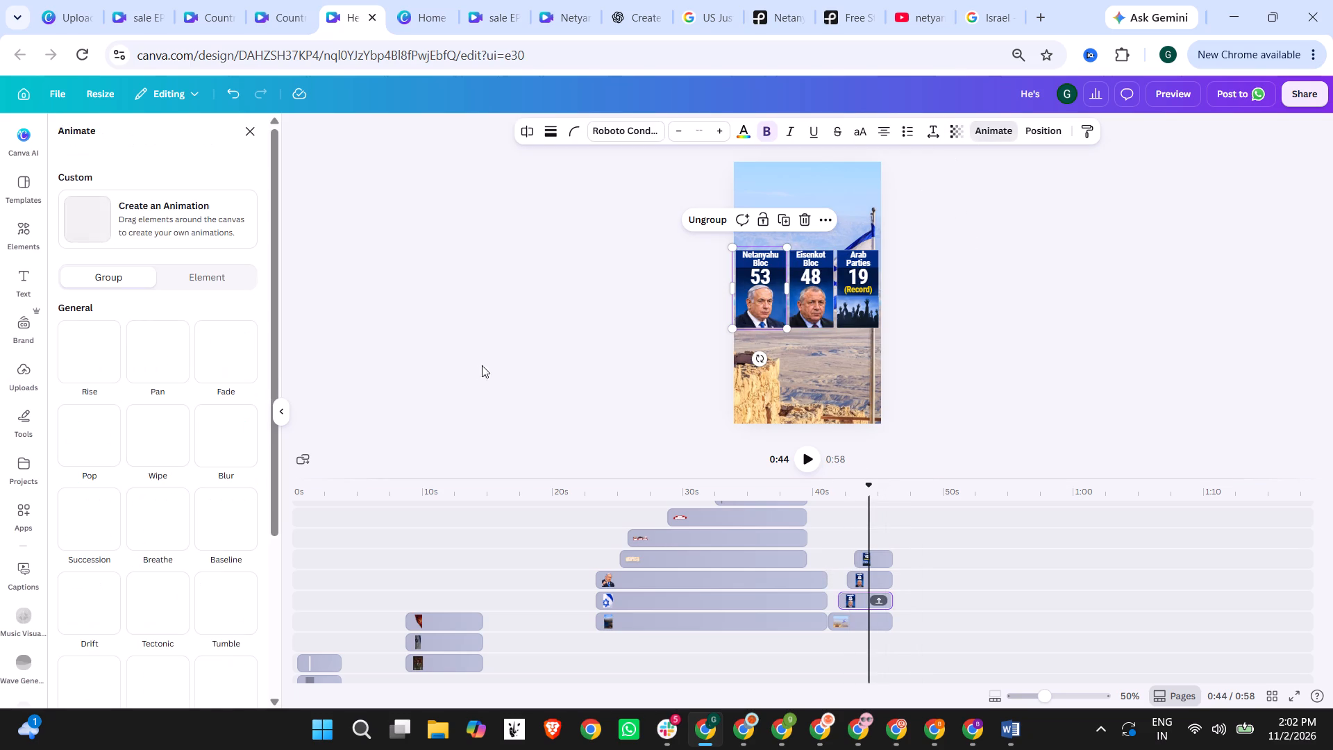
click(99, 360)
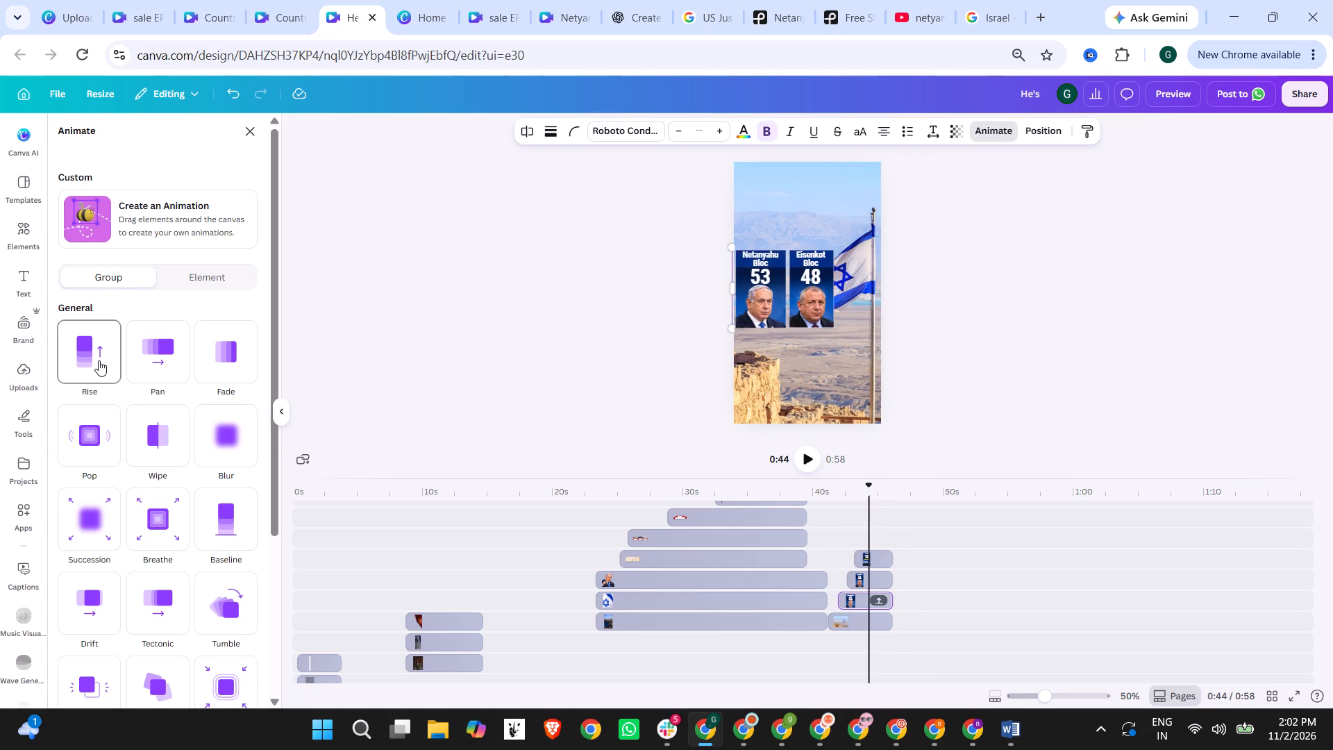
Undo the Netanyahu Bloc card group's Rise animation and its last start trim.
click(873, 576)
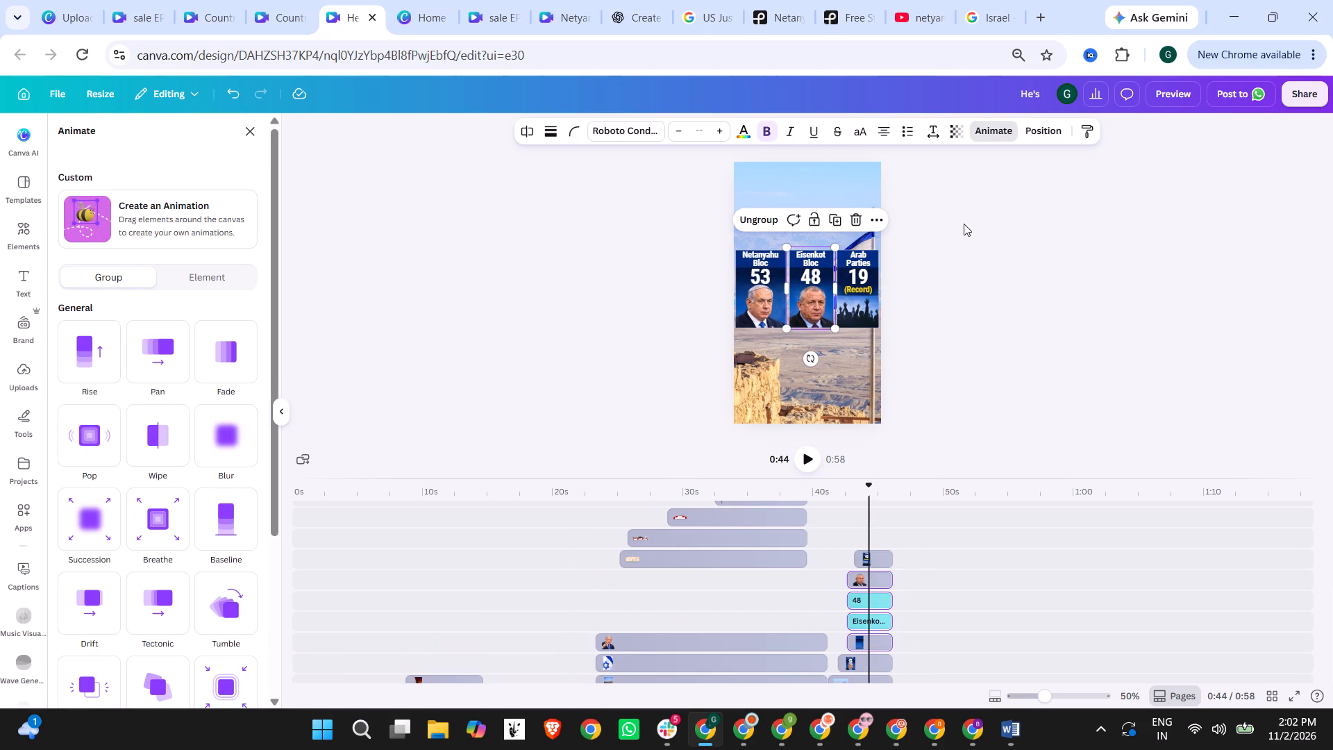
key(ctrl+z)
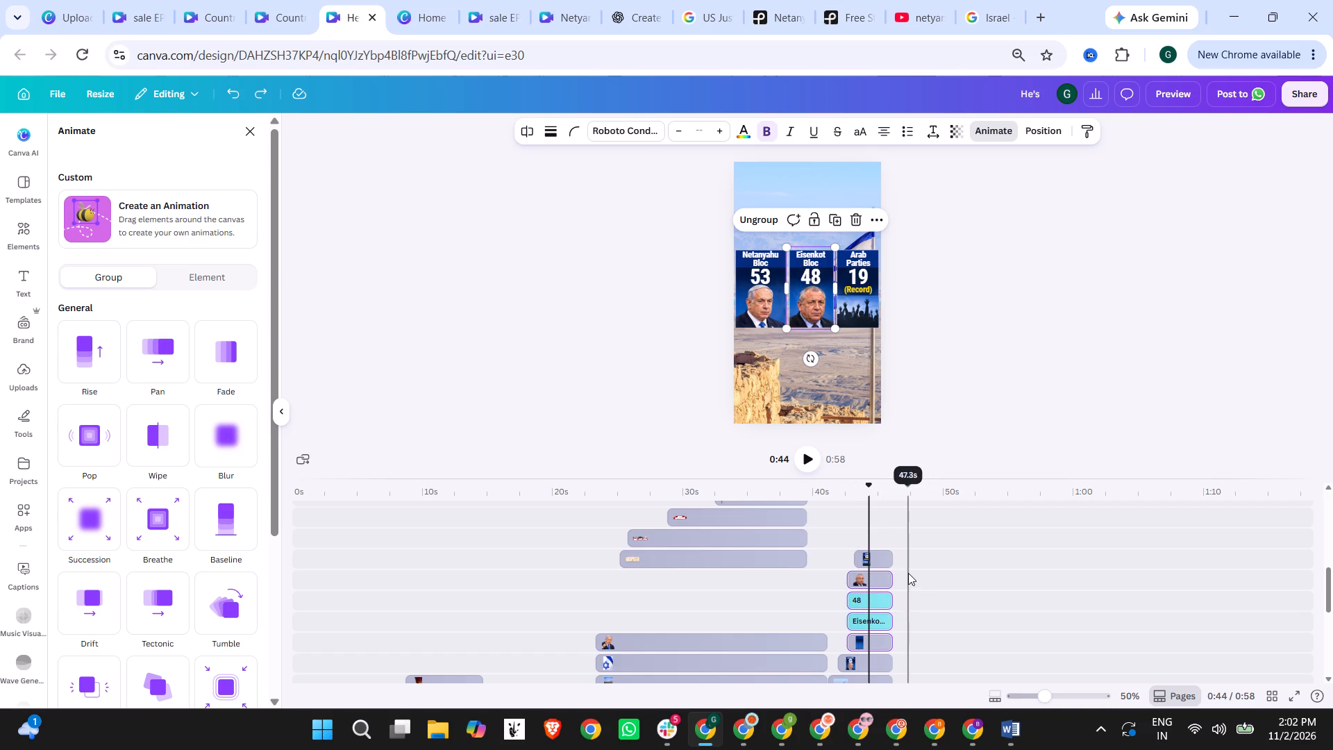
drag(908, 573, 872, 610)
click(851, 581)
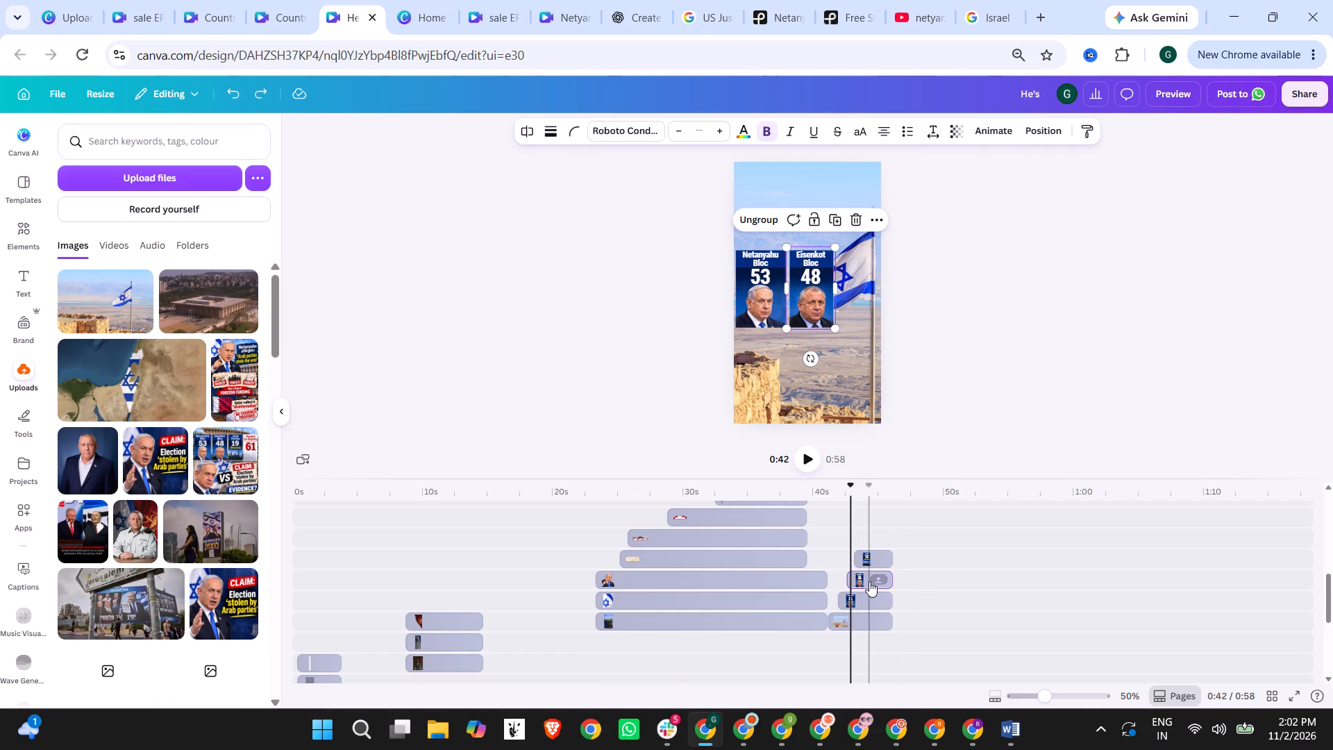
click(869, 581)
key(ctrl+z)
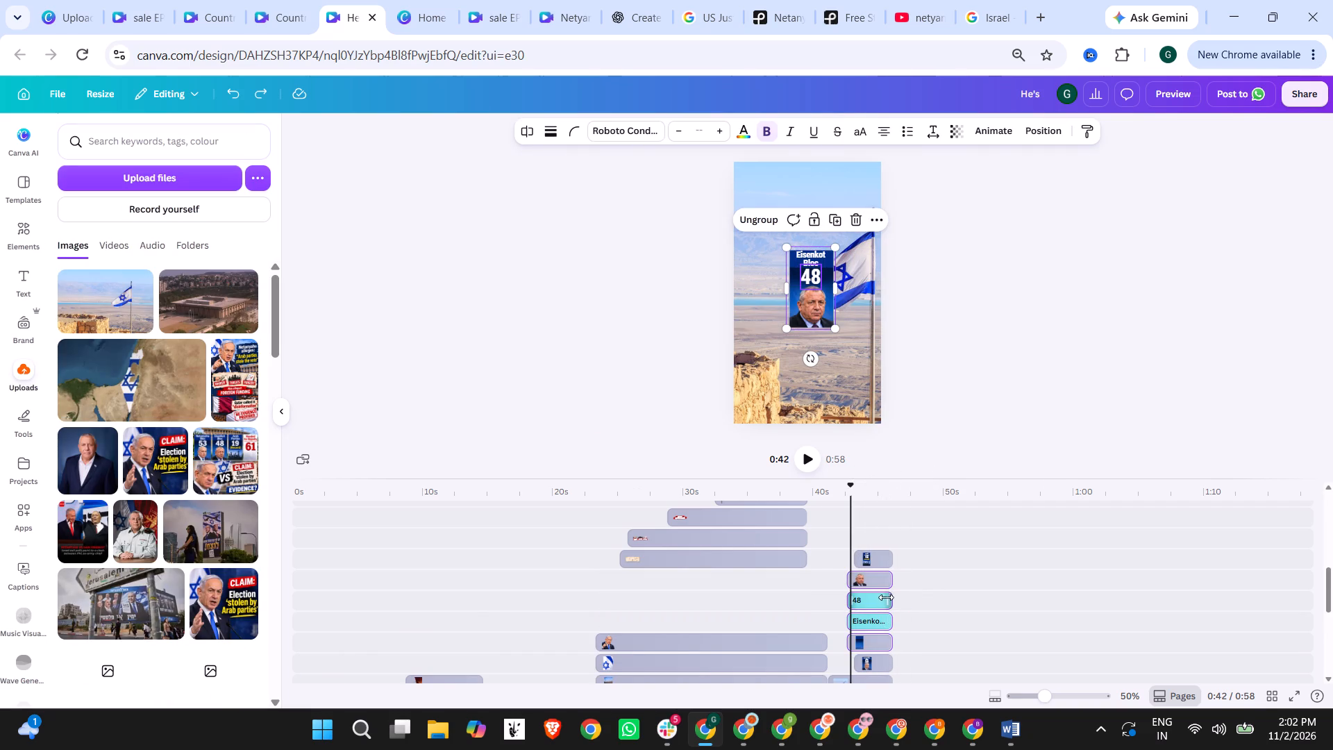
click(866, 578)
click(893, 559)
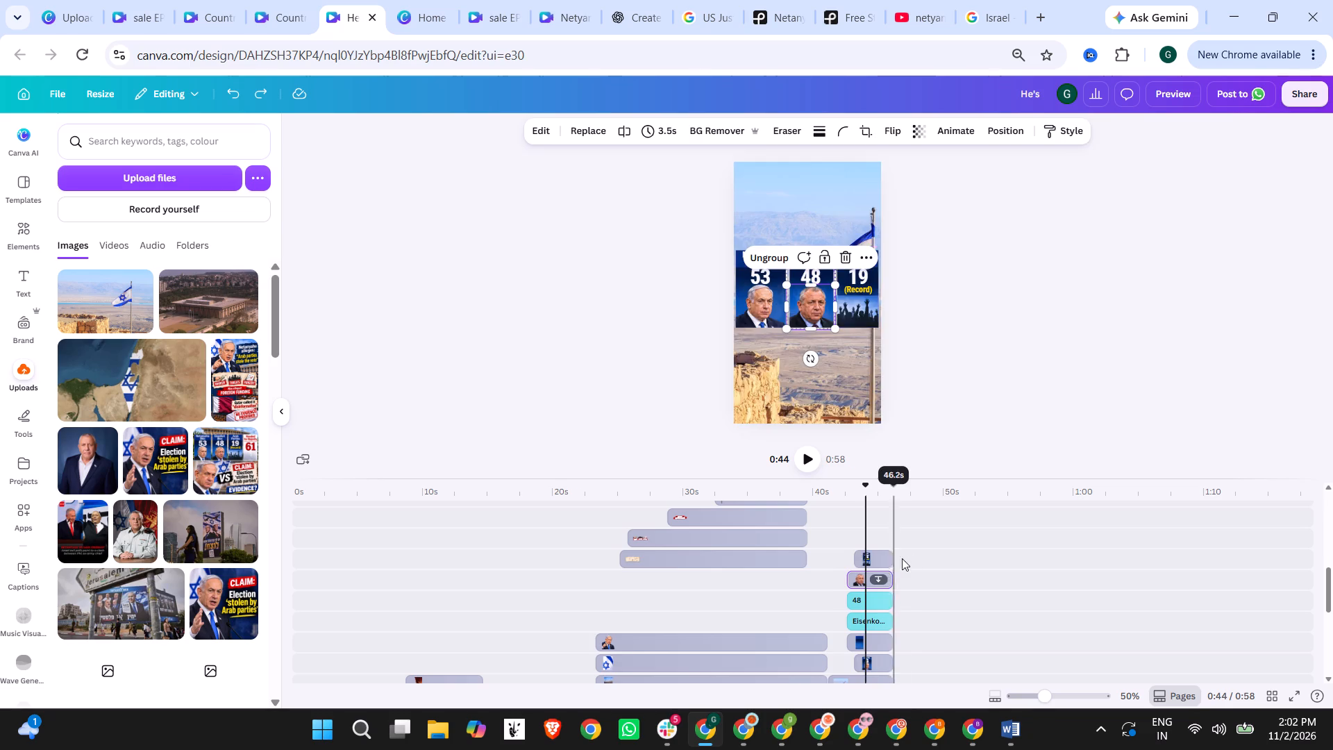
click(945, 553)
Extend the start of the Netanyahu Bloc card group back to about 41 s, aligned with the flag background's start.
click(865, 598)
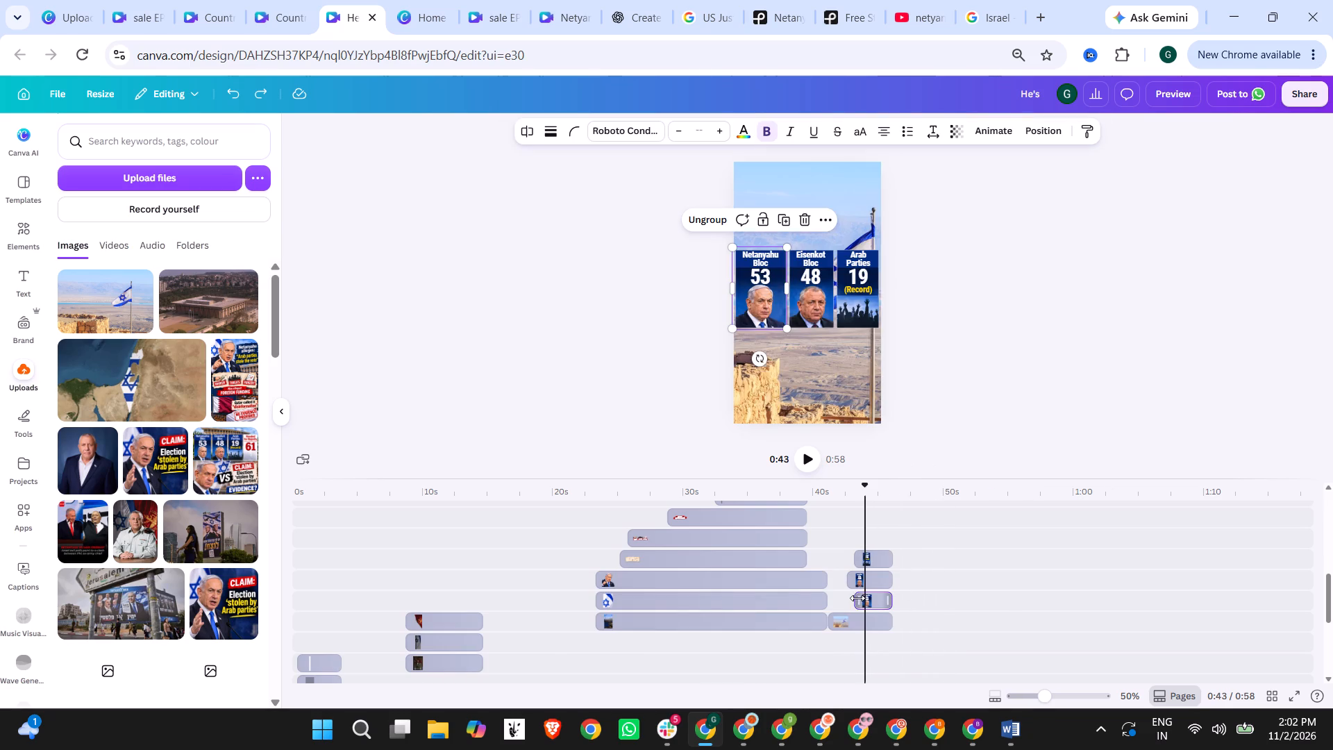
drag(857, 598, 834, 598)
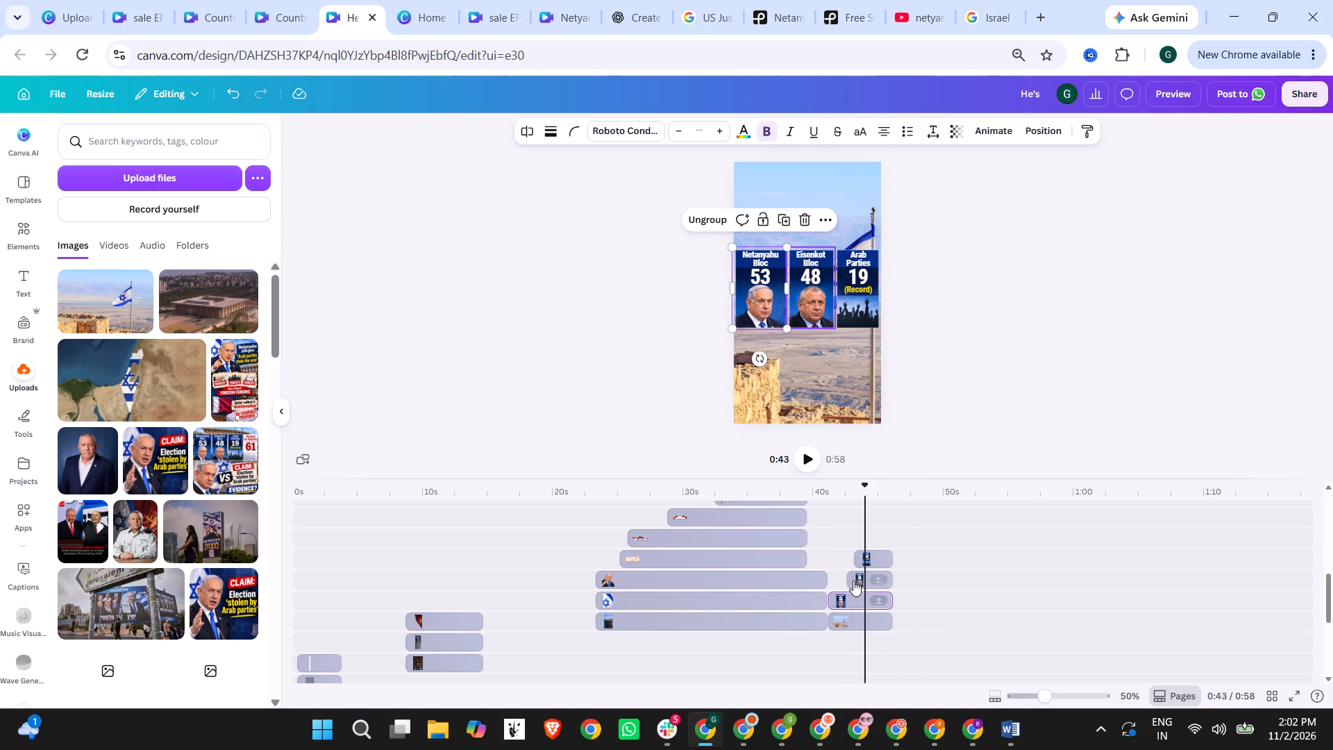
Apply the Rise animation to the Eisenkot Bloc, Netanyahu Bloc and Arab Parties card groups.
click(852, 580)
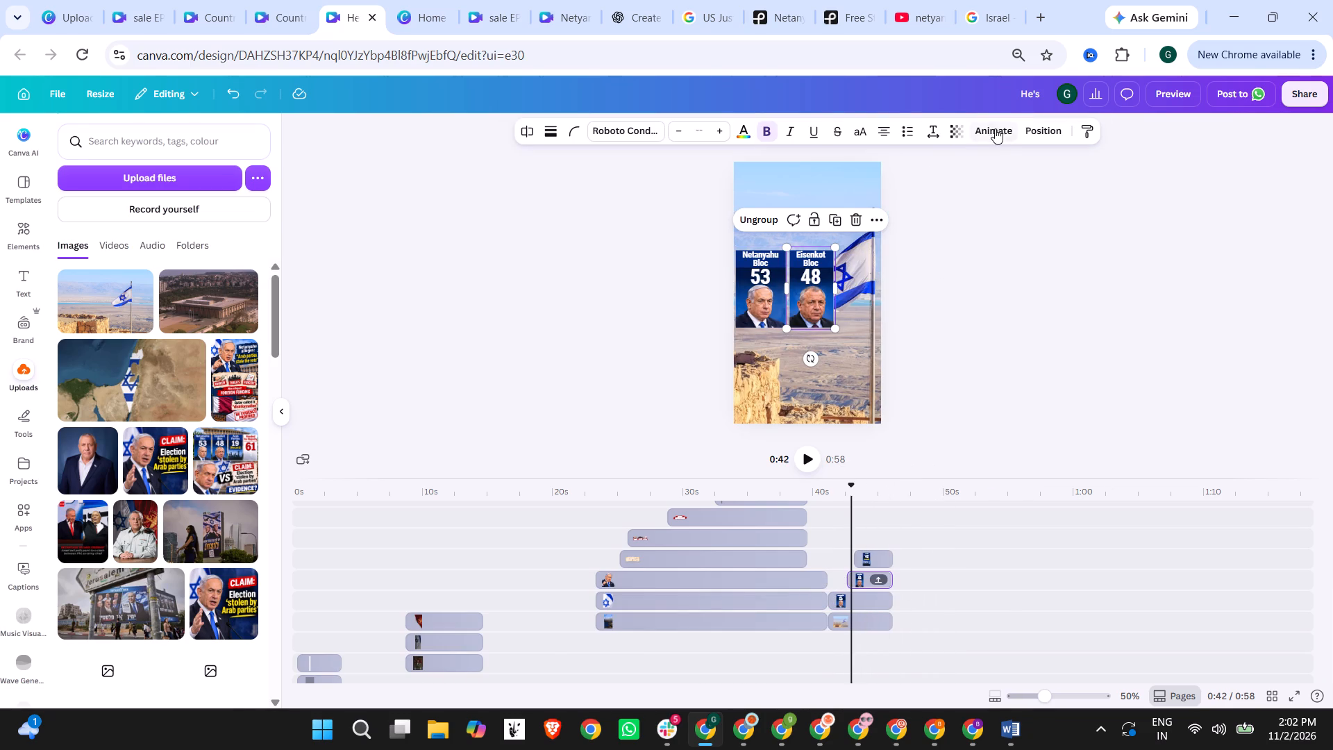
click(996, 128)
click(97, 347)
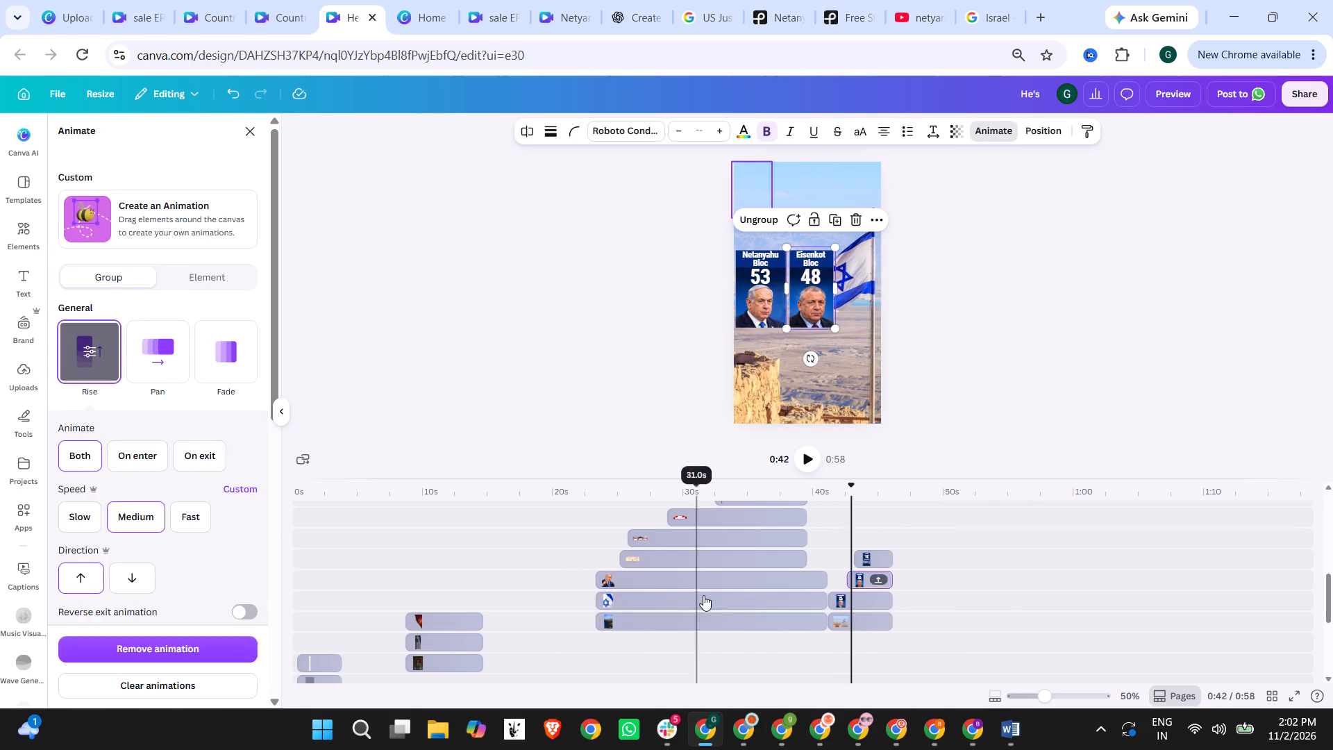
click(840, 599)
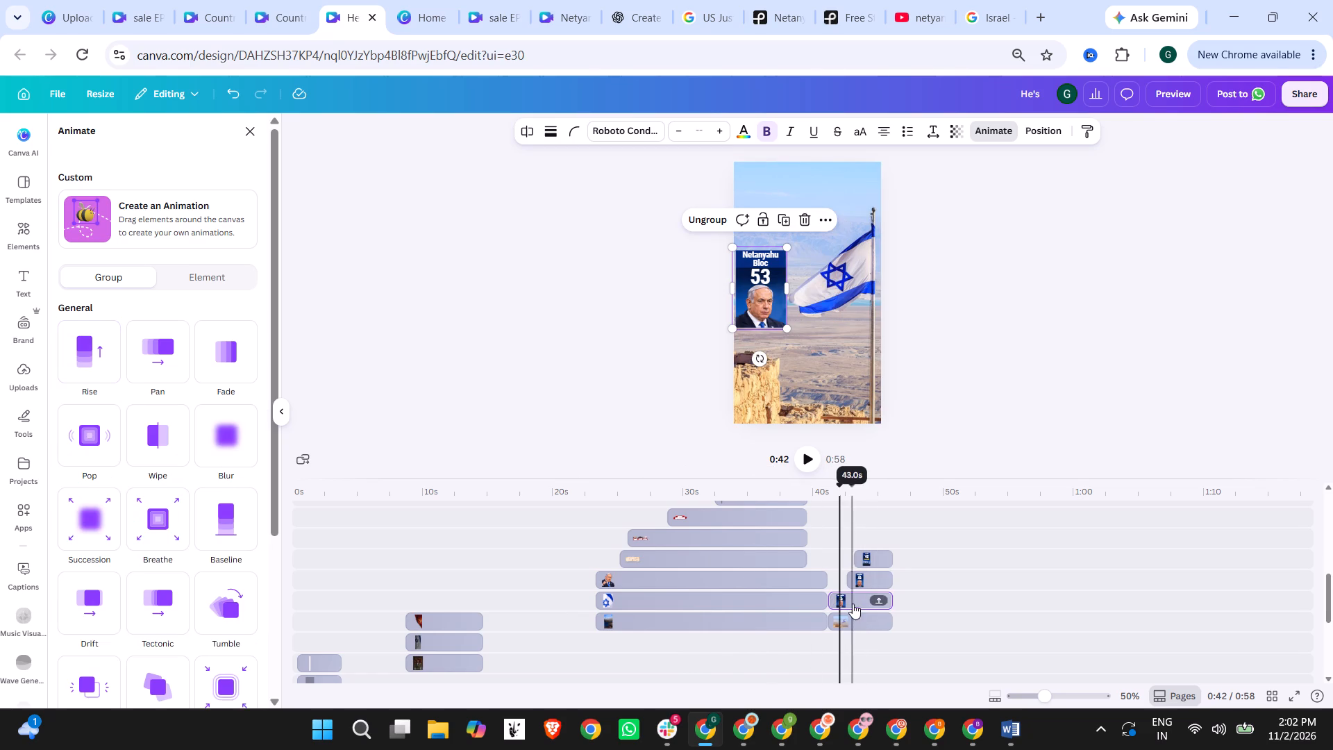
click(89, 365)
click(864, 556)
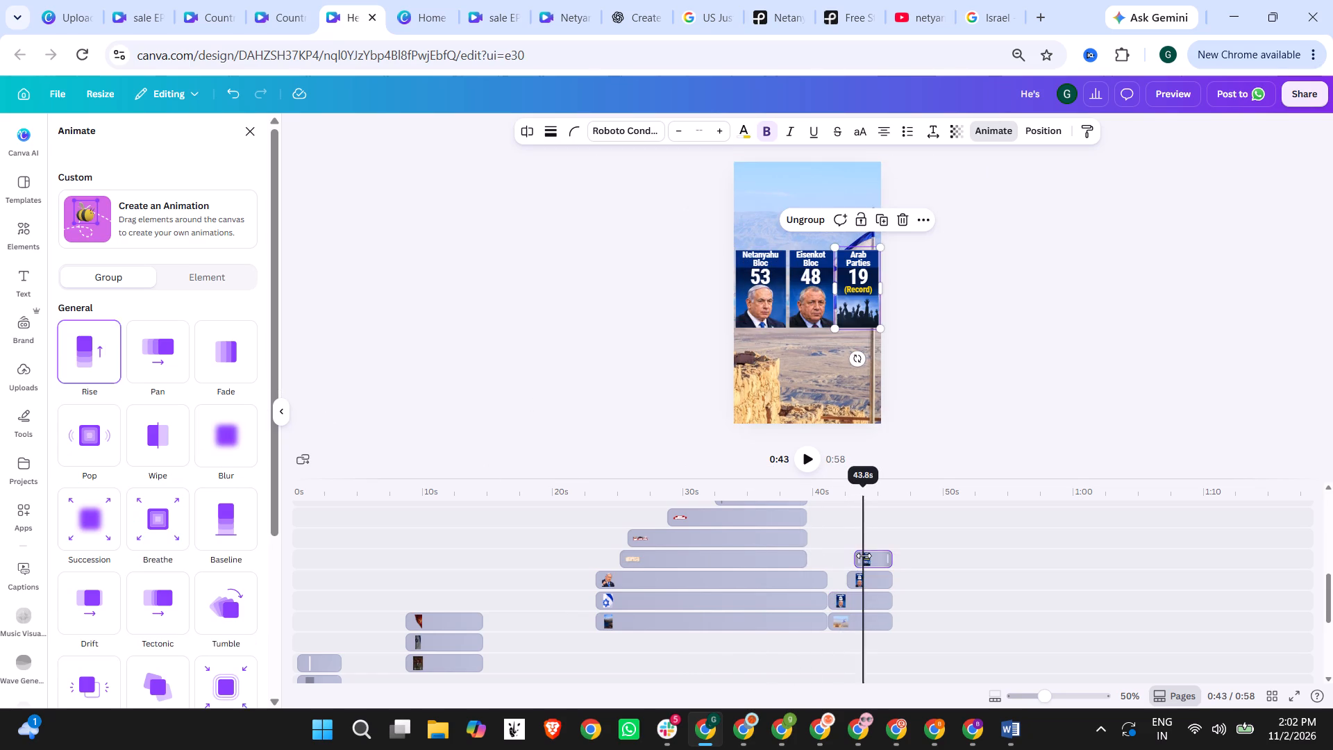
click(101, 351)
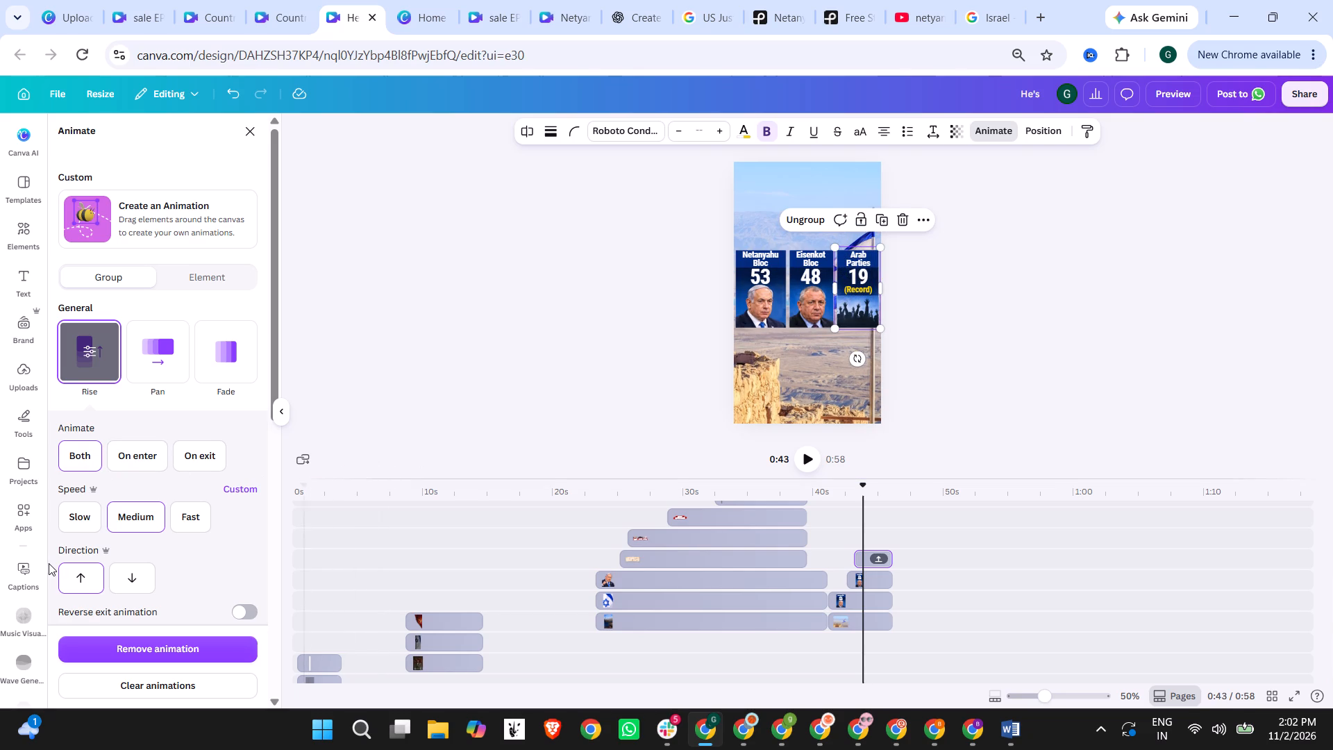
scroll(140, 550, down, 3)
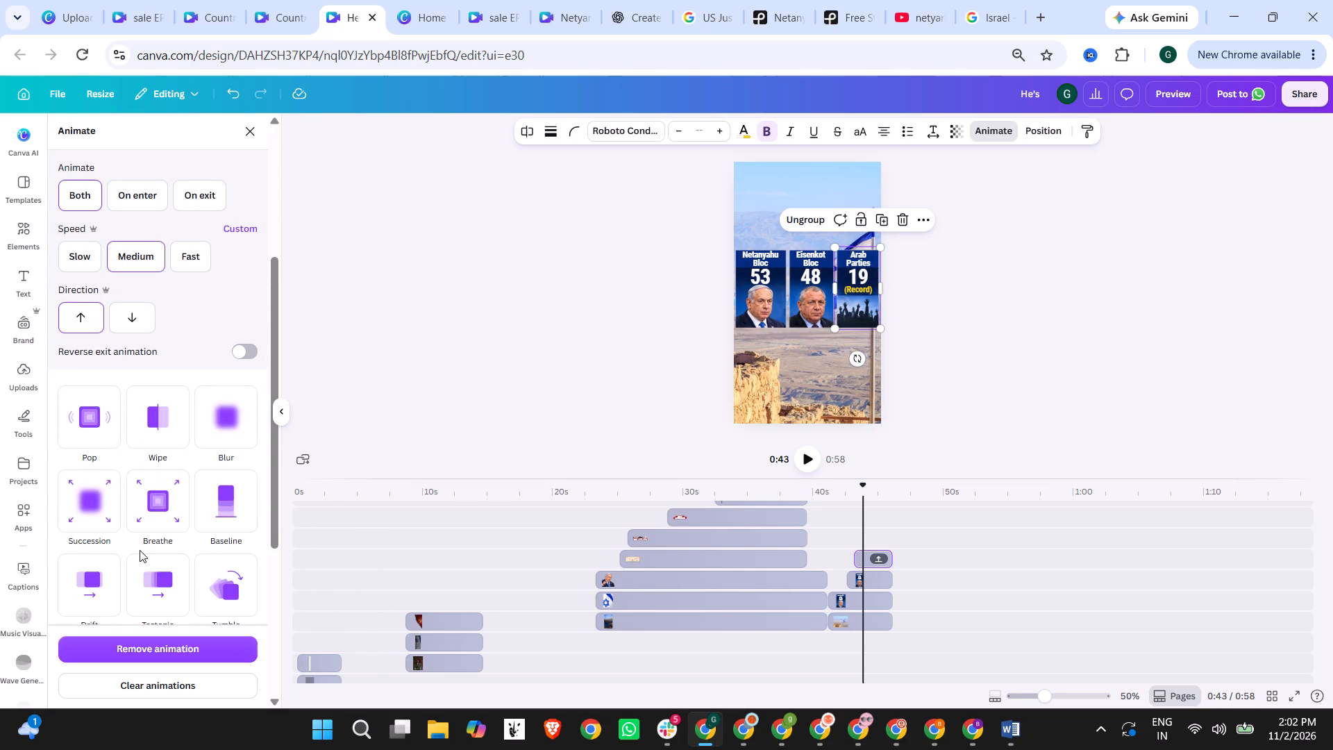
Extend the ends of the Arab Parties, Netanyahu Bloc and Eisenkot Bloc card groups to about 47 s on the timeline.
drag(891, 560, 900, 558)
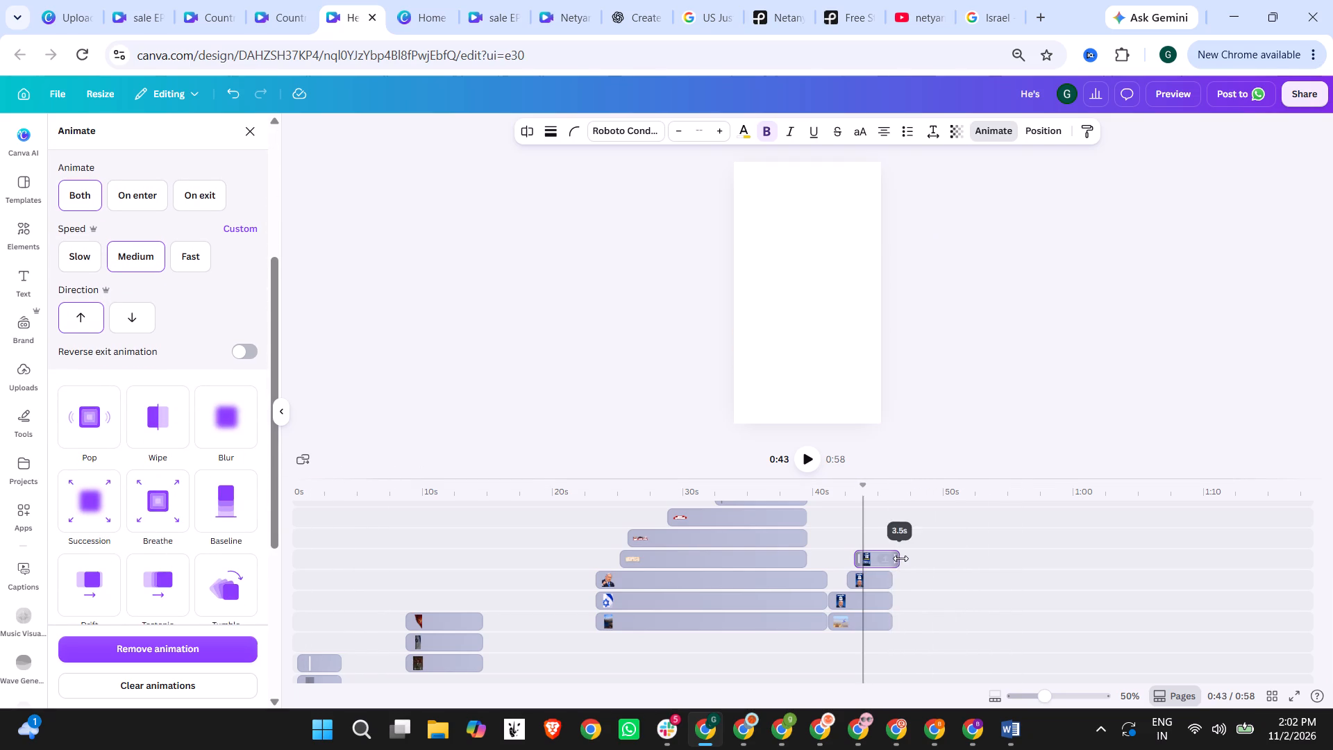
drag(900, 558, 905, 558)
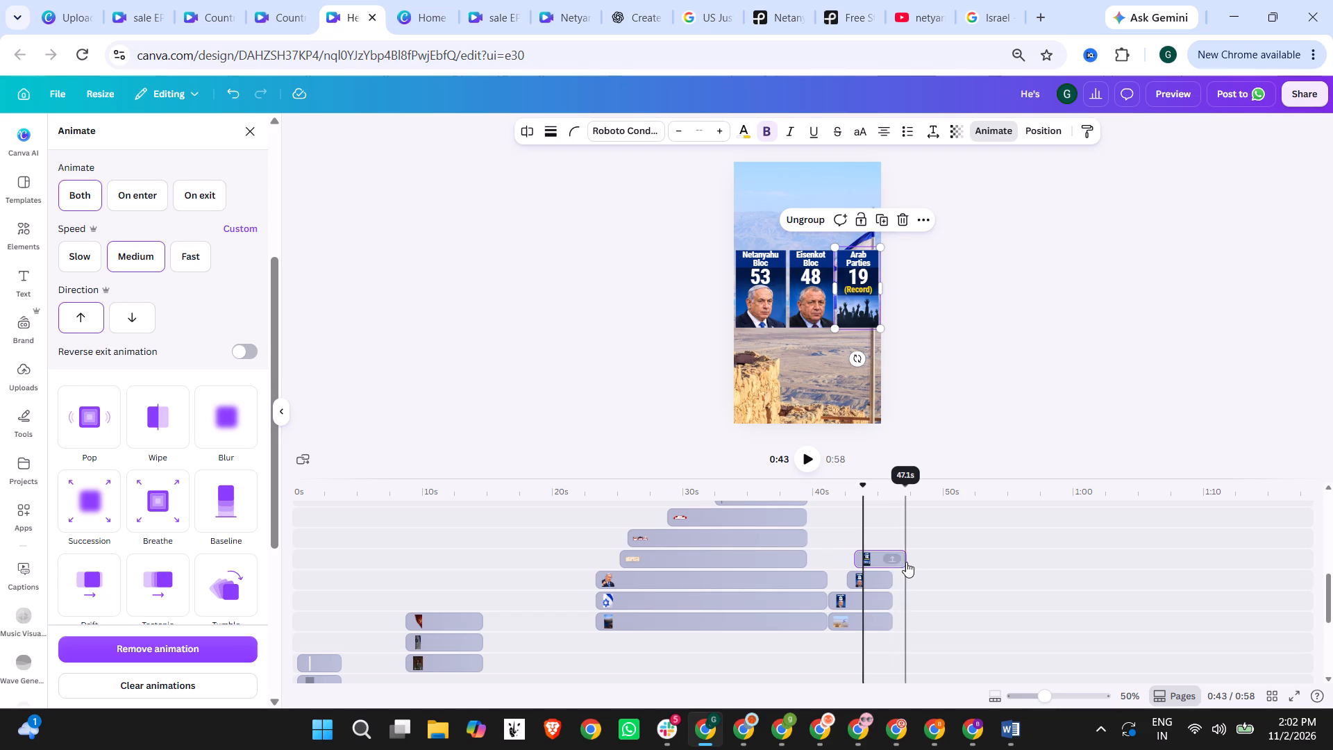
click(905, 558)
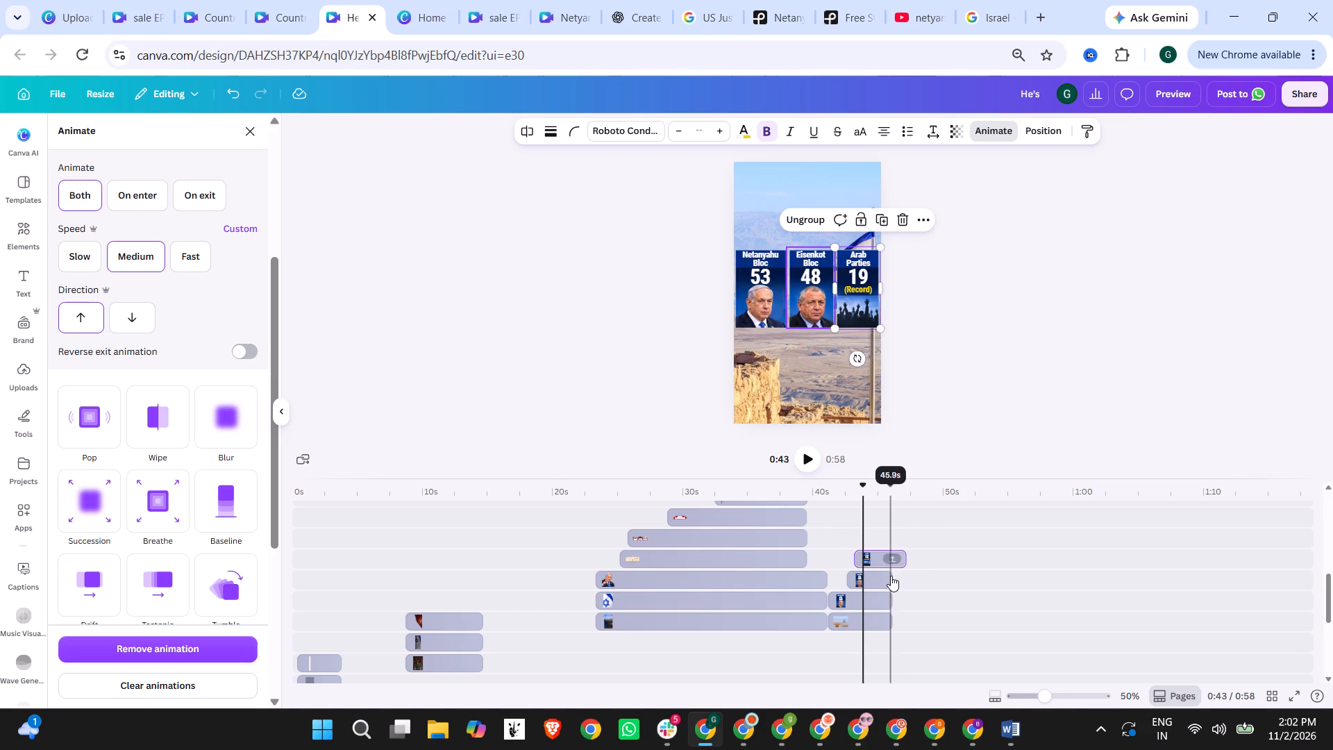
click(855, 597)
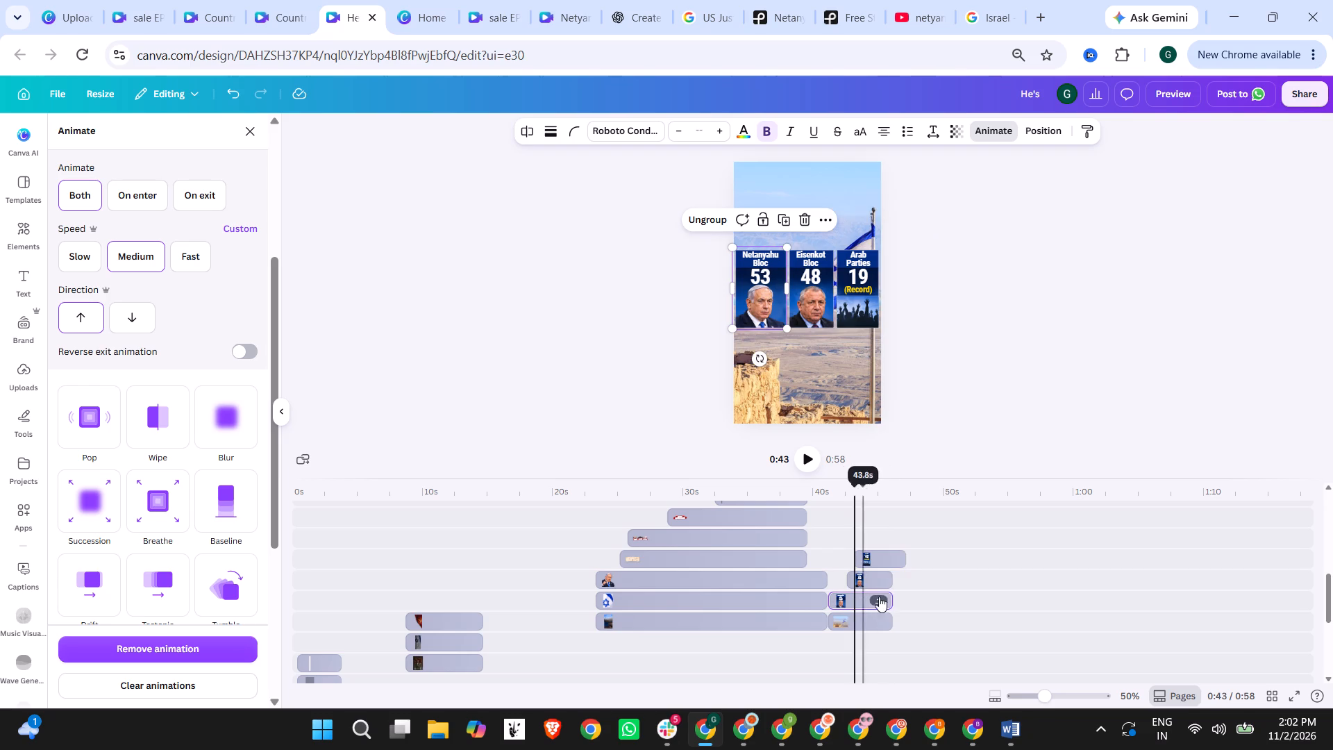
drag(889, 597, 907, 597)
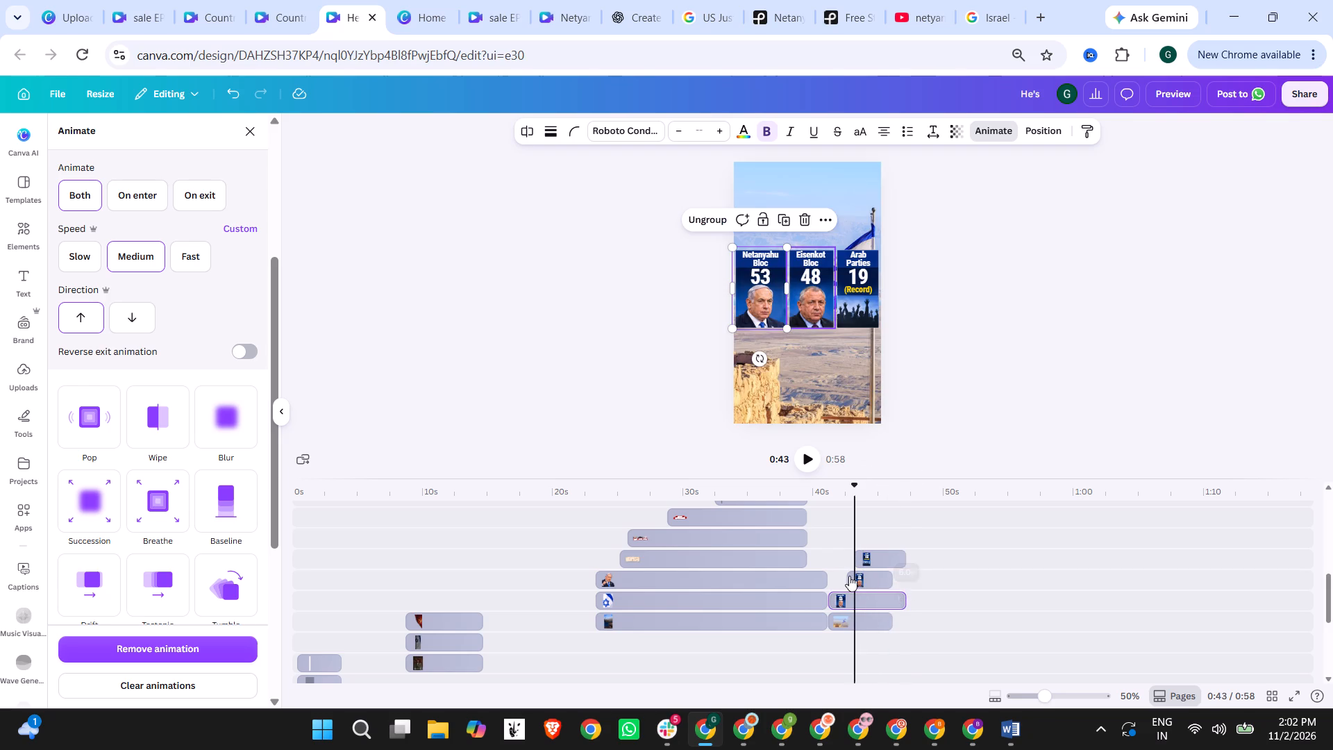
click(856, 576)
drag(890, 577, 903, 576)
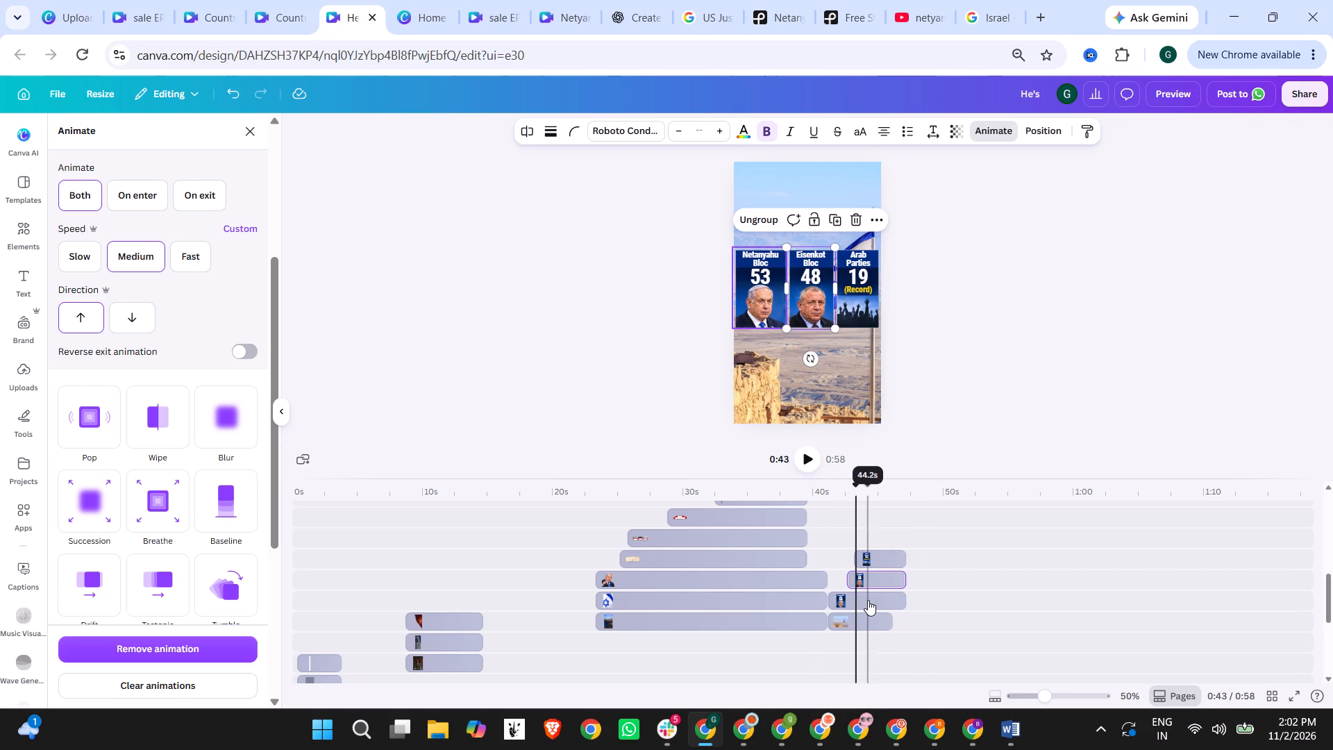
Lengthen the flag background clip to 5.9 s so its end lines up with the three card groups.
drag(890, 622, 907, 622)
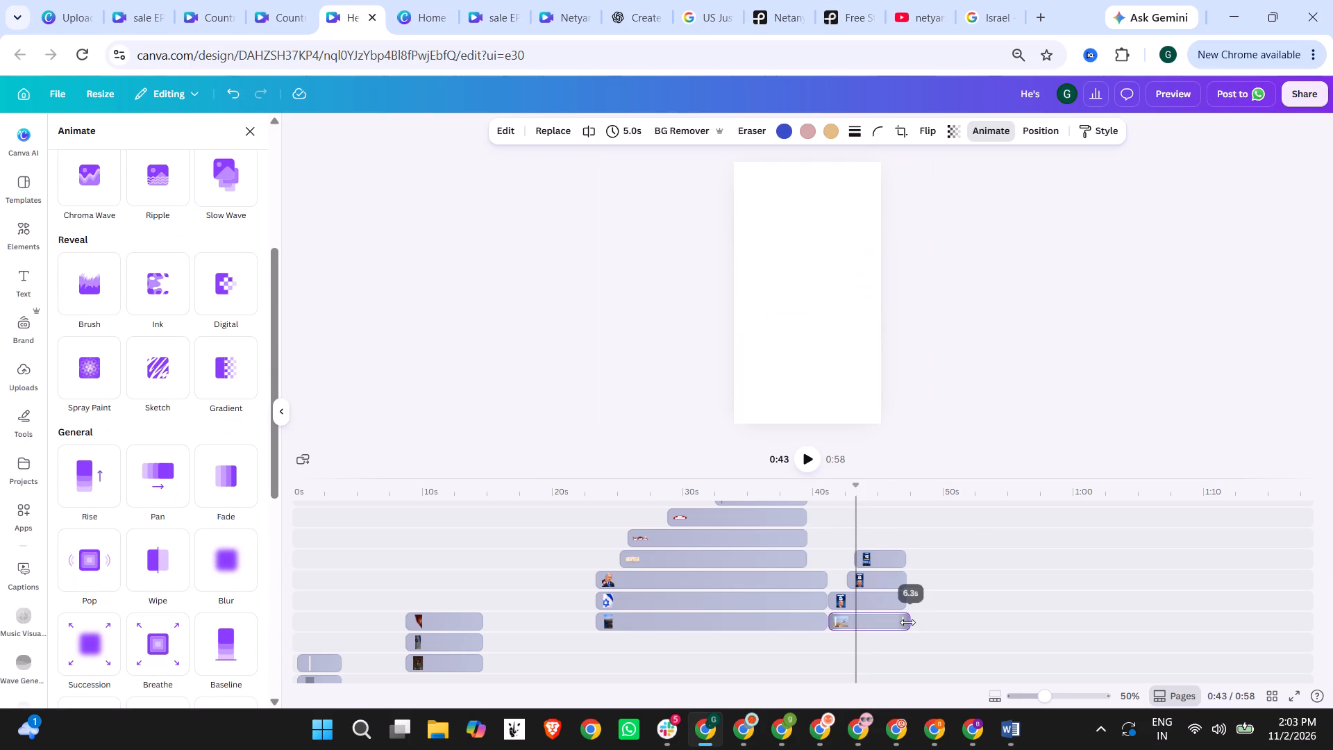
drag(907, 622, 903, 622)
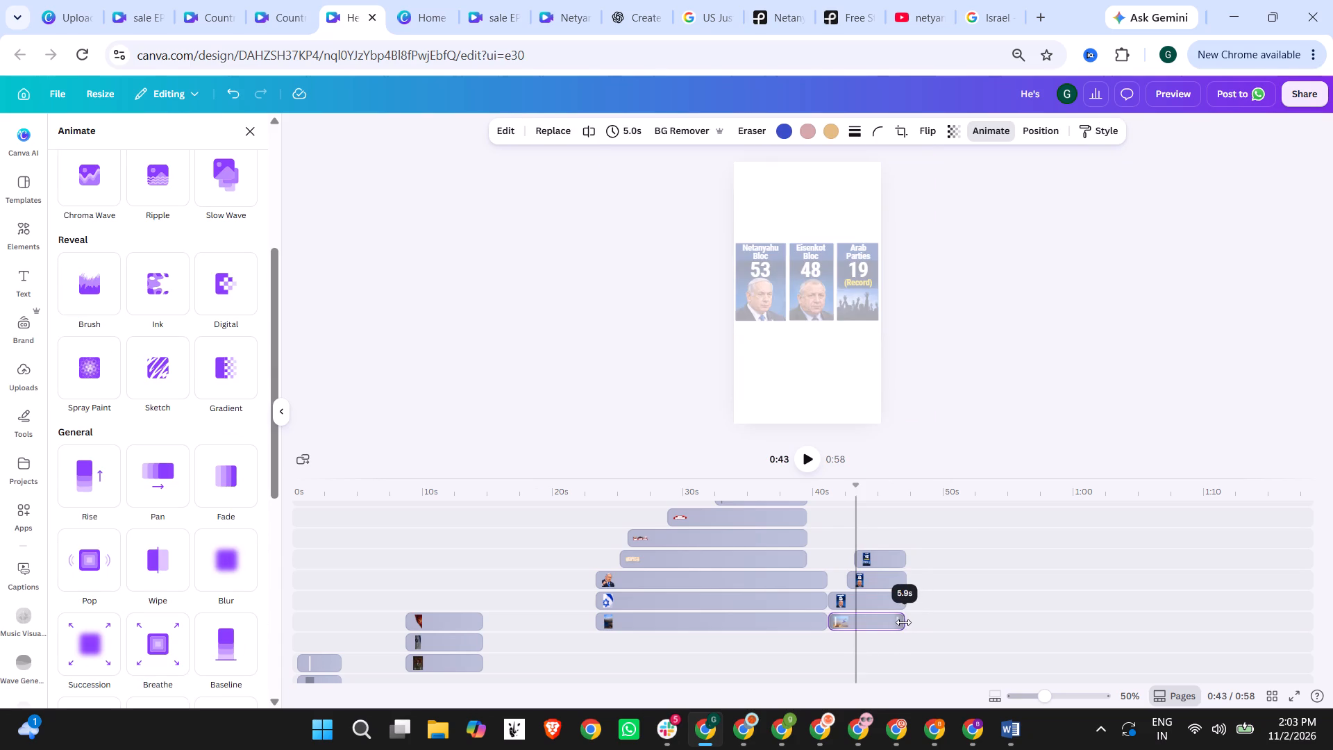
click(1030, 418)
click(900, 626)
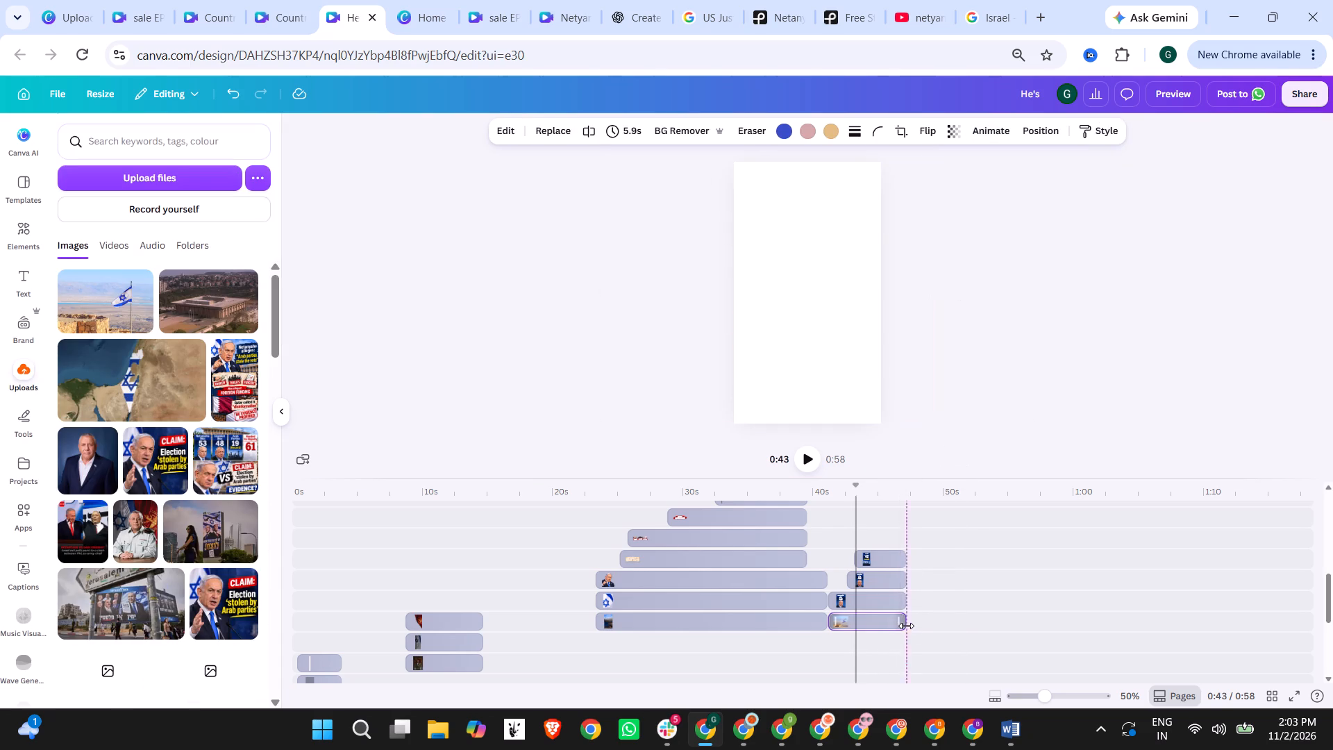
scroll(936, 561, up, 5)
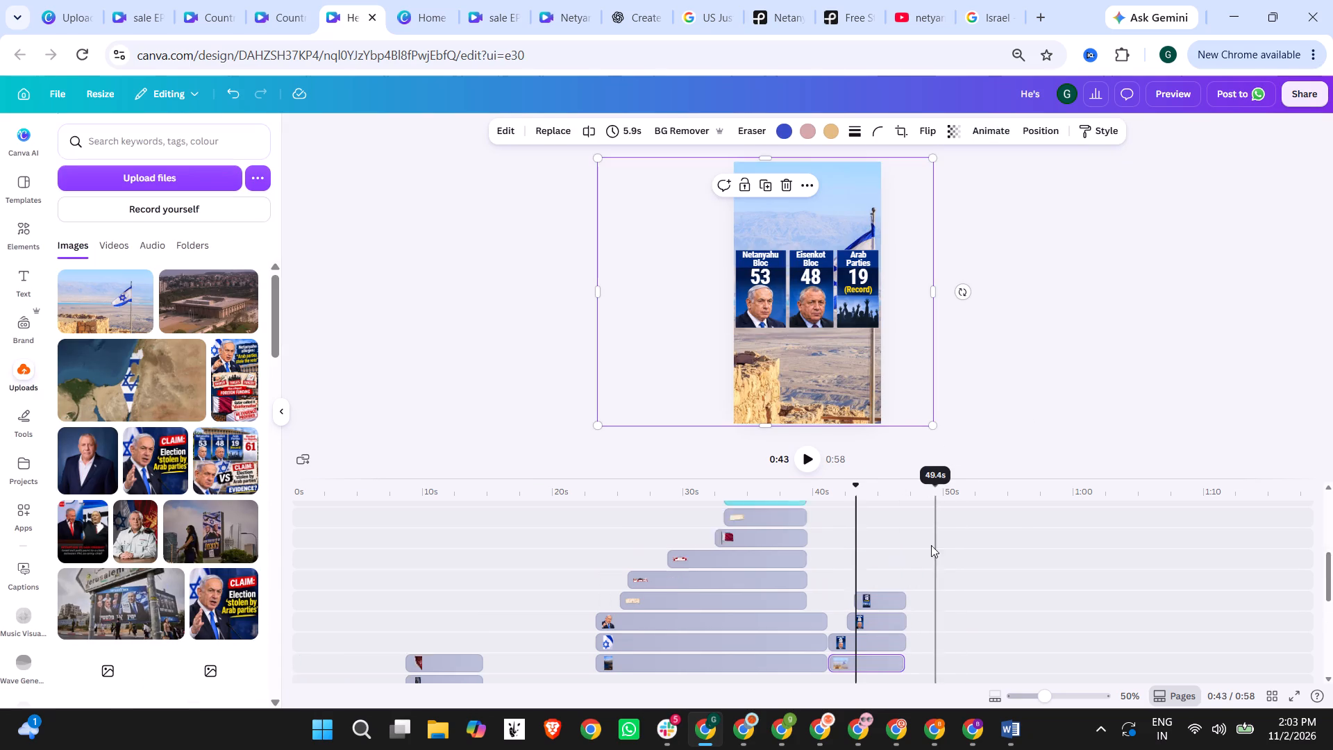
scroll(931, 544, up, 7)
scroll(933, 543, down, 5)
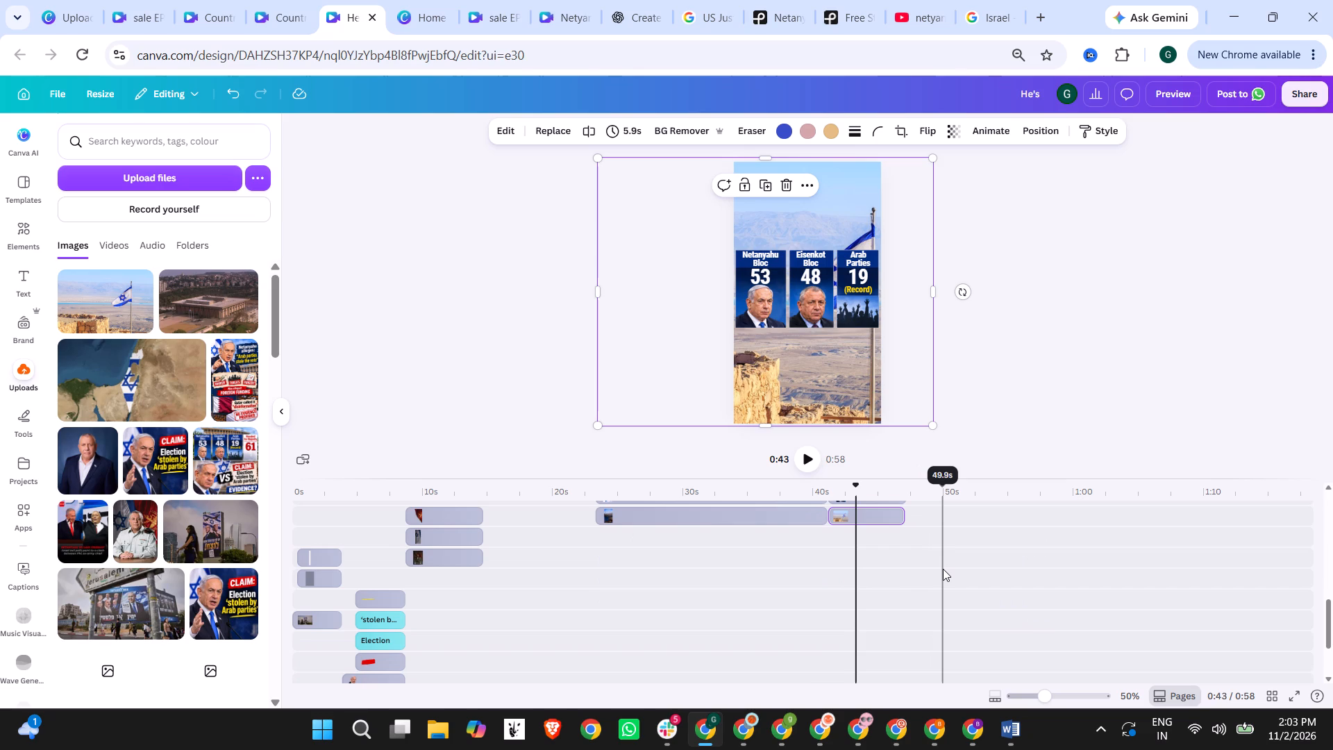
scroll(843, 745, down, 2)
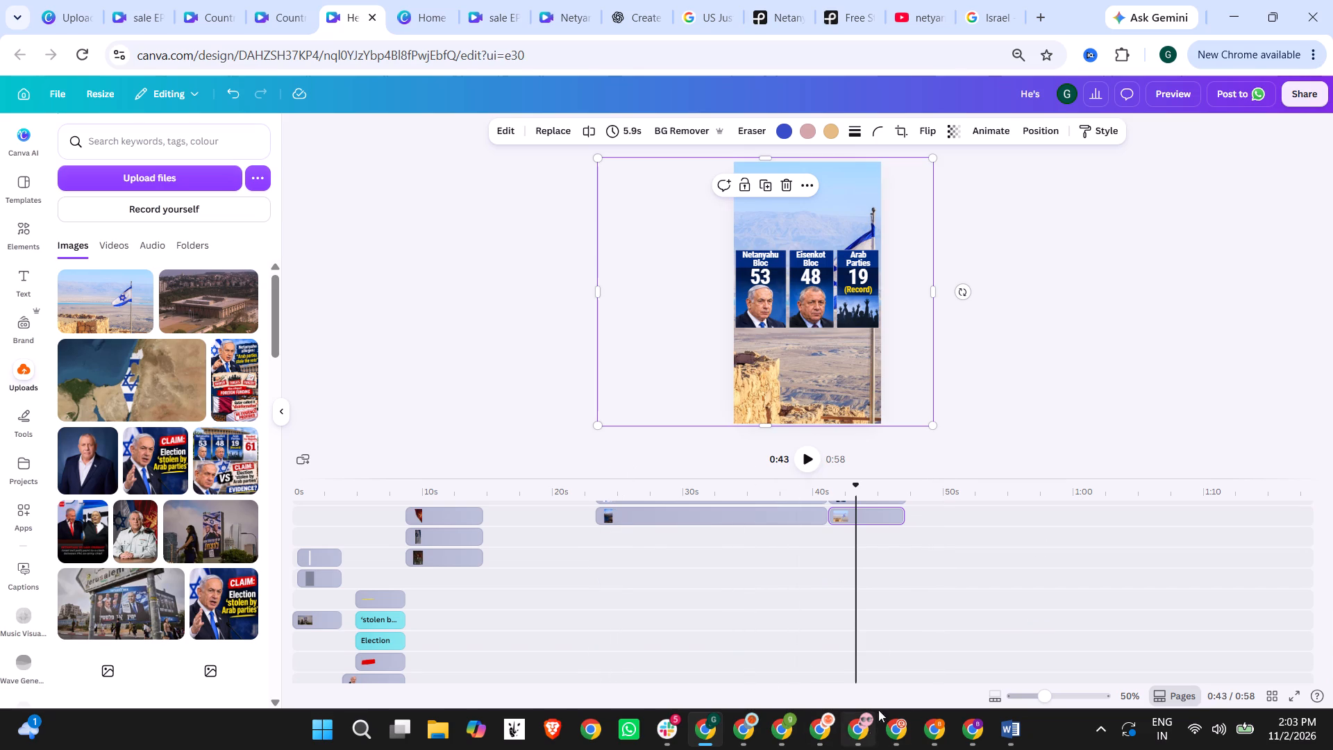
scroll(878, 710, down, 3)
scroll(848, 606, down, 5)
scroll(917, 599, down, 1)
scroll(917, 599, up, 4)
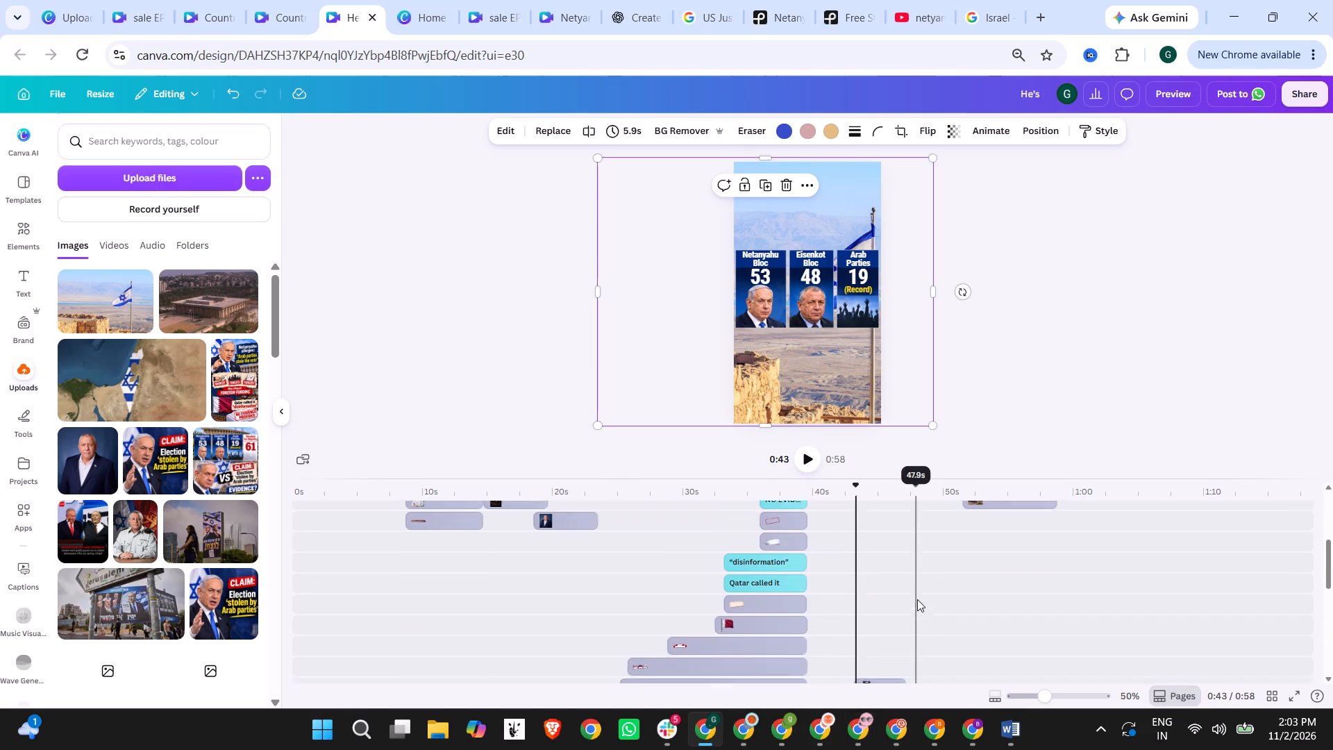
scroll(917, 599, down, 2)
Add the Pulse add-on effect to the Arab Parties card group.
click(879, 526)
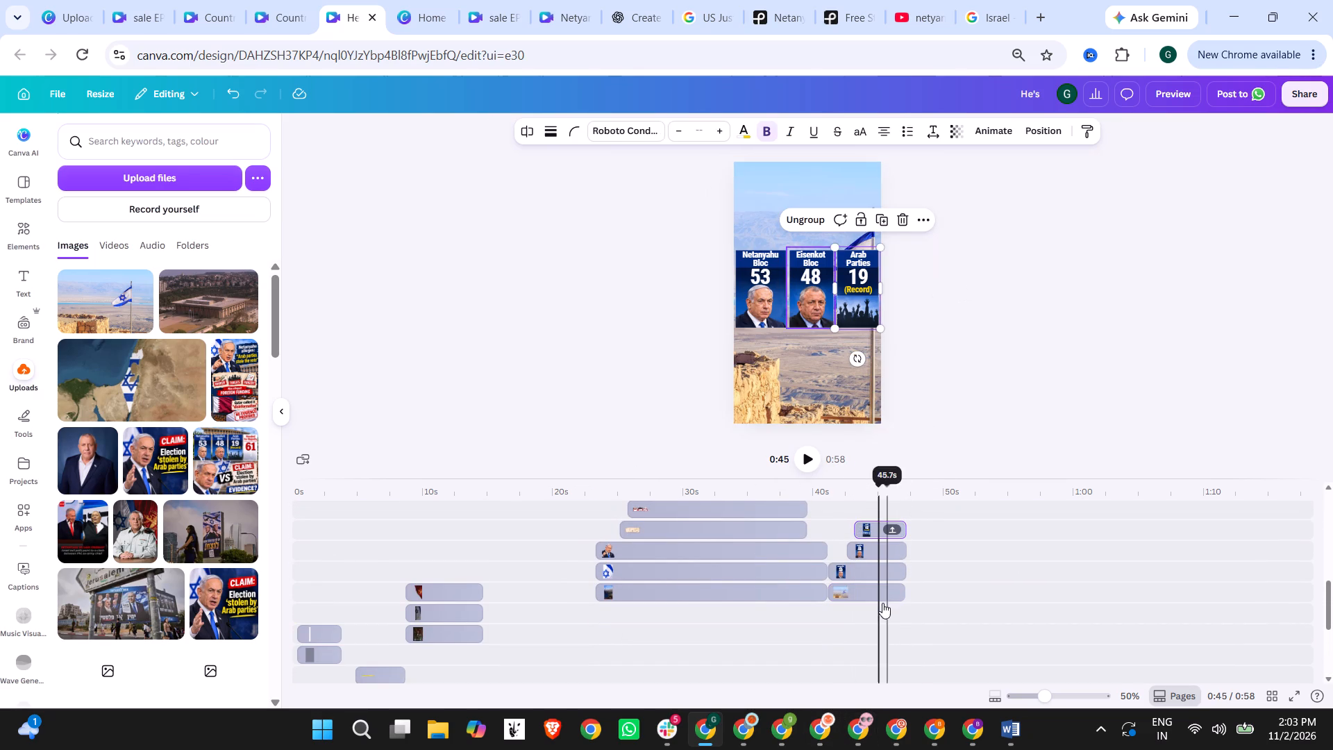
scroll(153, 299, down, 6)
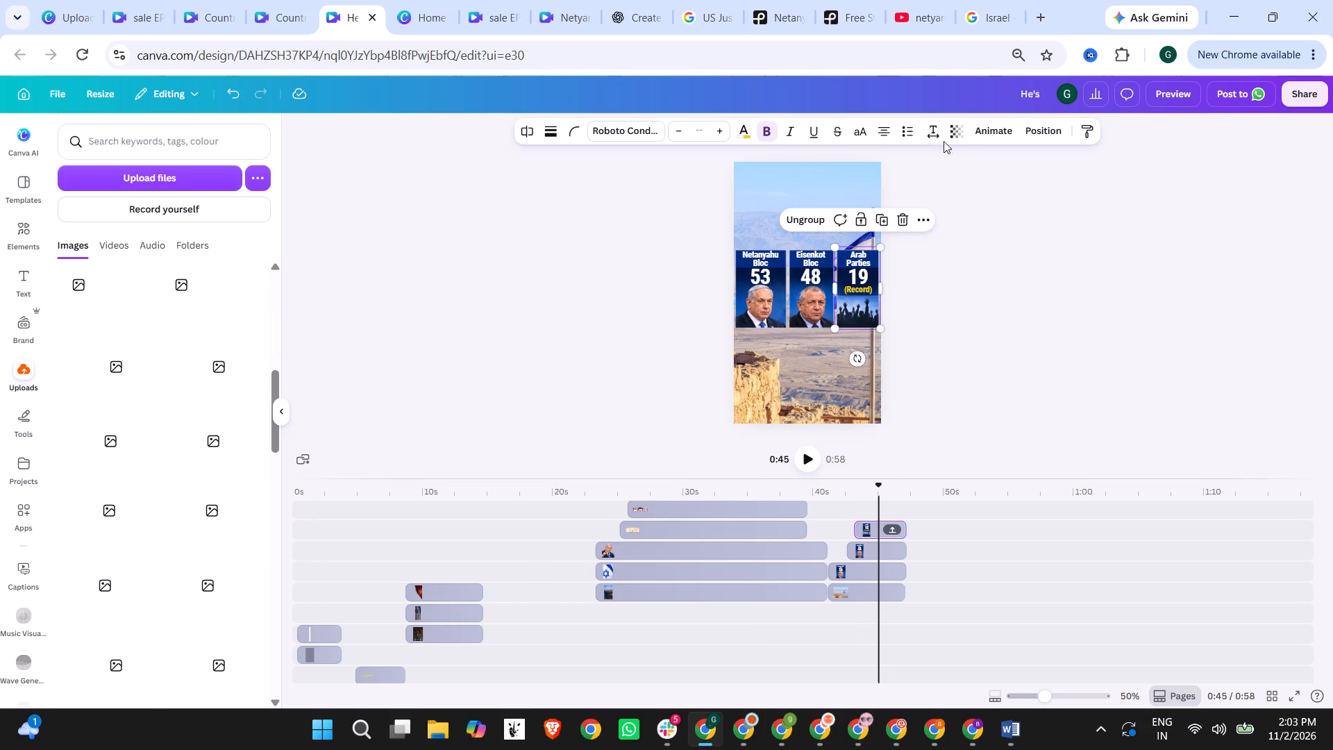
click(985, 127)
scroll(207, 476, down, 3)
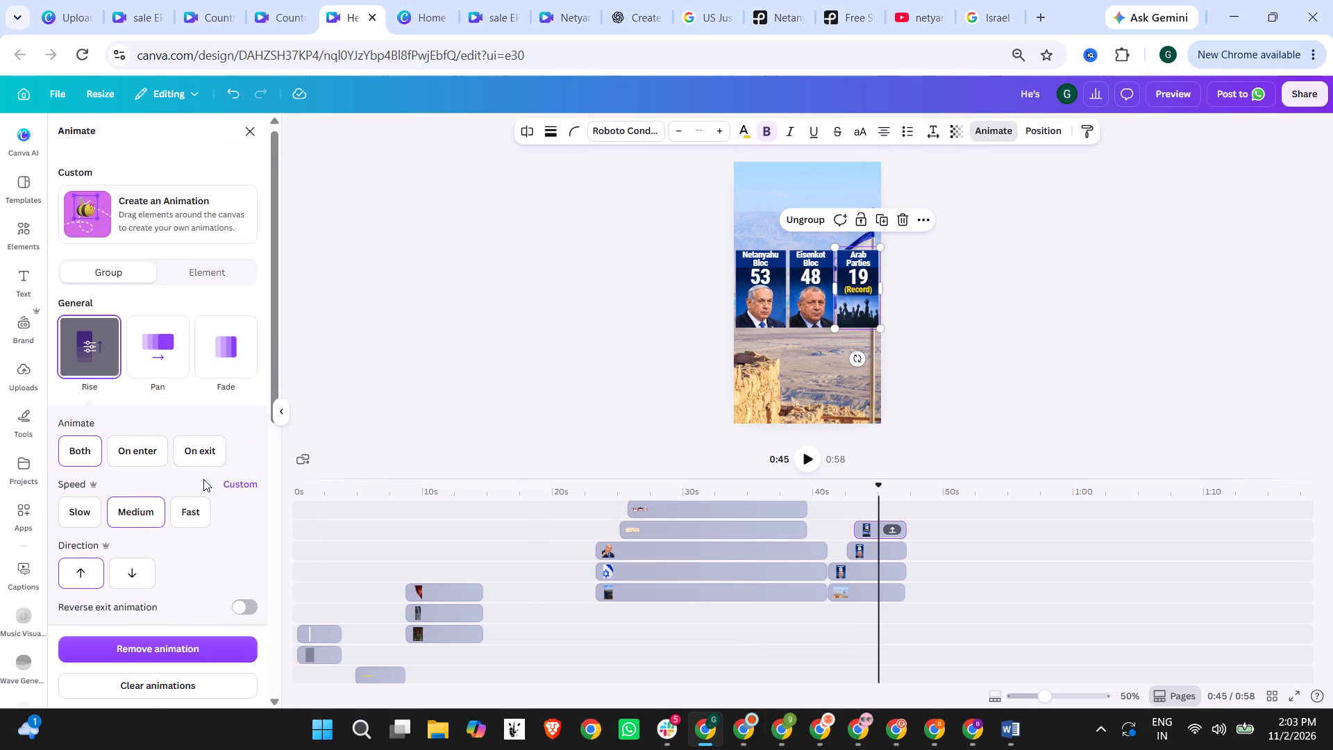
scroll(203, 479, down, 4)
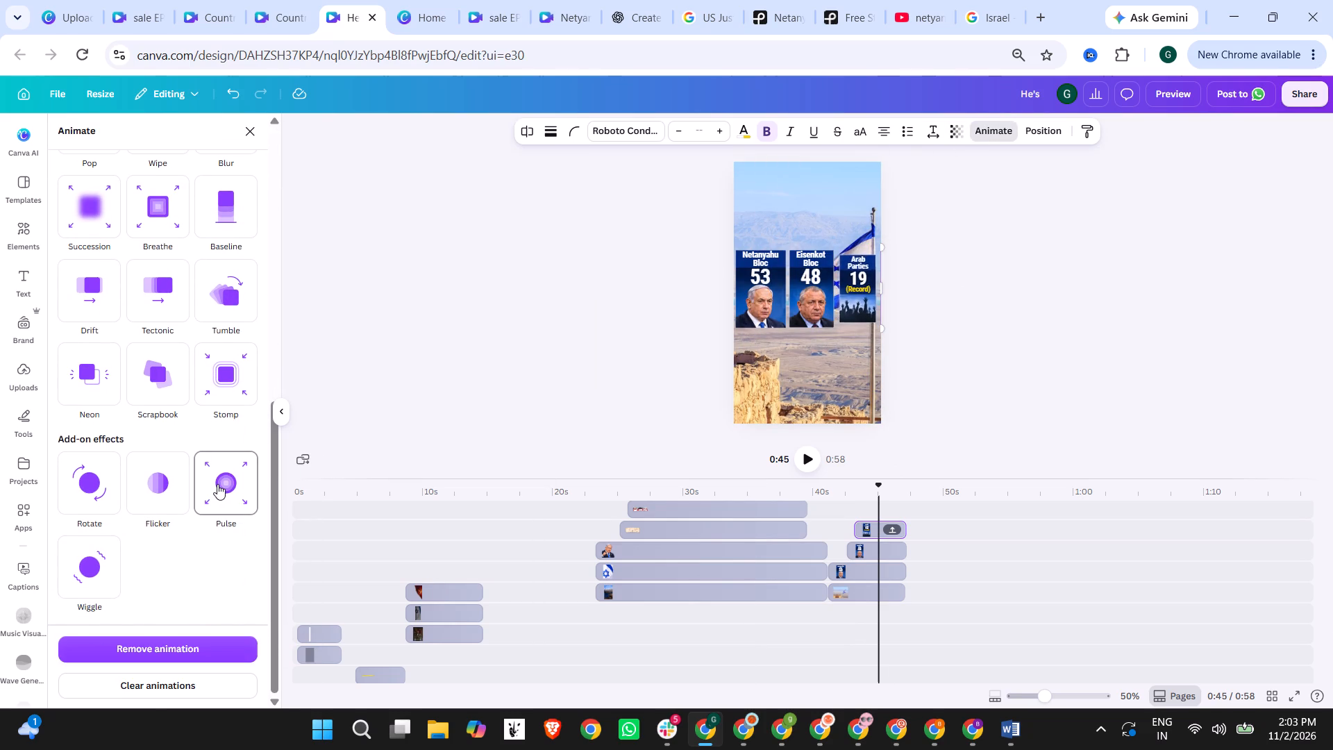
click(217, 484)
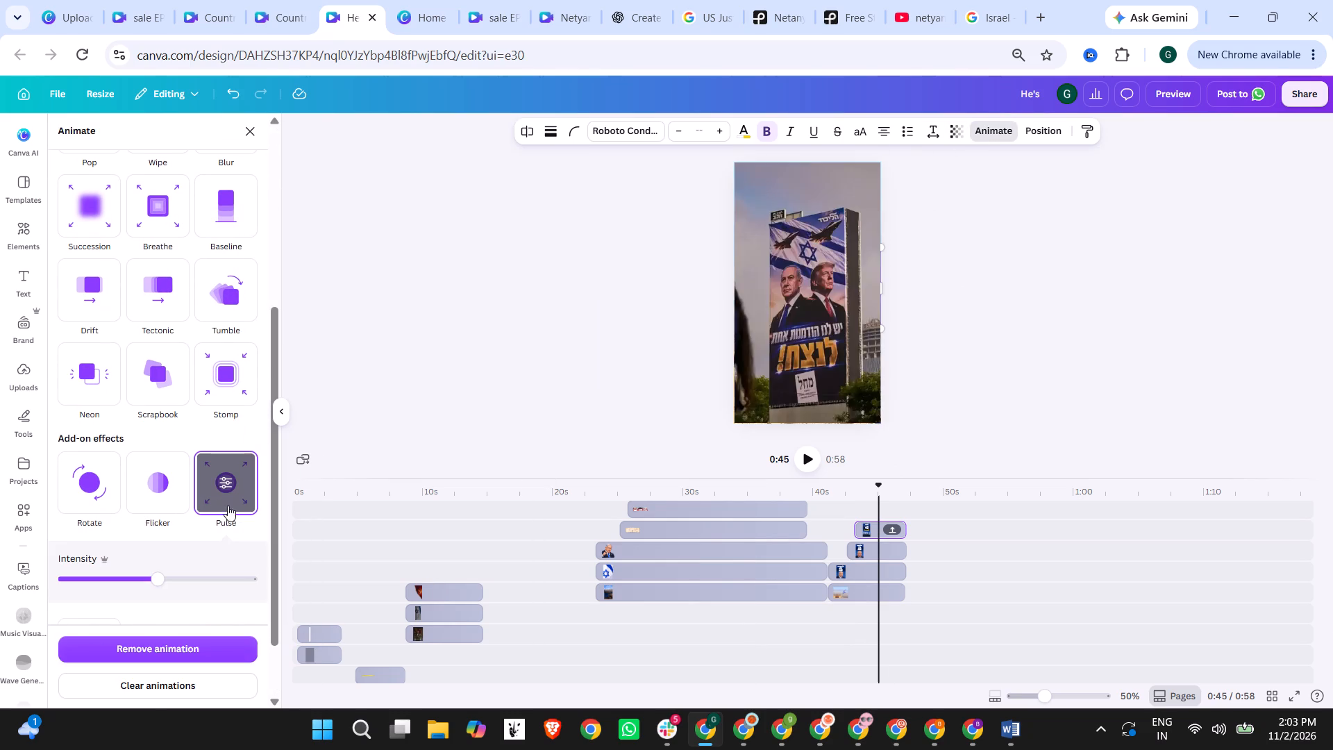
Play the video from about 21 s and open its full preview to check the scenes.
click(577, 499)
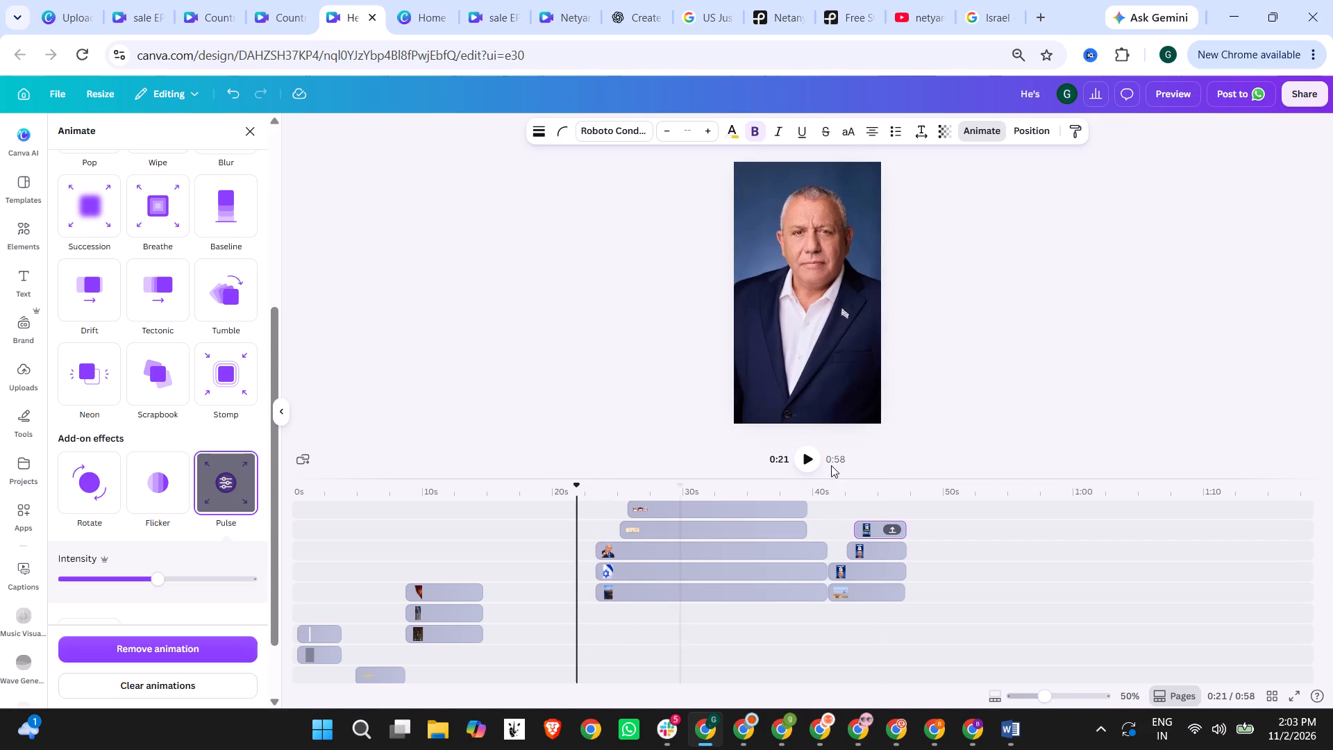
click(814, 461)
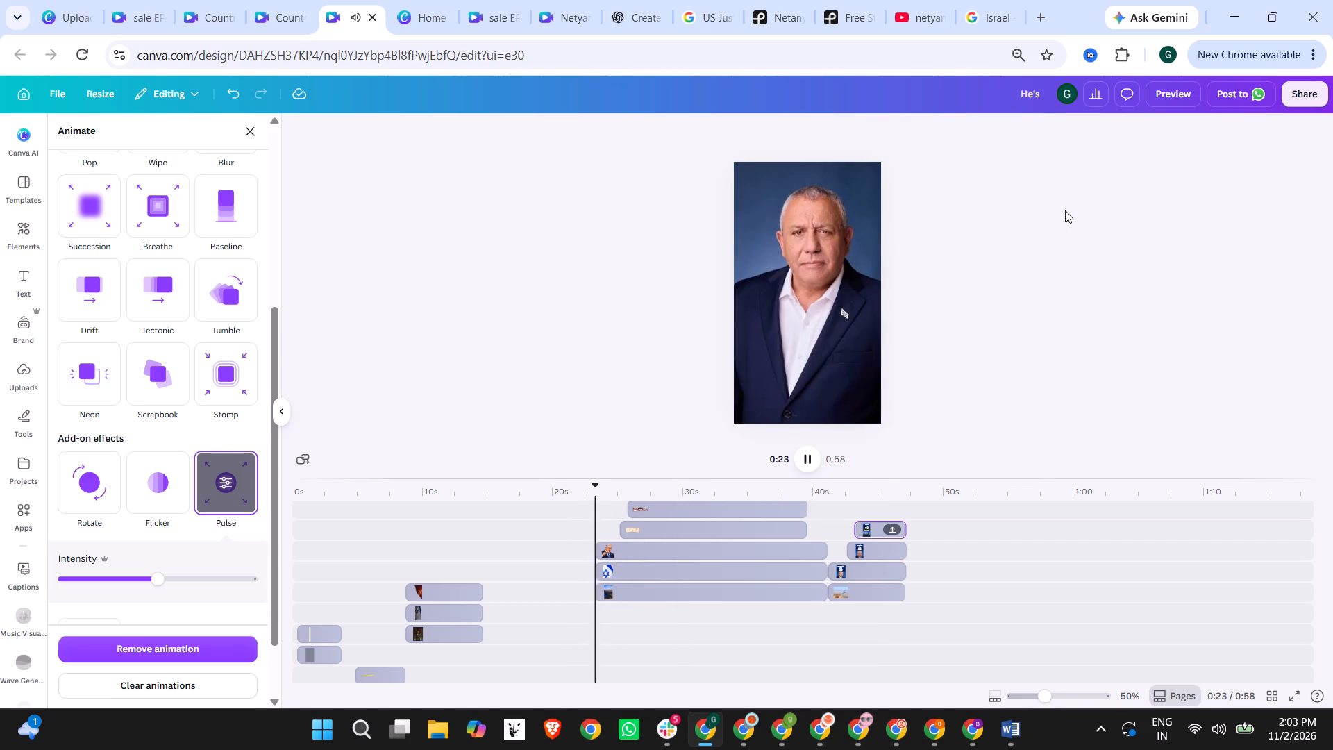
click(1187, 93)
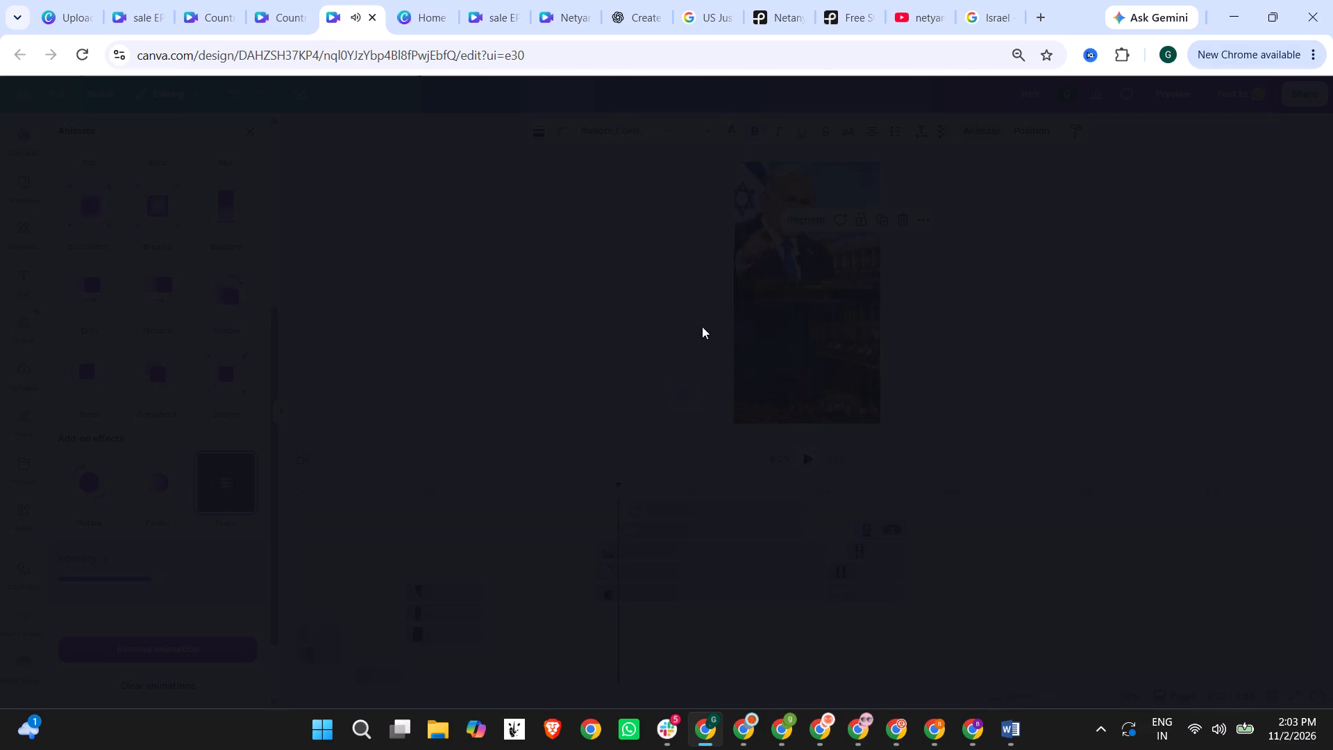
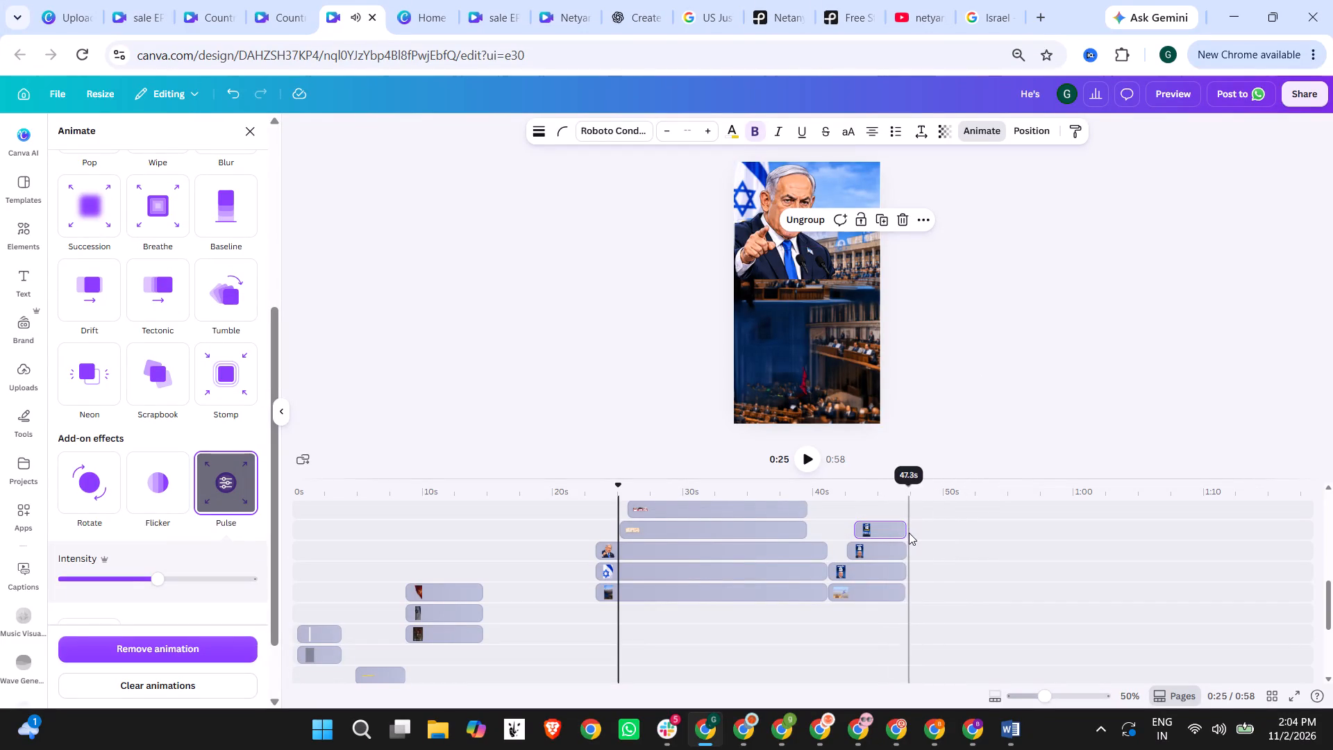
Extend the ends of the Arab Parties, Eisenkot Bloc and Netanyahu Bloc card groups to about 48 s on the timeline.
drag(903, 532, 917, 531)
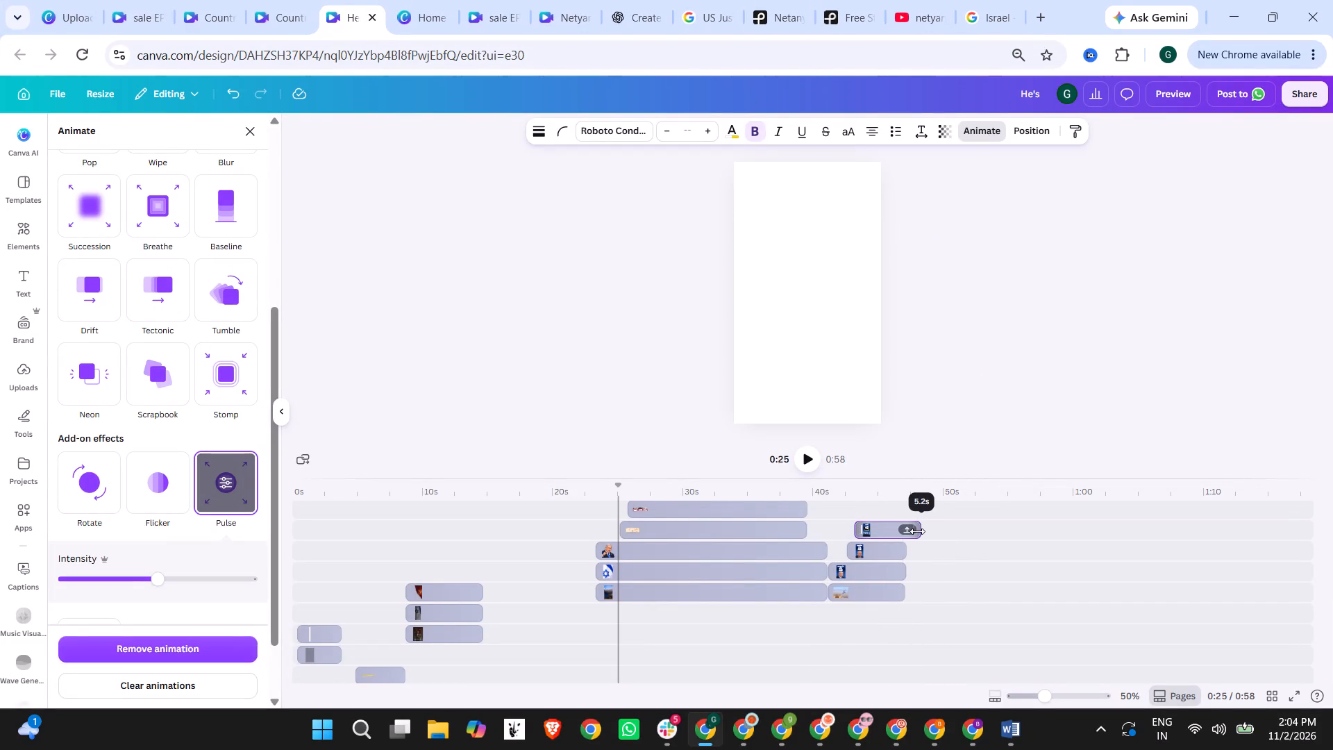
drag(917, 531, 921, 531)
click(898, 487)
click(810, 457)
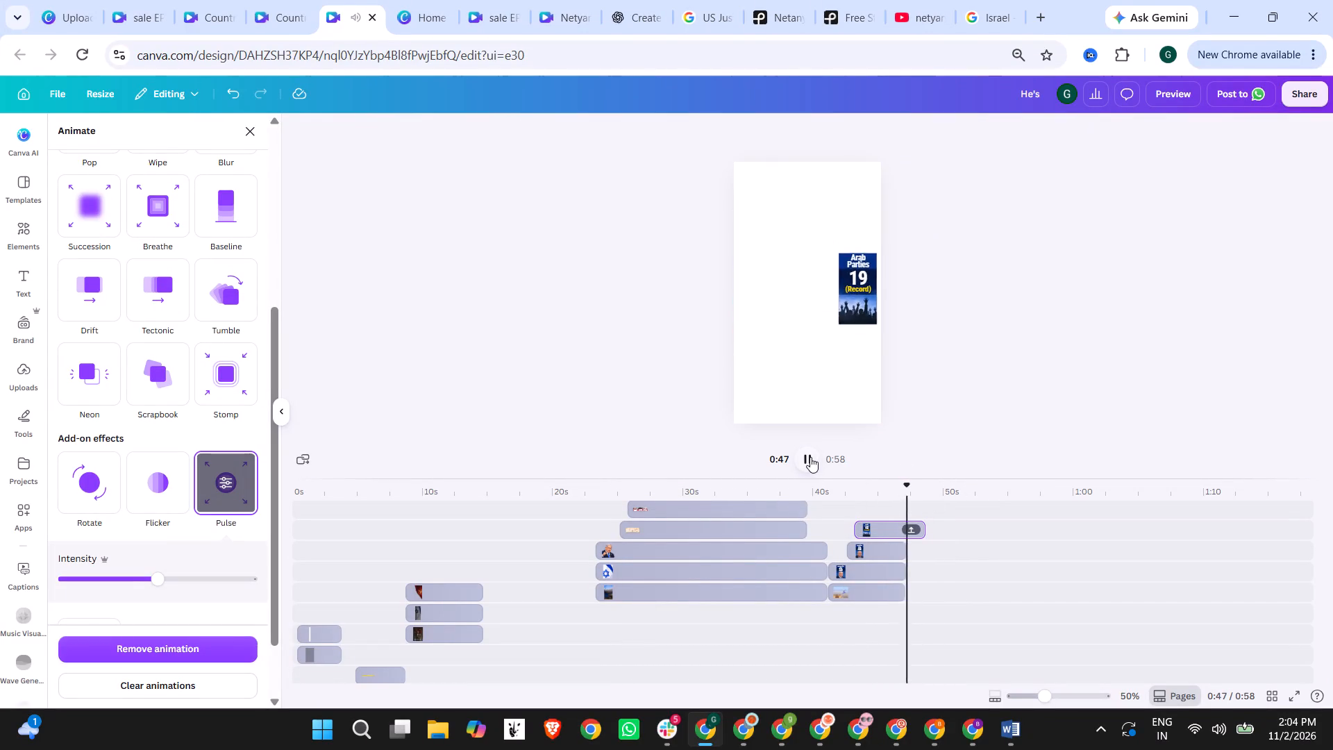
click(810, 457)
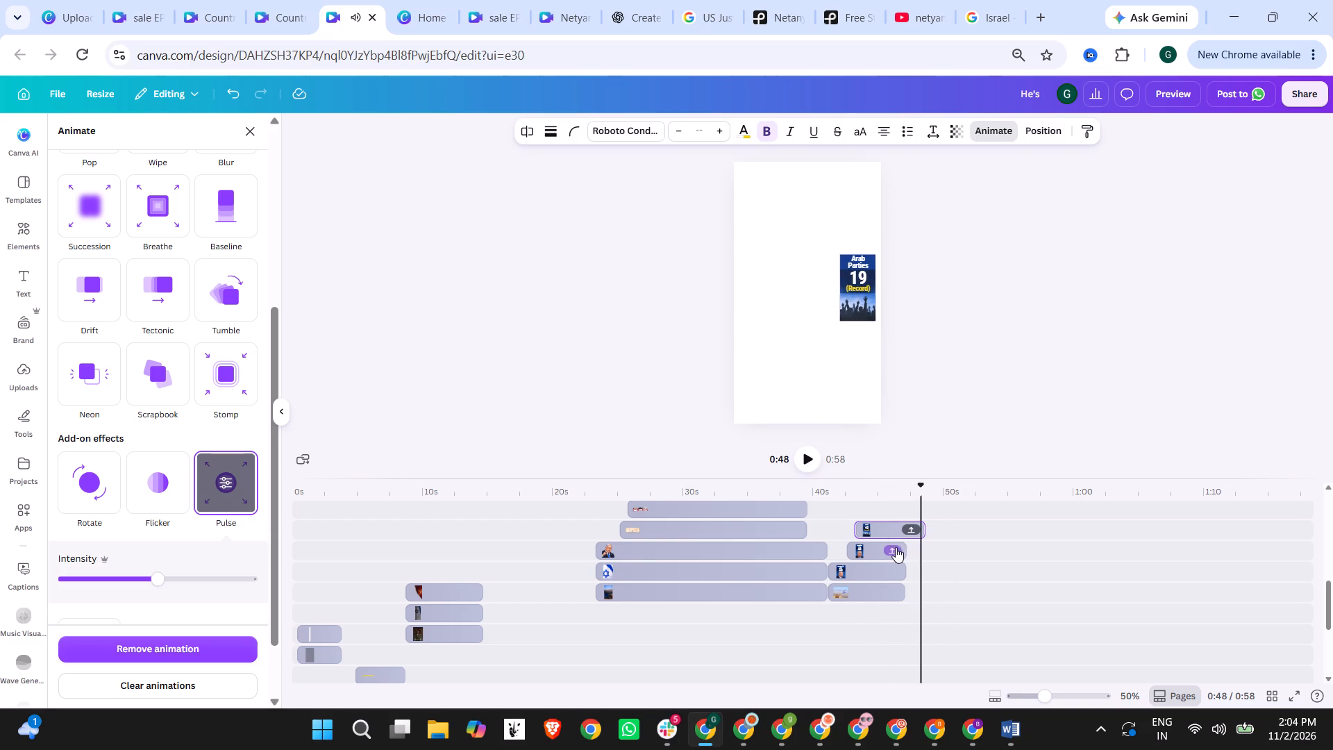
click(860, 545)
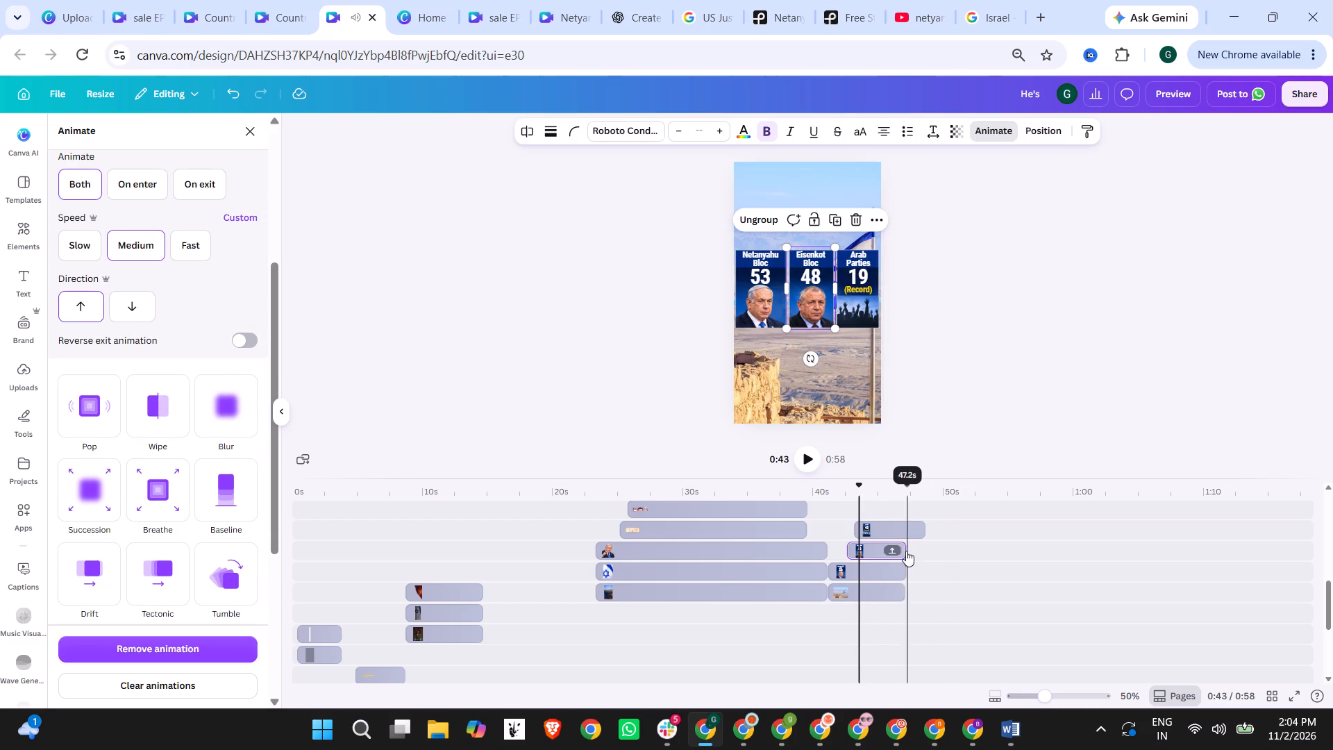
drag(903, 551, 922, 549)
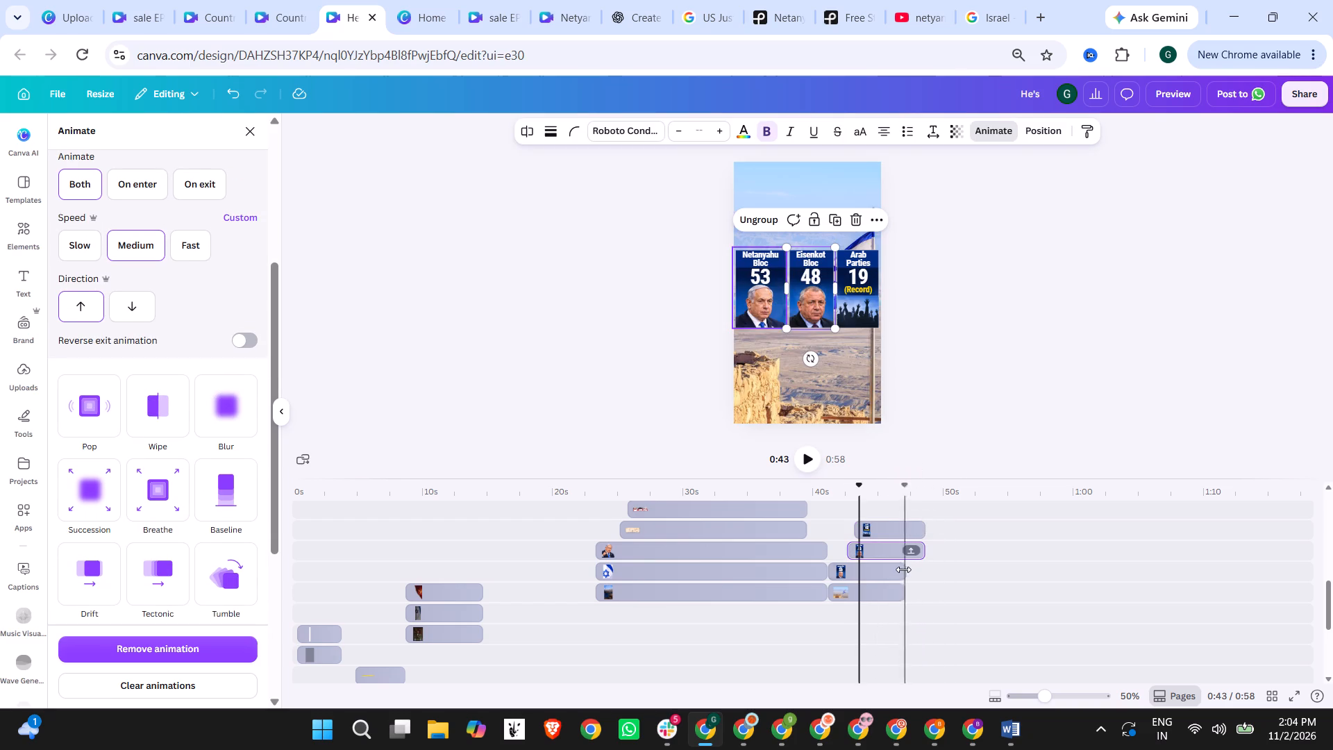
drag(903, 570, 923, 569)
Lengthen the flag background clip to 7.5 s so it ends together with the three card groups.
drag(902, 587, 923, 586)
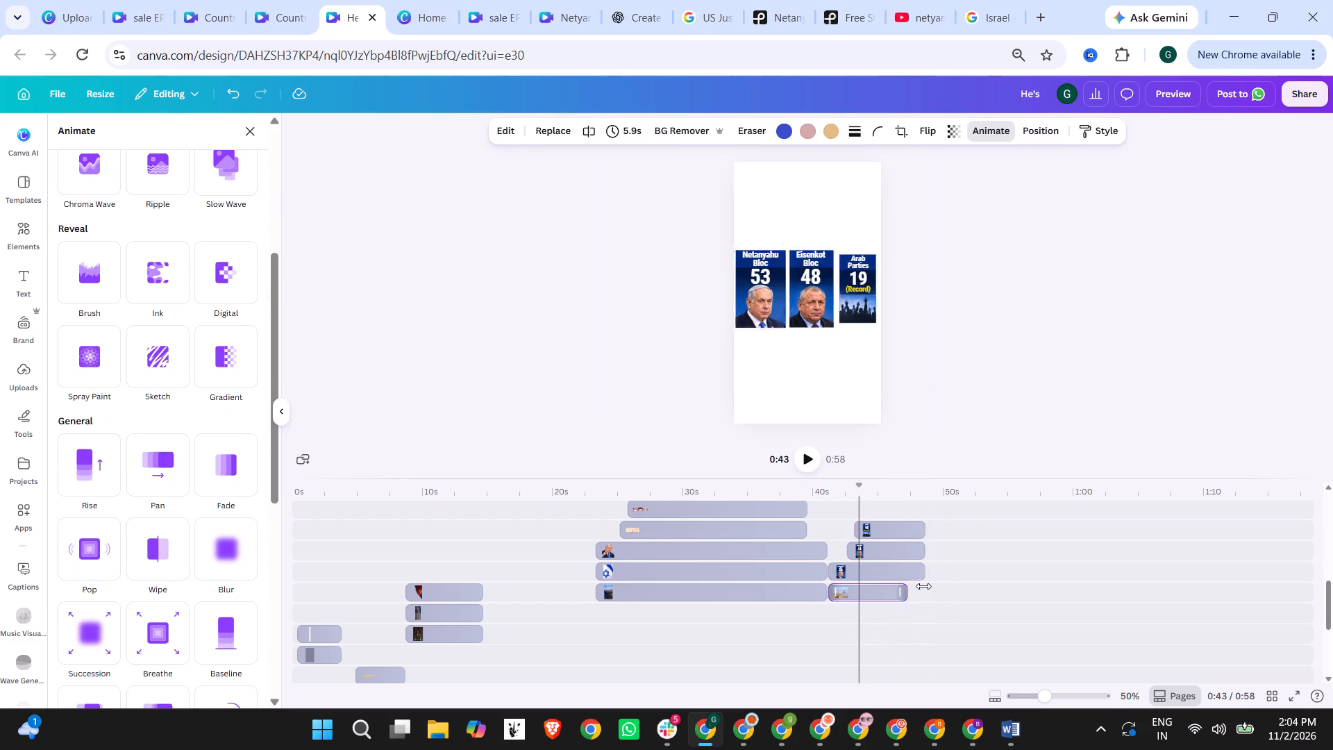
drag(923, 586, 922, 586)
scroll(524, 642, down, 5)
scroll(607, 597, up, 14)
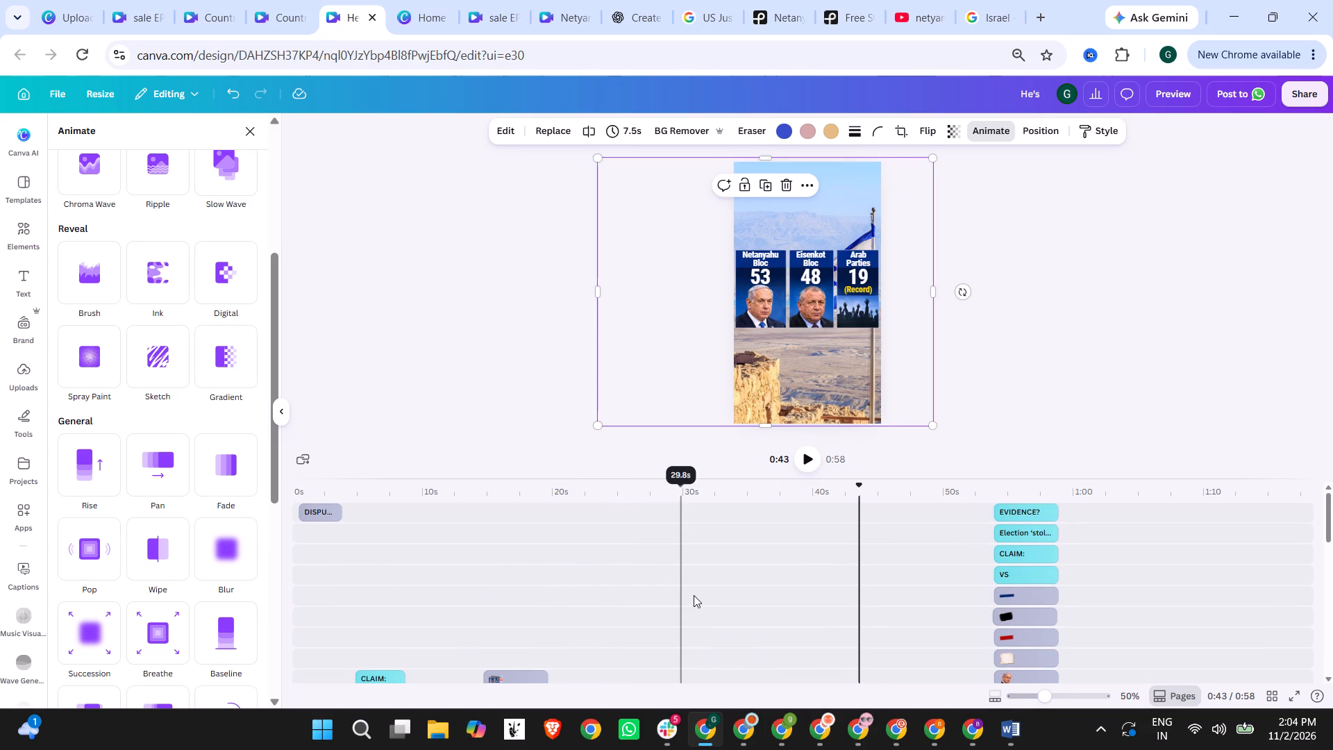
scroll(832, 601, down, 3)
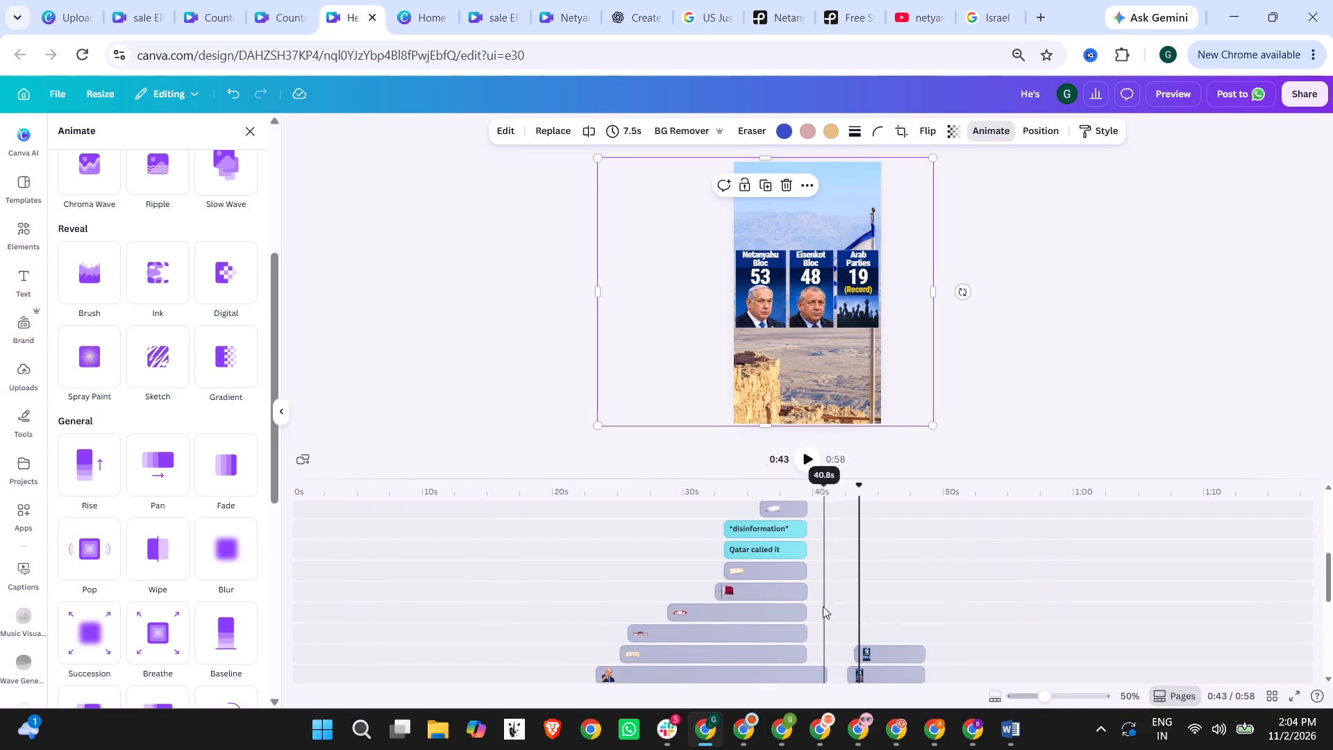
scroll(594, 613, up, 5)
scroll(617, 617, down, 5)
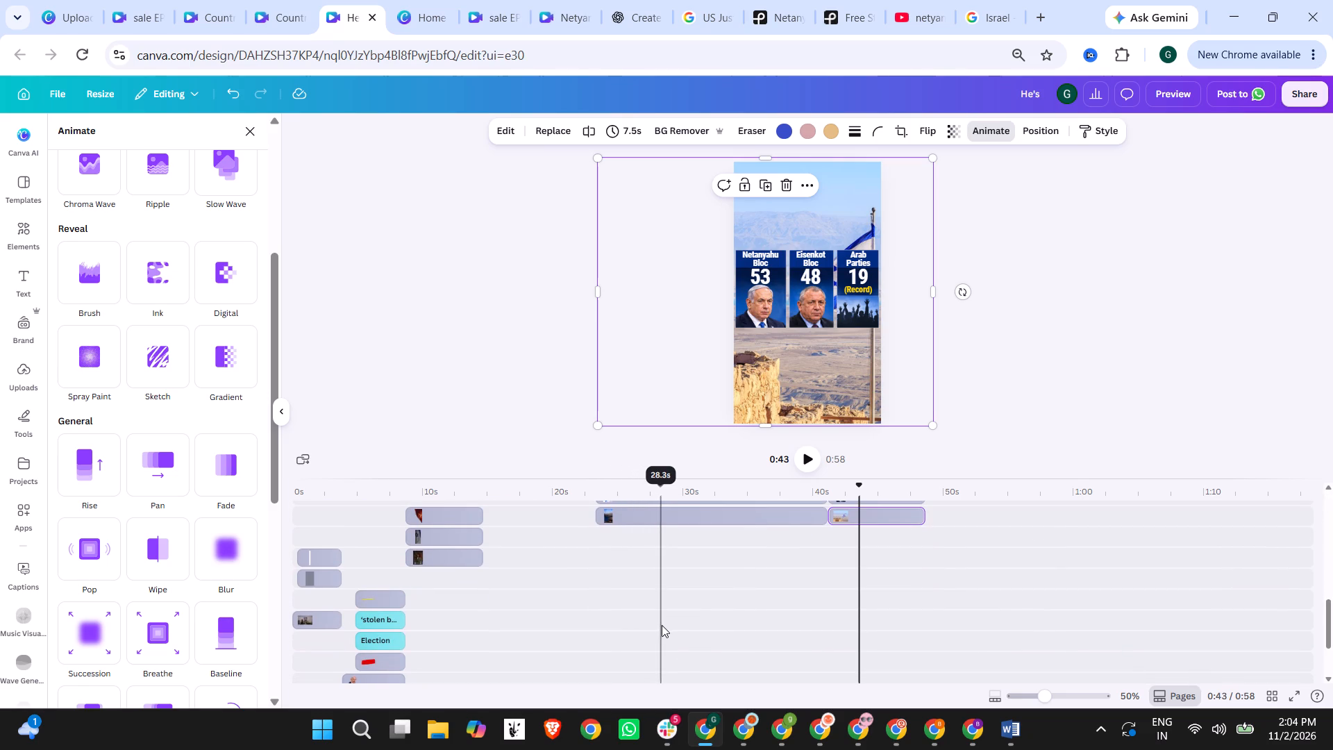
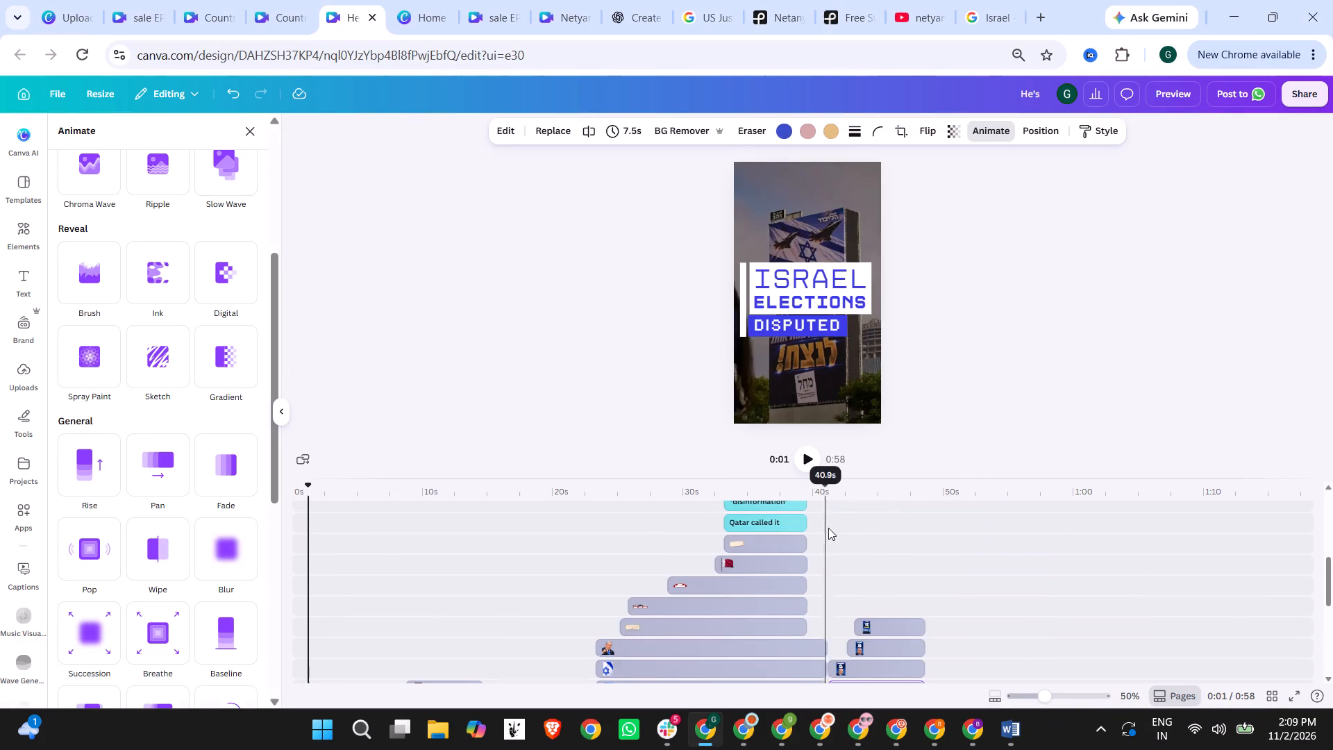
scroll(871, 585, down, 2)
scroll(955, 547, up, 1)
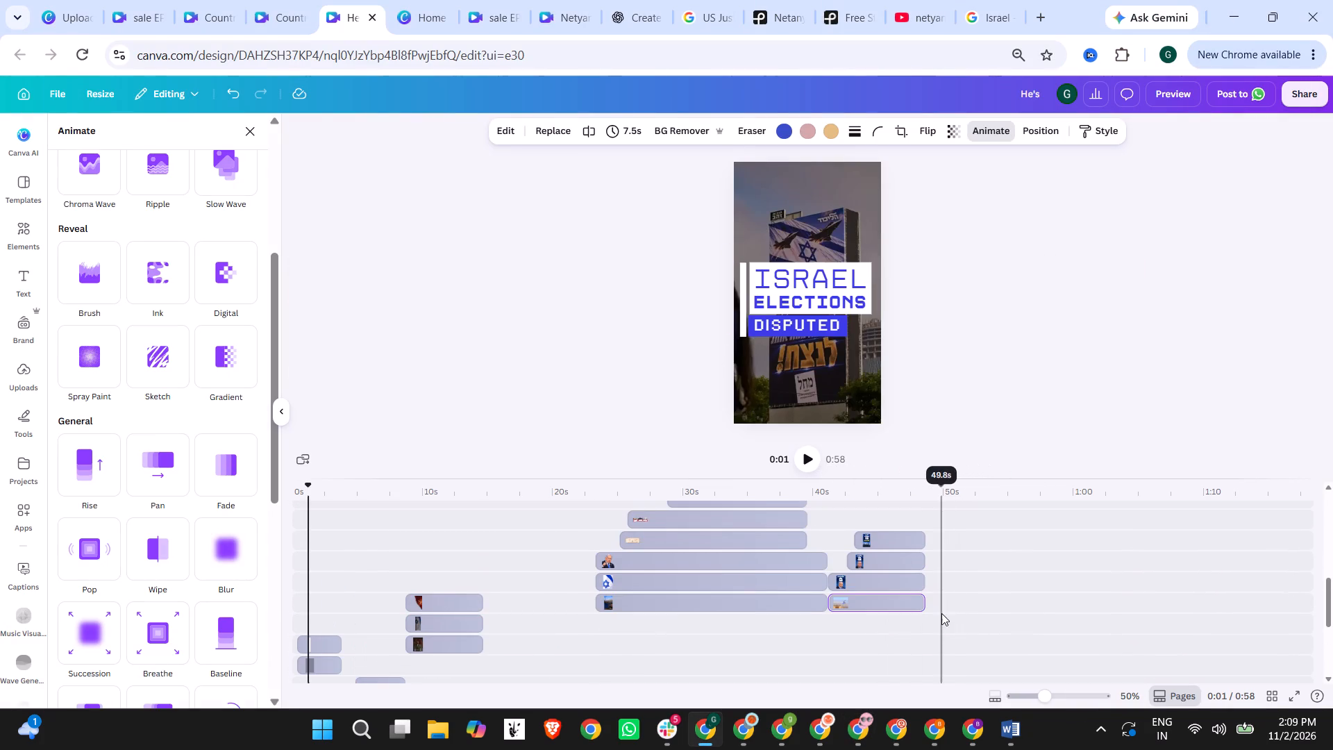
click(900, 489)
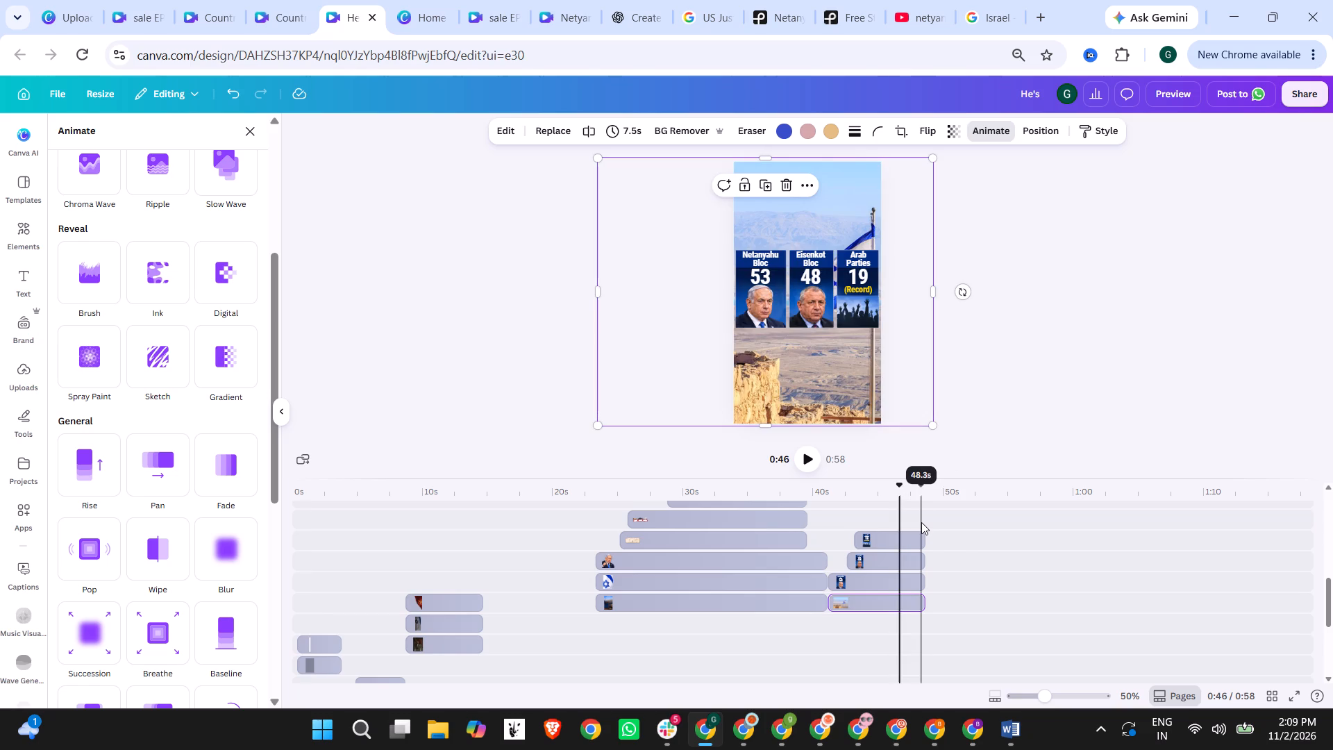
key(ctrl+v)
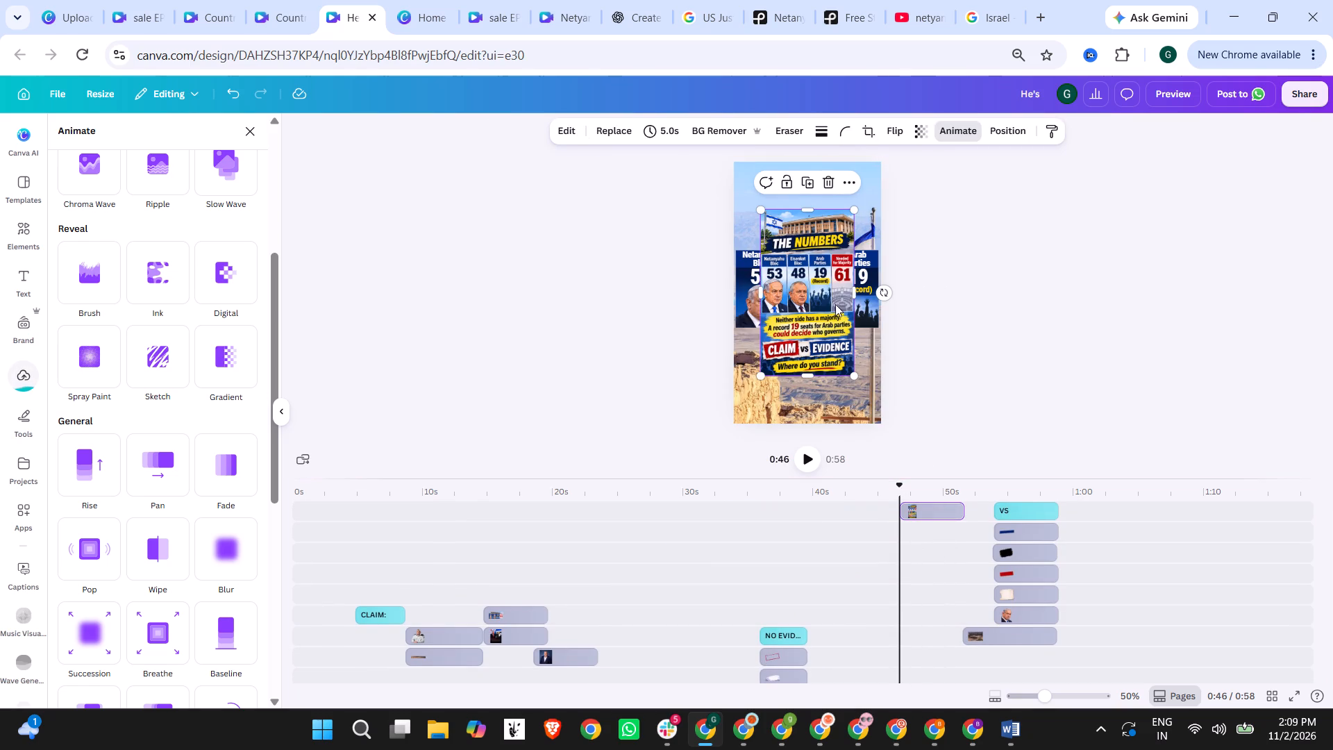
drag(937, 508, 890, 634)
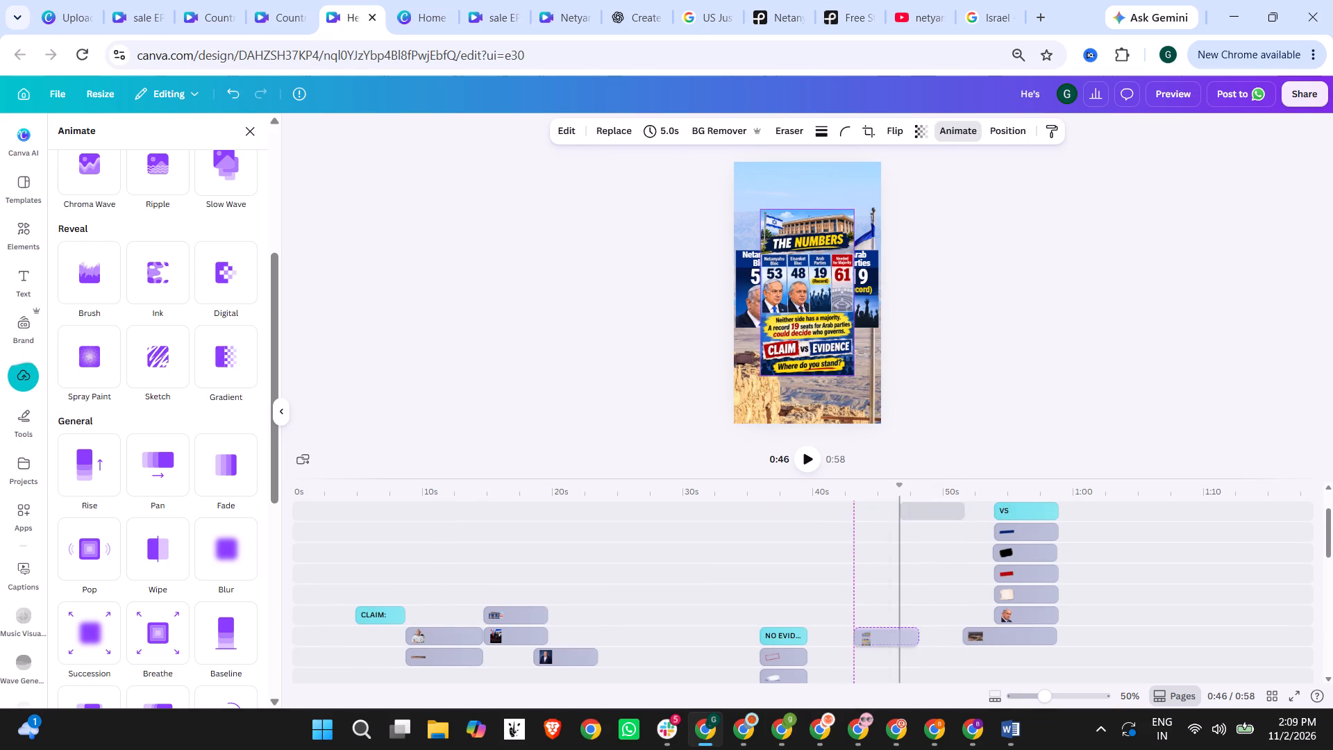
drag(890, 634, 947, 553)
scroll(889, 639, down, 4)
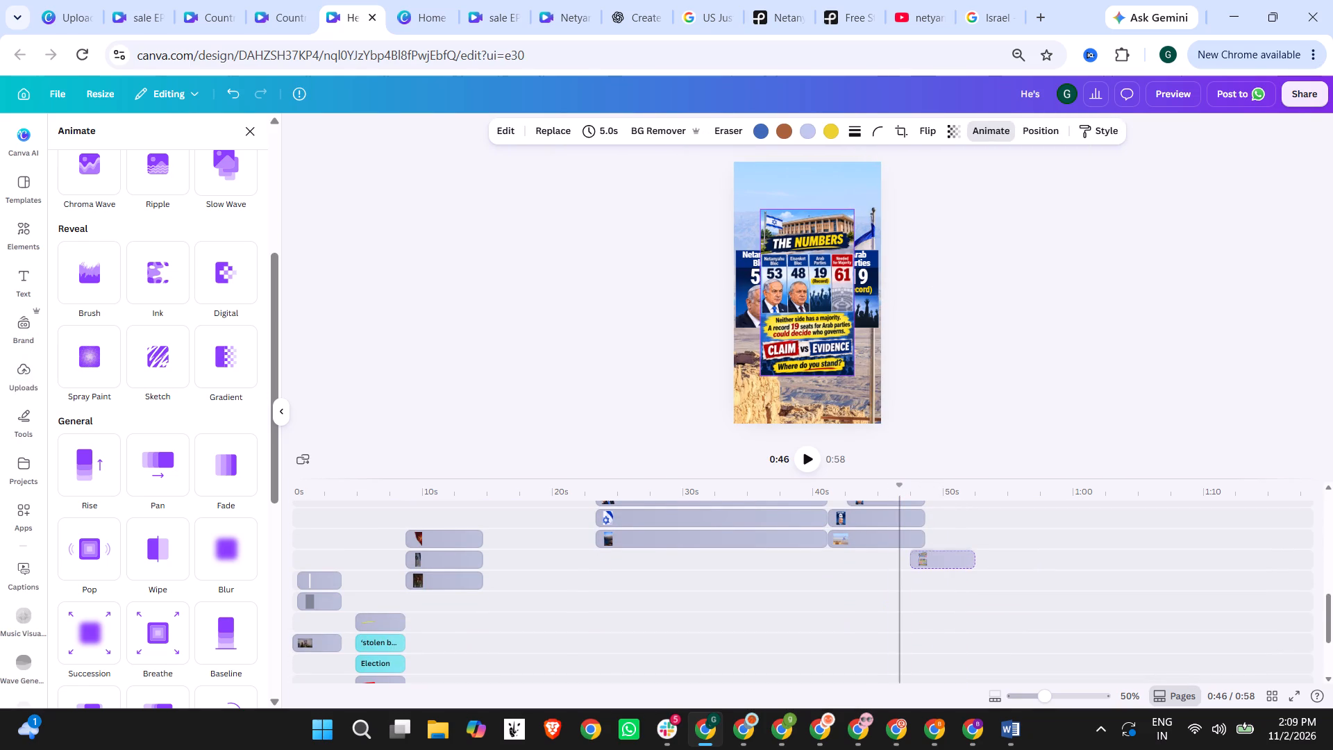
drag(947, 553, 962, 553)
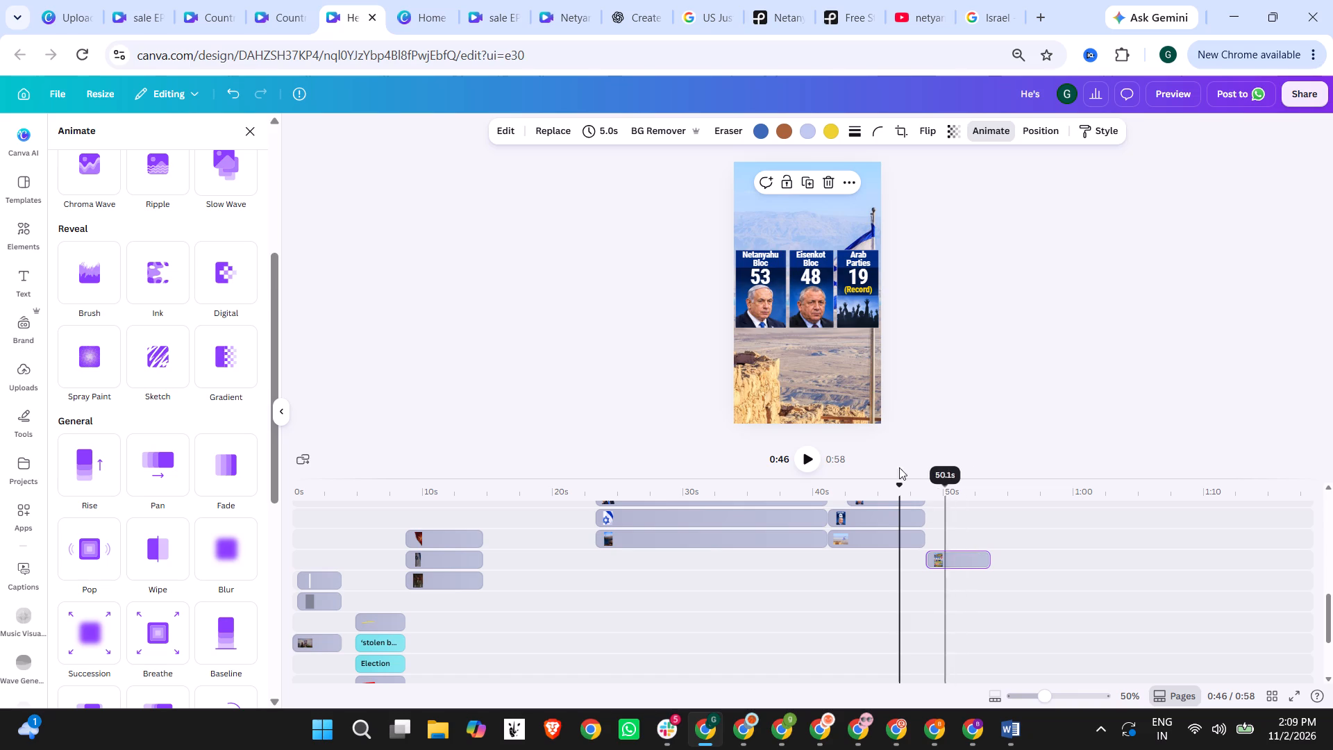
Delete all clips of the old closing "Claim vs Evidence?" sequence, between about 51 s and 58 s on the timeline.
scroll(966, 522, up, 10)
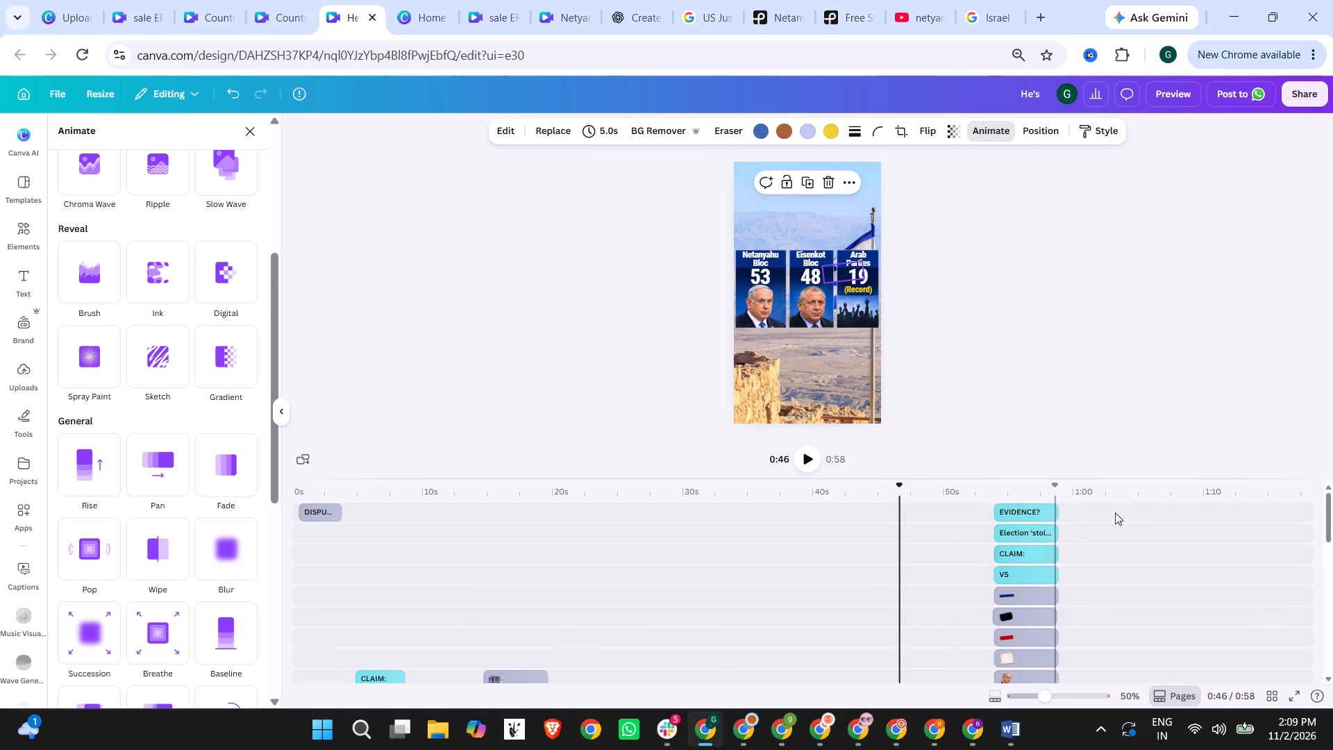
drag(1095, 513, 1021, 604)
scroll(1021, 604, down, 3)
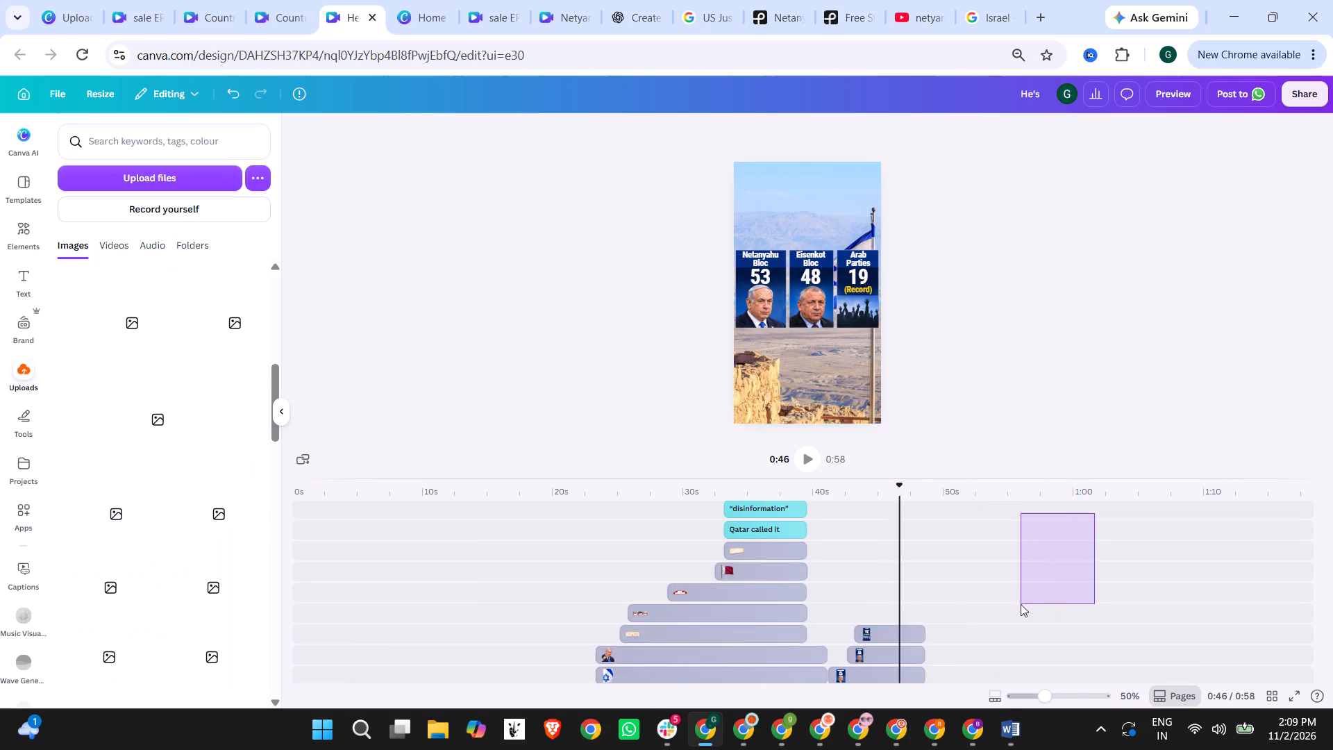
drag(1021, 604, 1012, 573)
scroll(1017, 563, up, 3)
click(1034, 512)
scroll(1050, 571, up, 3)
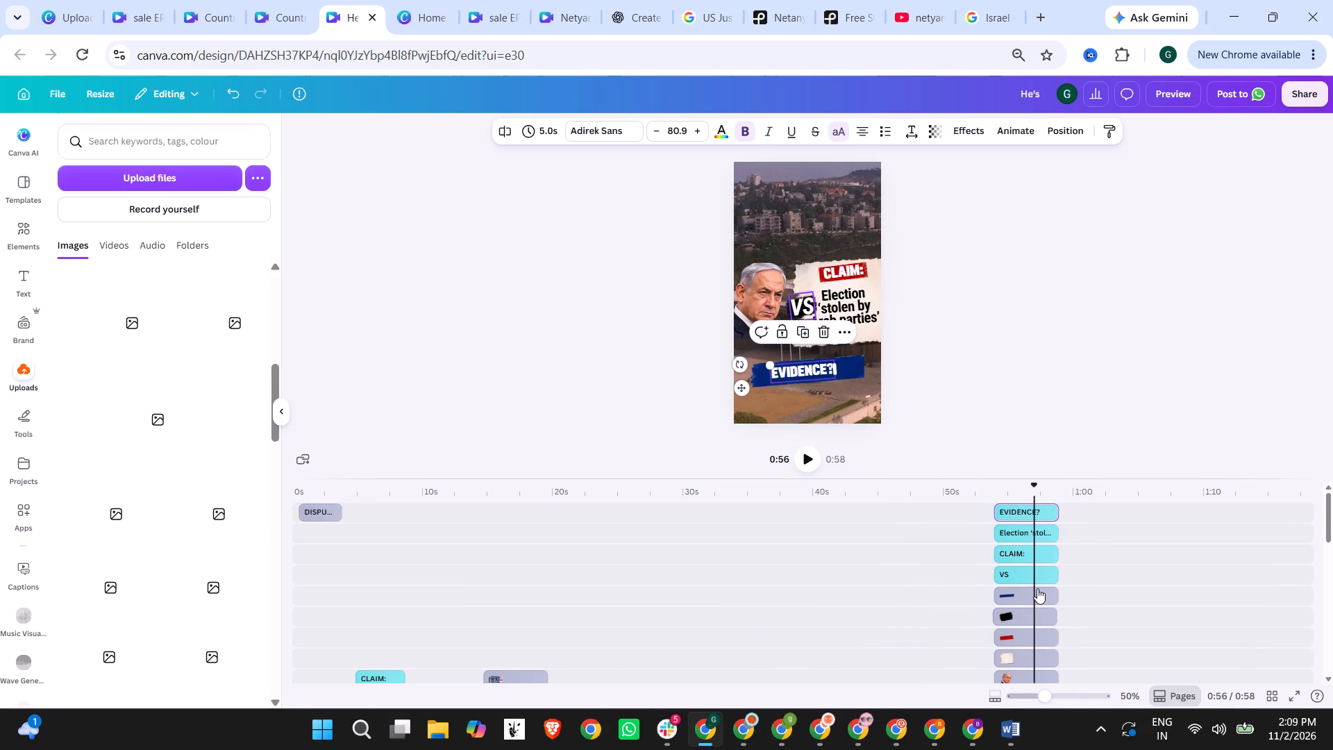
scroll(1034, 597, down, 3)
scroll(1040, 546, up, 1)
shift+click(1012, 524)
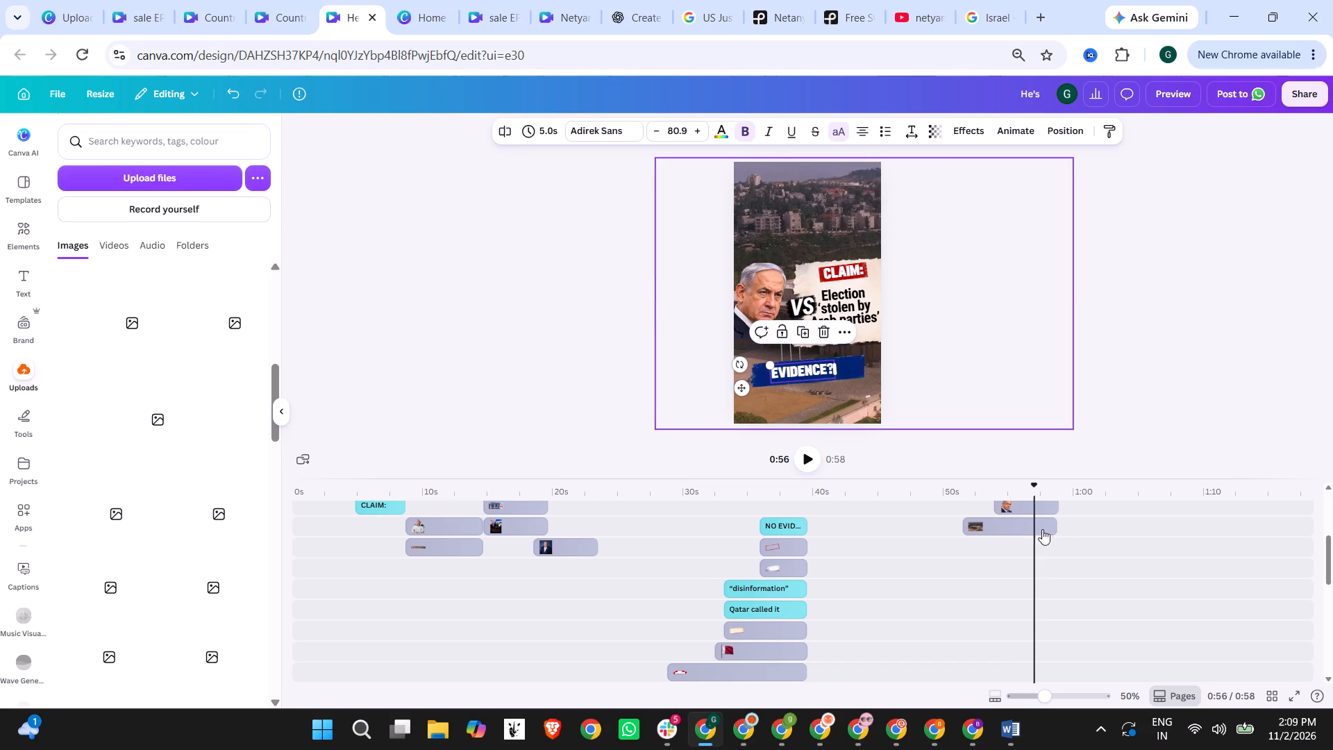
key(Delete)
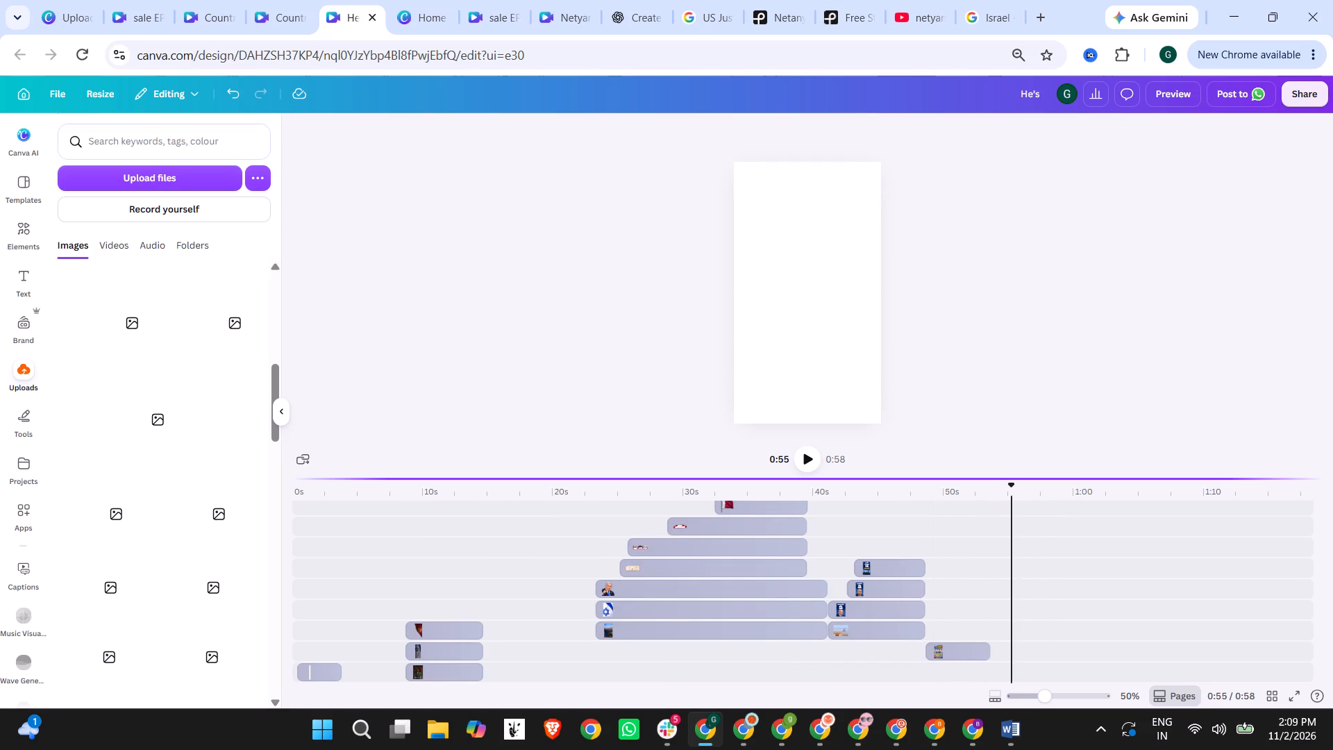
Enlarge the pasted "The Numbers" image to cover the whole vertical frame, about 1,113 by 1,979.
click(961, 650)
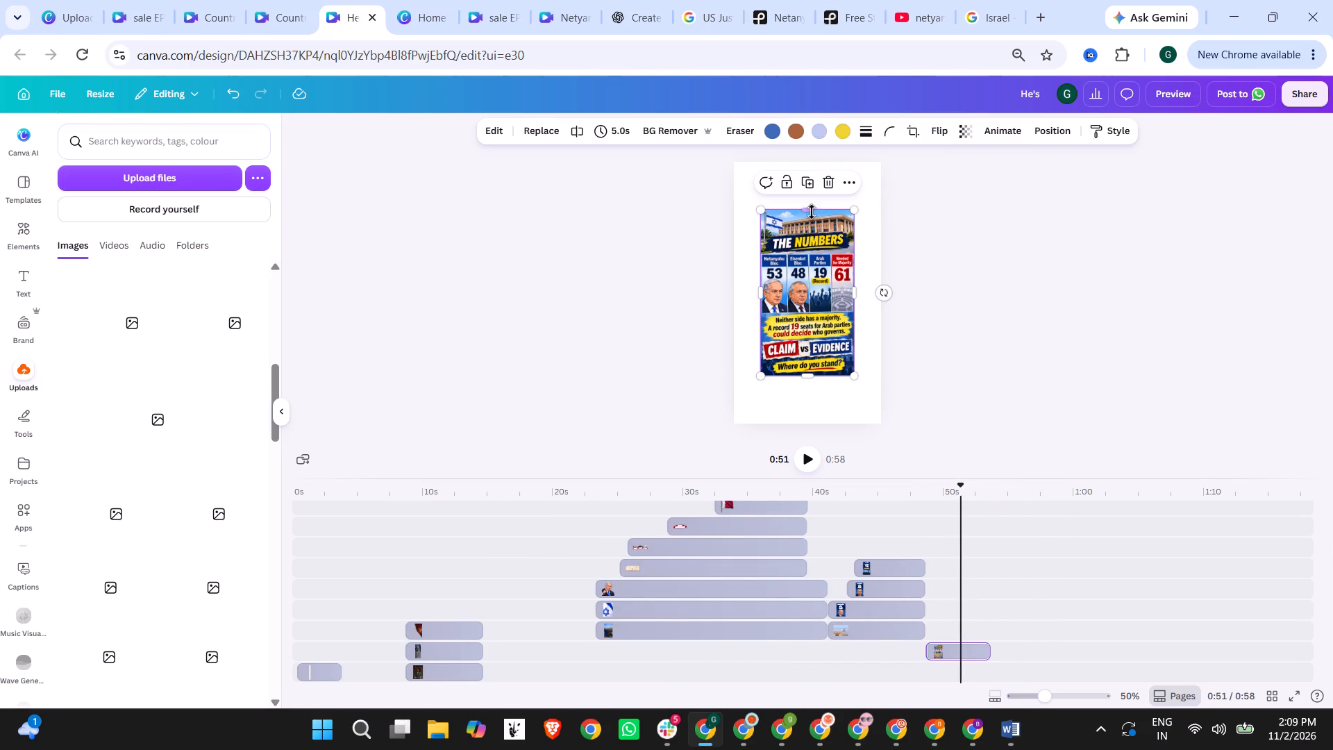
drag(764, 210, 744, 172)
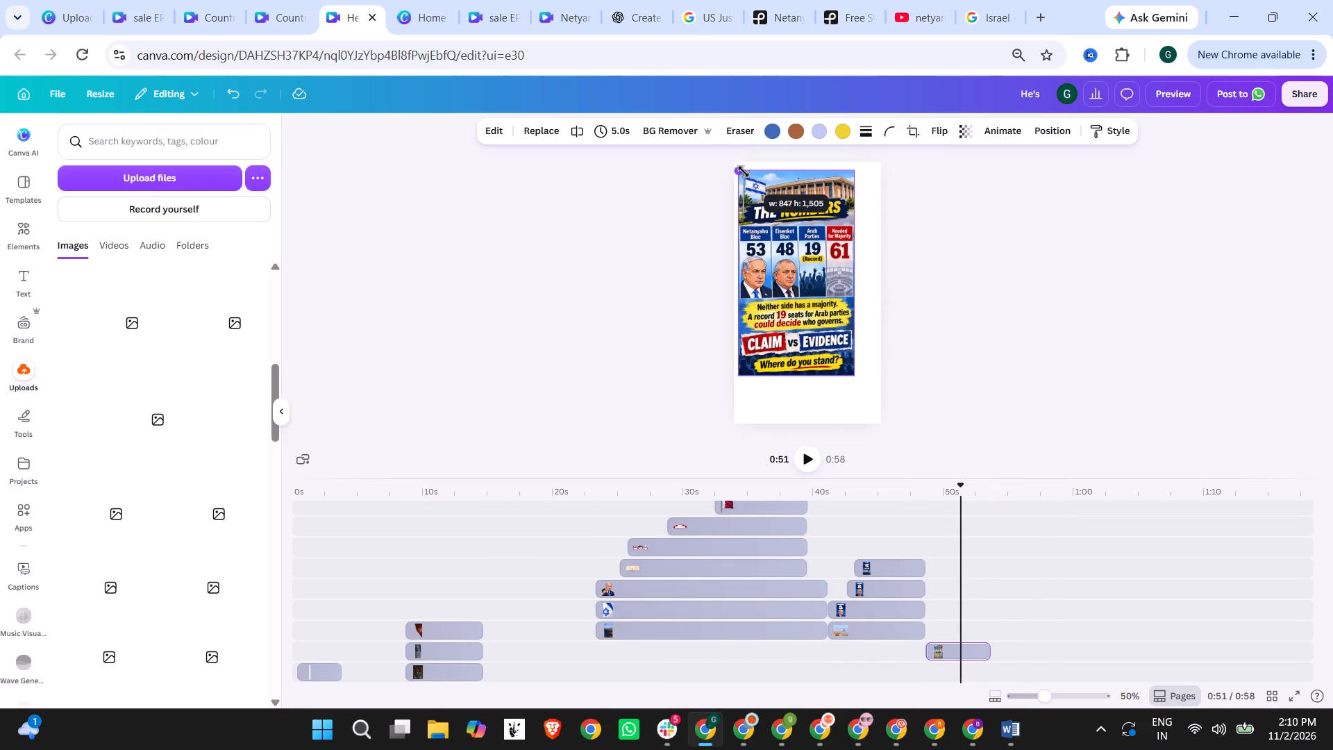
drag(744, 172, 729, 159)
drag(854, 376, 891, 443)
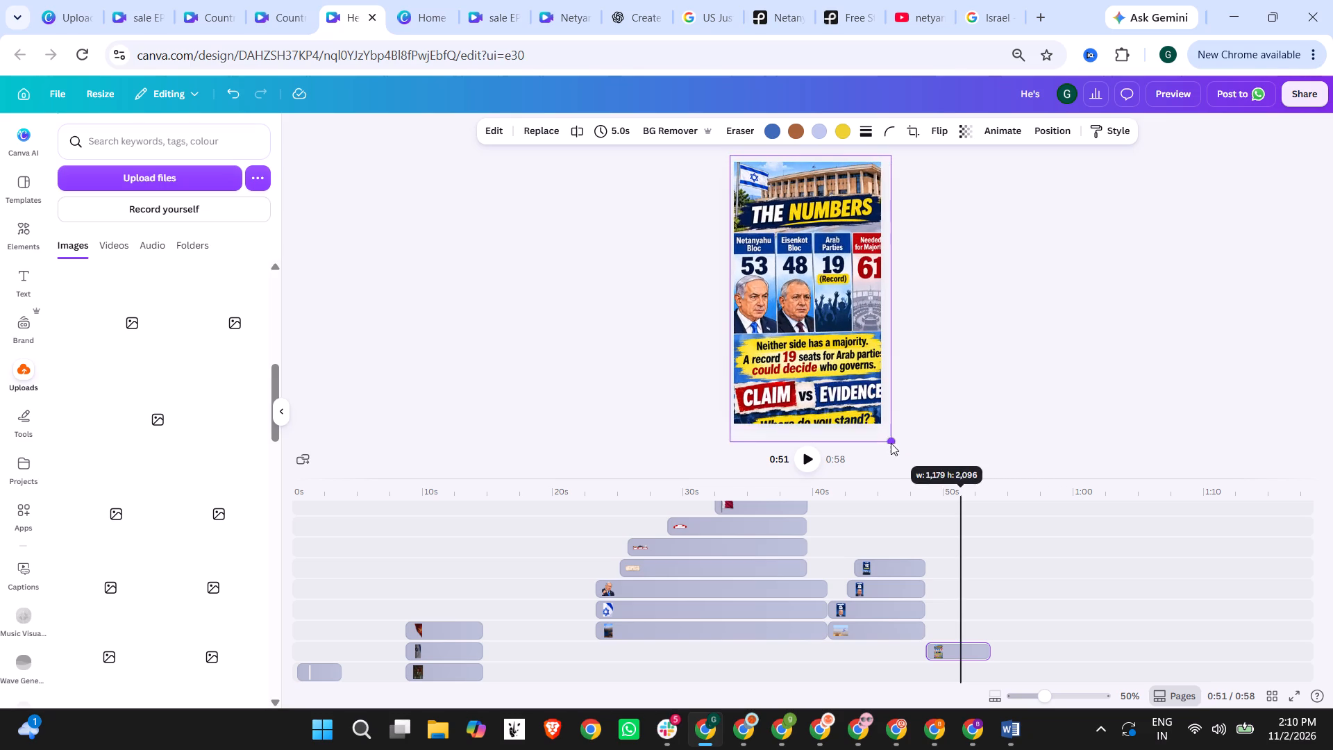
drag(891, 443, 886, 424)
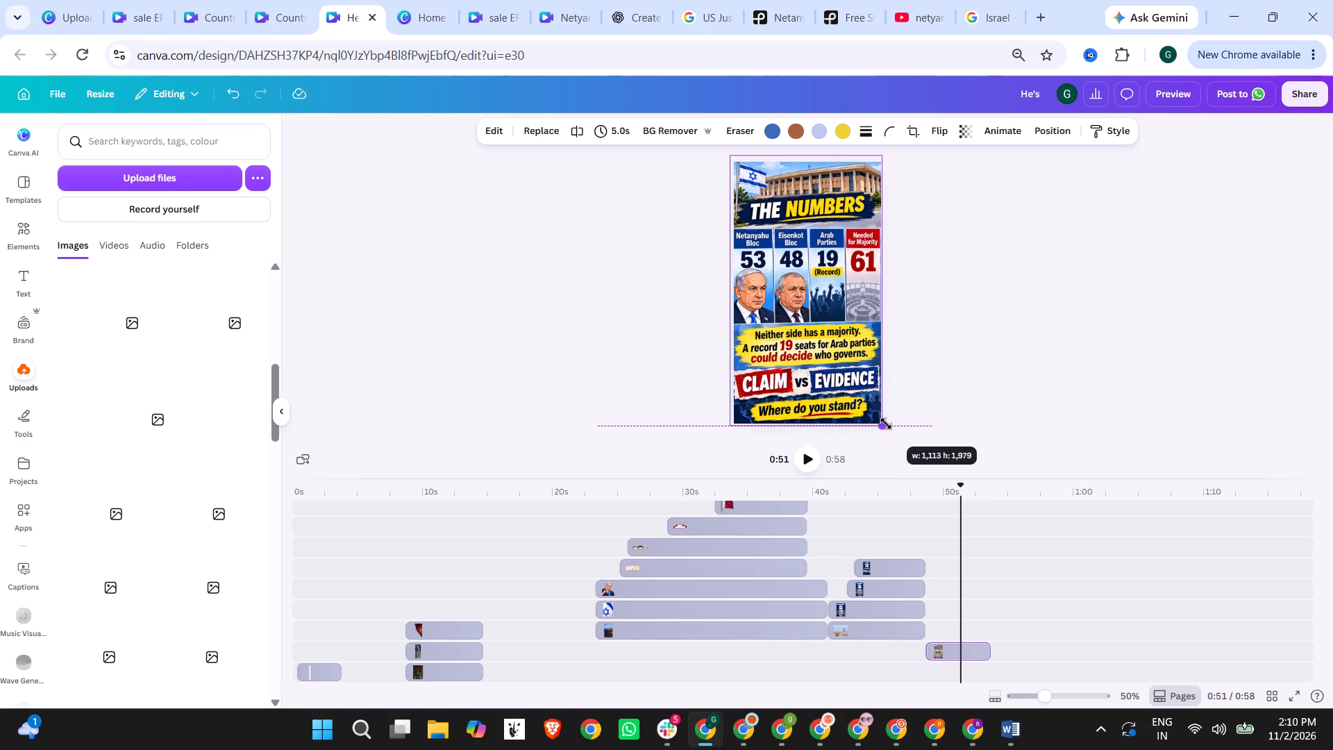
drag(886, 424, 886, 423)
click(993, 319)
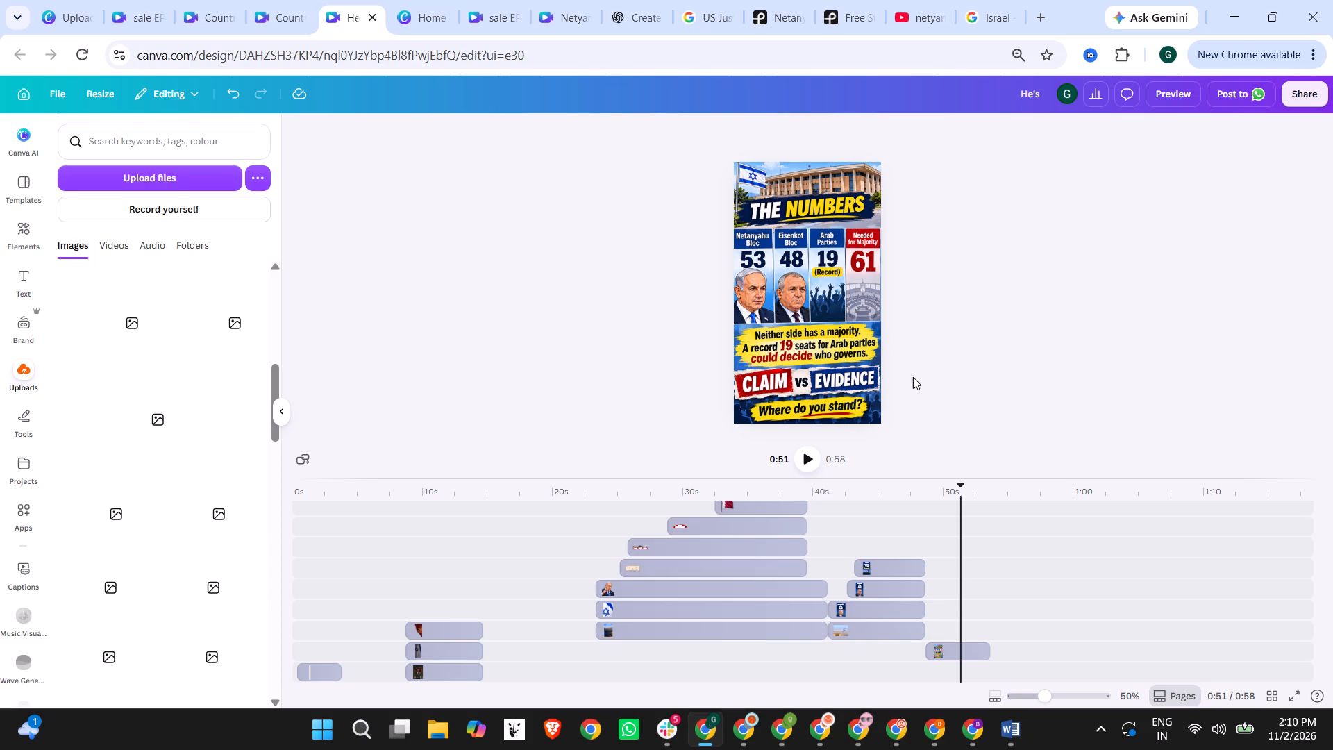
Play the cut from the numbers sequence into "The Numbers" image, and split that image into editable layers.
click(877, 563)
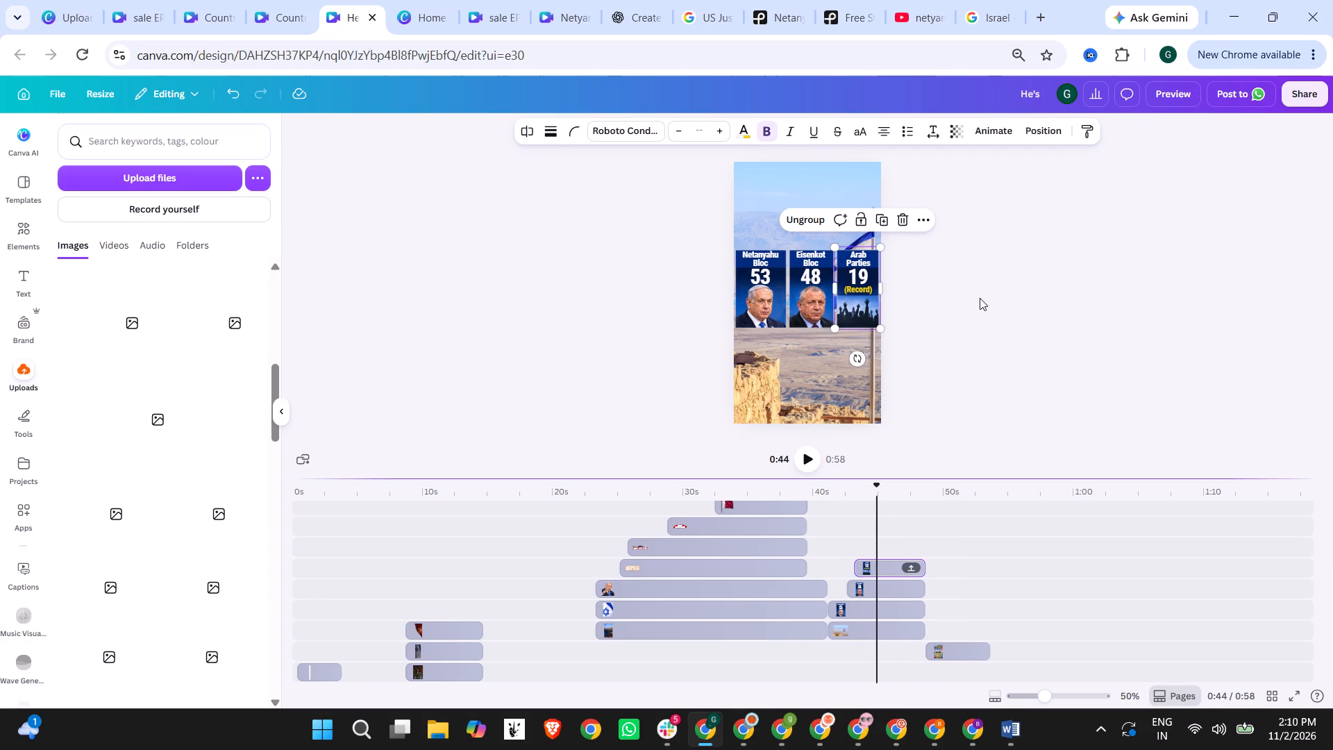
click(980, 295)
click(798, 454)
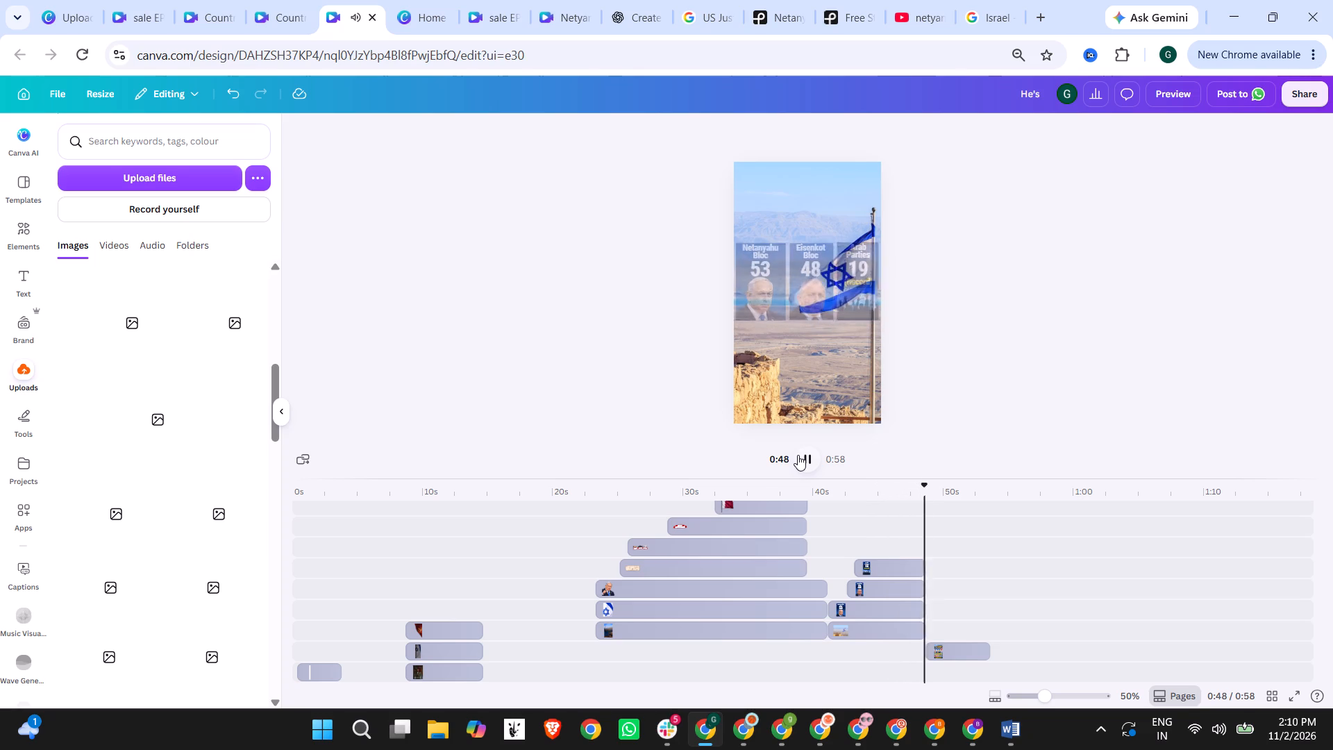
click(798, 455)
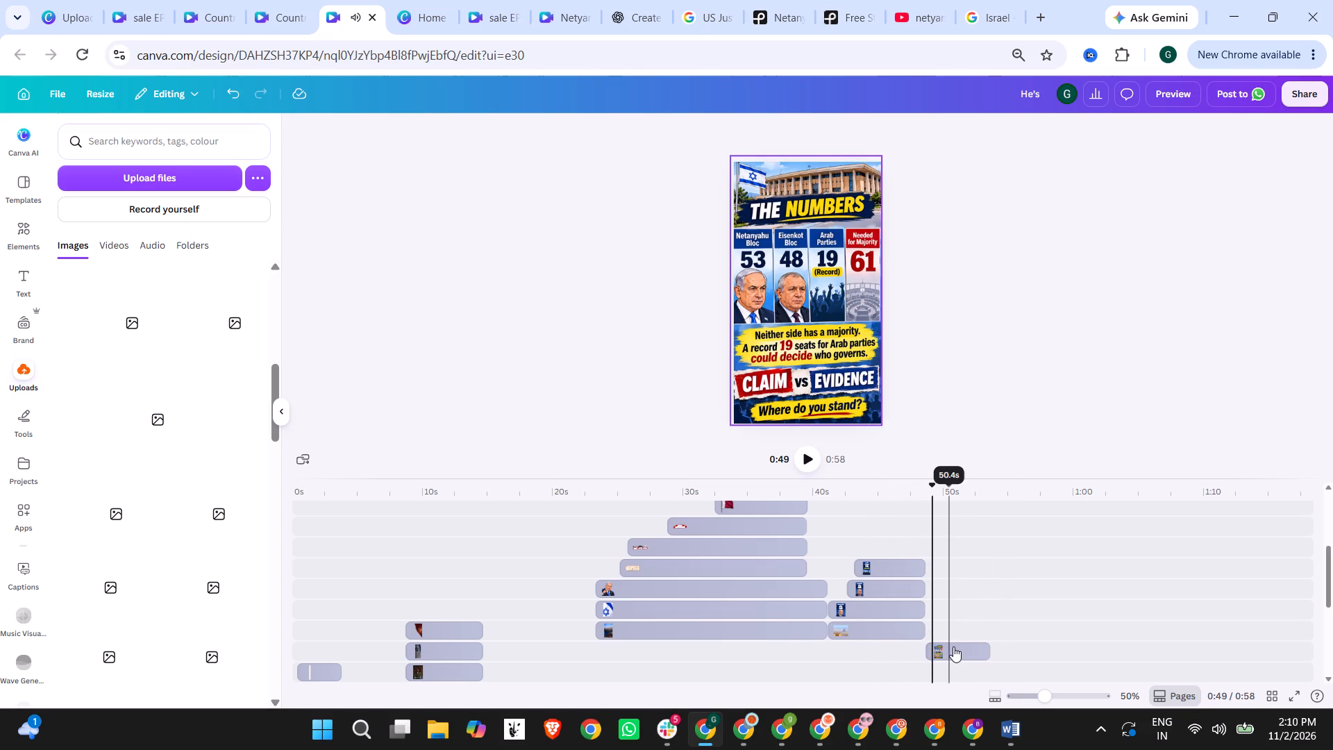
click(953, 647)
click(487, 128)
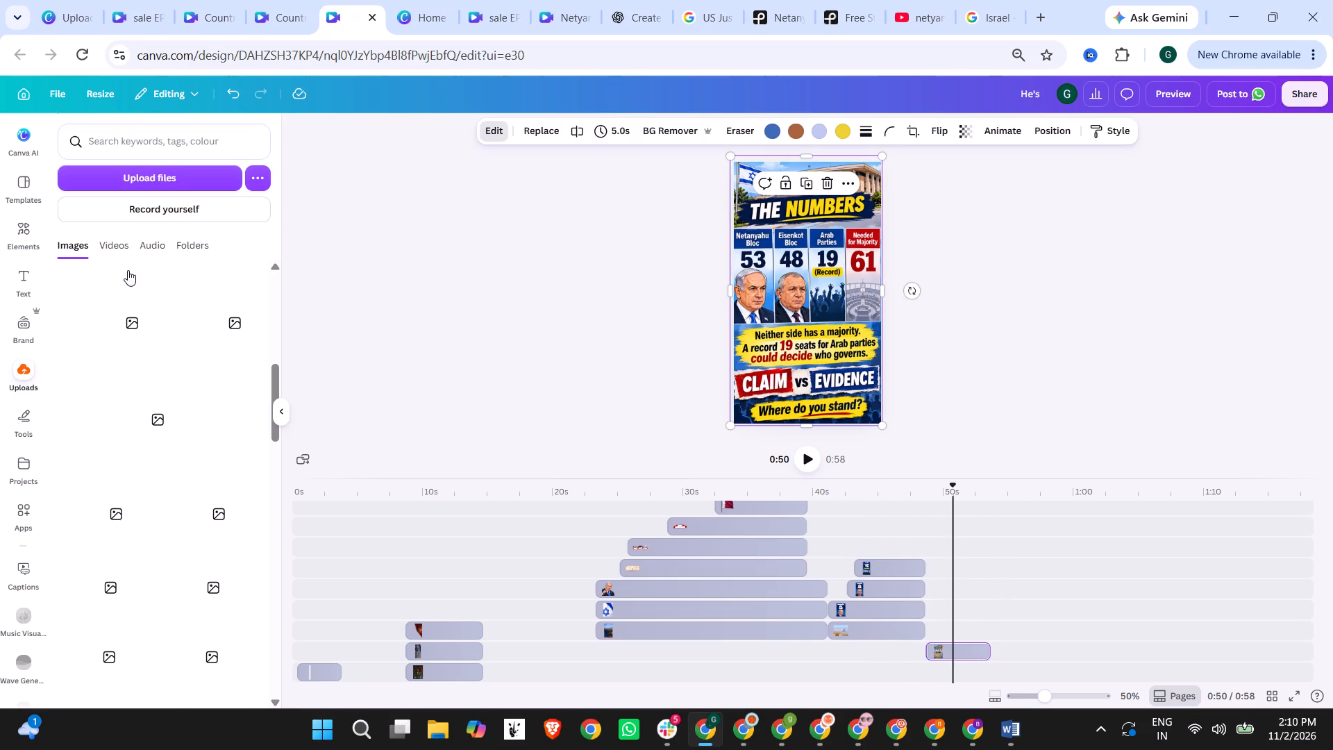
click(121, 261)
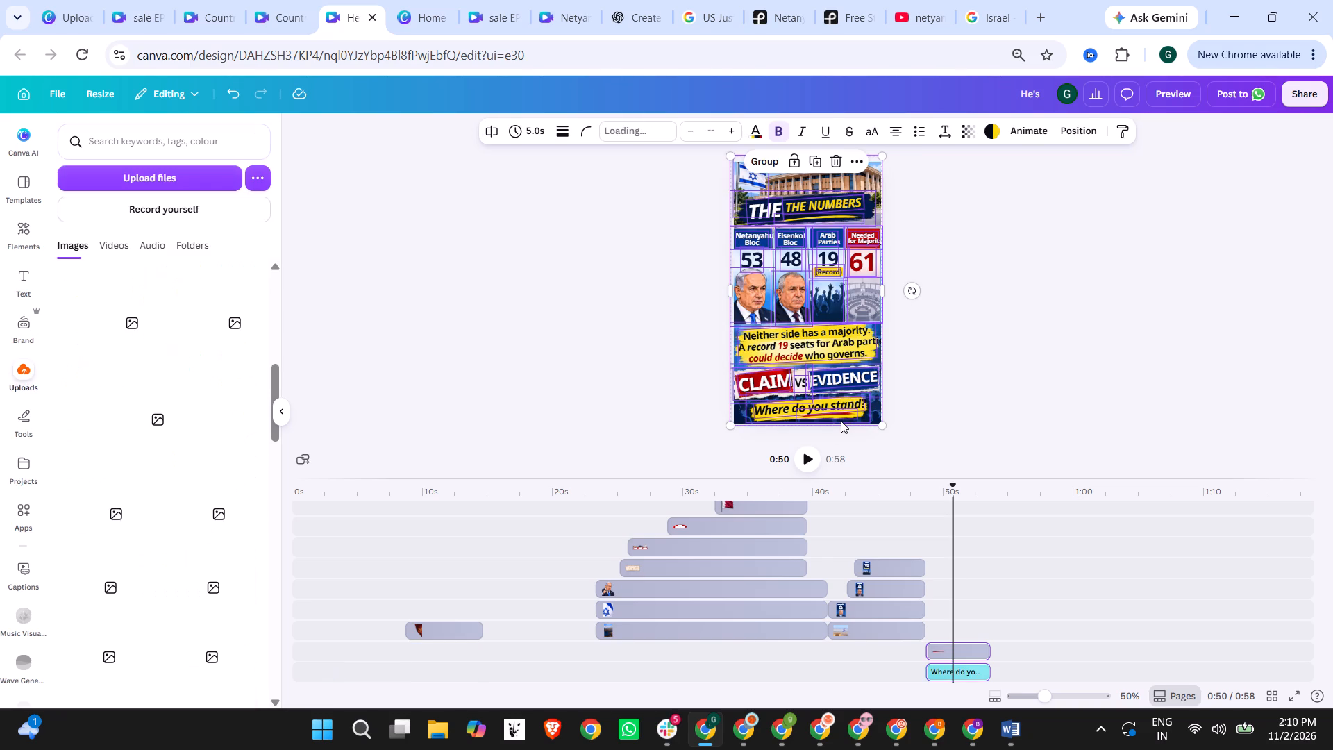
Delete the Netanyahu Bloc and Eisenkot Bloc columns, including their labels, numbers and portraits, from the layered image.
ctrl+scroll(844, 262, up, 6)
scroll(967, 586, down, 3)
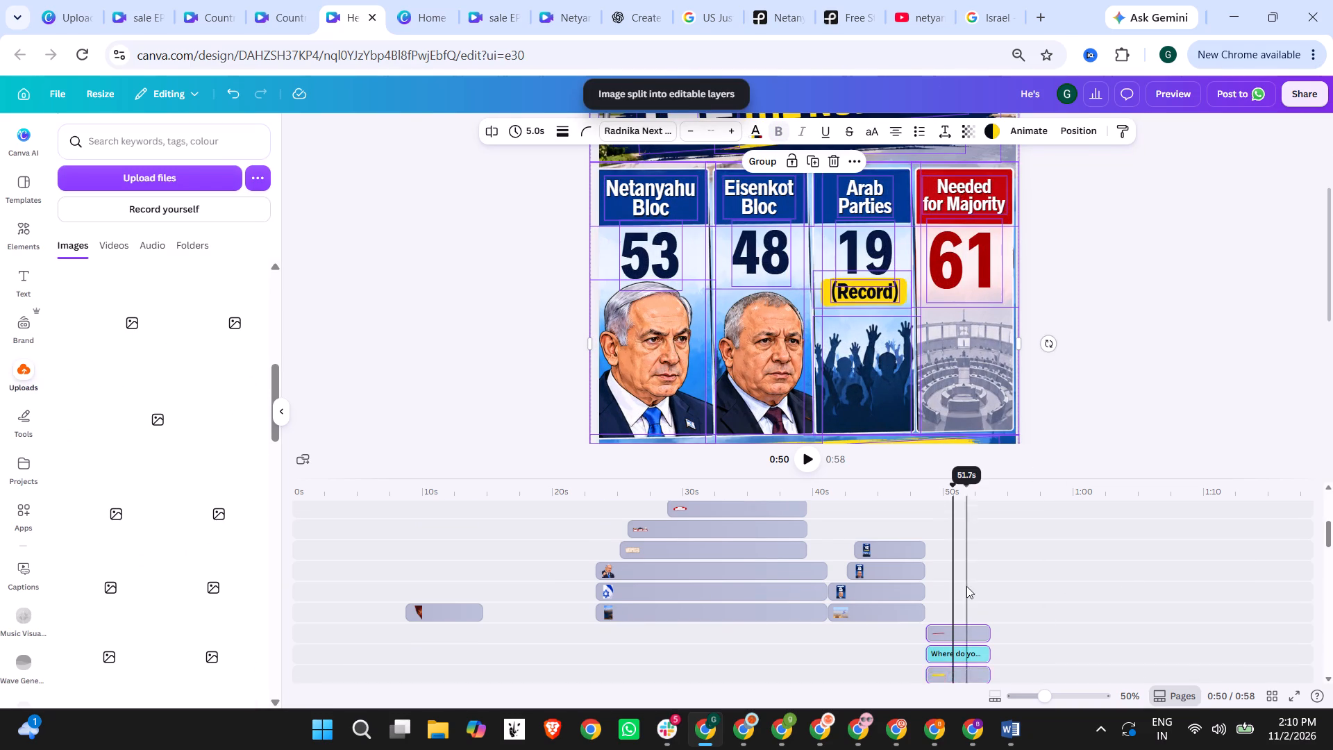
scroll(989, 585, up, 4)
scroll(969, 585, down, 2)
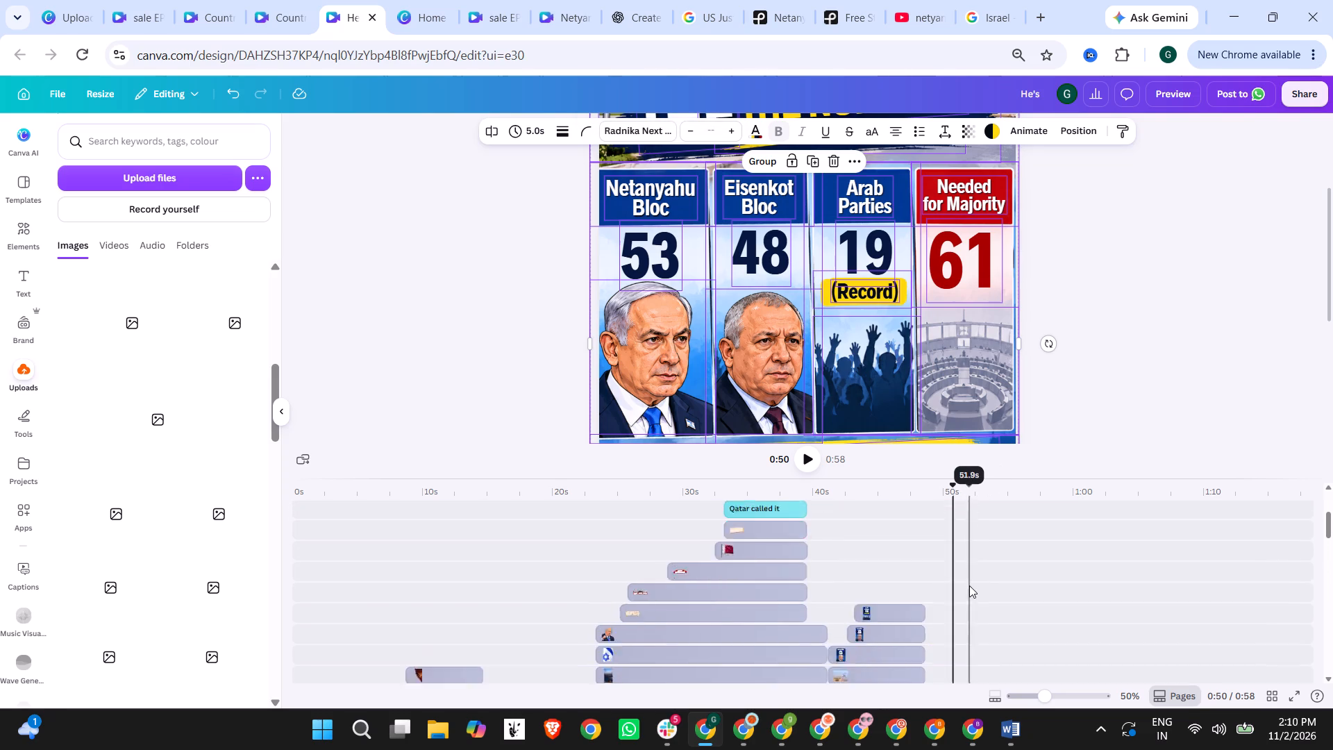
click(957, 562)
click(960, 586)
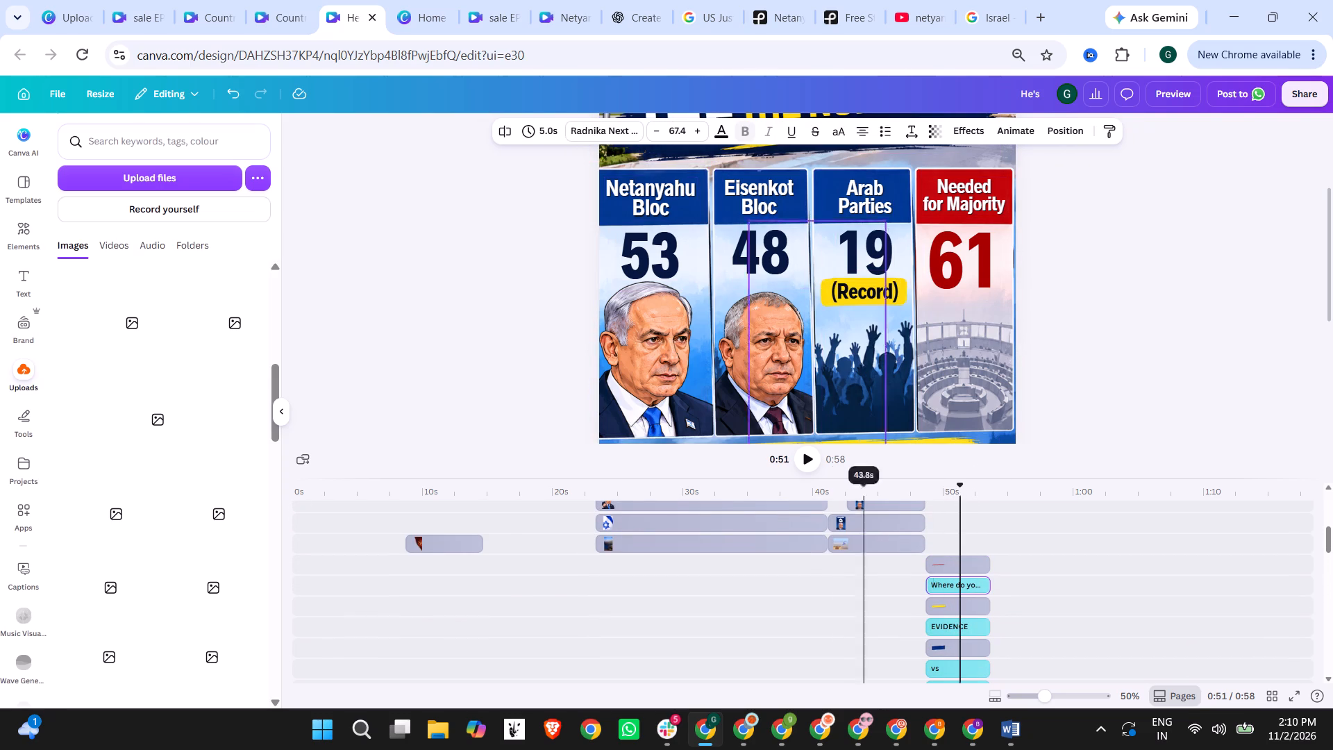
scroll(830, 476, up, 3)
scroll(1196, 366, up, 3)
drag(564, 310, 657, 348)
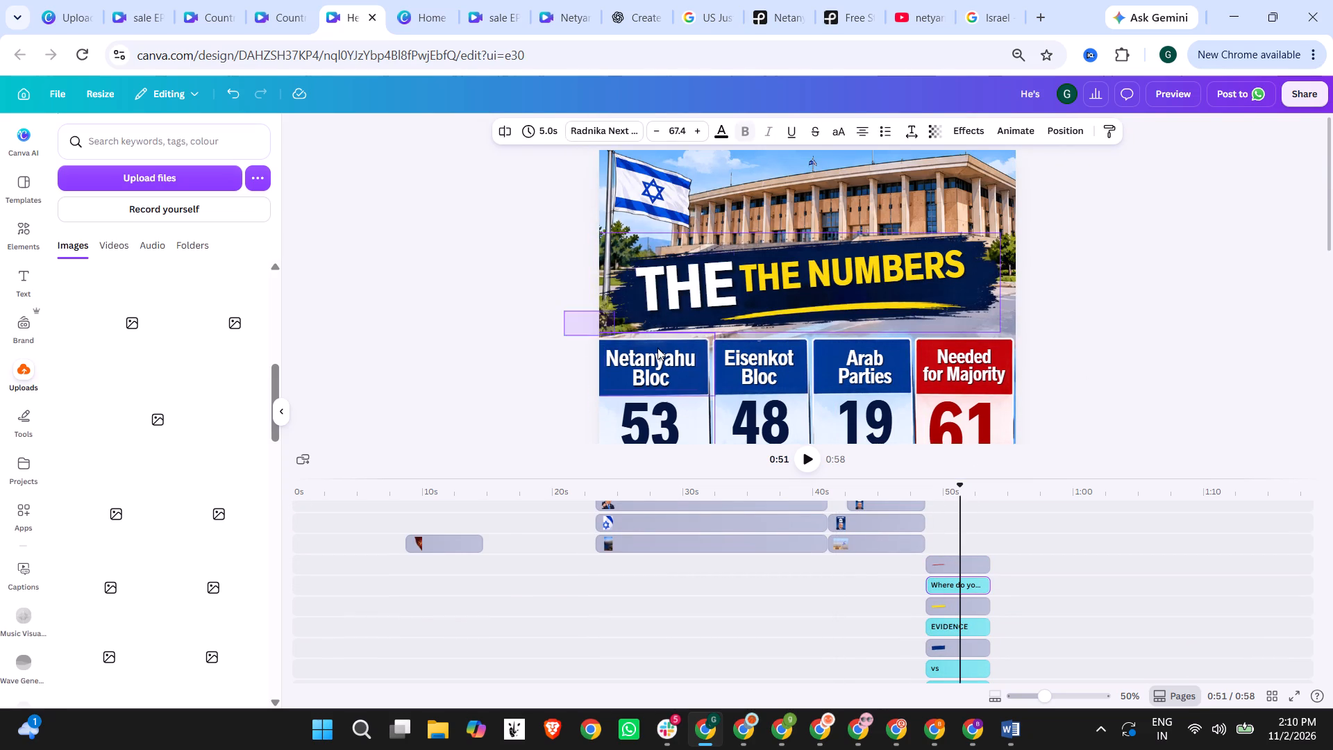
drag(657, 348, 659, 350)
scroll(657, 348, down, 1)
click(523, 240)
drag(548, 154, 712, 422)
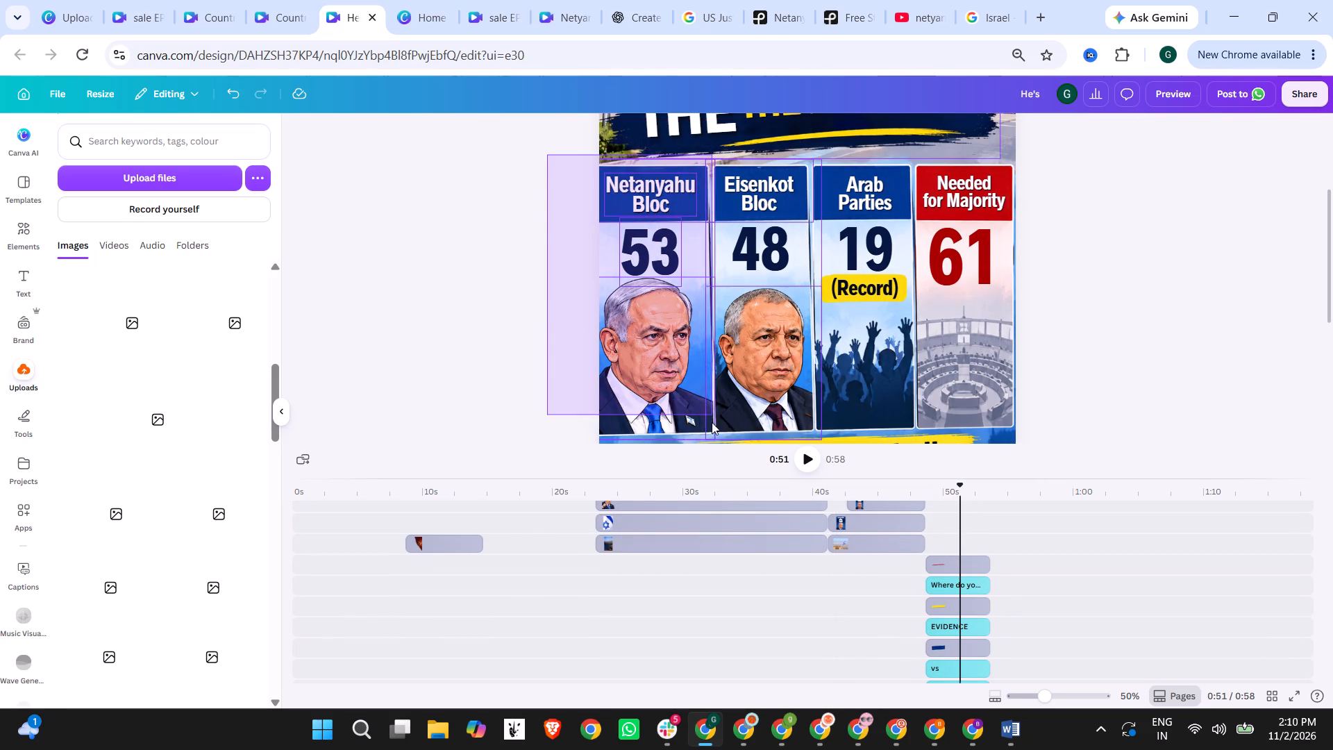
drag(712, 422, 809, 431)
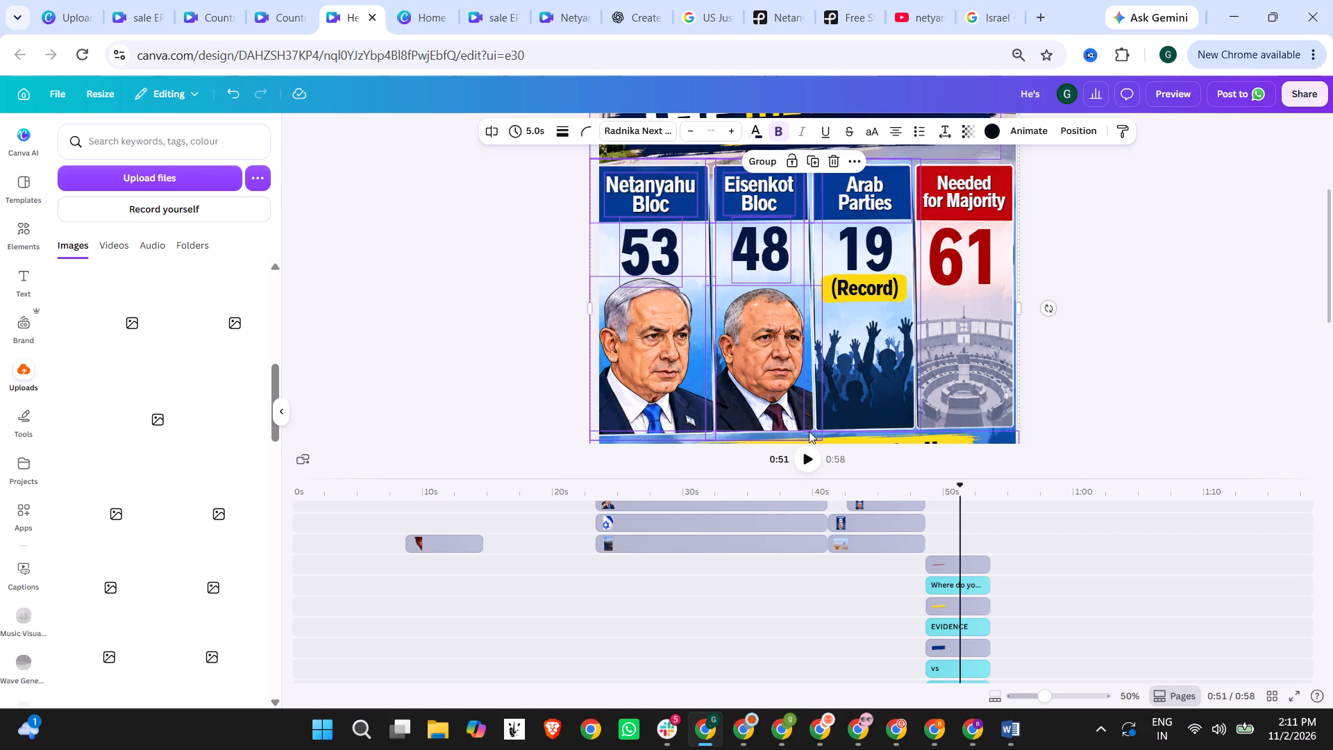
key(Delete)
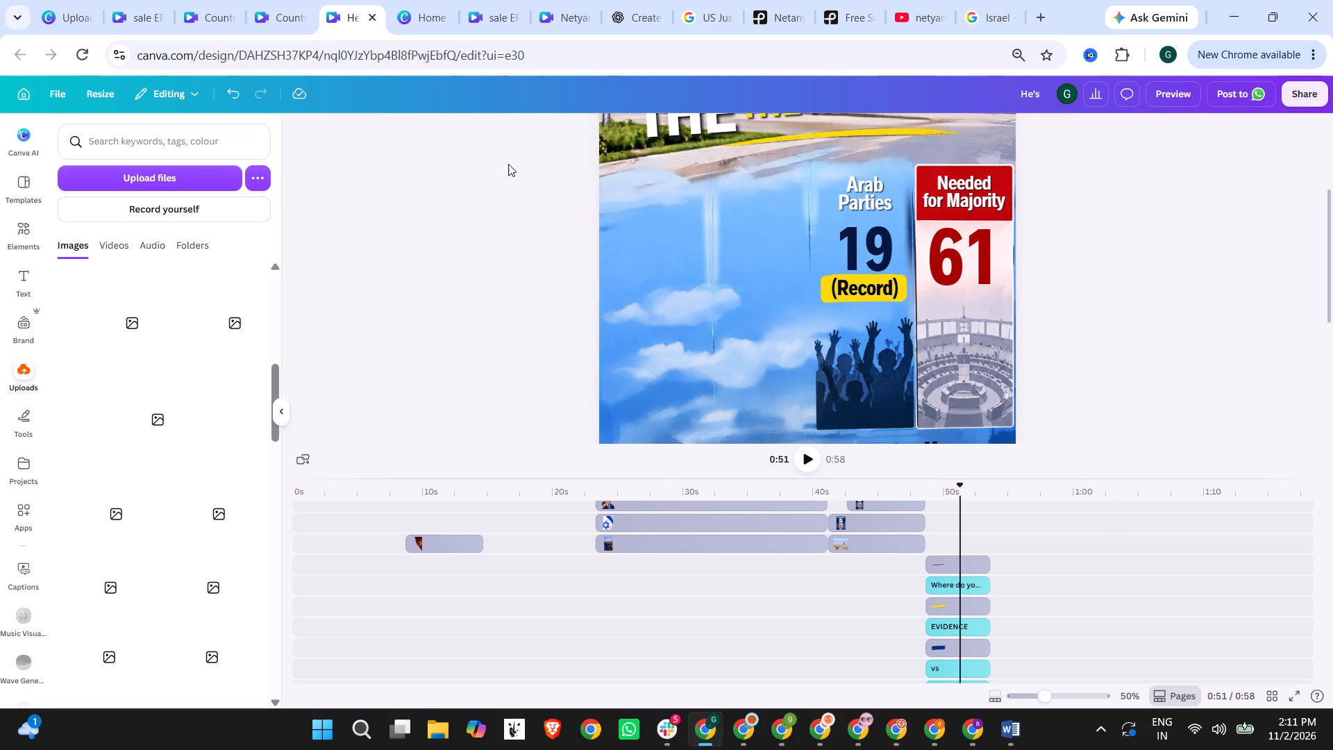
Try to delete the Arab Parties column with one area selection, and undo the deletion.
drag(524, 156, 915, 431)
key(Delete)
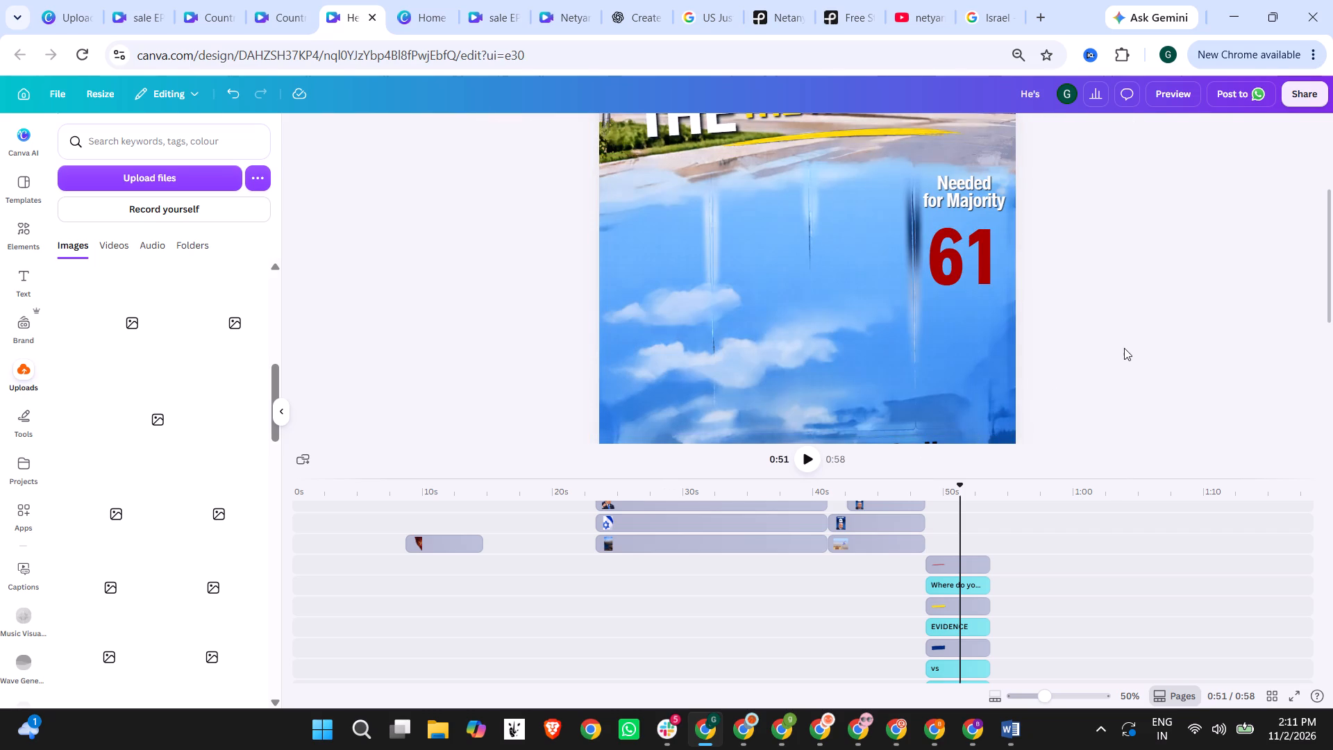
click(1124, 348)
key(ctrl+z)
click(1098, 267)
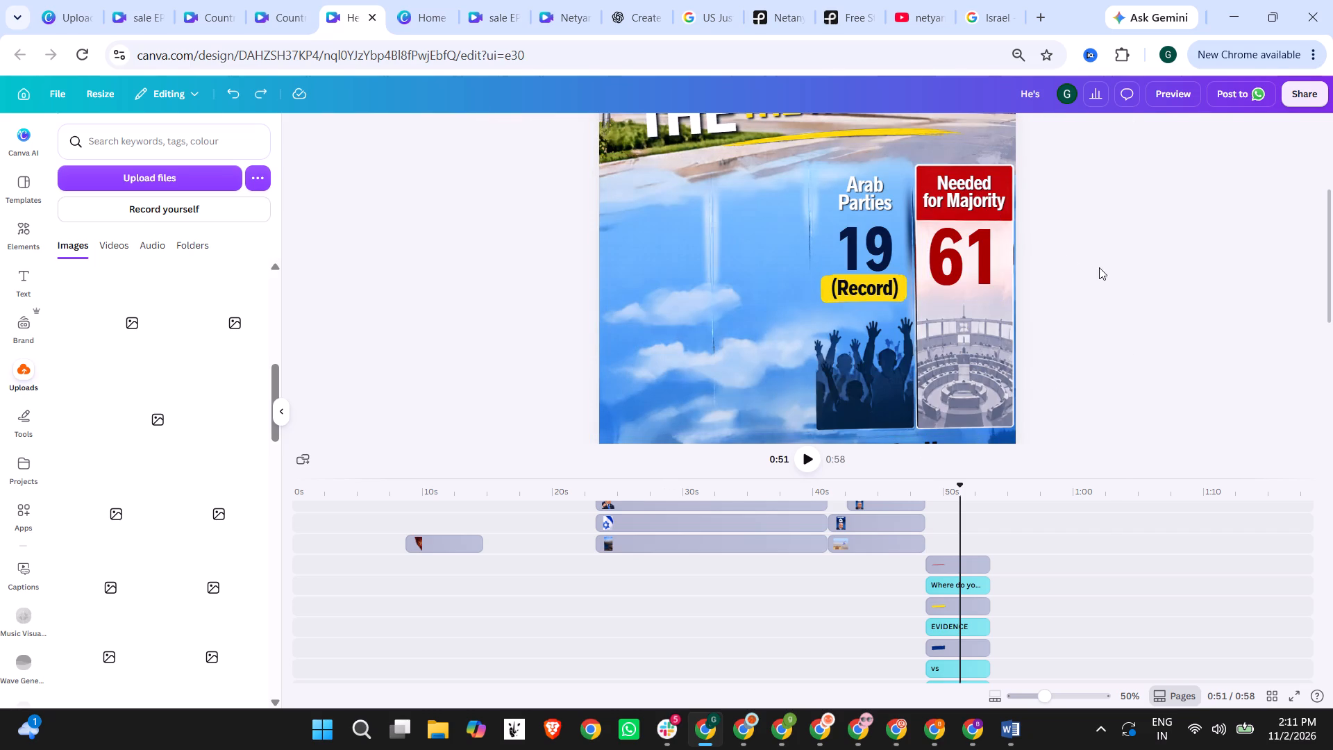
Delete the Arab Parties column piece by piece: its label, the 19, the (Record) text with its yellow highlight, and the crowd silhouette.
click(844, 186)
key(Delete)
click(871, 258)
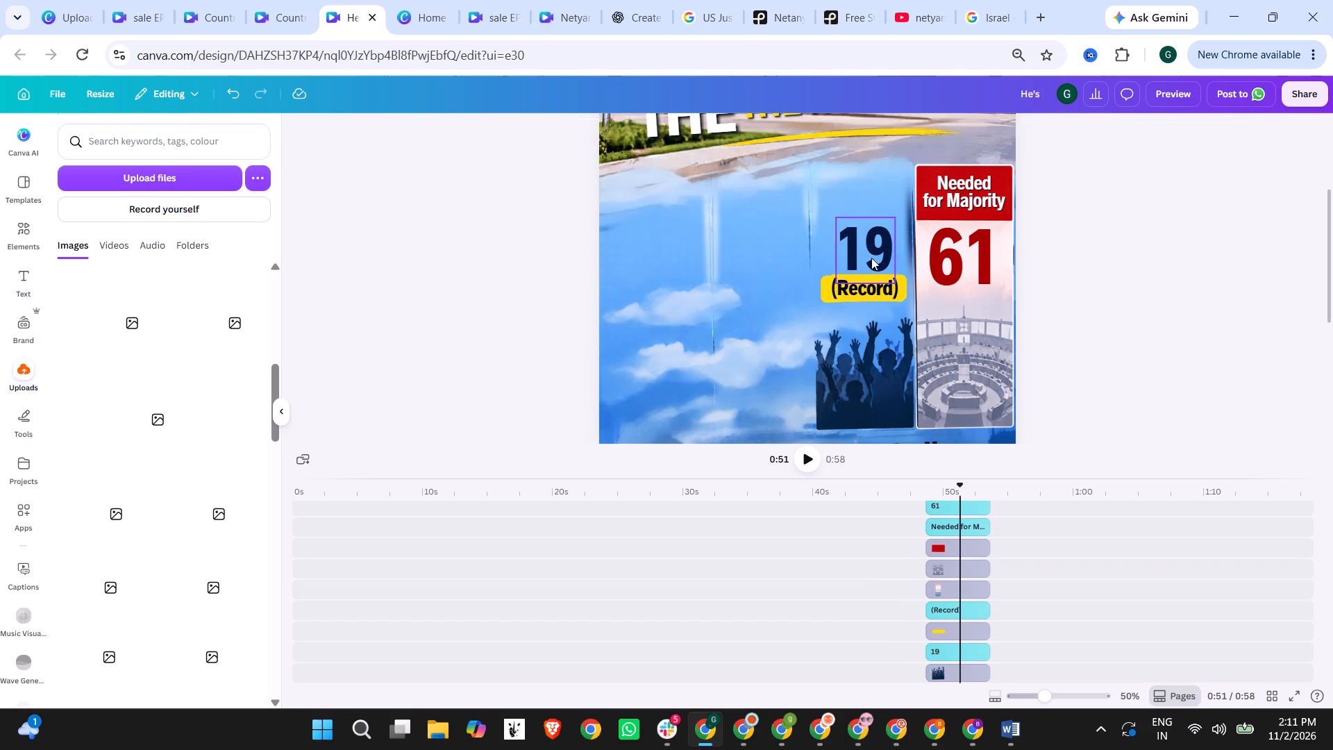
key(Delete)
click(872, 285)
key(Delete)
click(855, 287)
key(Delete)
click(854, 342)
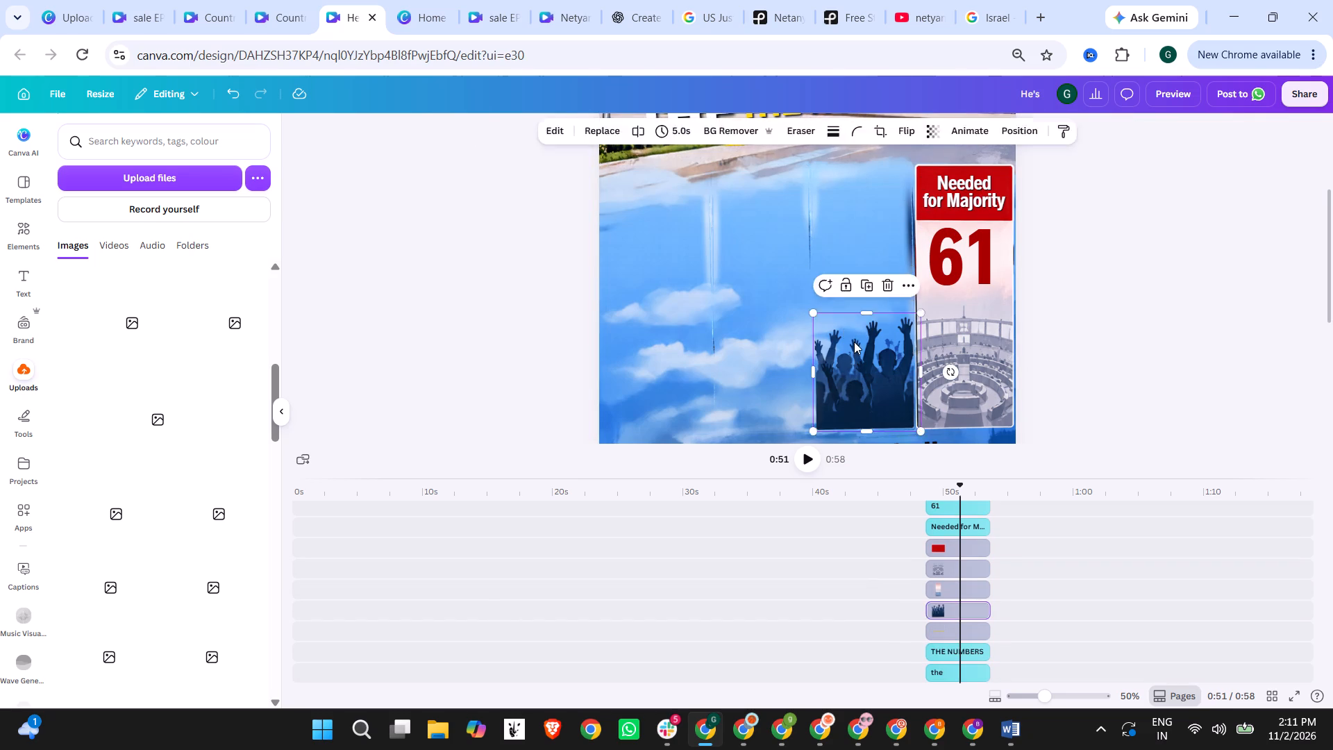
key(Delete)
Move the whole "Needed for Majority 61" column, with its text, red header and parliament picture, to the horizontal centre of the frame.
click(950, 289)
drag(1035, 166, 908, 281)
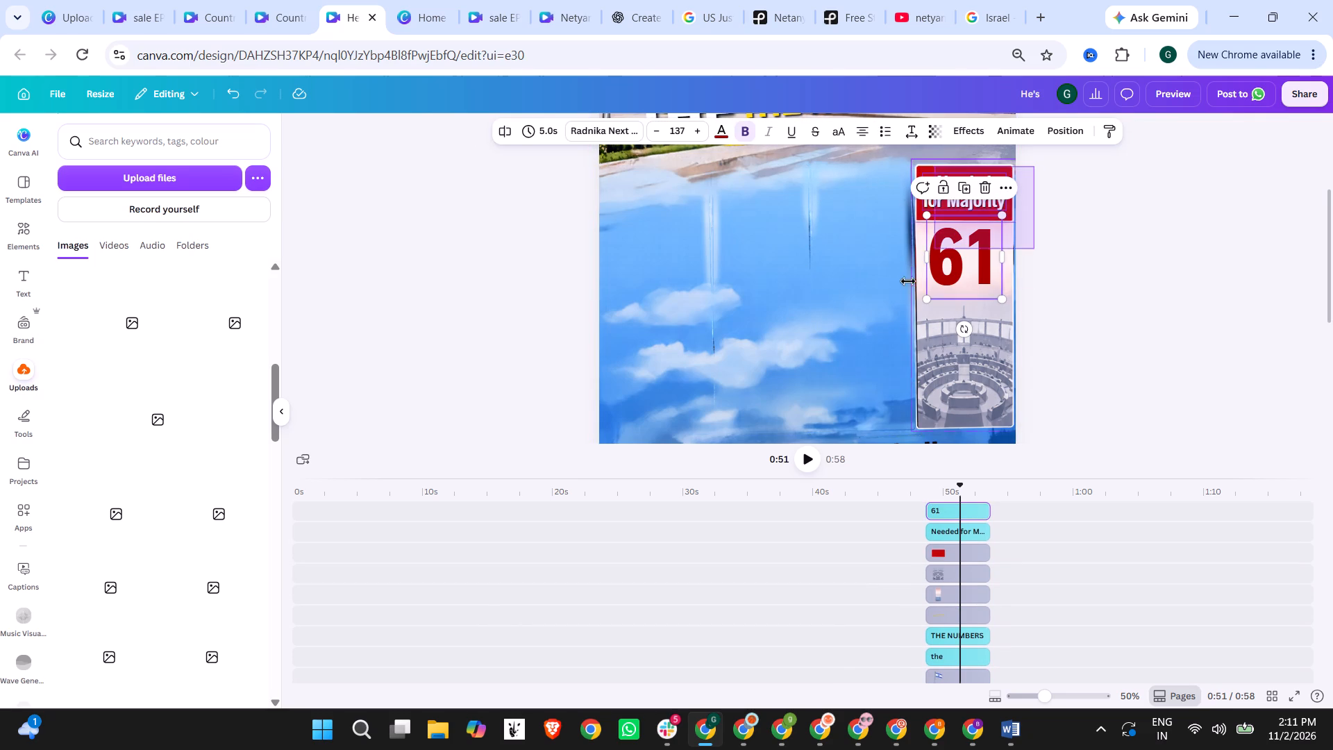
drag(908, 281, 885, 432)
drag(967, 387, 886, 385)
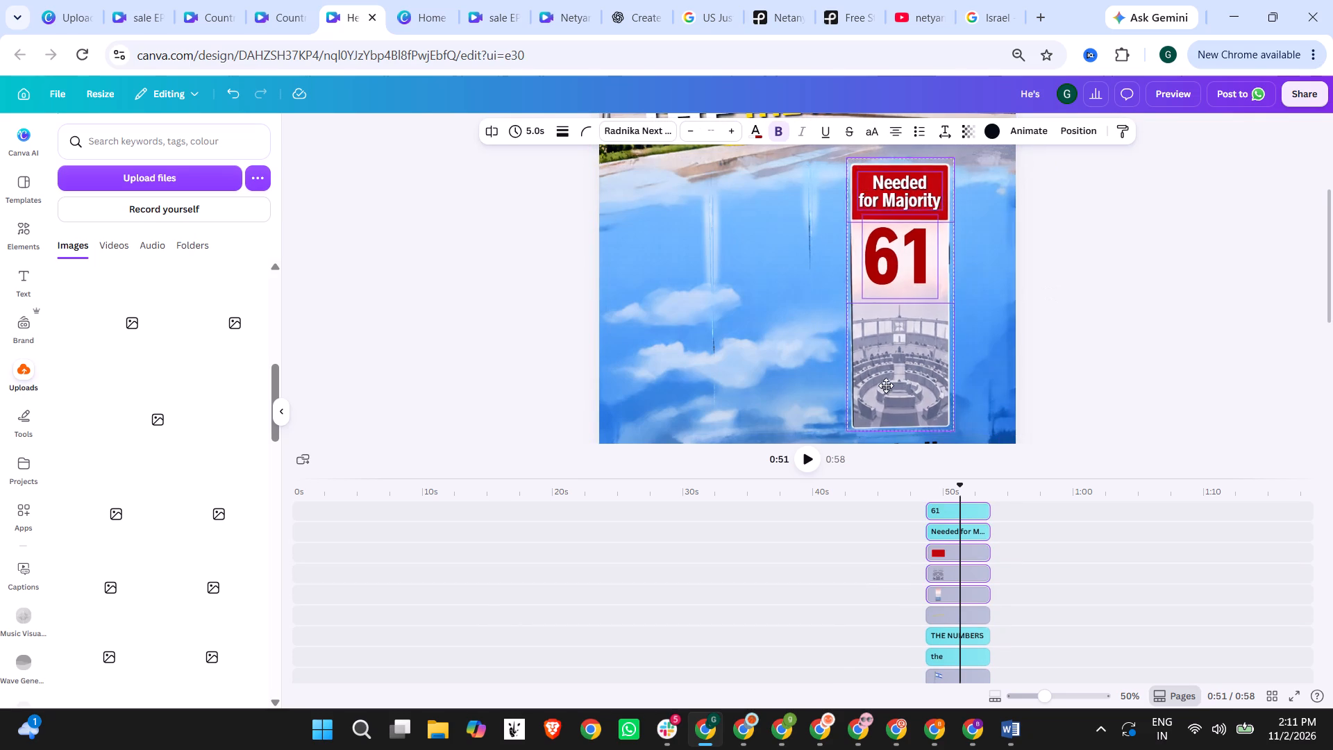
drag(886, 385, 815, 383)
click(1100, 351)
scroll(1122, 423, up, 1)
scroll(1055, 406, down, 1)
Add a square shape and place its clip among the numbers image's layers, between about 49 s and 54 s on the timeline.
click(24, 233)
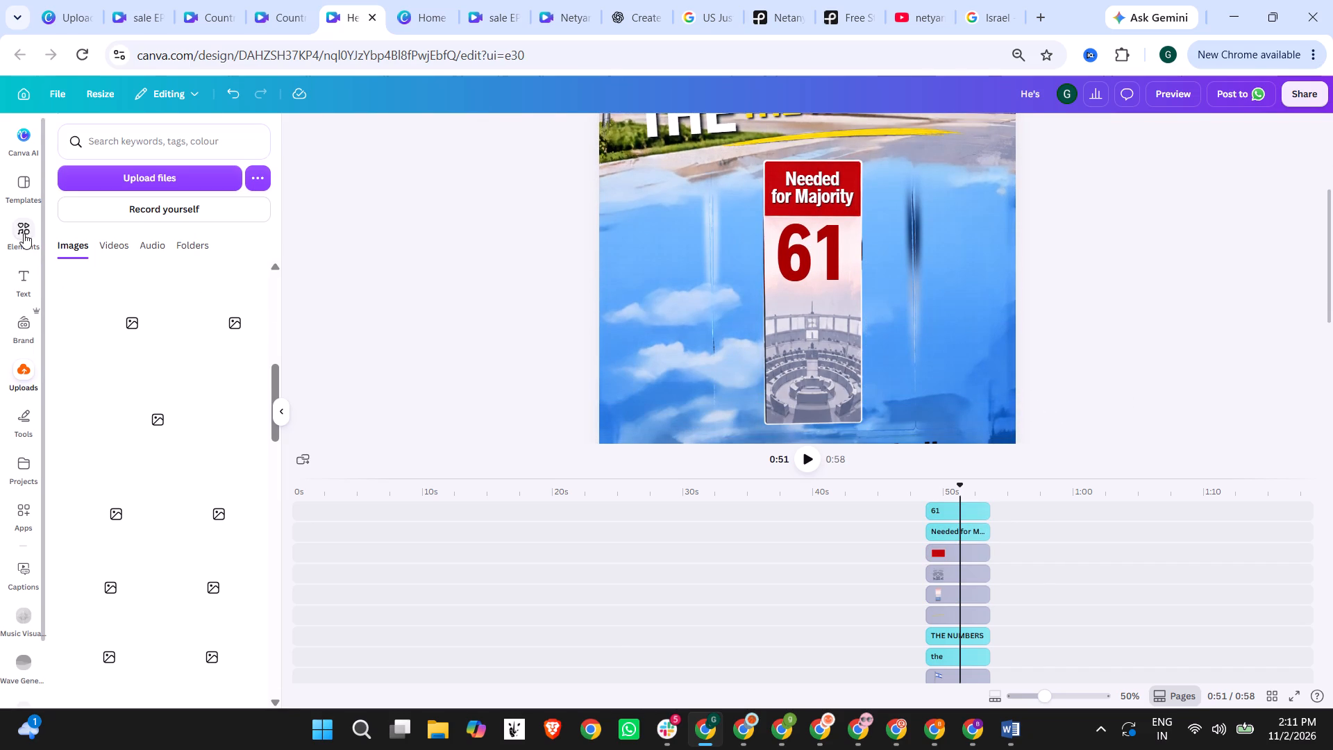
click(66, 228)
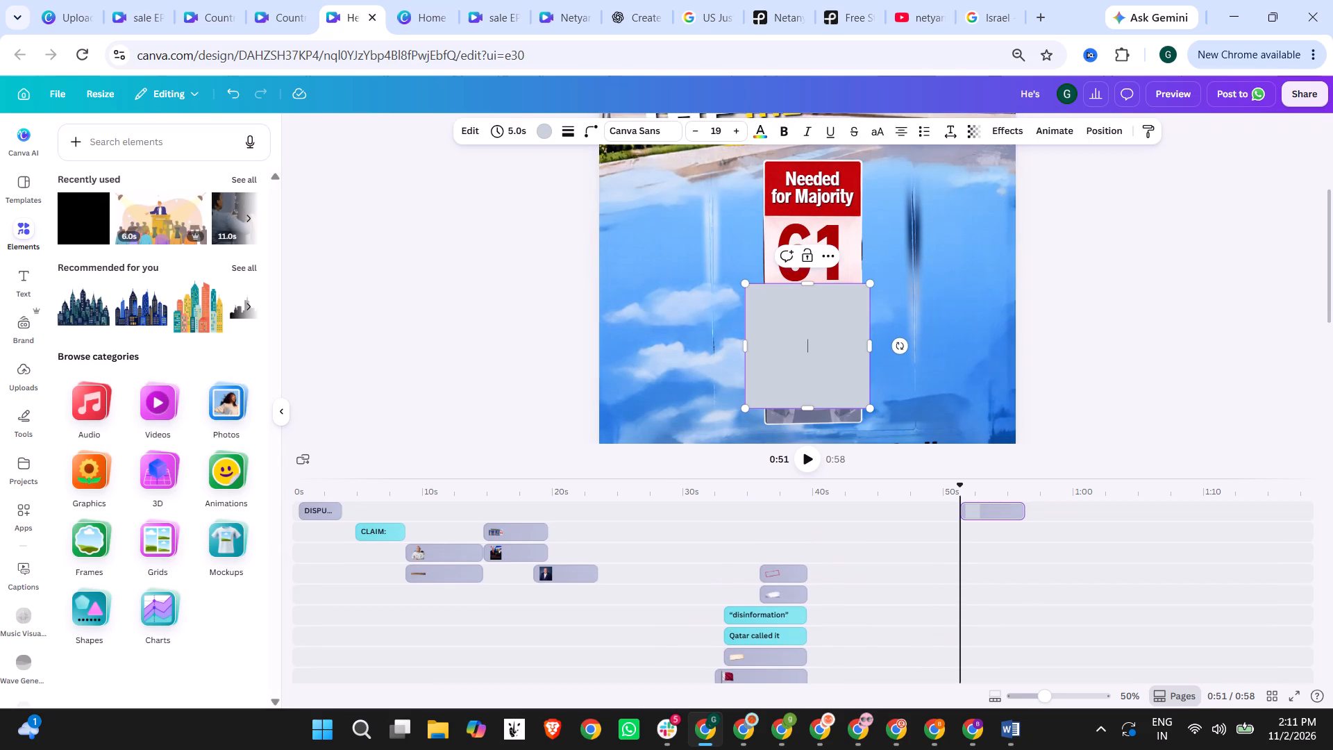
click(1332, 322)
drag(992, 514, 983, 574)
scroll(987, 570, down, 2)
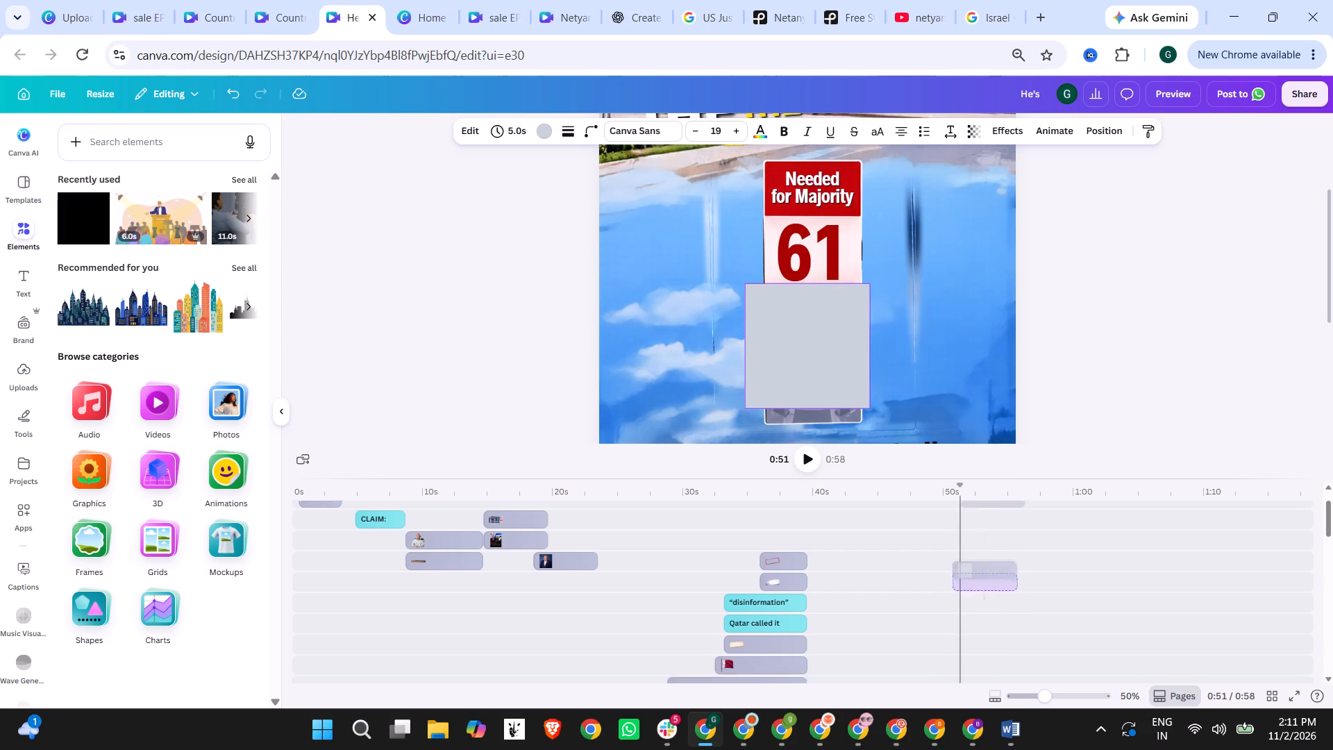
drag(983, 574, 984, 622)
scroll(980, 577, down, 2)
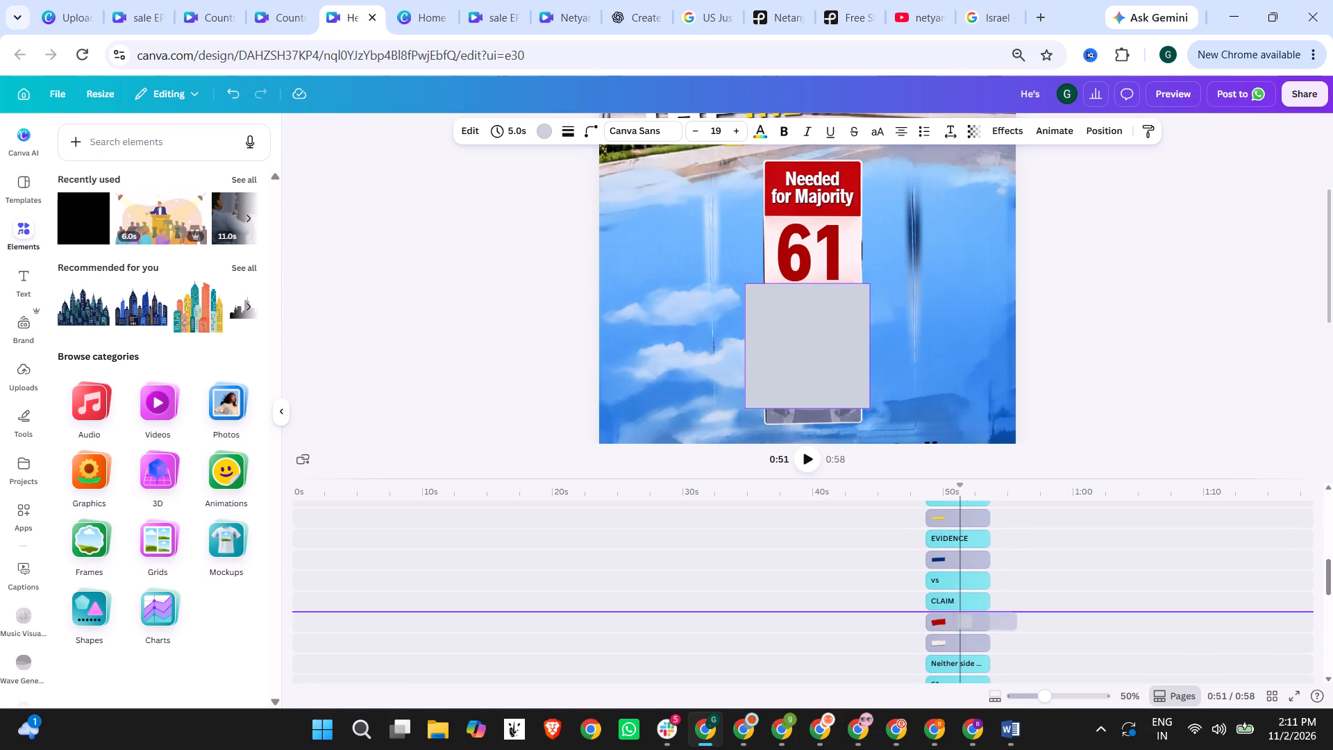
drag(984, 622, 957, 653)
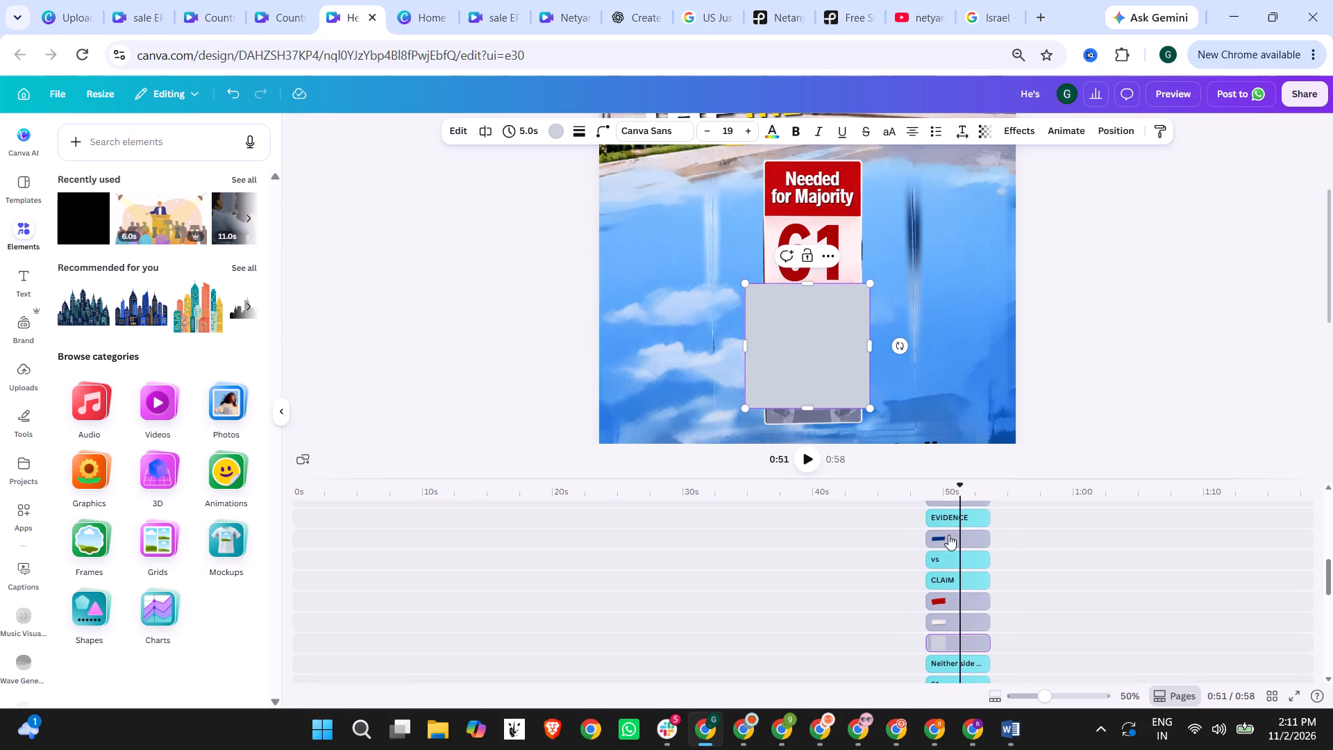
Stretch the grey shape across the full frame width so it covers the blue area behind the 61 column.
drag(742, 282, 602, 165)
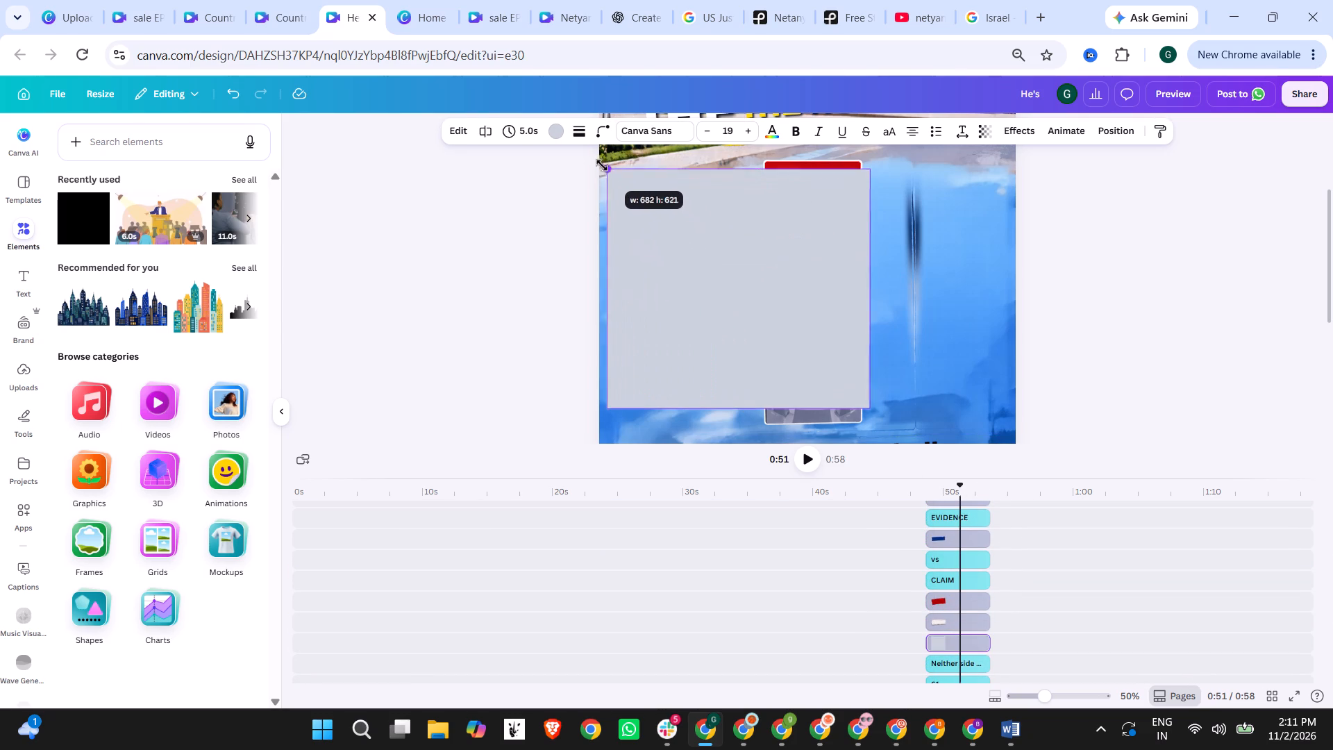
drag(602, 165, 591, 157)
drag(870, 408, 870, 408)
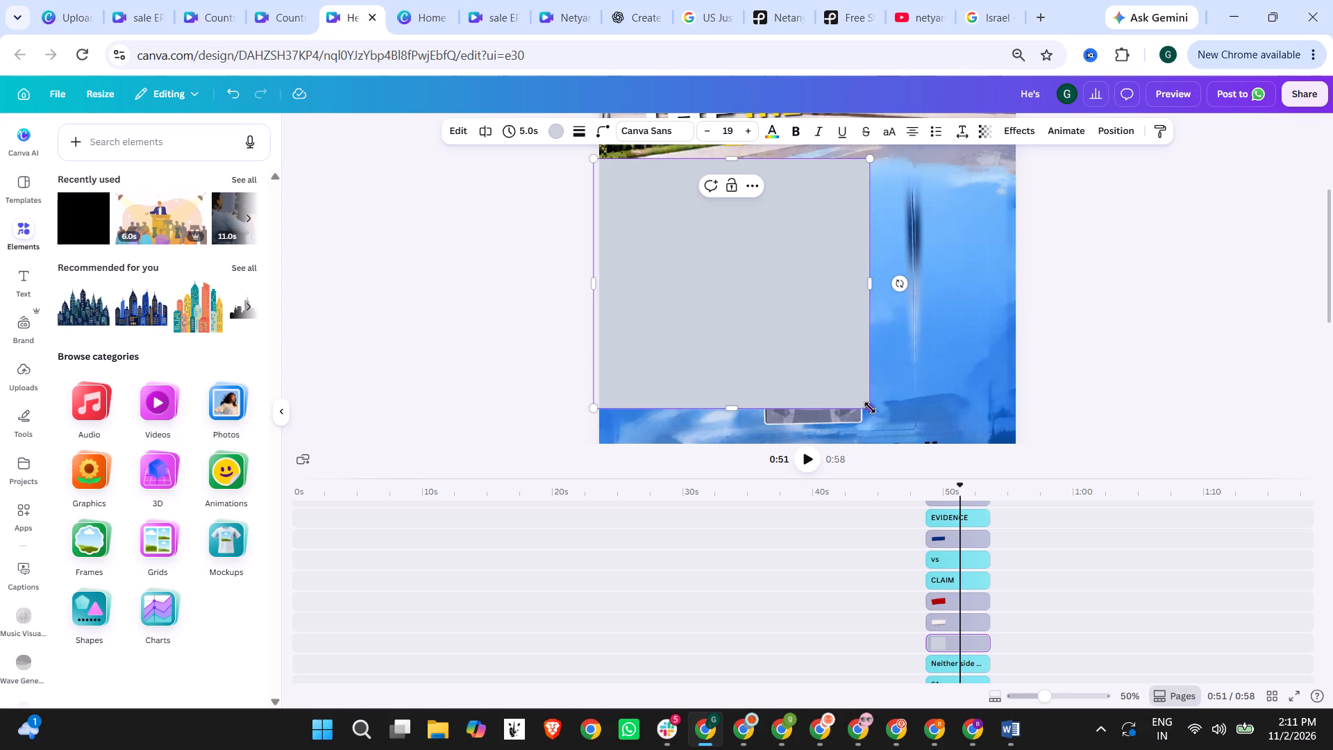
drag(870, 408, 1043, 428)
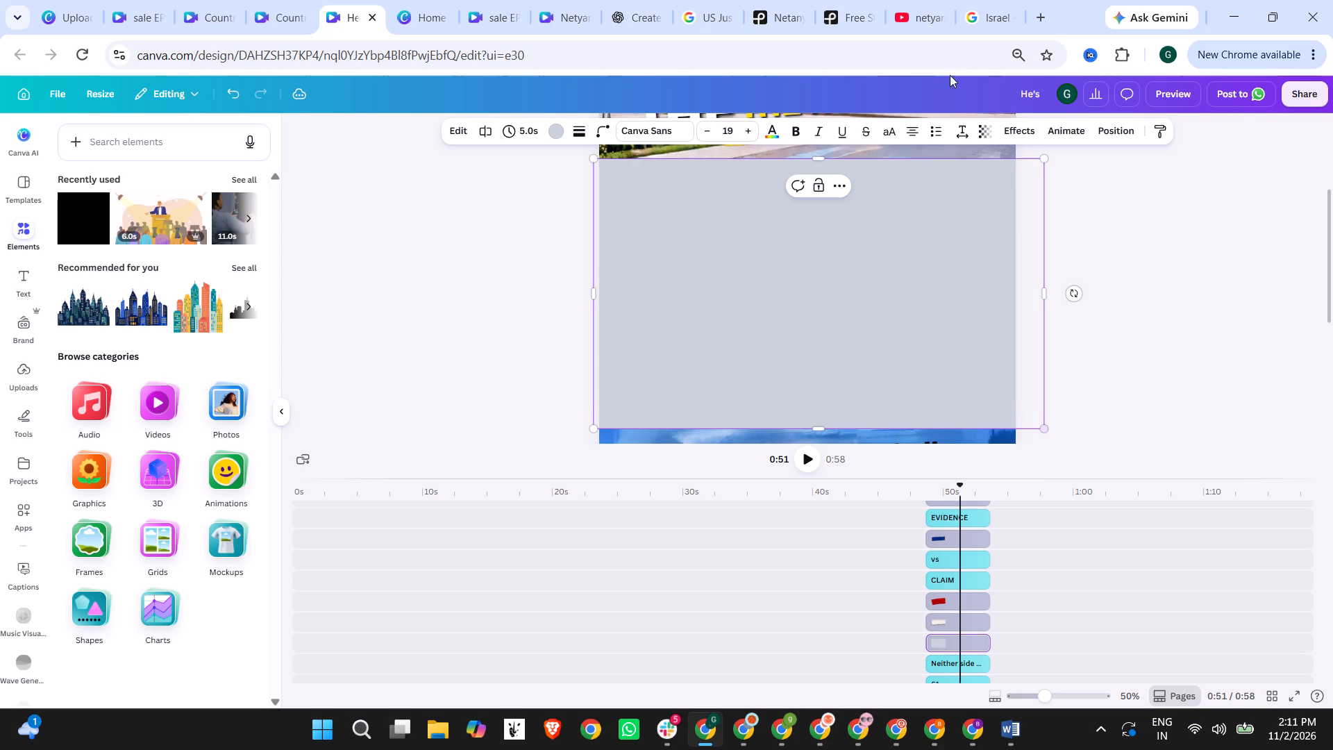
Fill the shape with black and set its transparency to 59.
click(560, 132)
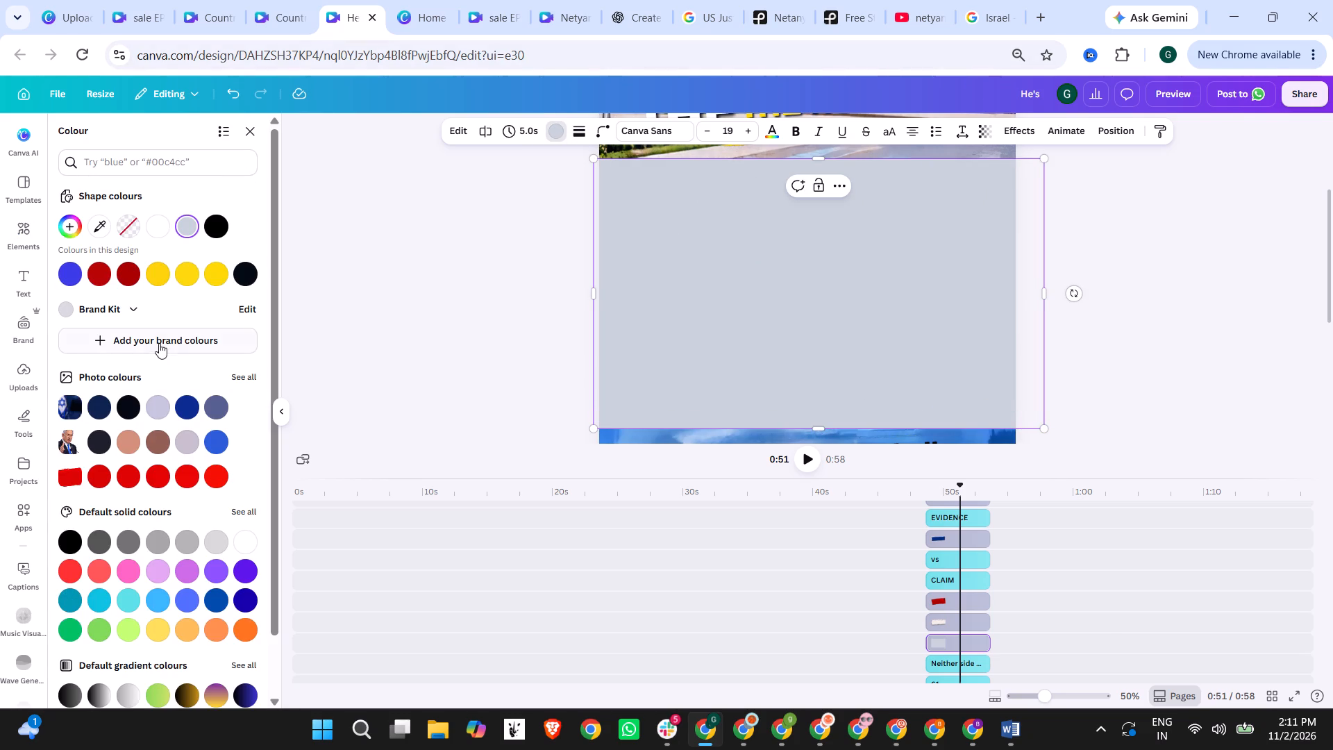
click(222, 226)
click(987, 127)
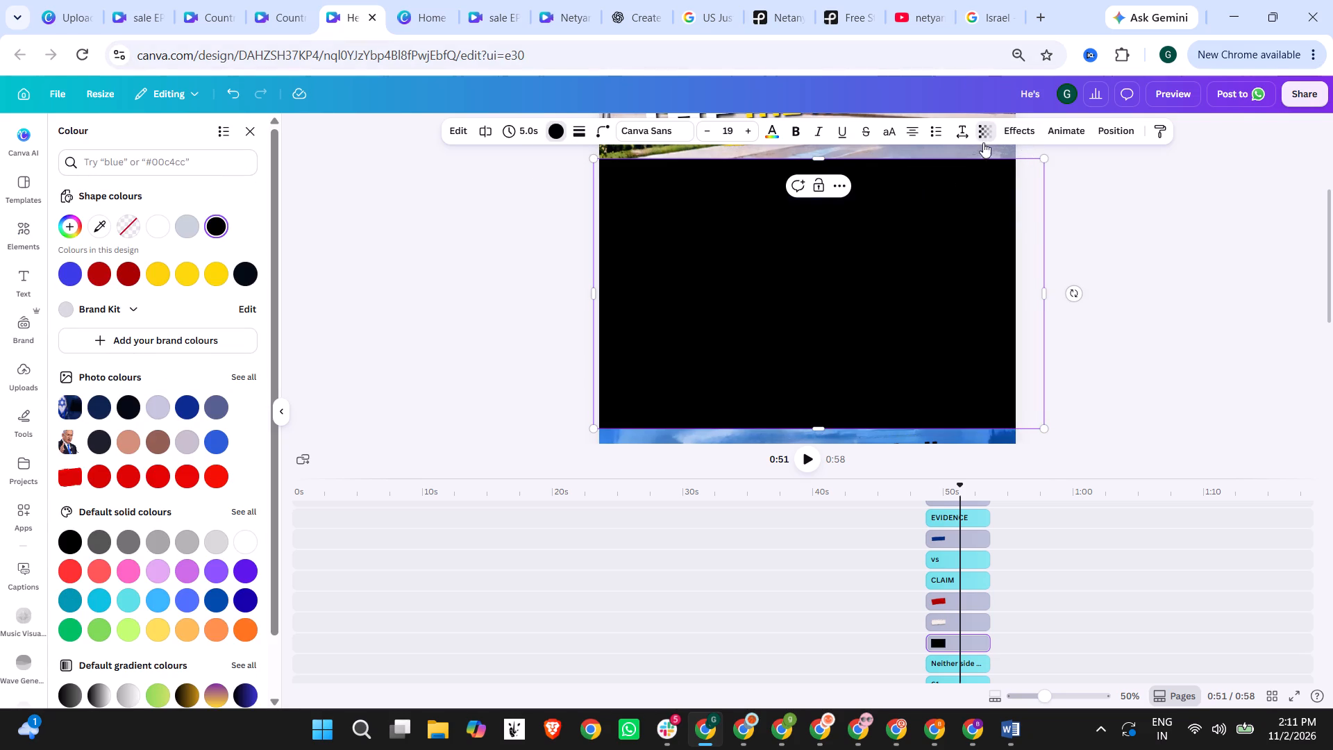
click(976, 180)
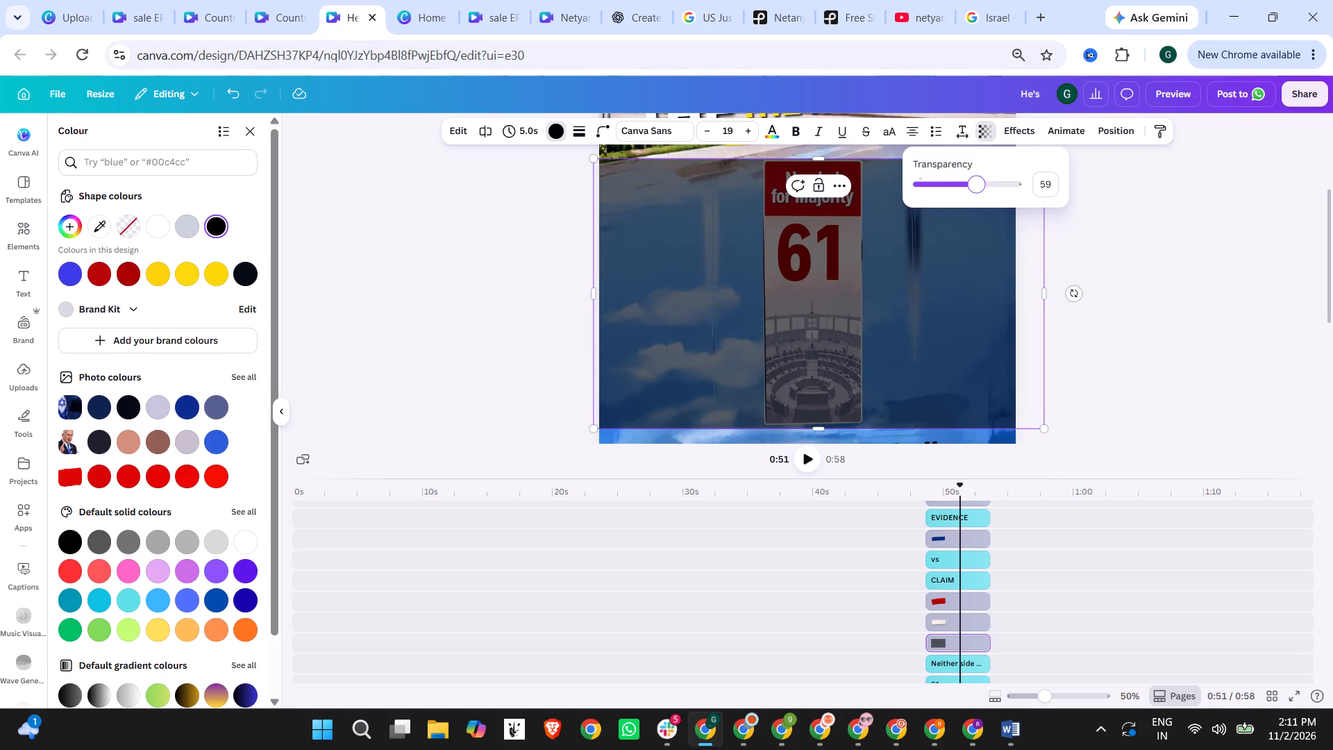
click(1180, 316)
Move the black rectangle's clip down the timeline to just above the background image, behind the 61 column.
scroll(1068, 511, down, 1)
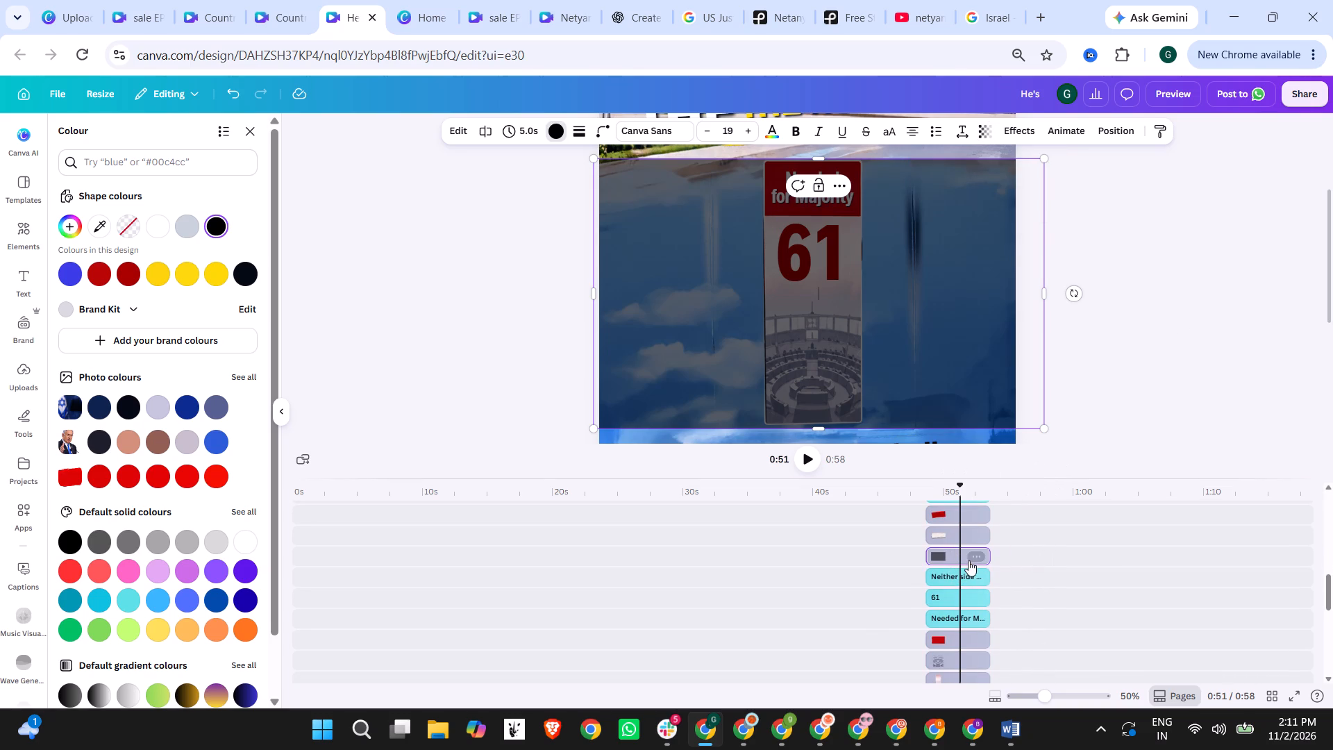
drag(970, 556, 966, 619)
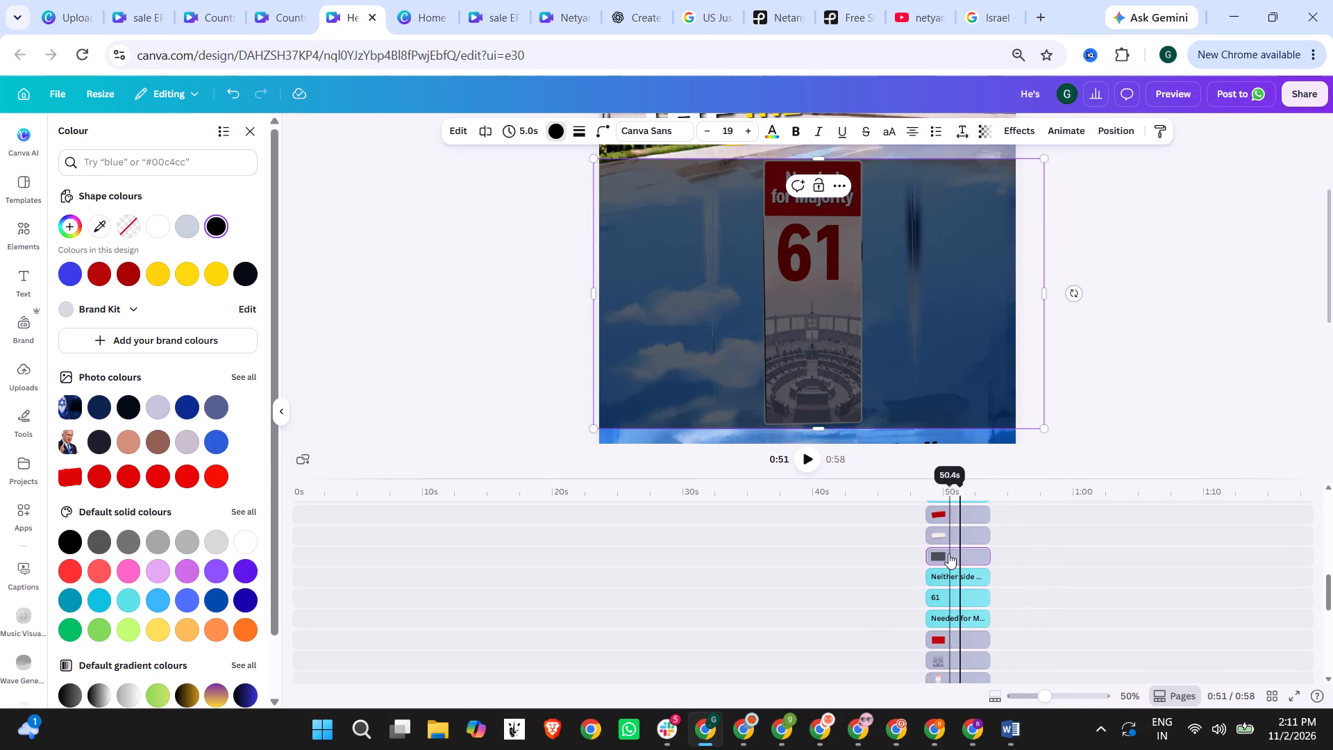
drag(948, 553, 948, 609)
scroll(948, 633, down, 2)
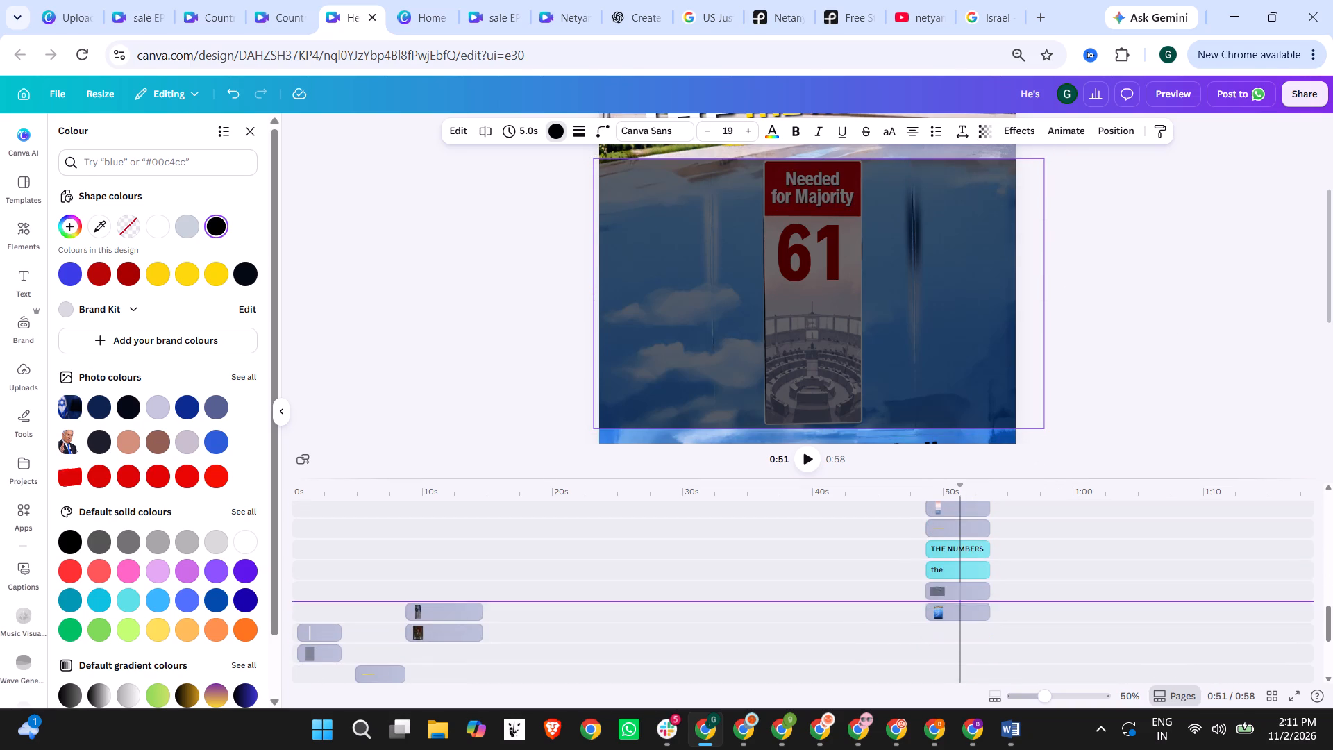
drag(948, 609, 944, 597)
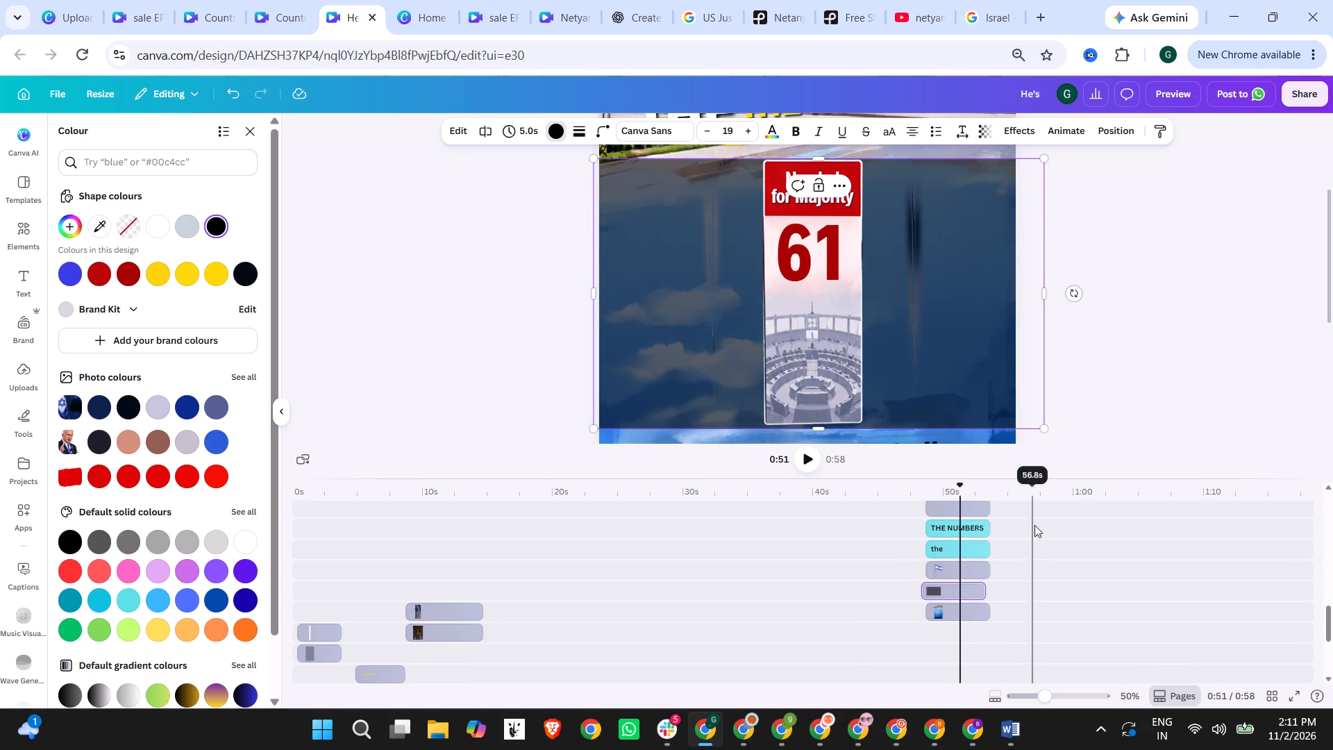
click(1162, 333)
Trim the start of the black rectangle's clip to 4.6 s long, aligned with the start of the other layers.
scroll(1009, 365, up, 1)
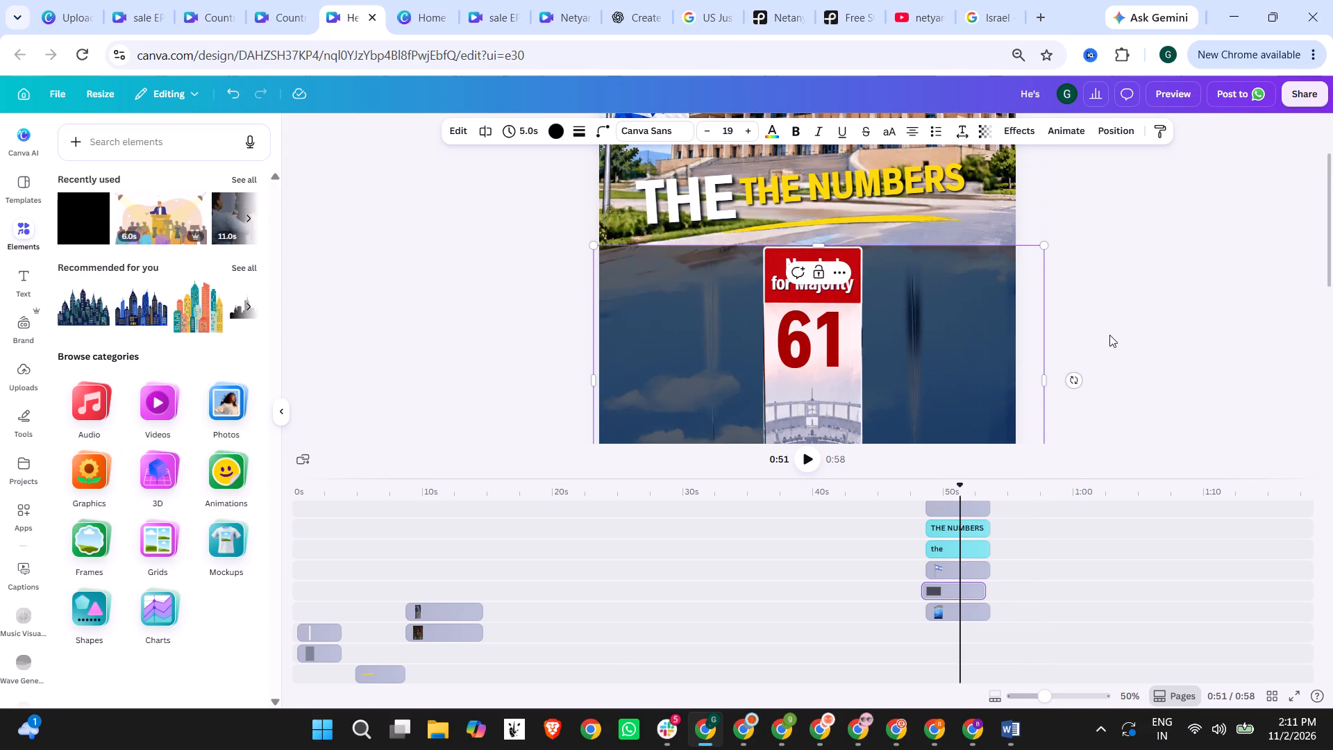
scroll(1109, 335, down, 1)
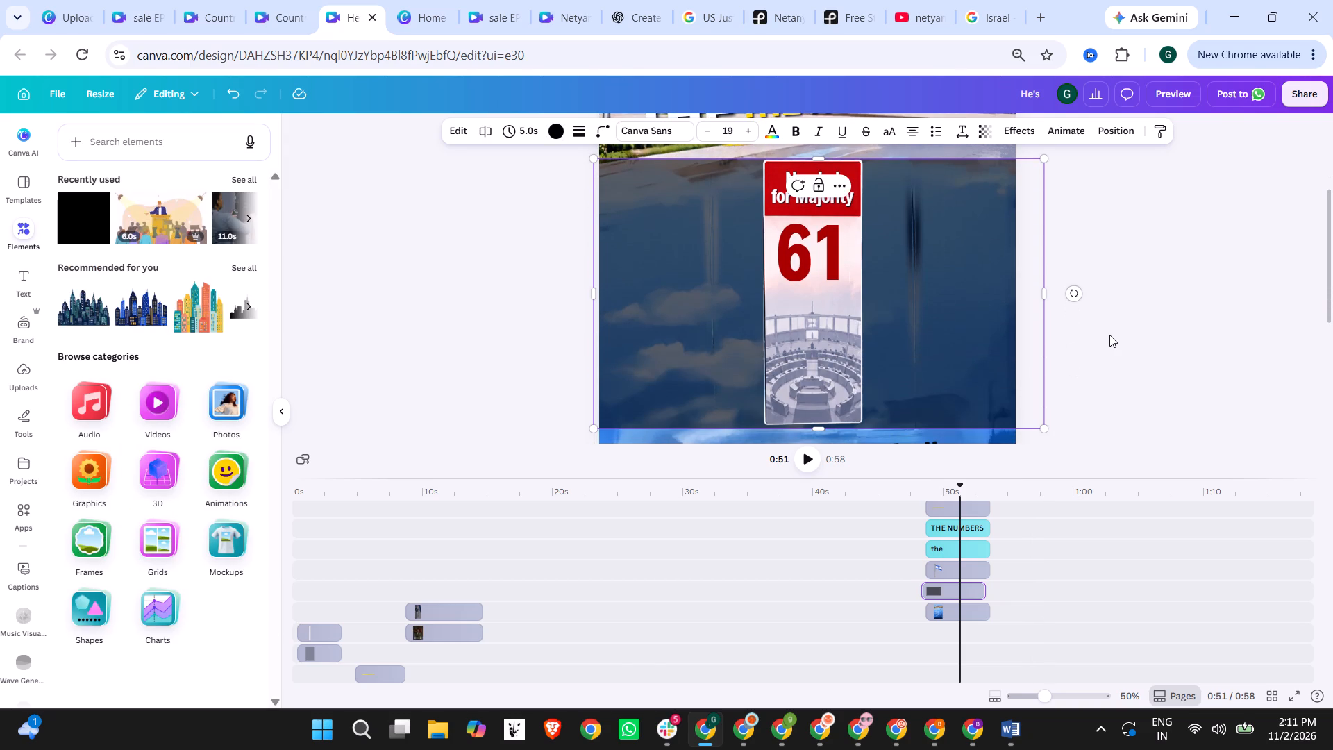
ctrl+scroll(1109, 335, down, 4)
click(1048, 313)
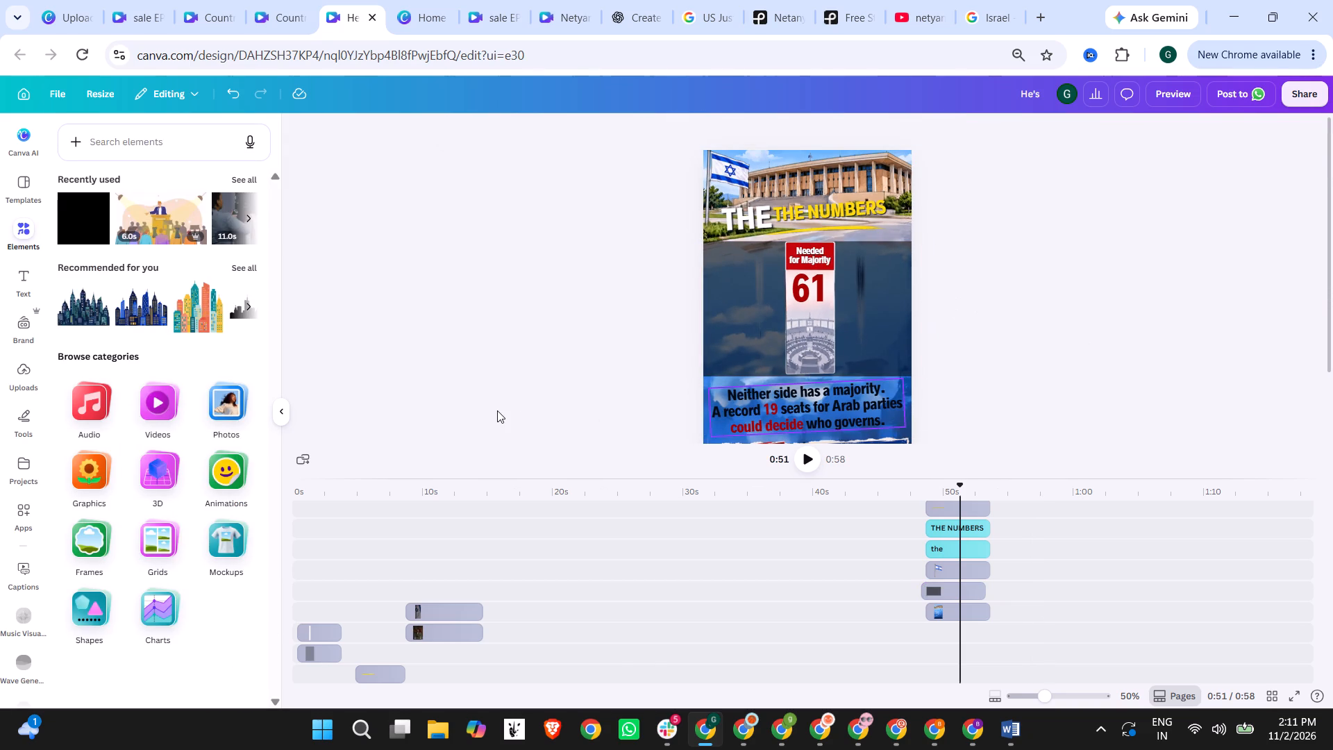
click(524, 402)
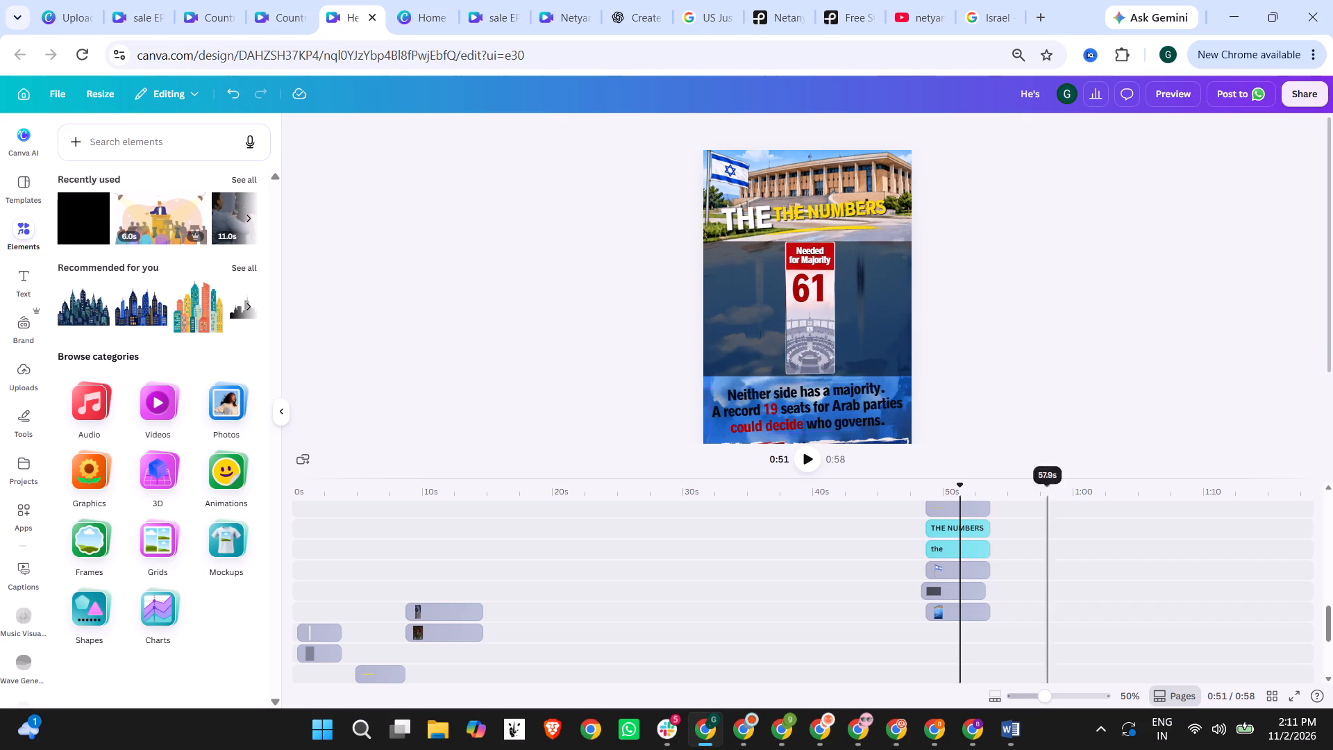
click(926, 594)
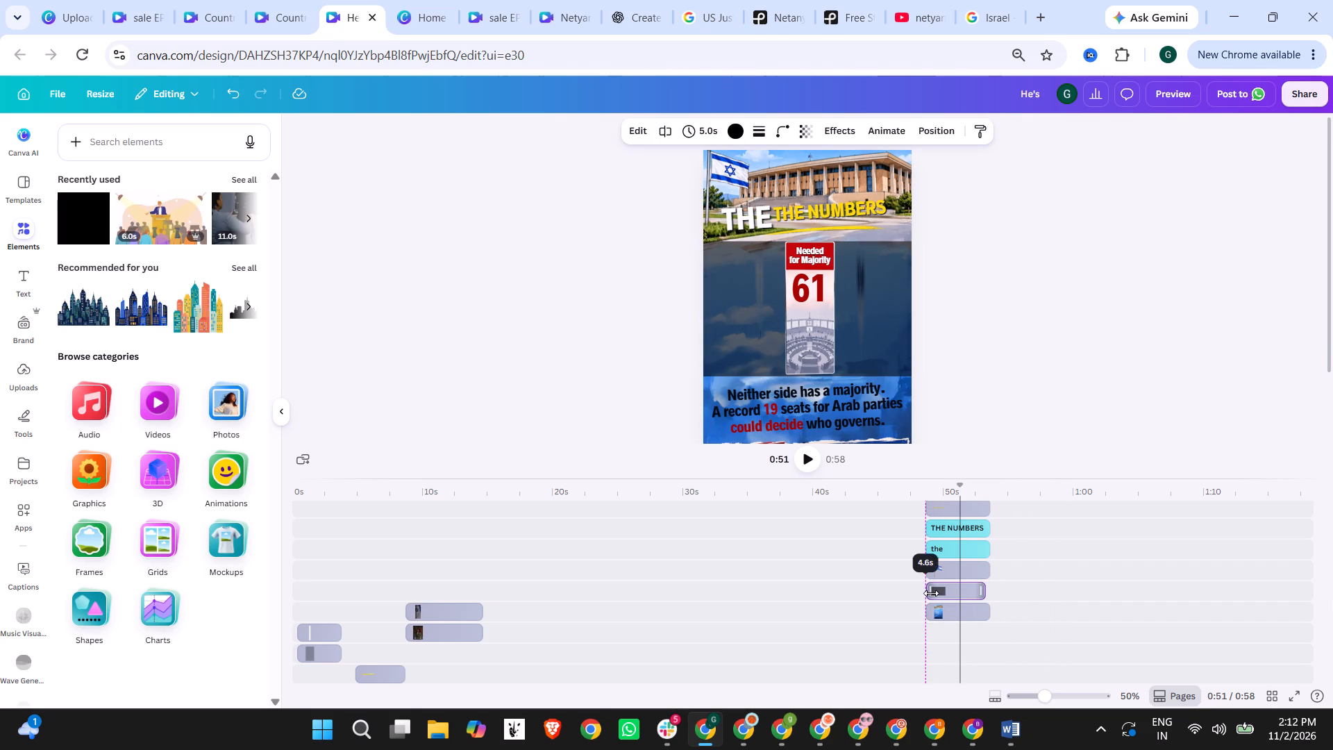
Delete the "THE NUMBERS" title and the separate white "THE" text over the parliament building.
scroll(998, 579, up, 8)
scroll(942, 565, down, 1)
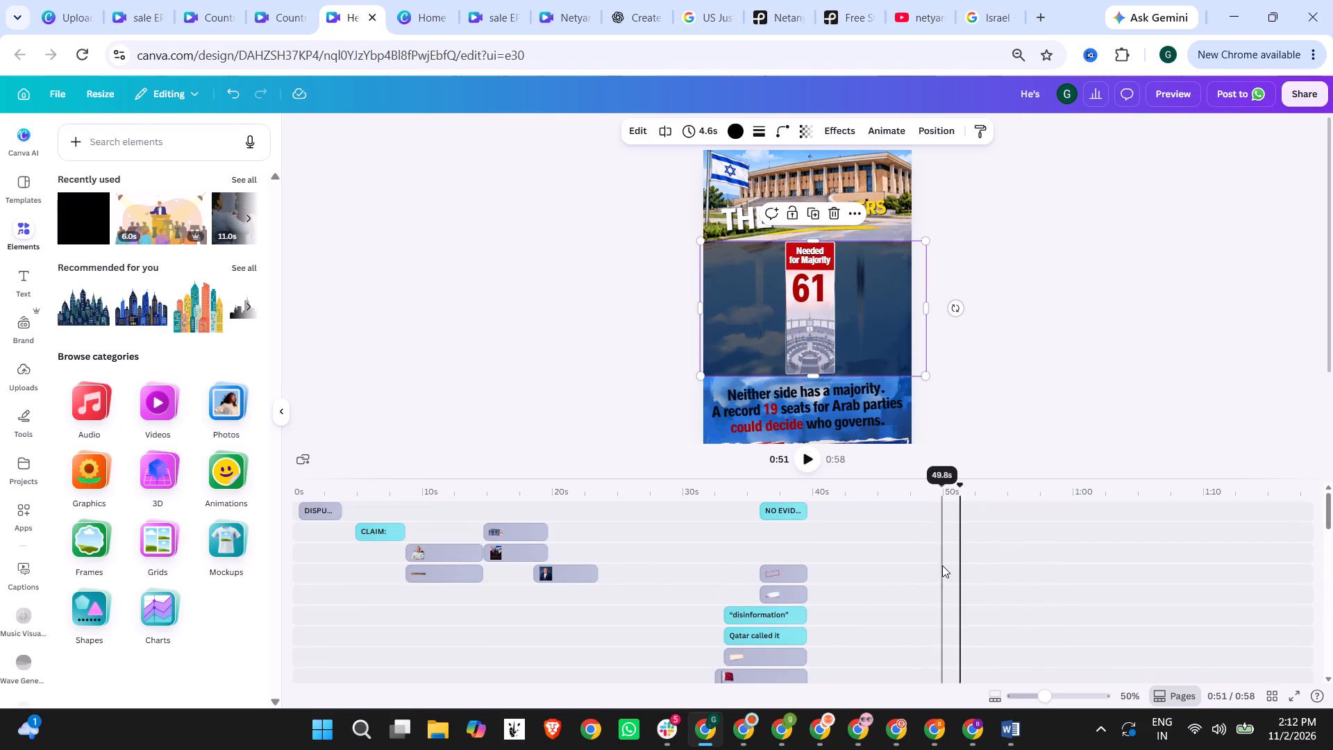
scroll(942, 565, down, 3)
scroll(970, 583, up, 2)
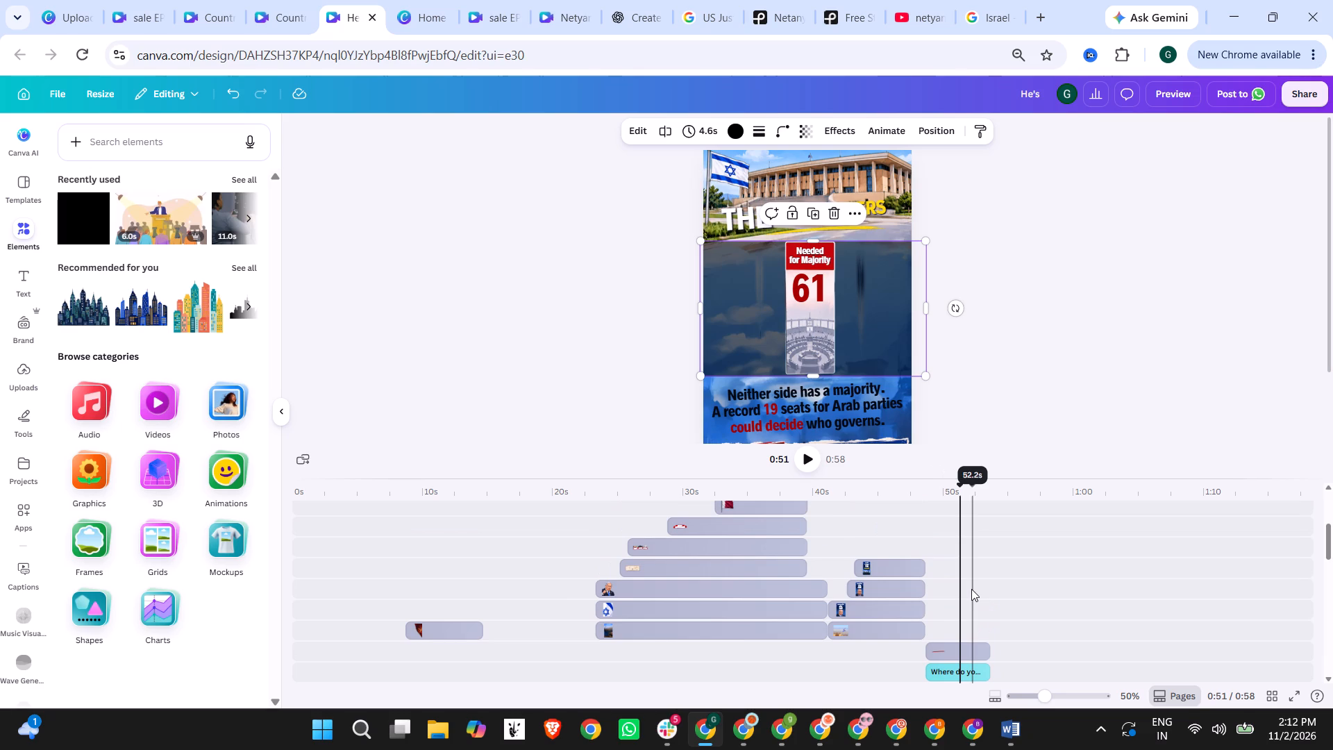
click(1014, 351)
click(821, 215)
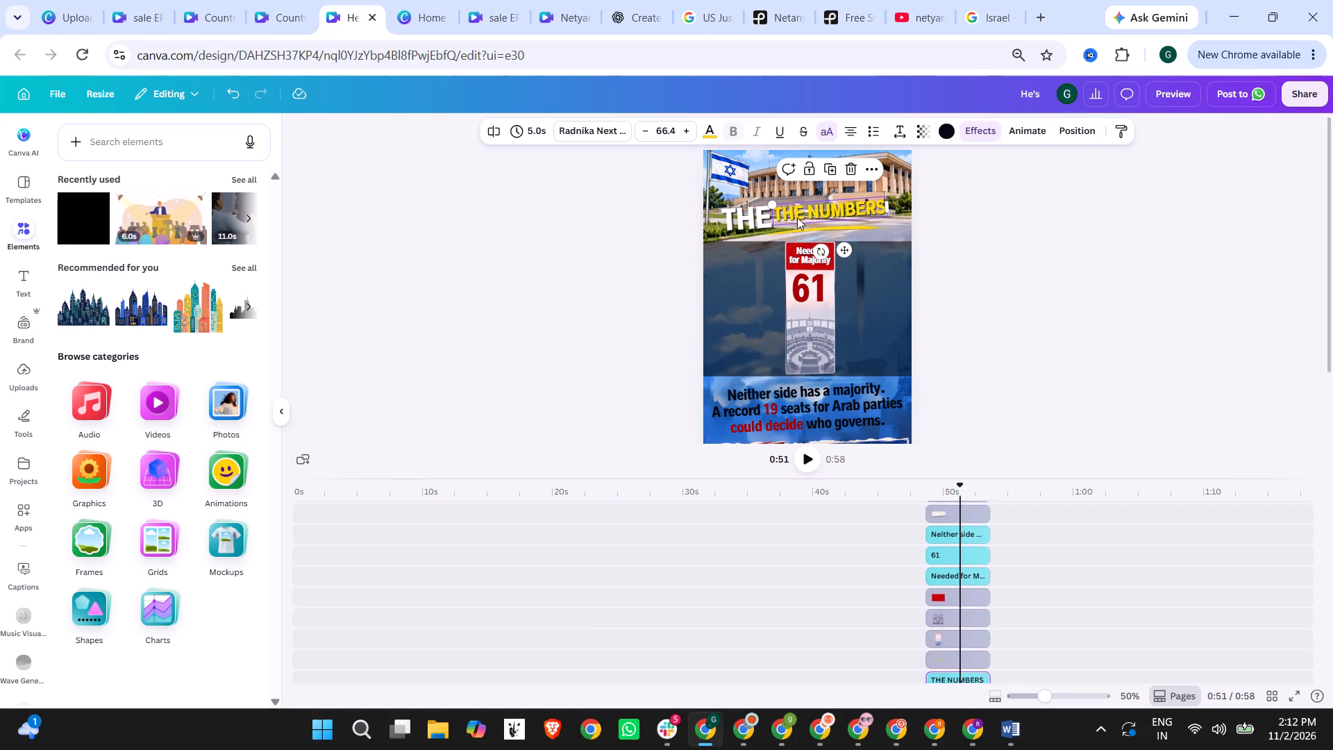
key(Delete)
click(753, 221)
key(Delete)
click(1076, 237)
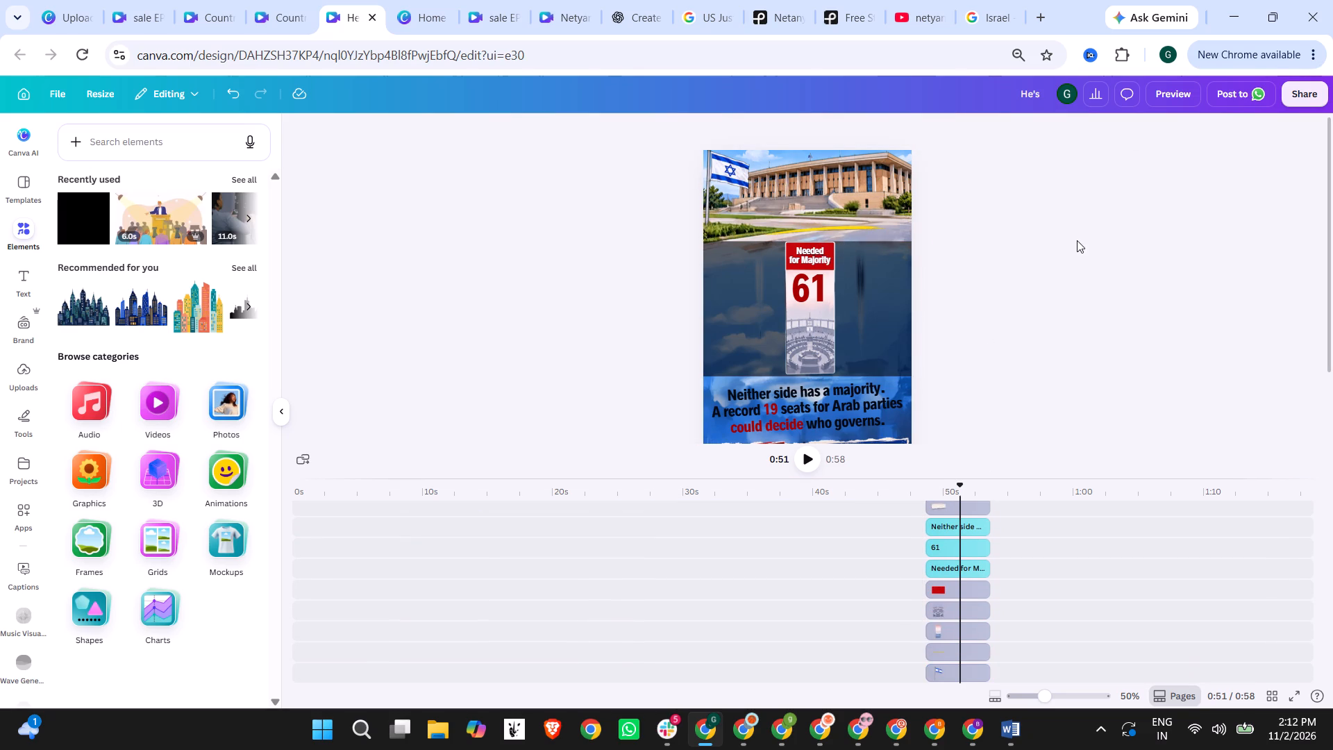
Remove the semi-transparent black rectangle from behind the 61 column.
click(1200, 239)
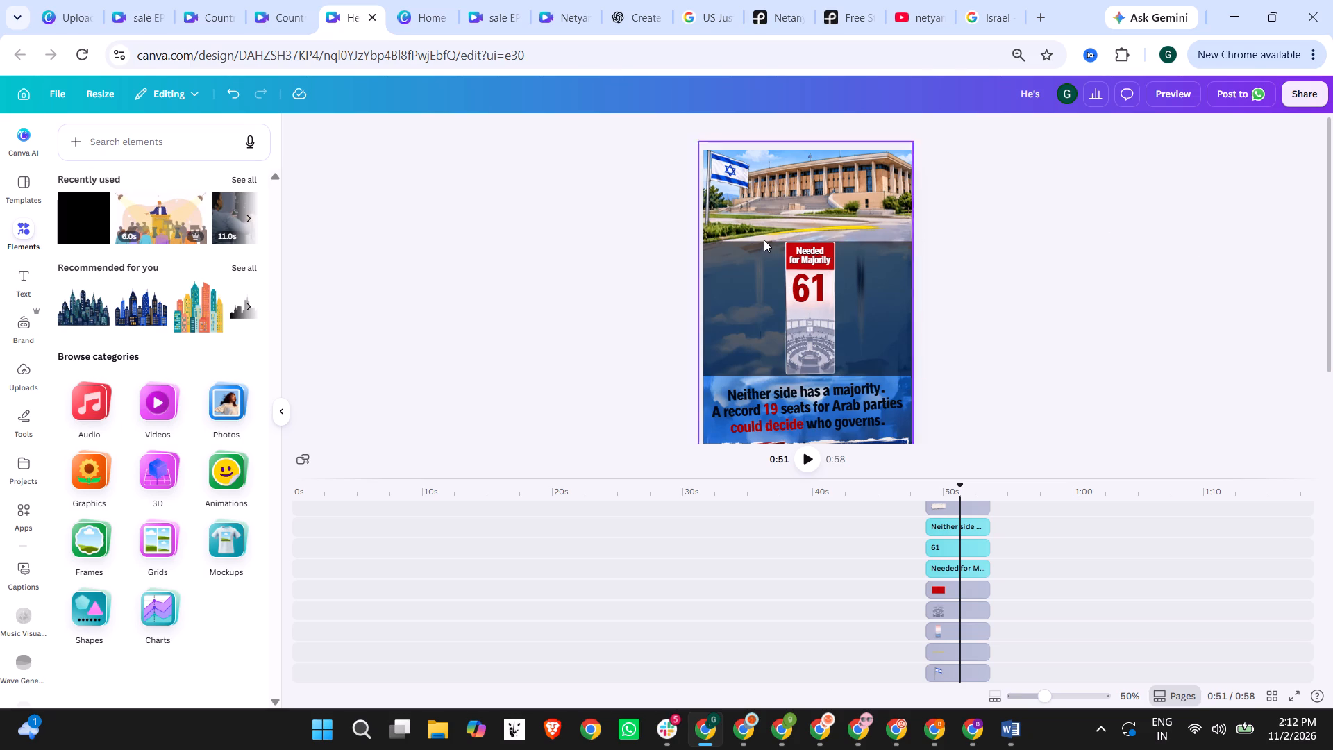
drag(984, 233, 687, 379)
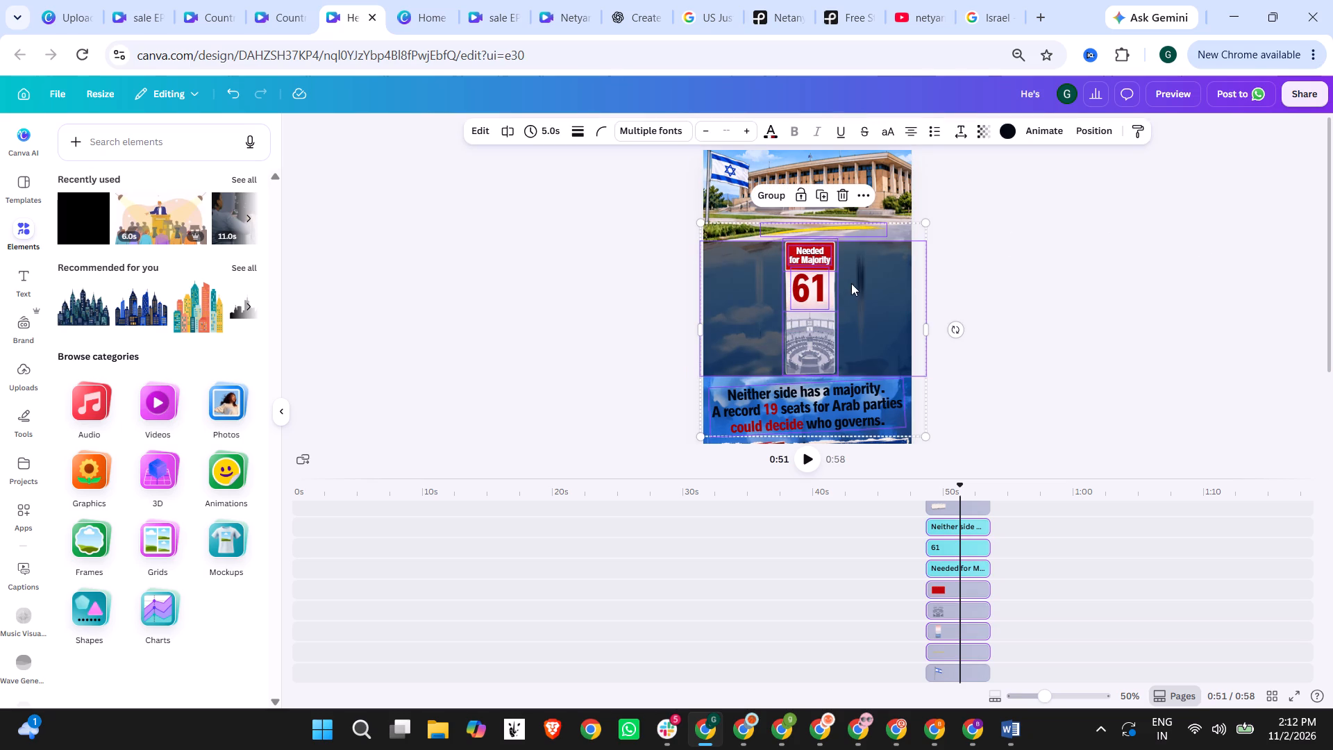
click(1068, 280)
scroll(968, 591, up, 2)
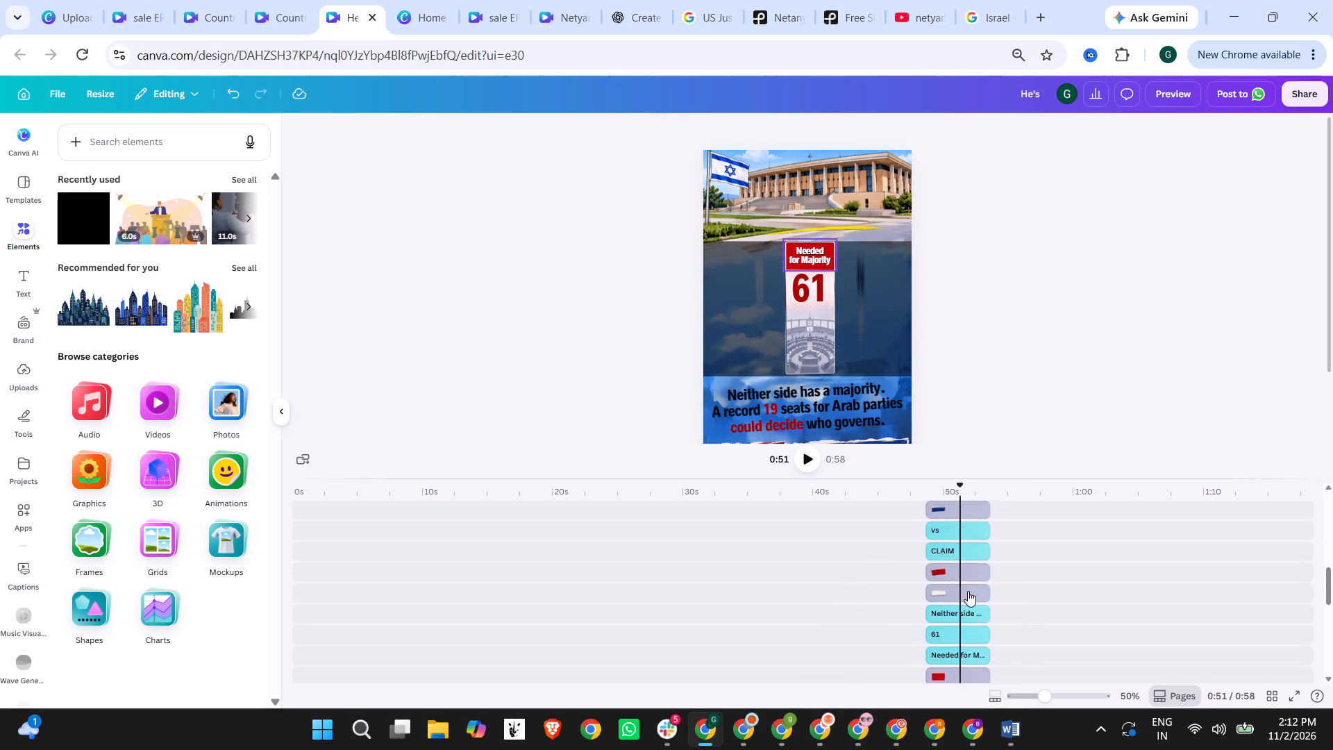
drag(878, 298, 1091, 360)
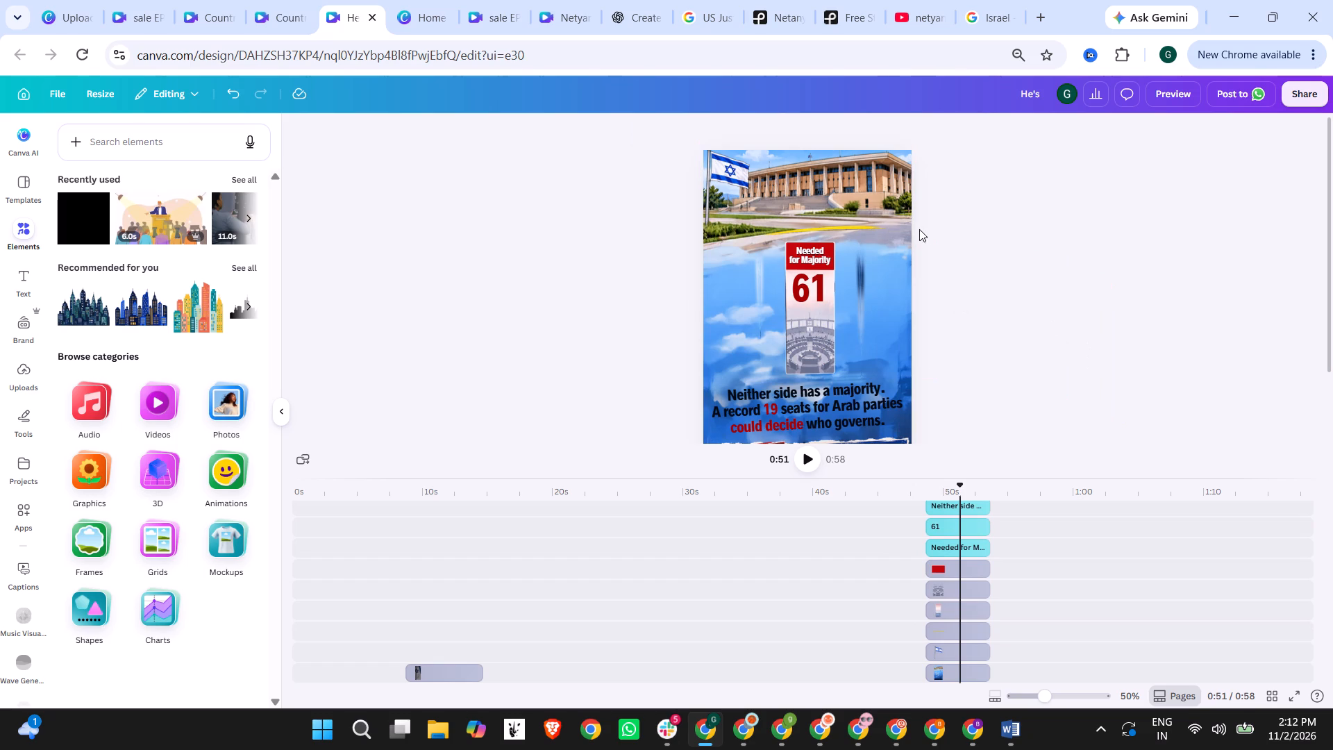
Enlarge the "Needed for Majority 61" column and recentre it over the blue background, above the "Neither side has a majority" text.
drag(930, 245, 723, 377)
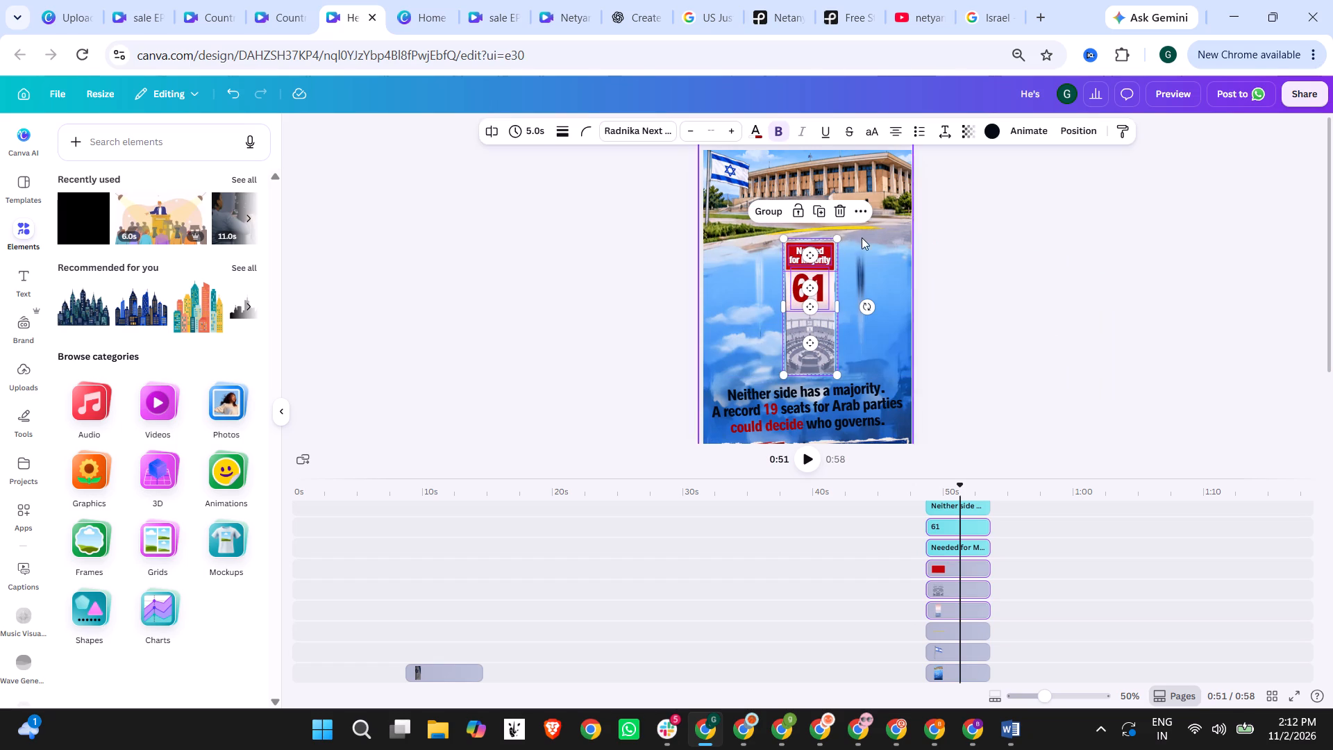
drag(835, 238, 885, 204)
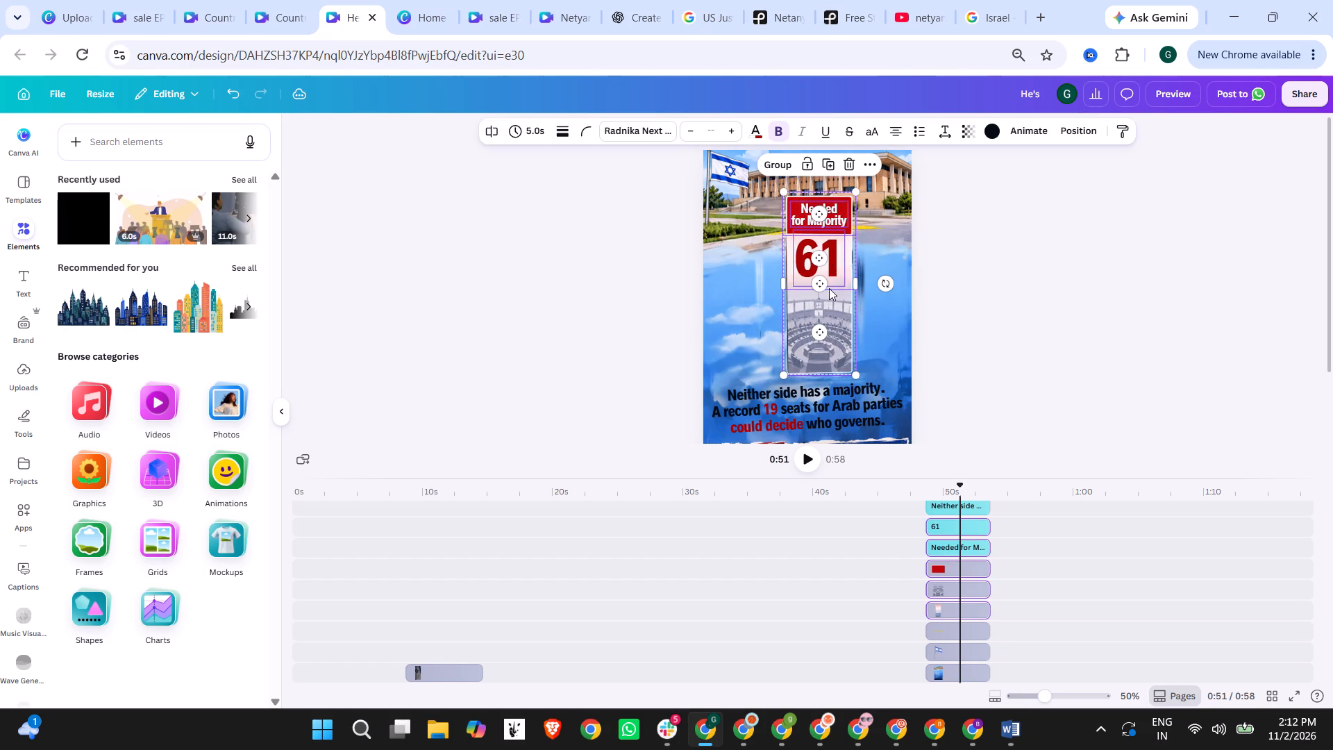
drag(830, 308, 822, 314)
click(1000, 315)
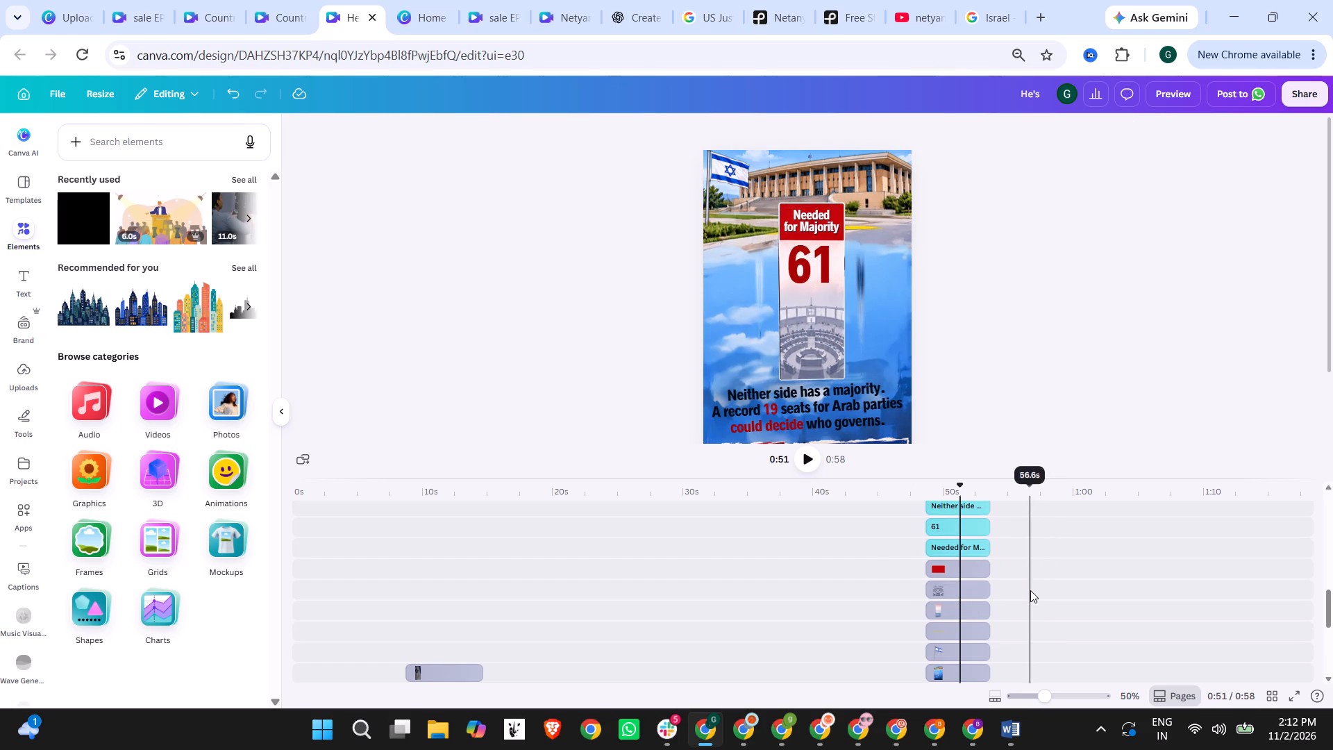
Undo the 61 column's move and enlargement and the deletion of the semi-transparent black rectangle.
click(959, 630)
scroll(1024, 594, up, 3)
scroll(1016, 587, down, 6)
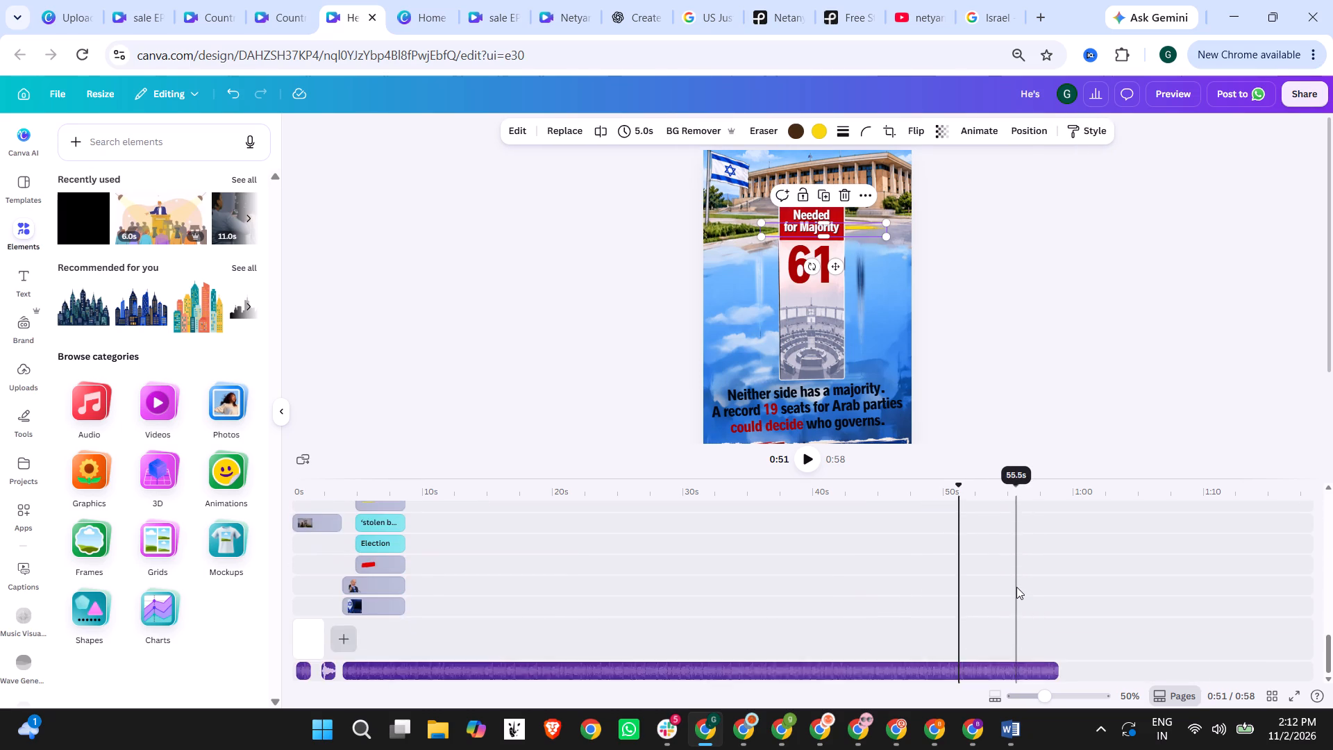
scroll(1016, 587, up, 2)
click(954, 572)
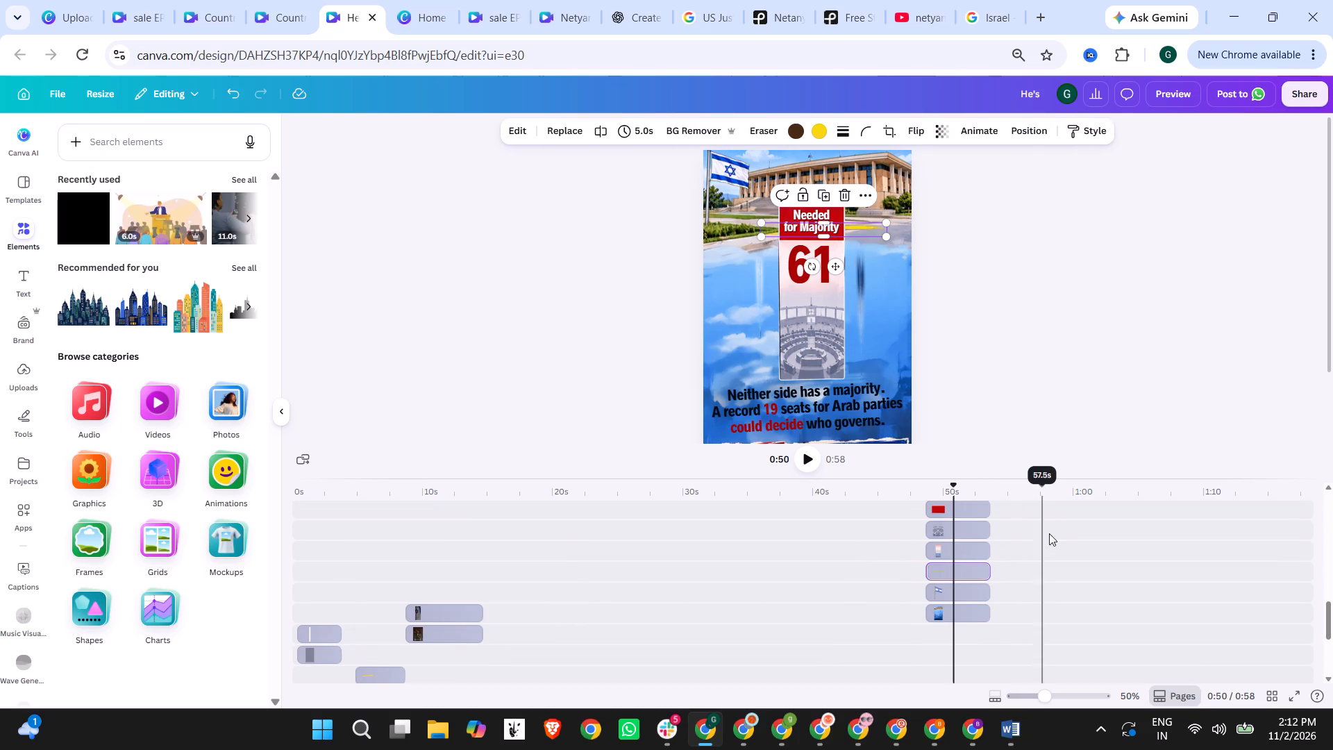
key(ctrl+z)
key(ctrl+z)
key(ctrl+z)
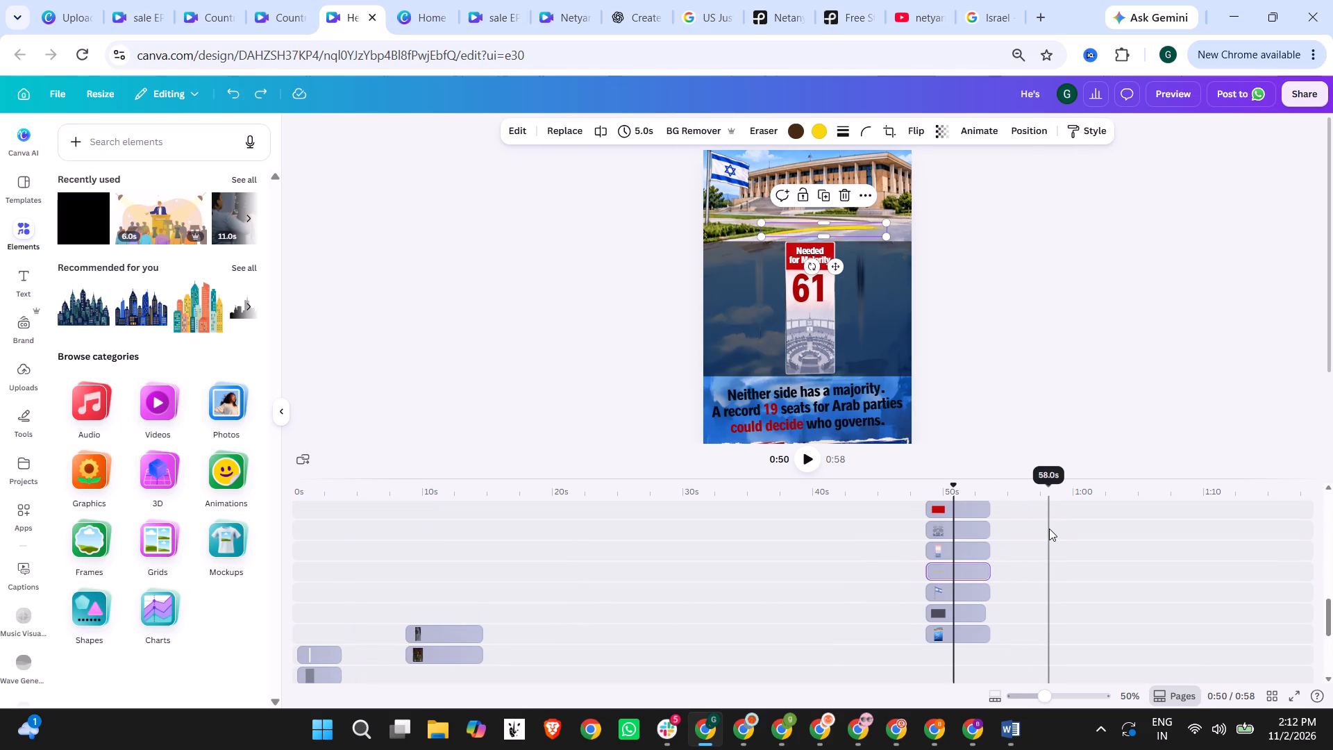
Shift the black rectangle aside and enlarge the "Needed for Majority 61" column up to the parliament building, leaving the yellow line unchanged.
click(1047, 300)
drag(895, 297, 1084, 294)
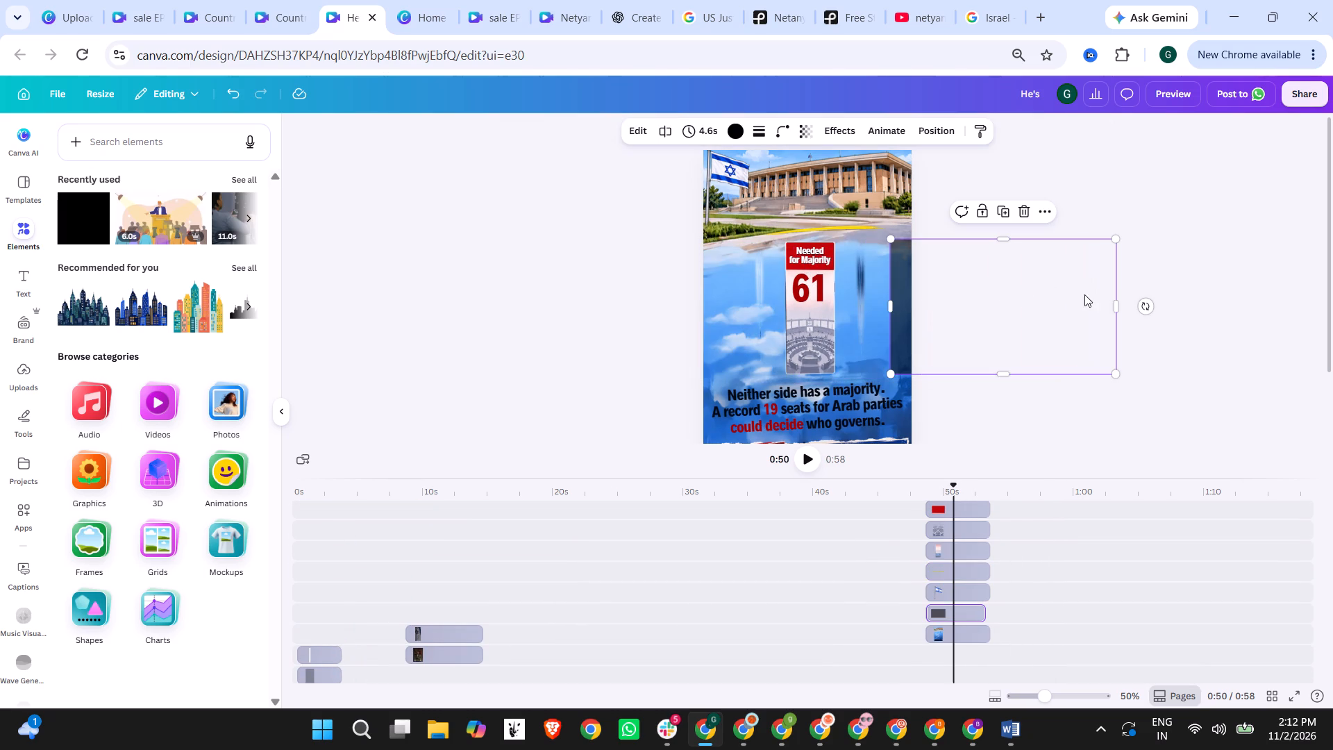
click(971, 201)
drag(923, 212, 741, 360)
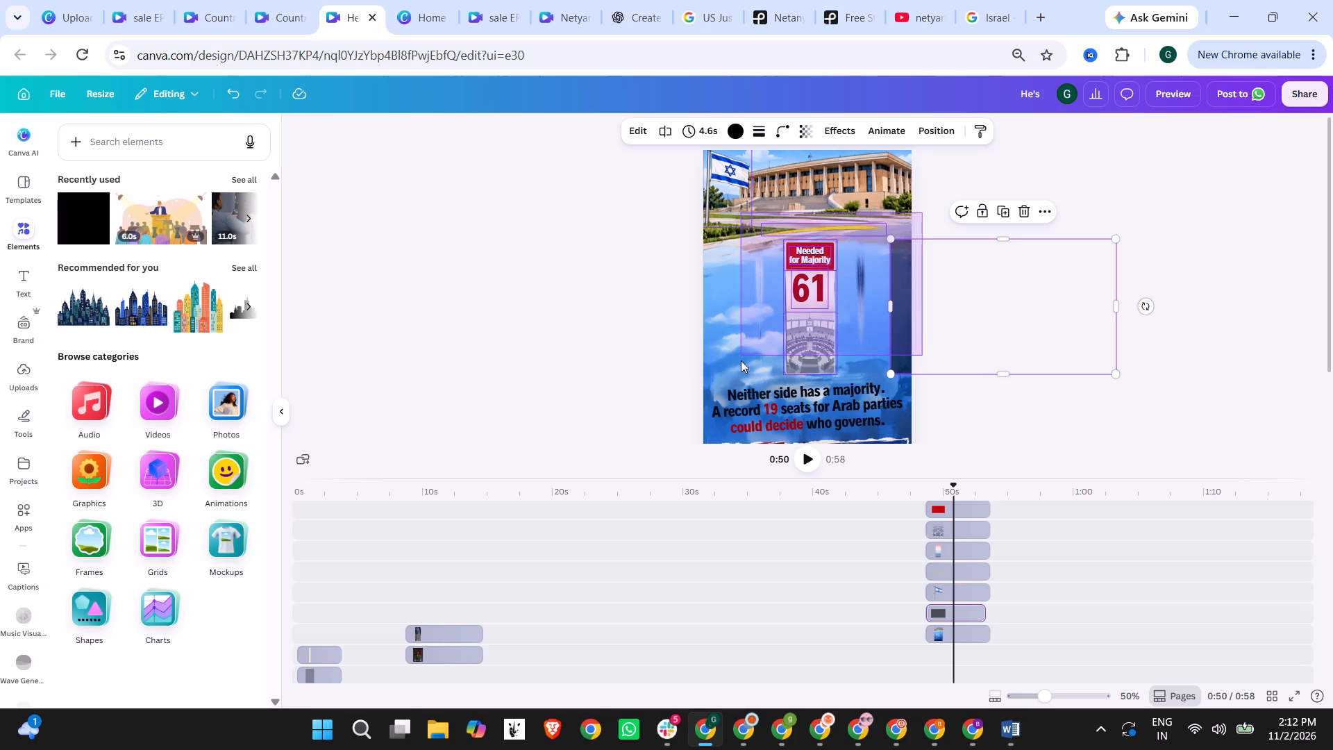
drag(741, 360, 741, 380)
click(595, 265)
drag(661, 233, 817, 351)
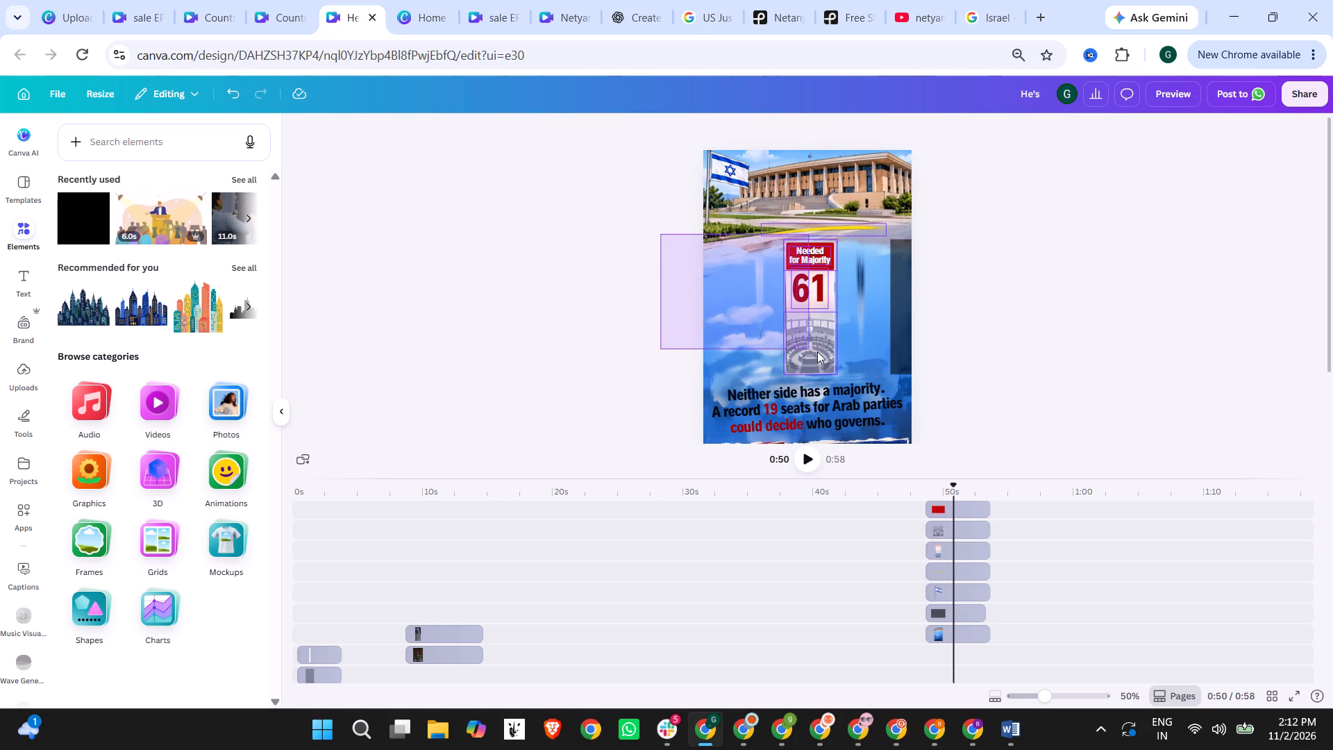
drag(817, 351, 845, 379)
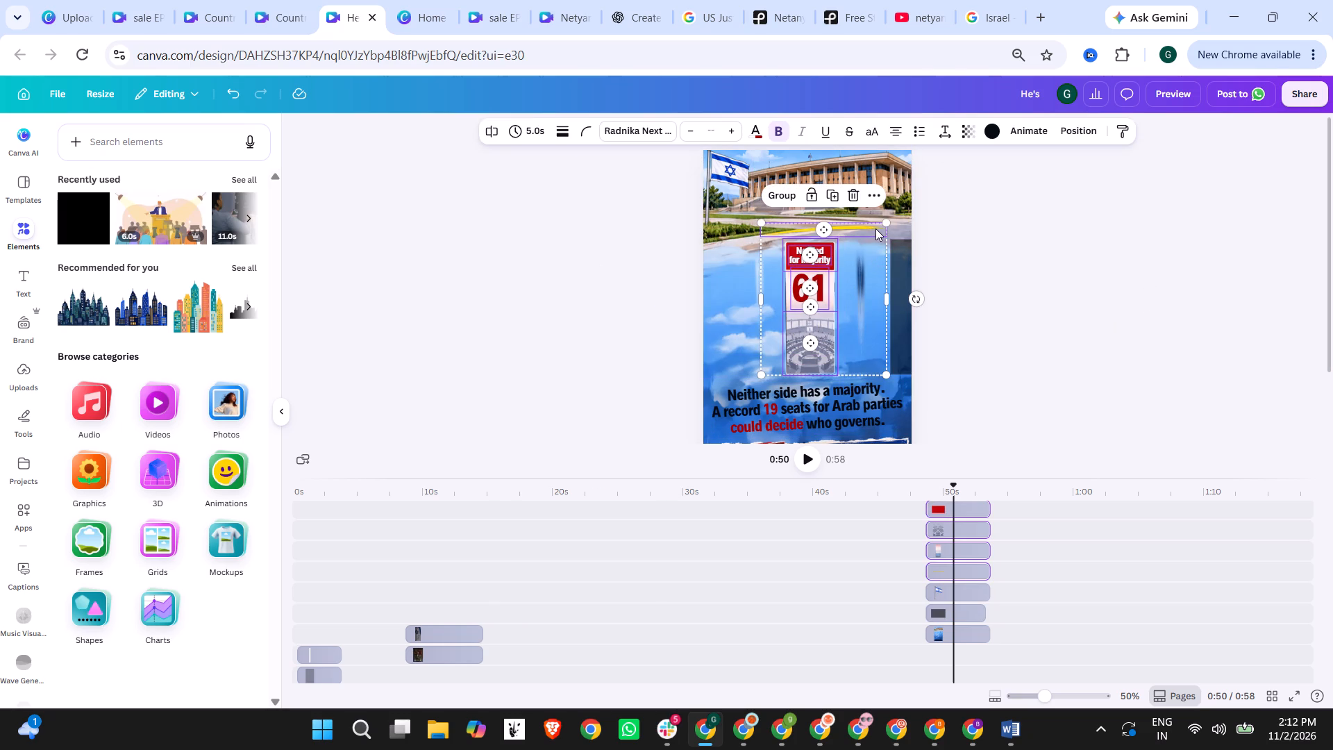
ctrl+click(875, 228)
drag(674, 250, 673, 249)
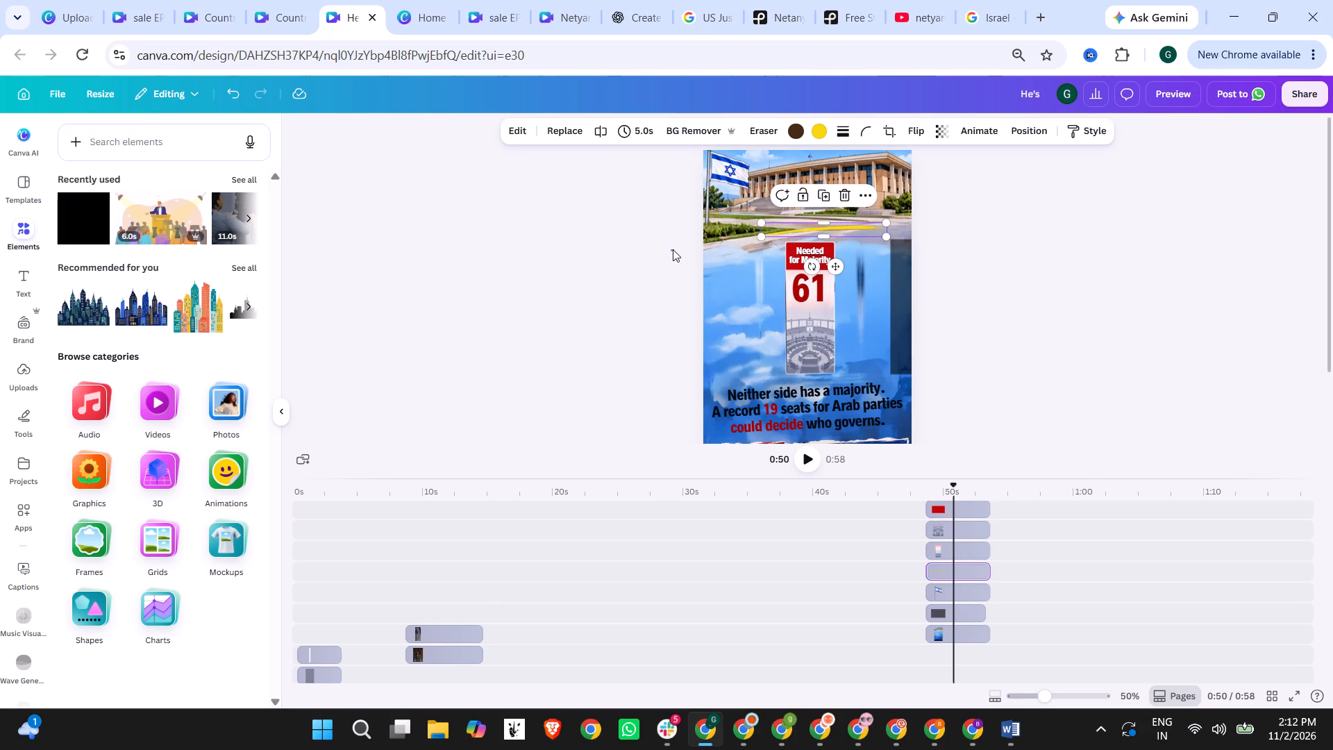
drag(673, 249, 855, 372)
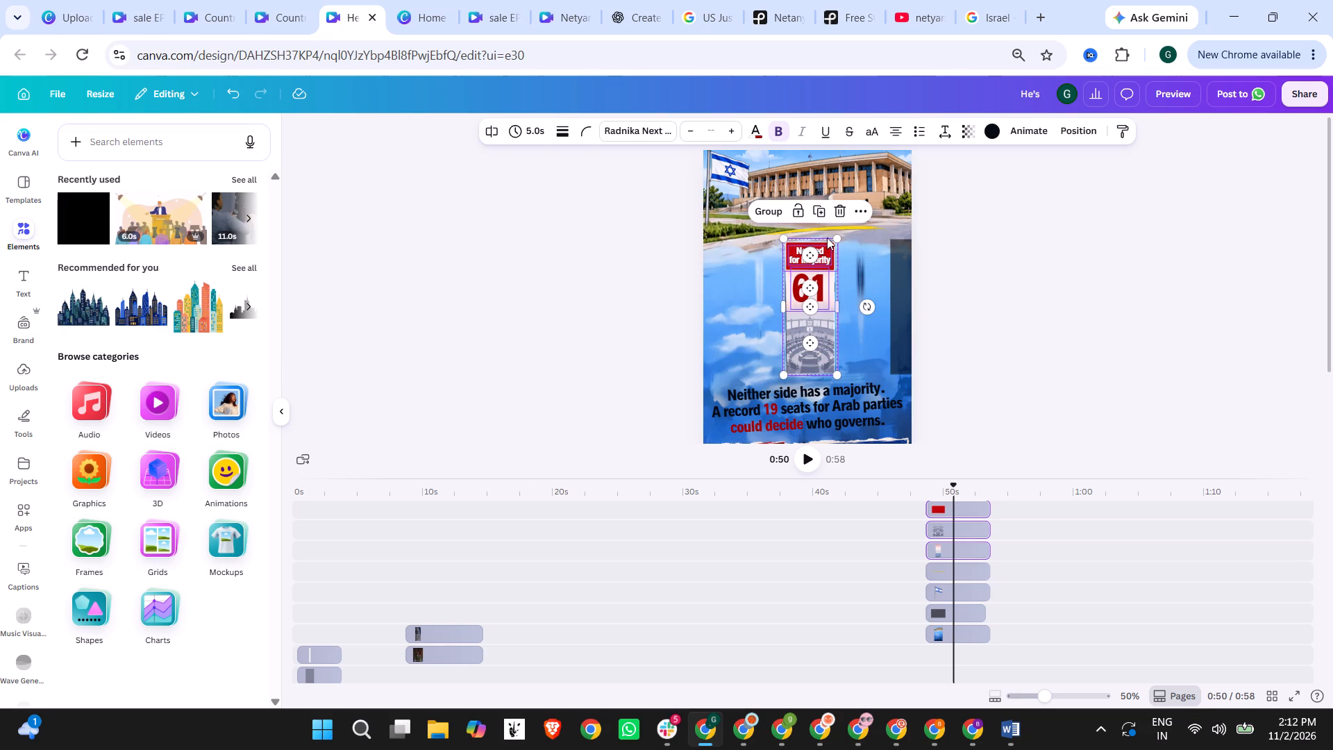
drag(839, 237, 866, 205)
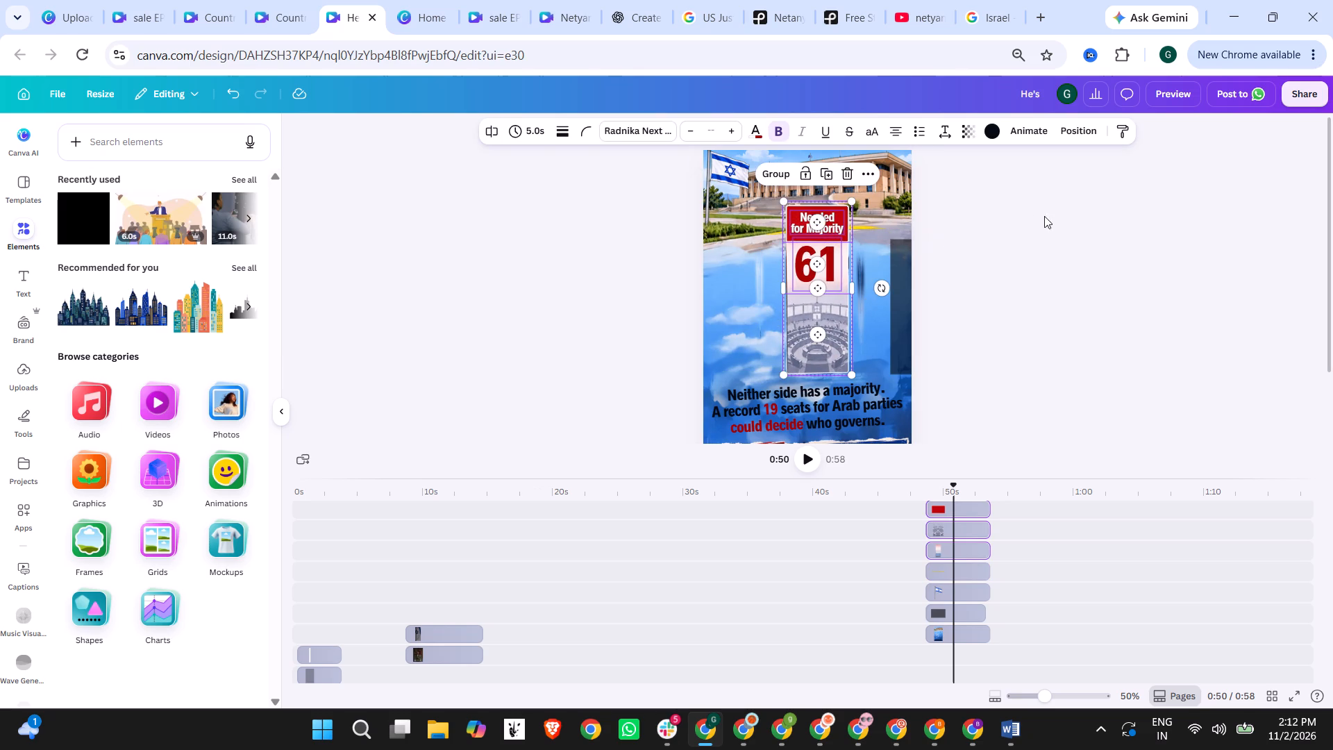
click(1053, 231)
Move the black rectangle back behind the 61 column and stretch it past the frame's bottom edge, about 1,424 by 1,539.
drag(903, 290, 718, 295)
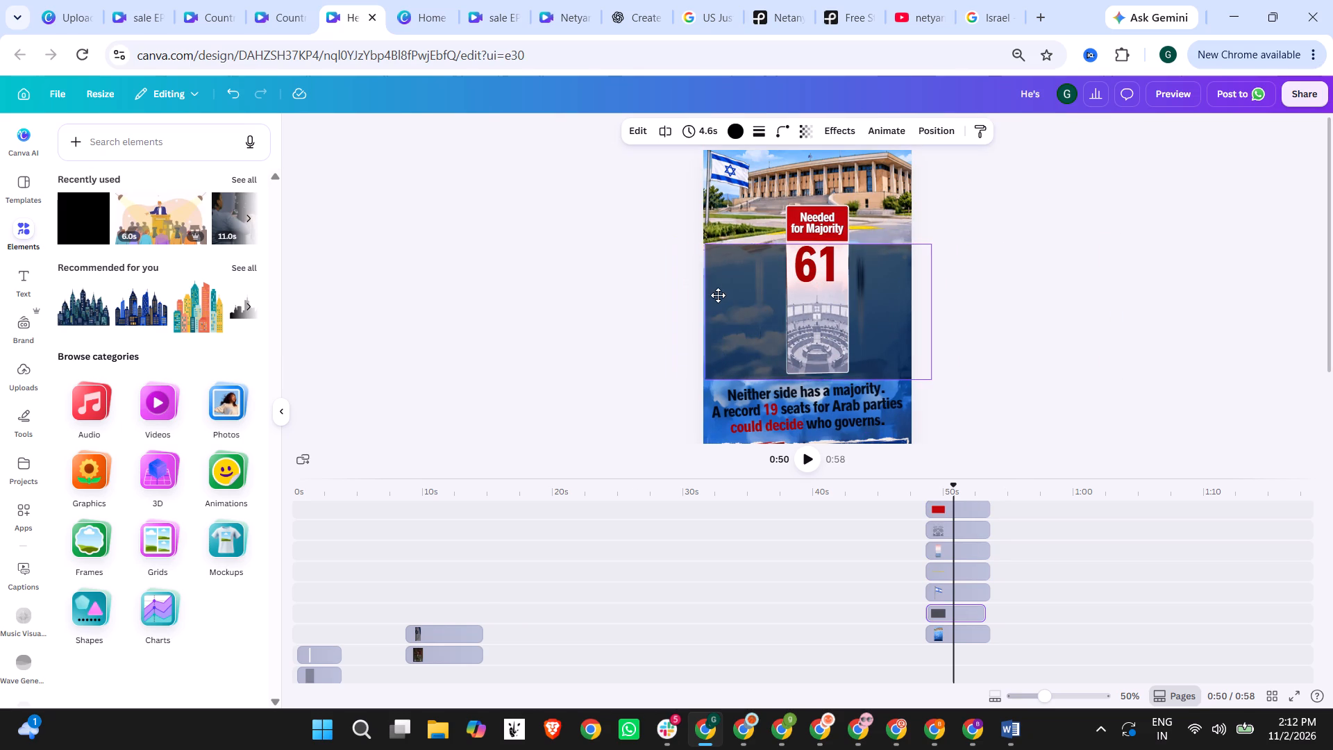
drag(718, 295, 710, 293)
drag(703, 382, 660, 494)
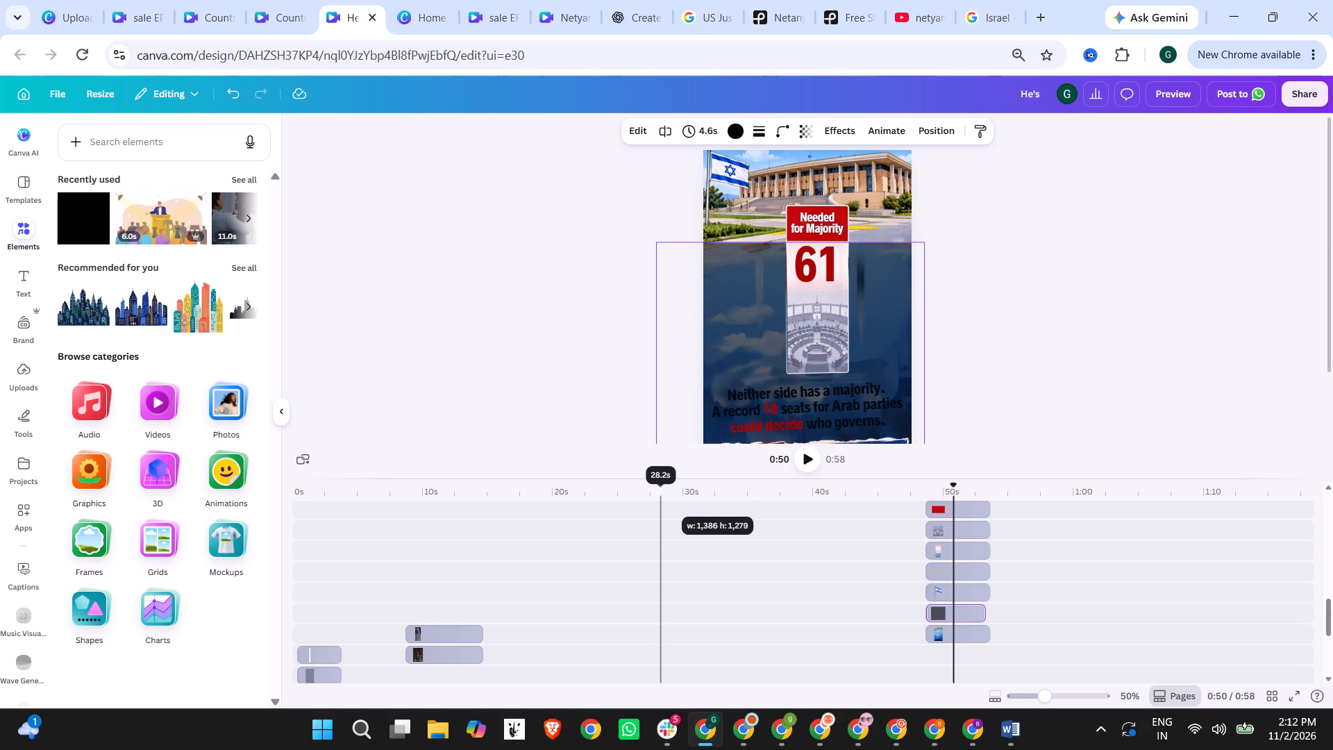
drag(660, 494, 669, 487)
scroll(689, 317, down, 1)
scroll(953, 325, down, 2)
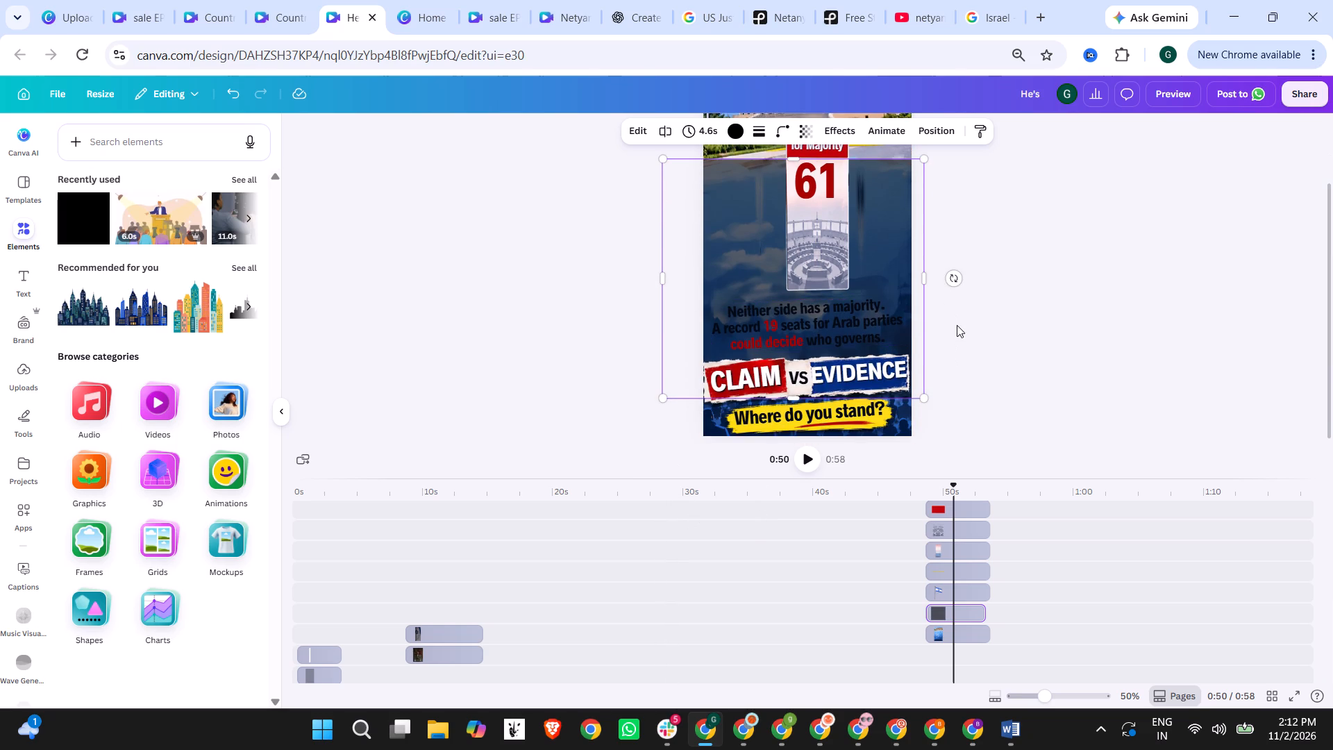
drag(923, 397, 937, 456)
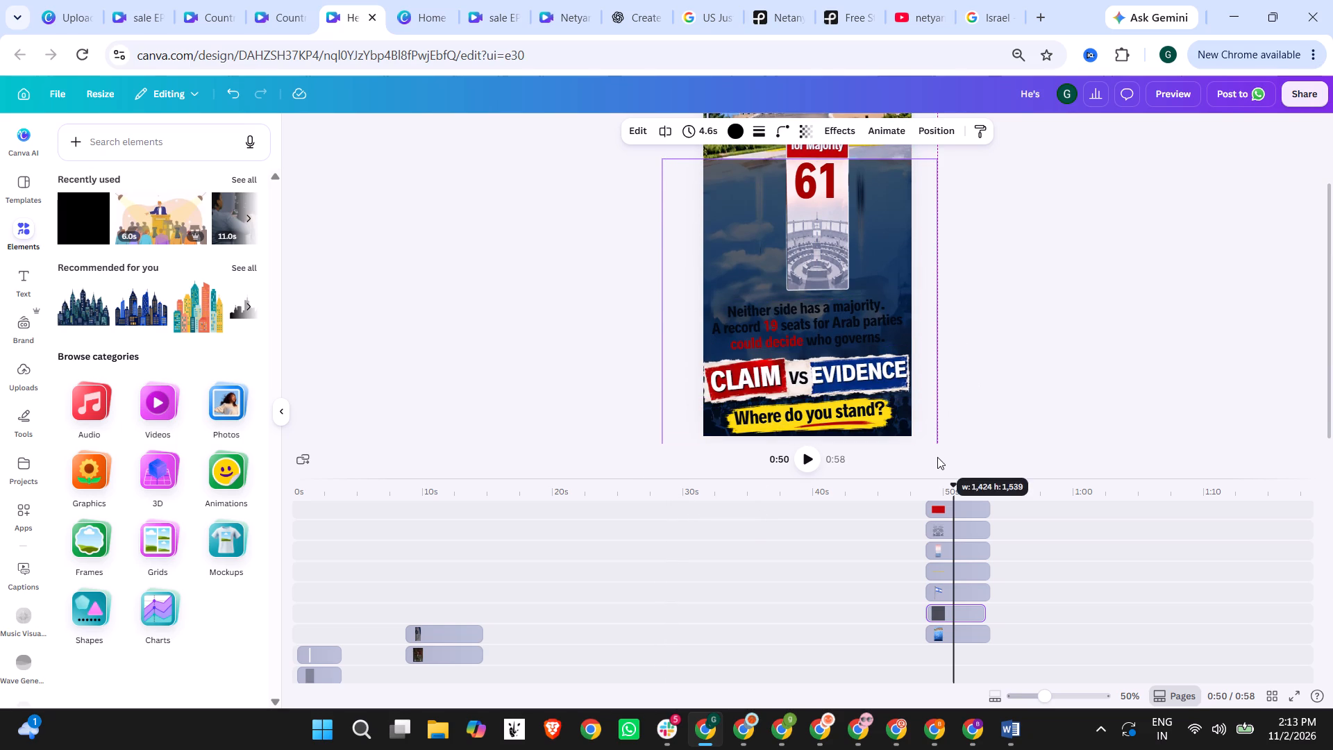
click(1003, 366)
ctrl+scroll(994, 302, down, 2)
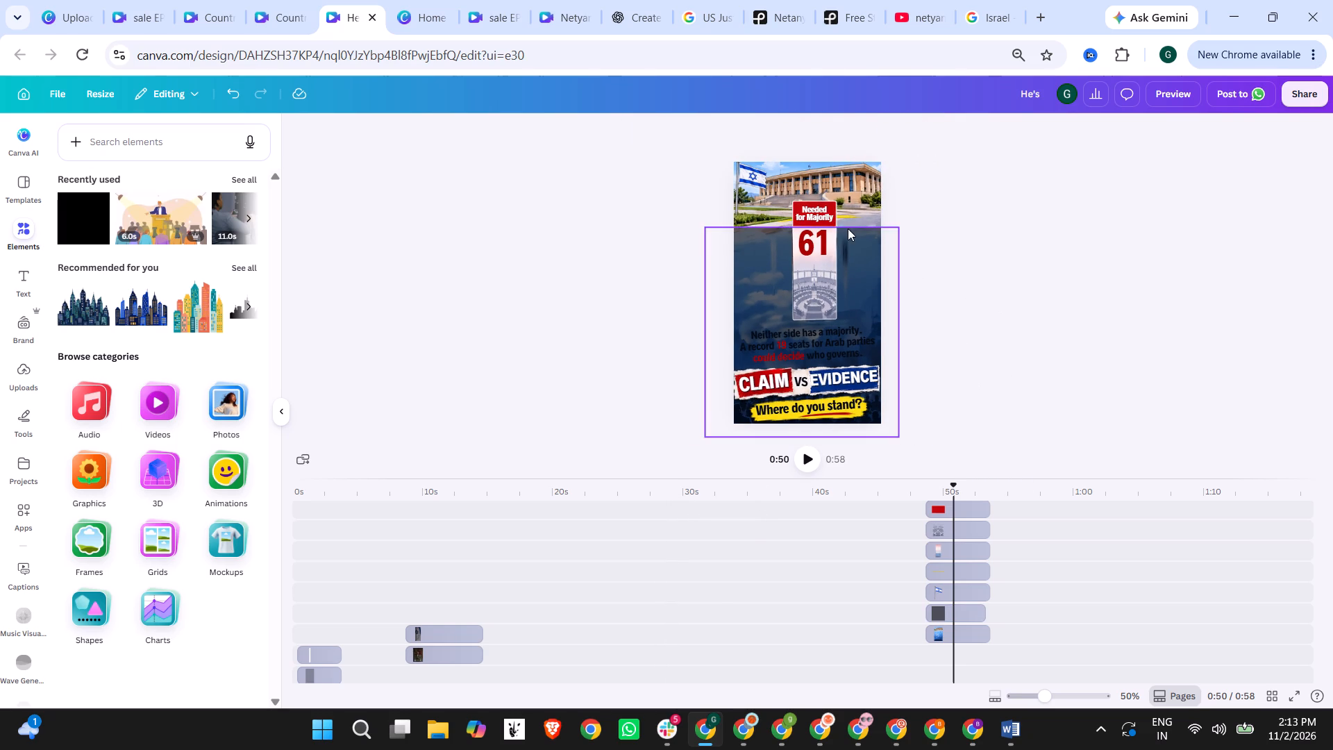
click(1115, 241)
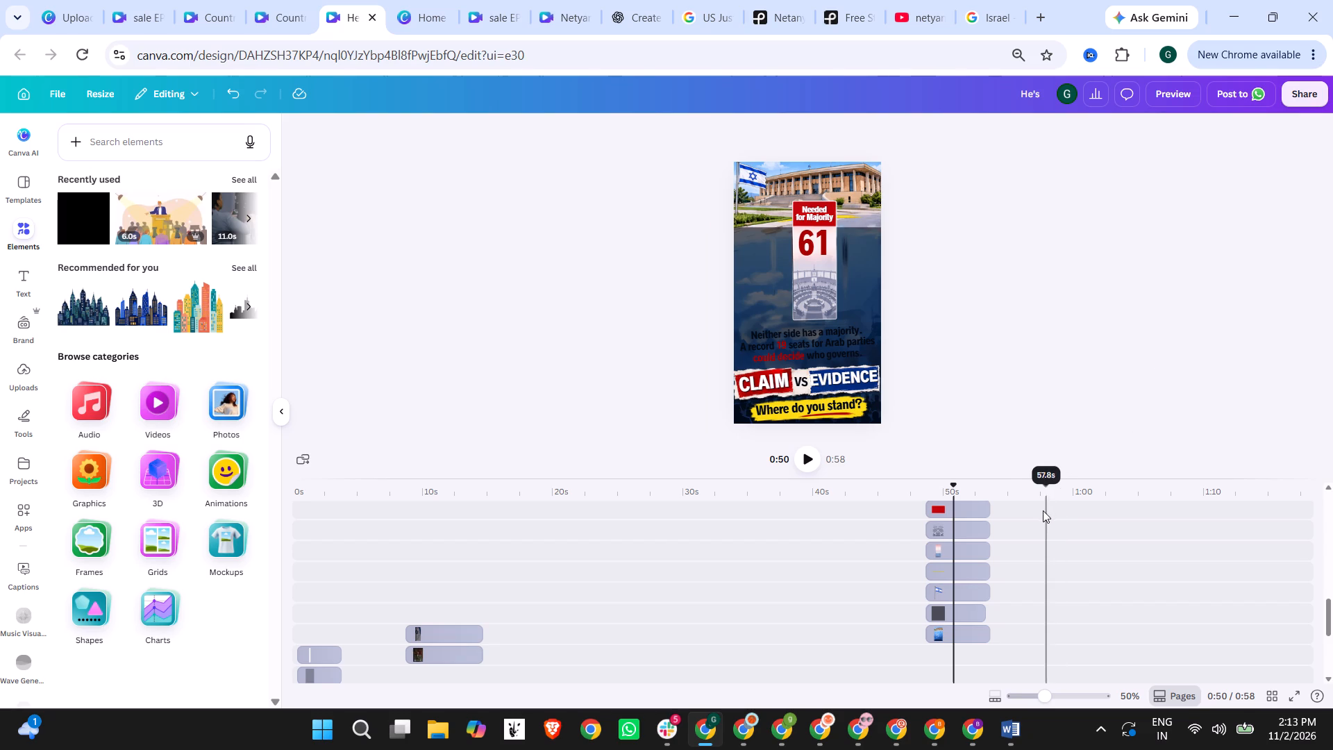
Extend the end of the black rectangle's clip to 5.0 s, aligned with the other closing layers.
click(978, 612)
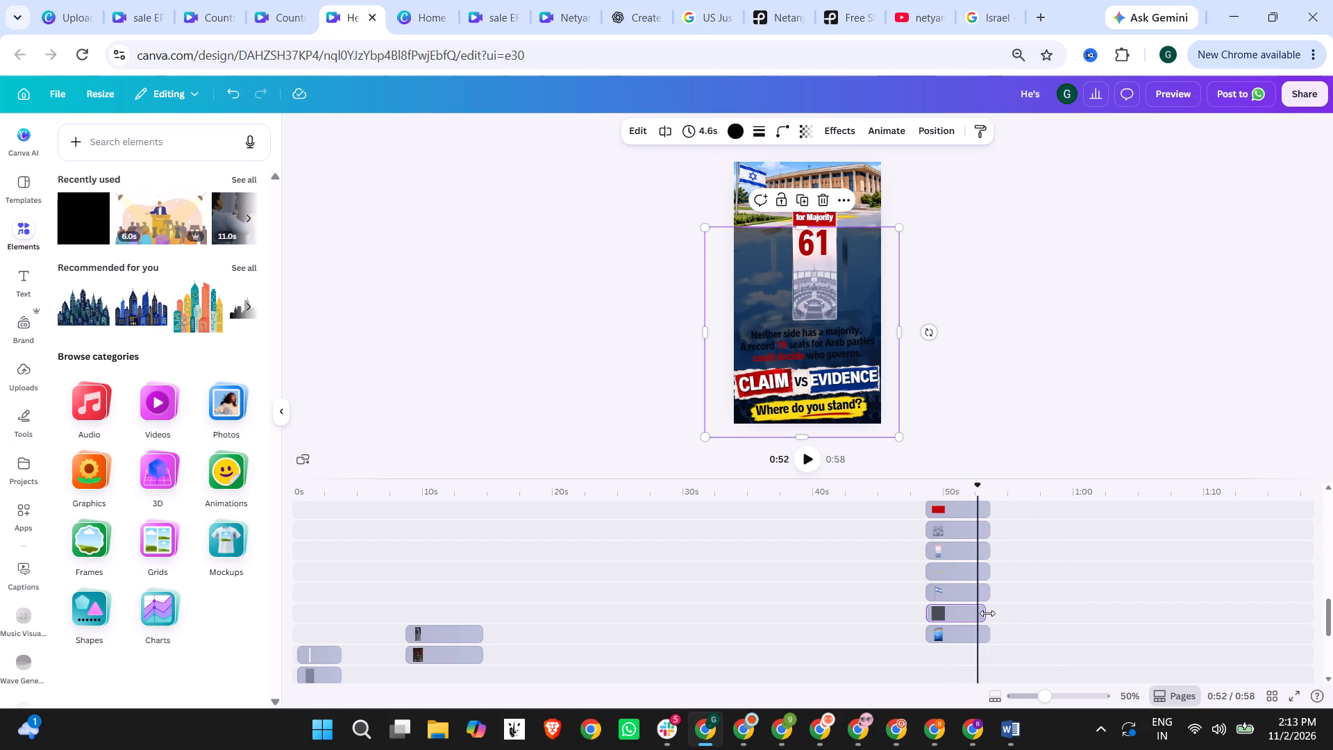
click(984, 614)
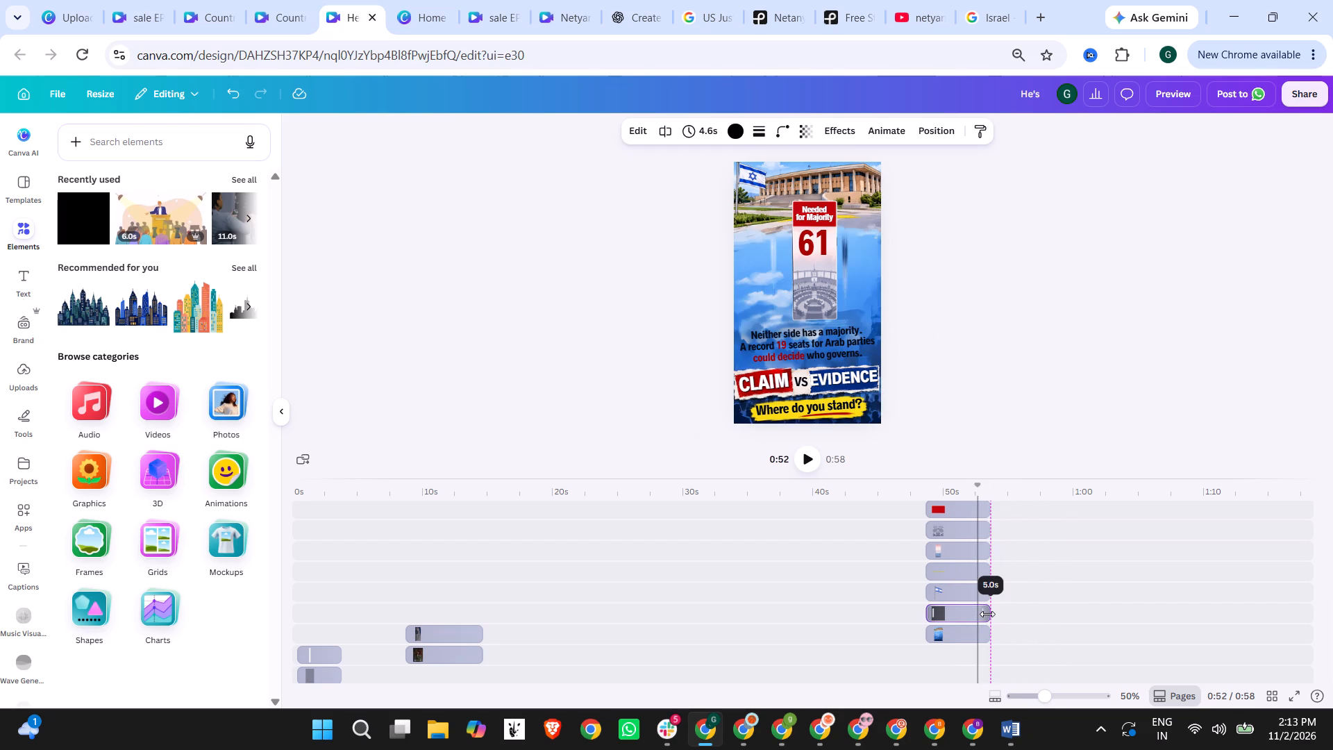
Play the closing 61-seat majority scene from about 0:48 to check how its layers appear.
scroll(1060, 567, down, 5)
scroll(1057, 575, up, 5)
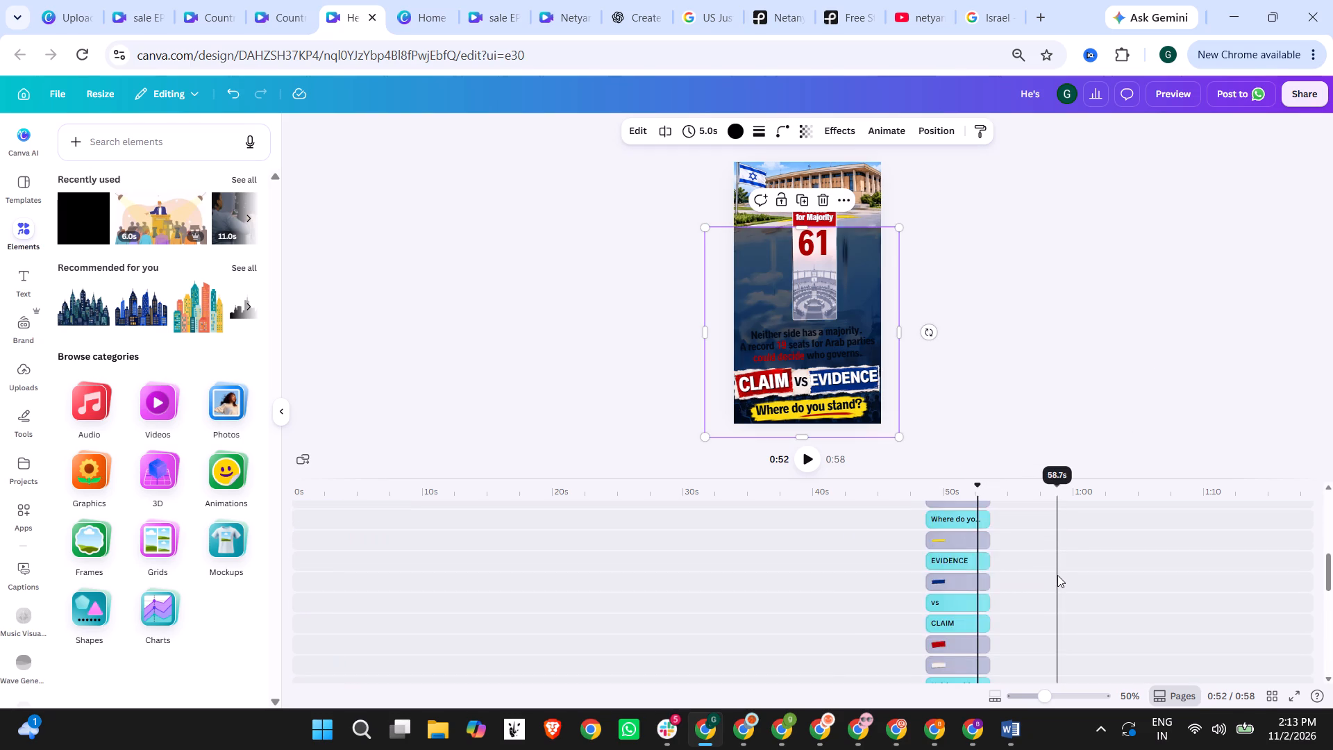
scroll(1057, 575, up, 7)
scroll(1056, 575, down, 4)
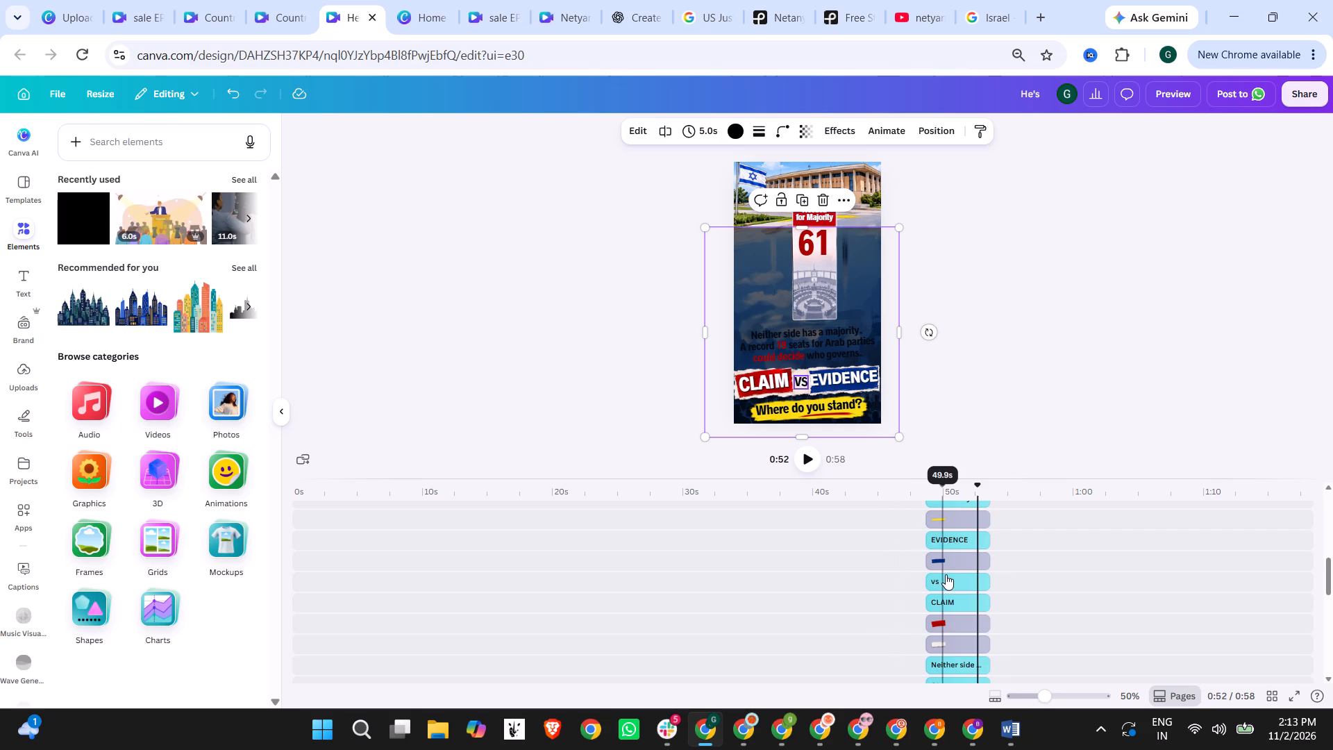
scroll(946, 574, up, 2)
click(920, 485)
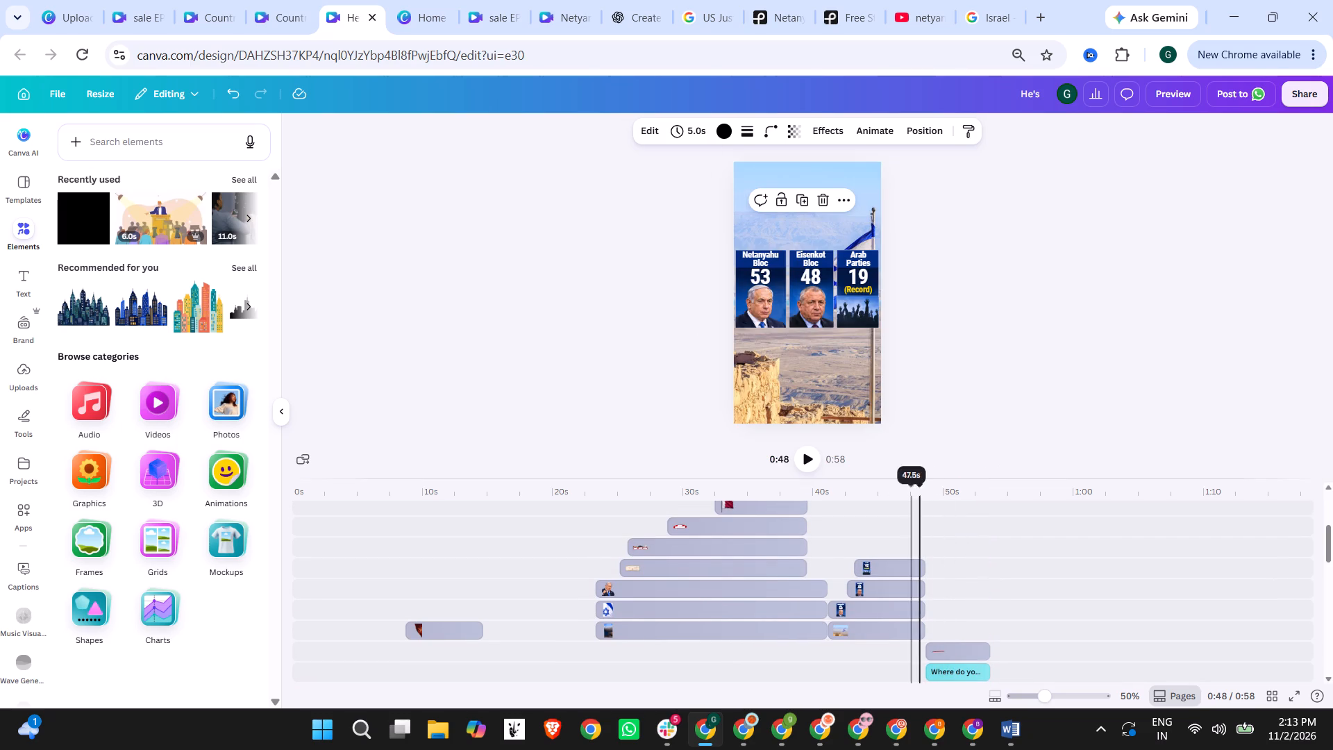
click(800, 462)
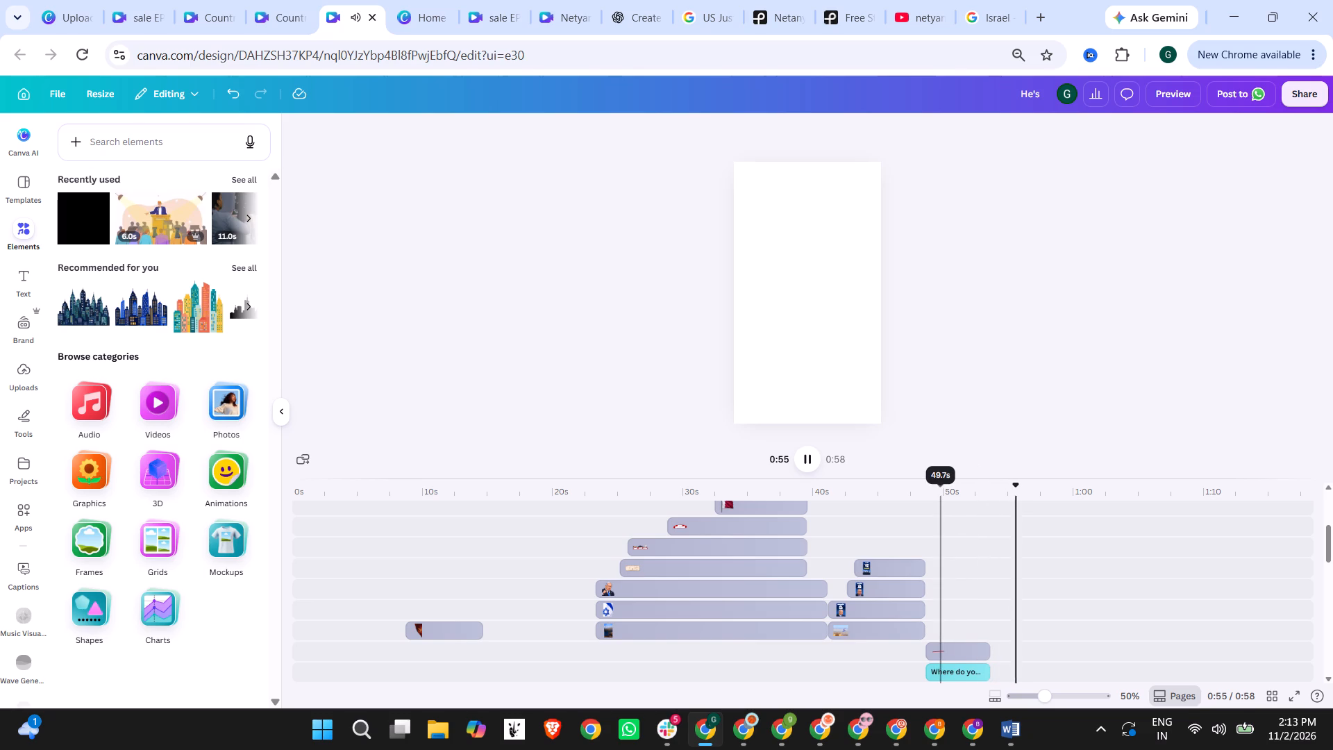
click(983, 410)
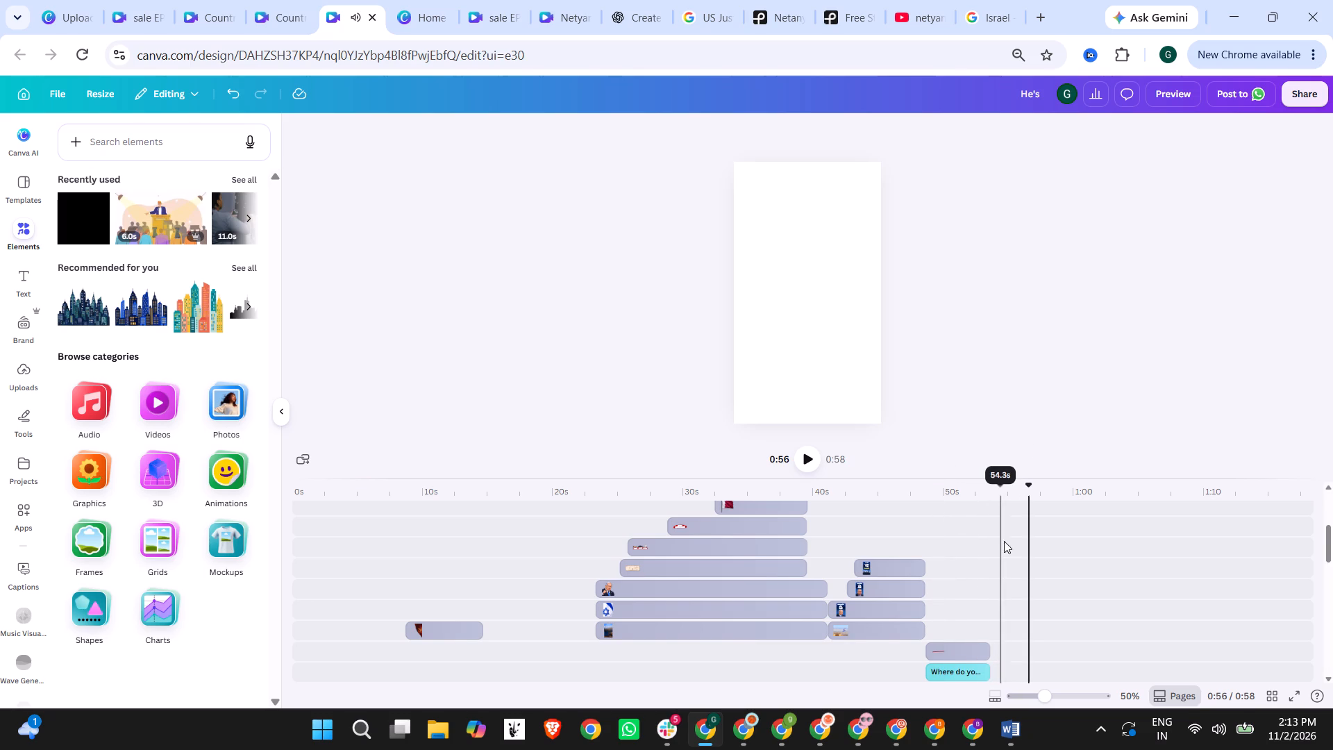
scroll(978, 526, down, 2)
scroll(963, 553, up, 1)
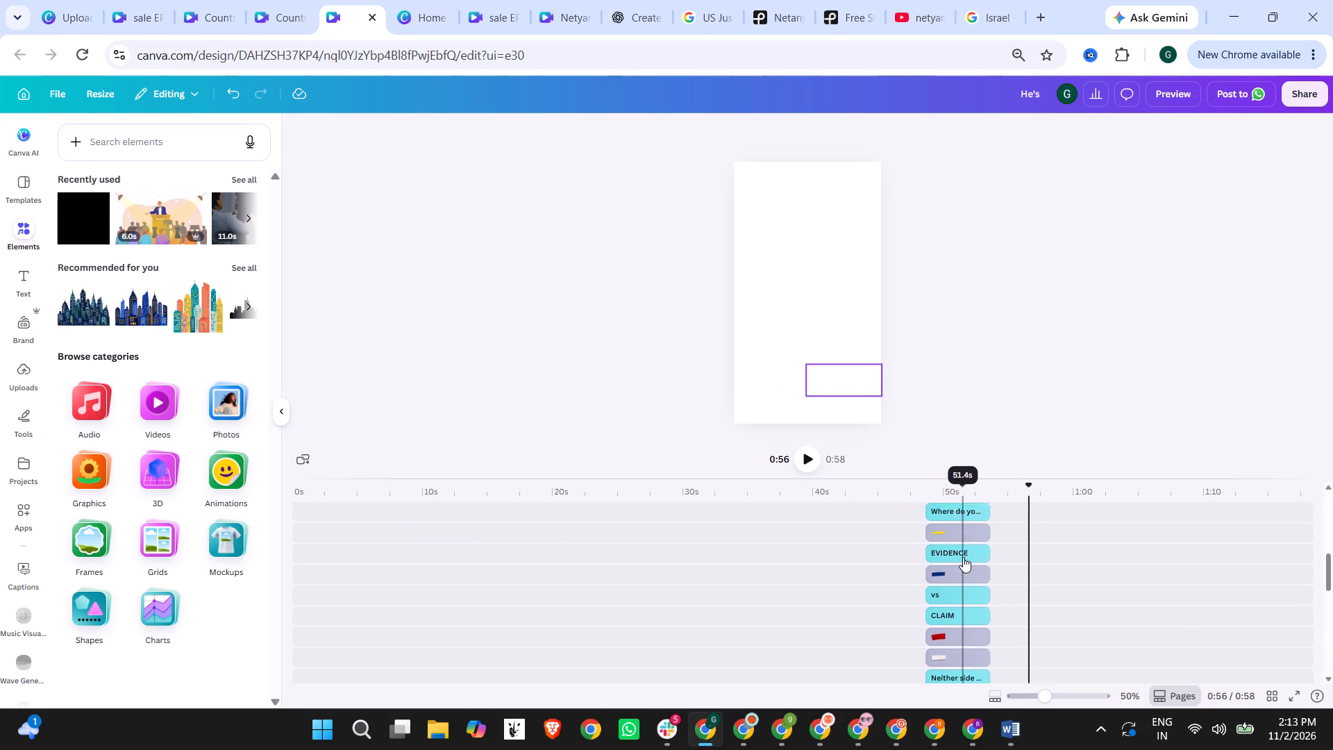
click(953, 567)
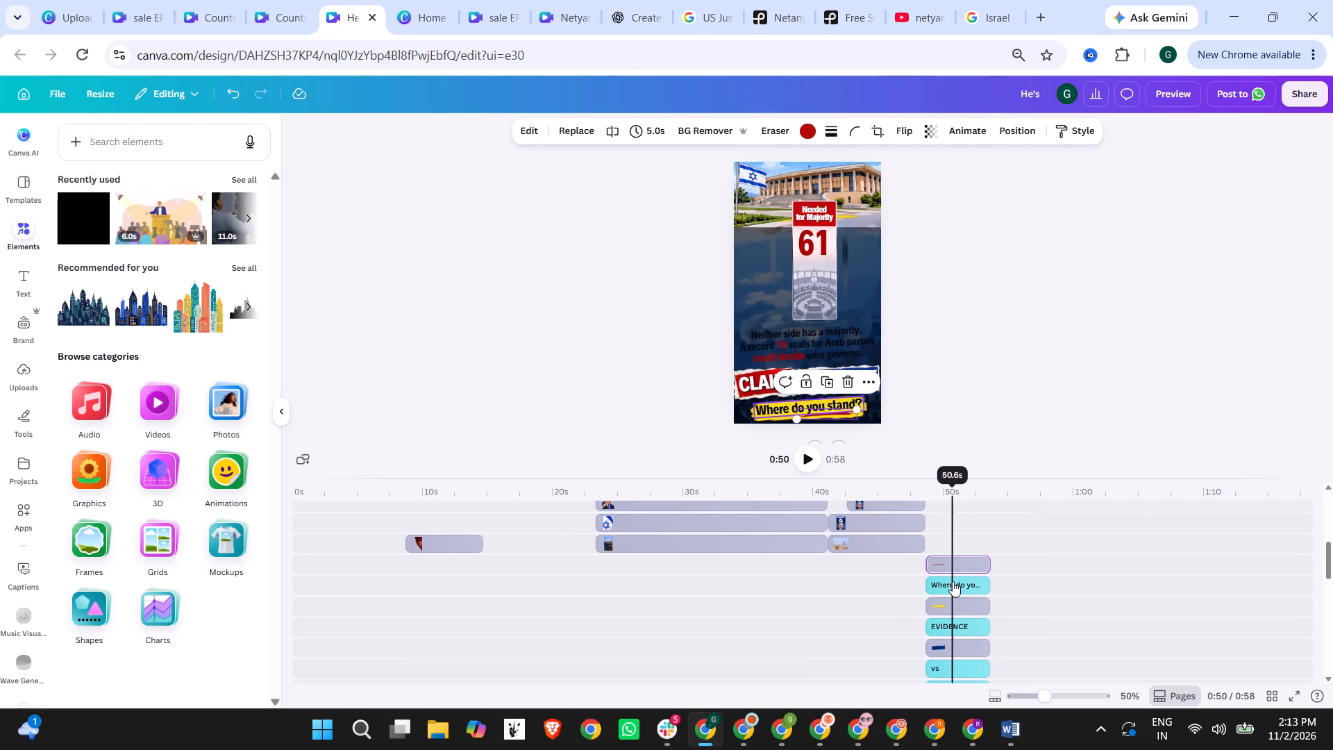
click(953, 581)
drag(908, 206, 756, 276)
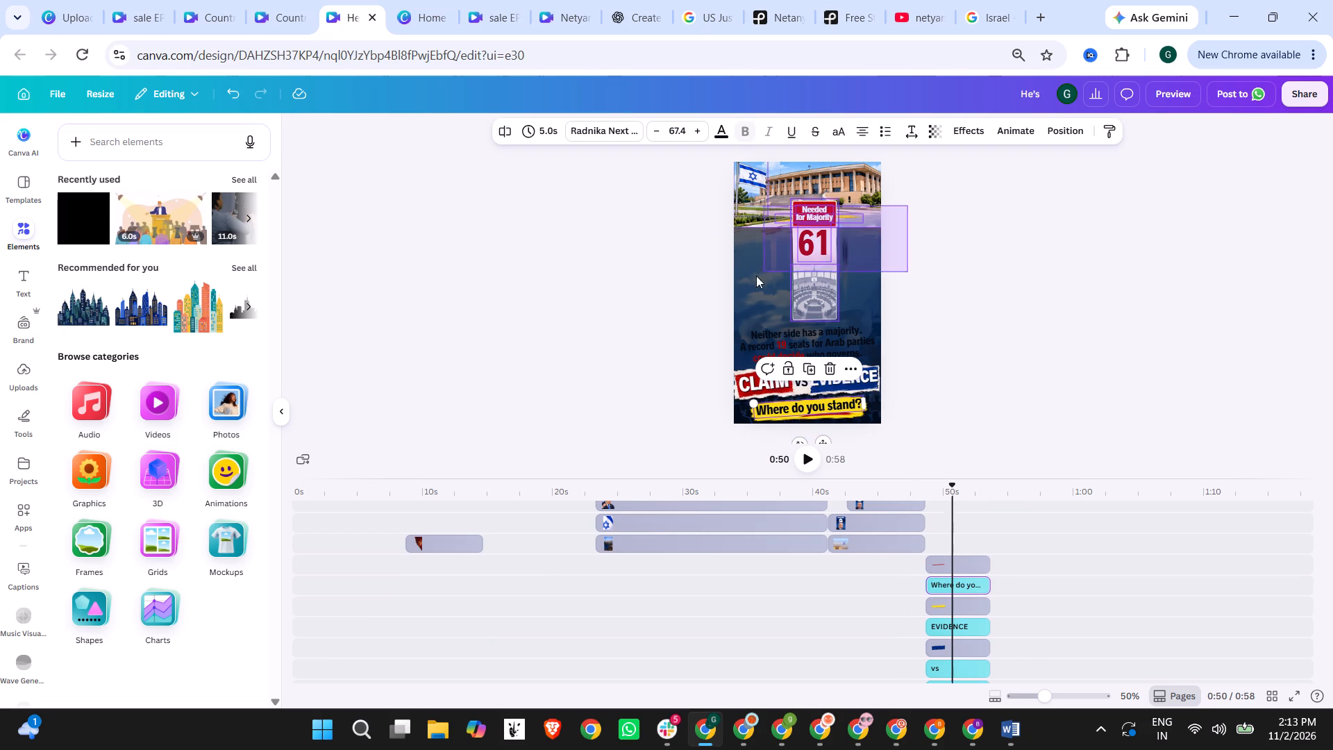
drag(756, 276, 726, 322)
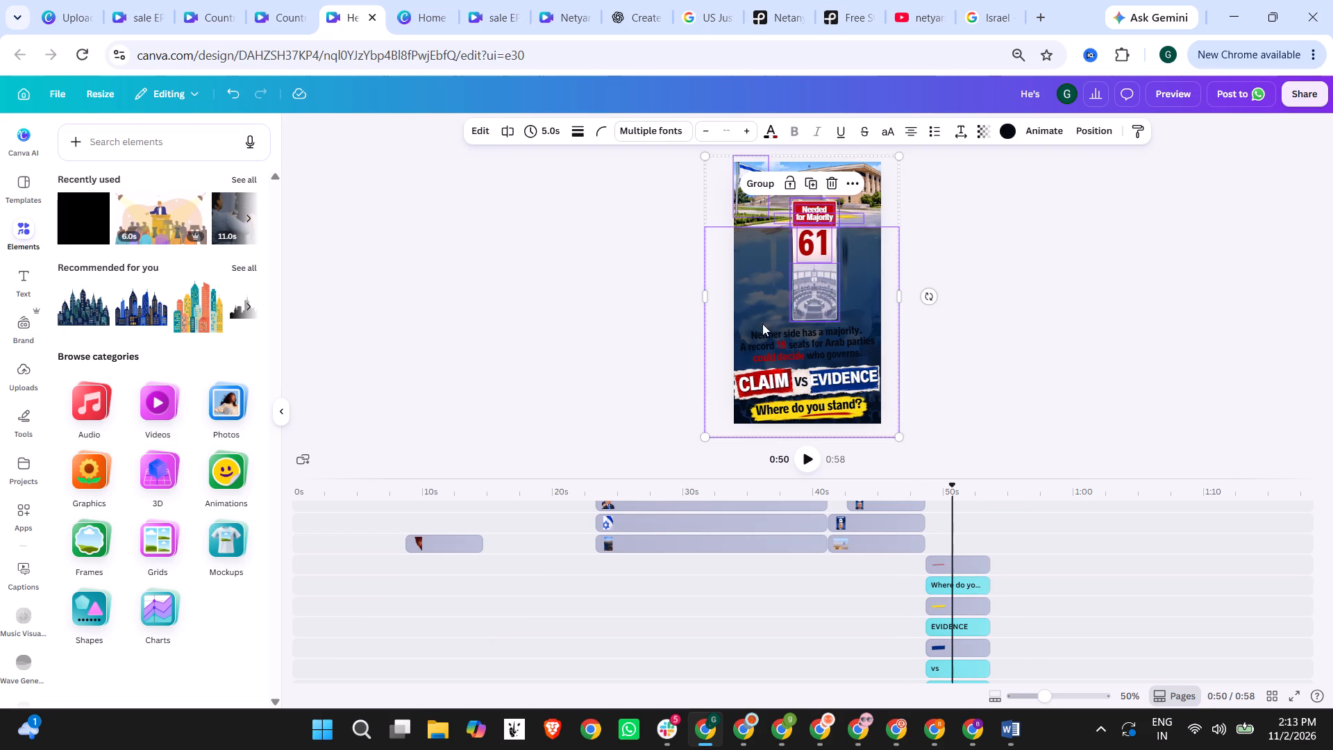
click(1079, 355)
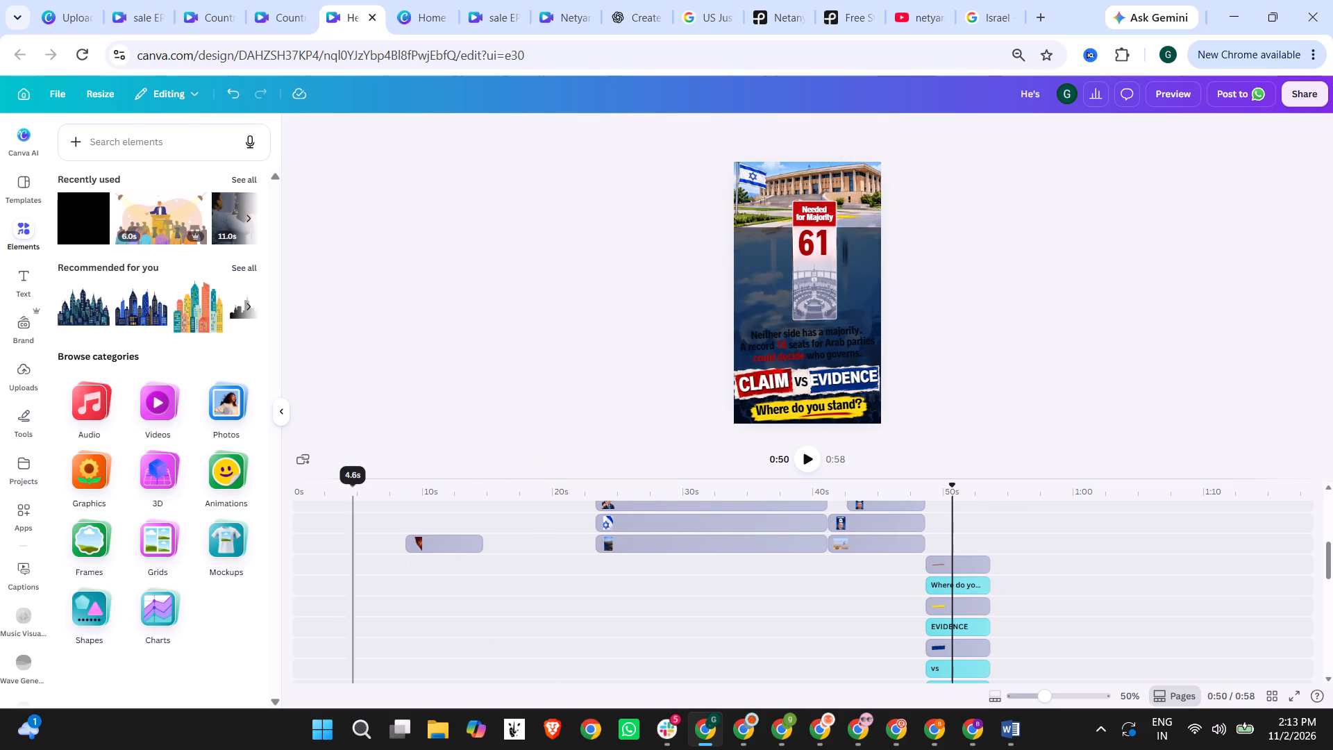
Play the video from about 0:04, skipping ahead to 0:38, to review the sequence through the closing scene.
click(352, 490)
click(799, 449)
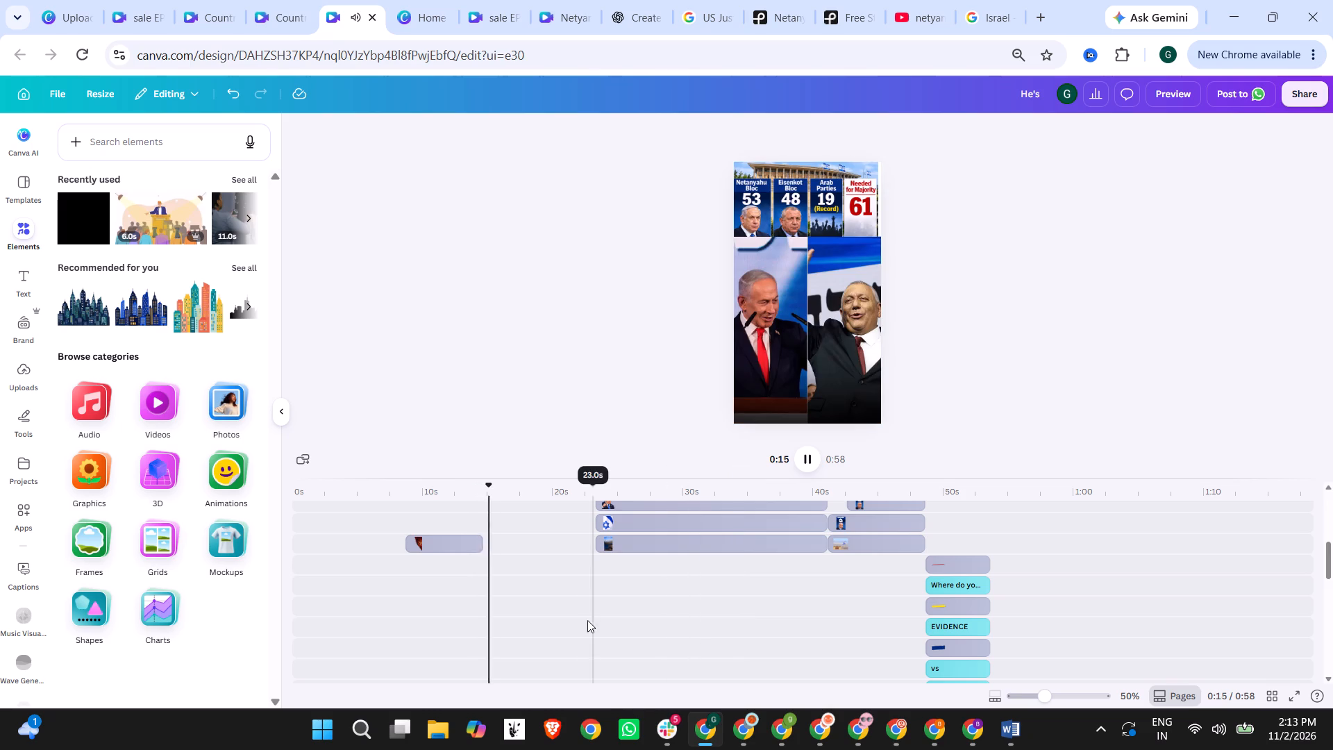
scroll(587, 620, down, 6)
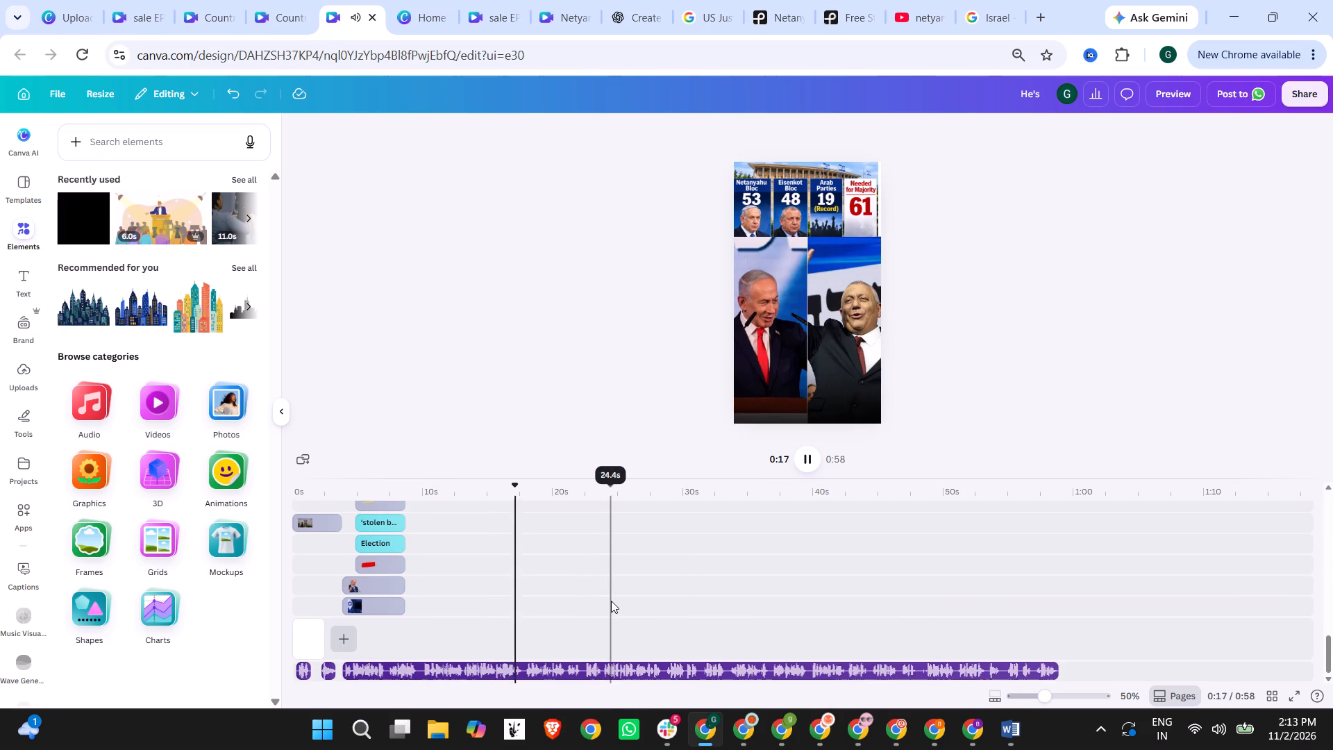
scroll(642, 601, up, 6)
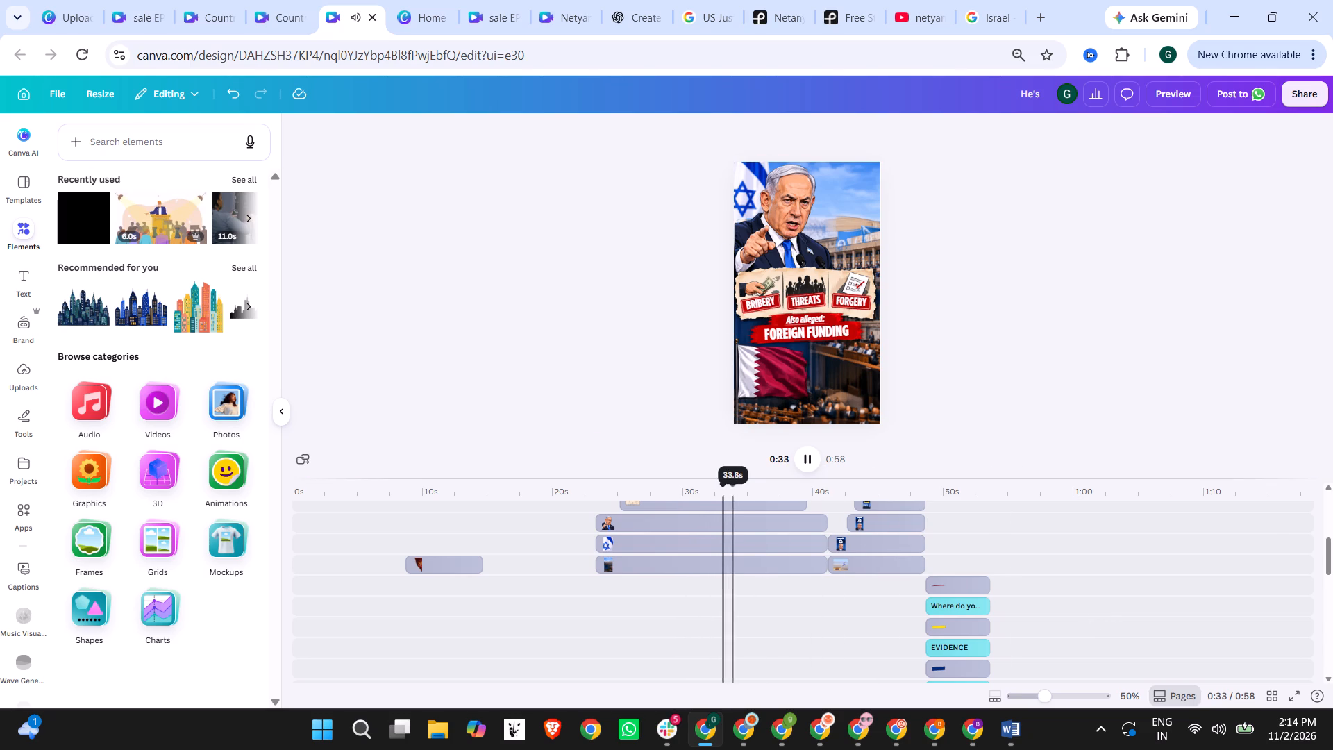
click(753, 493)
click(791, 492)
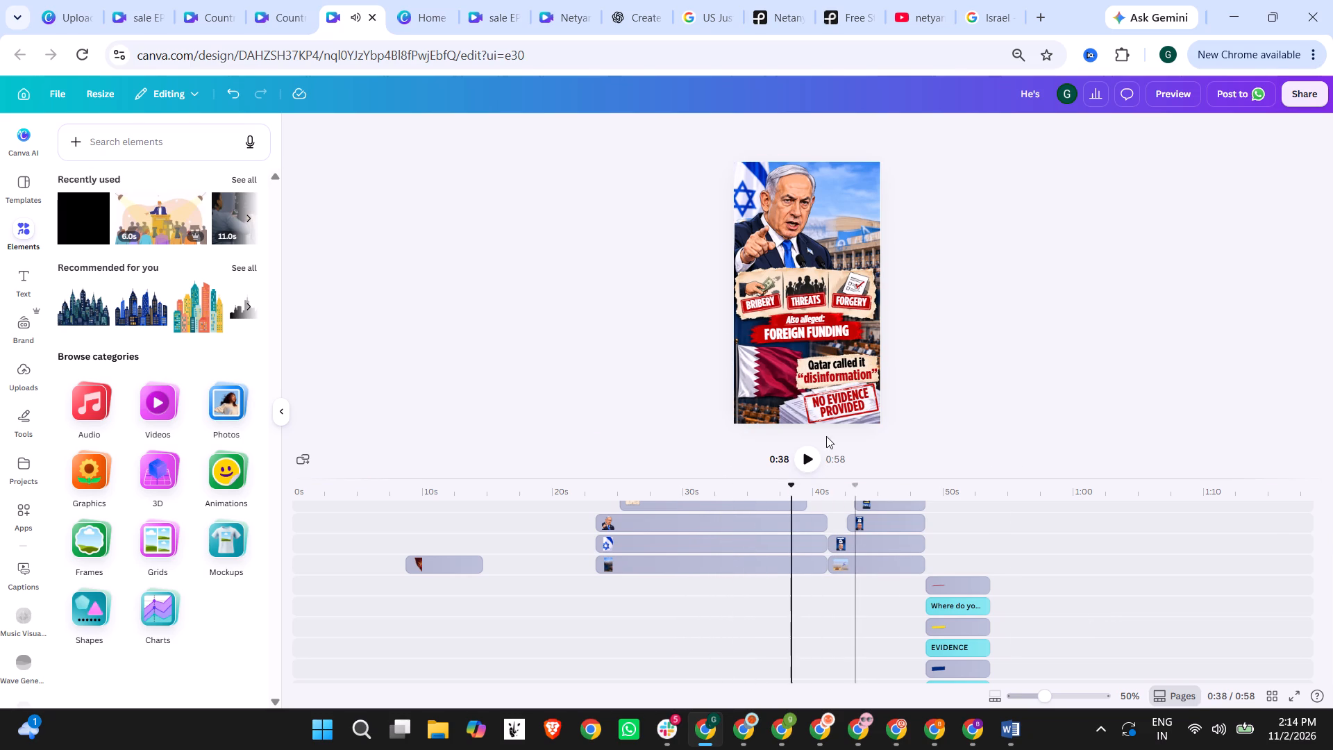
click(810, 453)
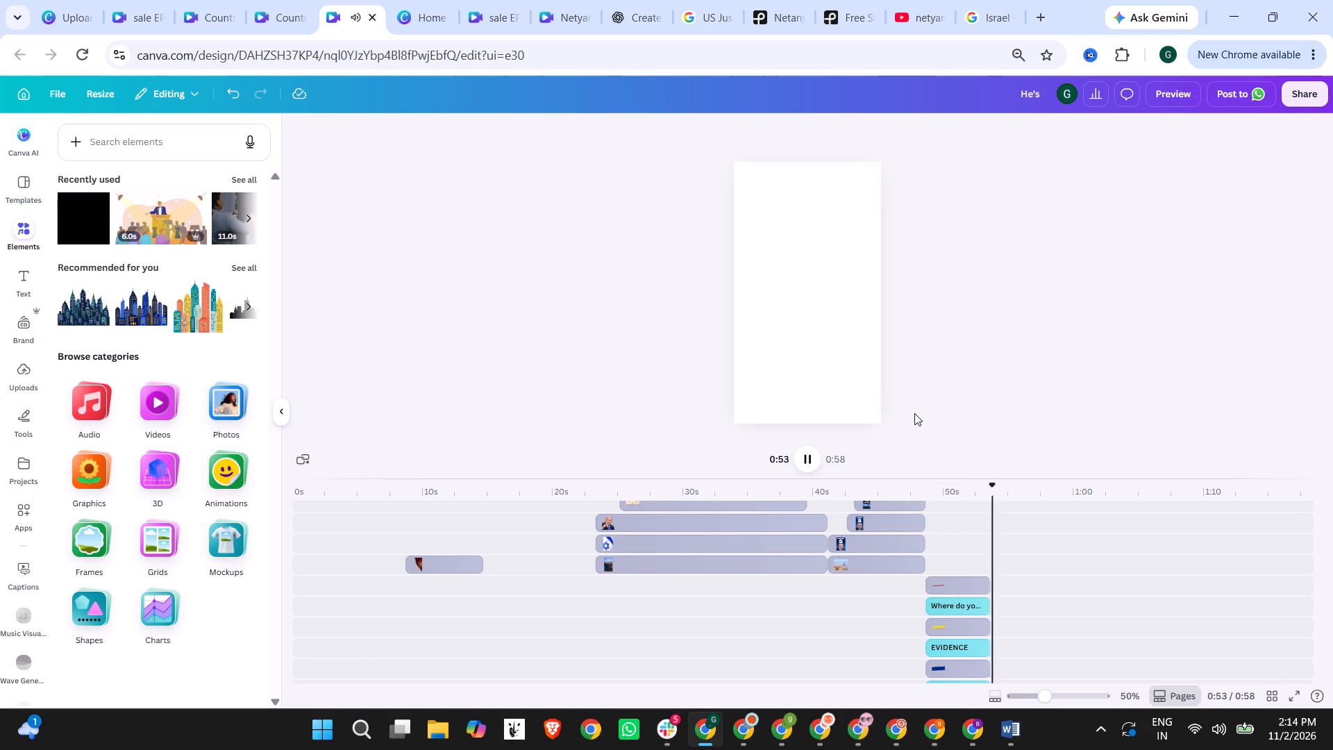
click(802, 462)
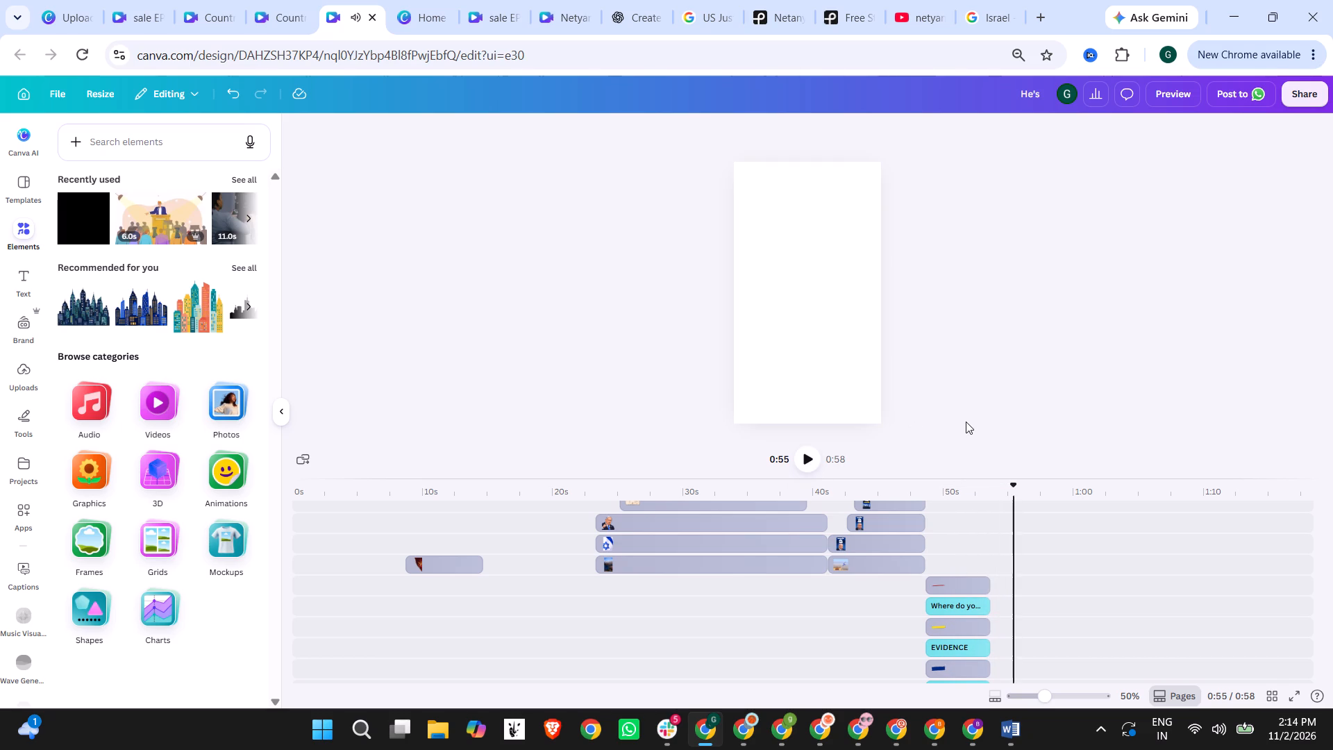
Look through the closing scene's layer stack to identify the clips behind the CLAIM vs EVIDENCE banner and the 61 column.
scroll(966, 422, down, 2)
scroll(978, 639, down, 2)
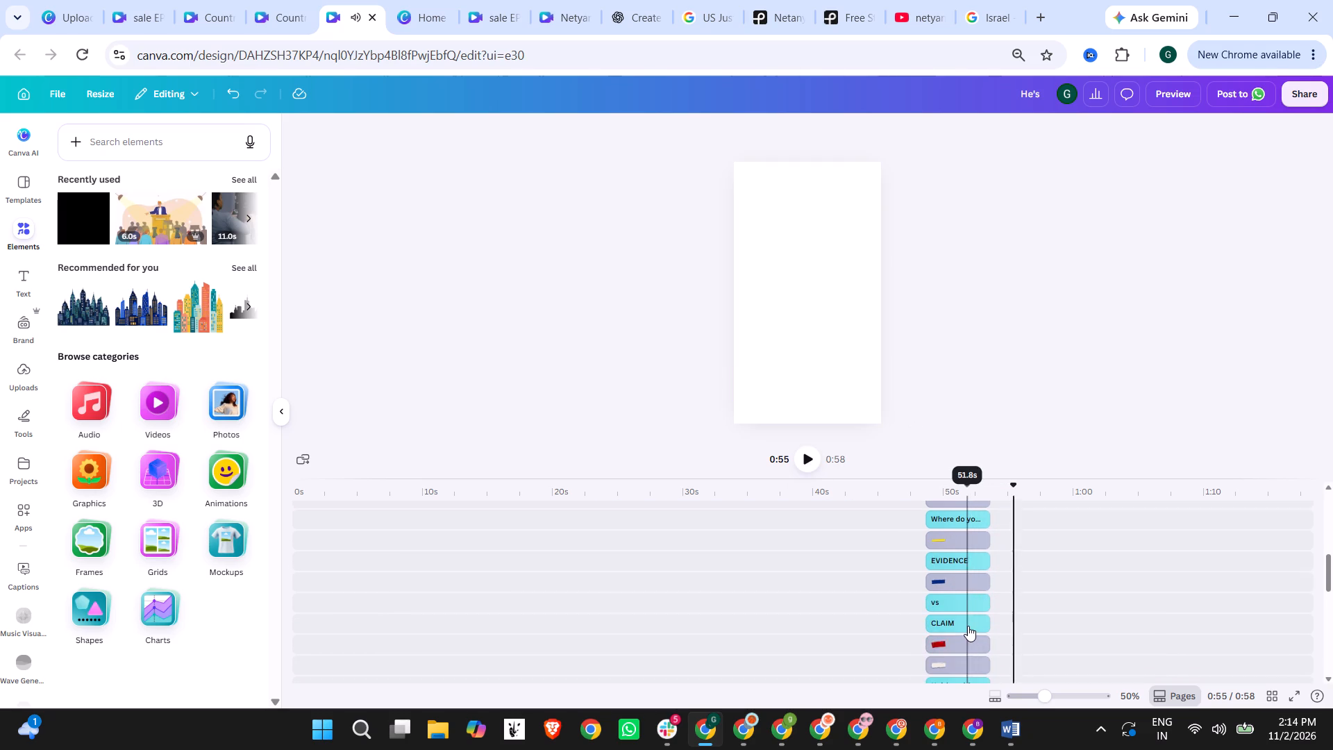
scroll(971, 610, down, 2)
scroll(978, 612, up, 2)
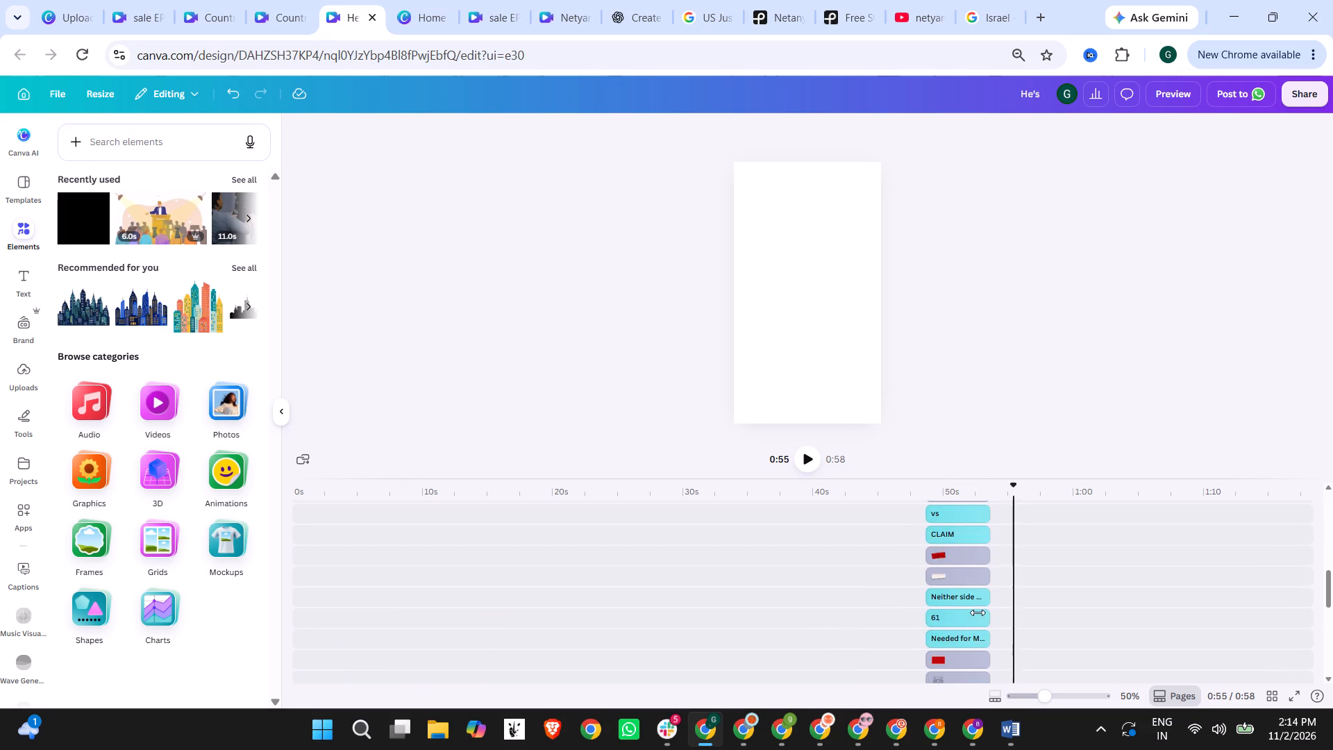
scroll(978, 611, up, 2)
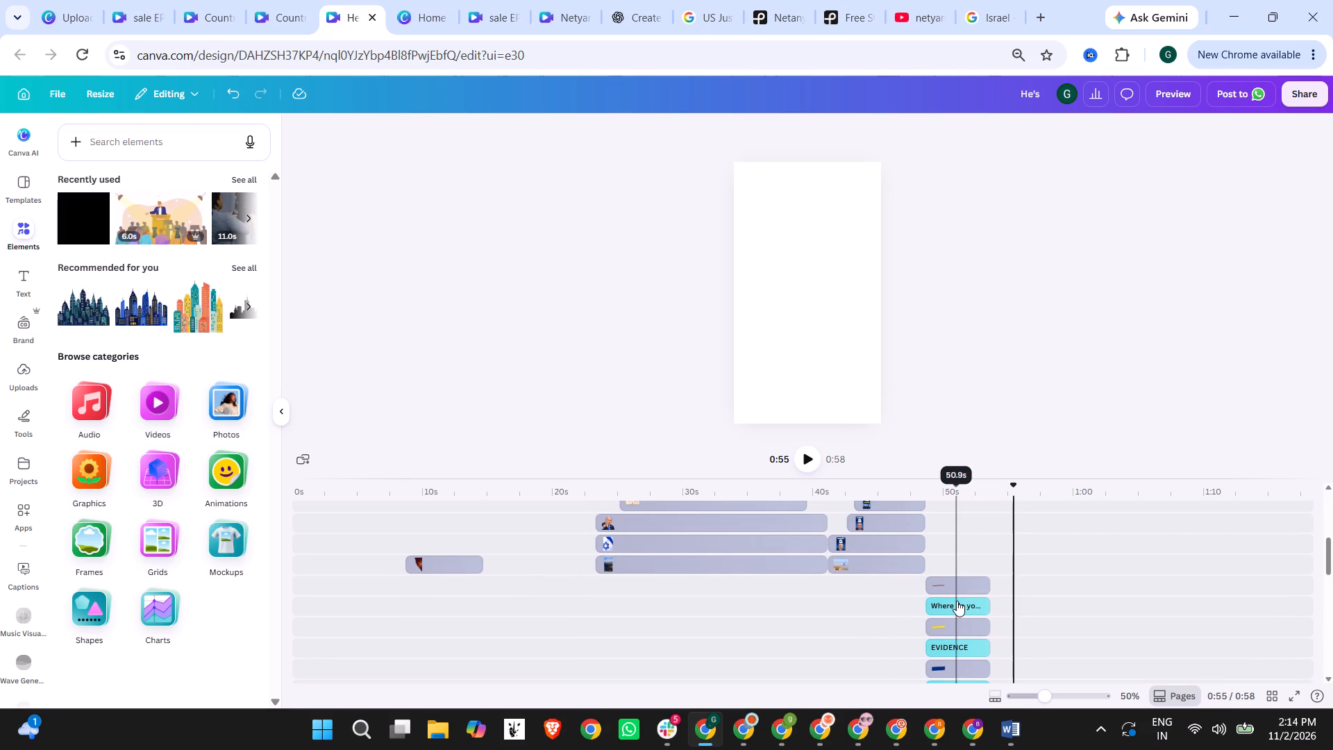
click(956, 583)
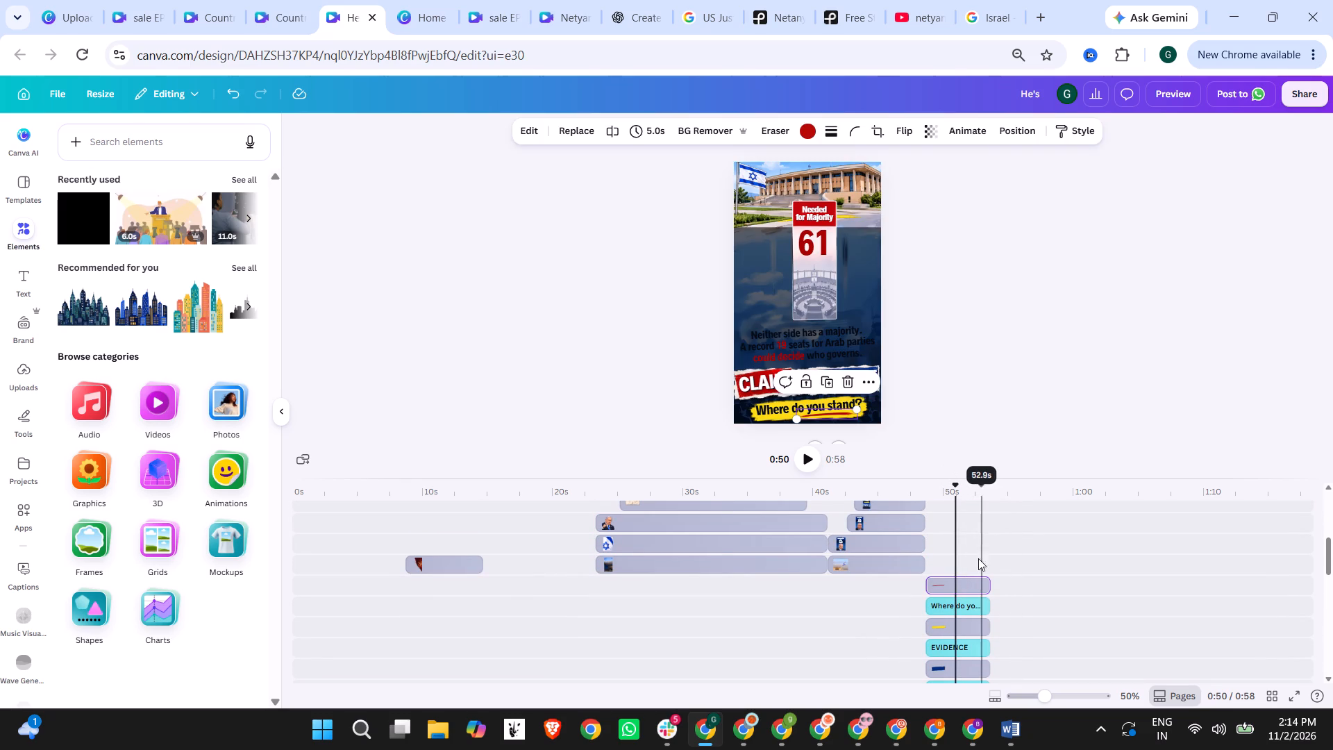
scroll(968, 581, down, 2)
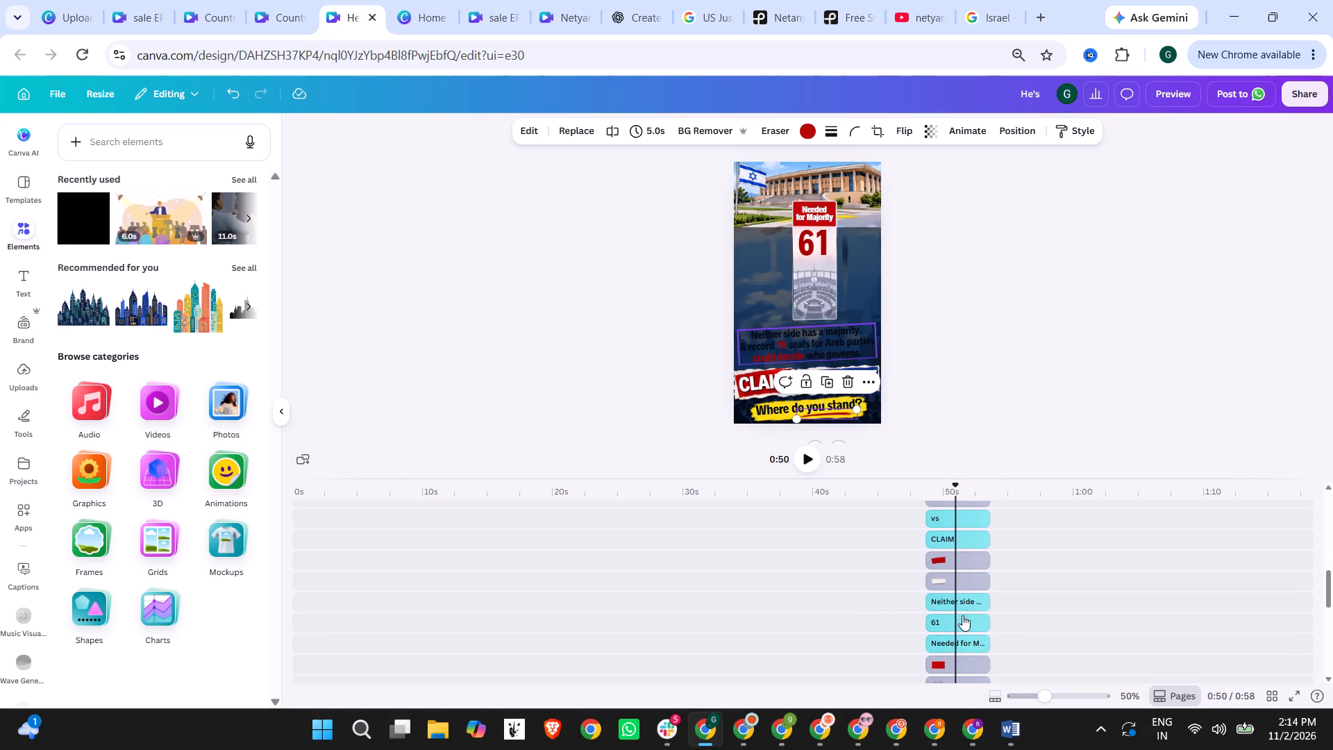
click(957, 560)
click(958, 582)
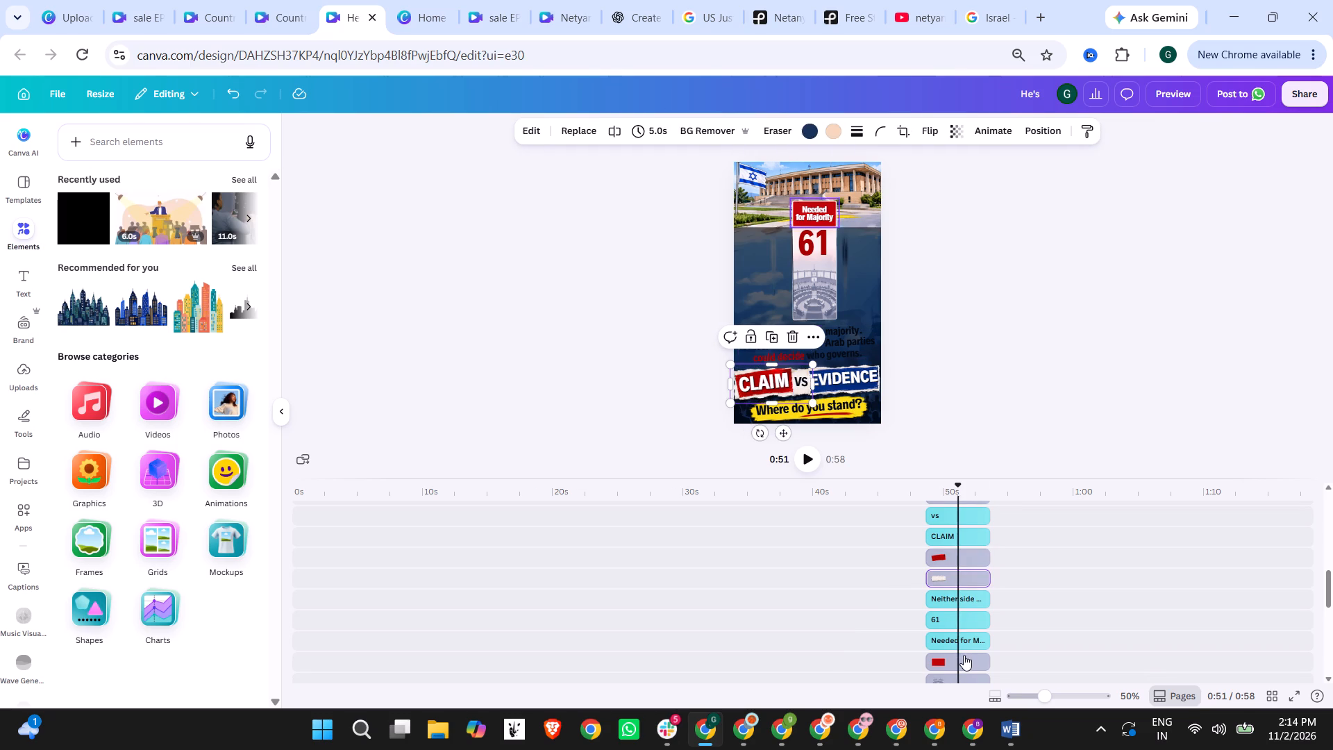
Group the closing scene's "Needed for Majority" label, red box, "61" text and column graphics, leaving the yellow line out.
click(964, 656)
scroll(955, 563, down, 1)
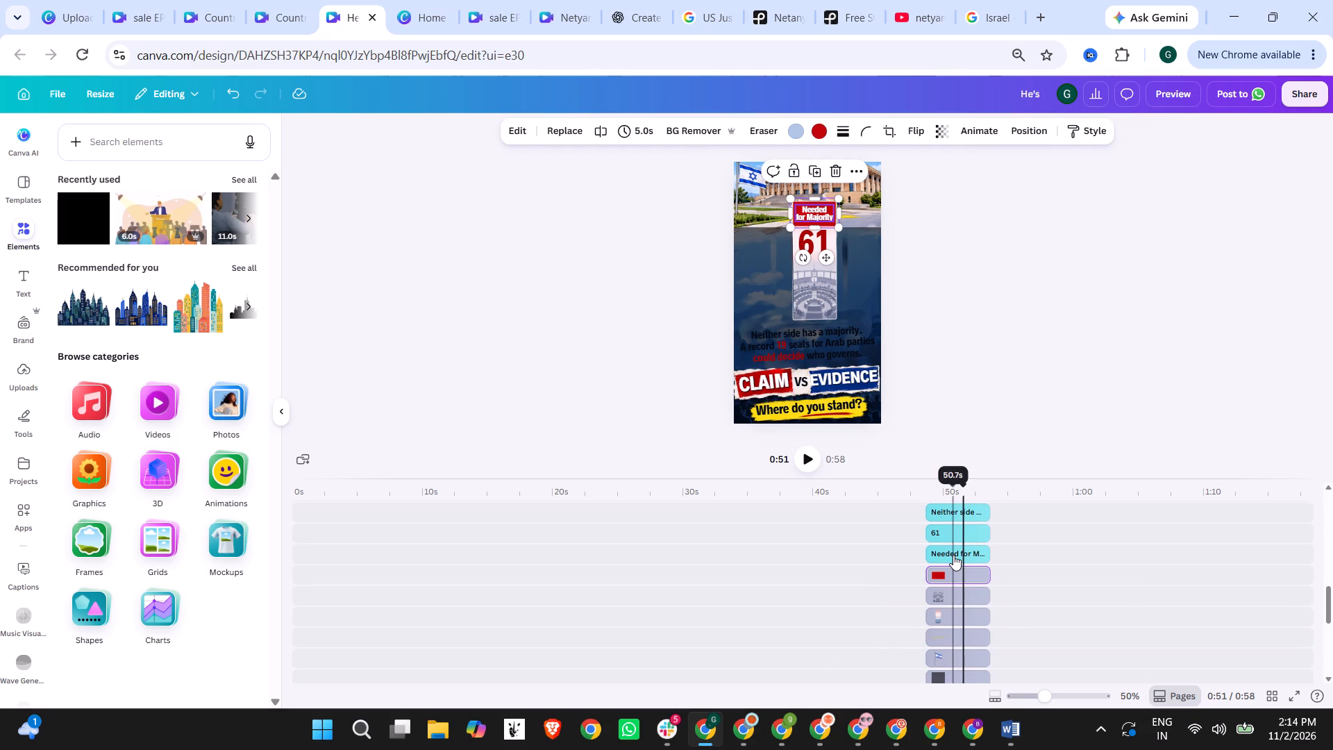
ctrl+click(953, 555)
ctrl+click(939, 531)
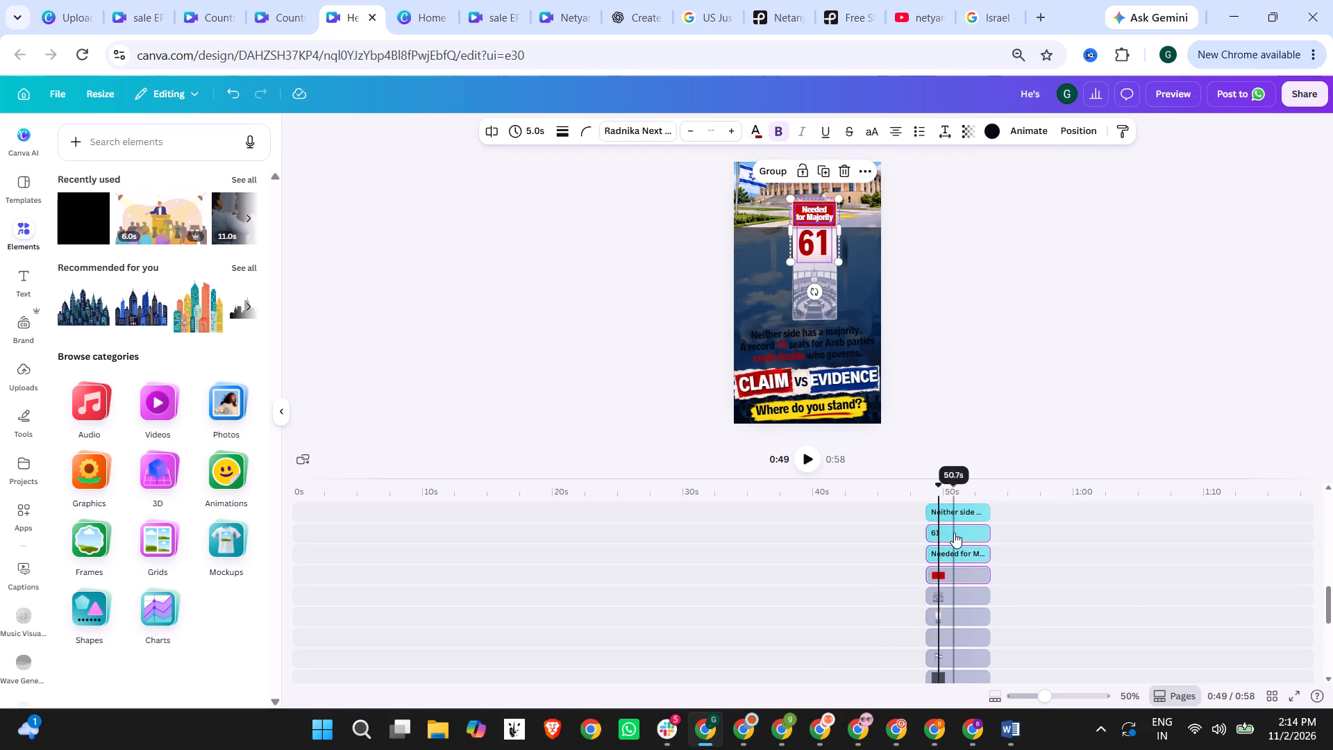
ctrl+click(950, 596)
ctrl+click(958, 616)
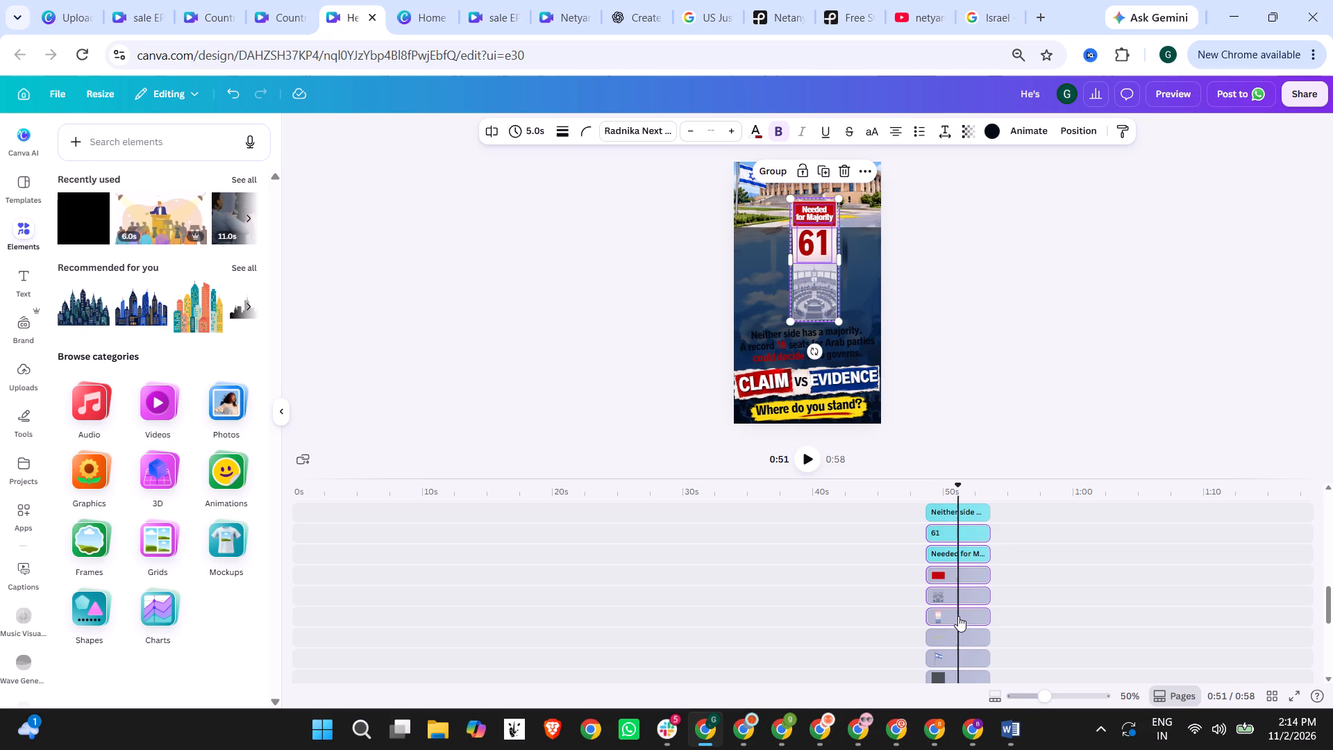
ctrl+click(946, 632)
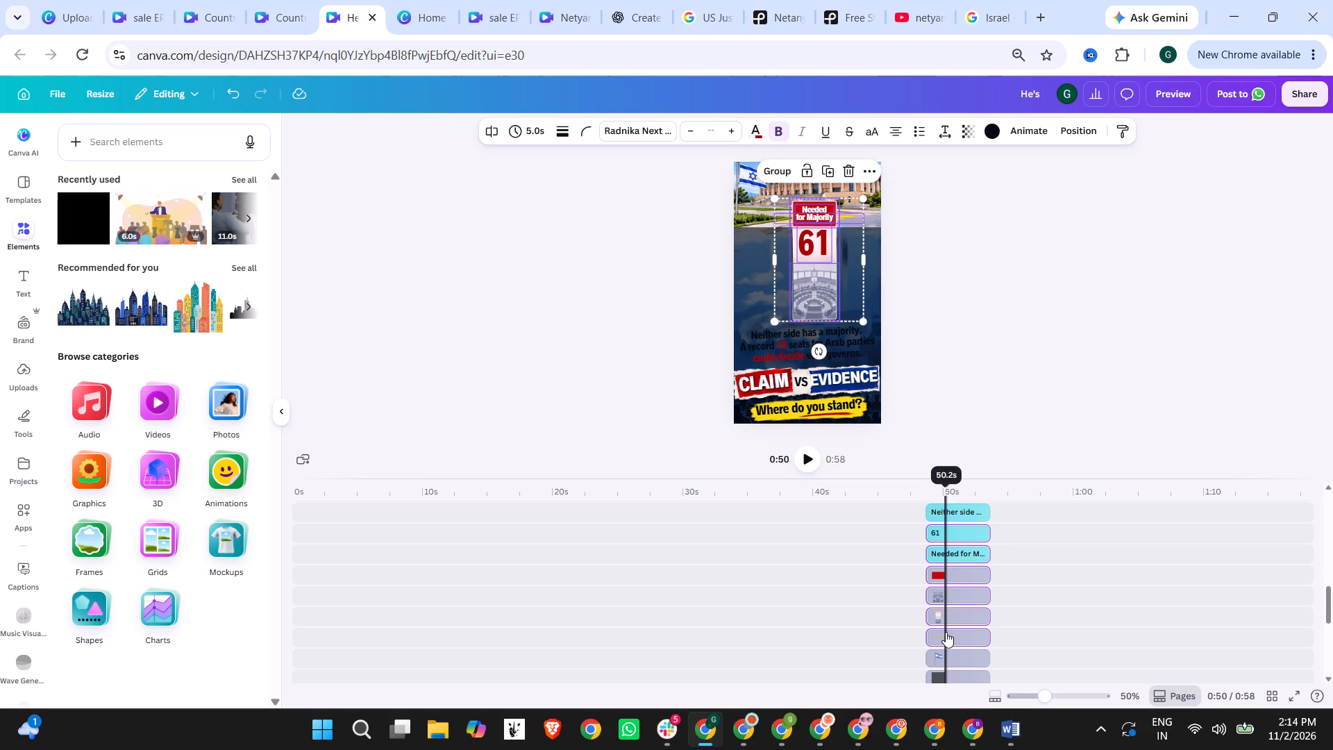
ctrl+click(962, 634)
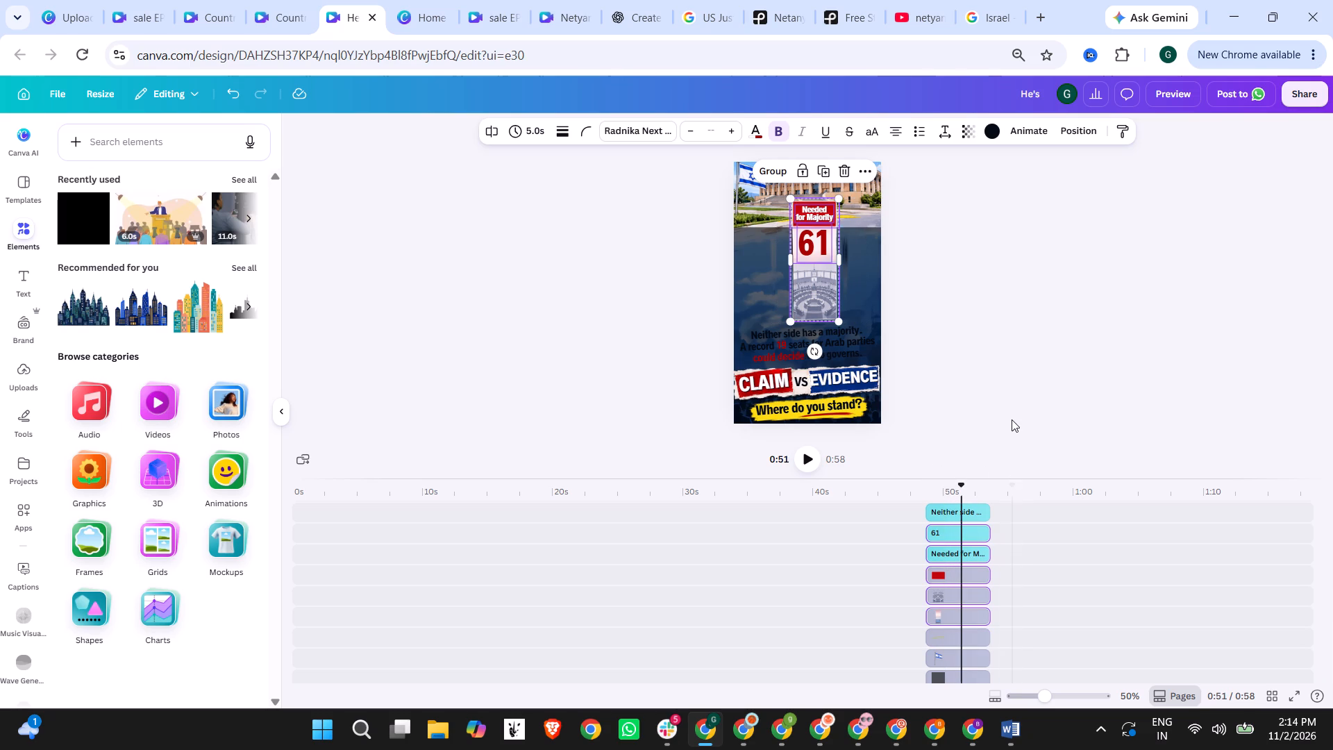
right_click(971, 532)
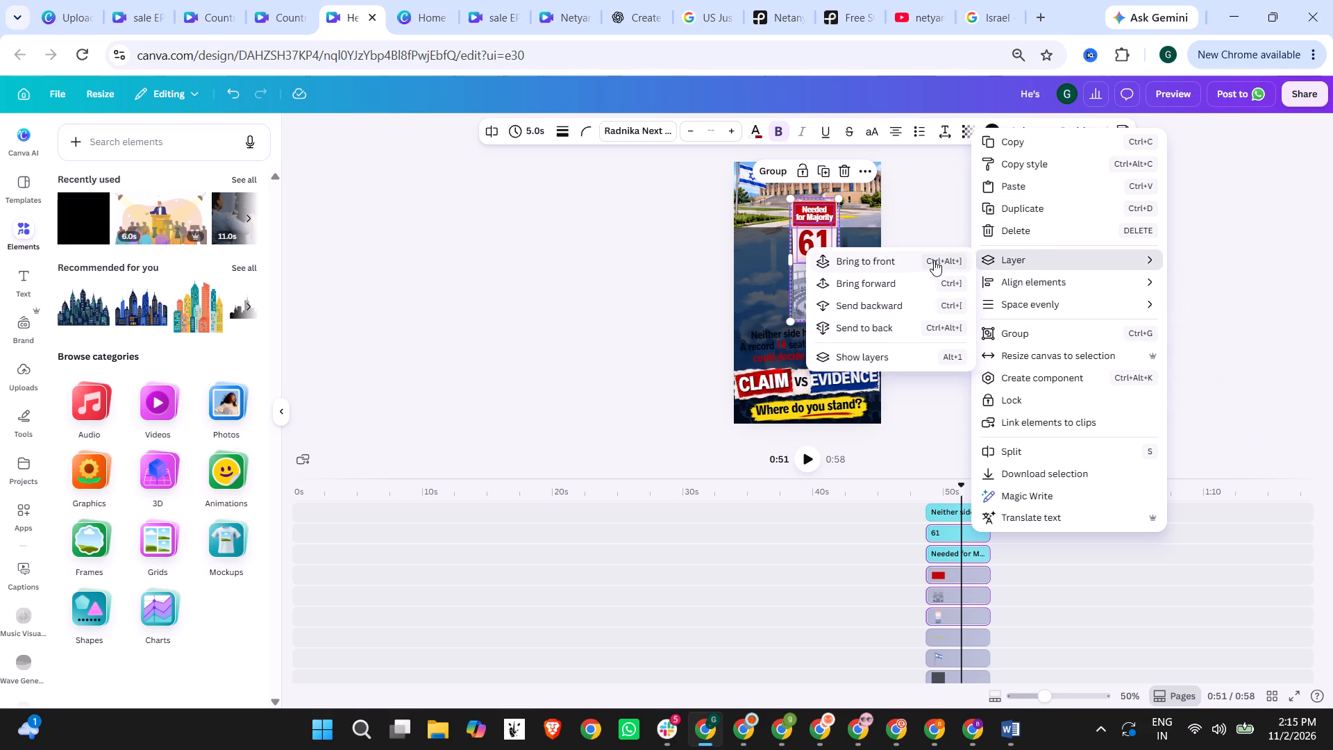
click(1034, 331)
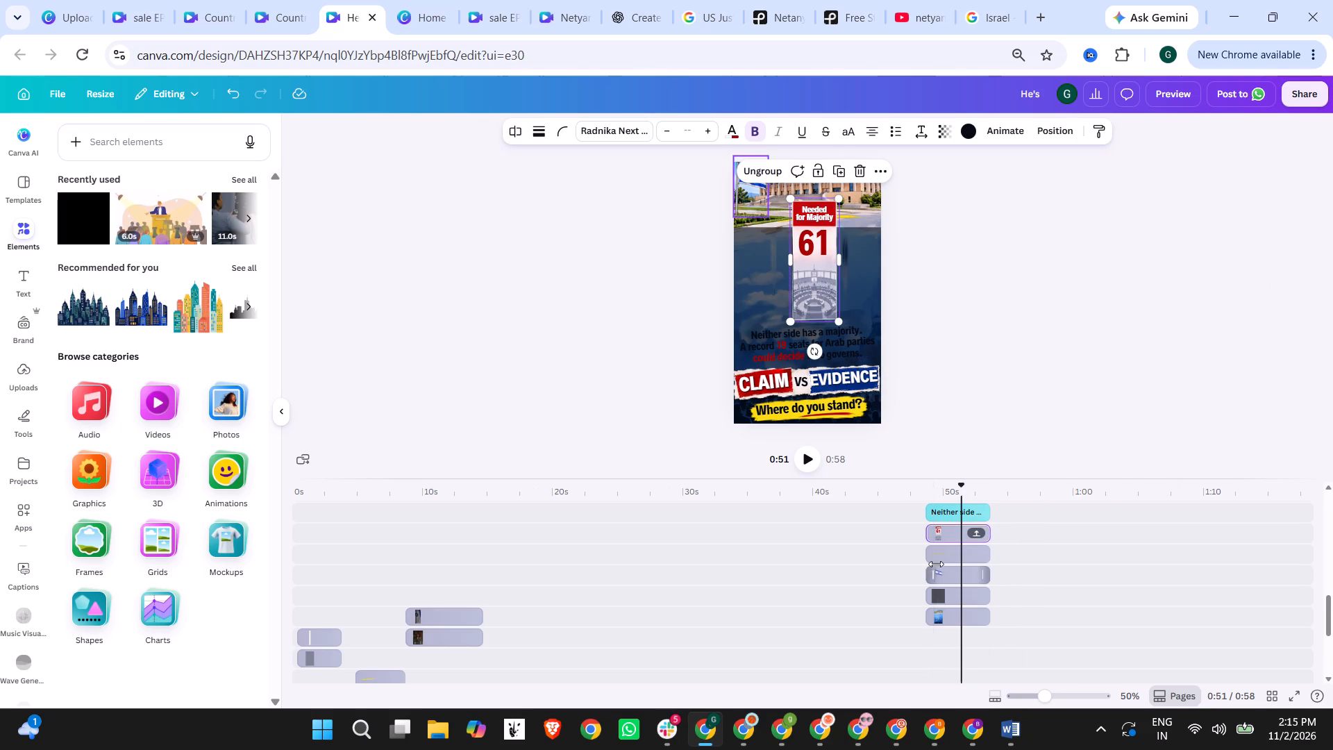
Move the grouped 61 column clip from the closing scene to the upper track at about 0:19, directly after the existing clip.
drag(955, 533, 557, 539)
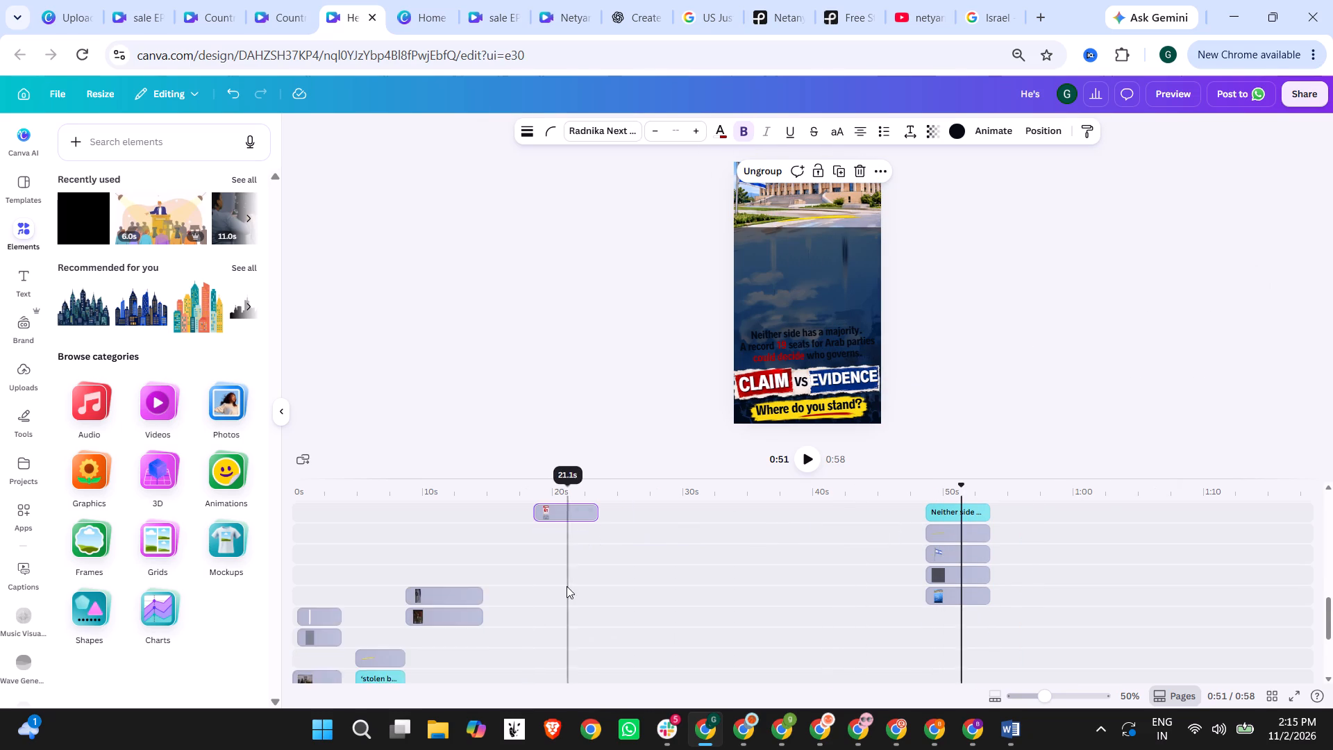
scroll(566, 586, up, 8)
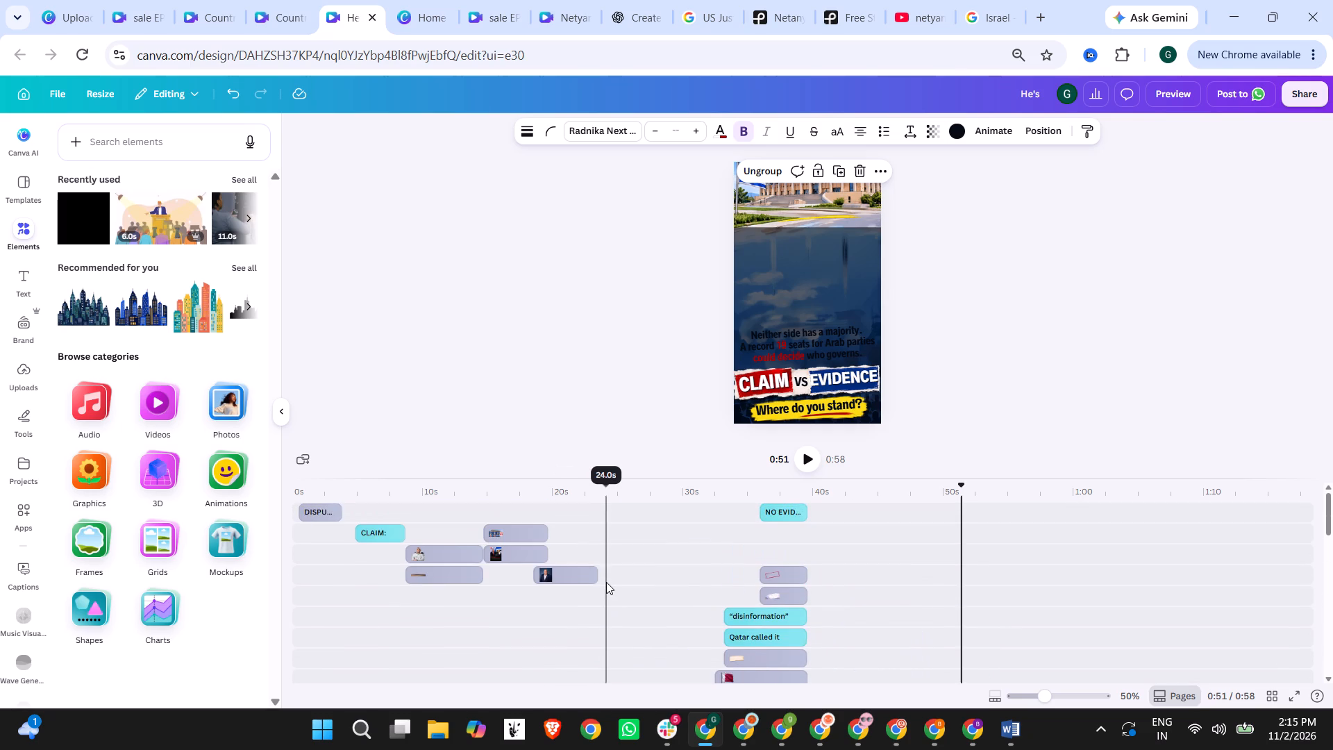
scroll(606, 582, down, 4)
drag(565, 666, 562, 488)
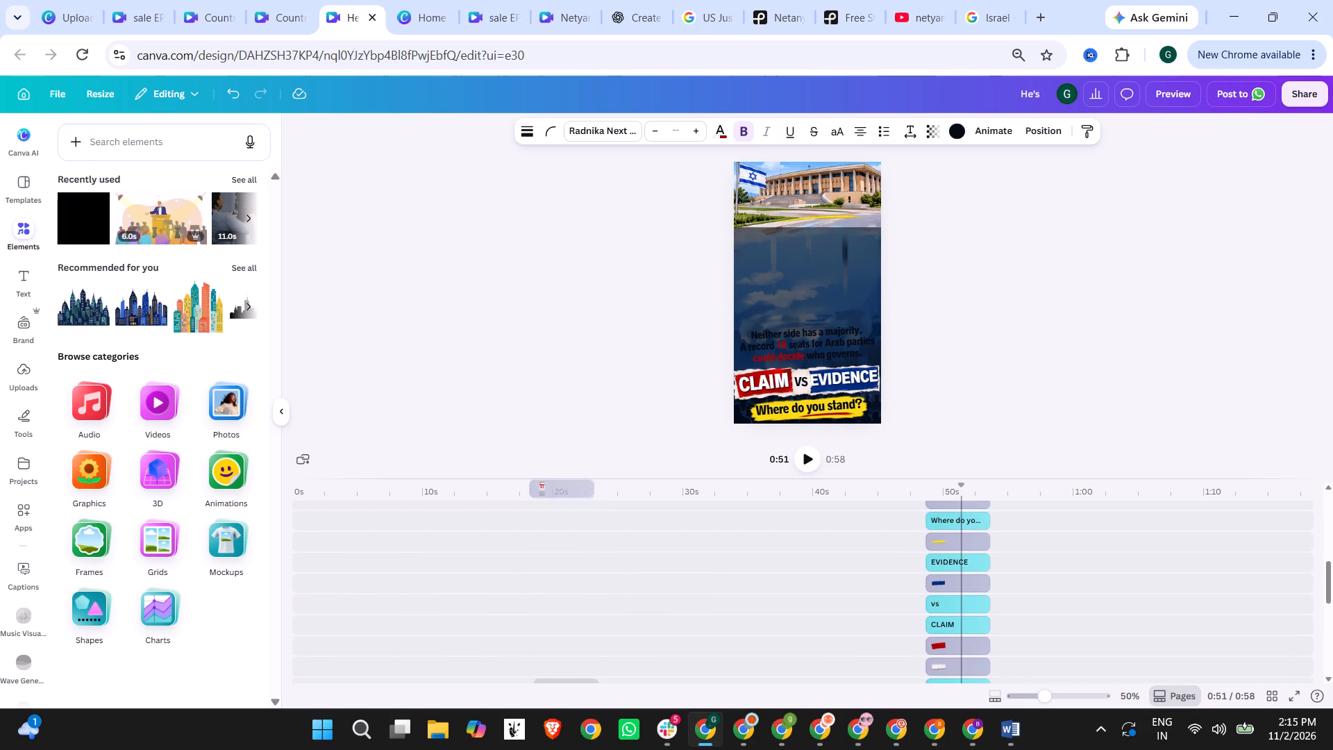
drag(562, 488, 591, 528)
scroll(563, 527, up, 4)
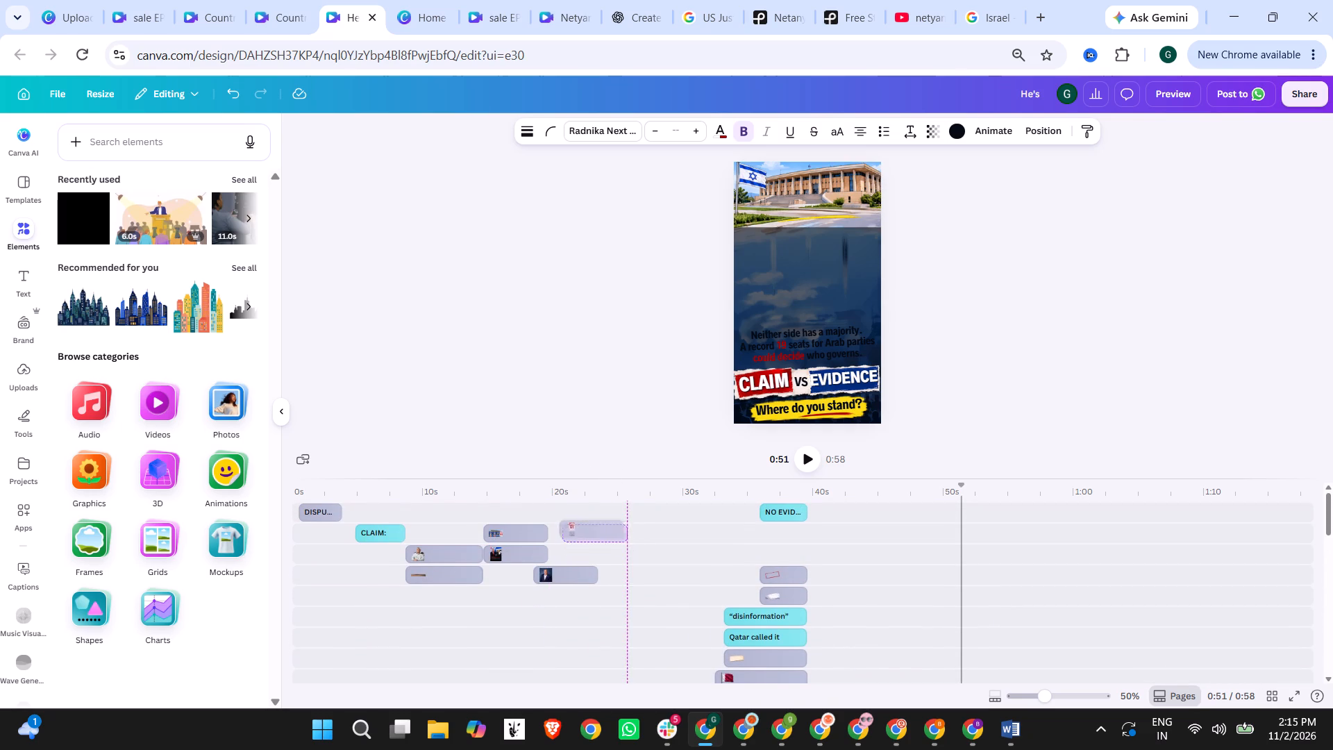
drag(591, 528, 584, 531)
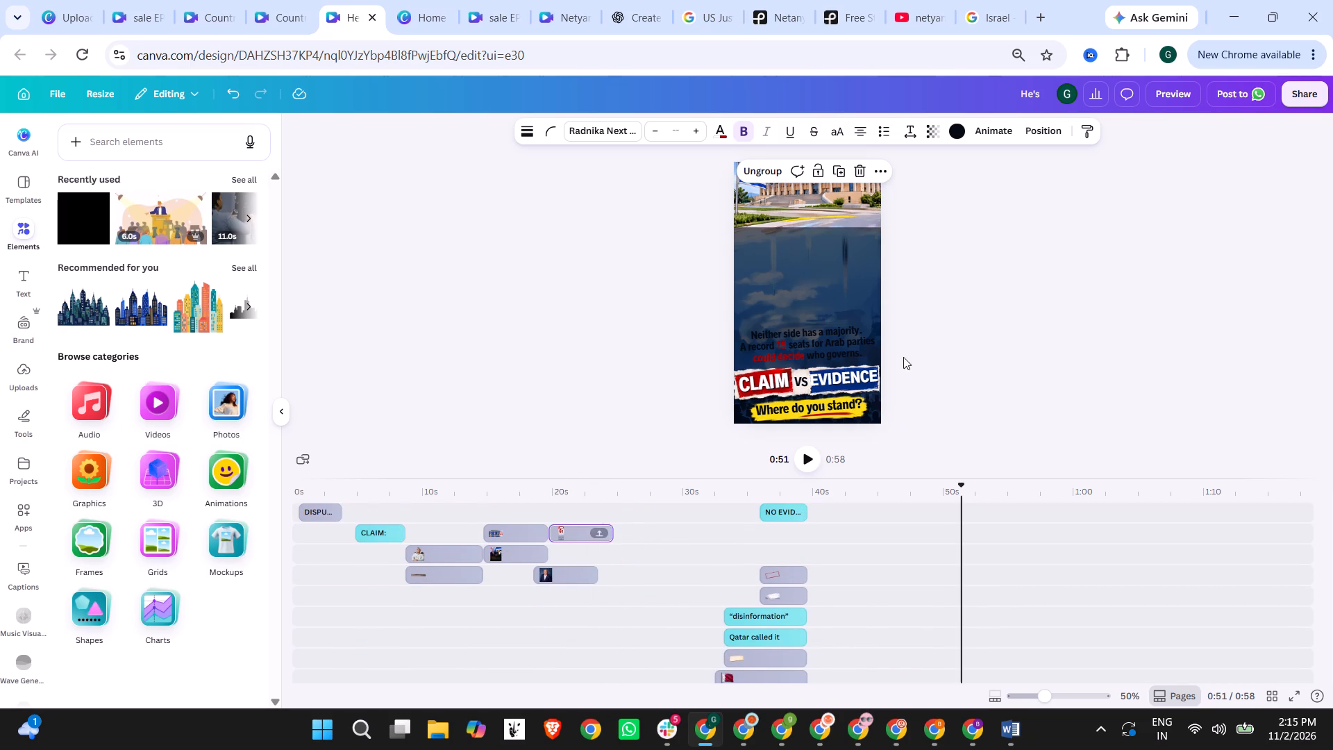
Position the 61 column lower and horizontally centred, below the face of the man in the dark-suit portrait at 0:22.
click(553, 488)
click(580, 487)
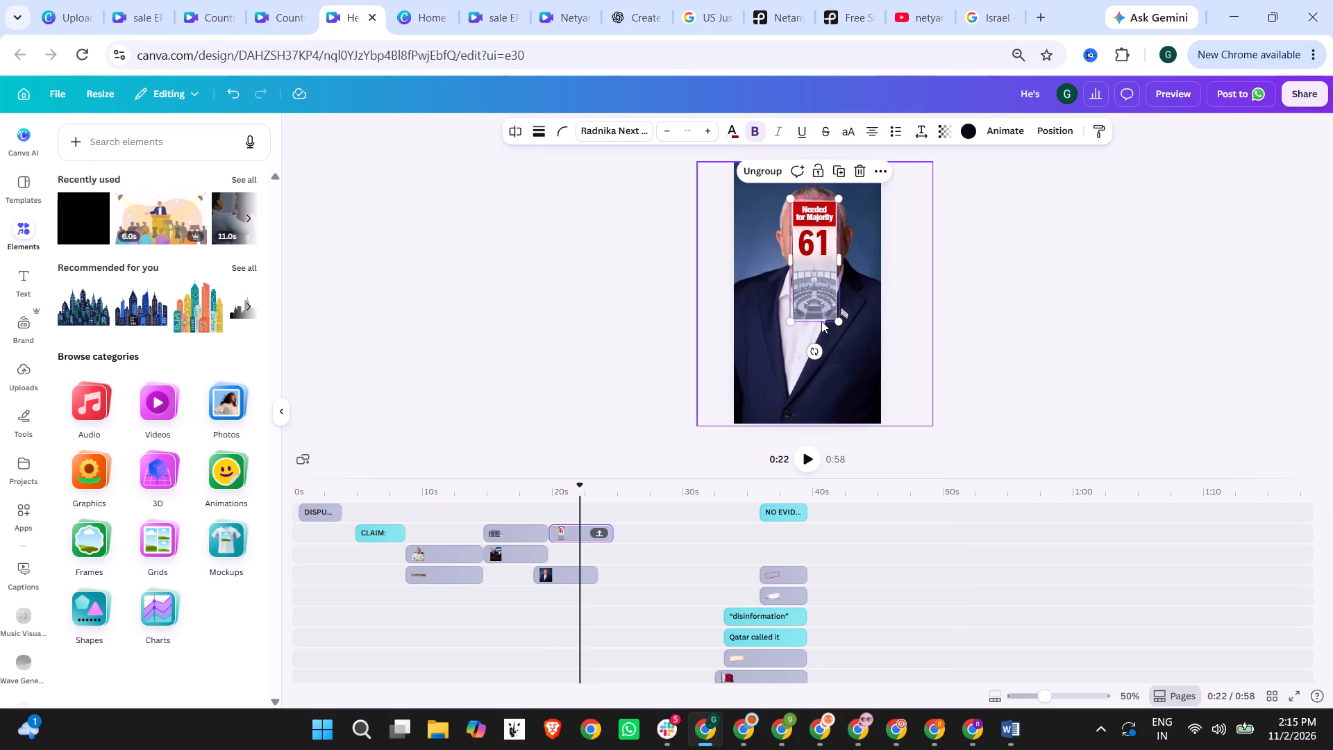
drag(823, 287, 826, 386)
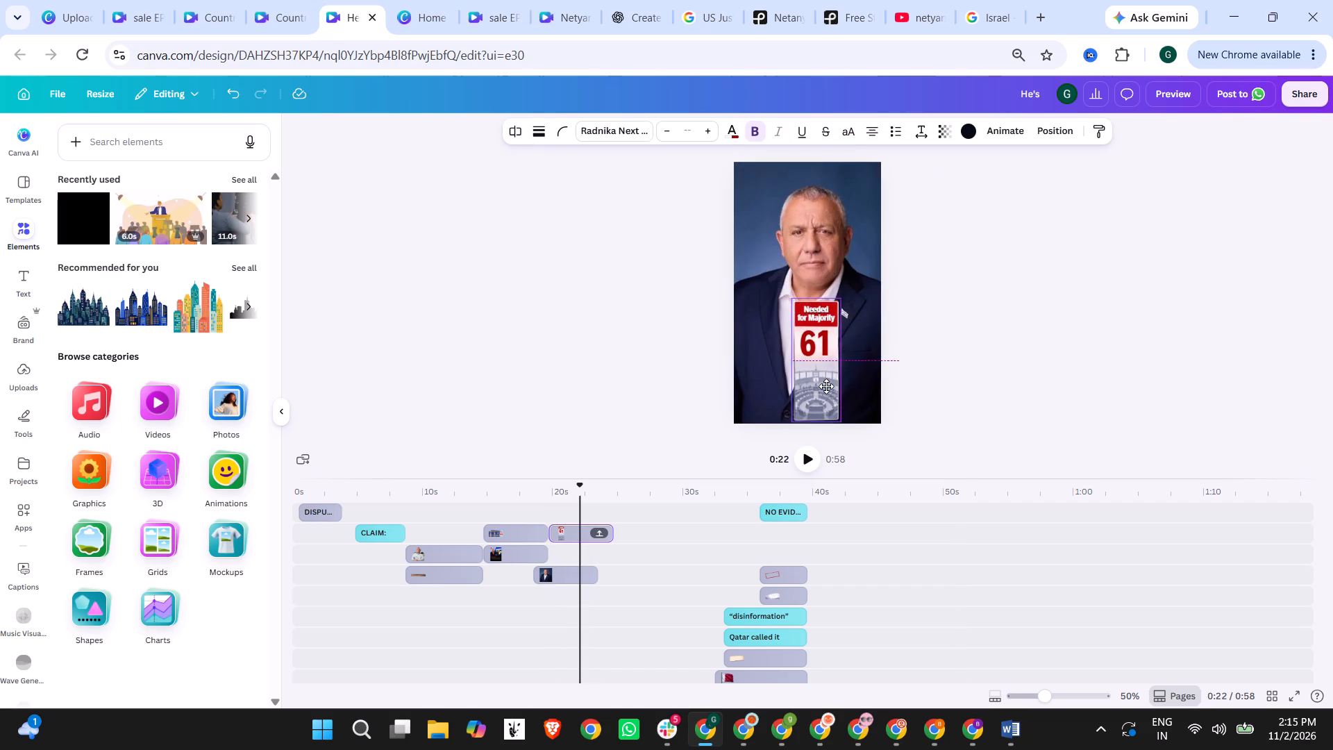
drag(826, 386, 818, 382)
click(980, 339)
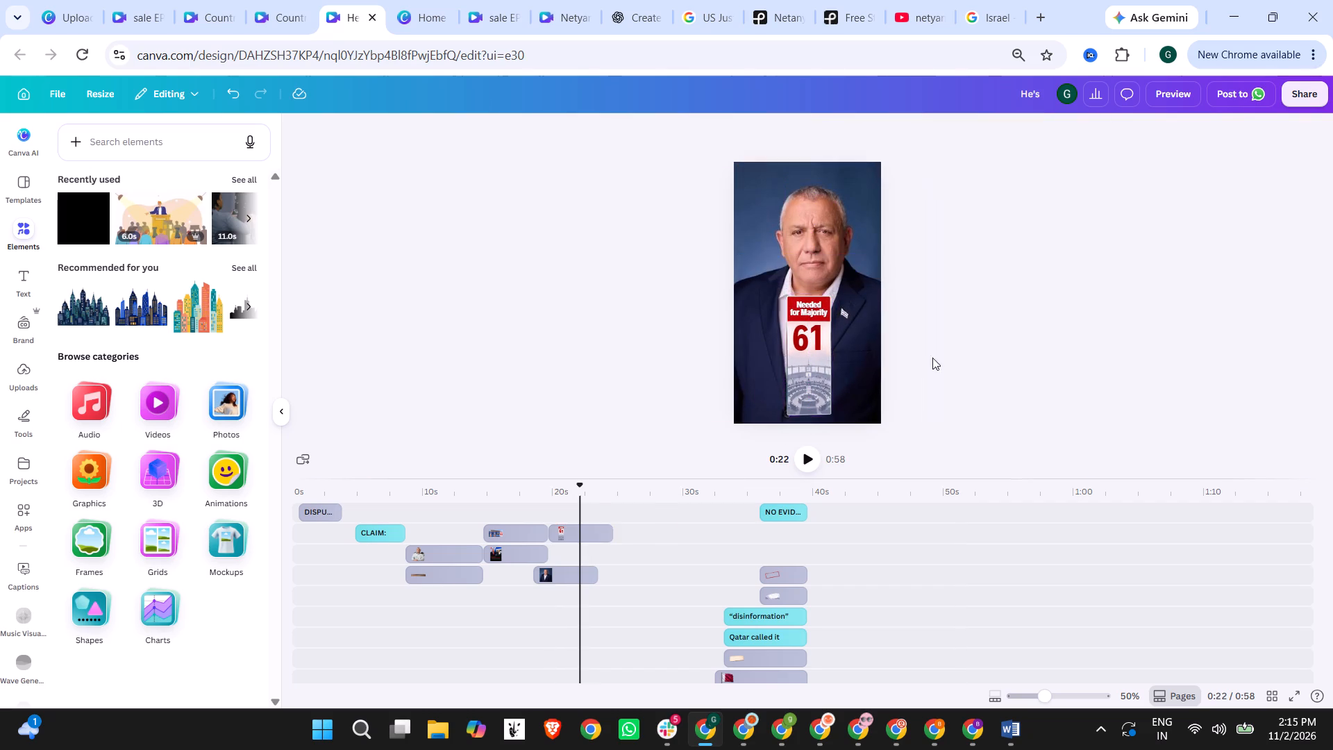
Play the video from about 0:09 to check how the moved 61 column appears over the portrait.
click(410, 497)
click(815, 446)
click(807, 455)
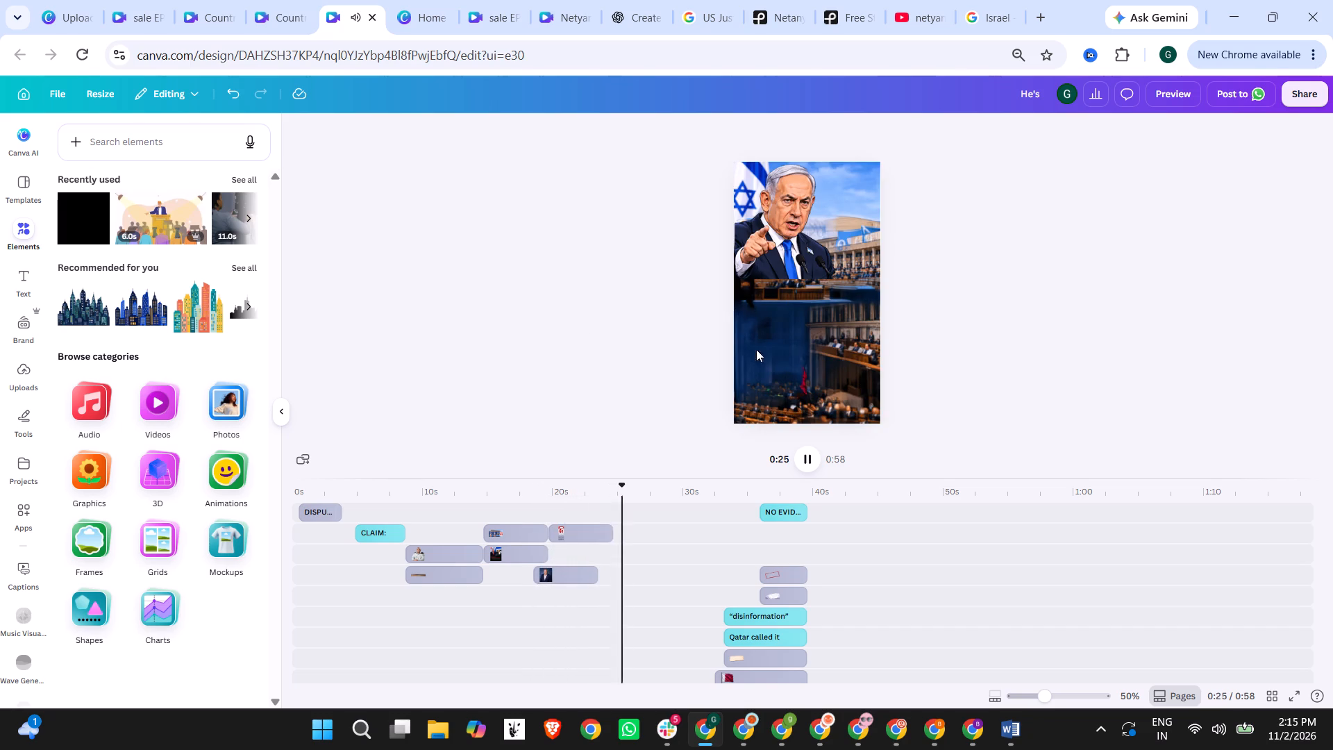
Delete the grouped "Needed for Majority 61" column clip.
click(585, 539)
key(Delete)
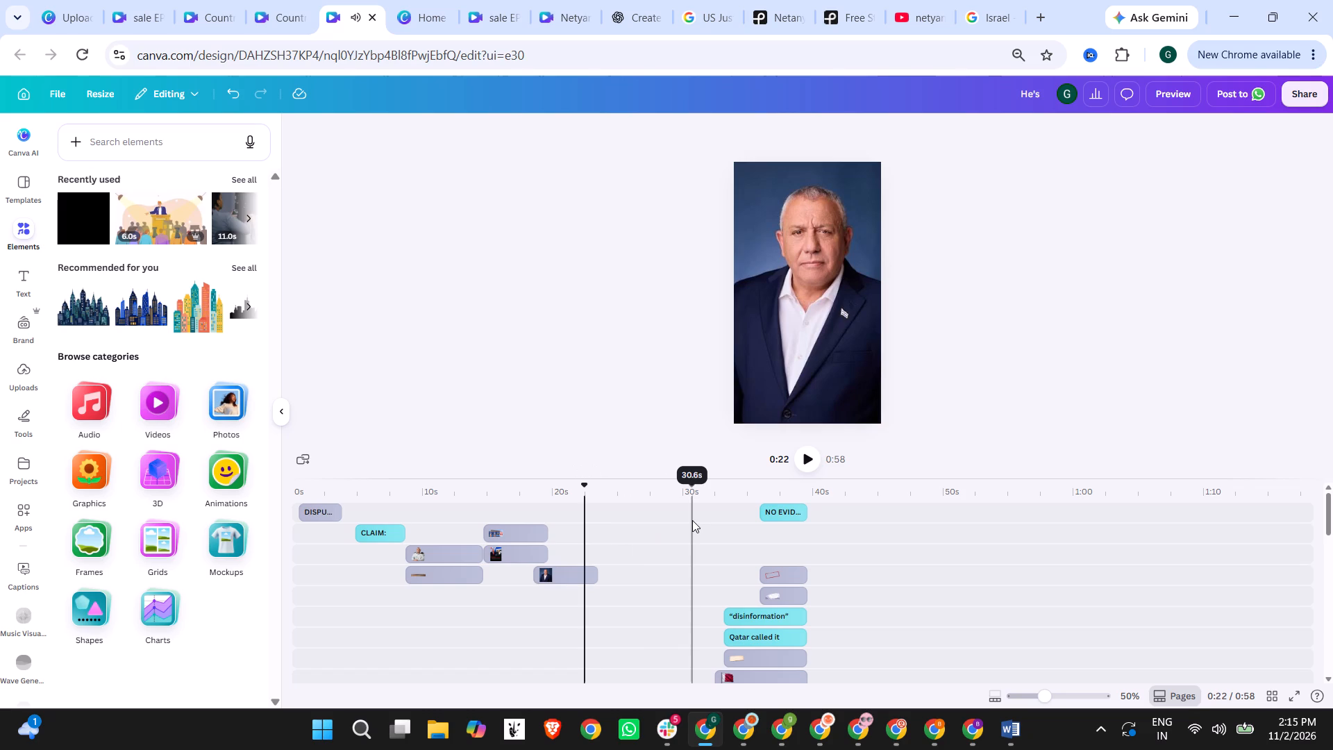
In the closing scene, move the "Neither side has a majority" text up into the empty space below the parliament building.
scroll(953, 603, down, 4)
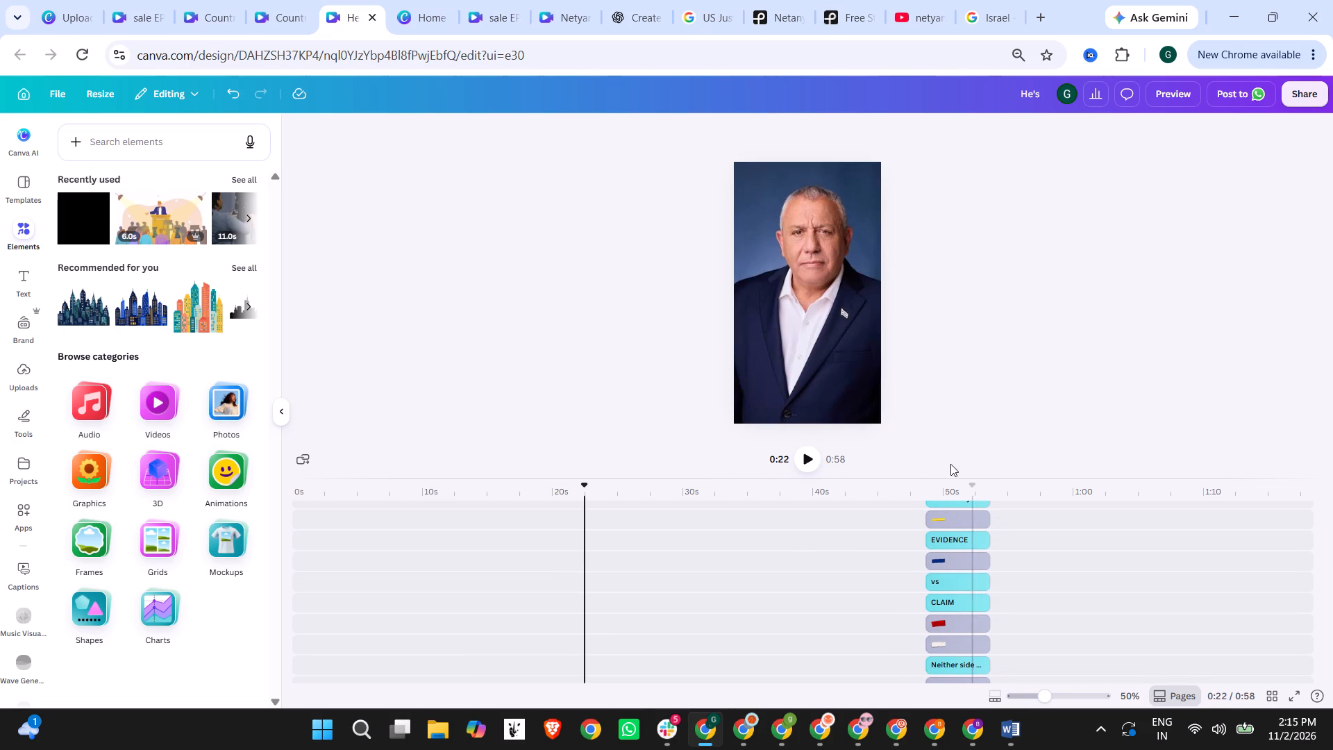
click(932, 485)
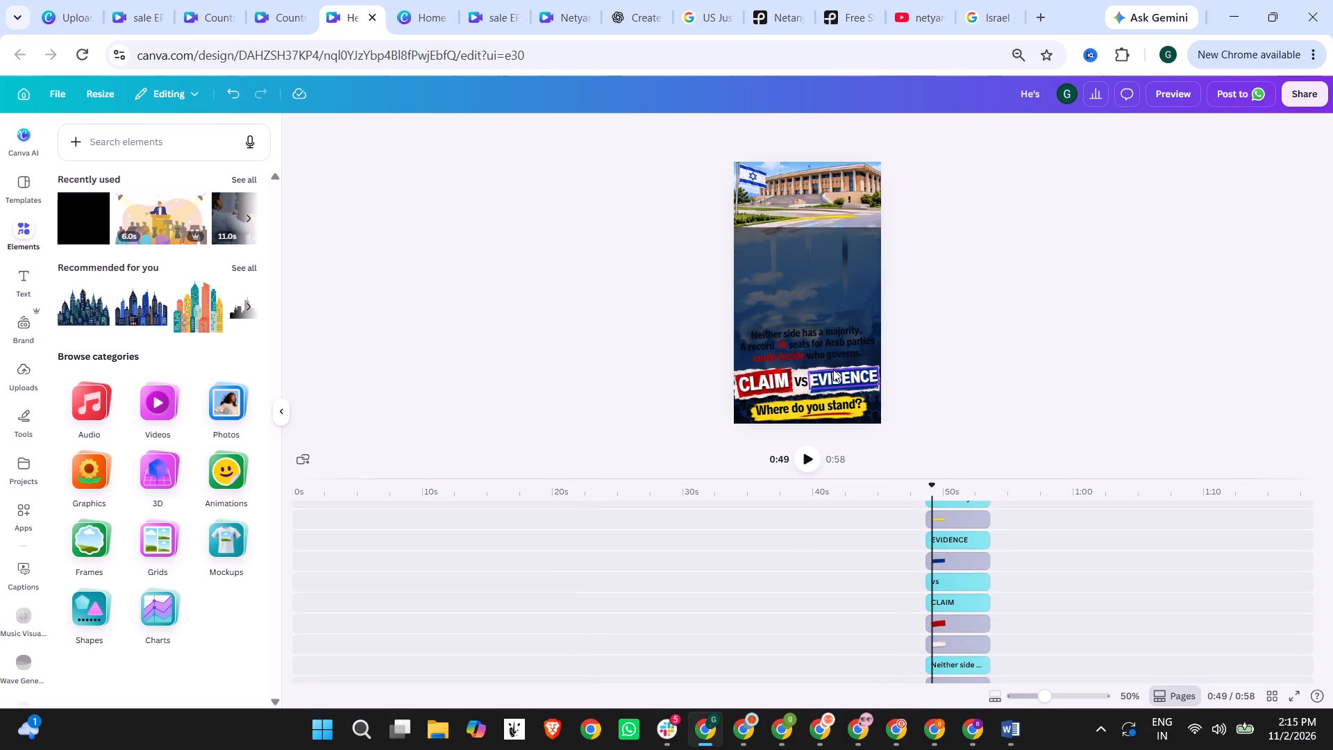
click(951, 622)
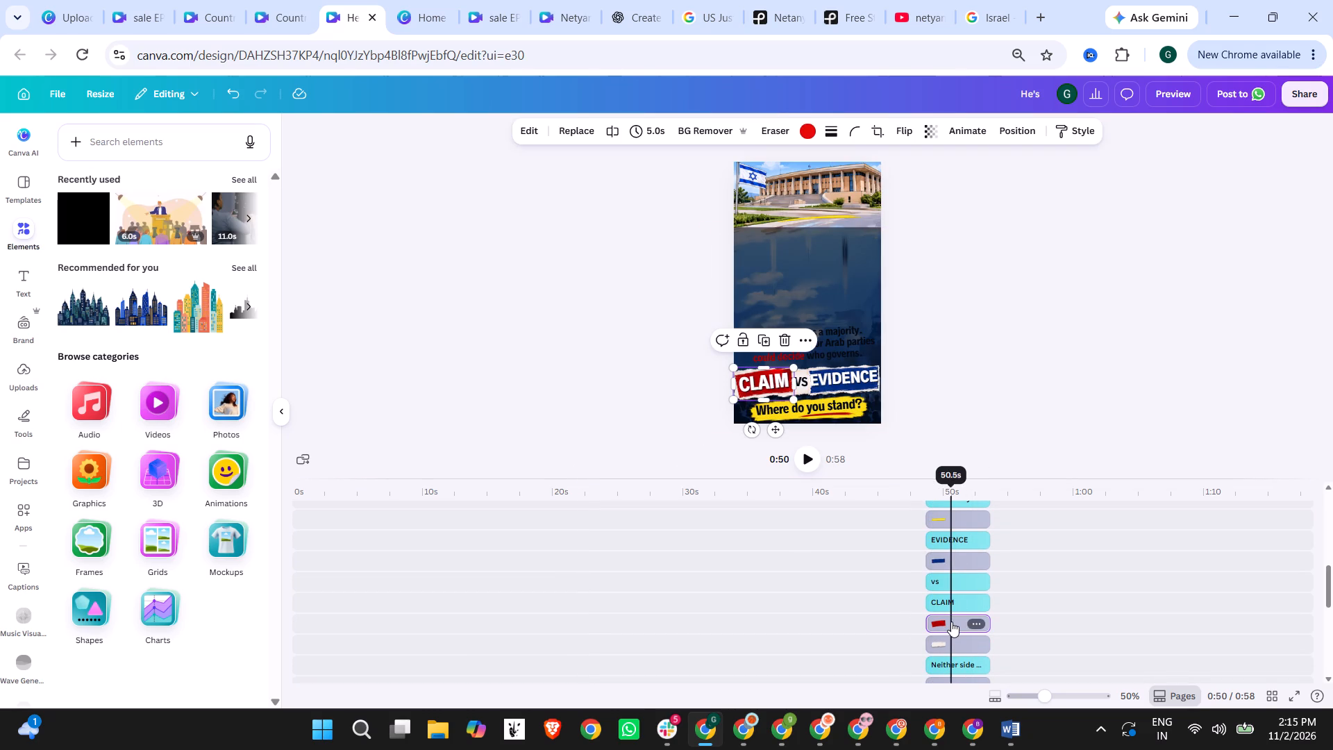
click(956, 638)
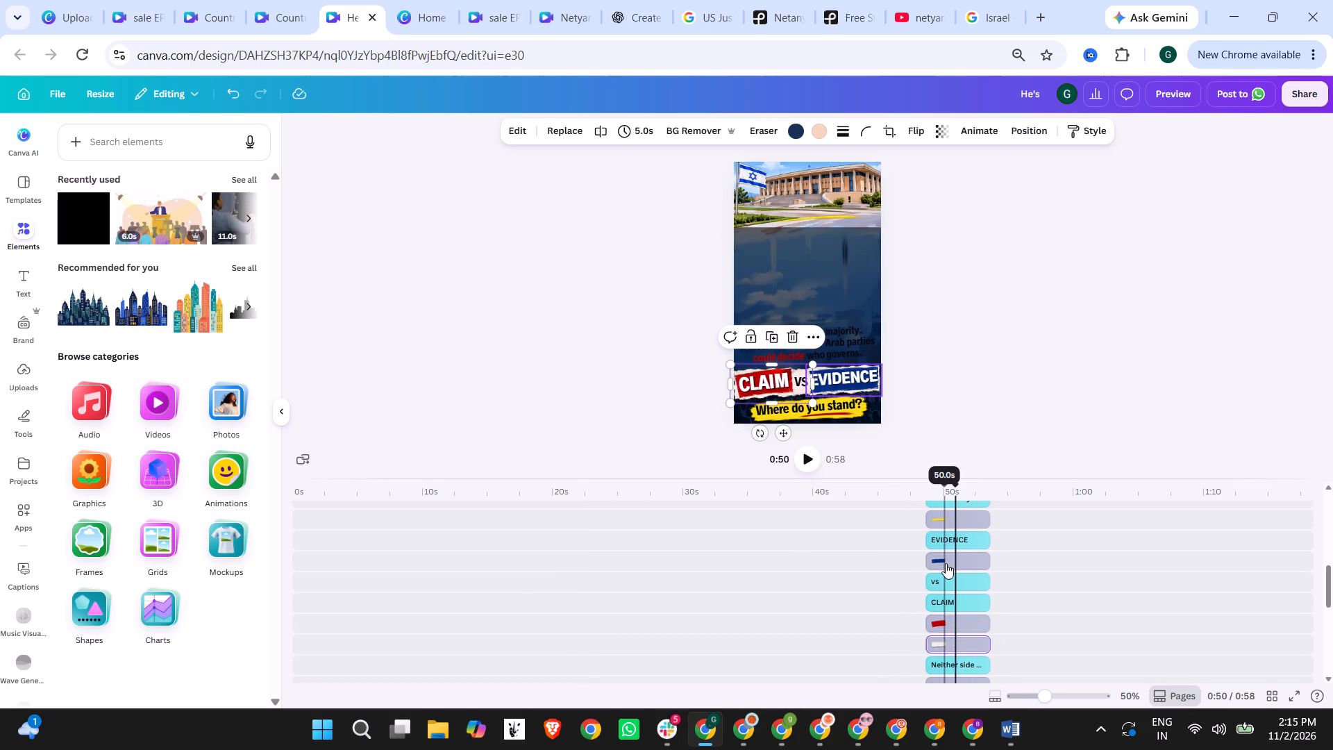
click(949, 557)
click(963, 296)
drag(825, 336, 827, 260)
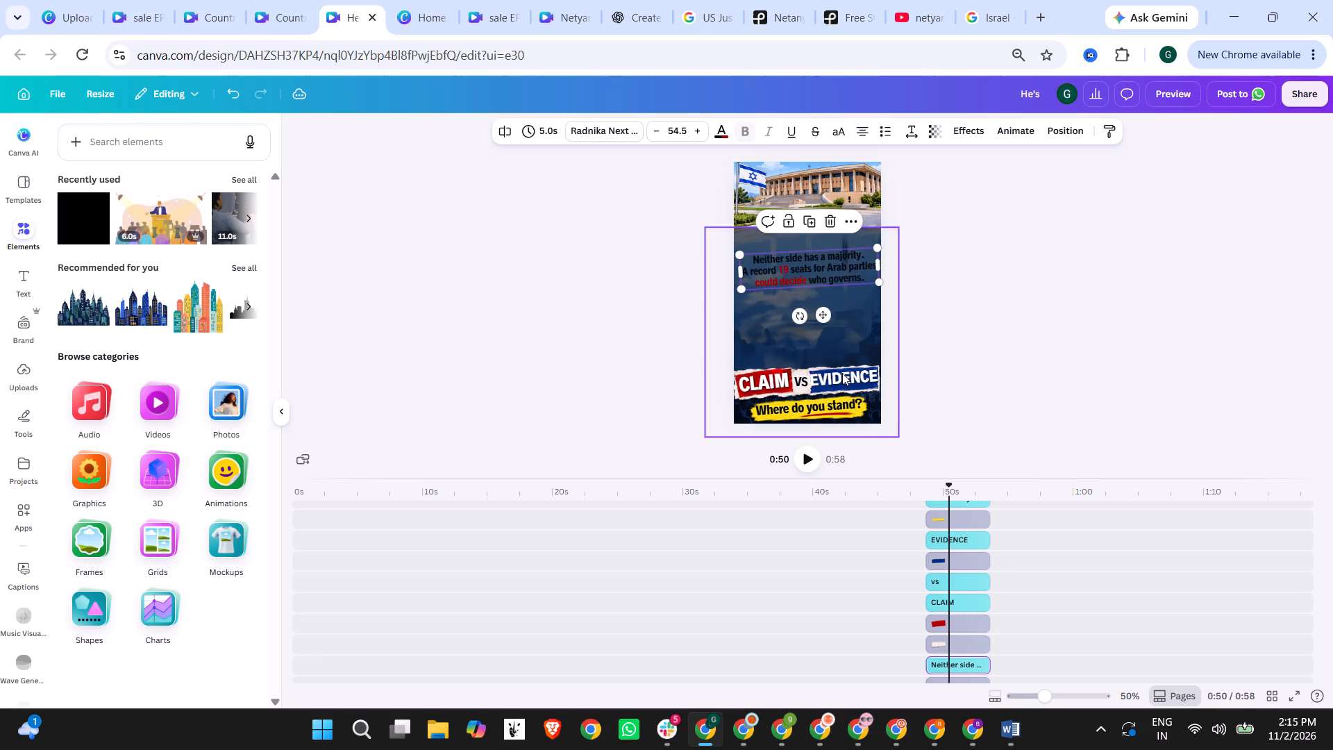
Move the "CLAIM vs EVIDENCE" and "Where do you stand?" block up, directly beneath the "Neither side has a majority" text.
drag(682, 334, 917, 433)
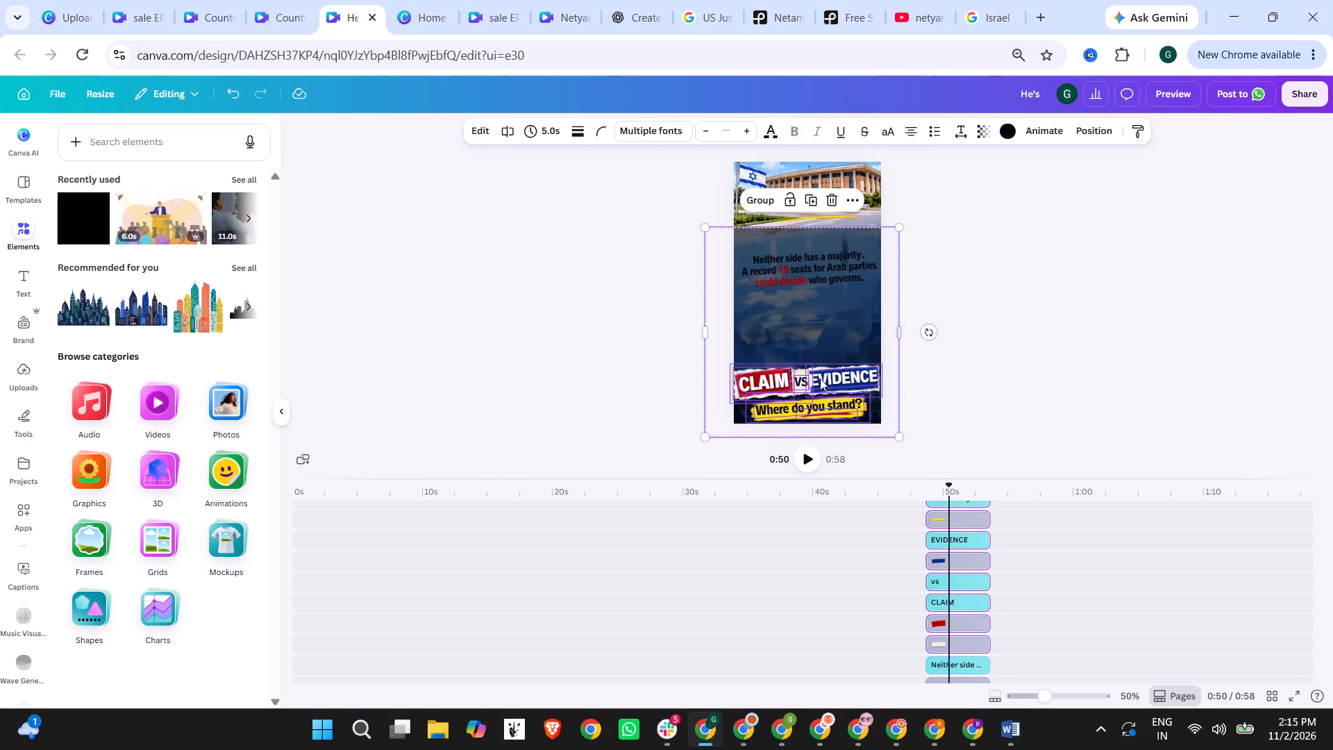
drag(820, 378, 829, 308)
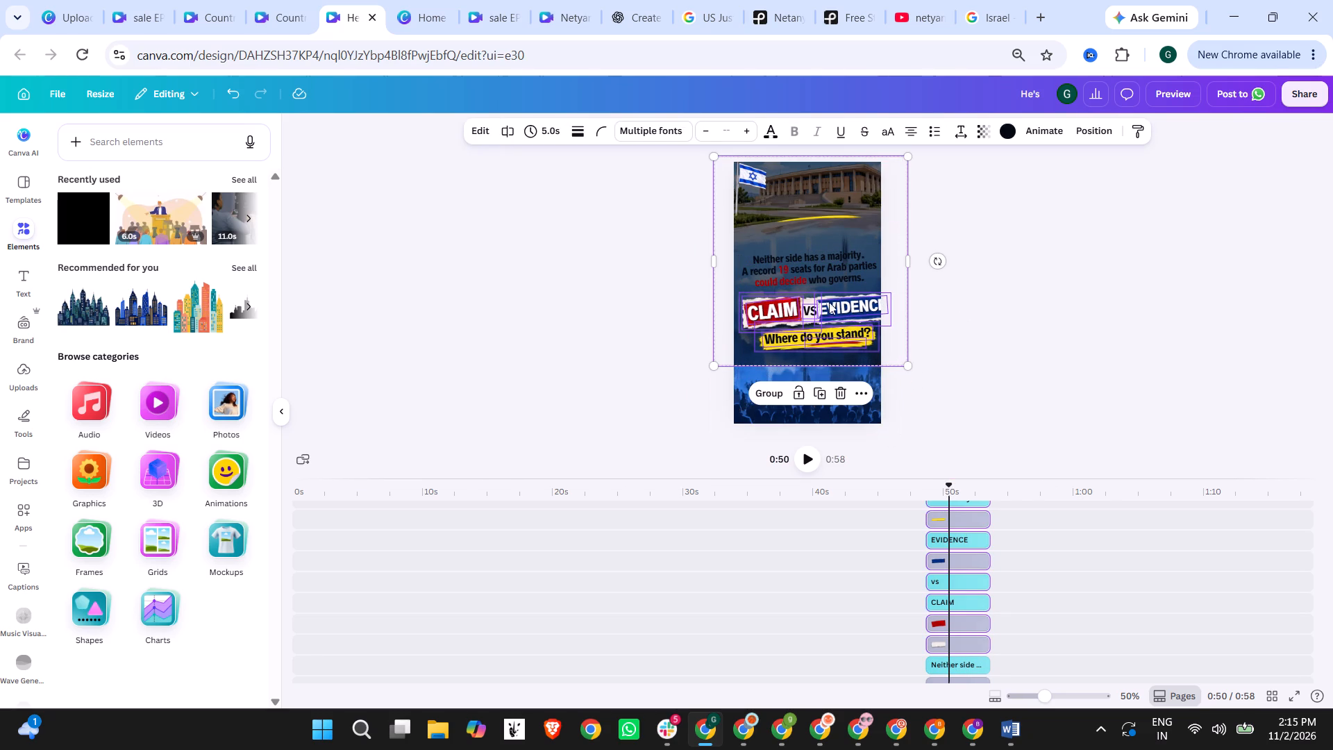
click(811, 199)
drag(865, 224, 919, 336)
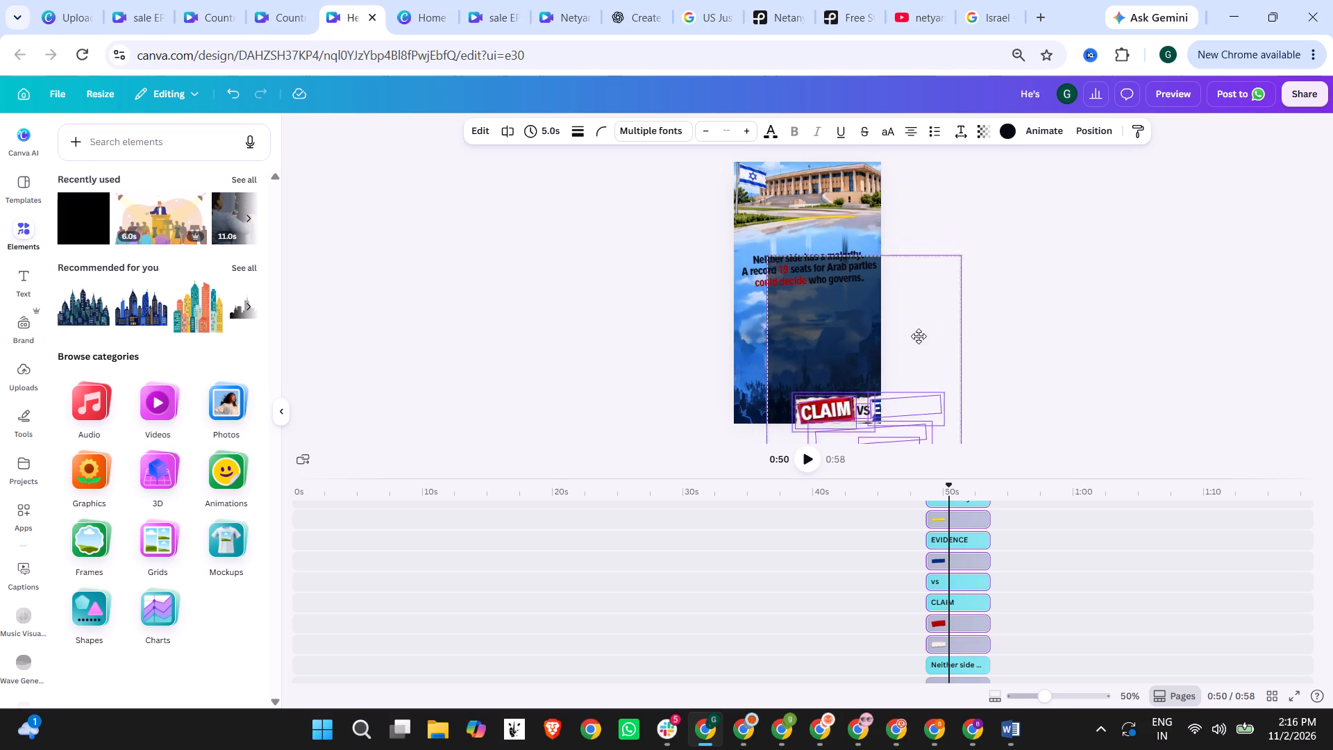
drag(919, 336, 850, 230)
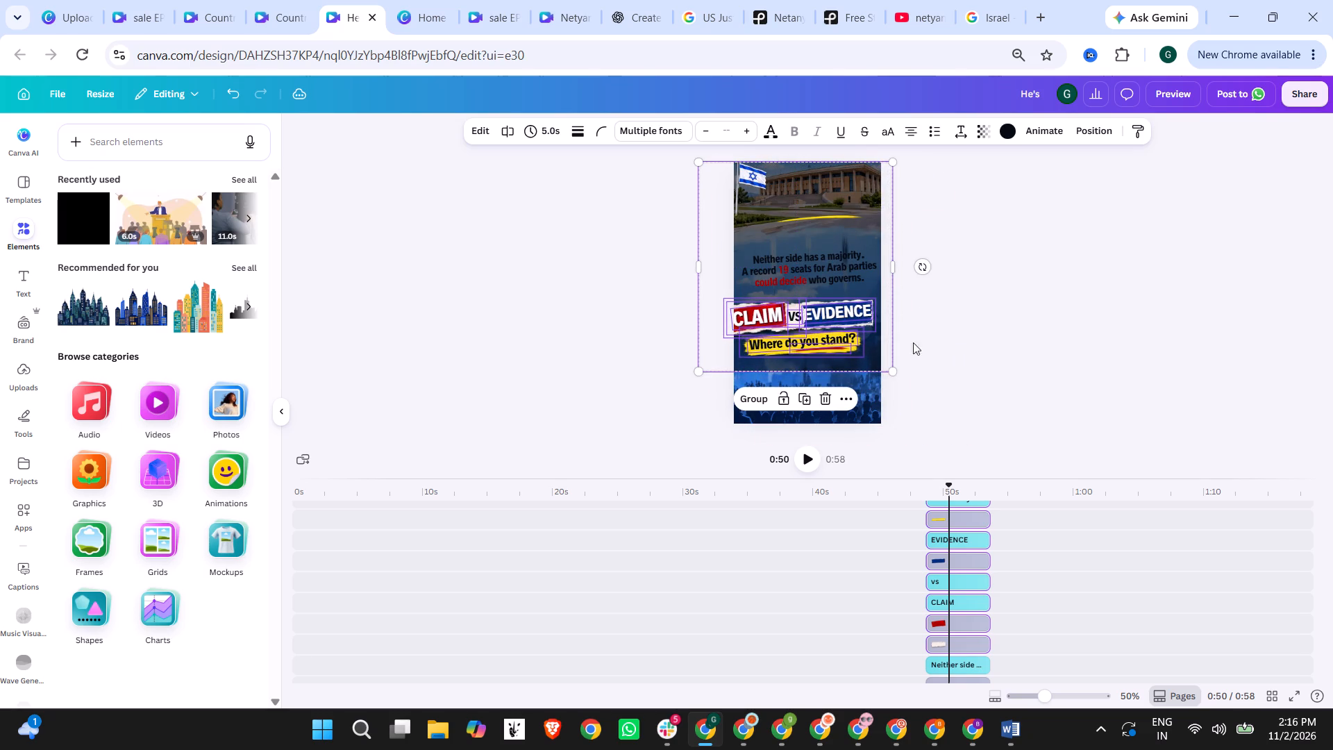
click(957, 363)
Resize the dark overlay so it spans from just below the parliament building to the bottom edge of the frame.
click(867, 354)
drag(892, 373, 894, 407)
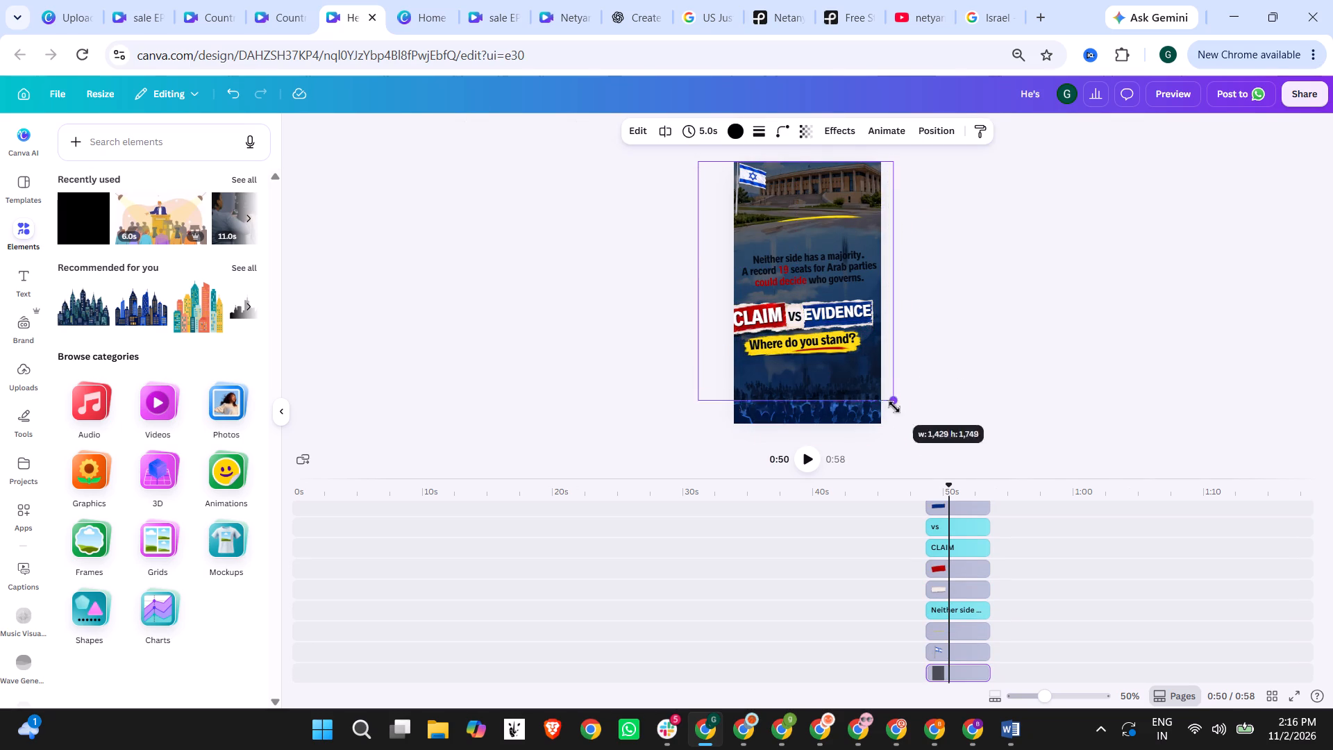
drag(894, 407, 896, 422)
scroll(892, 296, up, 1)
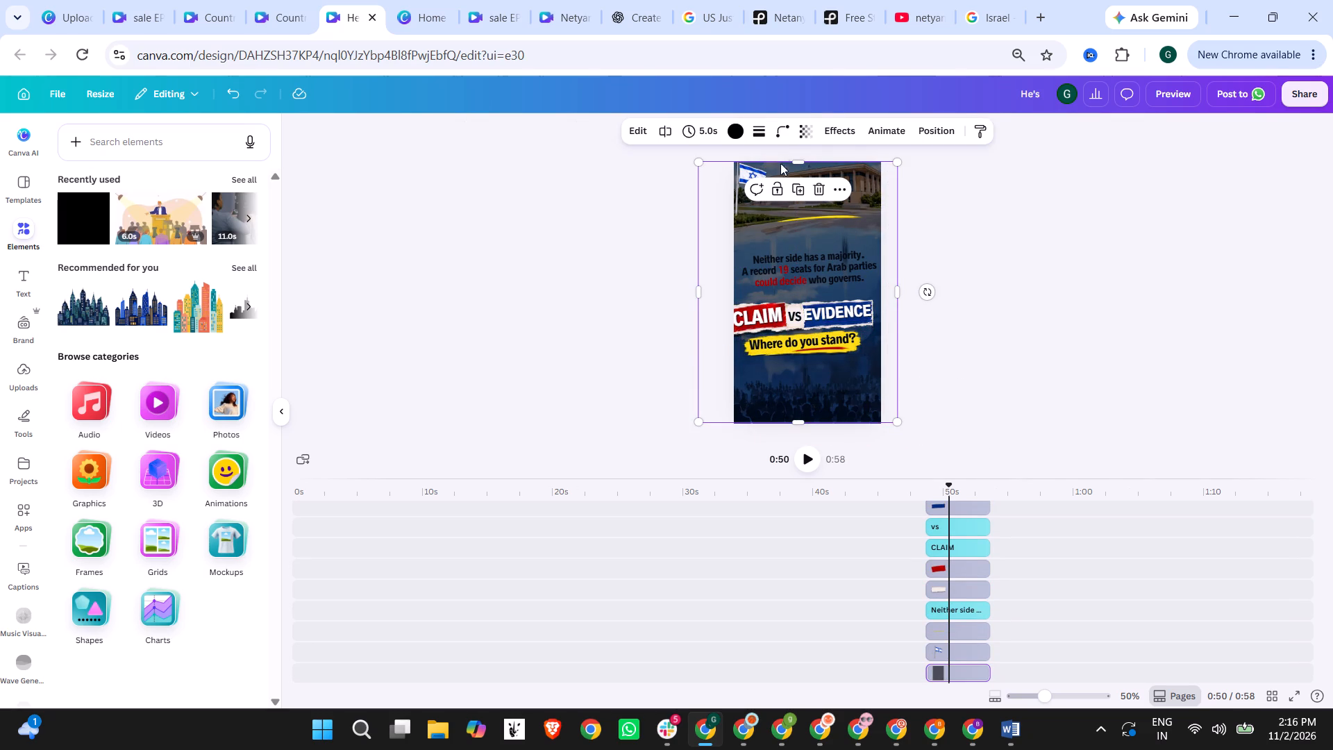
drag(796, 161, 797, 231)
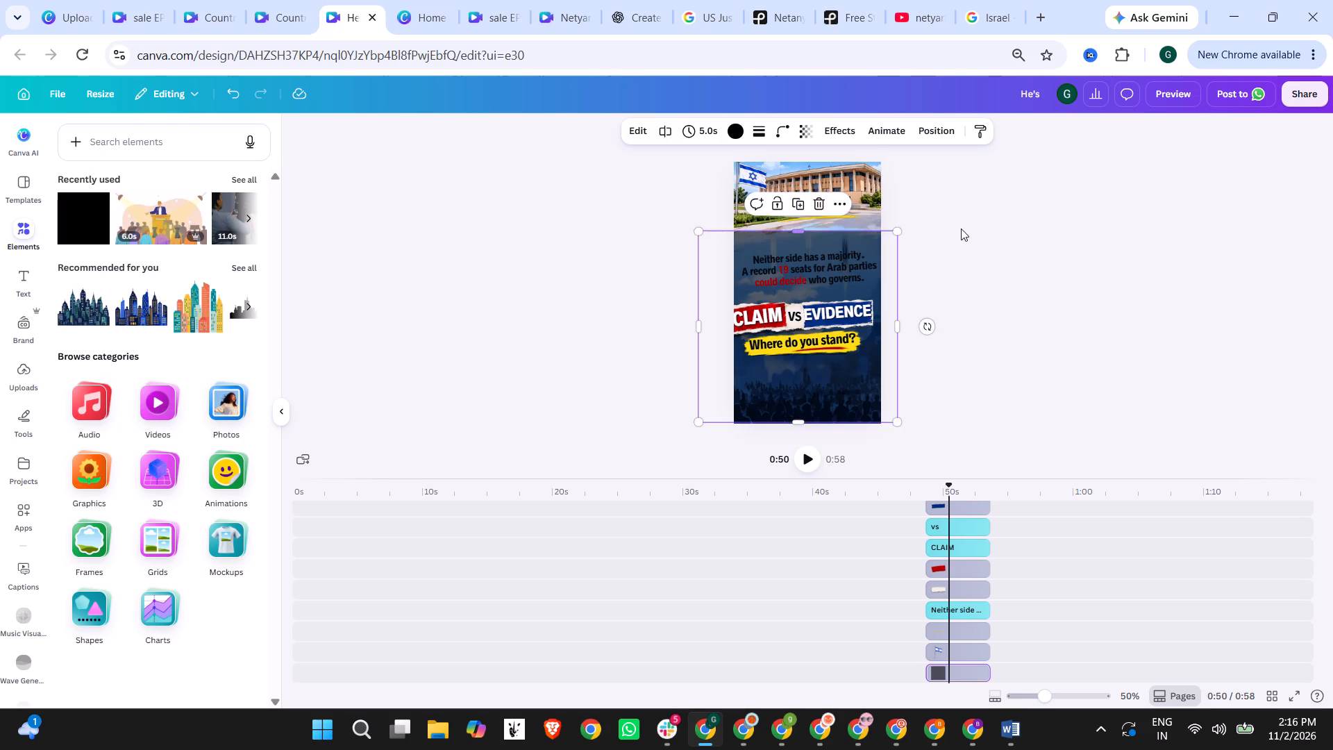
click(961, 228)
Duplicate the torn white paper strip behind CLAIM, place it over the "Neither side has a majority" text, and enlarge it to the frame's width.
click(807, 265)
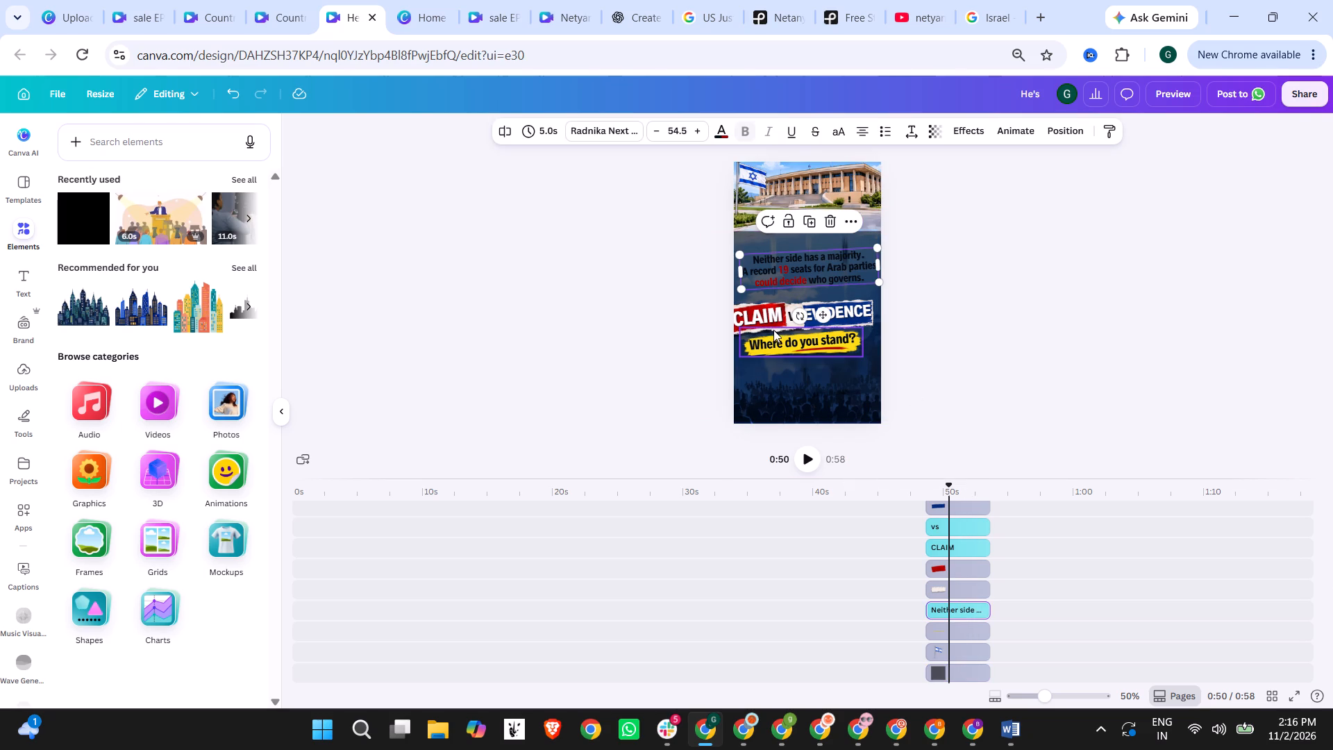
click(749, 303)
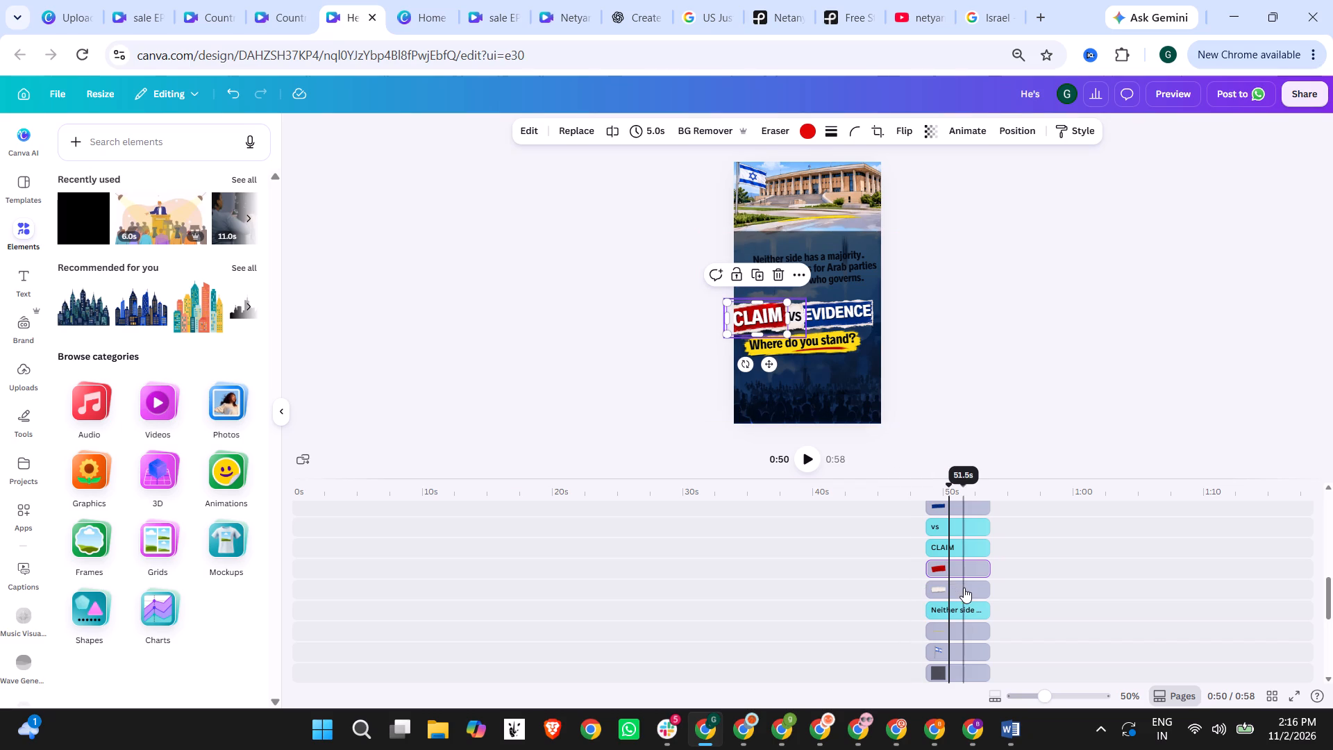
click(964, 587)
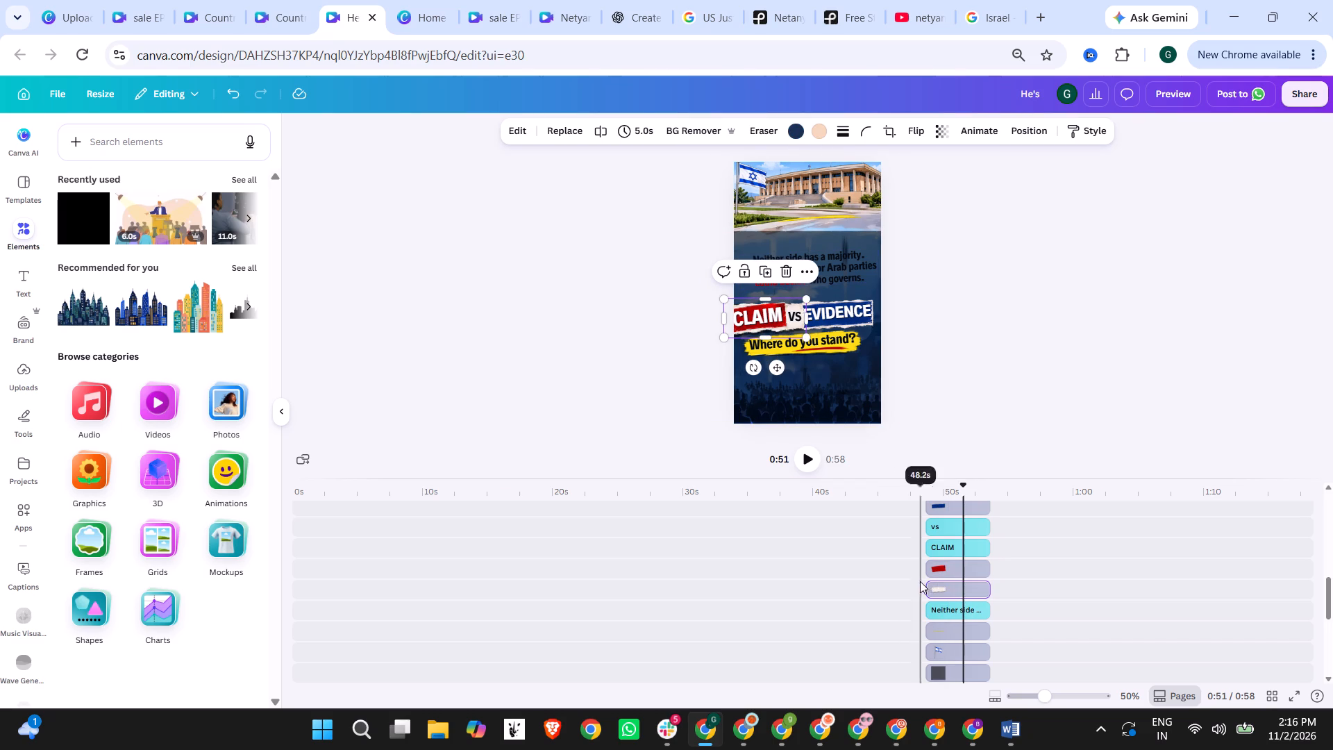
drag(739, 299, 753, 274)
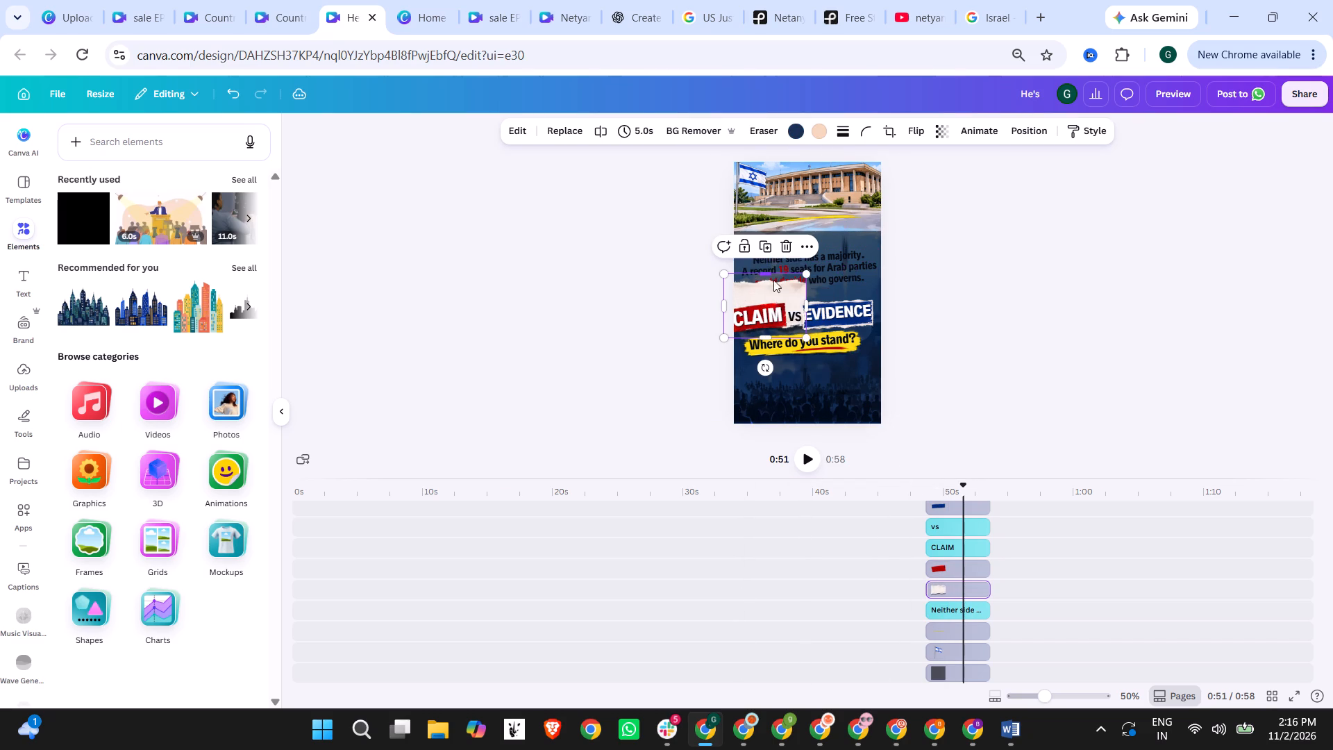
key(ctrl+z)
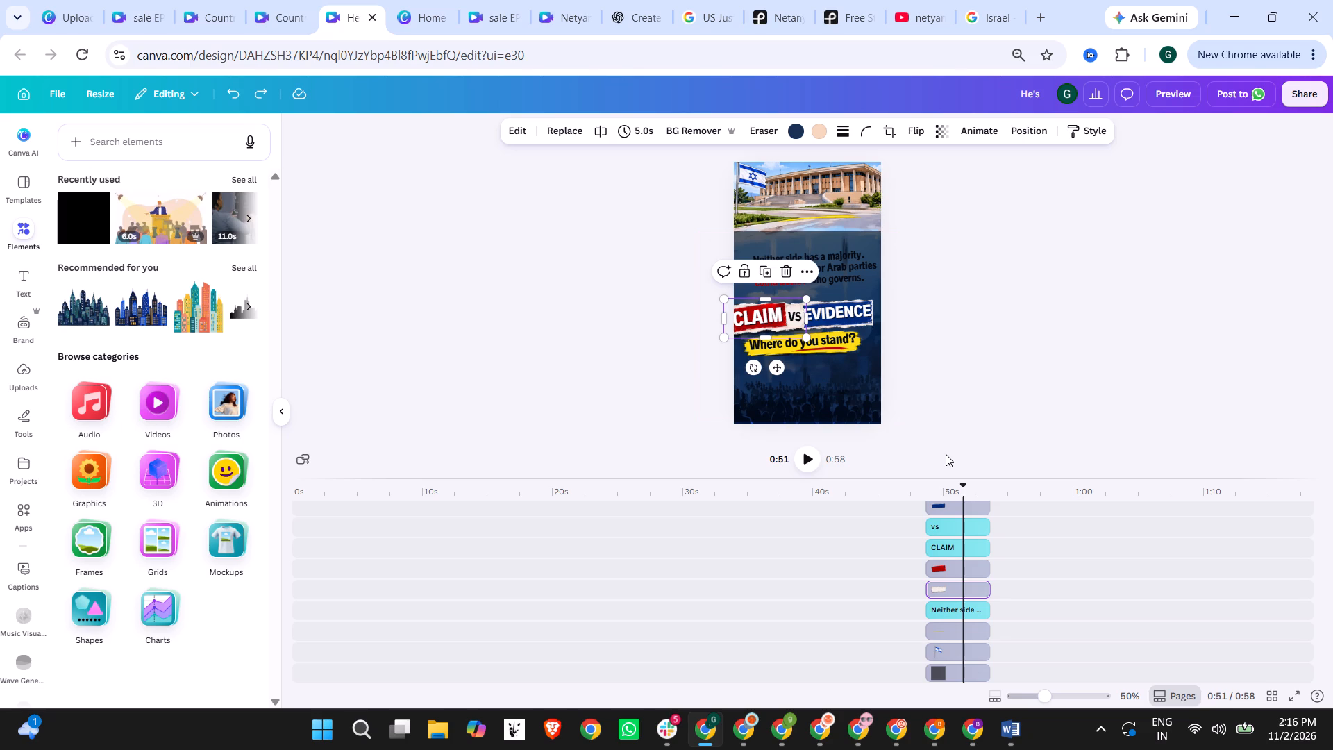
key(ctrl+c)
key(ctrl+v)
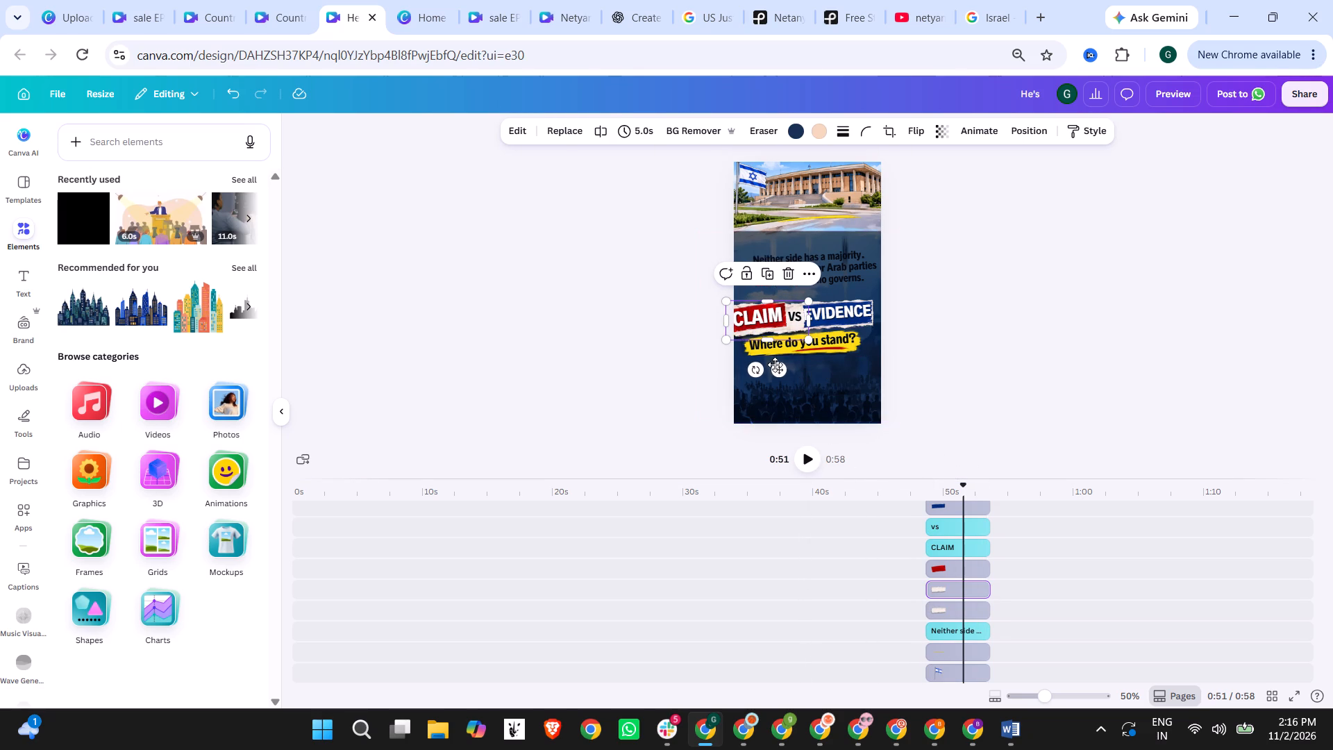
drag(776, 366, 782, 299)
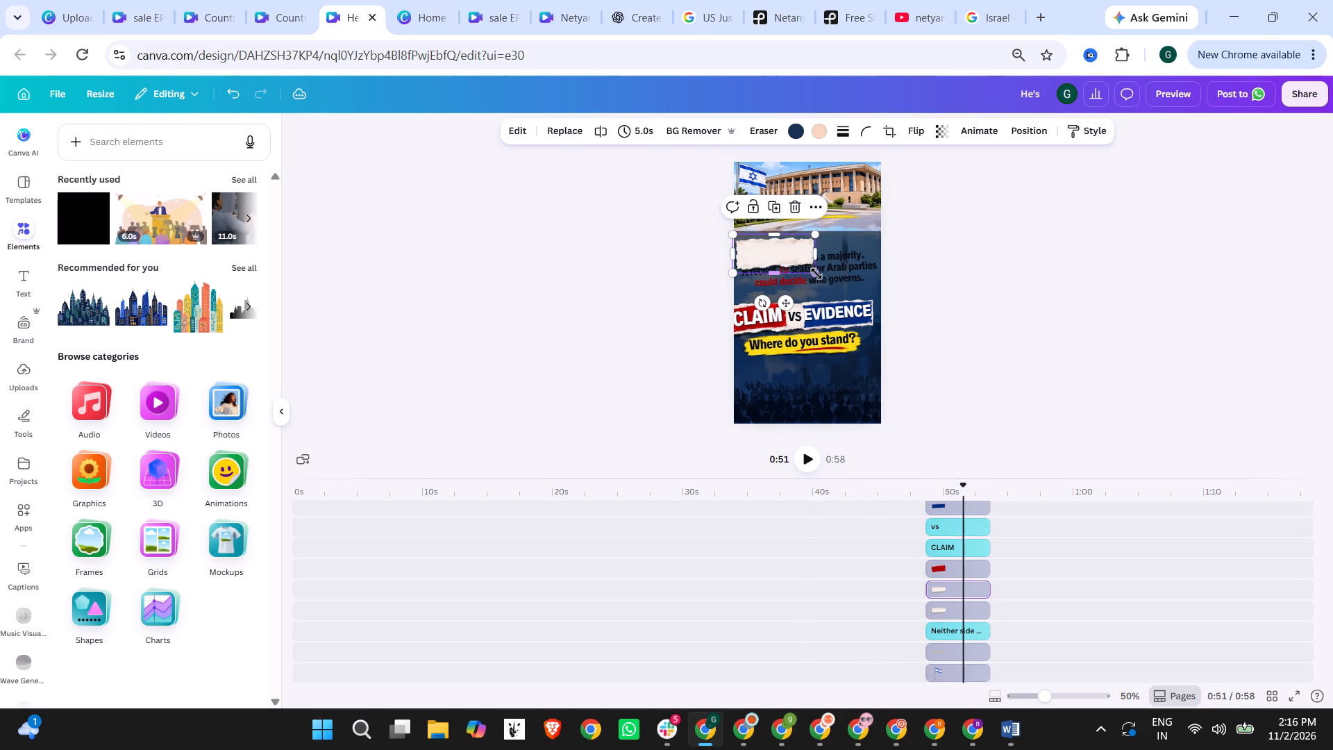
drag(818, 276, 894, 286)
click(832, 283)
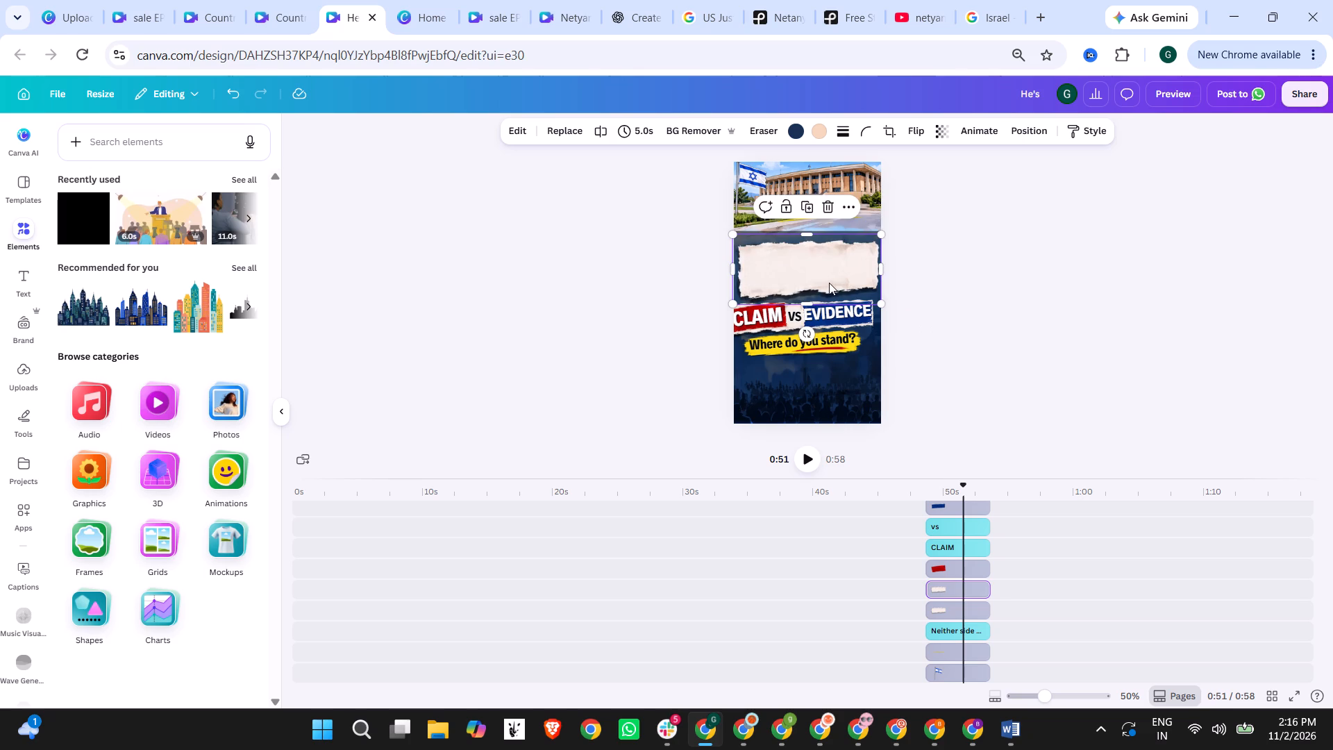
drag(875, 269, 882, 268)
click(959, 274)
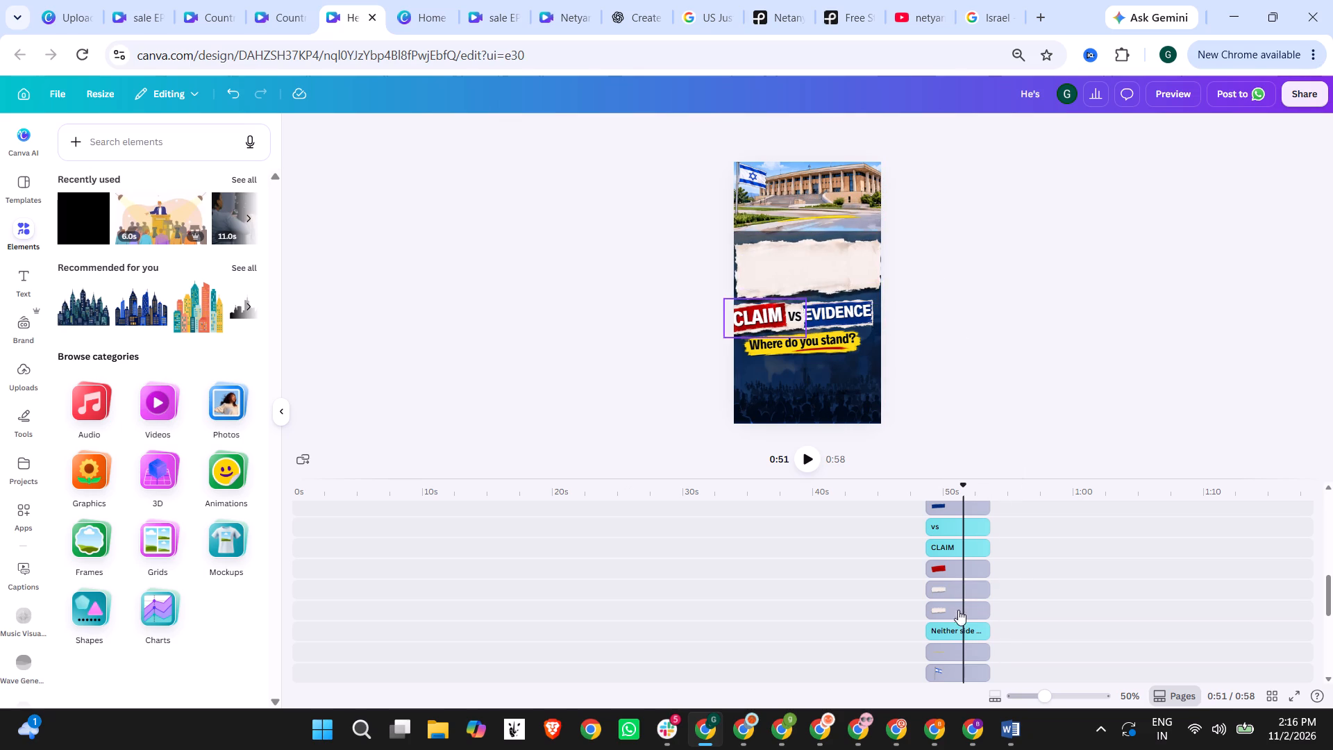
Move both torn white paper layers below the "Neither side has a majority" text layer in the timeline.
drag(954, 606, 954, 635)
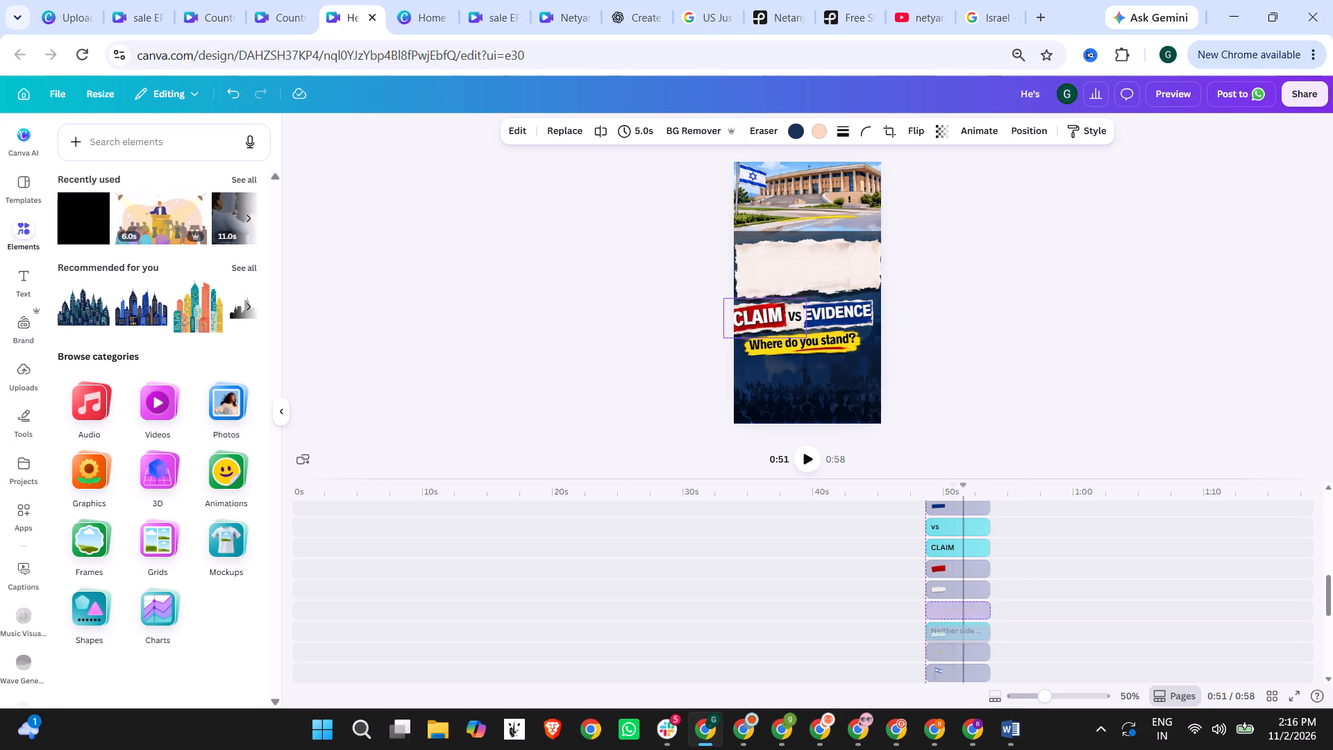
drag(954, 635, 954, 640)
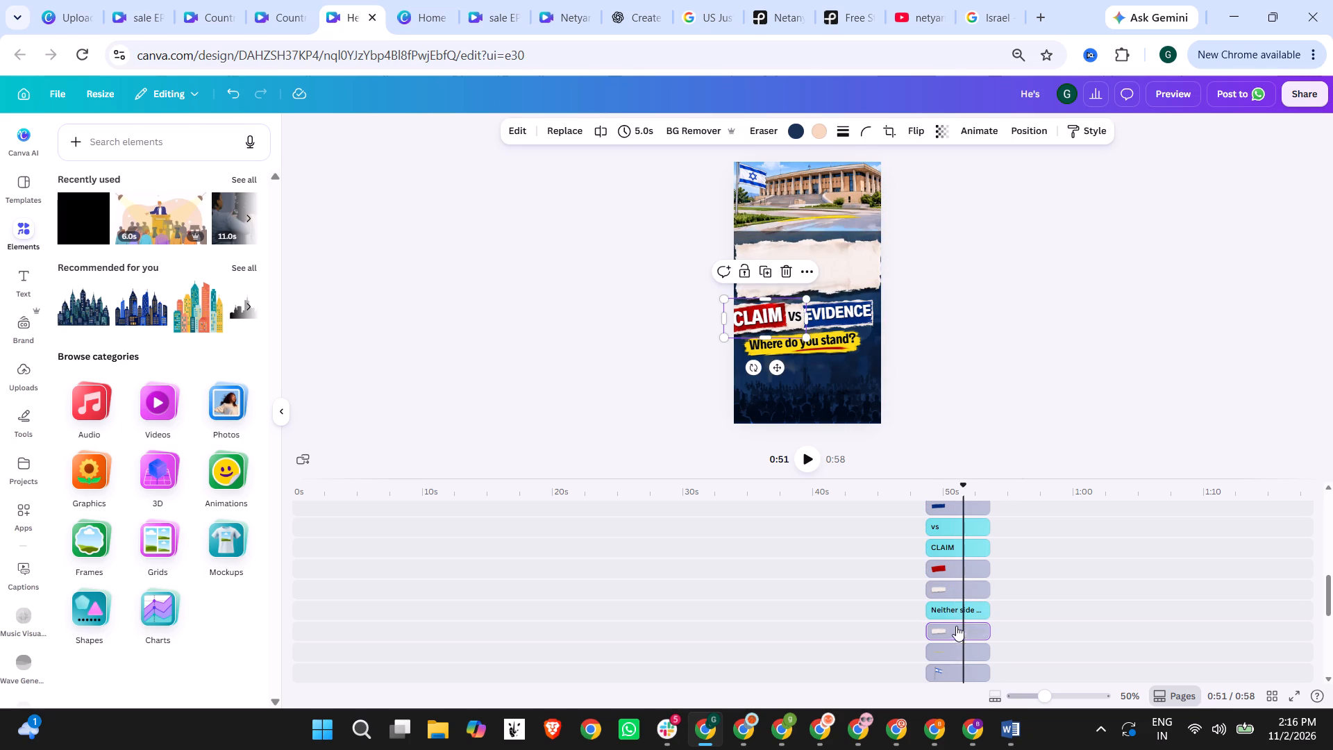
click(952, 613)
ctrl+click(946, 628)
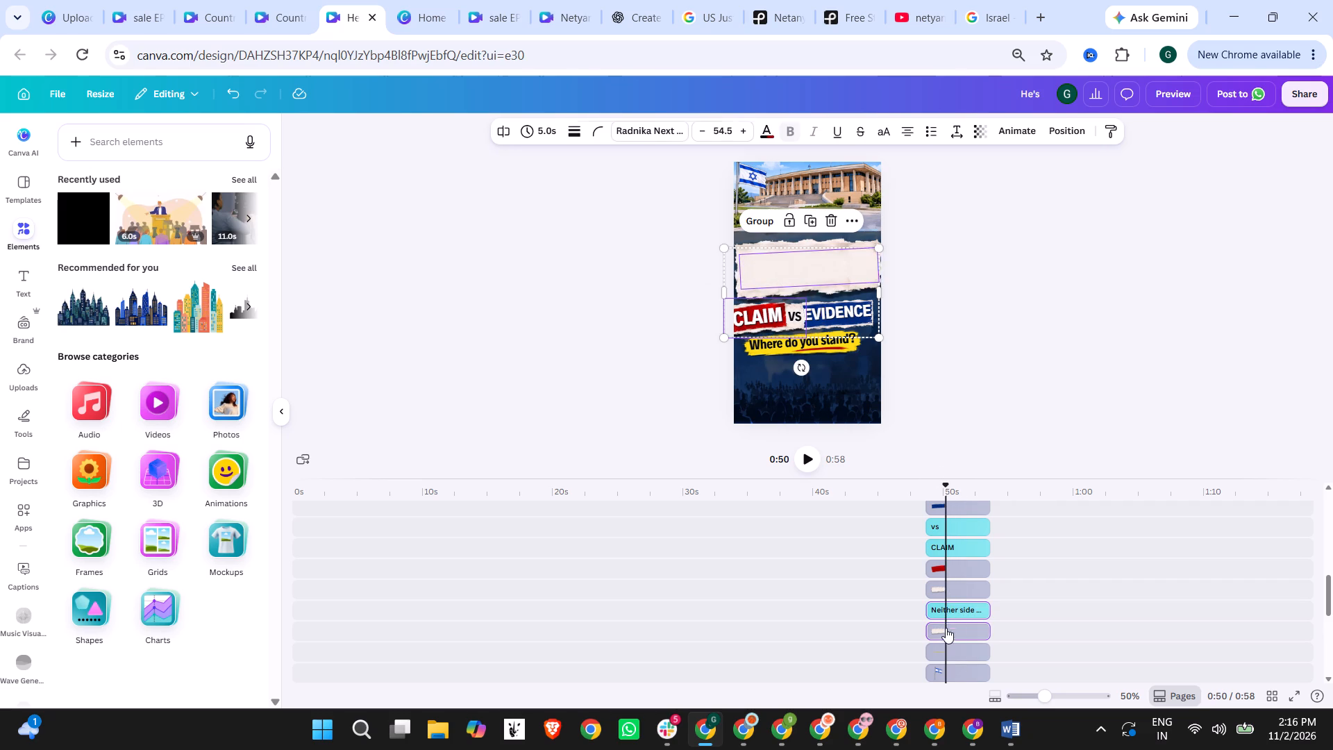
click(959, 587)
drag(957, 588, 957, 614)
click(980, 374)
click(817, 258)
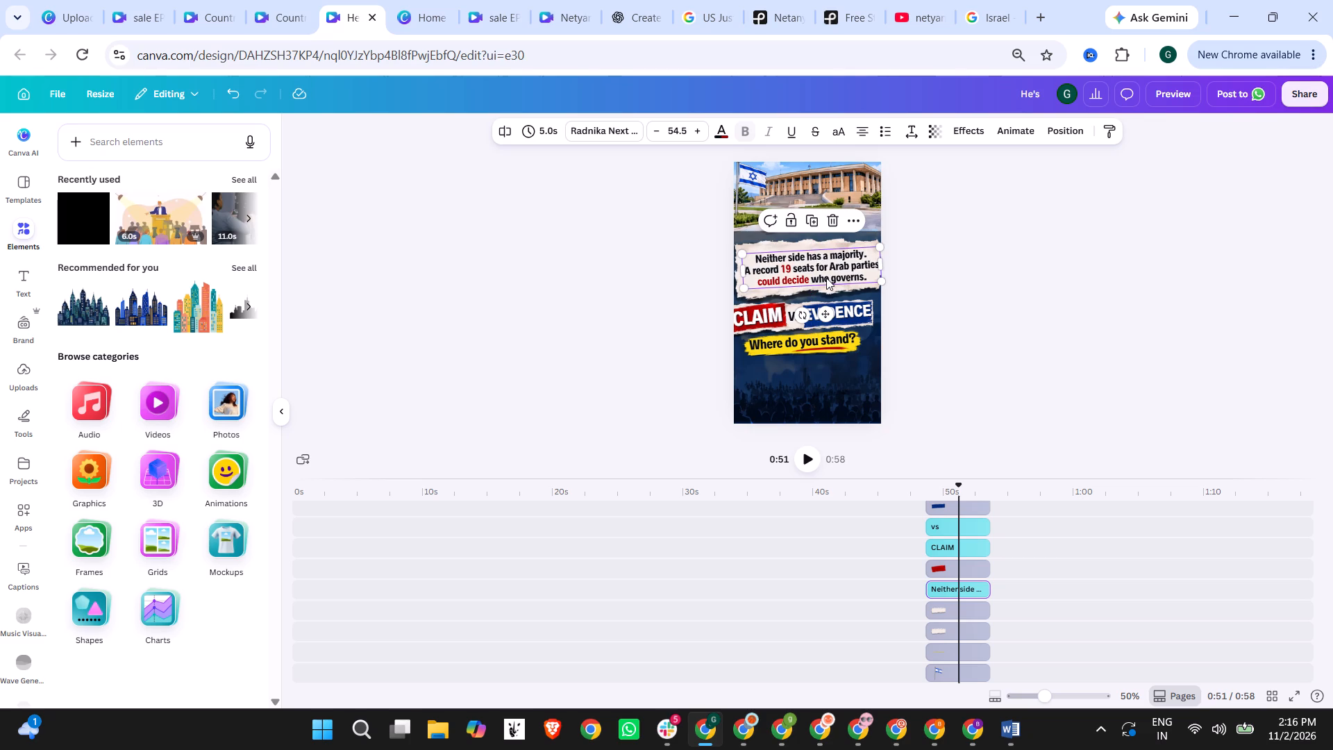
click(1012, 288)
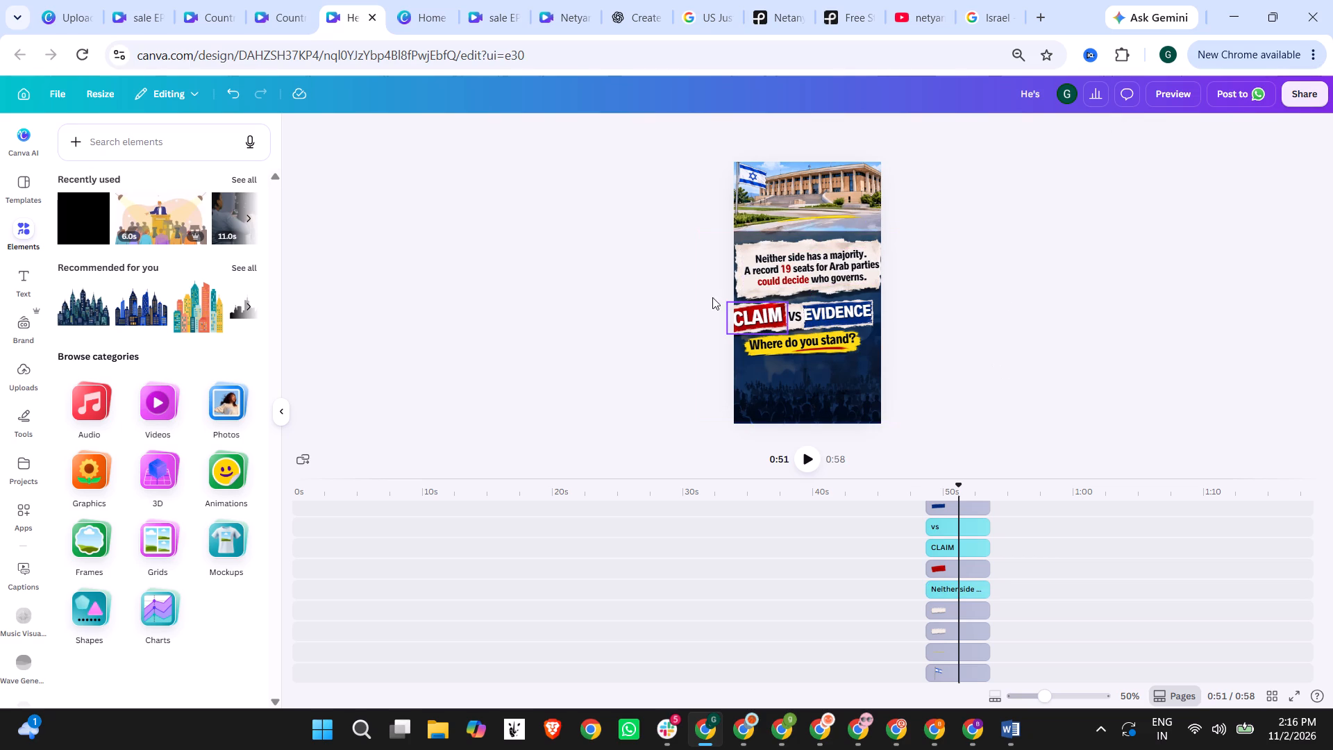
Slightly scale down the closing scene's paper strips, dark overlay and "CLAIM vs EVIDENCE" block, then shift the headline block to the right.
drag(703, 299, 917, 375)
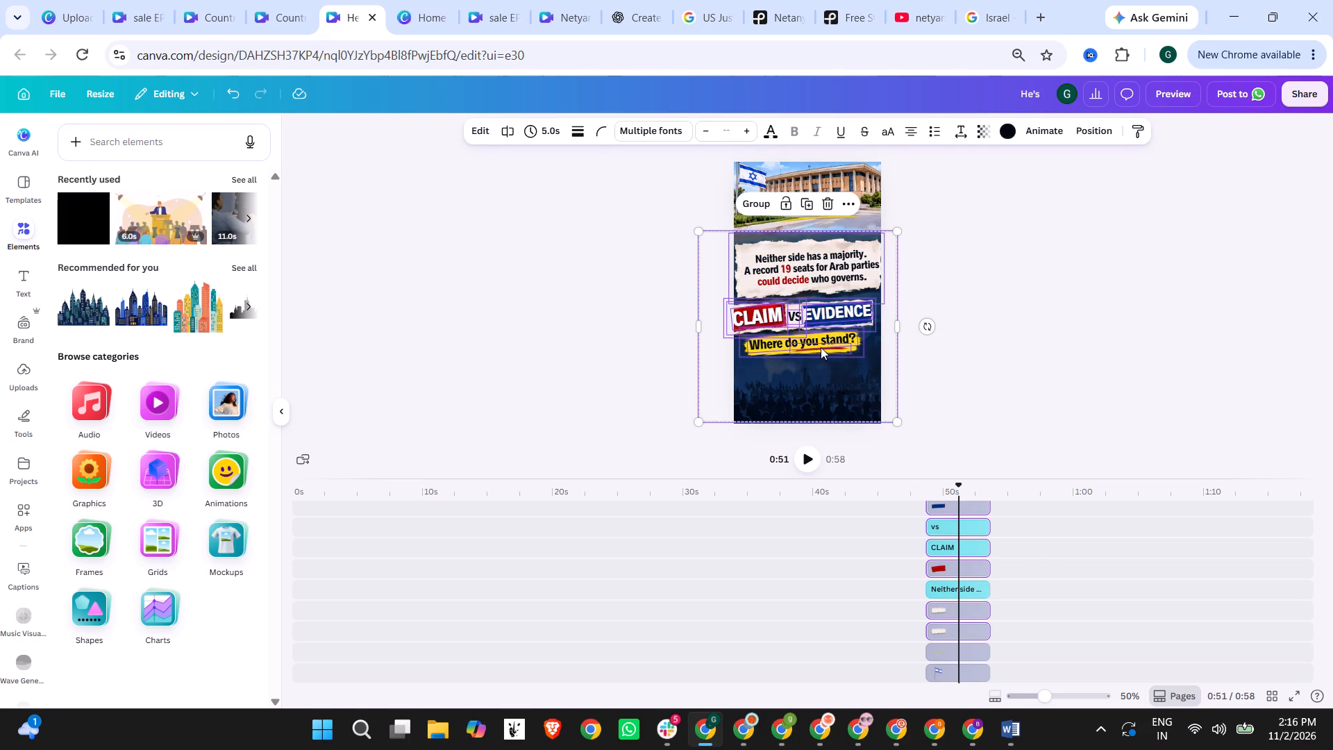
click(821, 347)
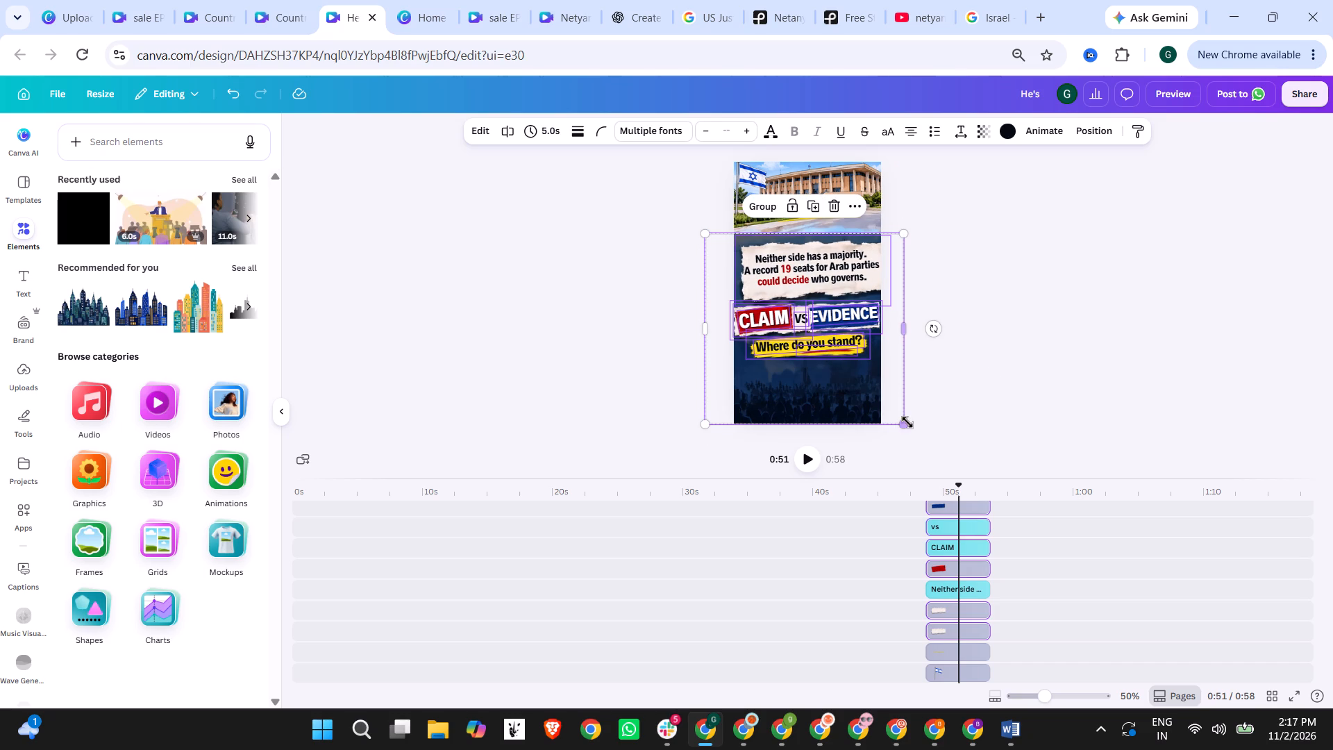
drag(907, 423, 891, 410)
click(956, 387)
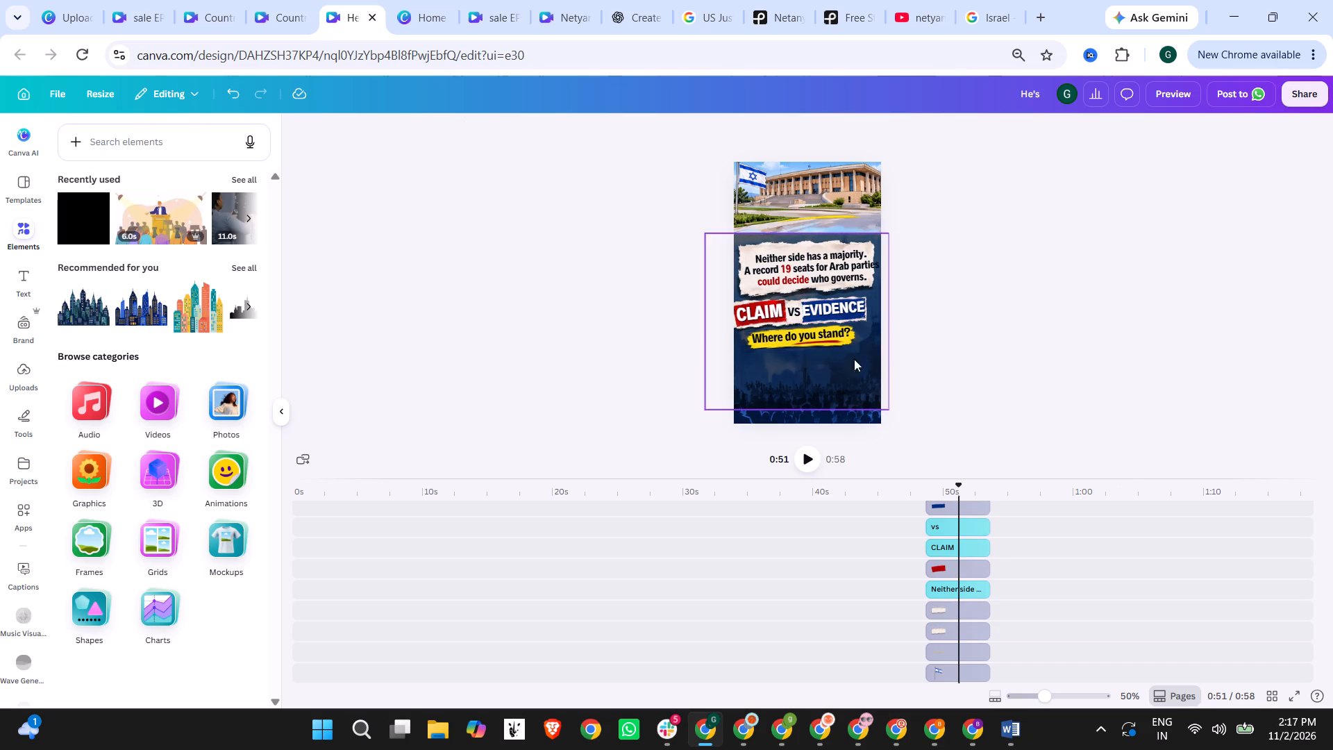
drag(936, 356, 708, 304)
drag(793, 323, 805, 328)
click(1064, 310)
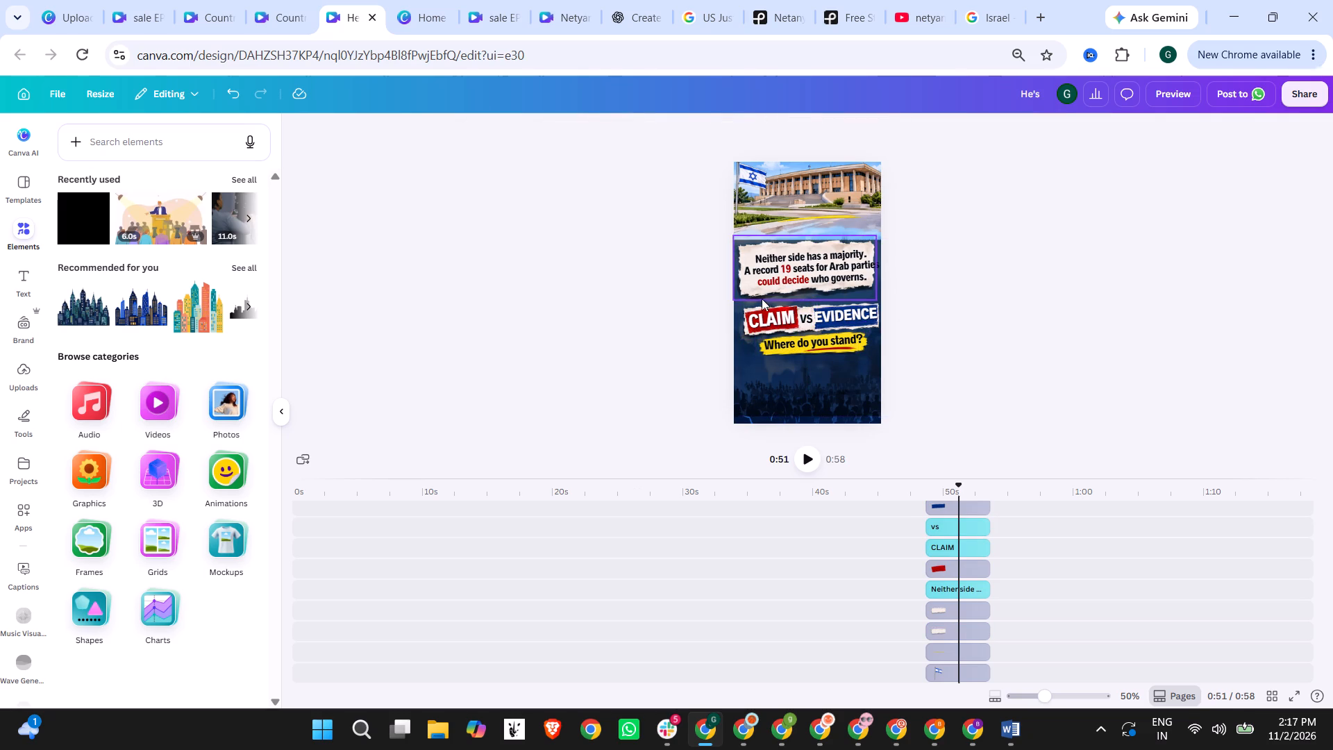
Reposition and enlarge the dark overlay to fill the area from just above the torn paper to the frame's bottom edge.
drag(750, 374, 749, 378)
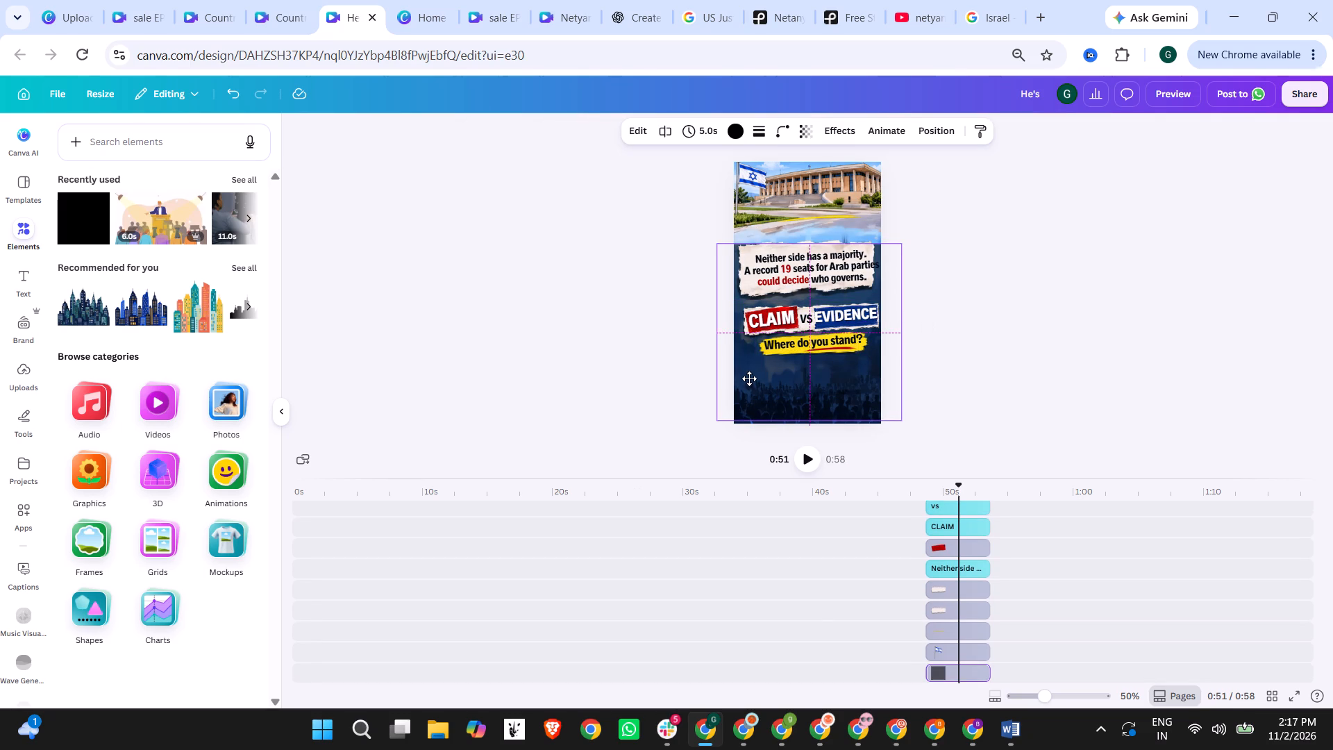
drag(749, 378, 747, 381)
drag(715, 249, 709, 240)
click(605, 255)
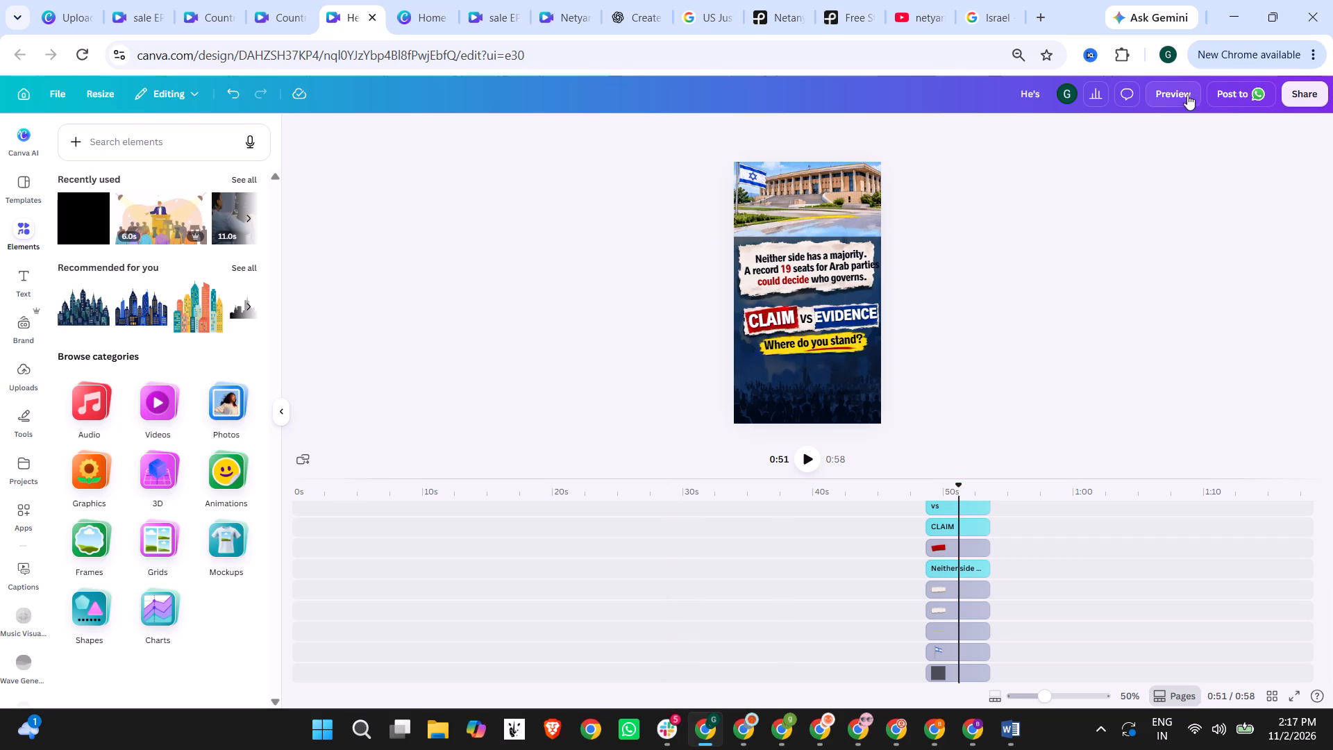
Preview the video full screen and pause it on the scene with the four seat-count columns above the two politicians' photos.
click(1162, 94)
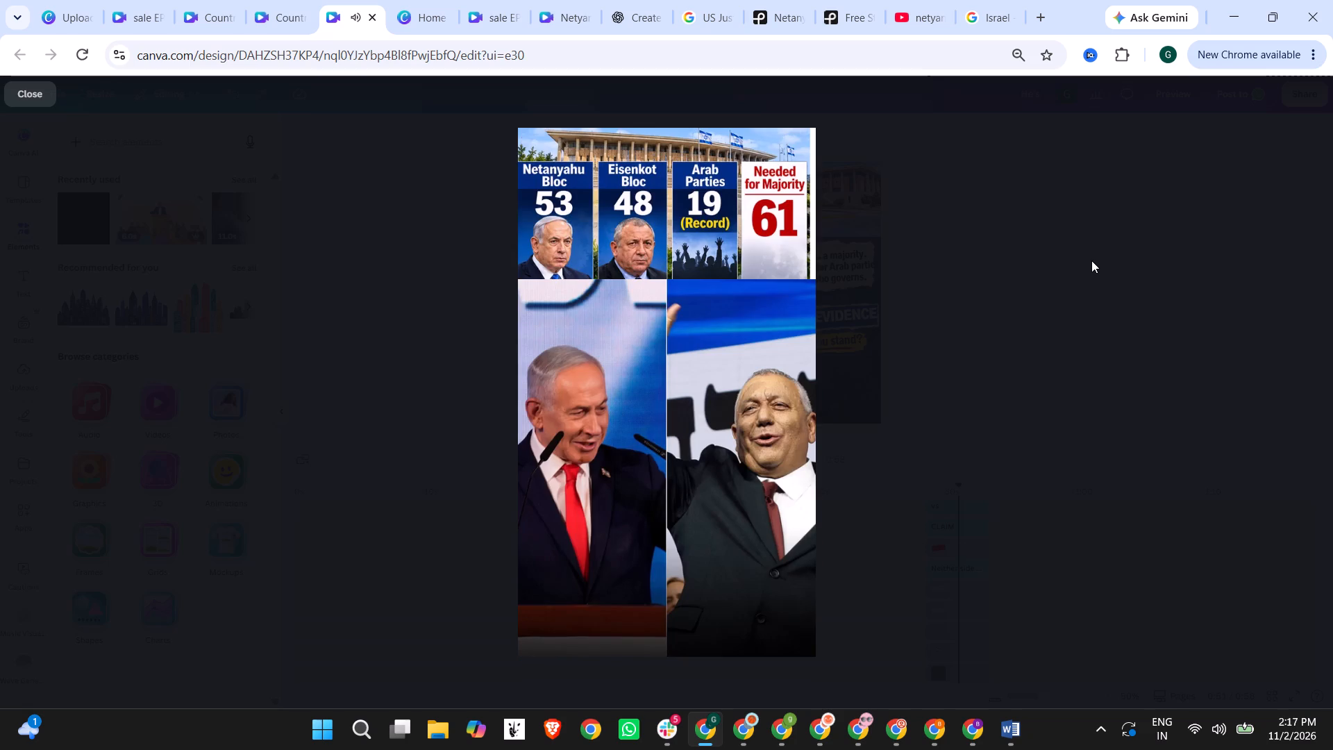
key(space)
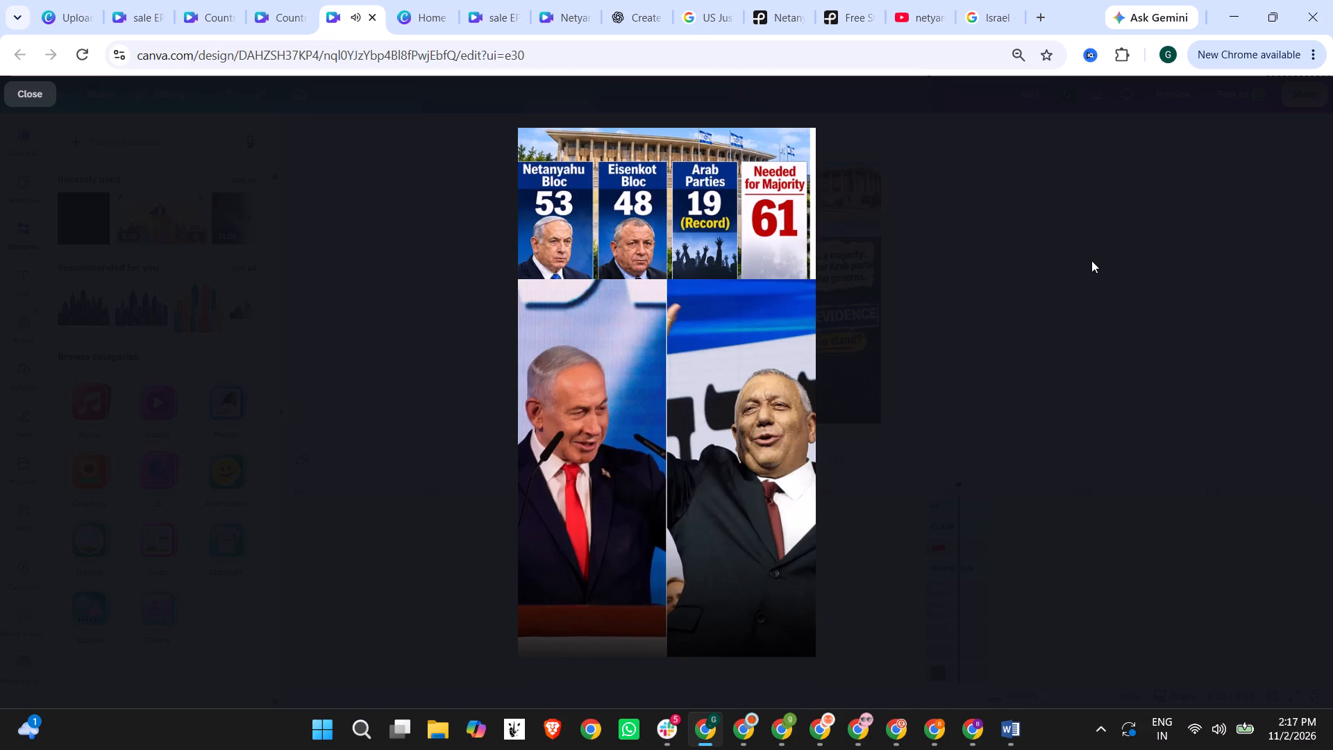
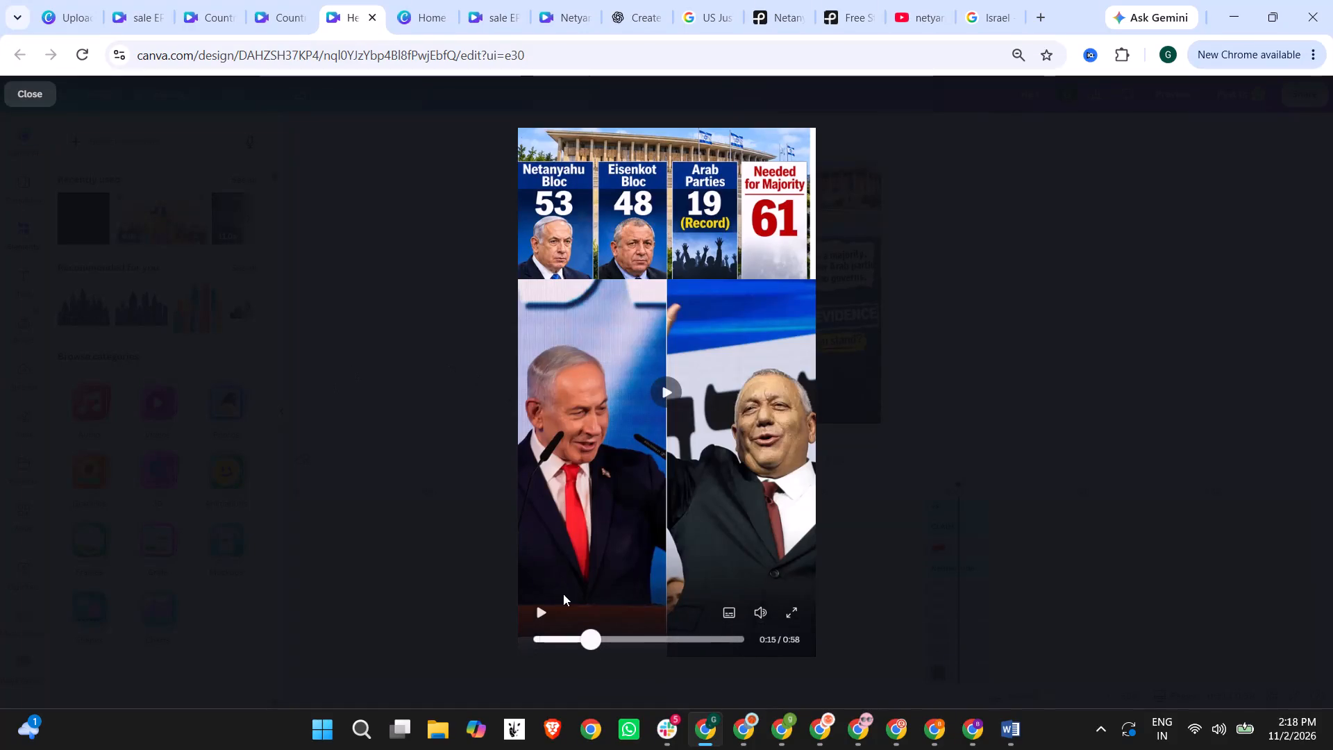
Rewind the preview to about 0:04, at the "CLAIM: Election 'stolen by Arab parties'" scene, and play it from there.
click(556, 642)
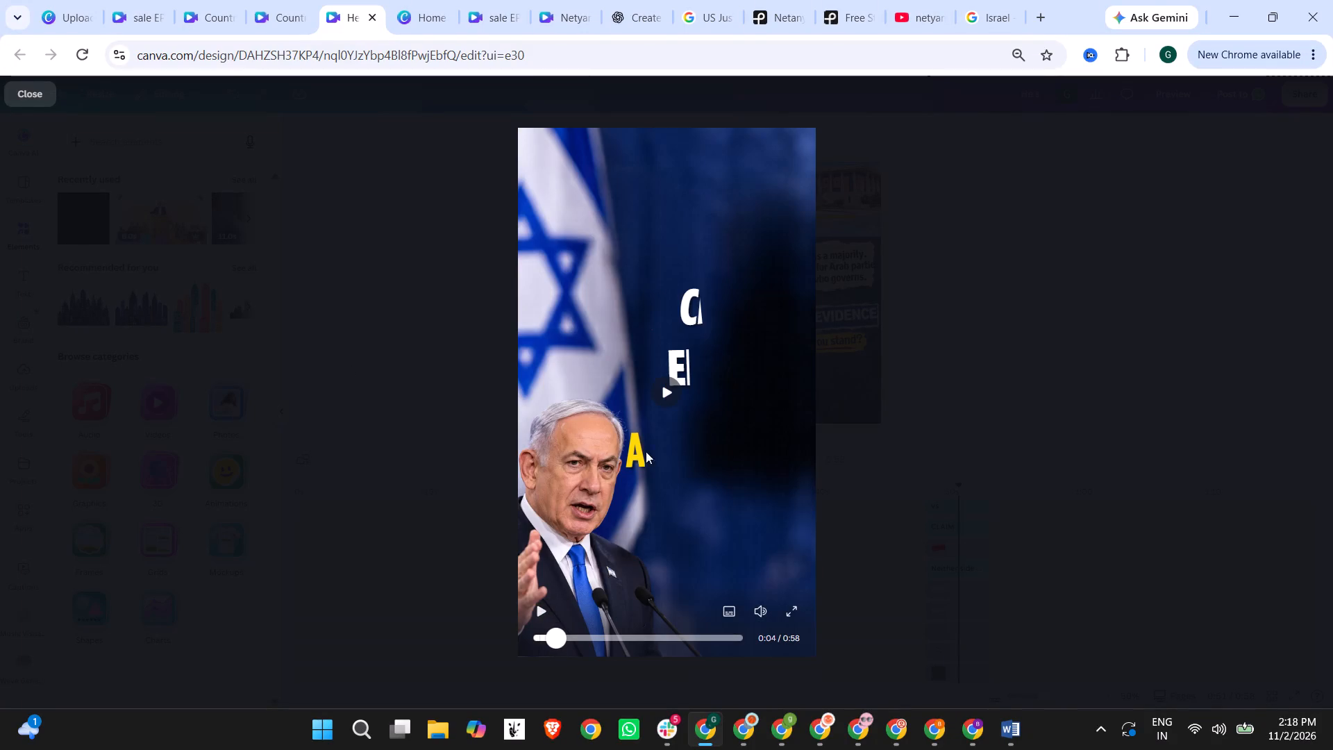
click(667, 393)
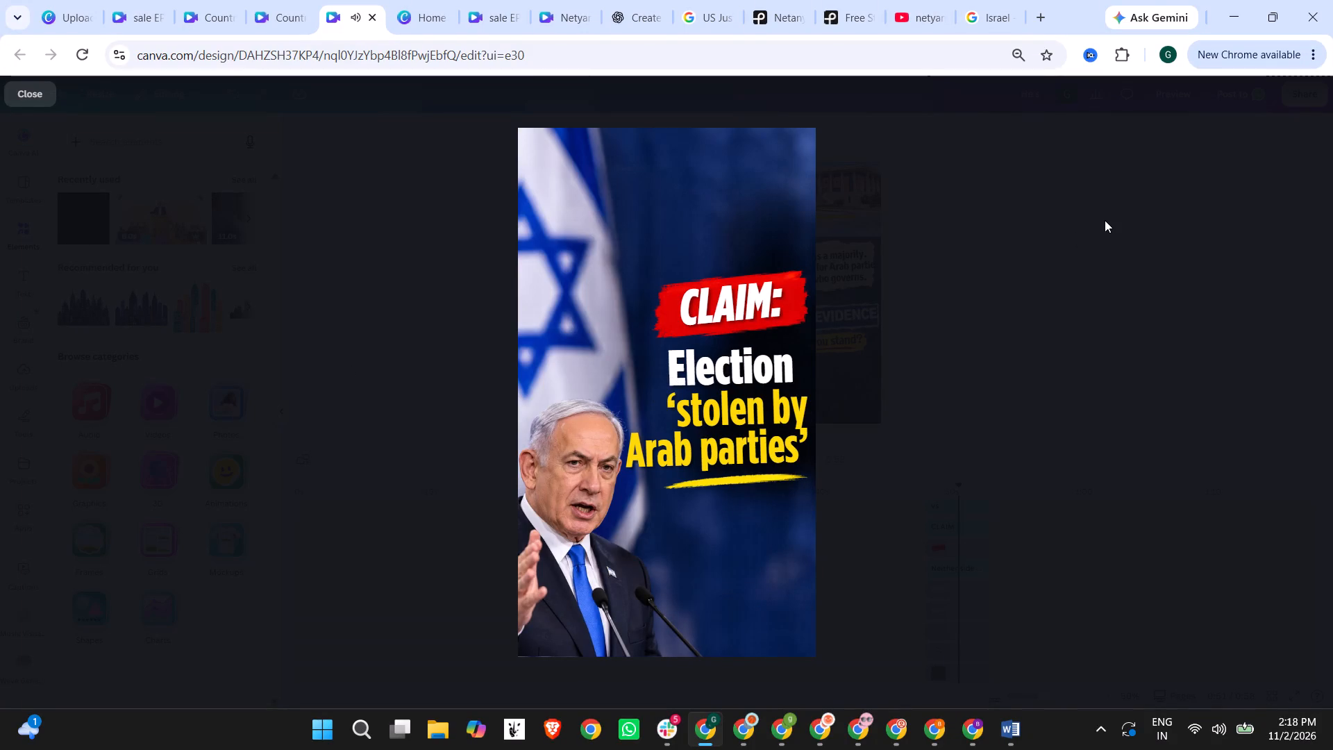
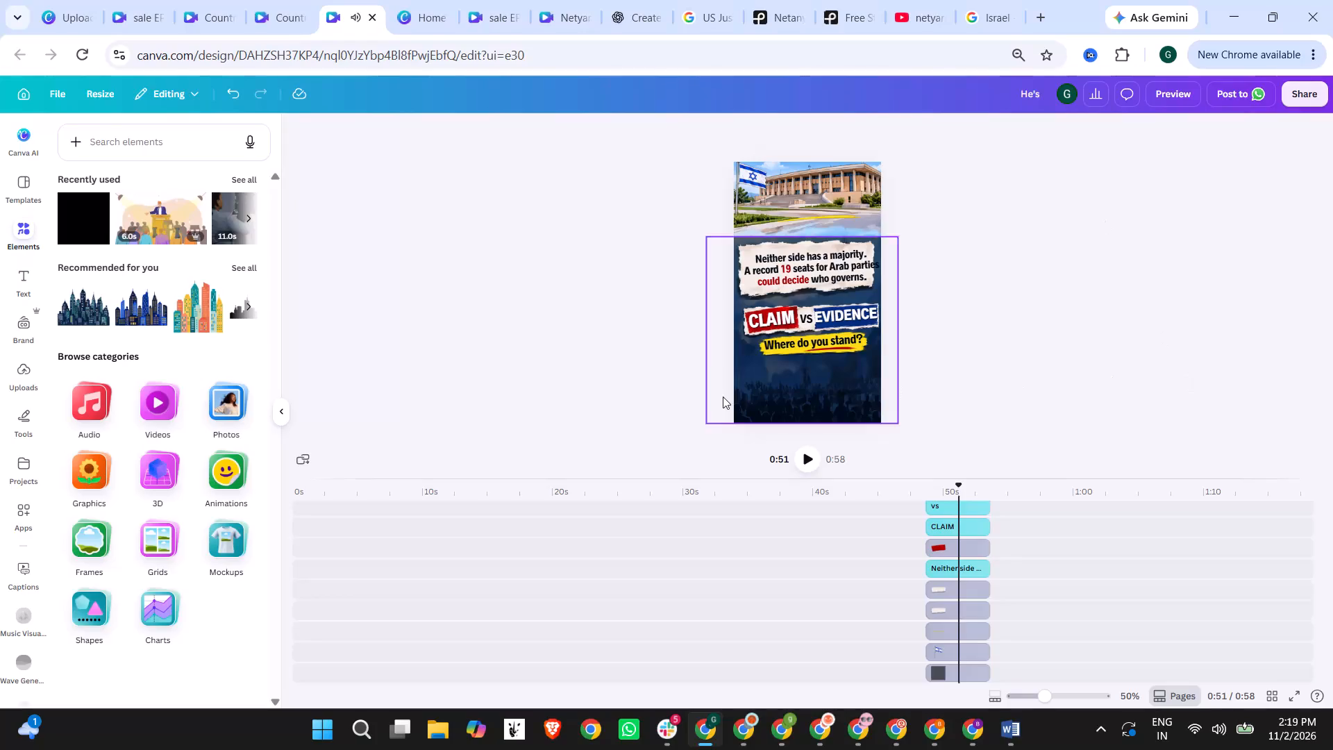
Widen the white torn paper behind the "Neither side has a majority" text slightly toward the frame's right edge.
scroll(1003, 596, down, 1)
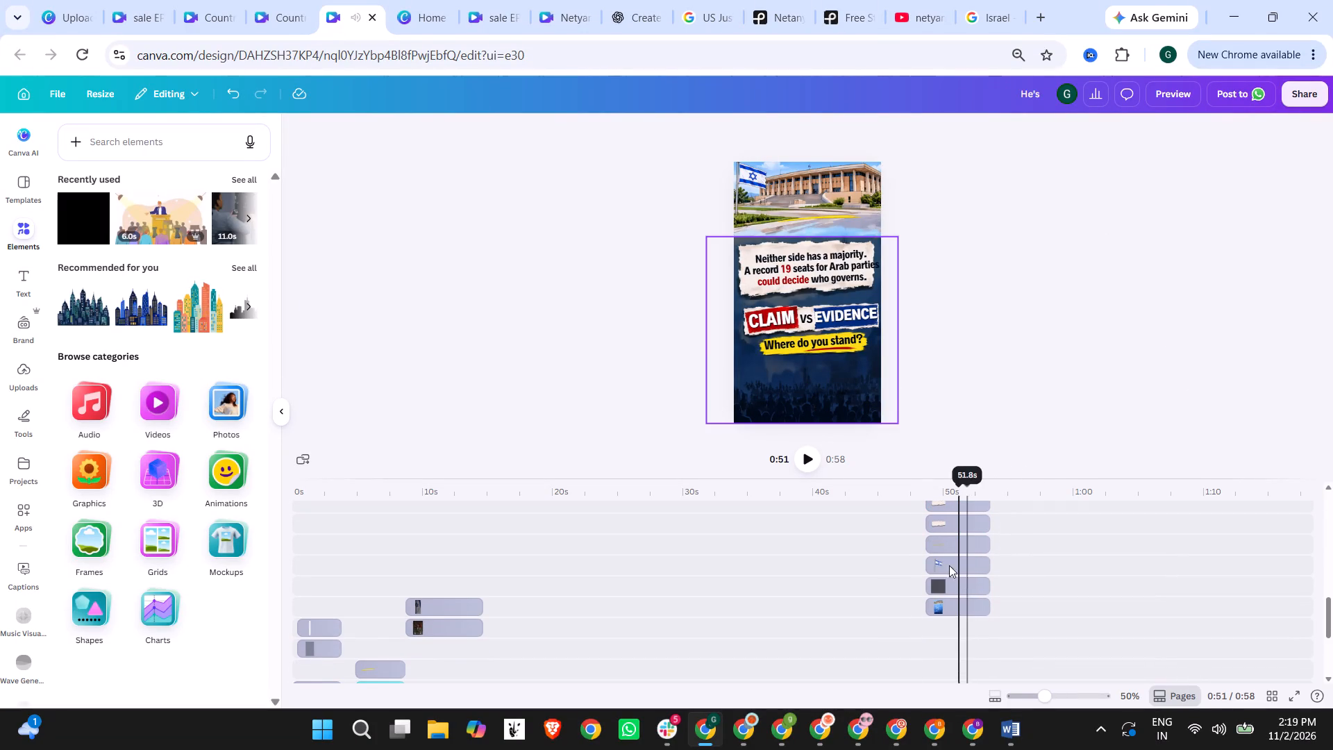
click(831, 244)
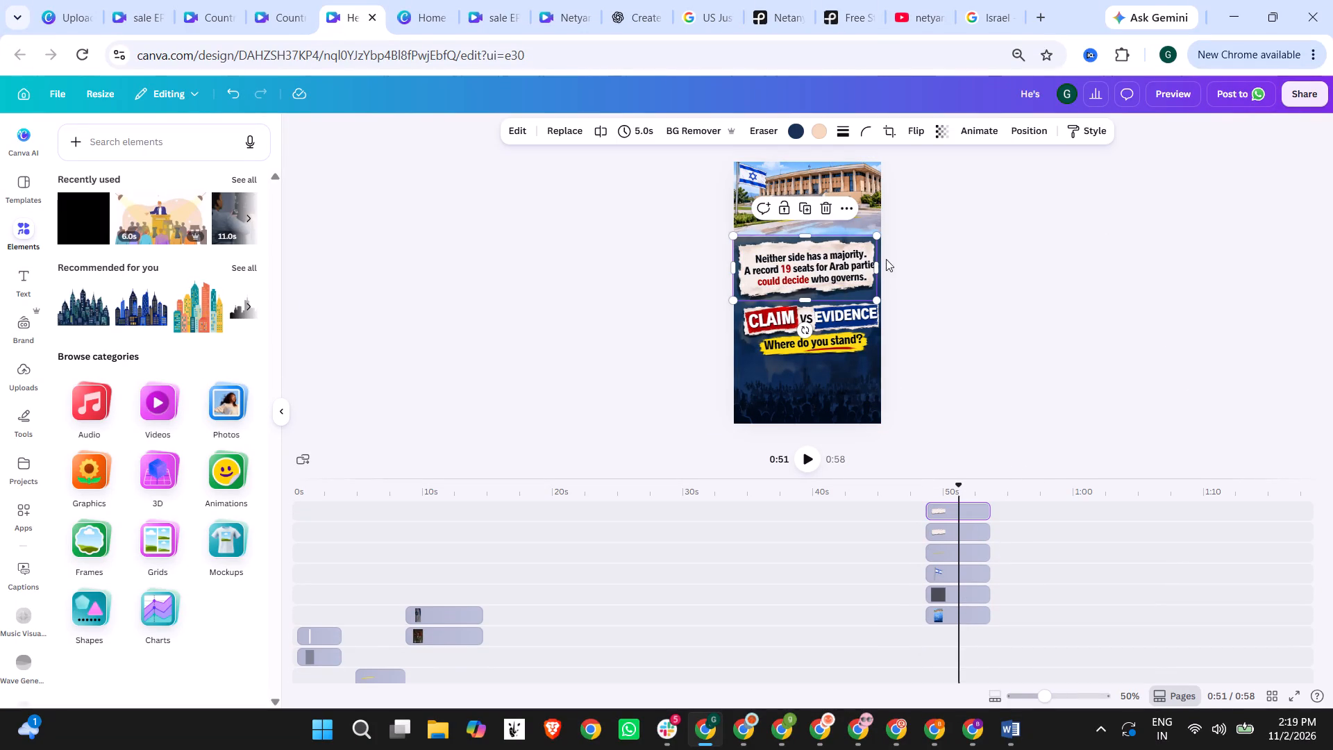
drag(879, 267, 887, 267)
click(986, 267)
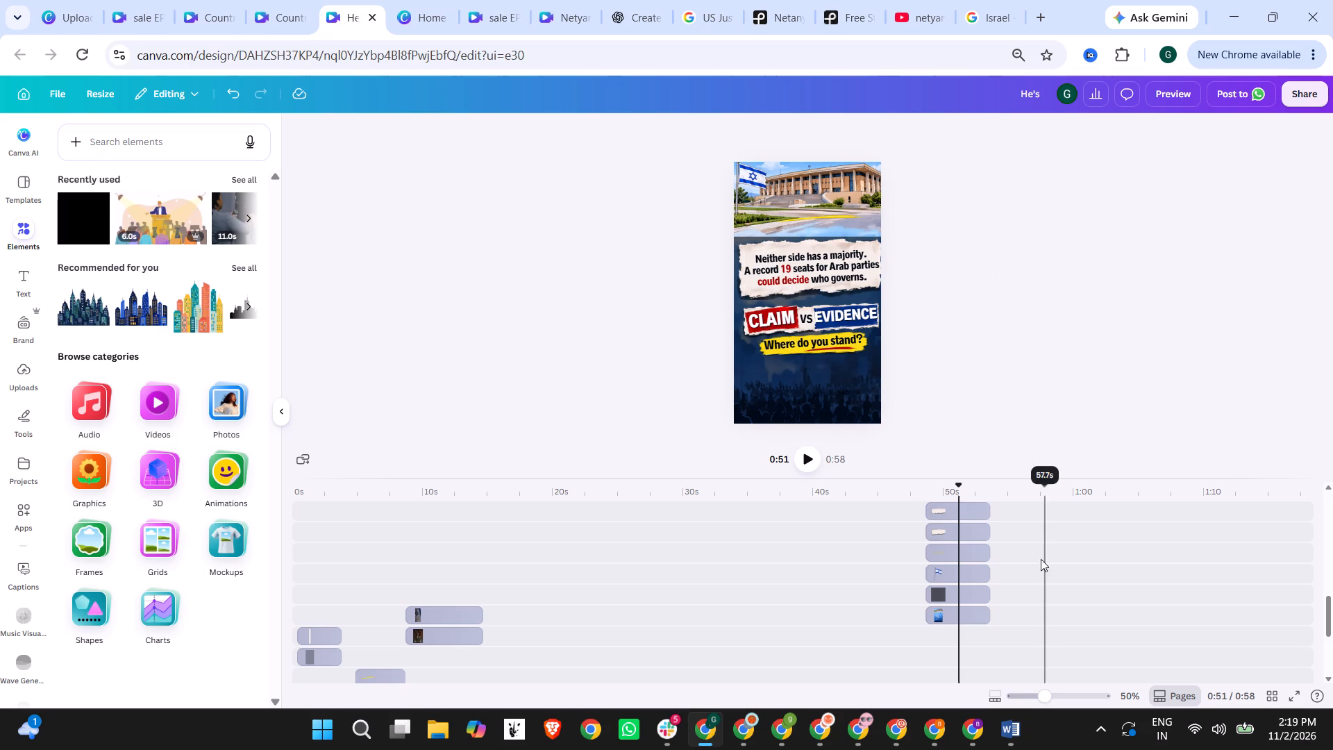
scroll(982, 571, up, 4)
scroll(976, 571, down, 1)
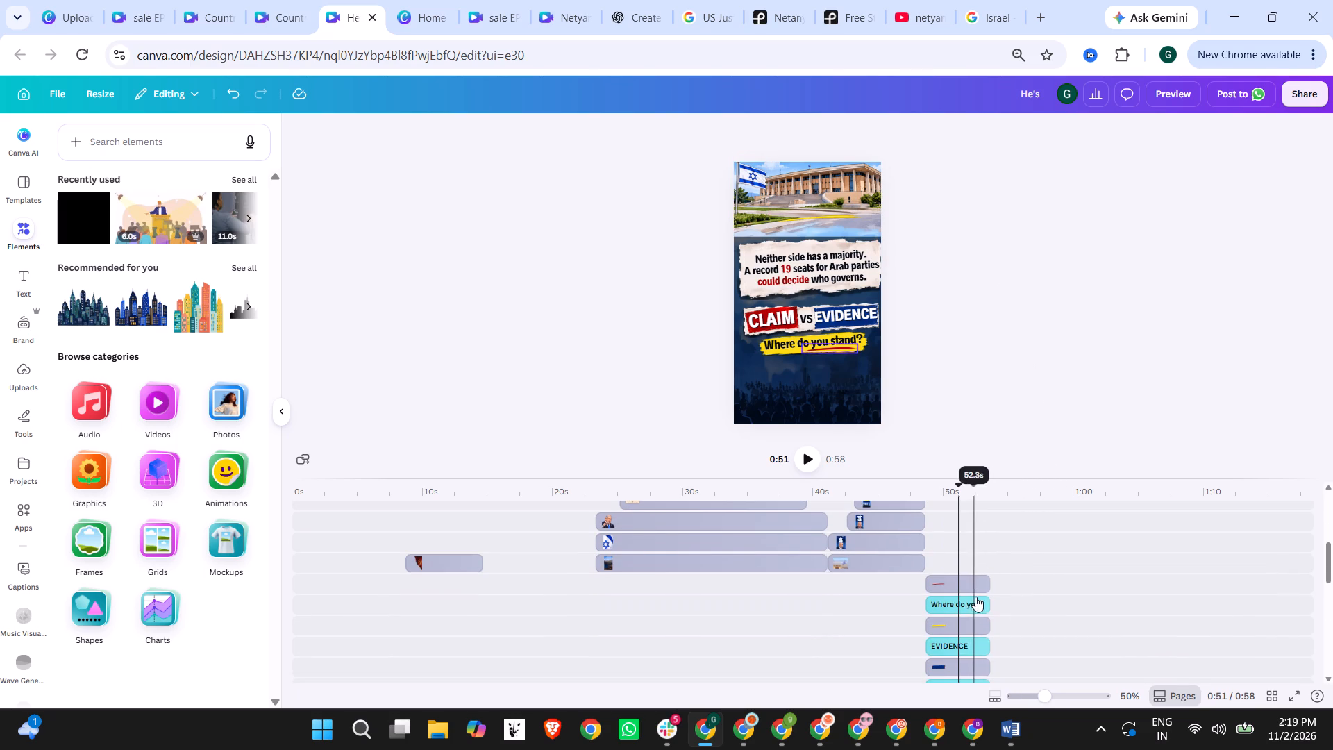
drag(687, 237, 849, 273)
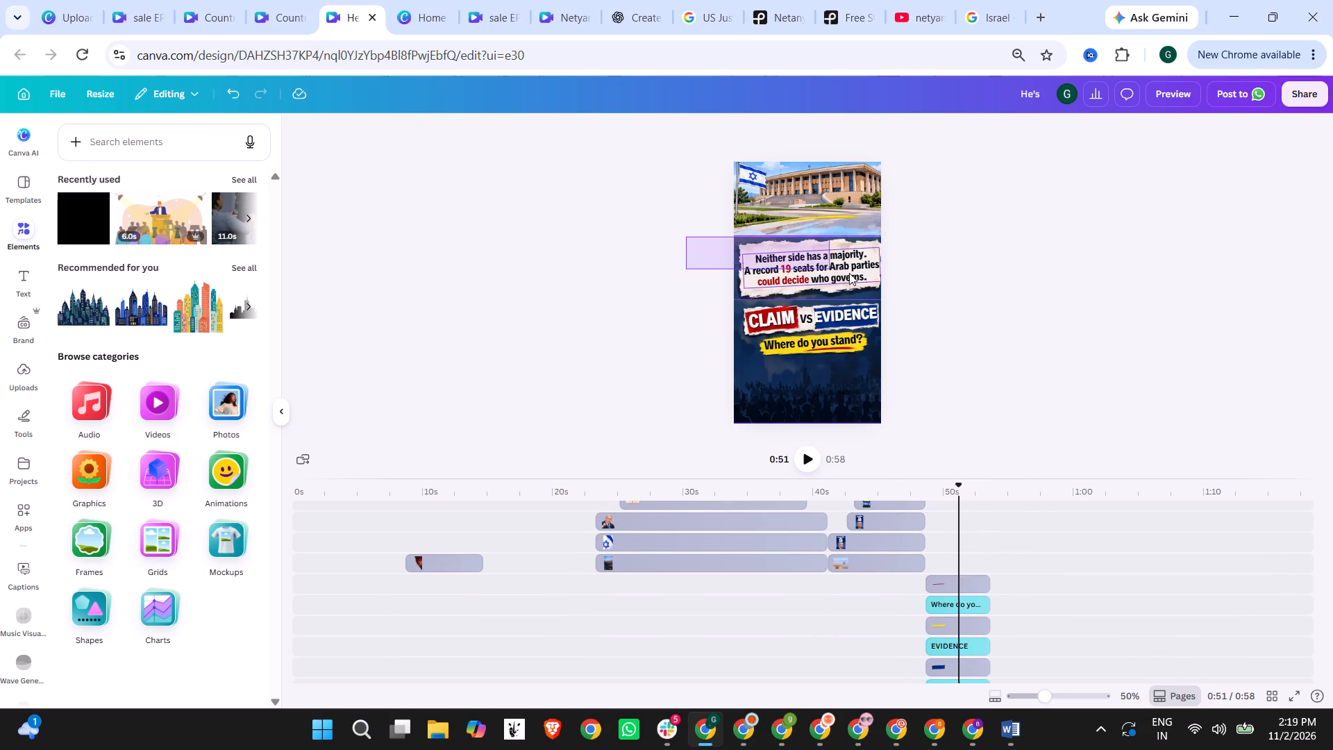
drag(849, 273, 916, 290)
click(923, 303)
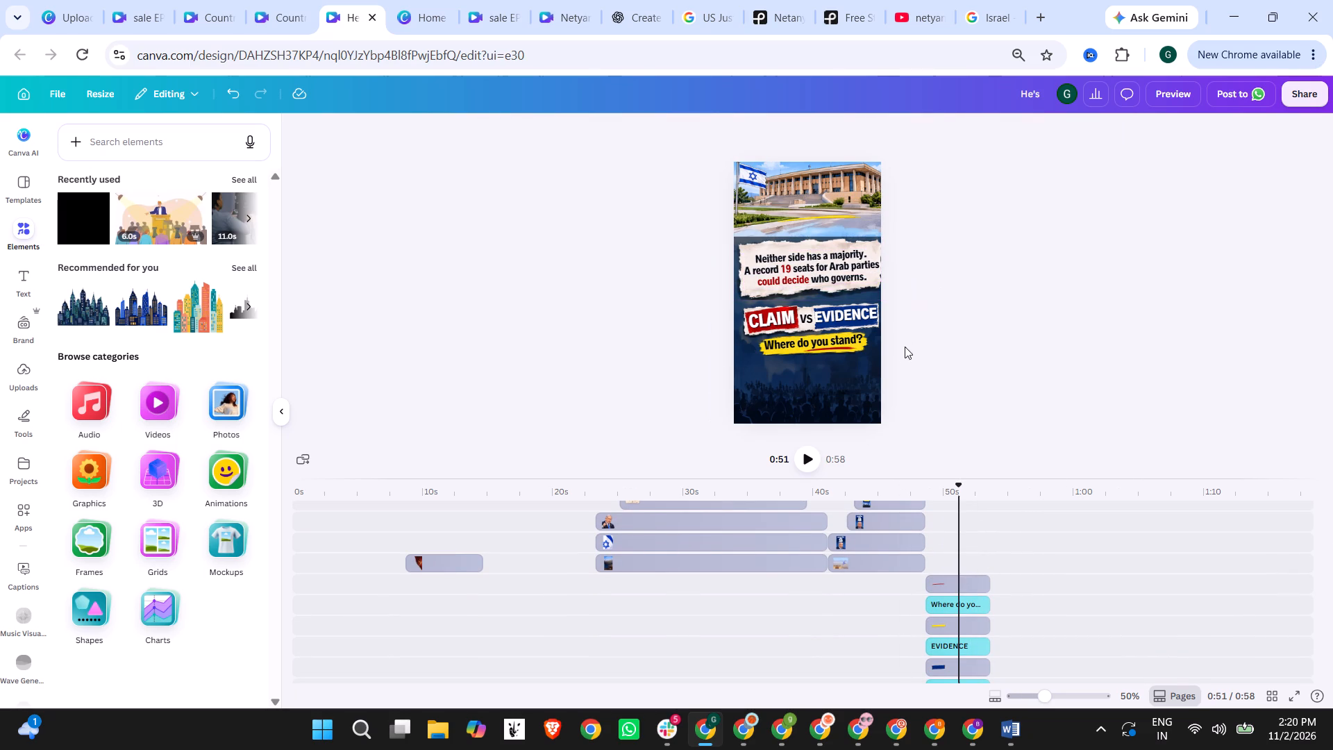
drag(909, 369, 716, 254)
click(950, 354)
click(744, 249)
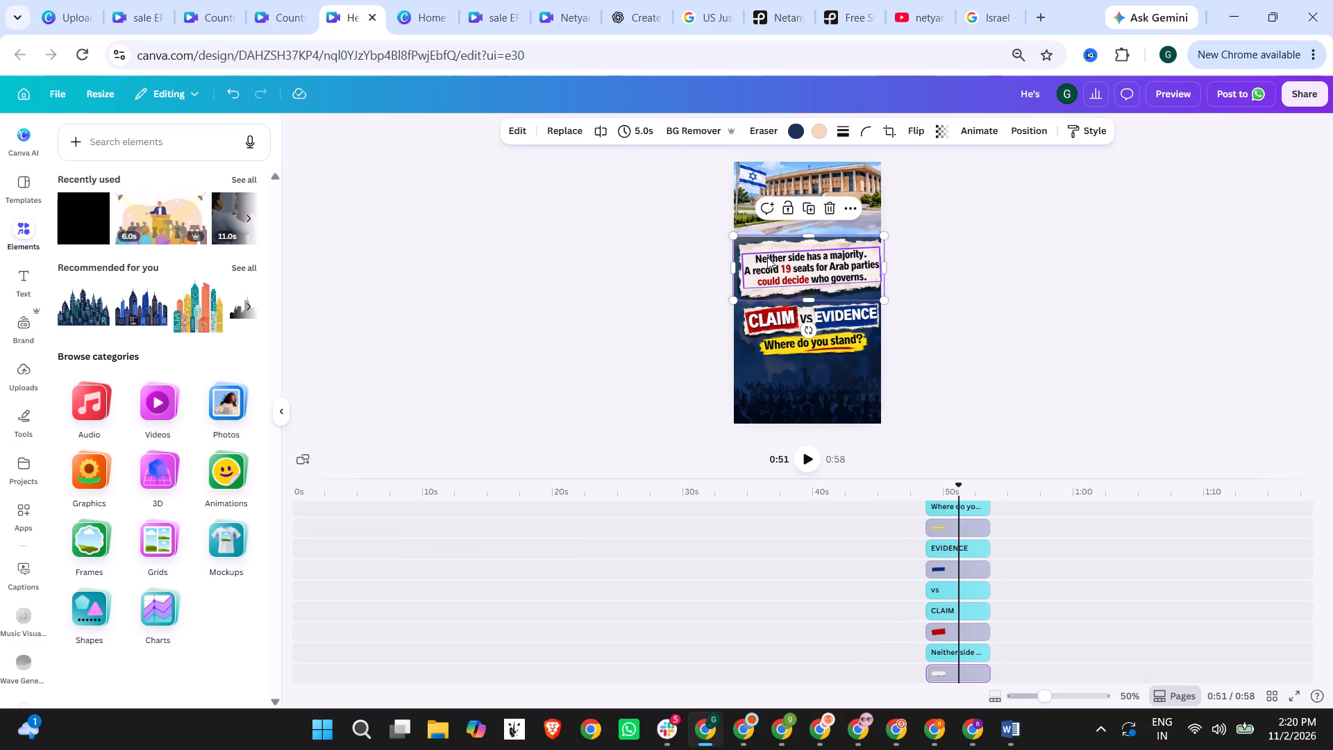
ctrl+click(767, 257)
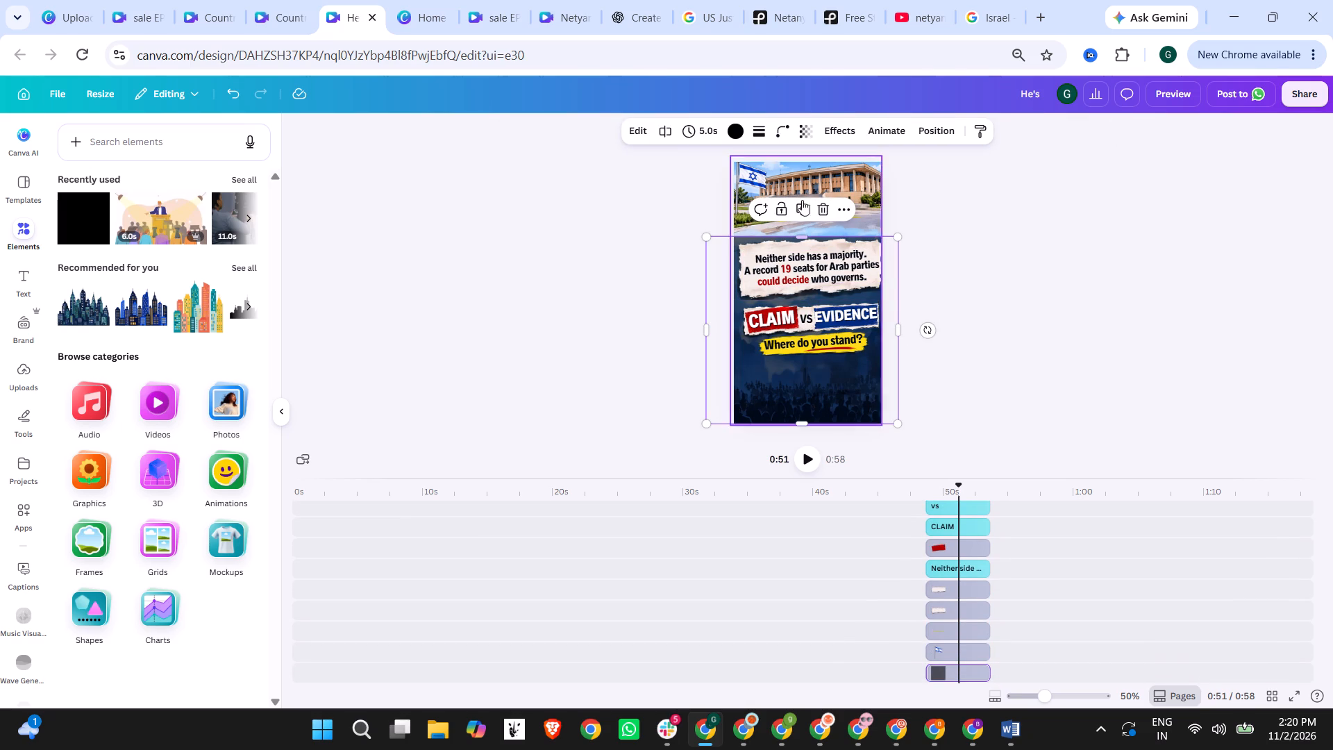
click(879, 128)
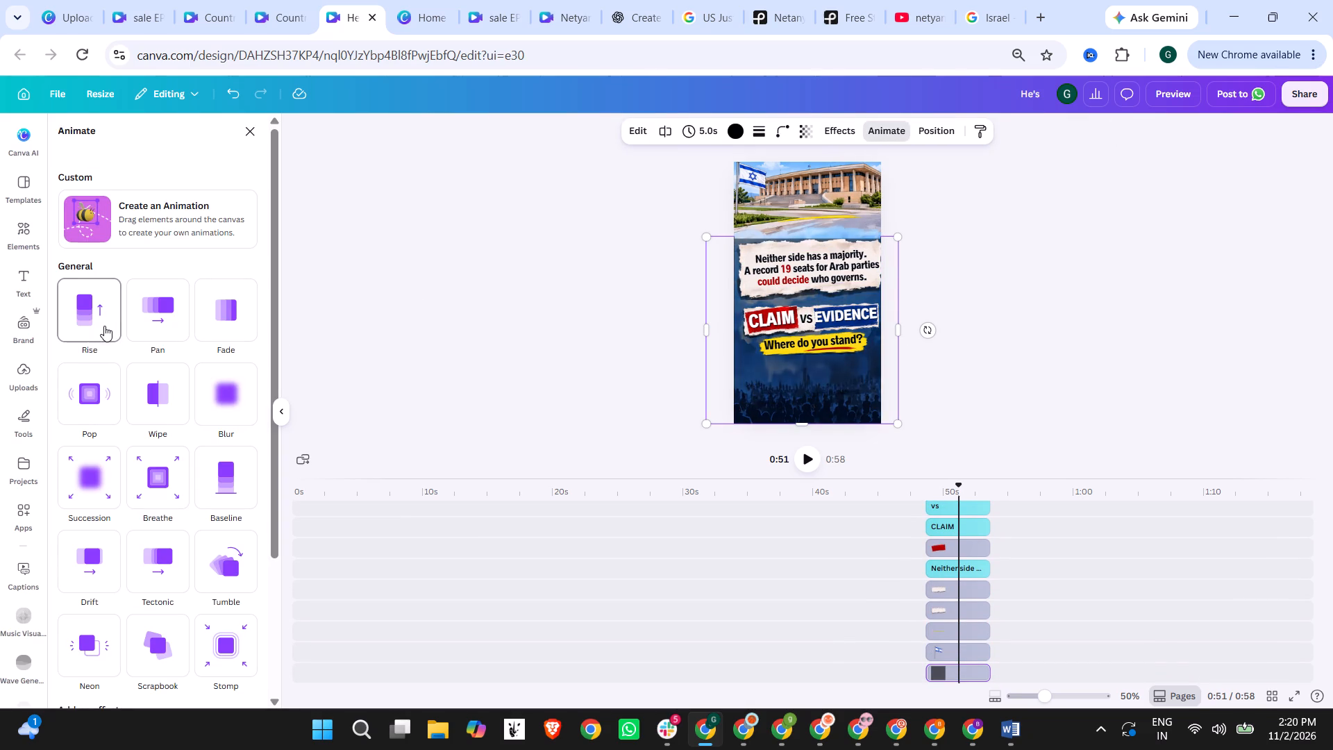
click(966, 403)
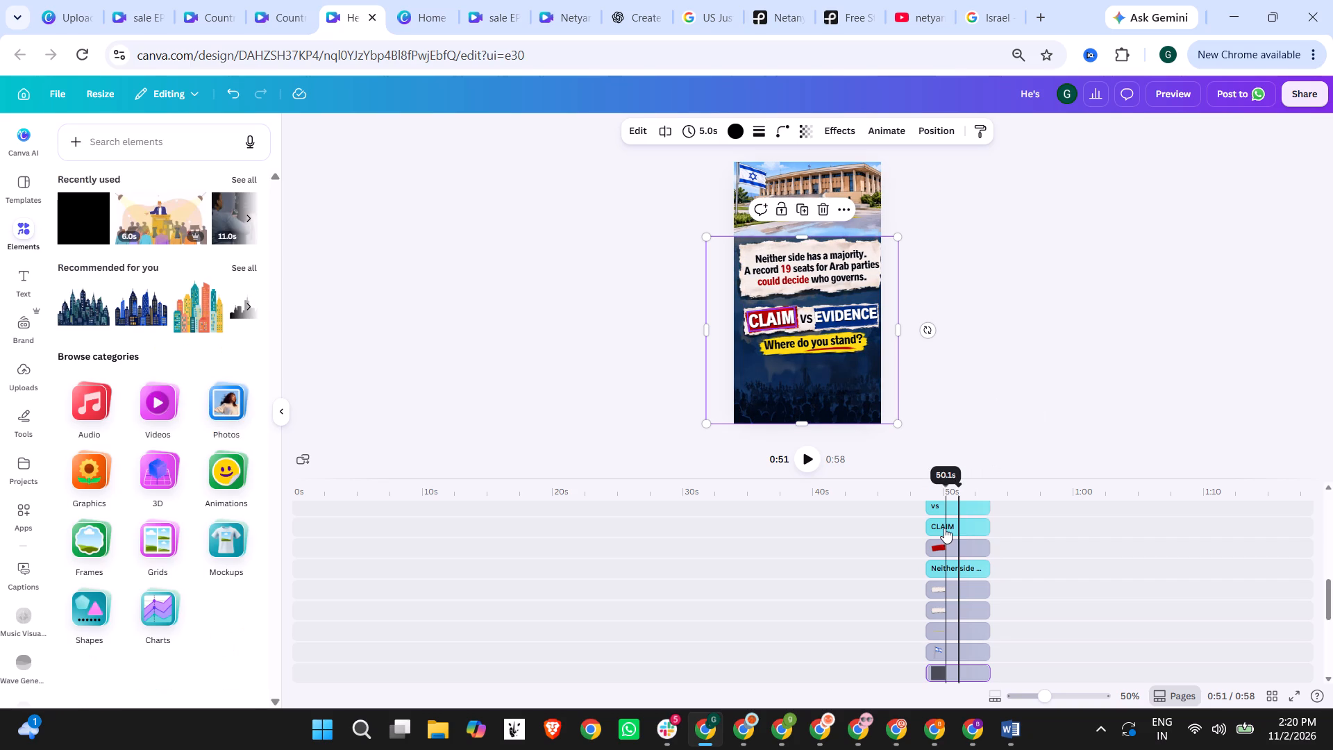
Apply the Pan animation to the "Neither side has a majority" text together with the torn paper strip behind it.
click(944, 528)
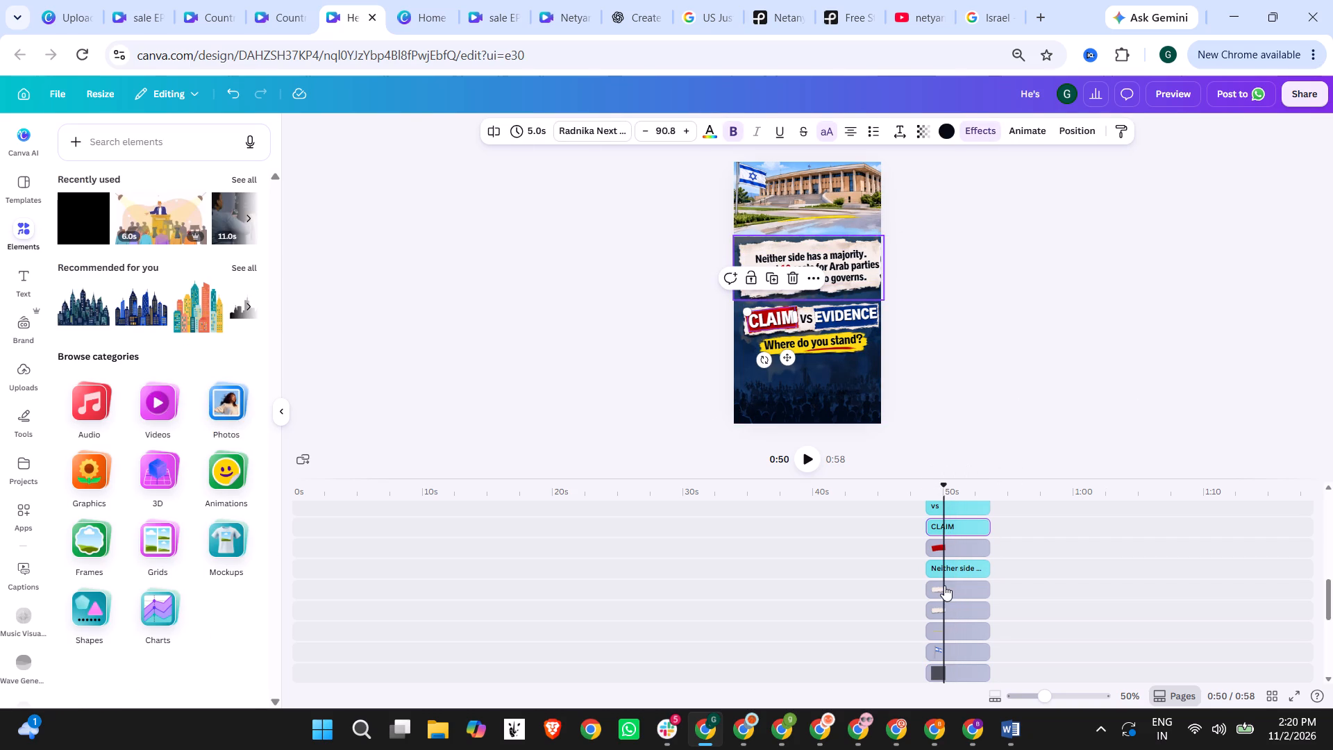
ctrl+click(947, 586)
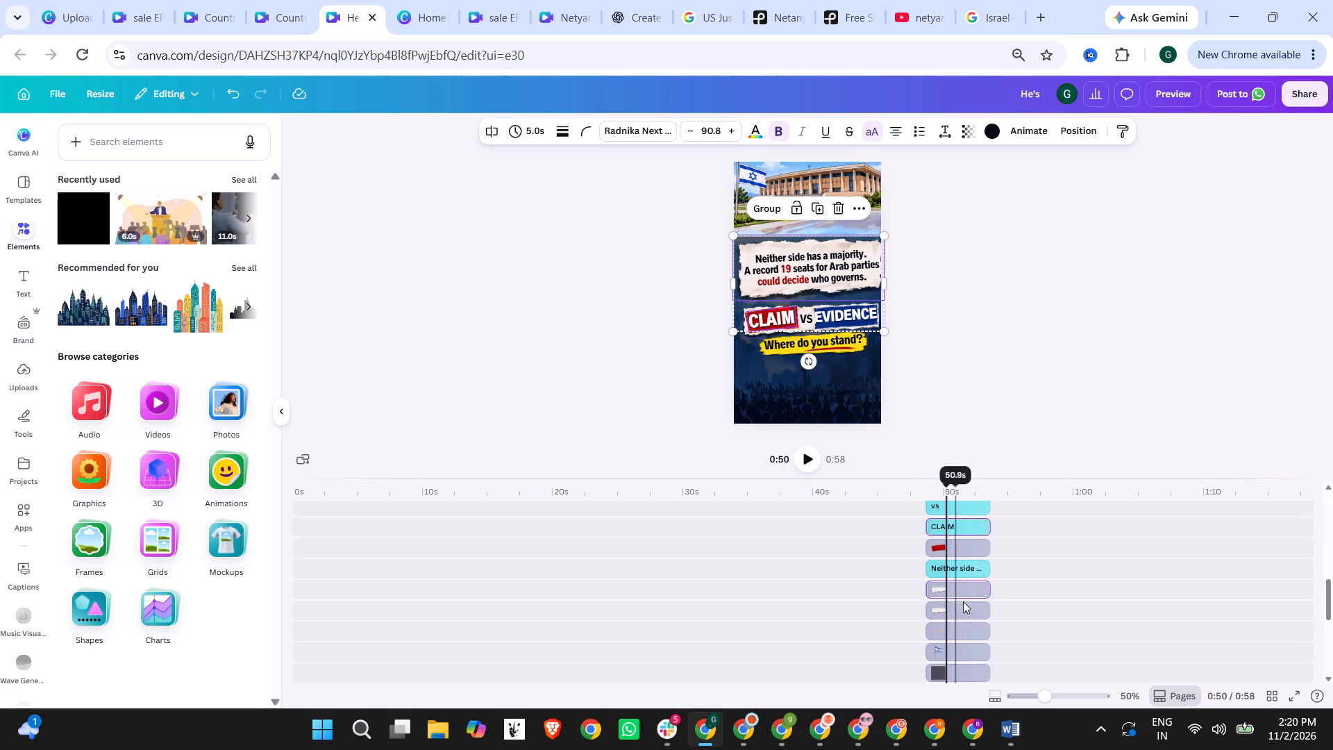
click(952, 587)
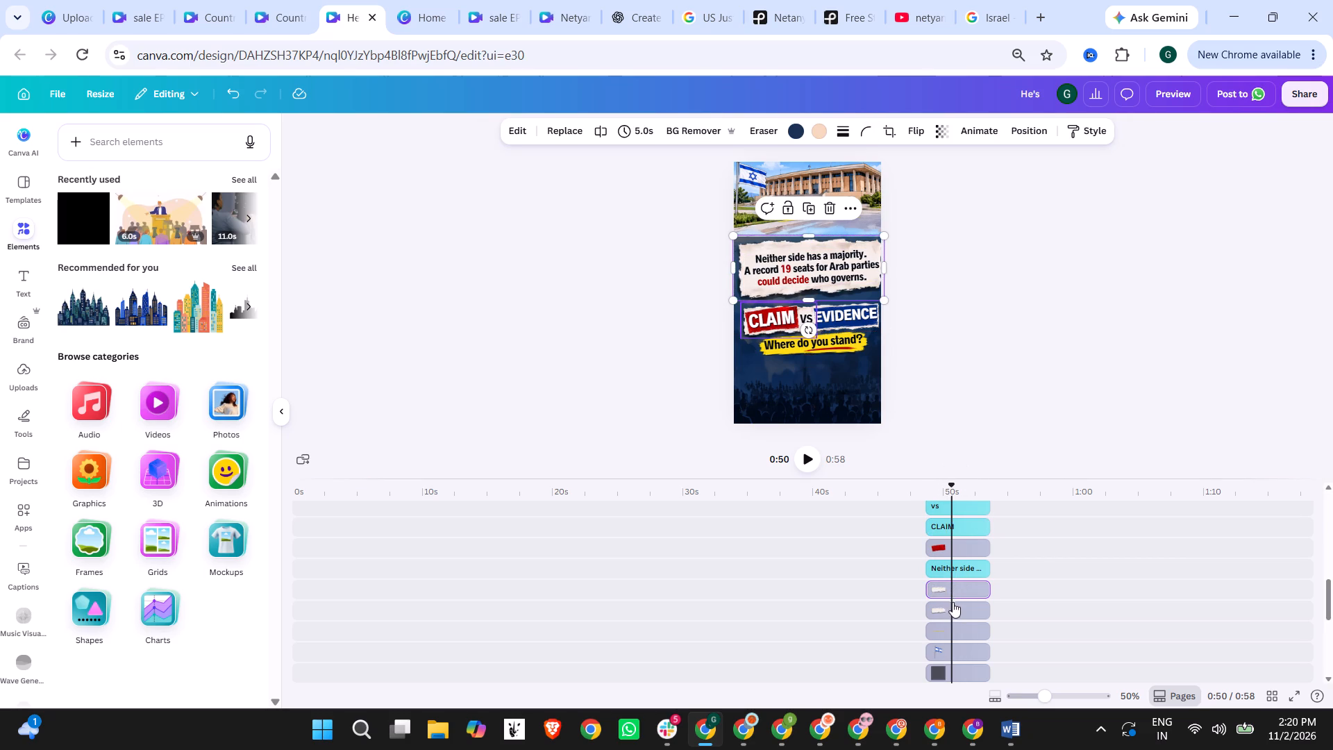
click(957, 606)
click(959, 544)
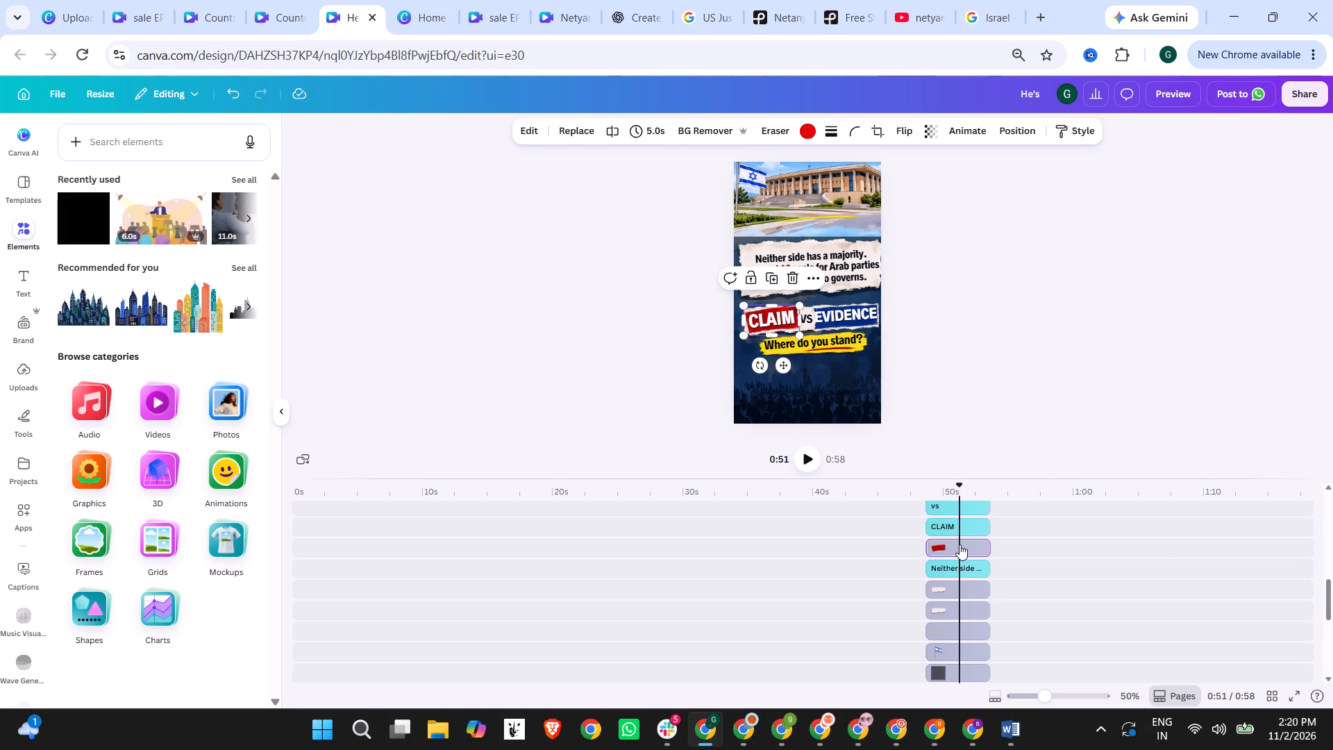
click(952, 567)
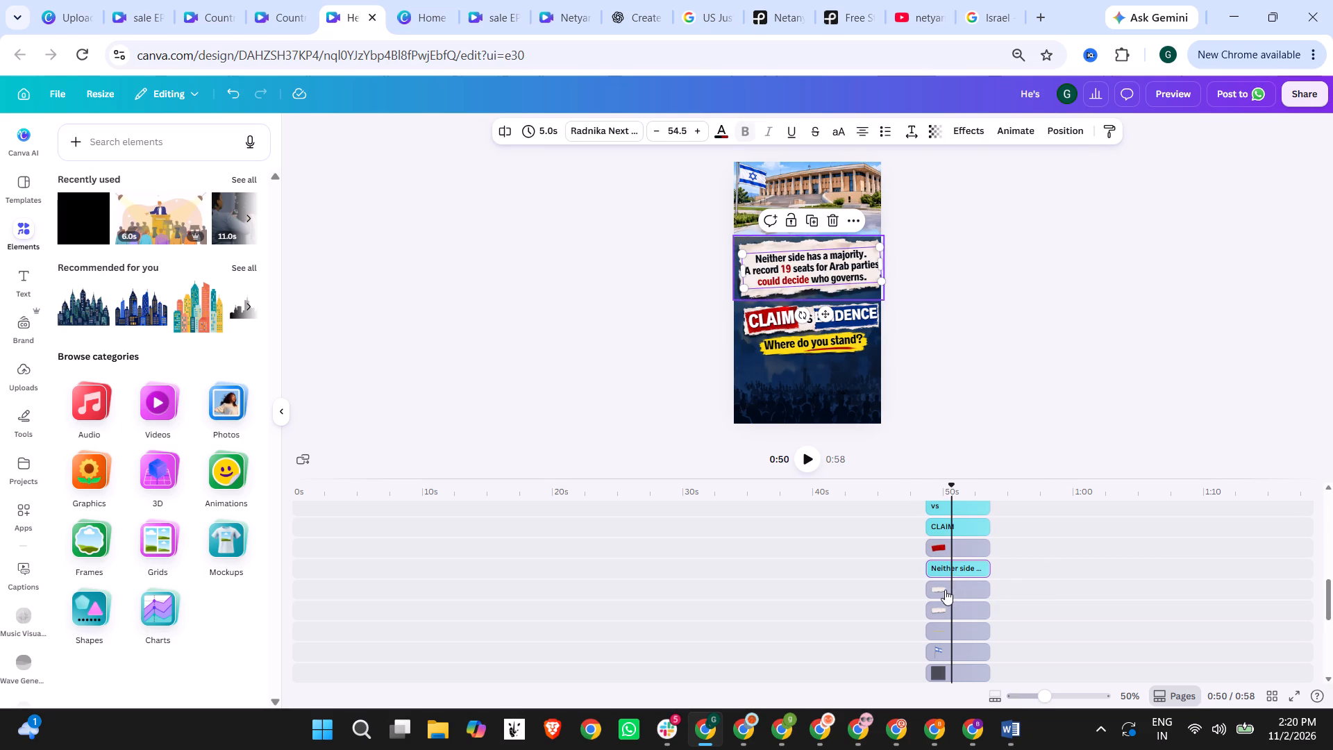
ctrl+click(944, 590)
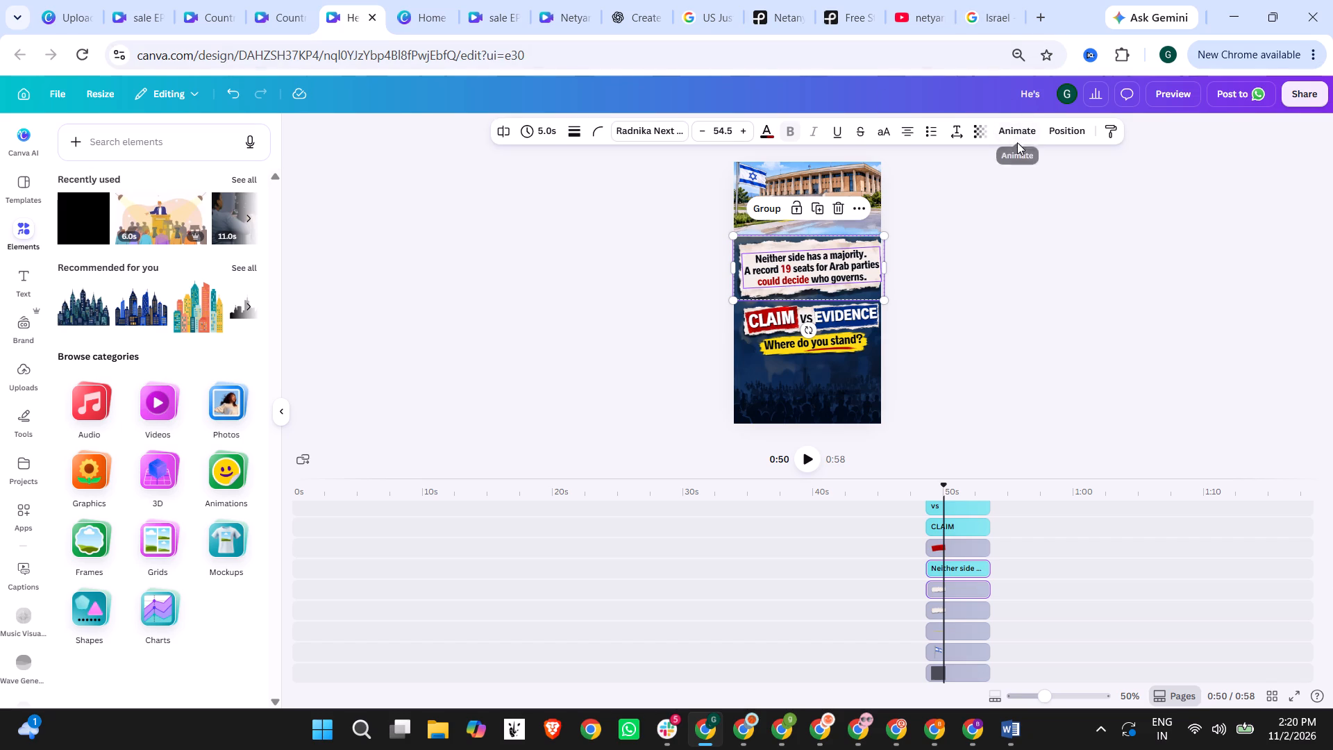
click(1010, 128)
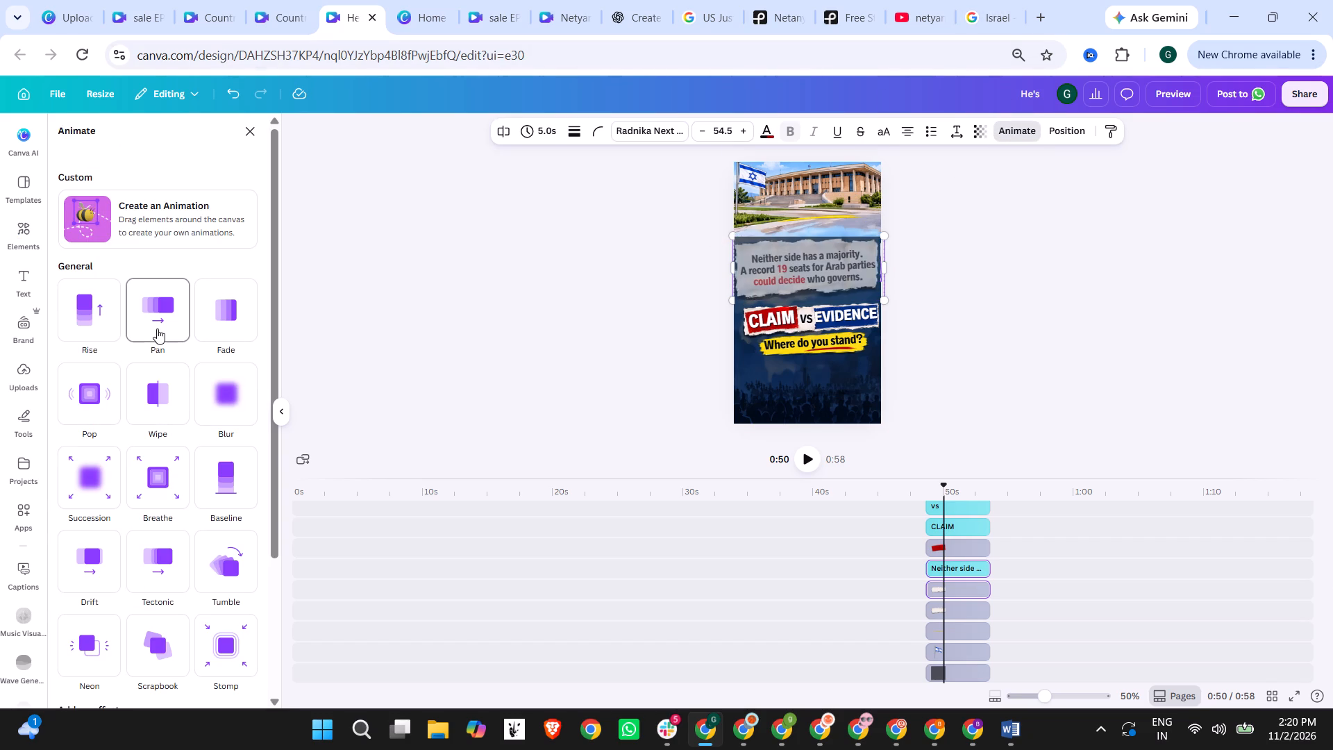
click(157, 328)
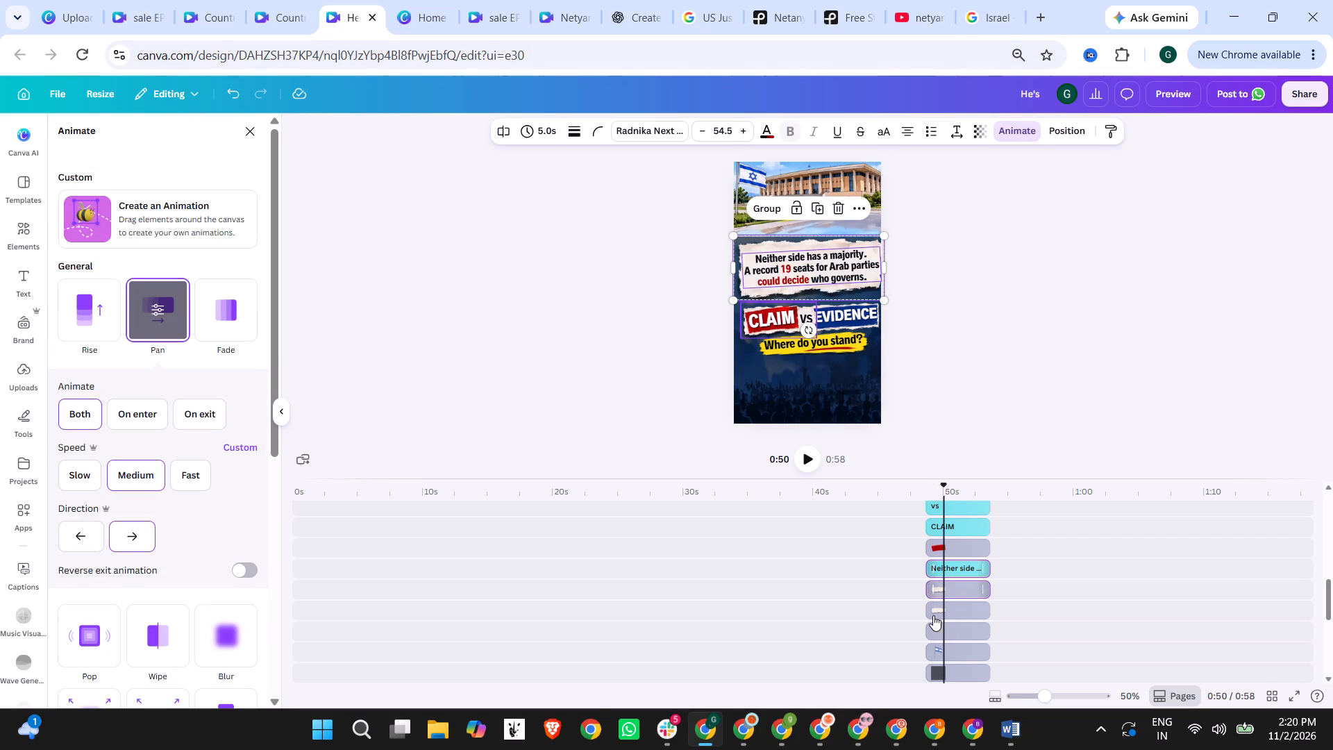
Retime the torn paper layer behind "CLAIM vs EVIDENCE" to start at about 49.8 s and end at about 54 s.
click(933, 611)
drag(930, 611, 945, 611)
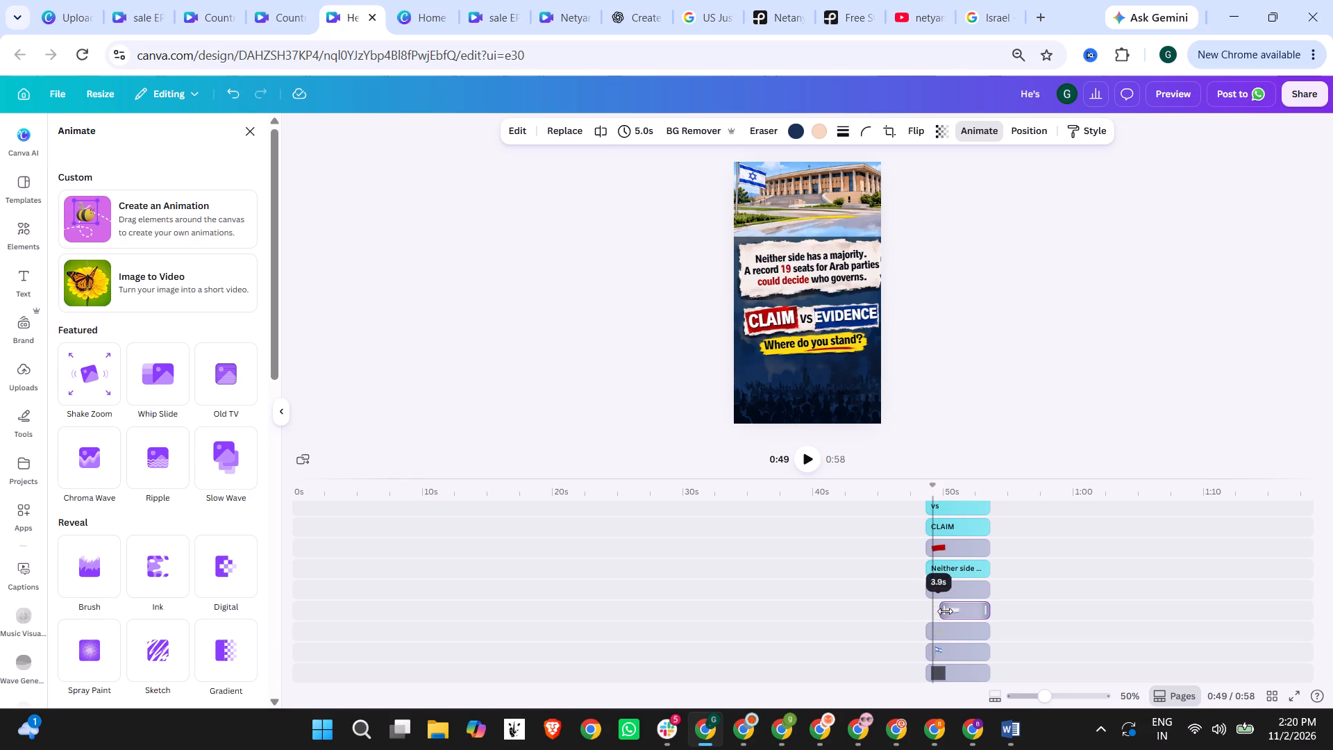
drag(945, 611, 944, 611)
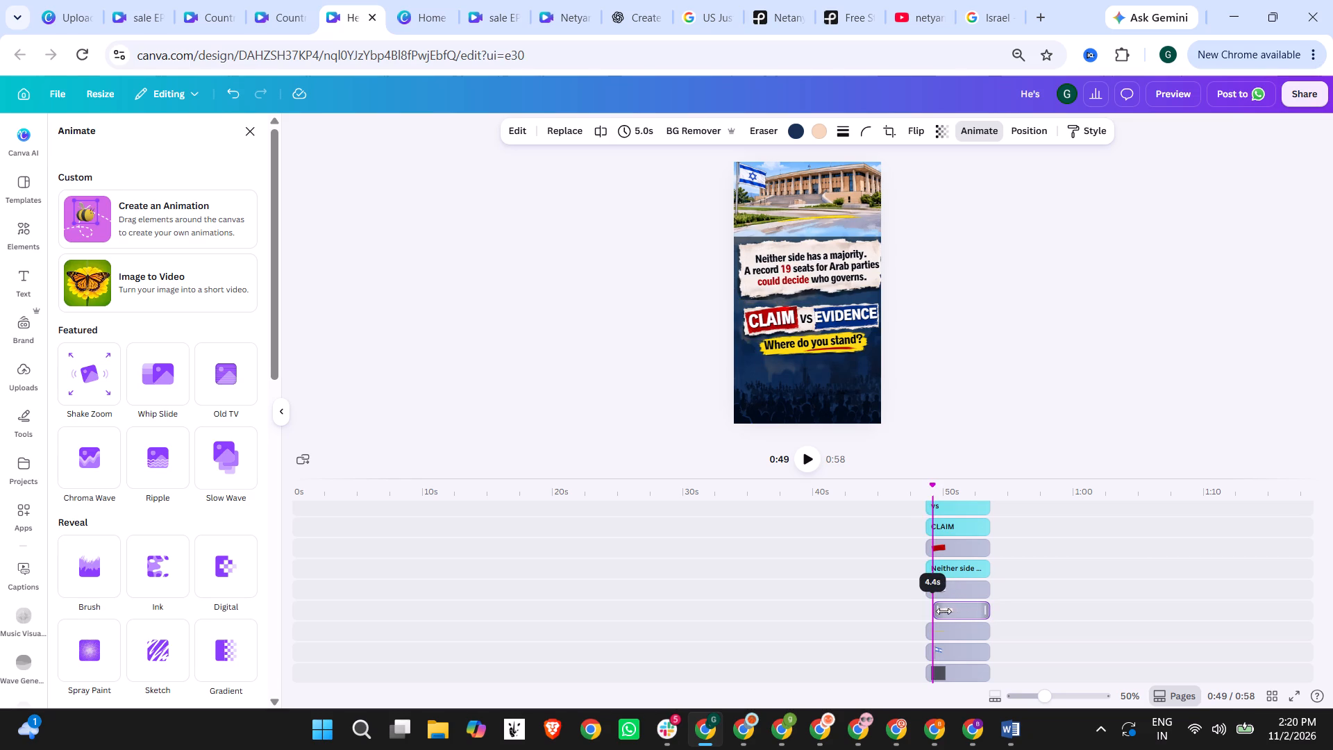
drag(944, 611, 946, 611)
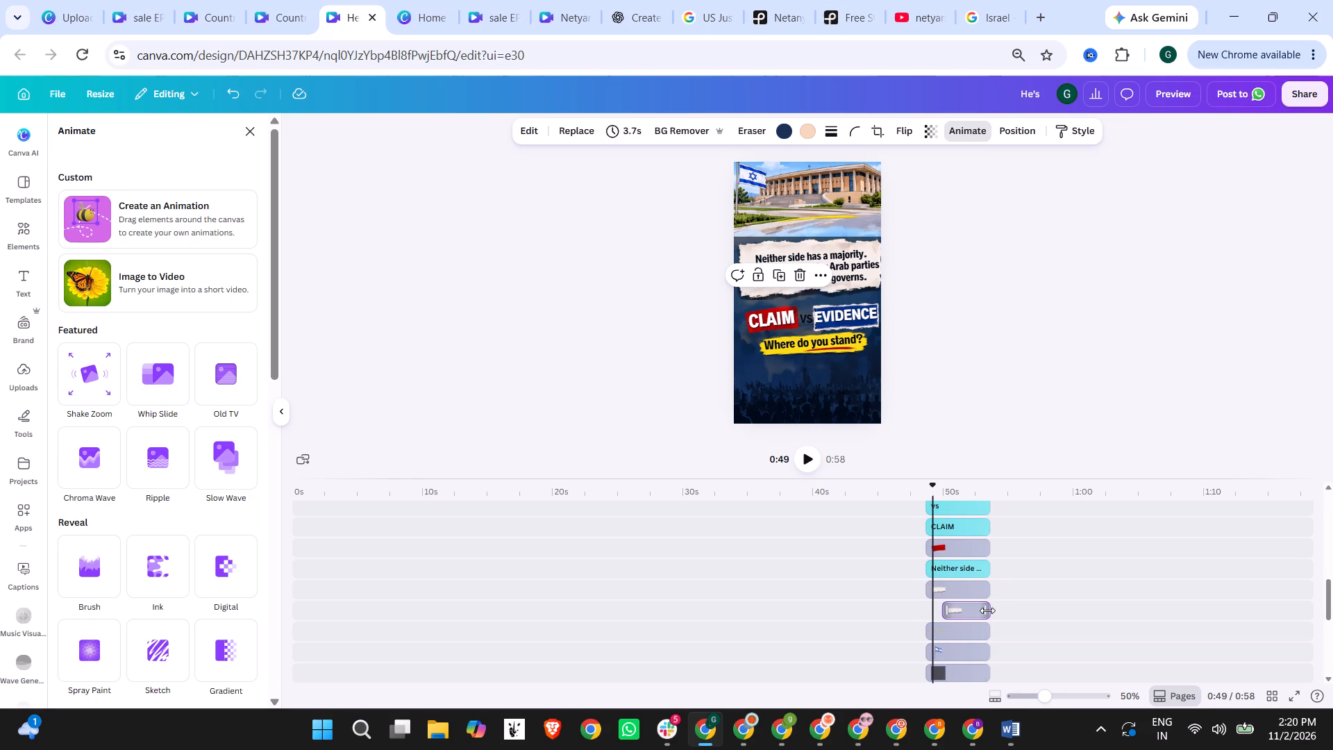
drag(987, 610, 996, 610)
Retime the CLAIM text layer to match its torn paper strip, running from about 49.8 s to 54 s.
click(968, 631)
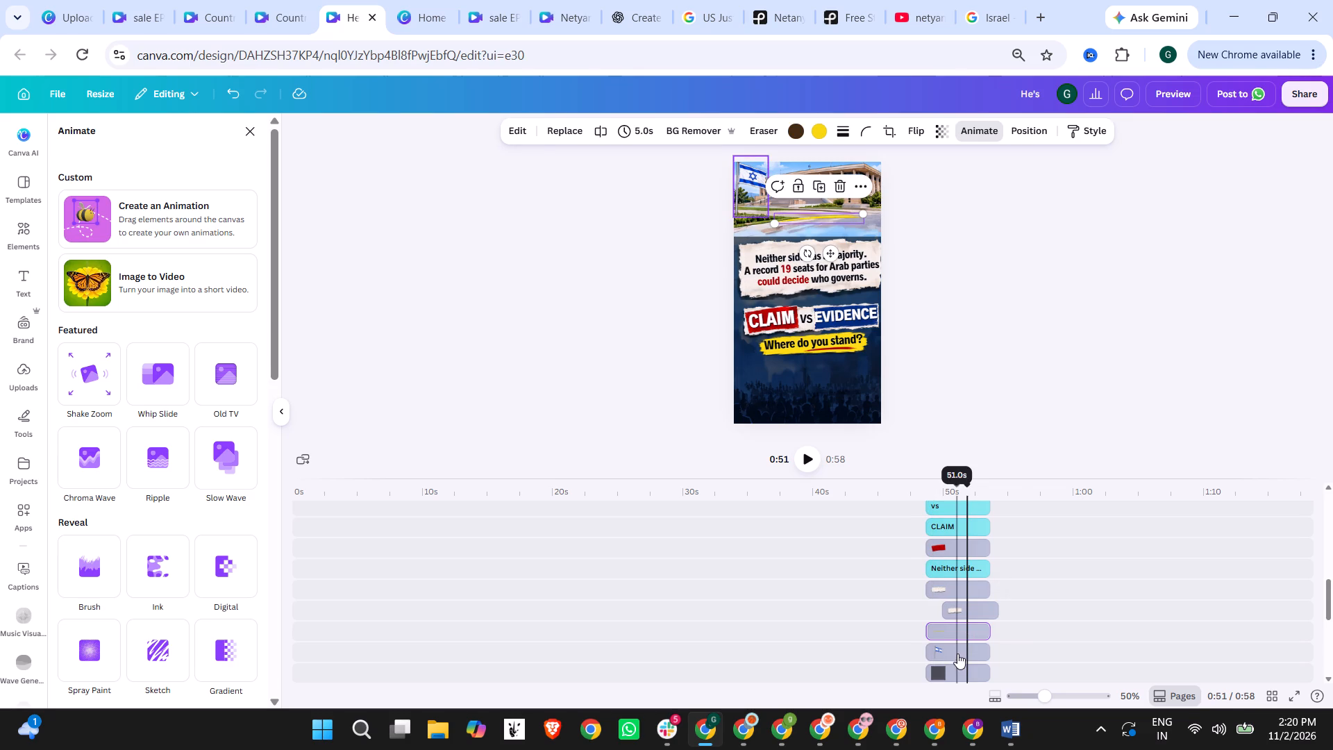
click(957, 653)
scroll(991, 606, down, 2)
scroll(987, 606, up, 2)
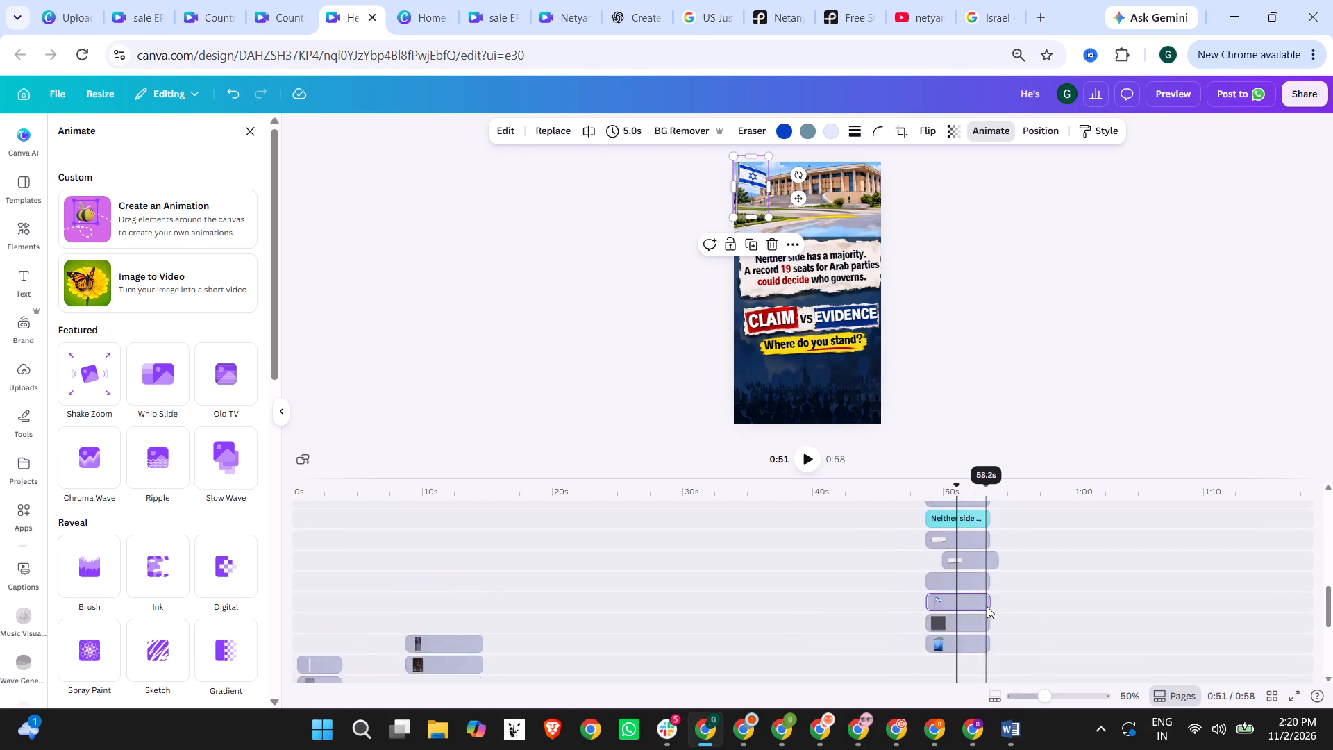
scroll(985, 598, up, 1)
scroll(984, 624, down, 1)
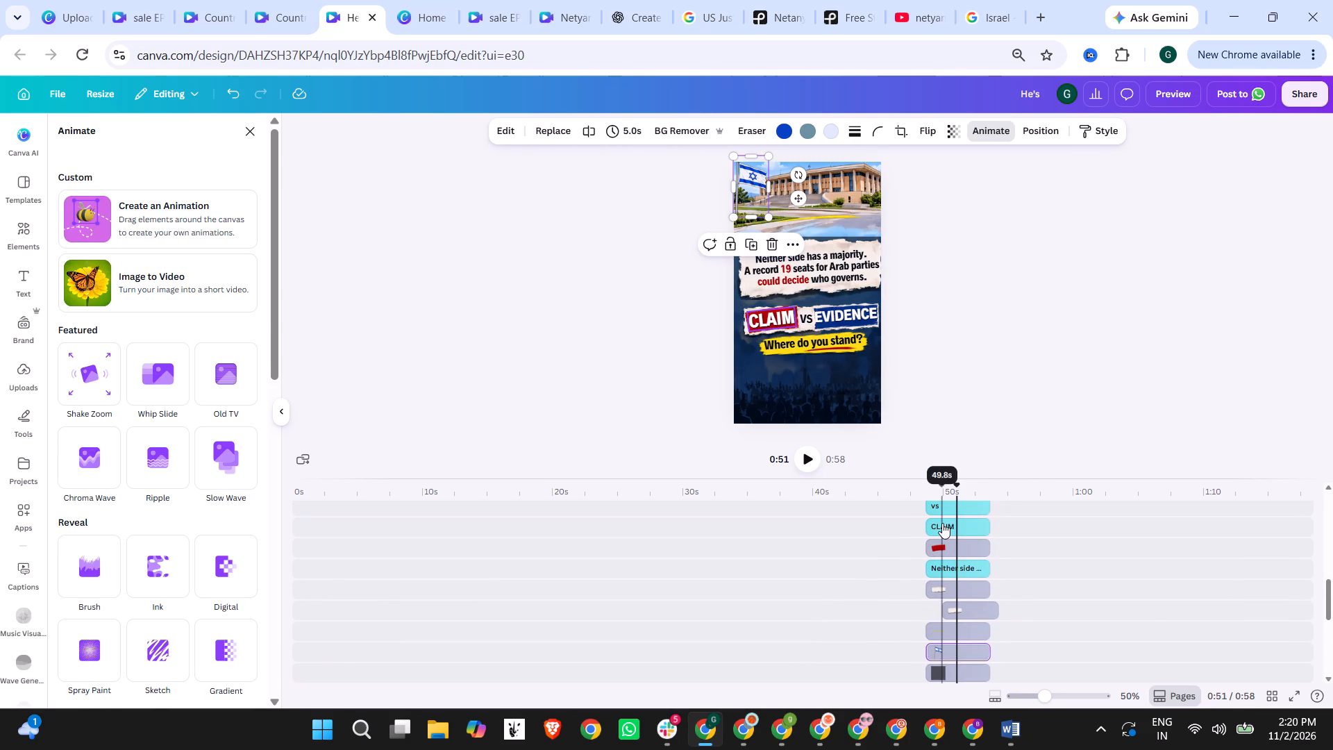
click(942, 523)
drag(928, 524, 943, 526)
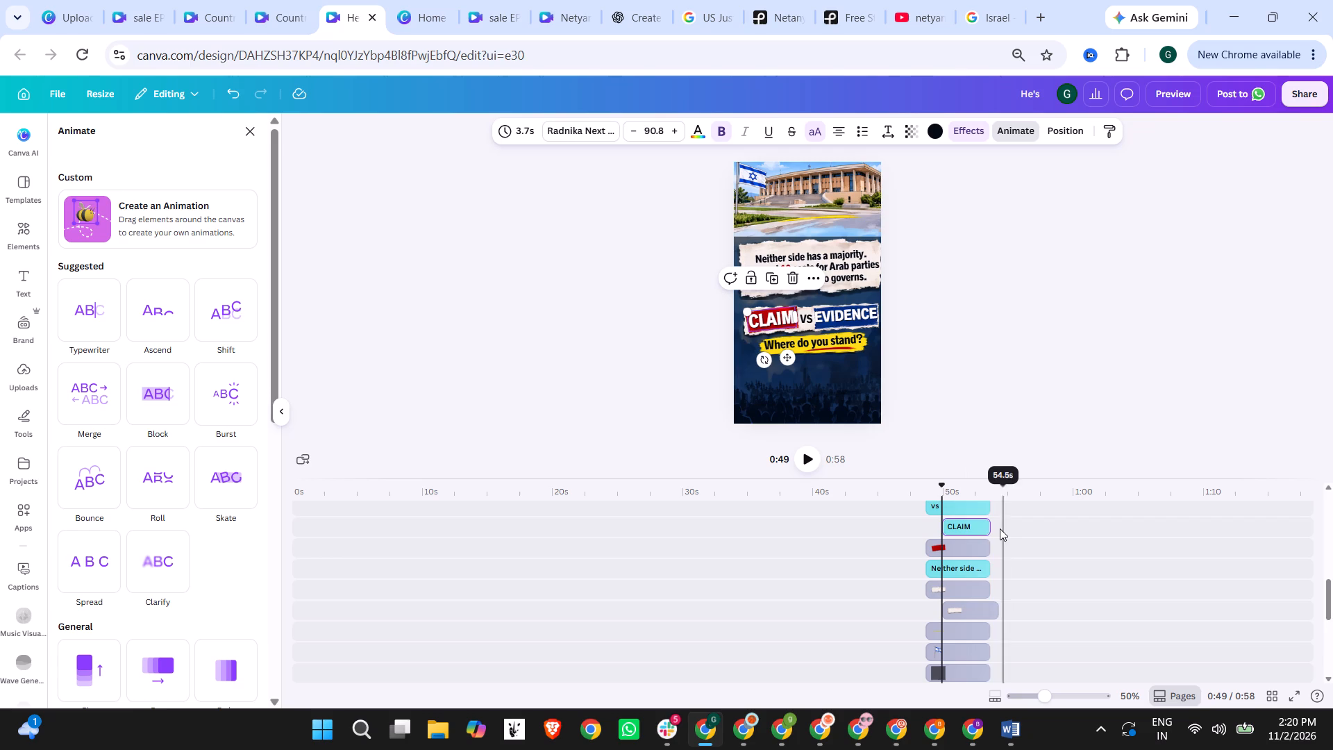
drag(989, 525, 998, 525)
Trim the start and extend the end of the "vs" text and blue strip layers to match the CLAIM layer's timing.
scroll(997, 592, up, 1)
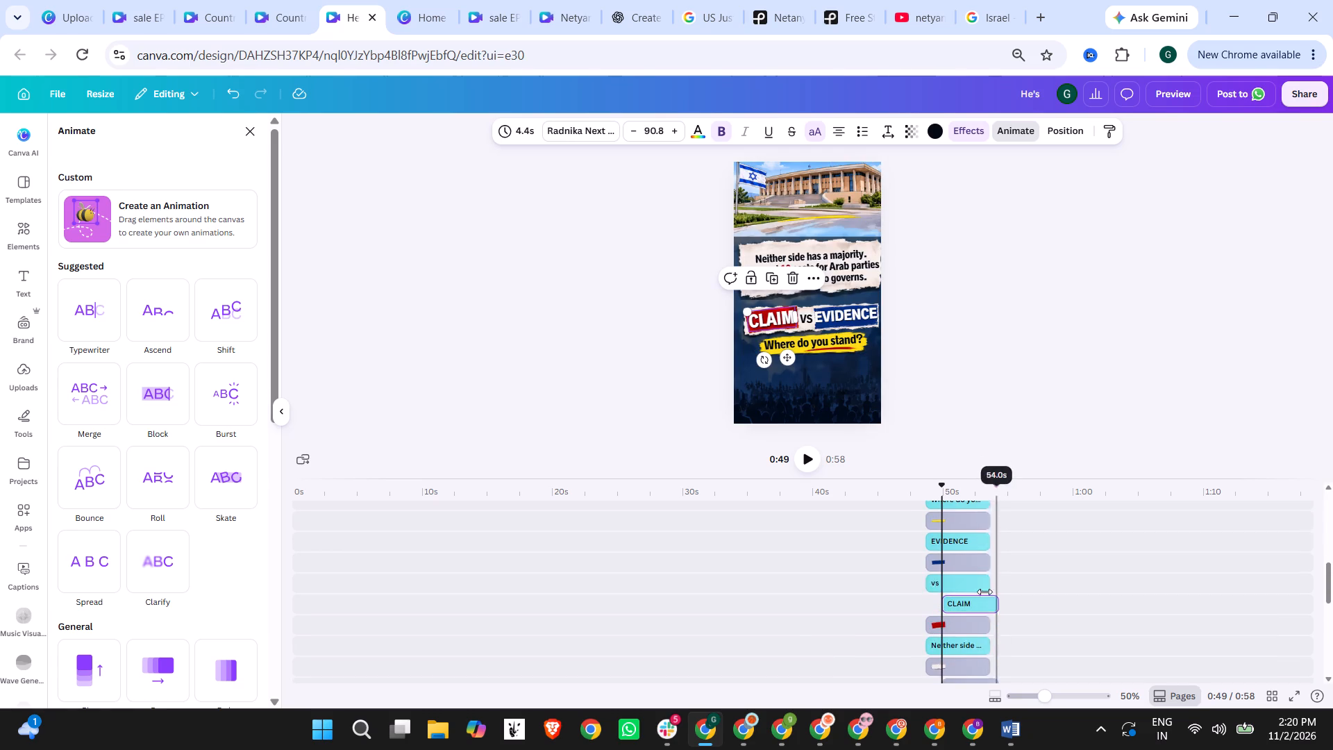
click(958, 593)
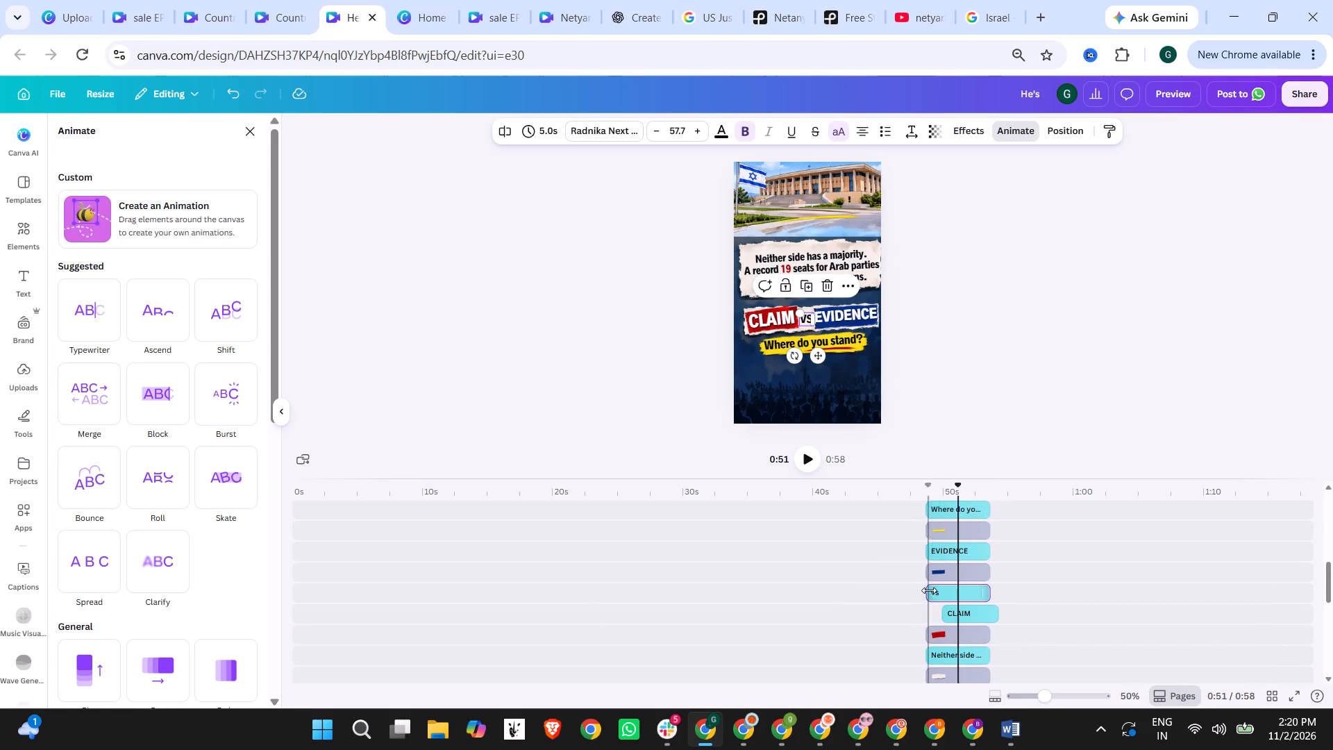
drag(929, 590, 943, 590)
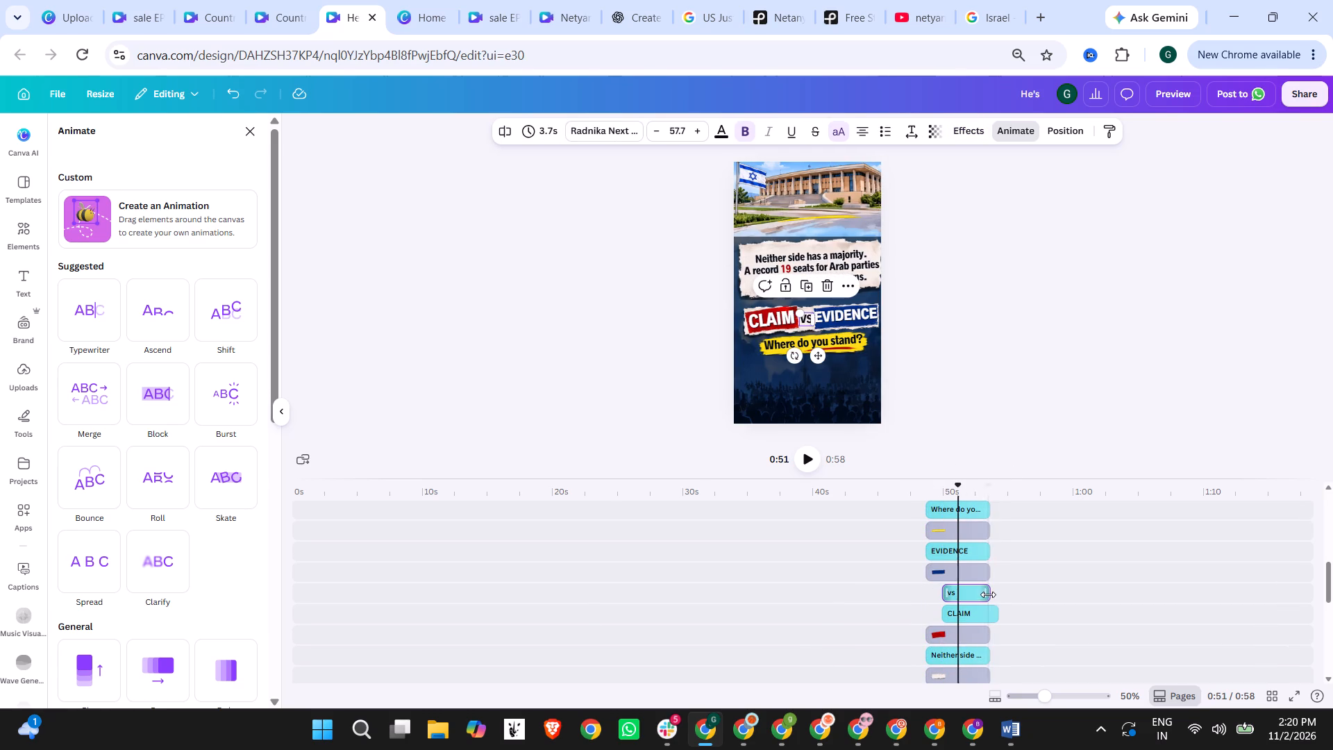
click(988, 594)
click(947, 566)
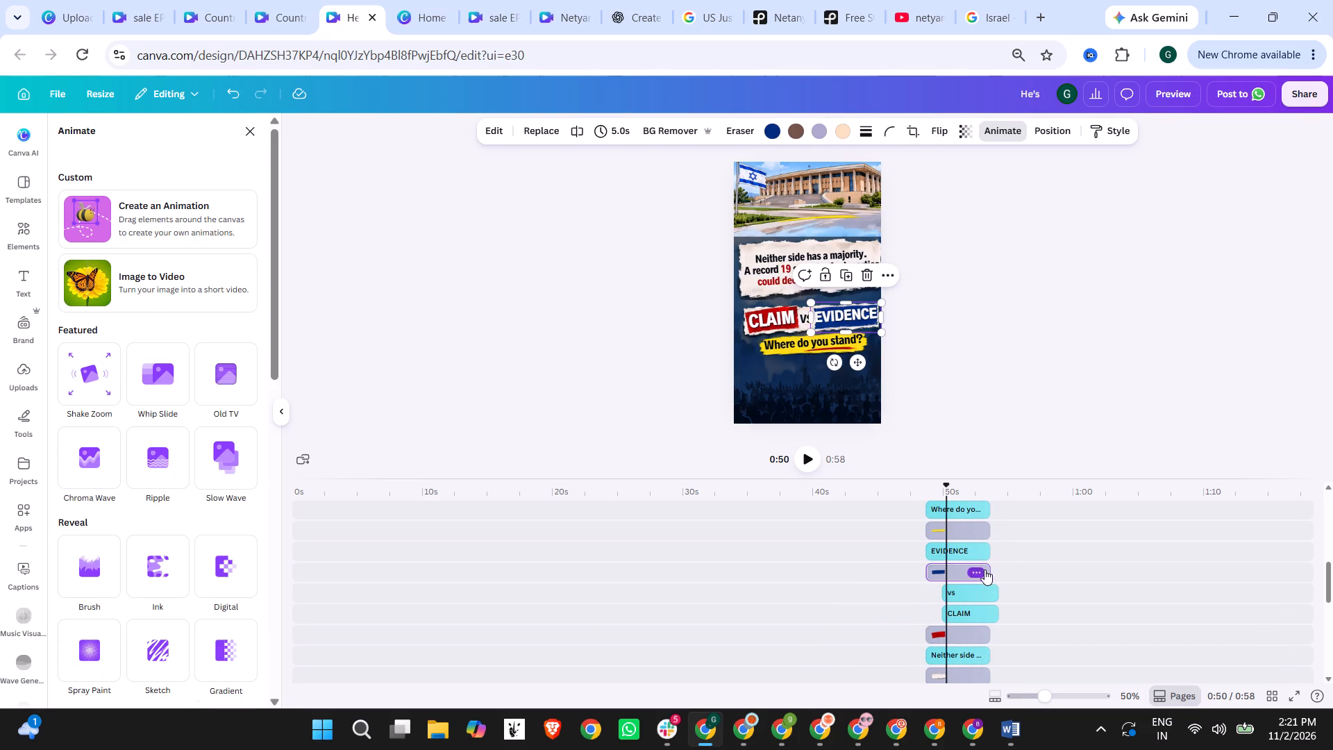
drag(930, 567, 944, 571)
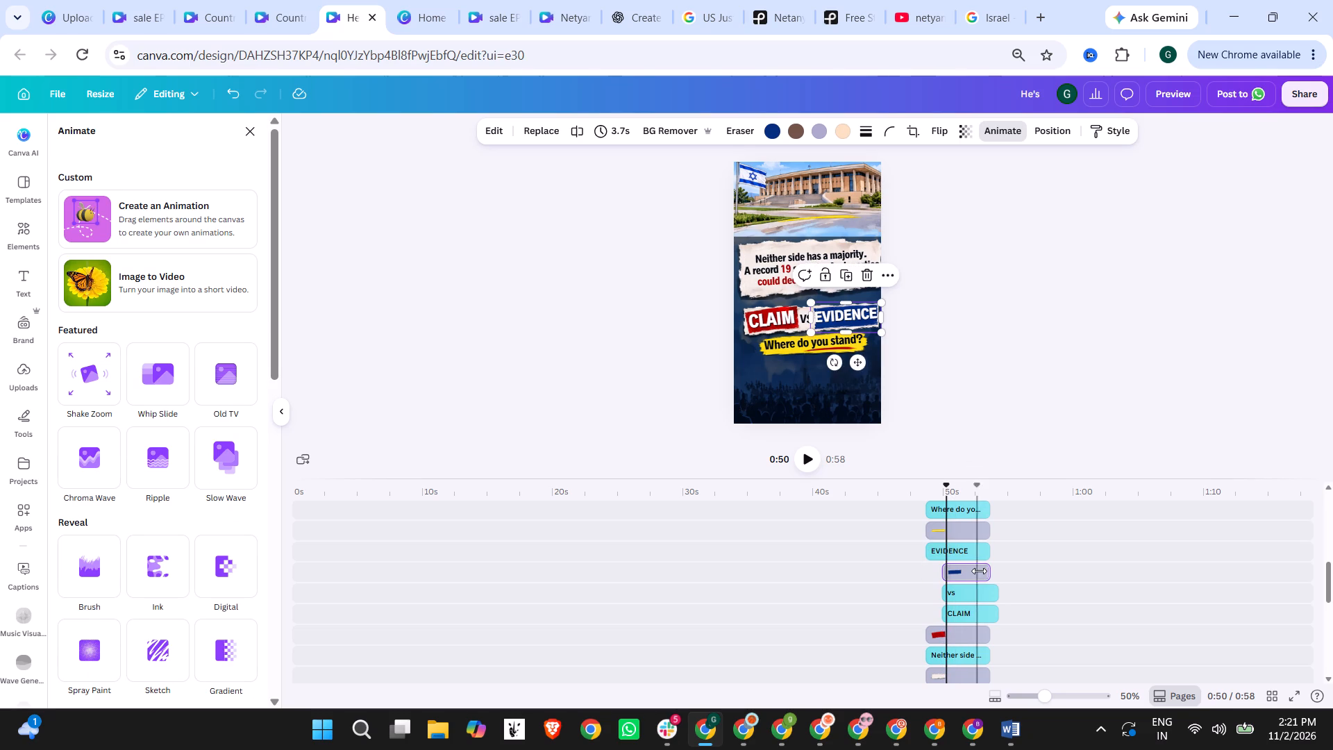
drag(985, 571, 994, 571)
Move the red underline, "Where do you stand?" text and yellow strip layers together to start where the EVIDENCE layer ends.
scroll(1025, 585, down, 4)
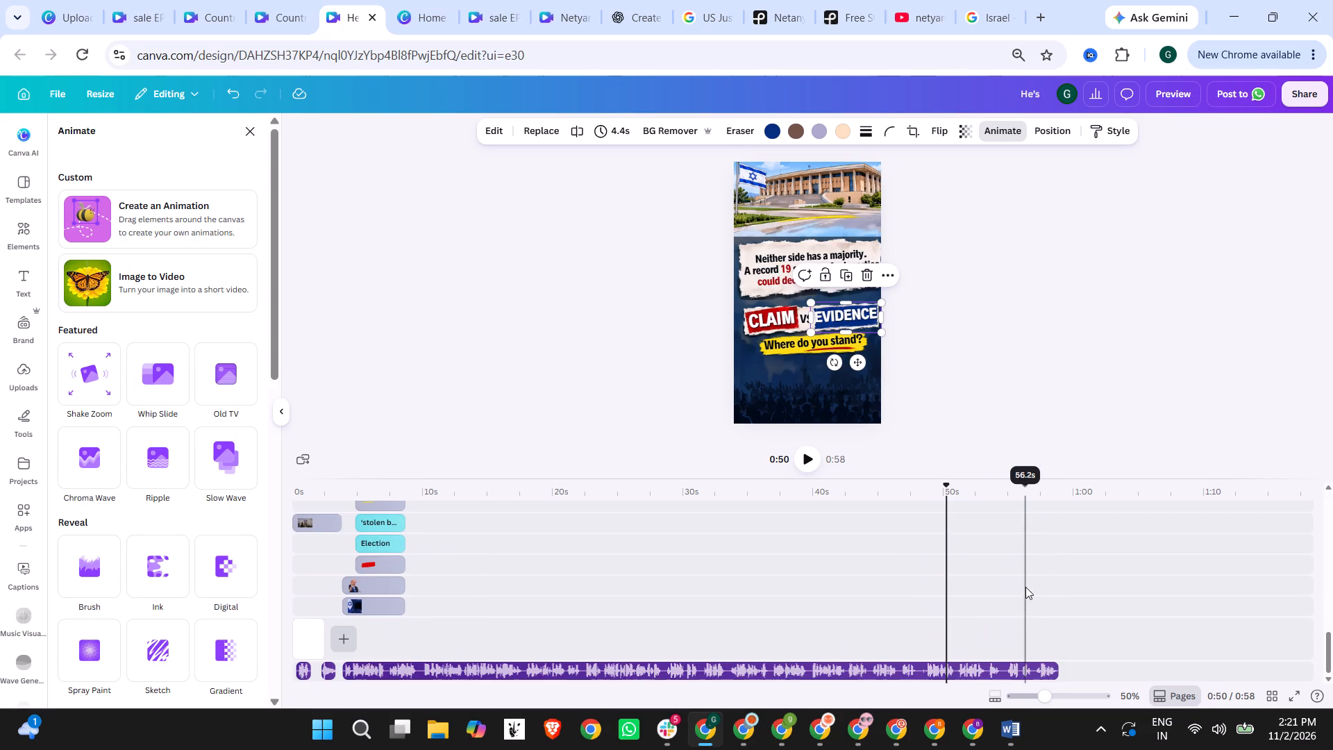
scroll(1003, 603, up, 4)
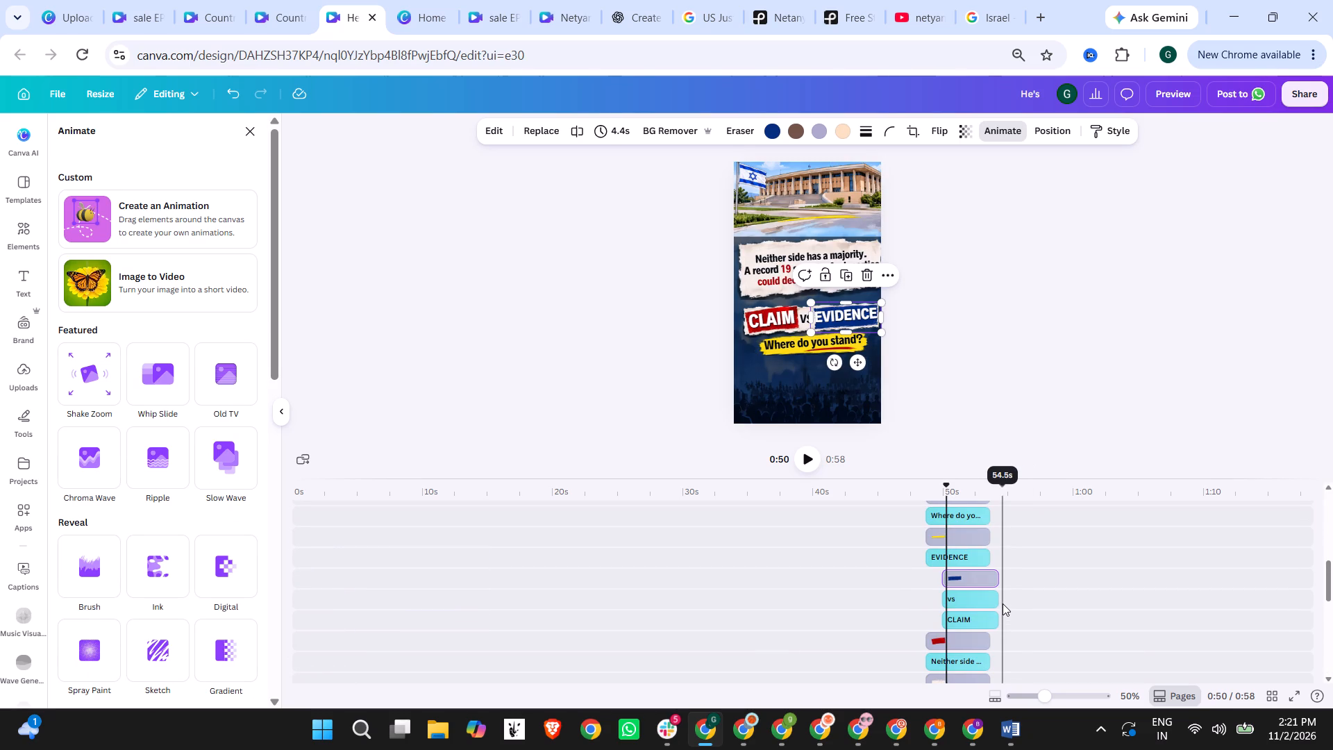
scroll(996, 580, up, 1)
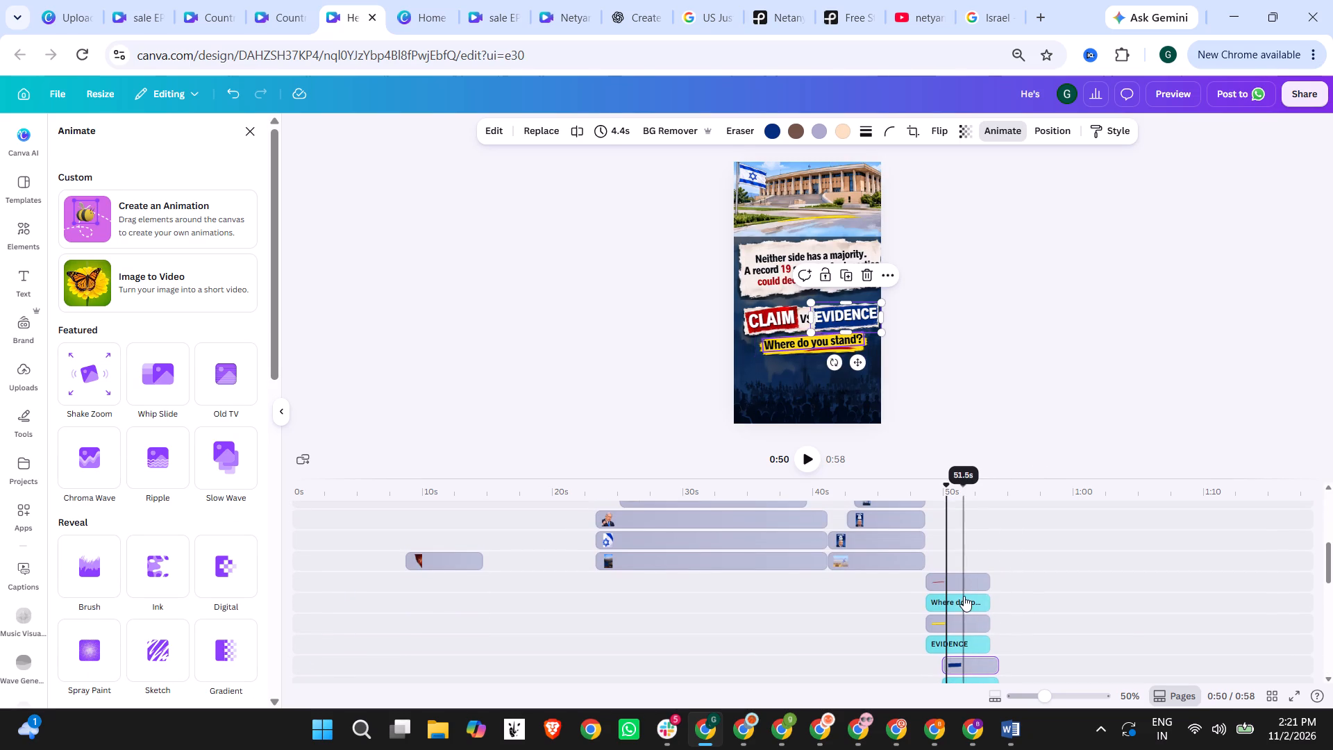
click(960, 619)
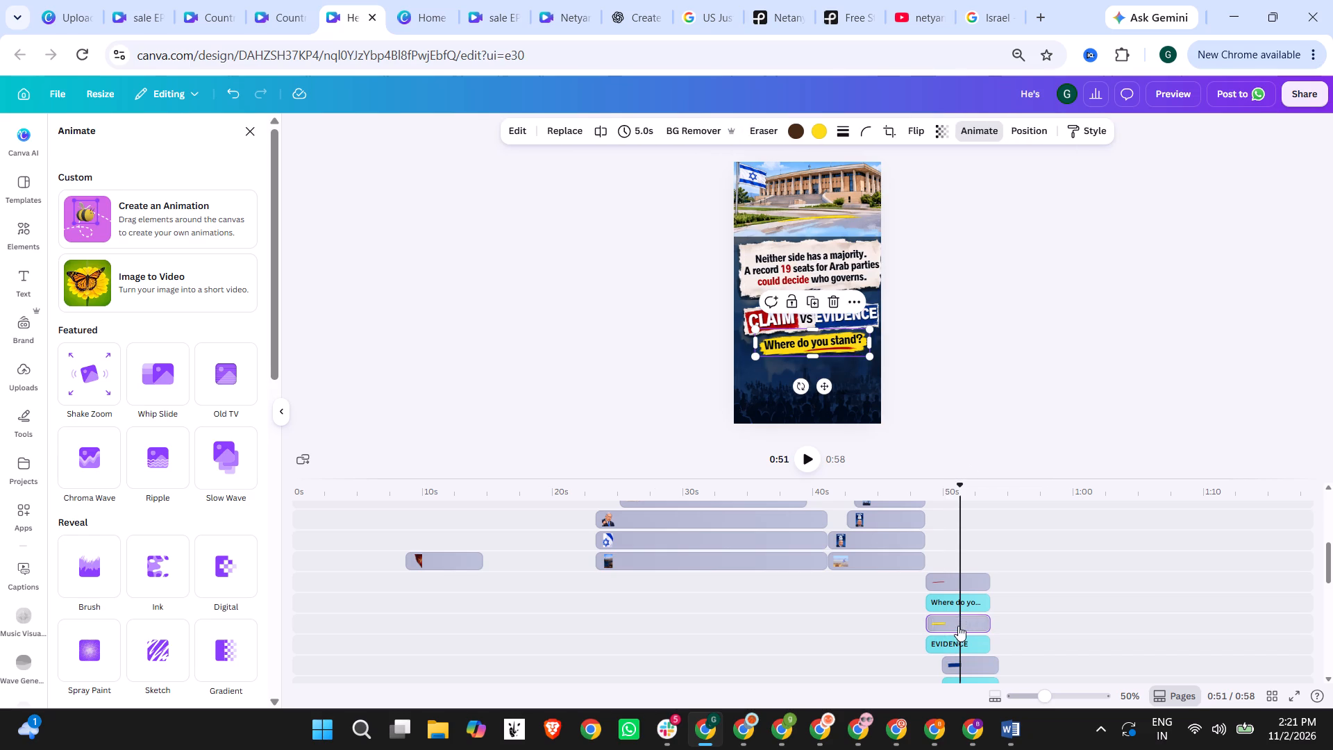
click(950, 581)
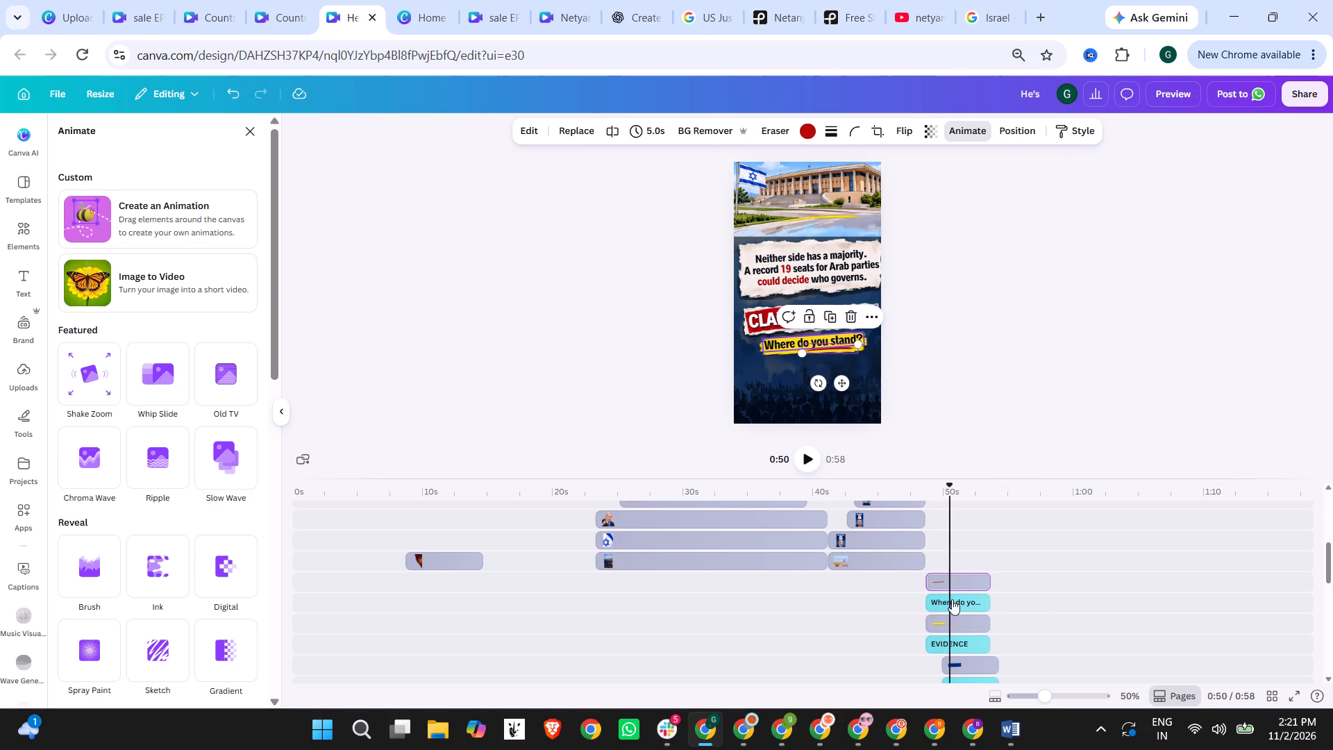
ctrl+click(957, 601)
ctrl+click(962, 625)
drag(969, 580, 975, 581)
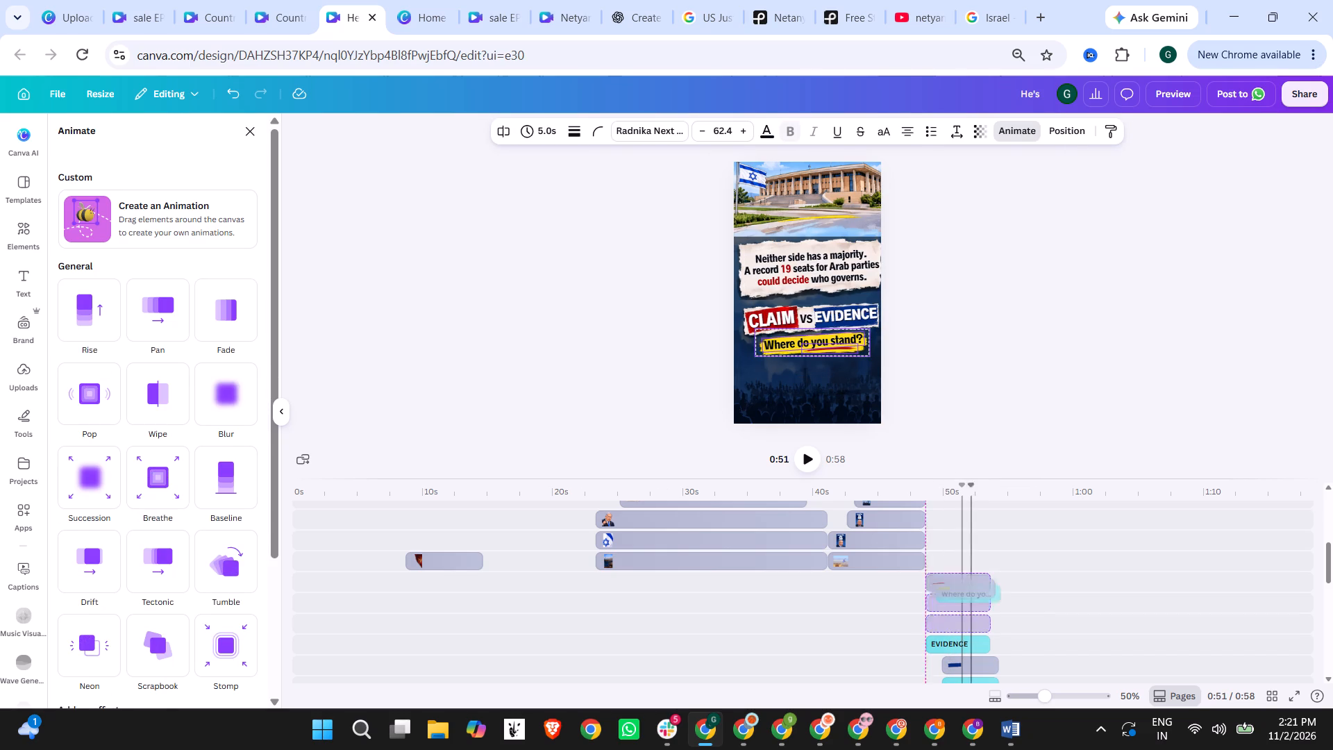
drag(975, 581, 1031, 581)
Move the EVIDENCE text layer to its own row, starting together with the "Where do you stand?" layers.
scroll(1070, 613, down, 1)
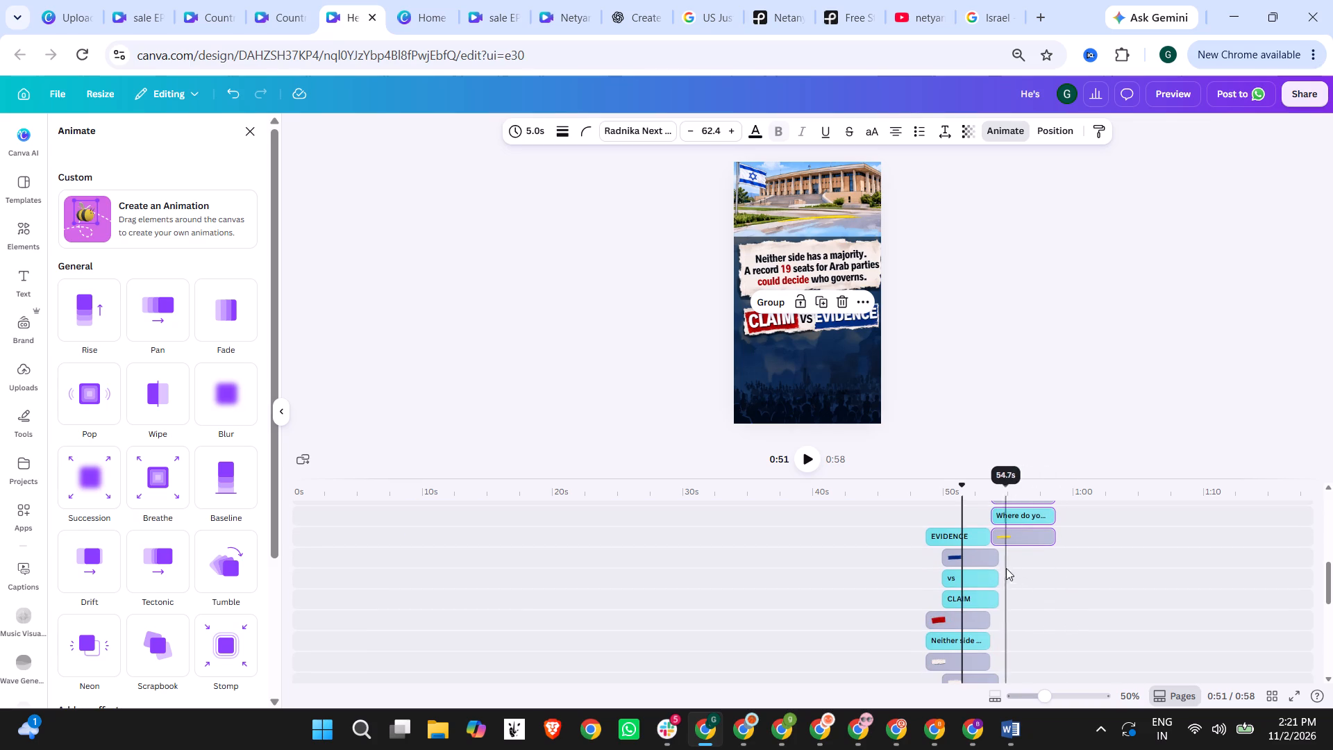
drag(973, 534, 992, 542)
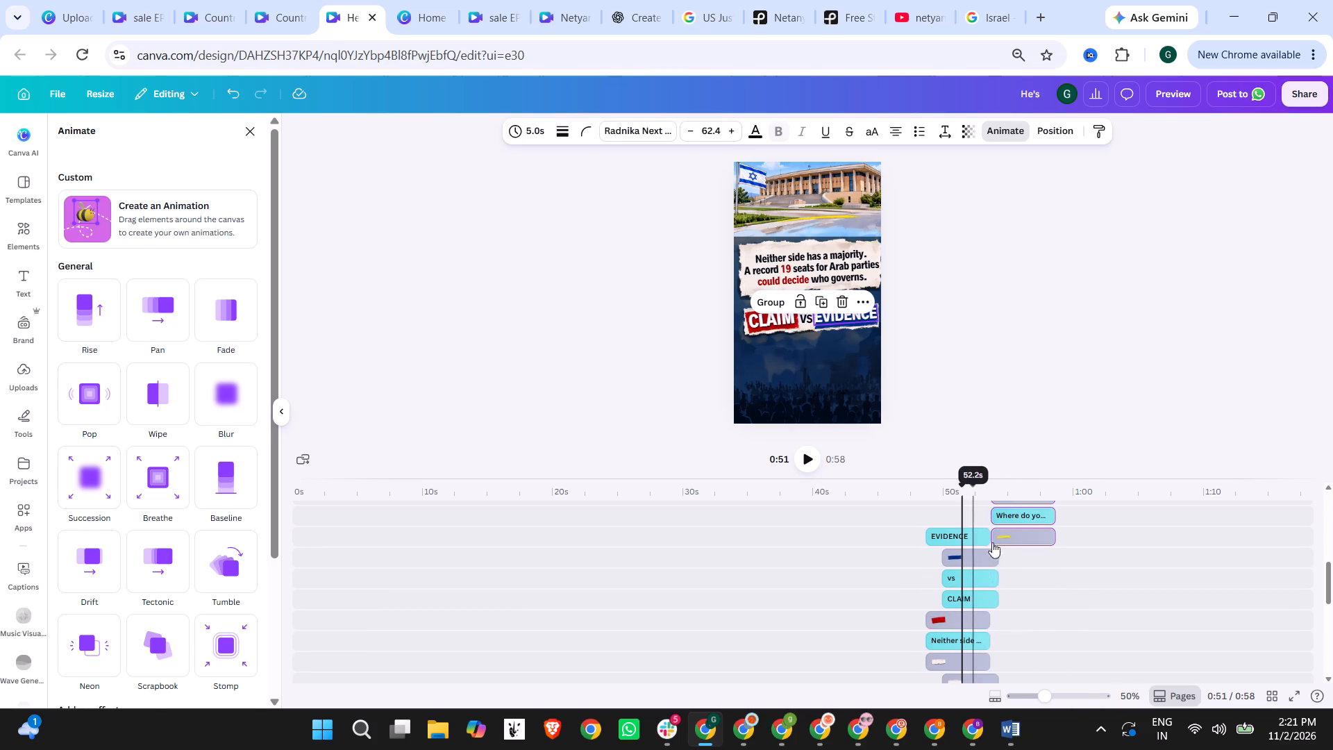
drag(992, 542, 1044, 543)
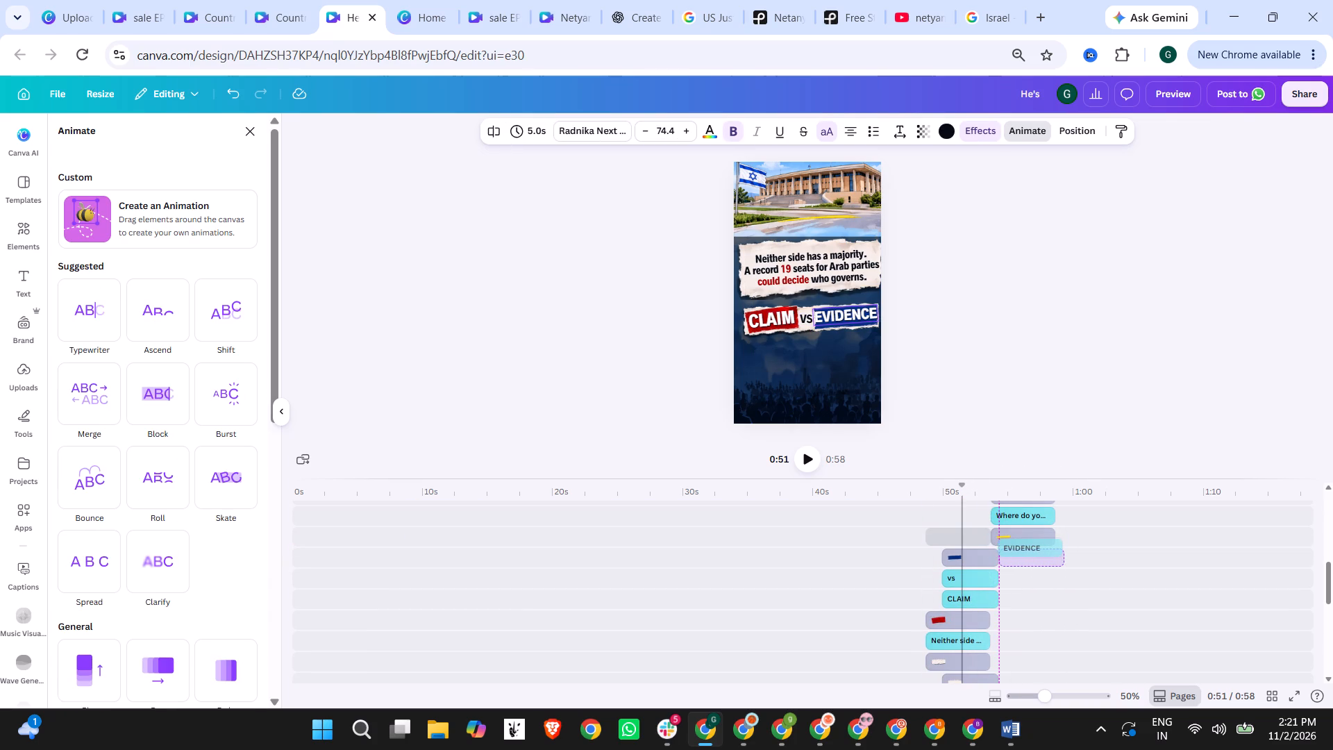
drag(1044, 543, 1043, 492)
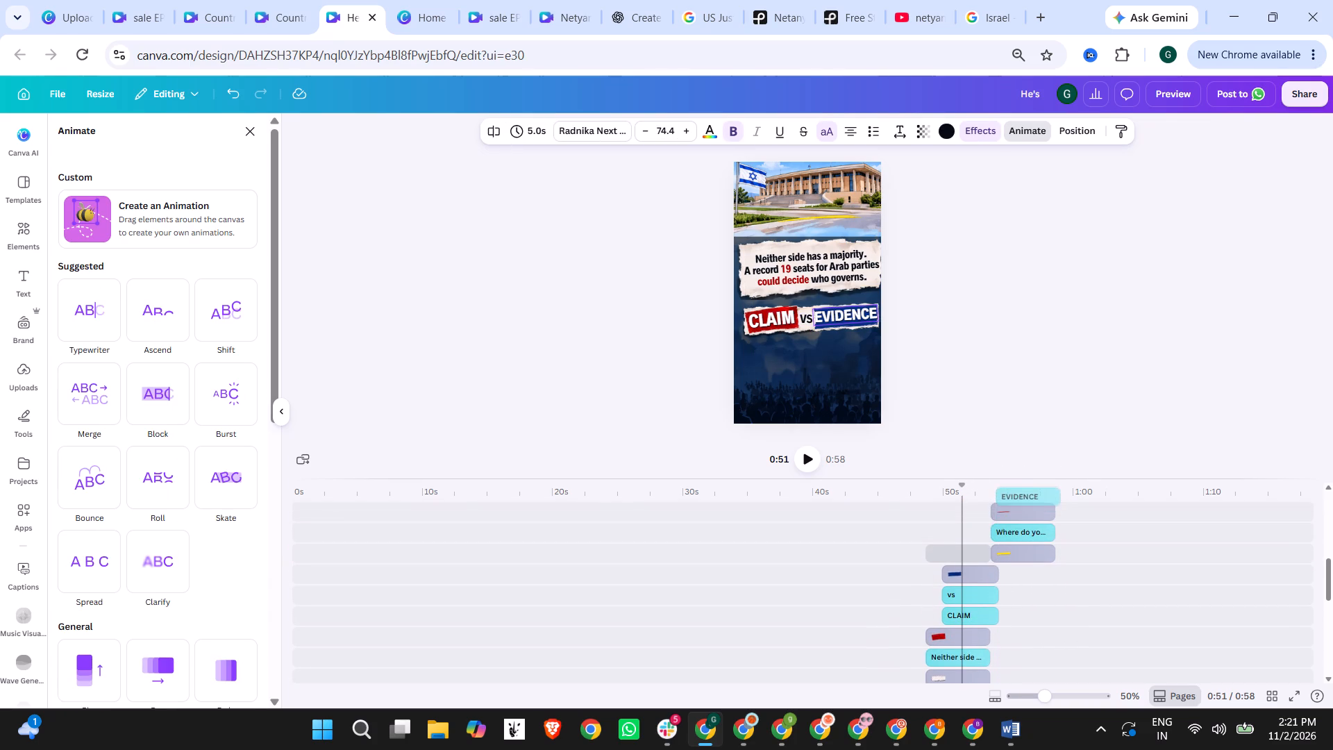
drag(1043, 492, 1039, 535)
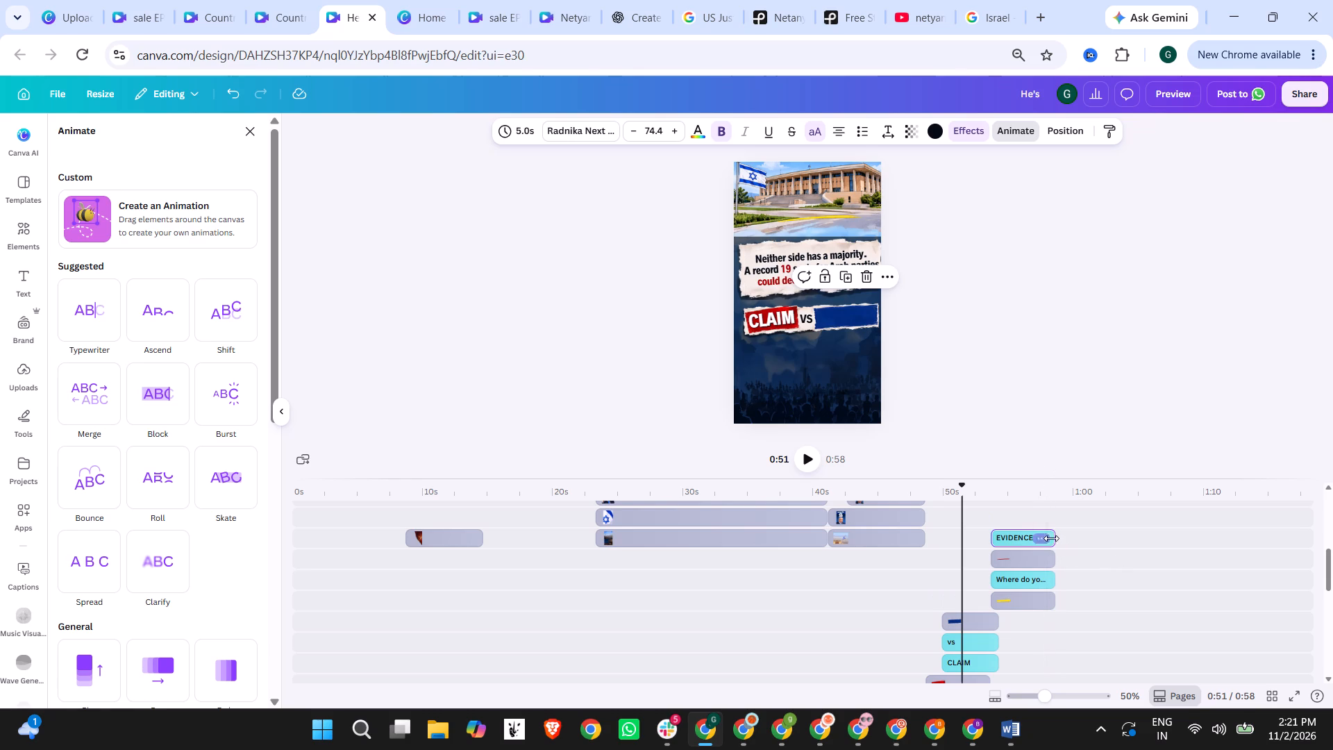
Trim the ends of the EVIDENCE, red underline, "Where do you stand?" and yellow strip layers together to a 4.0 s duration.
click(1022, 484)
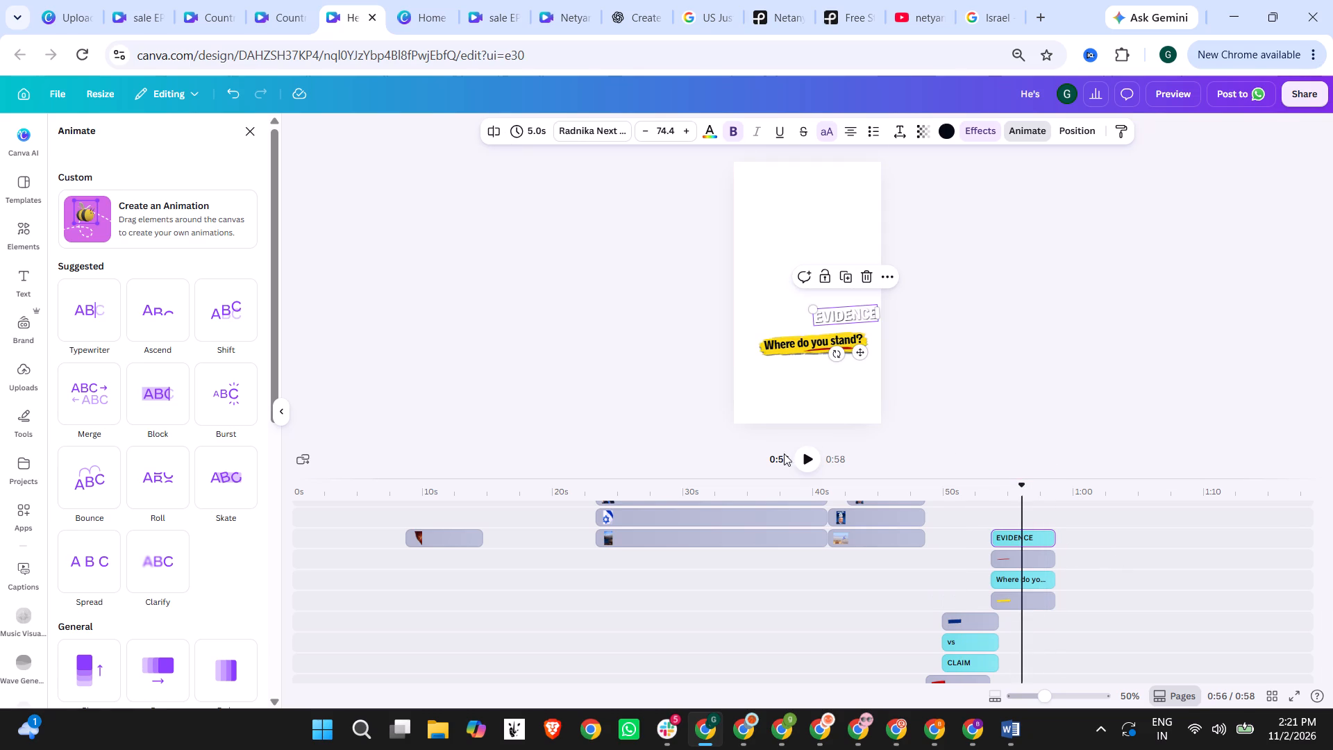
click(798, 456)
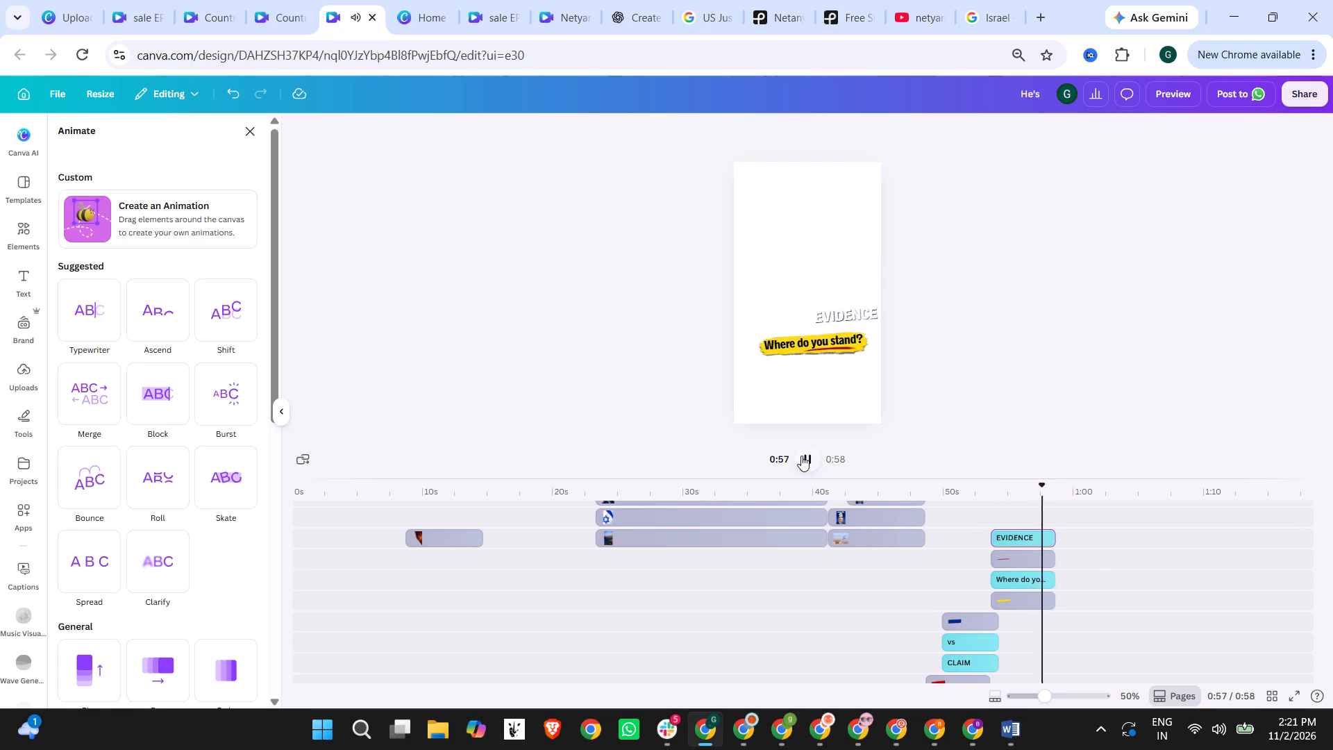
click(801, 456)
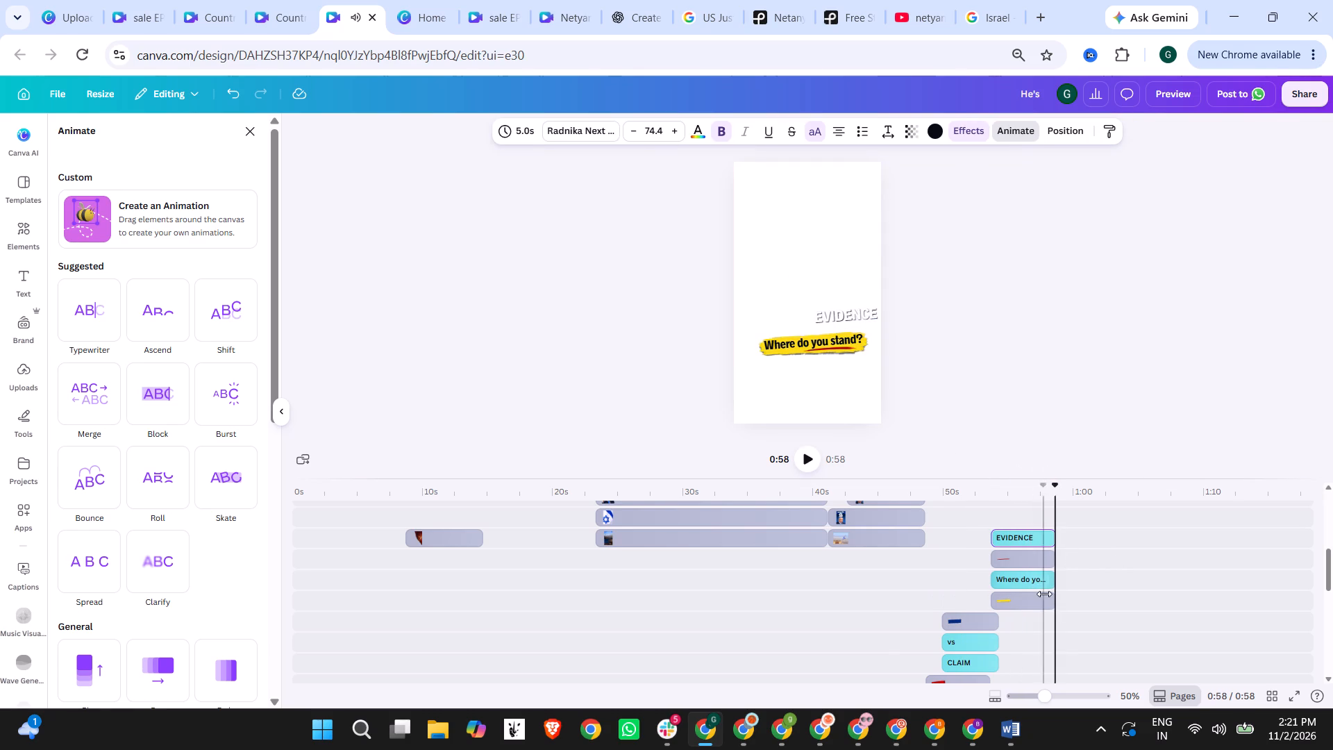
shift+click(1043, 601)
drag(1054, 555, 1048, 555)
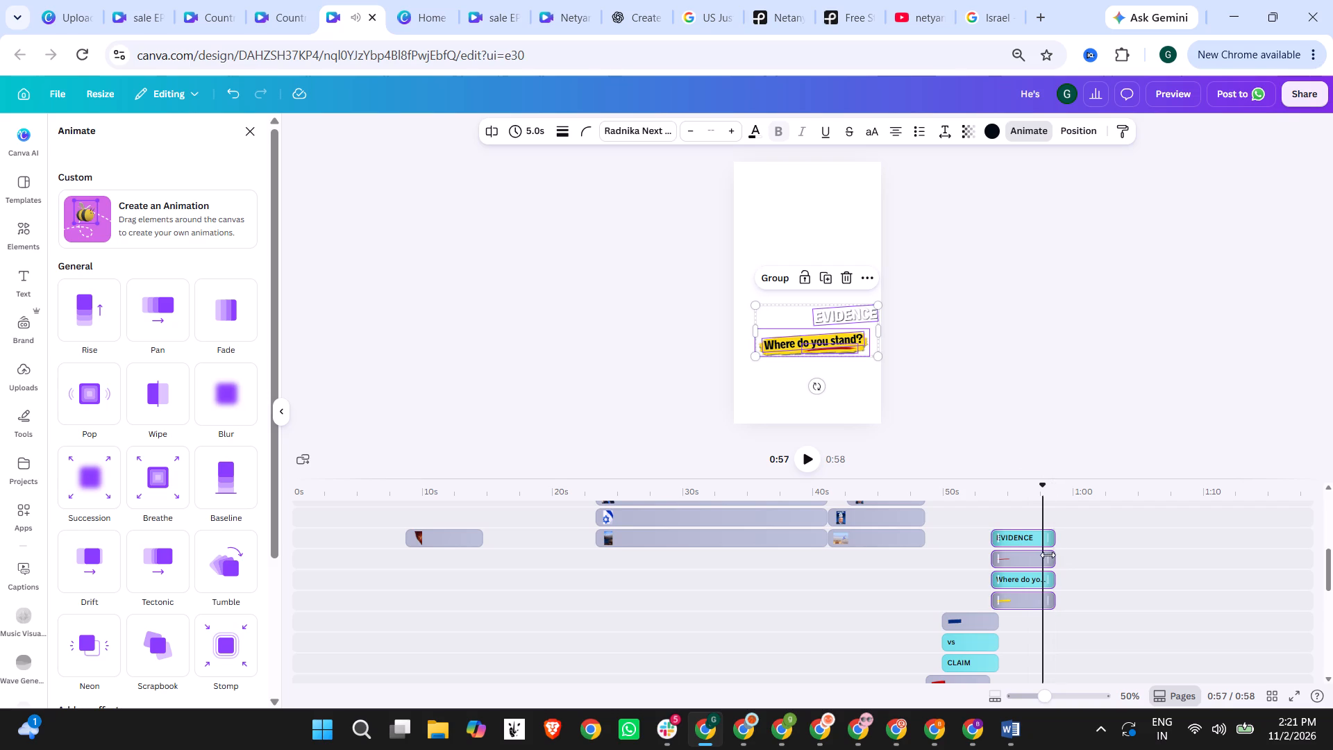
drag(1048, 555, 1039, 555)
Preview the four trimmed layers and shift them together earlier to start at about 52.8 s.
click(1000, 489)
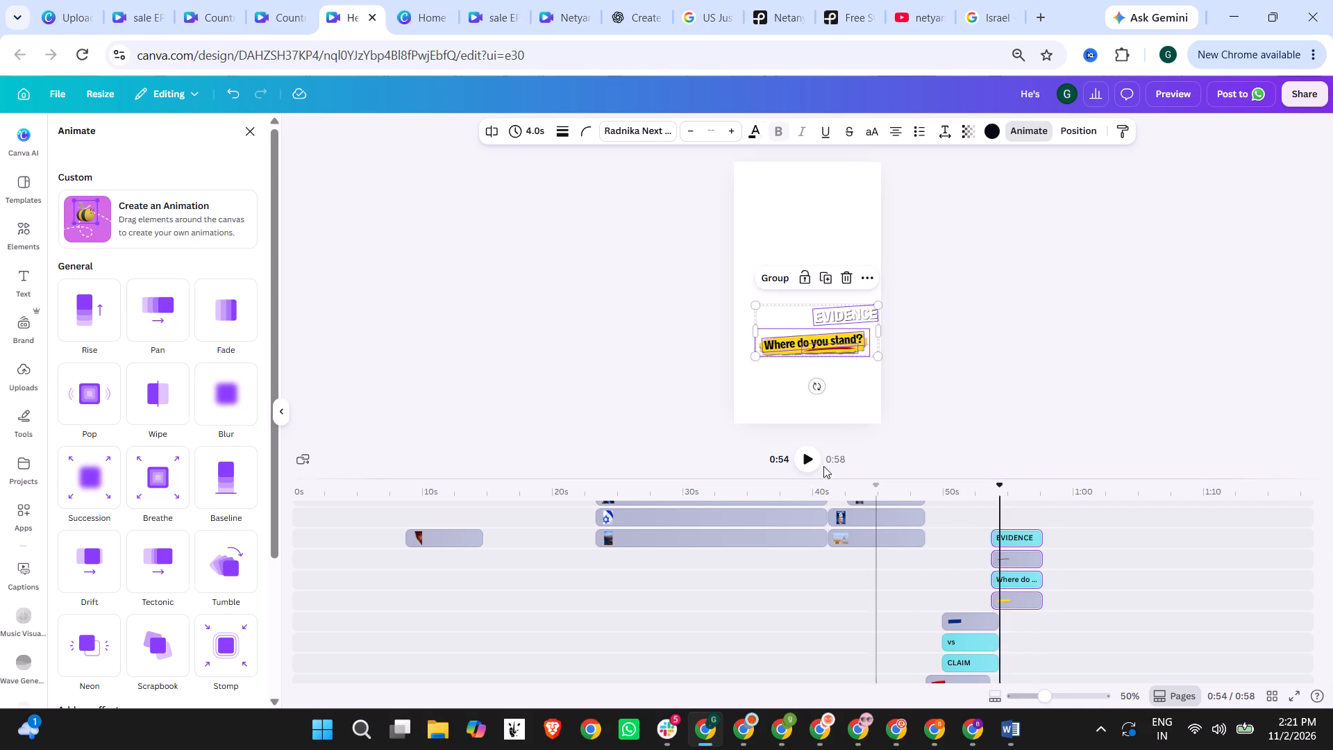
click(811, 452)
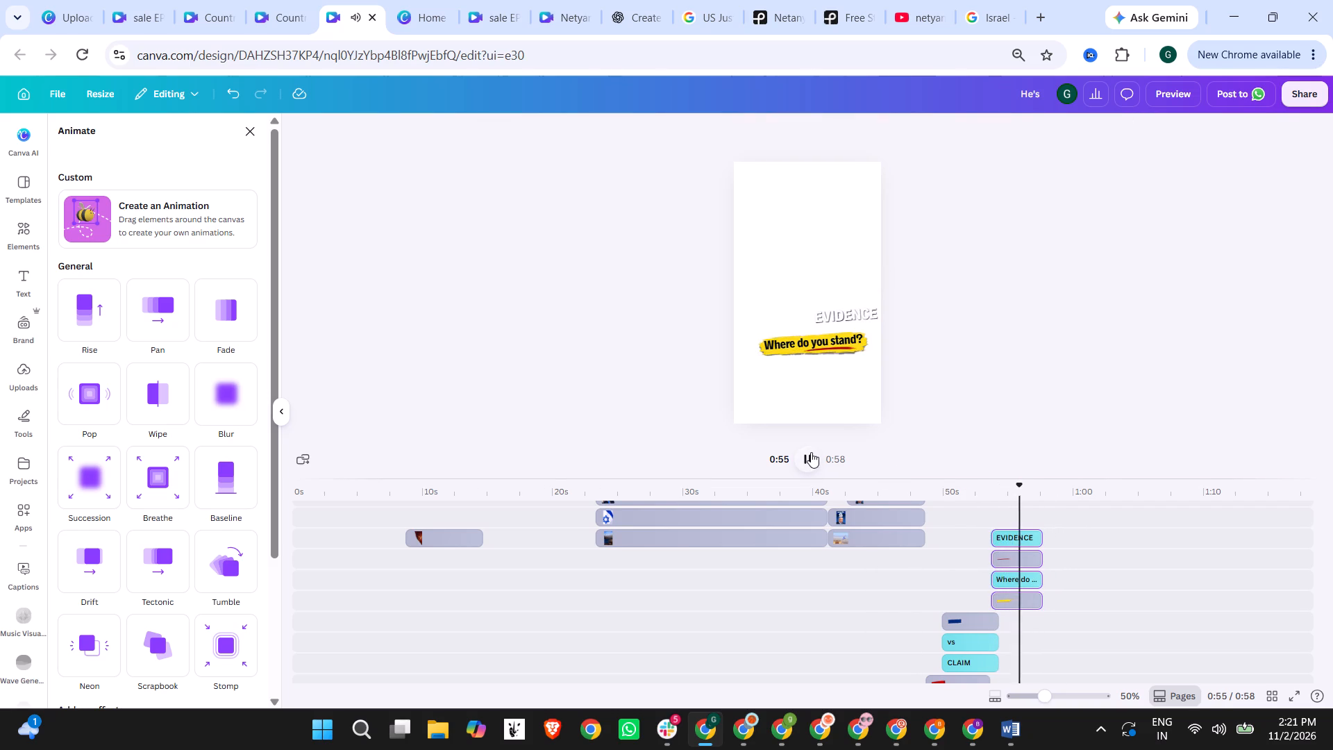
click(811, 452)
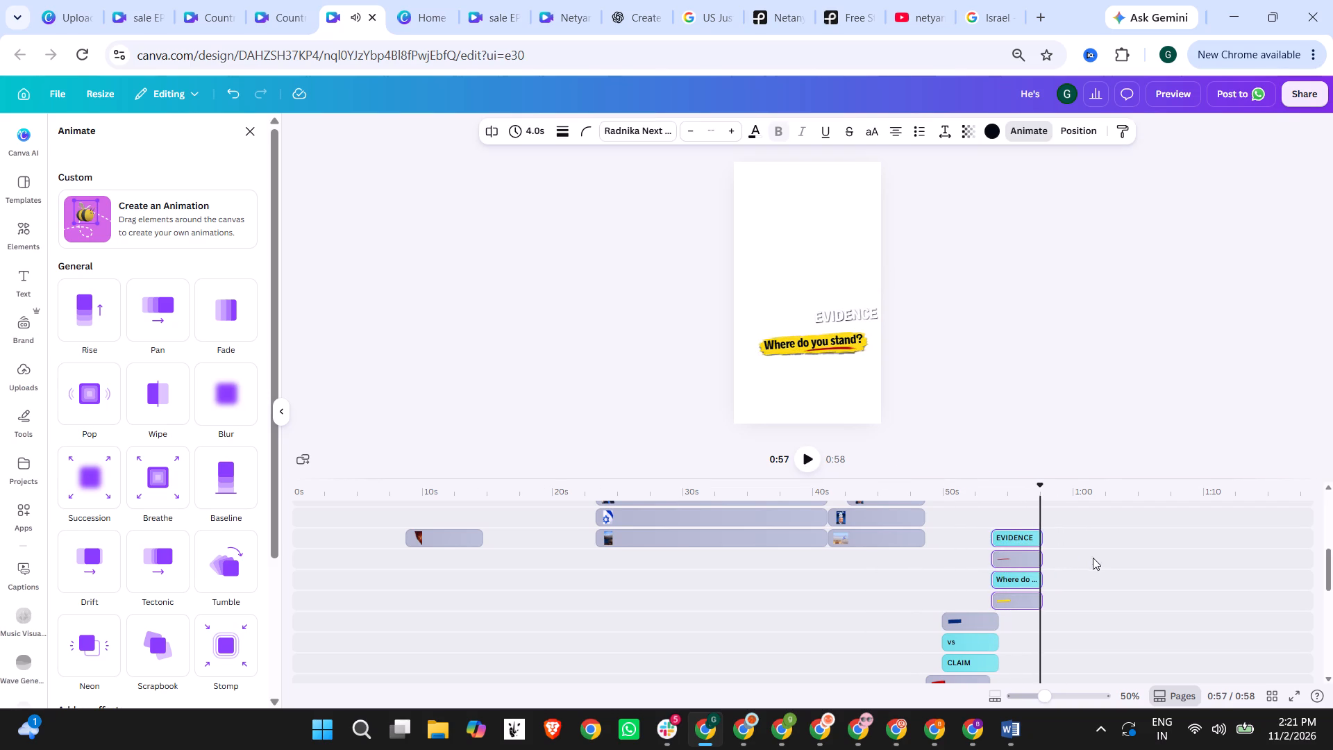
drag(1007, 535, 996, 535)
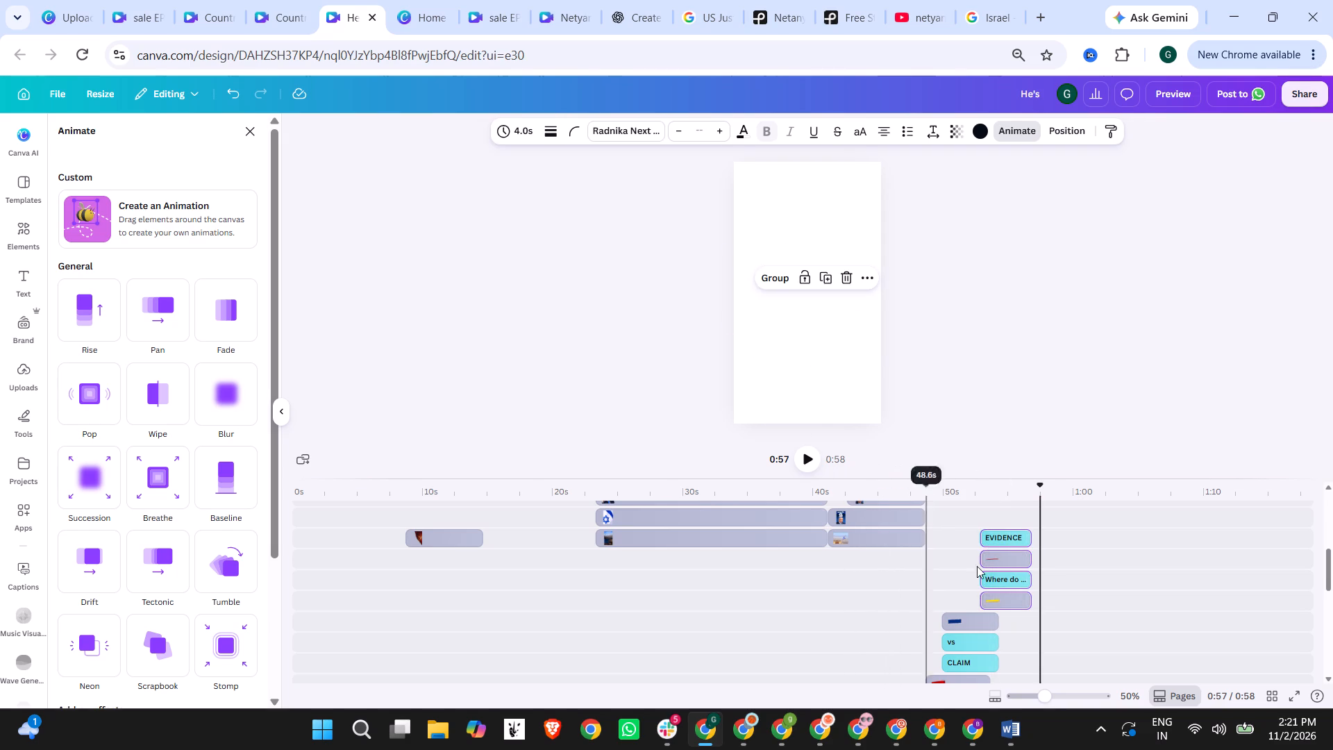
Extend the parliament background, dark lower shape, Israeli flag and yellow stroke layers to 8.1 s each, and preview the scene from about 45 s.
scroll(978, 567, down, 3)
click(971, 570)
scroll(1012, 575, up, 1)
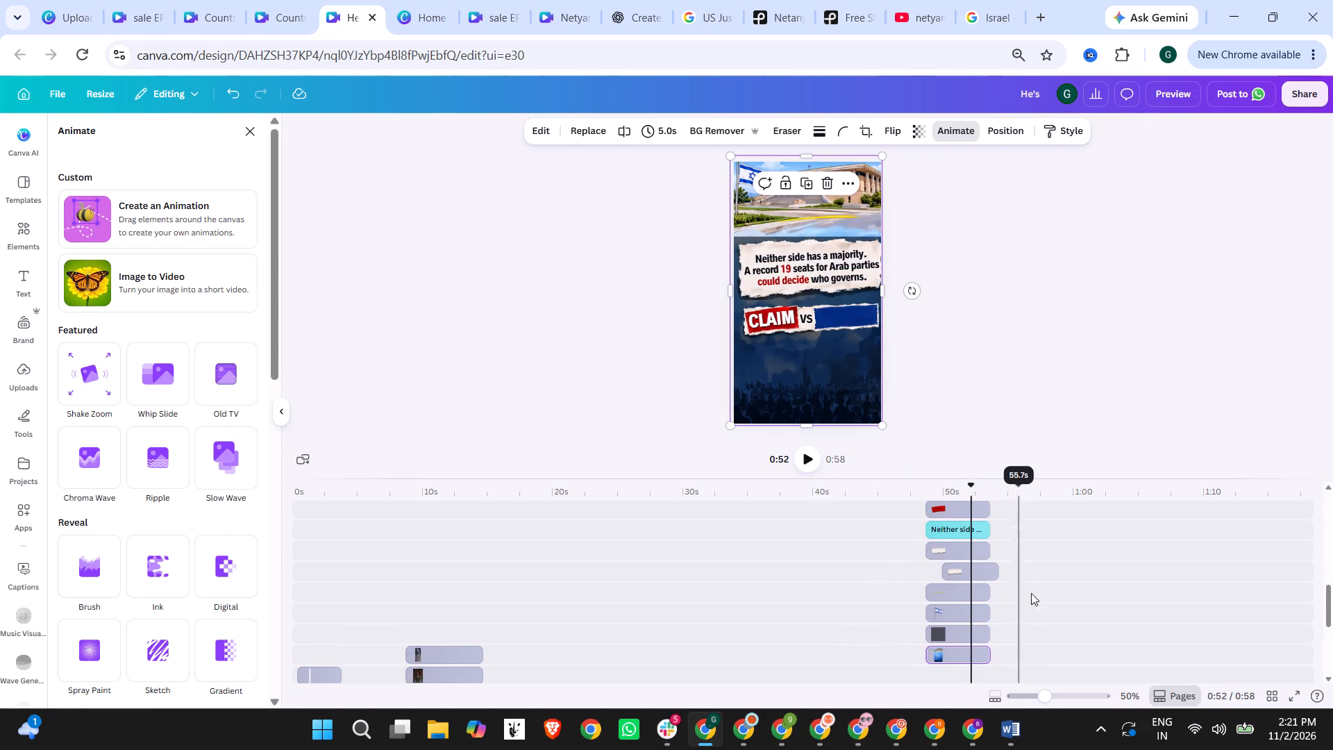
ctrl+scroll(1018, 619, down, 1)
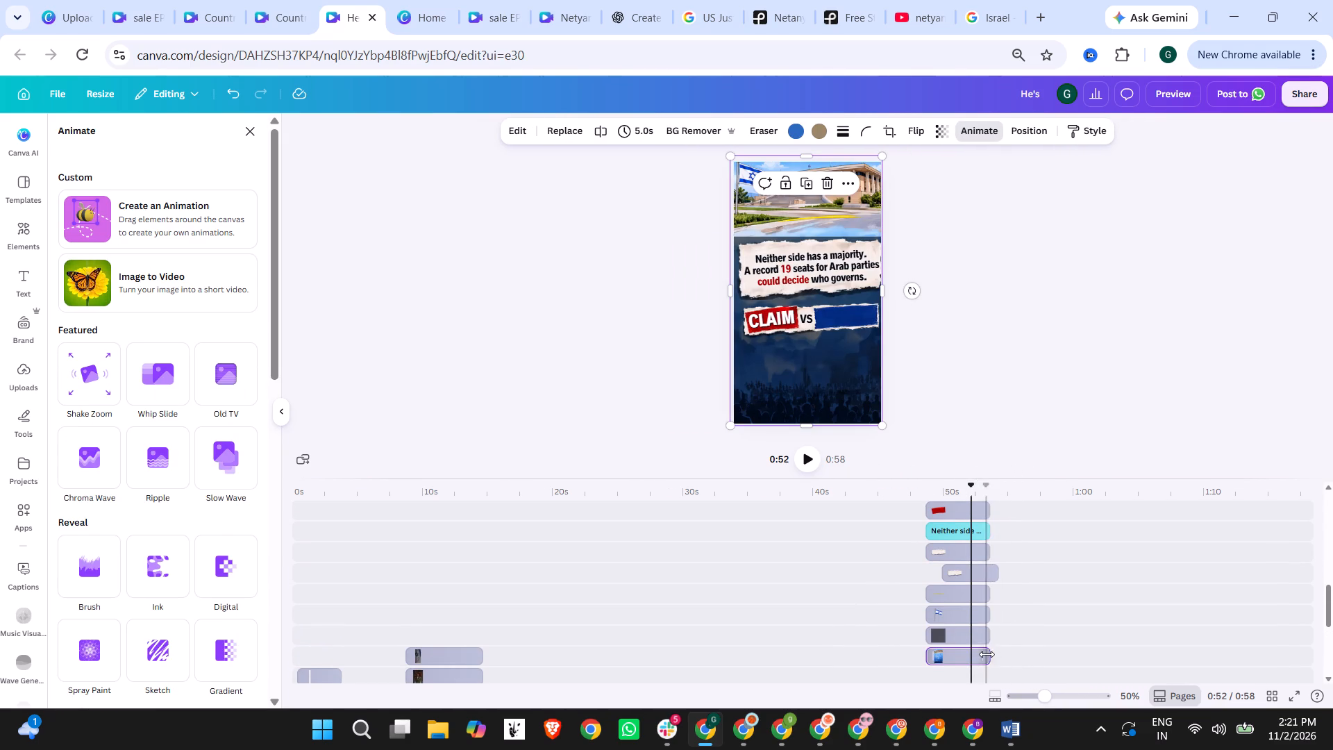
drag(987, 654, 1022, 656)
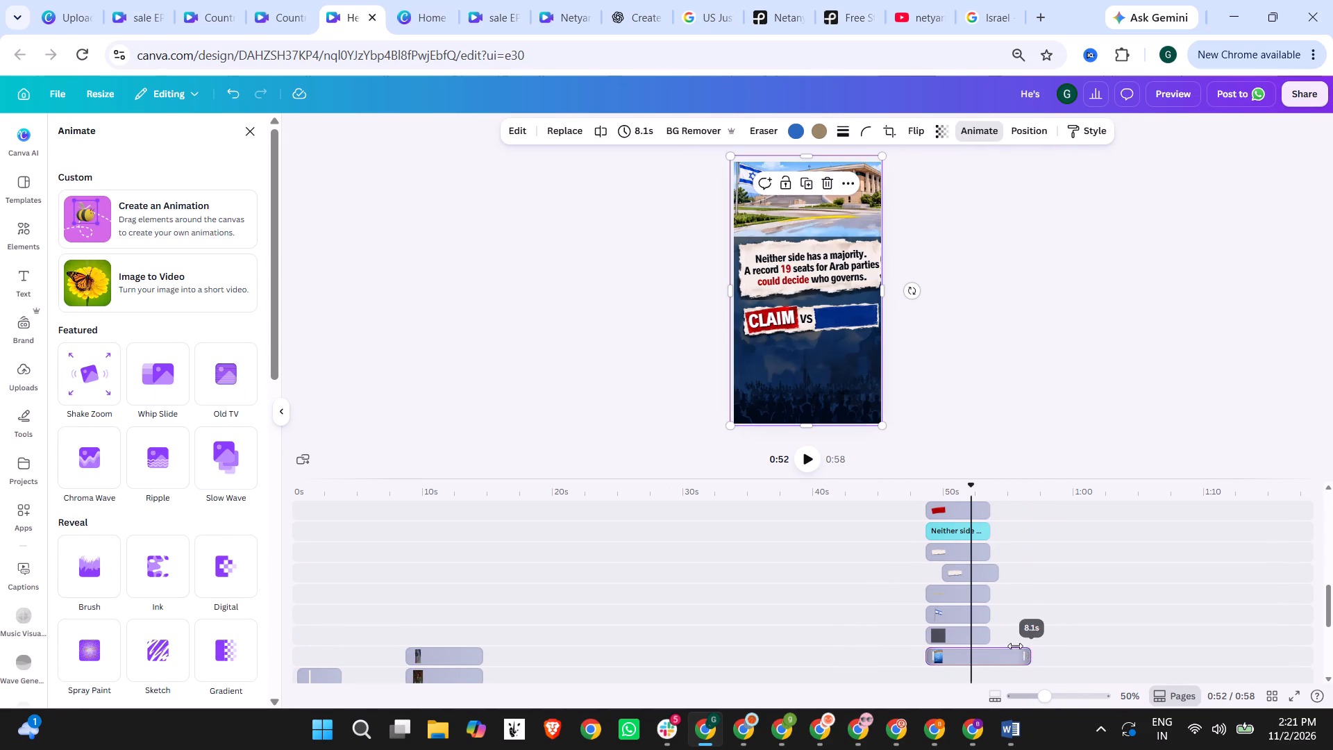
drag(985, 637, 1023, 636)
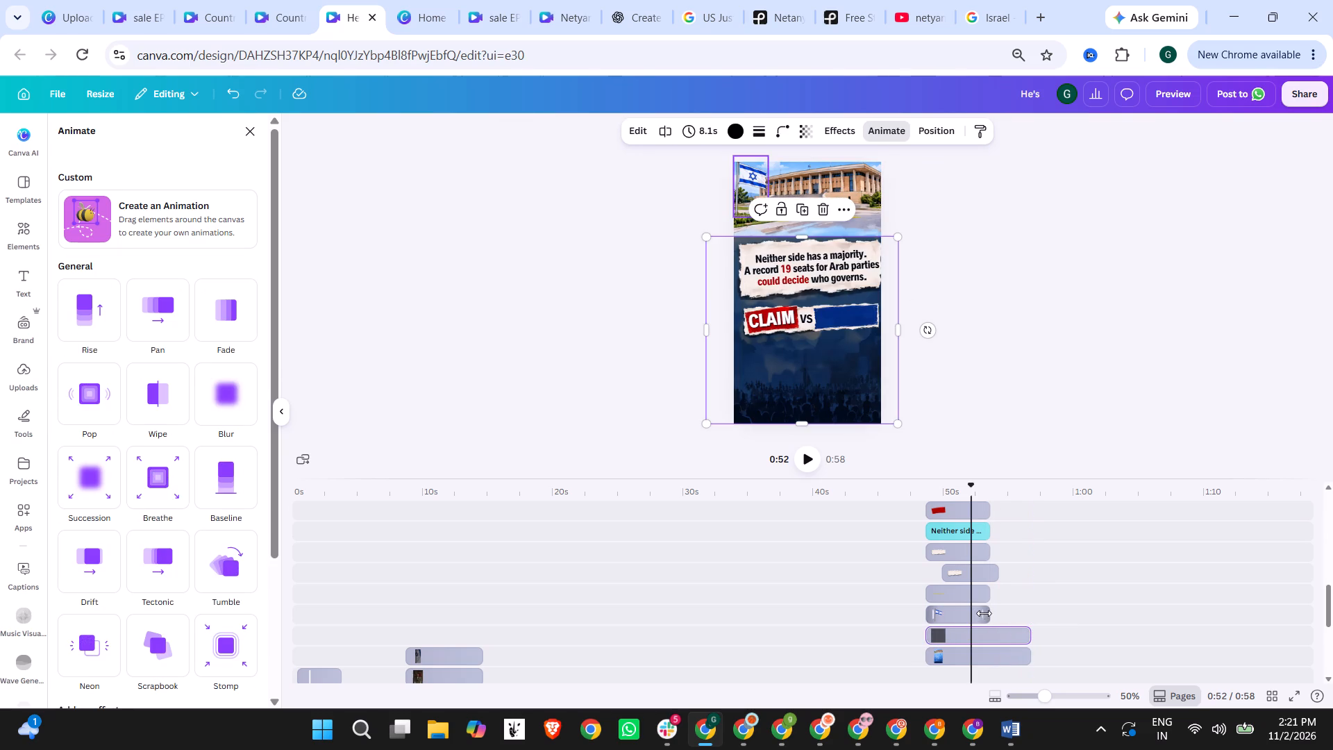
drag(984, 613, 1028, 613)
drag(985, 594, 1018, 594)
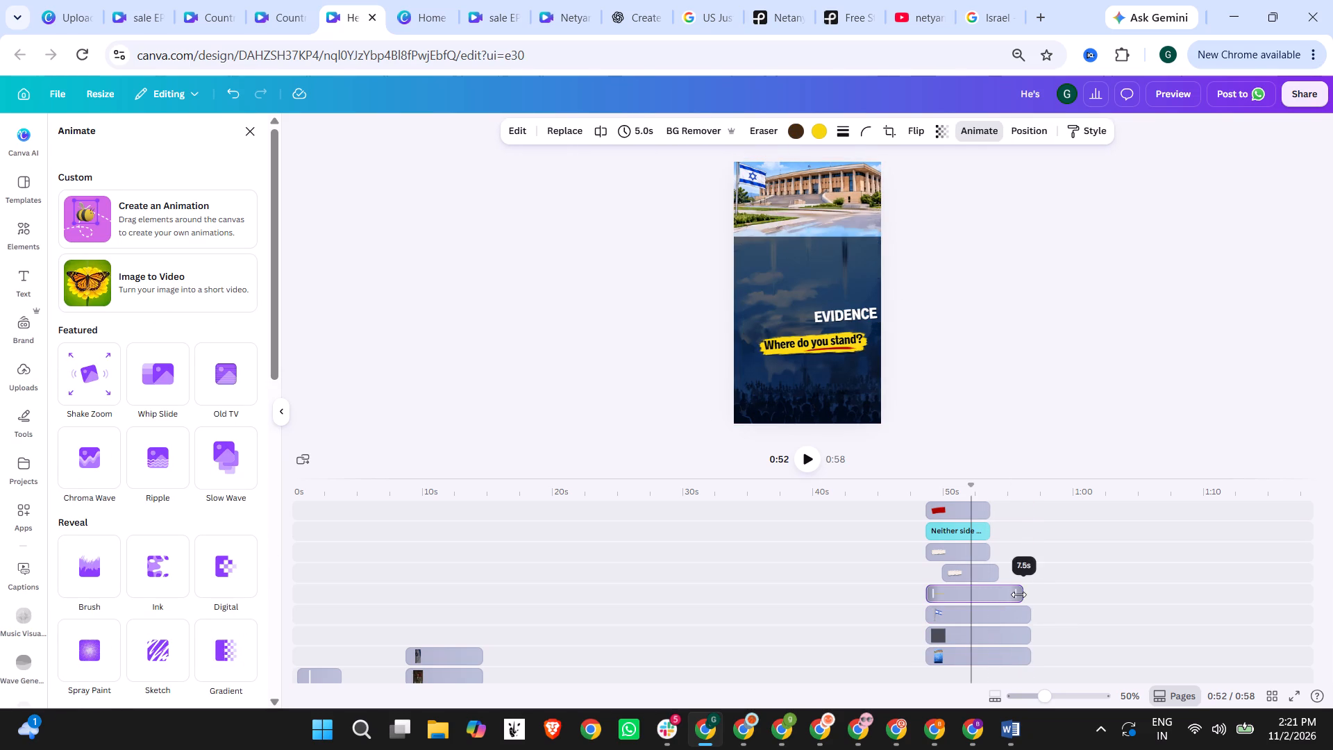
drag(1018, 594, 1025, 594)
scroll(1060, 591, up, 2)
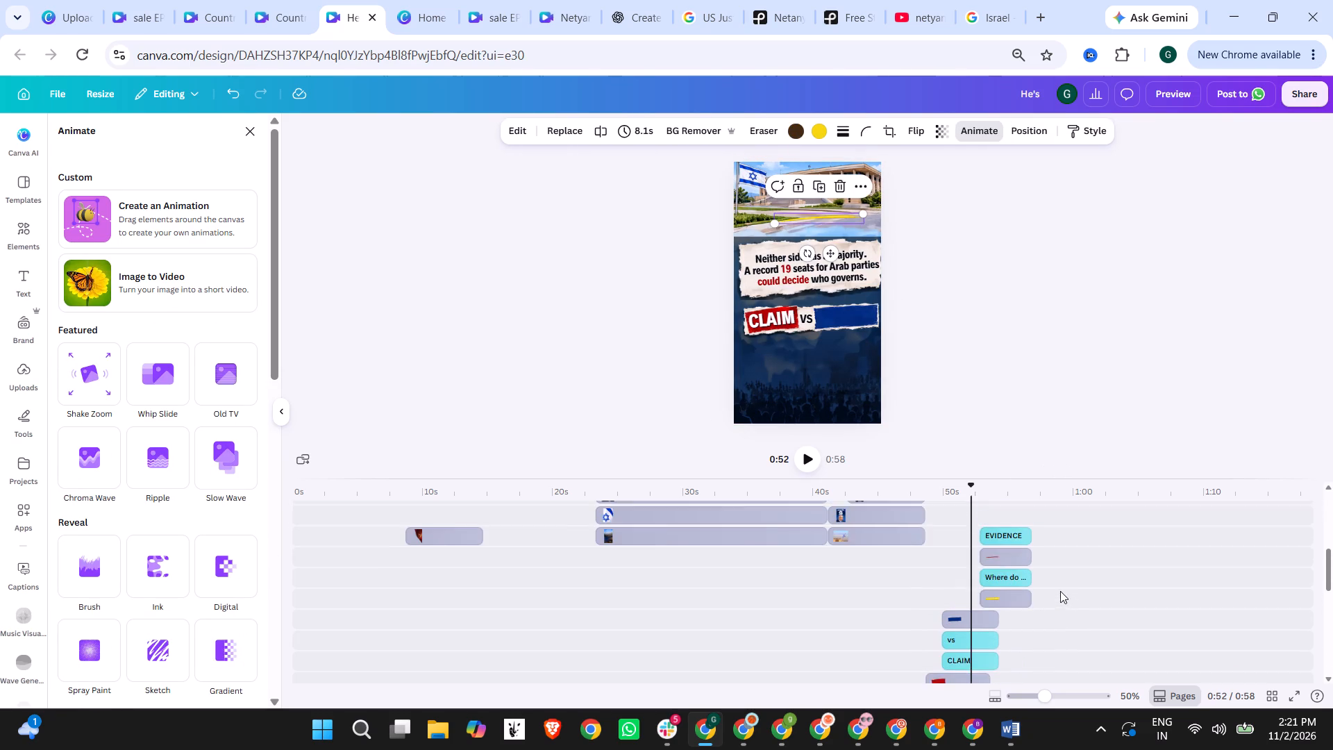
scroll(1035, 596, down, 2)
scroll(1031, 596, up, 2)
click(885, 490)
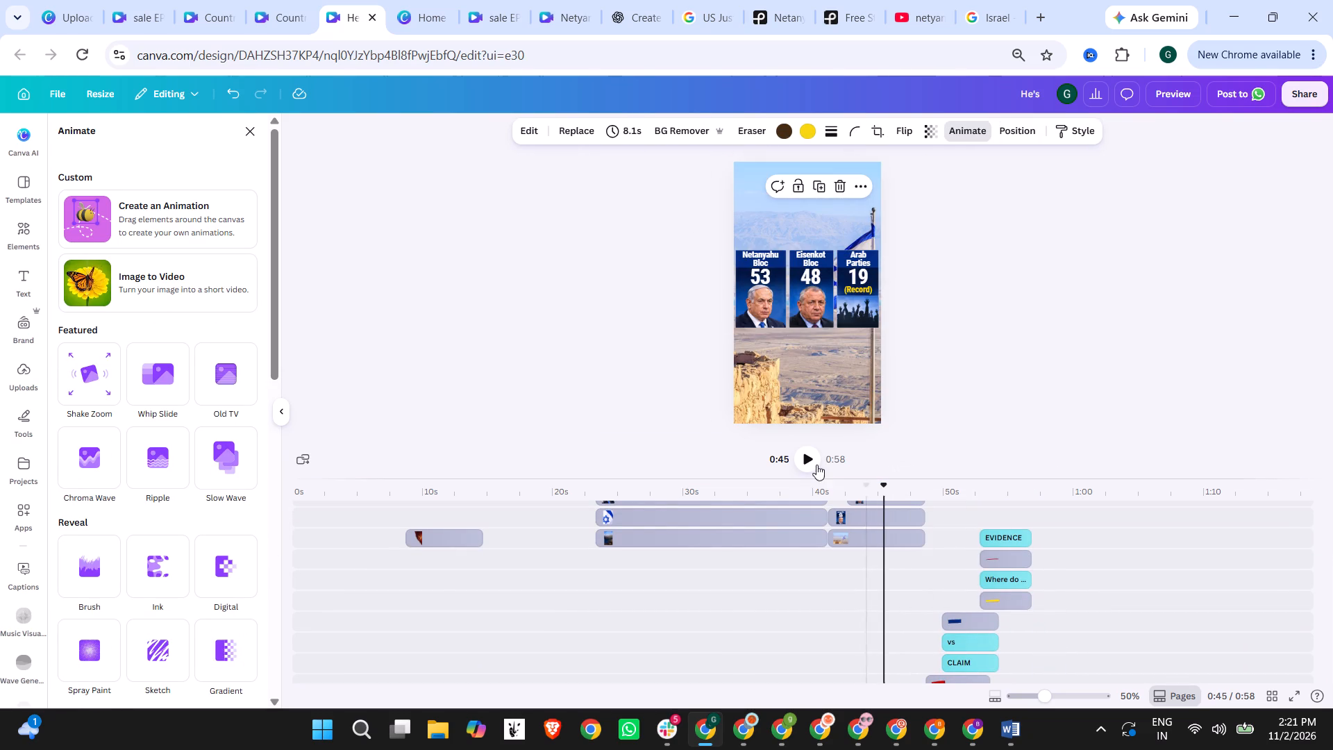
click(815, 462)
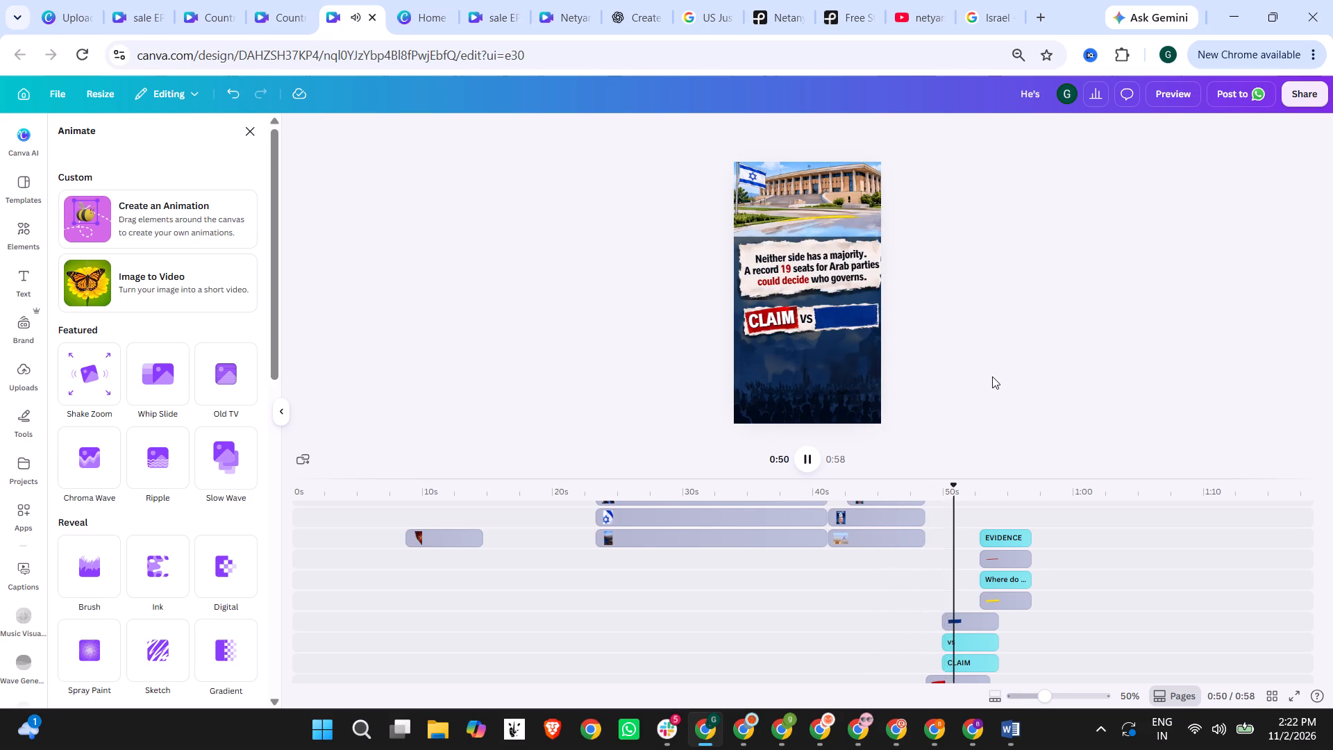
Retime the red strip layer behind CLAIM to last 4.0 s, aligned with the start and end of the "Where do you stand?" layers.
scroll(992, 376, down, 1)
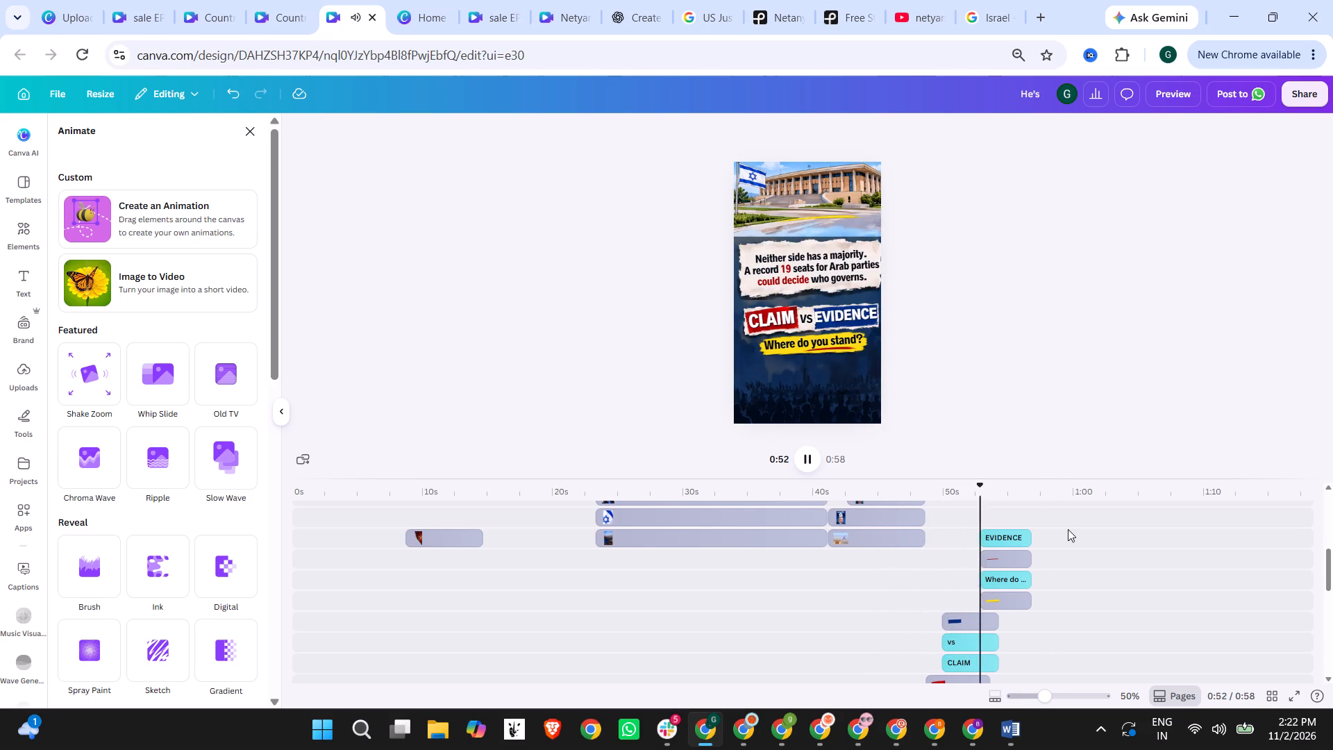
scroll(1068, 529, down, 1)
drag(970, 596, 987, 597)
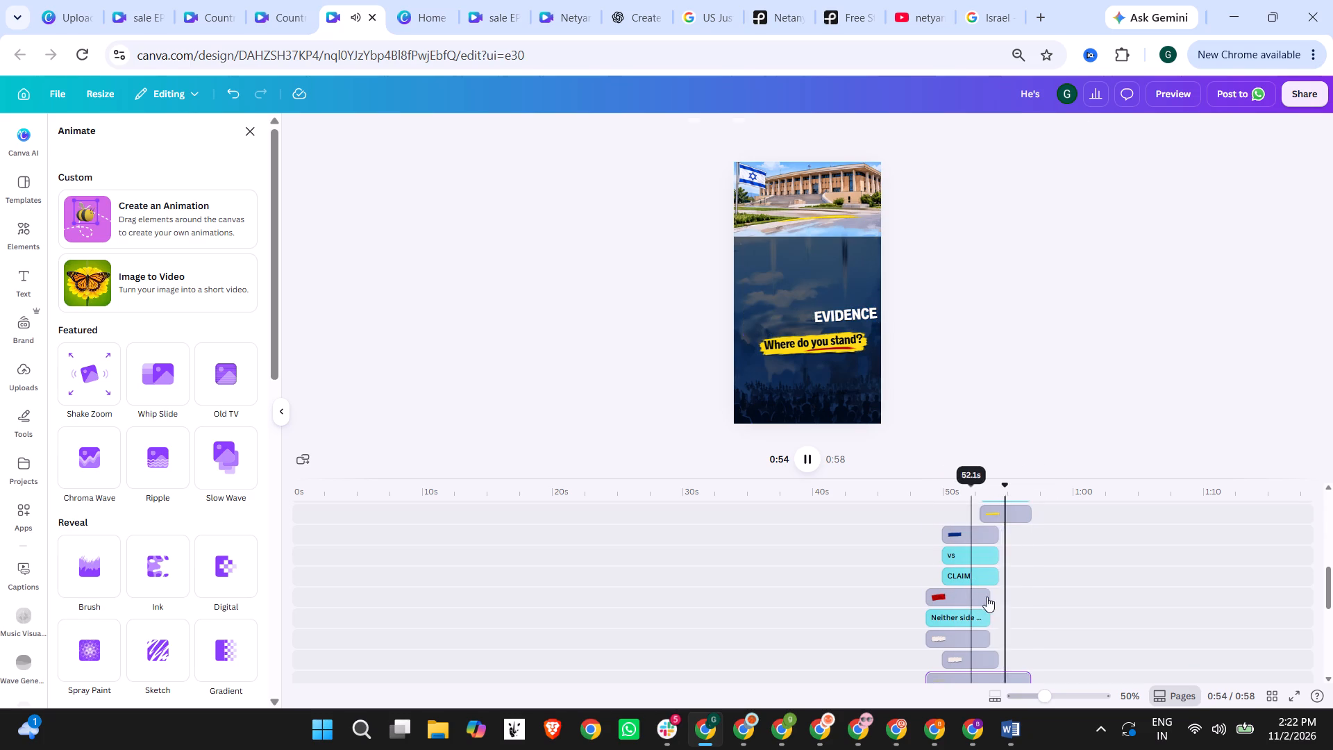
drag(987, 597, 1008, 597)
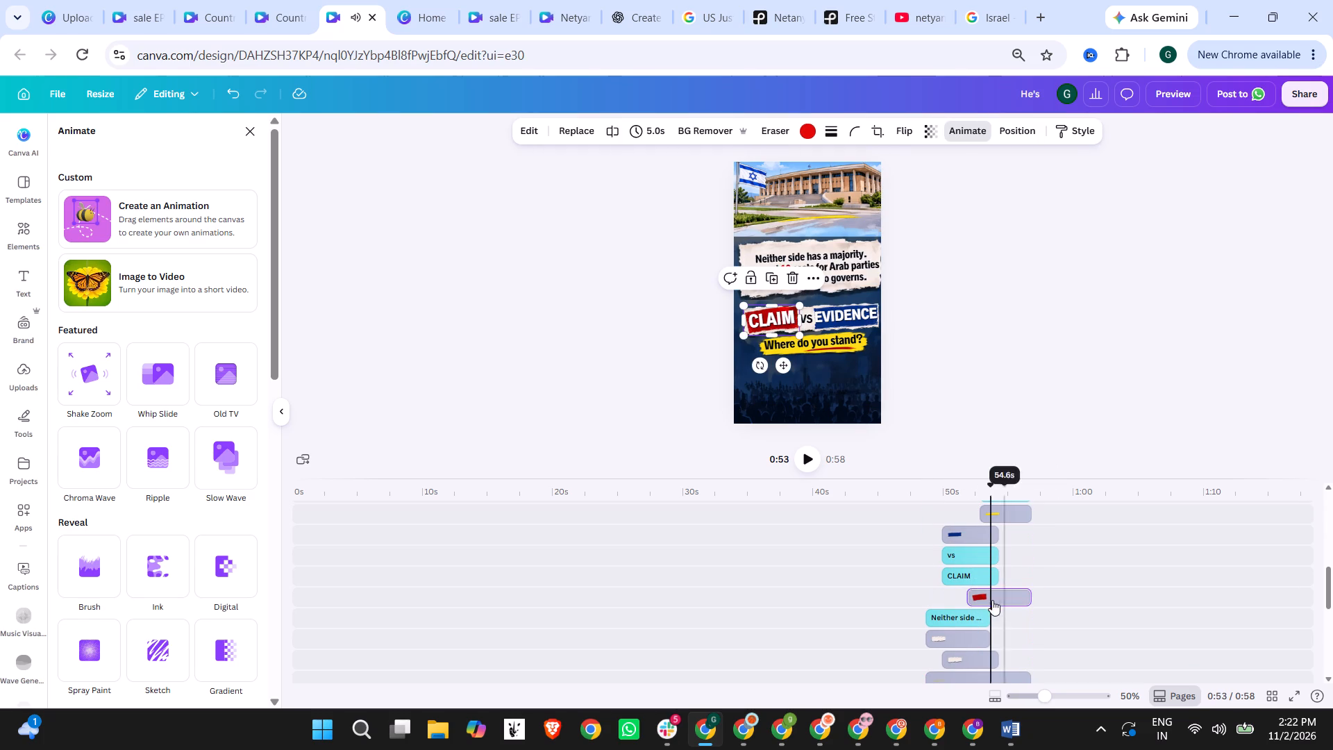
drag(969, 597, 985, 597)
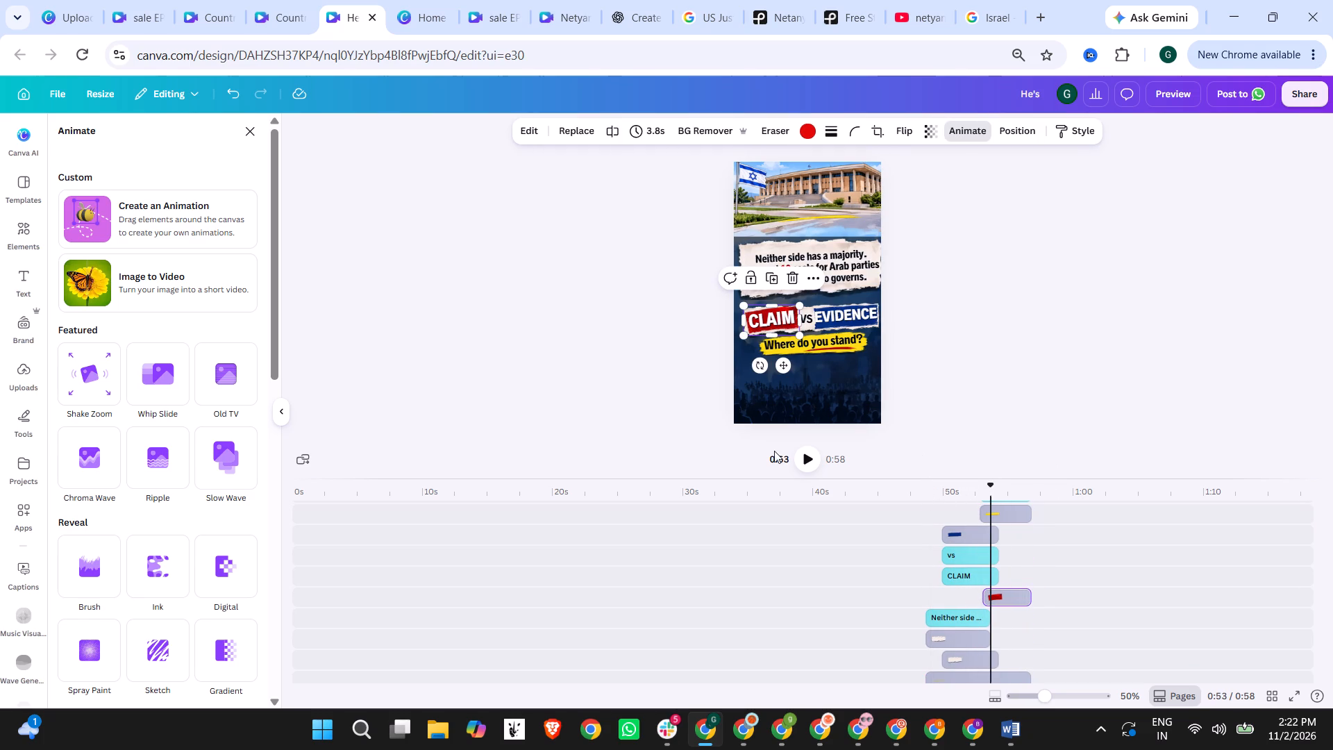
click(799, 453)
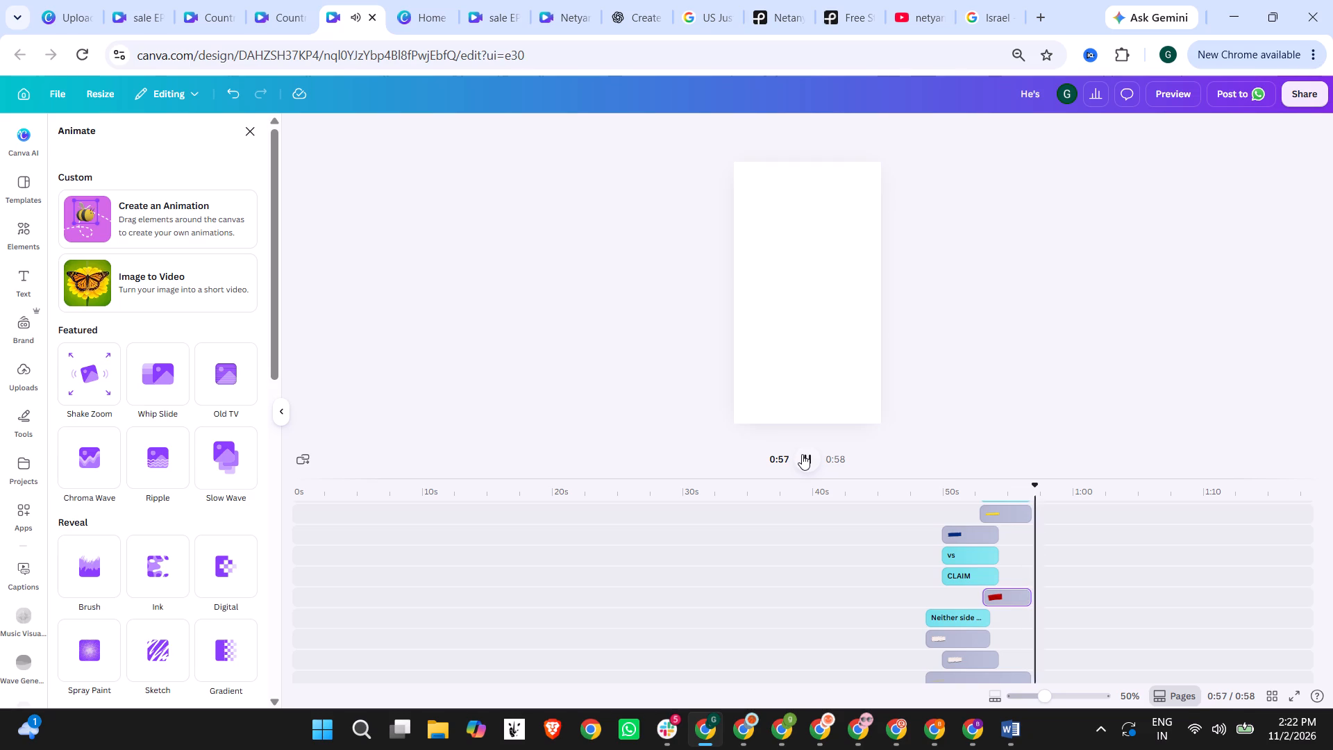
click(802, 454)
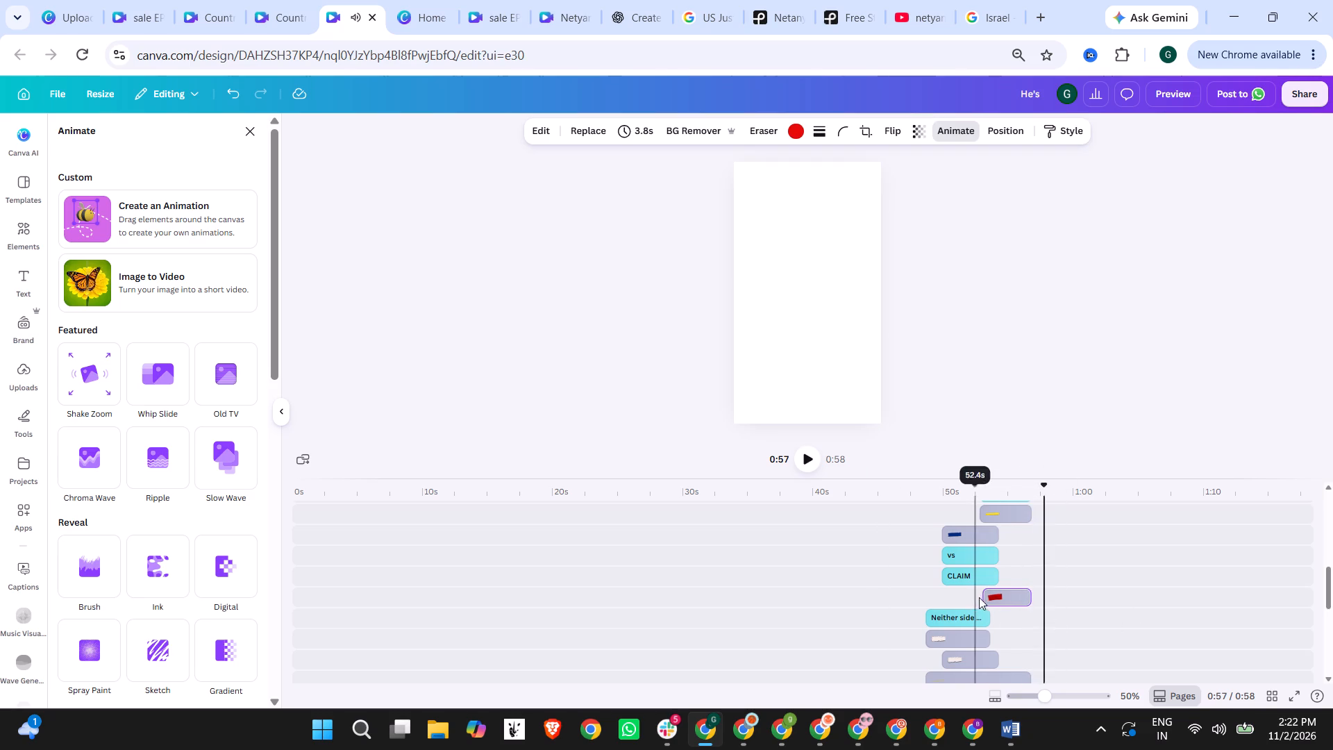
click(984, 596)
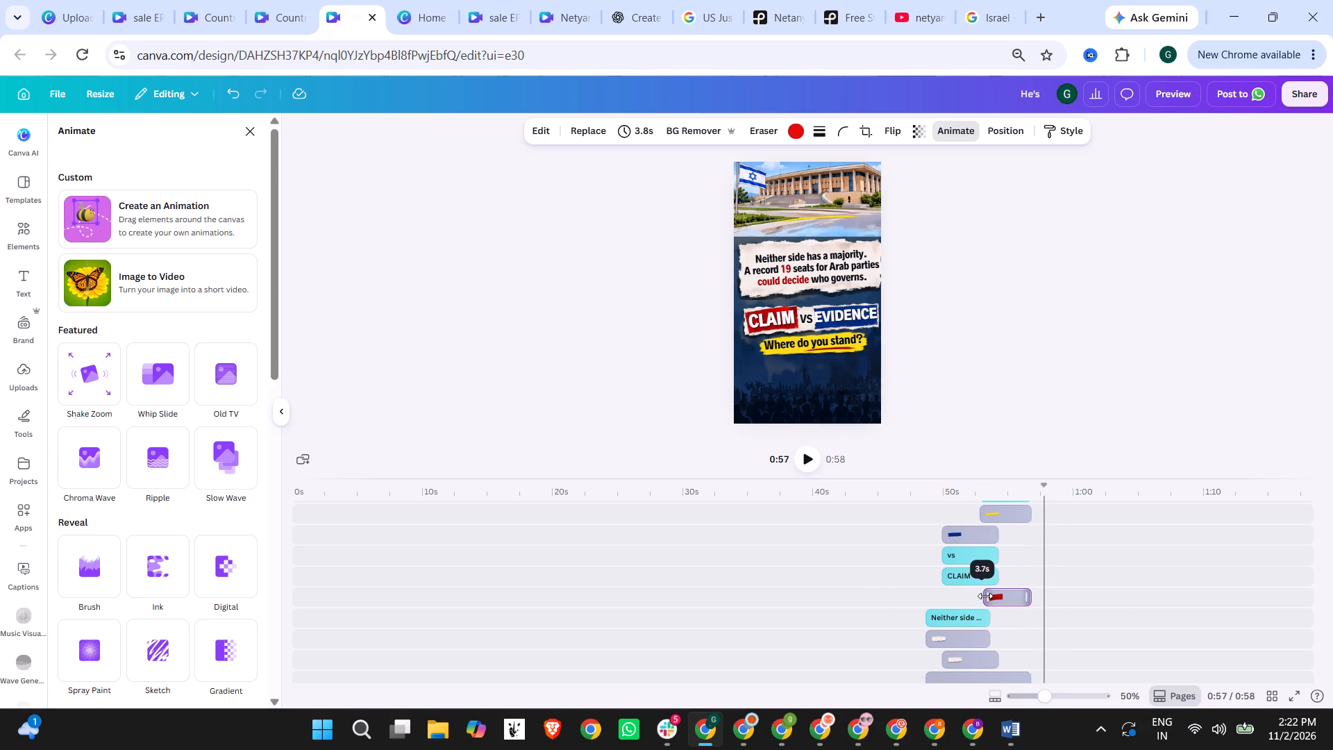
Move the EVIDENCE text layer earlier to start with its blue strip at about 49.8 s, and check frames at 53.1 s and 51.3 s.
scroll(1037, 590, up, 1)
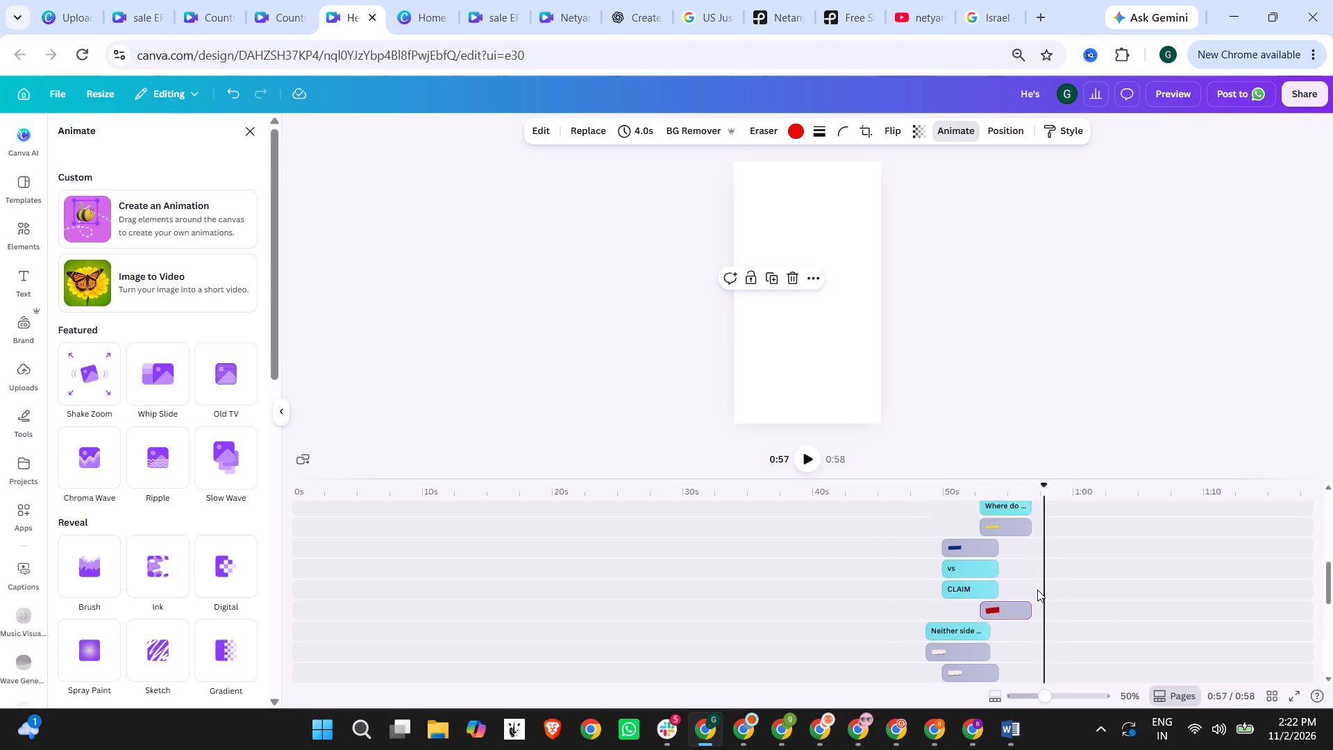
click(1007, 534)
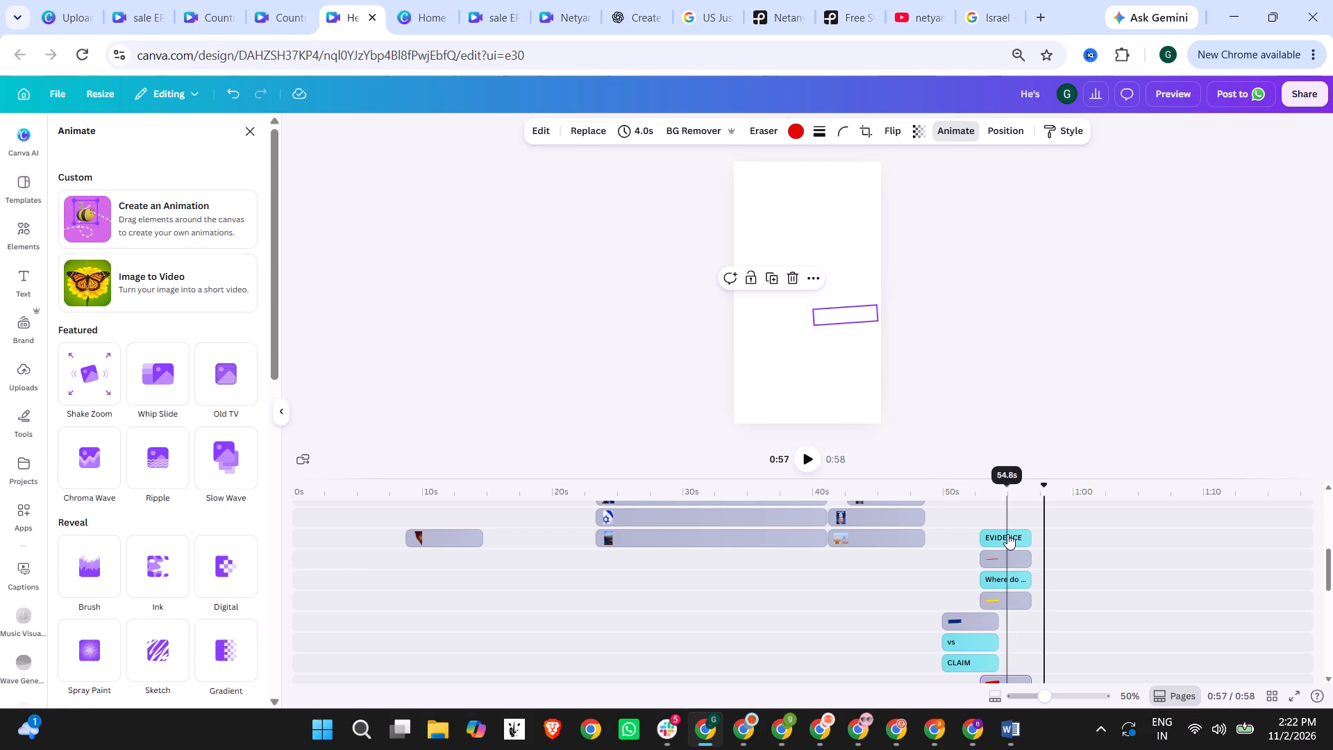
drag(1007, 534, 1001, 535)
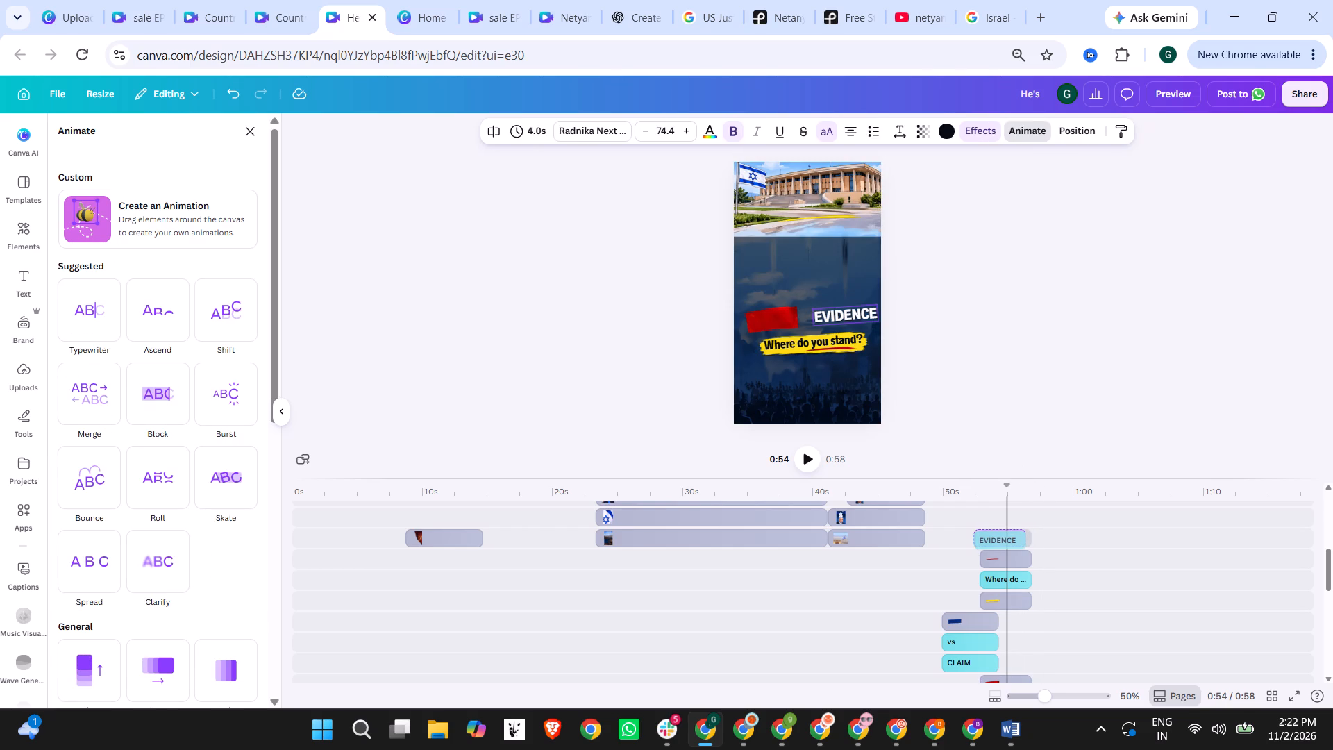
drag(1001, 535, 973, 533)
scroll(995, 617, down, 1)
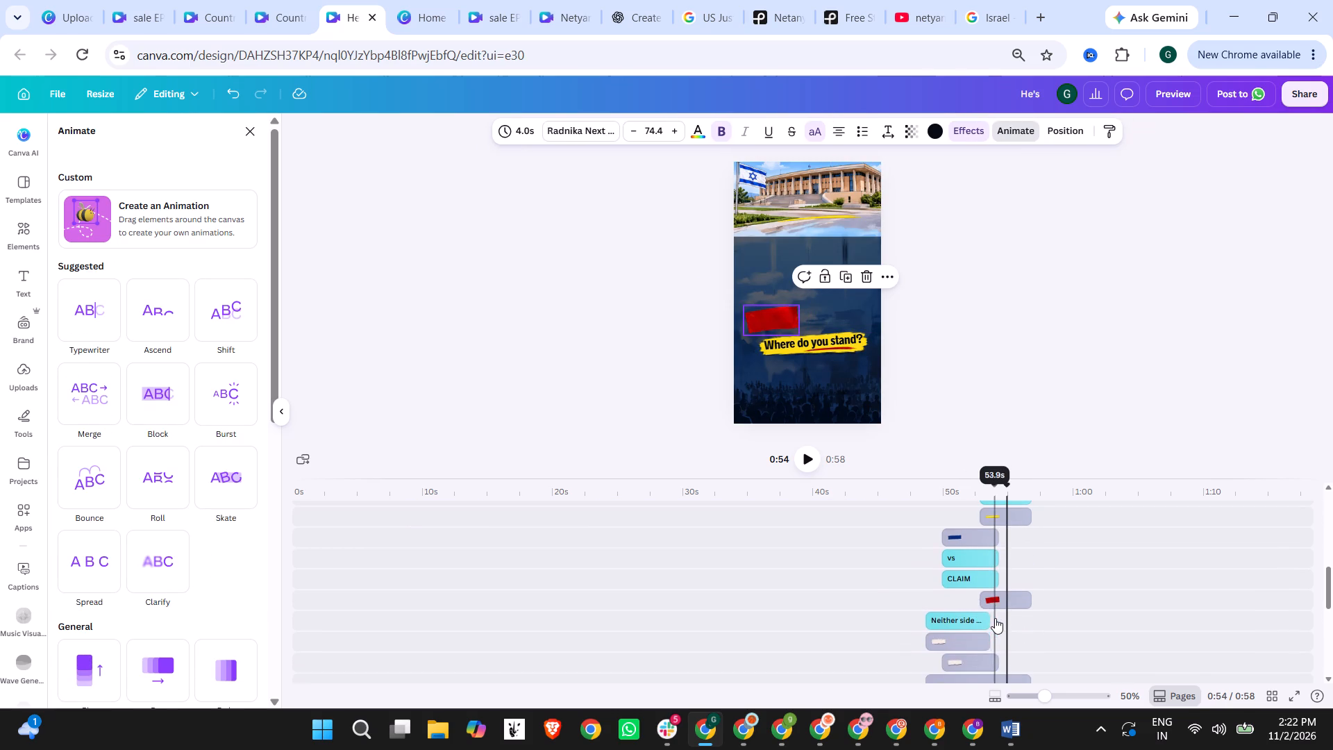
scroll(1041, 626, up, 1)
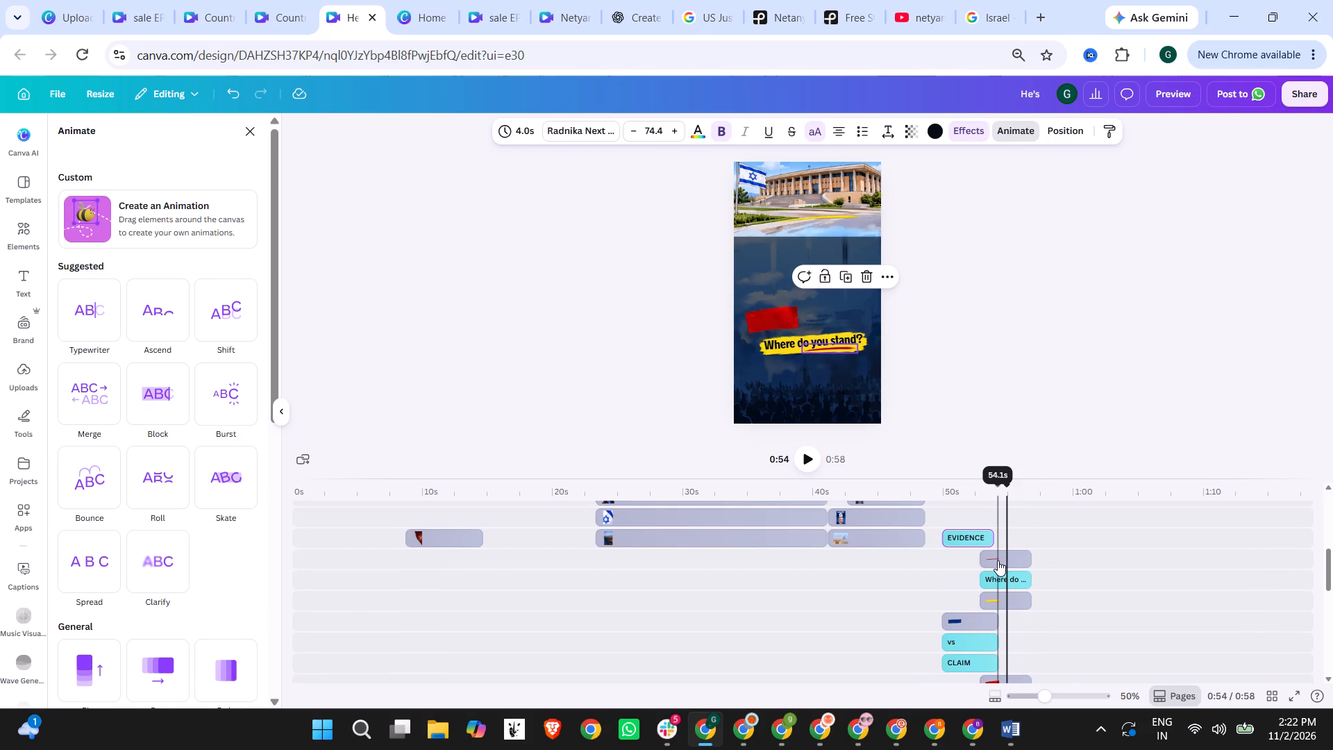
click(984, 487)
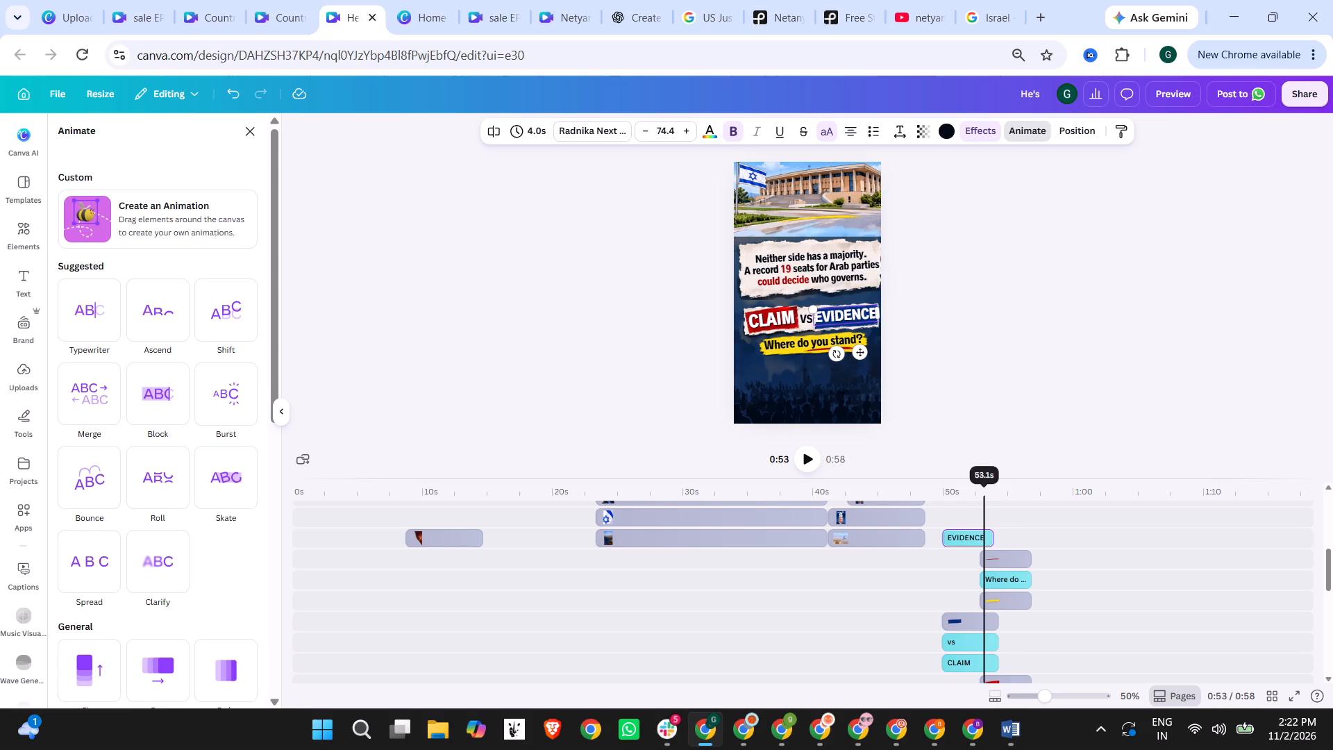
click(961, 487)
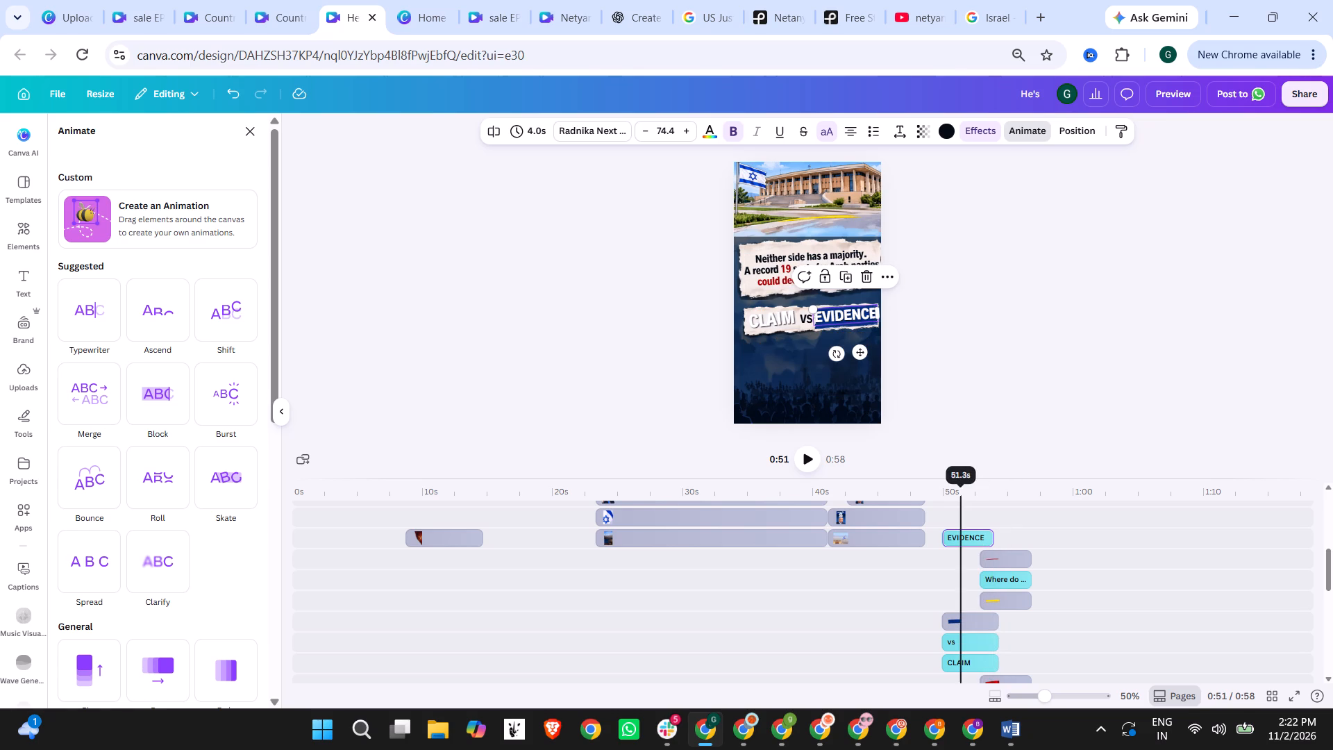
Move the red strip layer behind CLAIM earlier to start with the other CLAIM VS EVIDENCE layers at about 49.8 s.
scroll(1010, 644, down, 1)
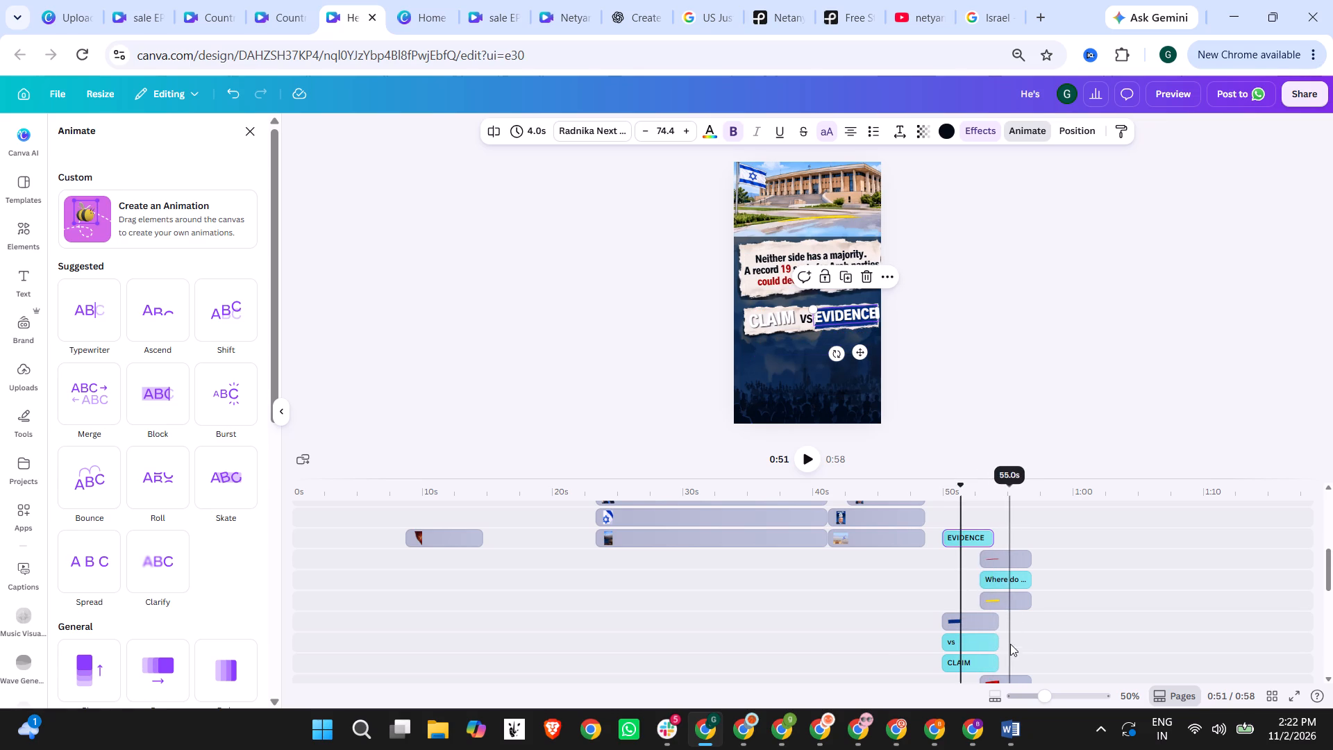
scroll(1010, 644, down, 1)
drag(1011, 511, 980, 510)
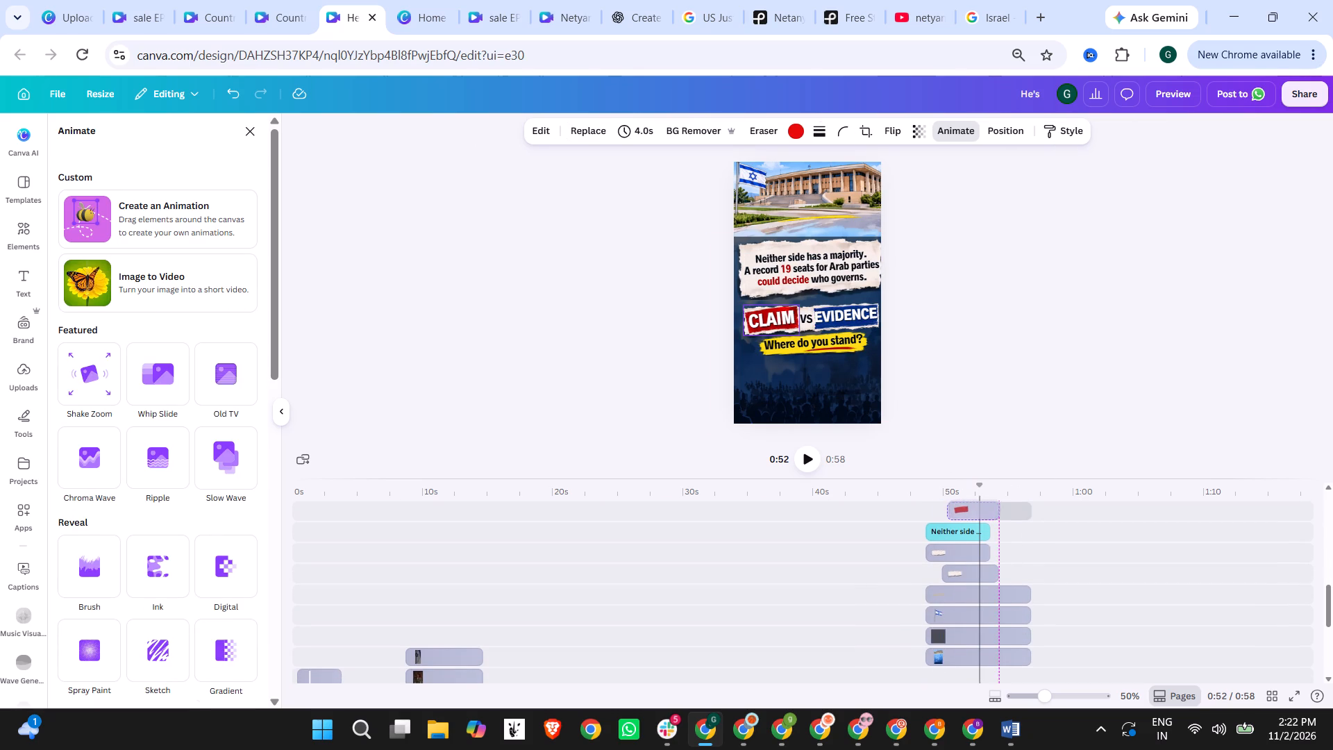
Place the red strip layer behind CLAIM so it starts with the other CLAIM VS EVIDENCE layers at about 49.8 s.
drag(980, 510, 971, 512)
Shorten the "Where do you stand?" text, its red underline and its yellow strip layers to 3.4 s each.
scroll(1056, 584, up, 1)
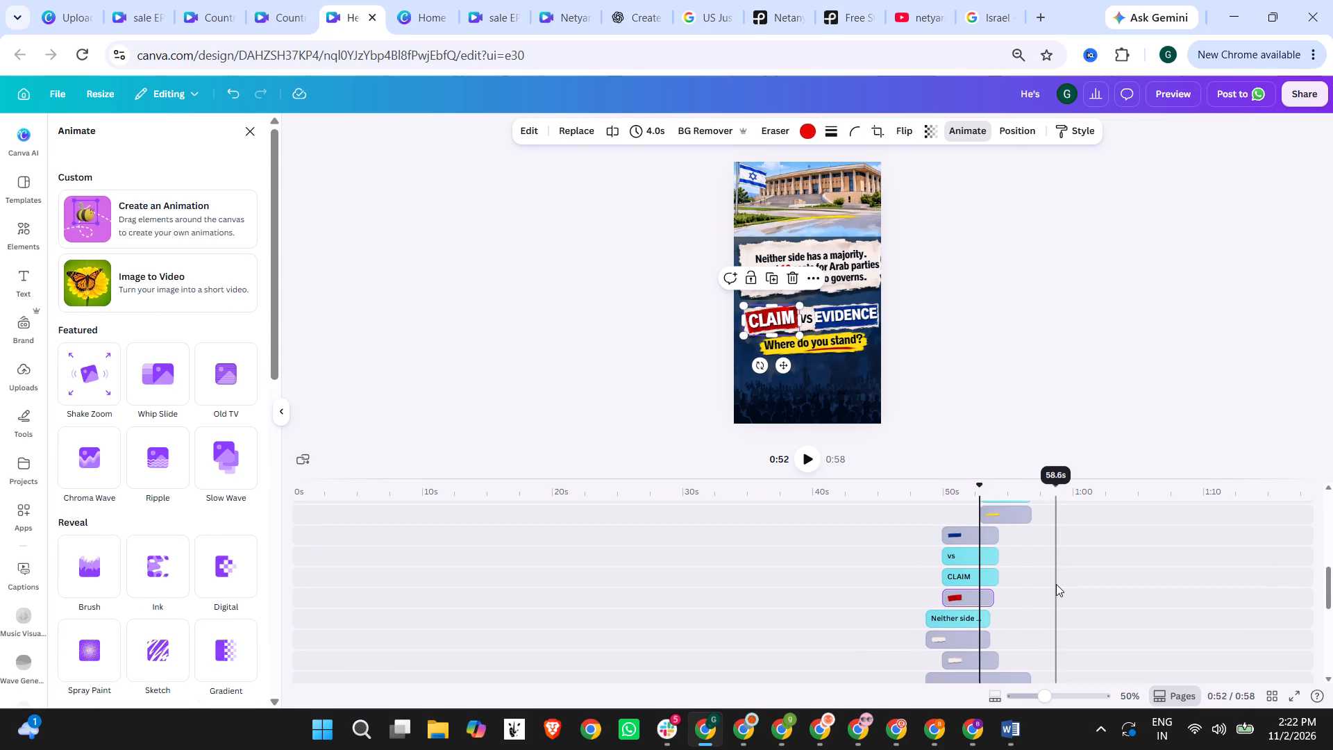
scroll(1049, 580, up, 2)
scroll(1041, 617, down, 1)
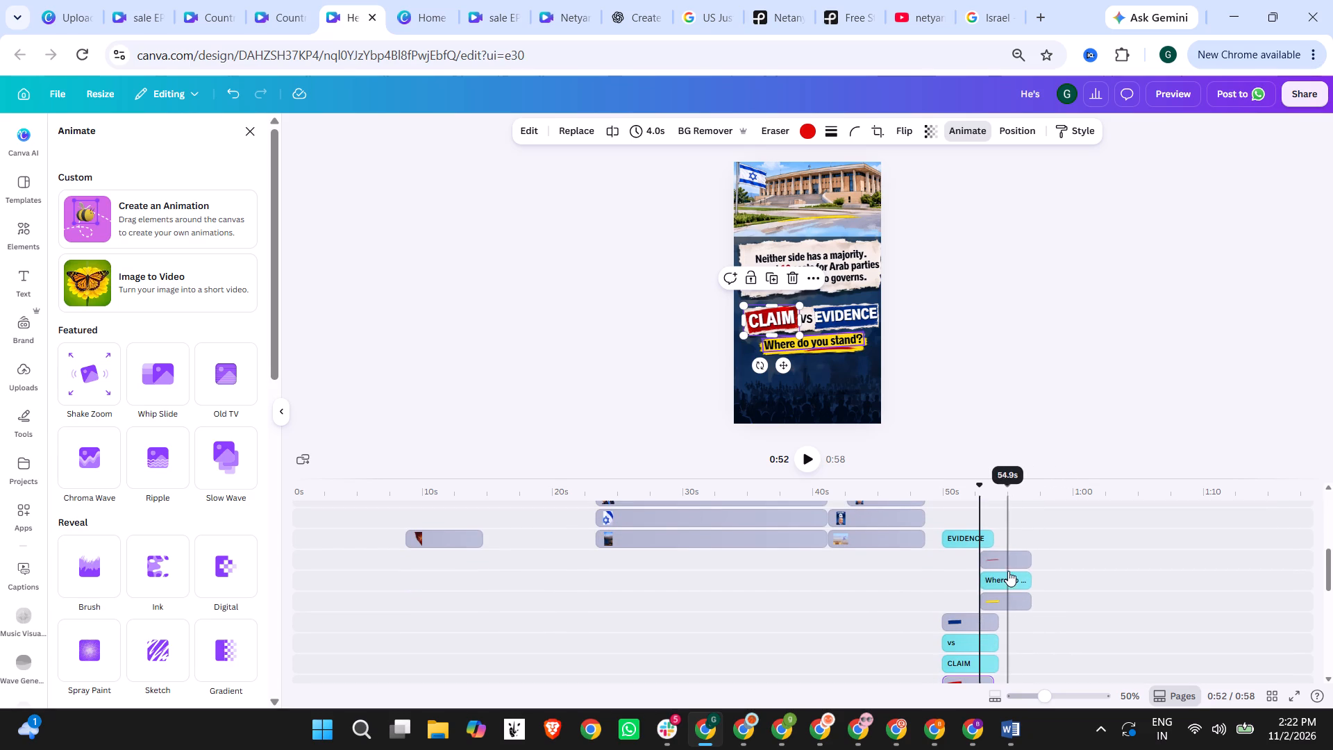
click(1006, 558)
drag(1023, 559, 1016, 559)
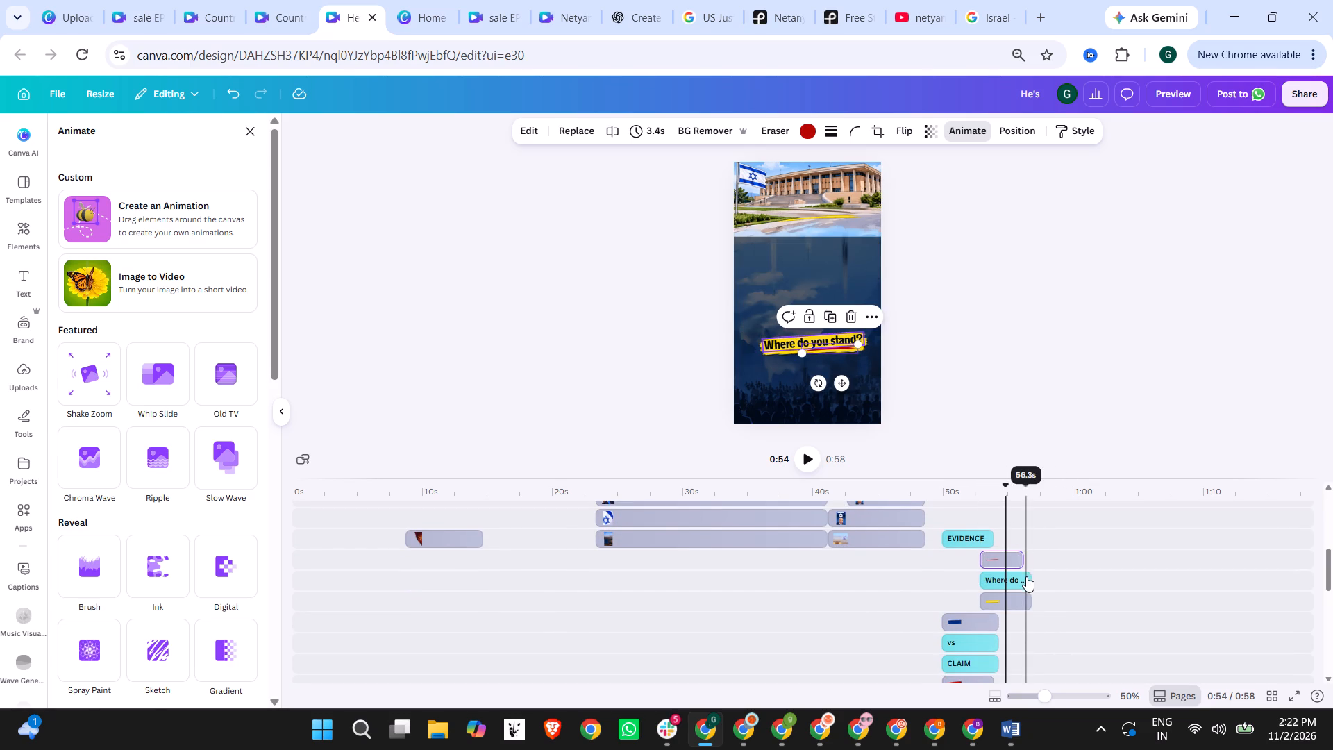
click(1018, 579)
drag(1027, 580, 1019, 581)
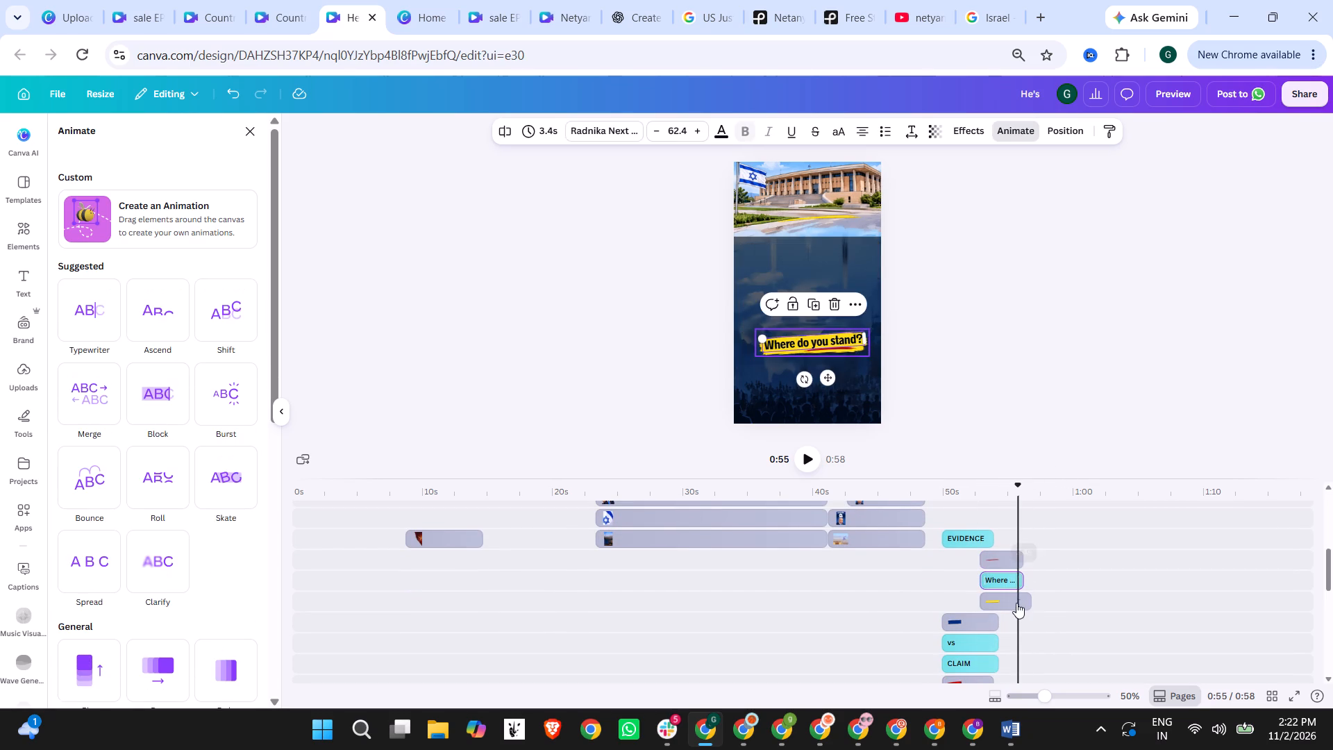
click(1014, 605)
drag(1028, 604, 1018, 603)
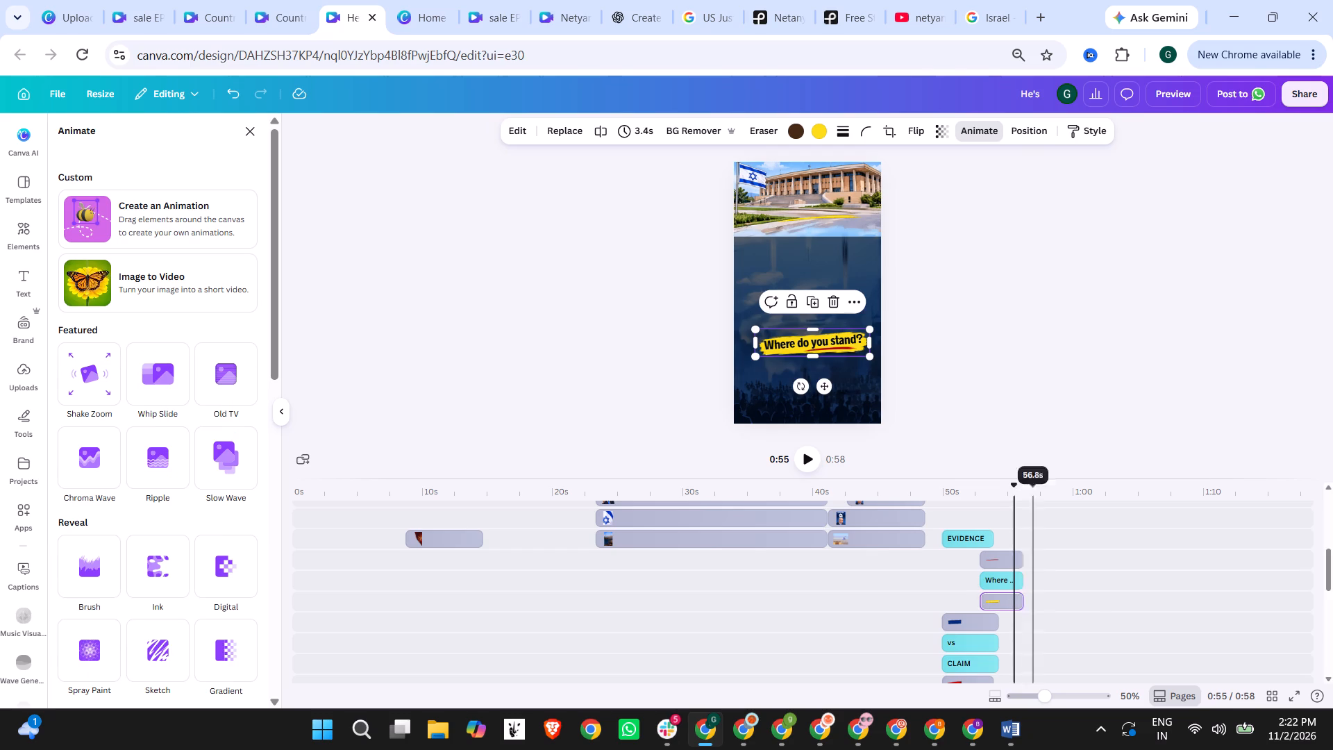
Look through the open Canva designs and open the "sale EPSTIEN FILES" design from the Canva home page.
click(415, 0)
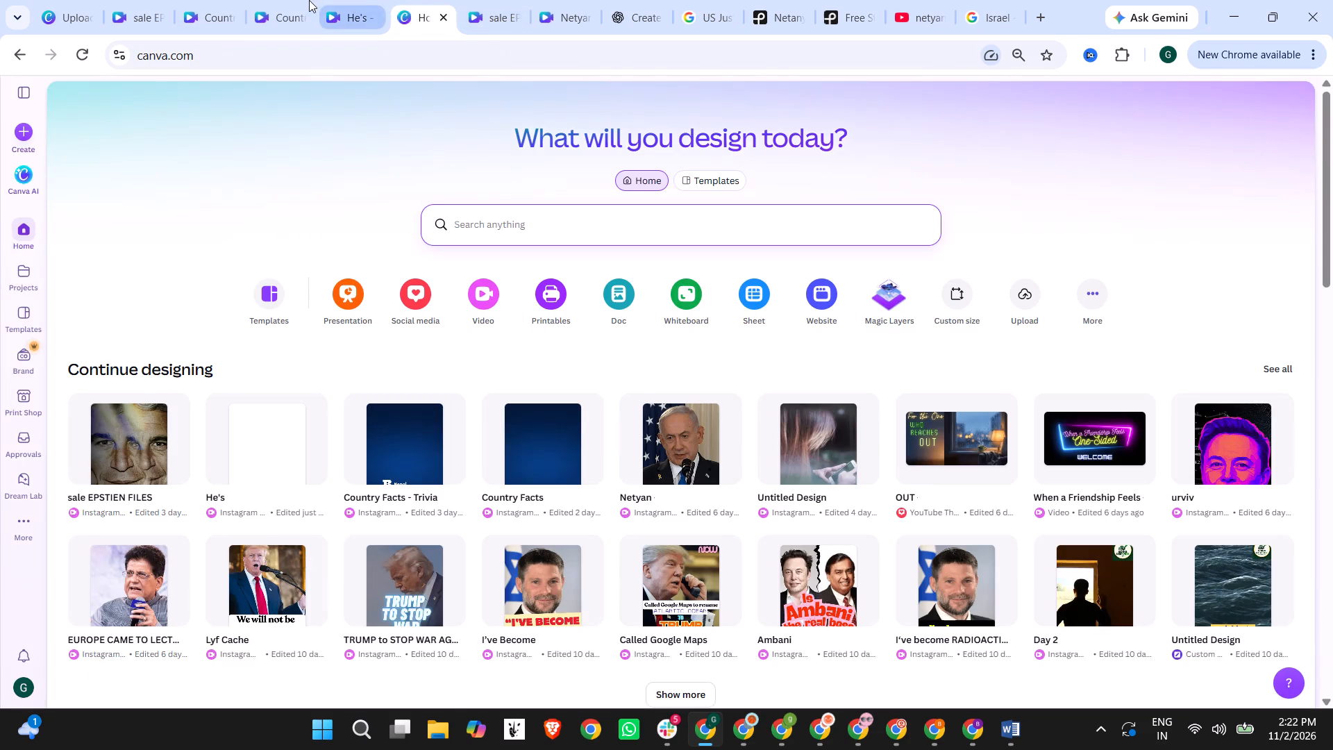
click(309, 0)
click(356, 0)
click(266, 0)
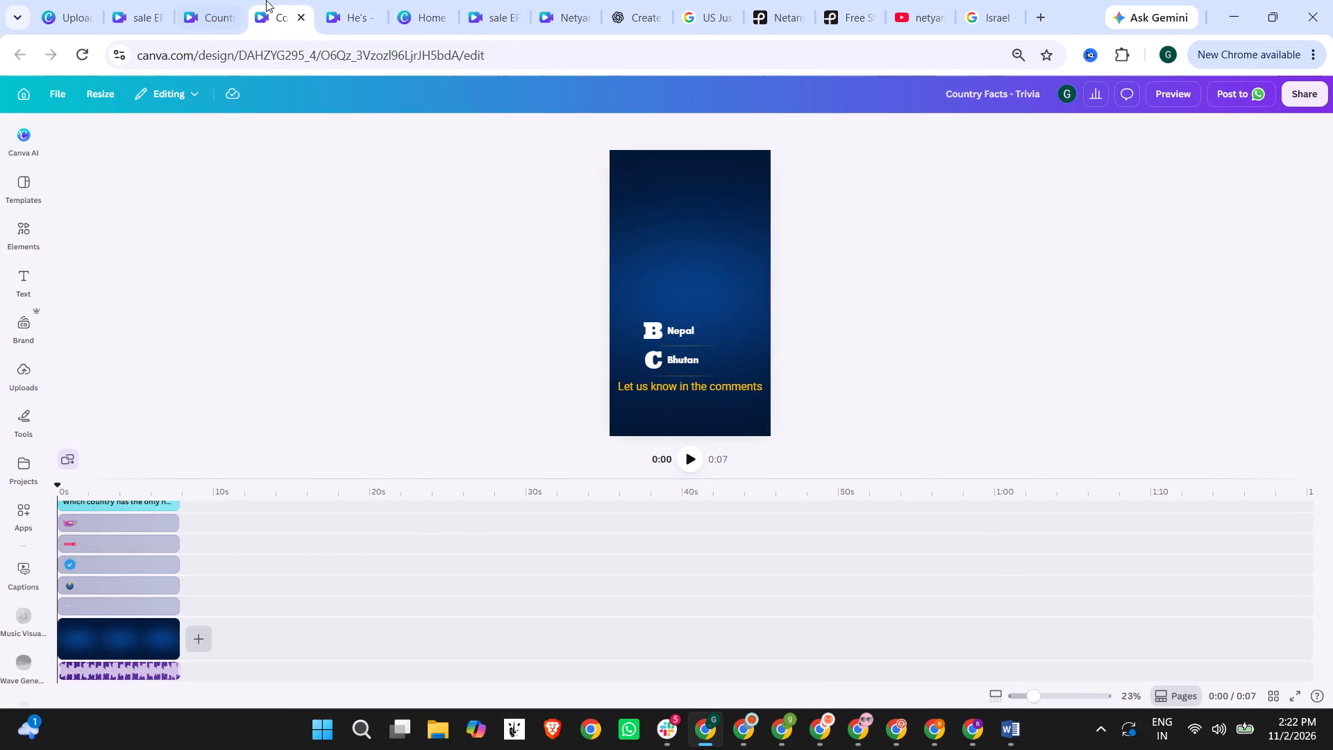
click(214, 0)
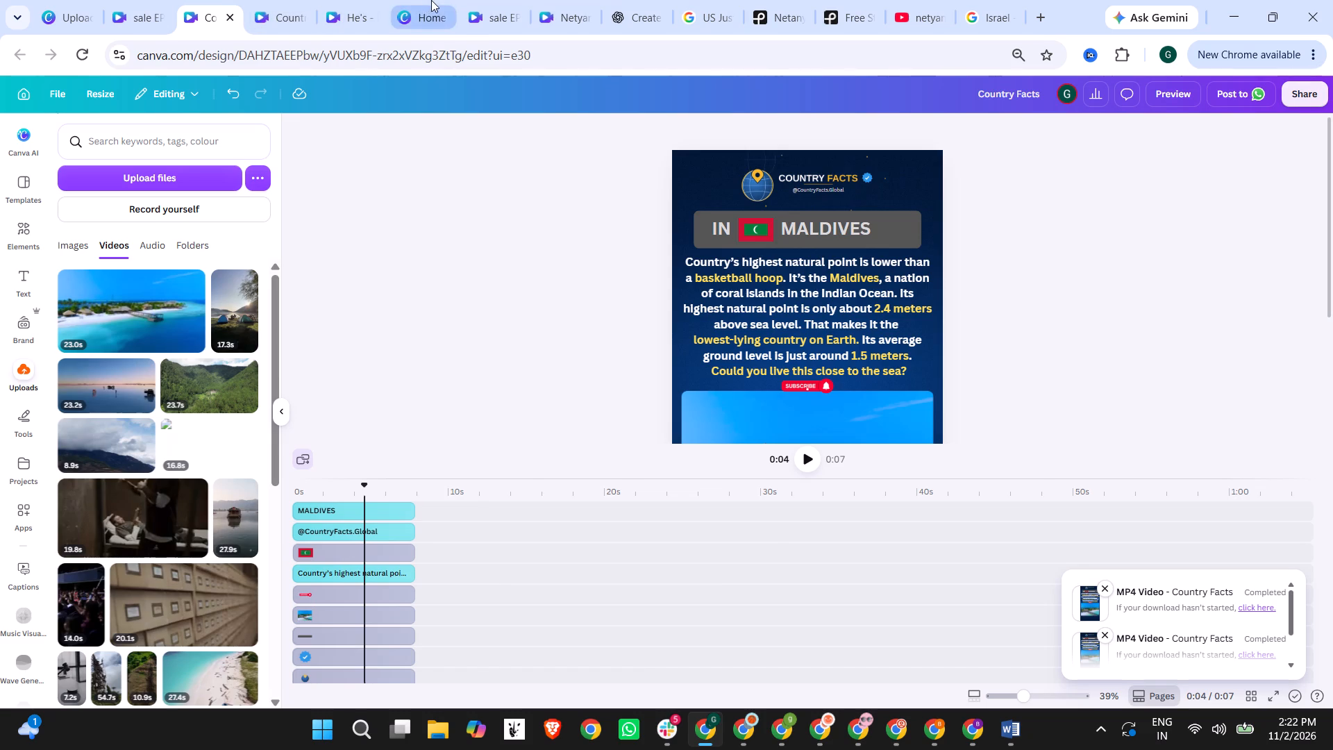
click(431, 0)
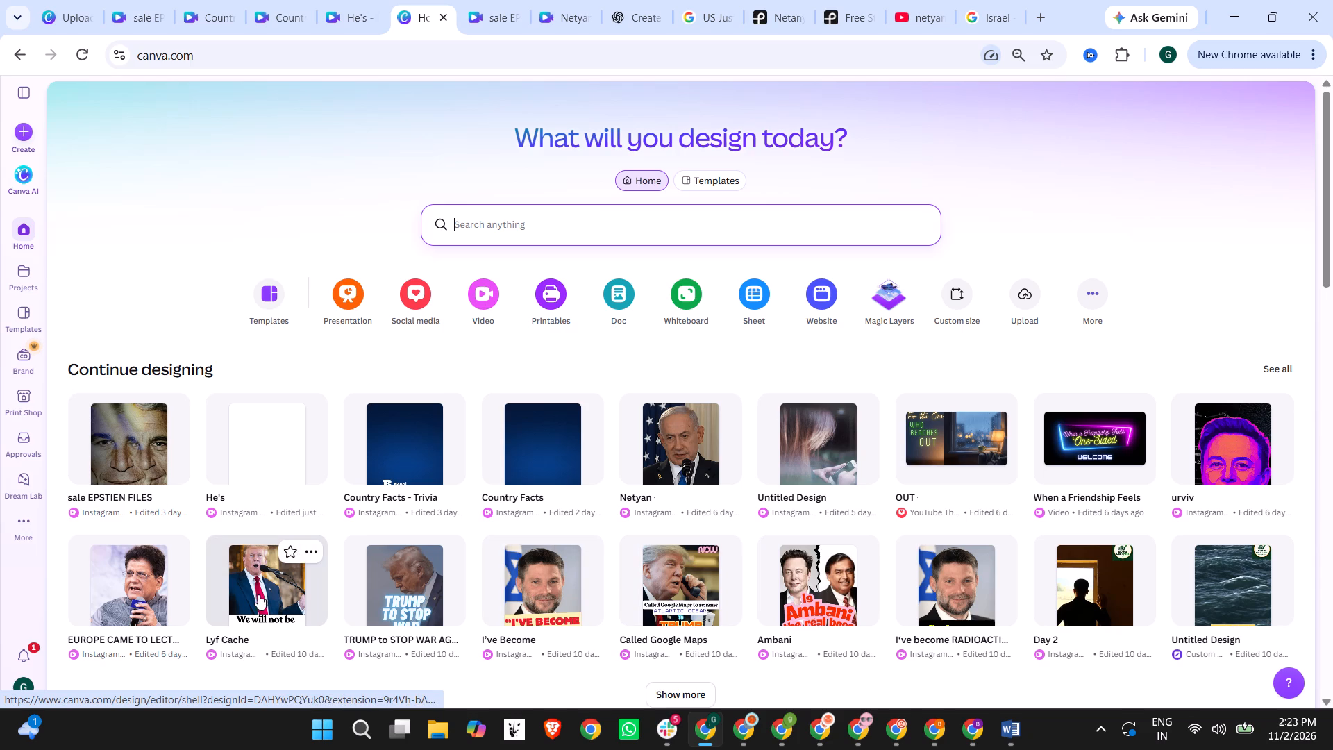
click(113, 454)
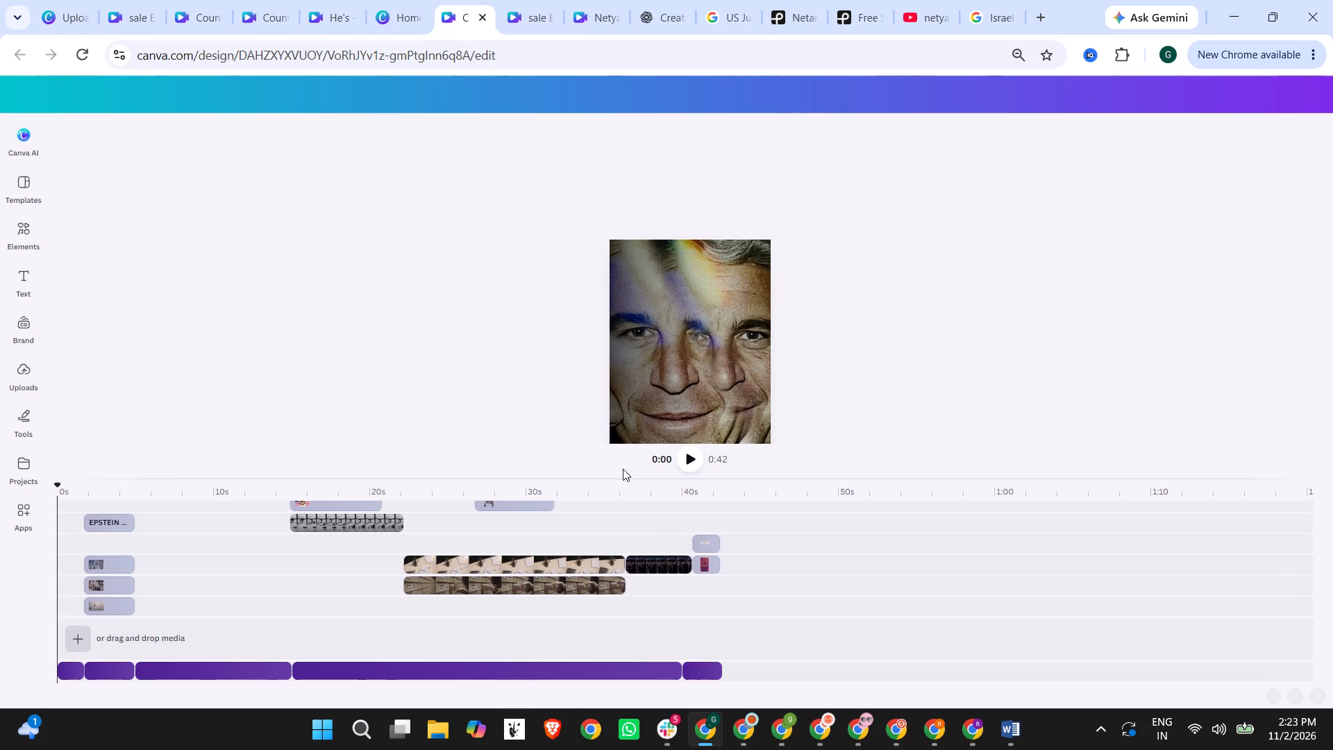
Preview the ending of the "sale EPSTIEN FILES" design from about 40 s.
click(686, 494)
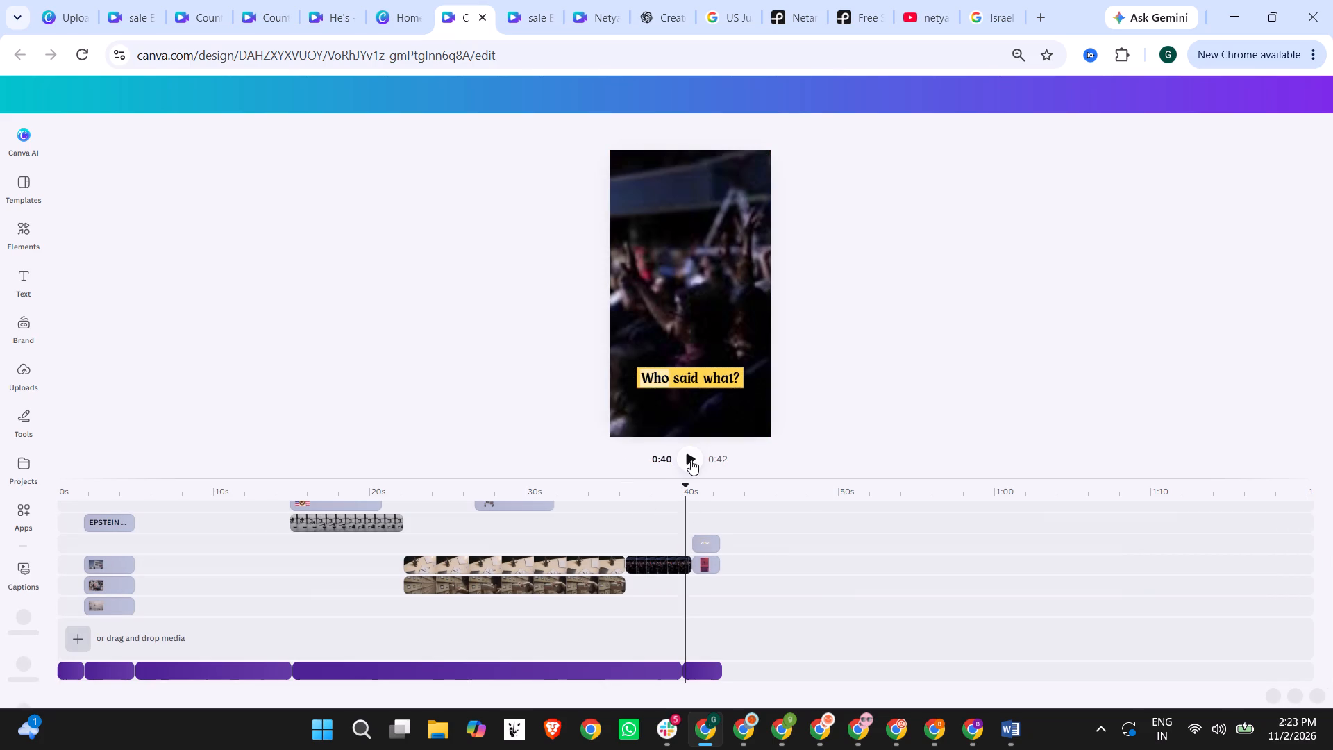
click(691, 460)
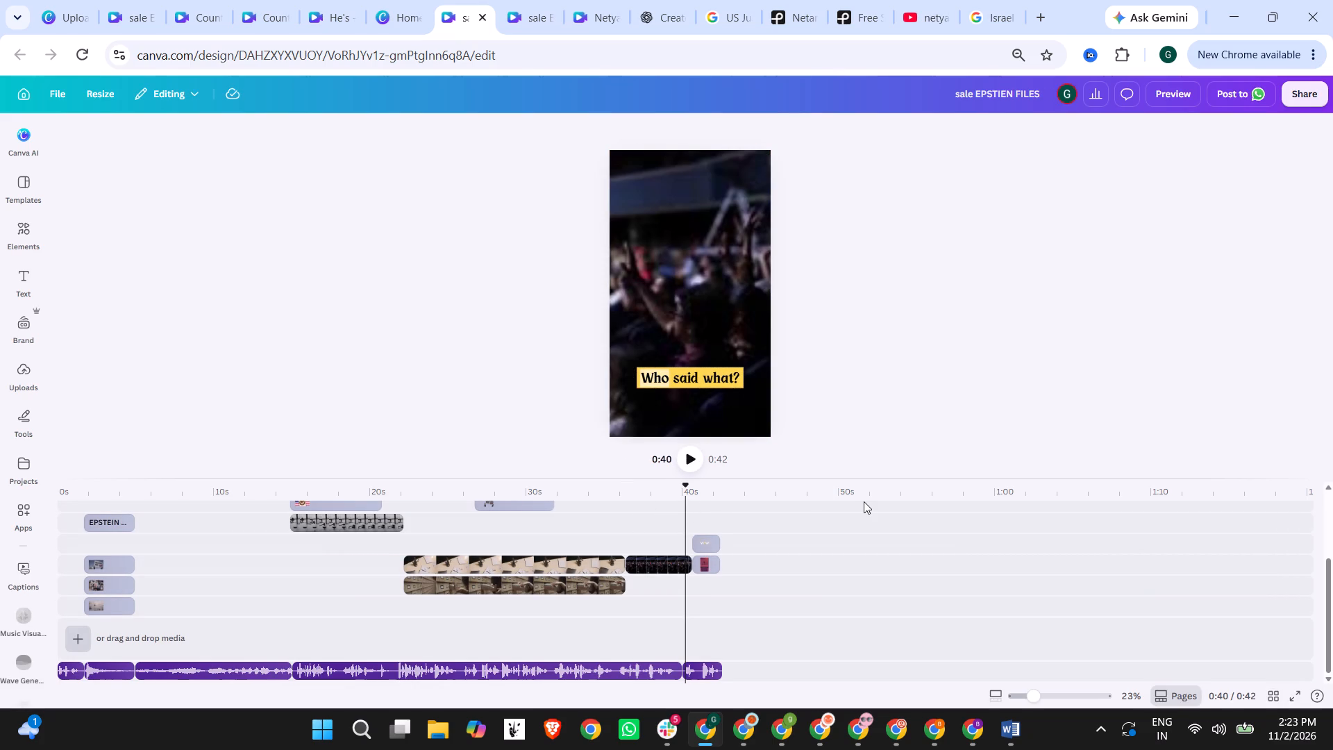
click(686, 459)
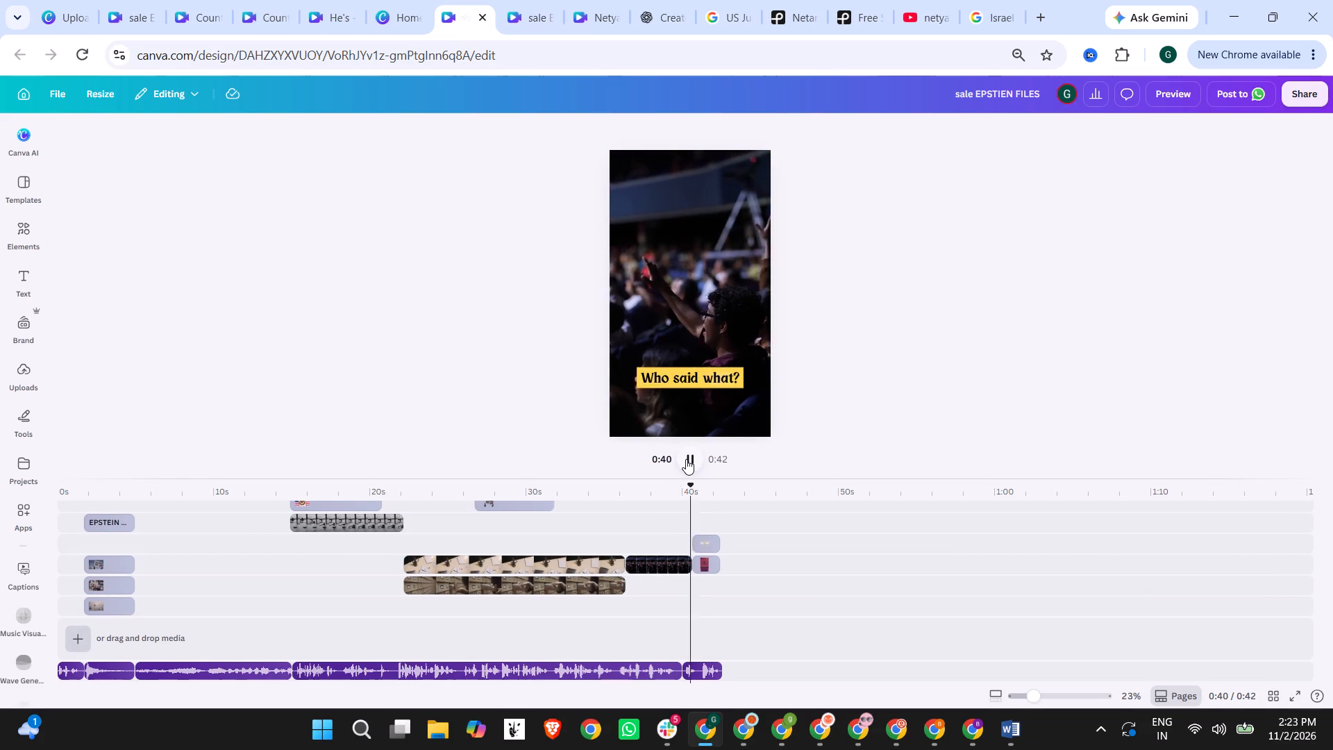
click(686, 459)
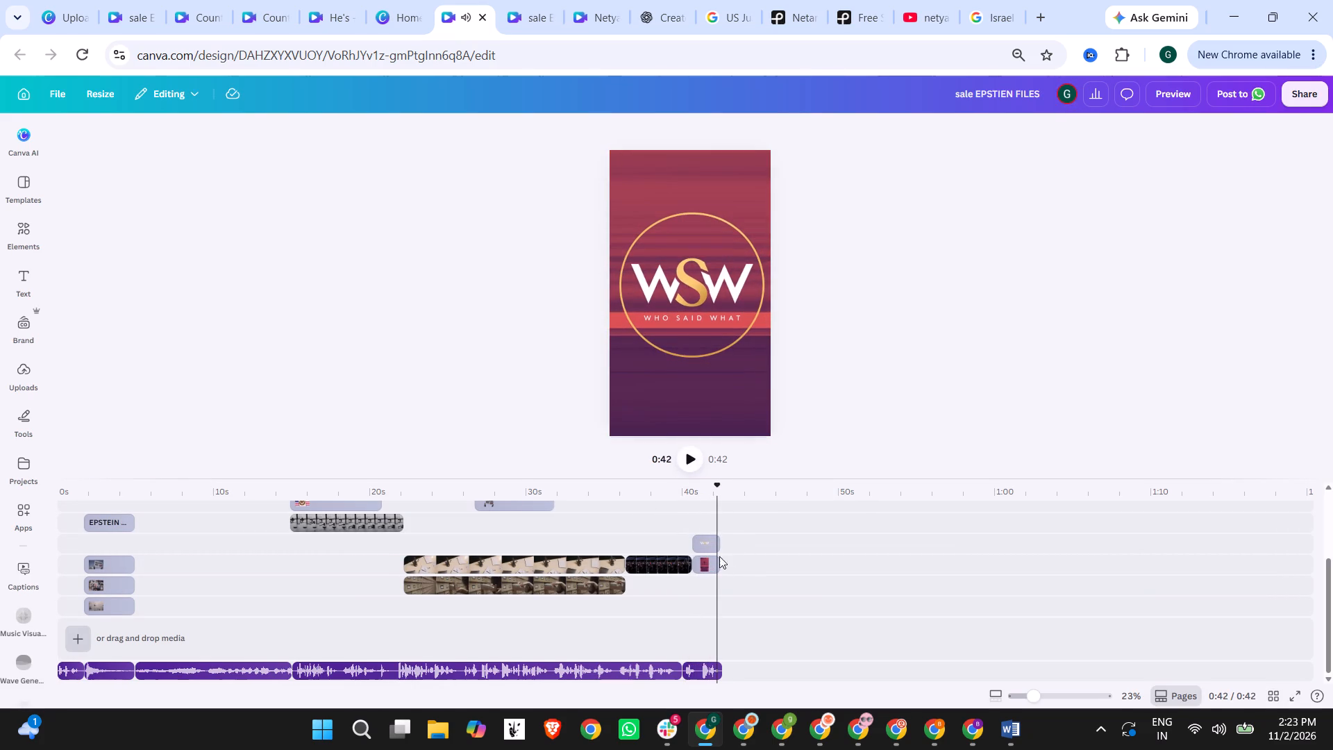
Copy the WSW logo and its red background layers from the closing scene into the "He's" design at about 57 s.
click(704, 536)
ctrl+click(704, 565)
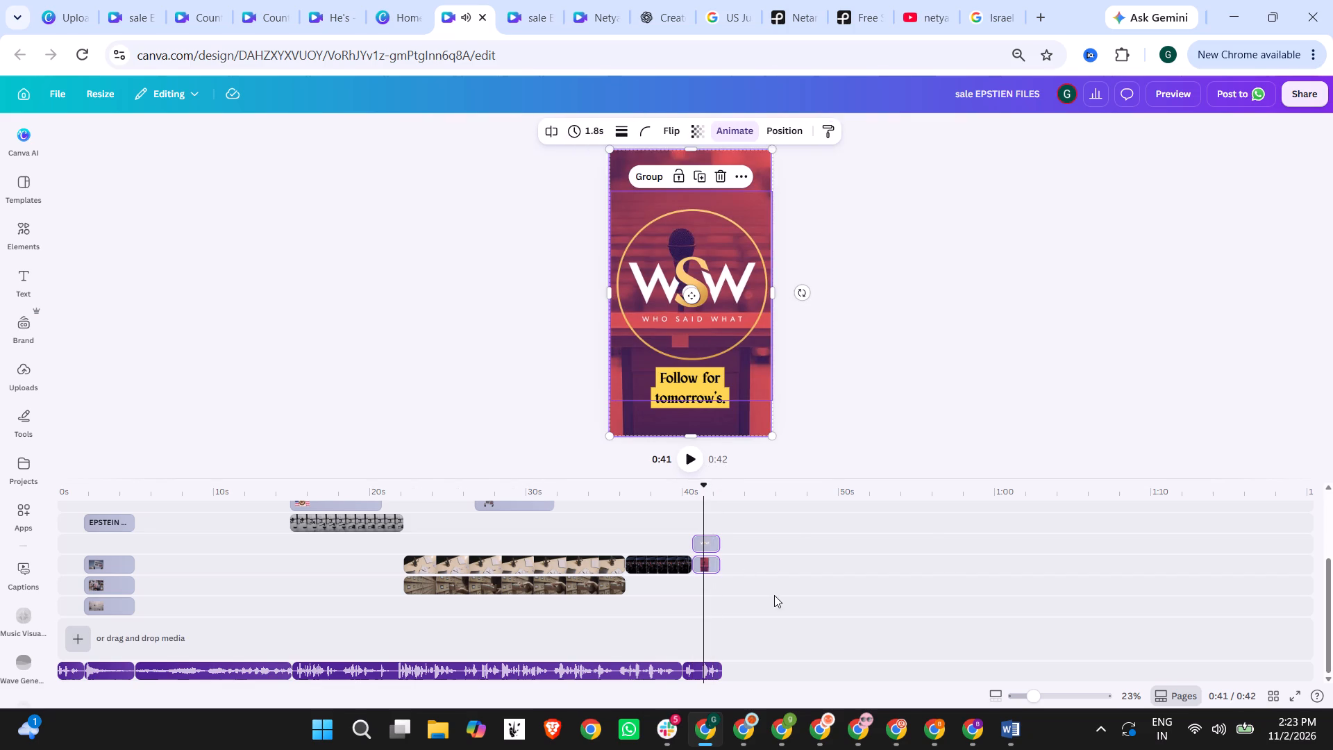
key(ctrl+c)
click(396, 0)
click(358, 0)
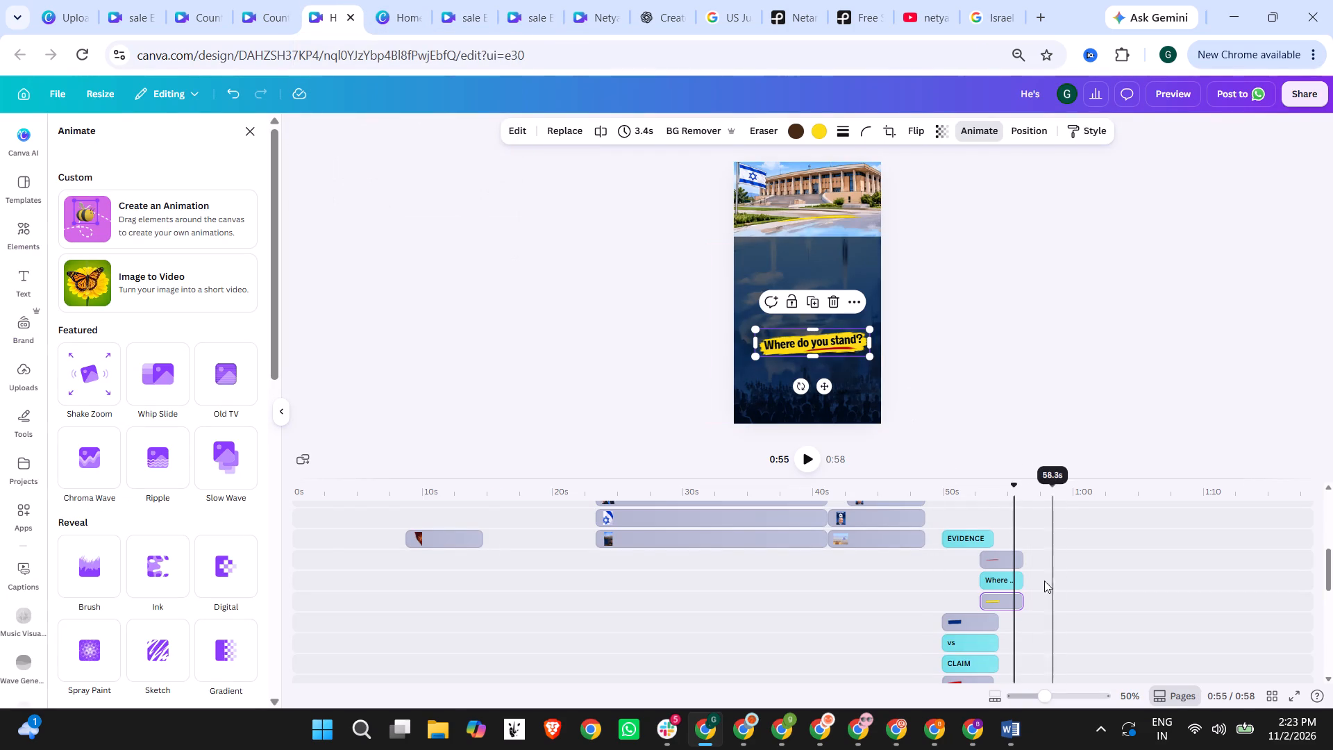
click(1042, 582)
key(ctrl+v)
Move the pasted WSW outro layers down the timeline to start directly after the parliament scene layers at about 56.8 s.
scroll(1095, 586, down, 1)
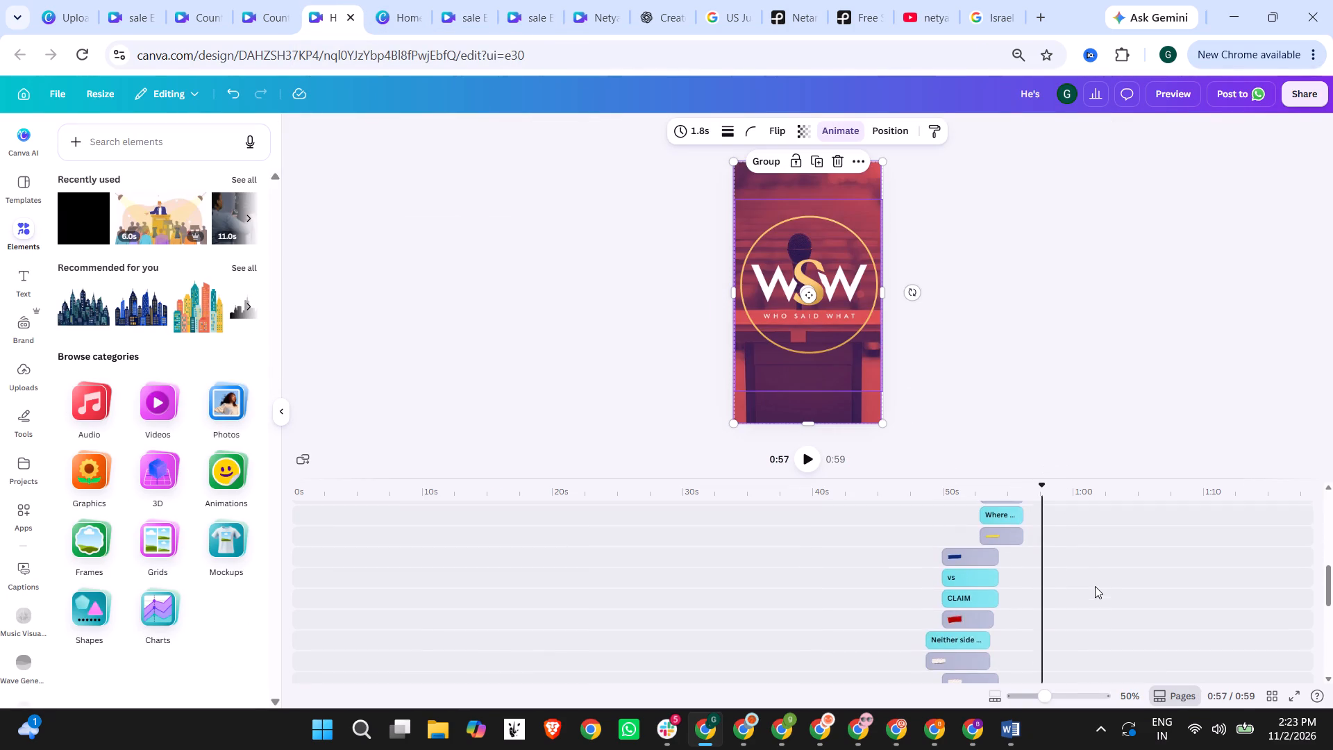
scroll(1095, 586, down, 6)
scroll(1097, 586, up, 8)
scroll(1062, 533, down, 1)
scroll(1067, 535, up, 2)
drag(1050, 512, 1062, 749)
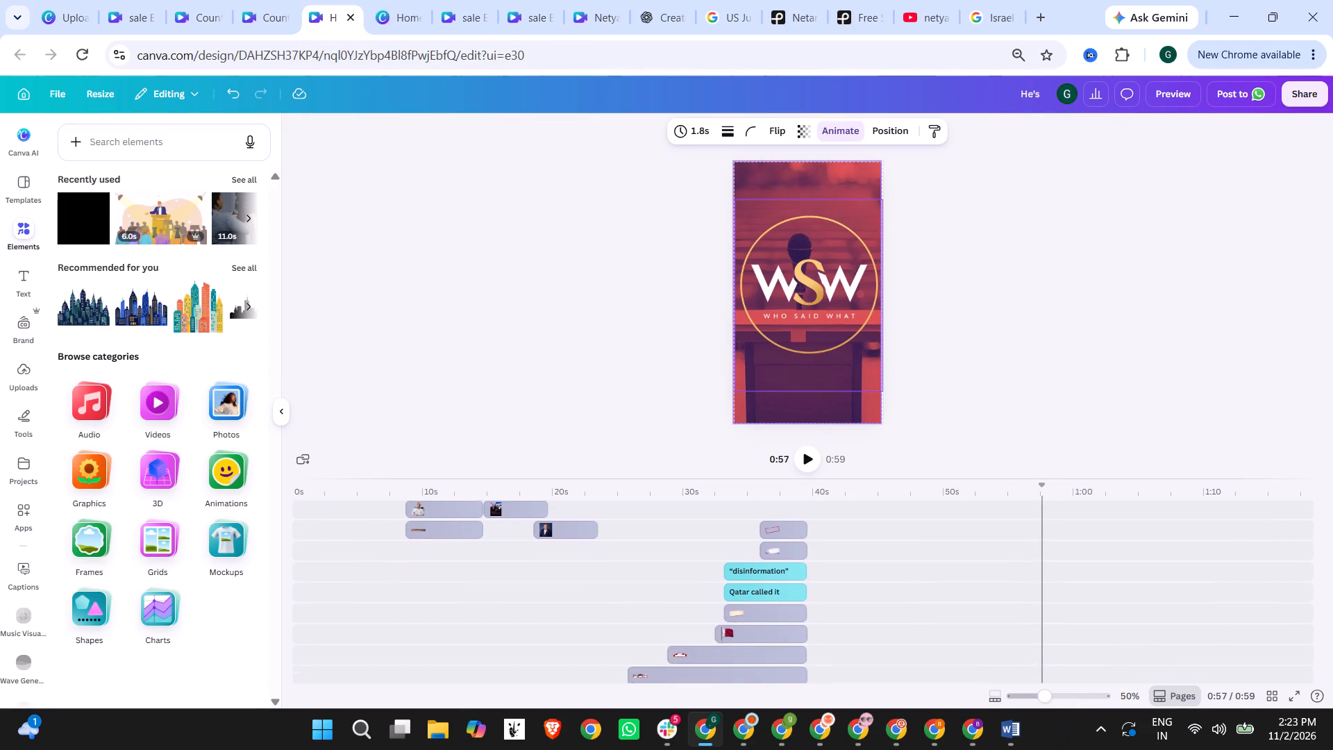
drag(1062, 749, 1055, 607)
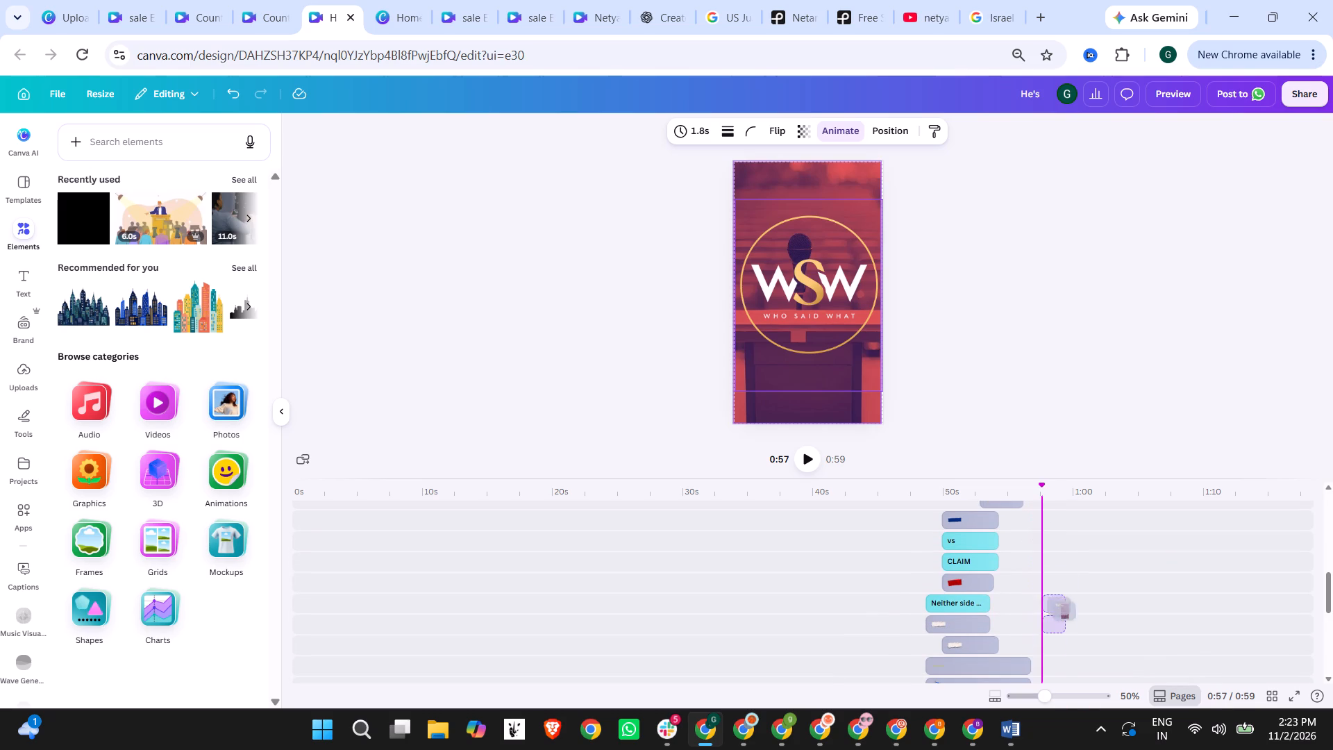
drag(1055, 607, 1044, 658)
scroll(1059, 619, down, 2)
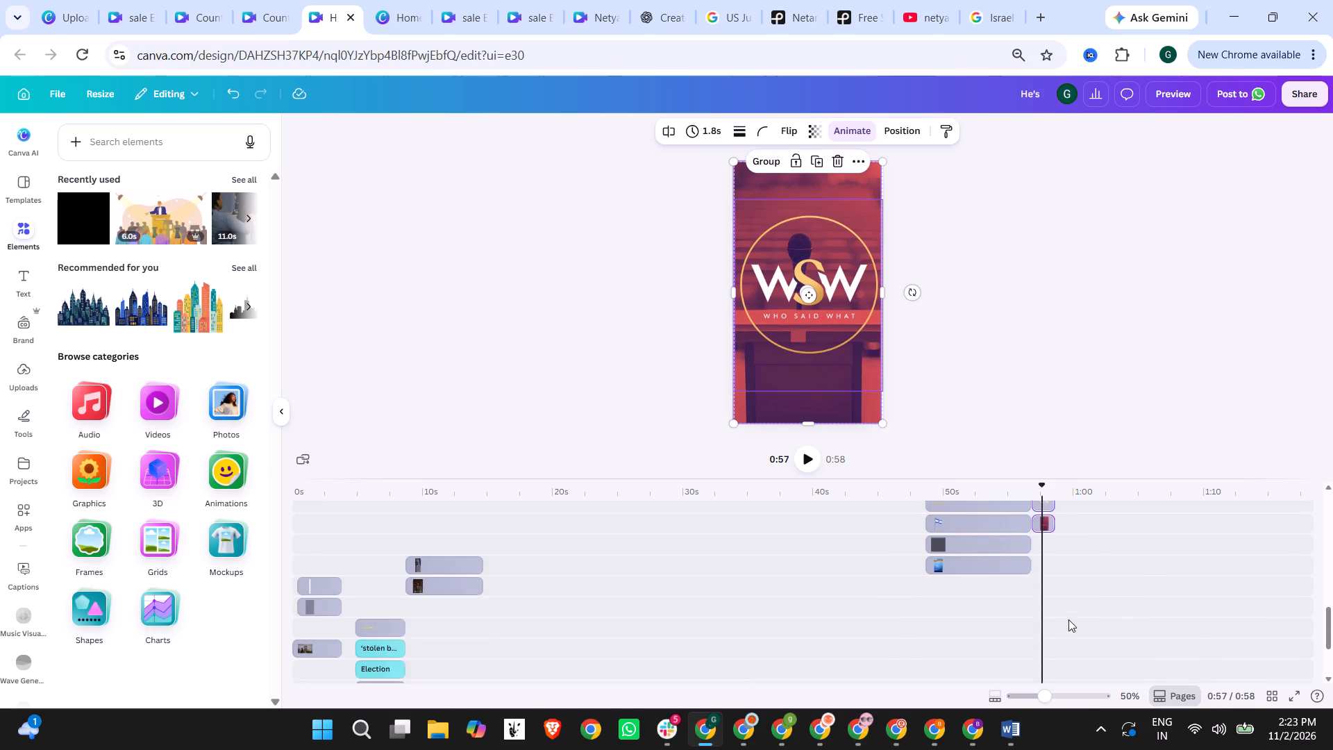
scroll(1068, 619, up, 2)
Preview the claim-versus-evidence scene and the WSW outro from about 44 s to the end of the video.
click(871, 490)
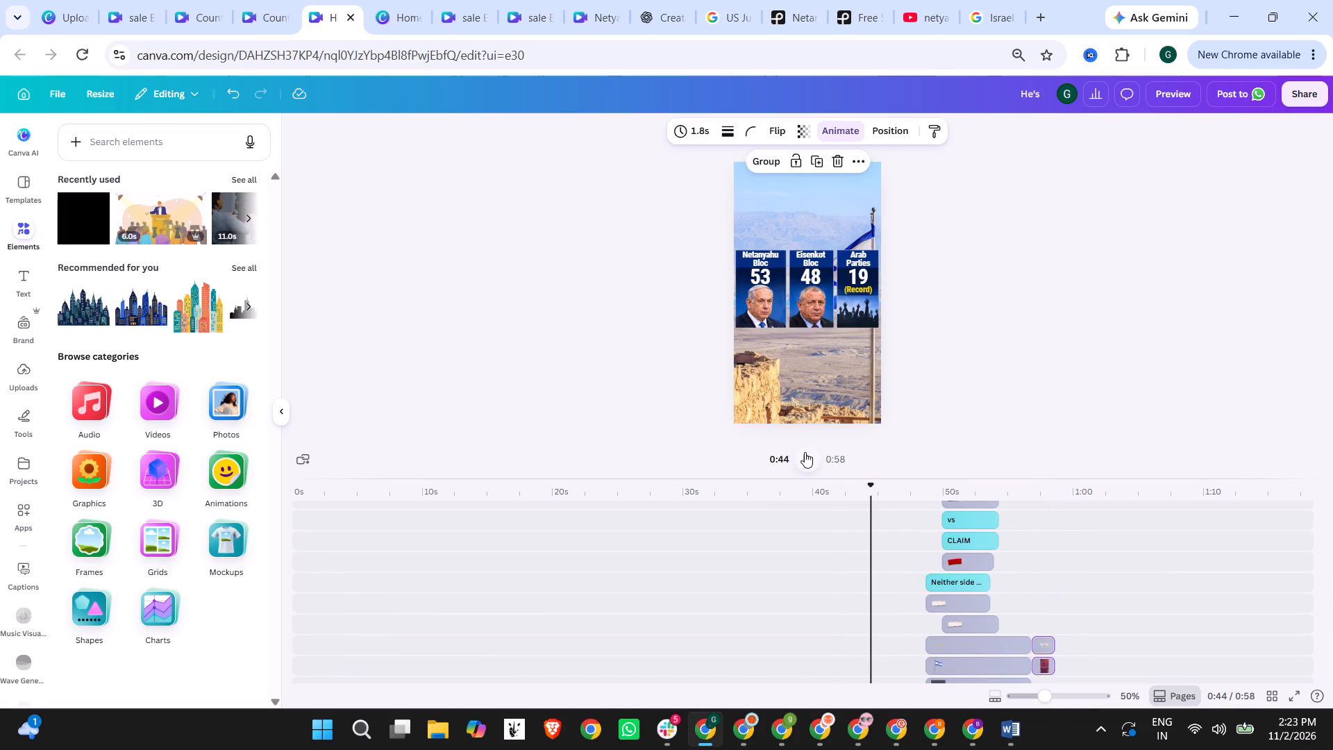
click(805, 452)
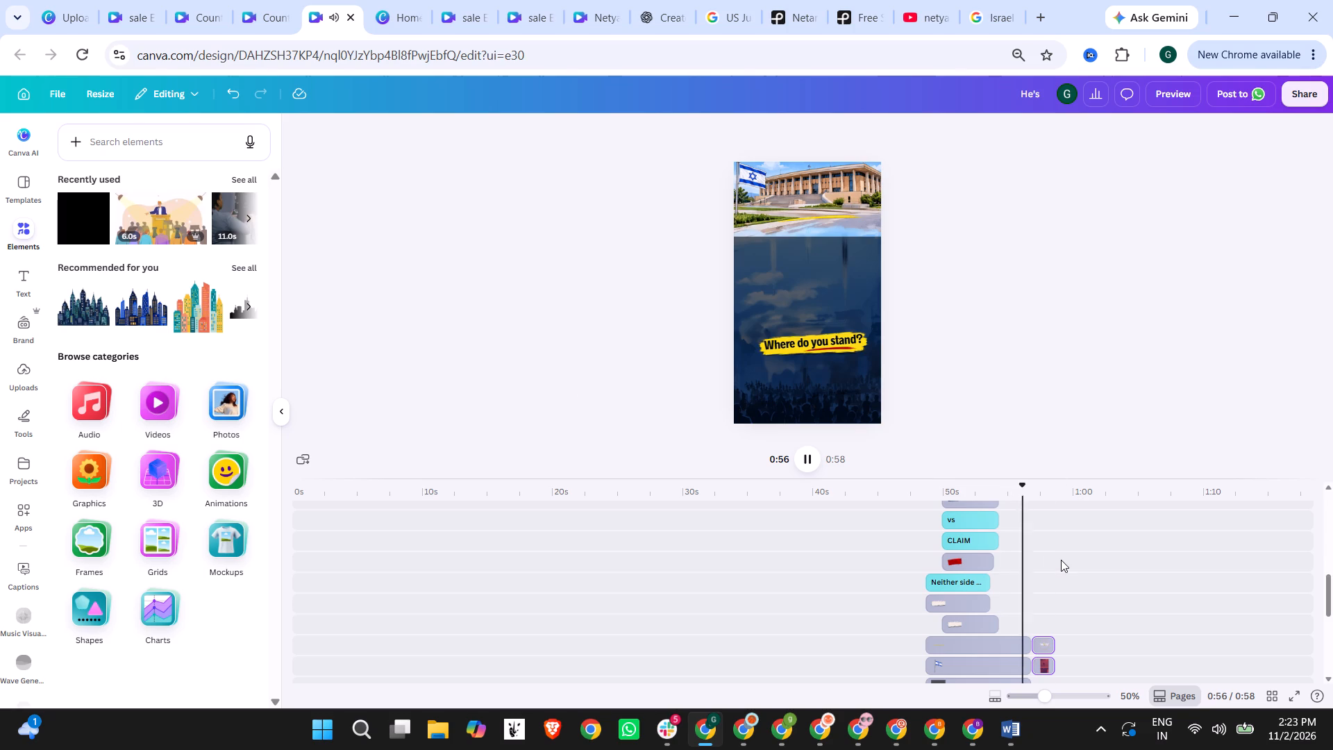
scroll(1061, 560, up, 2)
scroll(1061, 560, down, 1)
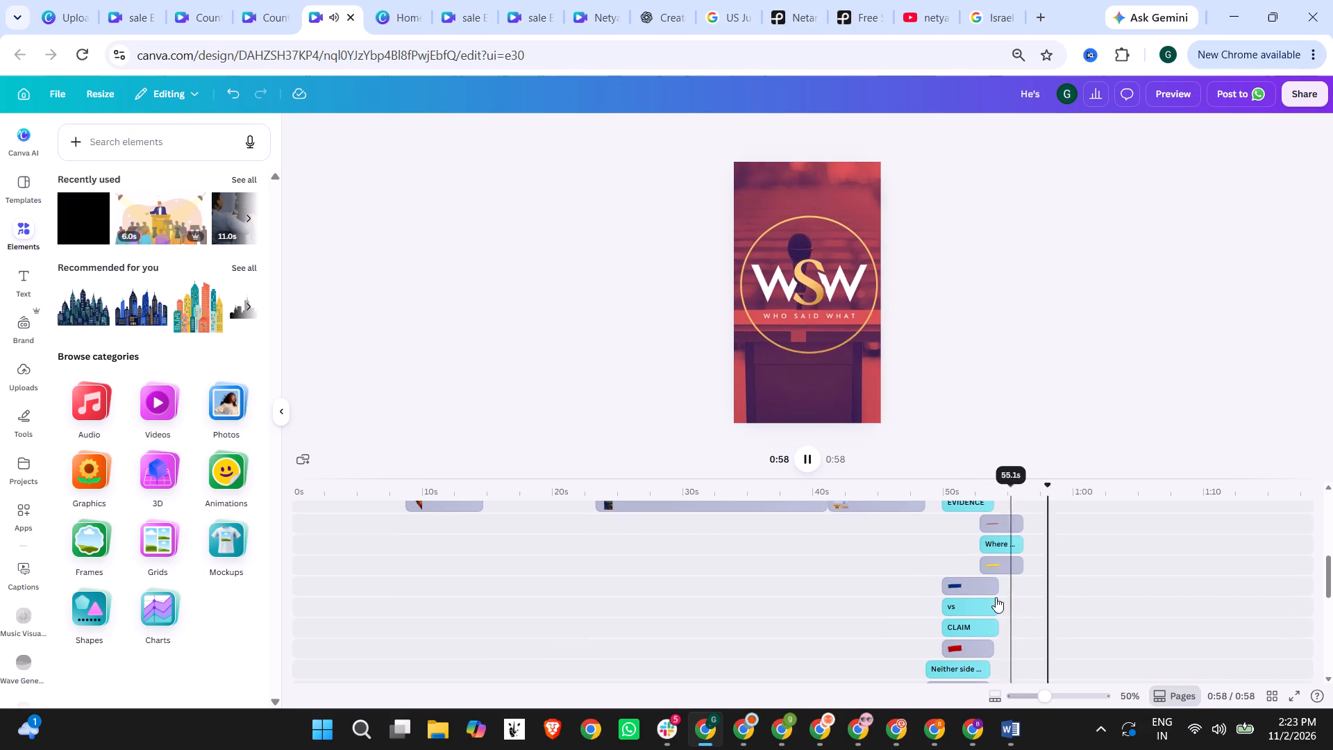
Check the end of the WSW logo and red background layers against the audio track, and preview the outro.
scroll(1075, 585, down, 1)
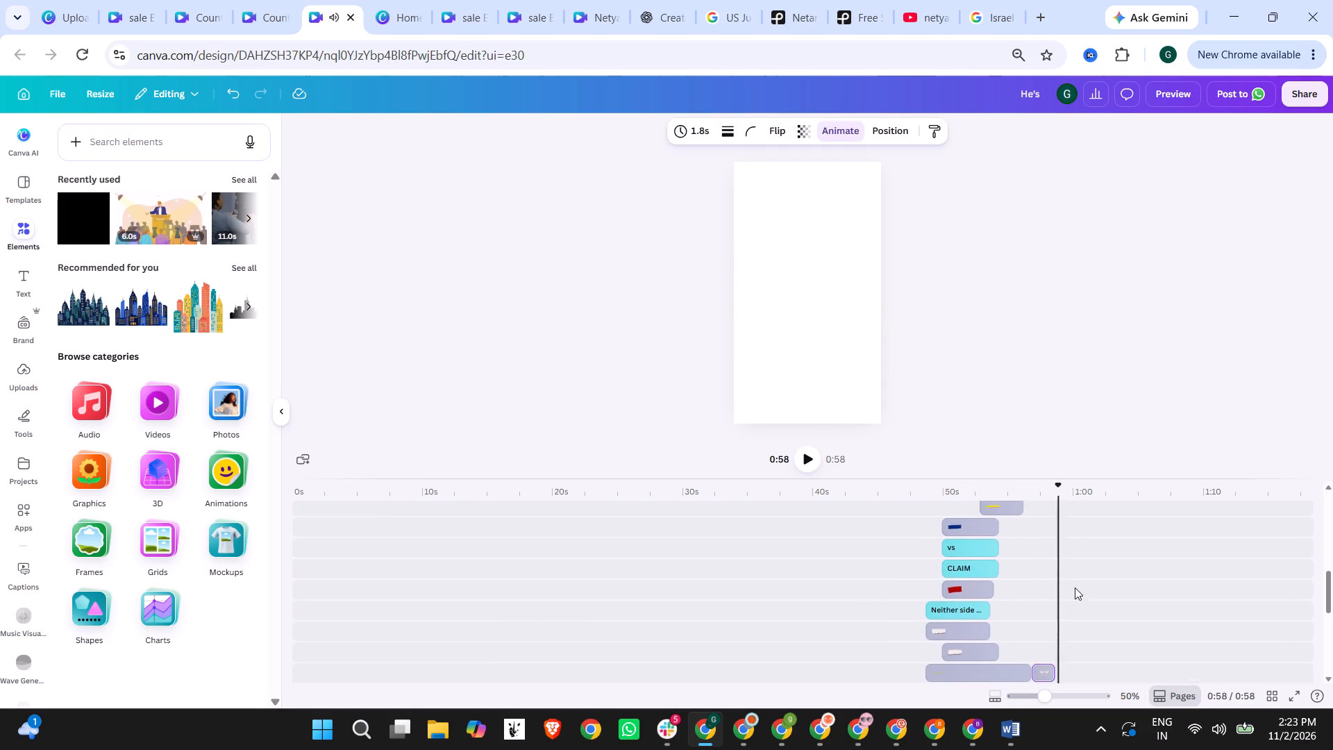
scroll(1075, 587, down, 1)
click(1043, 558)
click(1052, 557)
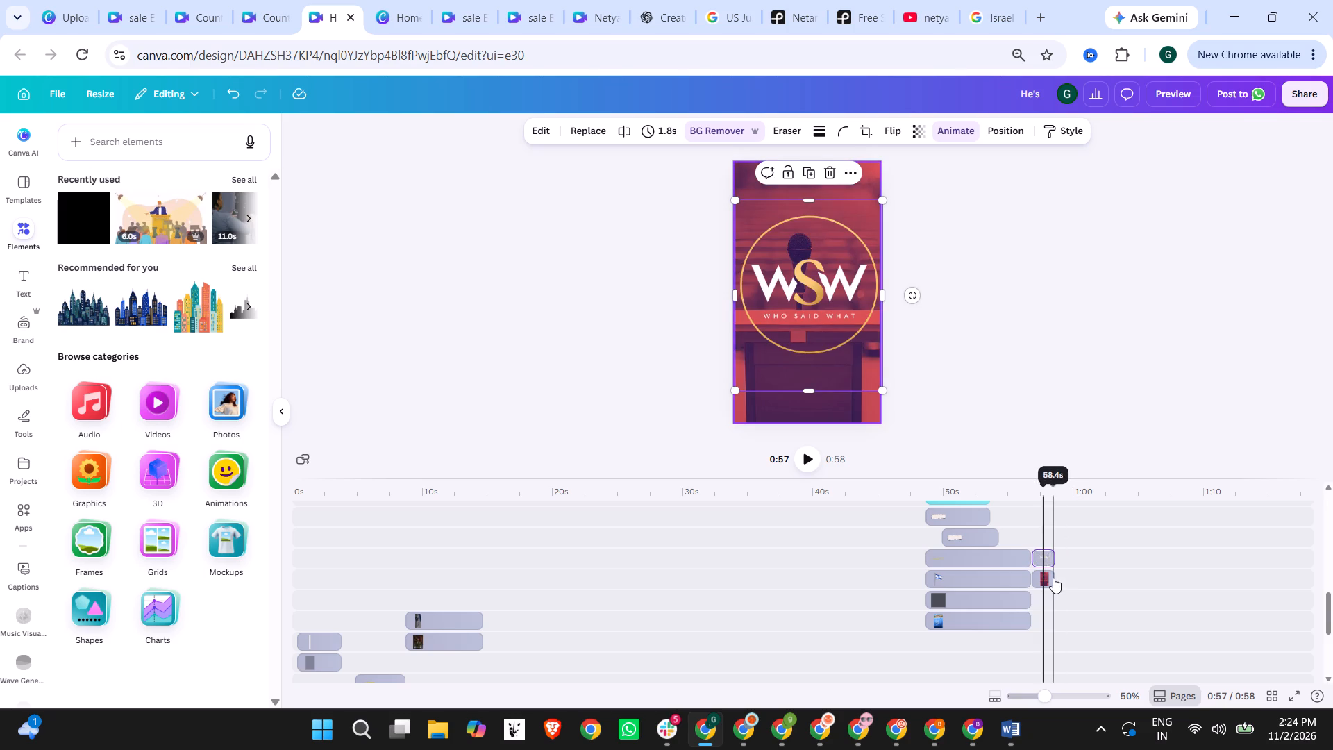
scroll(1108, 647, down, 4)
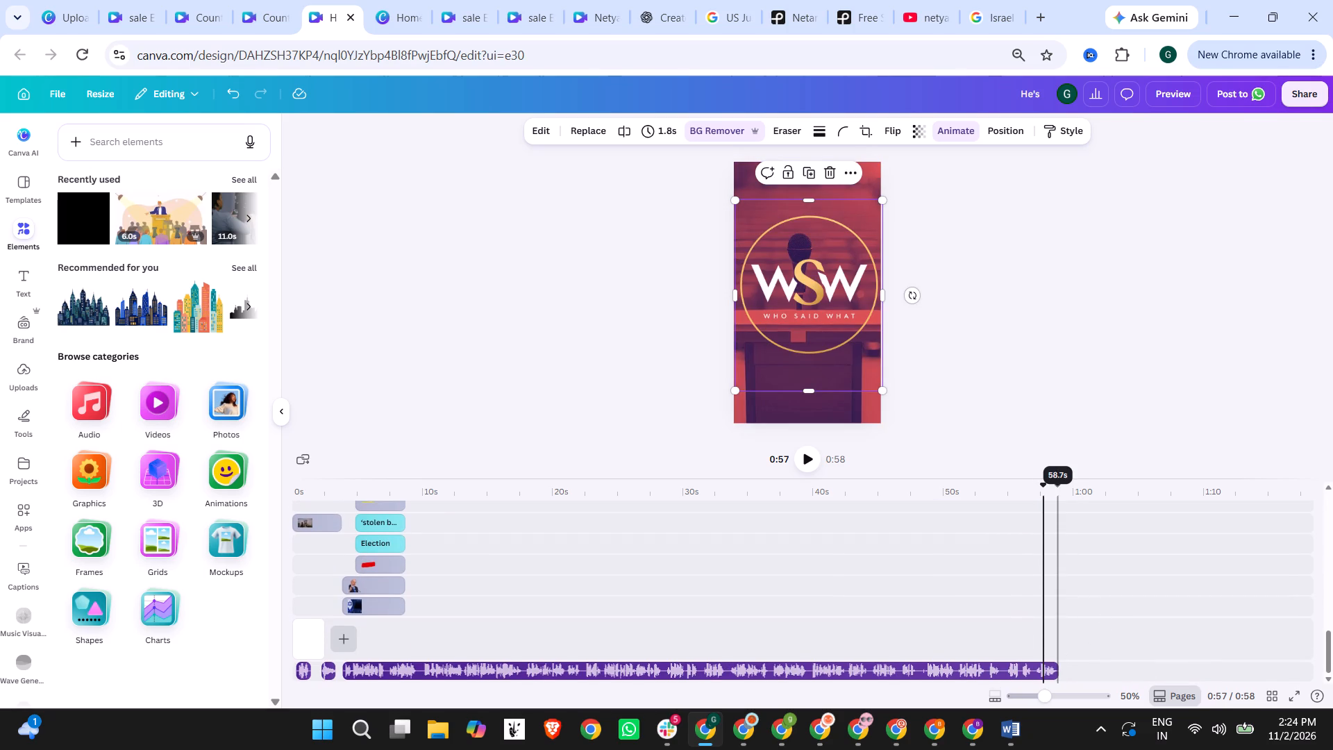
click(1057, 491)
scroll(1068, 583, up, 4)
scroll(1075, 581, down, 2)
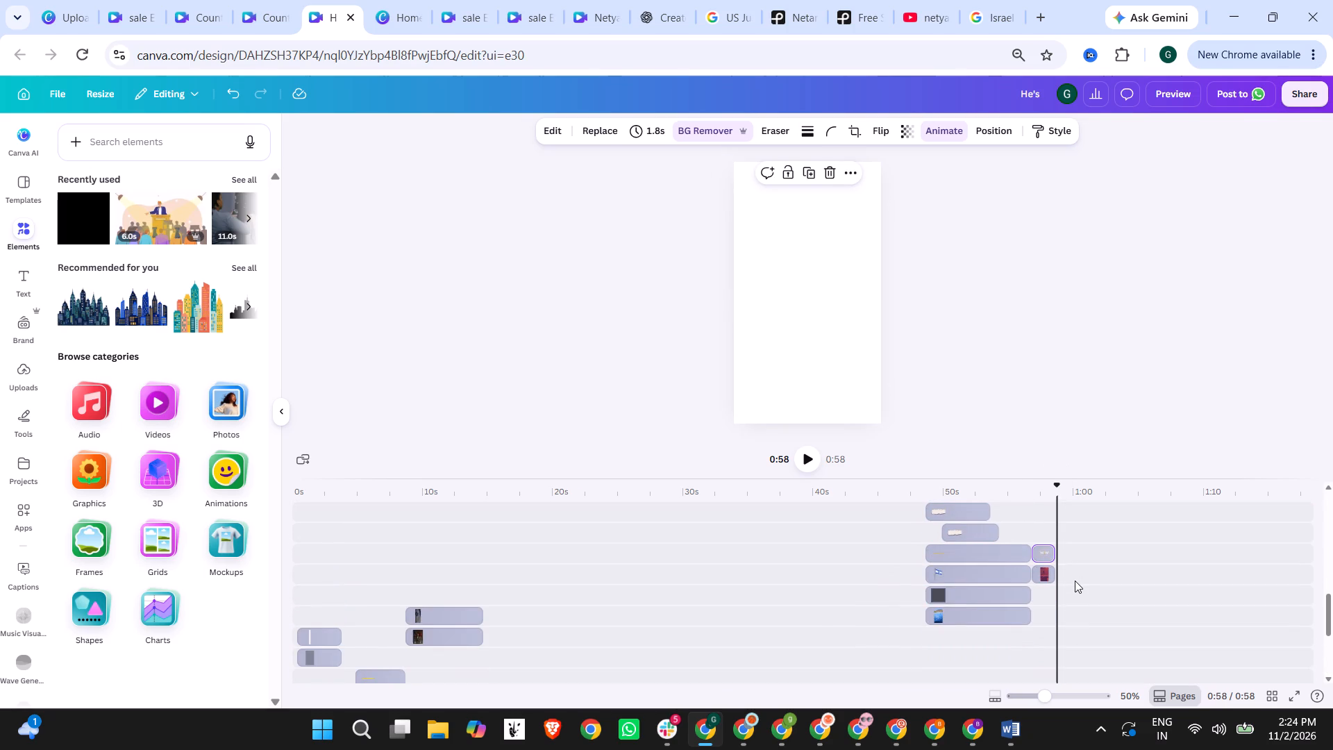
click(1053, 548)
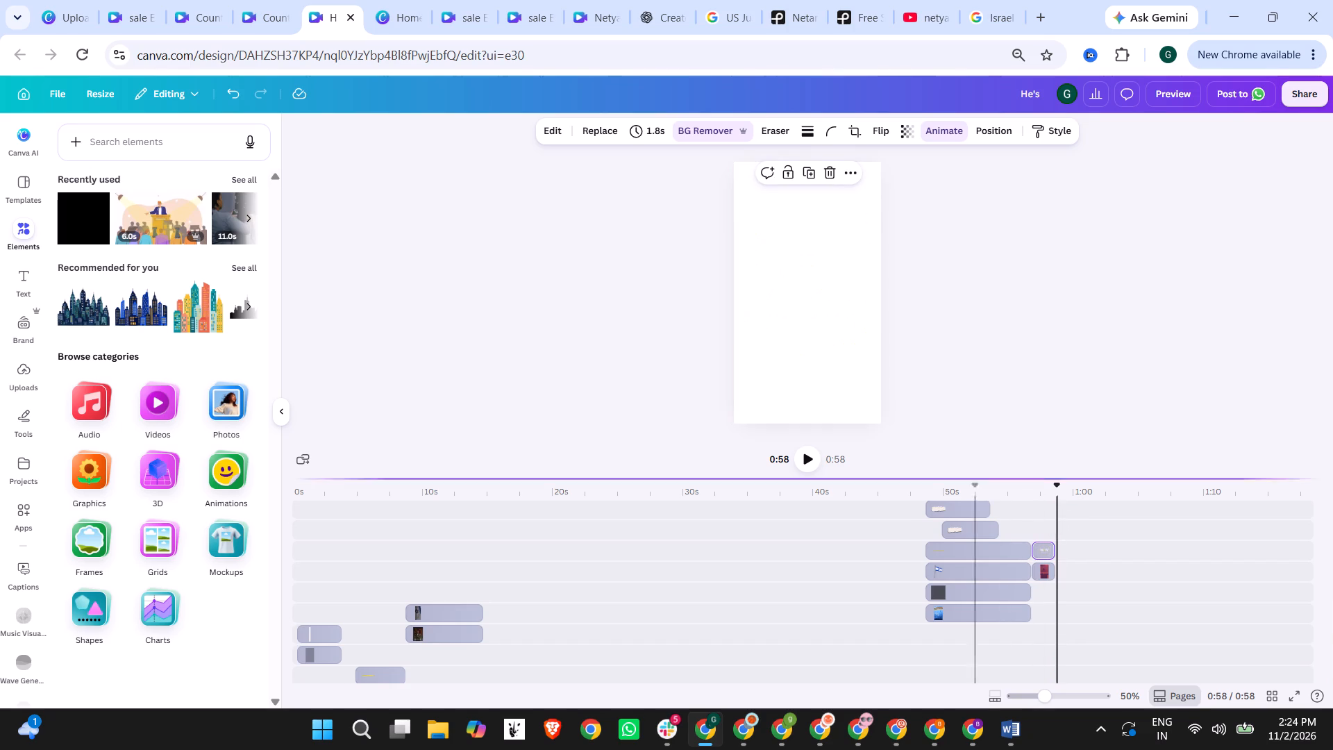
click(1031, 496)
click(803, 460)
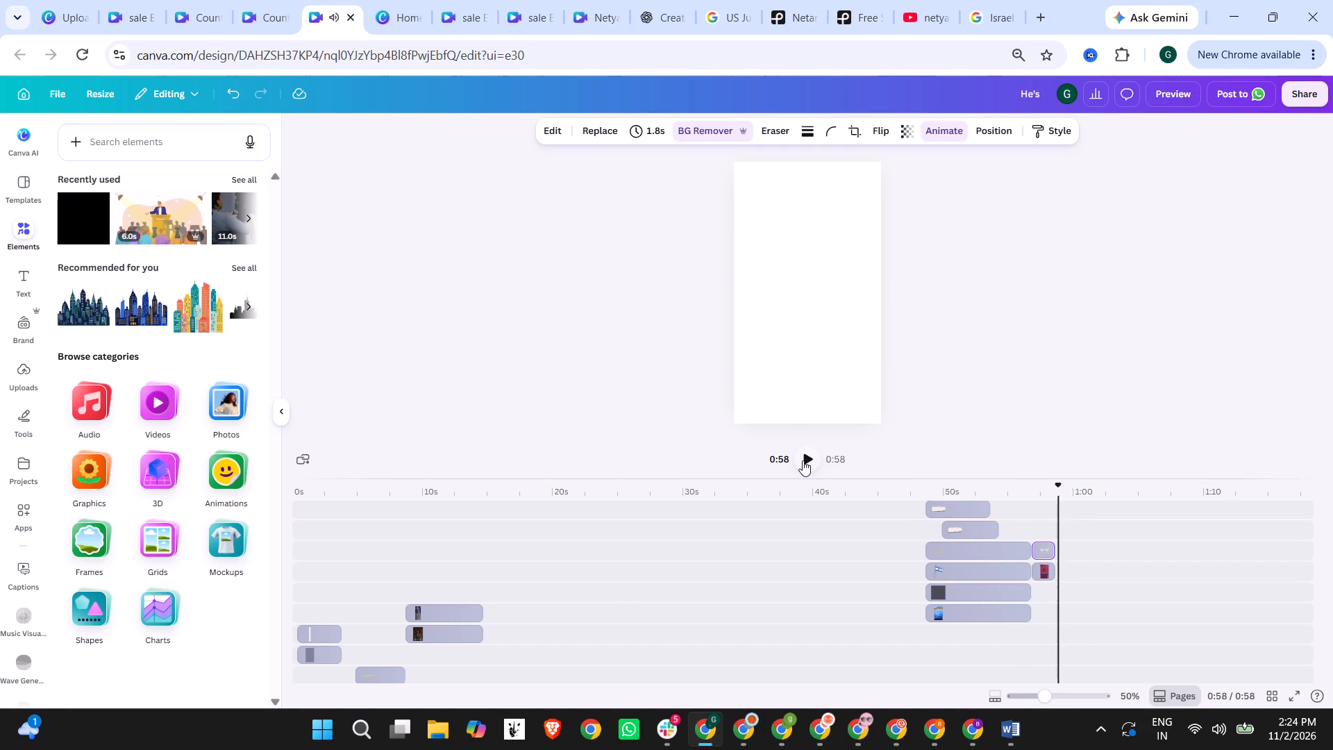
Extend the WSW logo layer to 2.0 s and its red background to the same end point, and preview the outro.
scroll(1213, 587, down, 4)
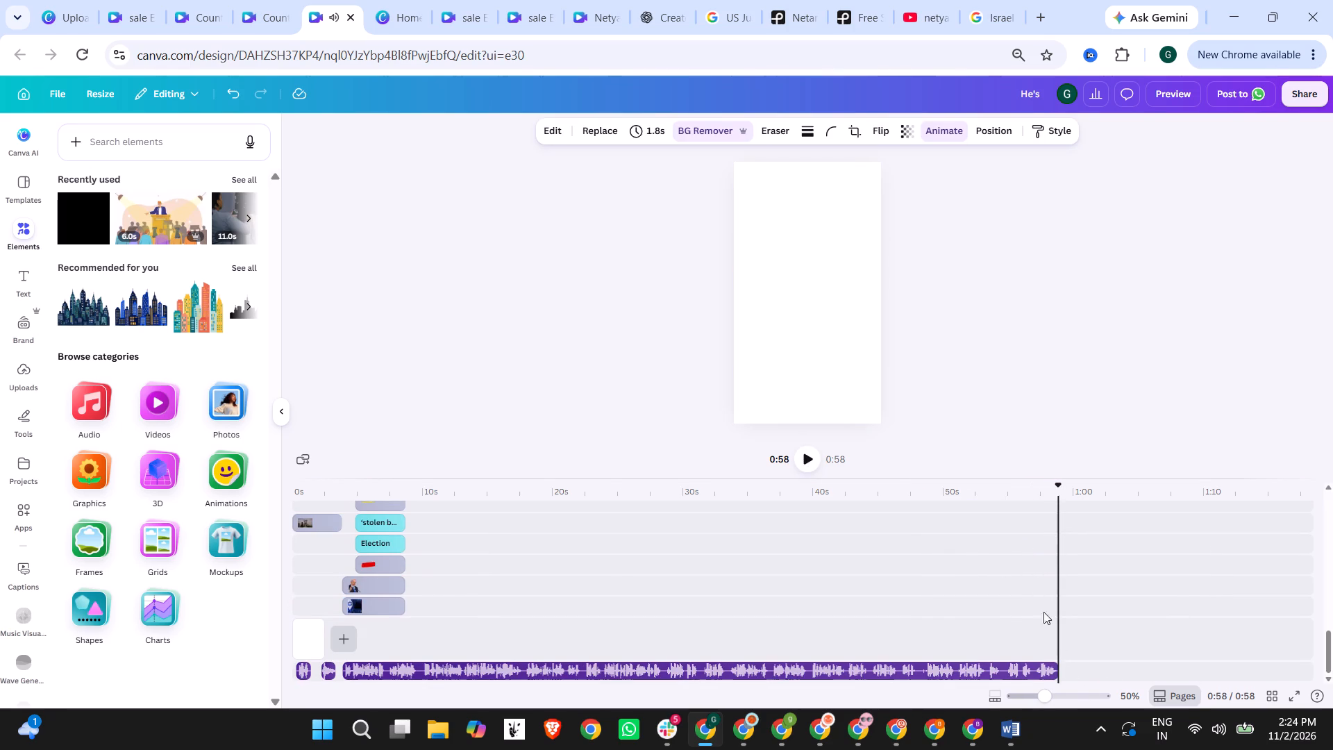
scroll(1039, 510, up, 5)
scroll(1041, 570, up, 1)
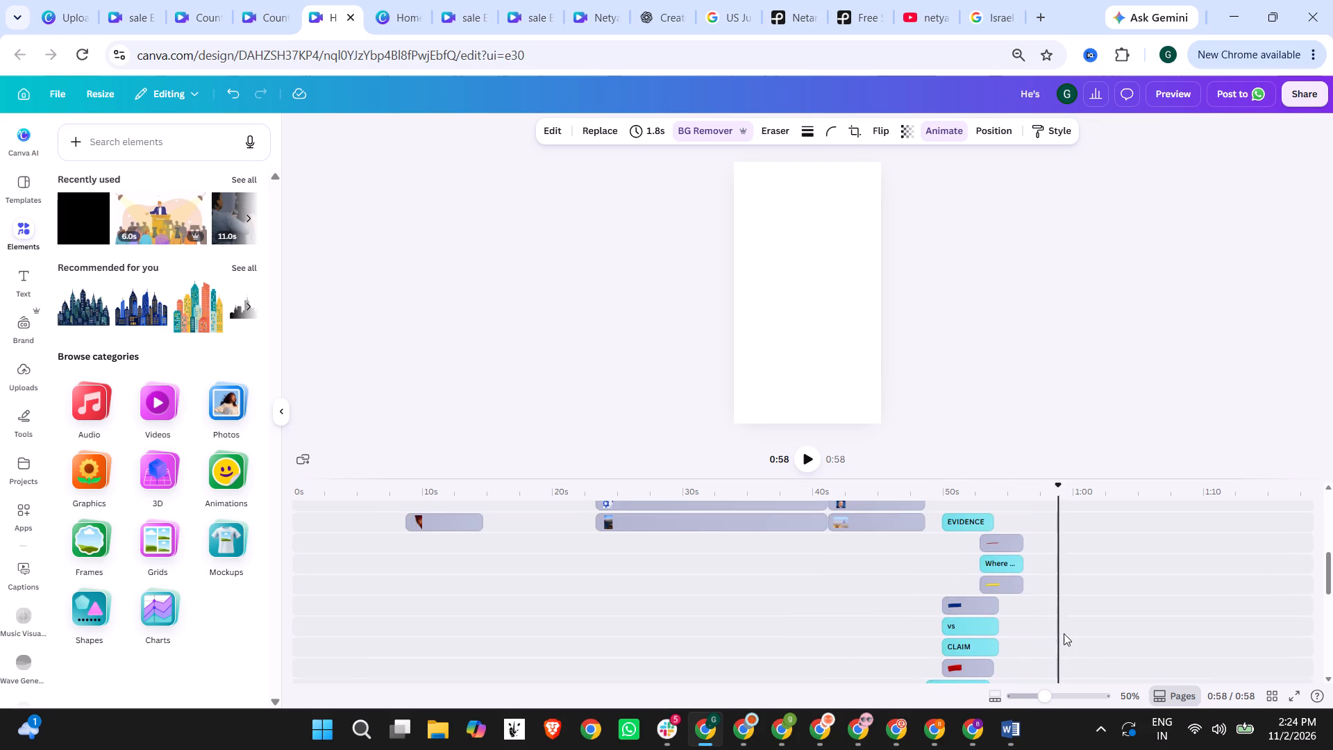
scroll(1064, 633, down, 2)
click(1054, 577)
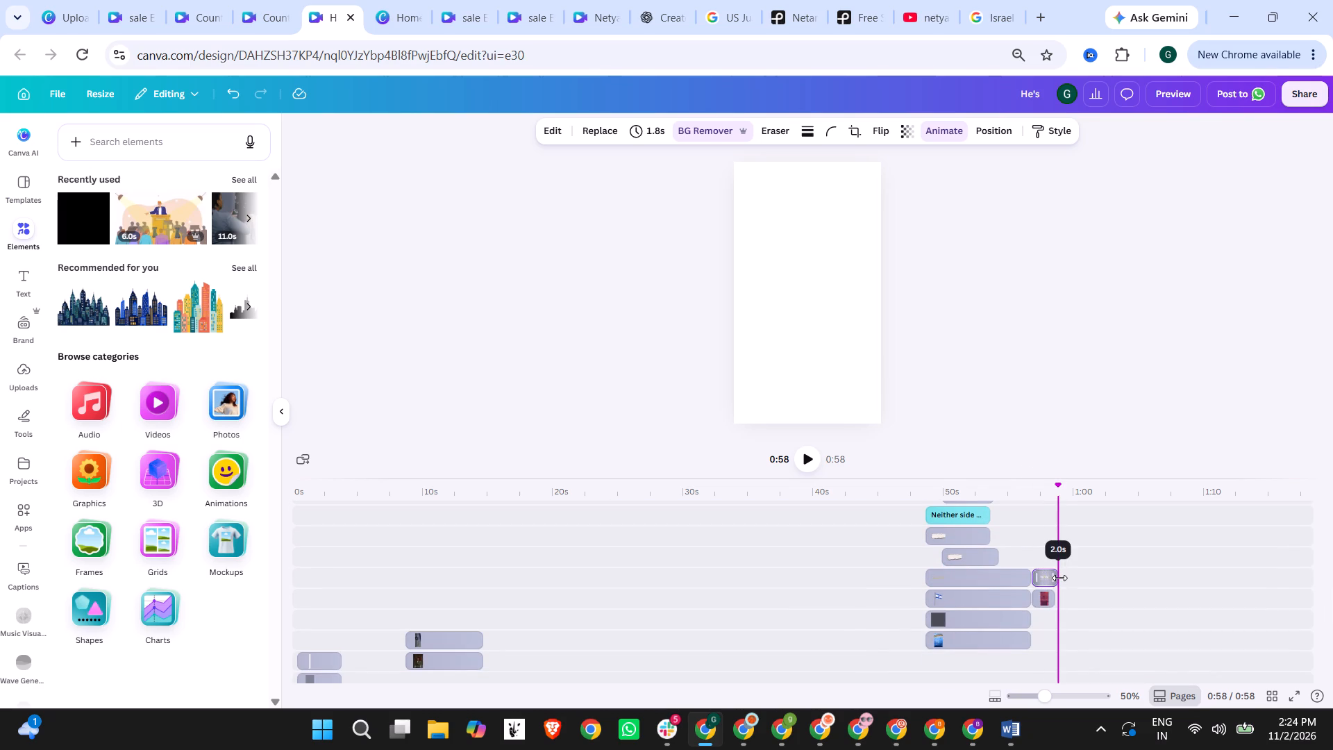
click(1048, 599)
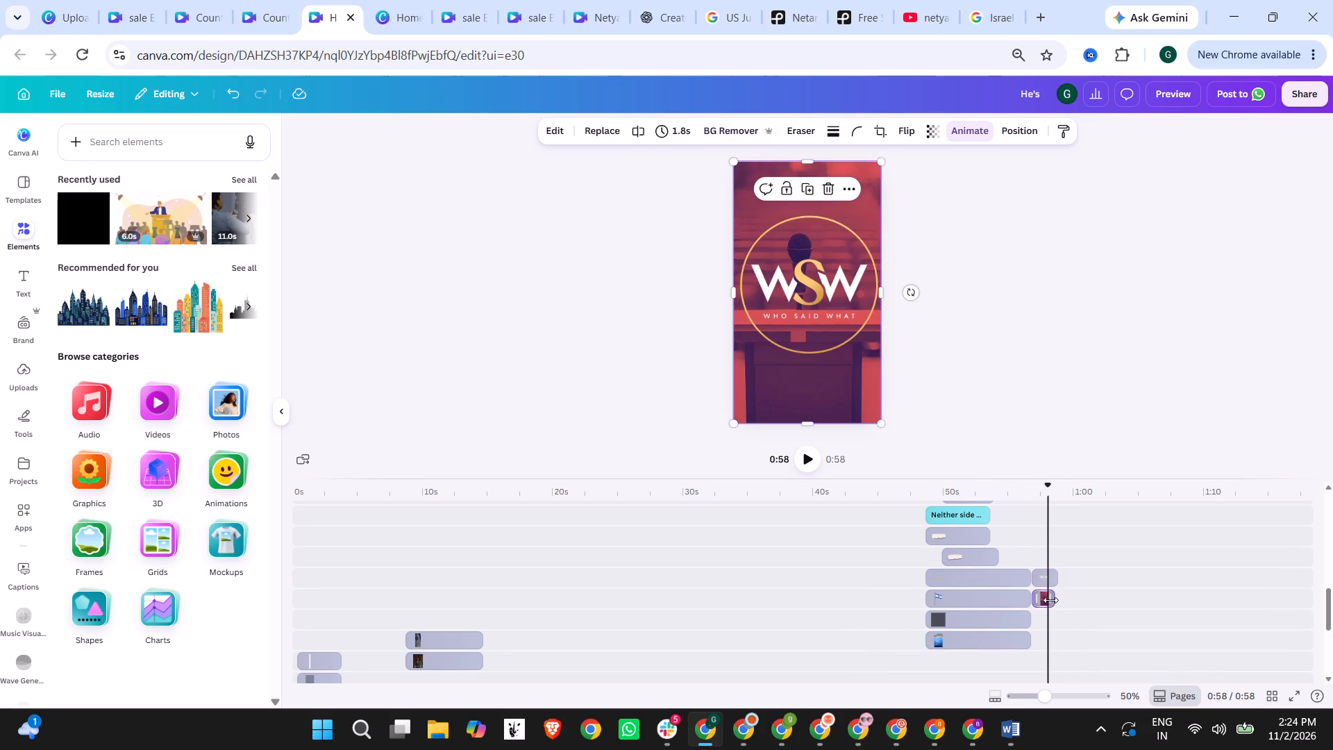
click(1053, 600)
click(1027, 506)
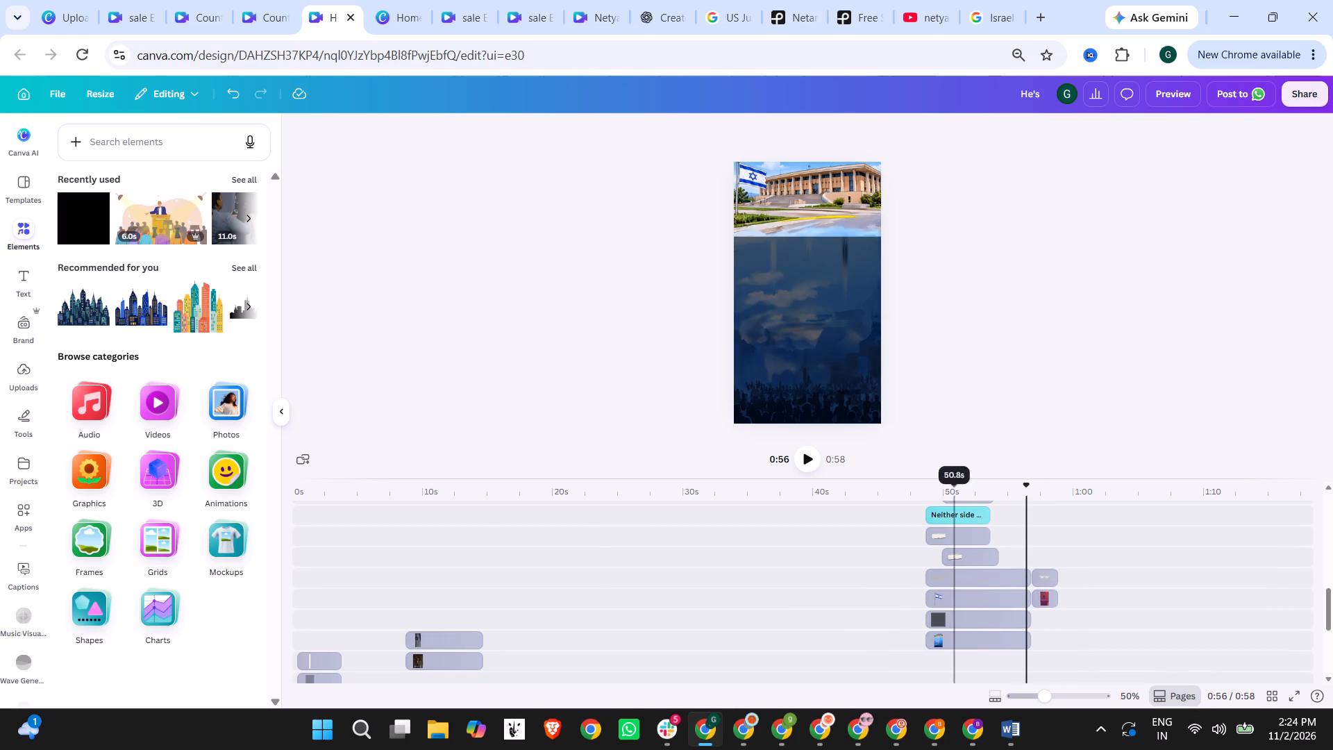
click(814, 447)
click(812, 458)
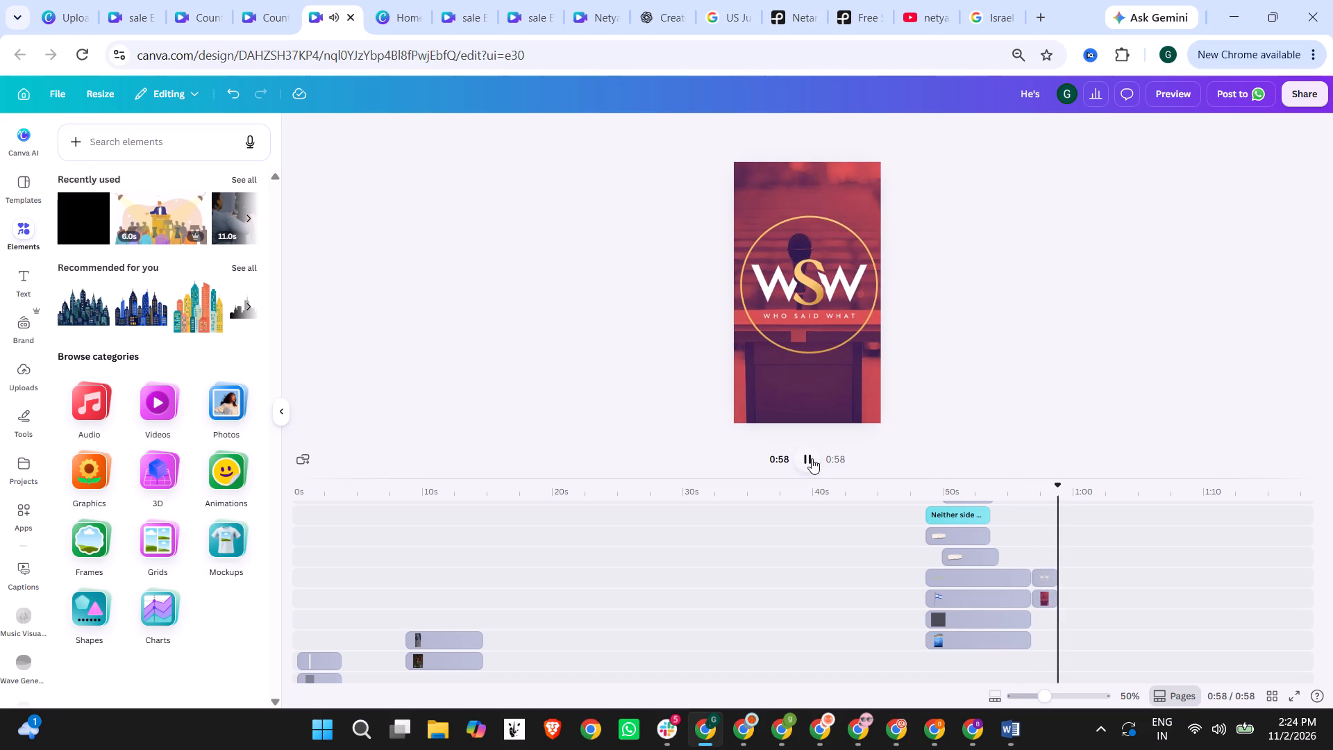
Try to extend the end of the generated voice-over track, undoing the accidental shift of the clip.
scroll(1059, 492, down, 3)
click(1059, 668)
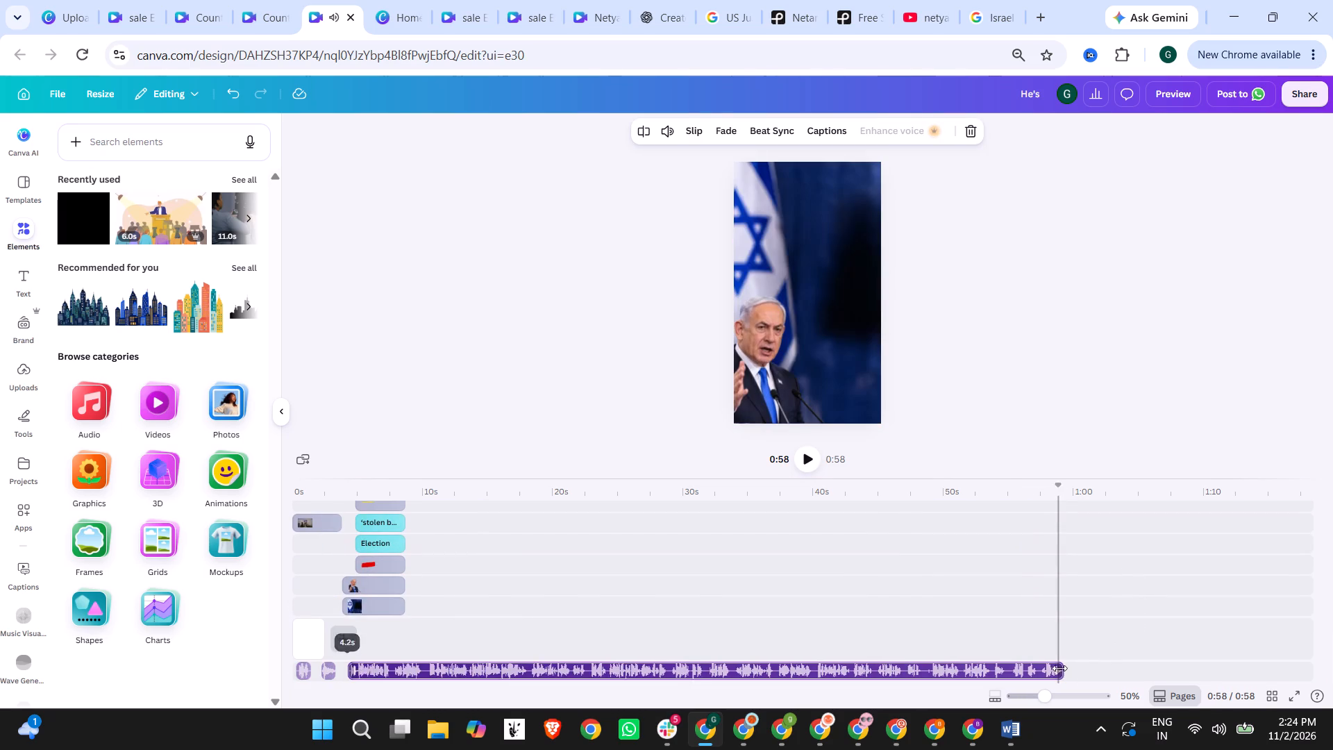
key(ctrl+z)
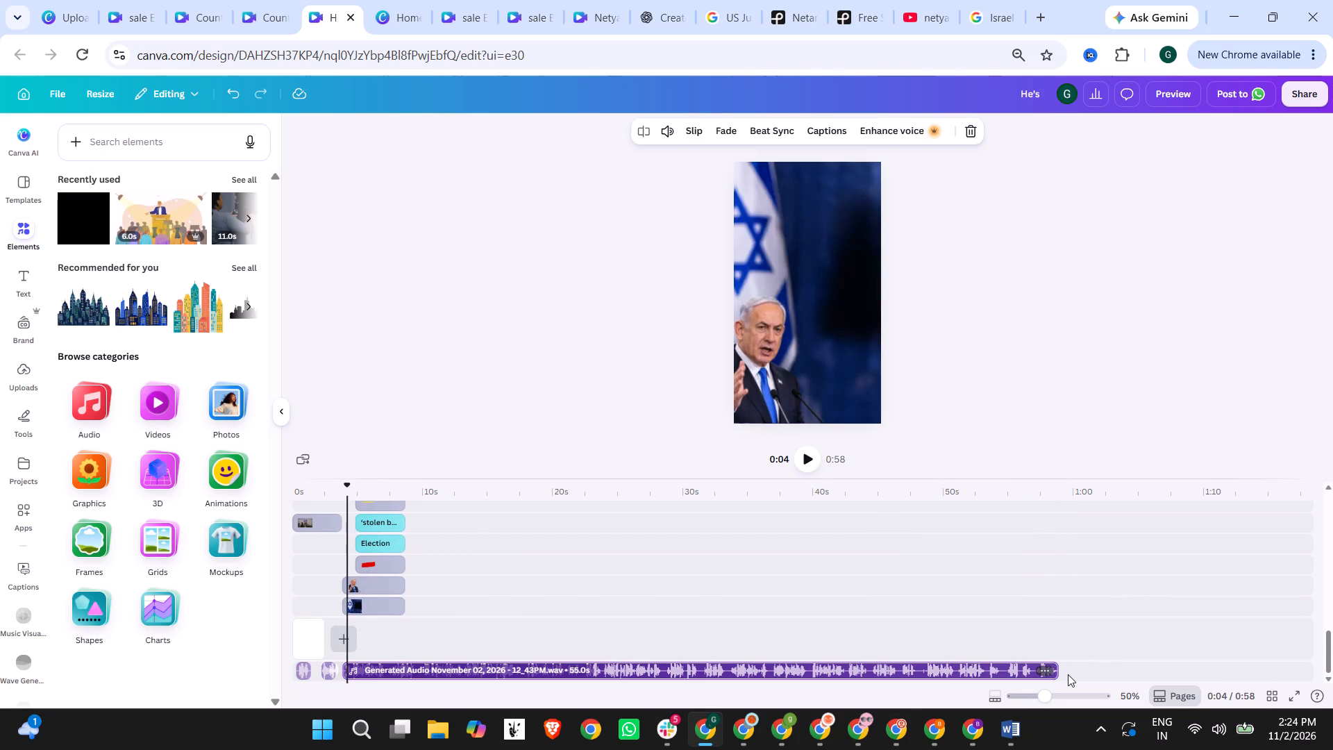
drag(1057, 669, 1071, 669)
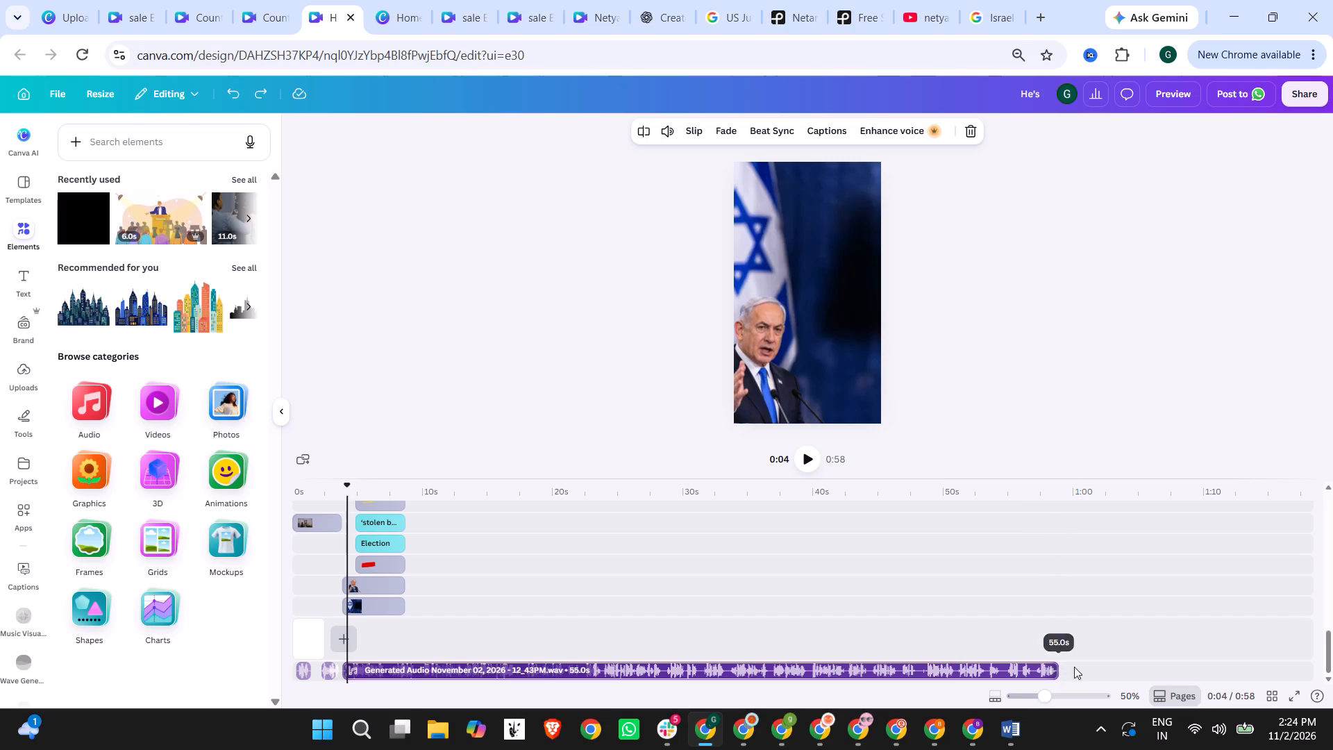
Preview the ending from about 55.8 s.
click(1028, 481)
click(1021, 500)
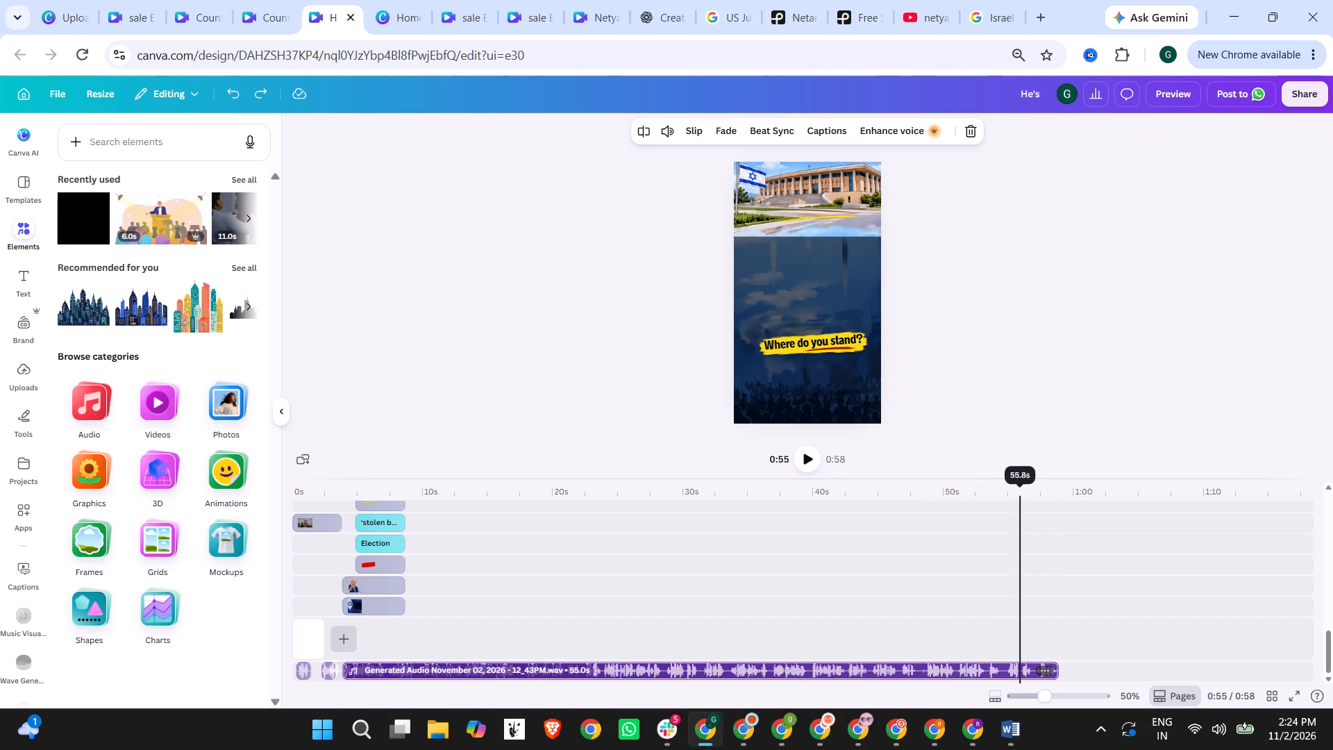
click(810, 461)
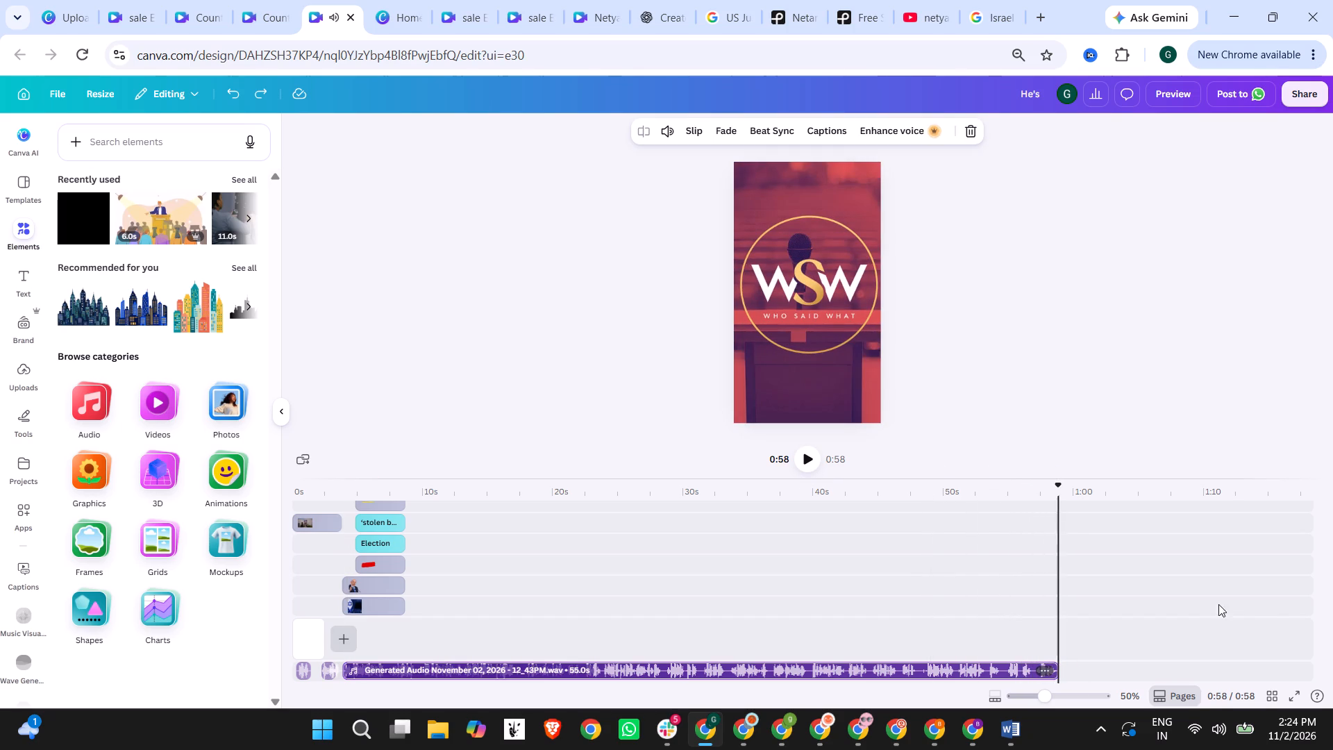
Extend the "Neither side has a majority" text and its torn paper to 7.5 s, and the torn paper behind CLAIM to 6.3 s.
scroll(1279, 602, up, 2)
scroll(989, 549, up, 2)
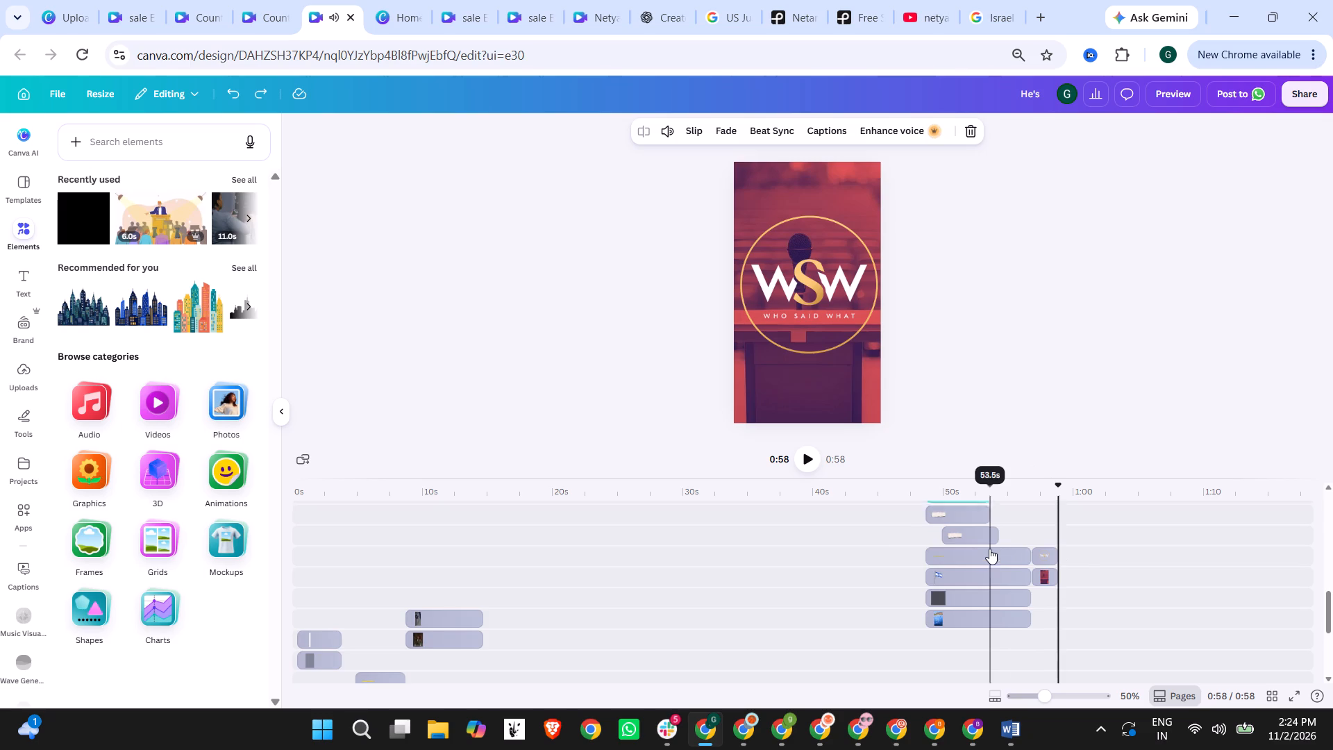
click(958, 491)
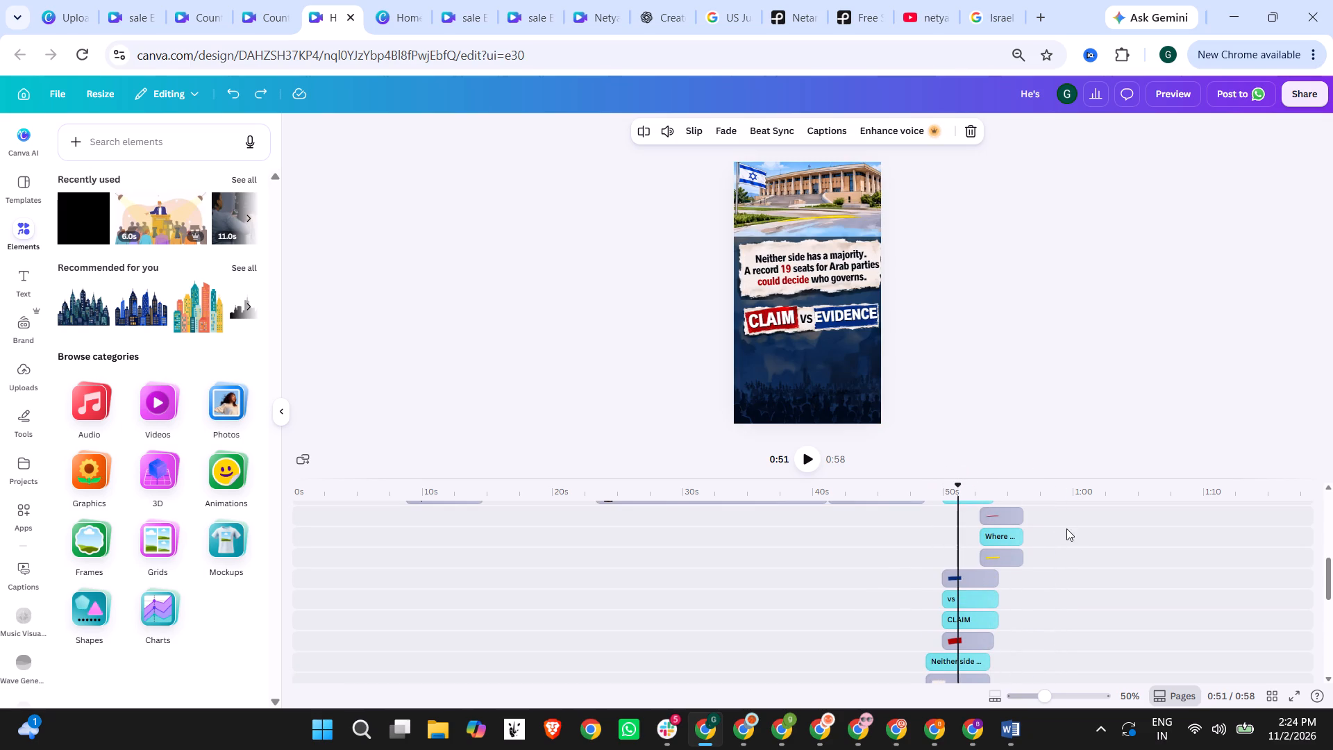
scroll(997, 585, down, 1)
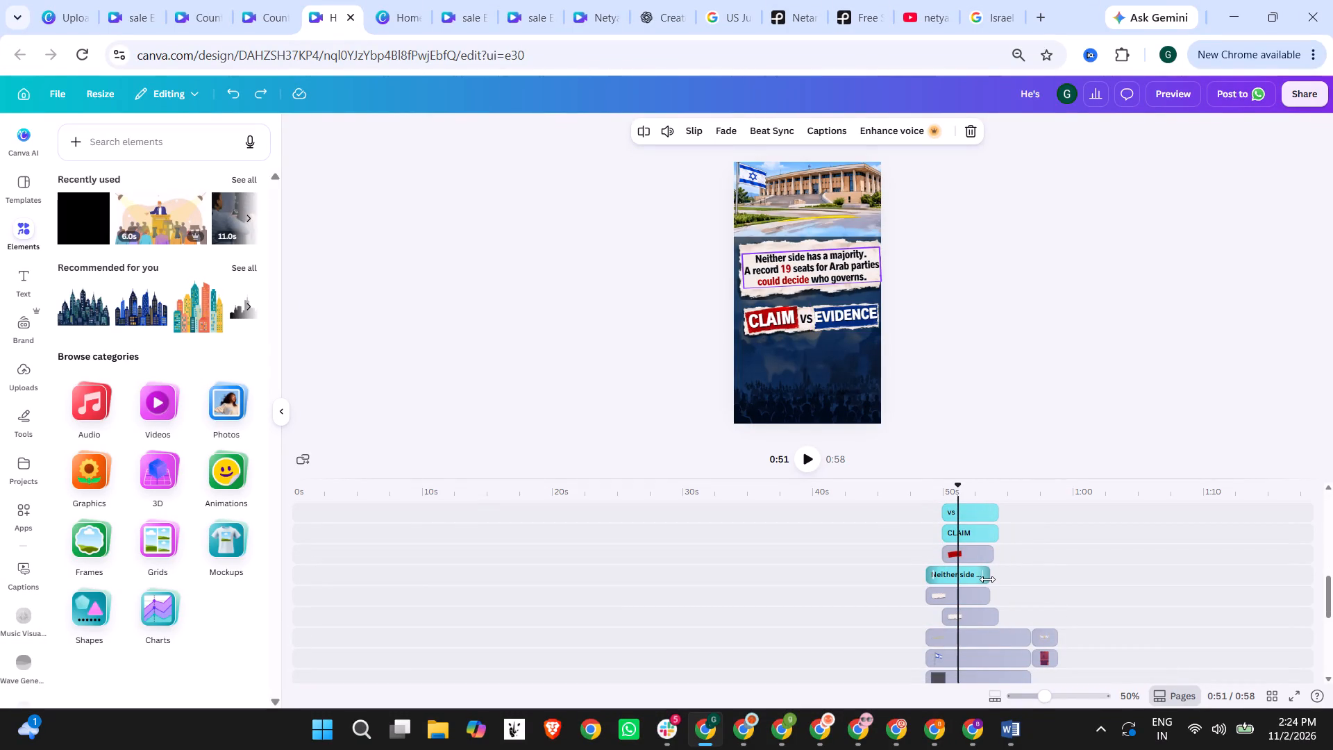
drag(987, 579, 1024, 578)
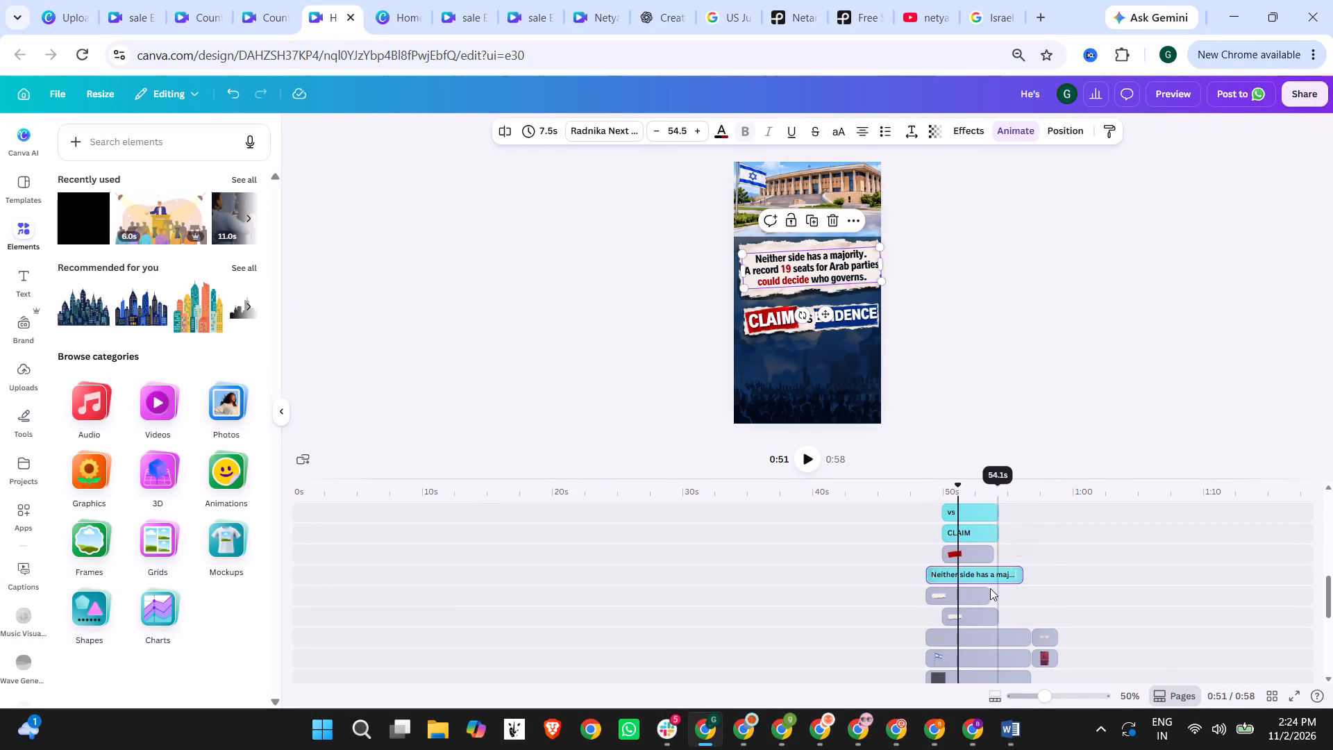
drag(989, 589, 1021, 590)
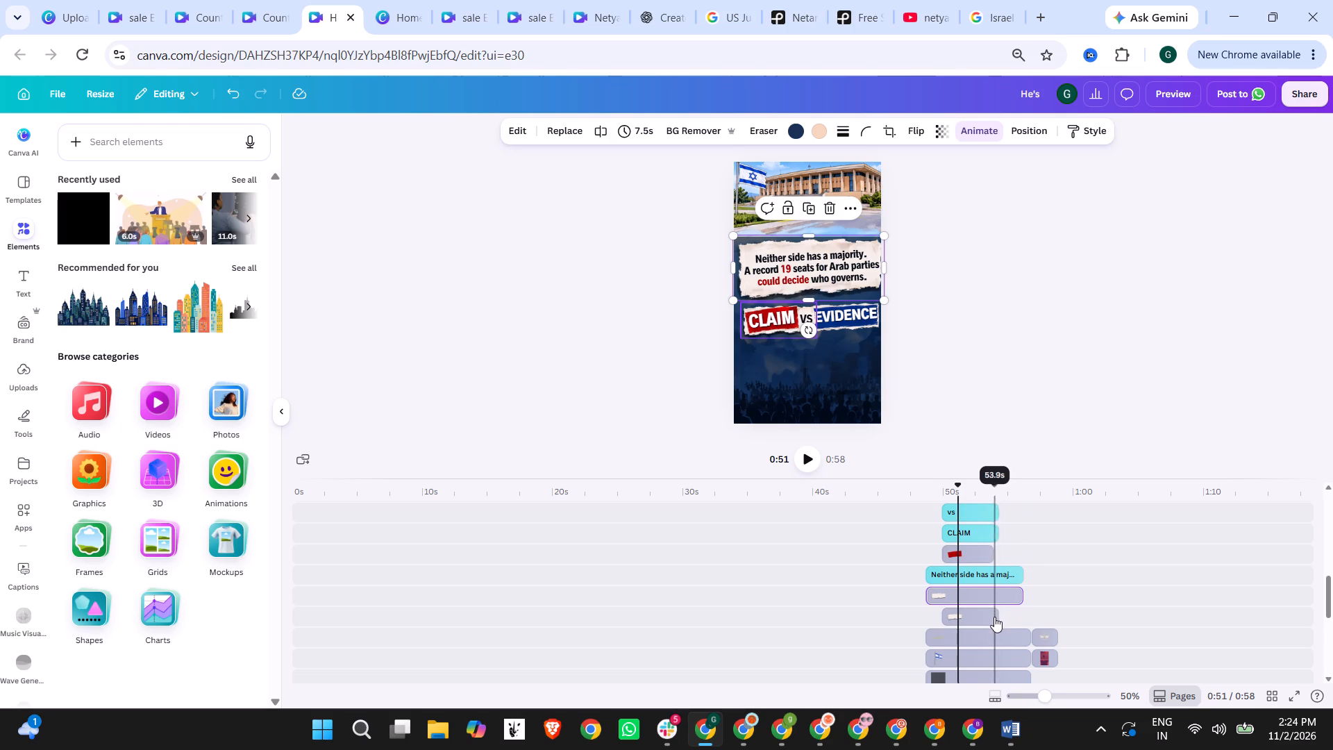
click(991, 617)
drag(997, 617, 1019, 617)
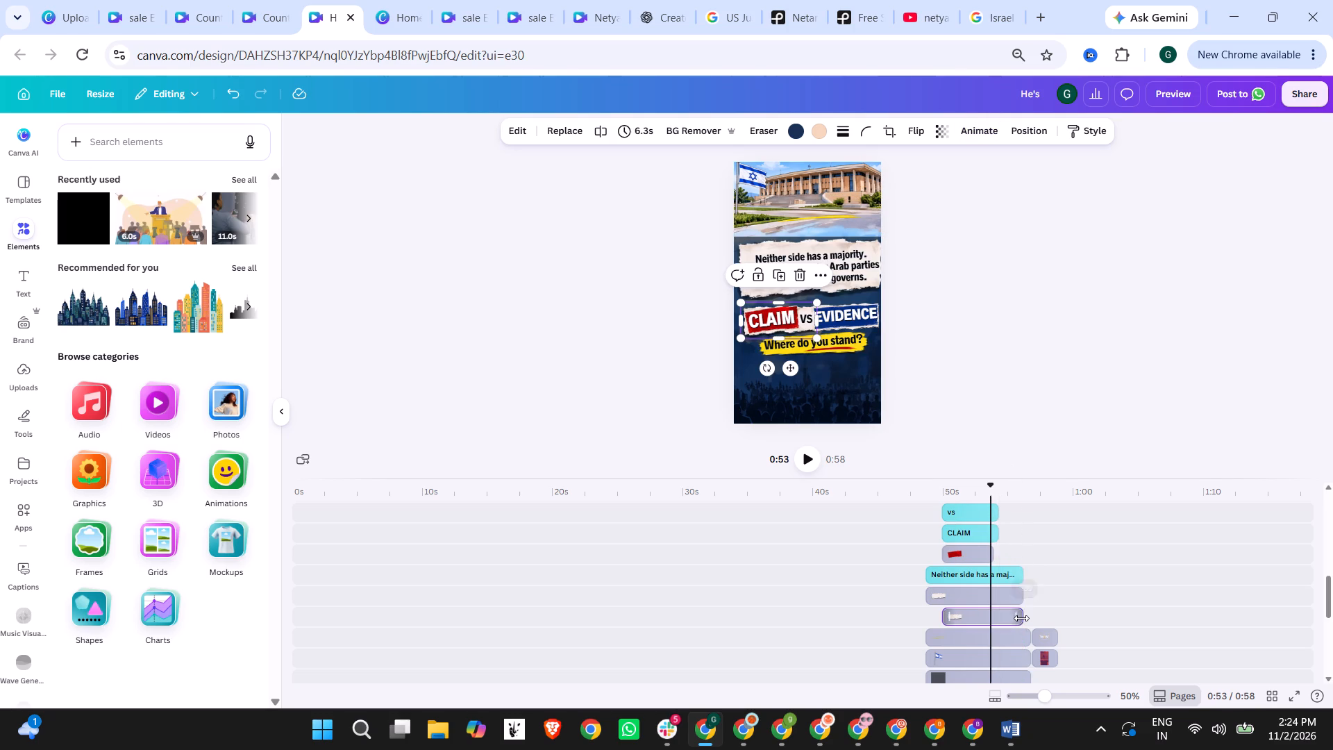
Extend the blue strip, VS, CLAIM and red strip layers to 6.3 s, ending with the "Where do you stand?" layers.
scroll(1007, 581, up, 1)
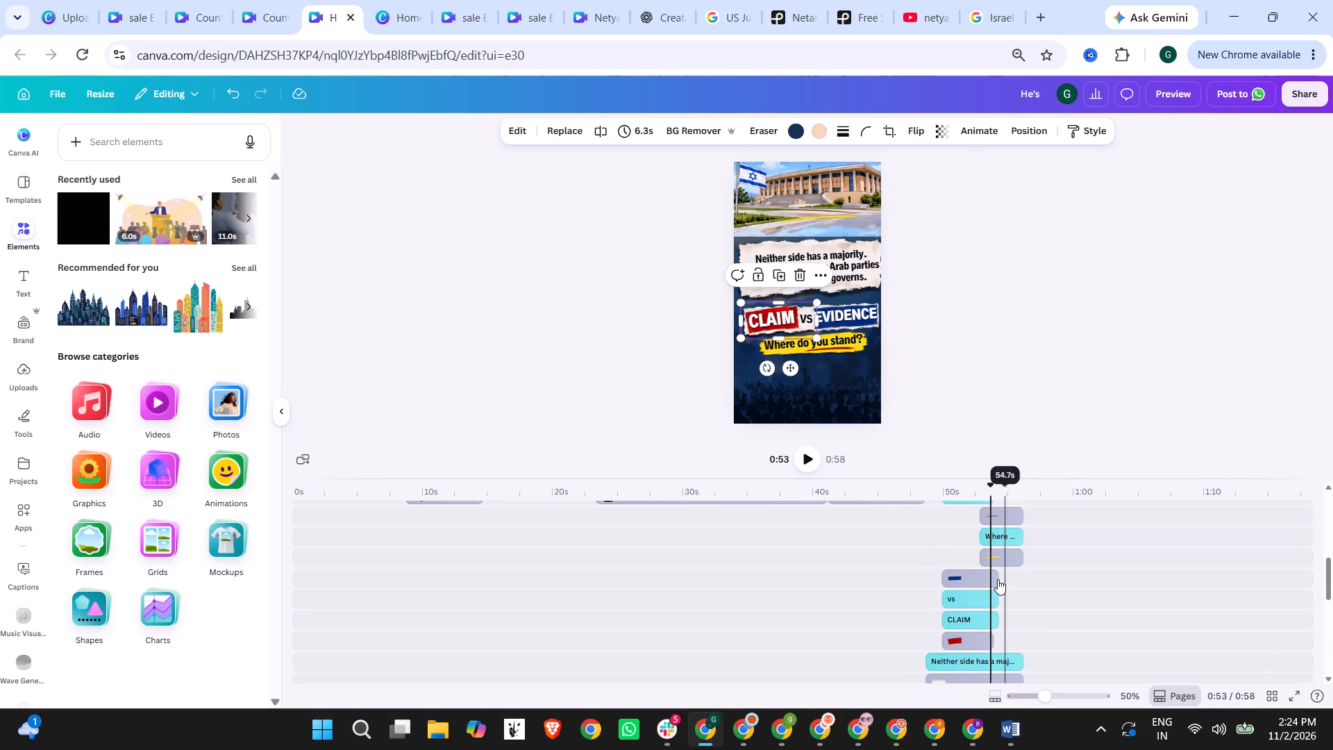
click(983, 576)
drag(991, 575, 1012, 575)
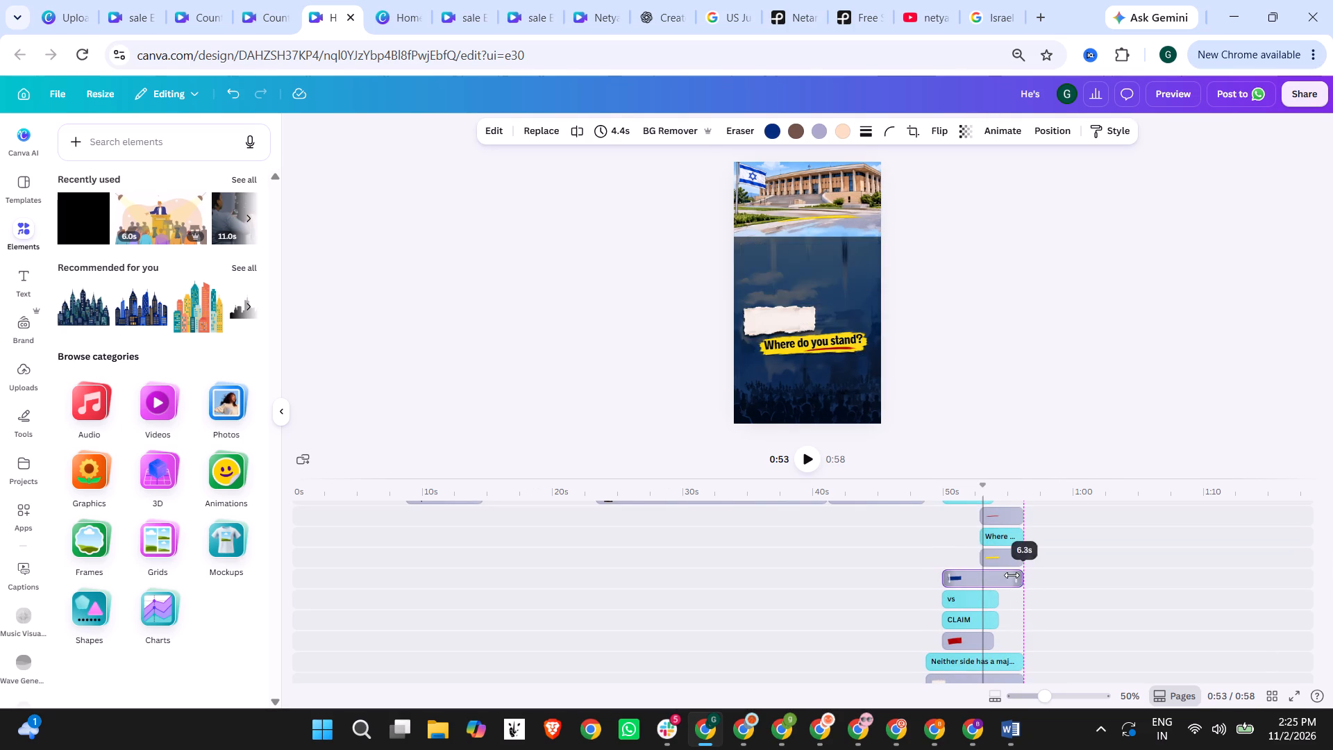
drag(1012, 575, 1018, 575)
click(977, 598)
drag(994, 599, 997, 599)
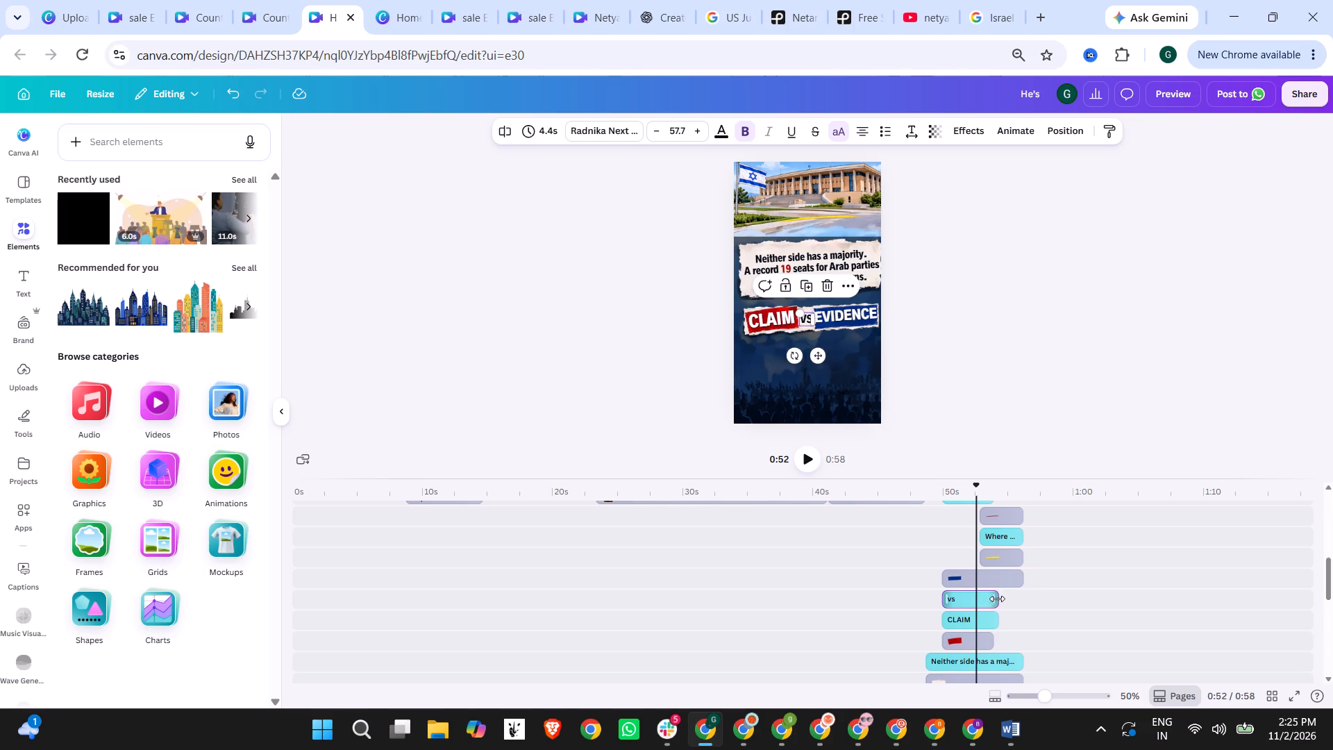
drag(997, 599, 1021, 599)
click(966, 623)
drag(998, 622, 1011, 622)
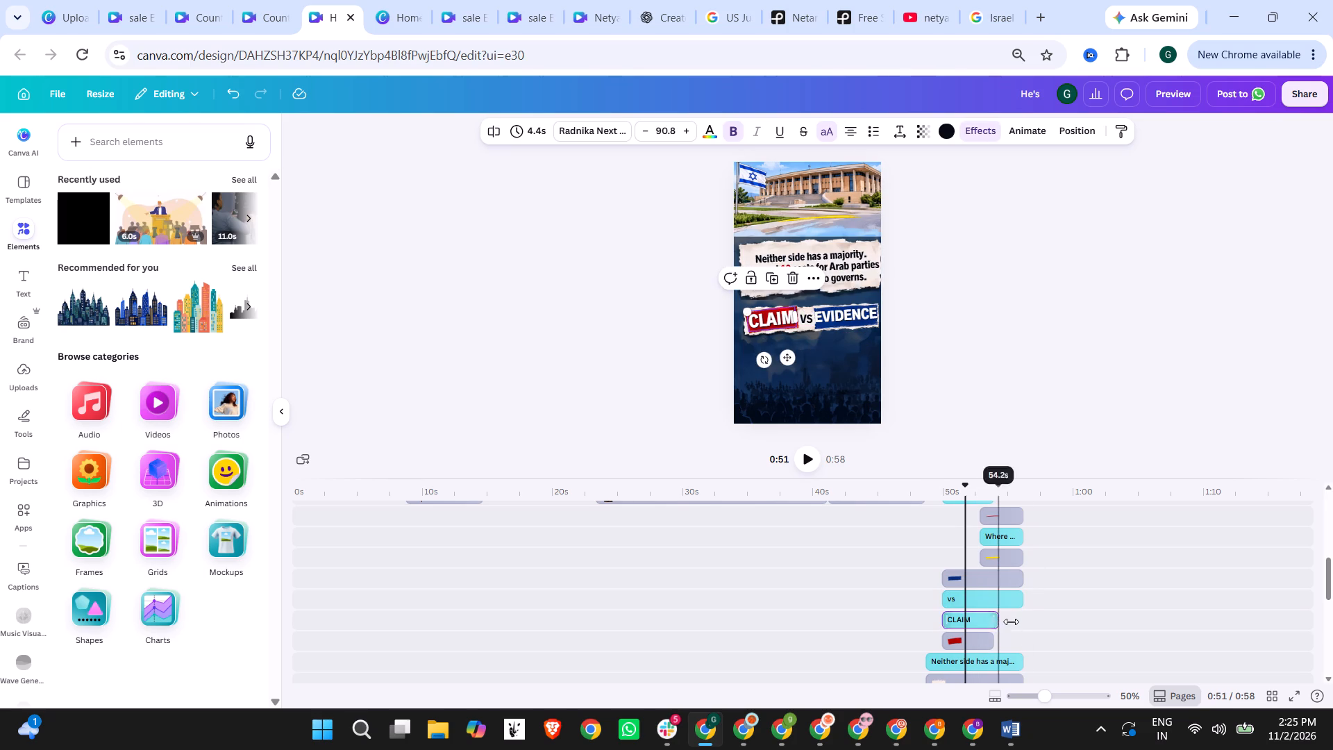
drag(1011, 622, 1019, 622)
click(979, 640)
drag(990, 639, 994, 639)
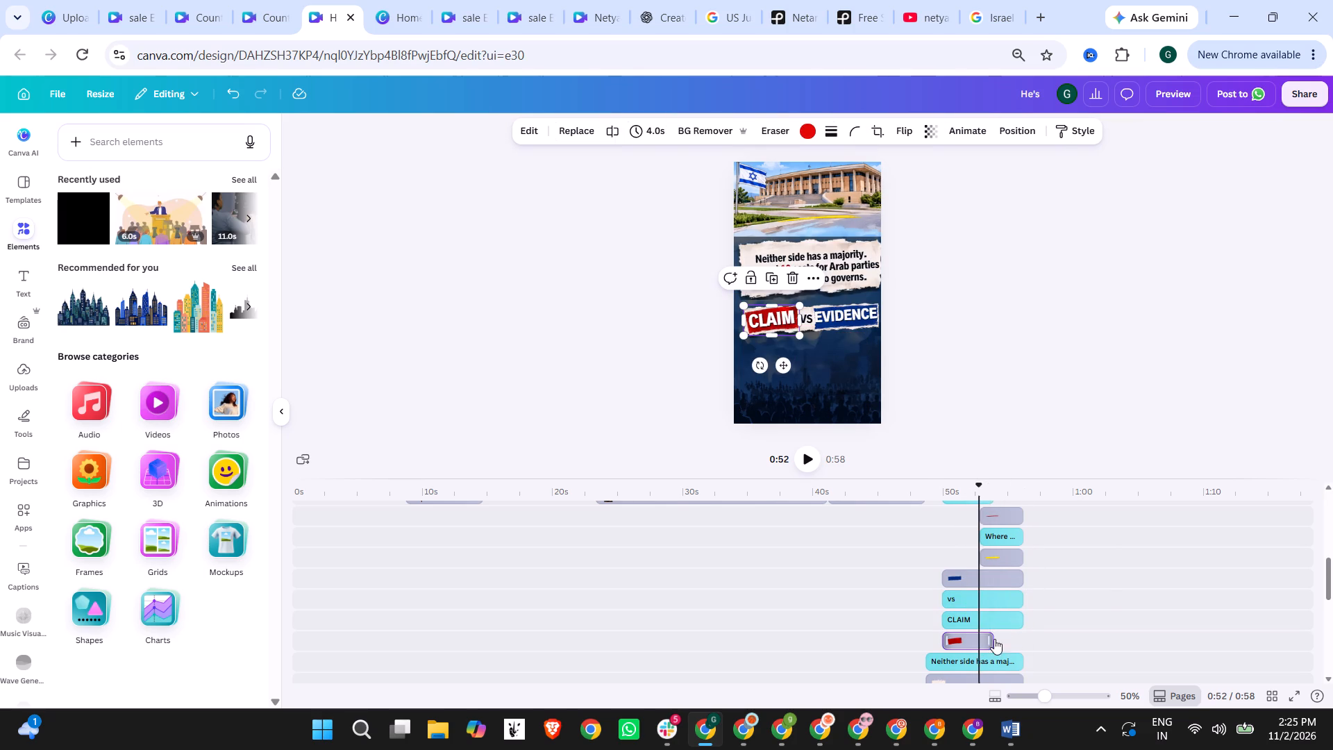
drag(994, 639, 1018, 639)
Extend the EVIDENCE text layer to 6.3 s so it ends with its blue strip.
click(959, 576)
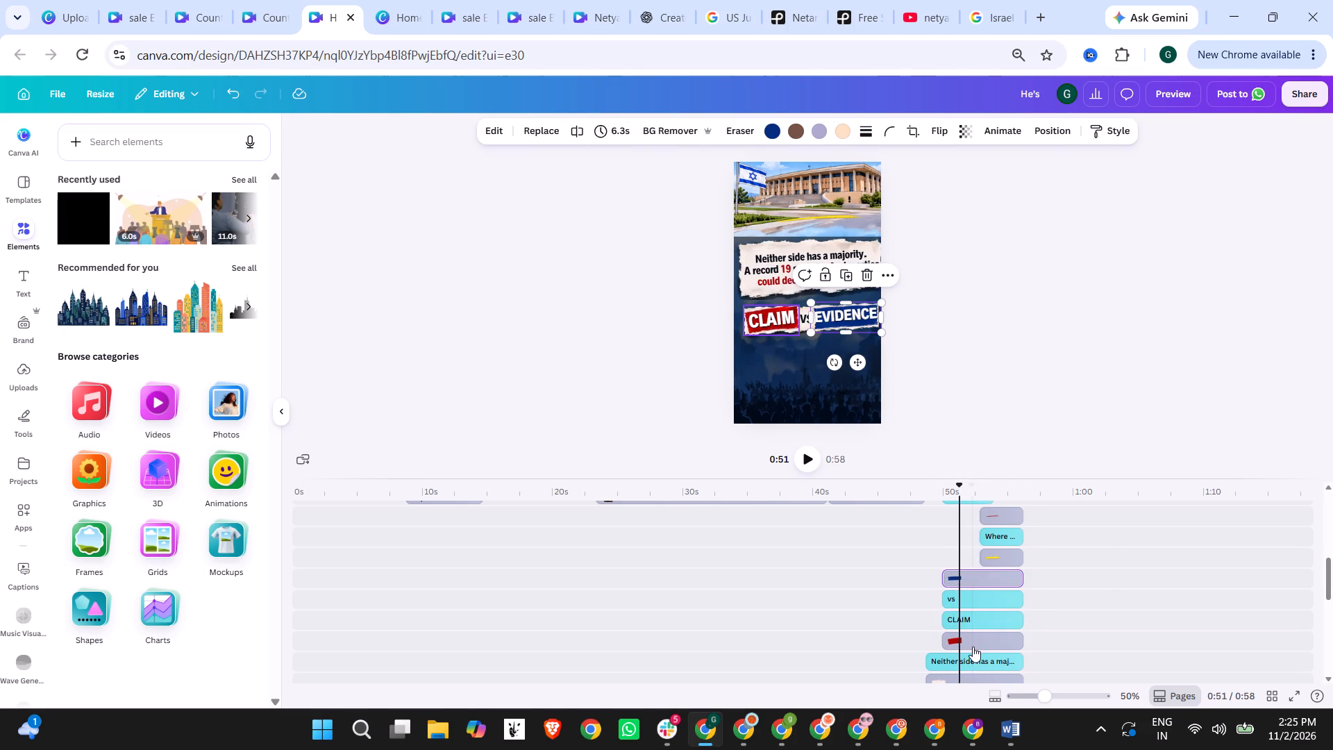
scroll(983, 615, up, 1)
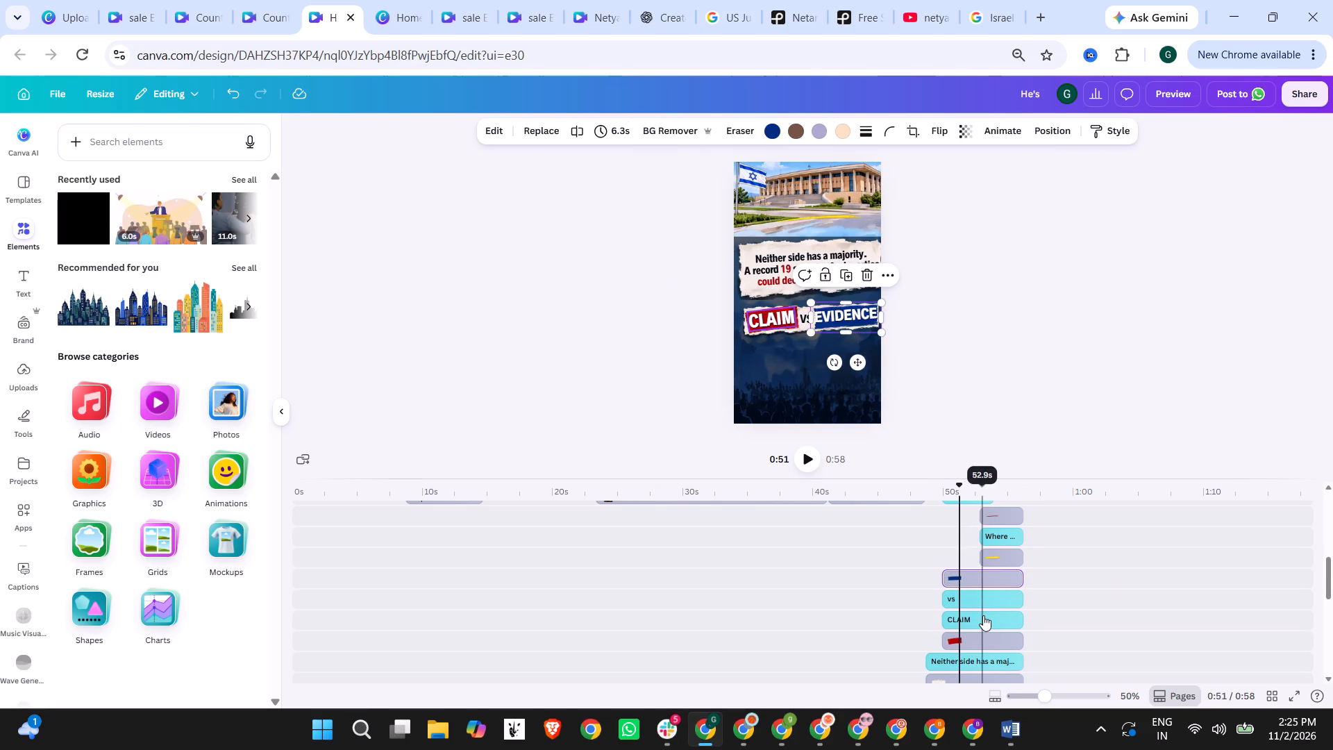
click(968, 577)
drag(988, 578, 1009, 578)
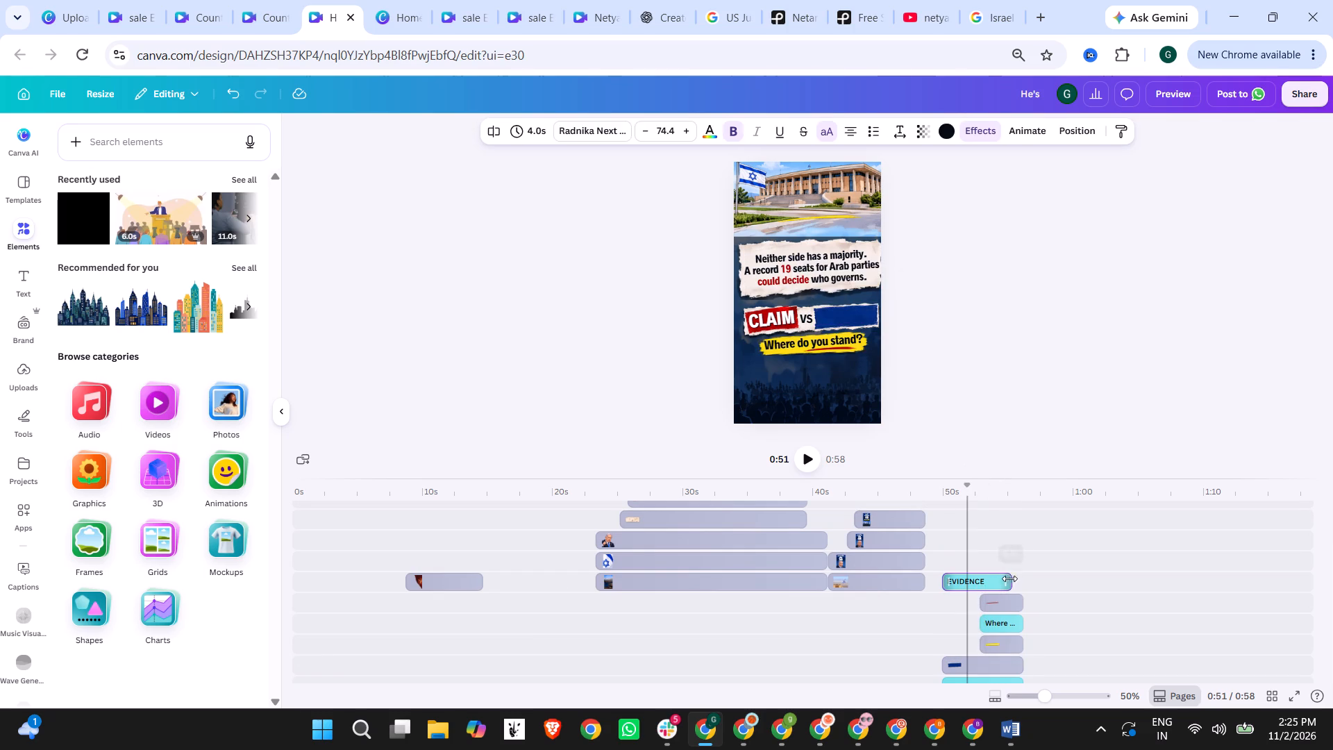
drag(1009, 578, 1018, 578)
Move the red underline, yellow strip and "Where do you stand?" text onto timeline tracks above the EVIDENCE layer, keeping their timing.
scroll(970, 631, down, 1)
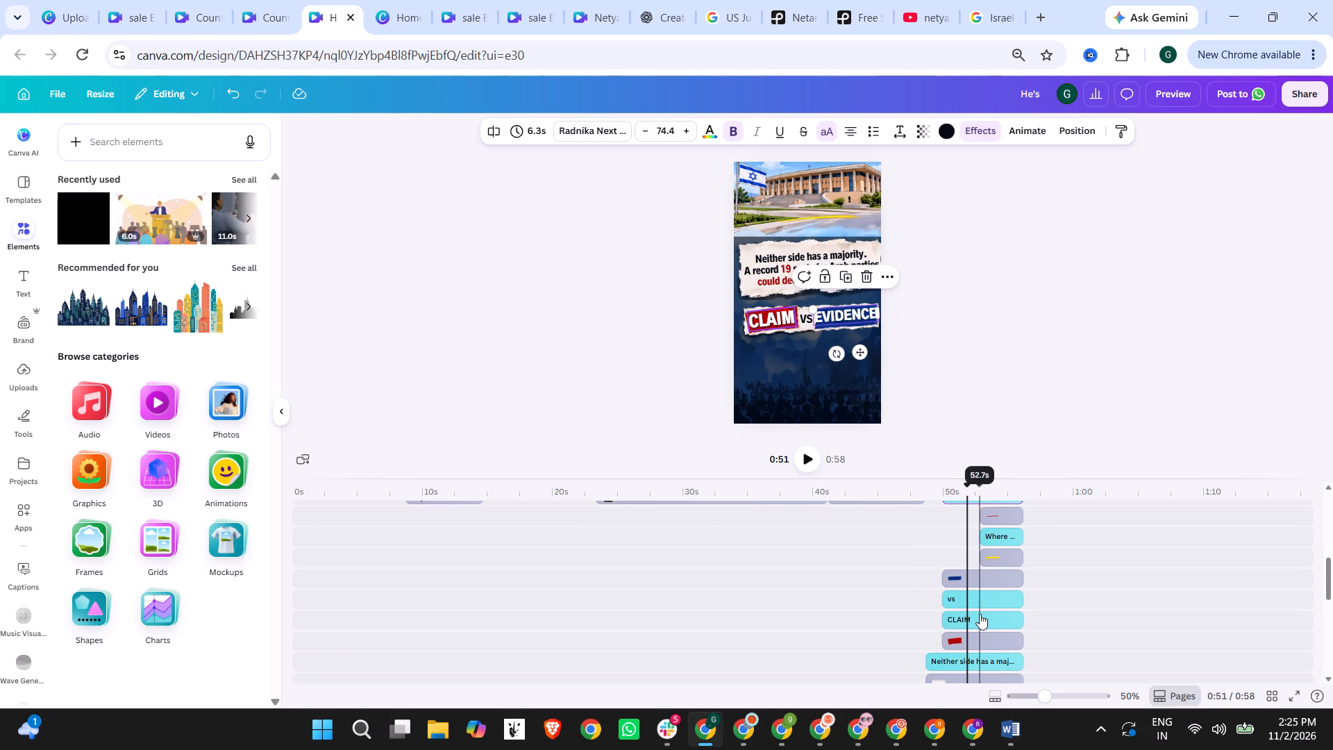
shift+click(961, 583)
scroll(970, 592, up, 1)
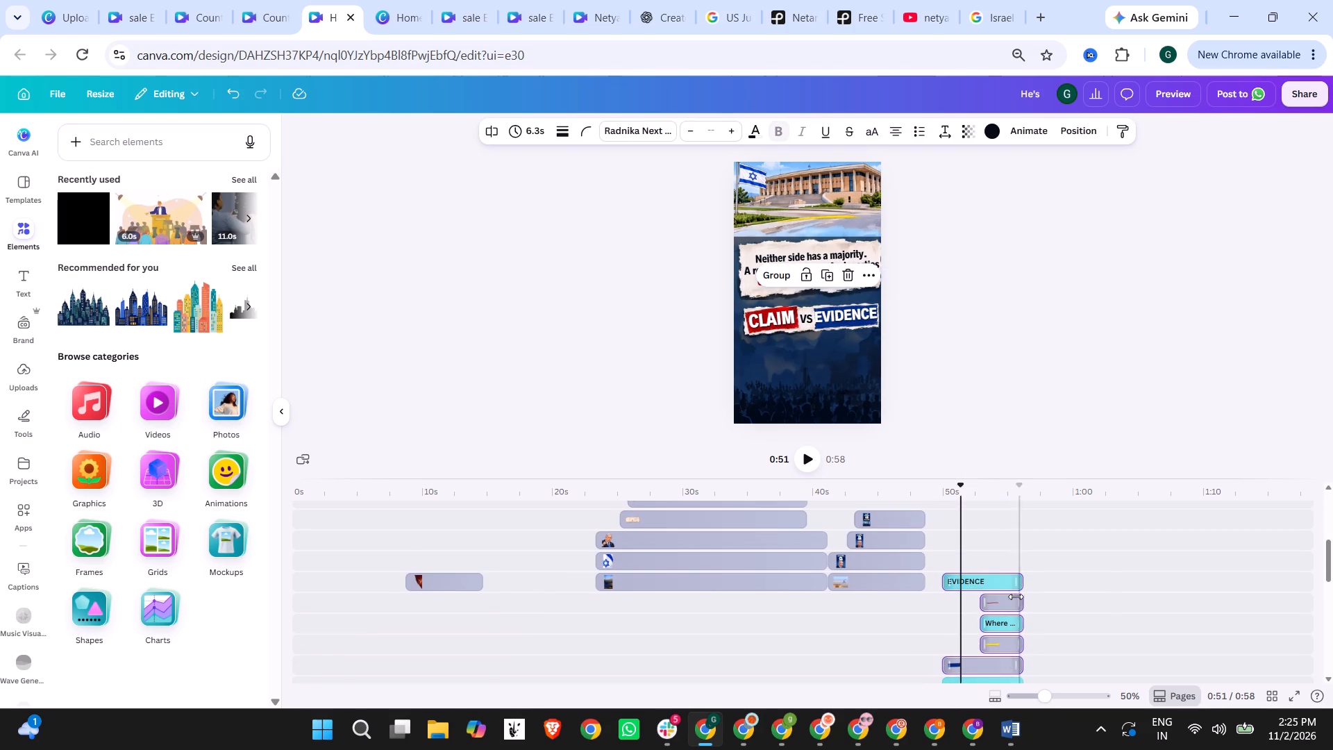
click(981, 571)
click(984, 581)
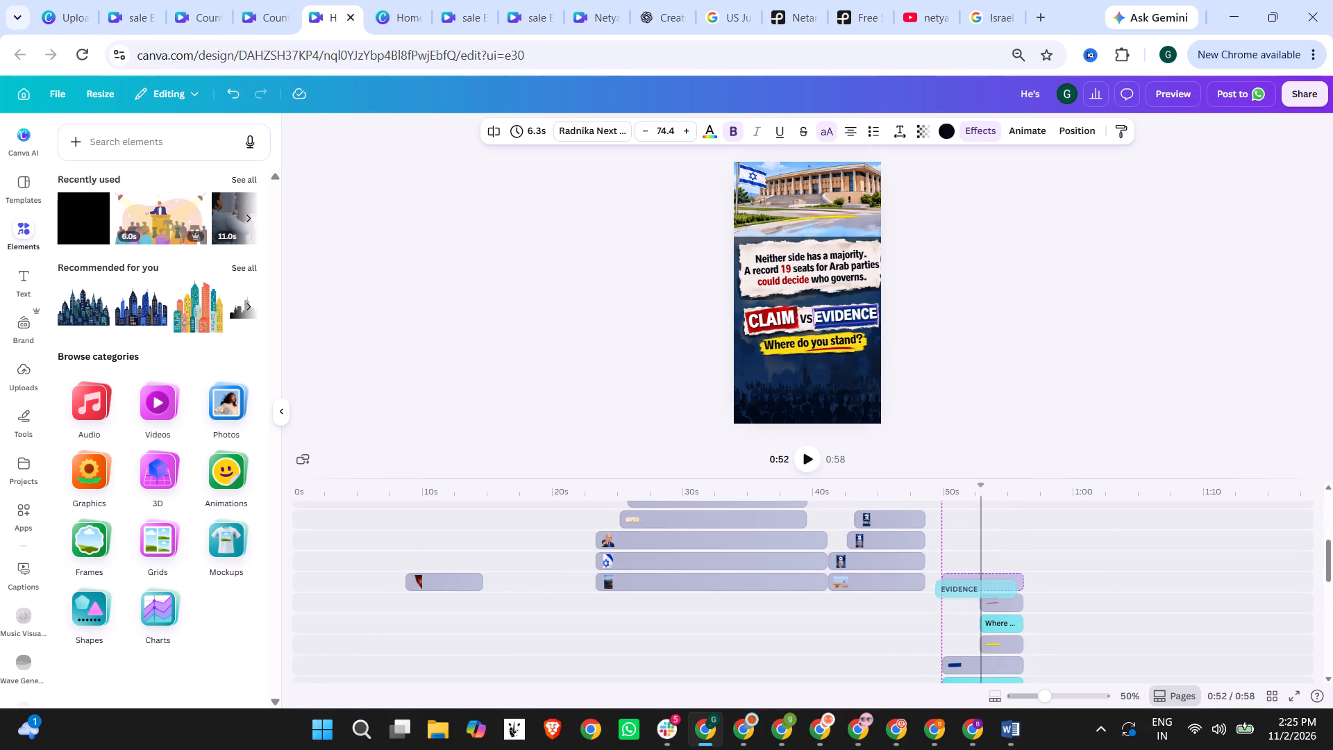
drag(999, 598, 996, 560)
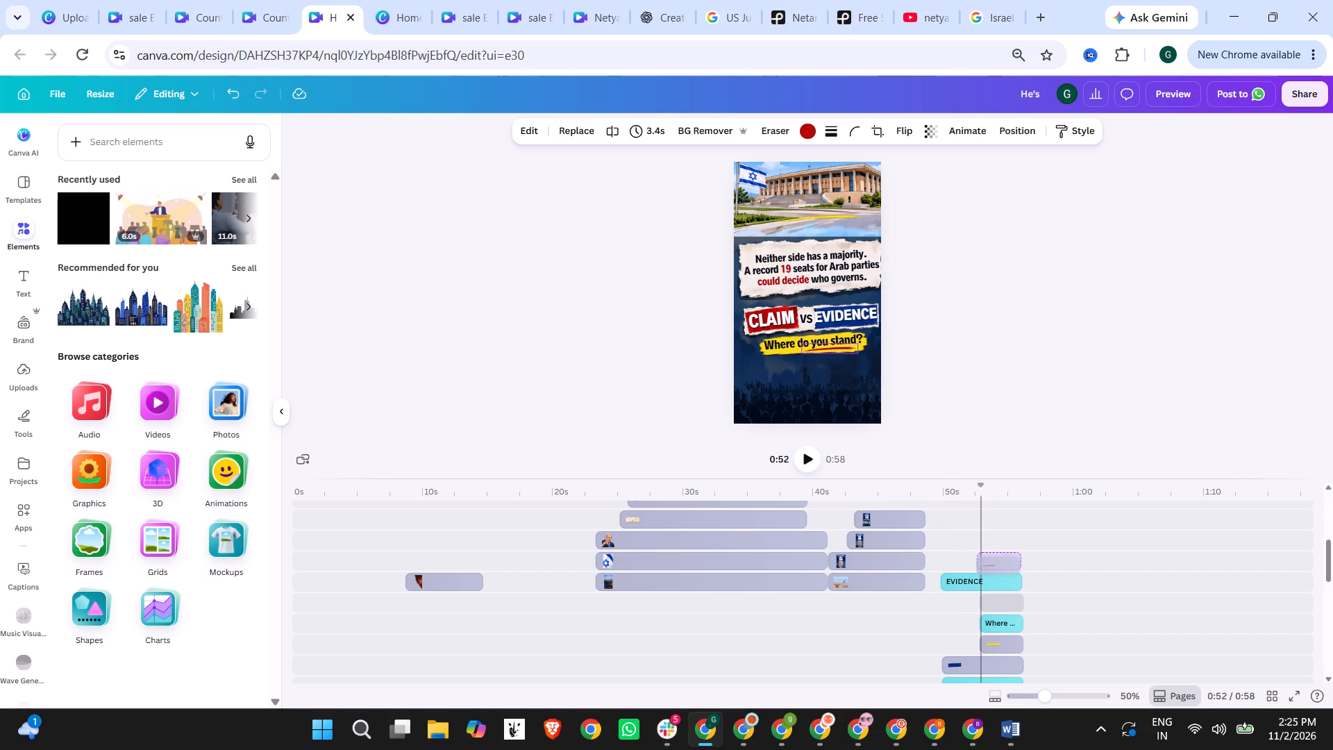
drag(996, 560, 1001, 559)
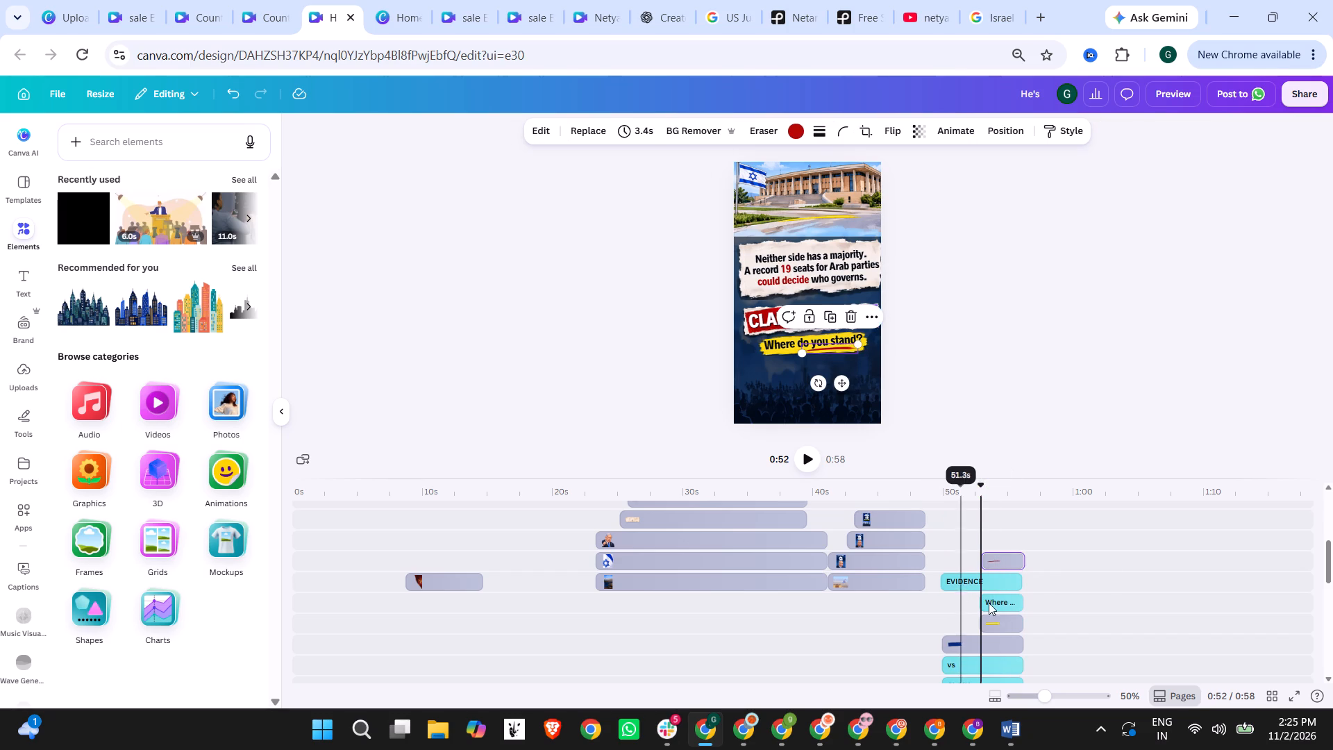
drag(1001, 622, 1002, 541)
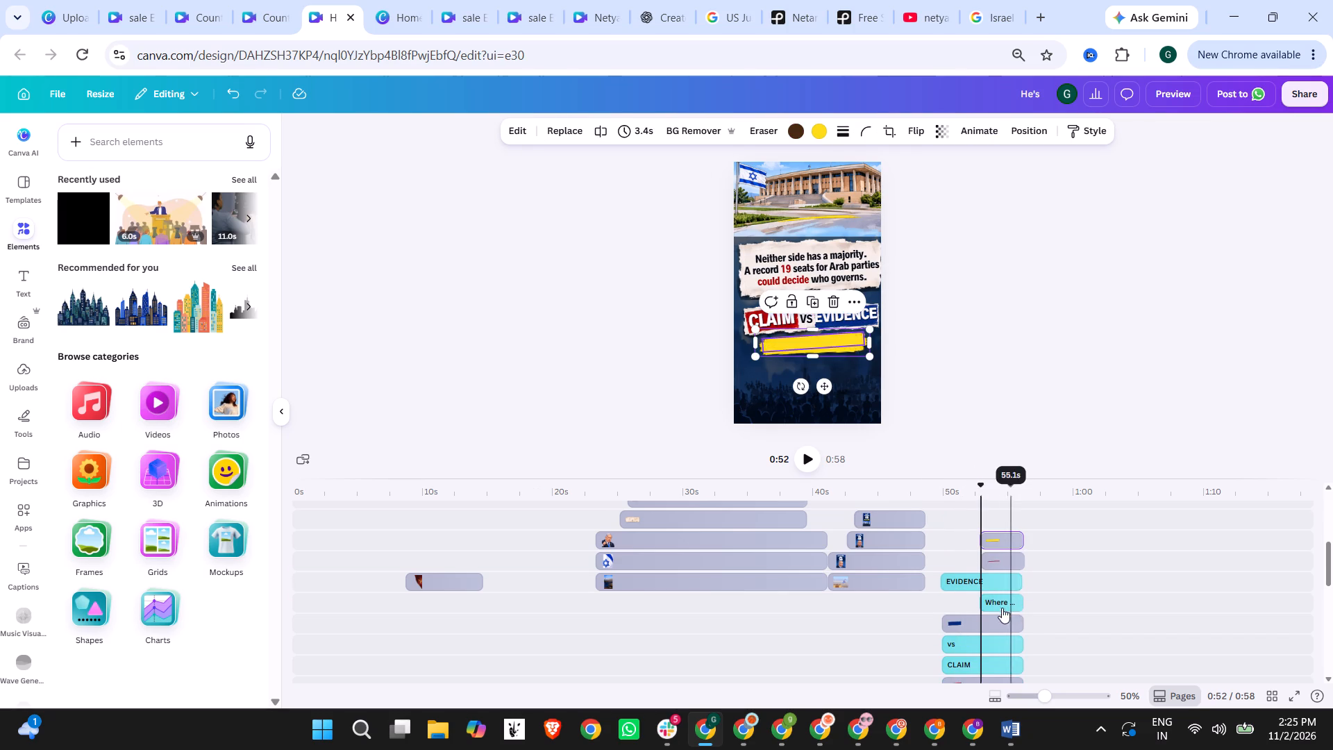
drag(998, 603, 1000, 519)
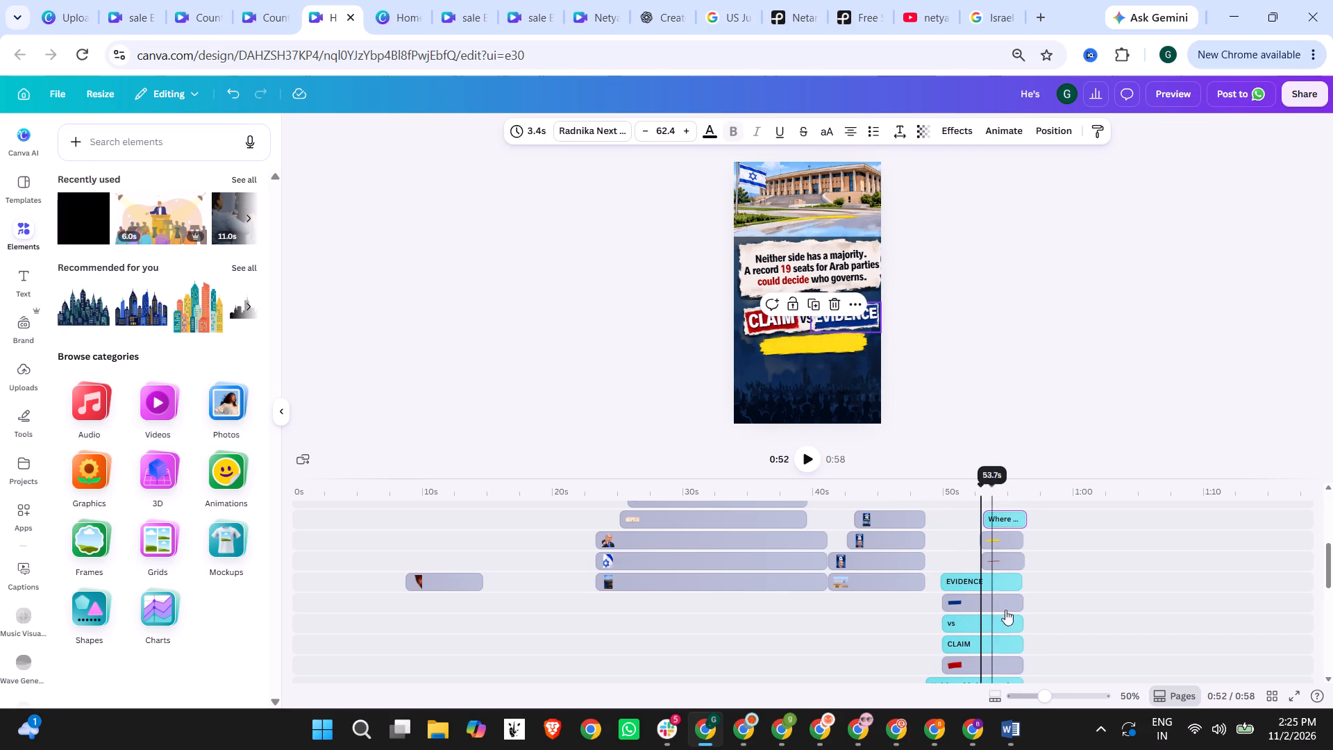
click(1004, 519)
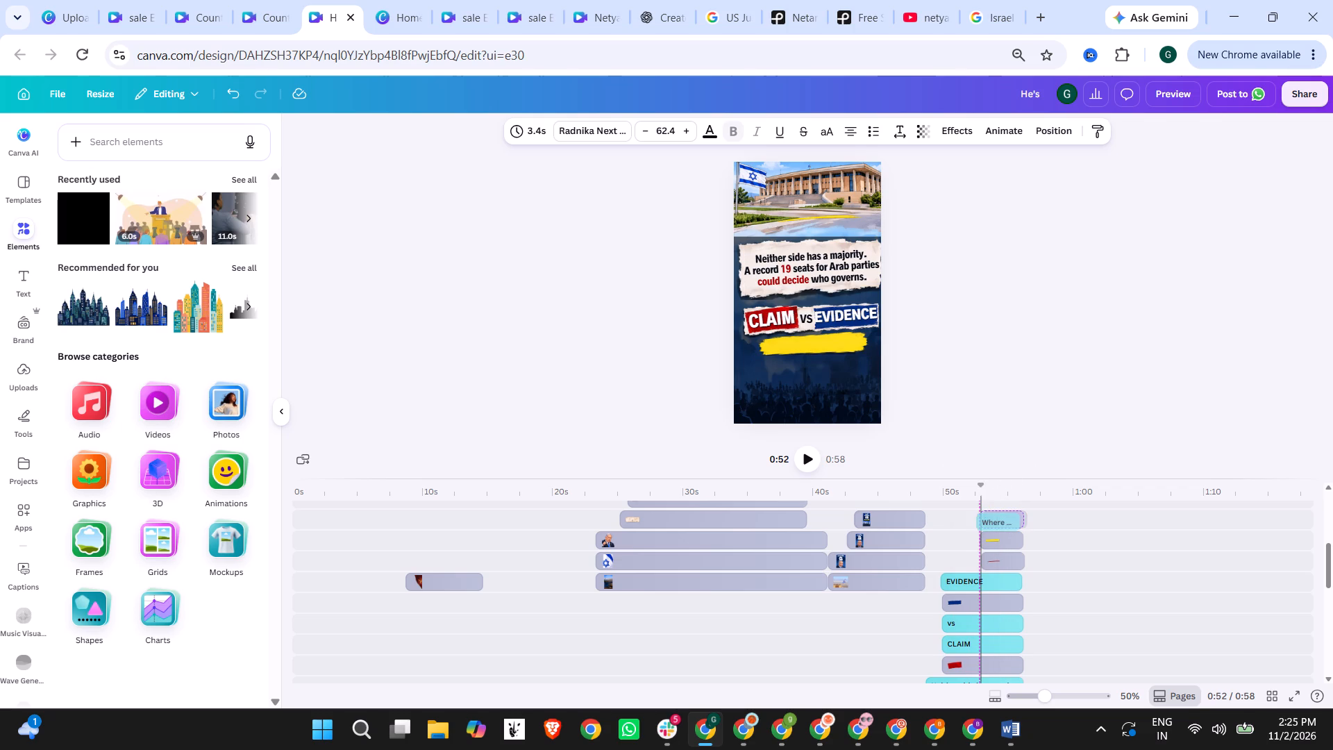
click(1087, 619)
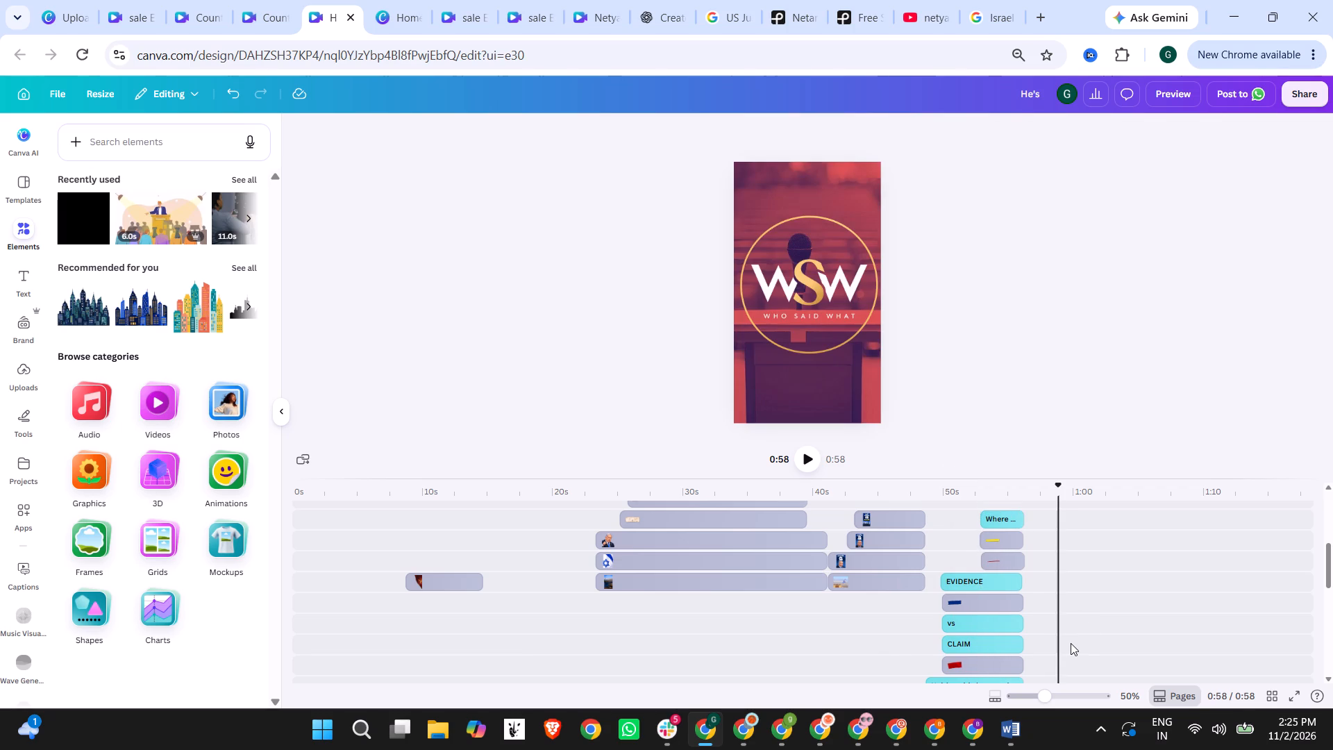
Group the EVIDENCE, blue strip, VS, CLAIM and red strip layers.
click(962, 583)
shift+click(976, 661)
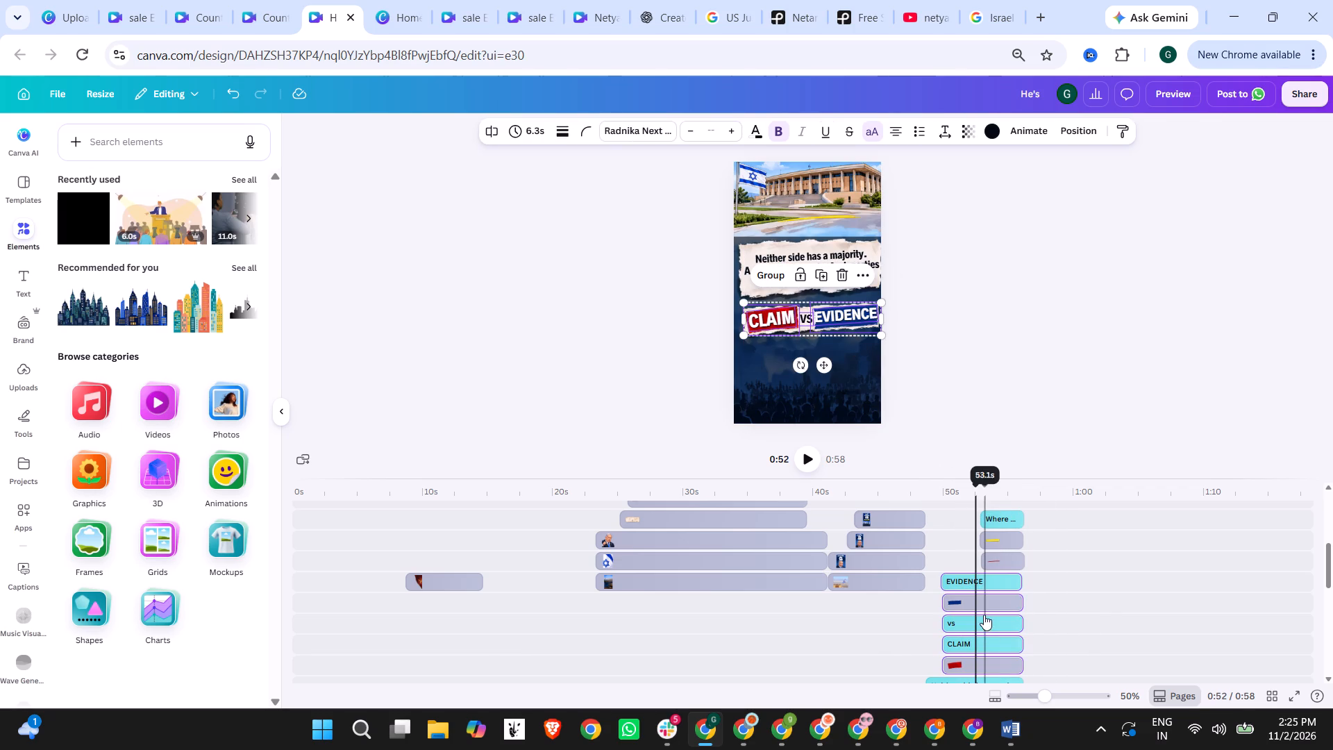
right_click(980, 599)
right_click(980, 599)
right_click(980, 599)
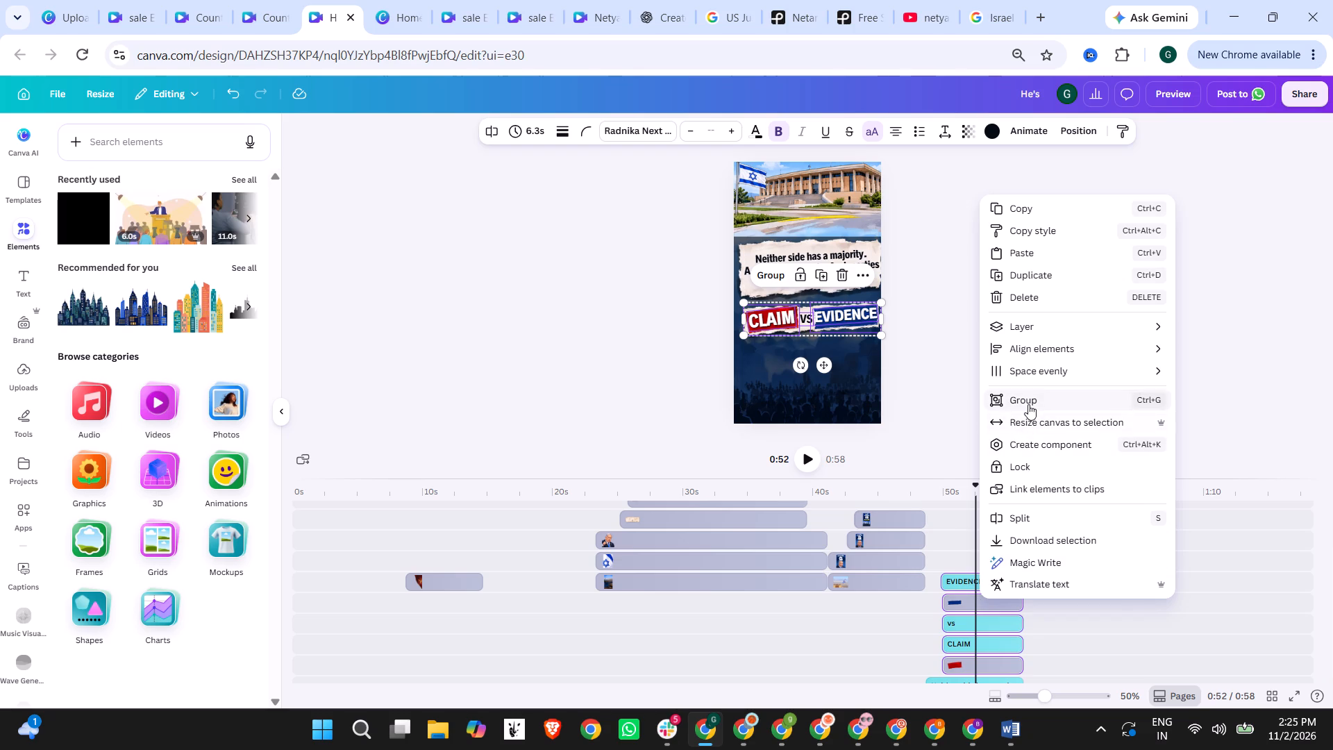
click(1028, 404)
Apply the Breathe animation to the CLAIM vs EVIDENCE group.
click(1032, 128)
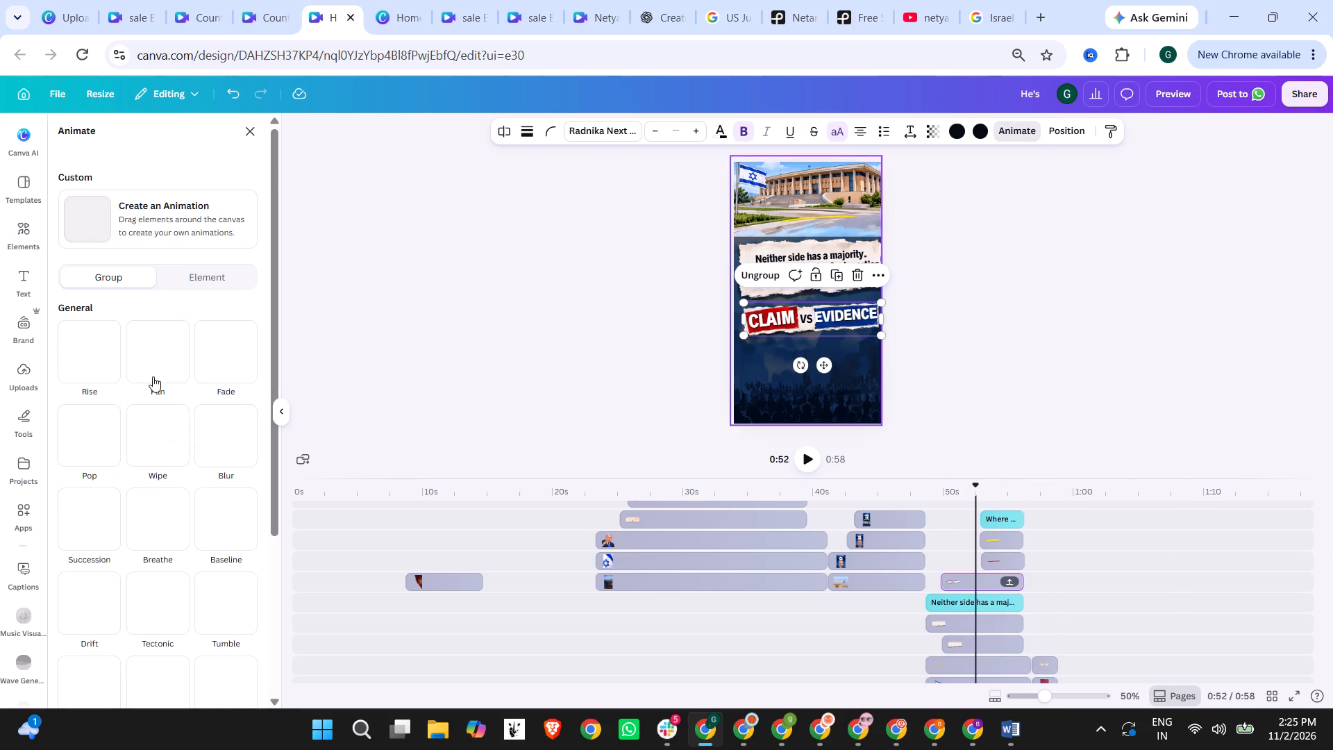
click(156, 508)
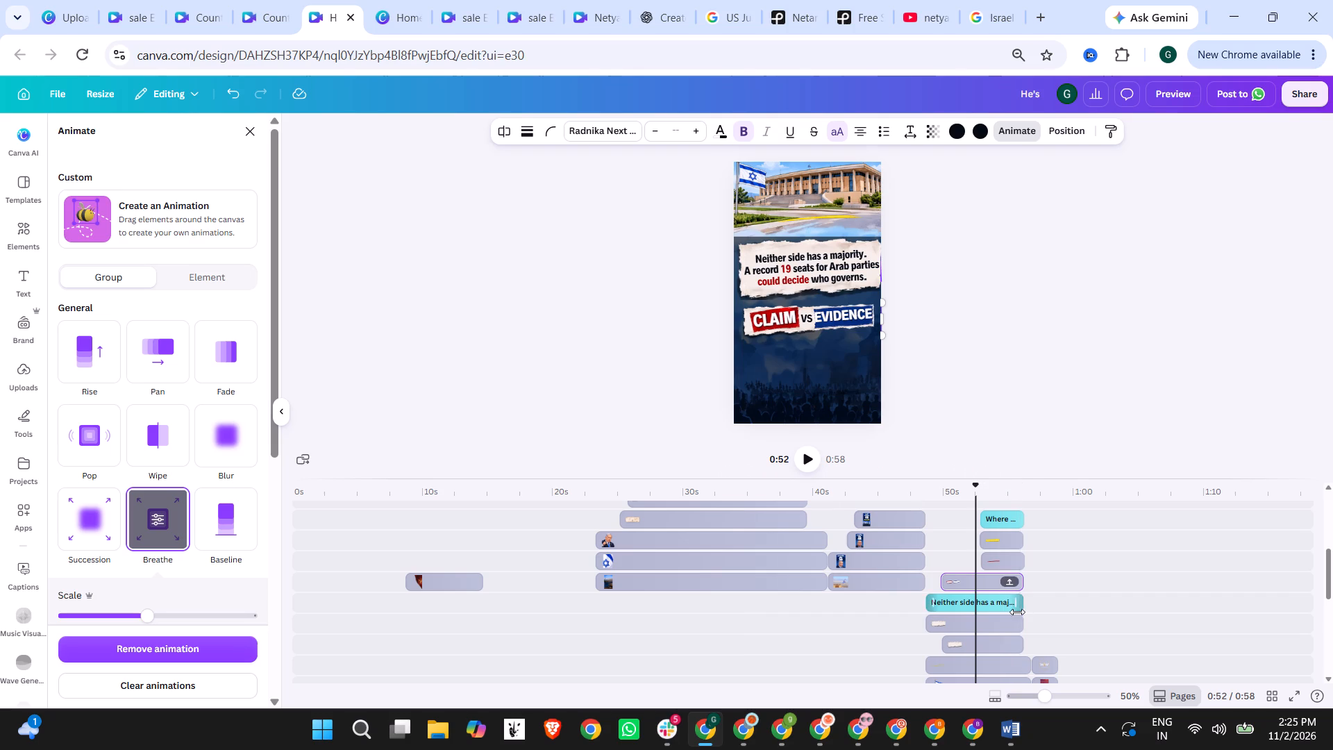
Group the "Where do you stand?" text with its yellow strip and red underline.
click(956, 601)
click(993, 515)
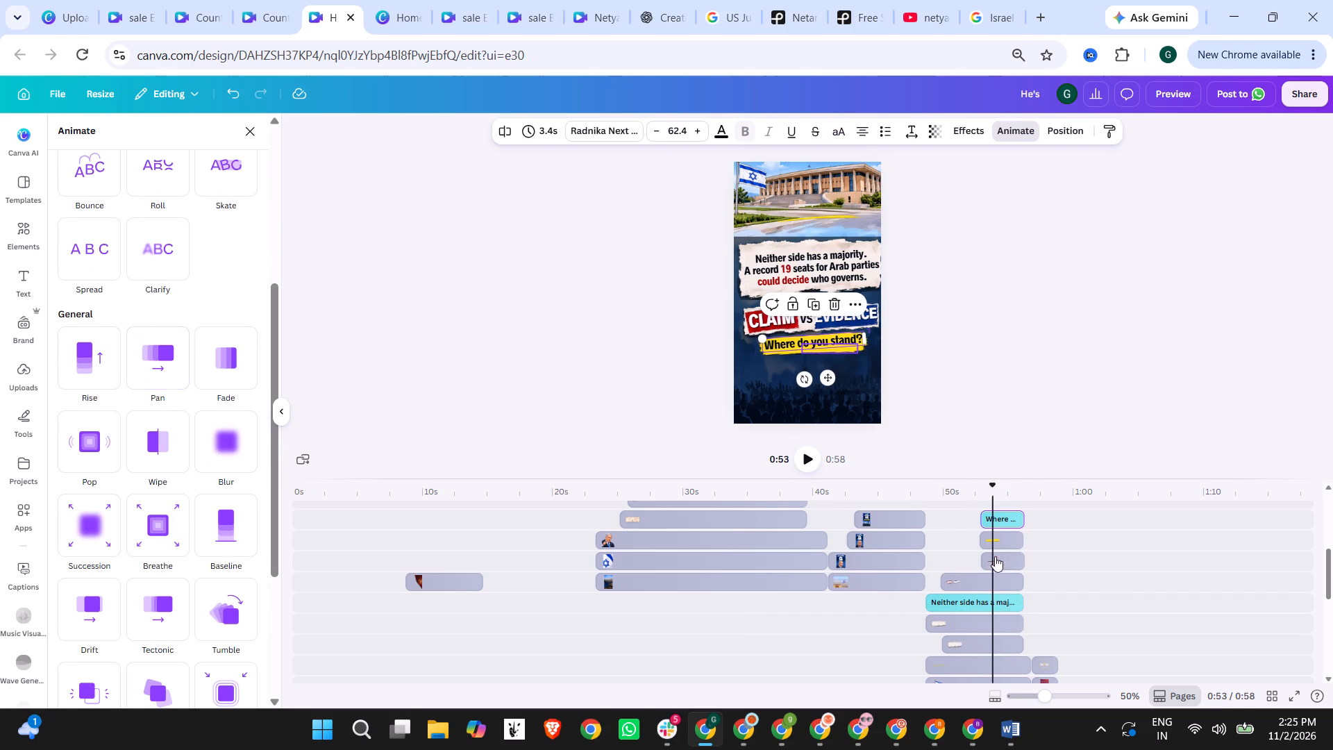
click(982, 563)
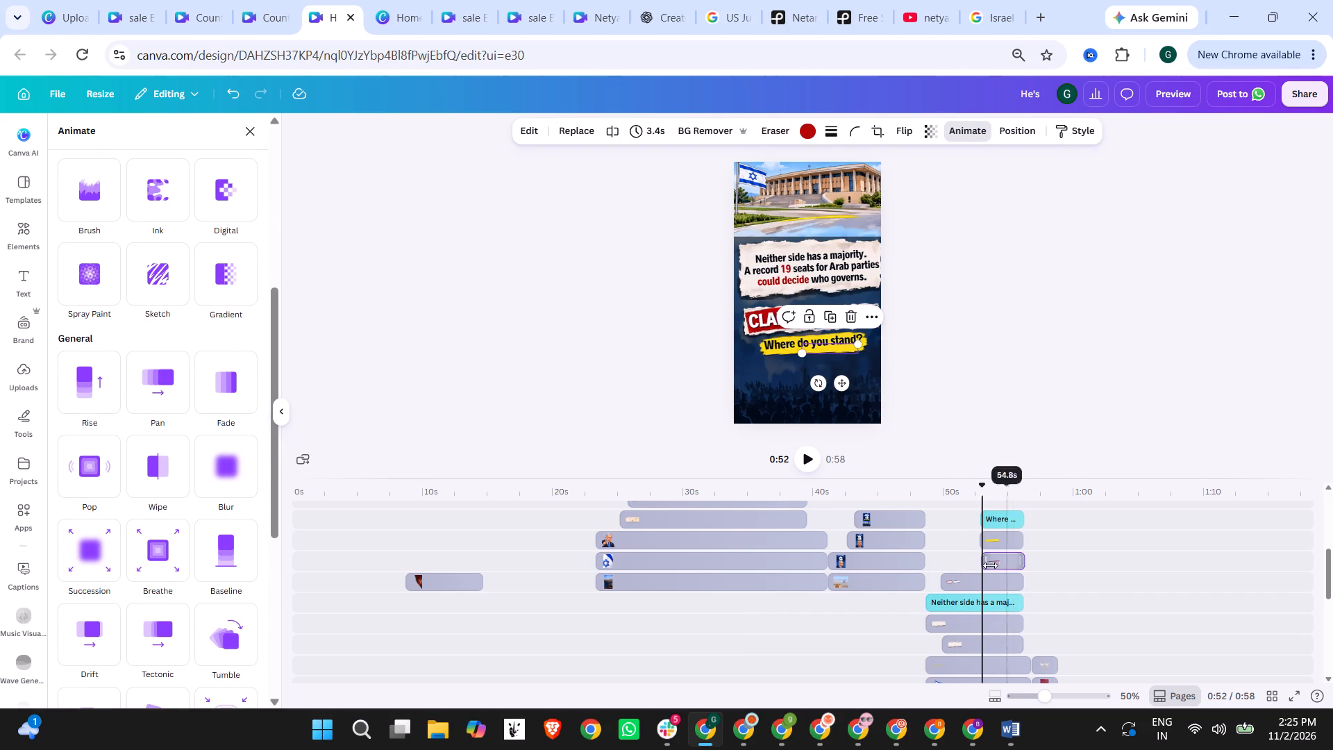
click(984, 564)
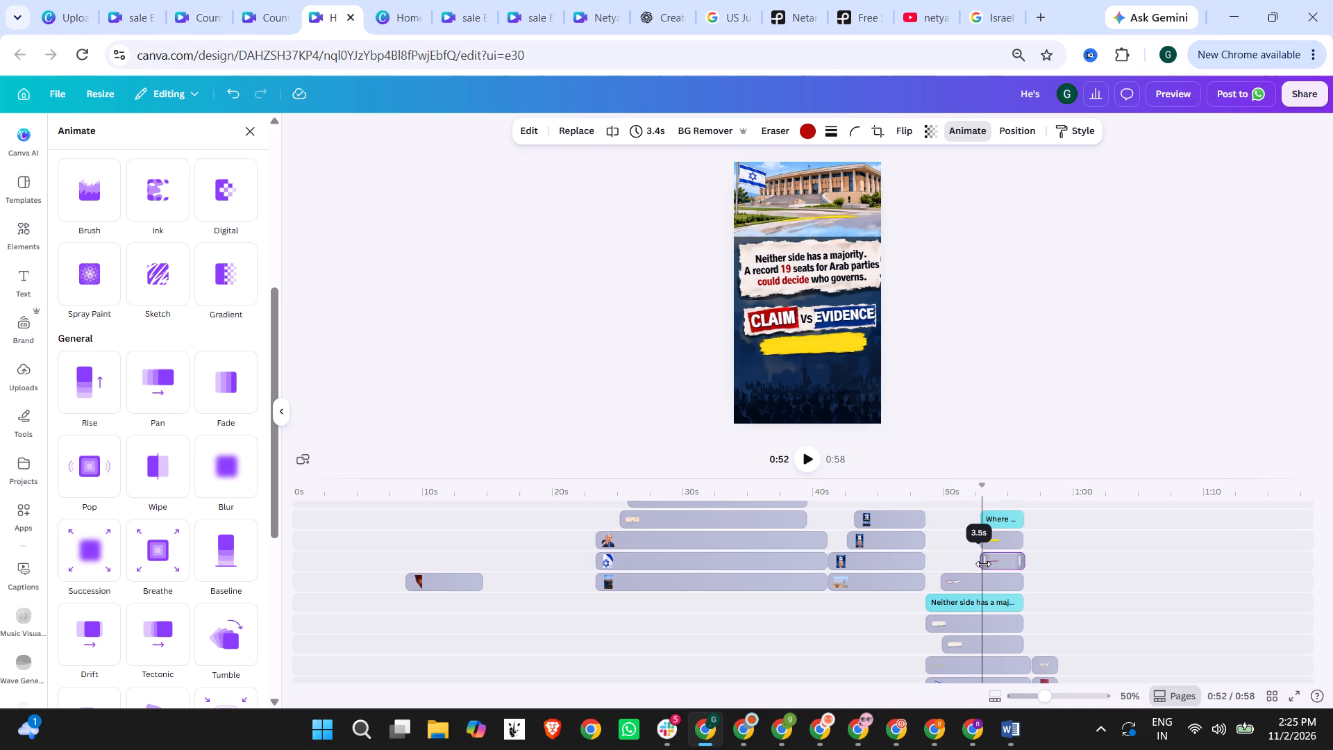
click(1001, 515)
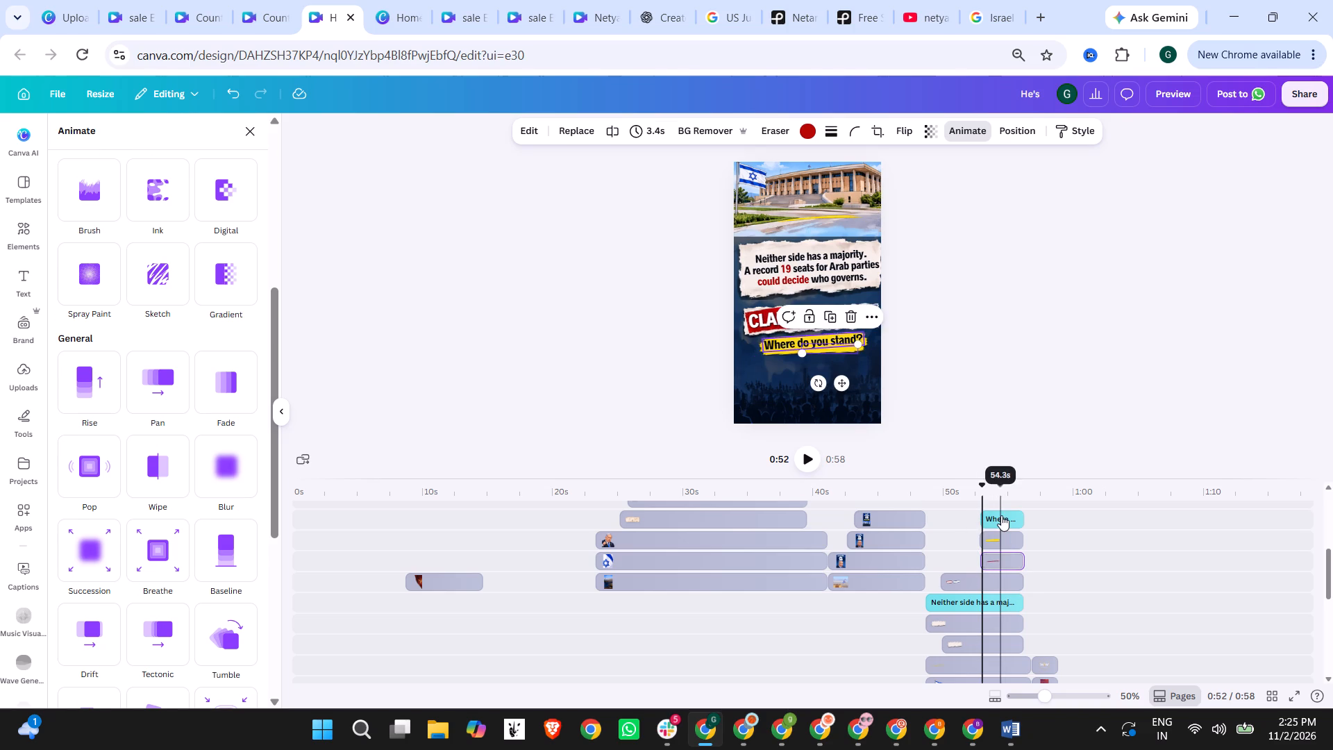
shift+click(989, 561)
right_click(994, 532)
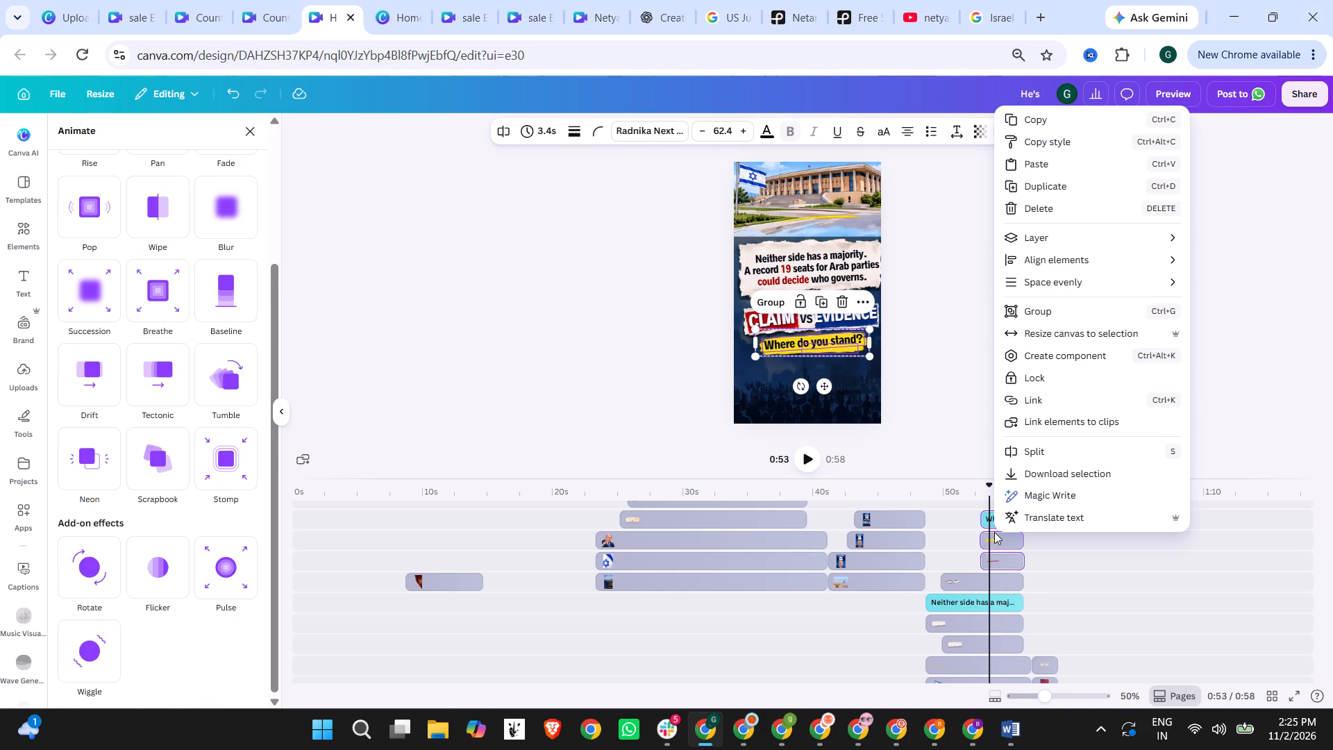
click(1048, 311)
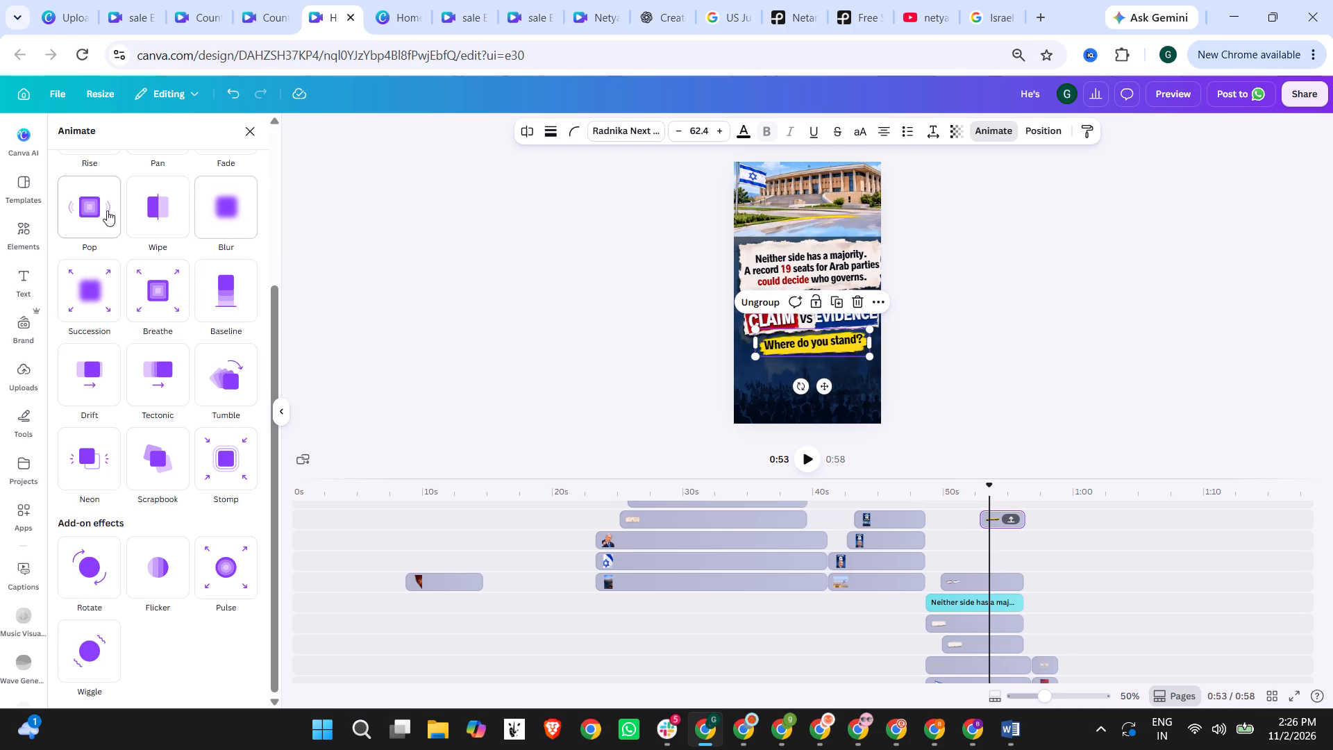
Apply the Wipe animation to the "Where do you stand?" group.
click(144, 212)
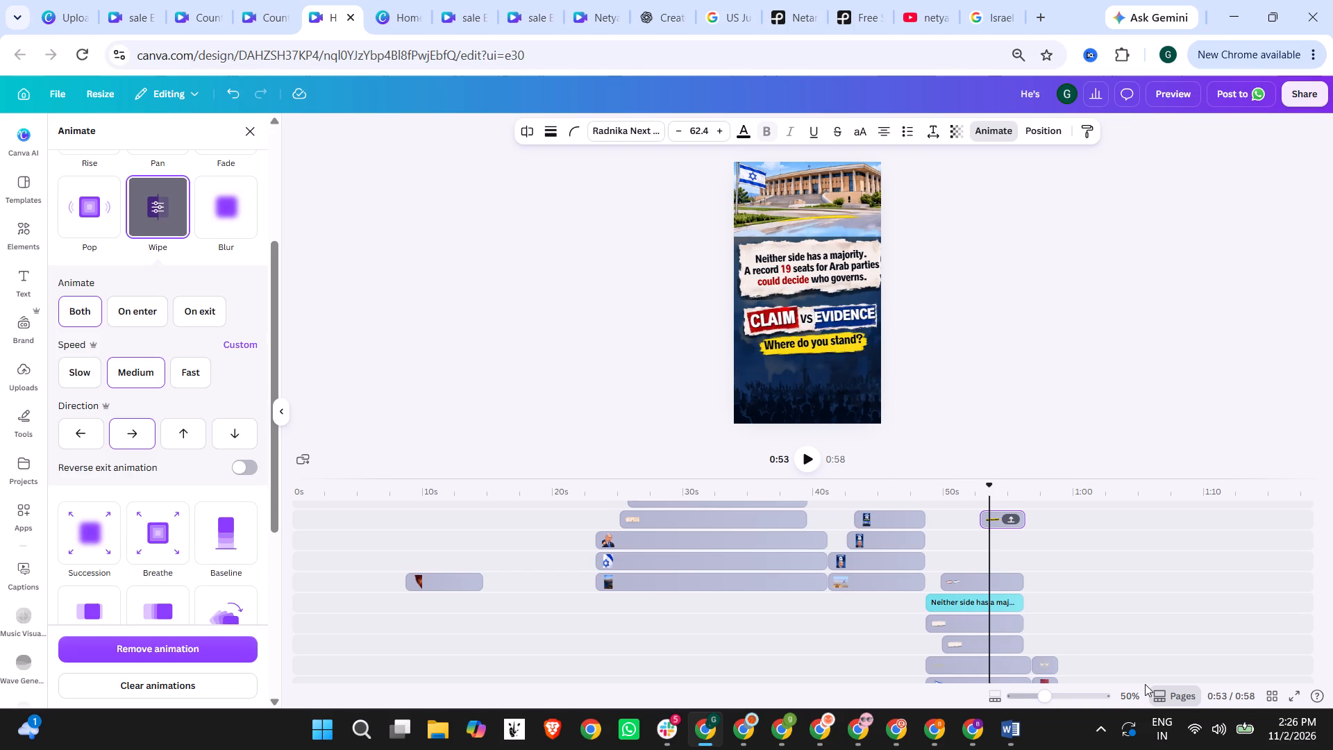
Open the preview of the video.
click(1162, 102)
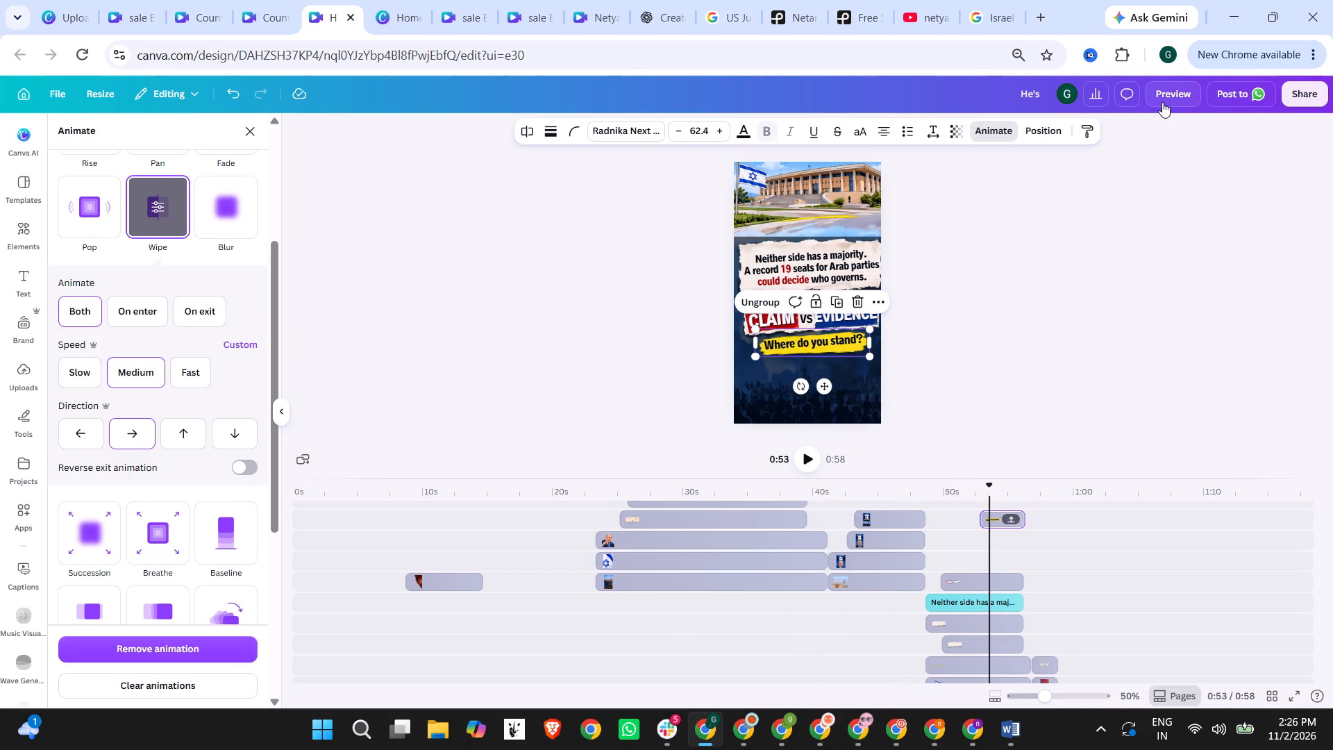
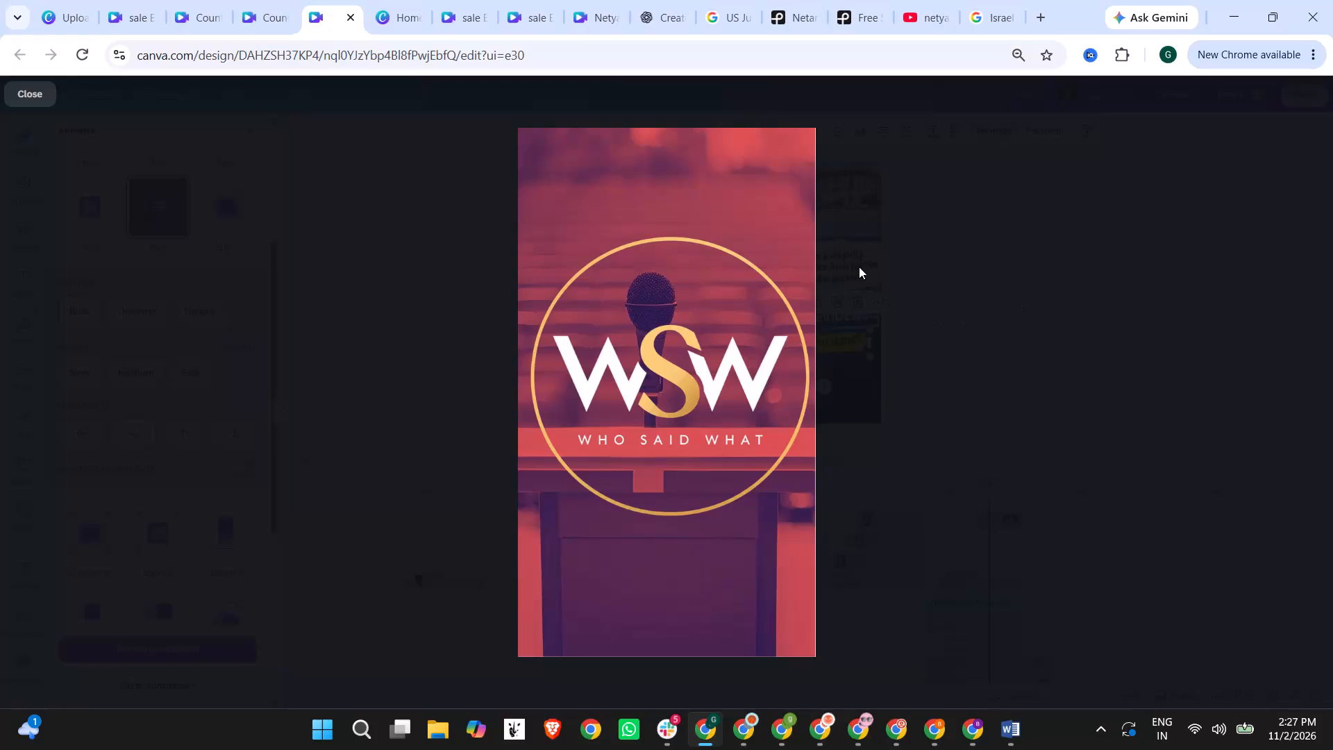
Close the preview and stretch the WSW outro image slightly wider so it extends past the page's right edge.
click(859, 267)
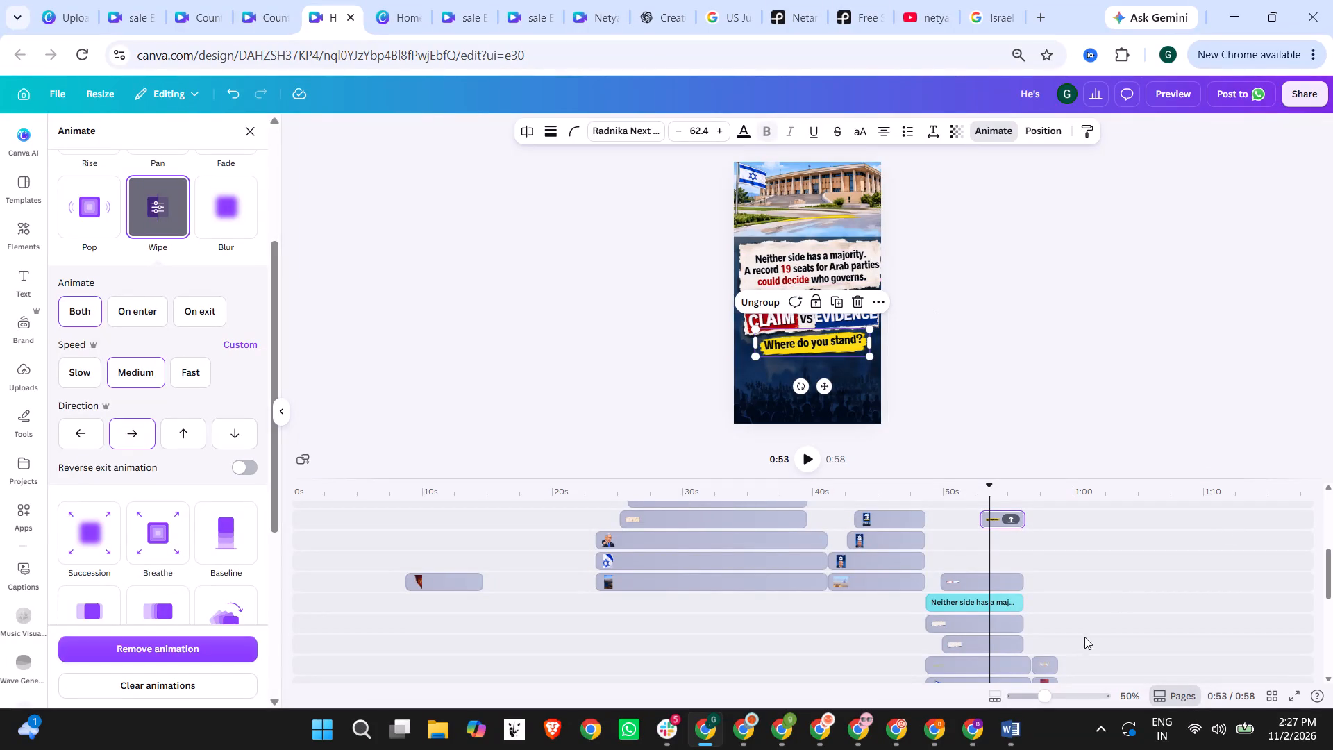
click(1040, 678)
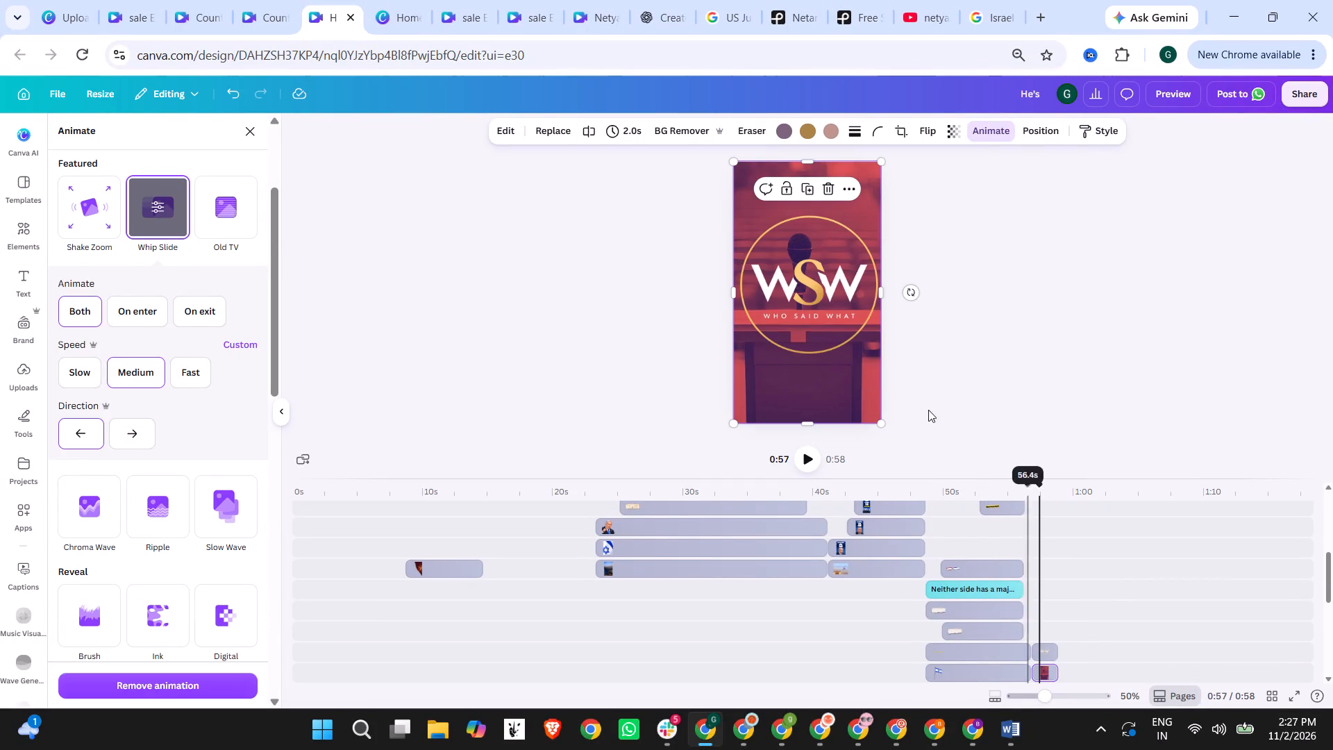
click(860, 340)
click(862, 400)
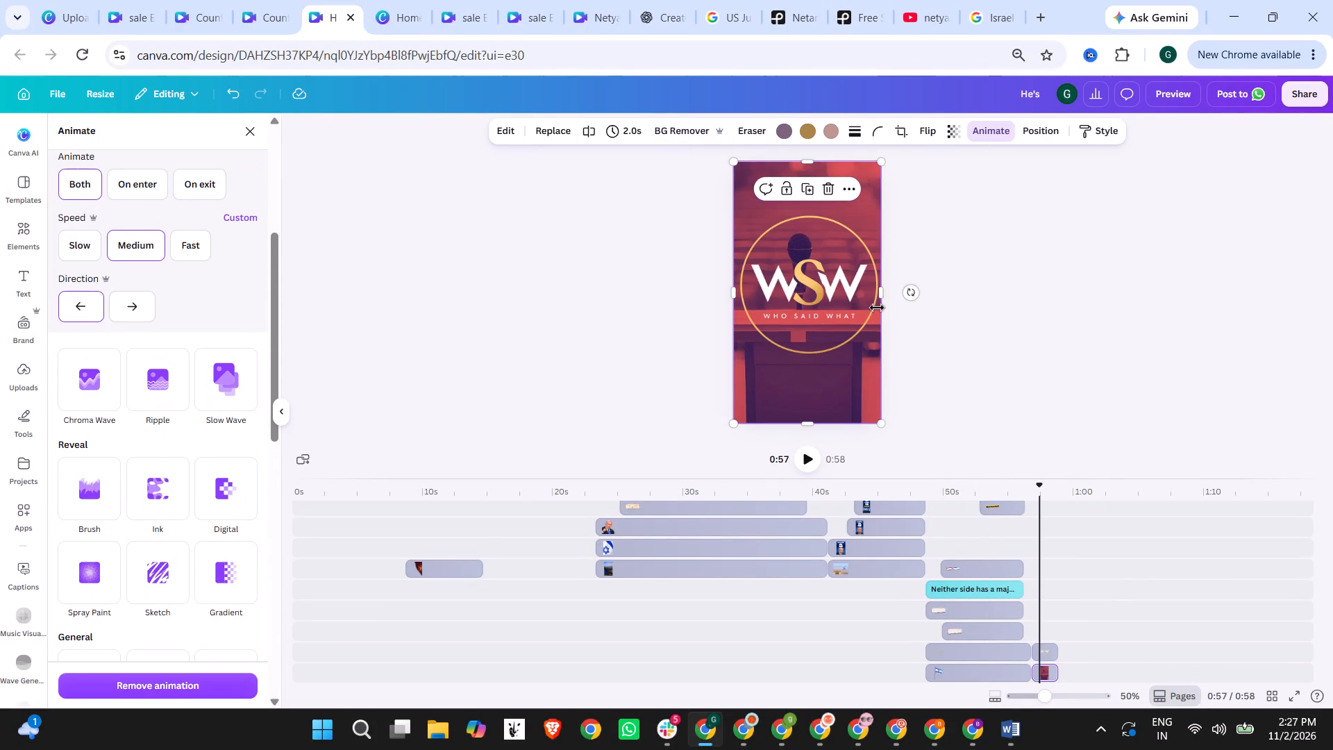
click(882, 295)
click(930, 377)
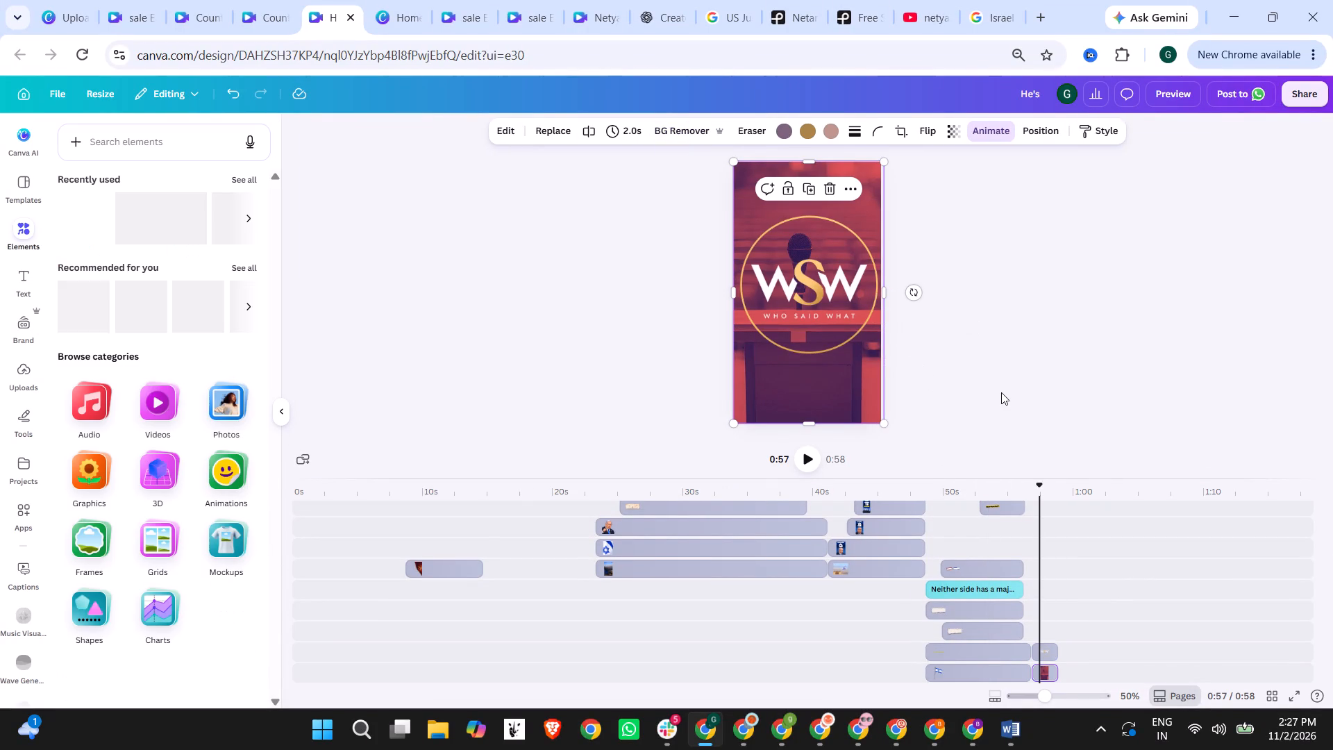
click(1001, 392)
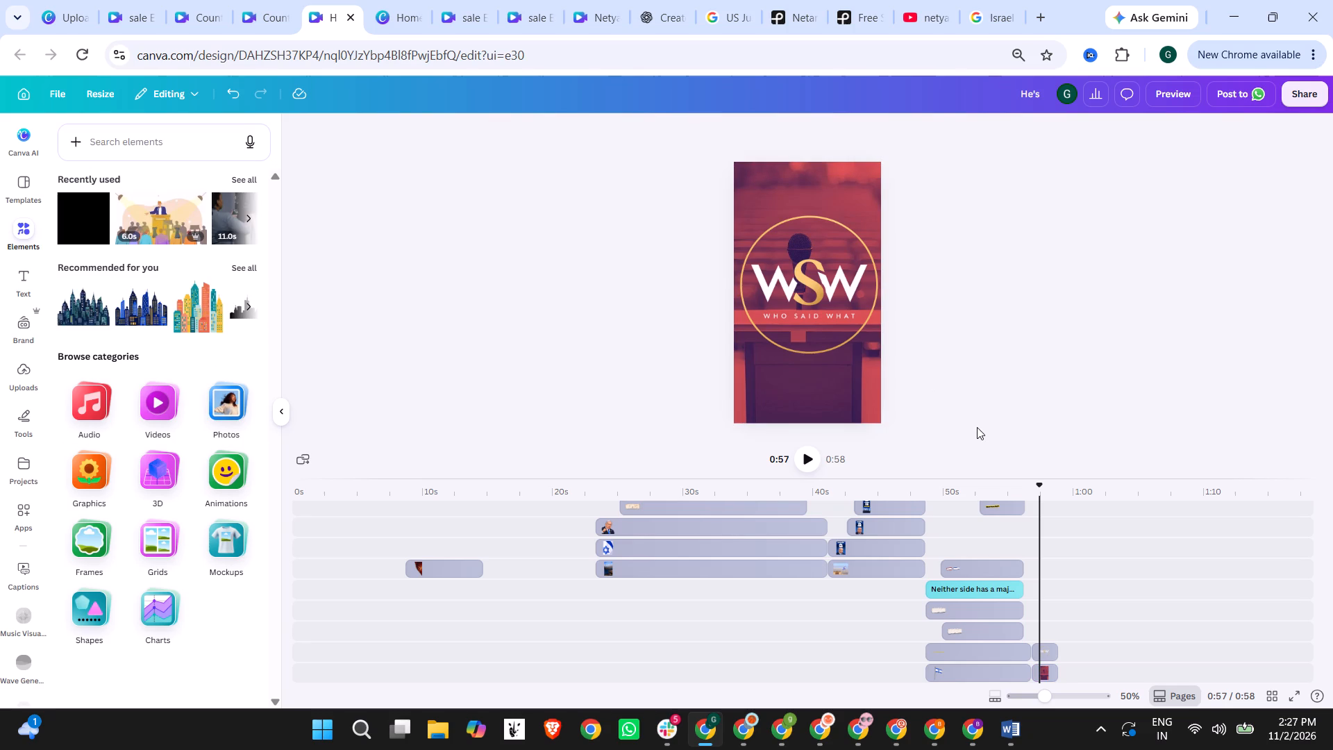
Widen the seat-count graphic in the scene around 18 s to about 1,091 wide, past the page's right edge.
scroll(977, 427, down, 3)
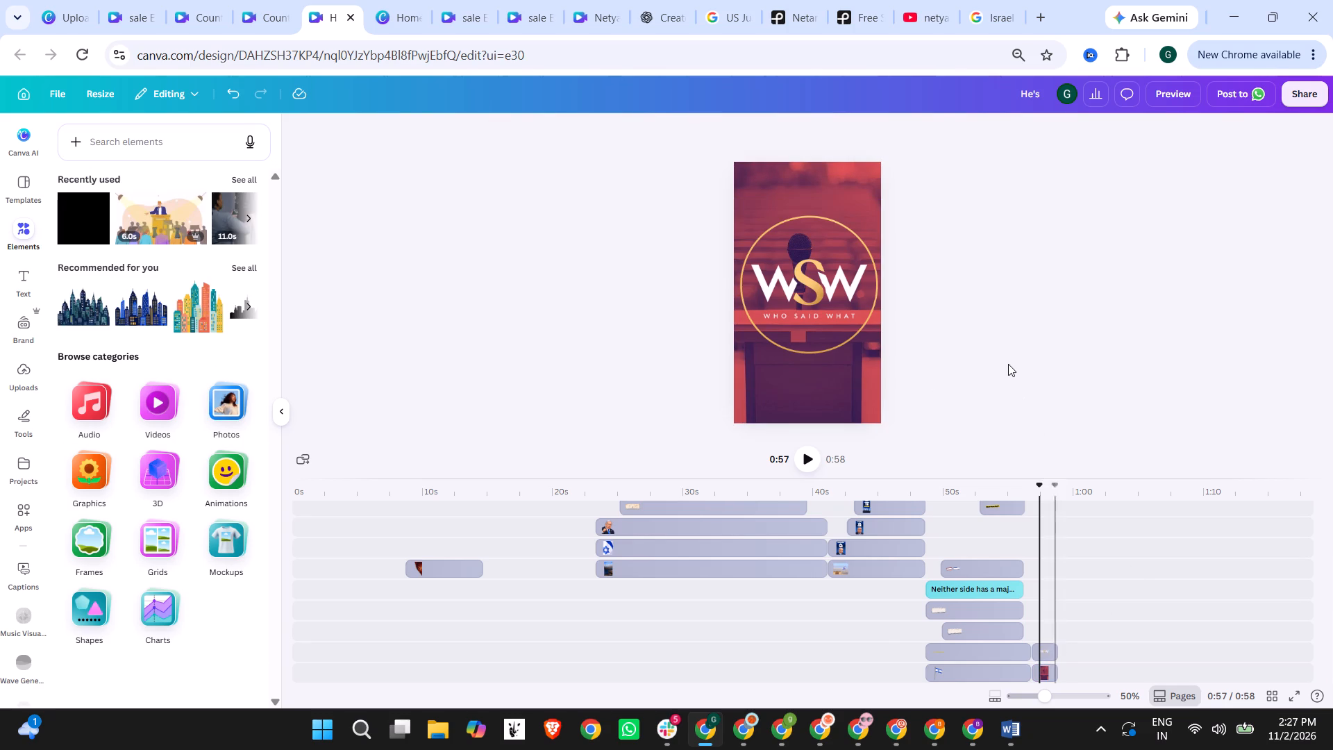
click(1007, 360)
scroll(538, 569, up, 4)
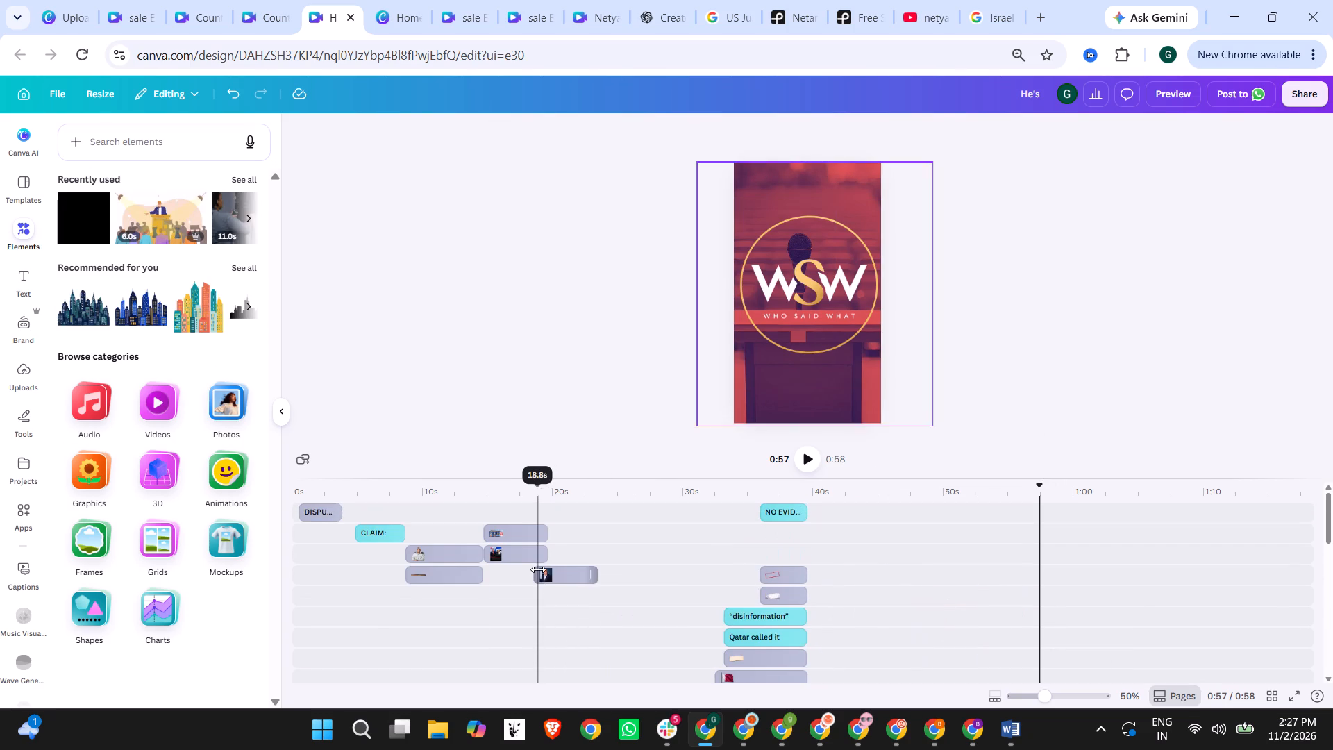
click(500, 533)
click(531, 485)
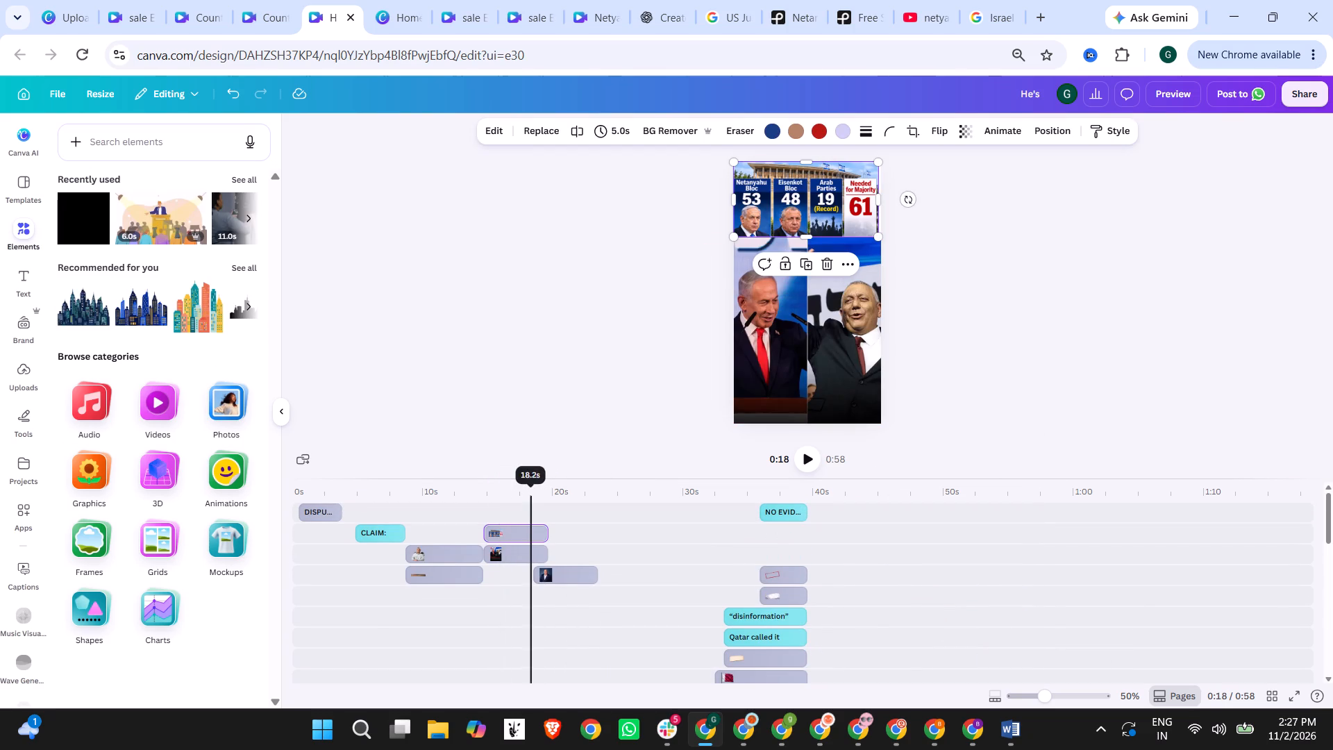
click(882, 203)
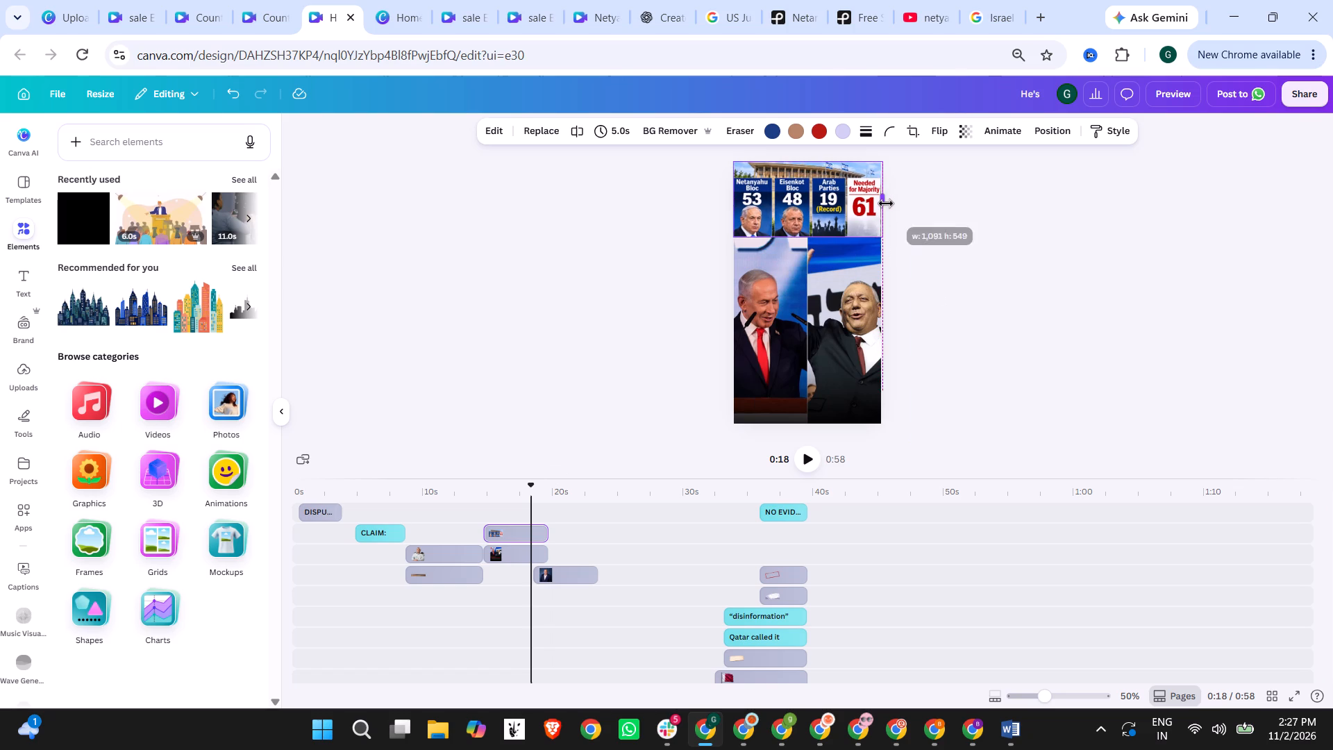
click(928, 285)
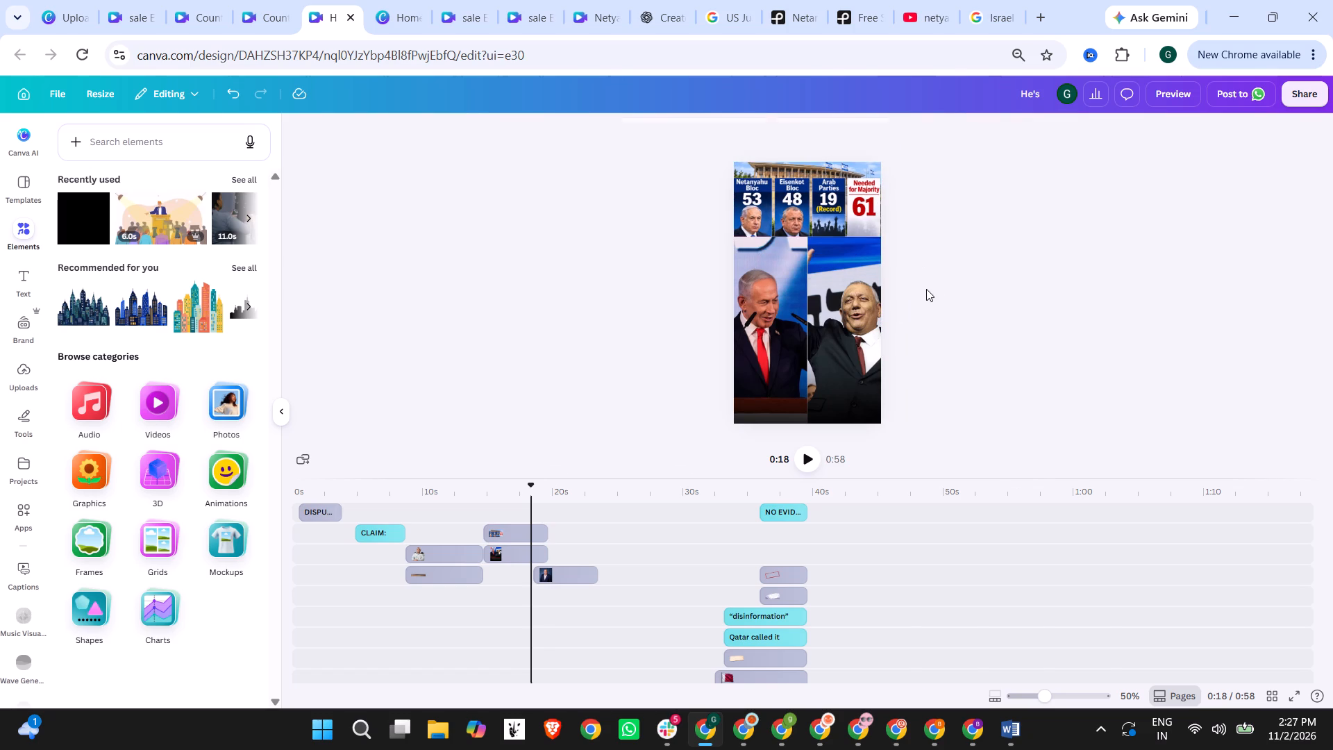
Select the photo of the two politicians below the seat-count graphic.
click(835, 331)
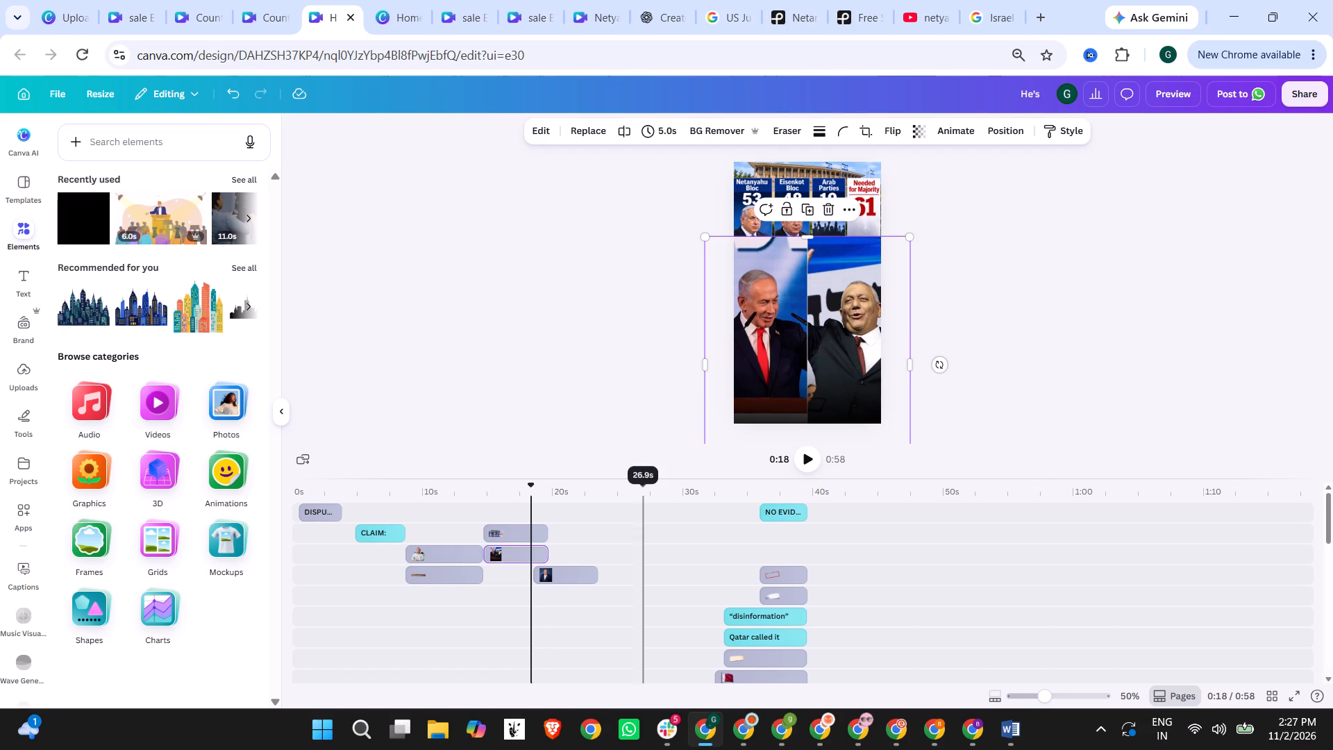
Review the opening title and CLAIM scenes on the timeline and in the video preview, including the short hit sound effect between them.
click(573, 490)
click(428, 508)
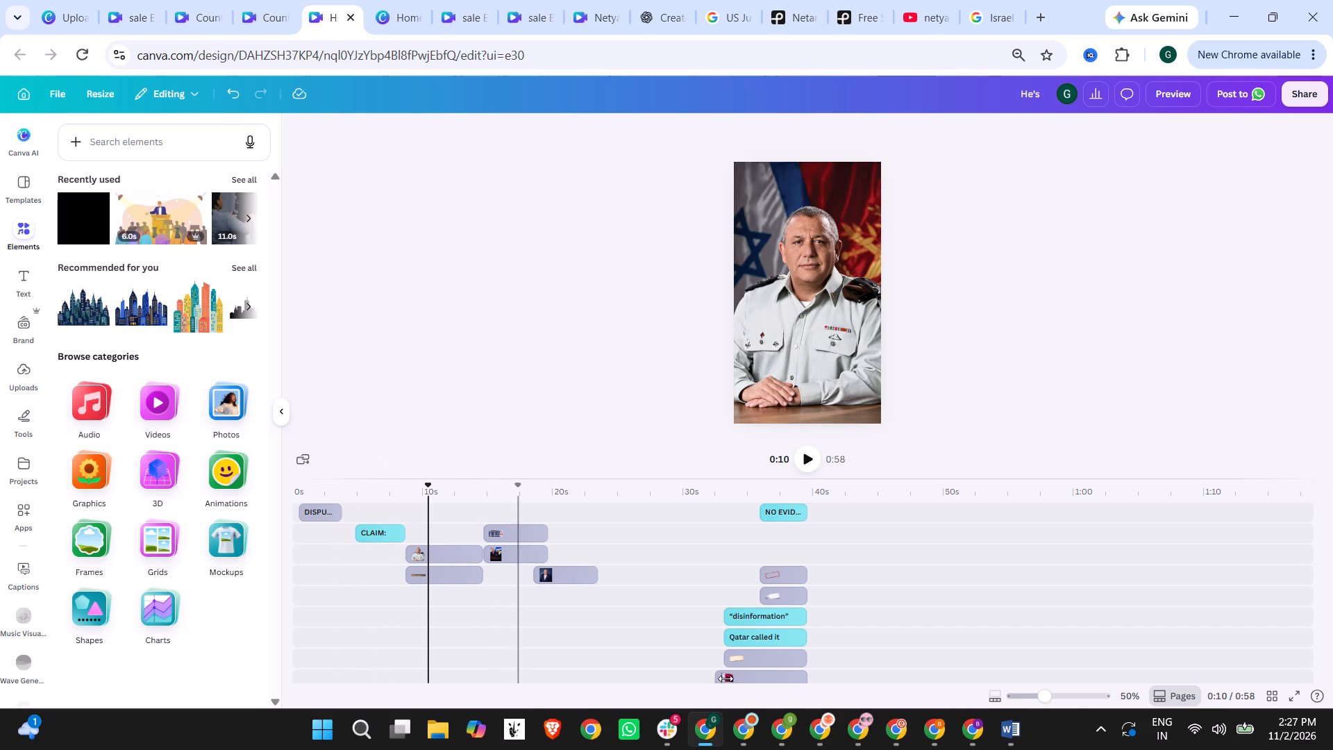
scroll(499, 591, down, 3)
scroll(369, 567, down, 5)
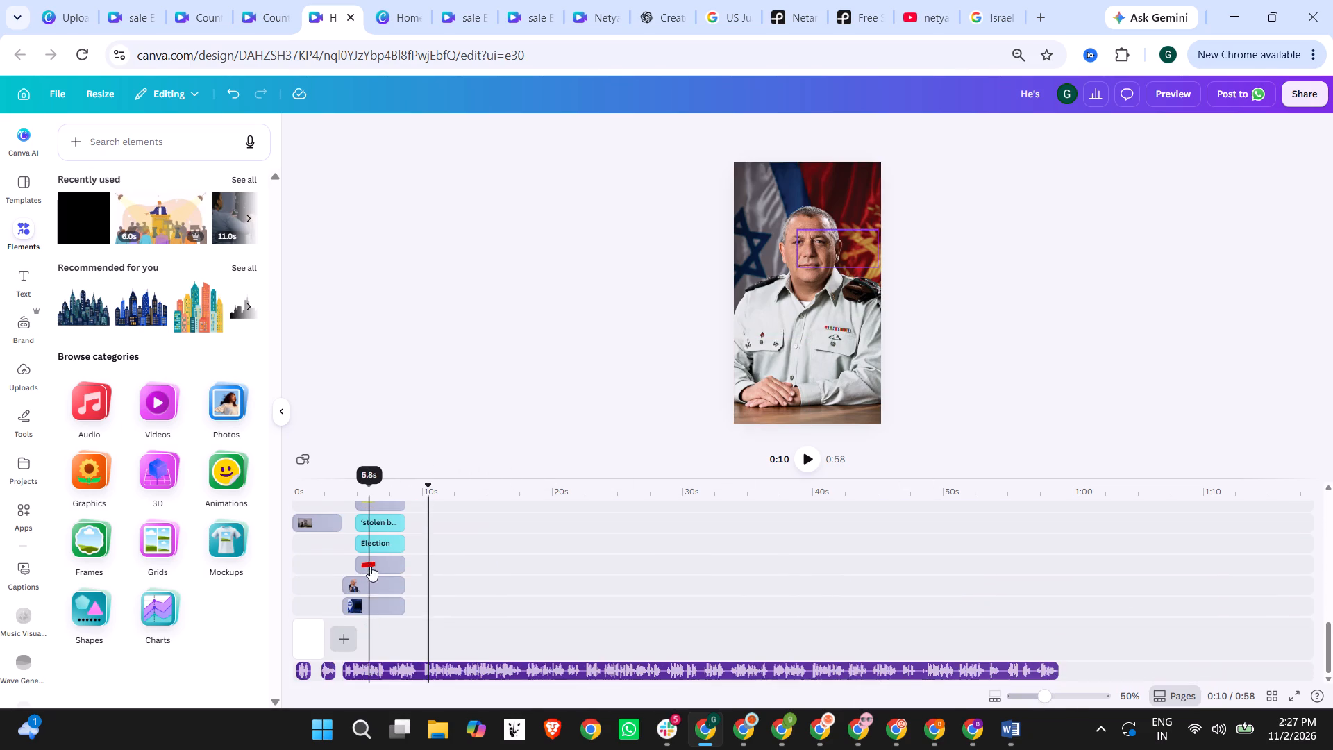
click(374, 488)
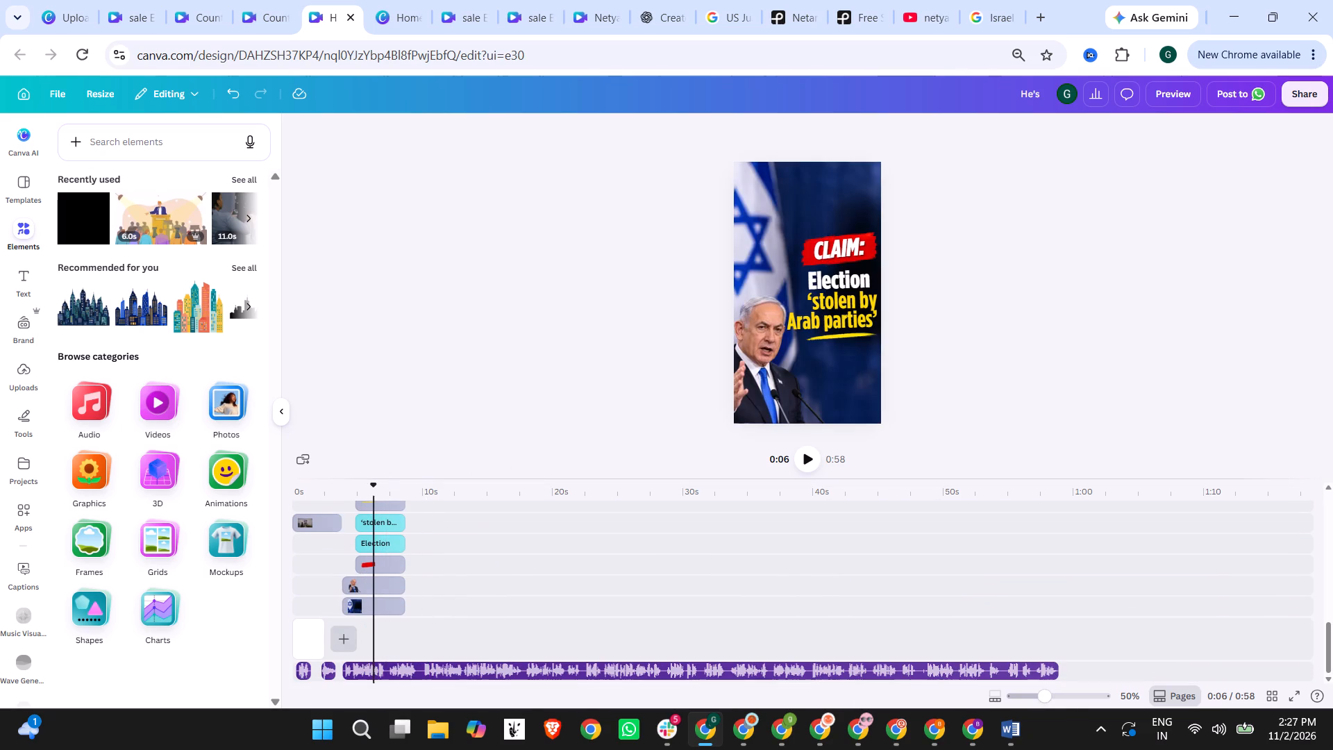
click(1182, 89)
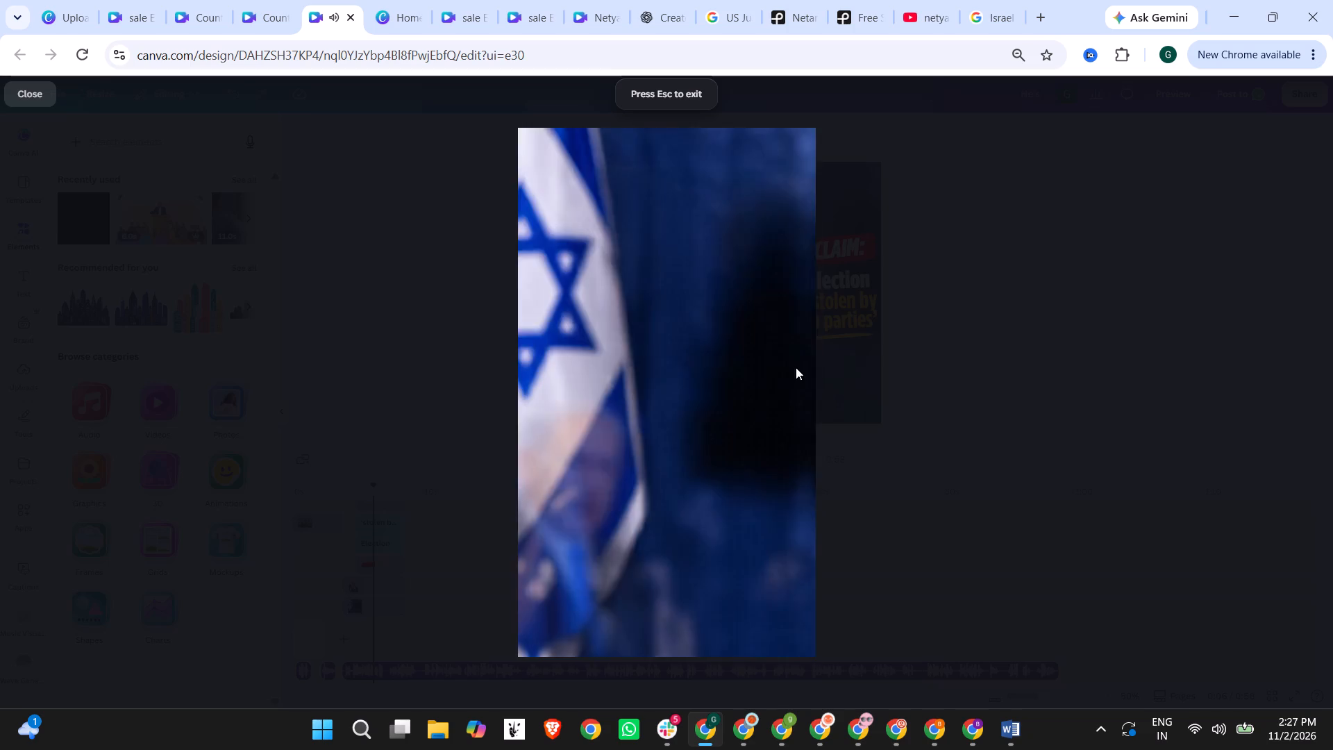
key(Escape)
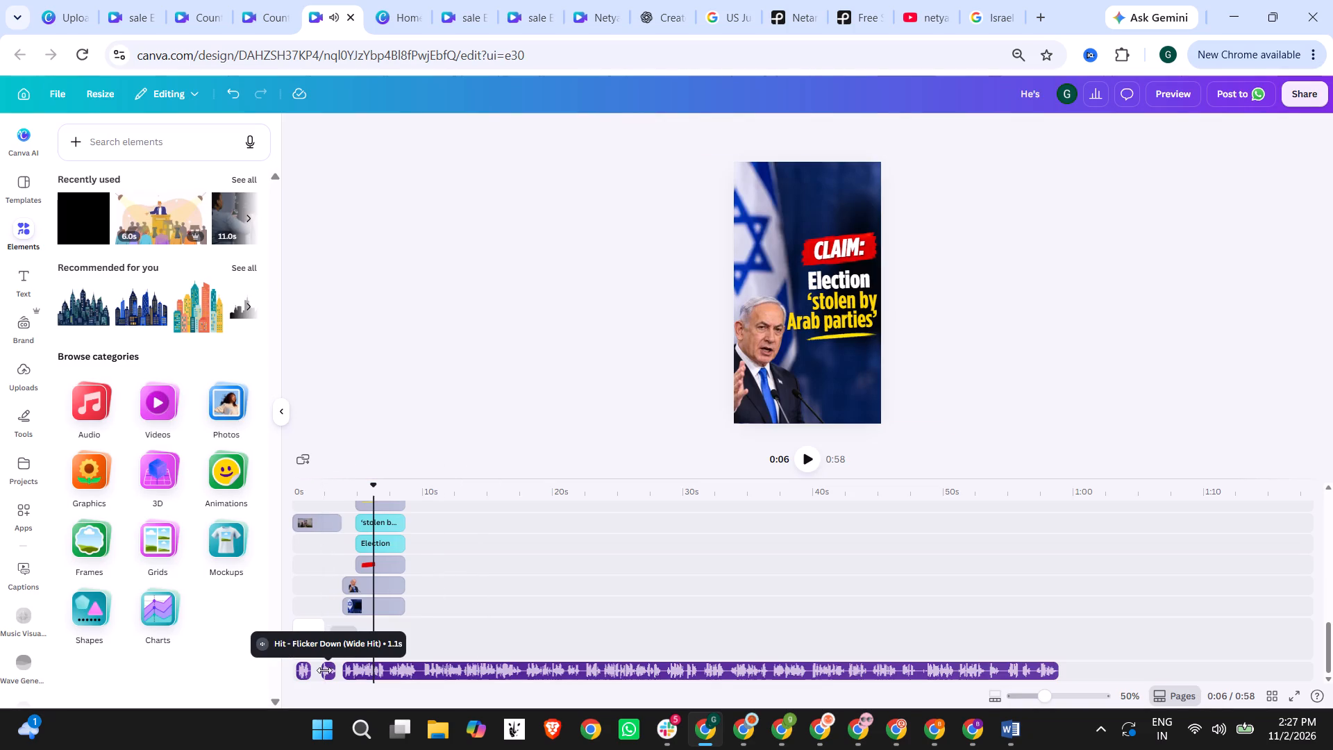
click(330, 671)
click(327, 671)
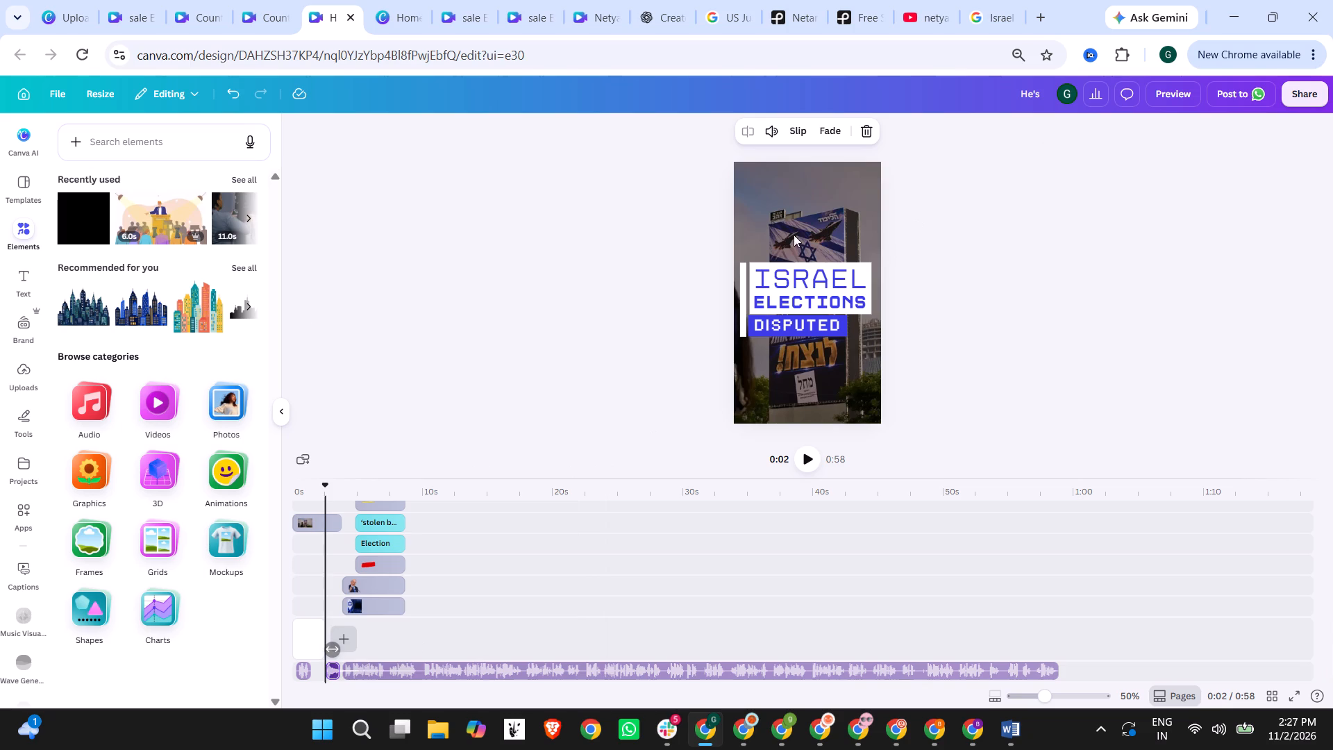
click(1164, 99)
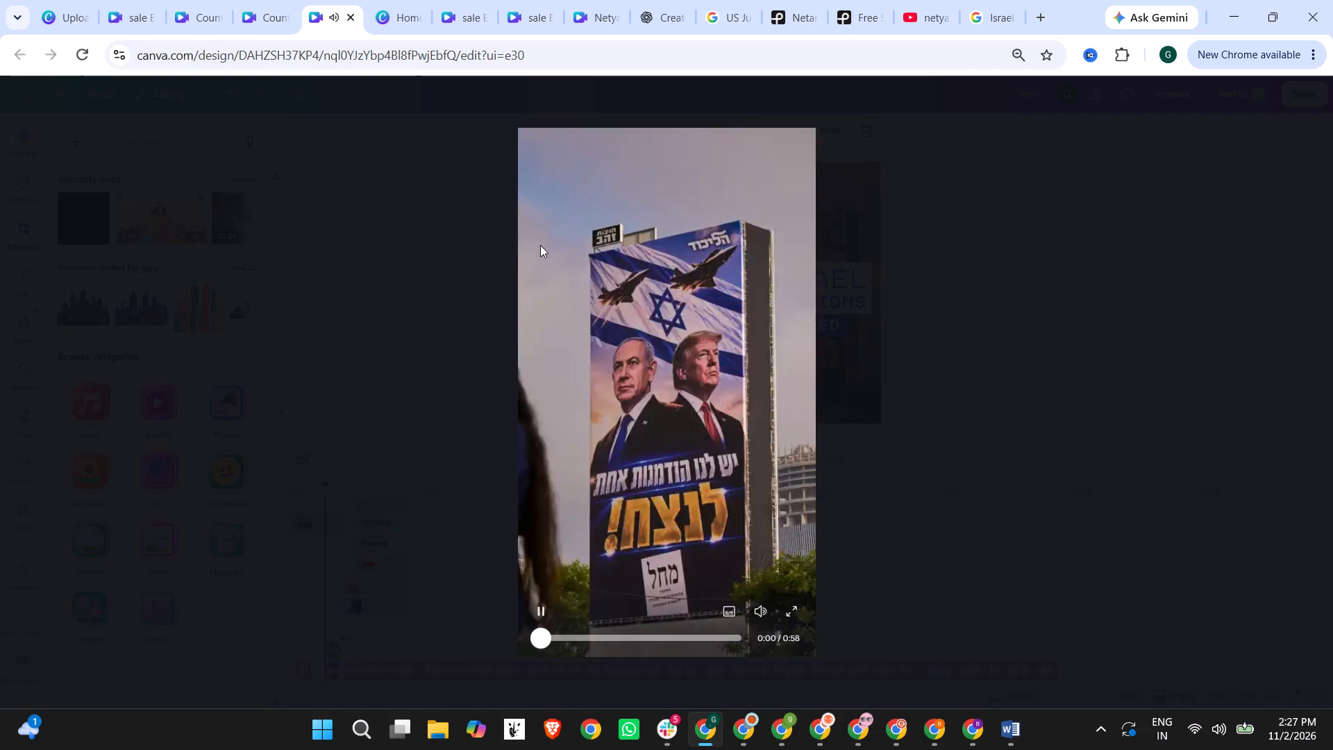
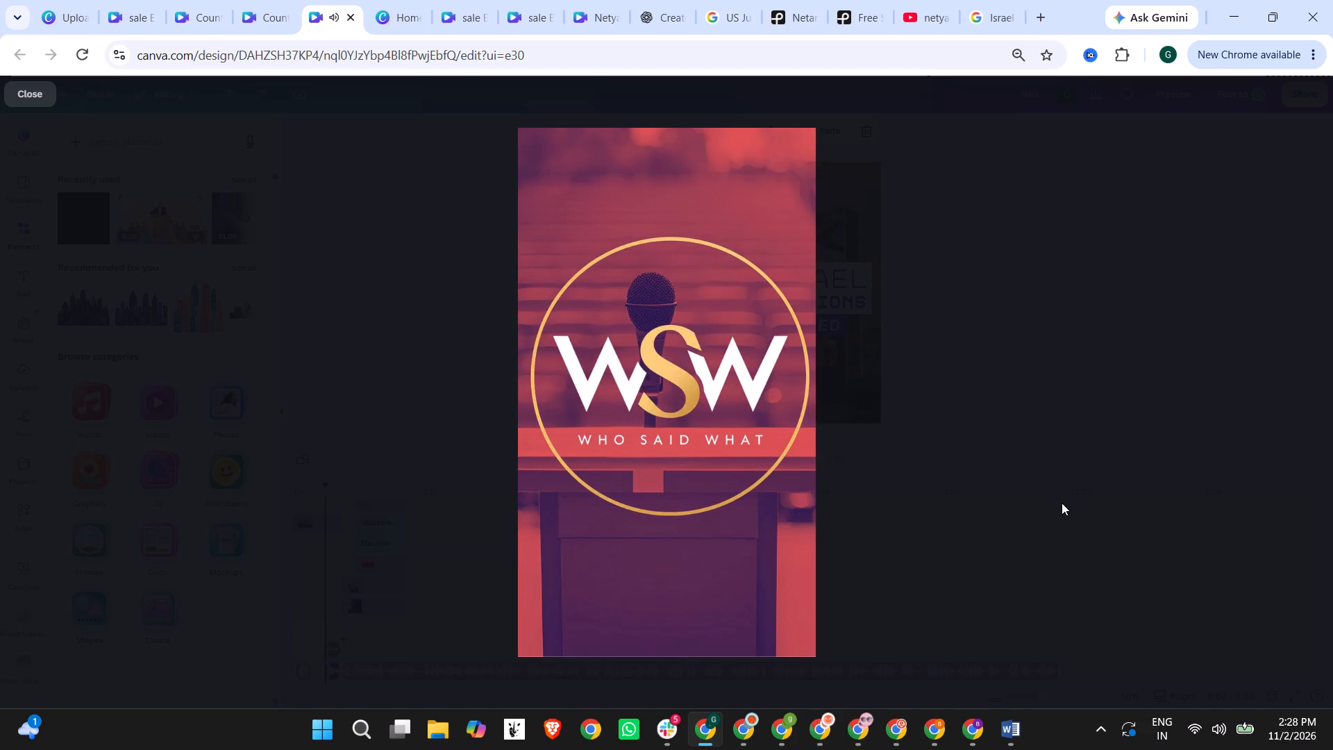
Extend the bottom edge of the closing WSW scene's background image, to about 1,103 wide by 1,944 high.
click(1062, 503)
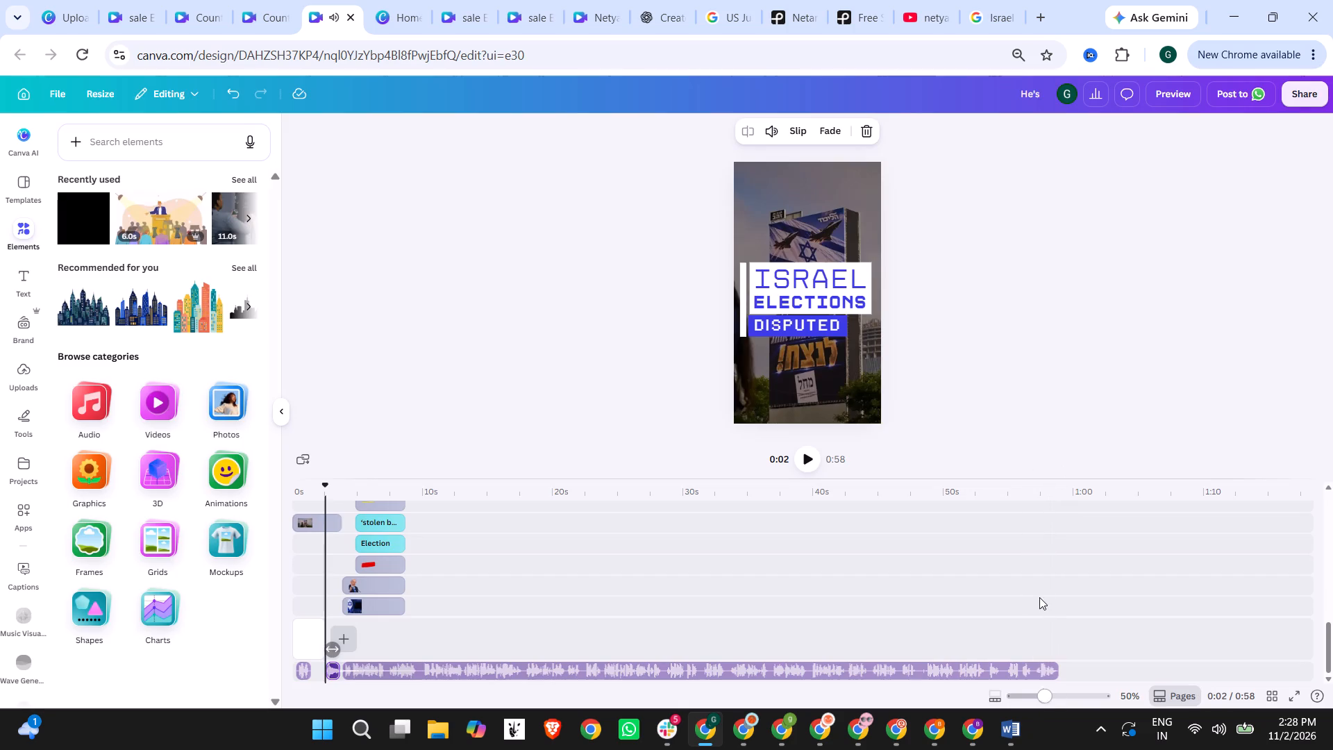
scroll(1039, 597, down, 6)
scroll(970, 608, up, 5)
scroll(998, 601, down, 3)
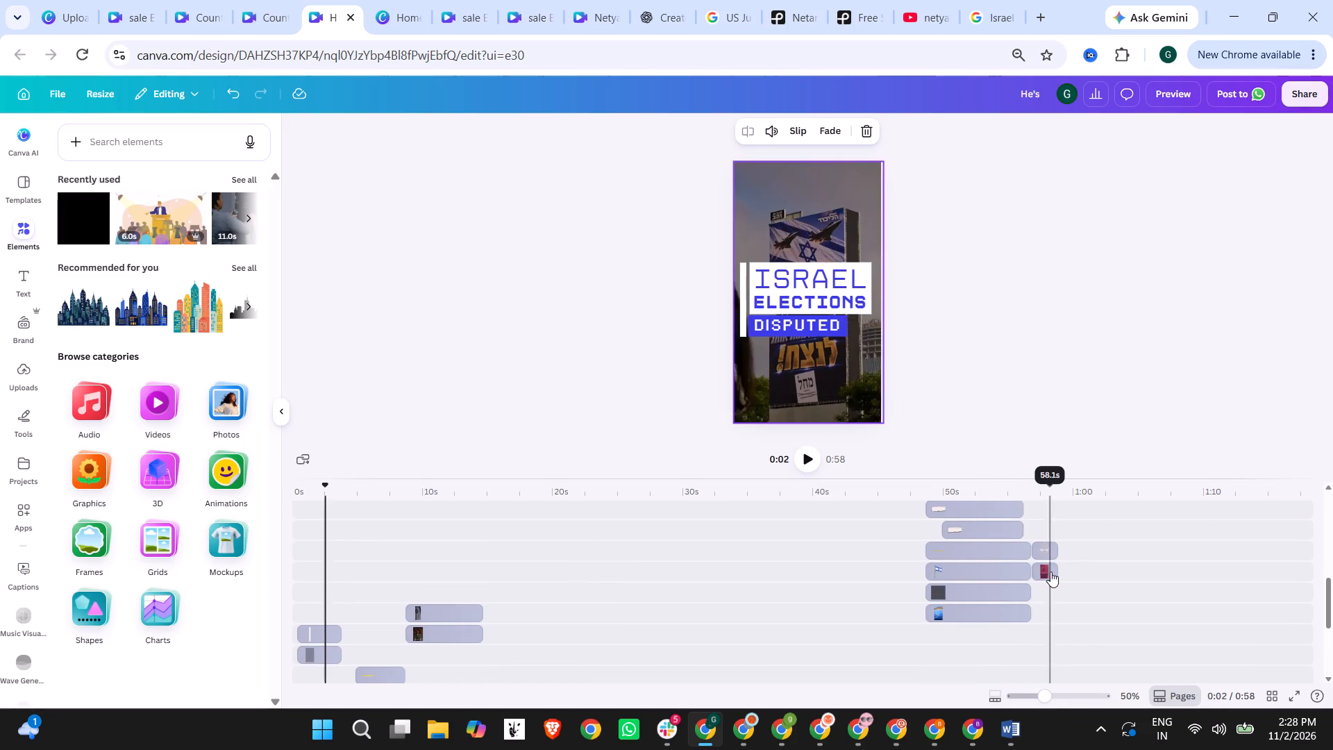
click(1046, 571)
click(813, 426)
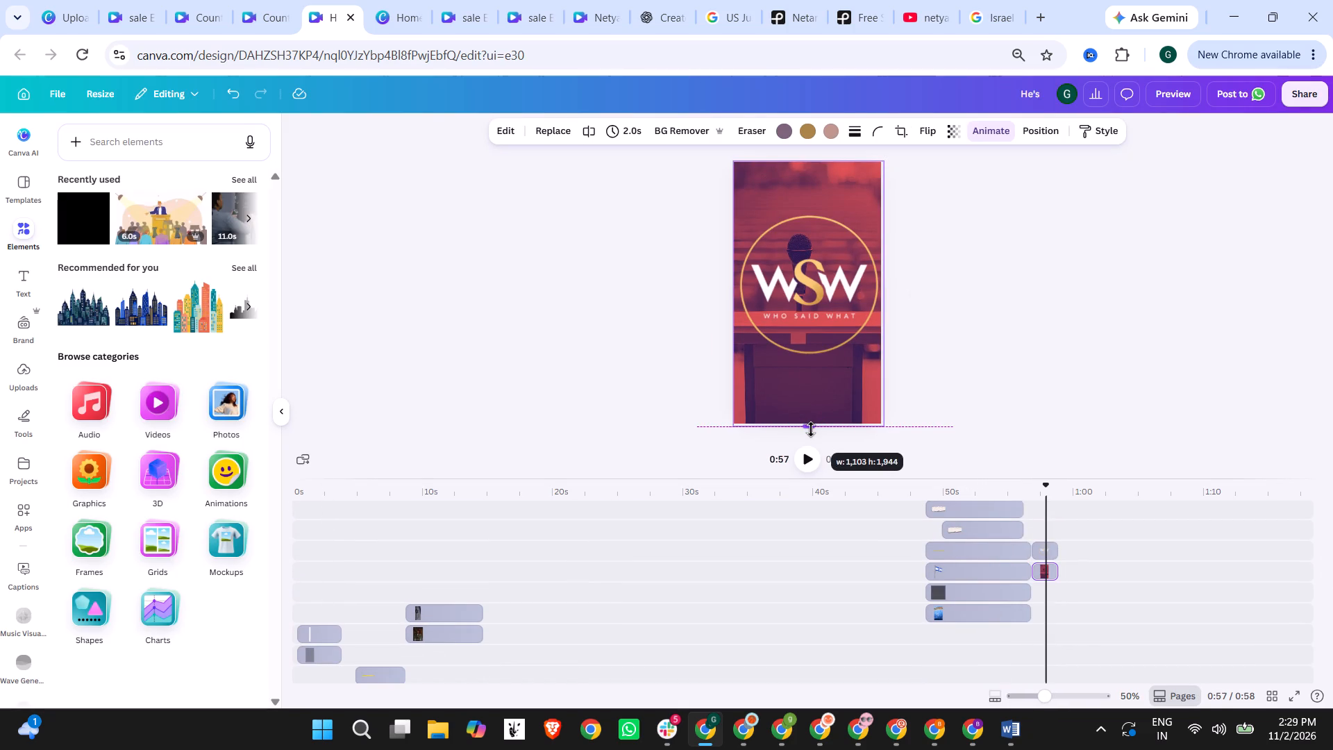
click(656, 426)
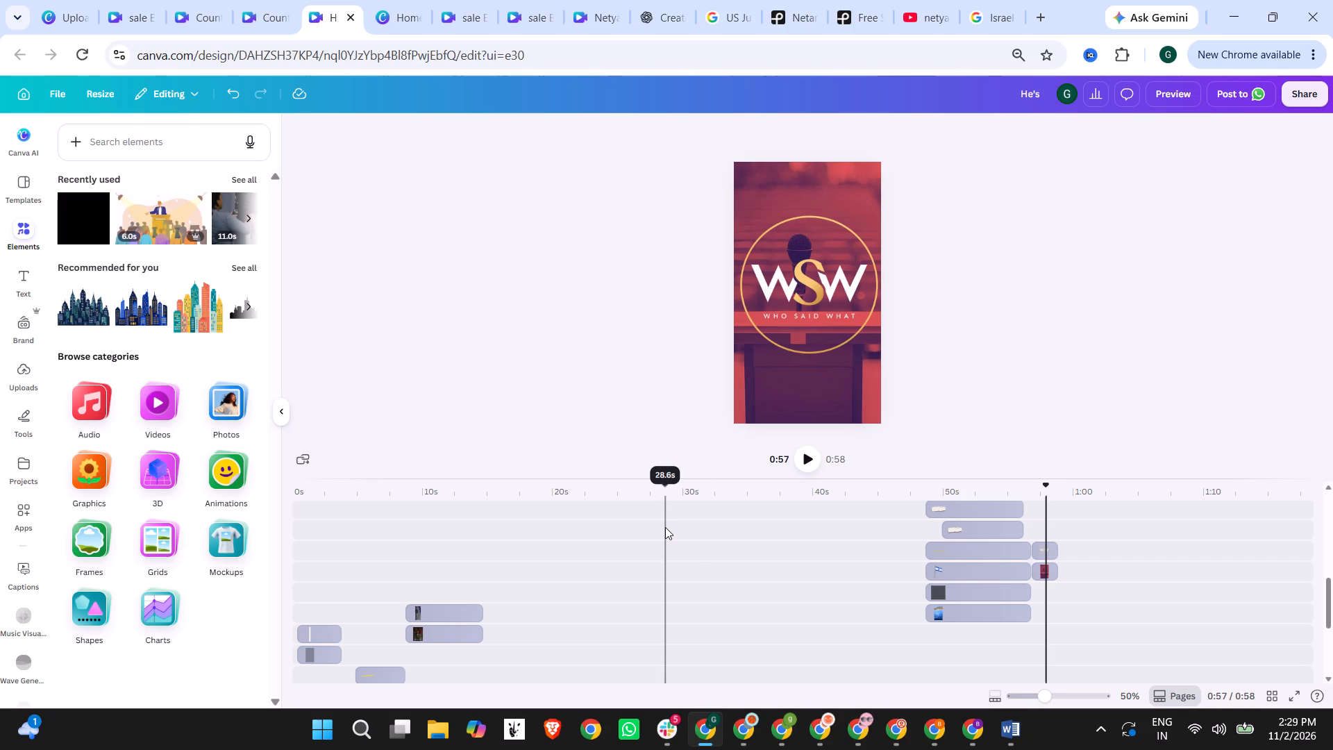
Play the end of the video to check the transition into the closing WSW scene.
click(805, 460)
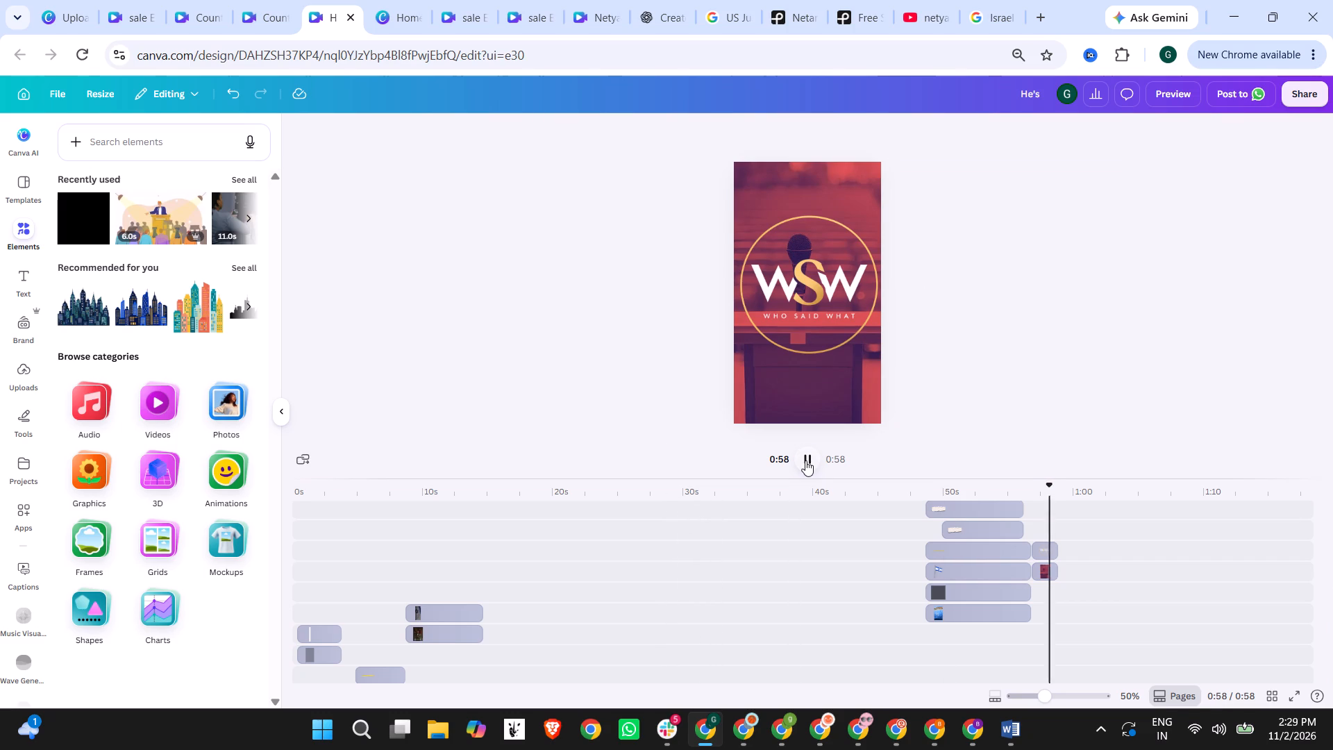
click(1010, 484)
click(811, 452)
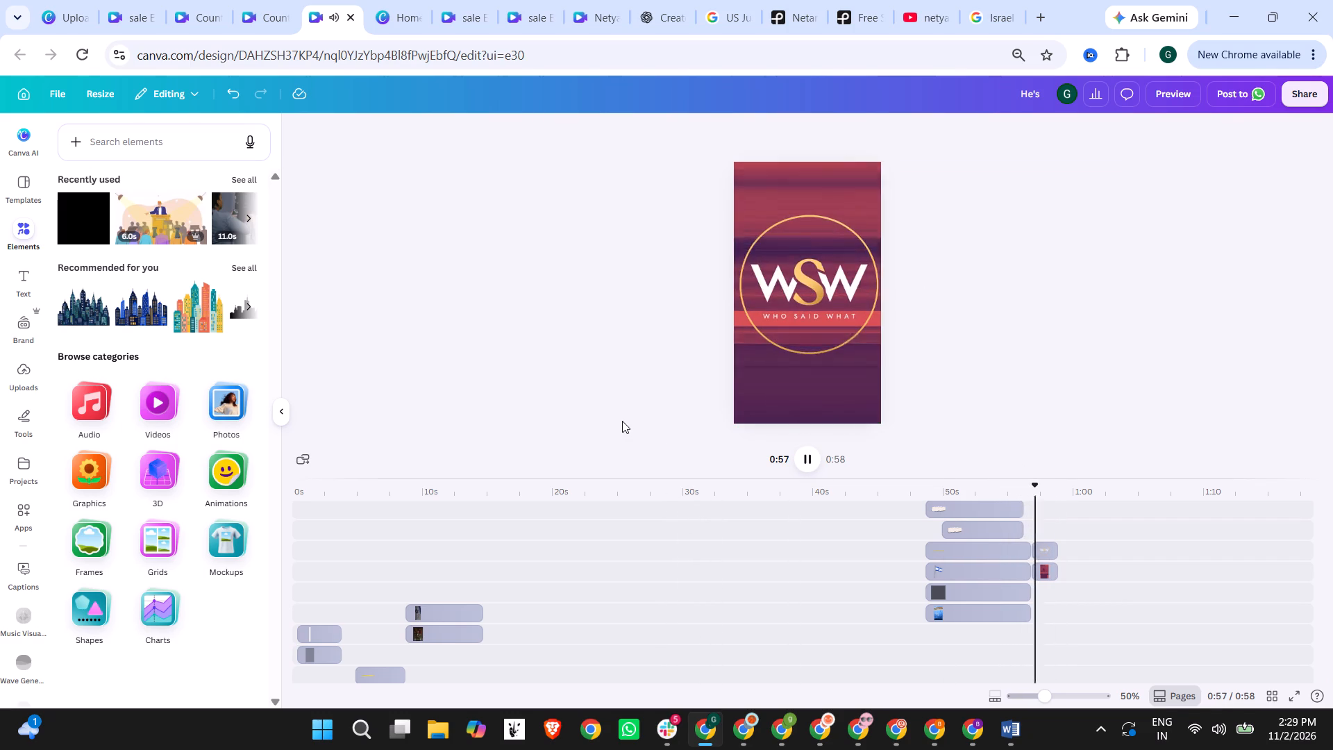
Extend the right edge of the parliament background in the BRIBERY, THREATS, FORGERY scene, to about 1,105 wide by 1,938 high.
scroll(546, 624, down, 5)
scroll(500, 594, up, 5)
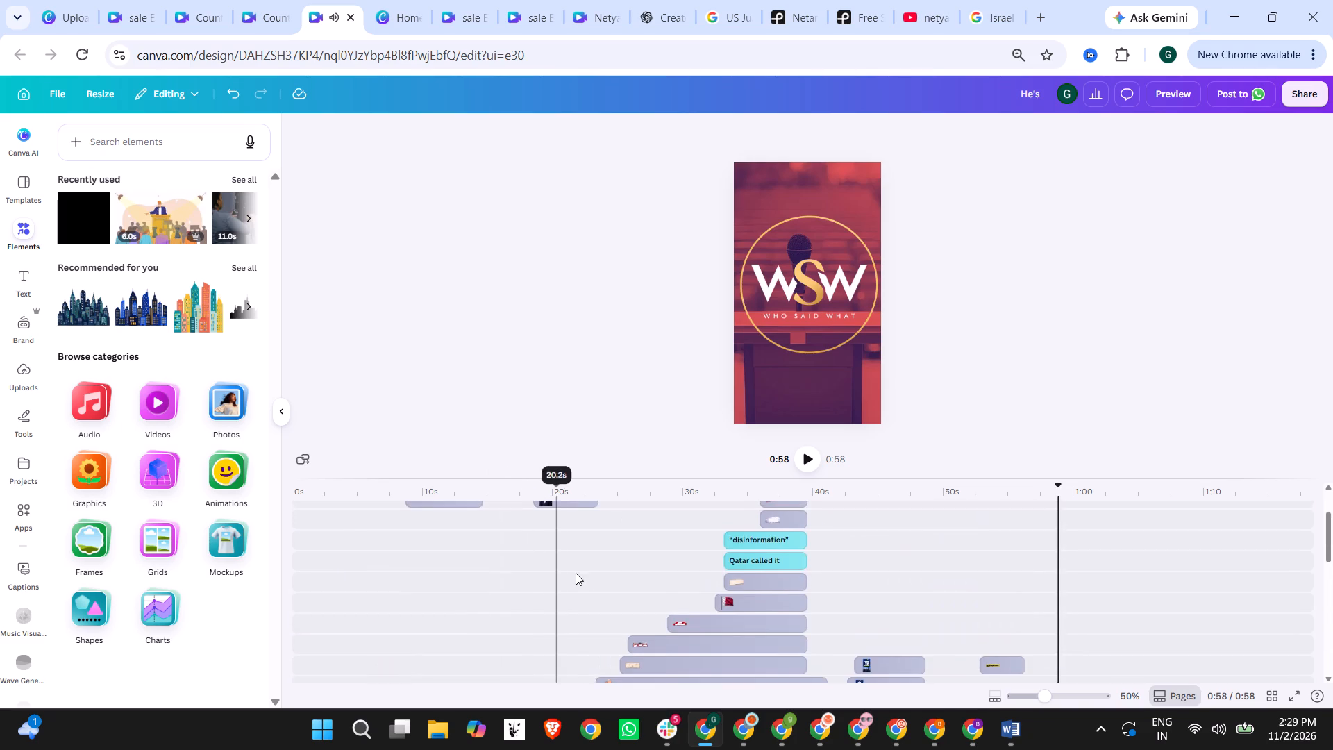
scroll(667, 575, up, 3)
scroll(615, 574, down, 2)
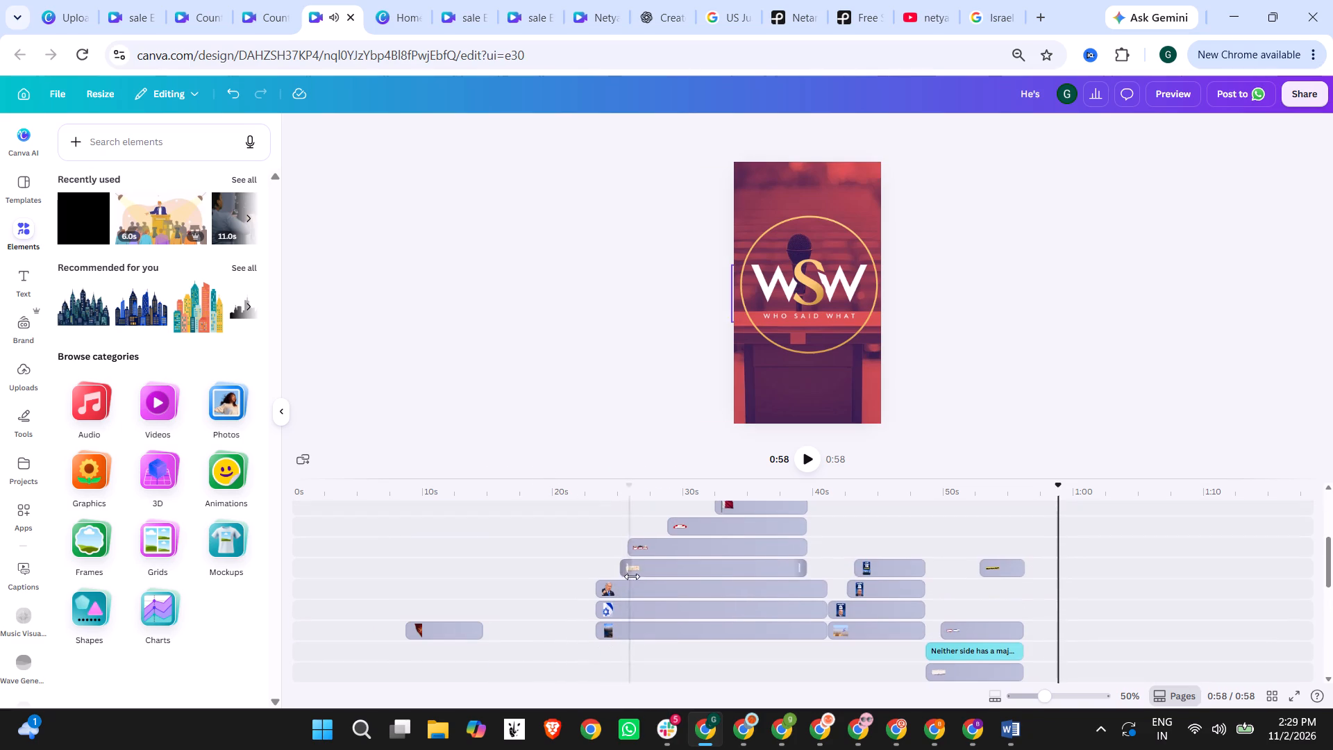
click(635, 592)
click(639, 631)
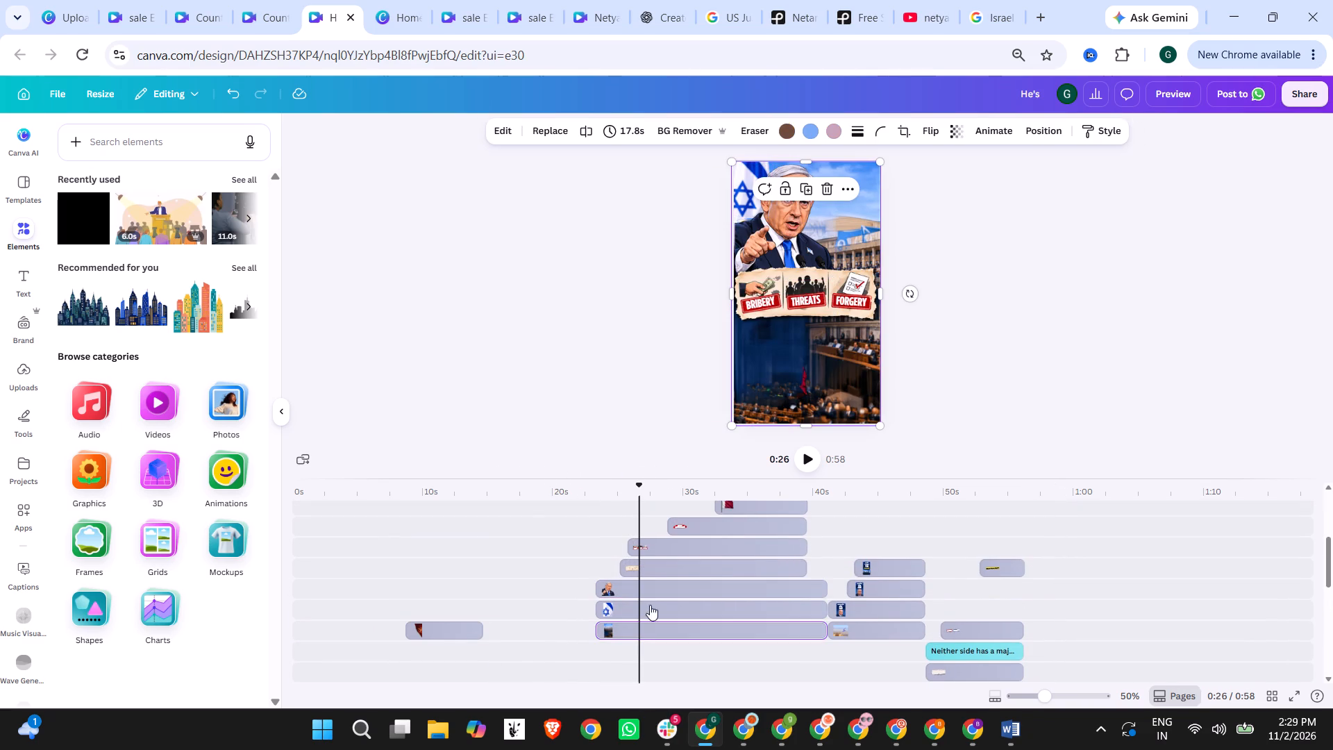
click(880, 287)
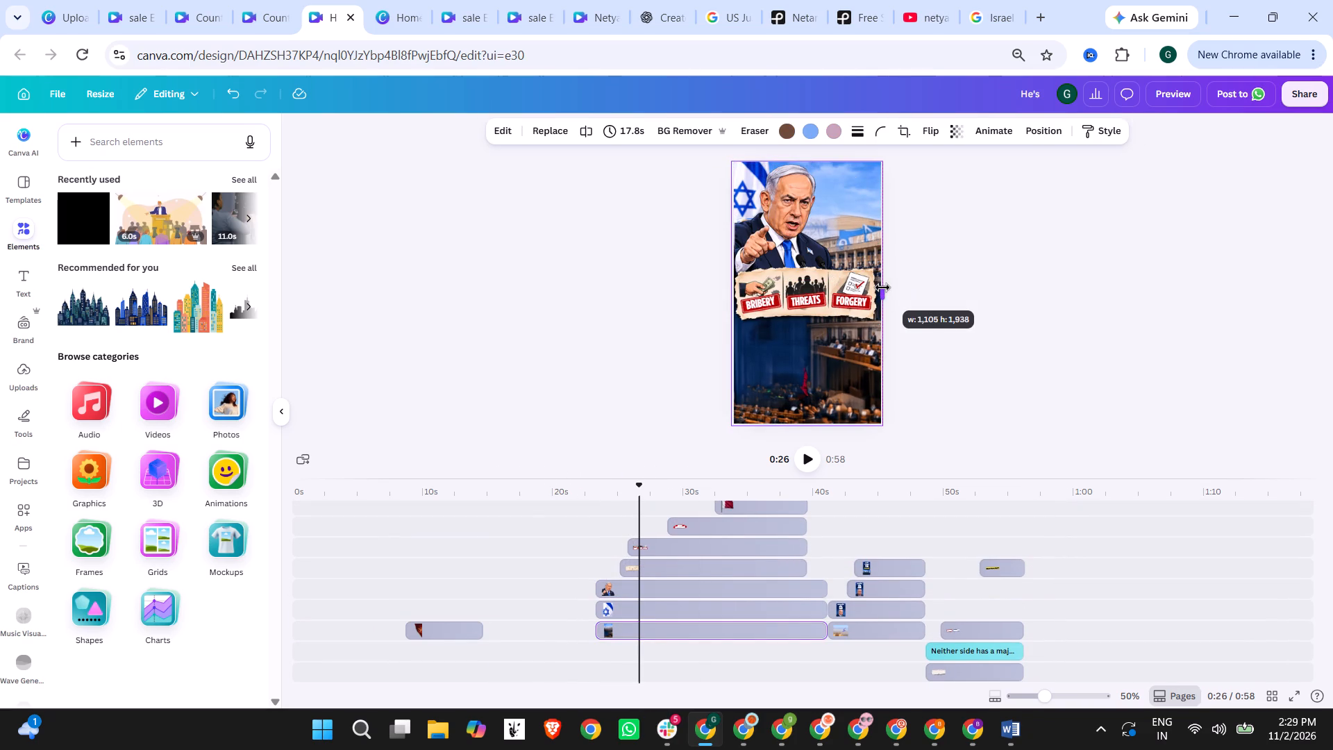
click(936, 377)
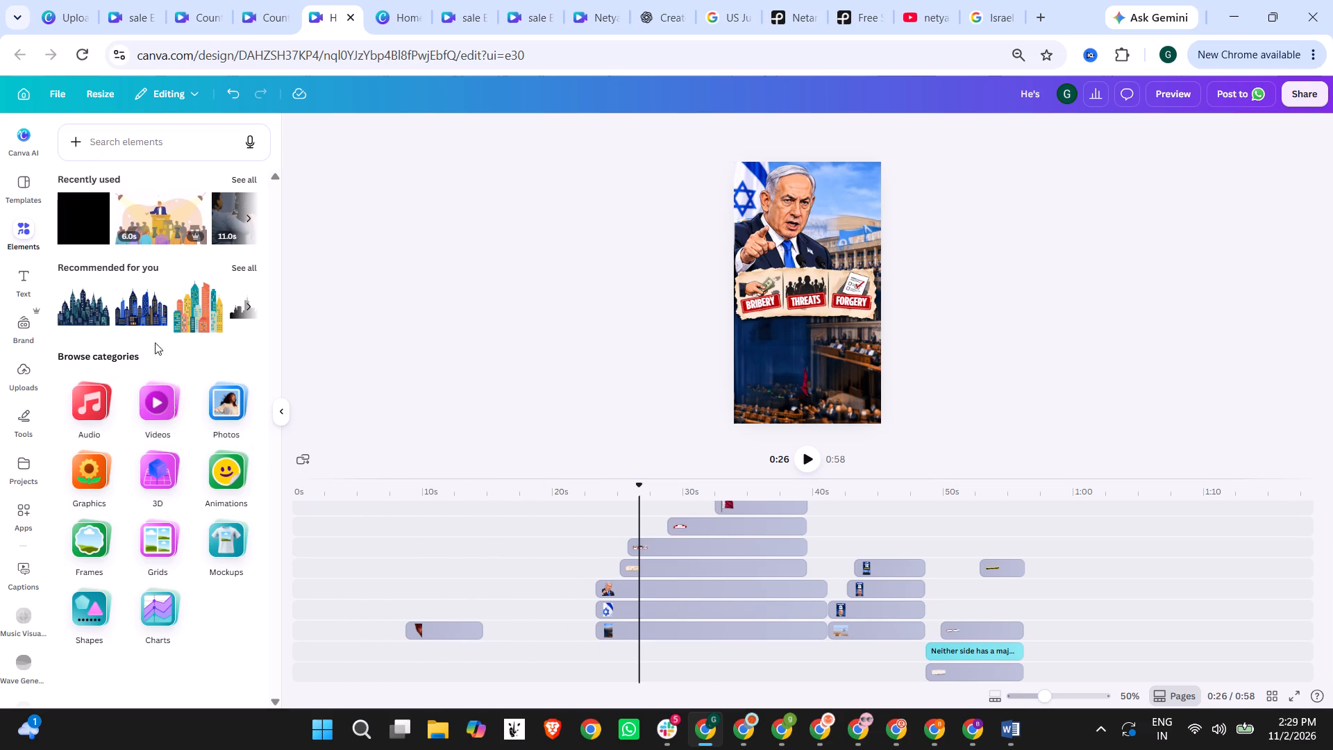
Generate automatic captions for the video in the Golden Age style, applied to all selected suitable media.
scroll(182, 386, up, 5)
click(15, 274)
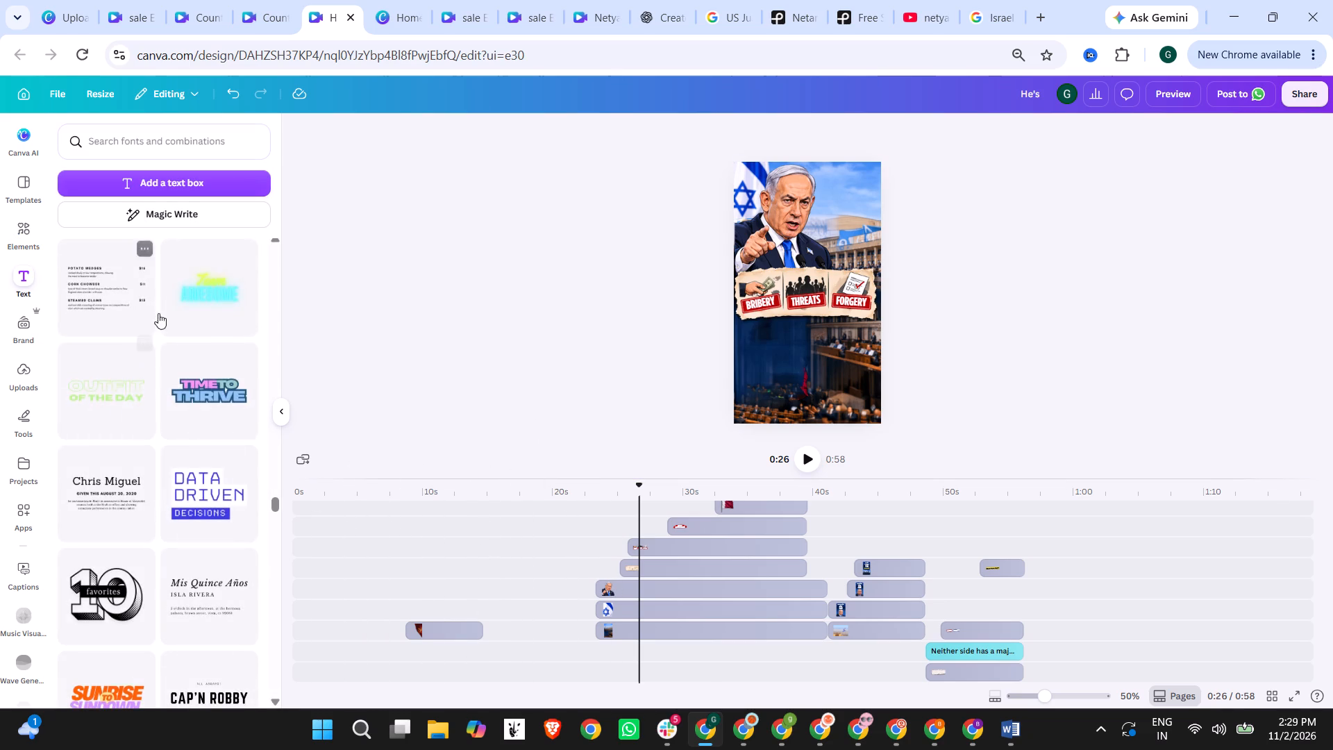
scroll(164, 314, up, 20)
scroll(164, 314, up, 20)
scroll(164, 314, up, 4)
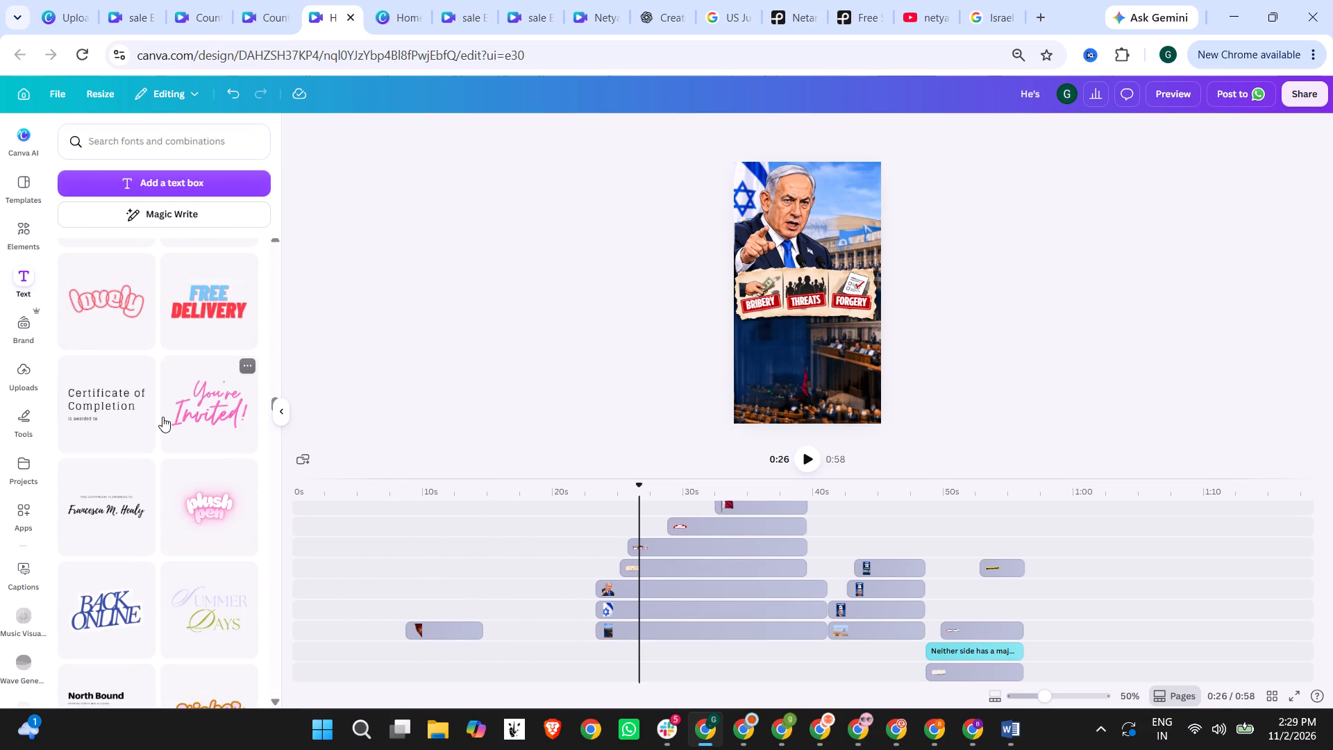
scroll(159, 416, up, 10)
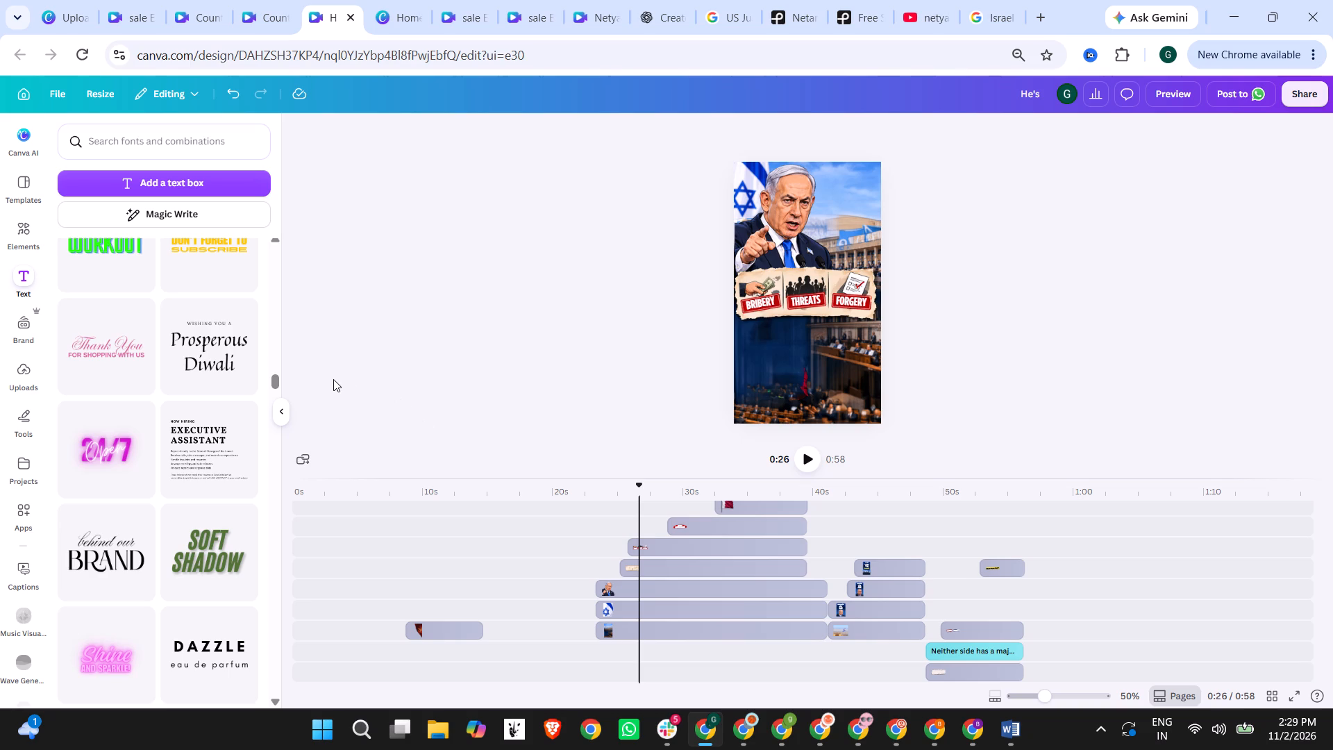
scroll(203, 436, down, 9)
scroll(201, 450, up, 11)
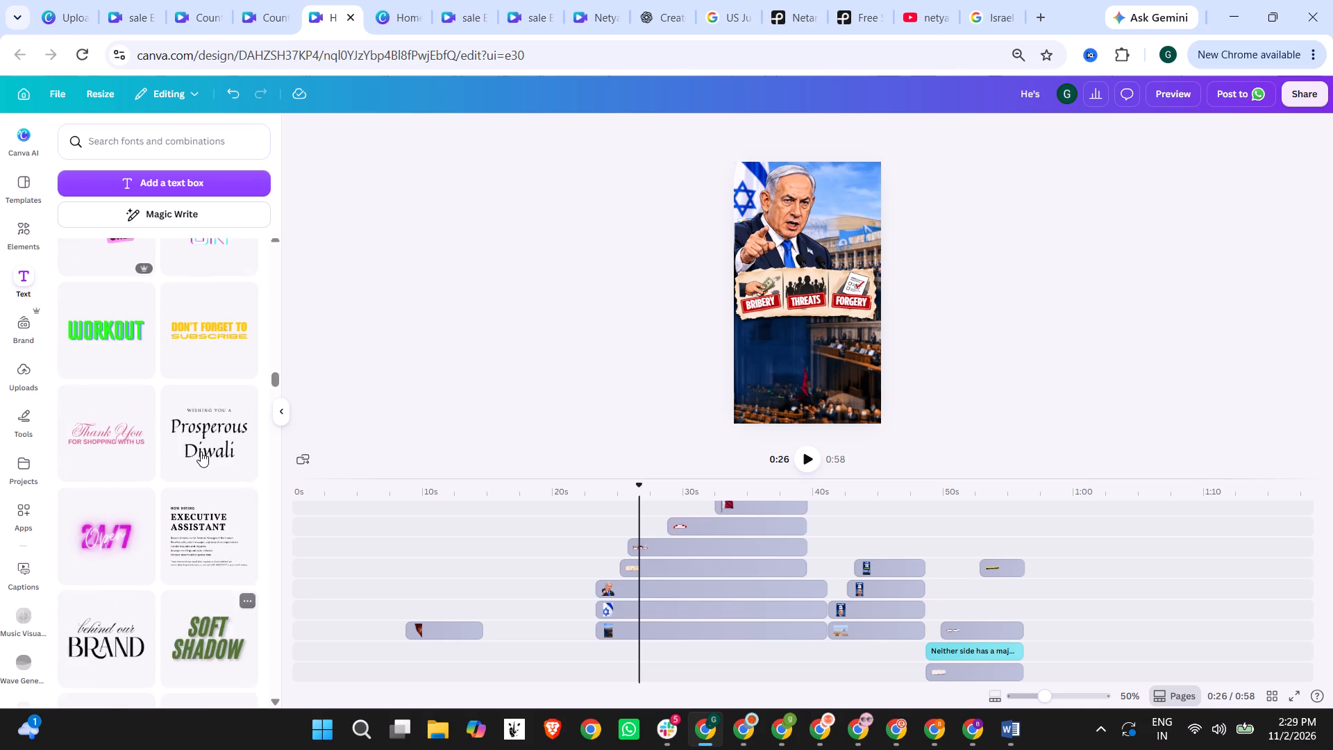
scroll(201, 451, up, 20)
scroll(201, 451, up, 12)
scroll(158, 361, up, 20)
scroll(158, 361, up, 11)
click(141, 483)
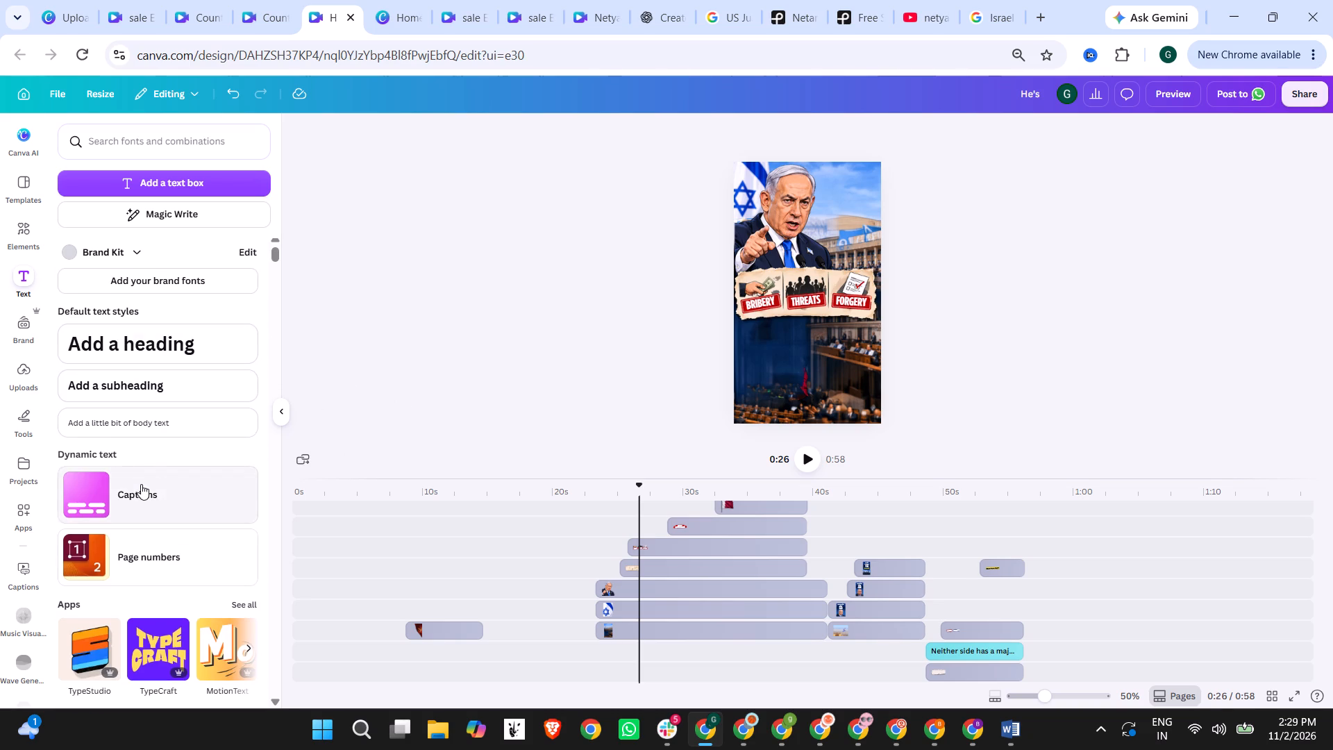
scroll(187, 410, down, 1)
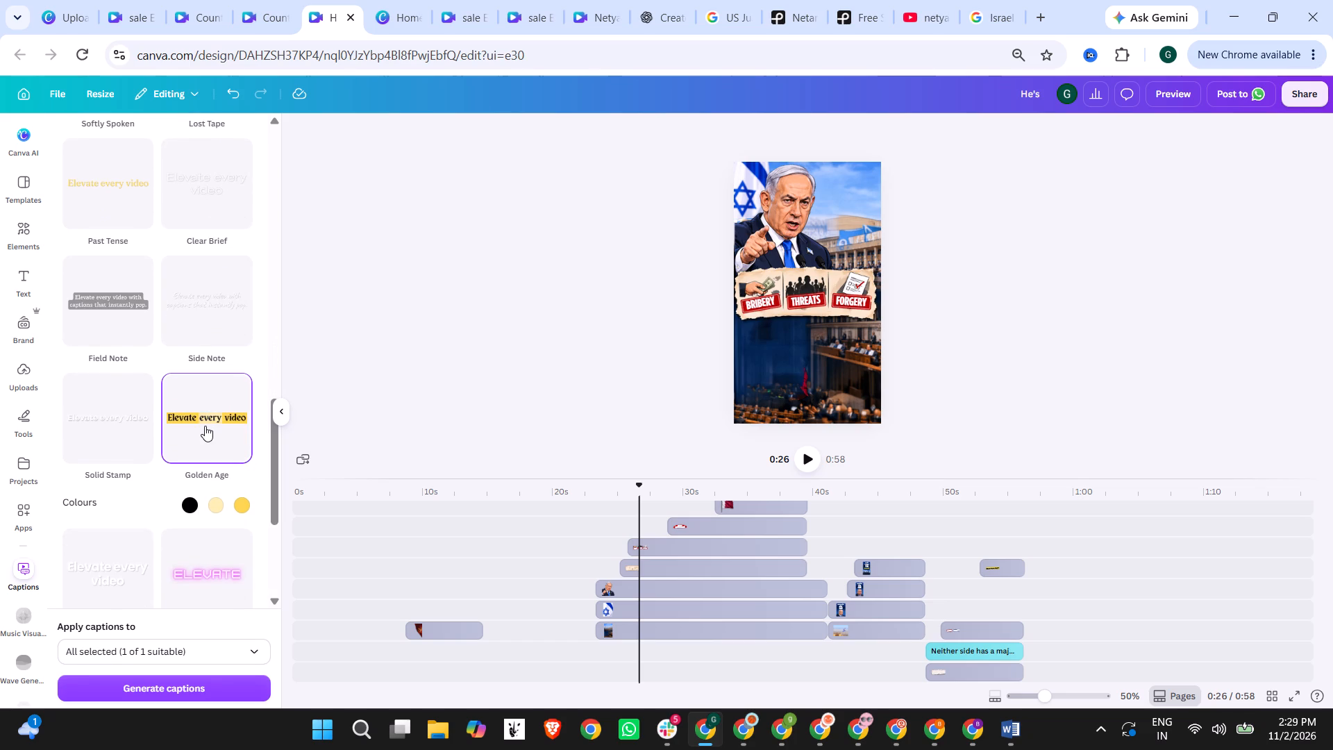
click(205, 426)
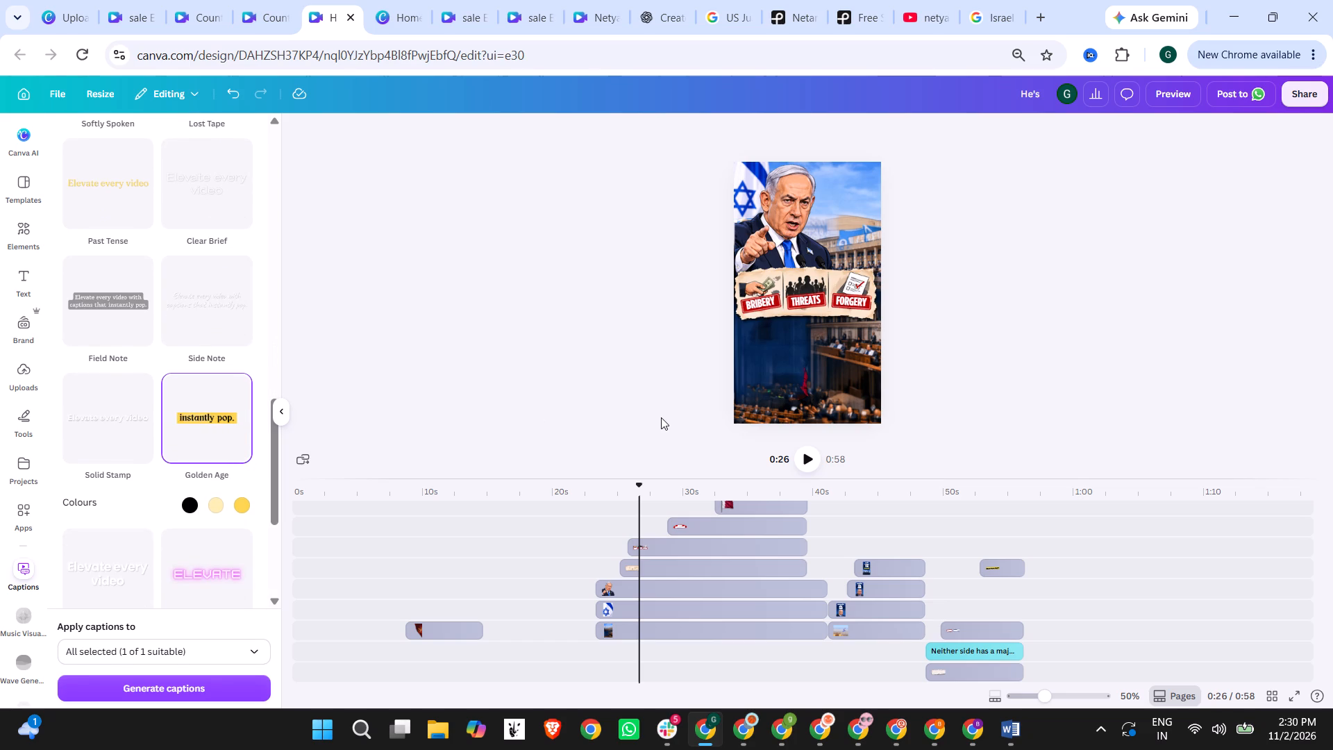
click(186, 683)
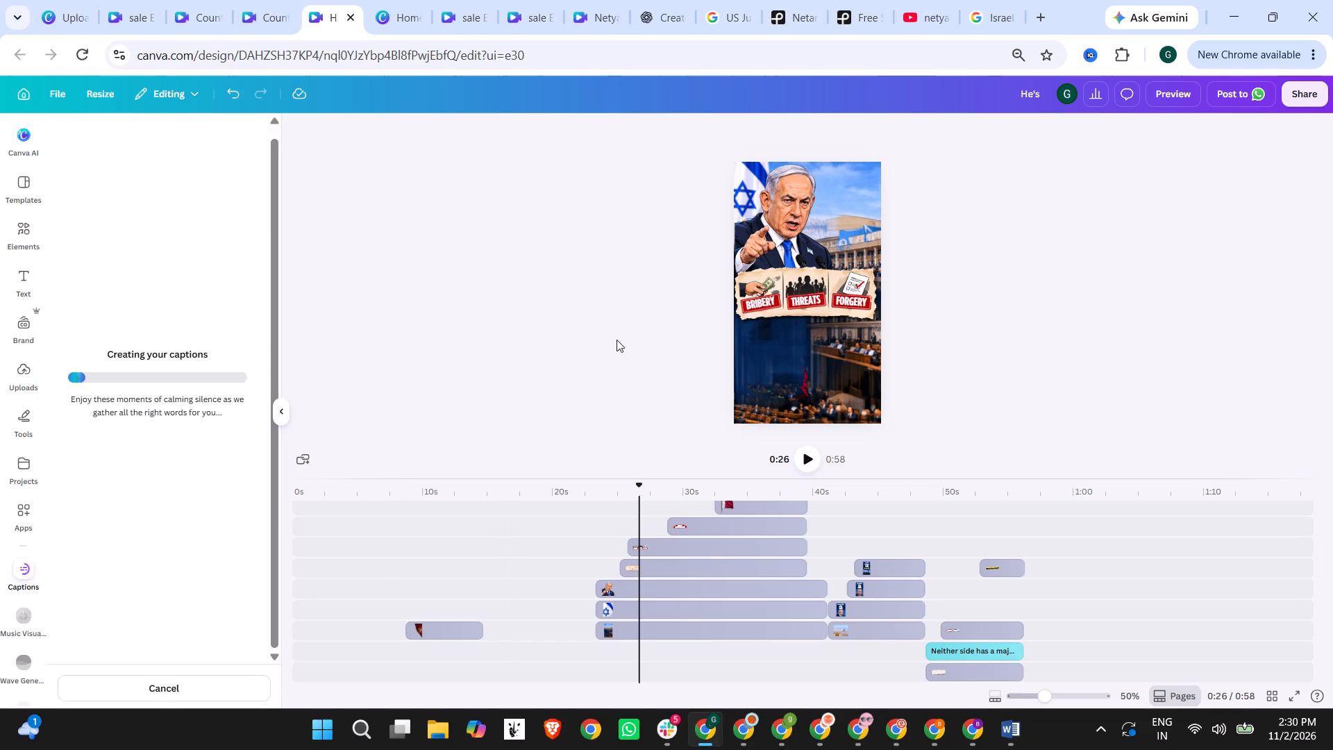
scroll(614, 344, down, 9)
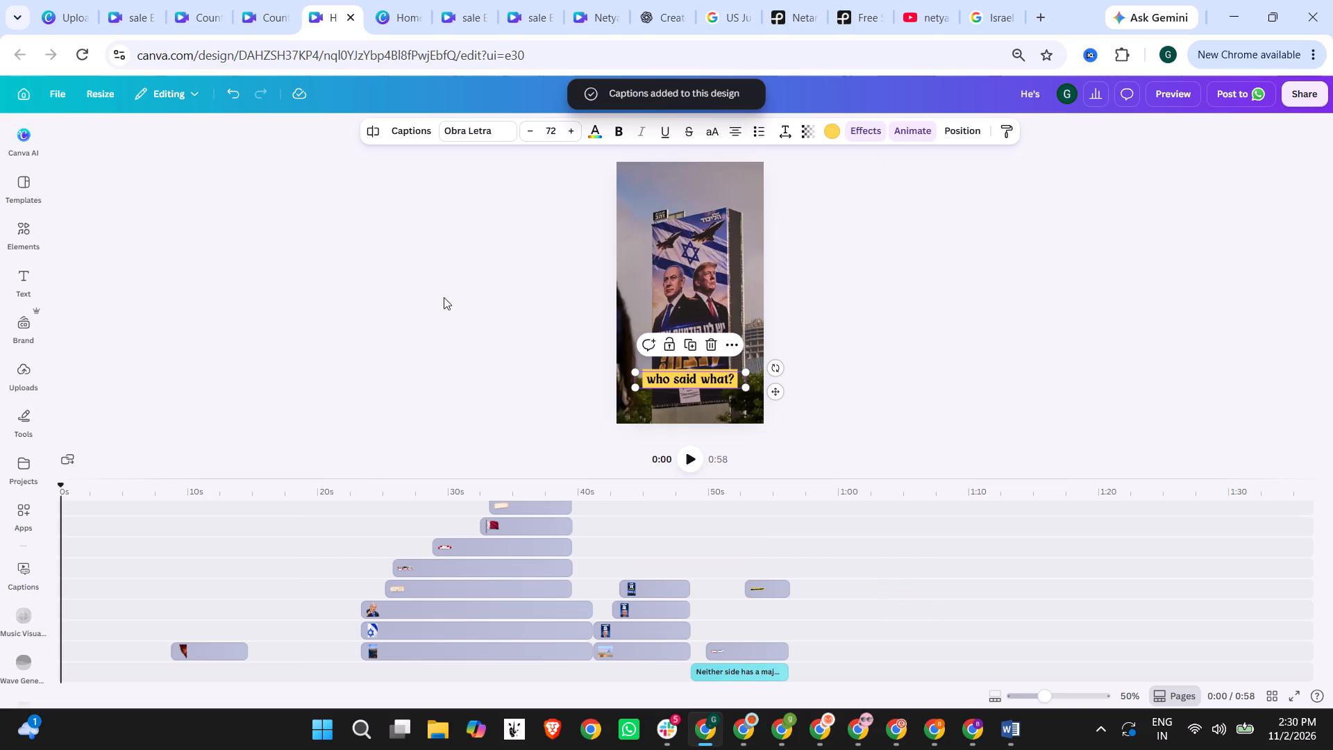
Play the captioned video from the start to check how the captions sit on each scene.
click(696, 458)
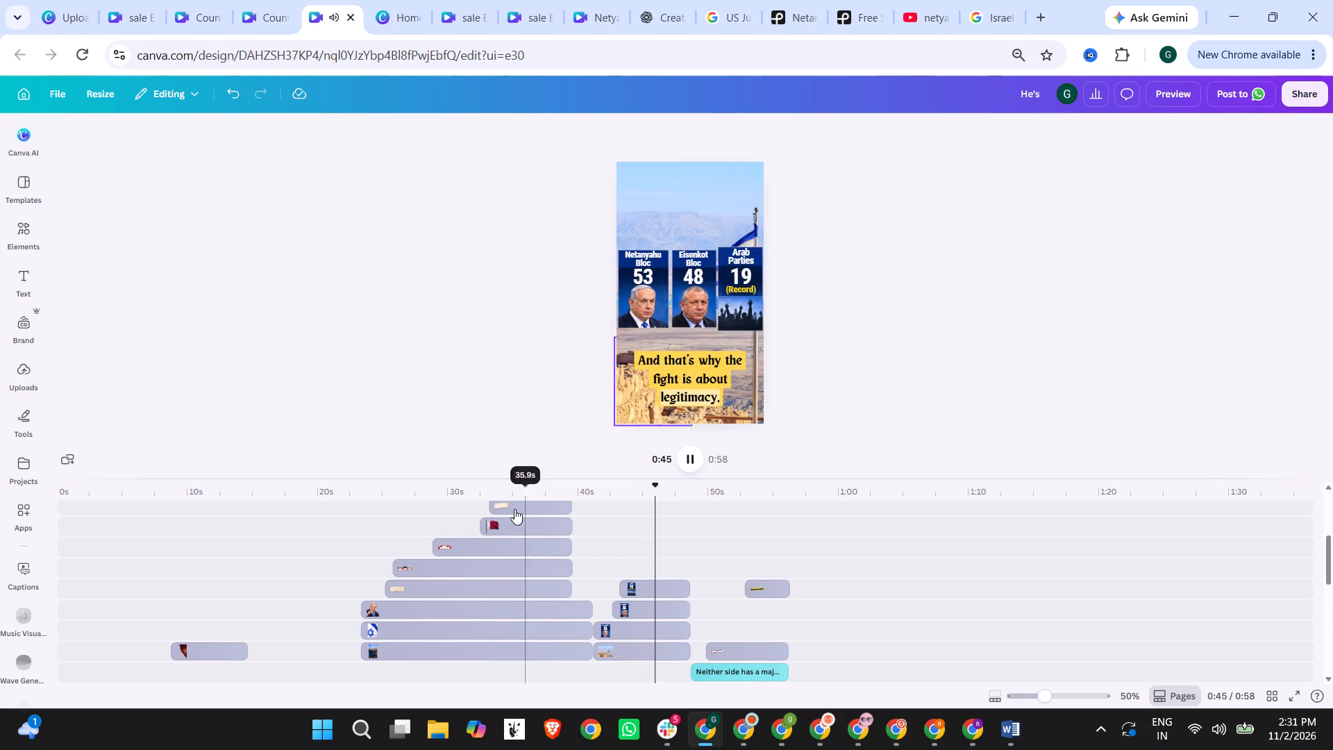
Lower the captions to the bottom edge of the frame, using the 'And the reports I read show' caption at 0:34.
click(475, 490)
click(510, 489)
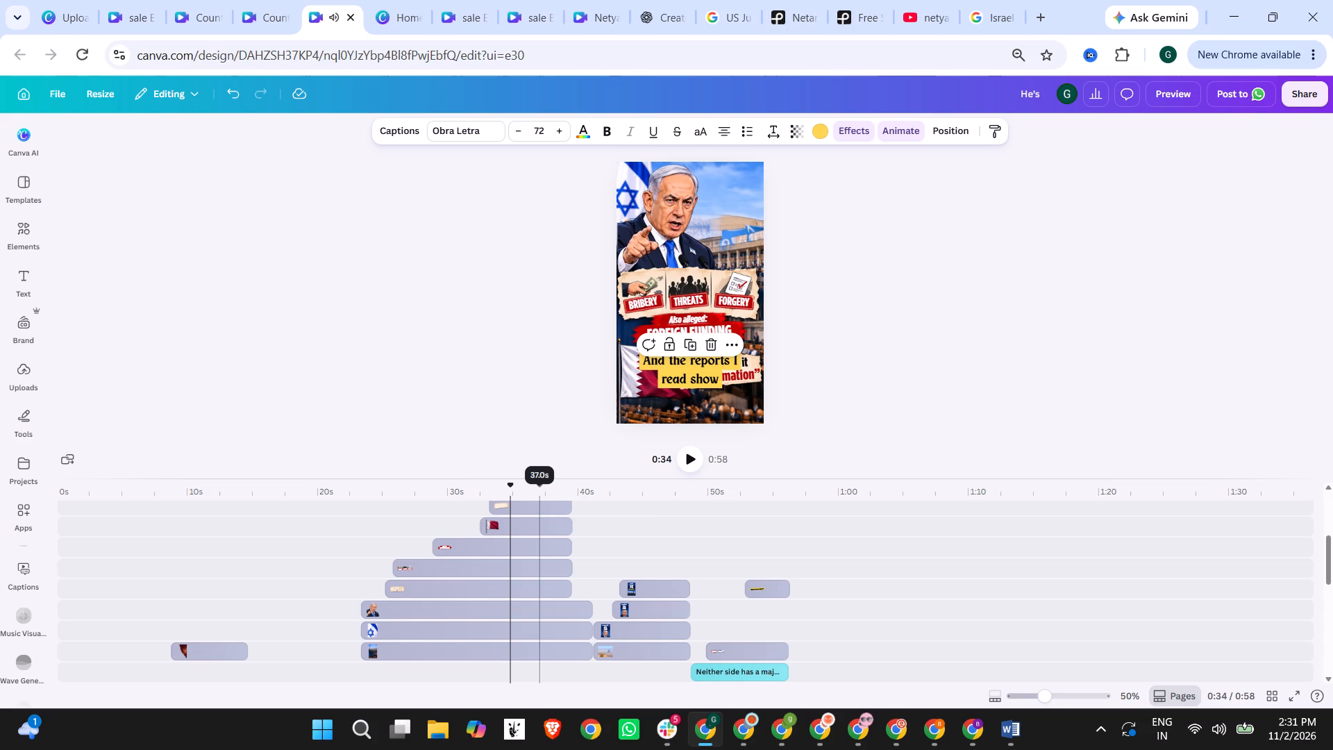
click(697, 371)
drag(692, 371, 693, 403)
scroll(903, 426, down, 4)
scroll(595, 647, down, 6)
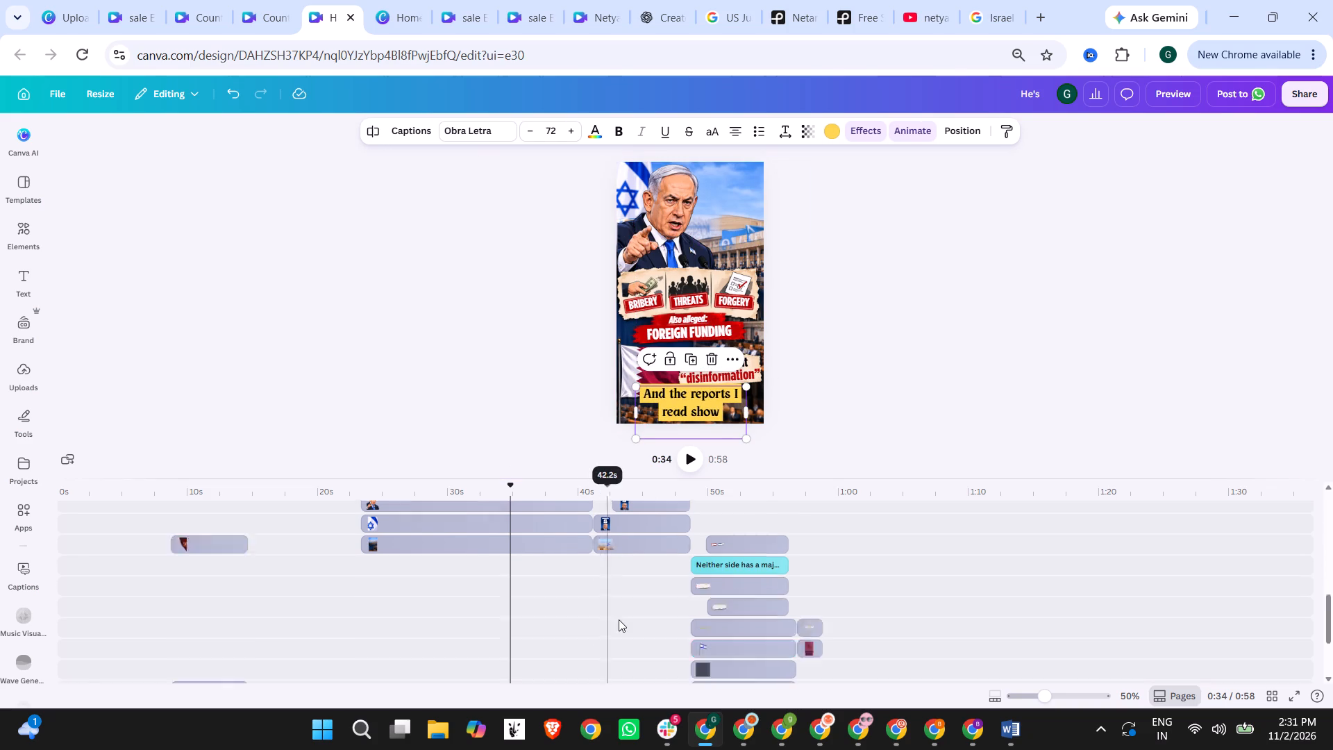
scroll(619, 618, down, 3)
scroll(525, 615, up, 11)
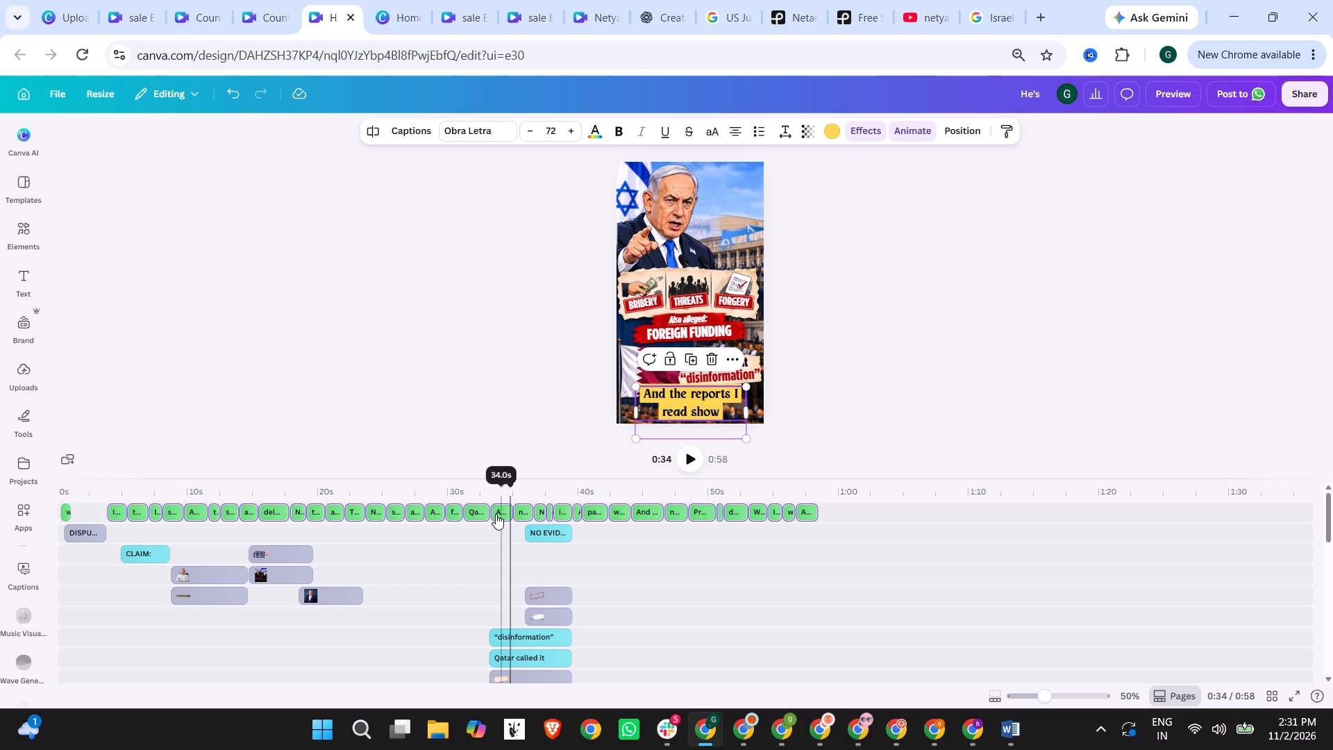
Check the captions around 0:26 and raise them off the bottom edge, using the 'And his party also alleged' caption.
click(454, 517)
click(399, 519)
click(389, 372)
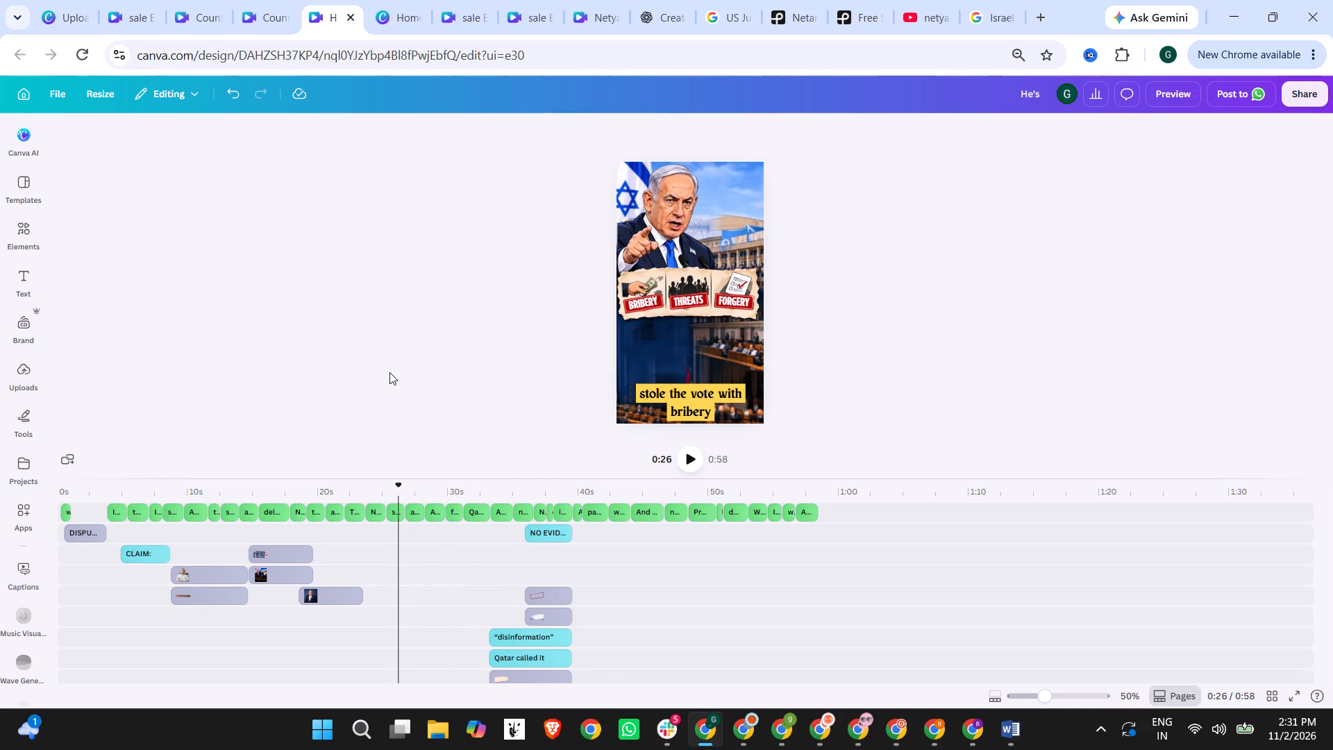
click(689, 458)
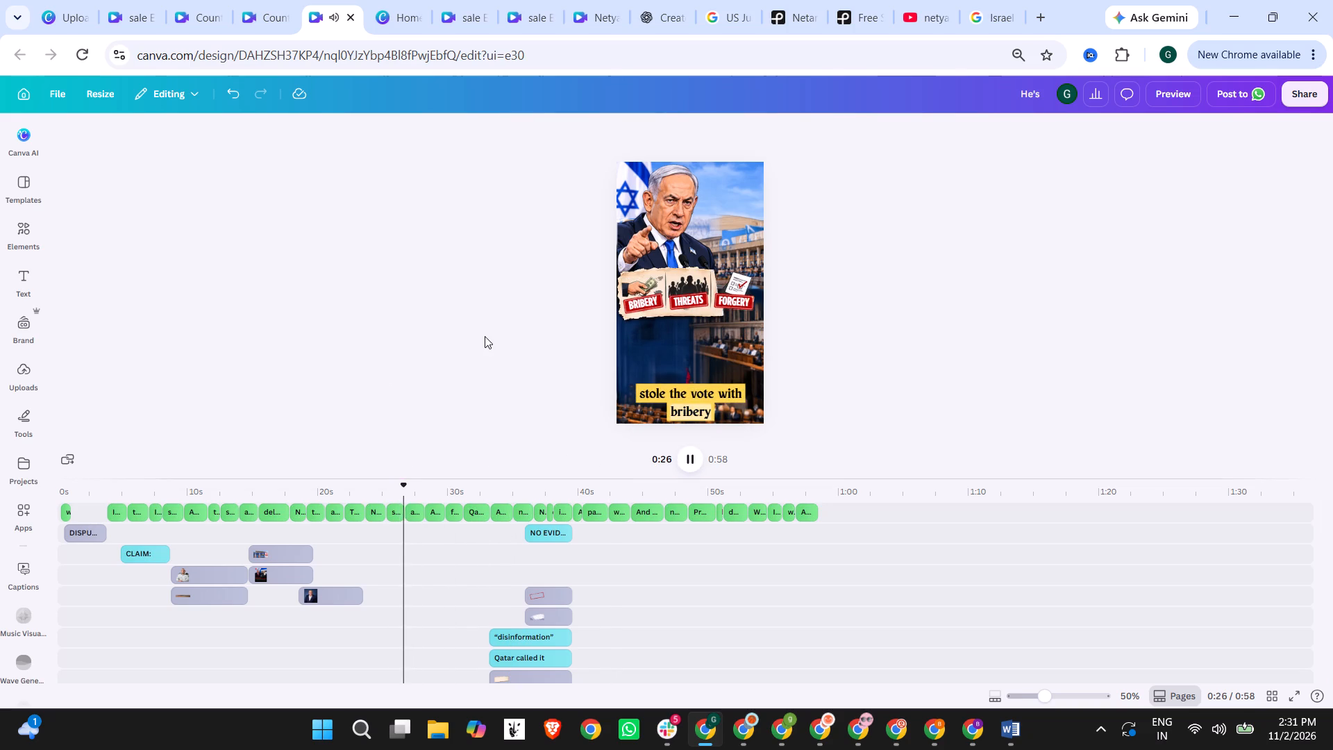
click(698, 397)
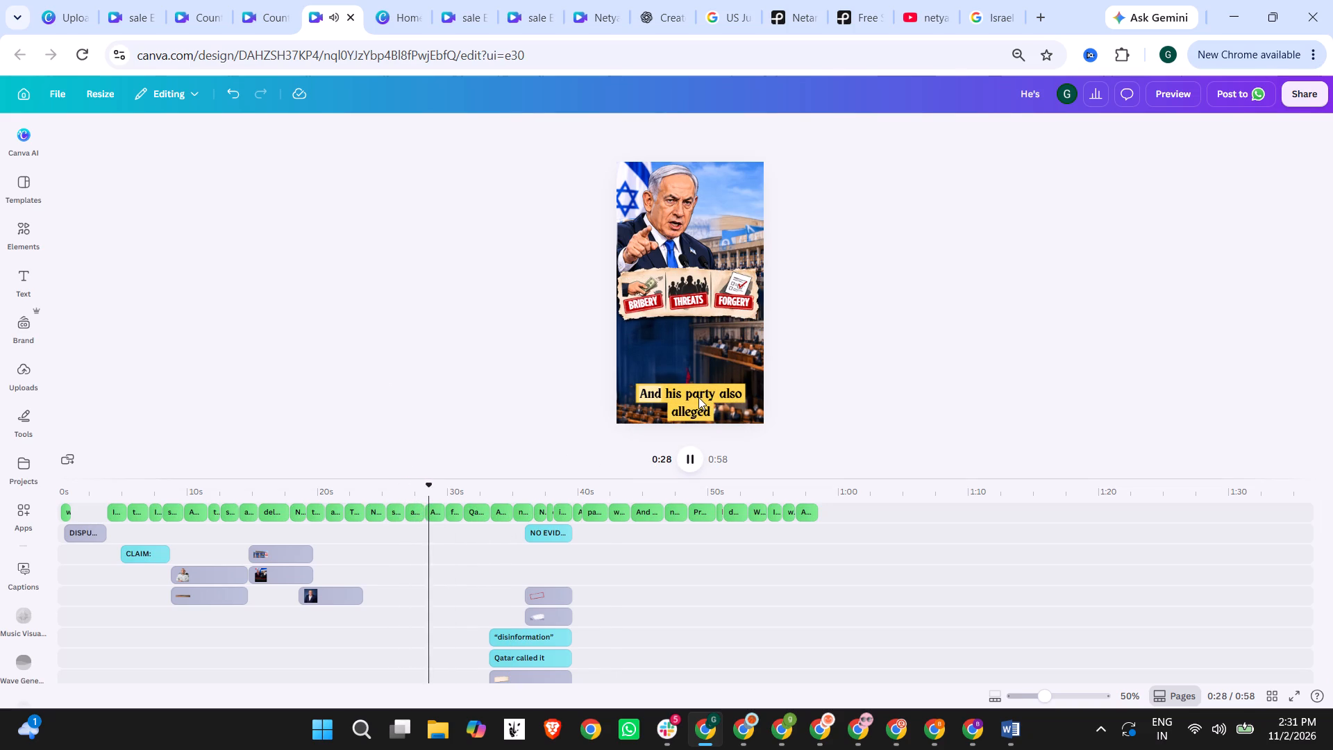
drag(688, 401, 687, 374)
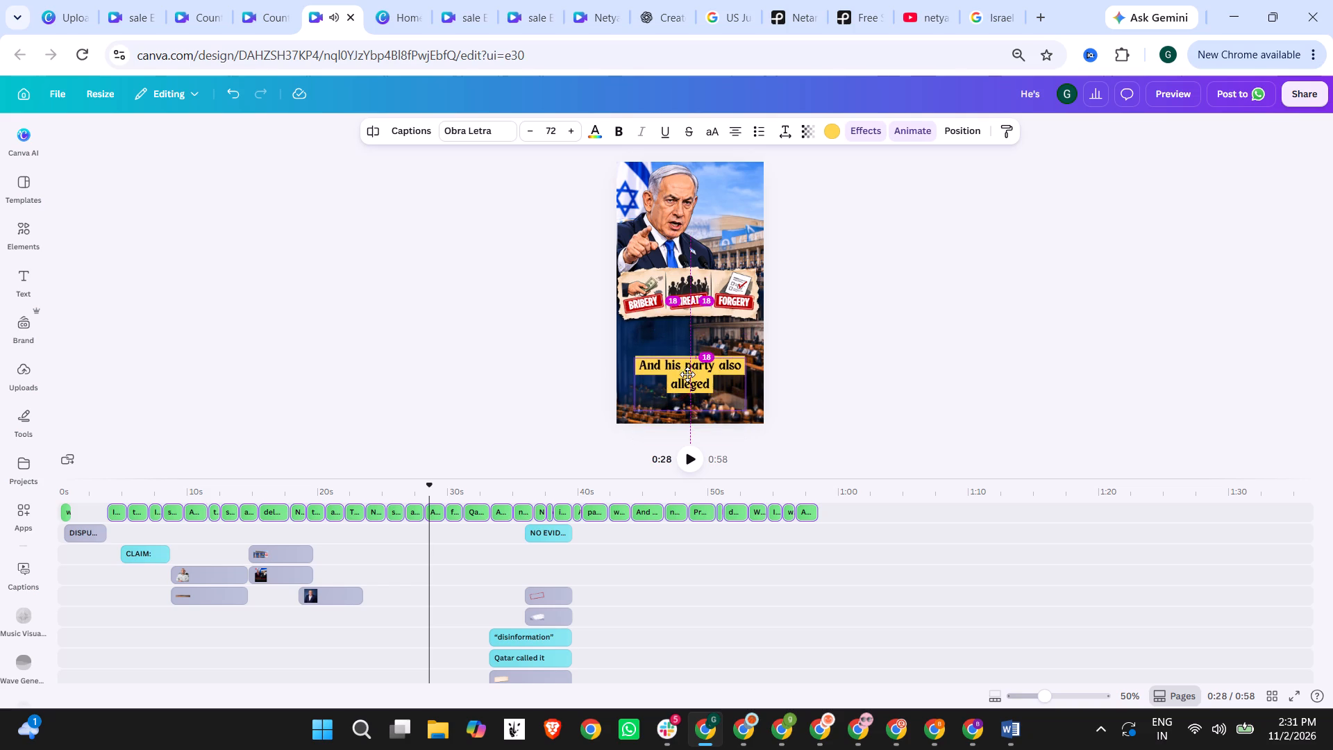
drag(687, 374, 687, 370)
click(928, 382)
Play from 0:32 and move the 'And the reports I read show' caption beside Netanyahu's chin, above the BRIBERY, THREATS, FORGERY banner.
click(478, 491)
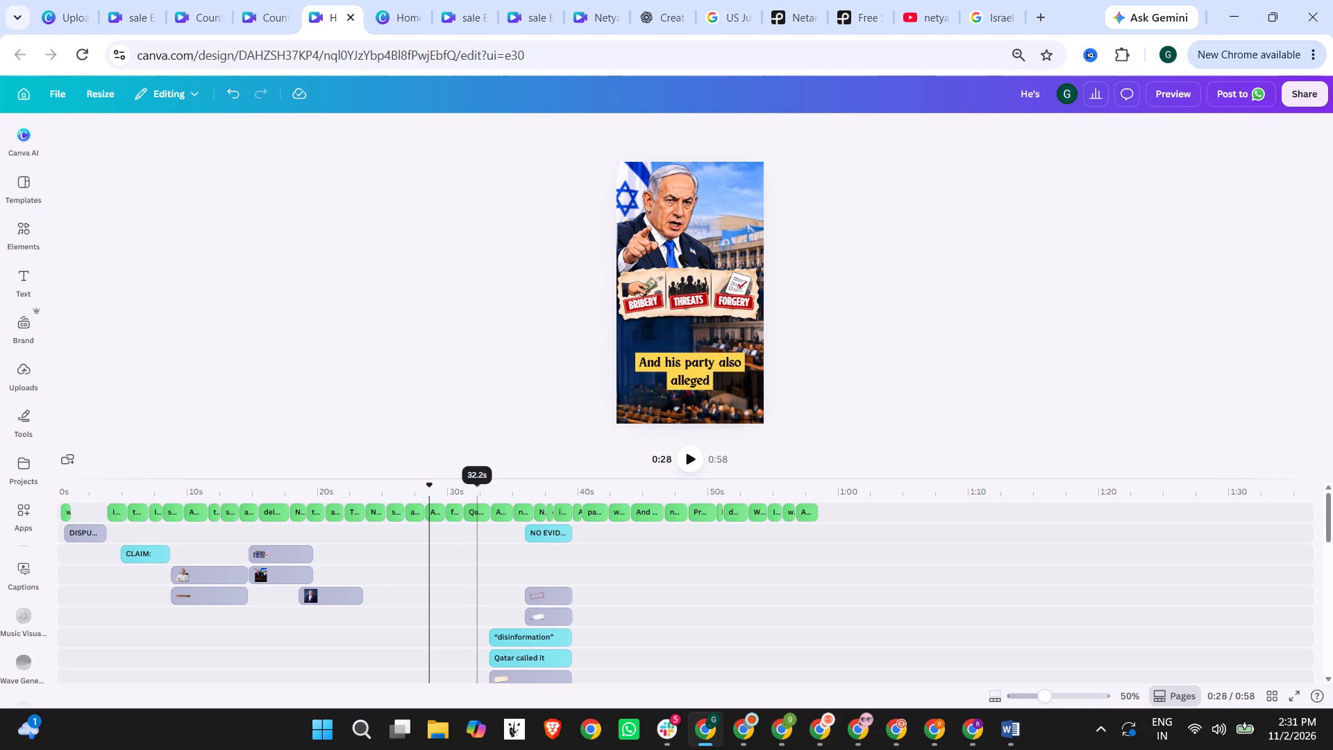
click(685, 375)
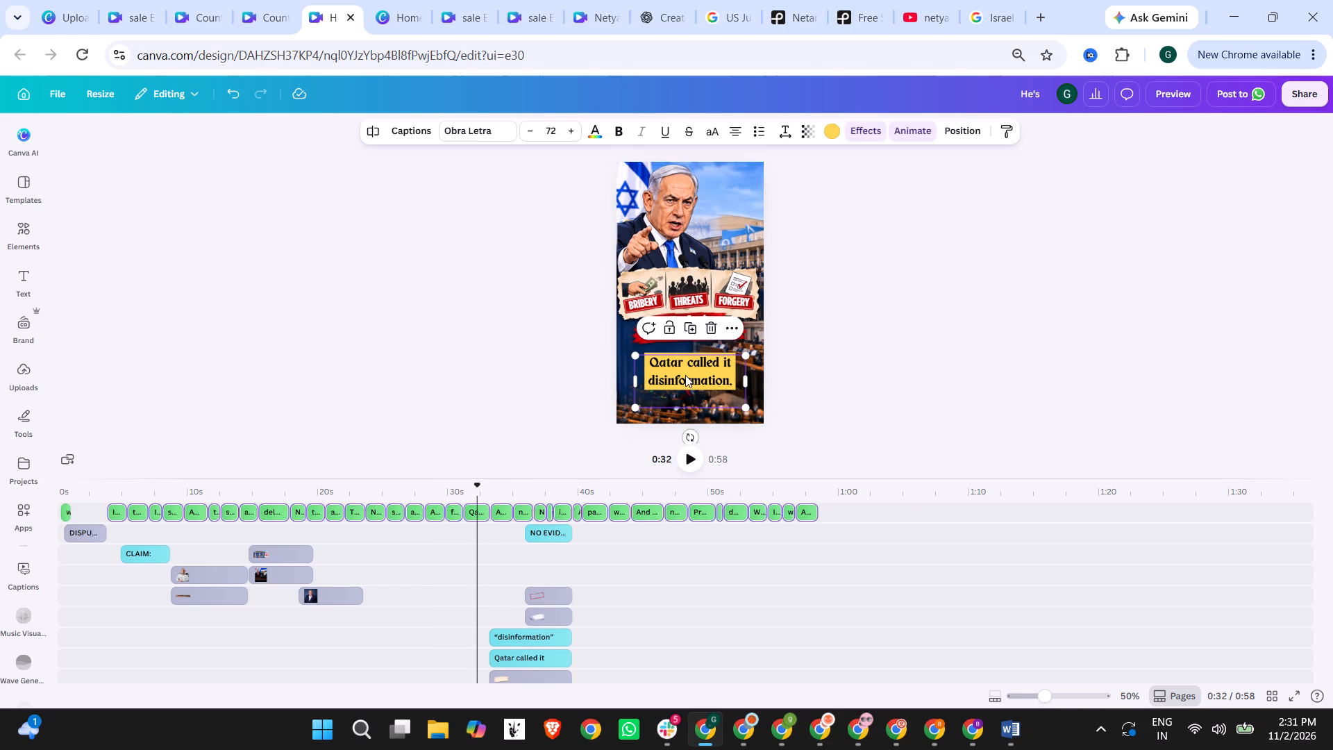
click(689, 458)
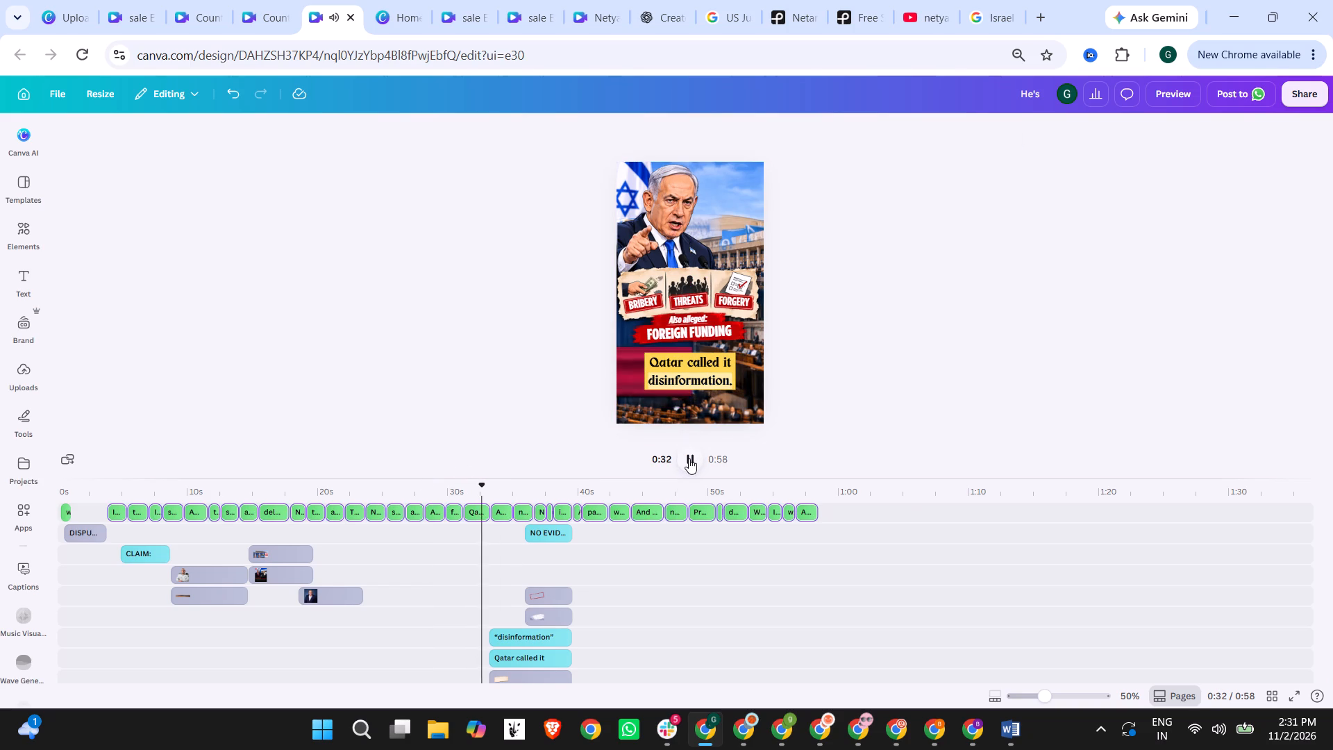
click(689, 458)
click(924, 392)
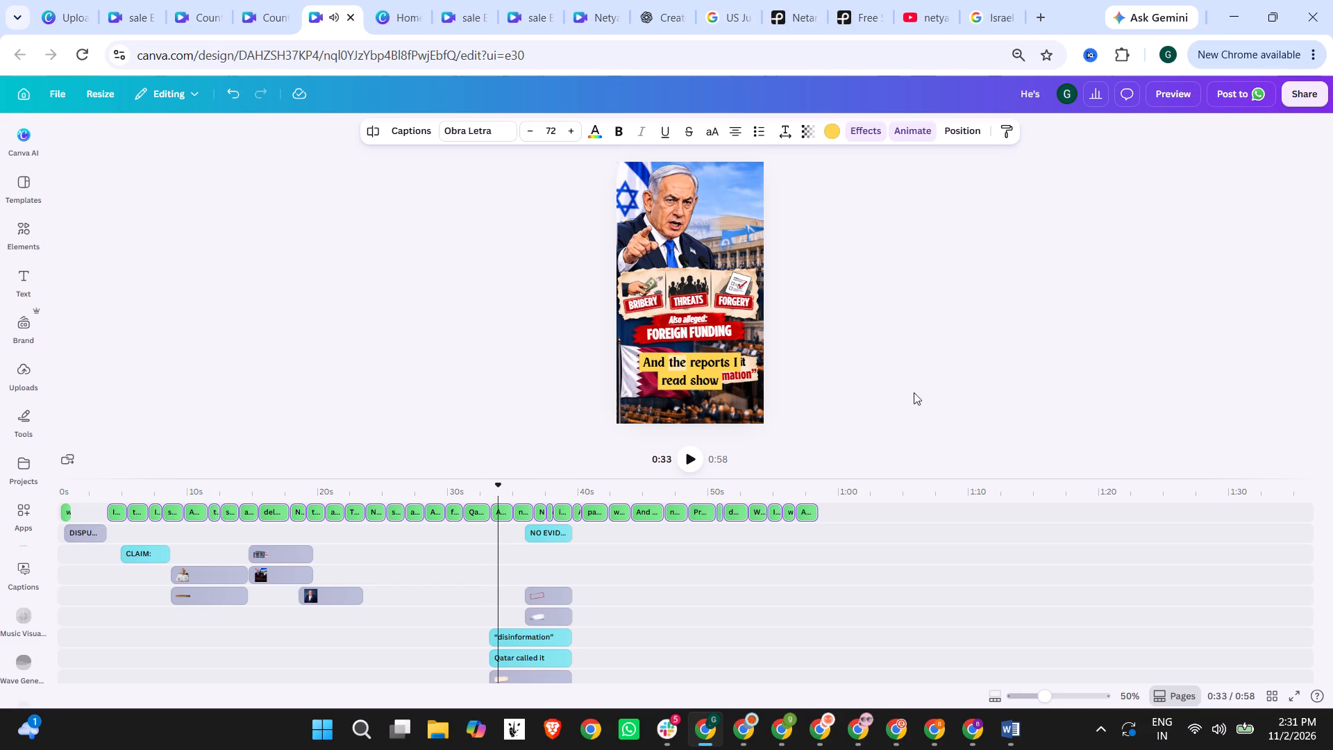
click(690, 378)
drag(699, 367, 696, 285)
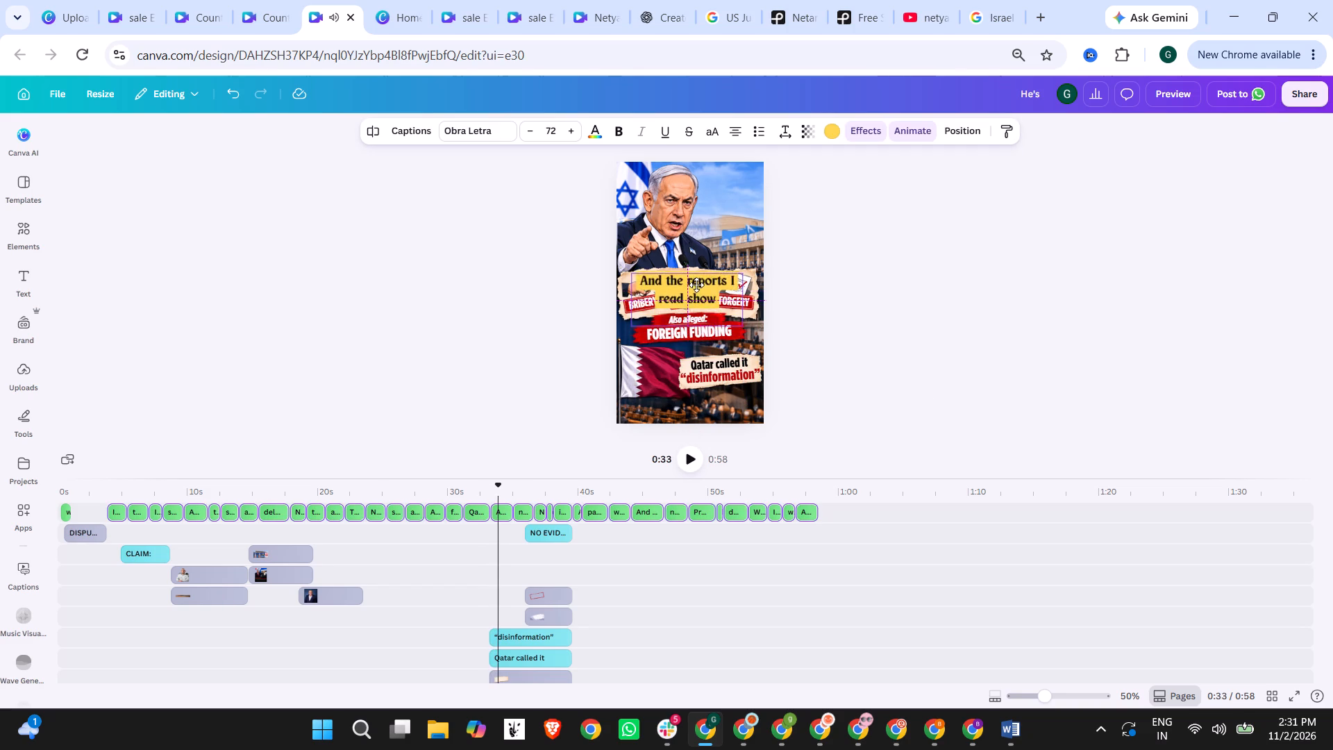
drag(696, 285, 721, 243)
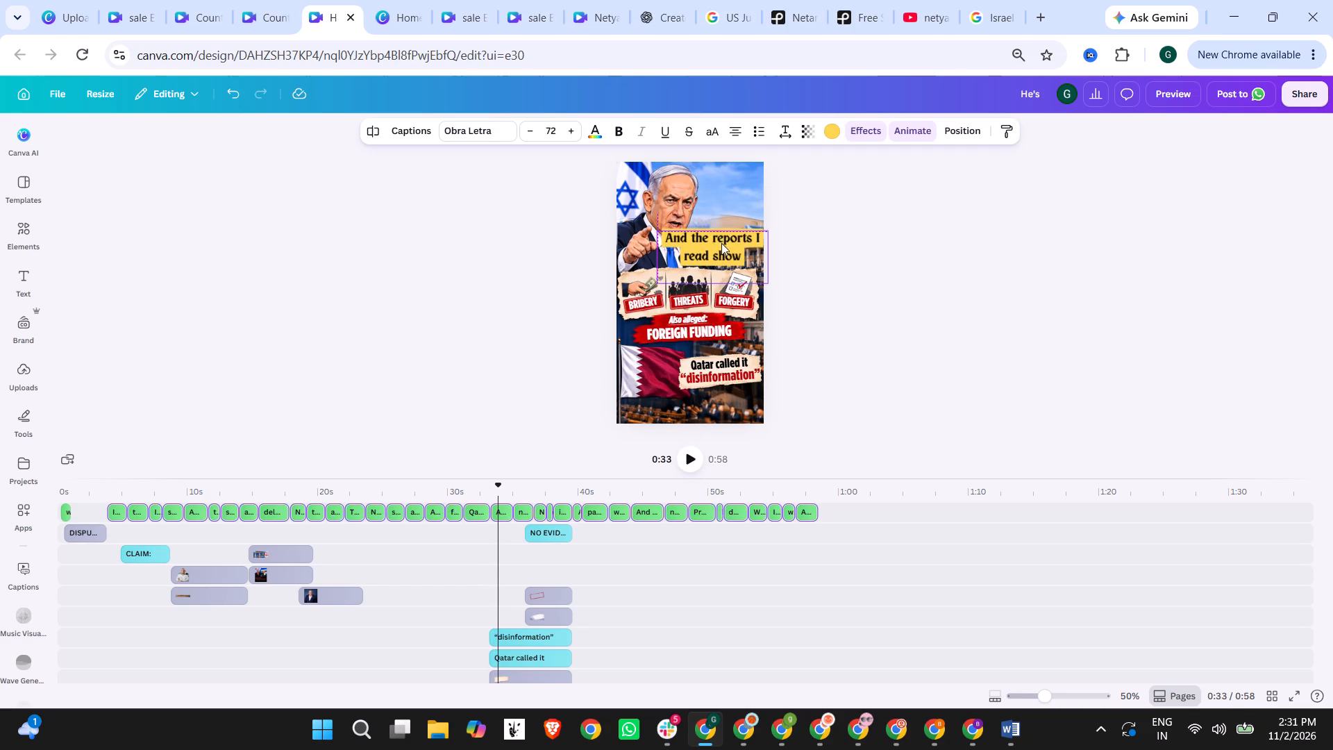
click(902, 249)
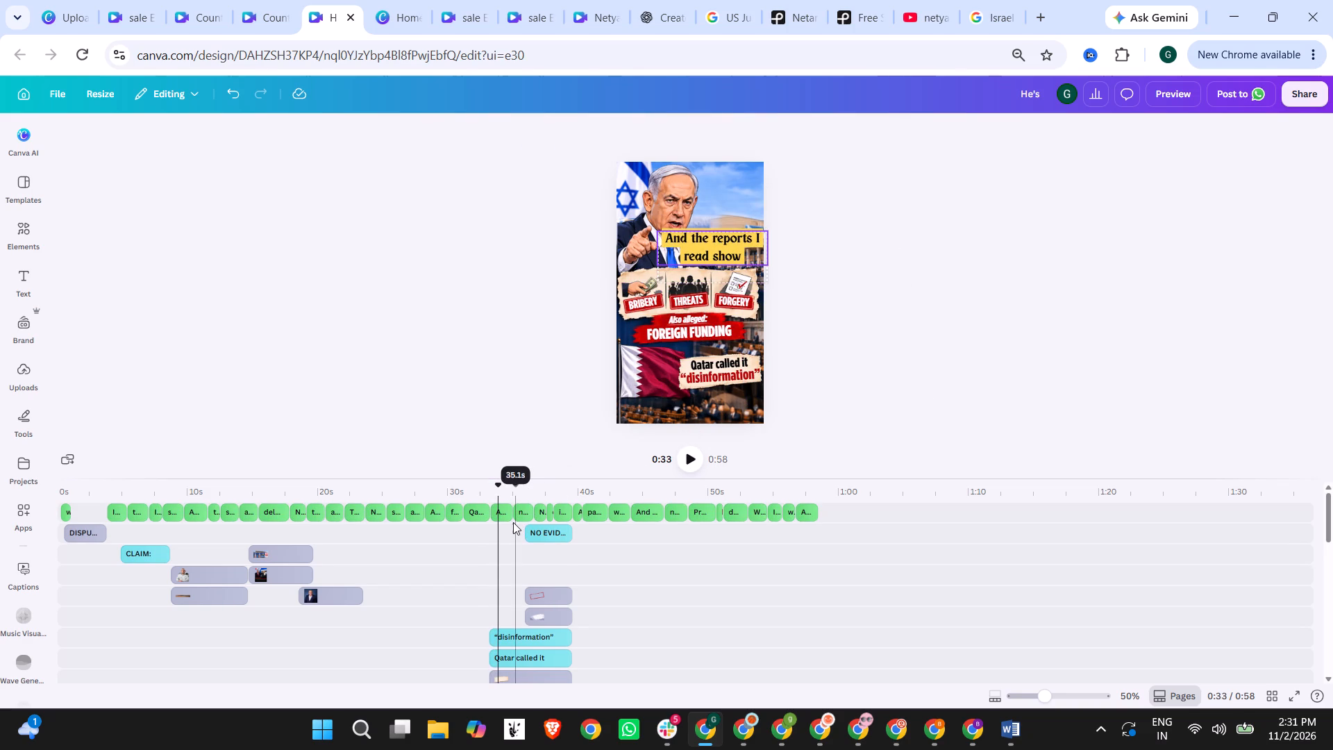
Play on from 0:33 to check the captions in the following scenes, and undo the last caption move.
click(685, 463)
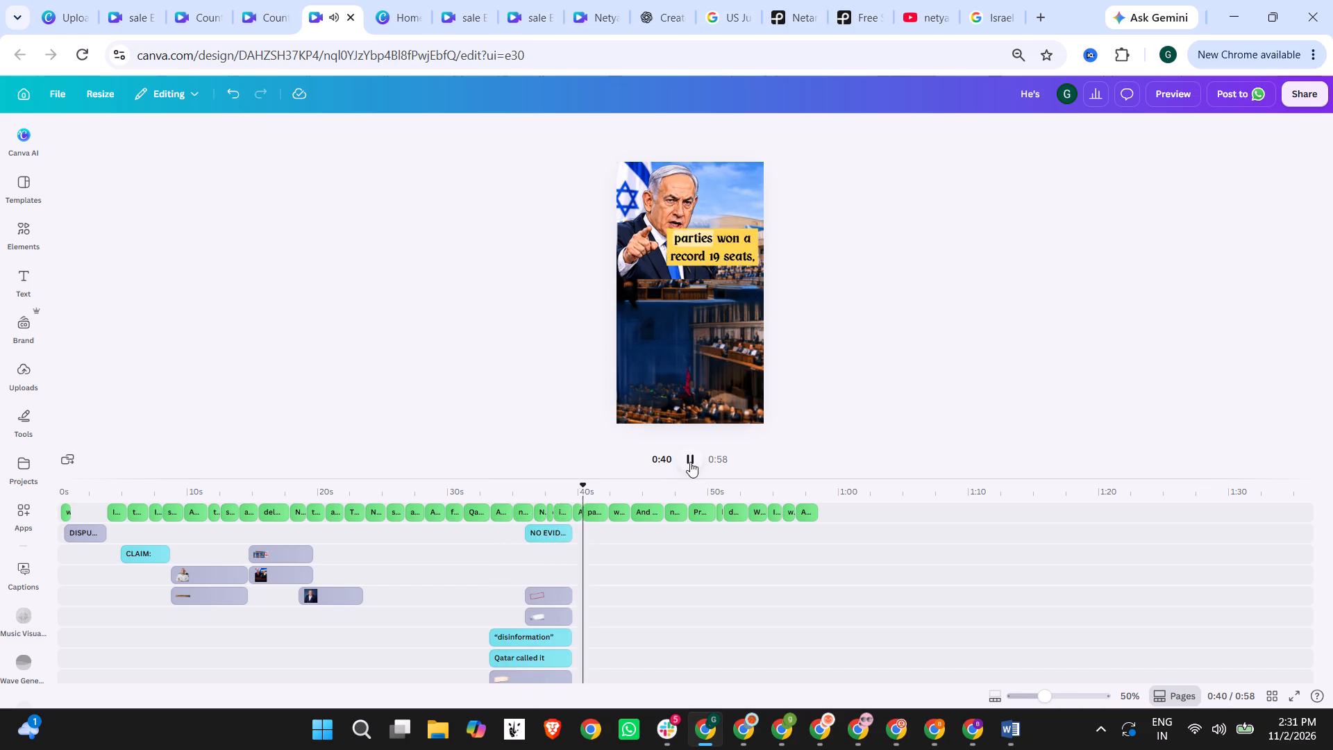
click(690, 462)
key(ctrl+z)
click(844, 381)
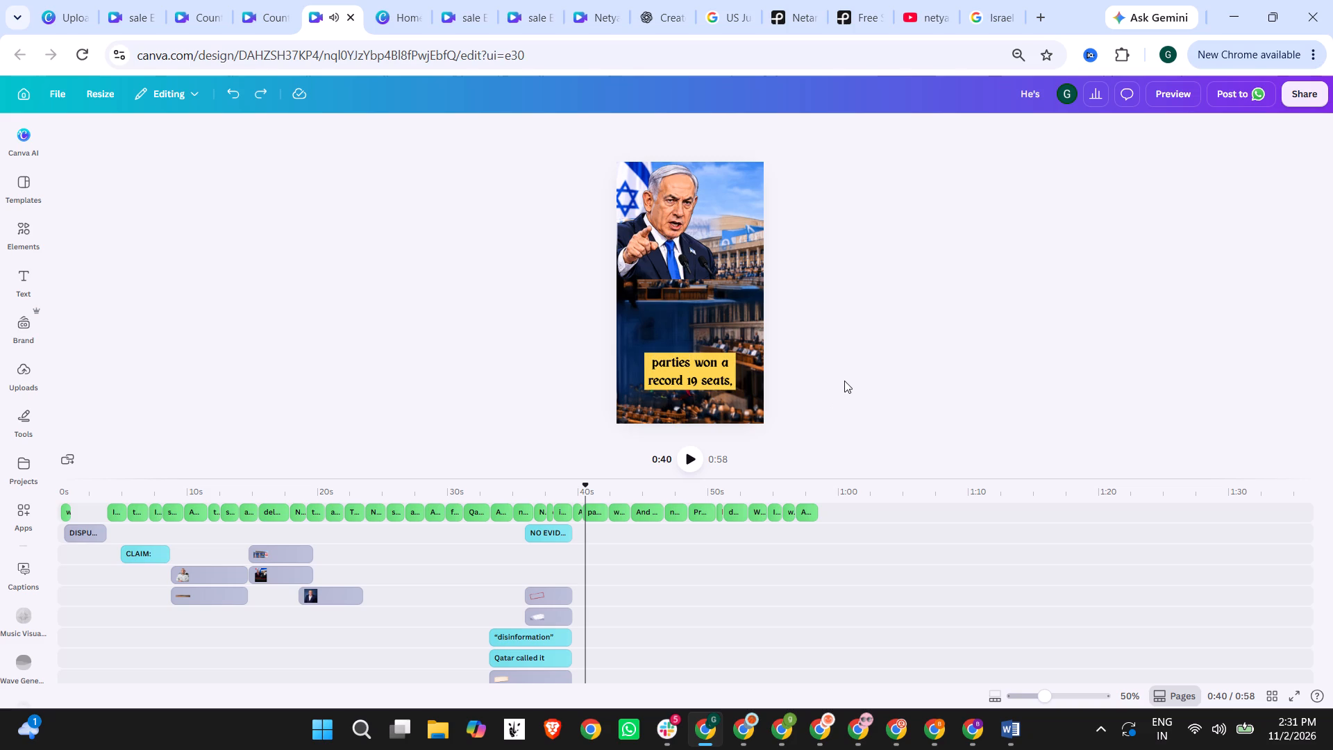
Play from 0:40 through the bloc seat-count scene, and return to 0:33 to check how the captions sit over the graphics.
click(710, 462)
click(689, 462)
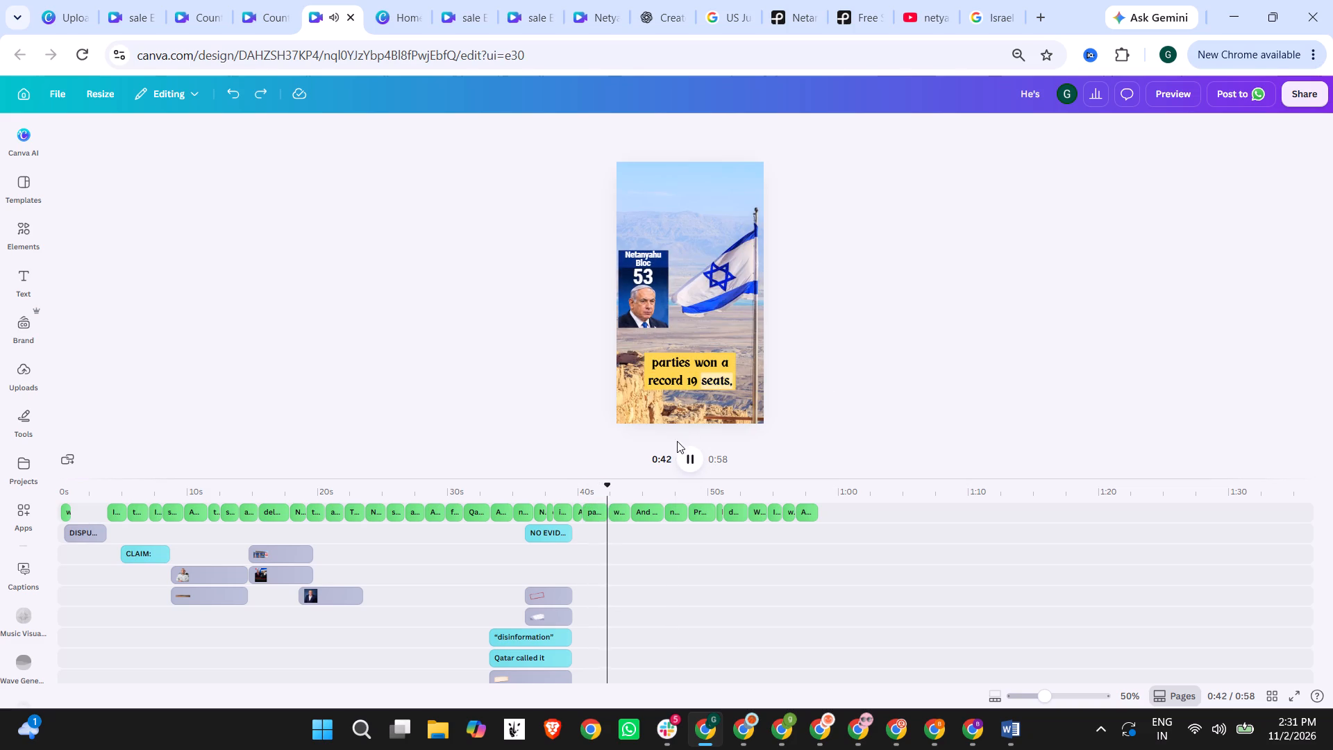
click(687, 459)
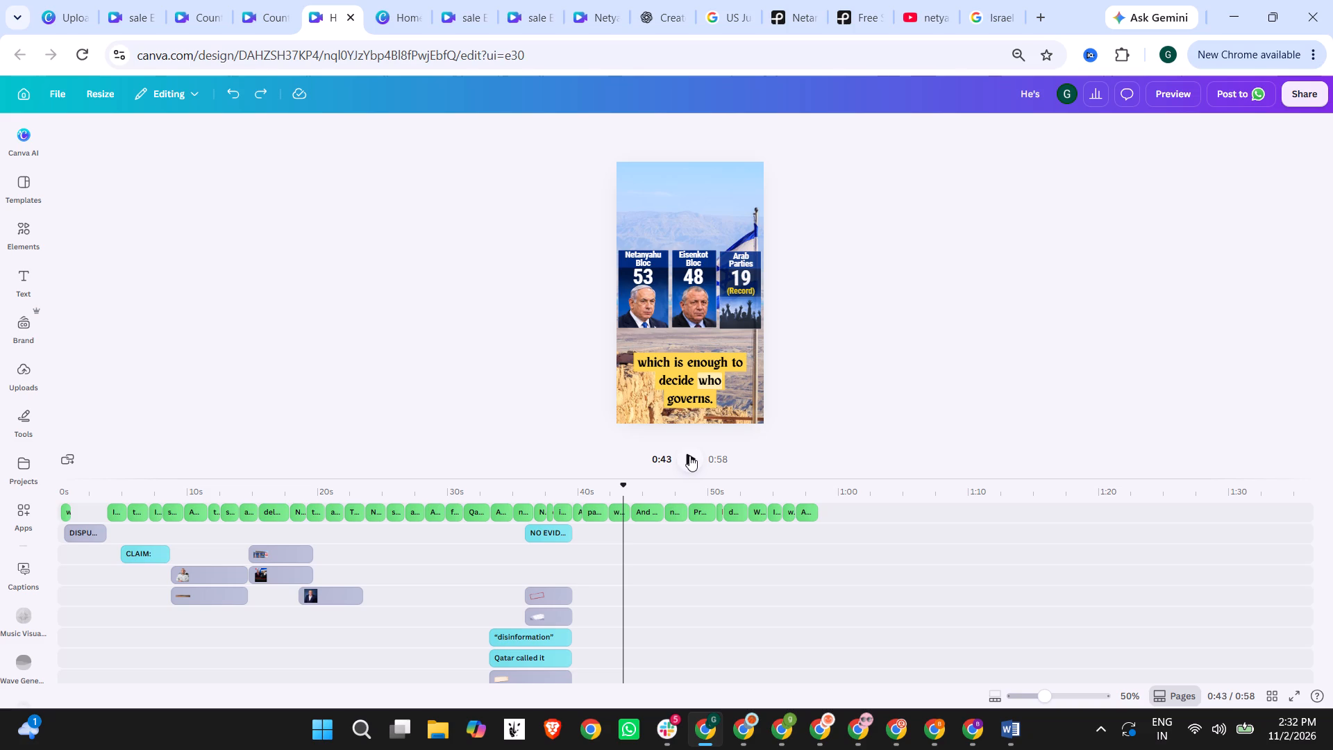
key(space)
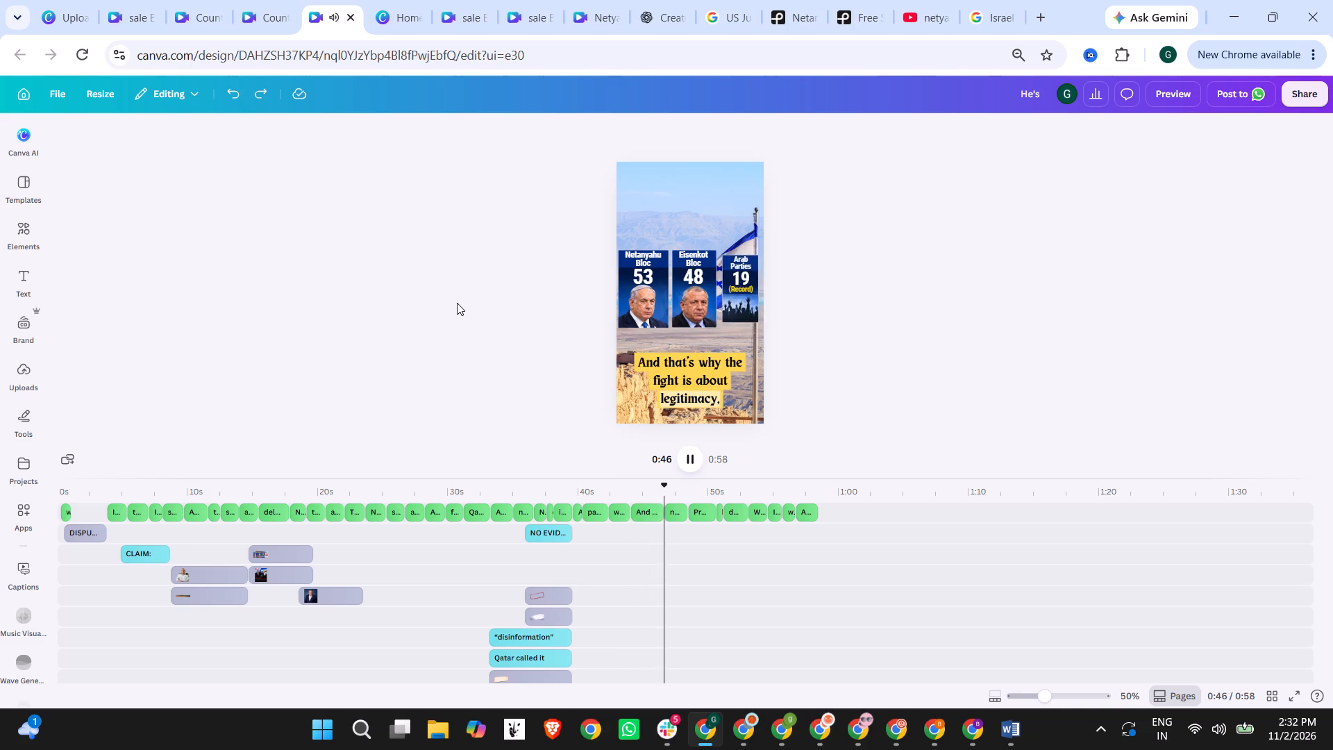
click(505, 481)
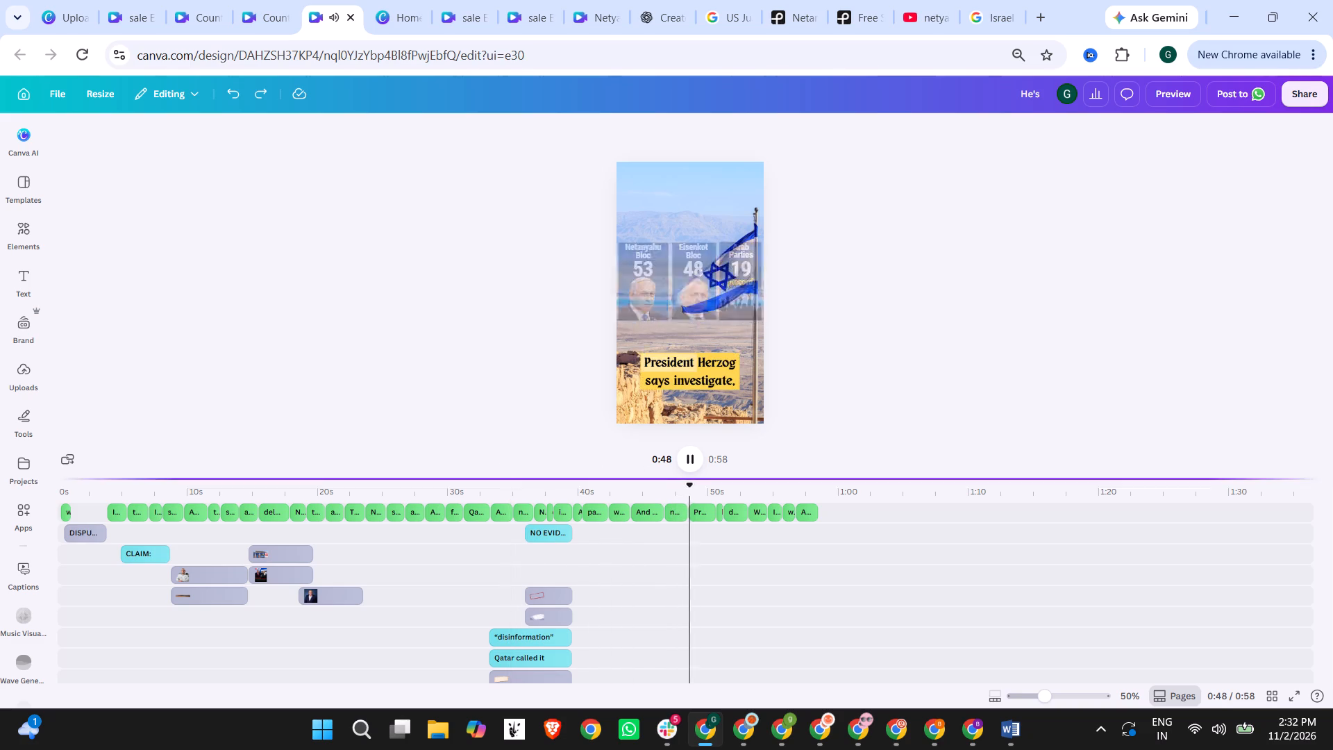
click(495, 491)
click(453, 491)
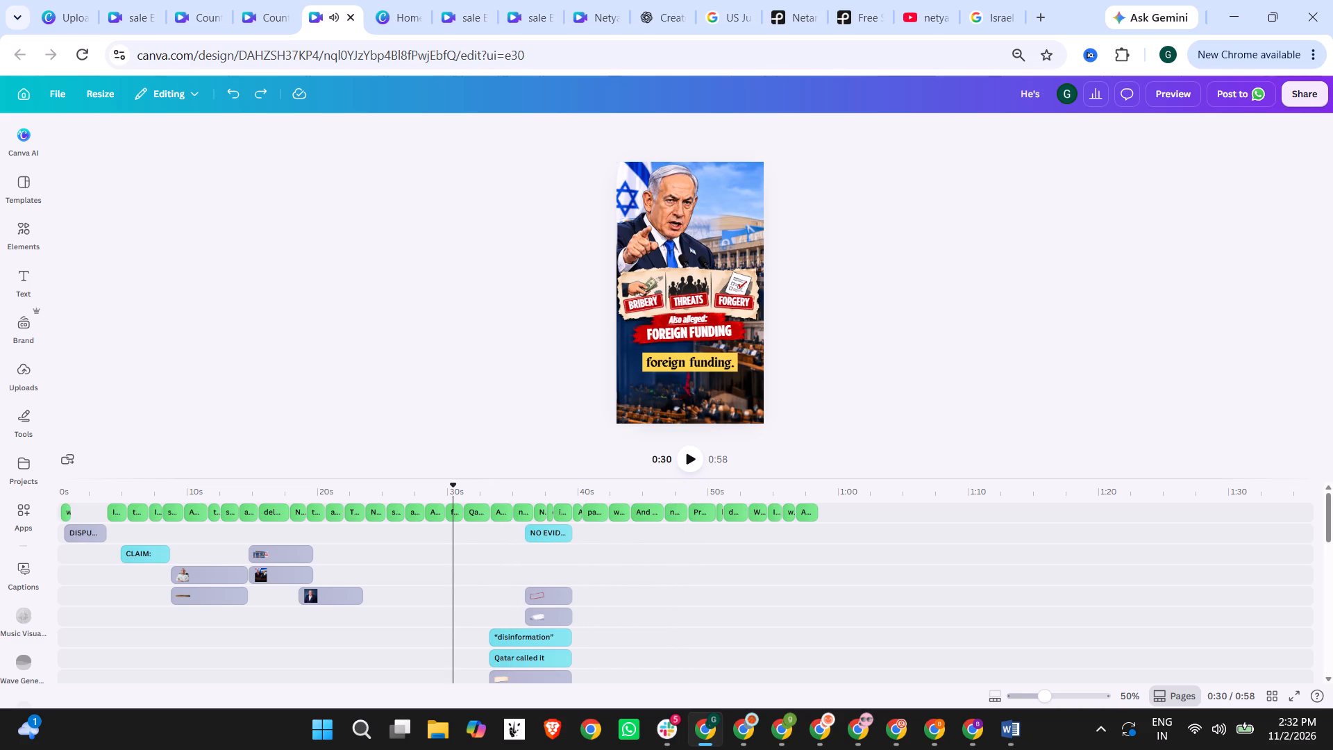
click(495, 492)
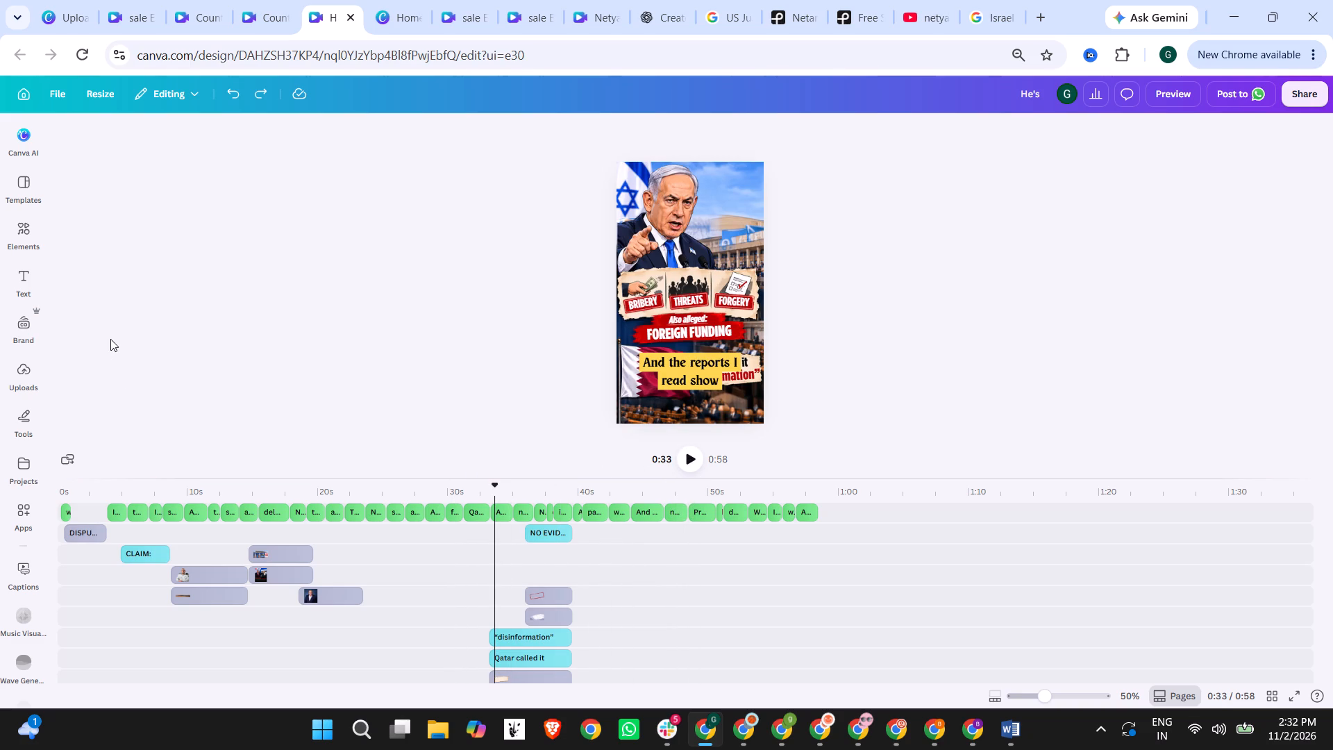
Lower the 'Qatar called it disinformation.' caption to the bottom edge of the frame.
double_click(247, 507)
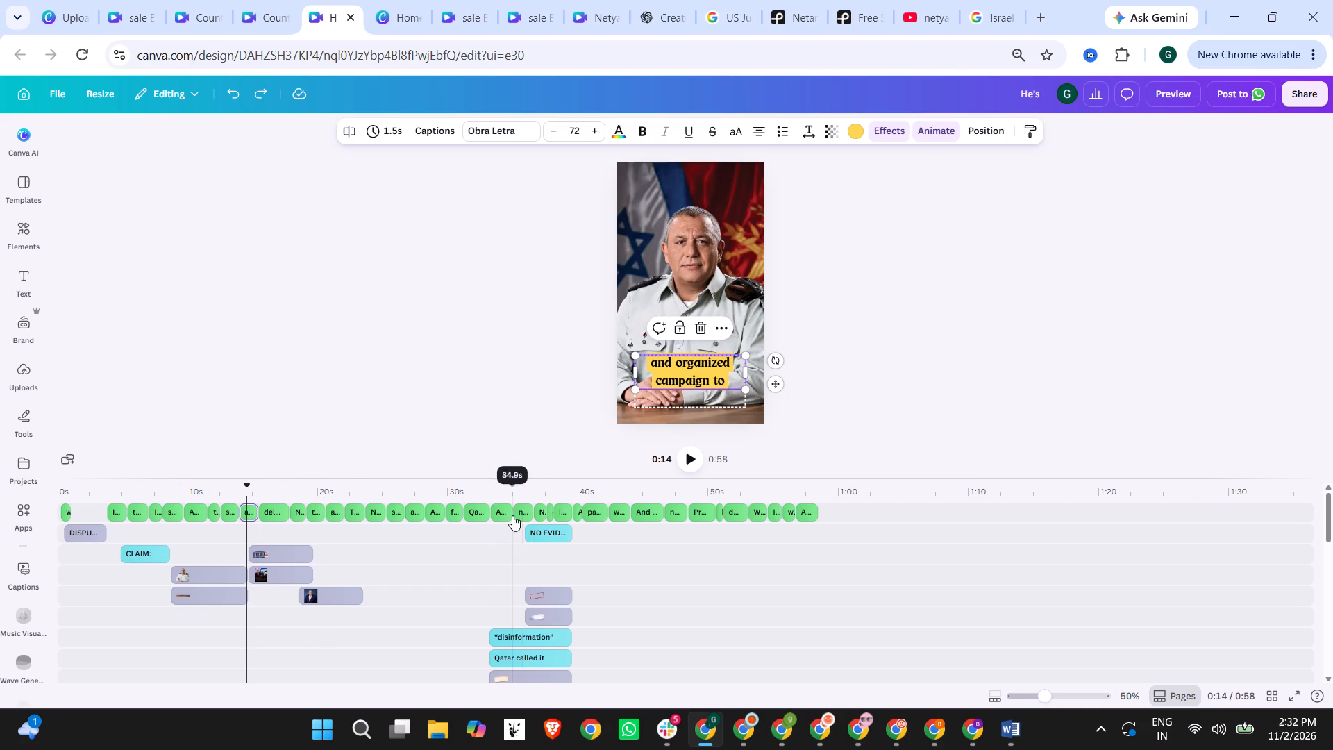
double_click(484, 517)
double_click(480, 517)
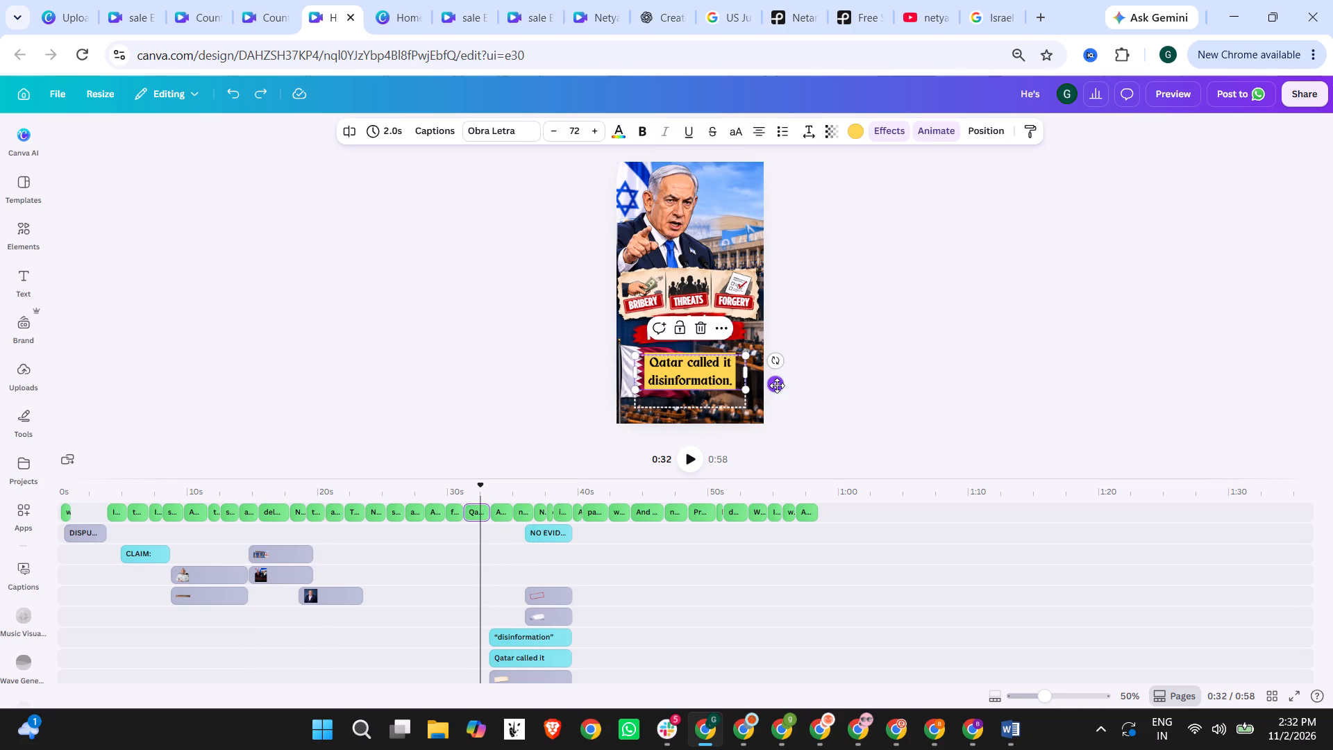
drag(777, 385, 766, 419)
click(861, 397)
Play from about 0:28 and move the 'And the reports I read show' caption beside Netanyahu's chin, above the BRIBERY, THREATS, FORGERY banner.
click(430, 498)
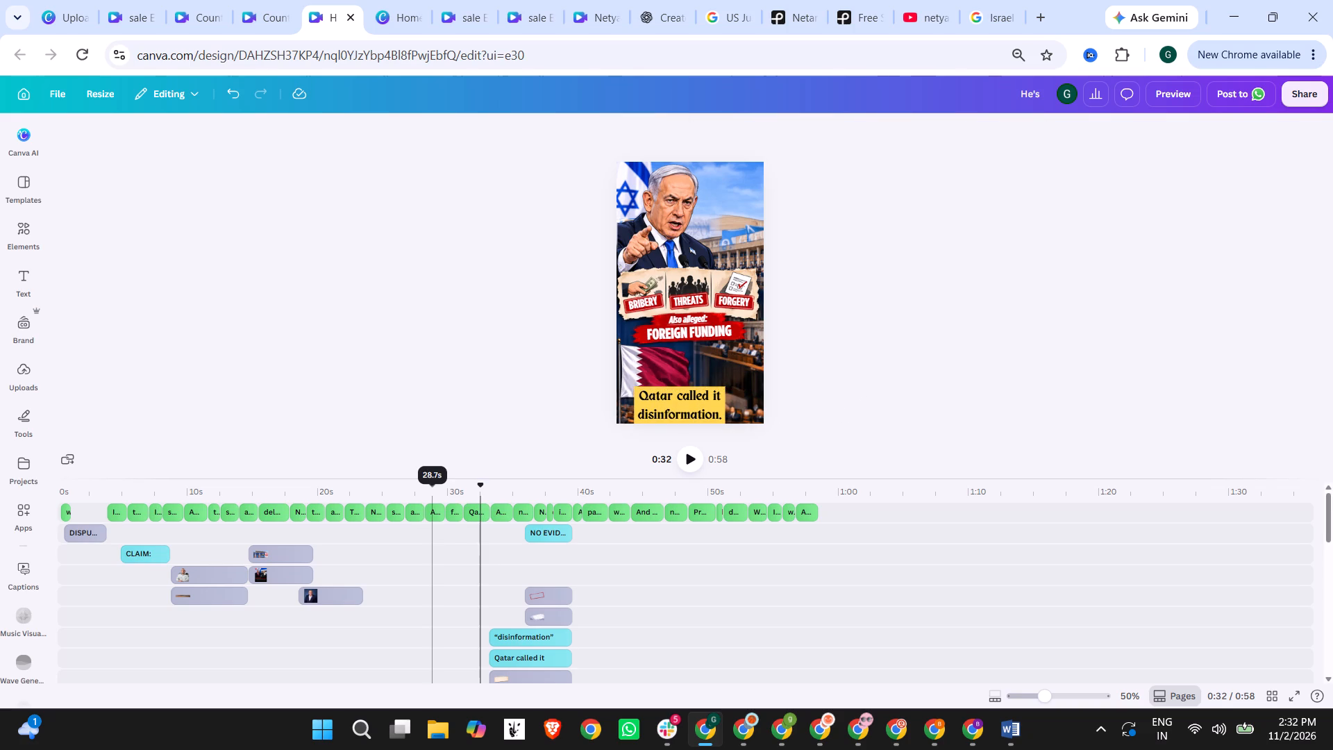
click(691, 461)
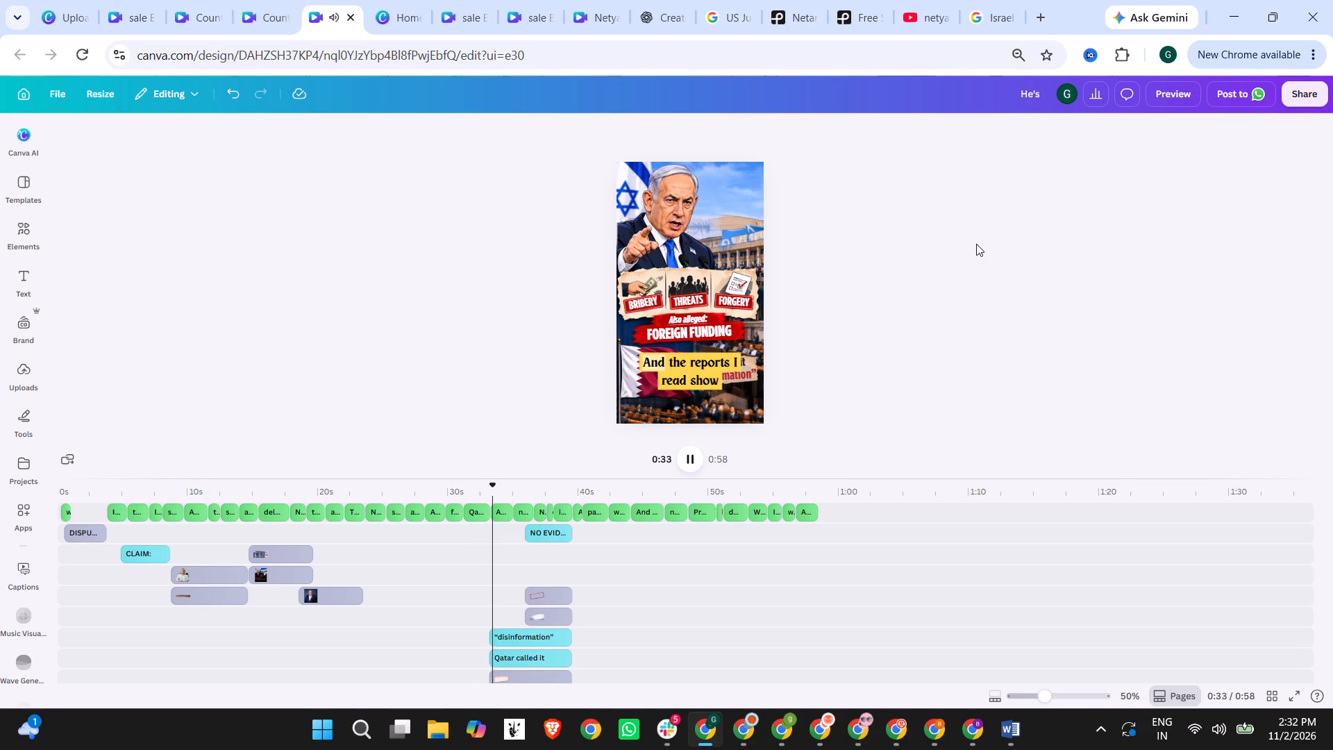
click(694, 460)
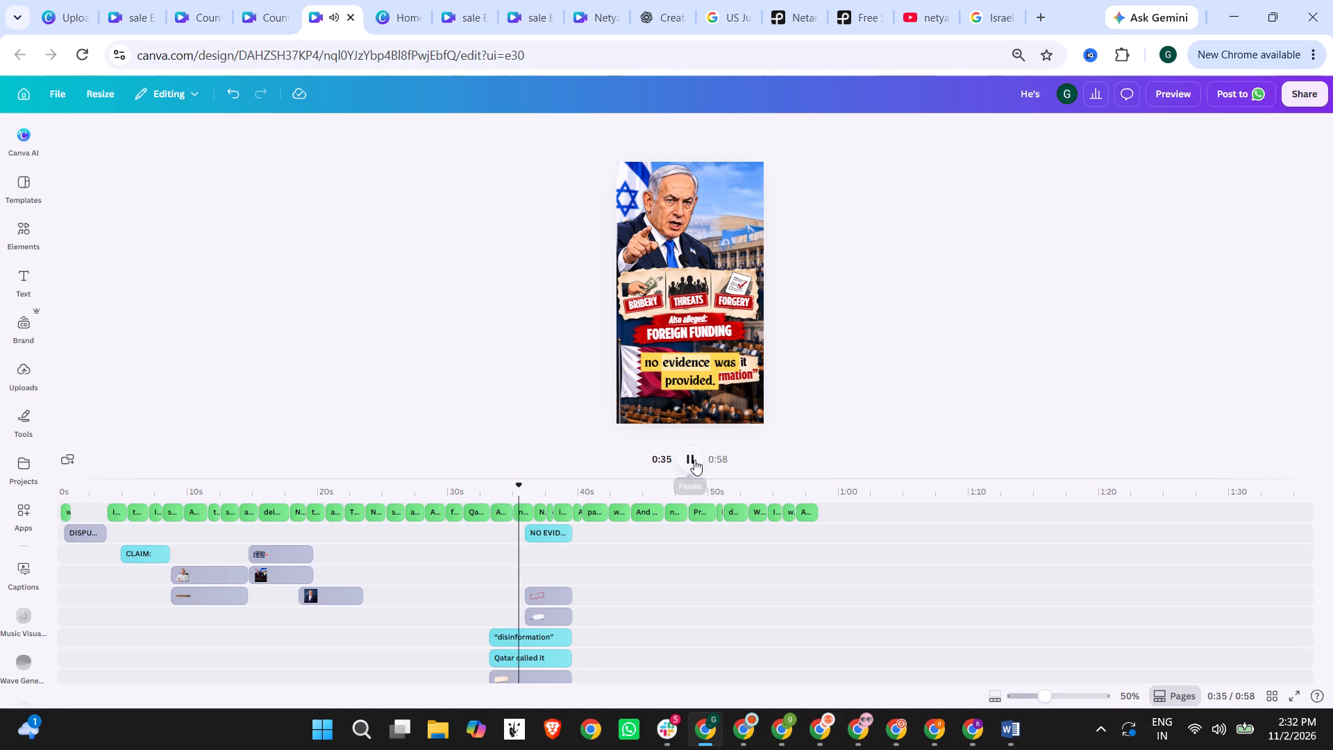
double_click(499, 514)
drag(678, 370, 701, 251)
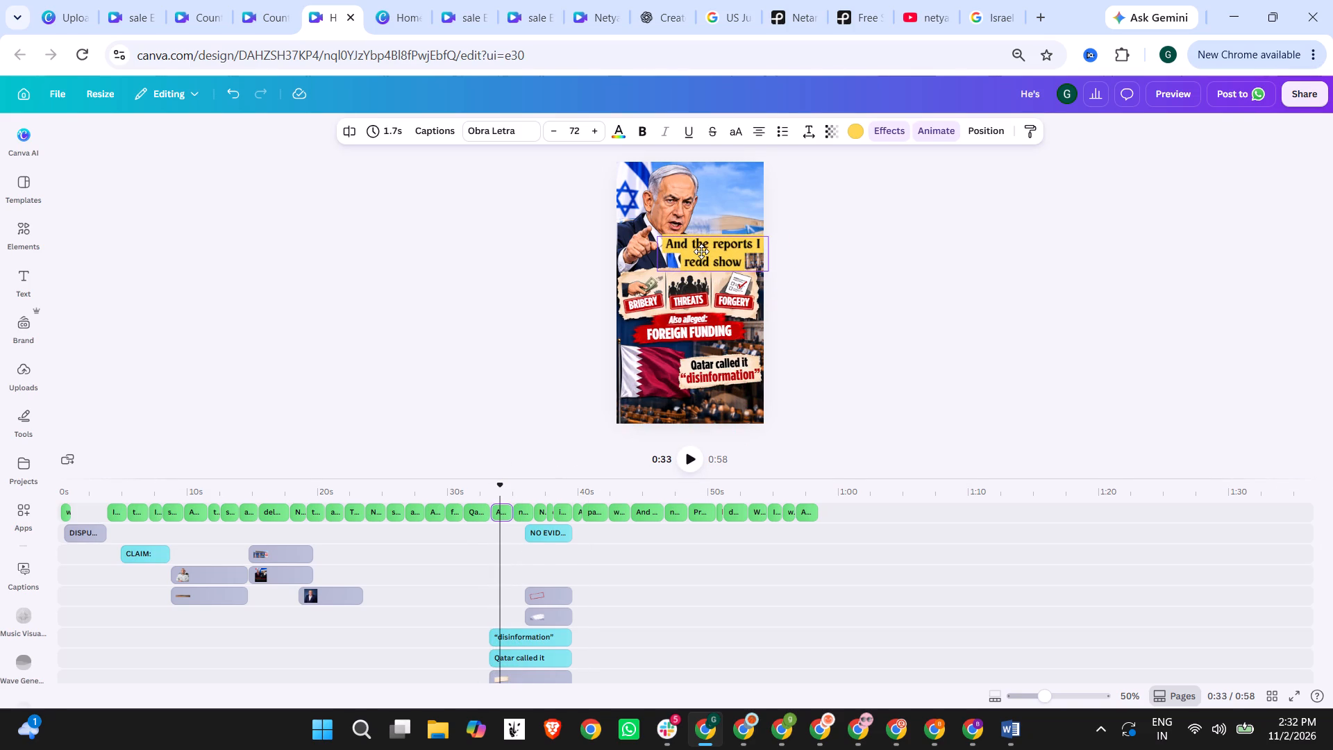
drag(701, 251, 703, 249)
click(830, 267)
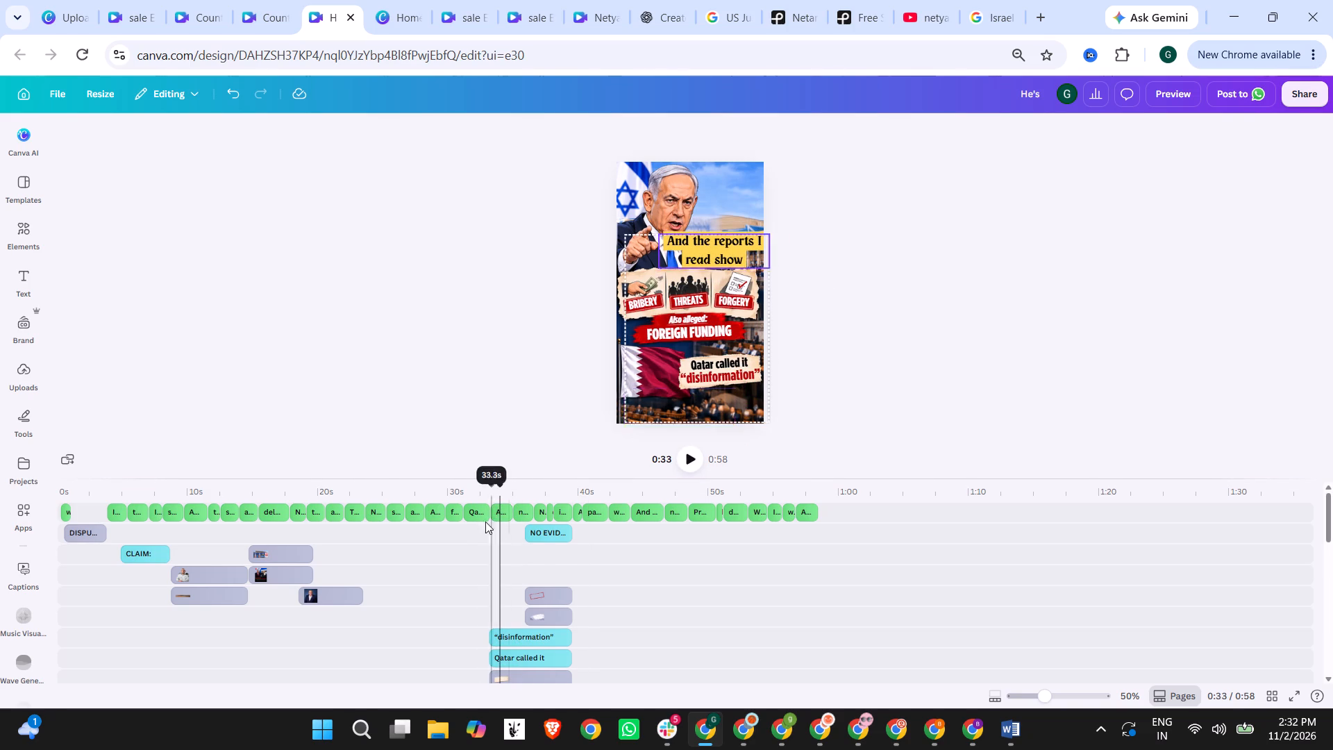
Move the 'Qatar called it disinformation.' caption at 0:32 beside Netanyahu's chin, above the BRIBERY, THREATS, FORGERY banner.
click(479, 515)
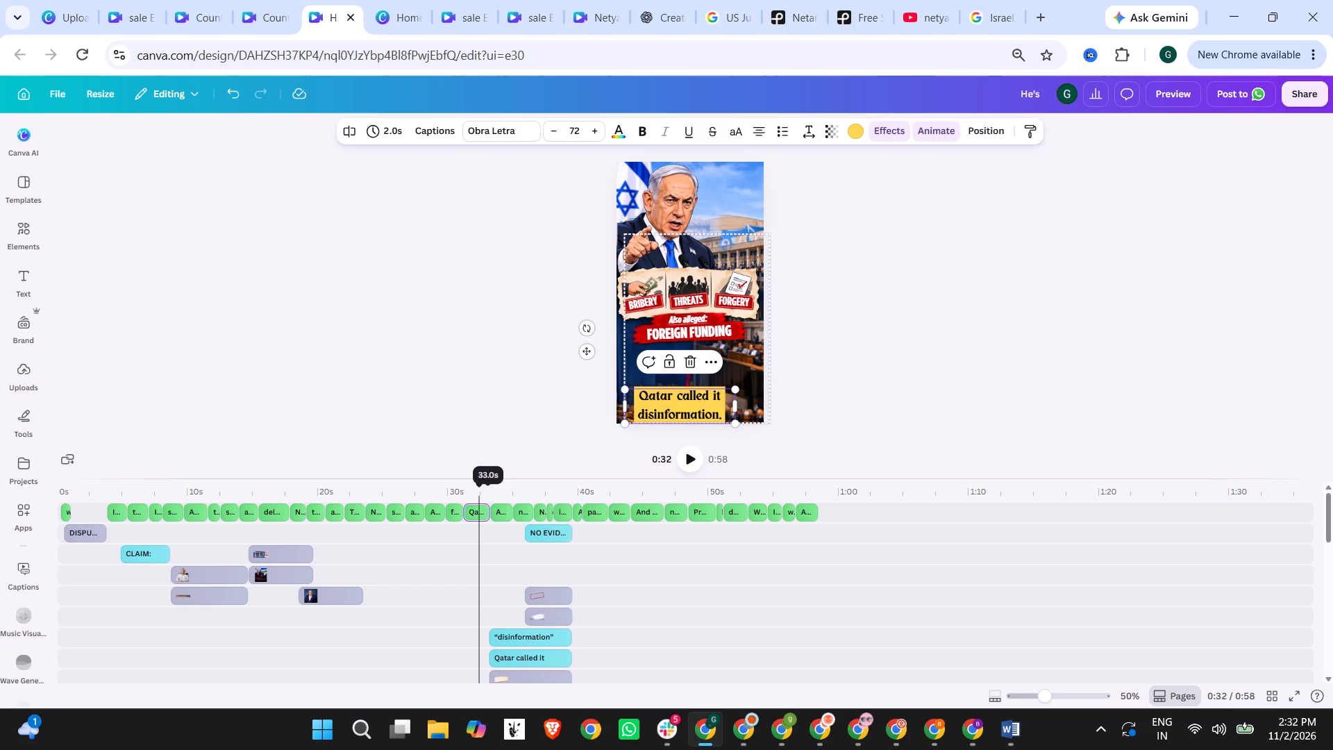
double_click(473, 517)
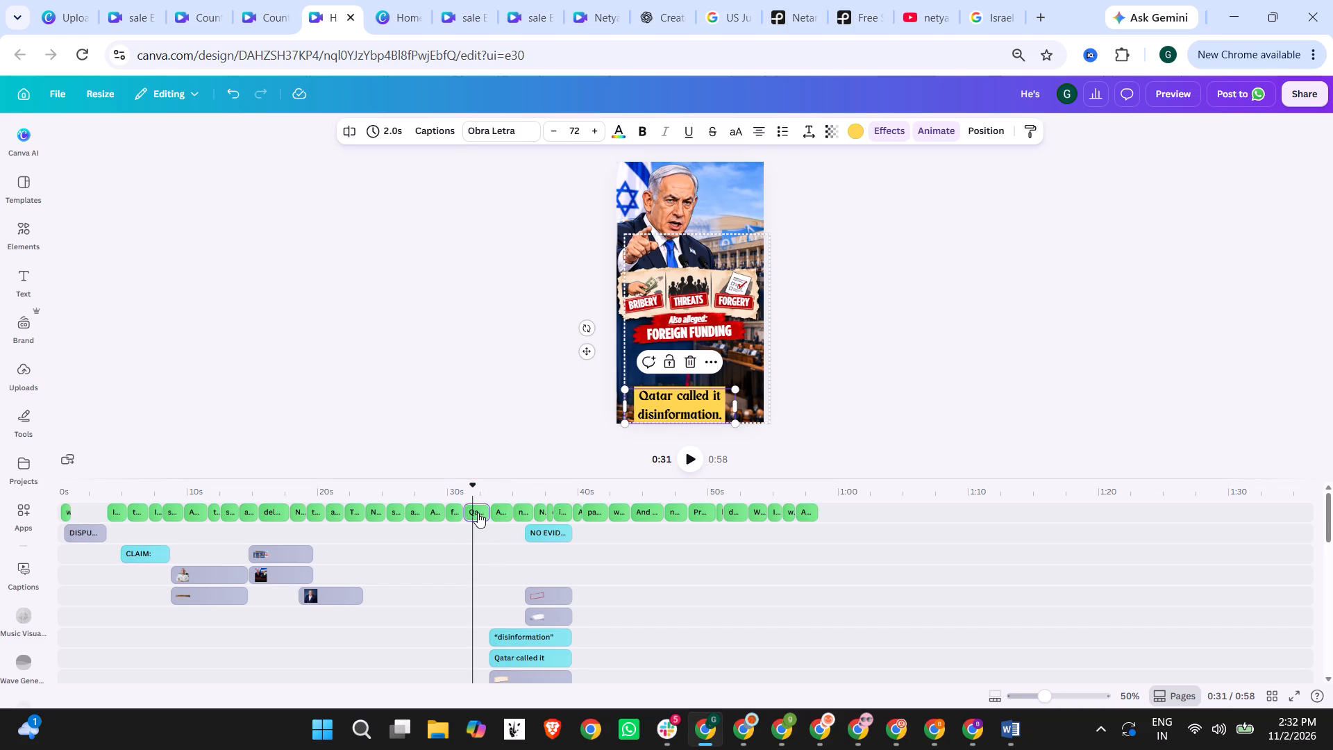
double_click(478, 512)
drag(650, 407, 696, 256)
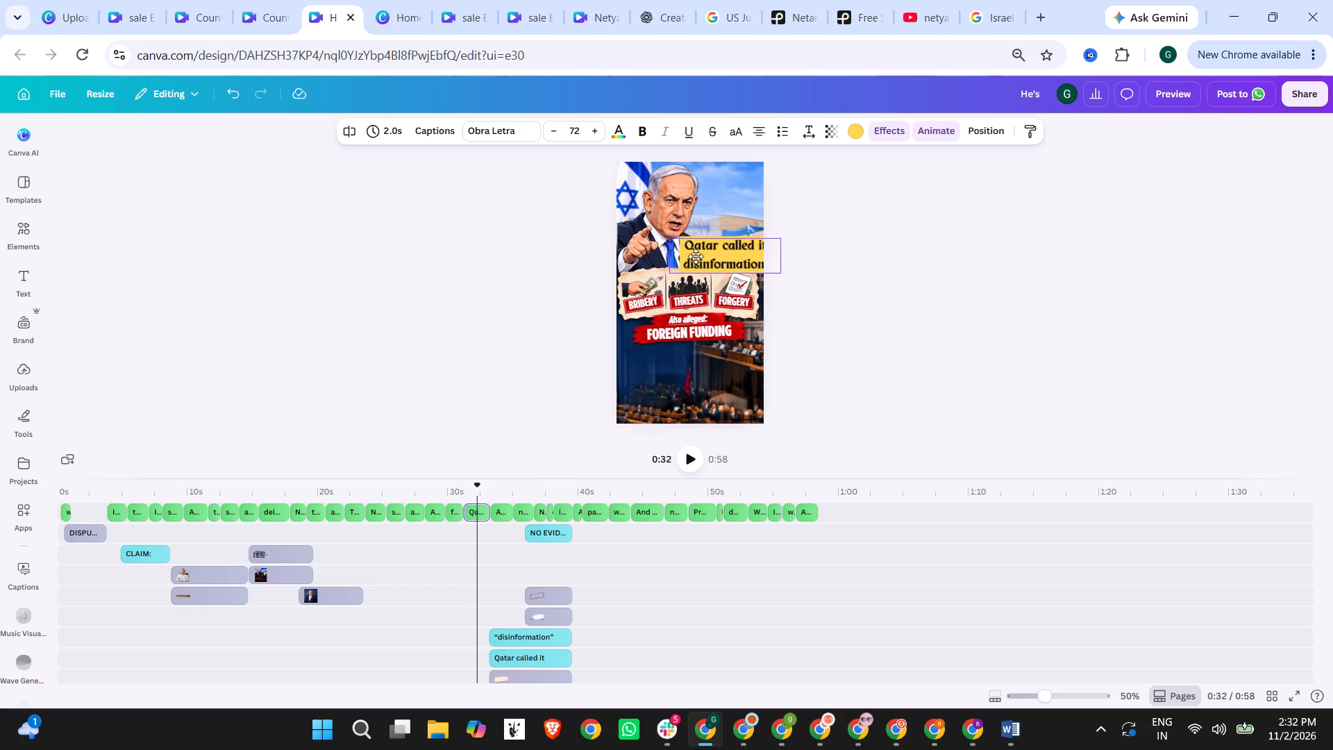
drag(696, 256, 683, 253)
click(930, 282)
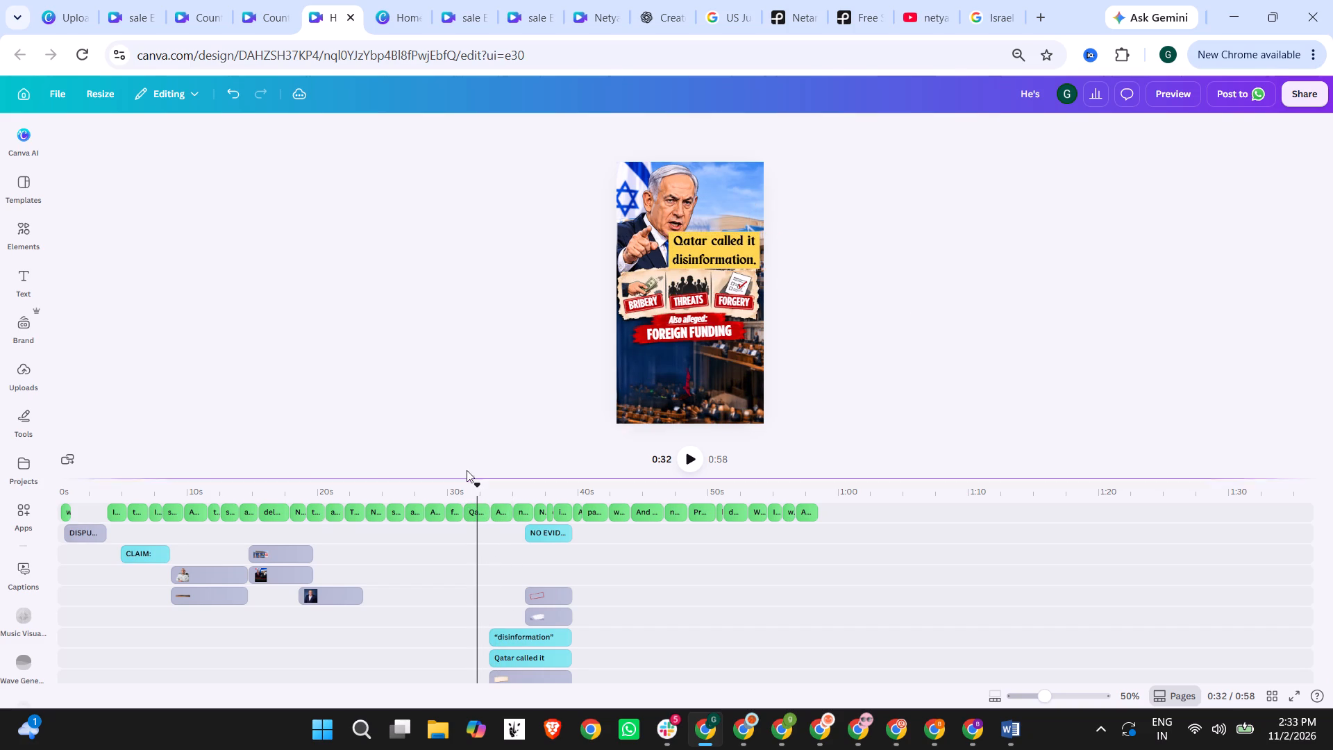
Play from 0:23 to check the repositioned captions.
click(358, 490)
click(688, 465)
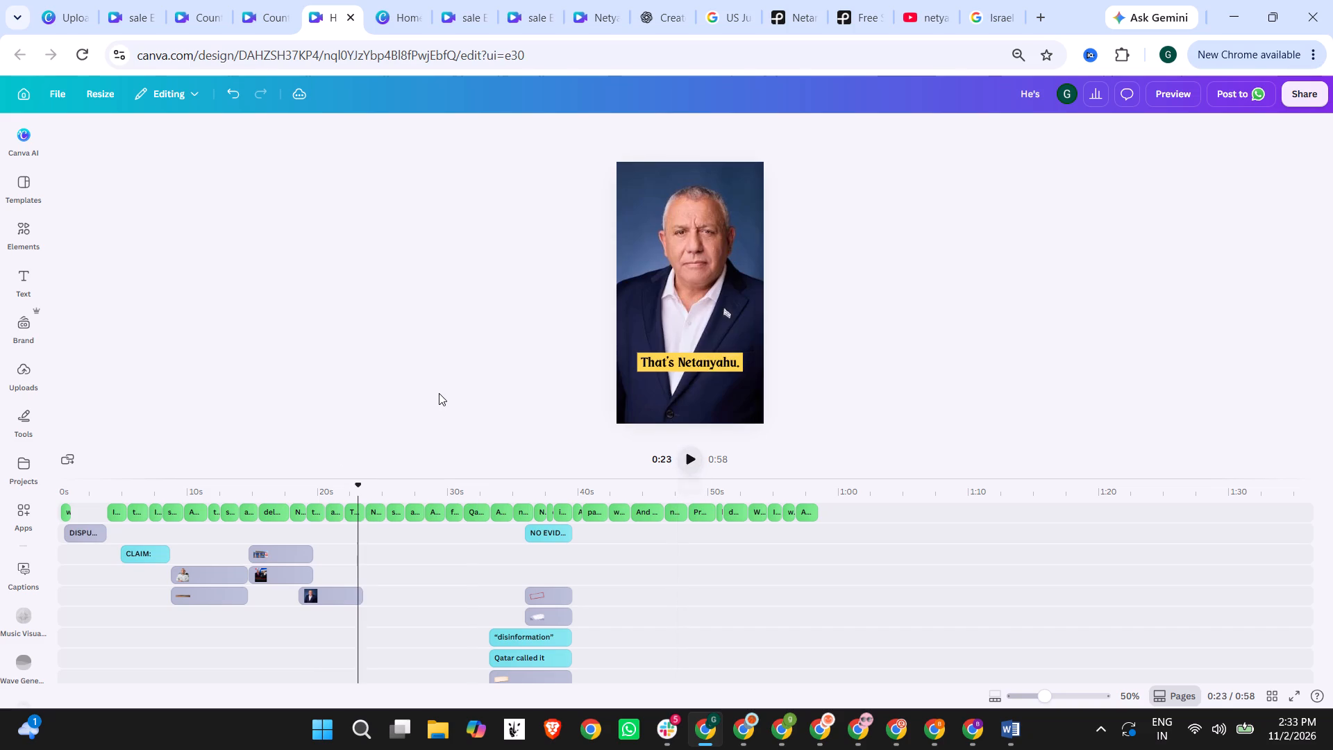
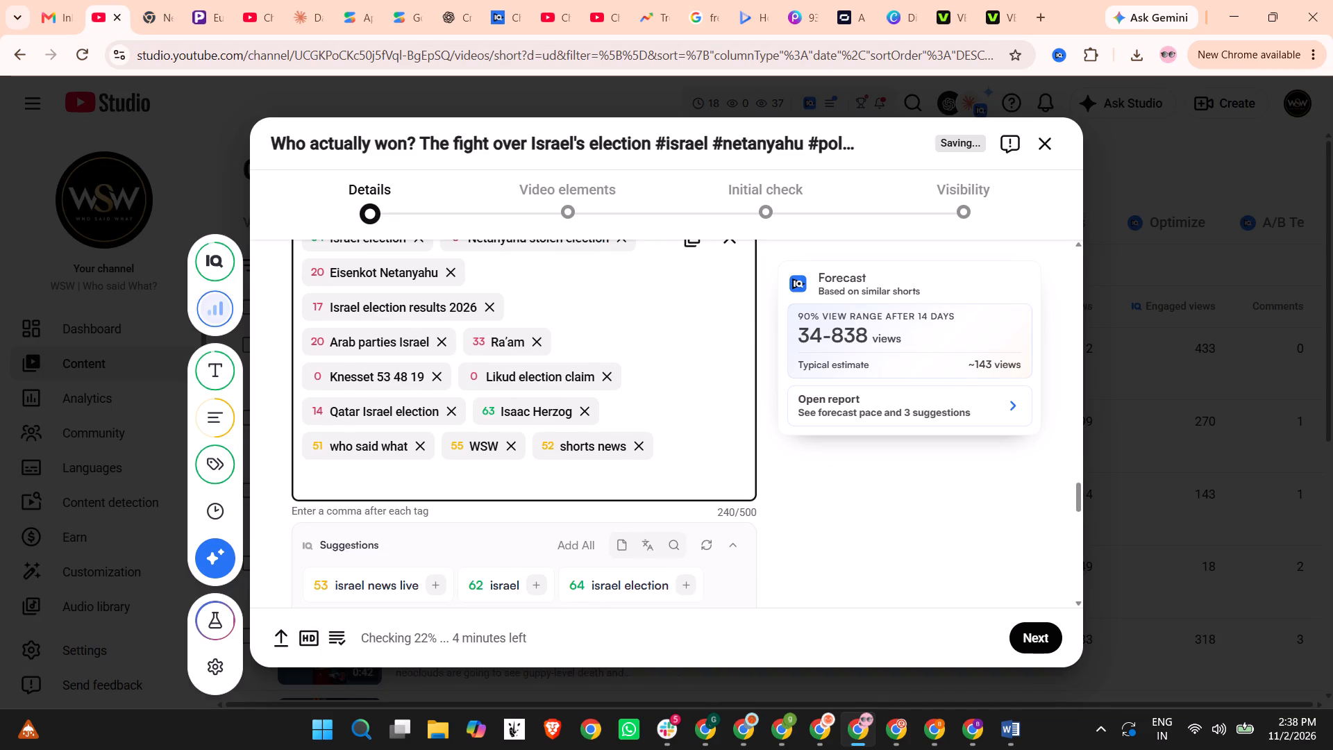
scroll(467, 476, down, 2)
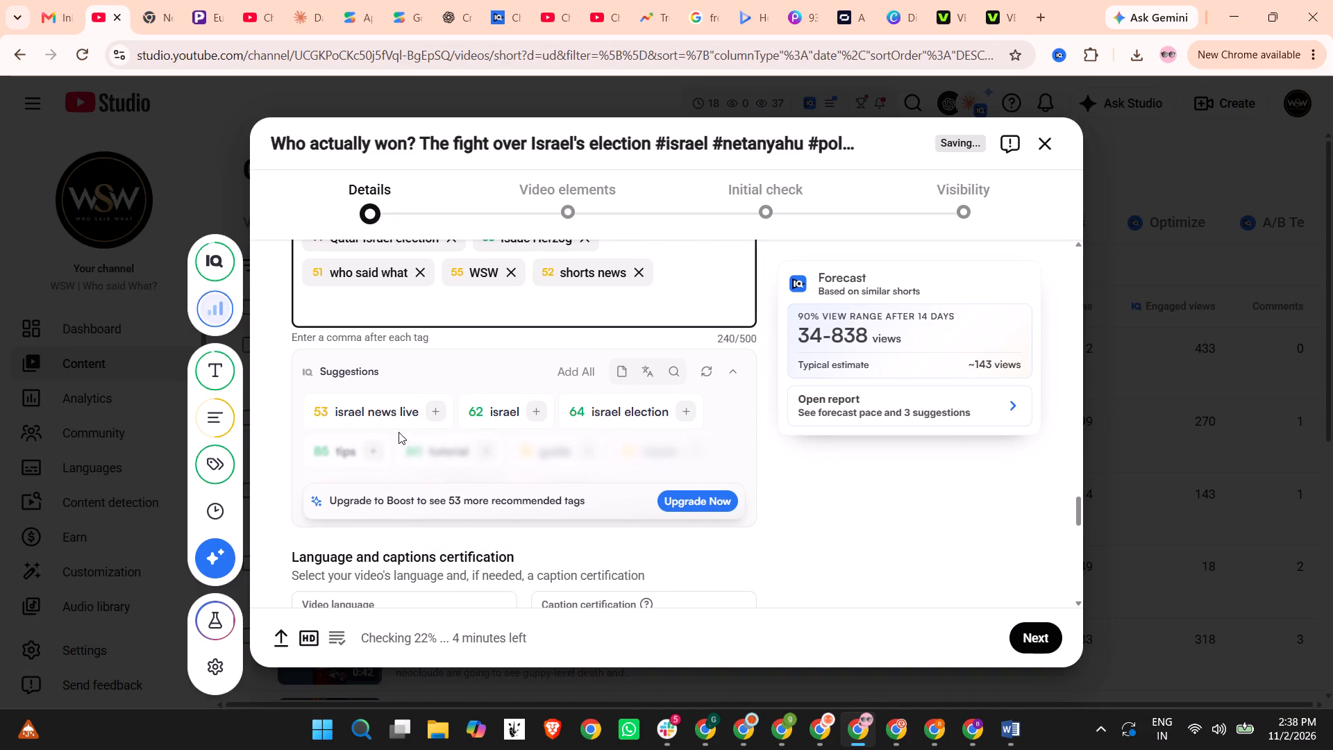
click(437, 410)
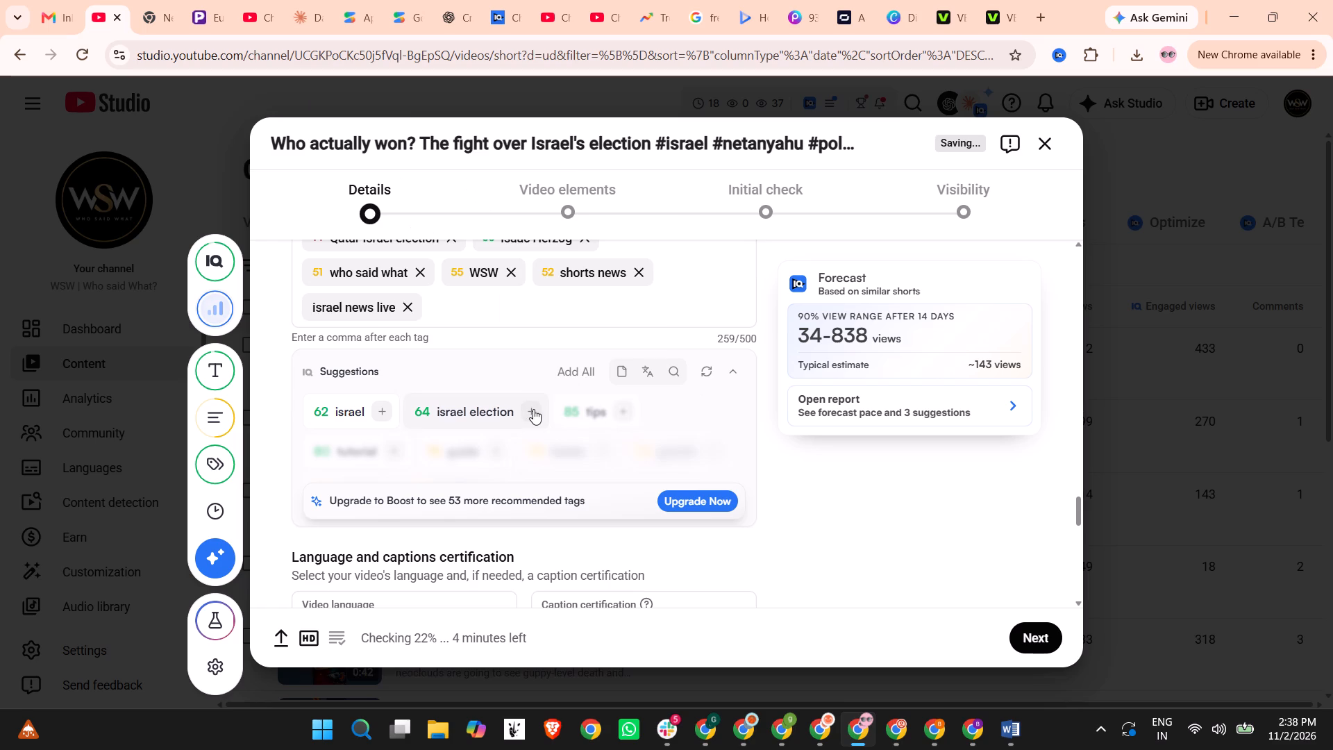
click(523, 410)
click(385, 411)
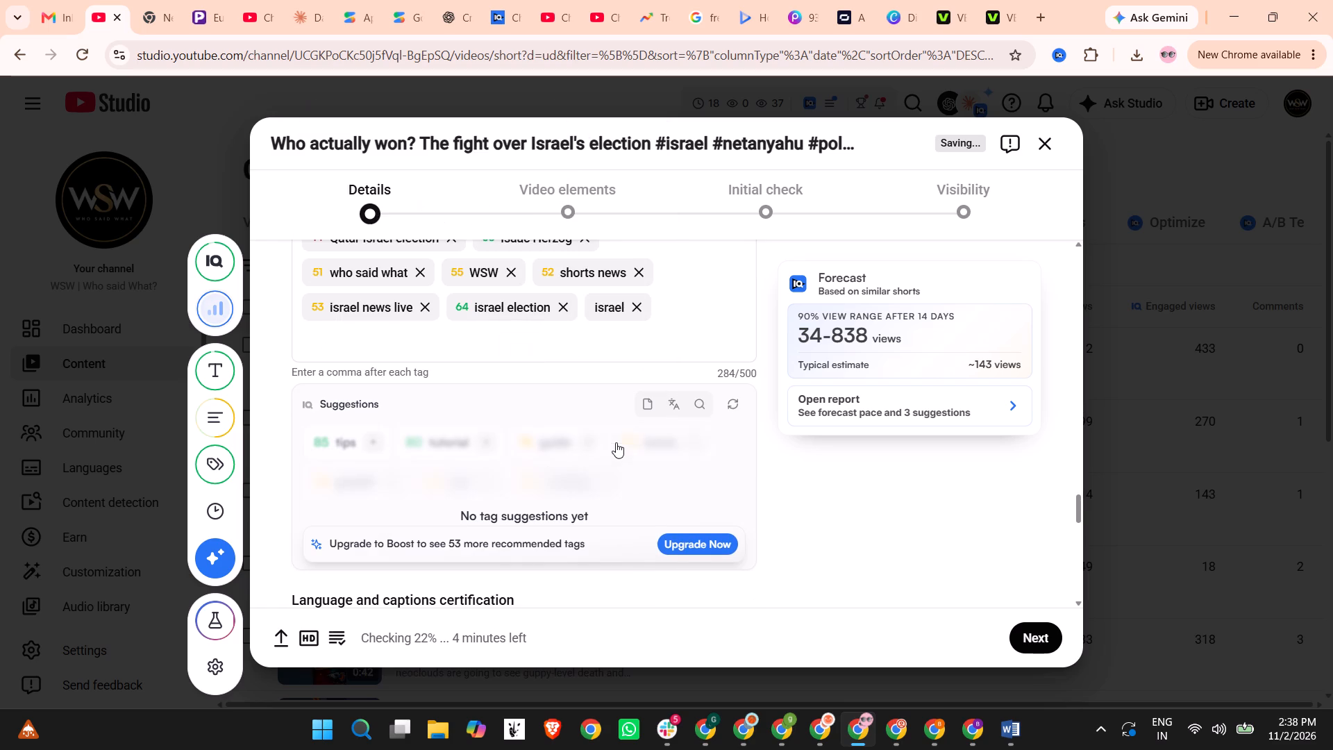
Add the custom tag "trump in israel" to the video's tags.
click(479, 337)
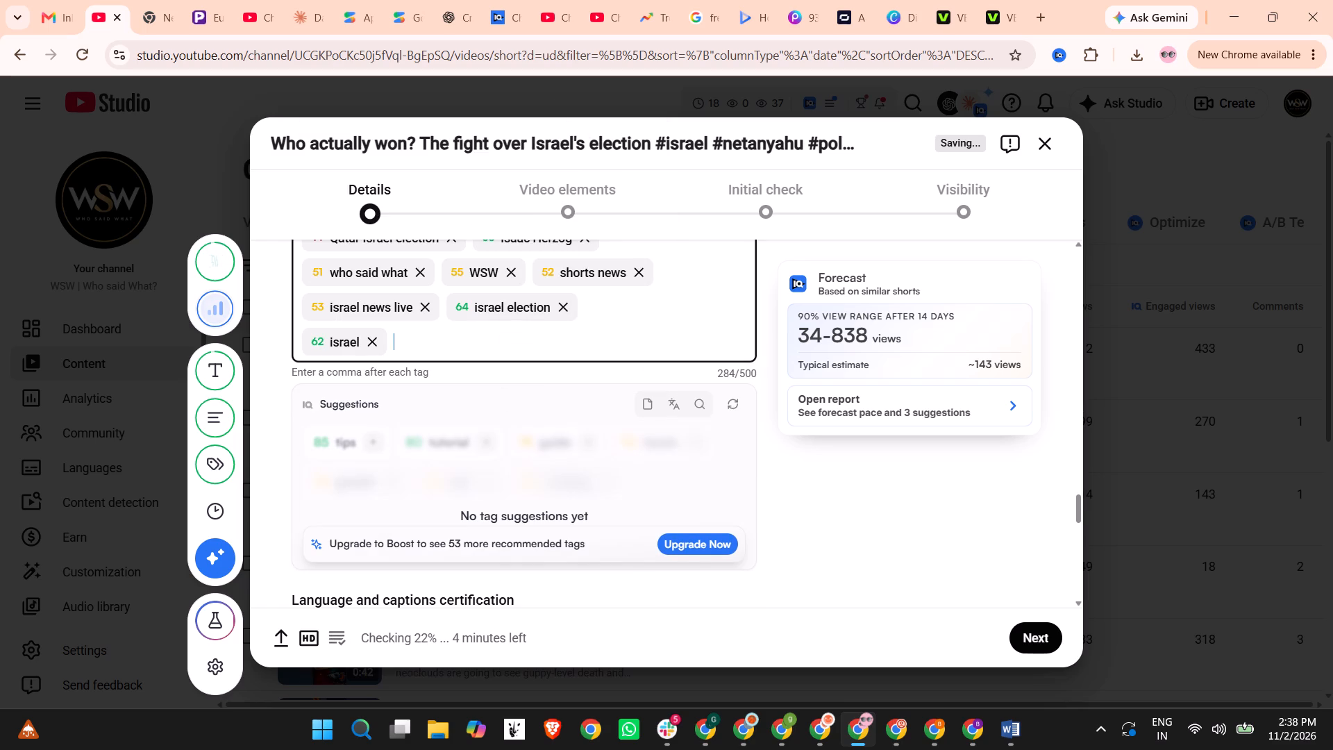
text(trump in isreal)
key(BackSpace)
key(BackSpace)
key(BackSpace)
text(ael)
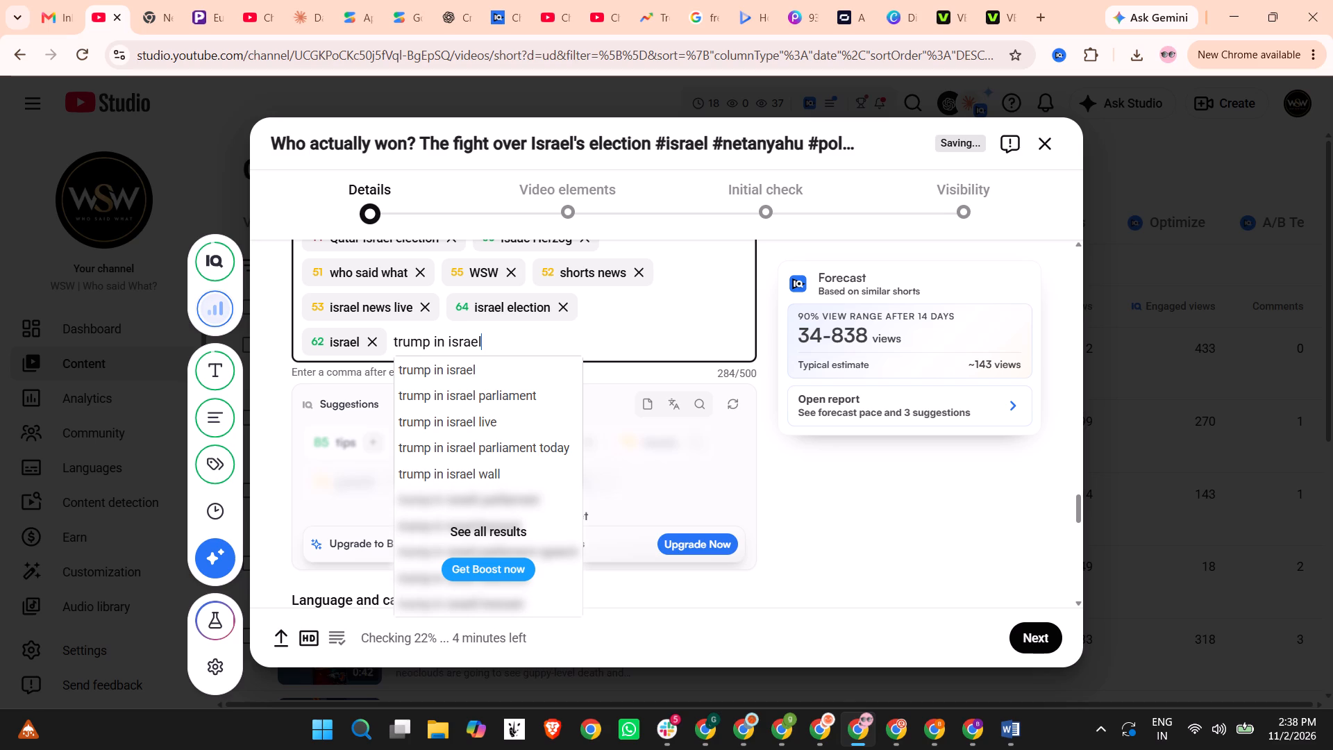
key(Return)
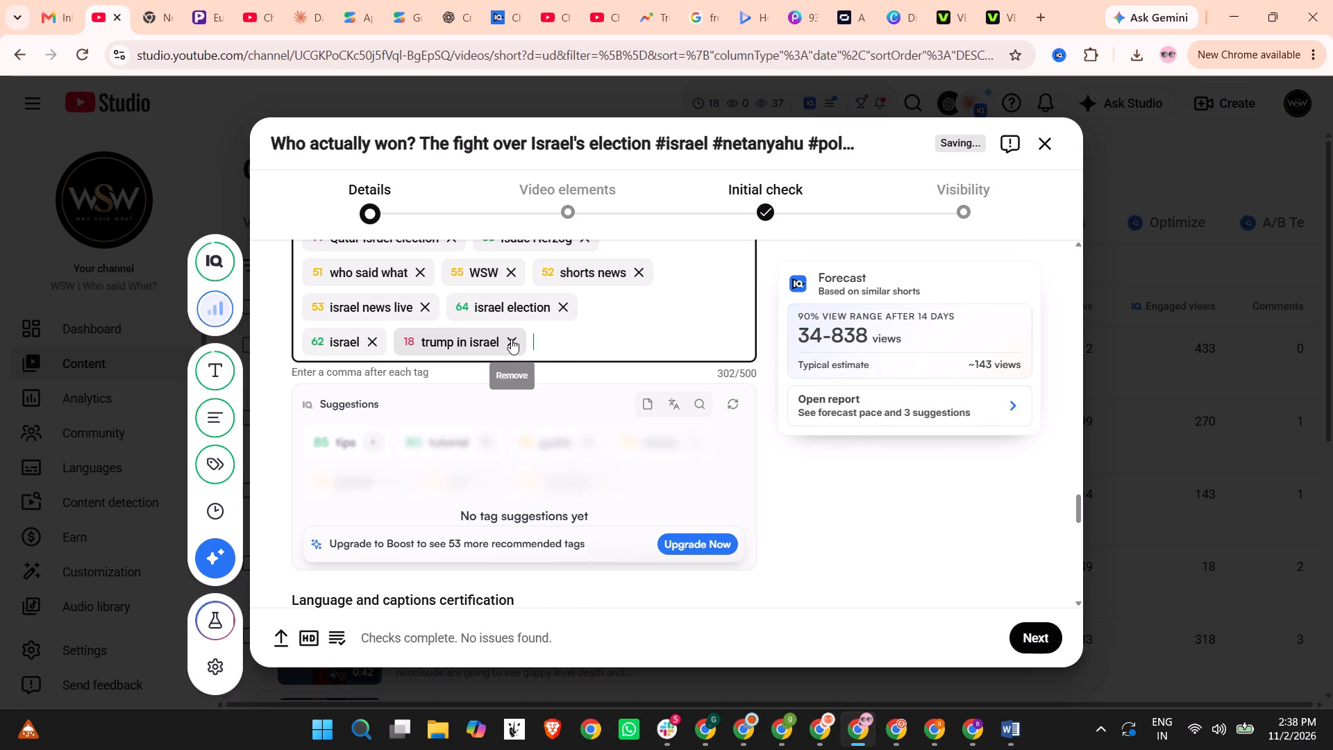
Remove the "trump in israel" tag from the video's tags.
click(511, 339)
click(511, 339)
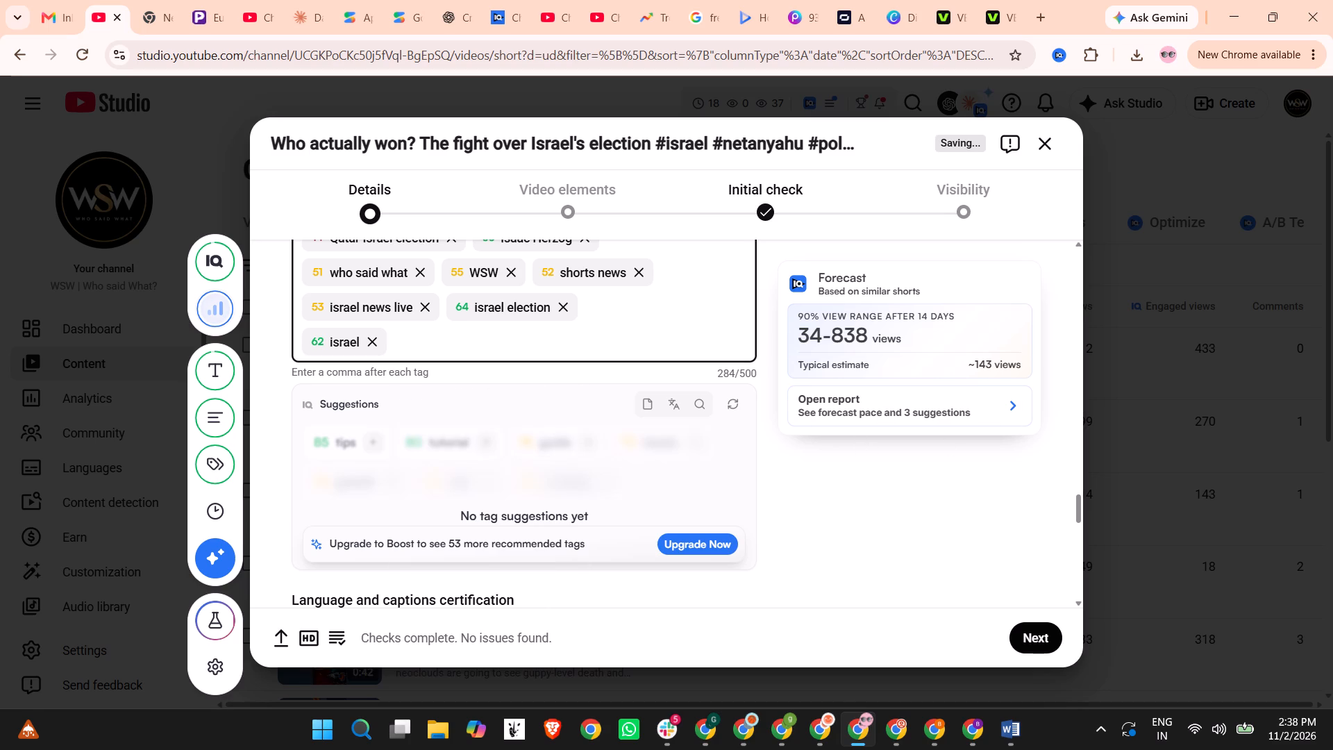
Disable publishing to the subscriptions feed and notifying subscribers, and set Shorts remixing to allow only audio remixing.
scroll(511, 339, down, 3)
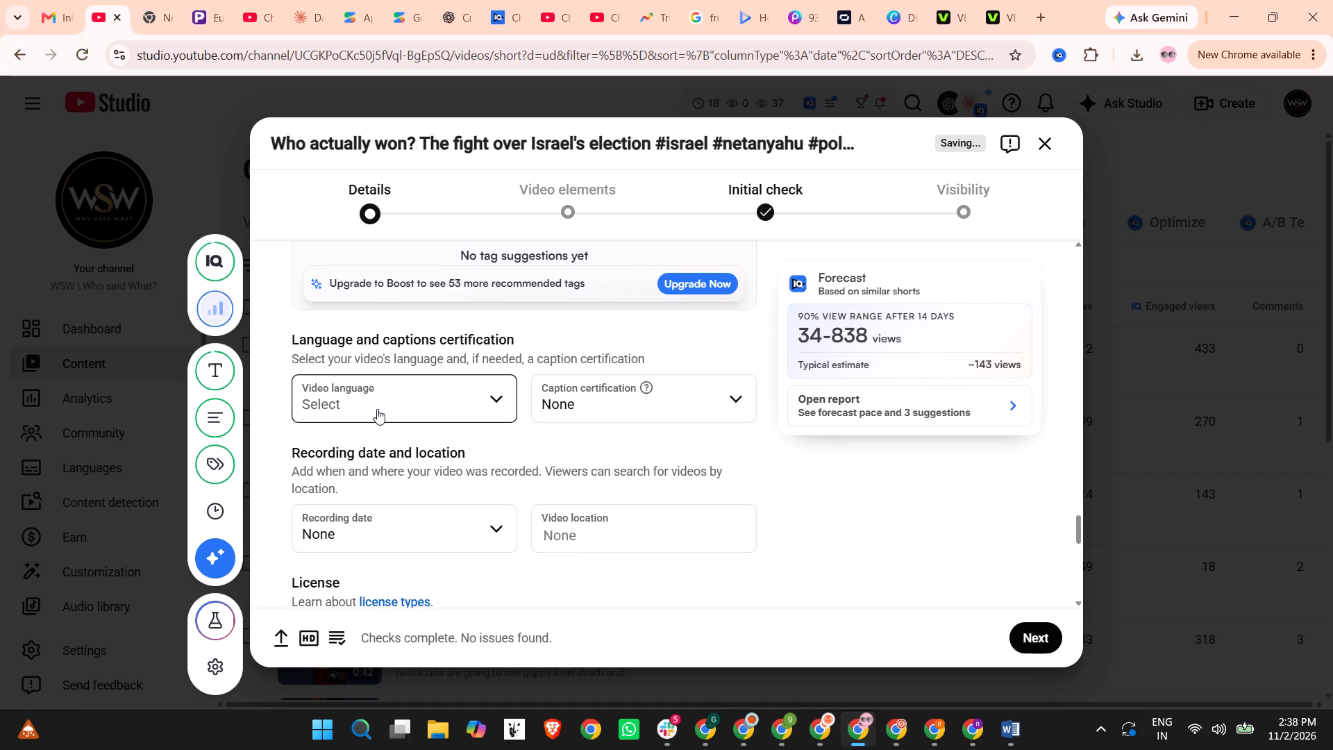
scroll(521, 412, down, 3)
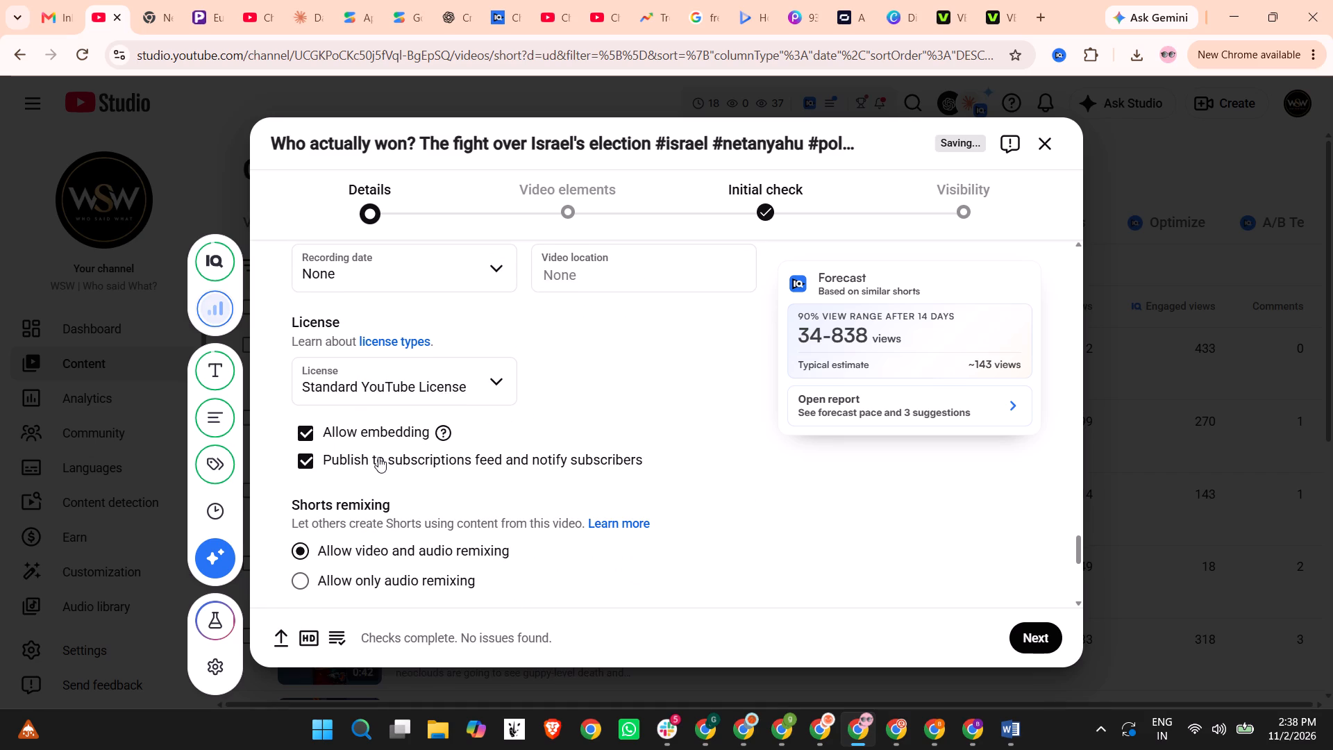
click(372, 465)
scroll(385, 453, down, 2)
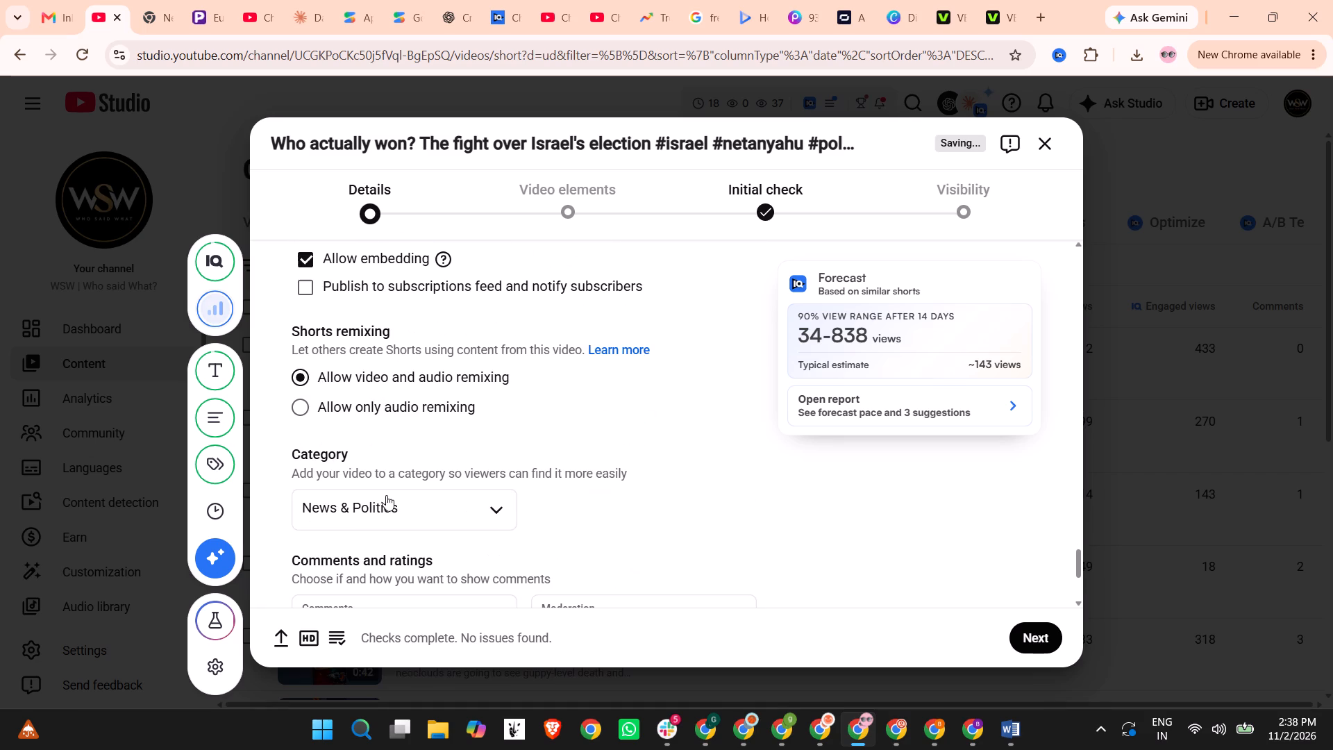
click(367, 412)
scroll(401, 470, down, 5)
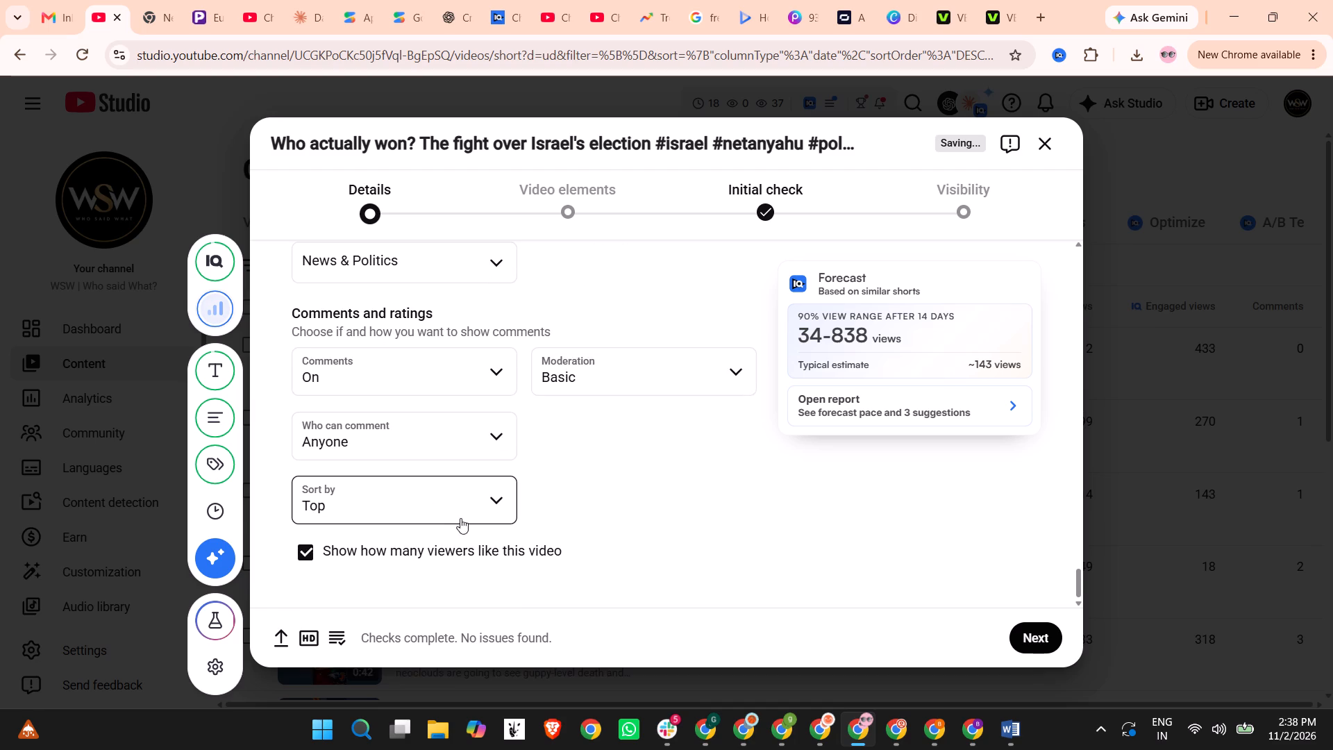
scroll(617, 554, up, 15)
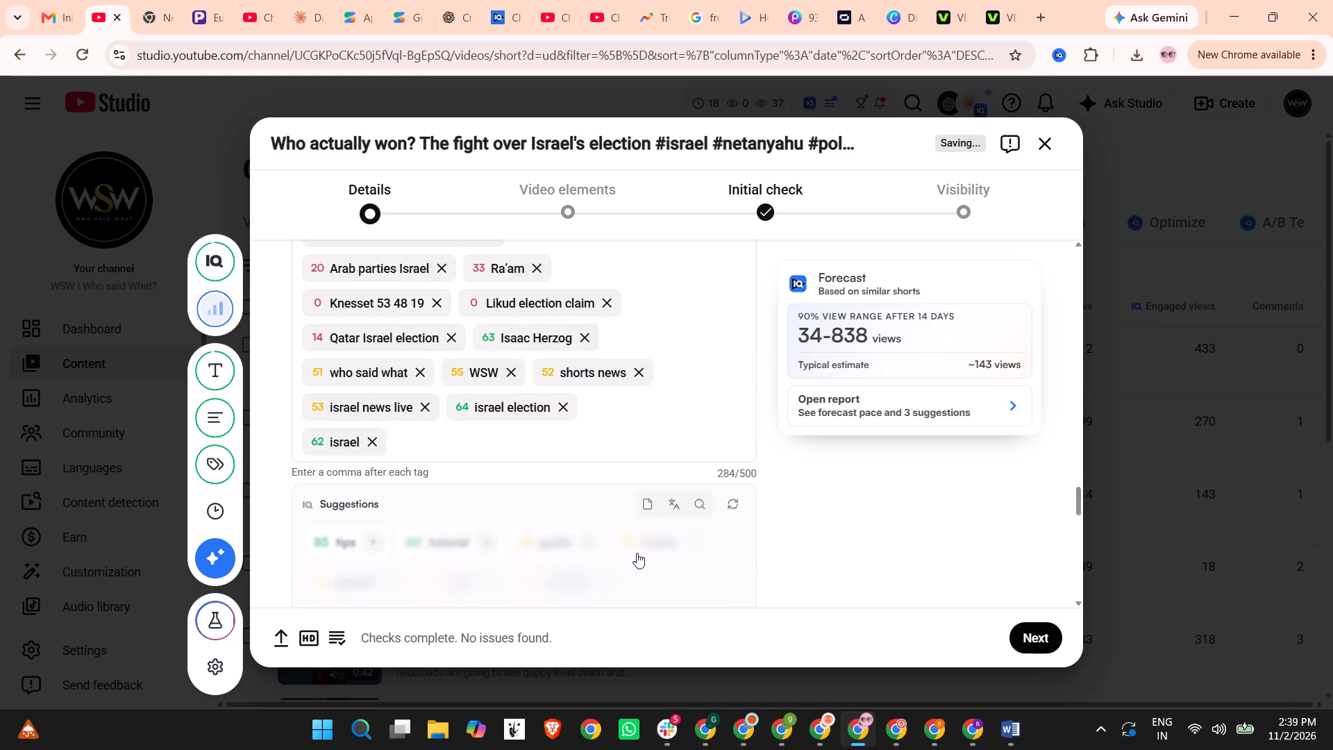
scroll(637, 553, up, 20)
scroll(637, 553, up, 17)
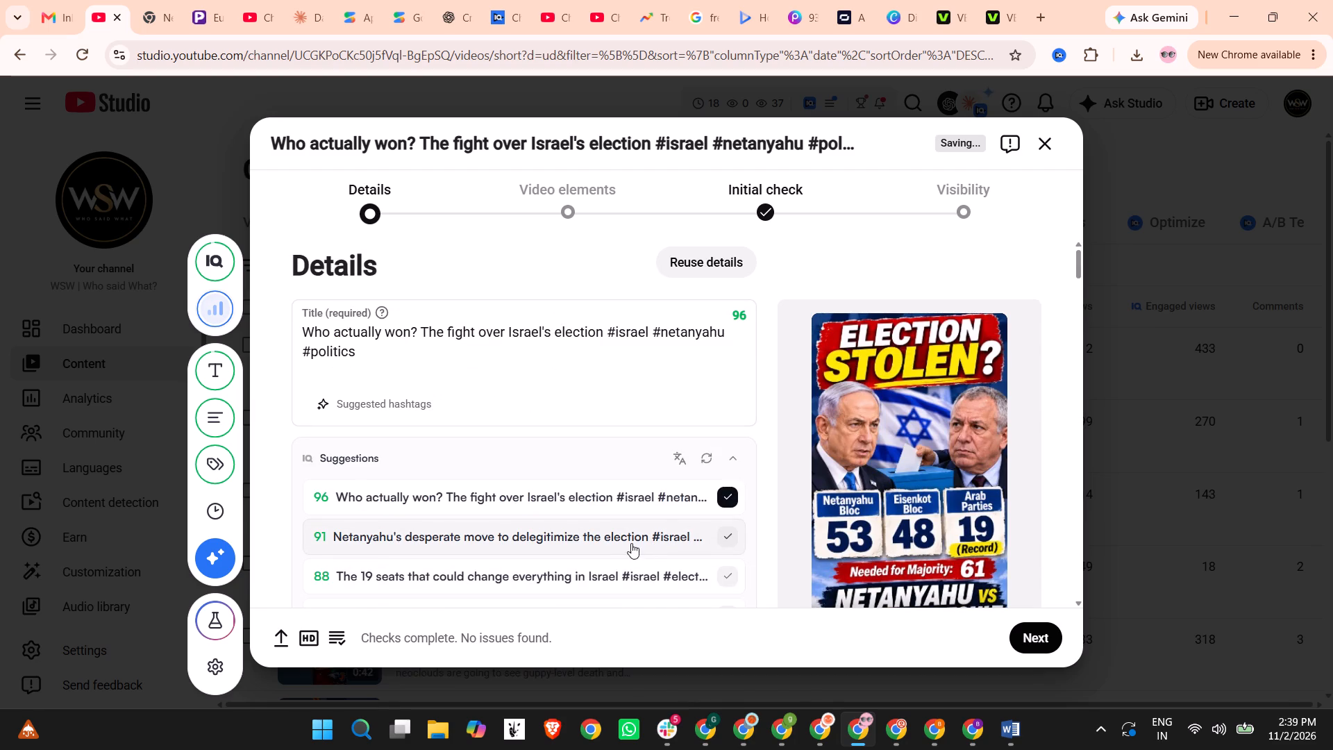
Add the Short "The truth behind Trump's latest immigration controversy" as the related video in the video elements.
click(1050, 640)
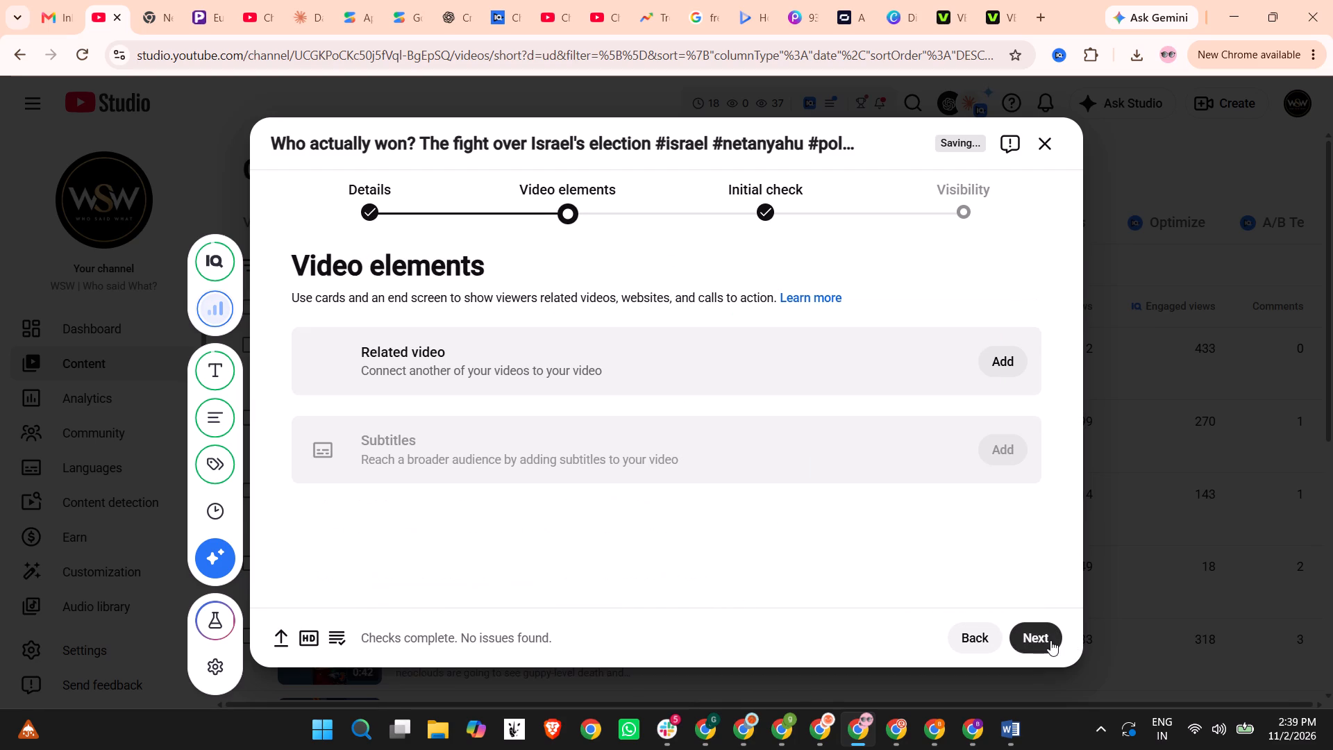
click(990, 365)
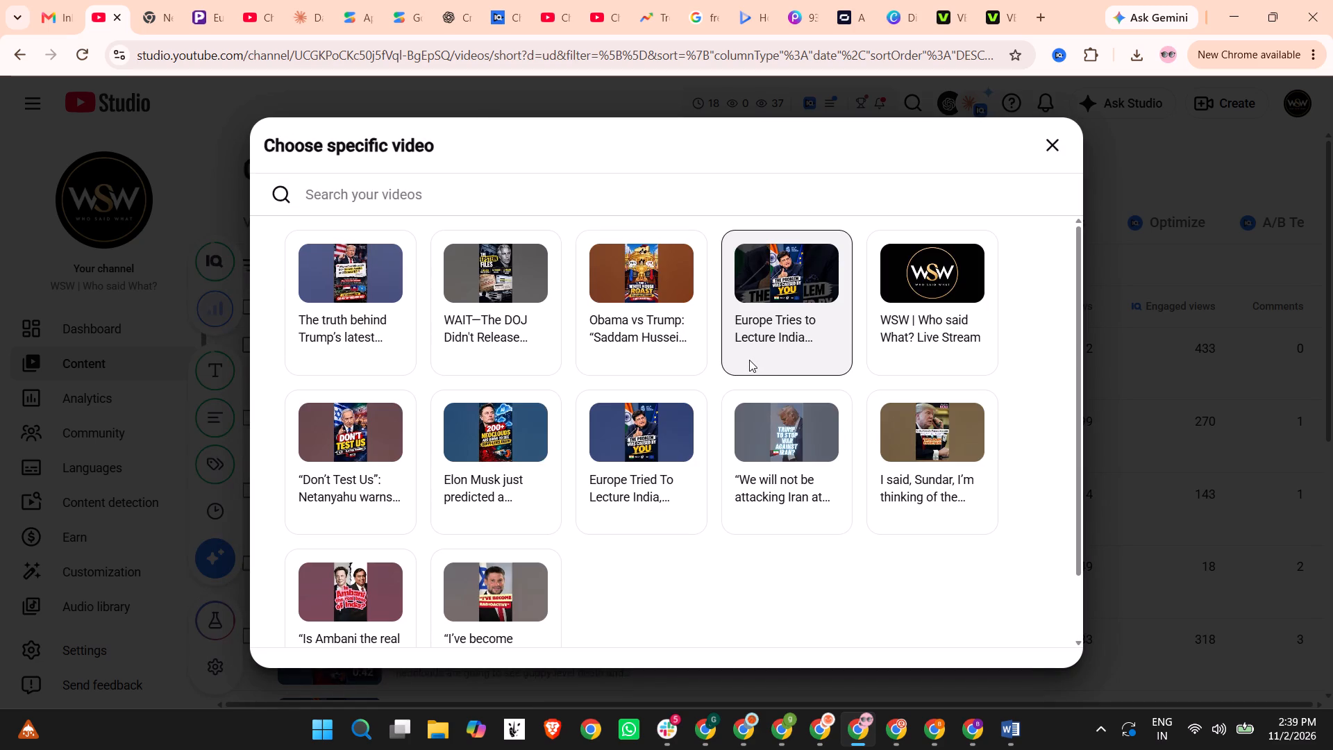
click(380, 298)
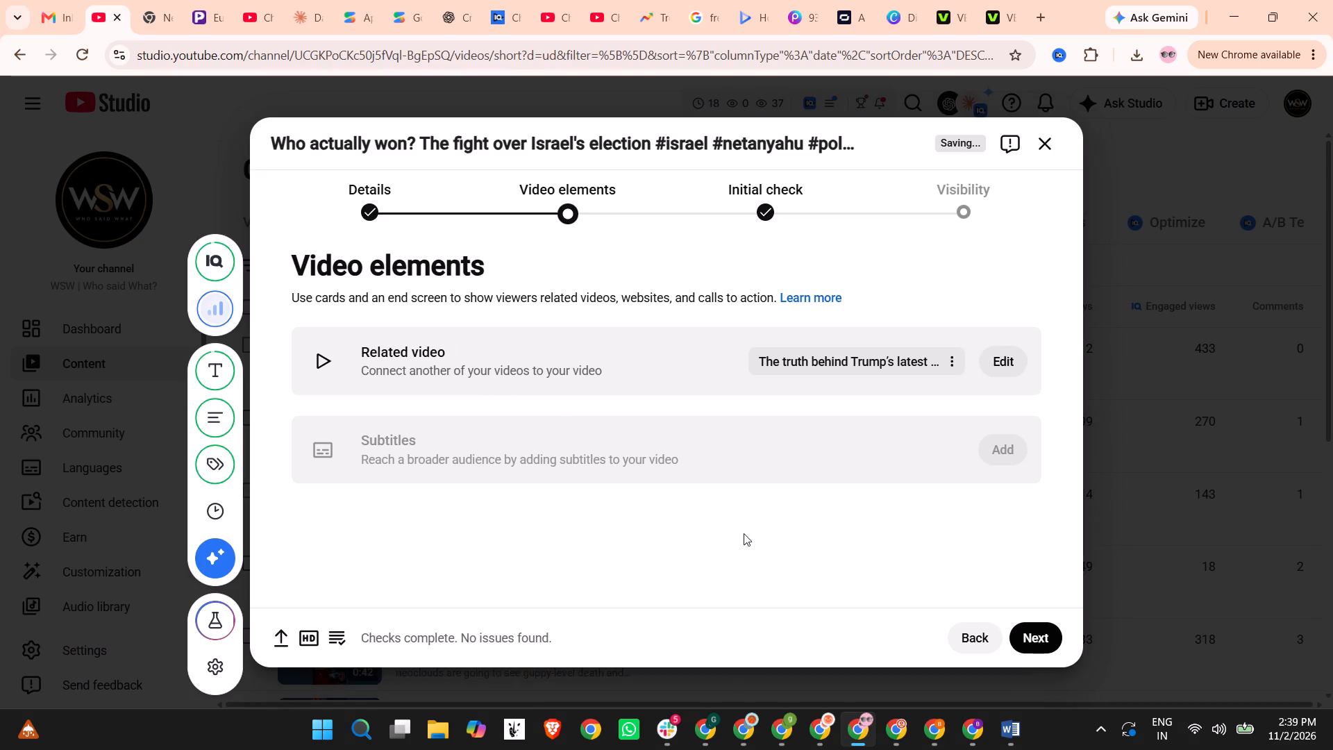
Proceed past the initial check, set the video's visibility to Public and publish the Short.
click(1037, 639)
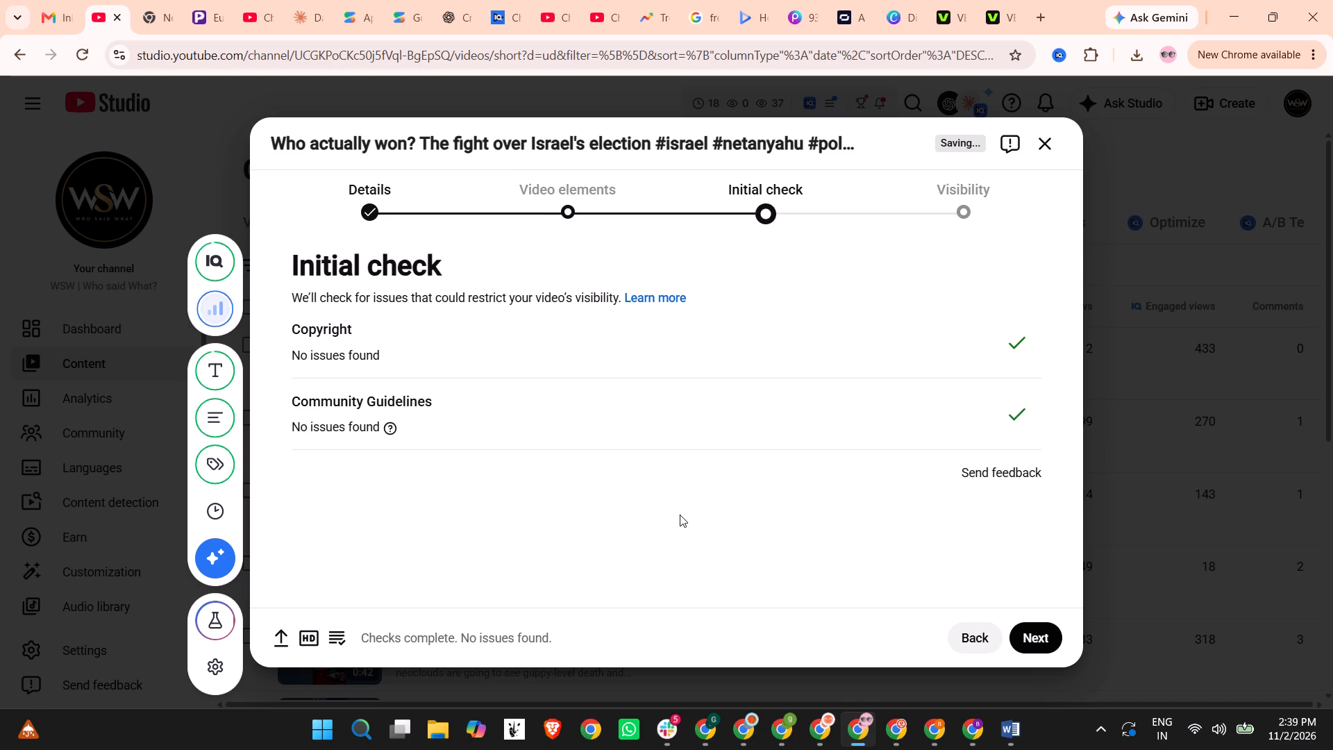
click(1055, 643)
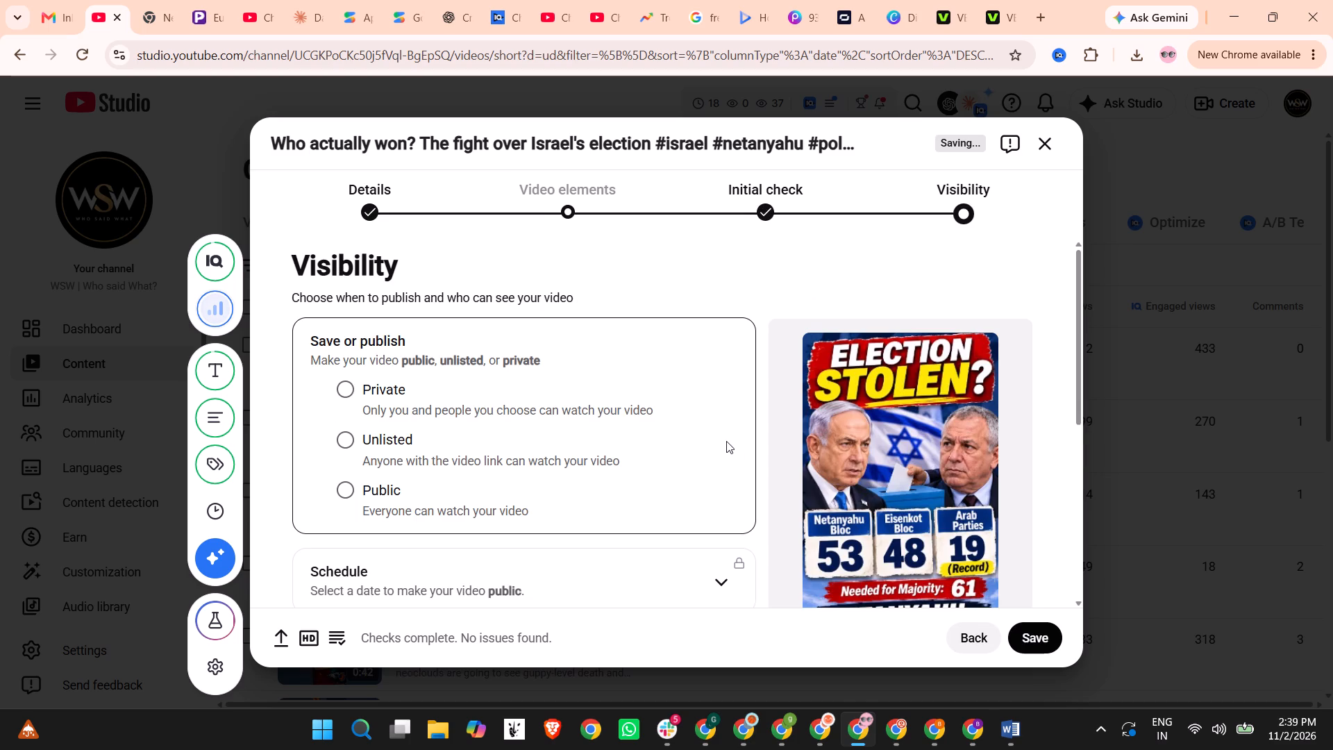
click(392, 503)
click(380, 485)
scroll(478, 421, down, 2)
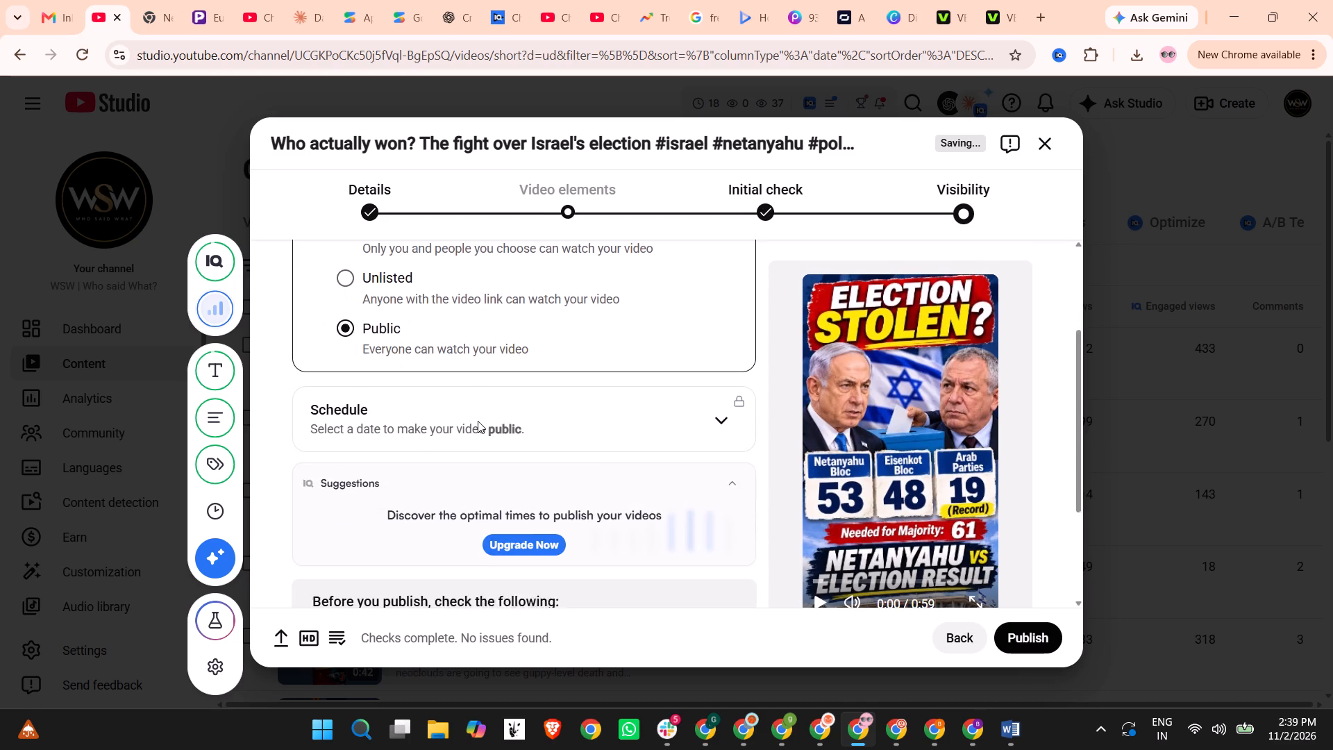
scroll(478, 428, down, 2)
scroll(511, 376, down, 4)
scroll(657, 442, down, 2)
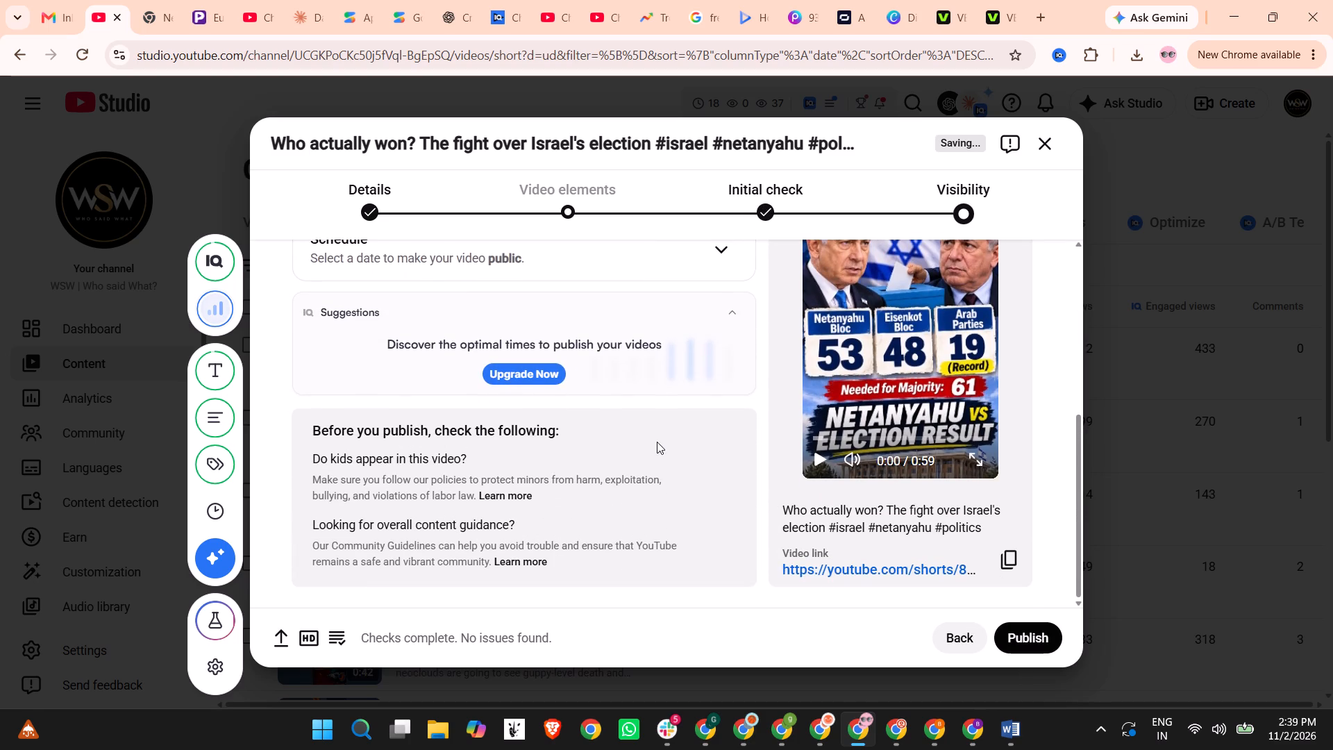
scroll(657, 442, down, 1)
scroll(656, 443, up, 5)
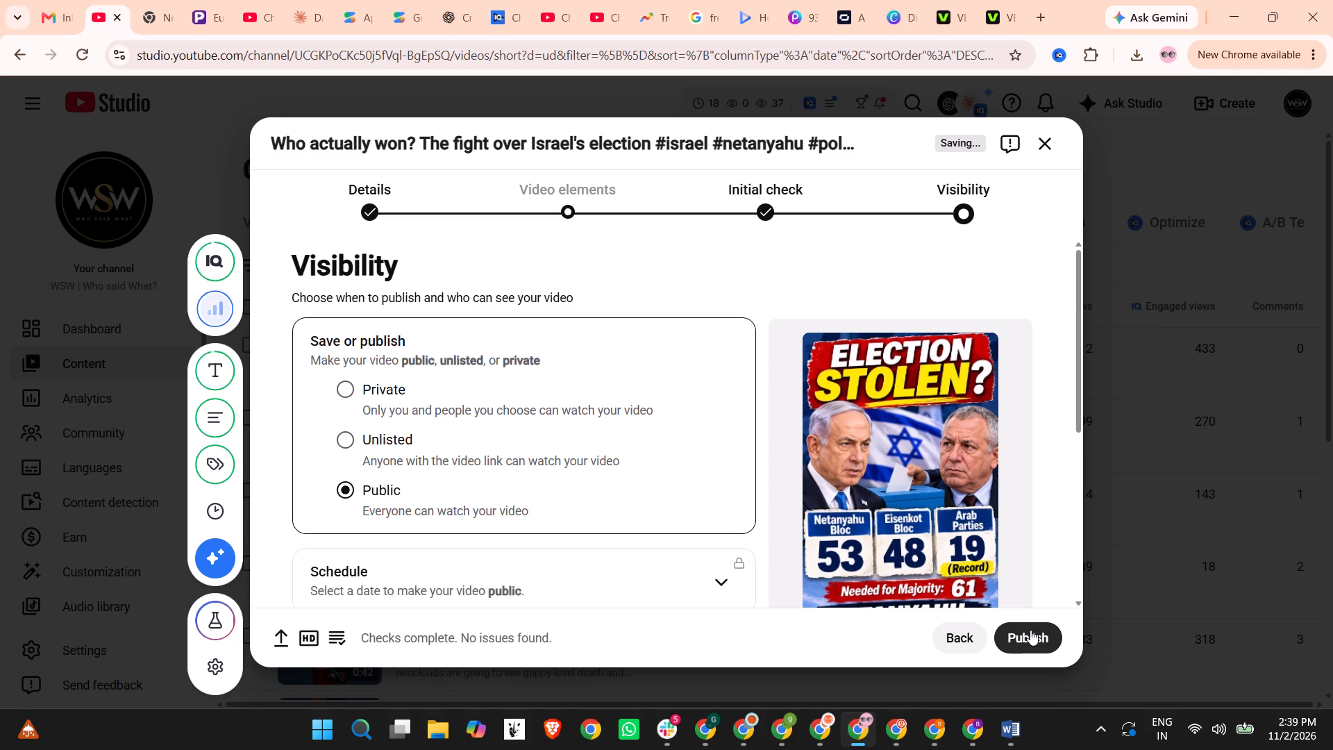
click(1030, 630)
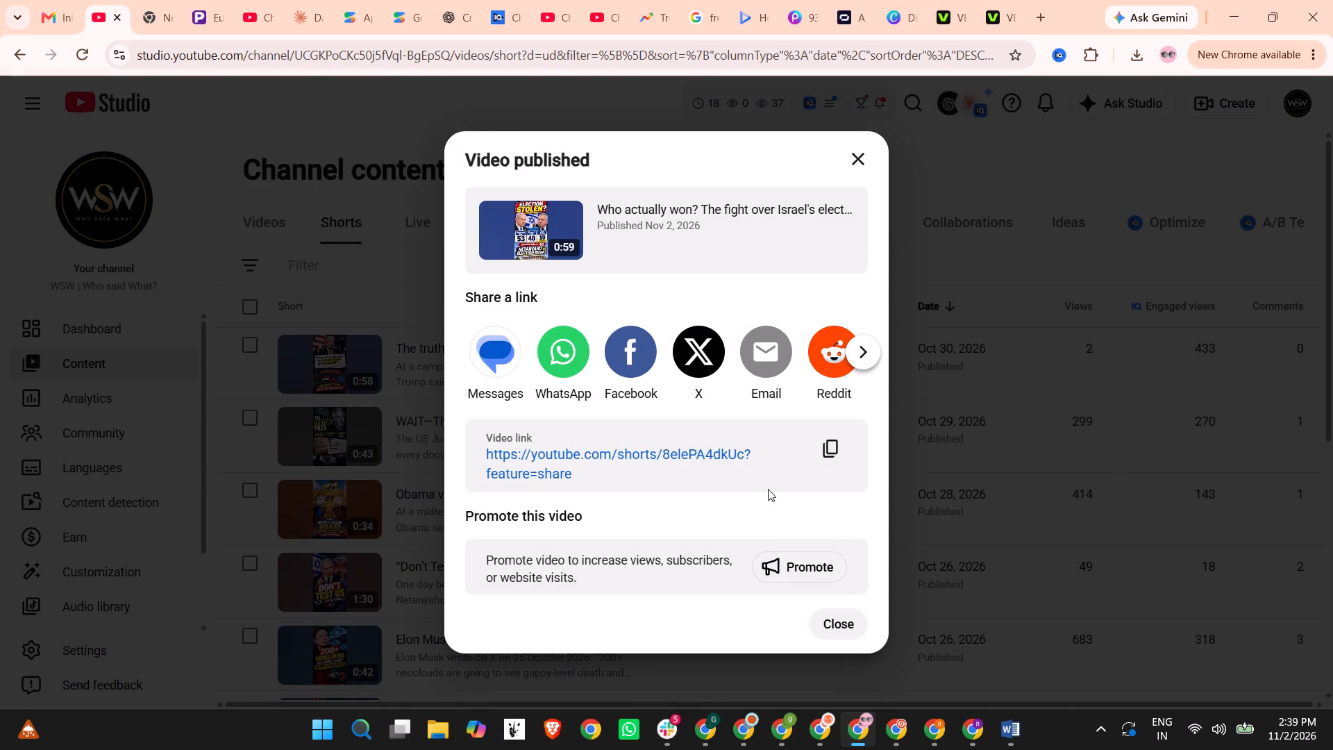
click(828, 445)
click(707, 735)
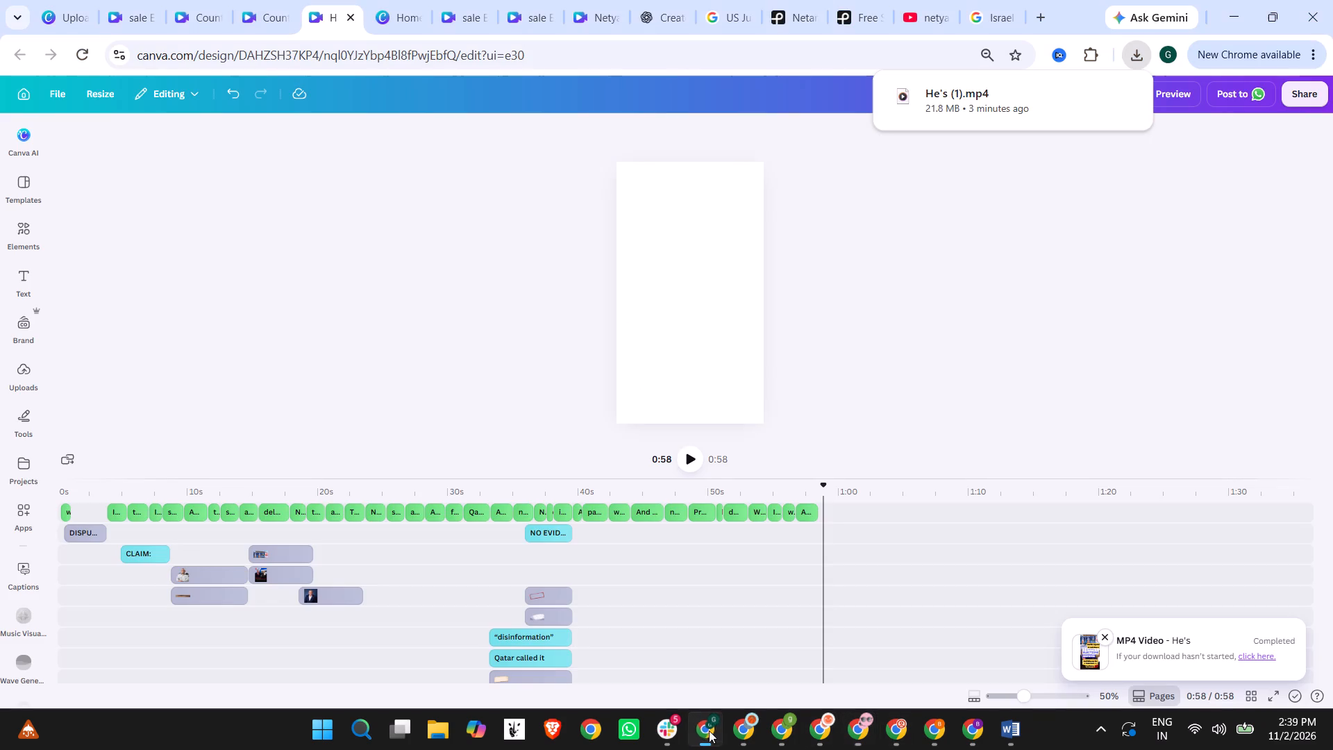
click(1043, 10)
key(ctrl+v)
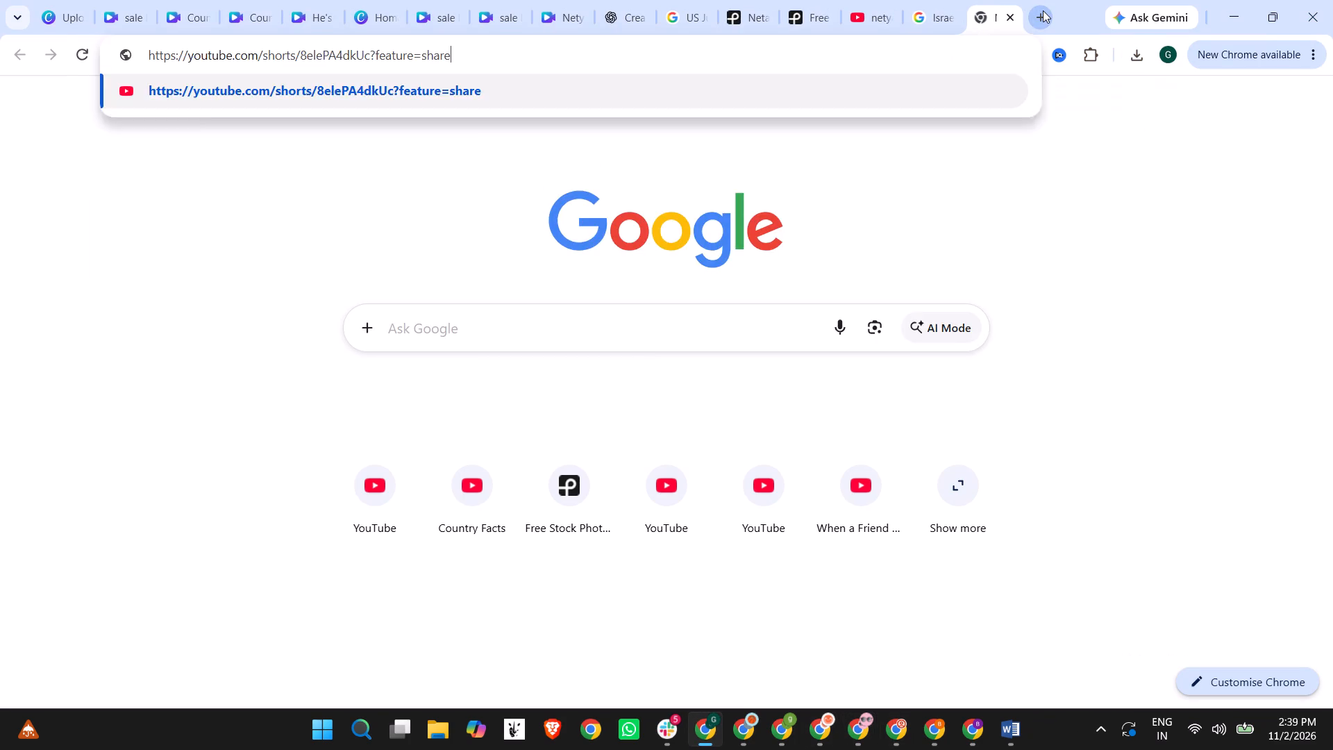
key(Return)
click(1229, 11)
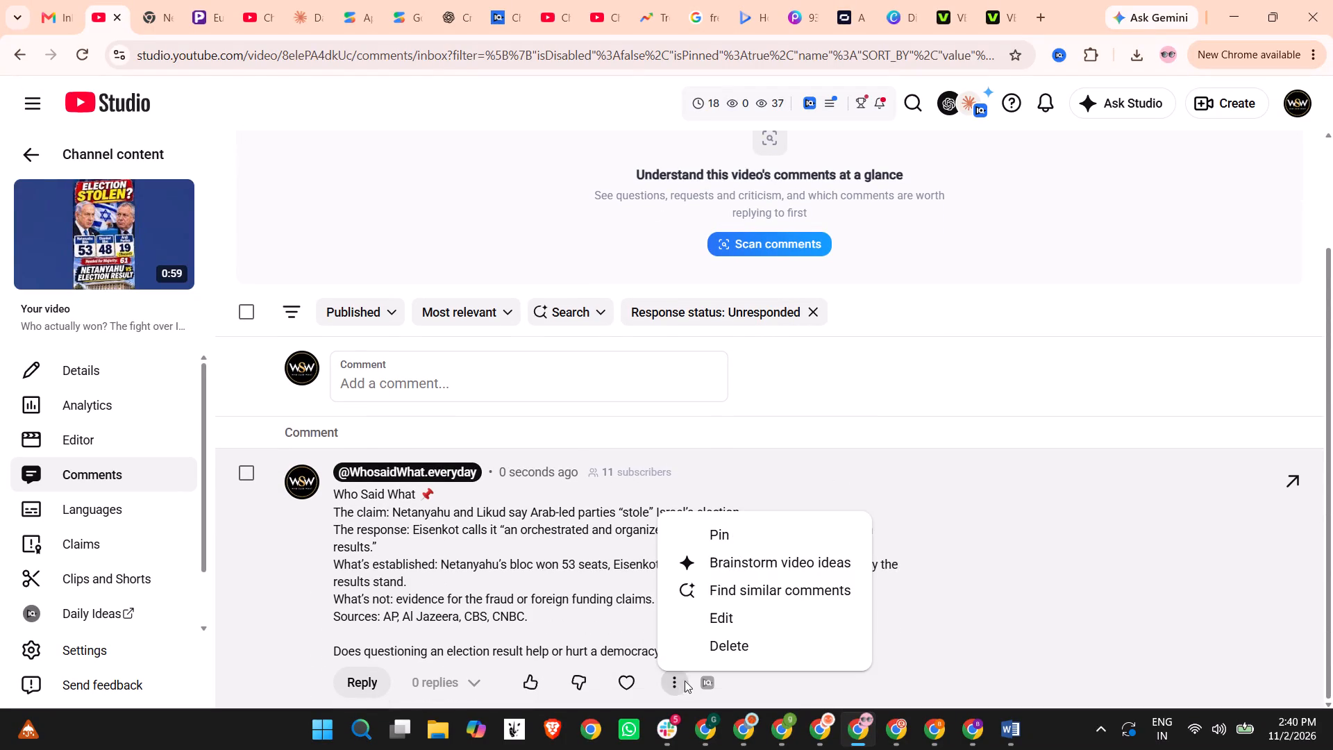
click(716, 539)
click(871, 447)
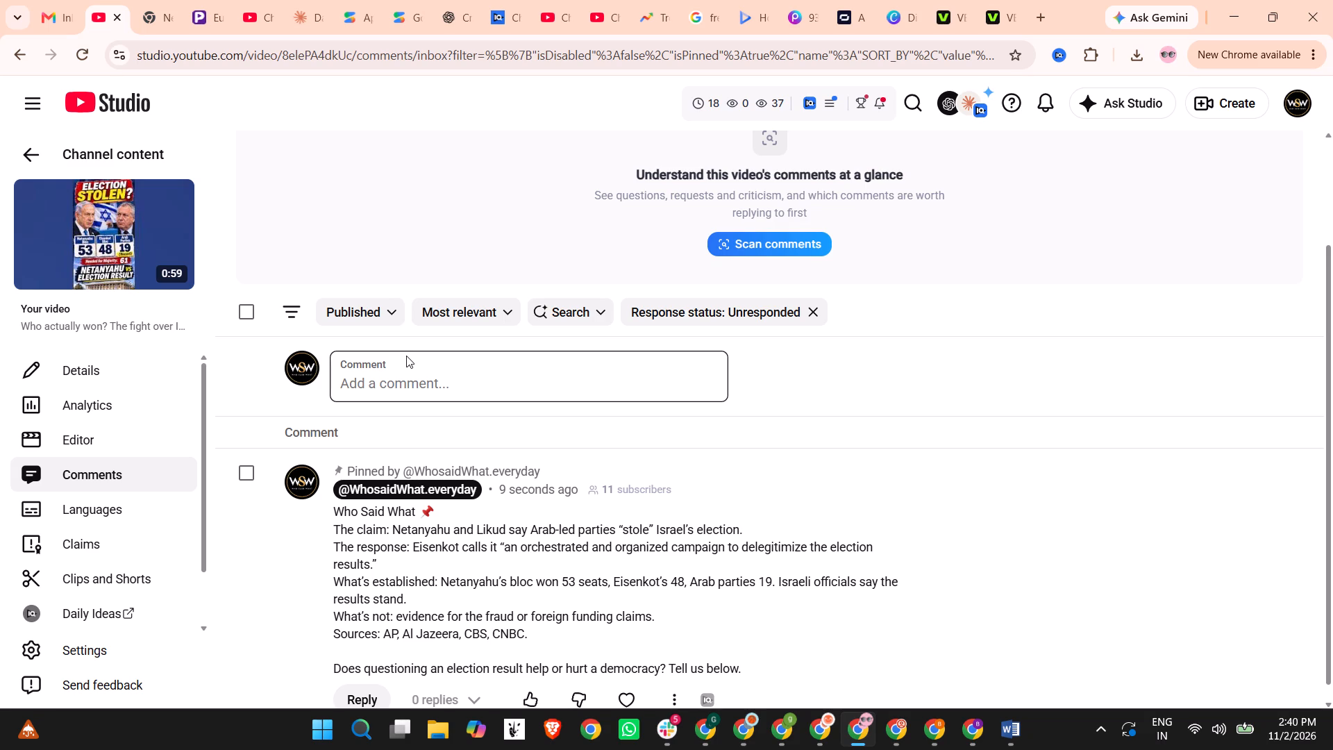
Switch to the Chrome window with the published Short open and pause its playback.
click(711, 749)
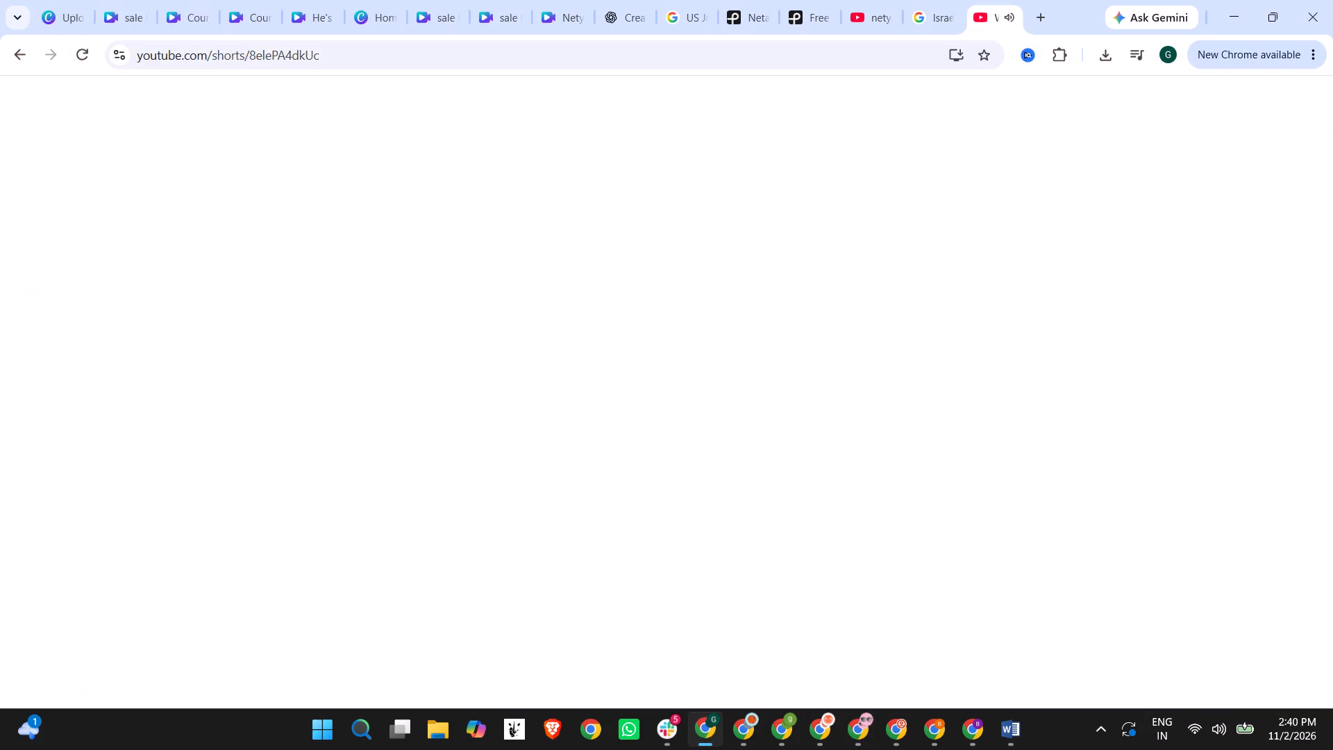
click(682, 235)
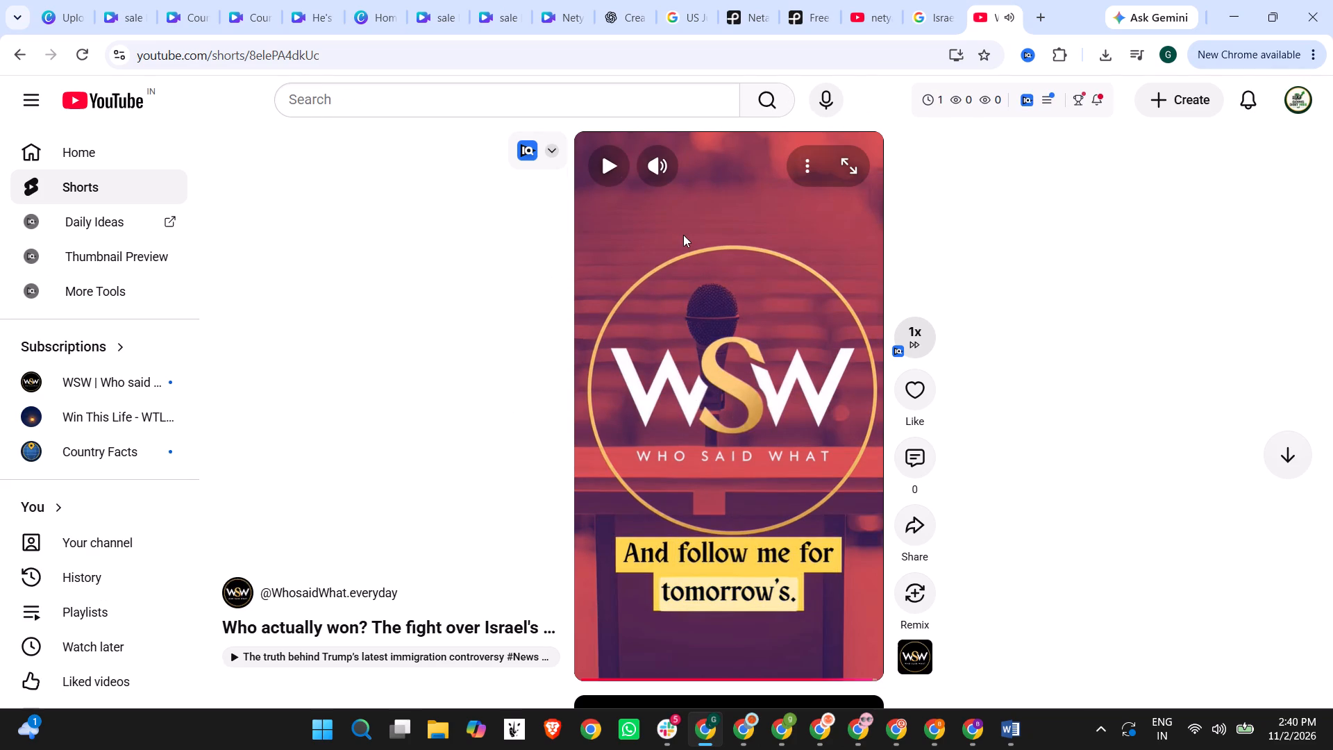